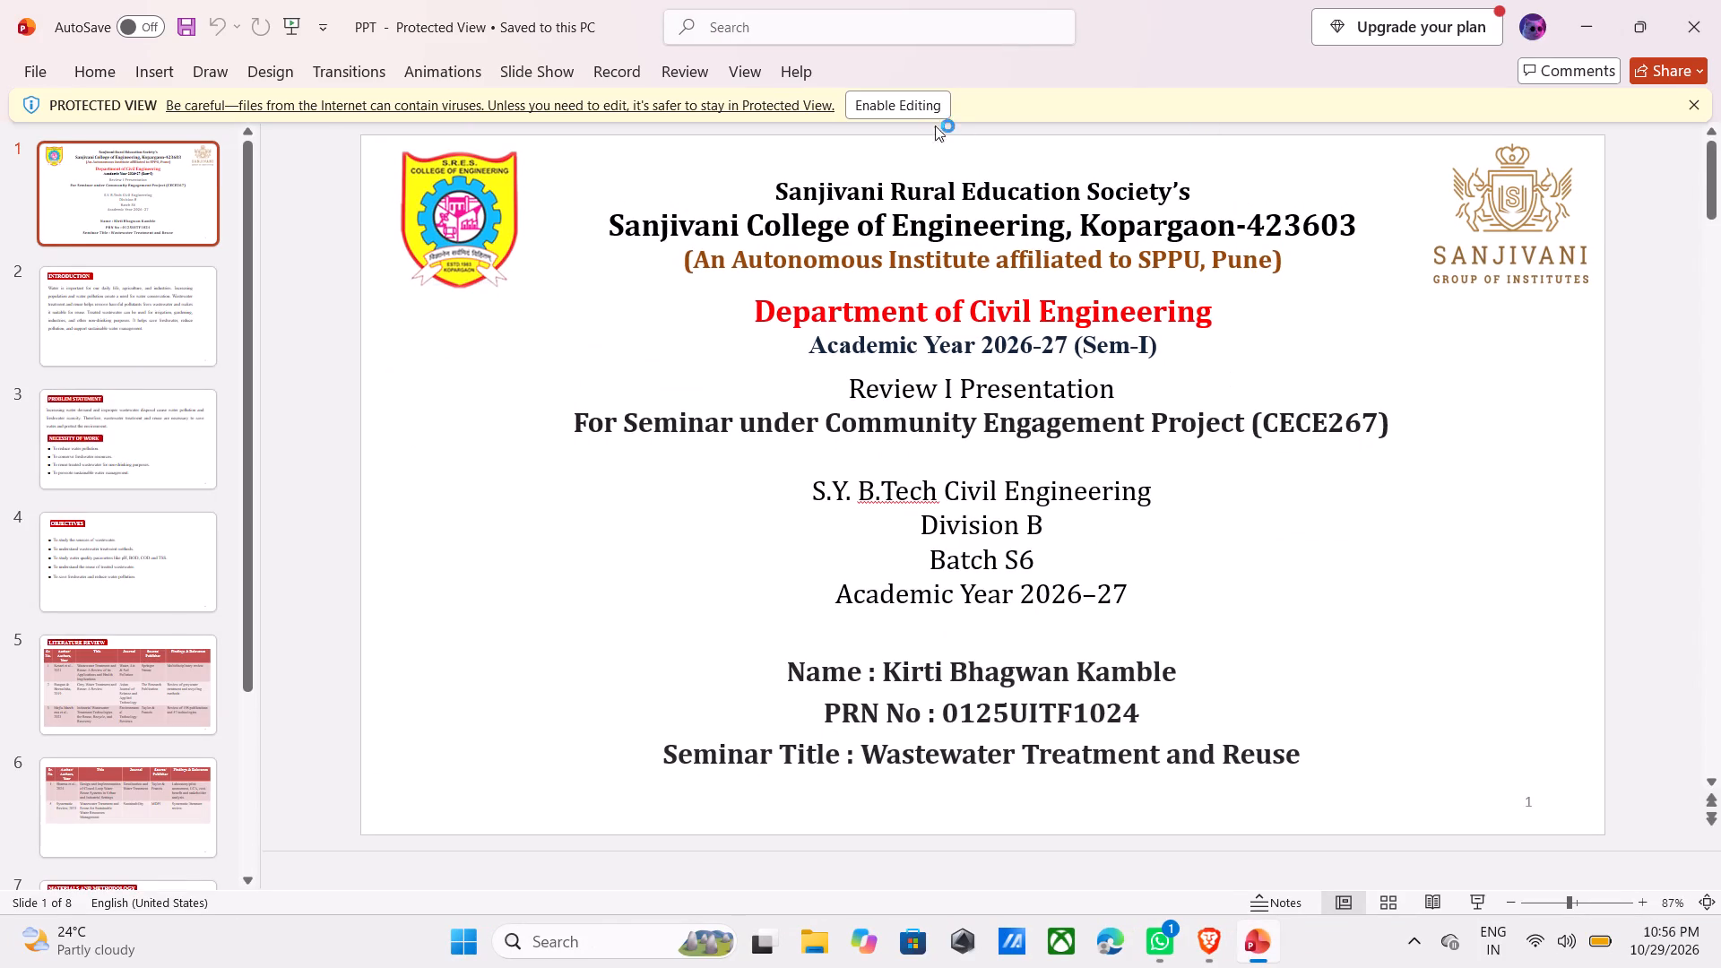
# Enable editing for the presentation opened in Protected View.
pyautogui.click(903, 114)
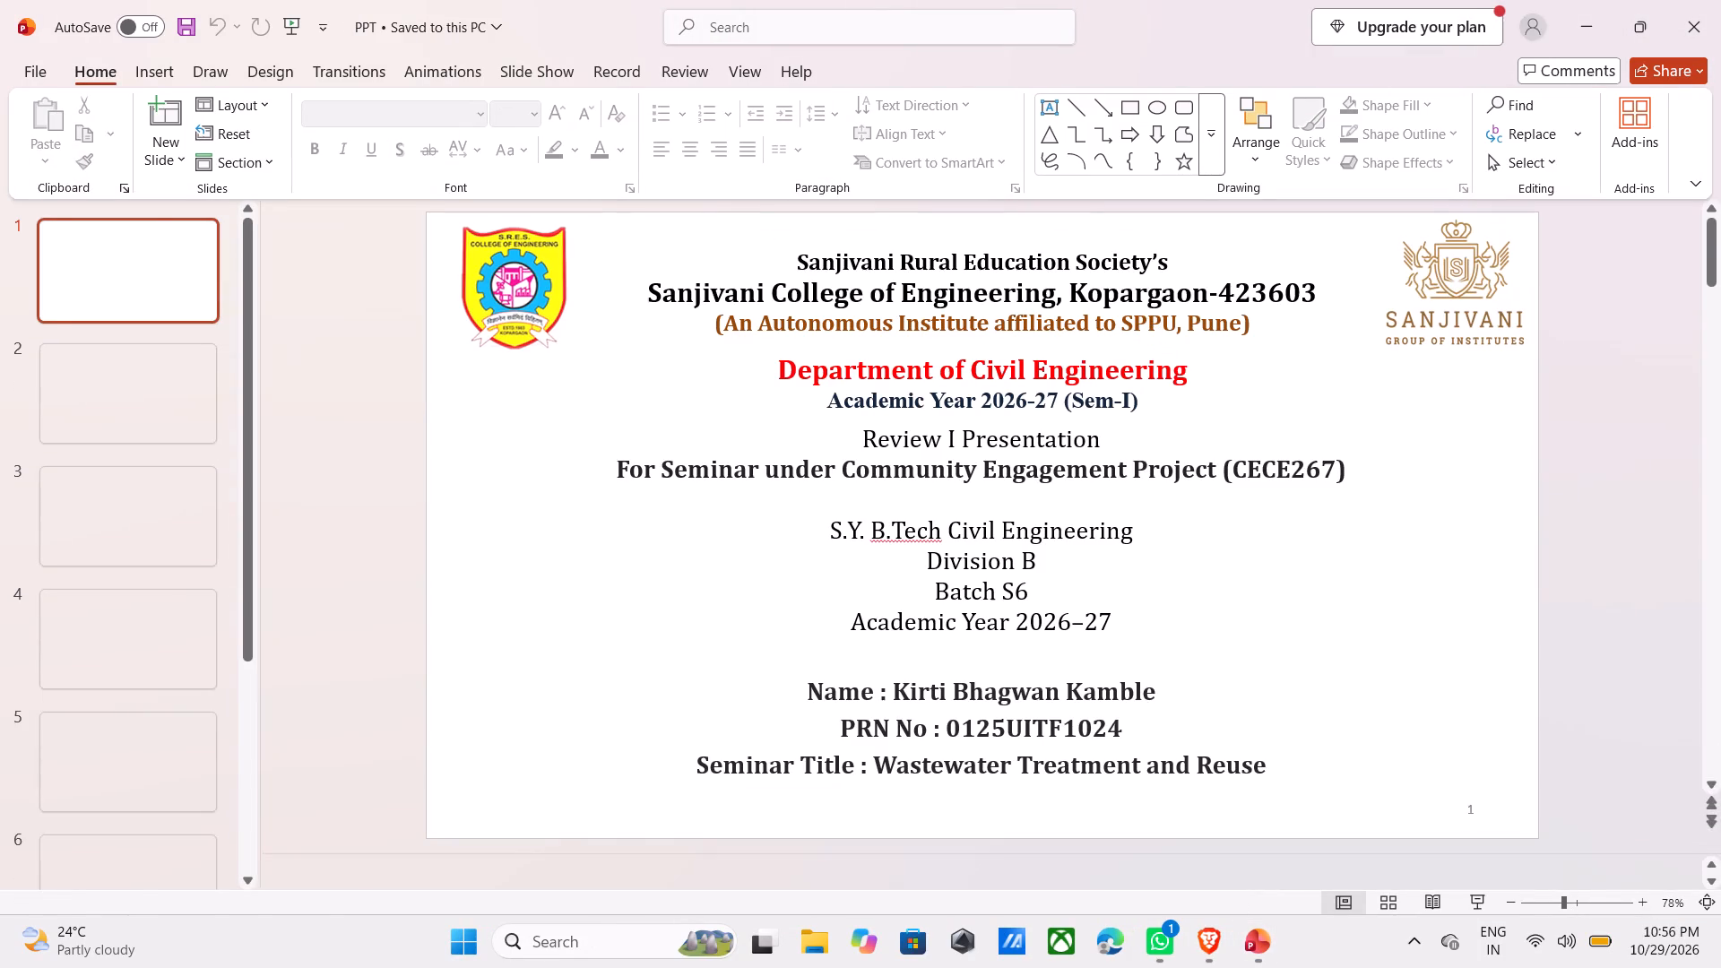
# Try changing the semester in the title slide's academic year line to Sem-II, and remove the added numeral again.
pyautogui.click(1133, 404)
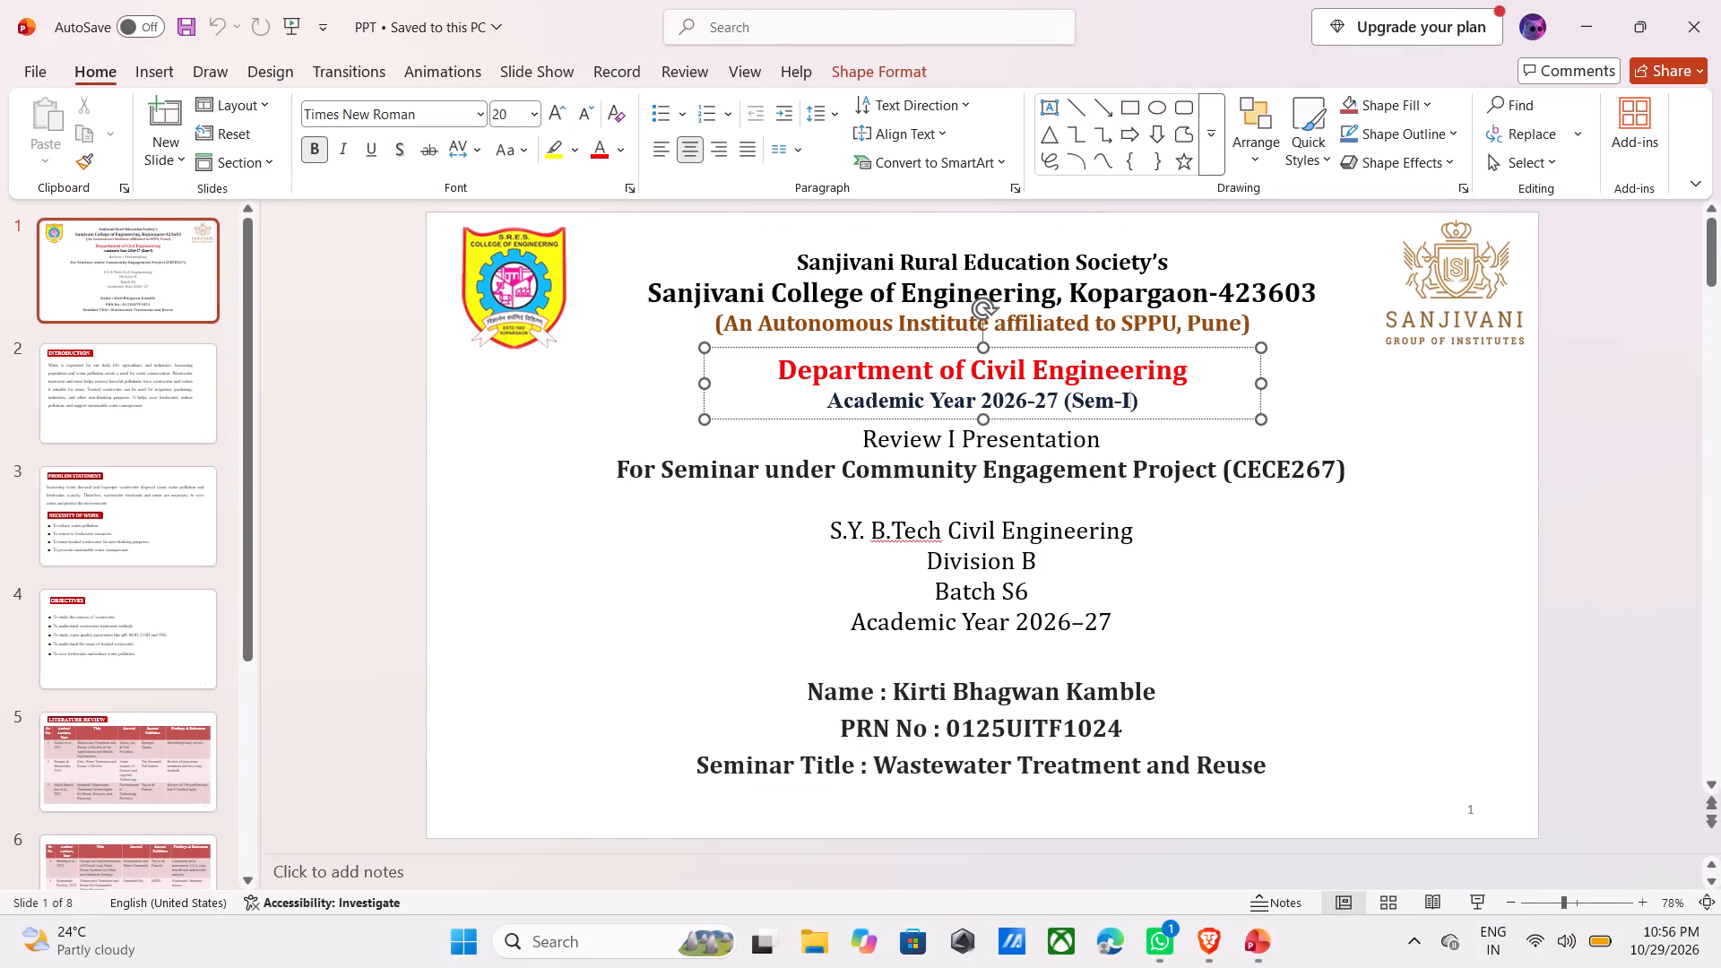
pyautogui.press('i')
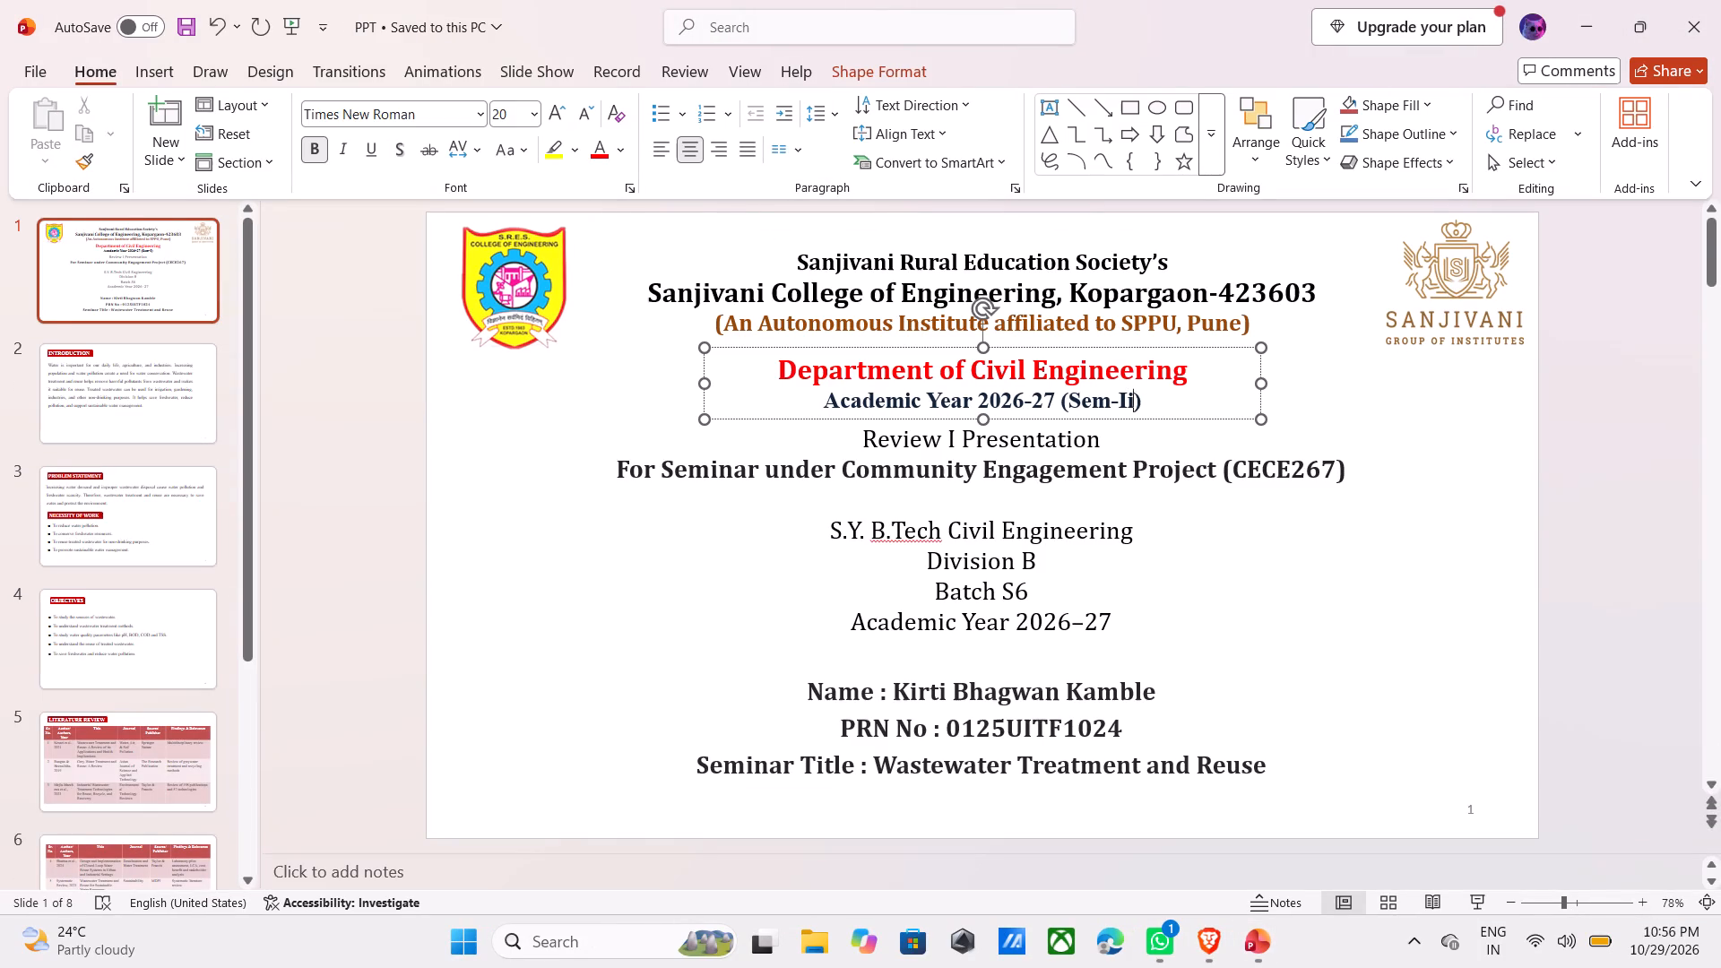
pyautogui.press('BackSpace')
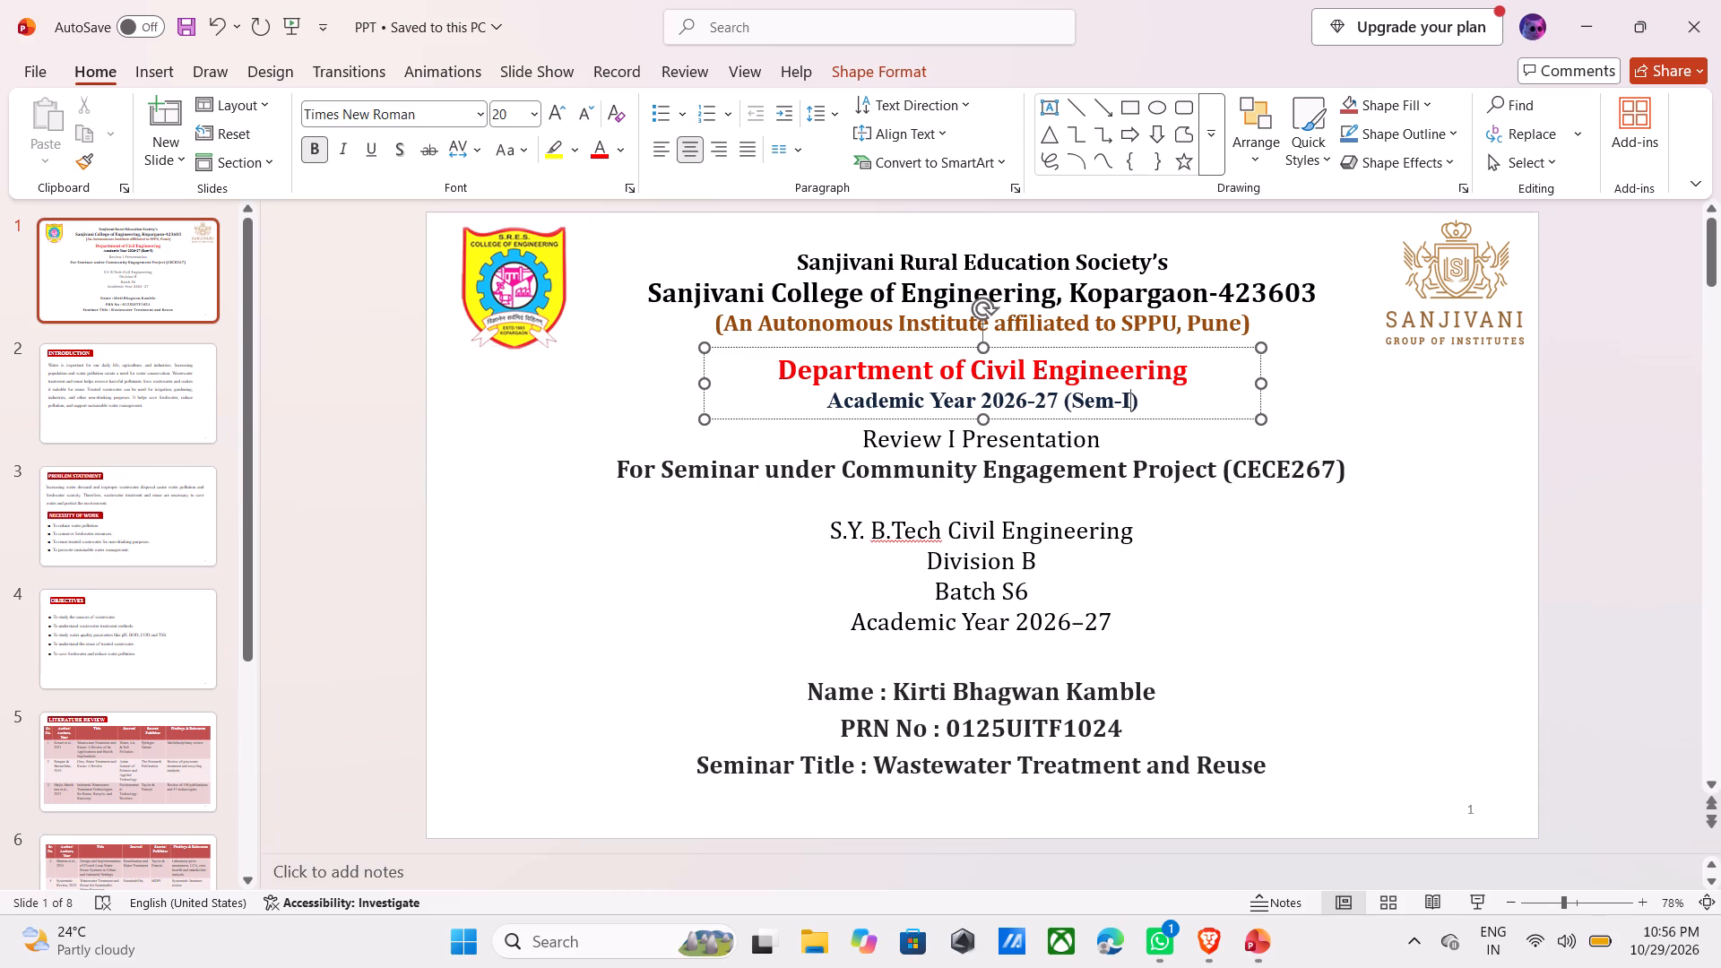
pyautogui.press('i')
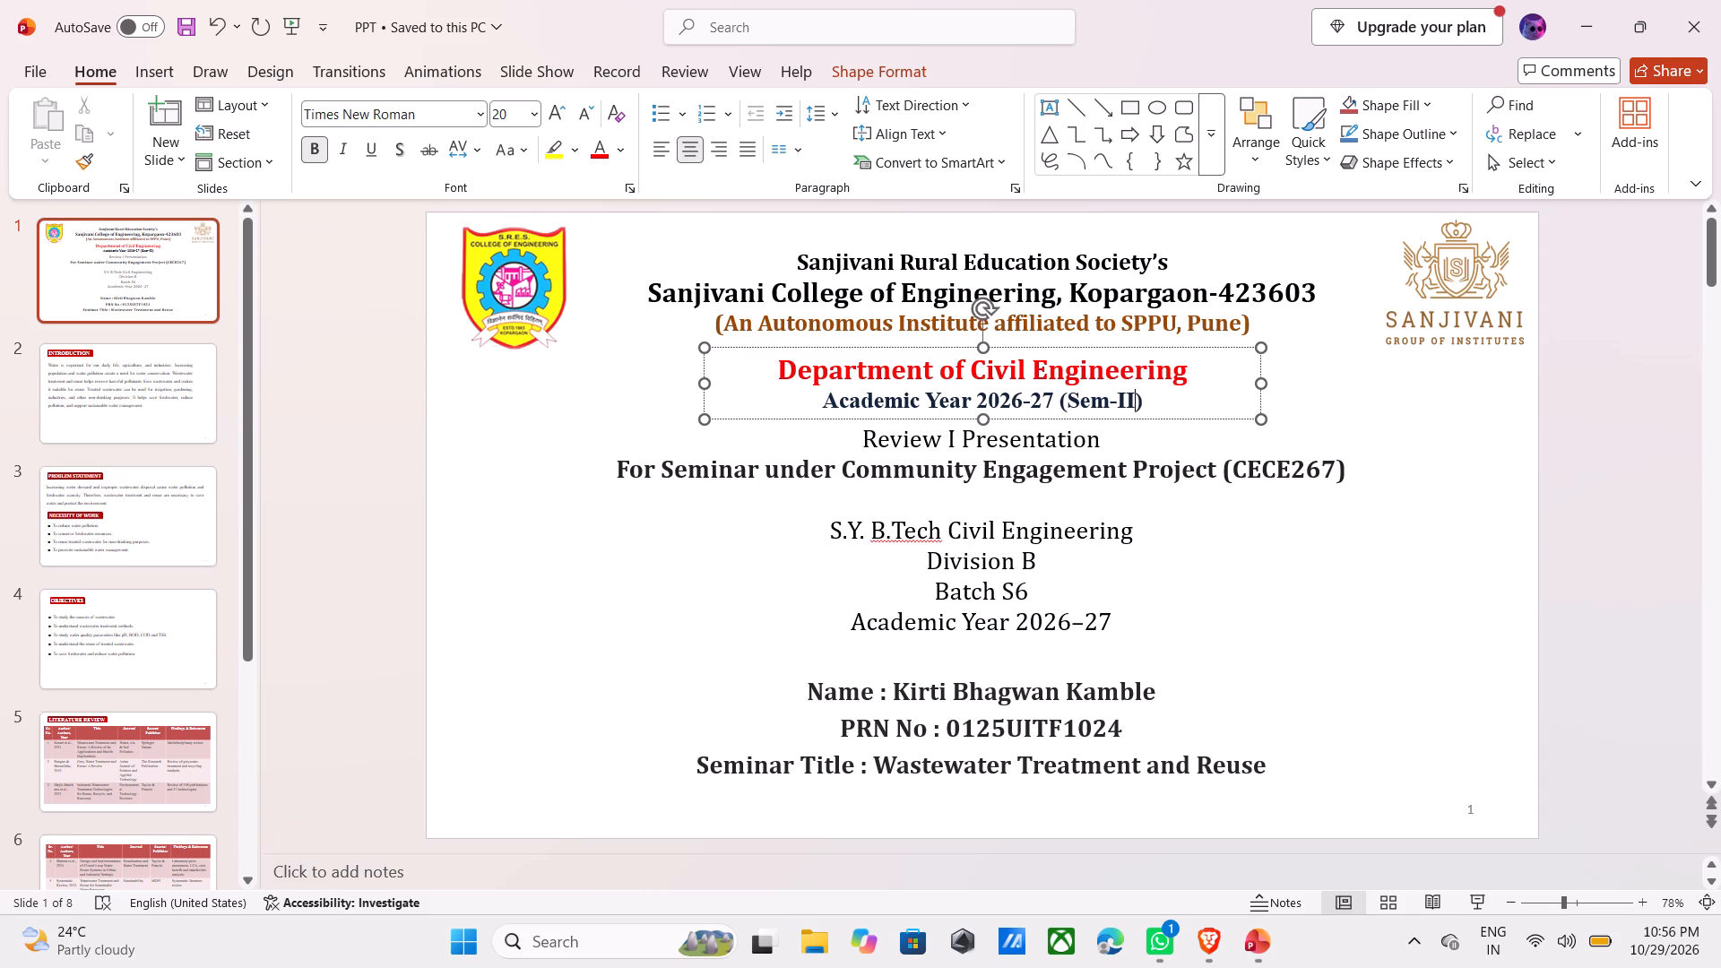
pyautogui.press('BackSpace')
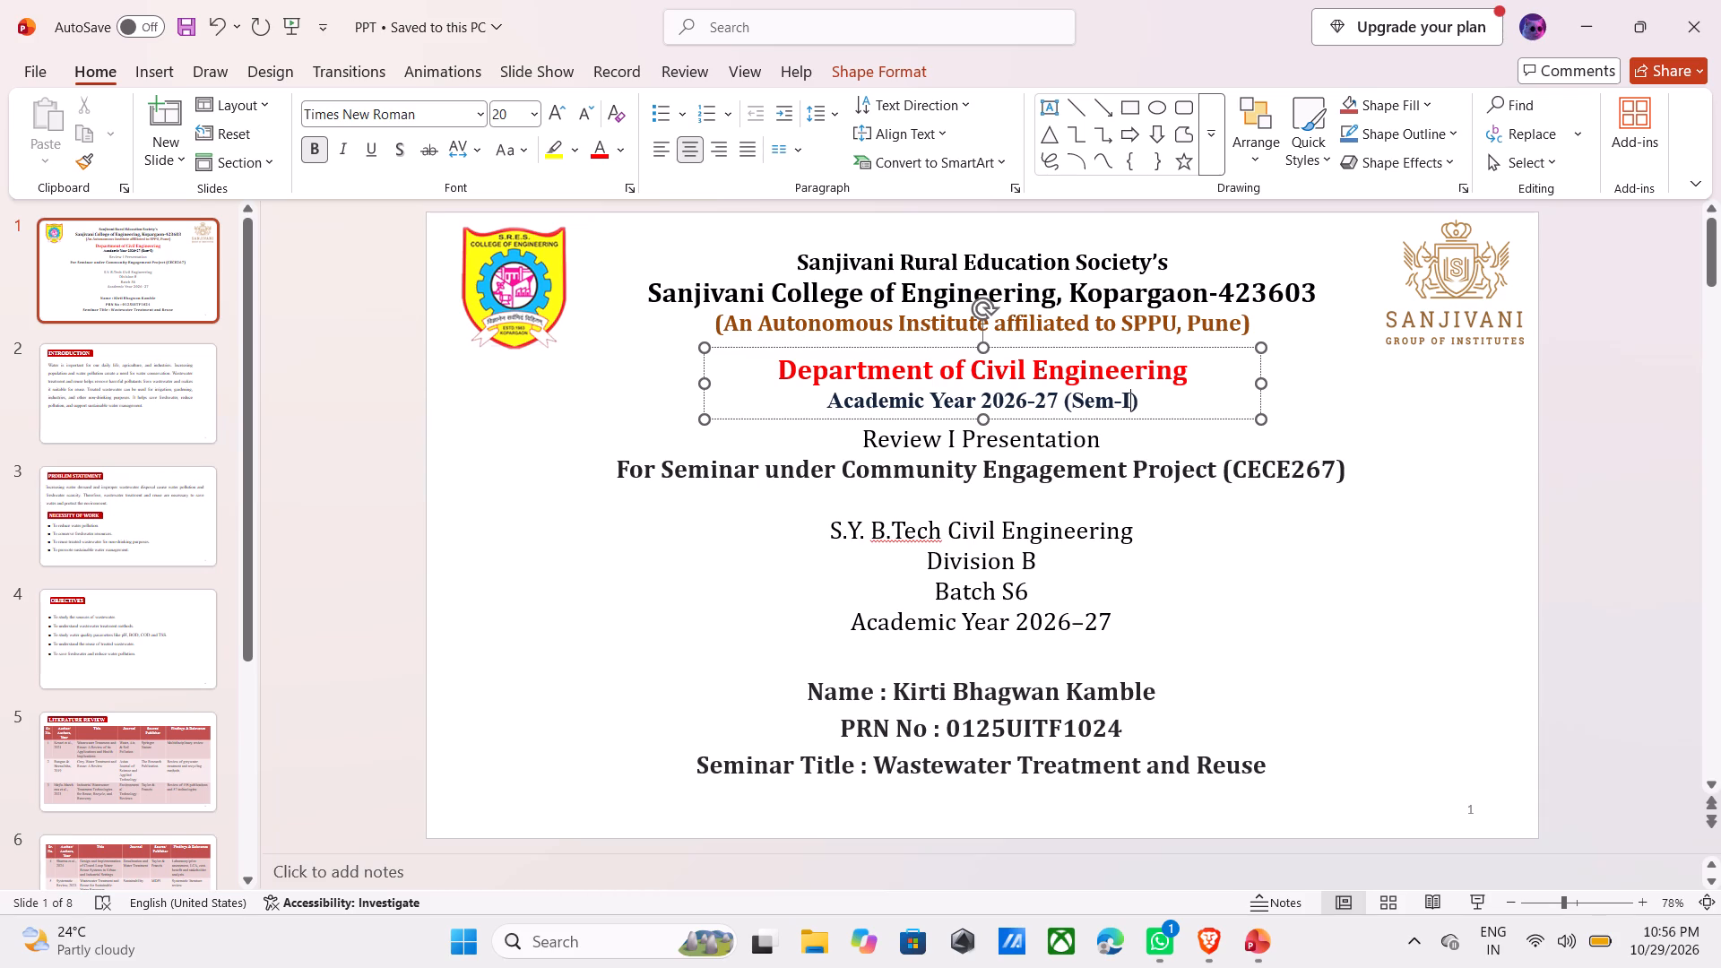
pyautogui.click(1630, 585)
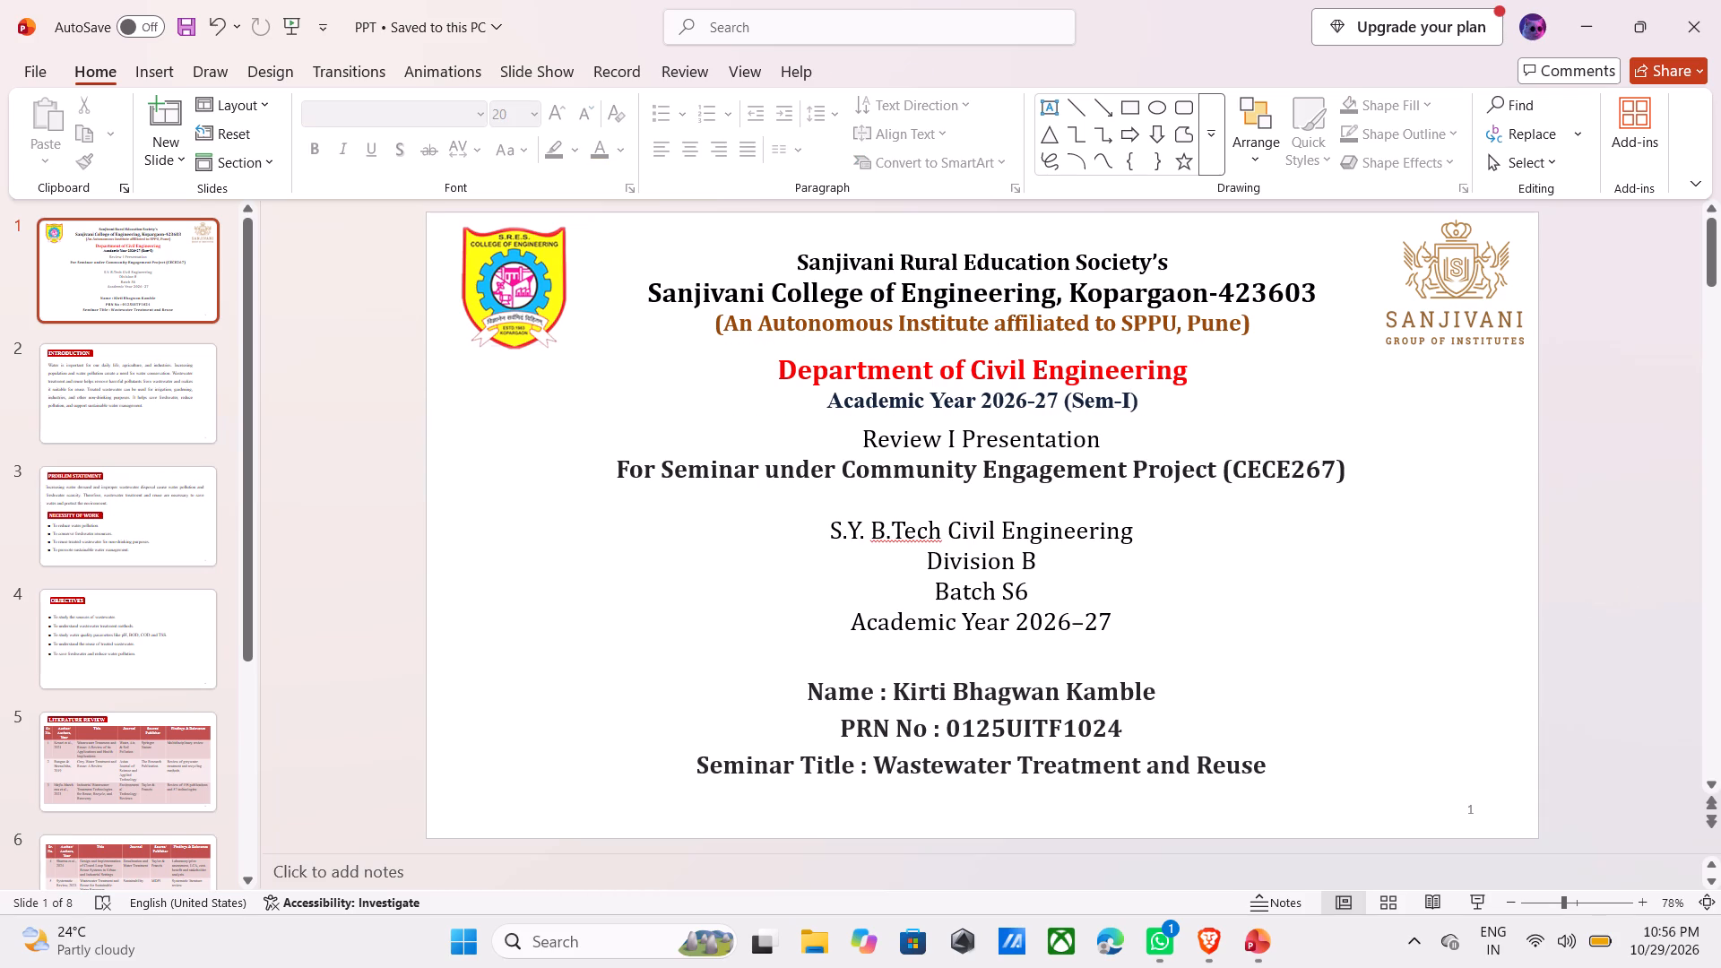
# Review the slides after the title slide, covering the introduction, problem statement, necessity of work and objectives.
pyautogui.scroll(-1, 1065, 690)
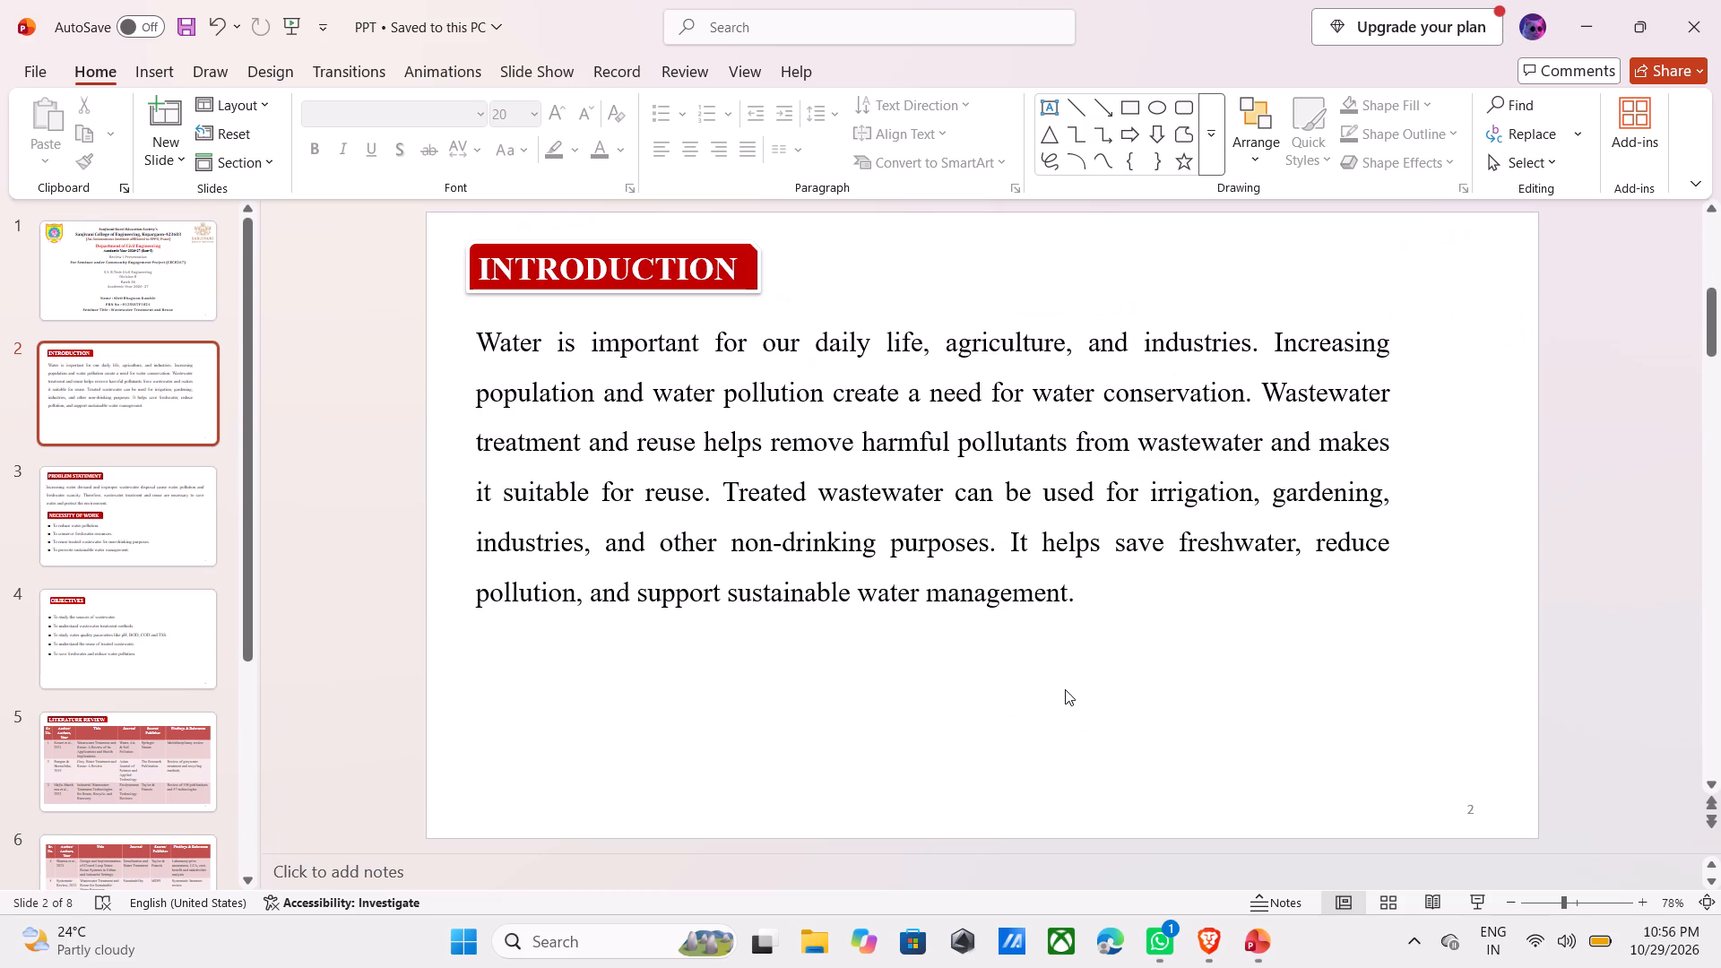
pyautogui.scroll(-1, 1065, 689)
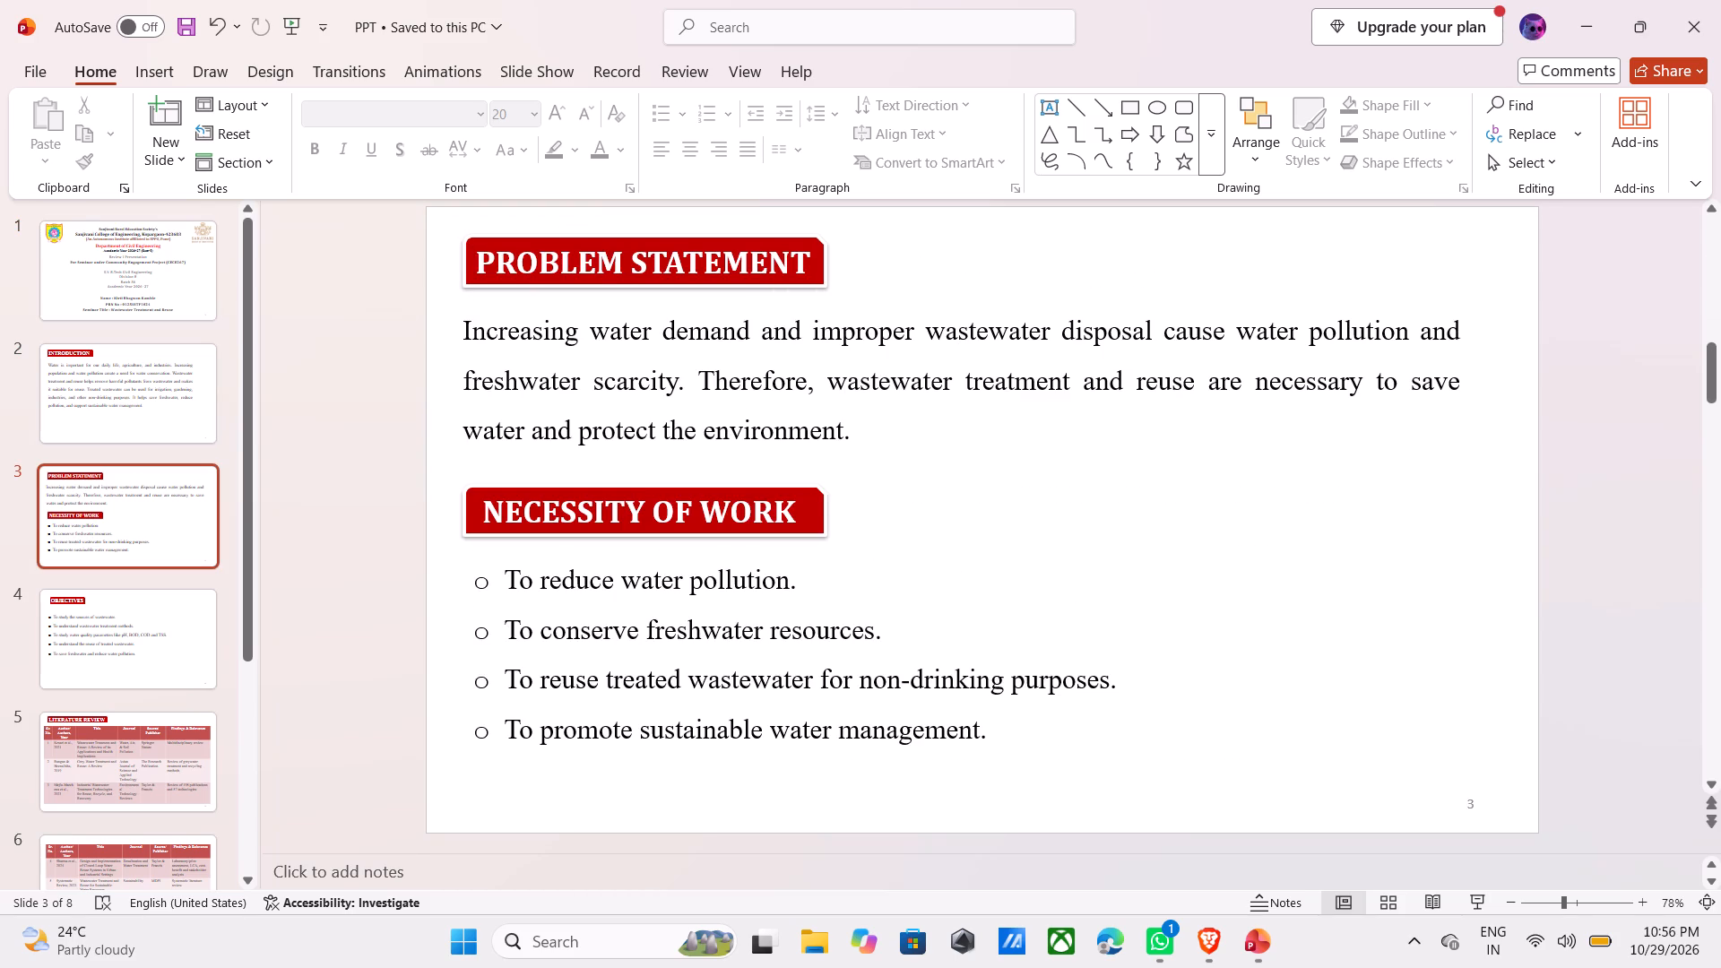
pyautogui.scroll(-2, 1064, 688)
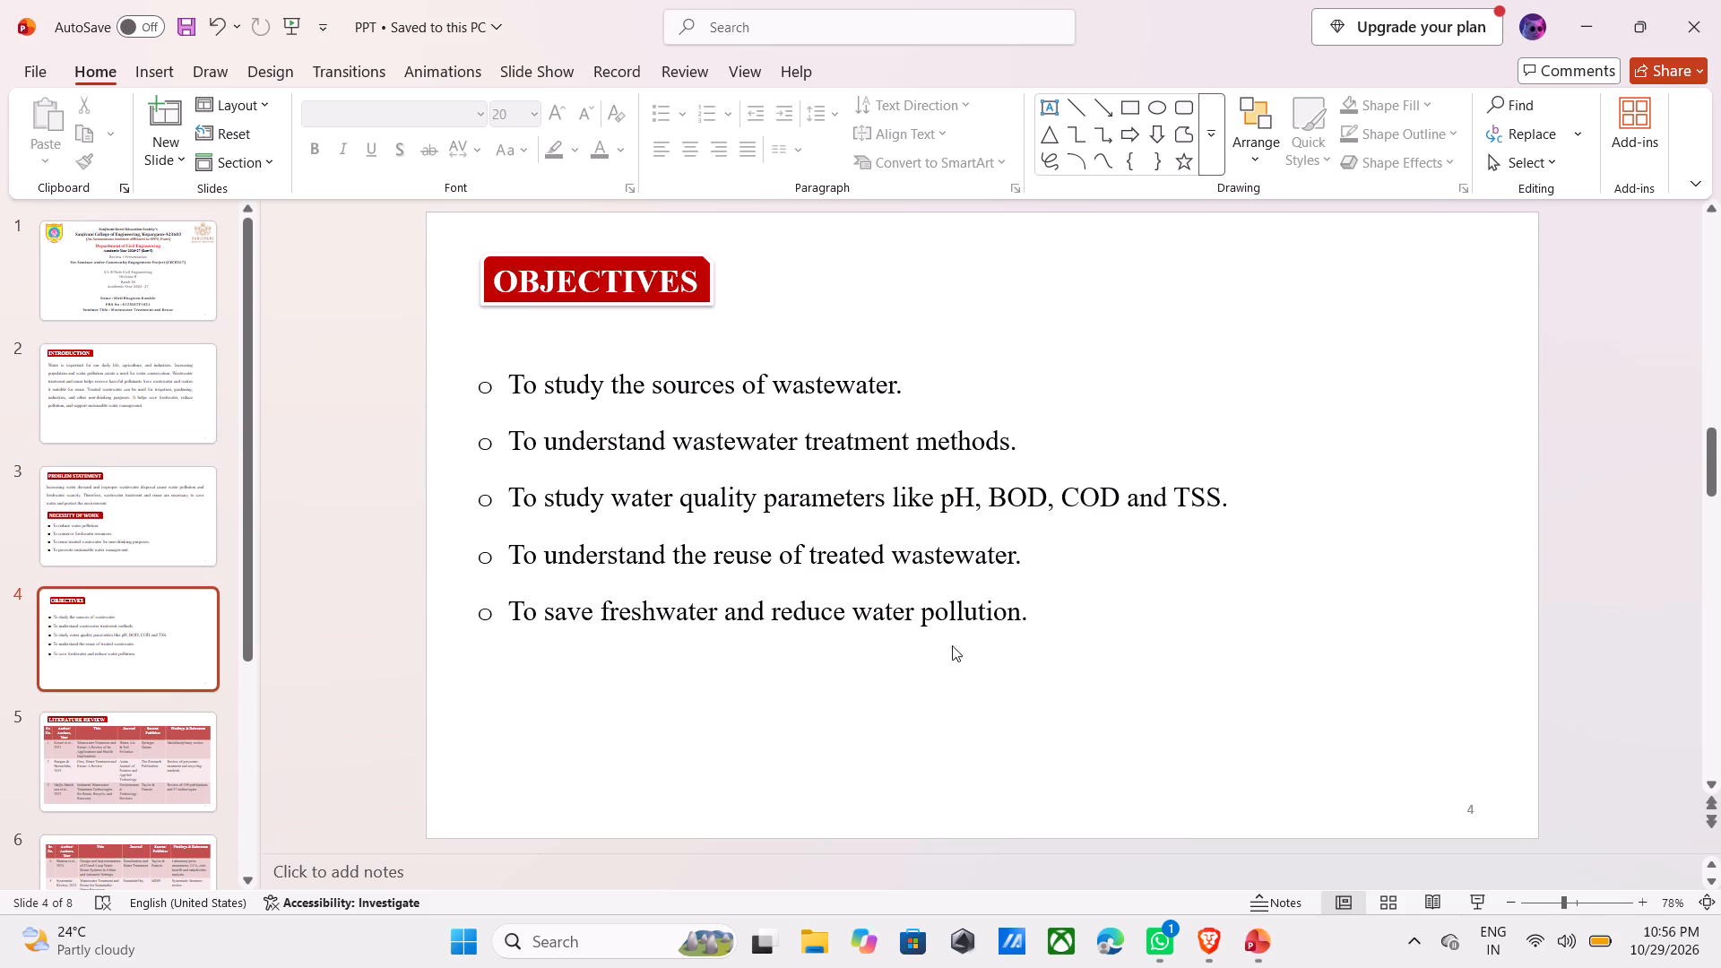
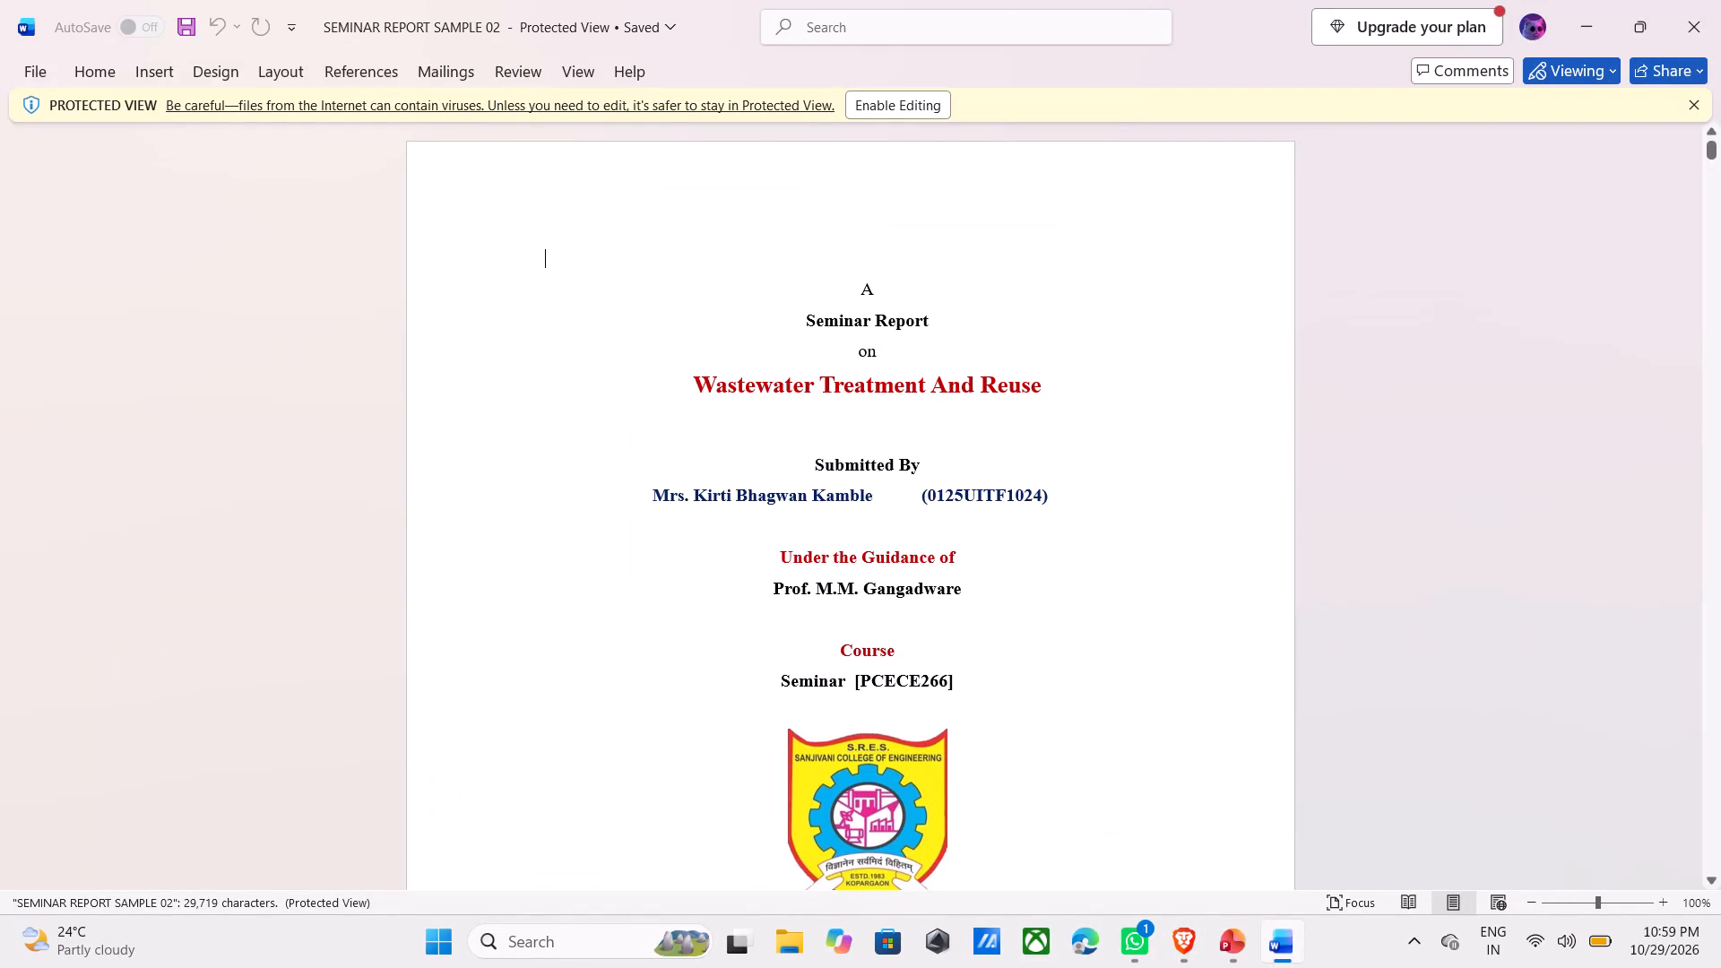
# Enable editing of the protected seminar report.
pyautogui.click(888, 110)
# Look through the seminar report as far as section 1.4 Objectives of Seminar.
pyautogui.scroll(-6, 872, 235)
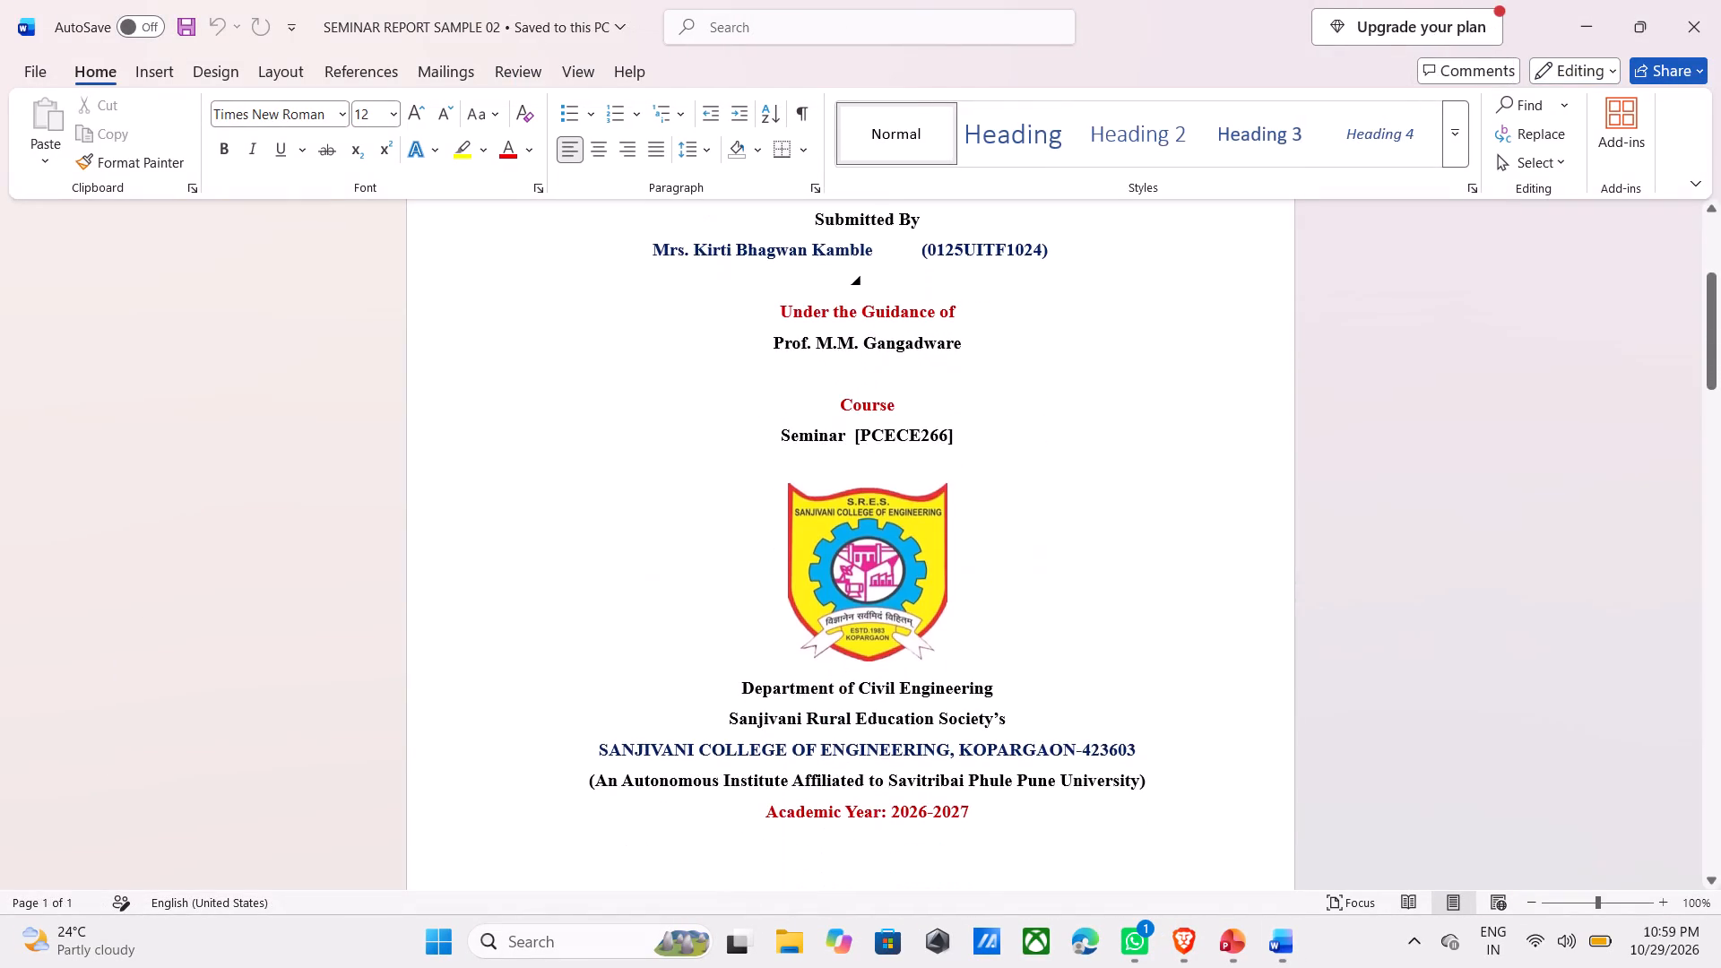
pyautogui.scroll(-12, 853, 294)
pyautogui.scroll(-11, 841, 313)
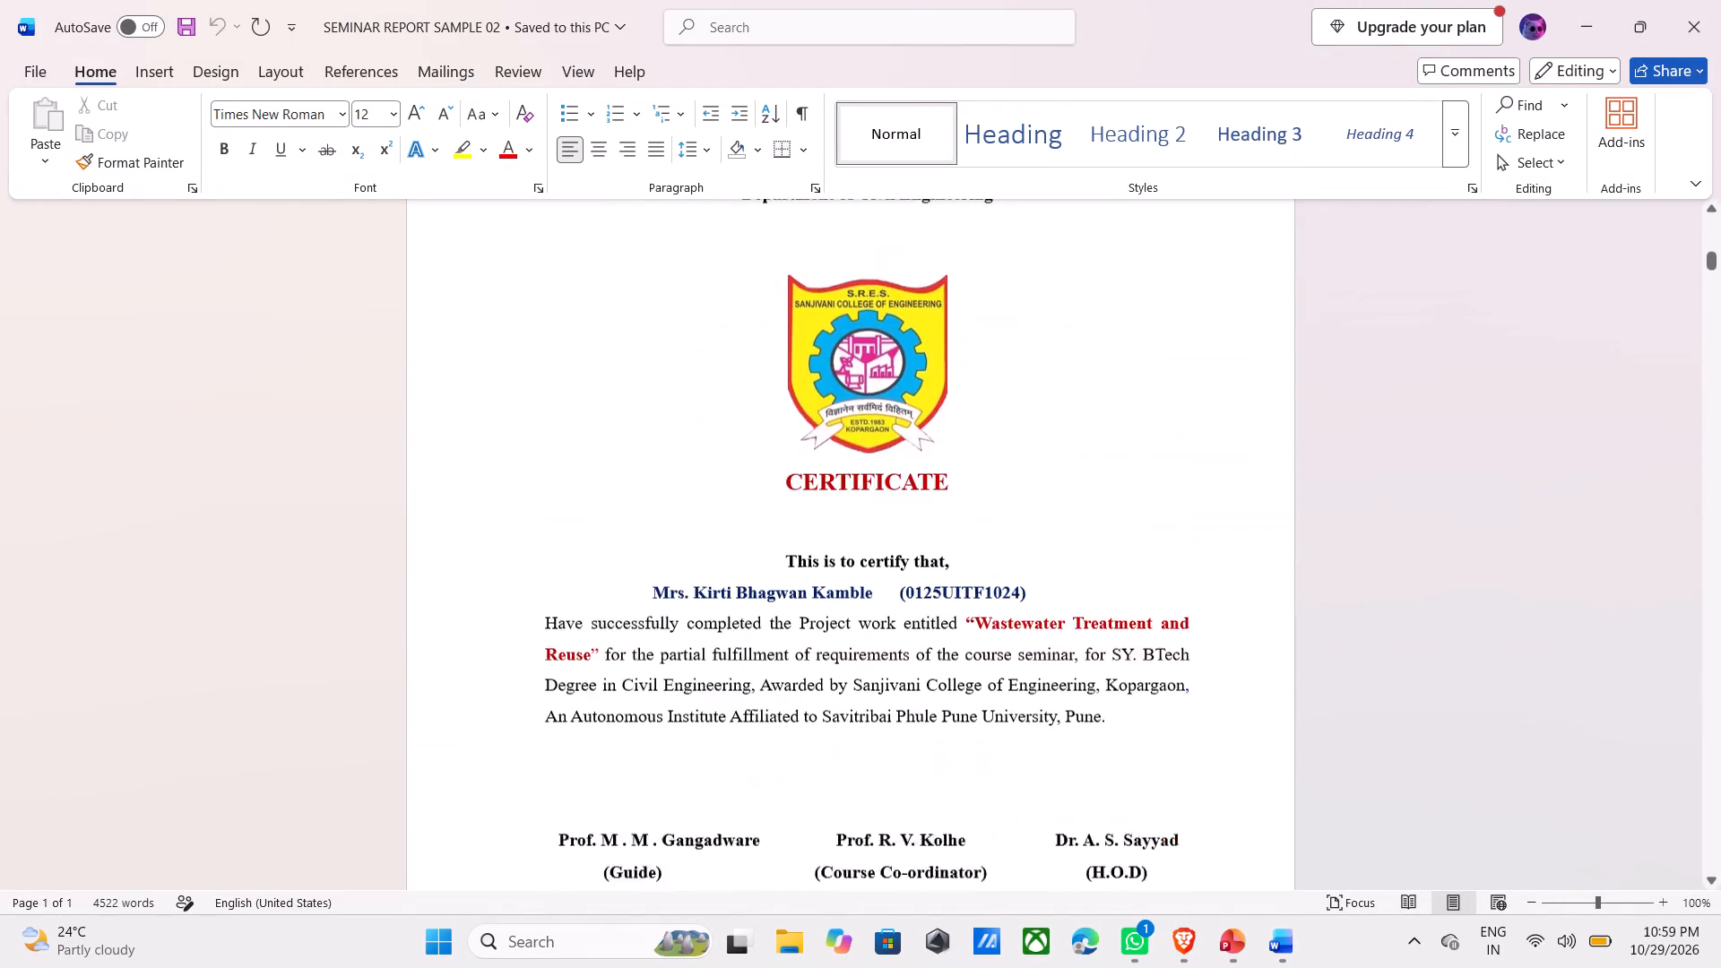
pyautogui.scroll(-20, 835, 320)
pyautogui.scroll(-15, 835, 320)
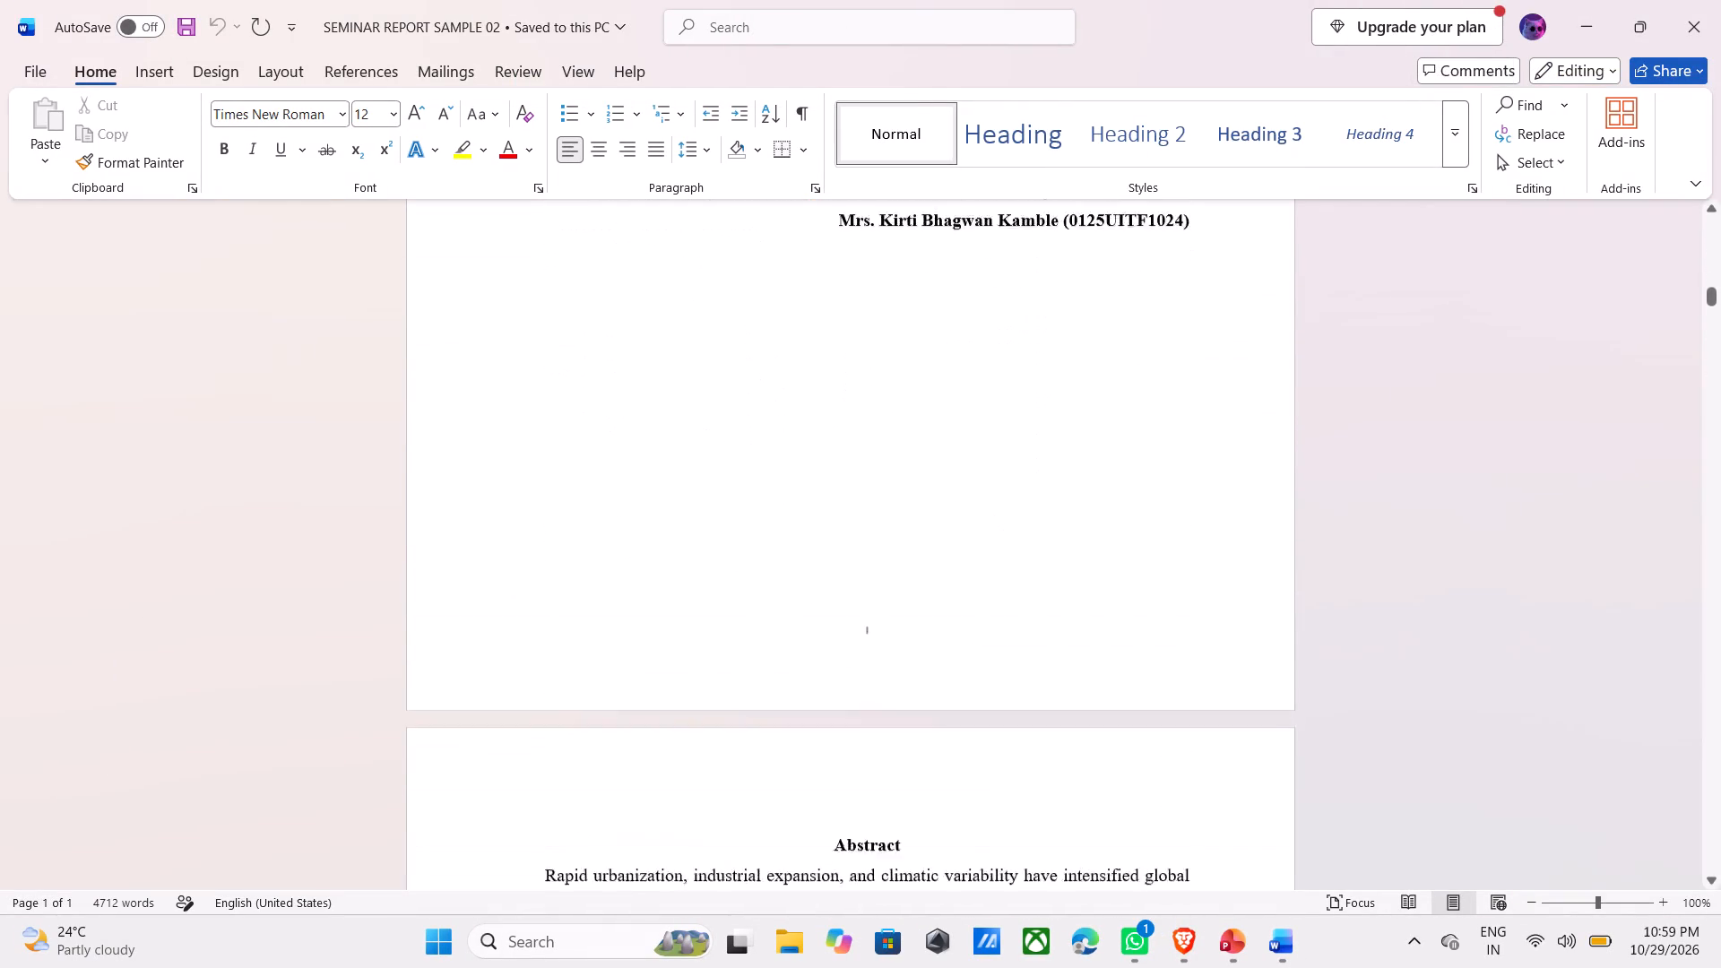
pyautogui.scroll(-20, 824, 314)
pyautogui.scroll(-12, 823, 314)
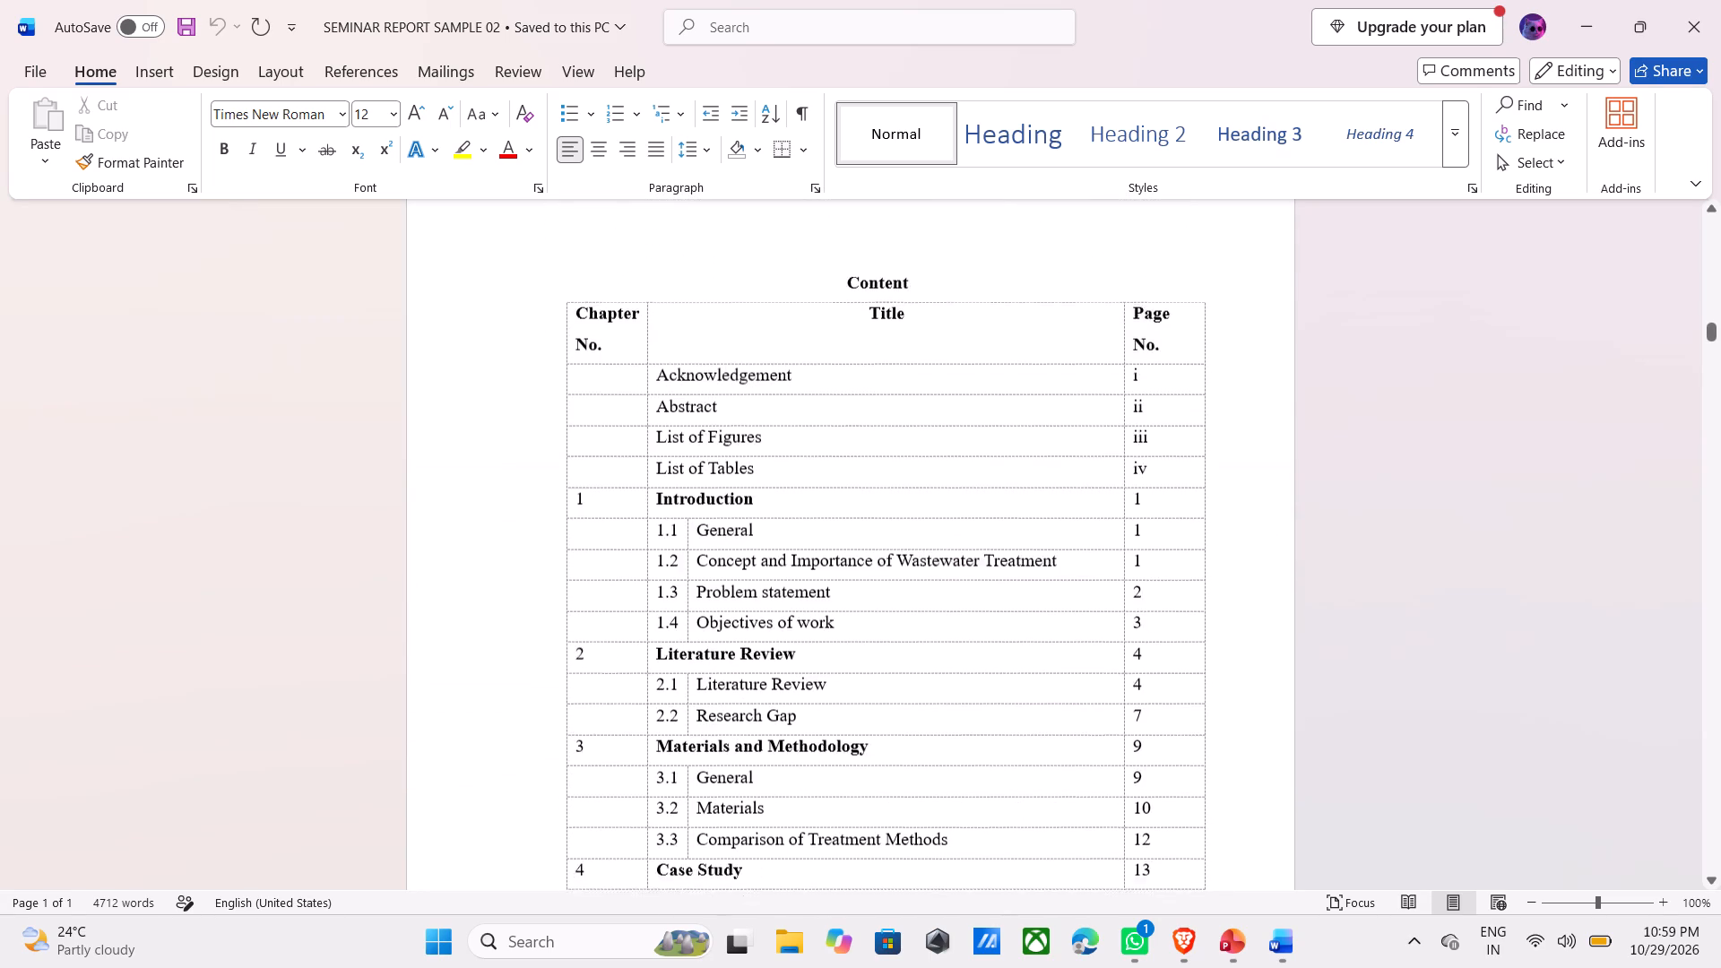
pyautogui.scroll(-20, 823, 314)
pyautogui.scroll(-20, 823, 314)
pyautogui.scroll(-1, 823, 314)
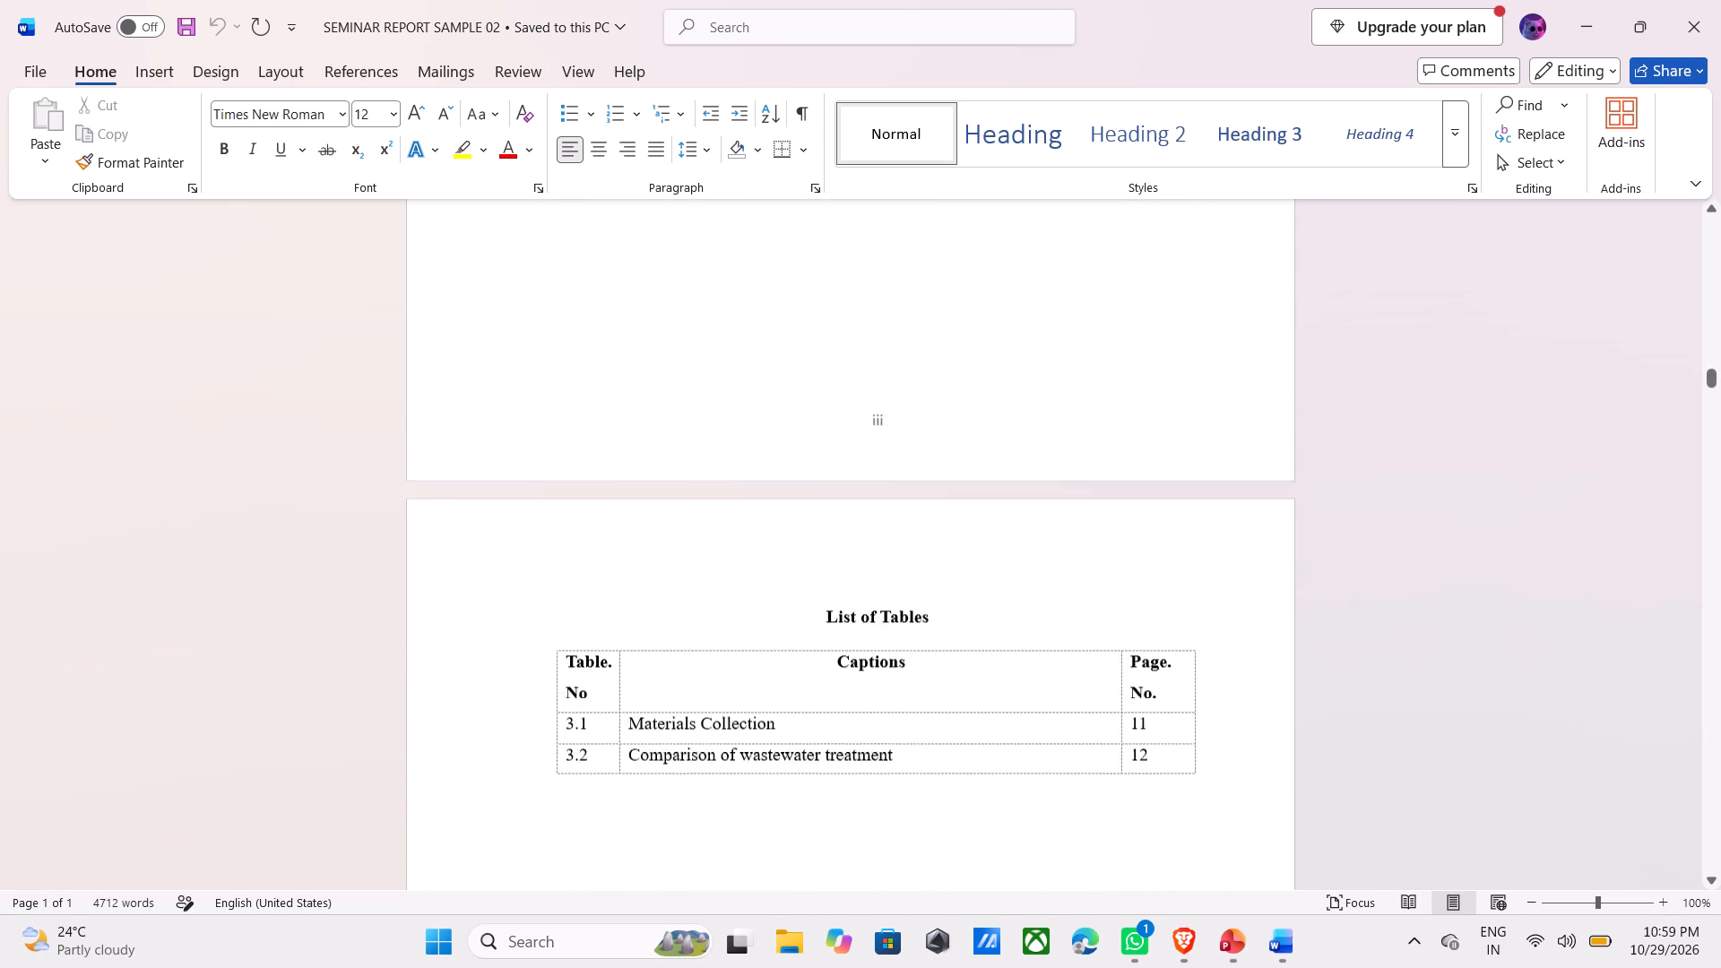
pyautogui.scroll(-20, 818, 314)
pyautogui.scroll(-20, 818, 314)
pyautogui.scroll(-1, 818, 314)
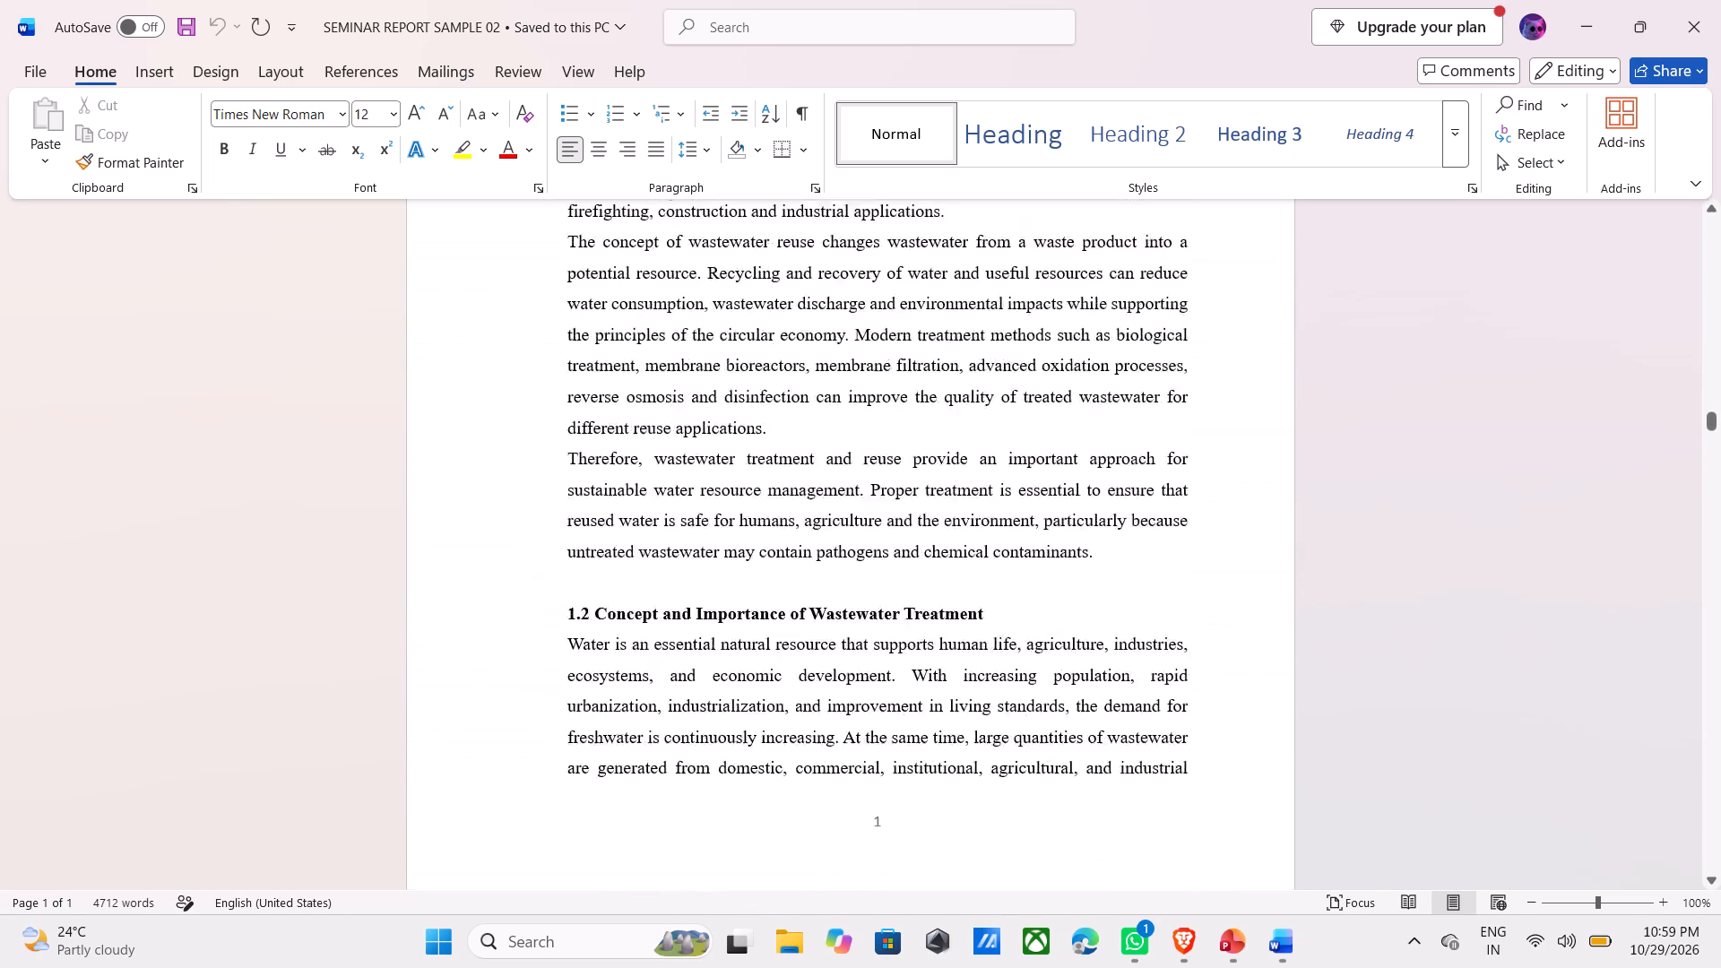
pyautogui.scroll(-13, 814, 311)
pyautogui.scroll(-19, 812, 310)
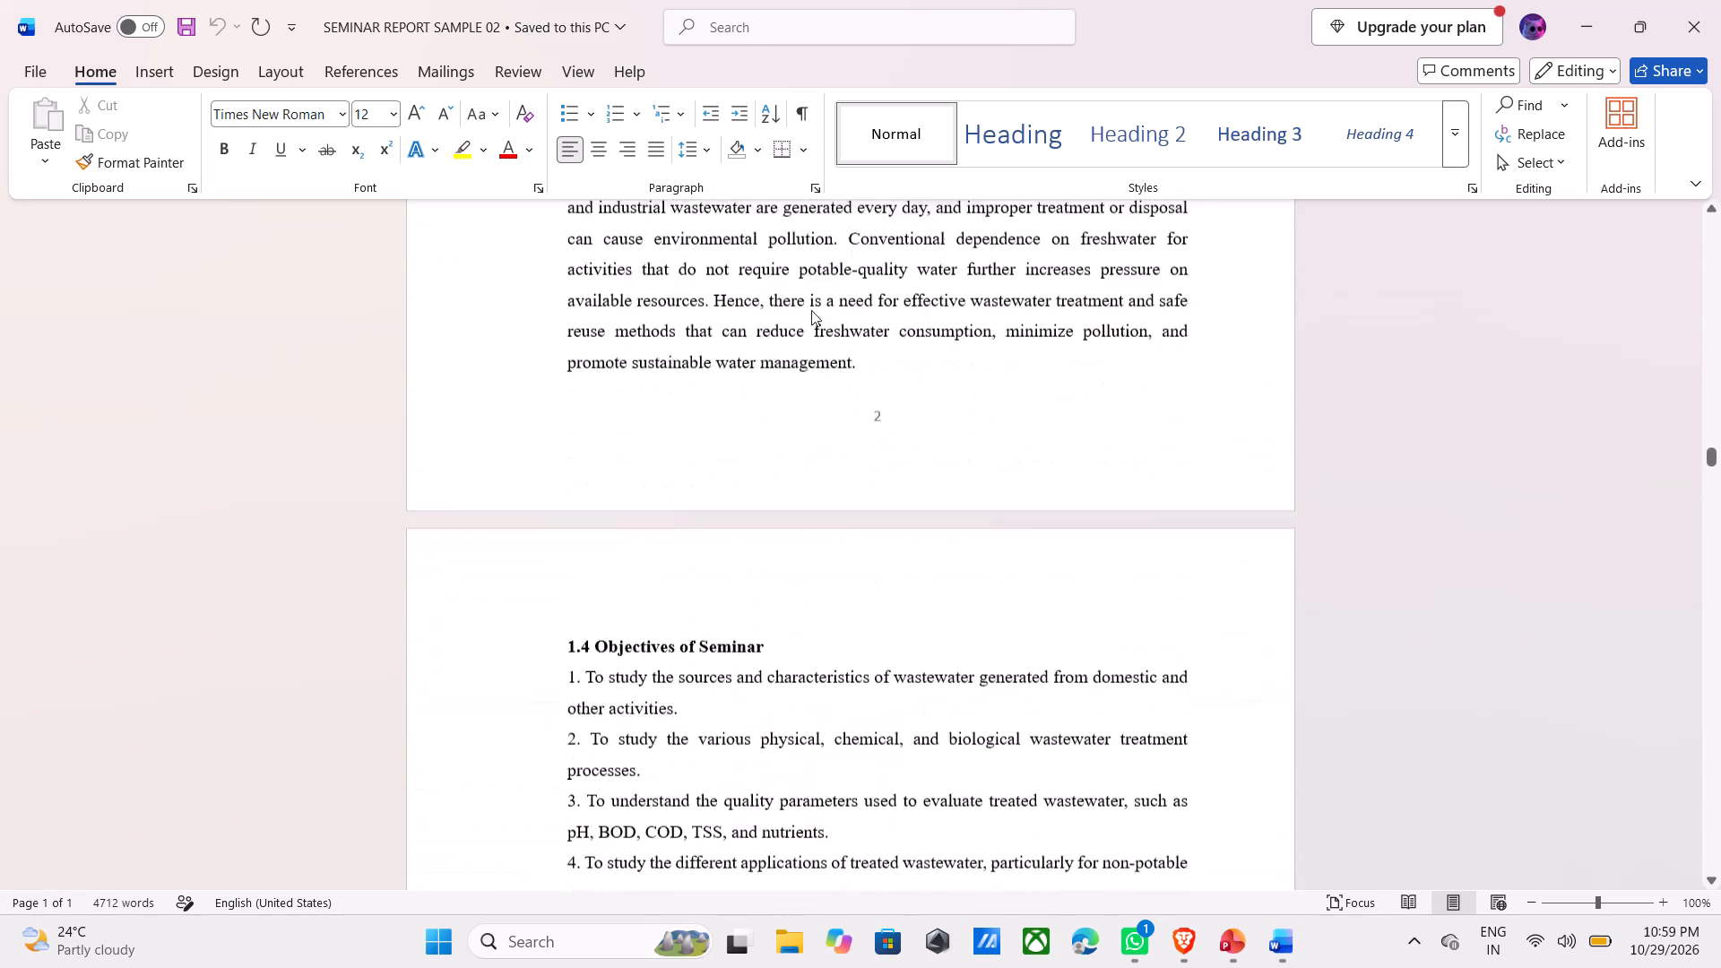
pyautogui.scroll(-6, 811, 310)
pyautogui.scroll(2, 811, 310)
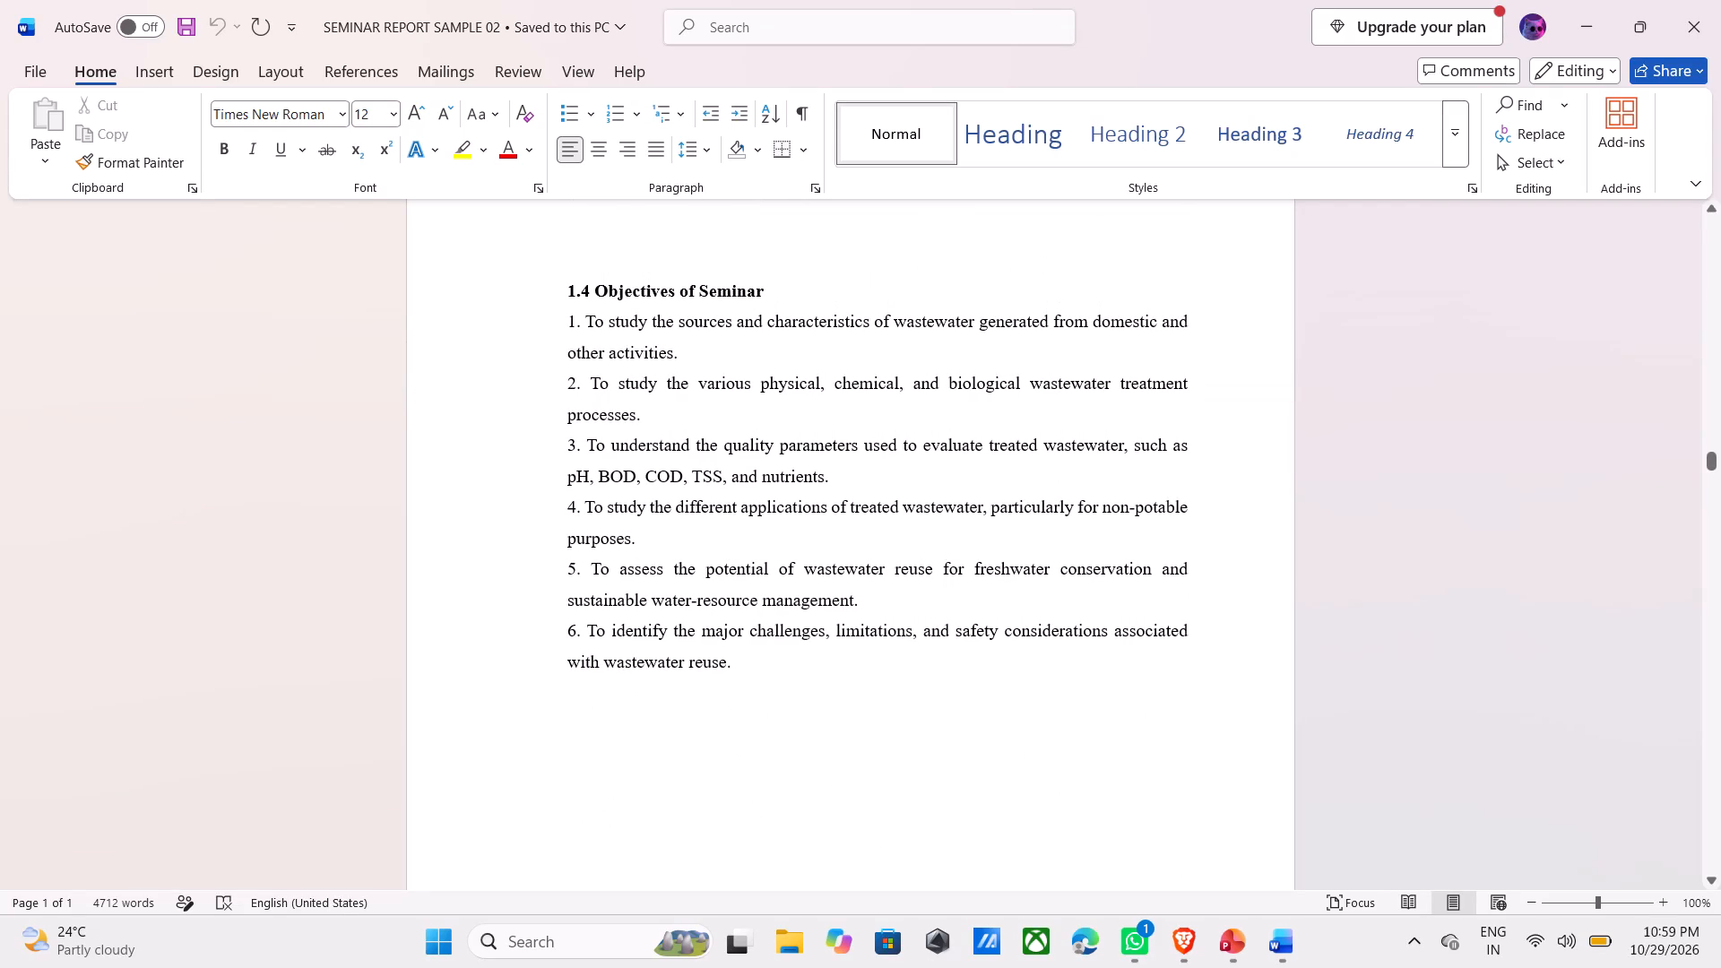
# Copy the text of objective 6, on identifying major challenges, limitations and safety considerations, from section 1.4, leaving out its number.
pyautogui.moveTo(580, 635); pyautogui.dragTo(728, 696)
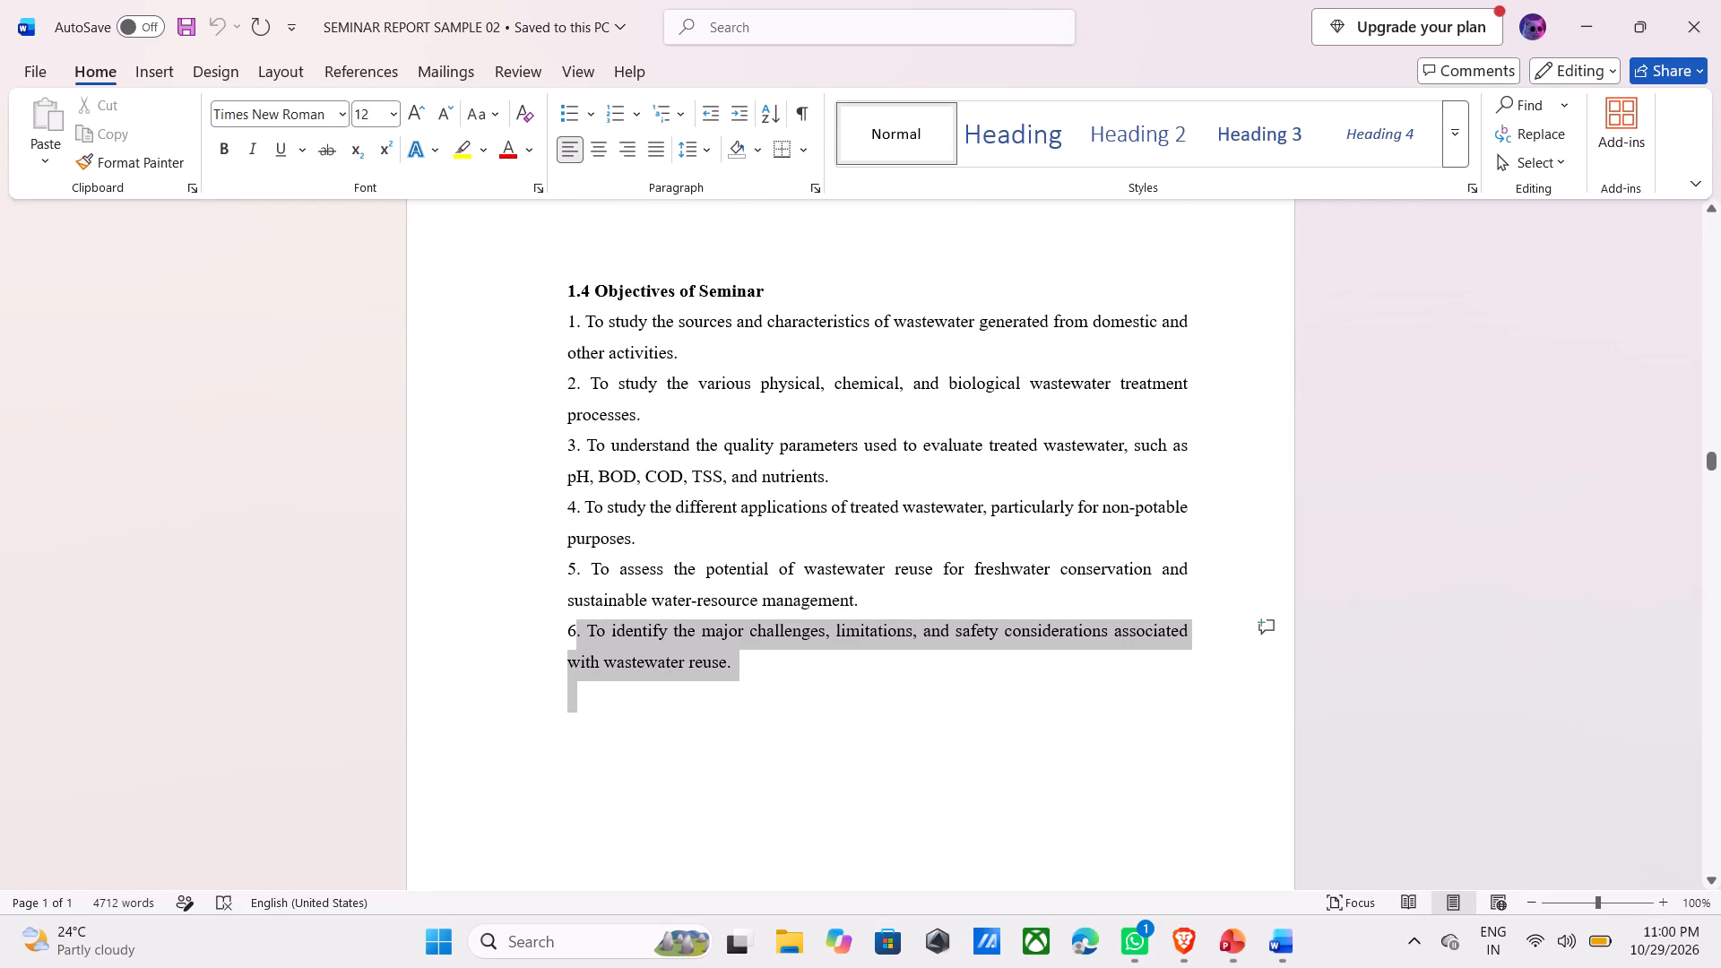
pyautogui.moveTo(728, 696); pyautogui.dragTo(750, 684)
pyautogui.moveTo(750, 684); pyautogui.dragTo(739, 678)
pyautogui.moveTo(739, 678); pyautogui.dragTo(732, 667)
pyautogui.moveTo(732, 667); pyautogui.dragTo(735, 663)
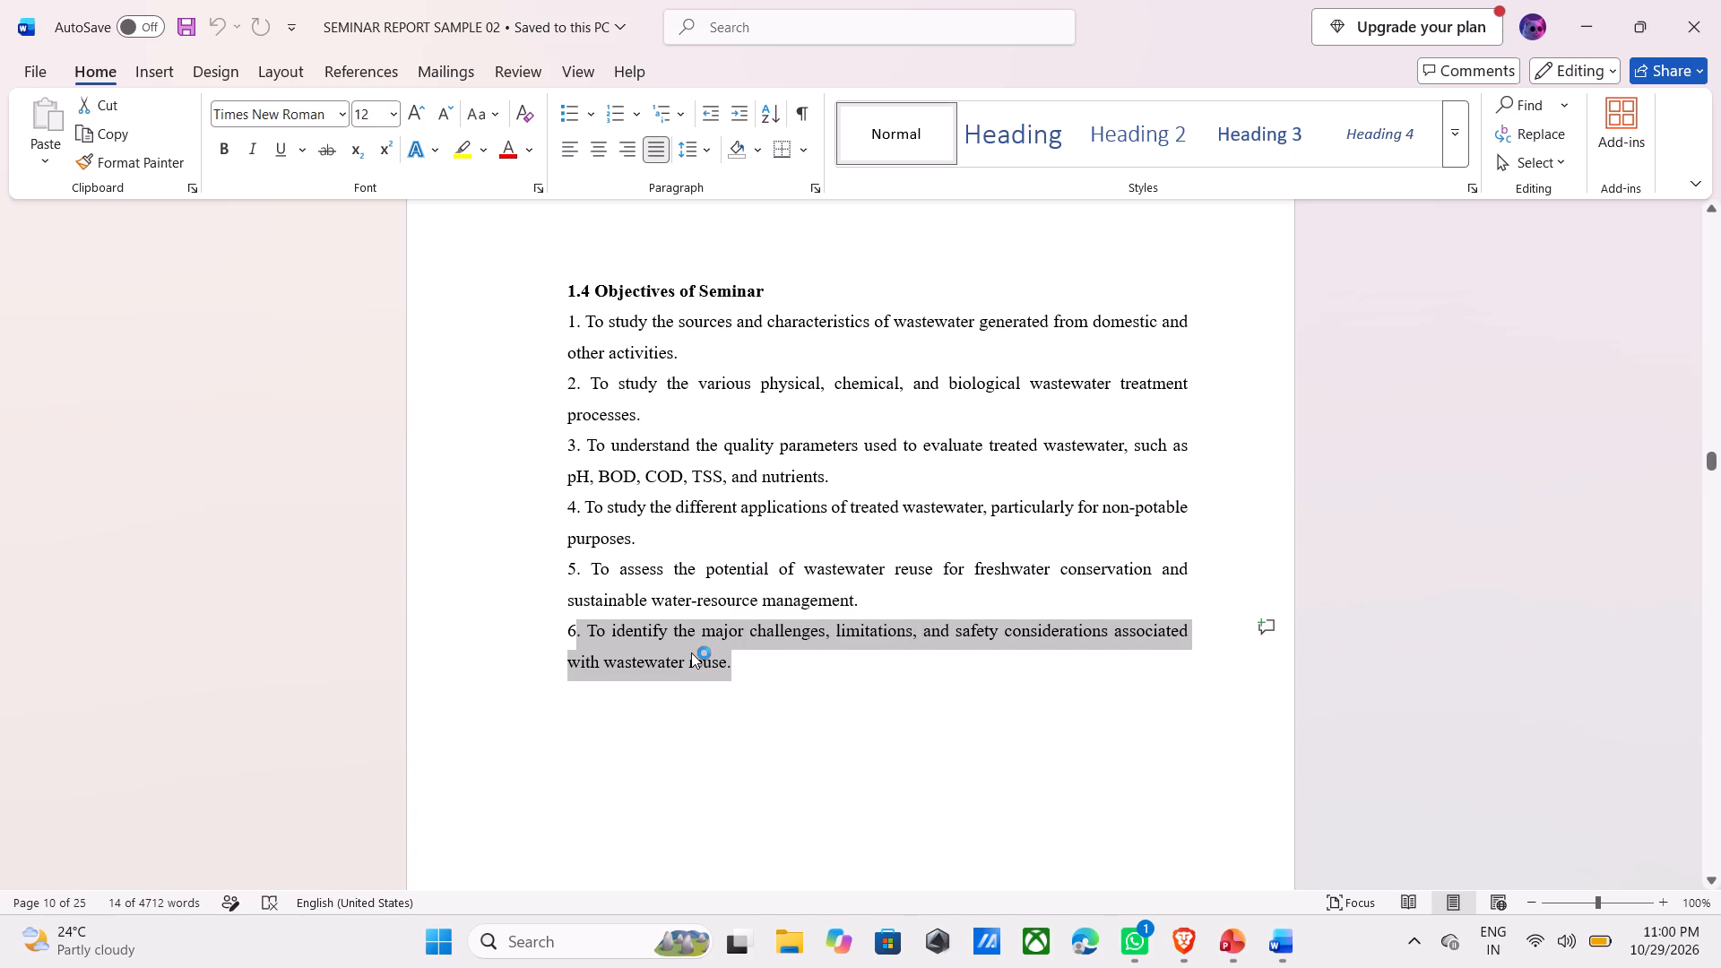
pyautogui.hotkey('ctrl', 'c')
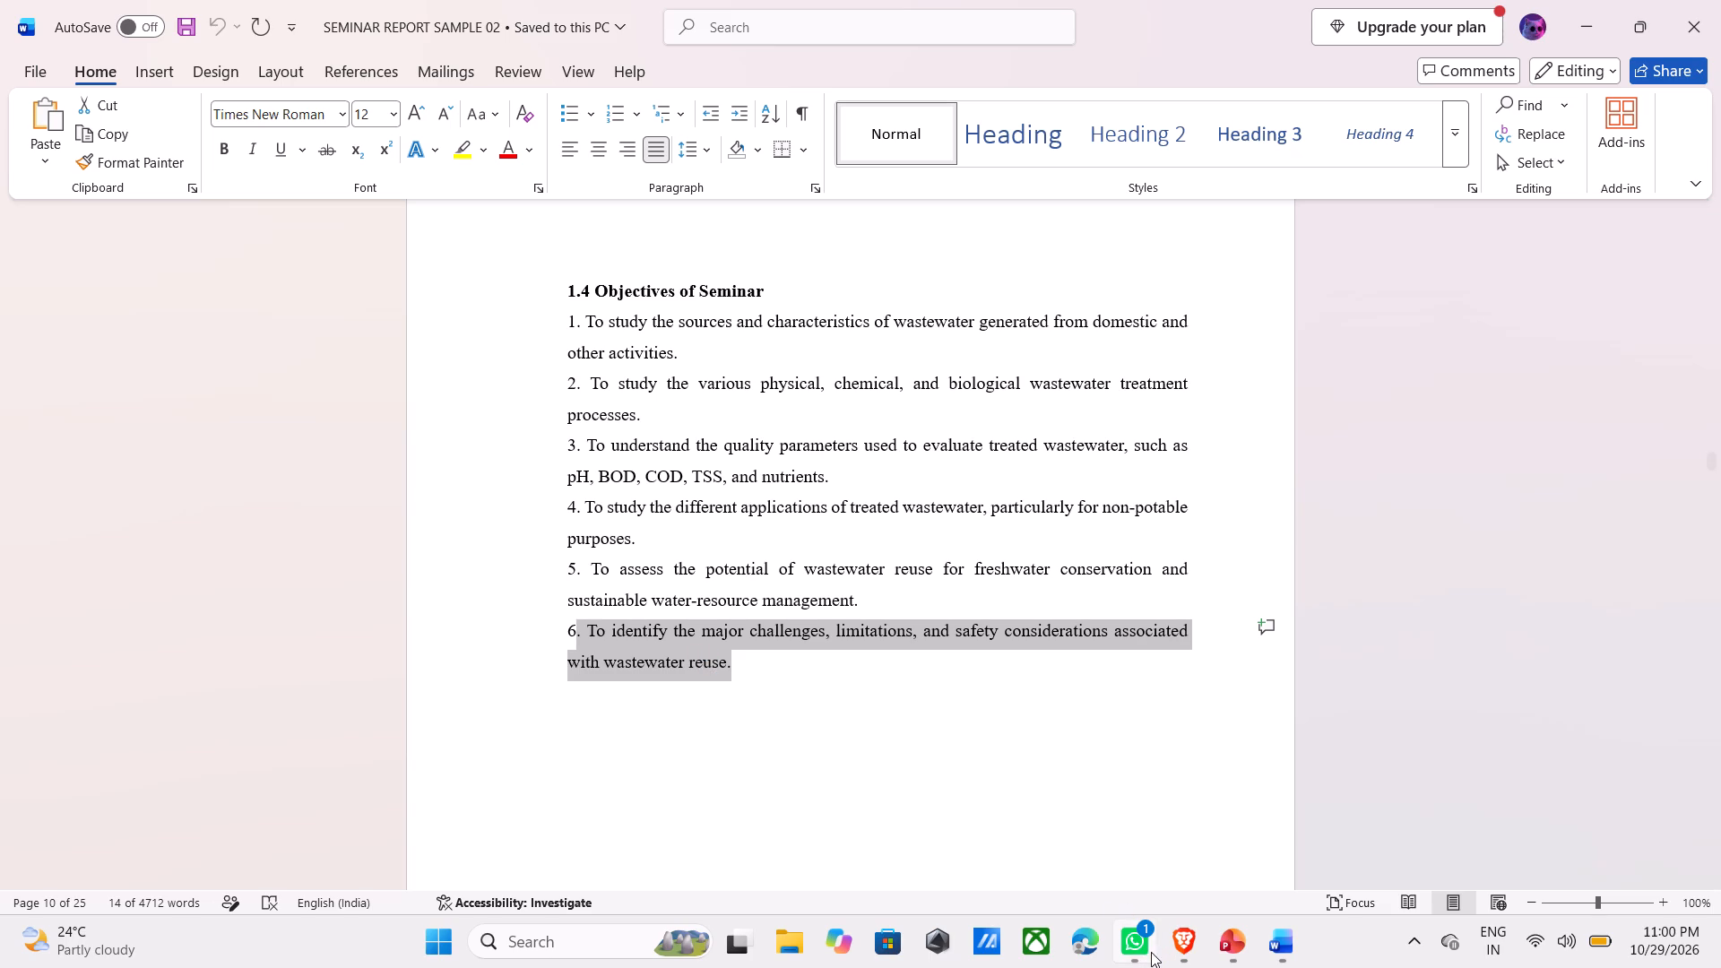
# Switch to the PowerPoint presentation and replace the last bullet's text on the OBJECTIVES slide with the copied objective.
pyautogui.click(1232, 941)
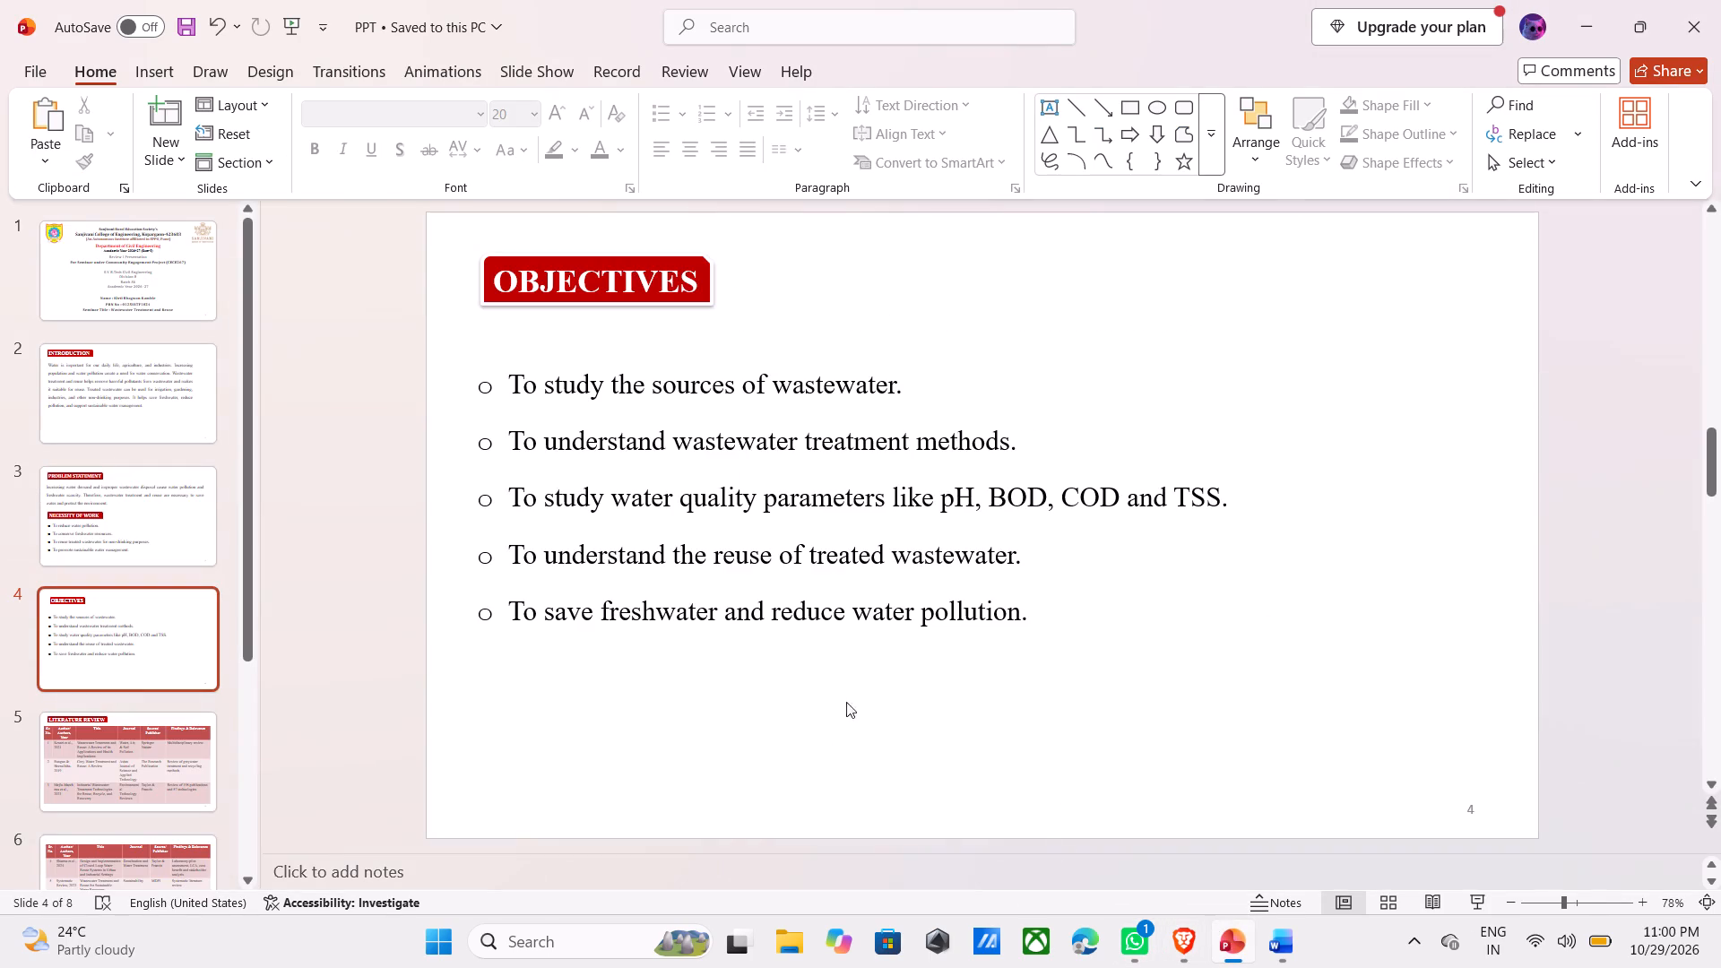
pyautogui.click(919, 616)
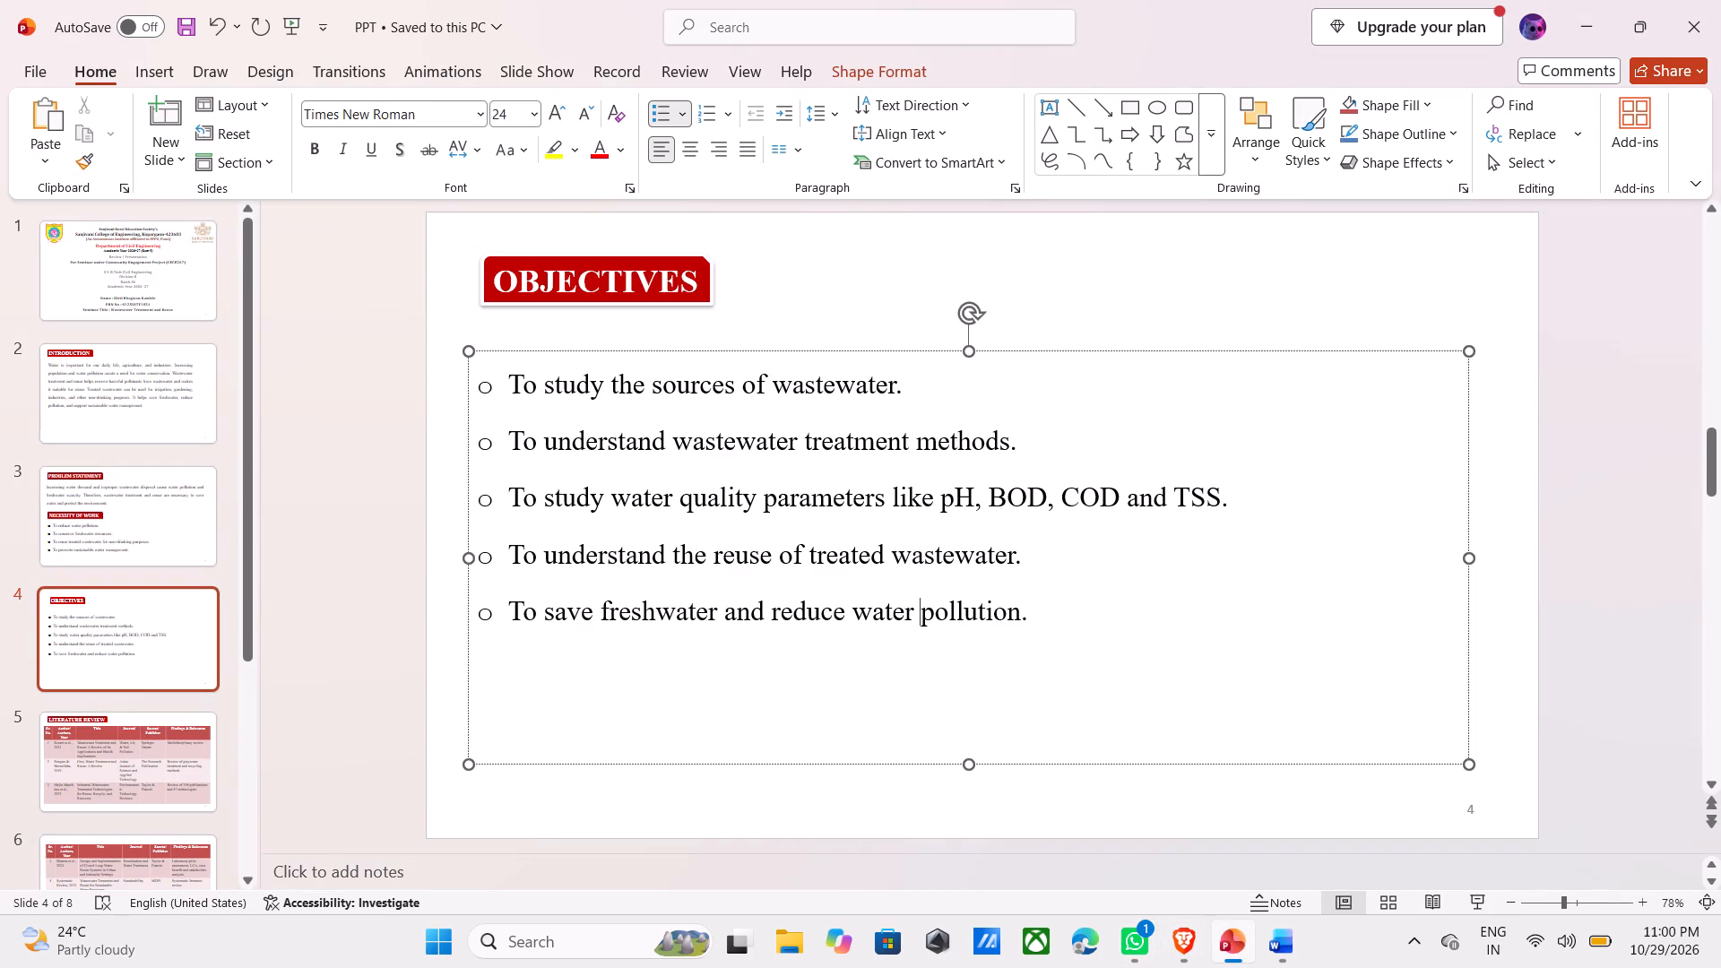
pyautogui.click(1033, 616)
pyautogui.press('BackSpace')
pyautogui.press('BackSpace')
pyautogui.press('BackSpace')
pyautogui.press('BackSpace')
pyautogui.press('BackSpace')
pyautogui.press('BackSpace')
pyautogui.press('BackSpace')
pyautogui.press('BackSpace')
pyautogui.press('BackSpace')
pyautogui.press('BackSpace')
pyautogui.press('BackSpace')
pyautogui.press('BackSpace')
pyautogui.press('BackSpace')
pyautogui.press('BackSpace')
pyautogui.press('BackSpace')
pyautogui.press('BackSpace')
pyautogui.press('BackSpace')
pyautogui.press('BackSpace')
pyautogui.press('BackSpace')
pyautogui.press('BackSpace')
pyautogui.press('BackSpace')
pyautogui.press('BackSpace')
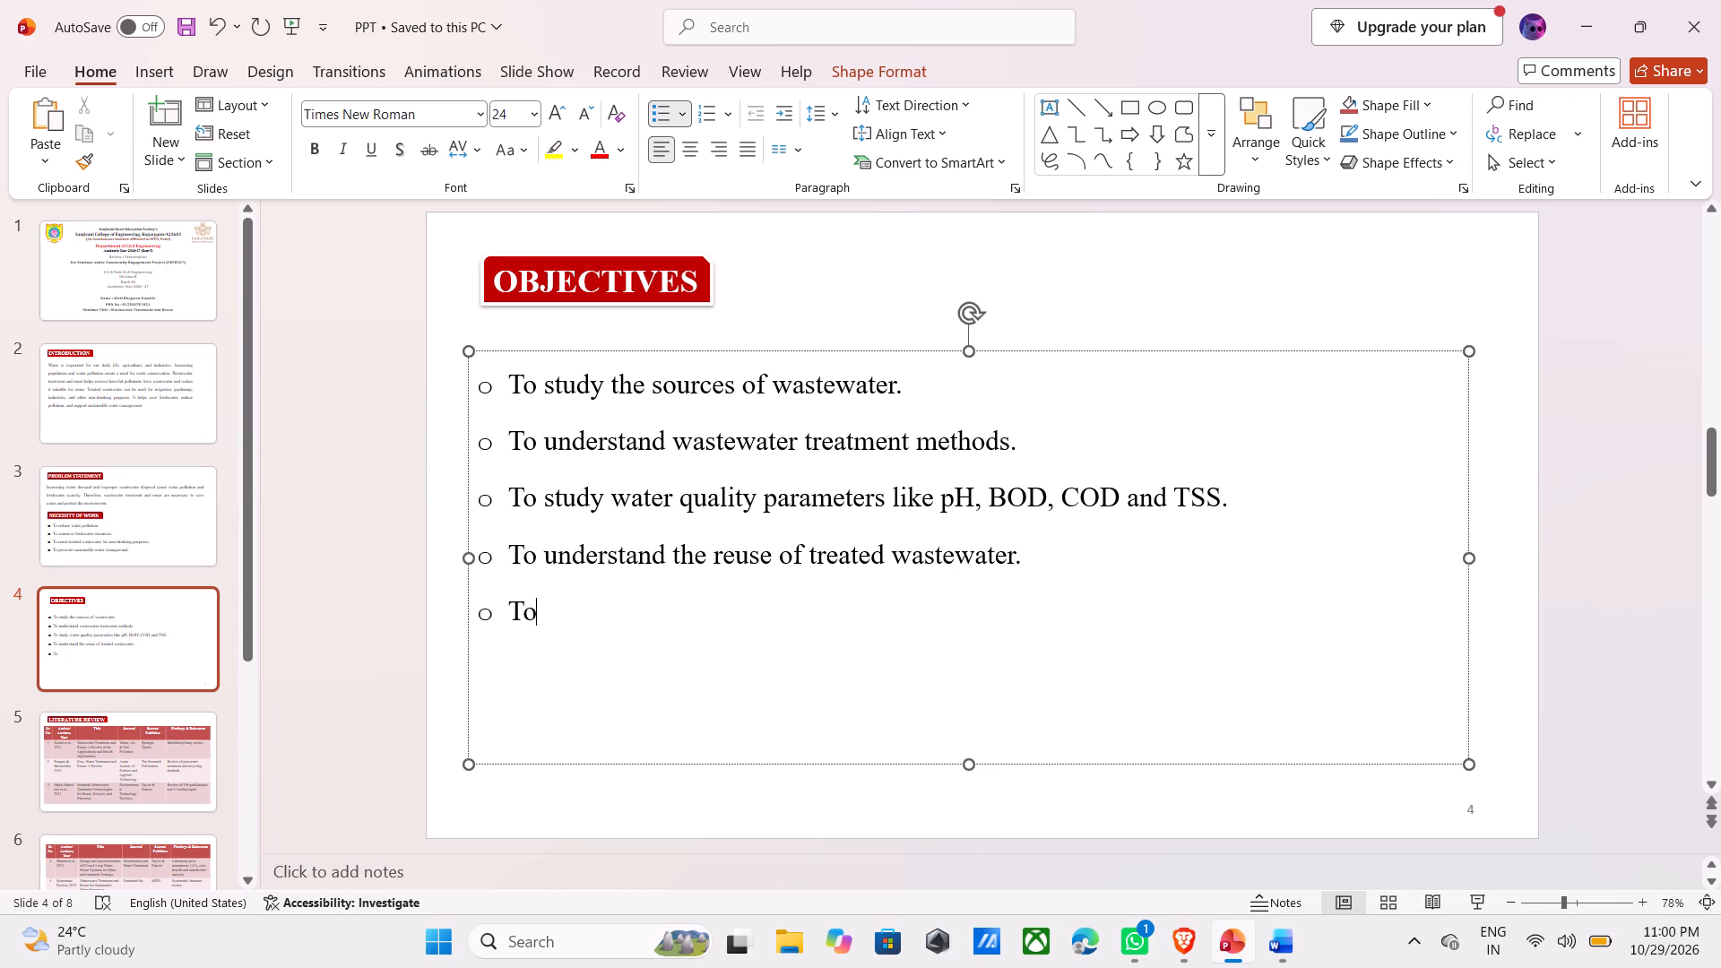
pyautogui.press('BackSpace')
pyautogui.hotkey('ctrl', 'v')
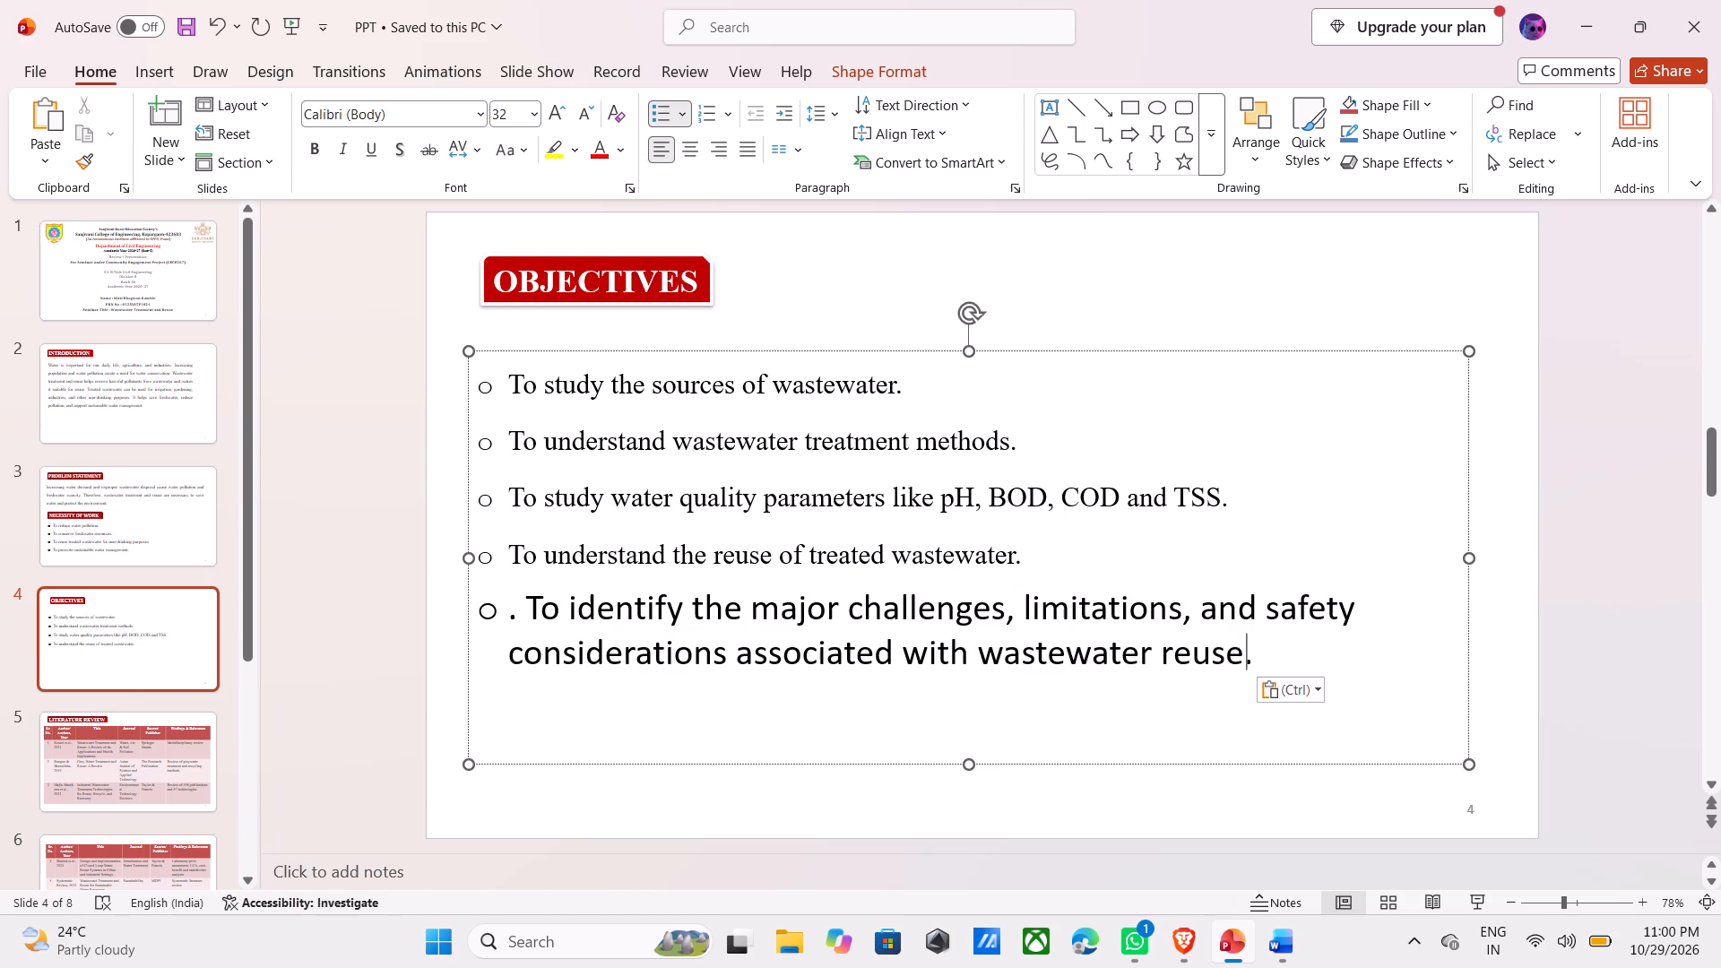
# Remove the stray period and space at the start of the pasted objective on the OBJECTIVES slide.
pyautogui.press('Left')
pyautogui.press('Left')
pyautogui.press('Left')
pyautogui.press('Left')
pyautogui.press('Left')
pyautogui.press('Left')
pyautogui.press('Left')
pyautogui.press('Left')
pyautogui.press('Left')
pyautogui.press('Left')
pyautogui.press('Left')
pyautogui.press('Left')
pyautogui.press('Left')
pyautogui.press('Left')
pyautogui.press('Left')
pyautogui.press('Left')
pyautogui.press('Left')
pyautogui.press('Left')
pyautogui.press('Left')
pyautogui.press('Left')
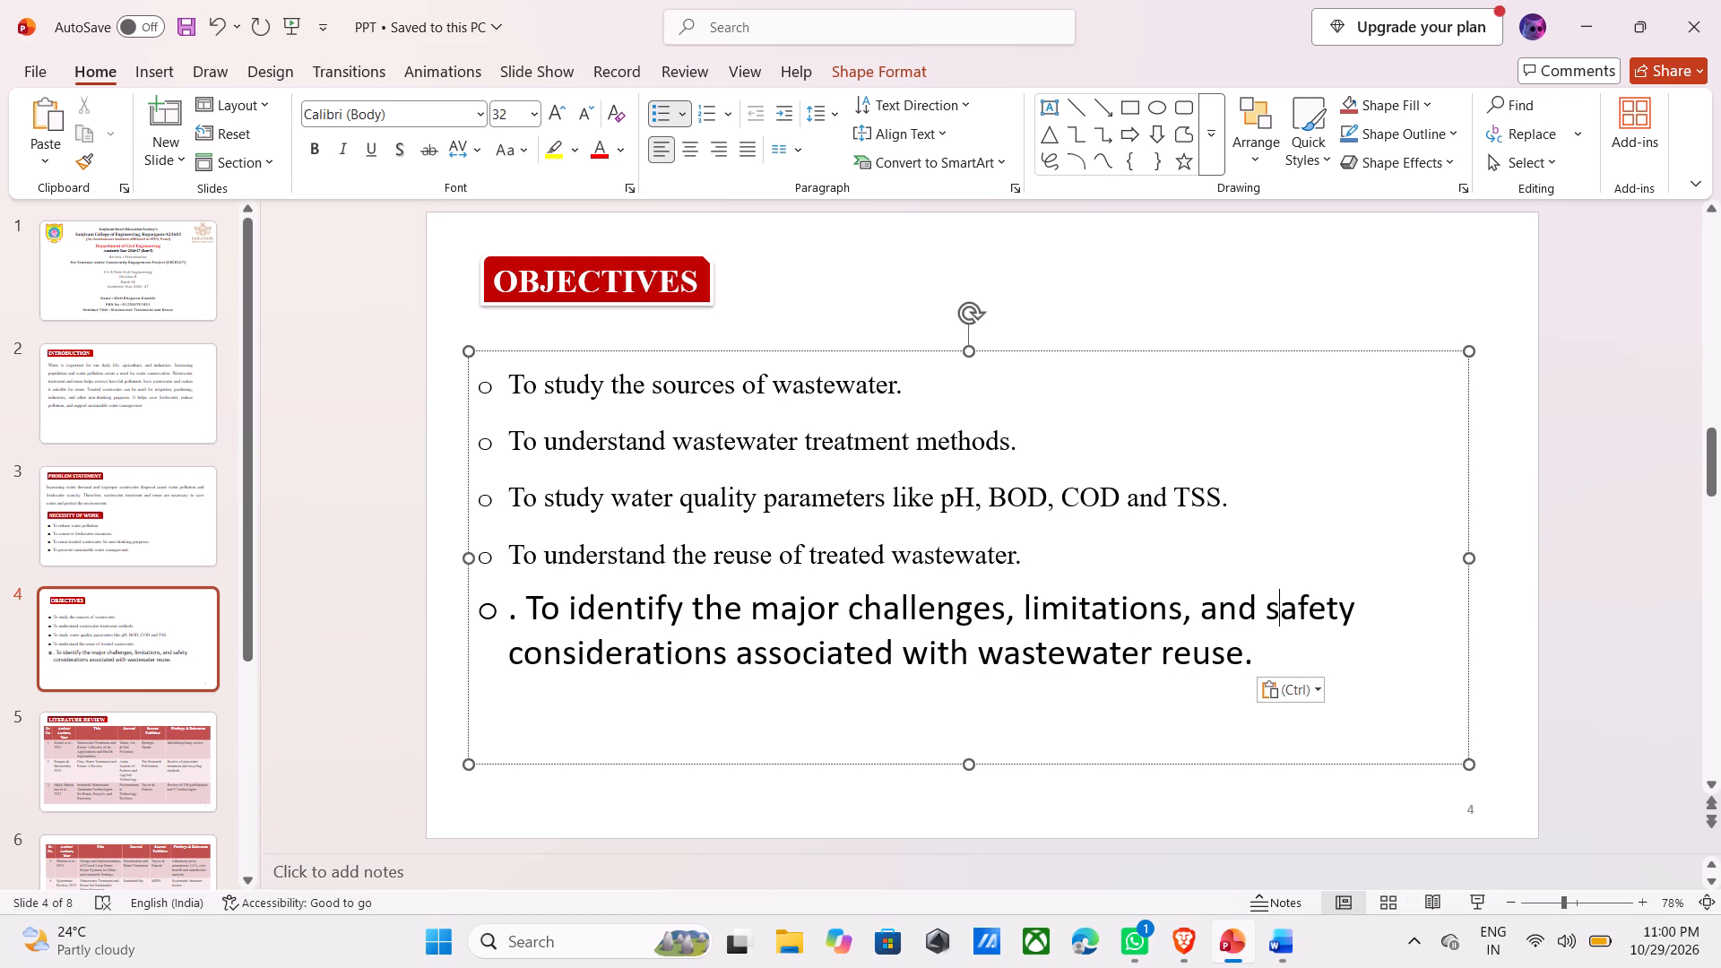
pyautogui.press('Left')
pyautogui.press('Left')
pyautogui.press('Left')
pyautogui.press('Left')
pyautogui.press('Left')
pyautogui.press('Left')
pyautogui.press('BackSpace')
pyautogui.press('BackSpace')
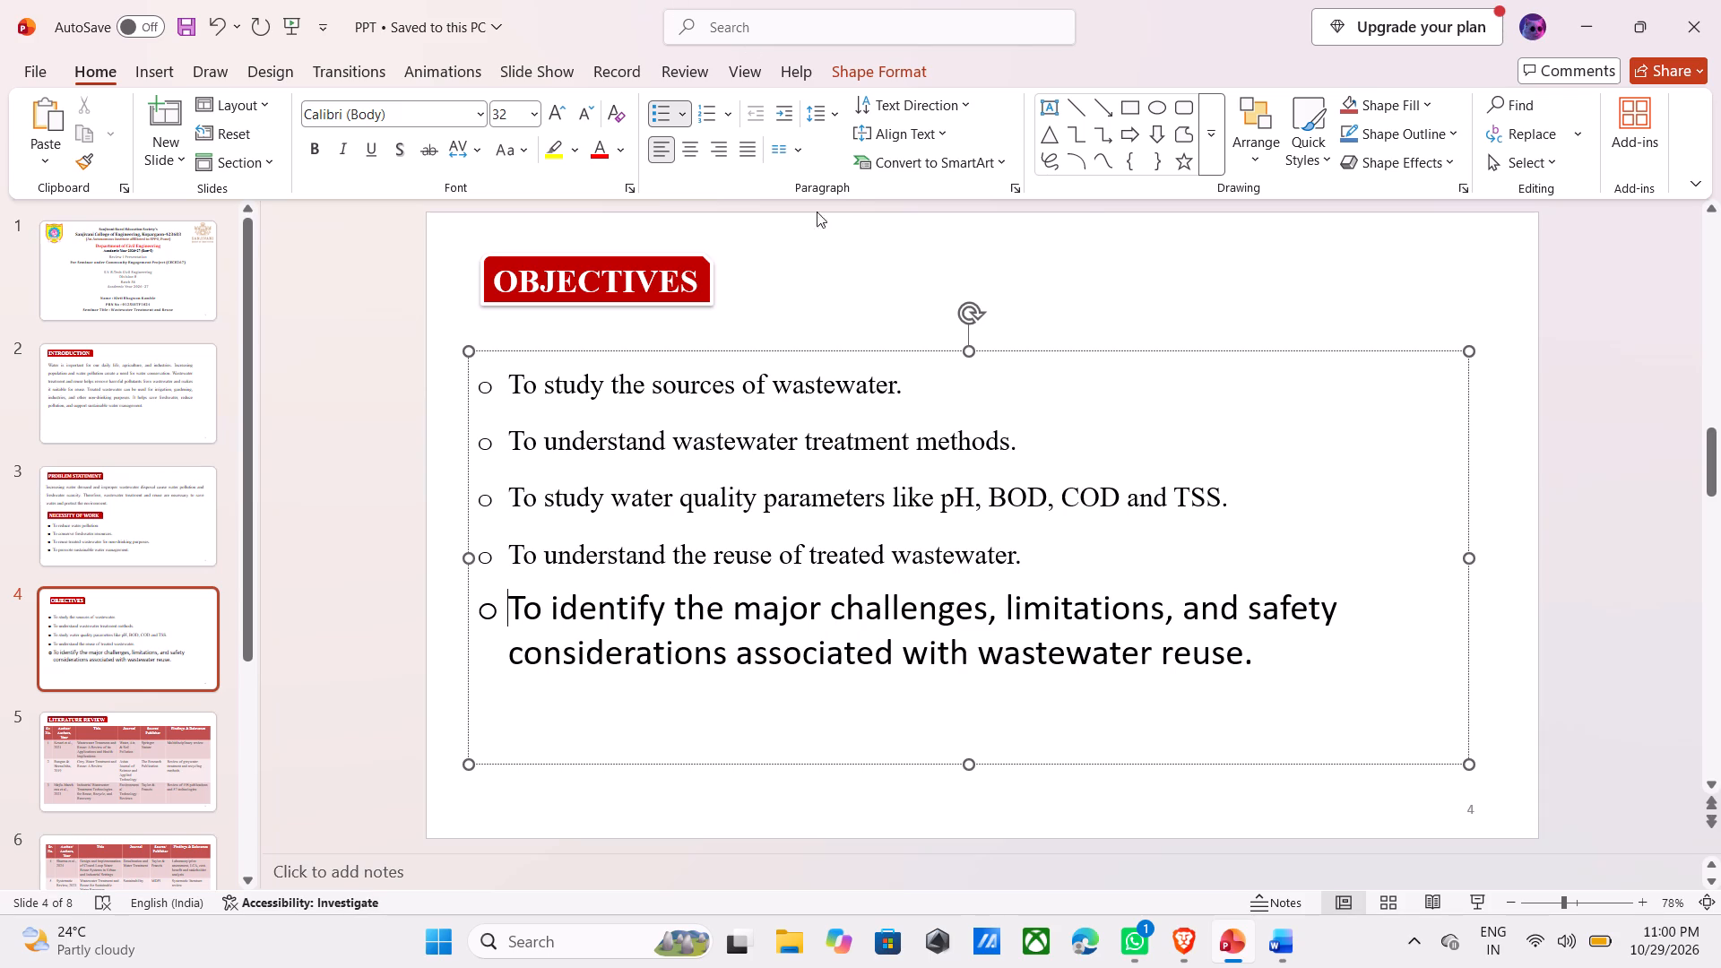
# Join the pasted objective to the bullet above and split it off again as its own bullet with matching spacing.
pyautogui.press('BackSpace')
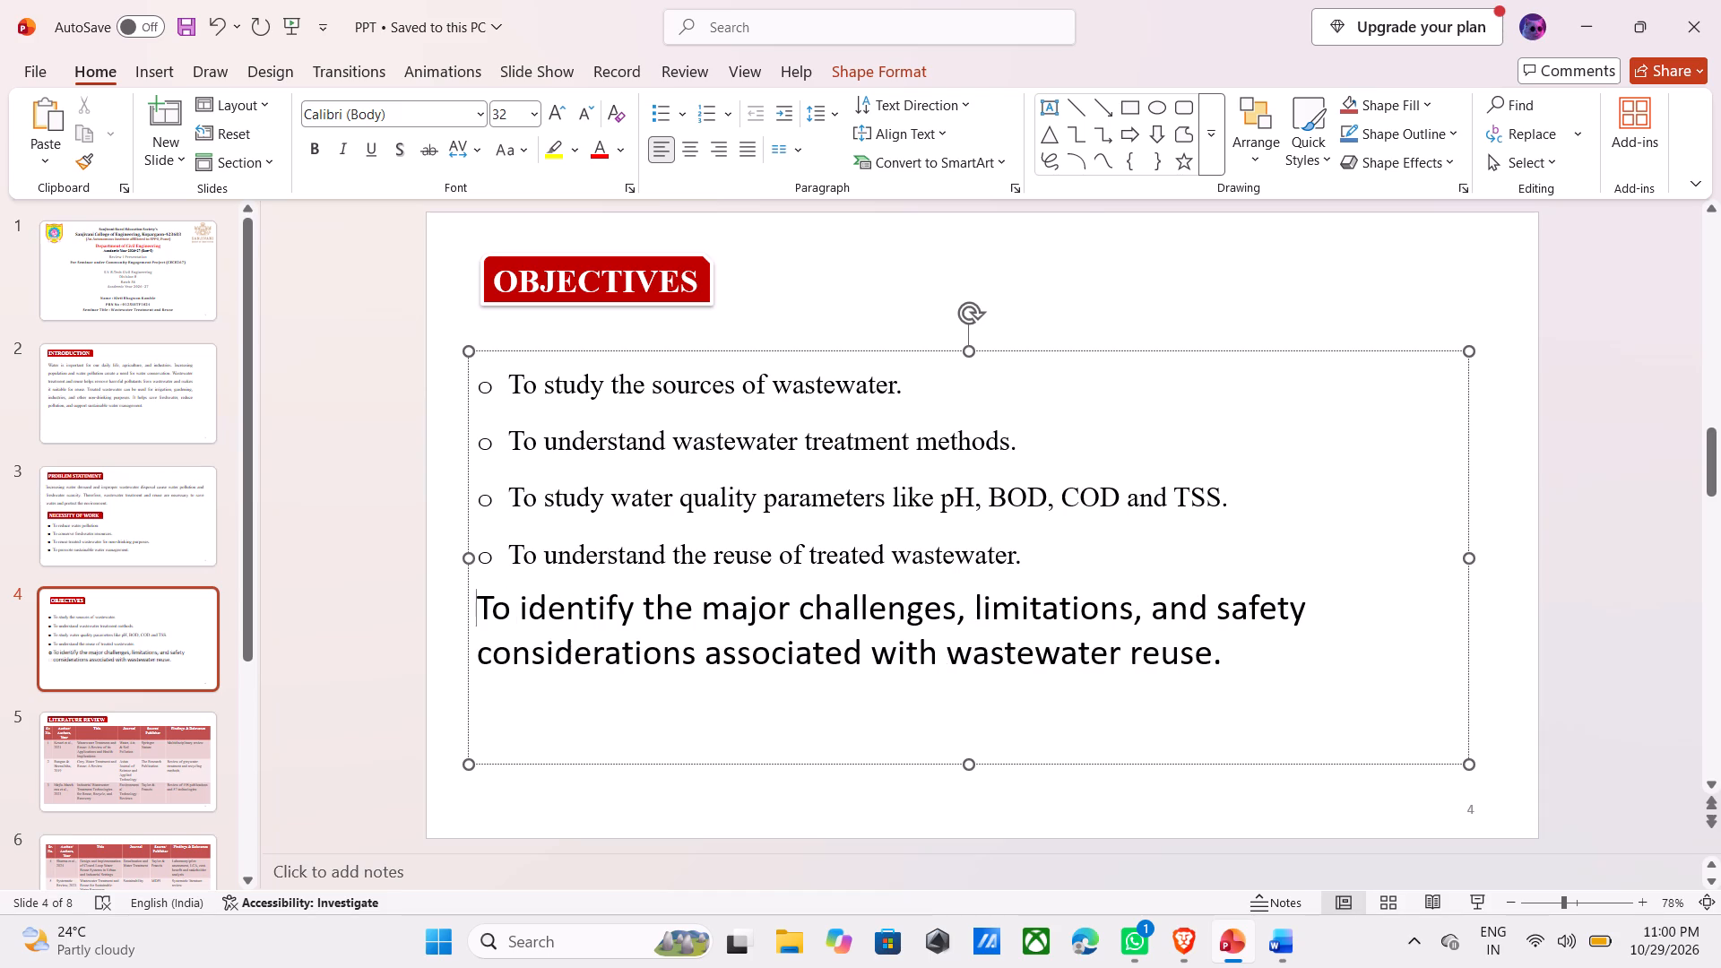
pyautogui.press('BackSpace')
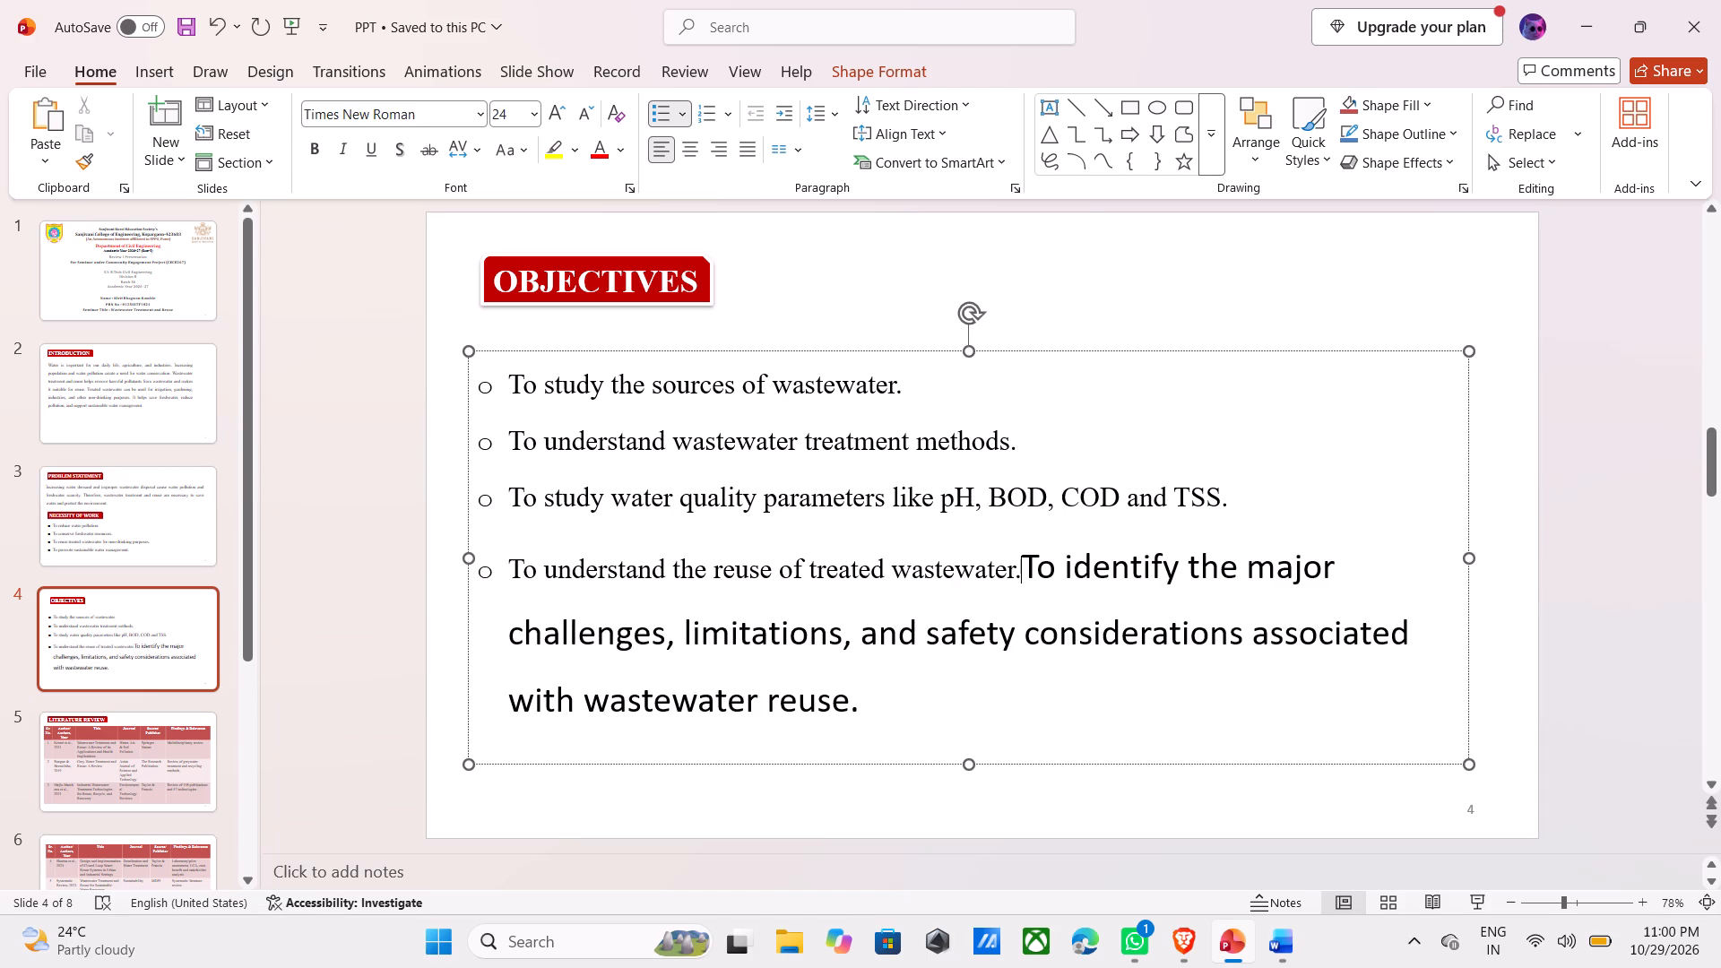
pyautogui.press('Return')
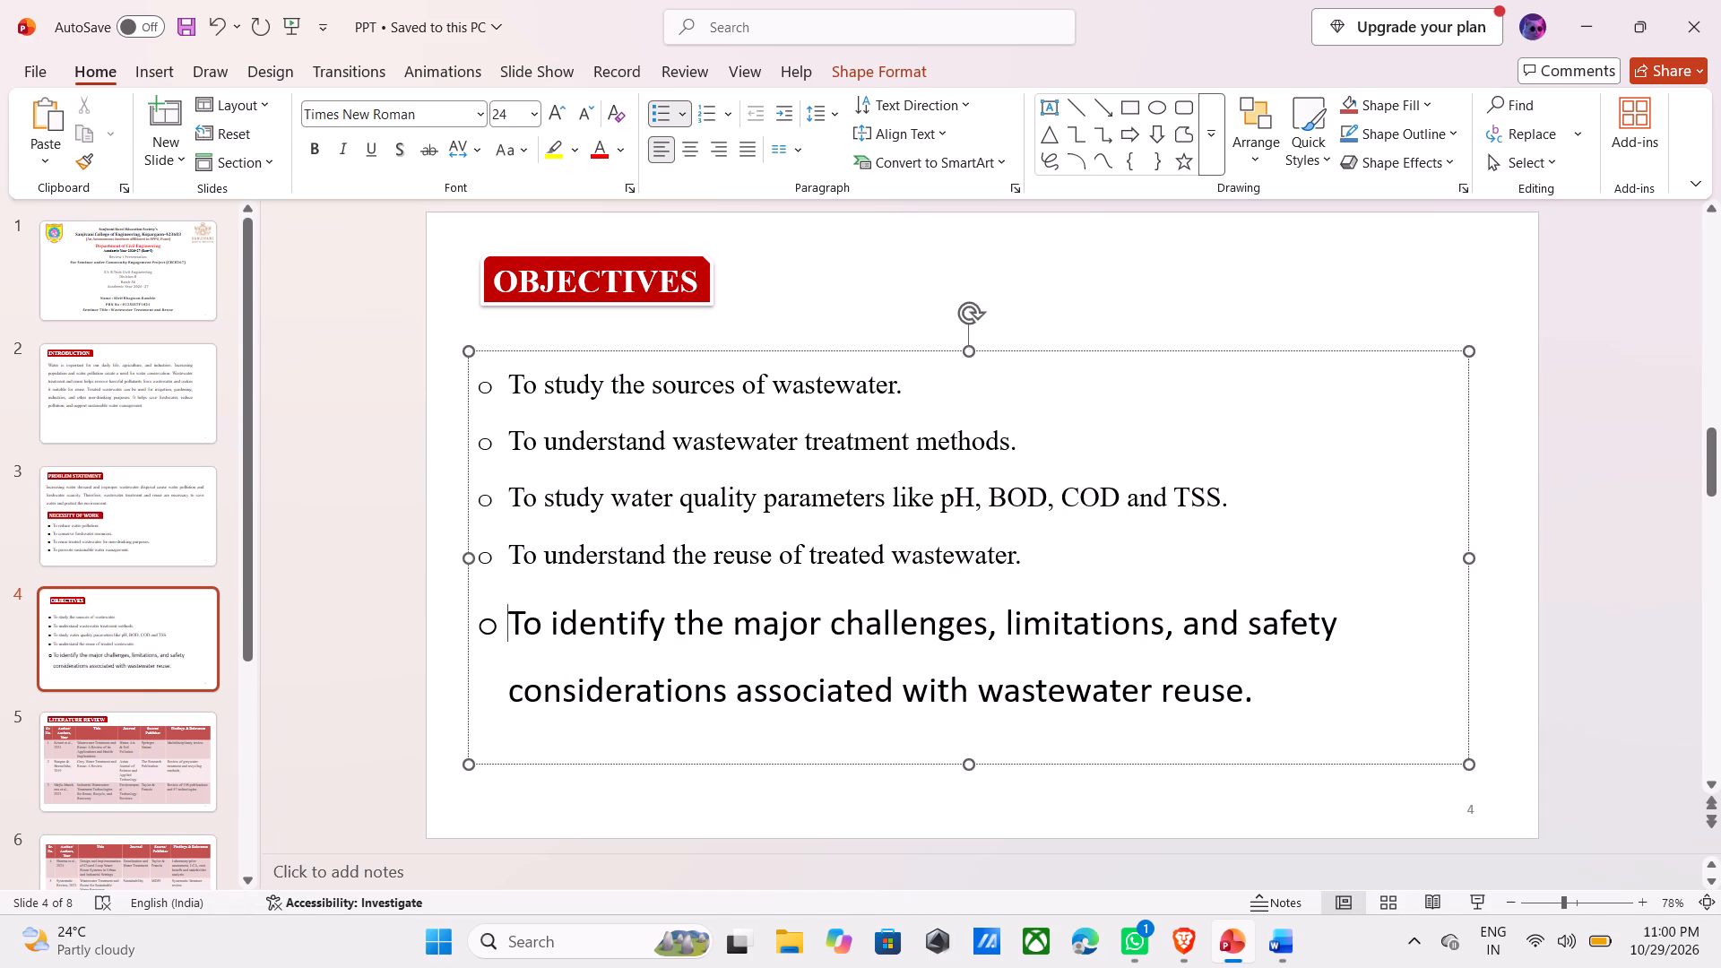
# Set the font of the last two objectives to Times New Roman.
pyautogui.moveTo(1259, 700); pyautogui.dragTo(473, 565)
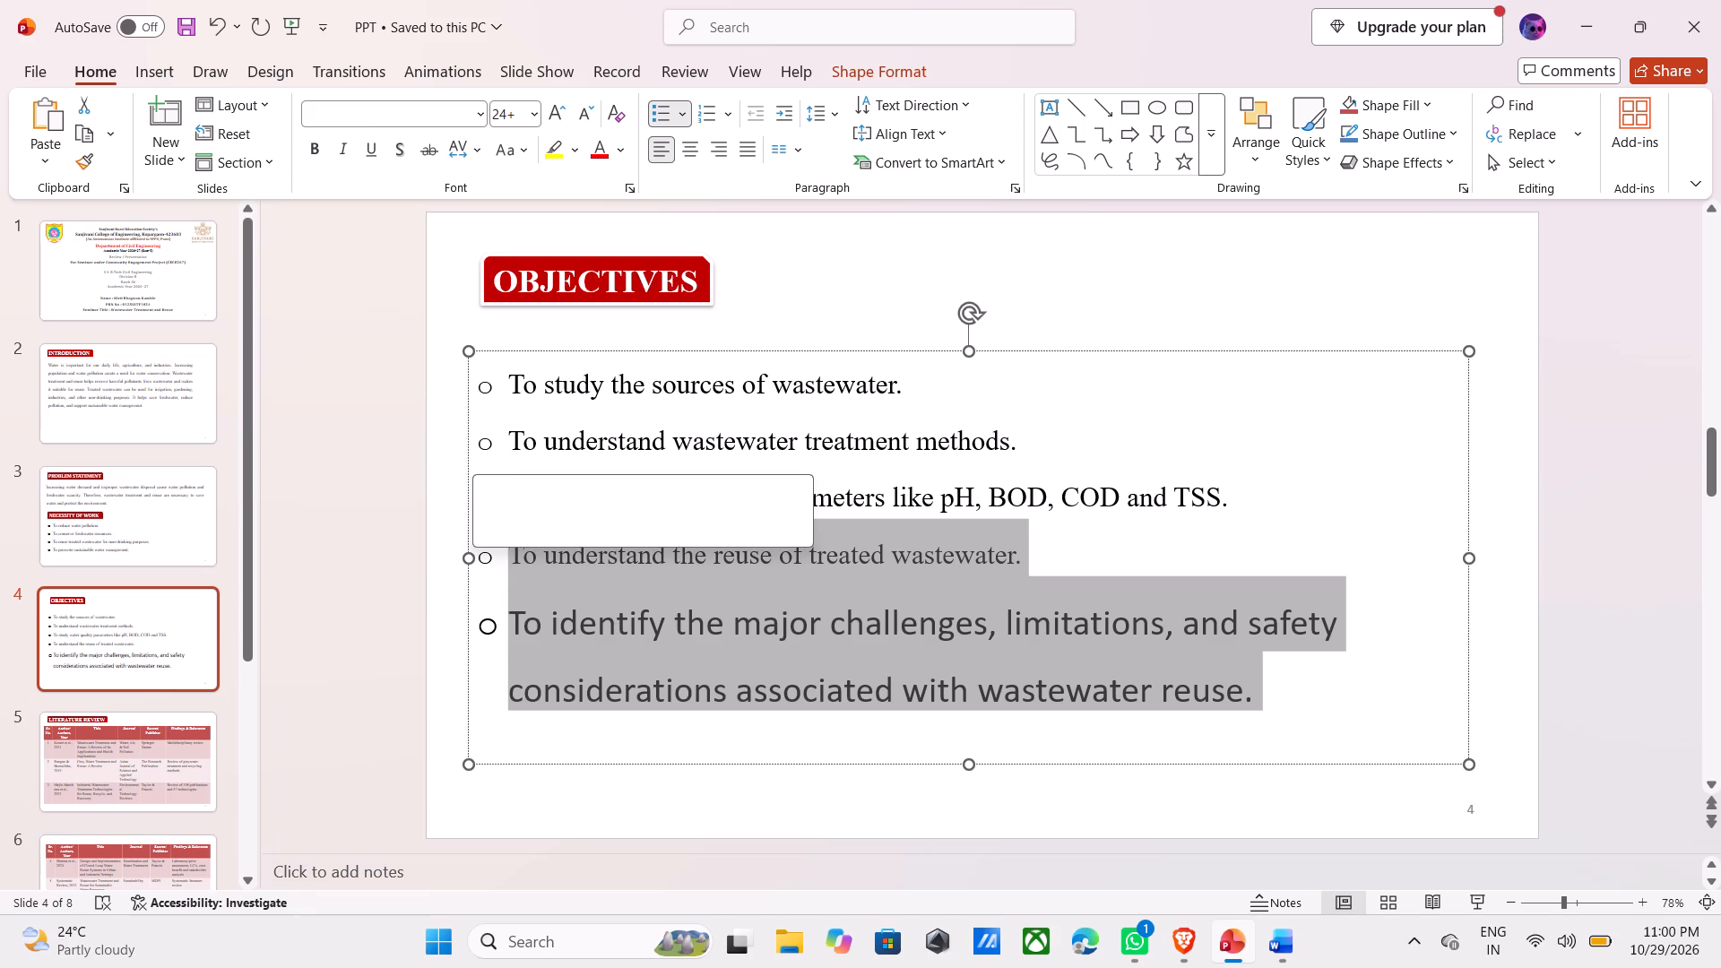
pyautogui.click(532, 497)
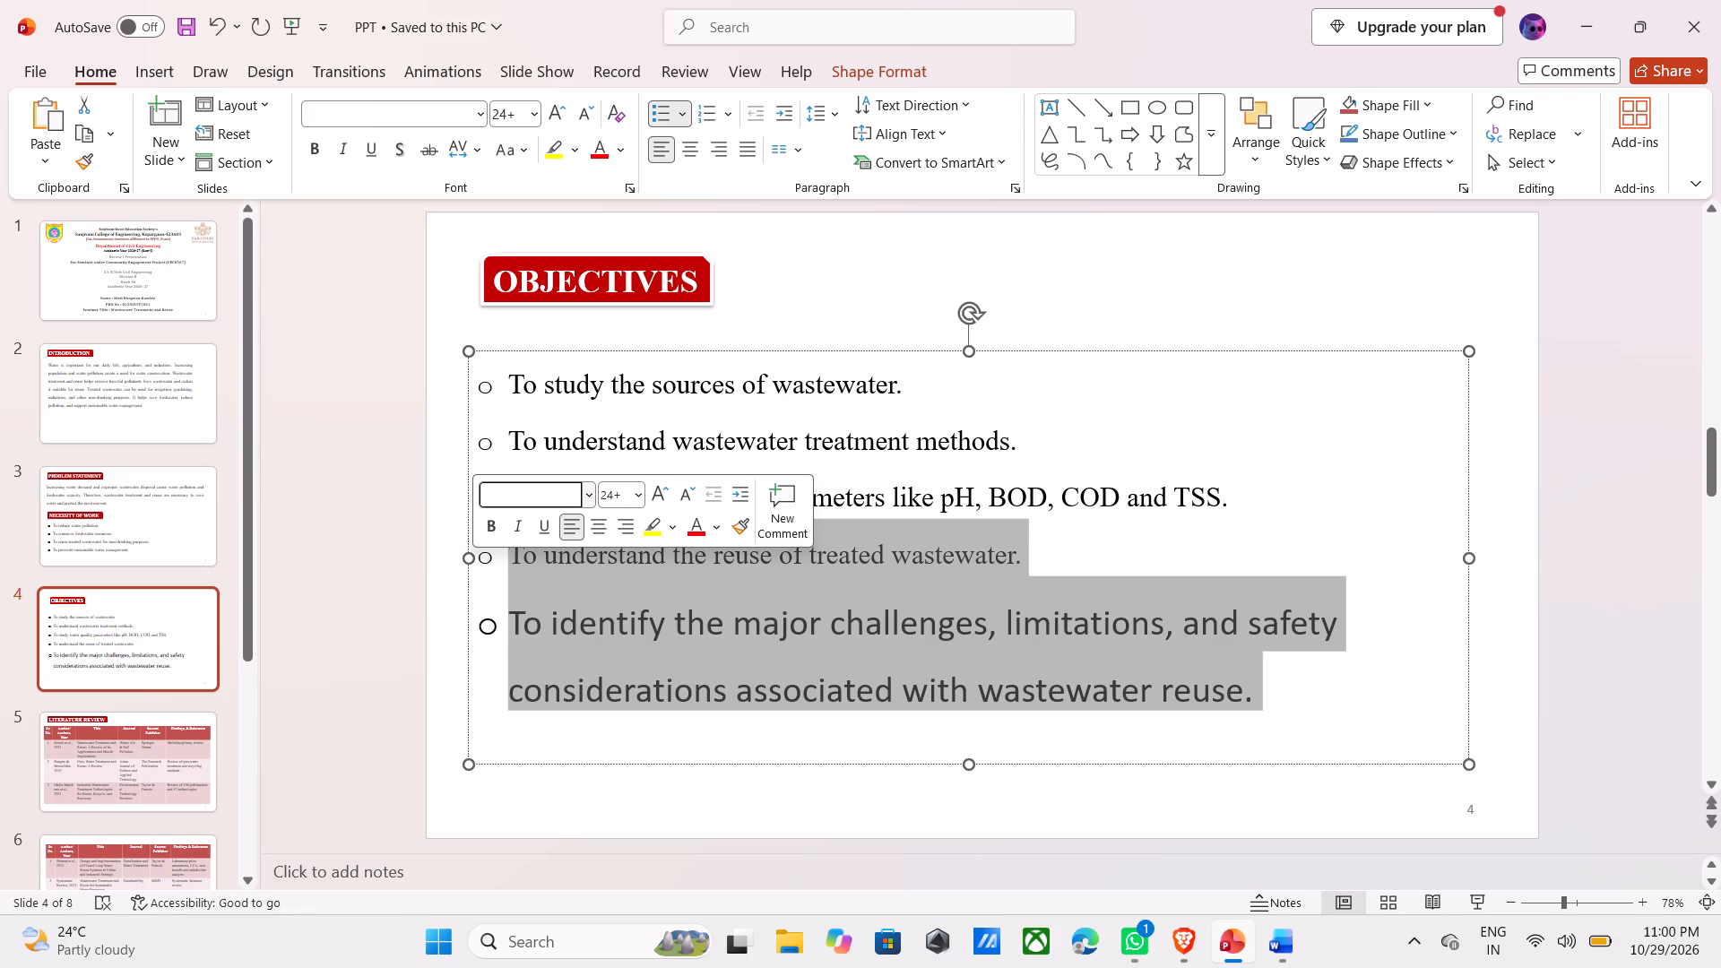
pyautogui.write('TIM')
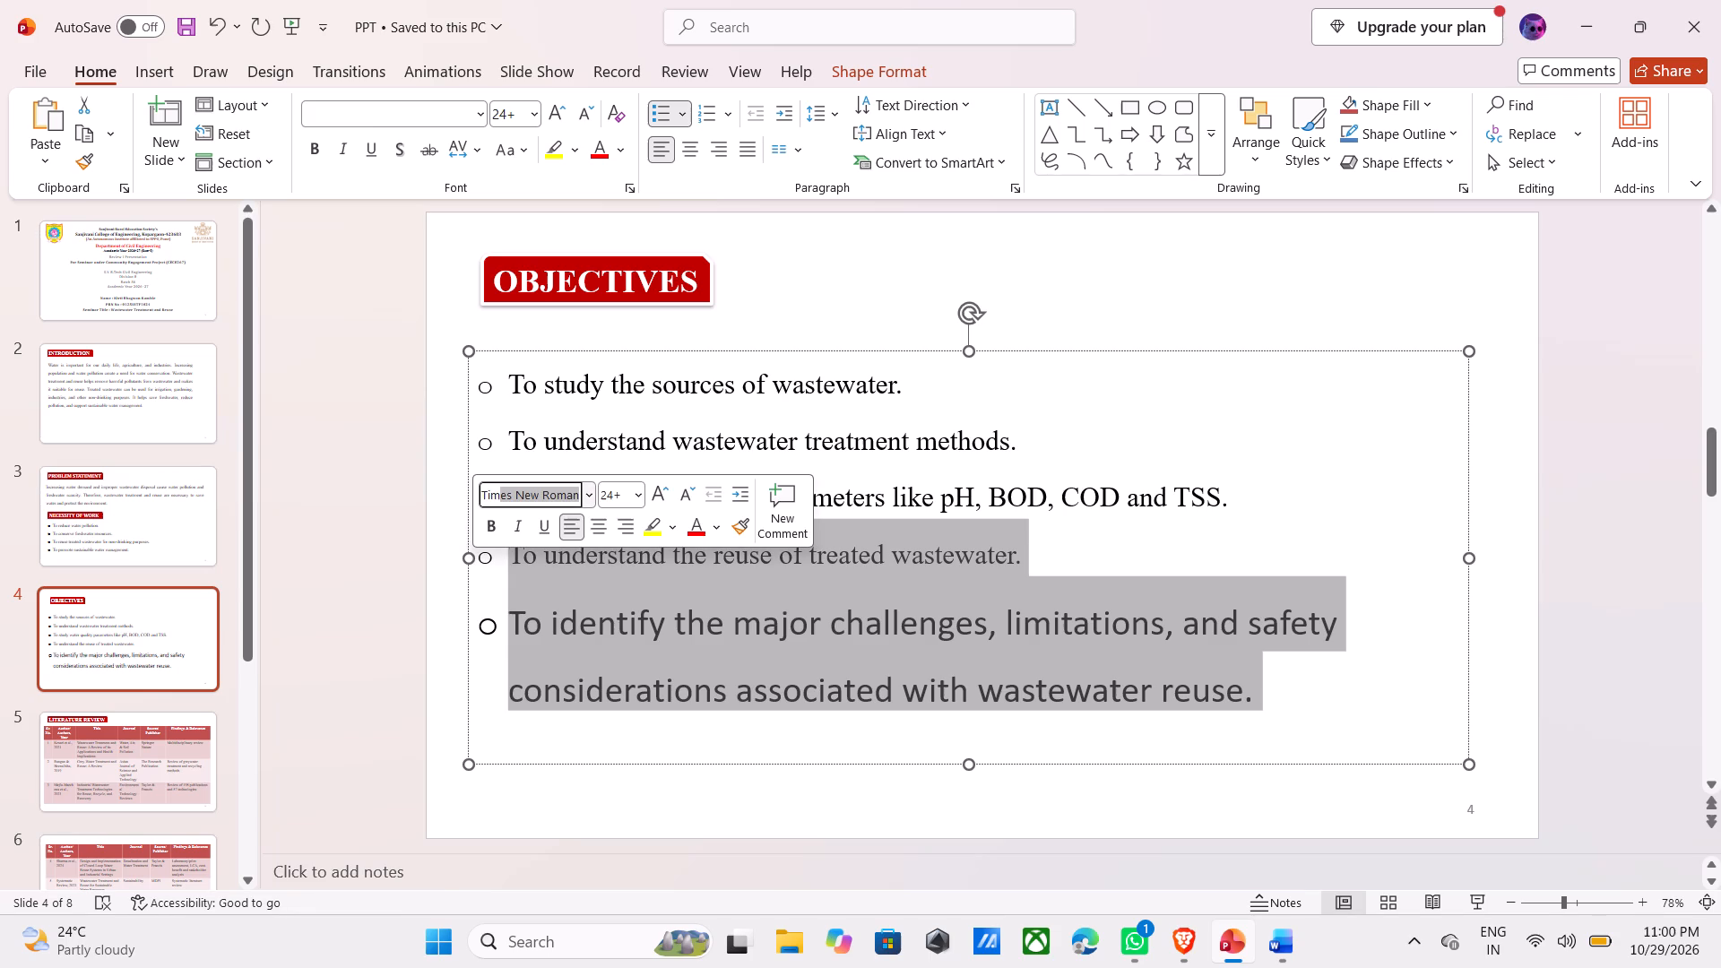
pyautogui.press('Return')
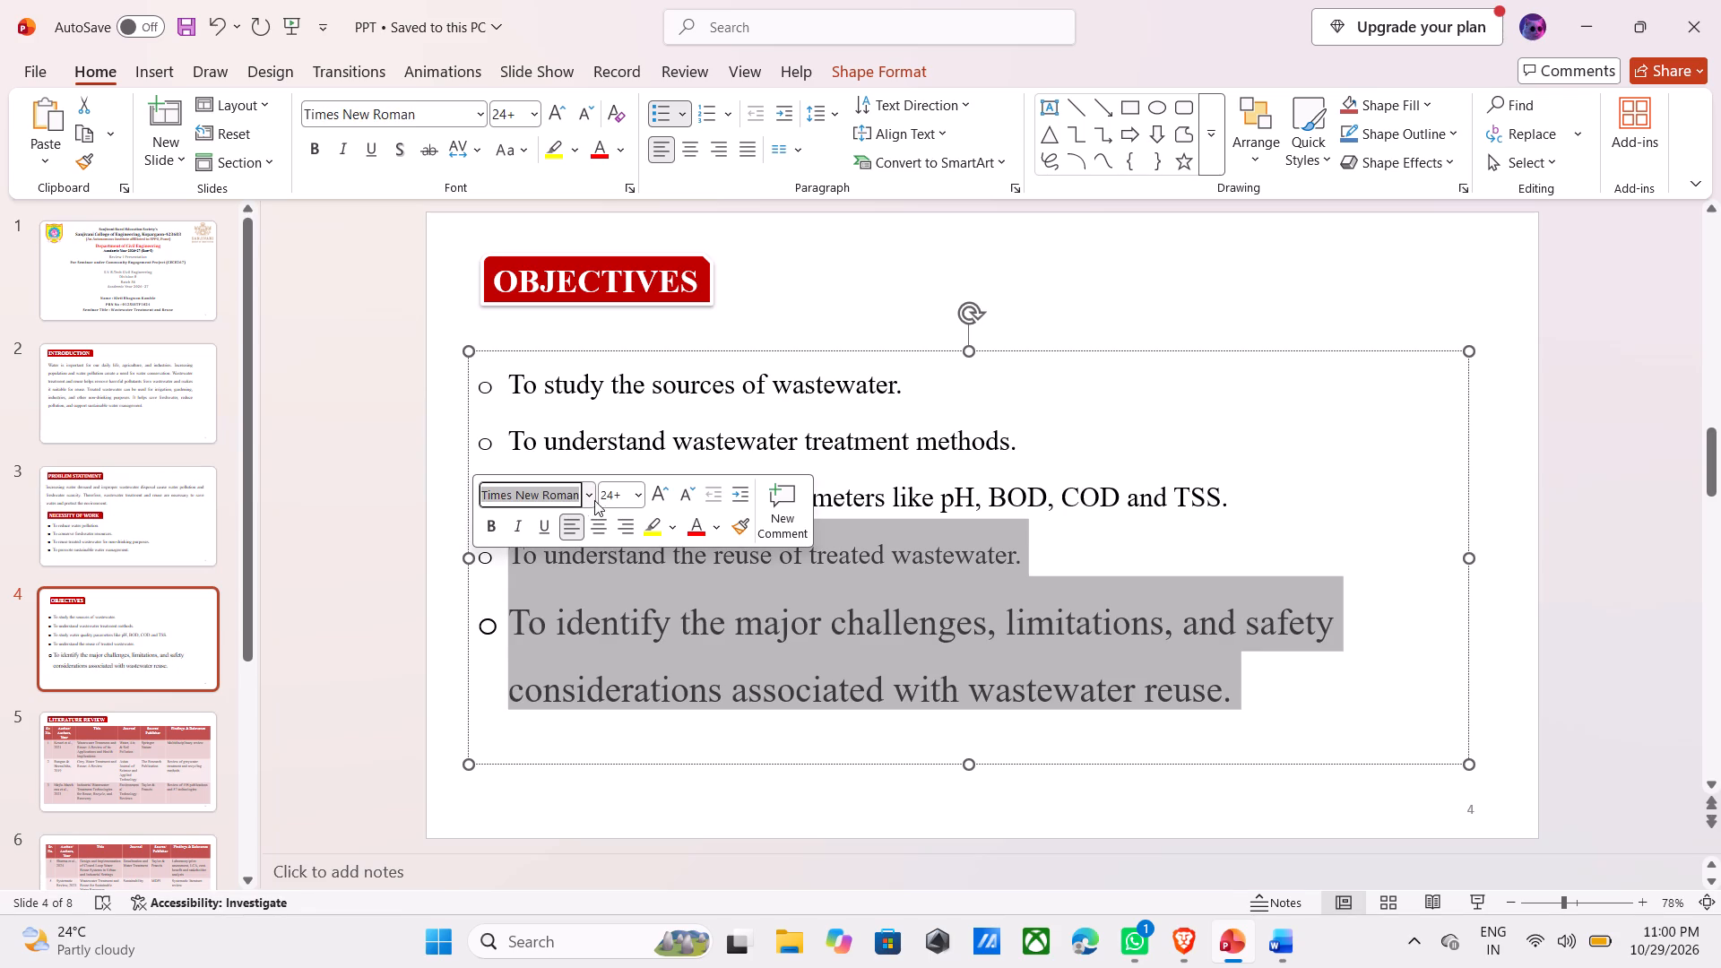
# Set the font size of the last objective, about challenges, limitations and safety considerations, to 24.
pyautogui.click(624, 453)
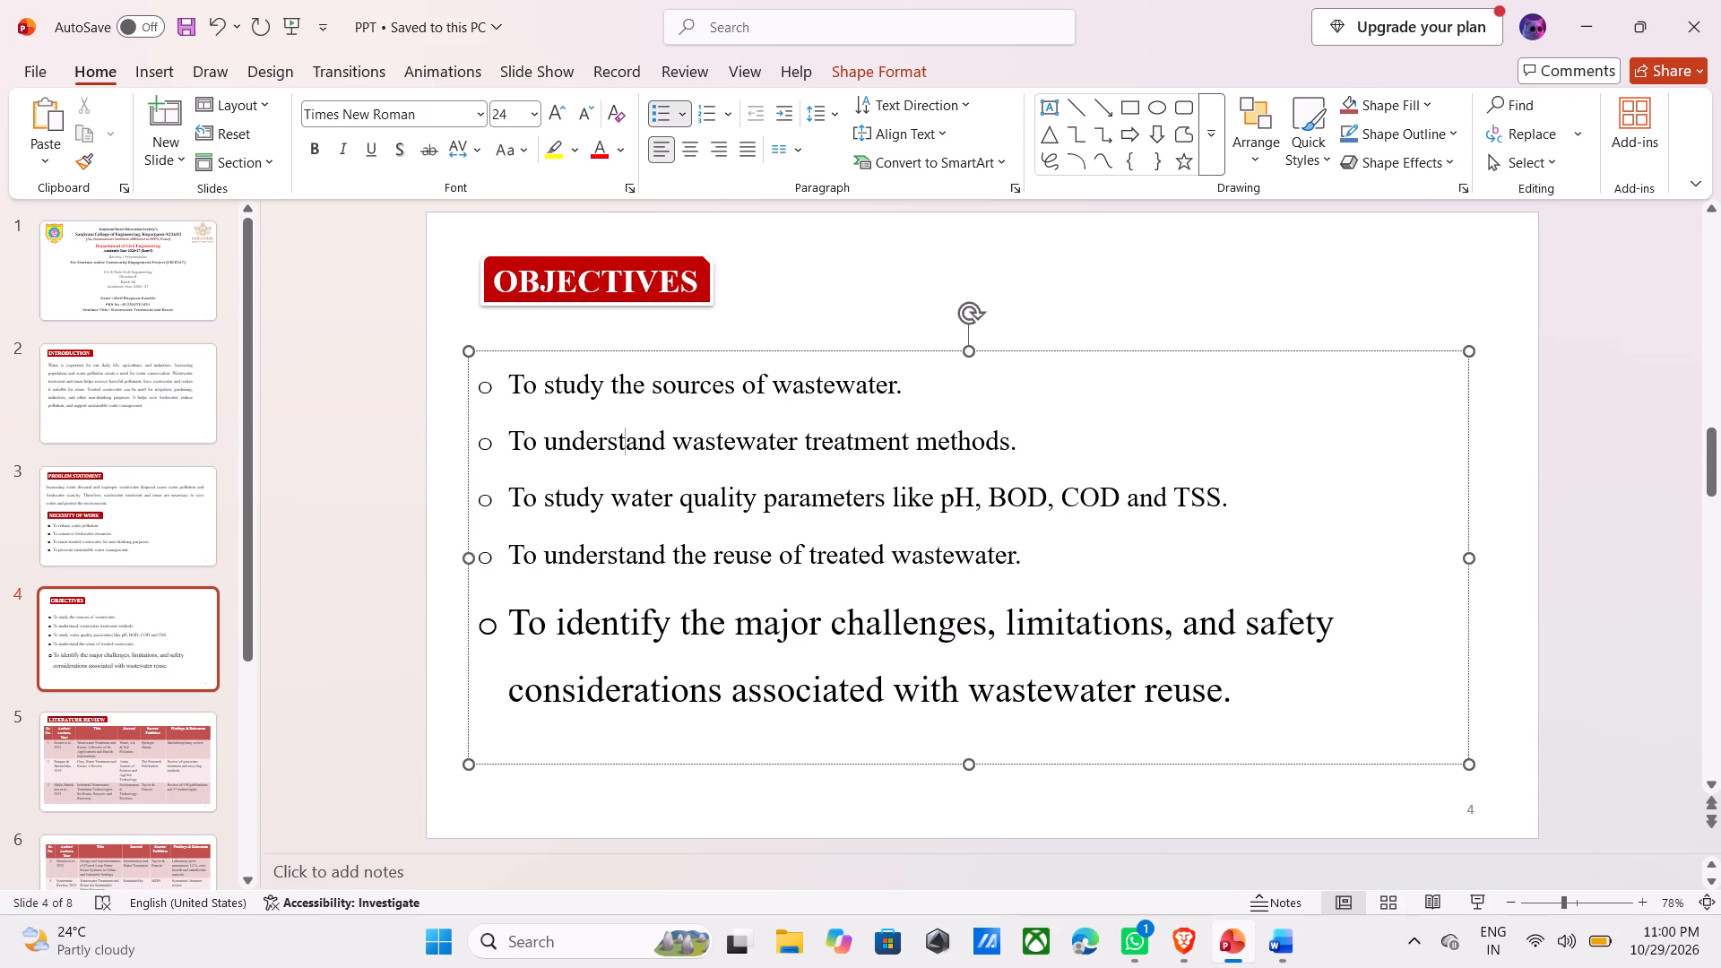
pyautogui.click(625, 450)
pyautogui.moveTo(625, 450); pyautogui.dragTo(731, 465)
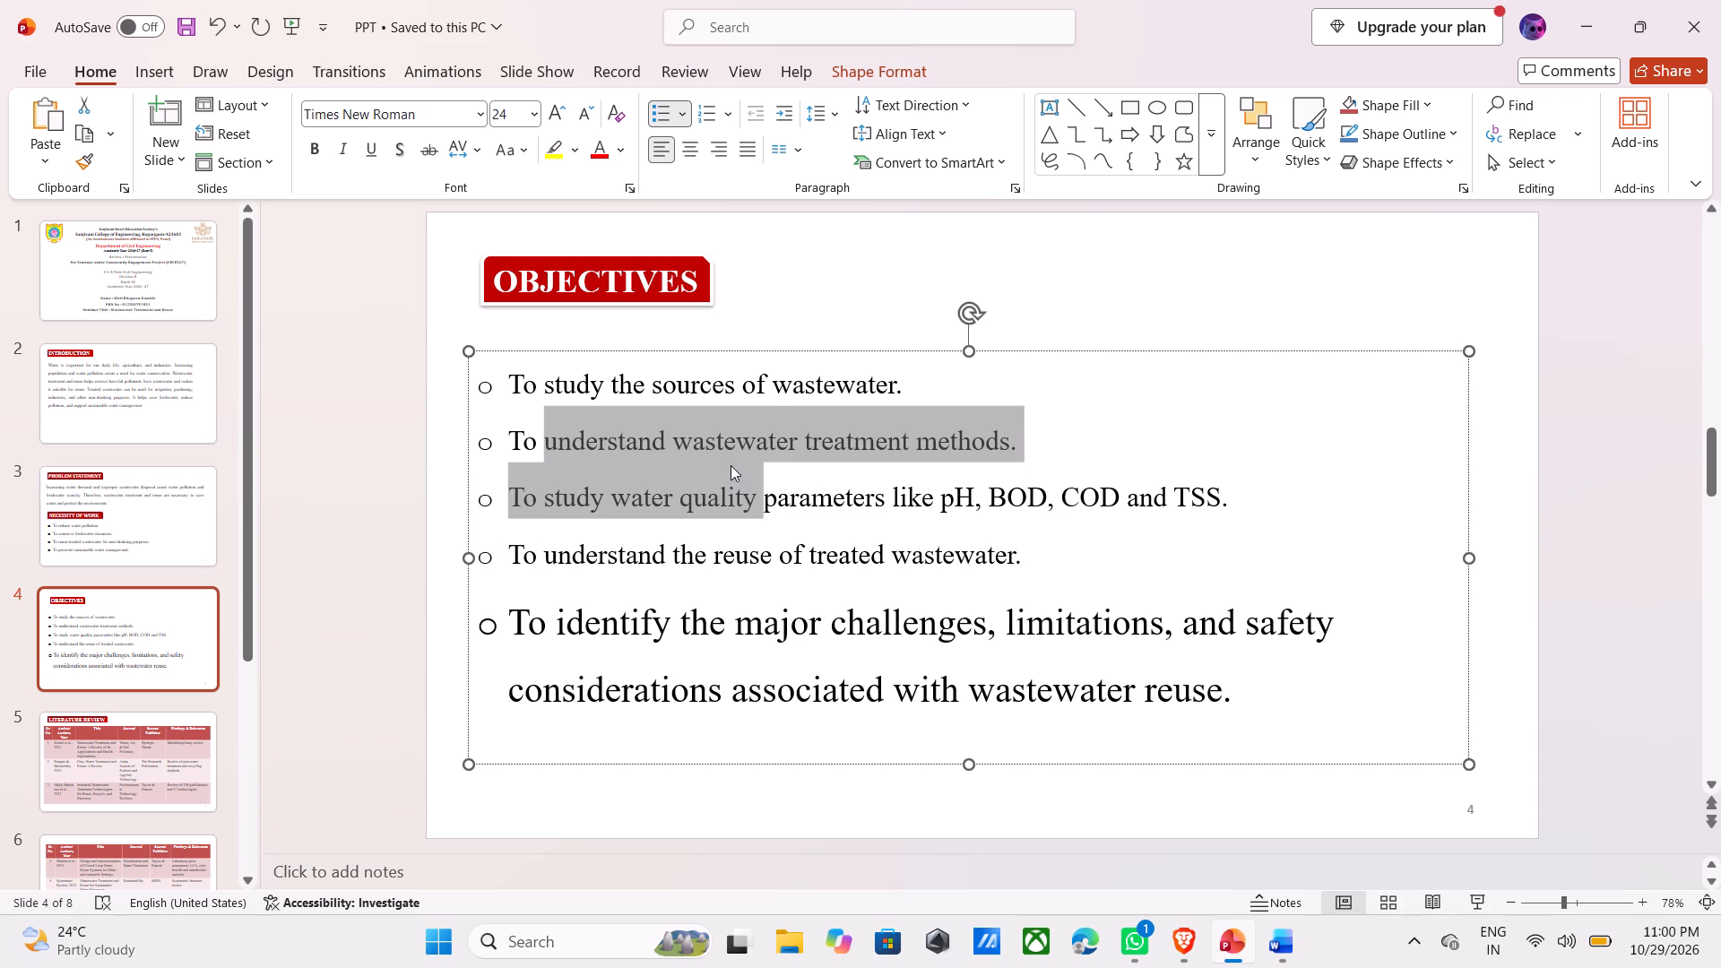
pyautogui.click(650, 630)
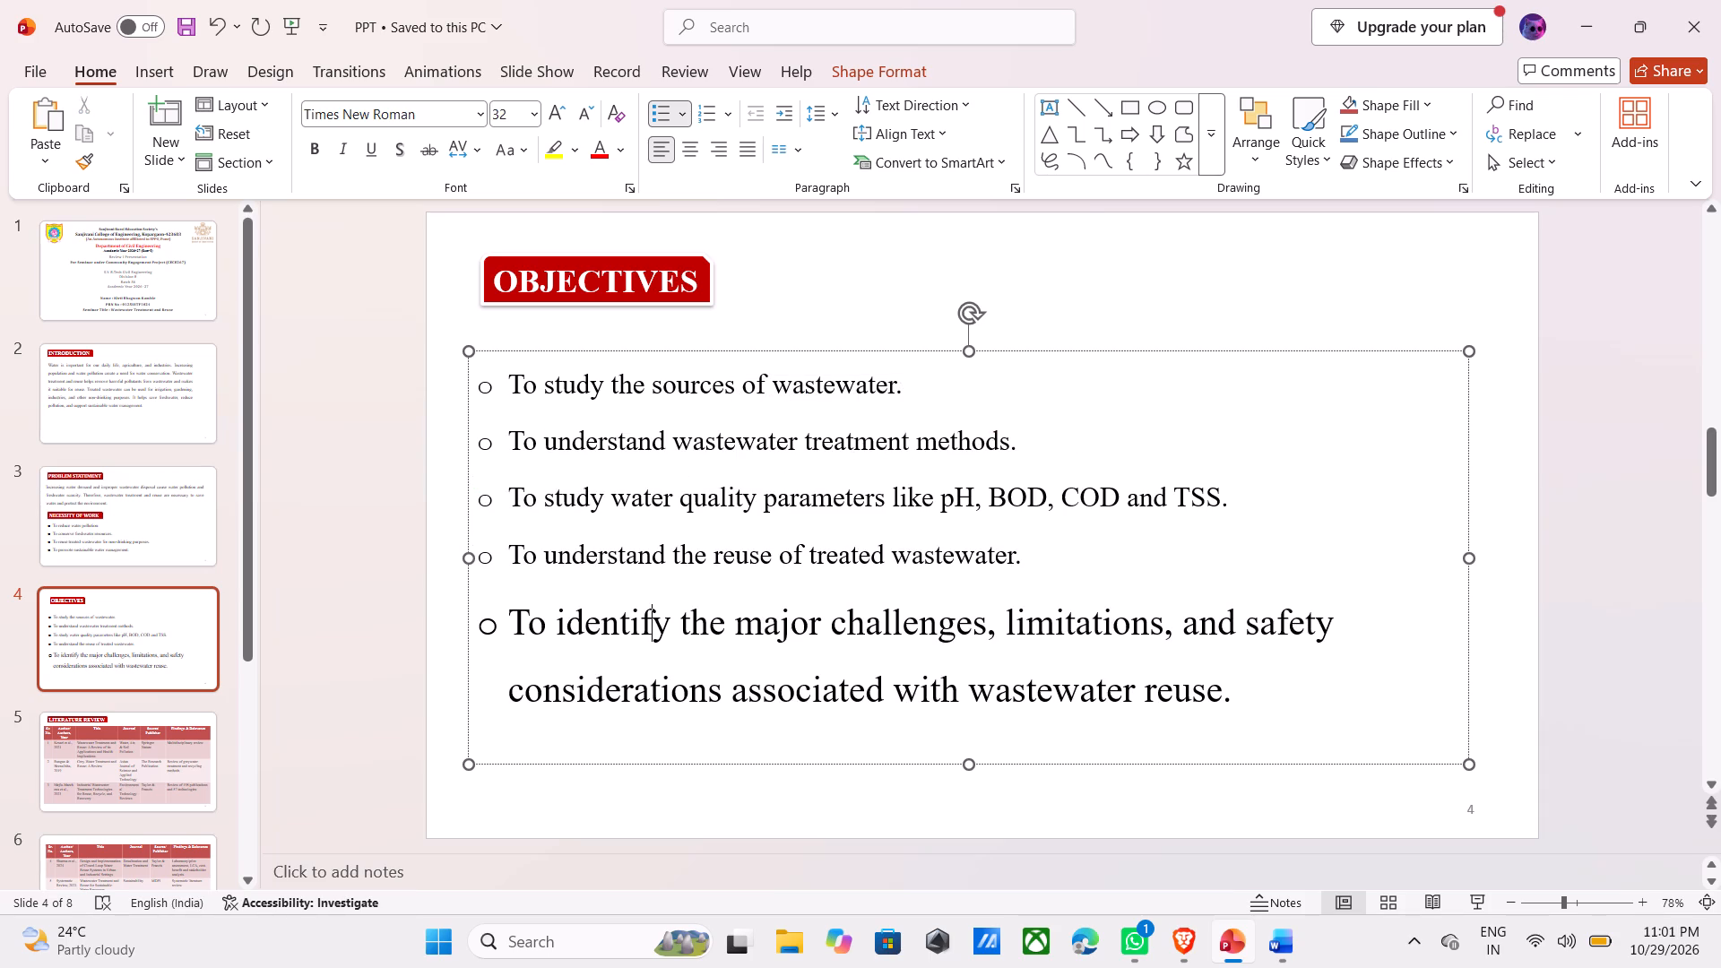
pyautogui.moveTo(515, 626); pyautogui.dragTo(1262, 701)
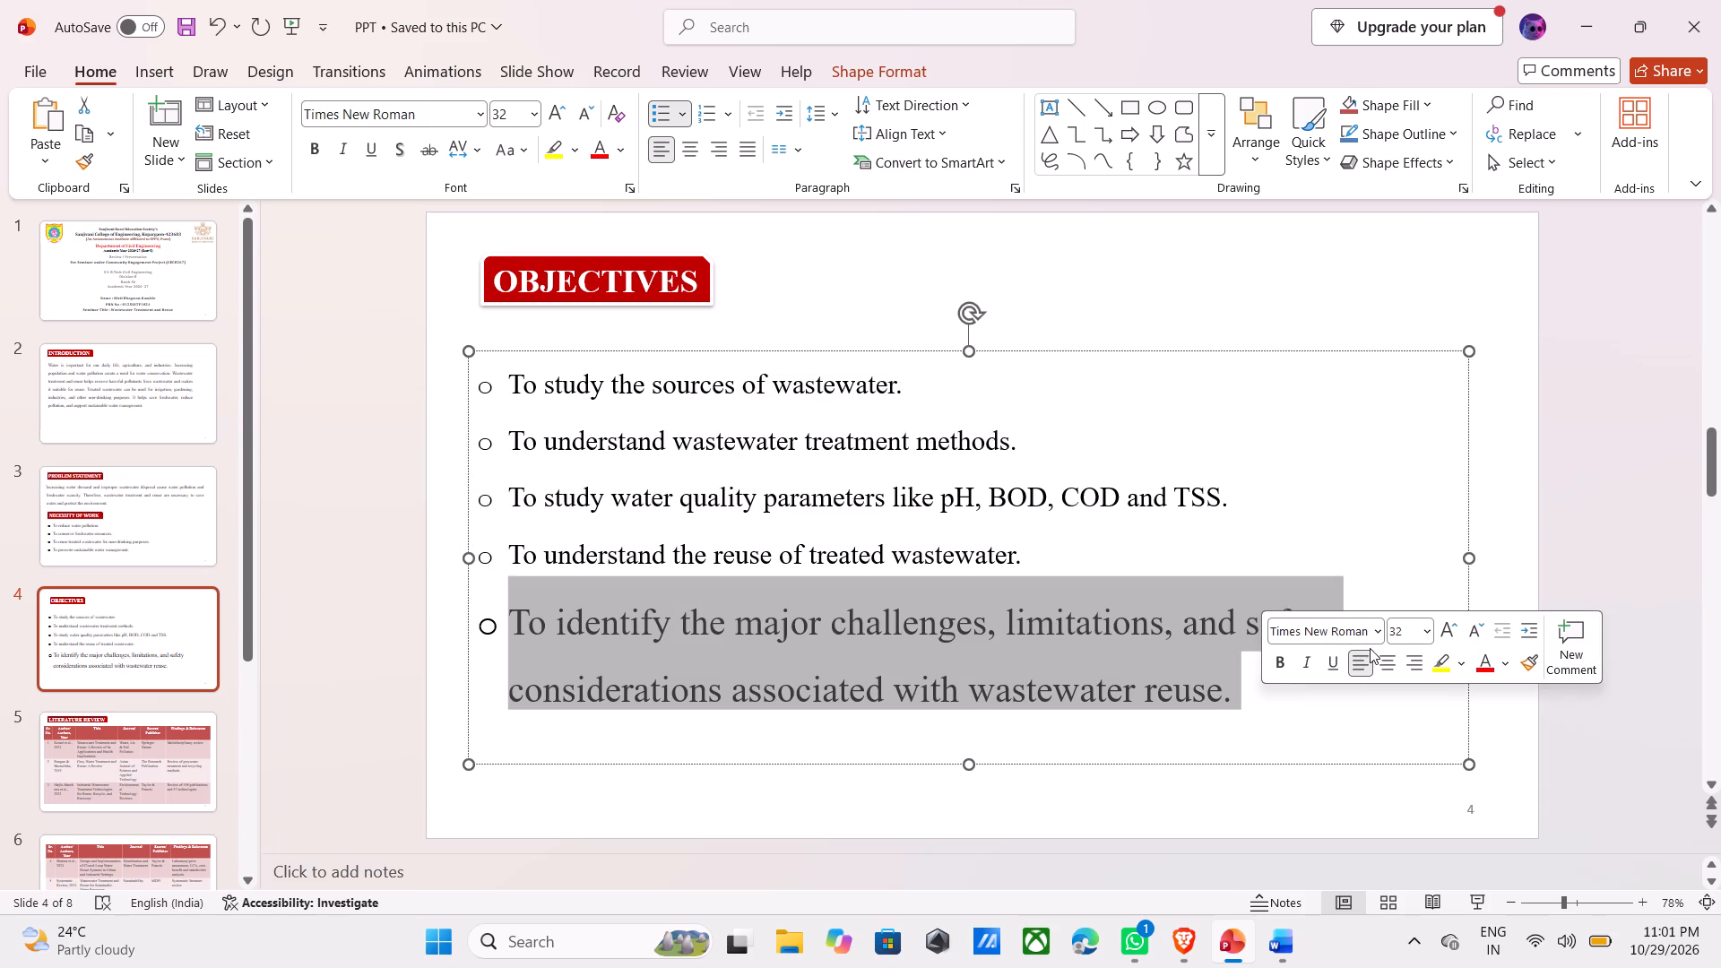
pyautogui.click(1426, 636)
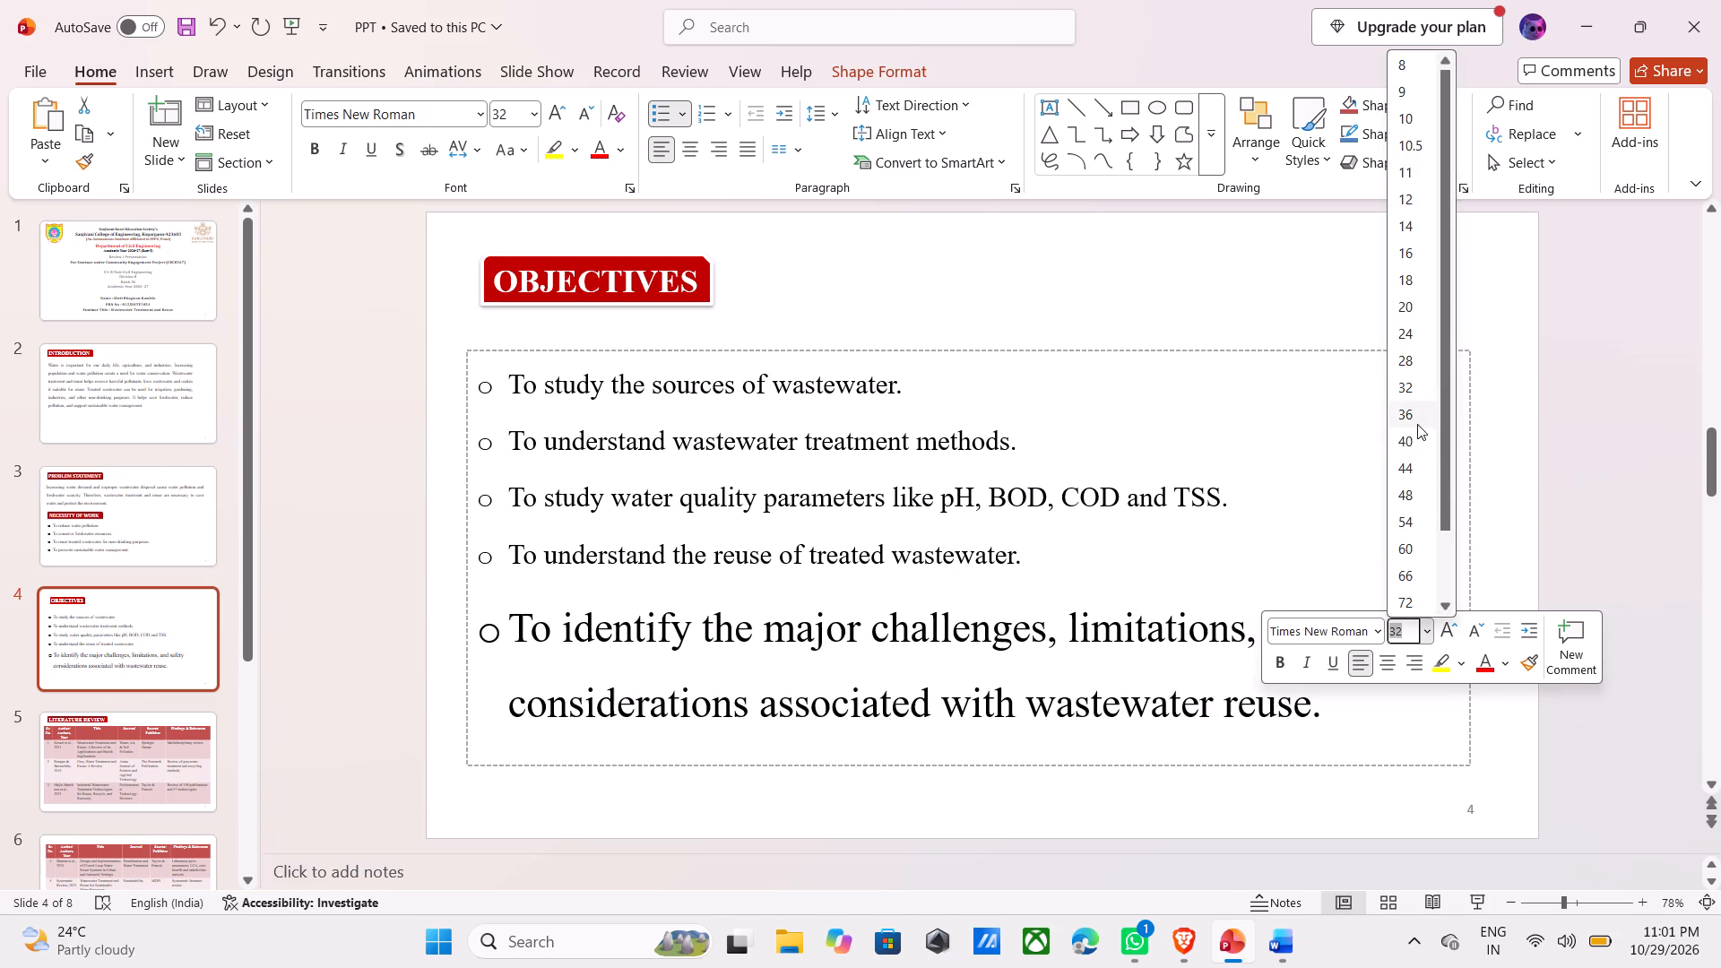
pyautogui.click(1404, 338)
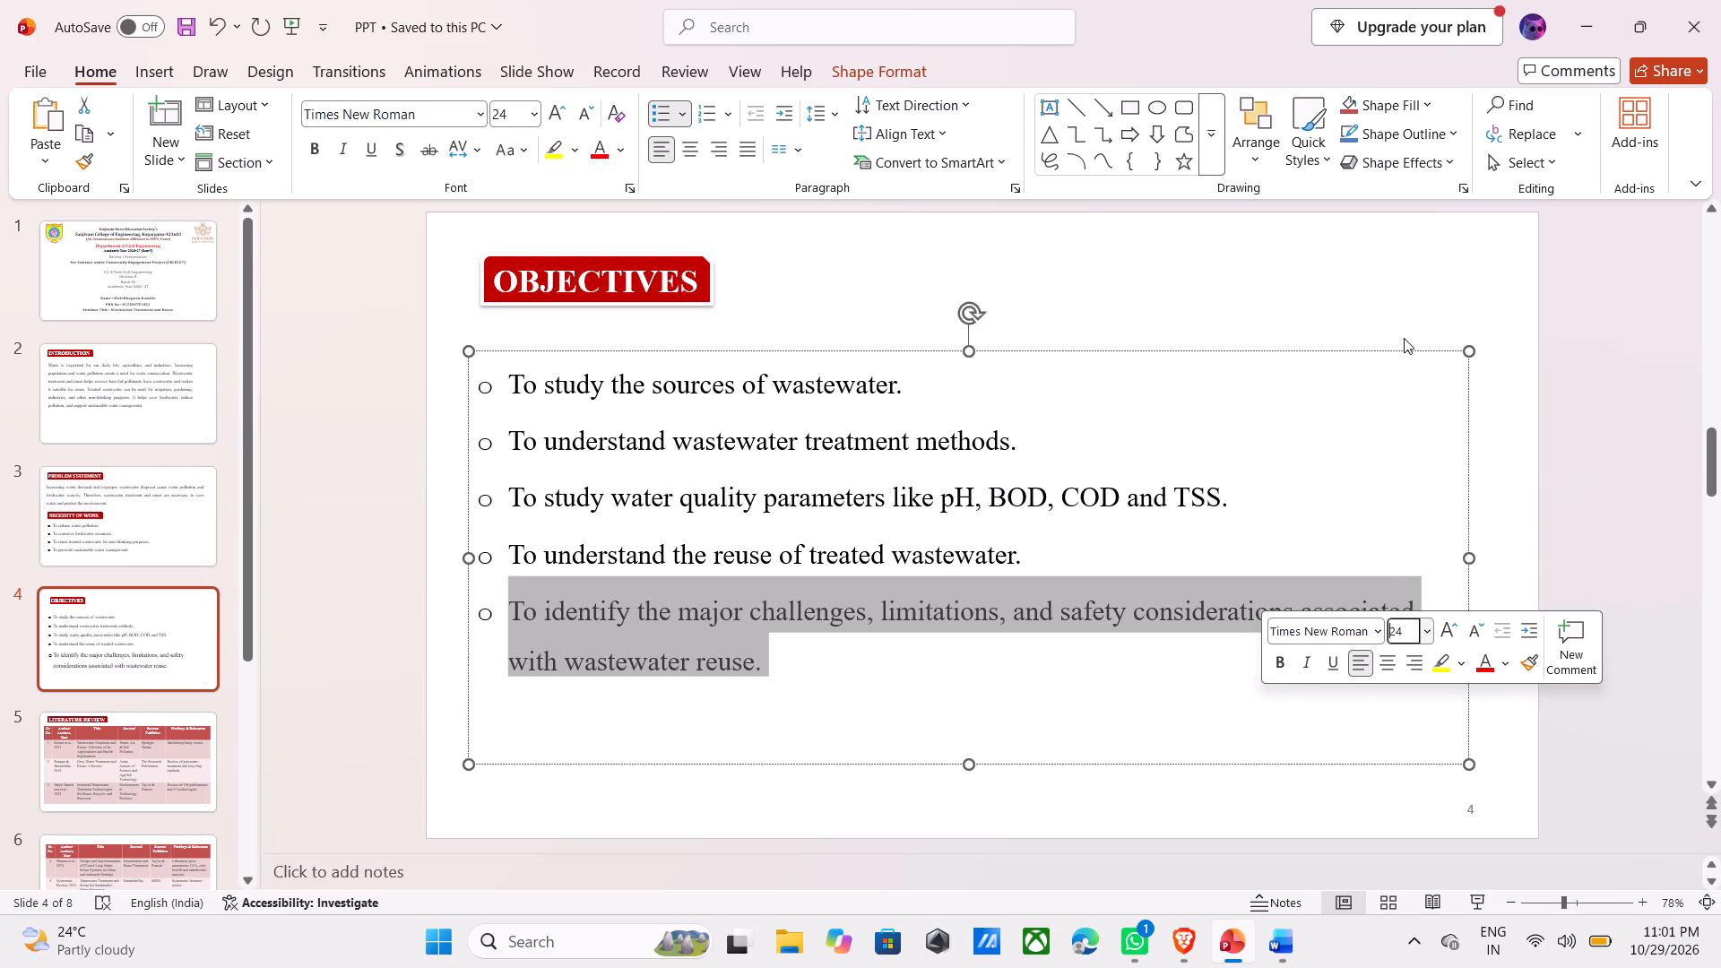
pyautogui.click(1601, 540)
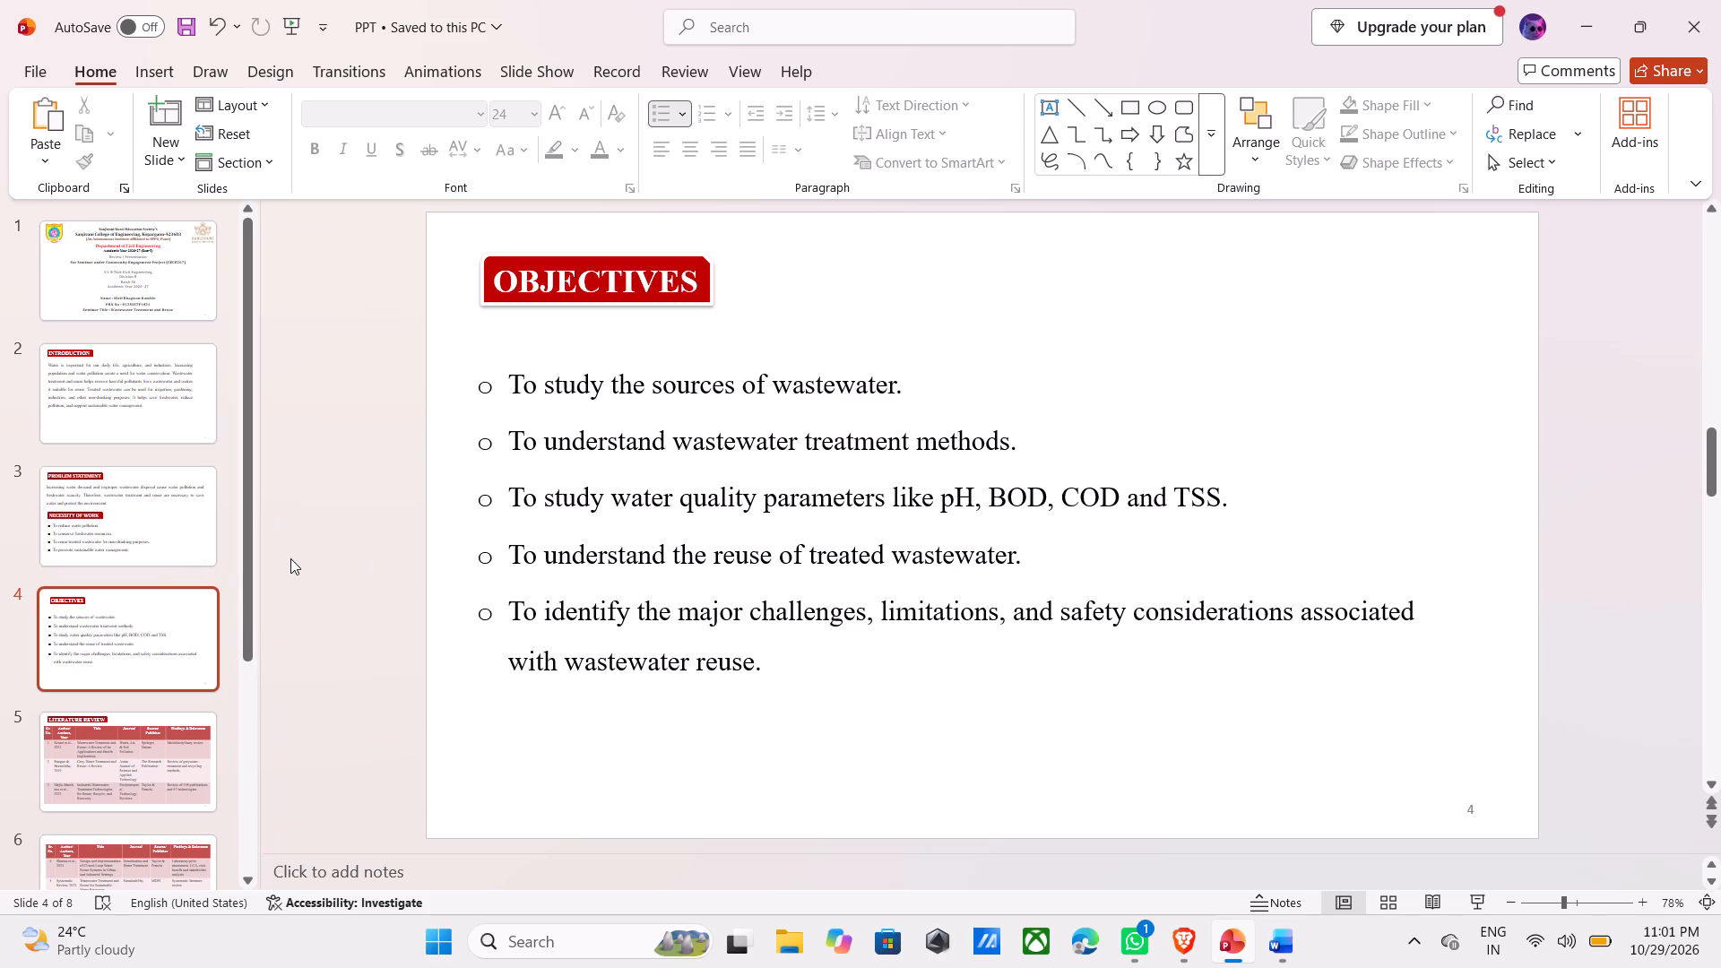
# Switch to Google Chrome with the Kirti profile and open the "138_Wastewater treatment and reuse" document in Google Docs.
pyautogui.scroll(-2, 290, 558)
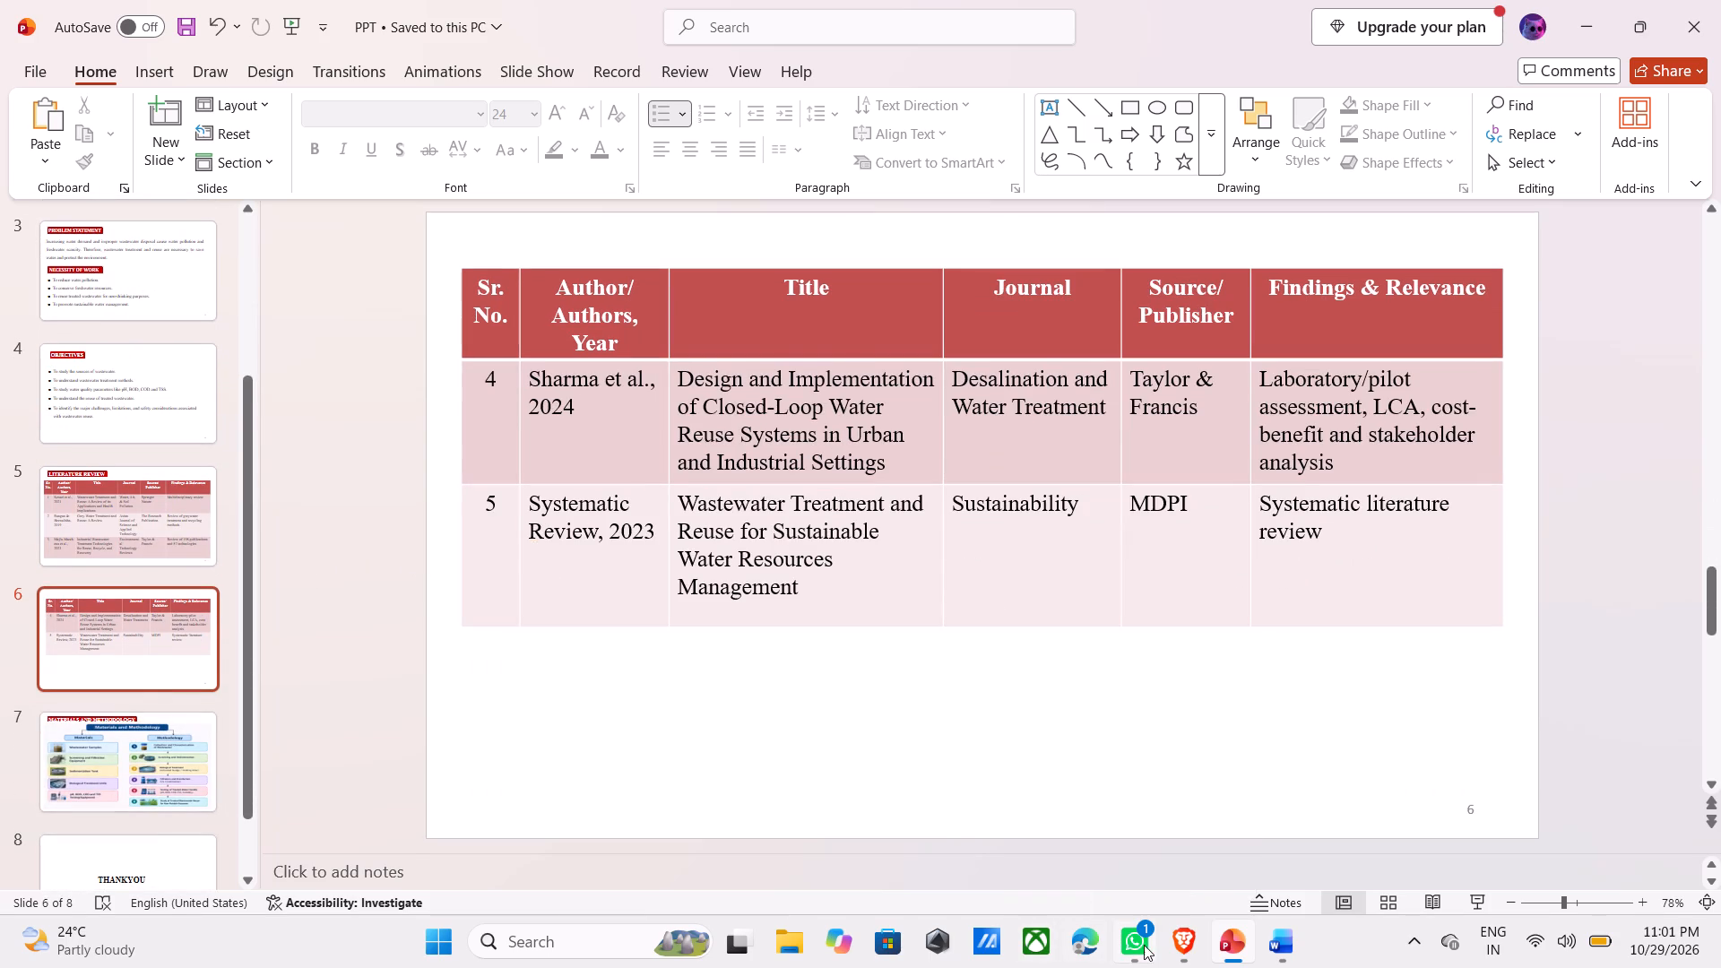
pyautogui.click(569, 946)
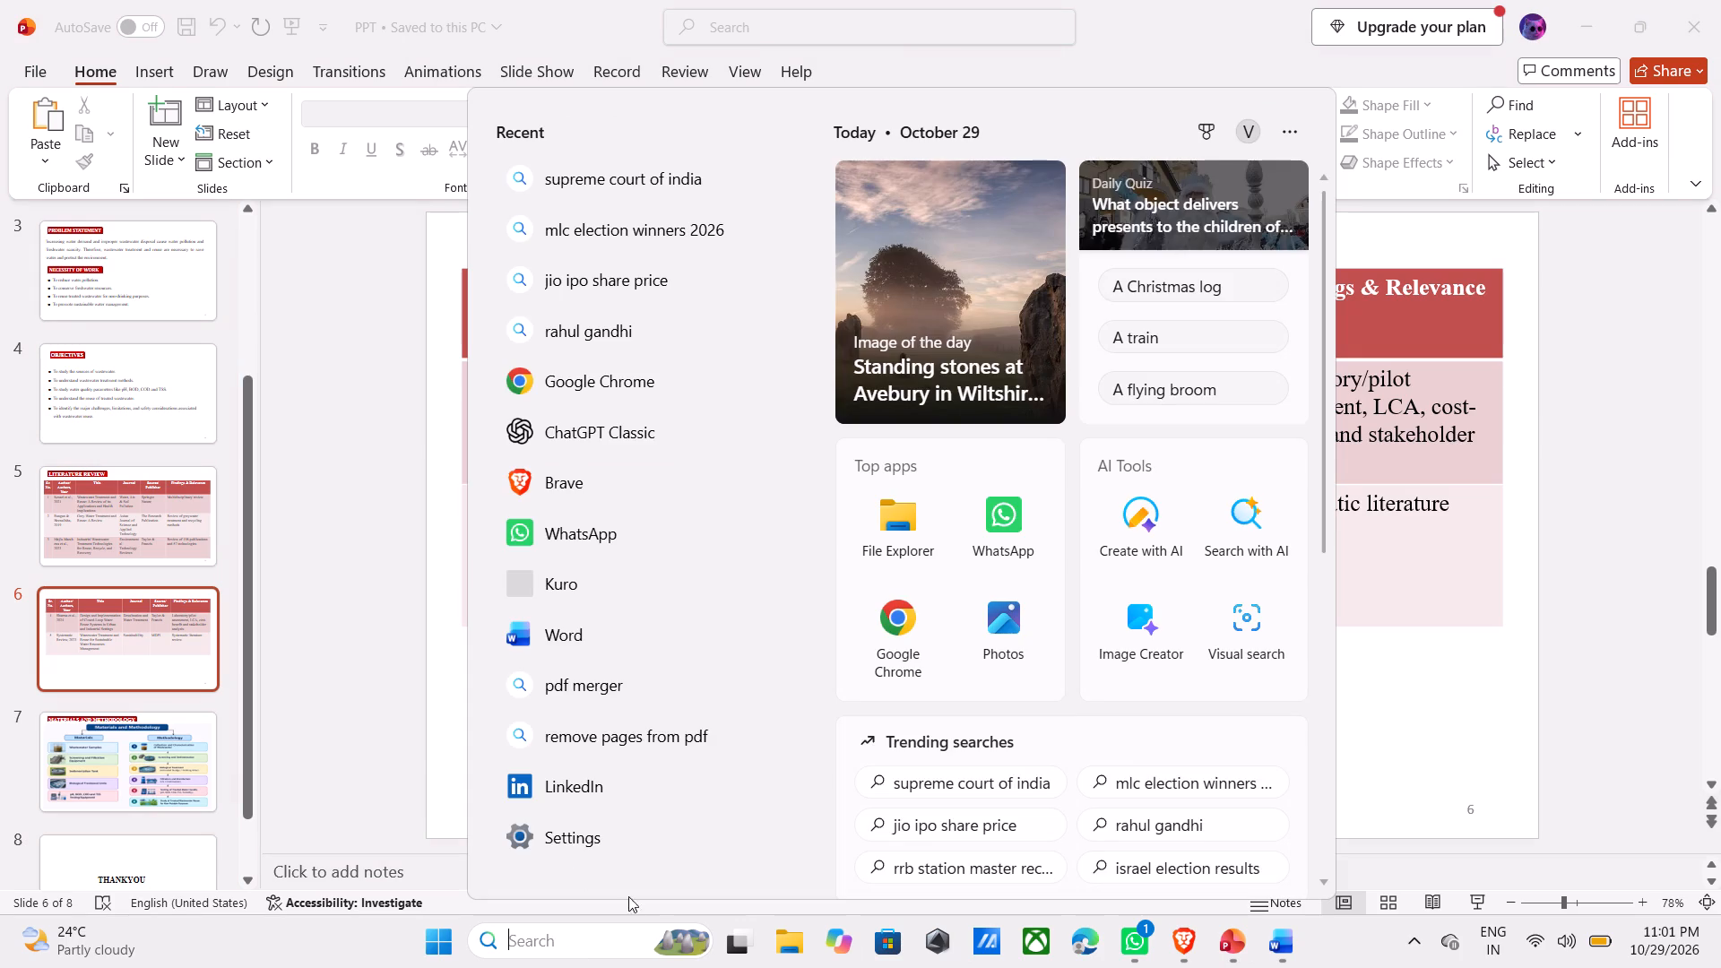
pyautogui.write('CH')
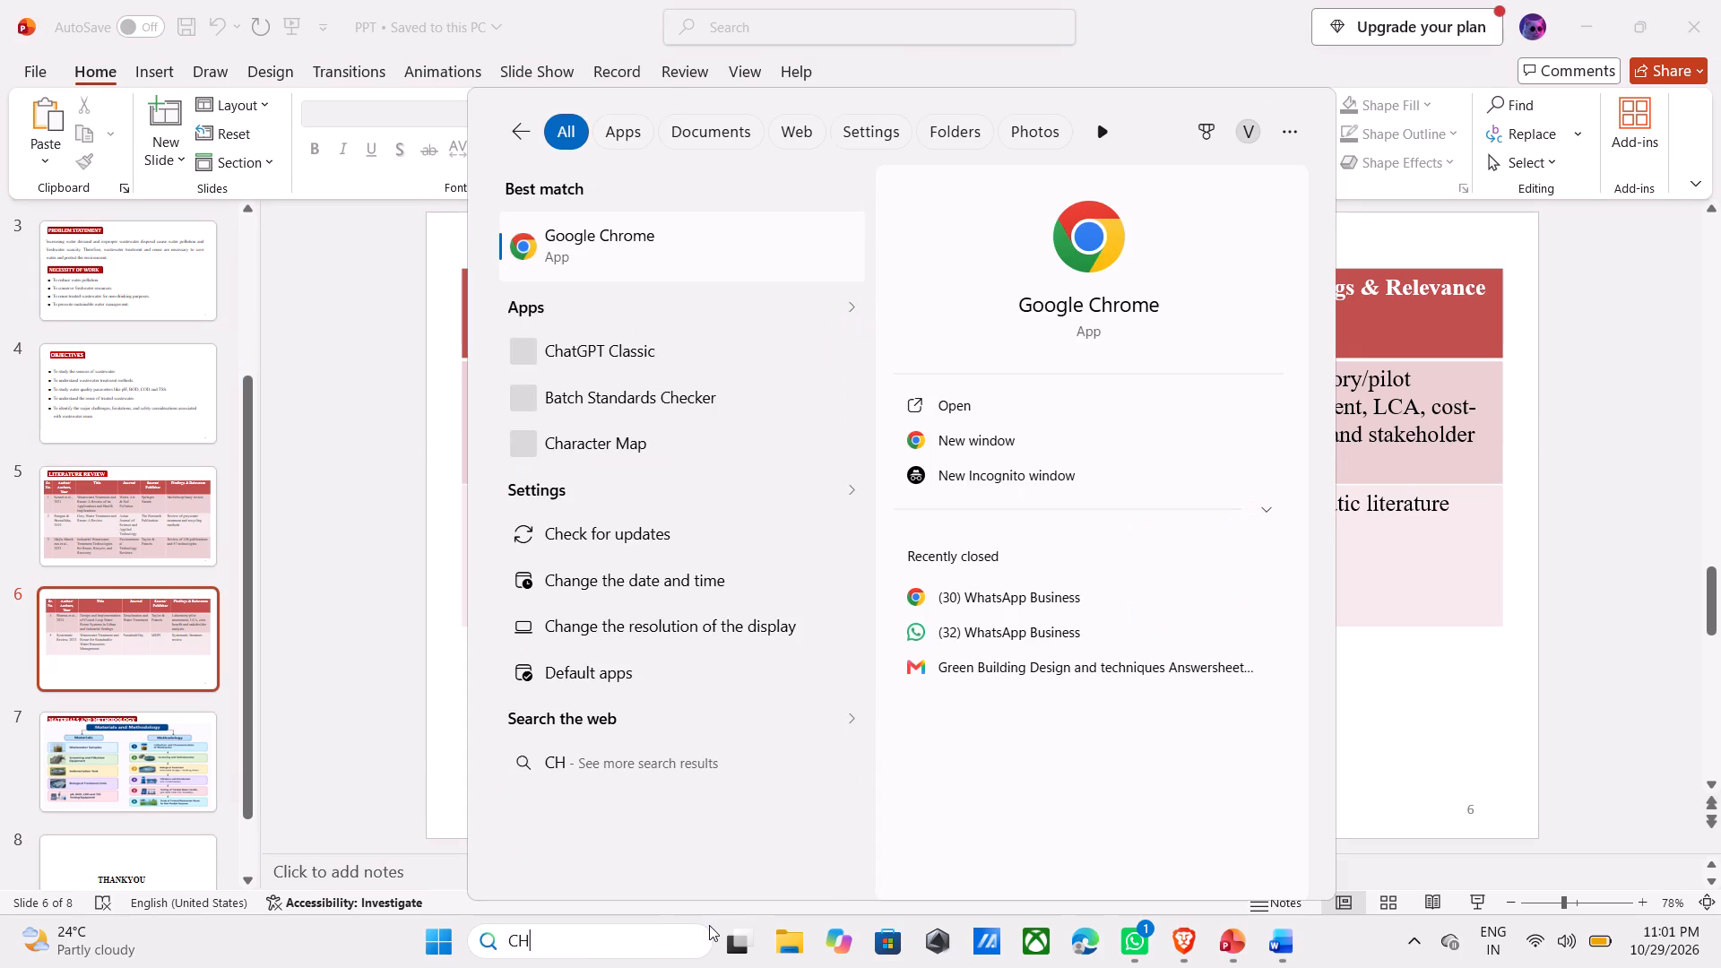
pyautogui.press('Return')
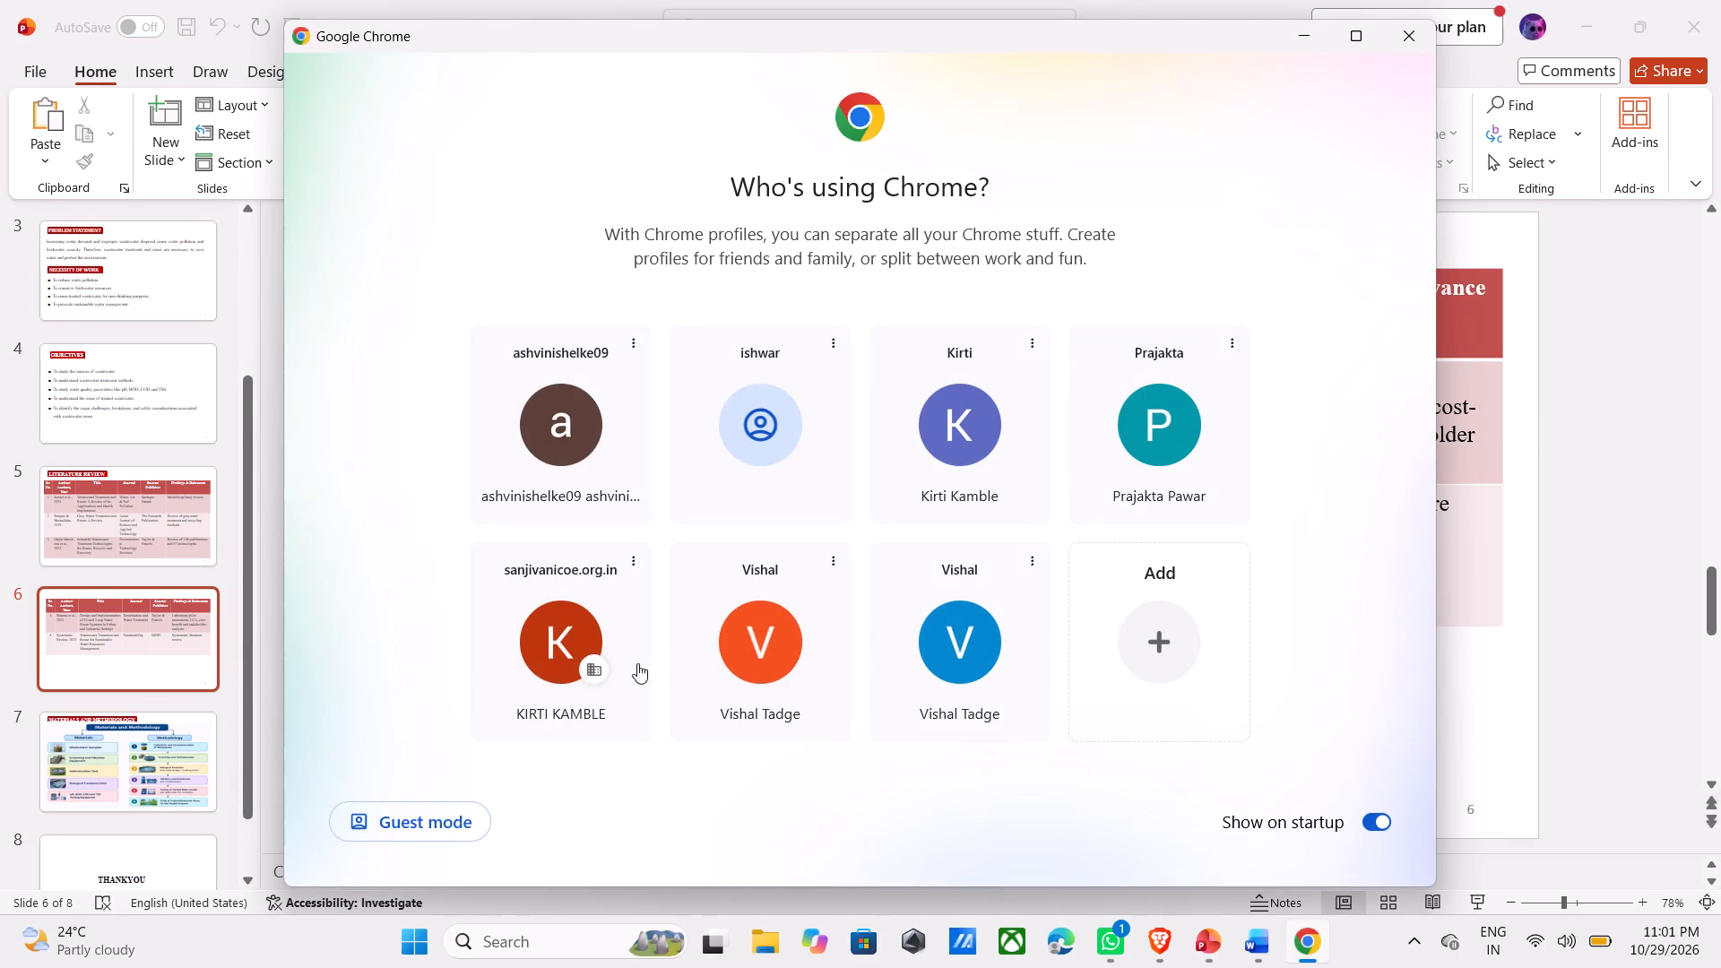
pyautogui.click(975, 464)
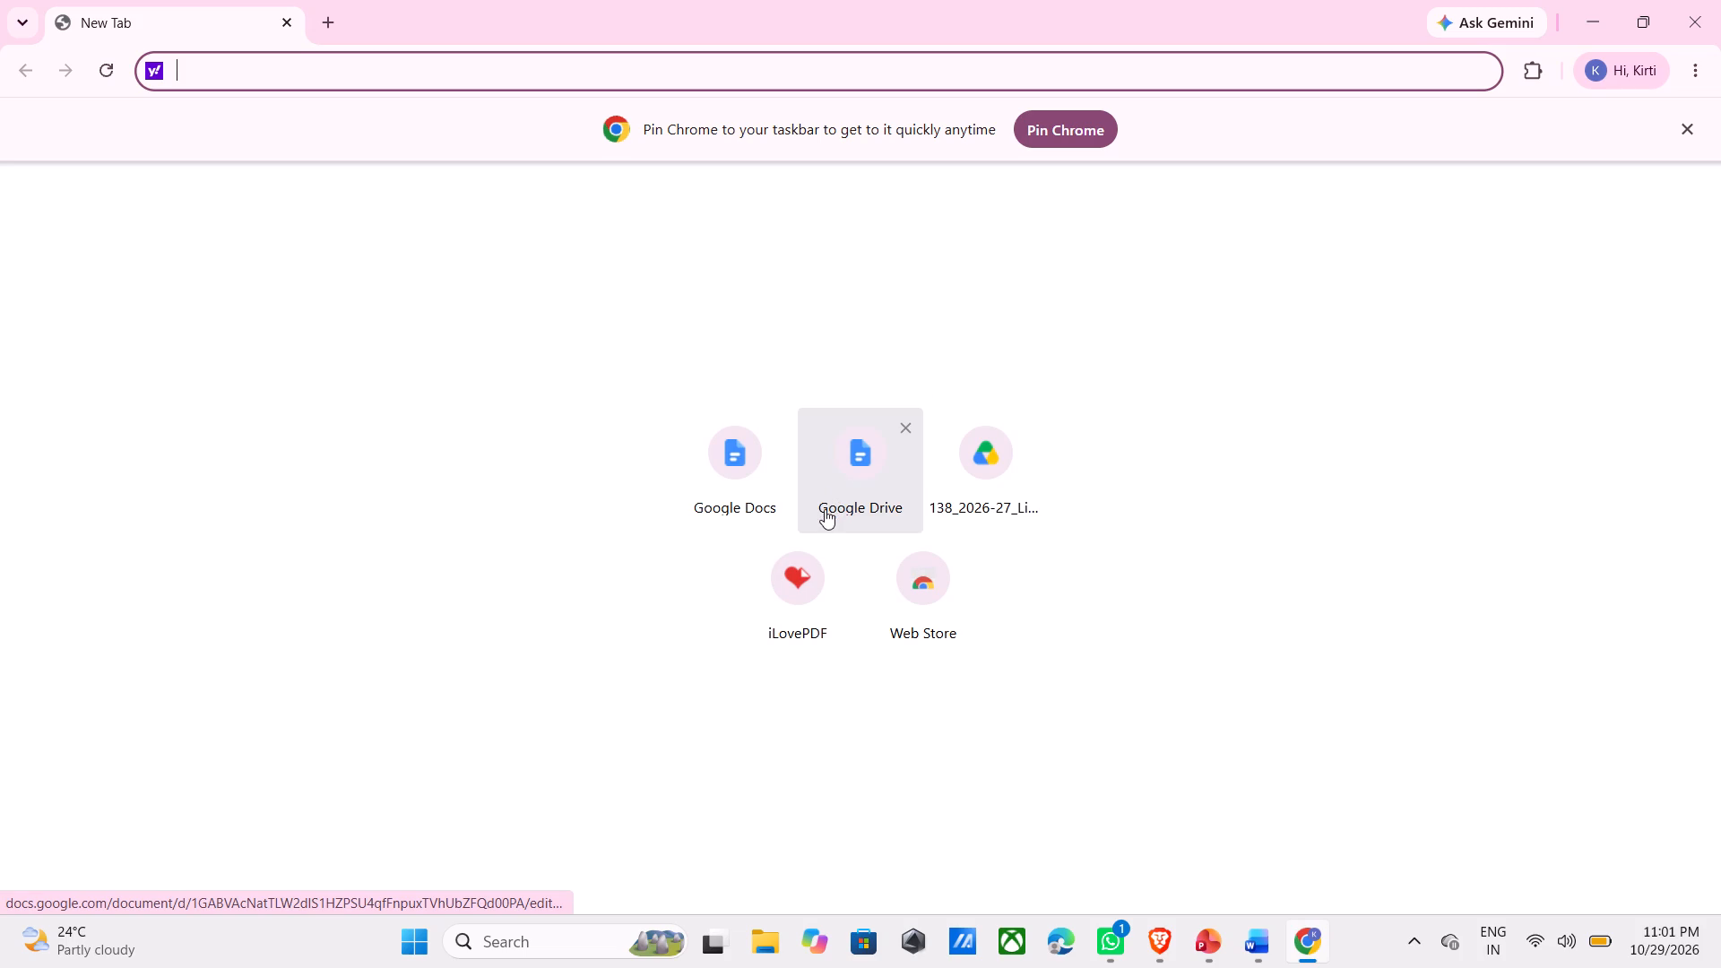
pyautogui.click(781, 503)
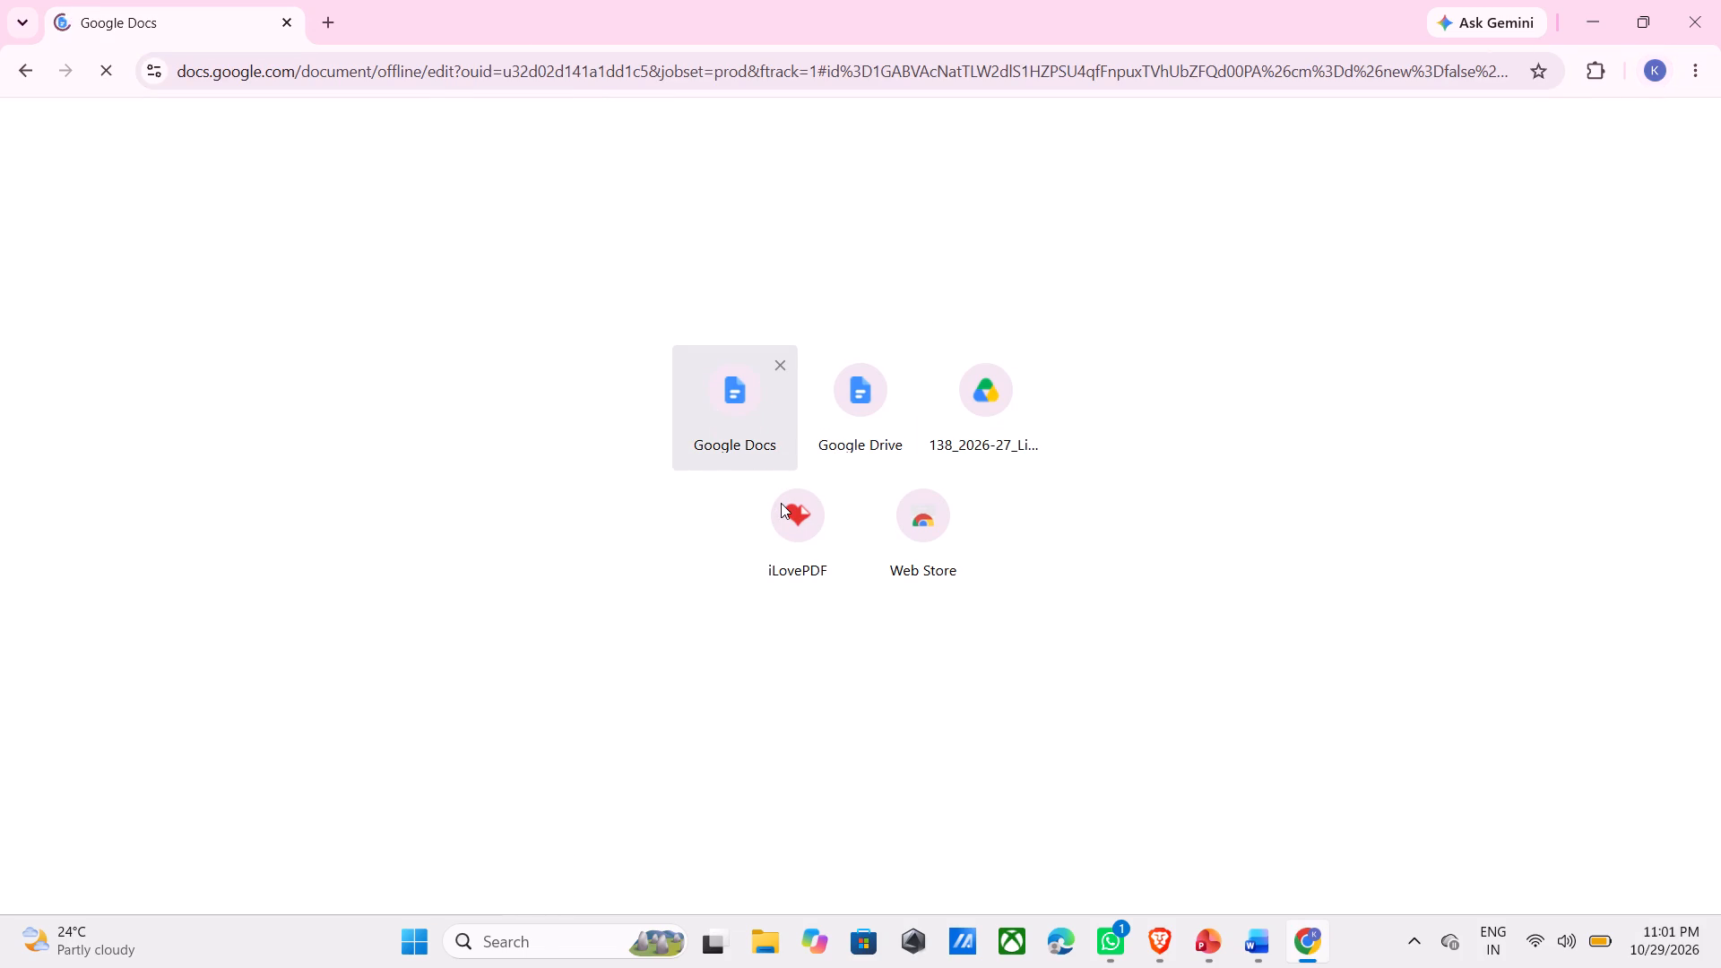
# Examine the document from section 1.3 Objective through the literature review text and its summary table.
pyautogui.scroll(-20, 698, 513)
pyautogui.scroll(-9, 698, 513)
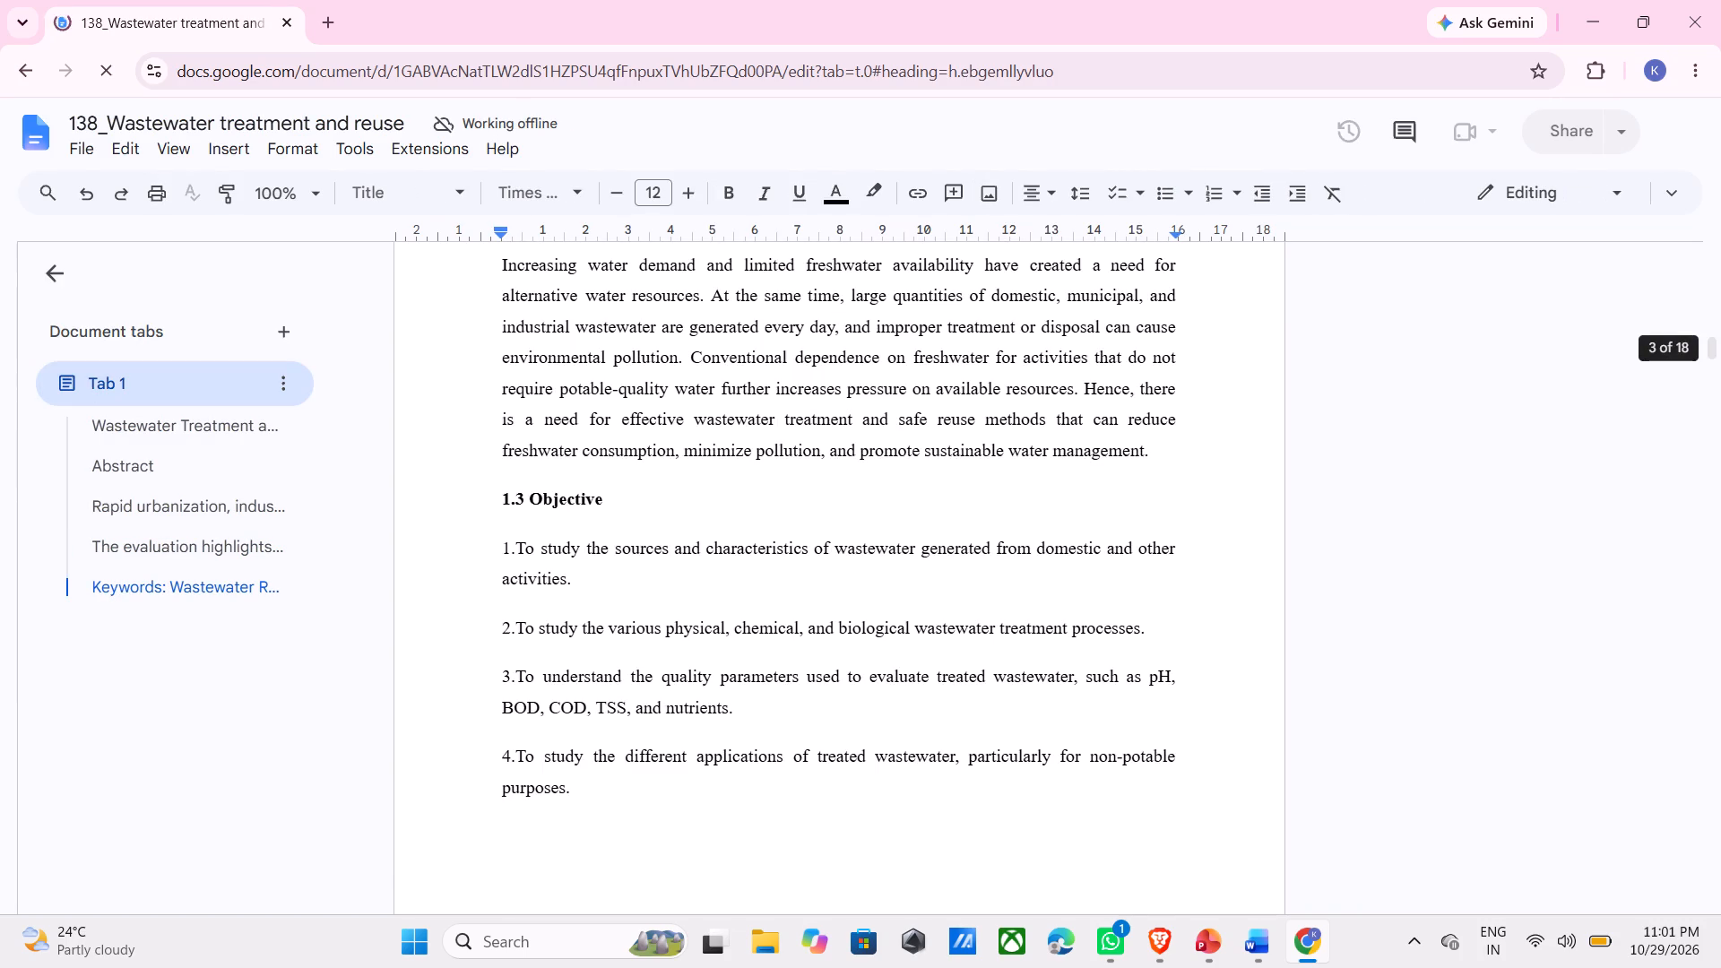
pyautogui.scroll(-13, 687, 519)
pyautogui.scroll(-10, 687, 519)
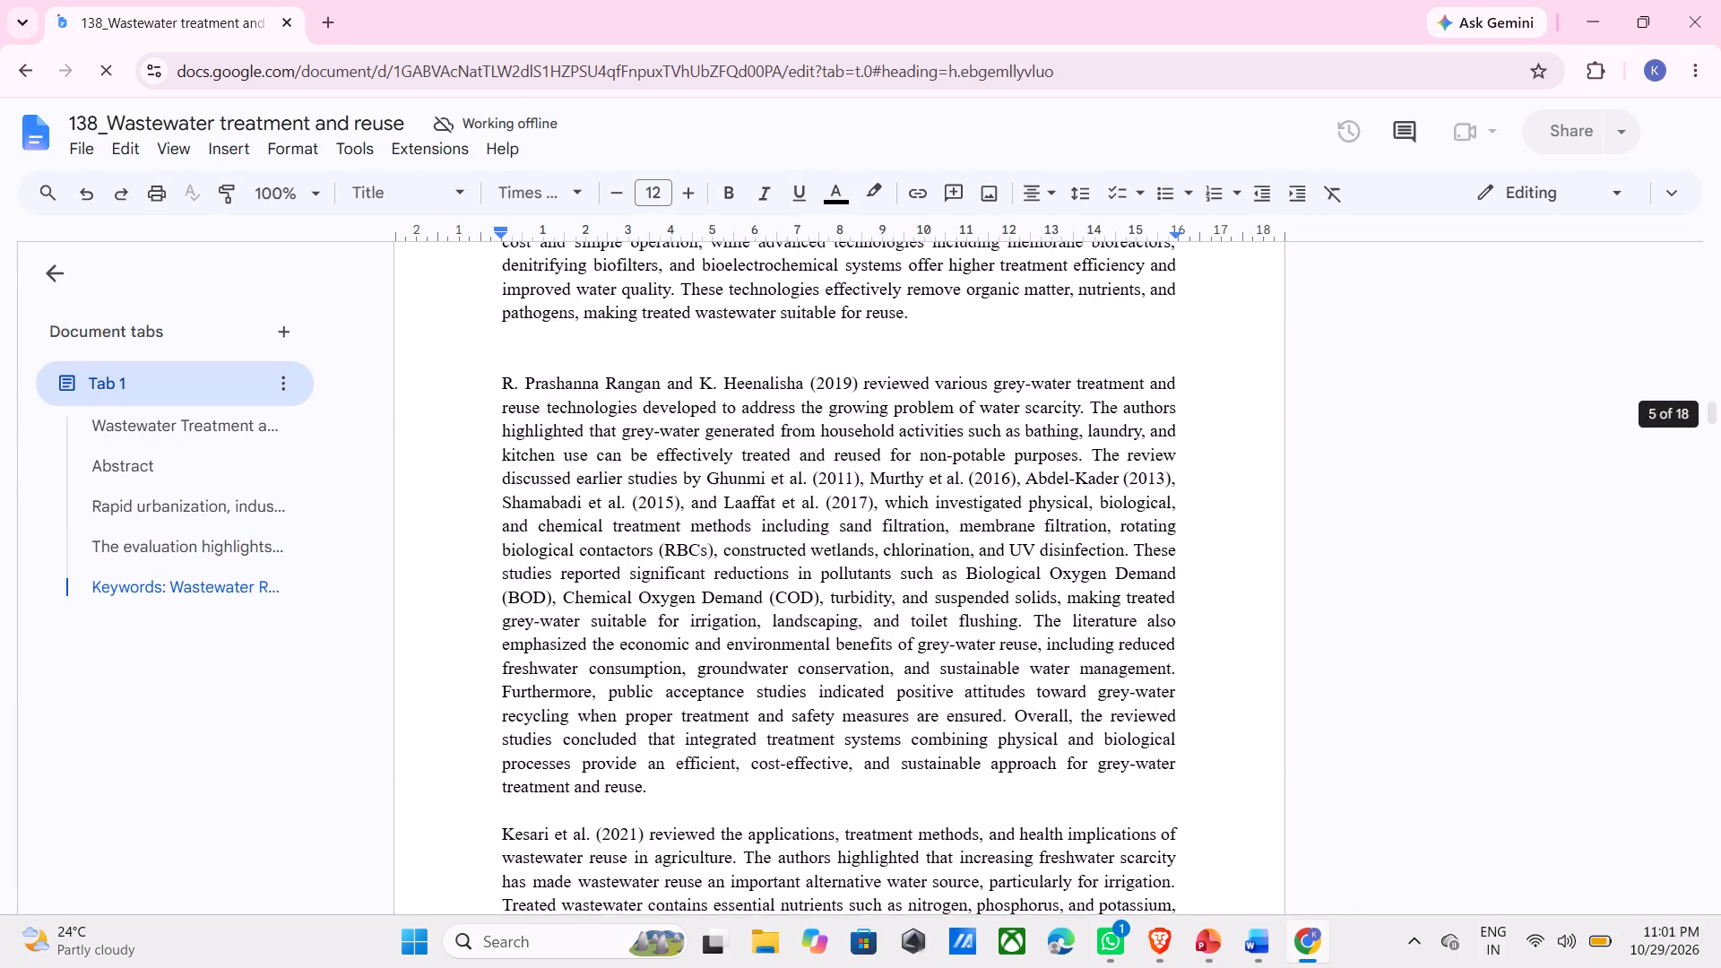
pyautogui.scroll(-20, 687, 519)
pyautogui.scroll(-12, 687, 519)
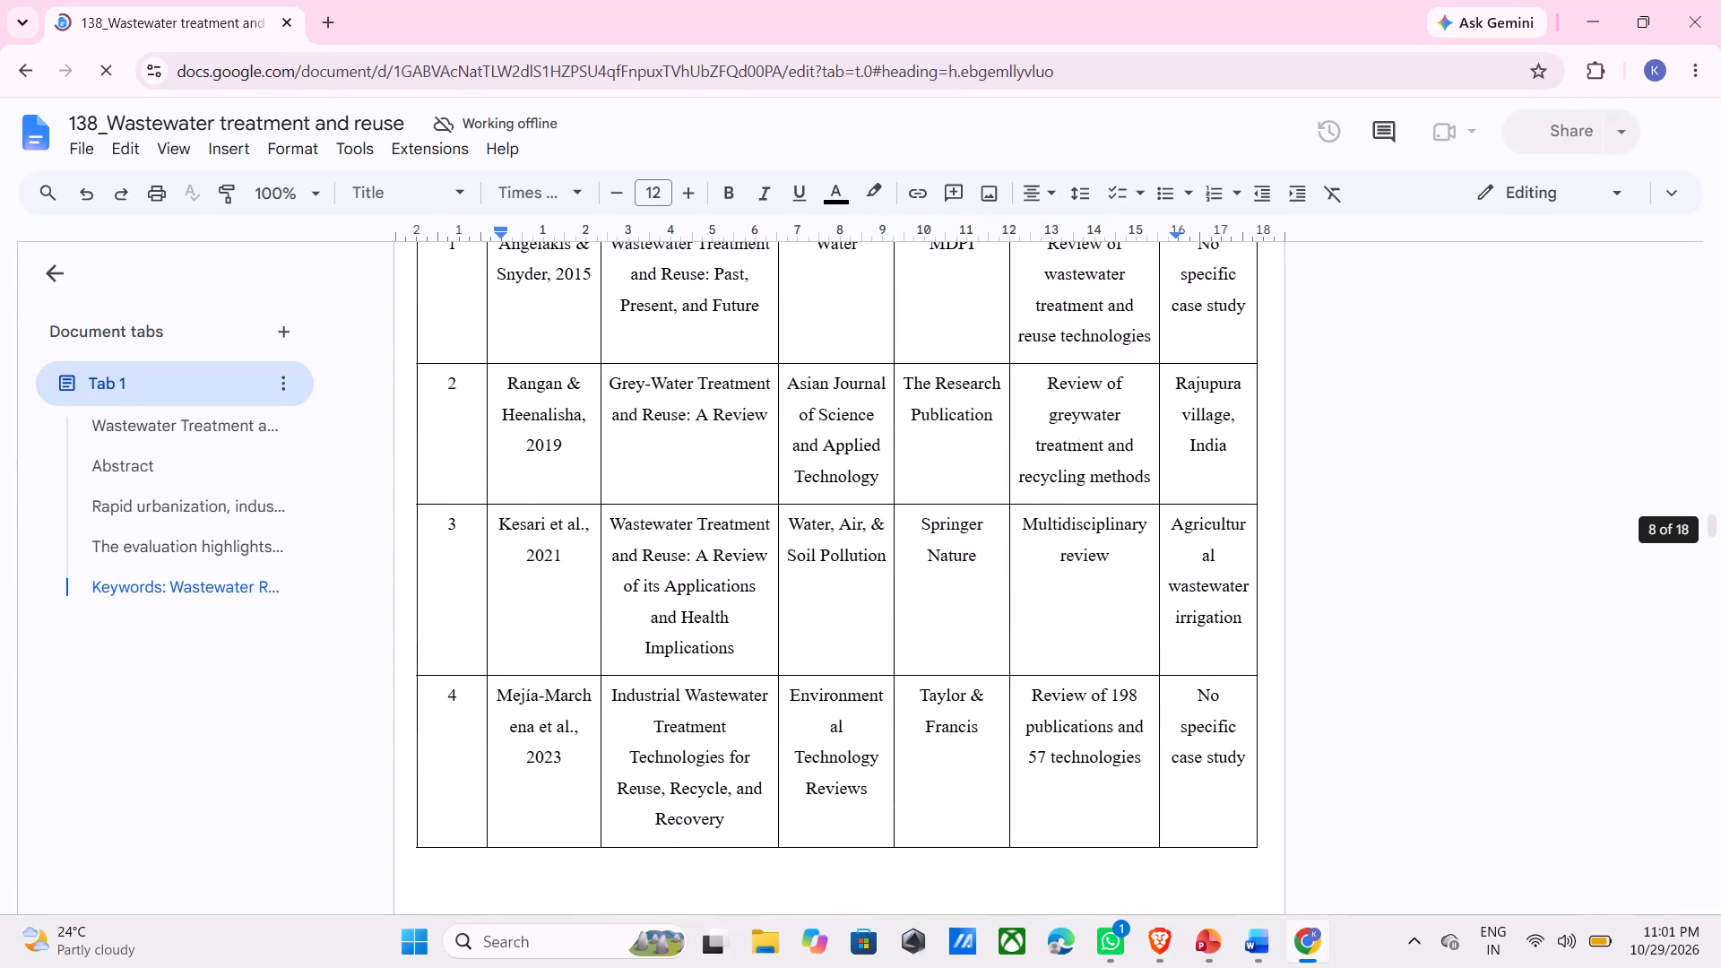
pyautogui.scroll(-11, 682, 519)
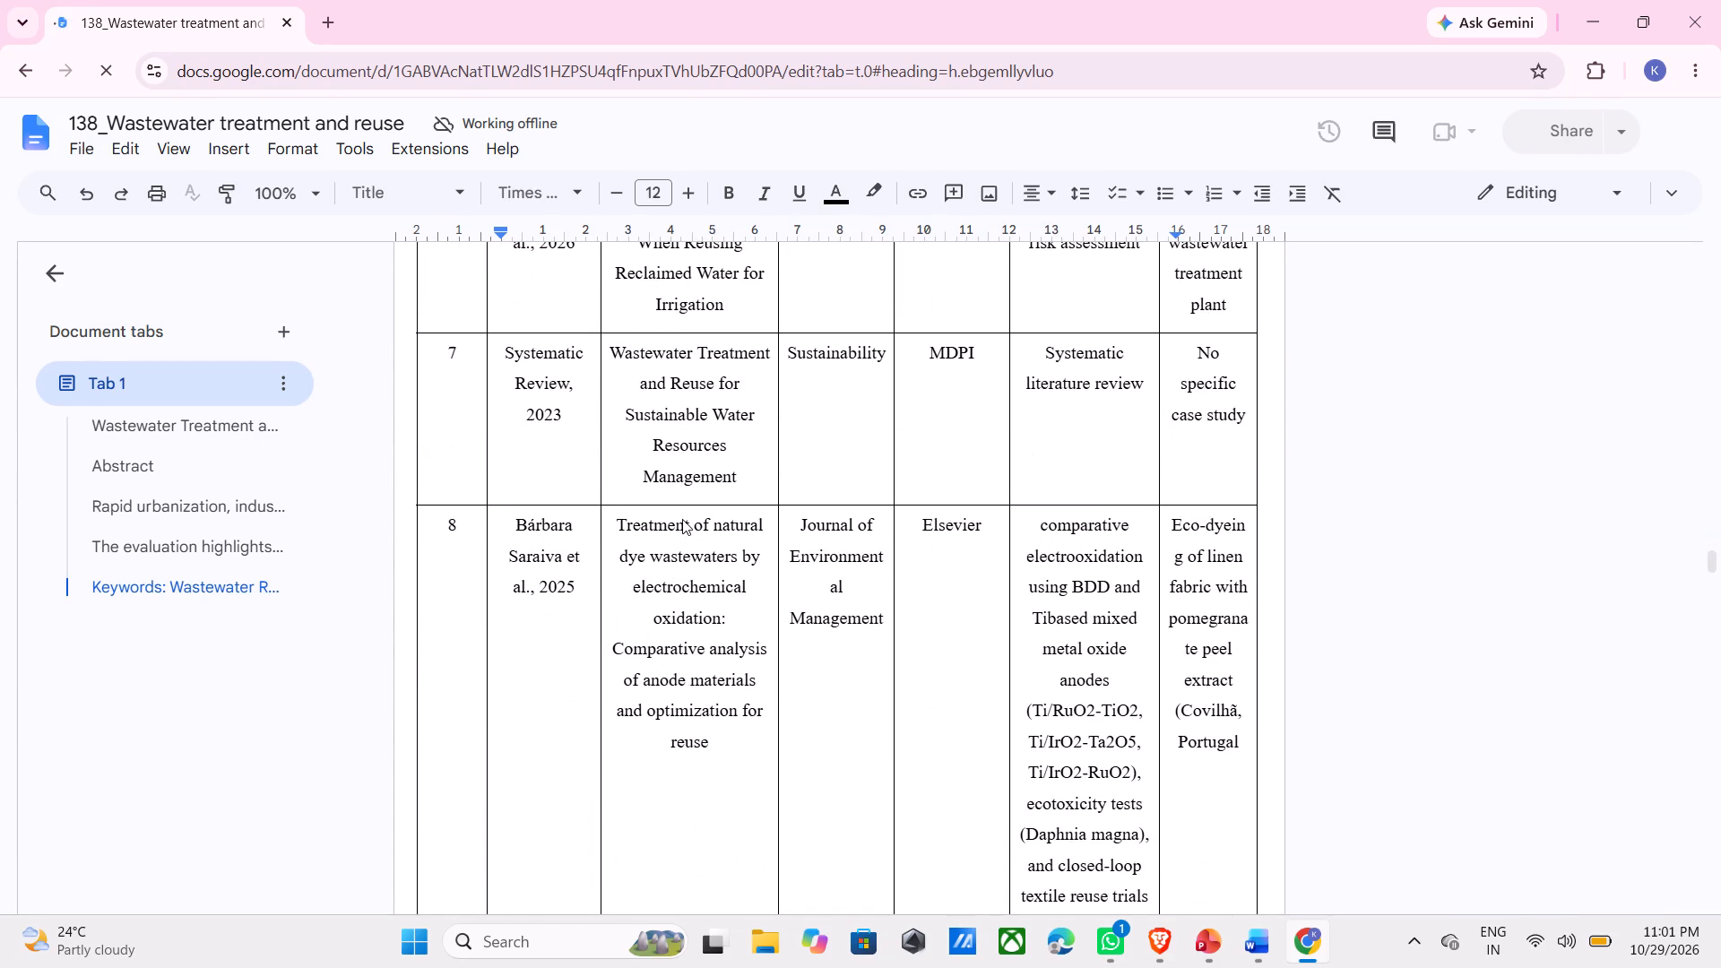
pyautogui.scroll(-5, 682, 519)
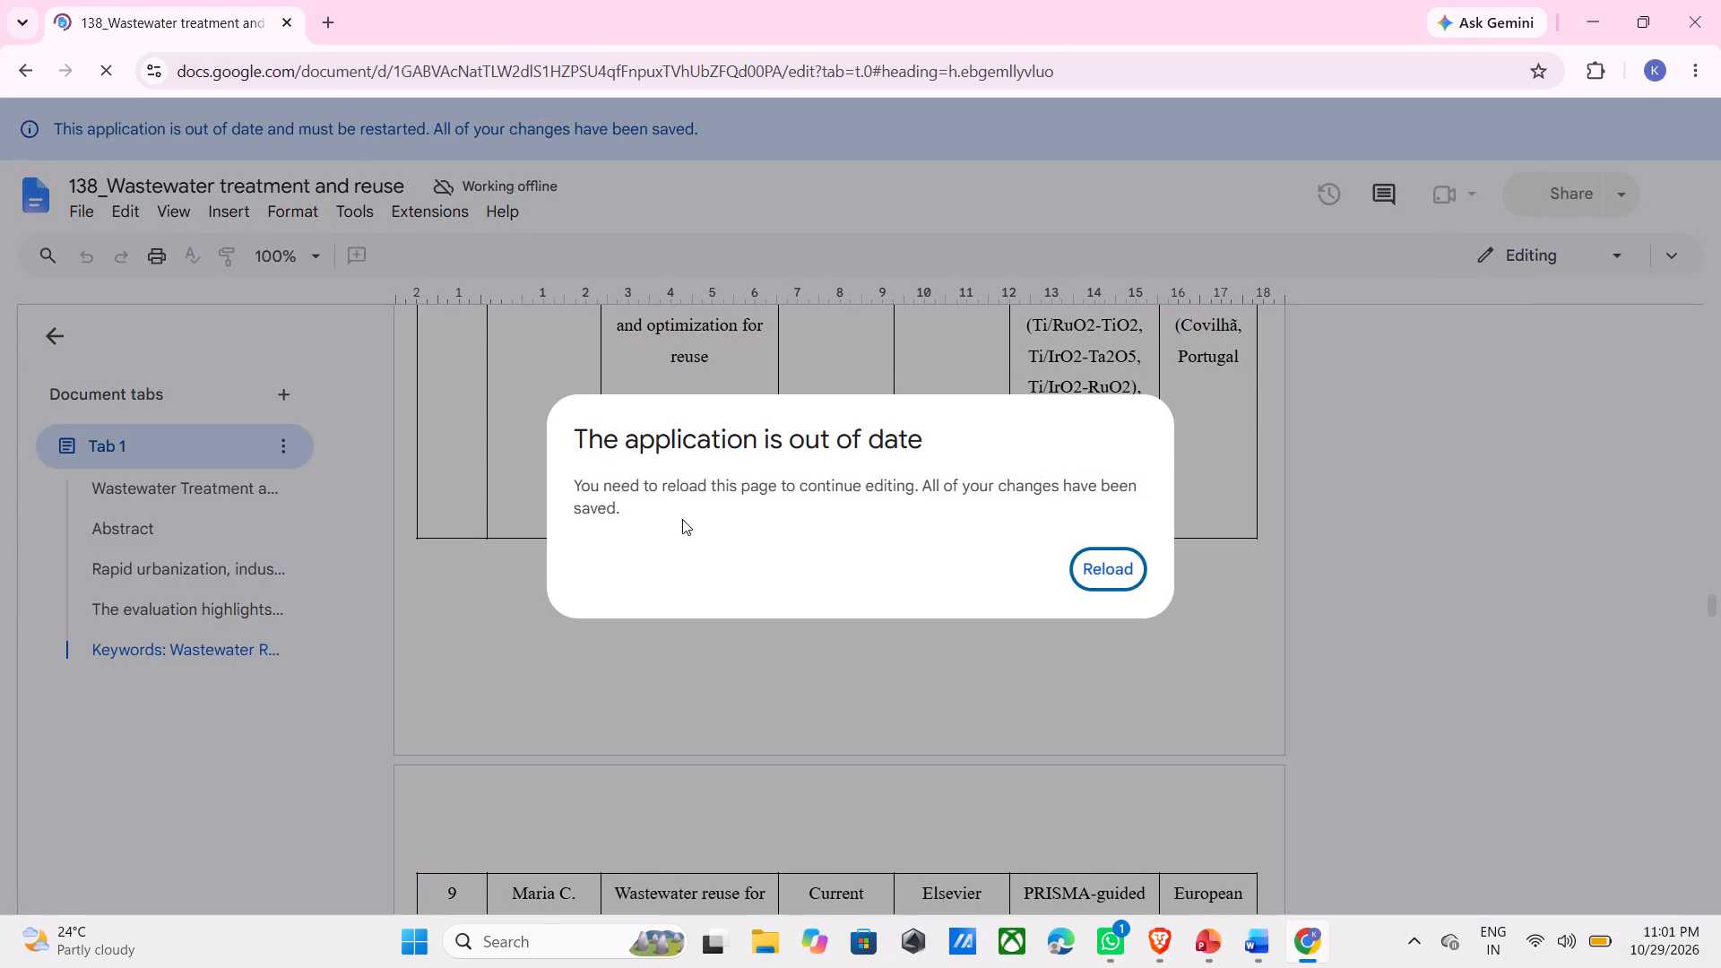
# Reload the outdated document and examine the remaining literature table rows and the start of section 2.2 Research Gap.
pyautogui.click(1108, 570)
pyautogui.scroll(-2, 824, 547)
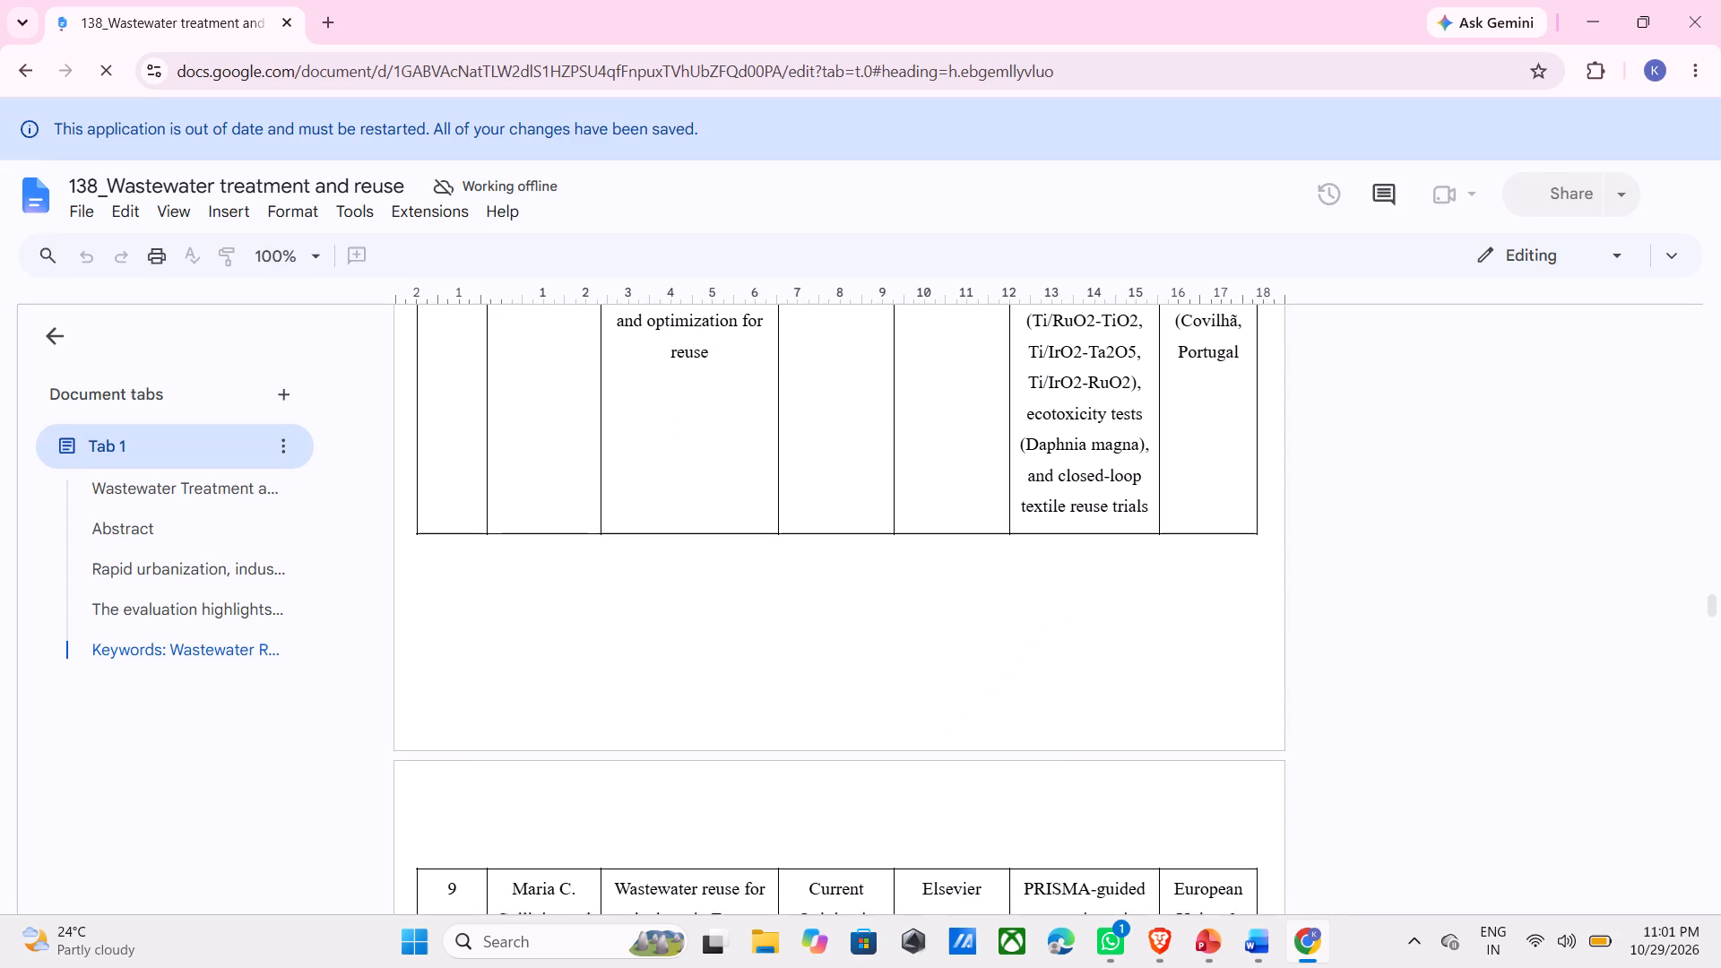
pyautogui.scroll(-12, 822, 548)
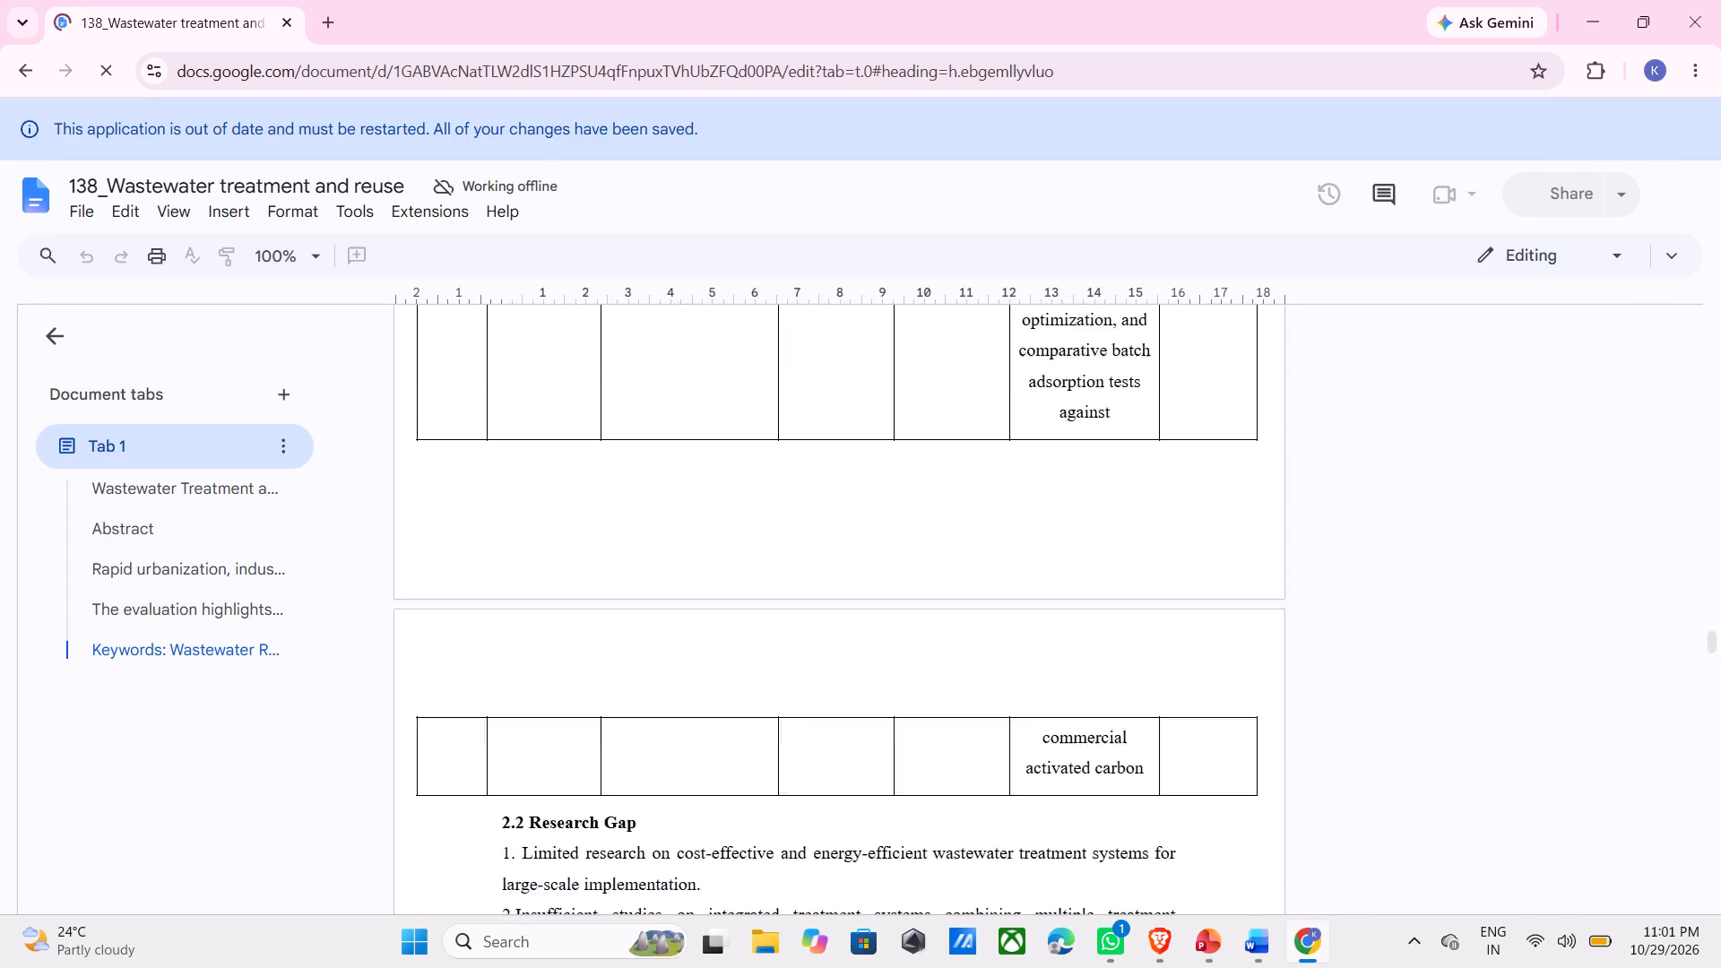
pyautogui.scroll(-1, 817, 547)
pyautogui.scroll(4, 817, 547)
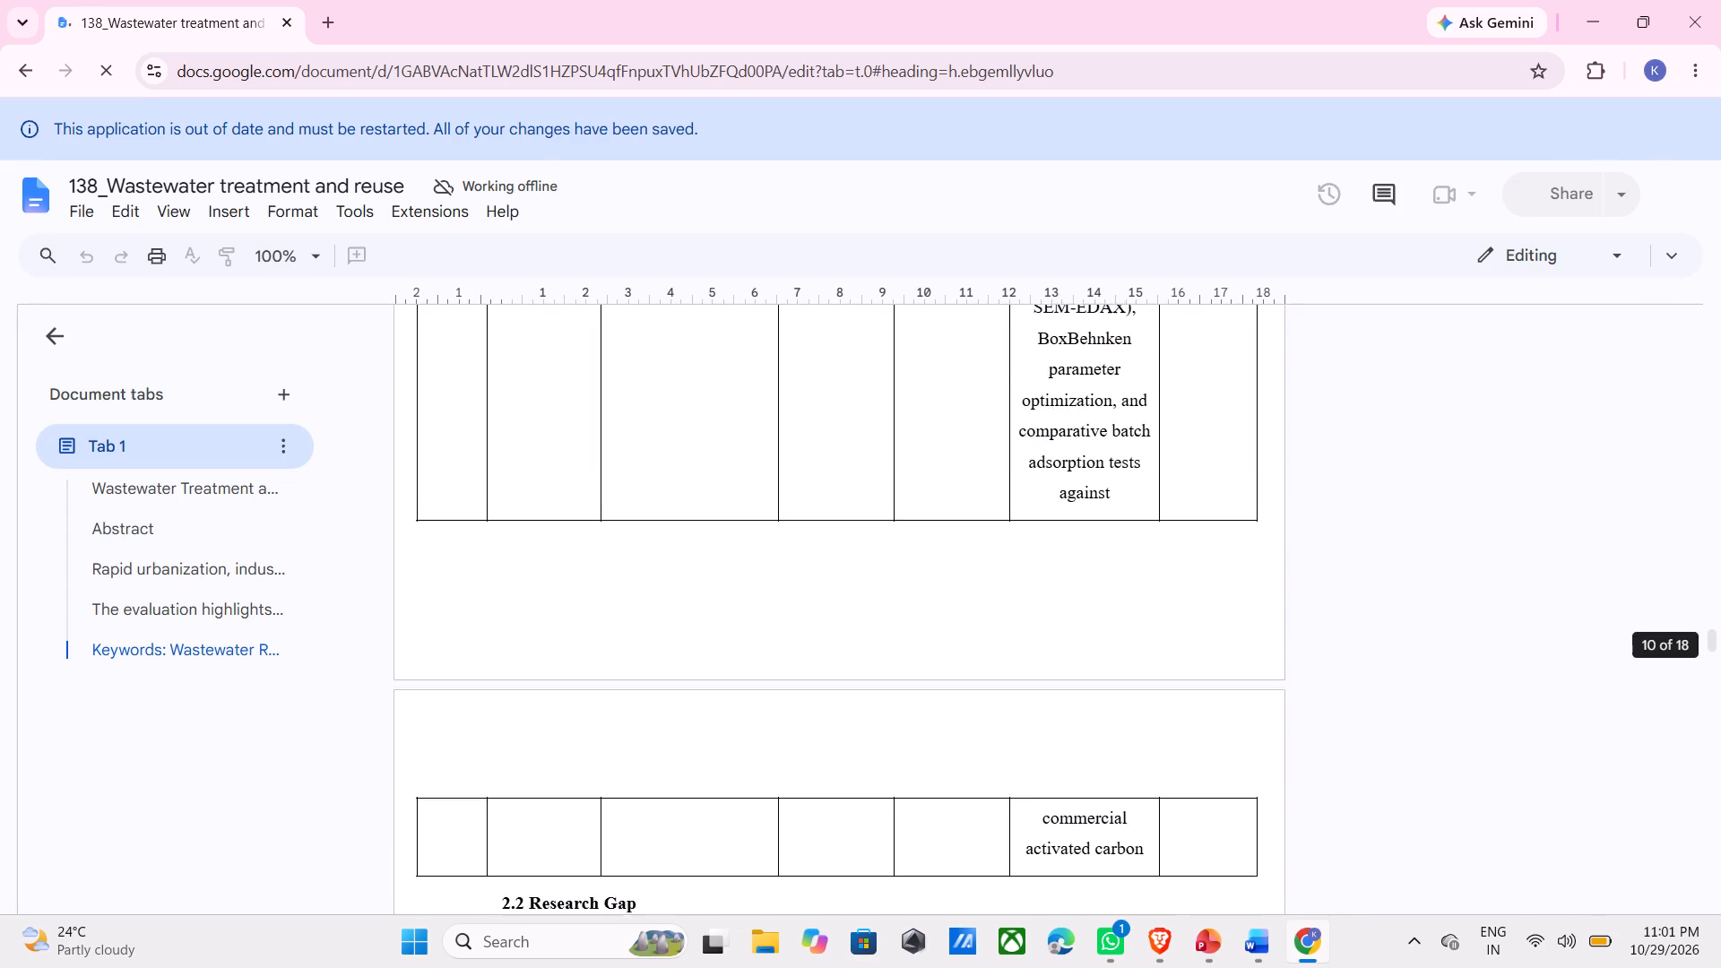
pyautogui.scroll(6, 817, 547)
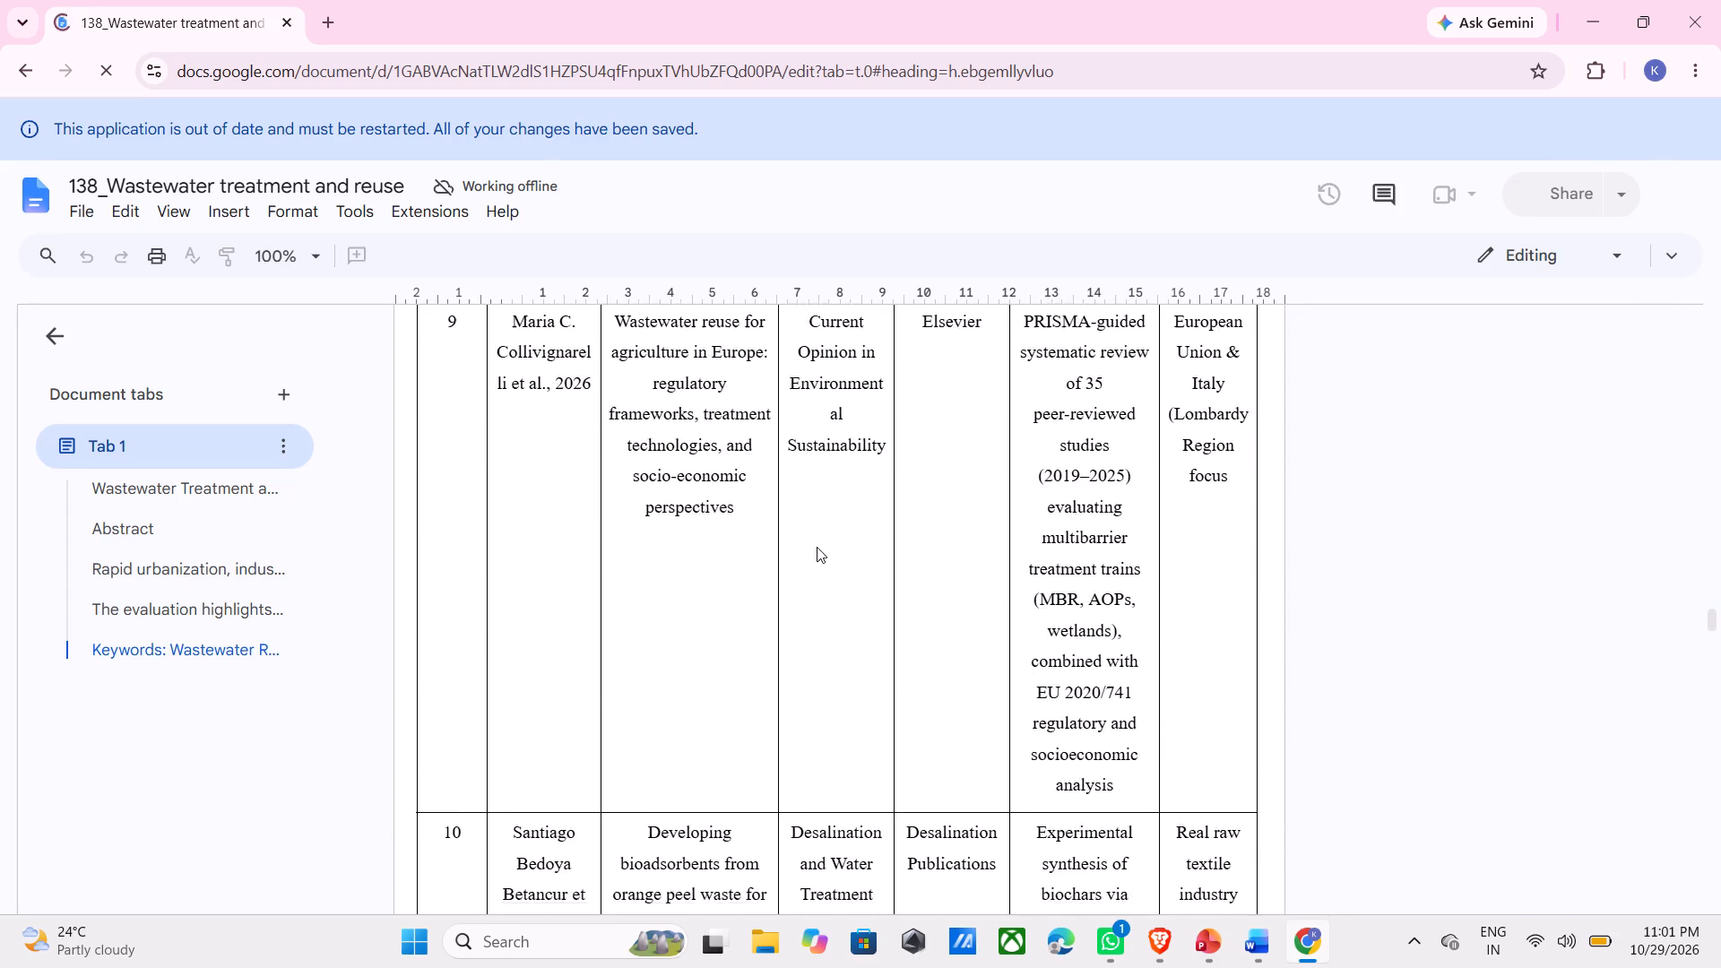
pyautogui.scroll(9, 817, 547)
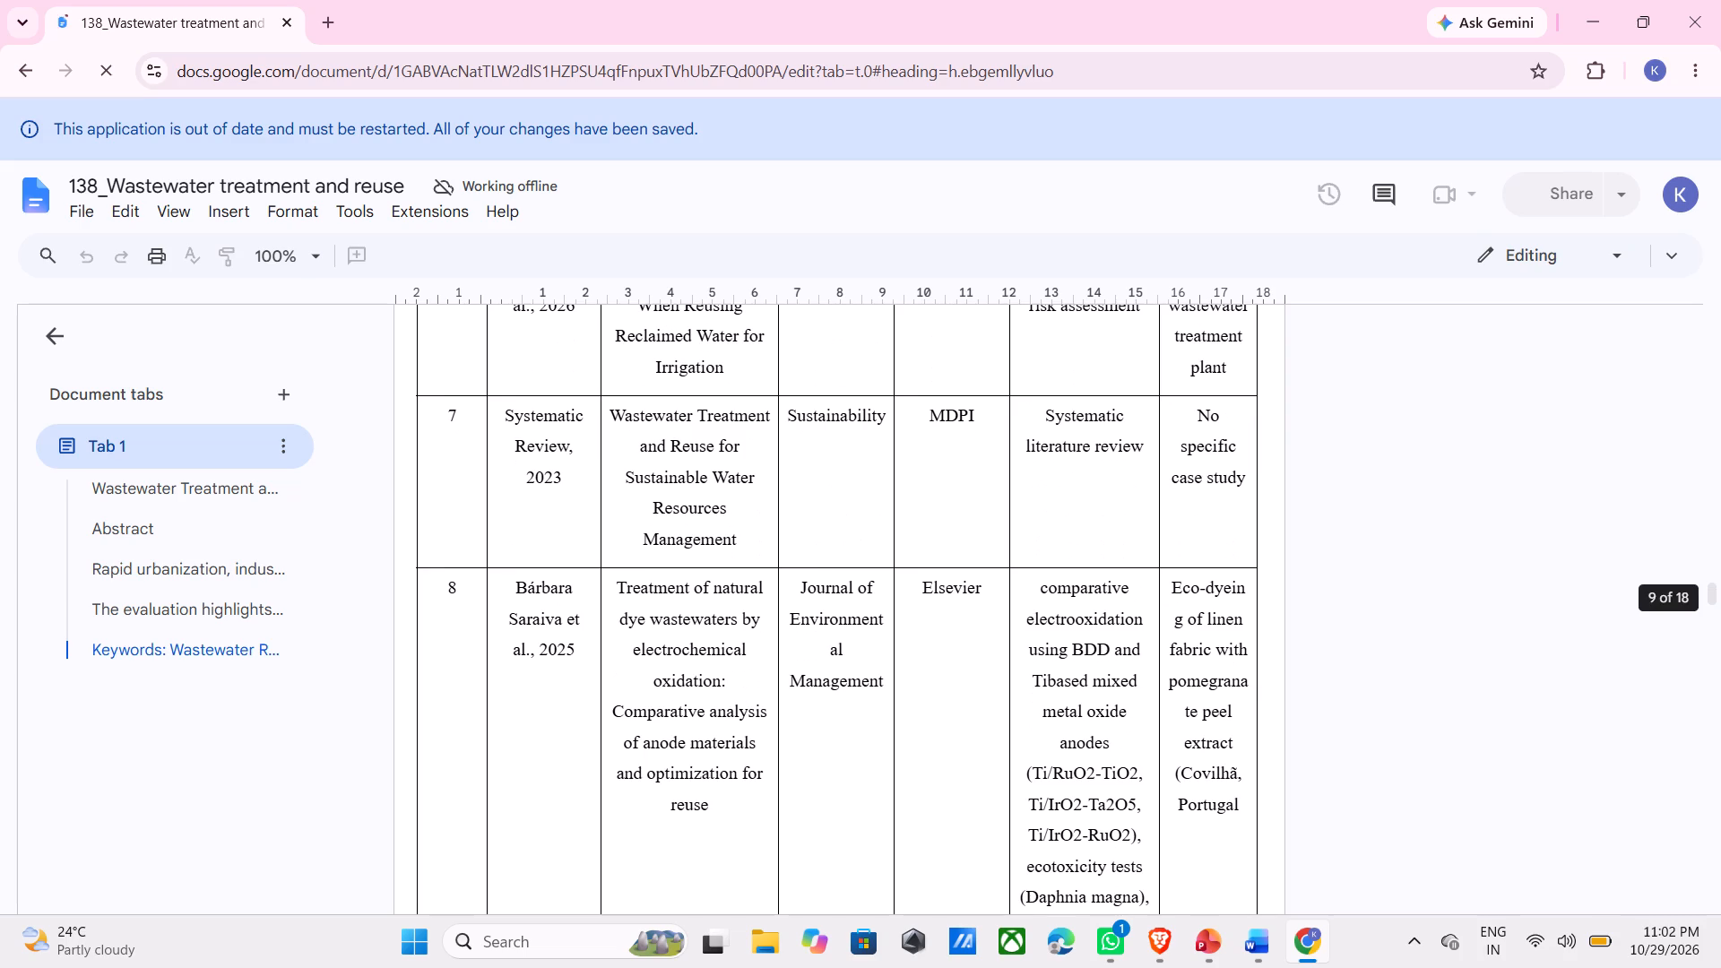
pyautogui.scroll(4, 816, 547)
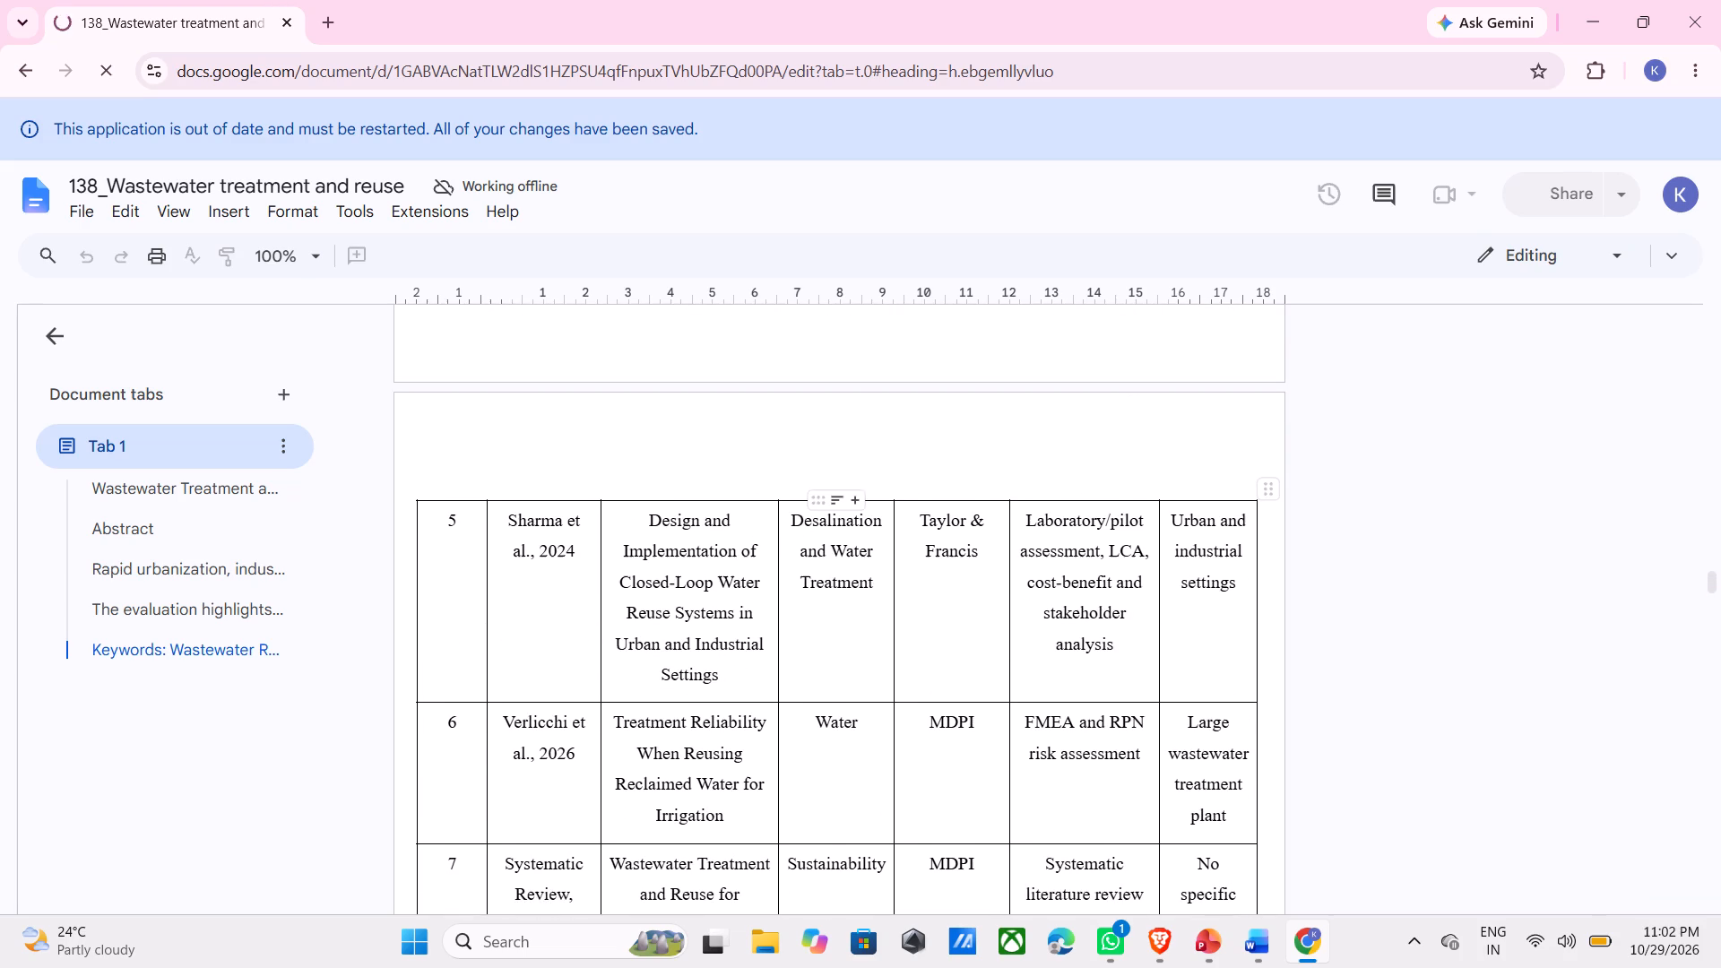
# Switch to the SEMINAR REPORT SAMPLE 02 document in Word and read through the Chapter 2 Literature Review.
pyautogui.click(1255, 933)
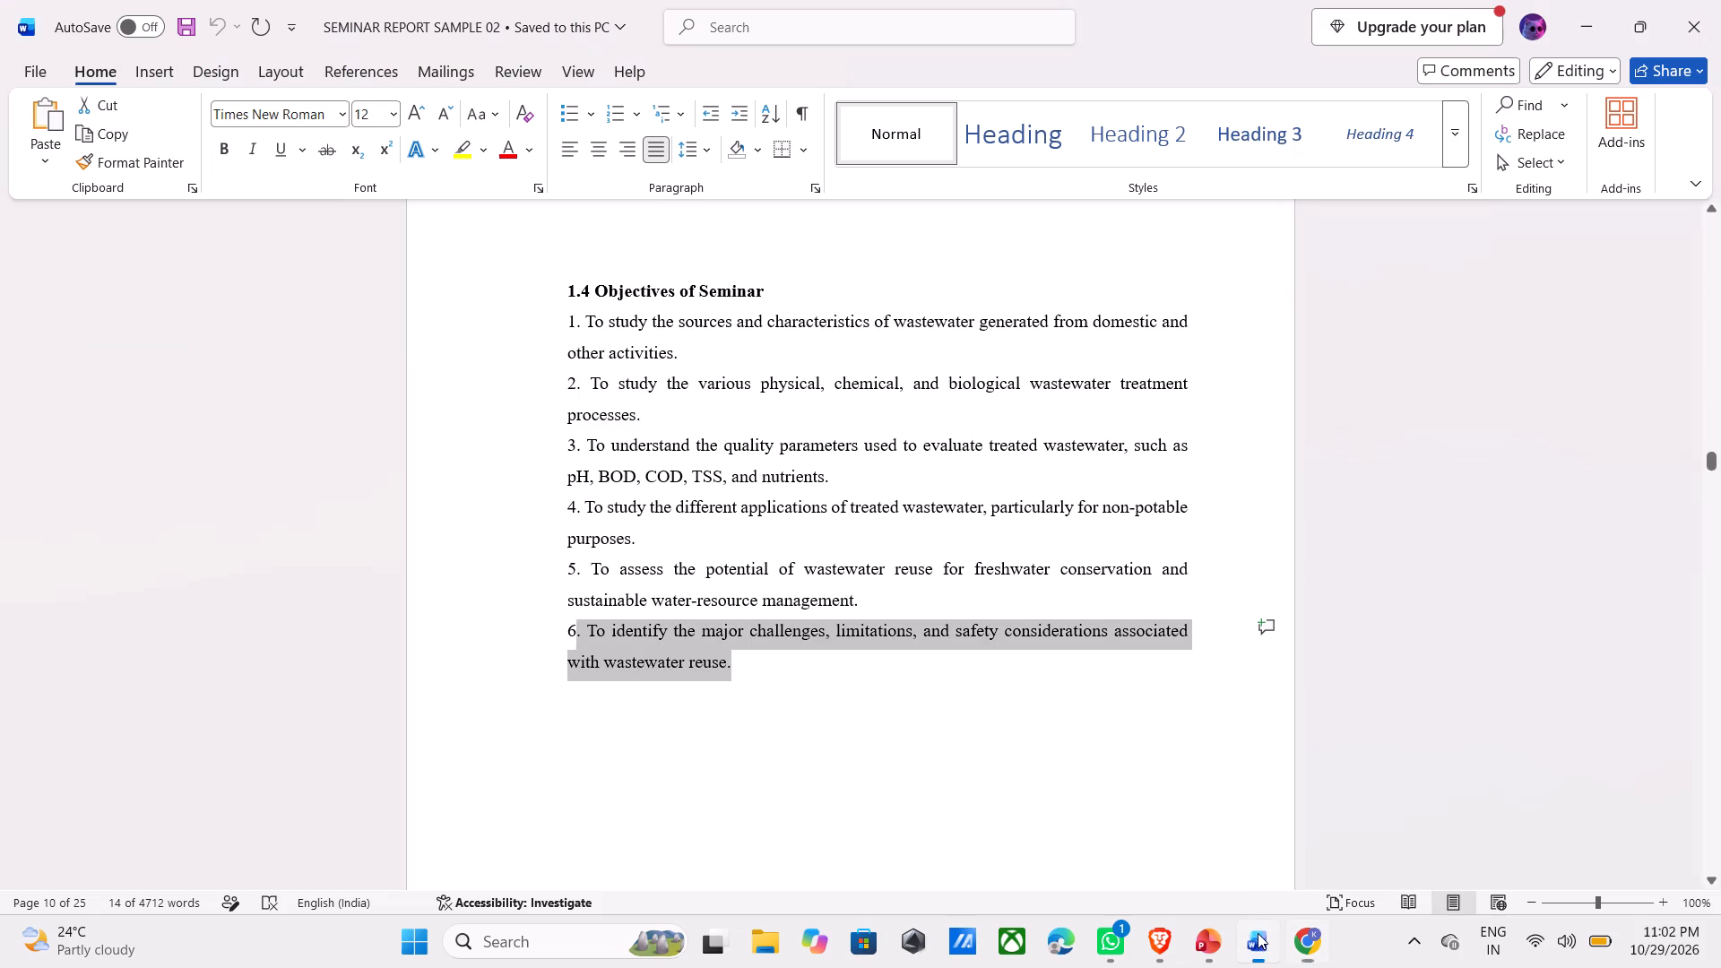
pyautogui.scroll(-12, 864, 588)
pyautogui.scroll(-12, 861, 588)
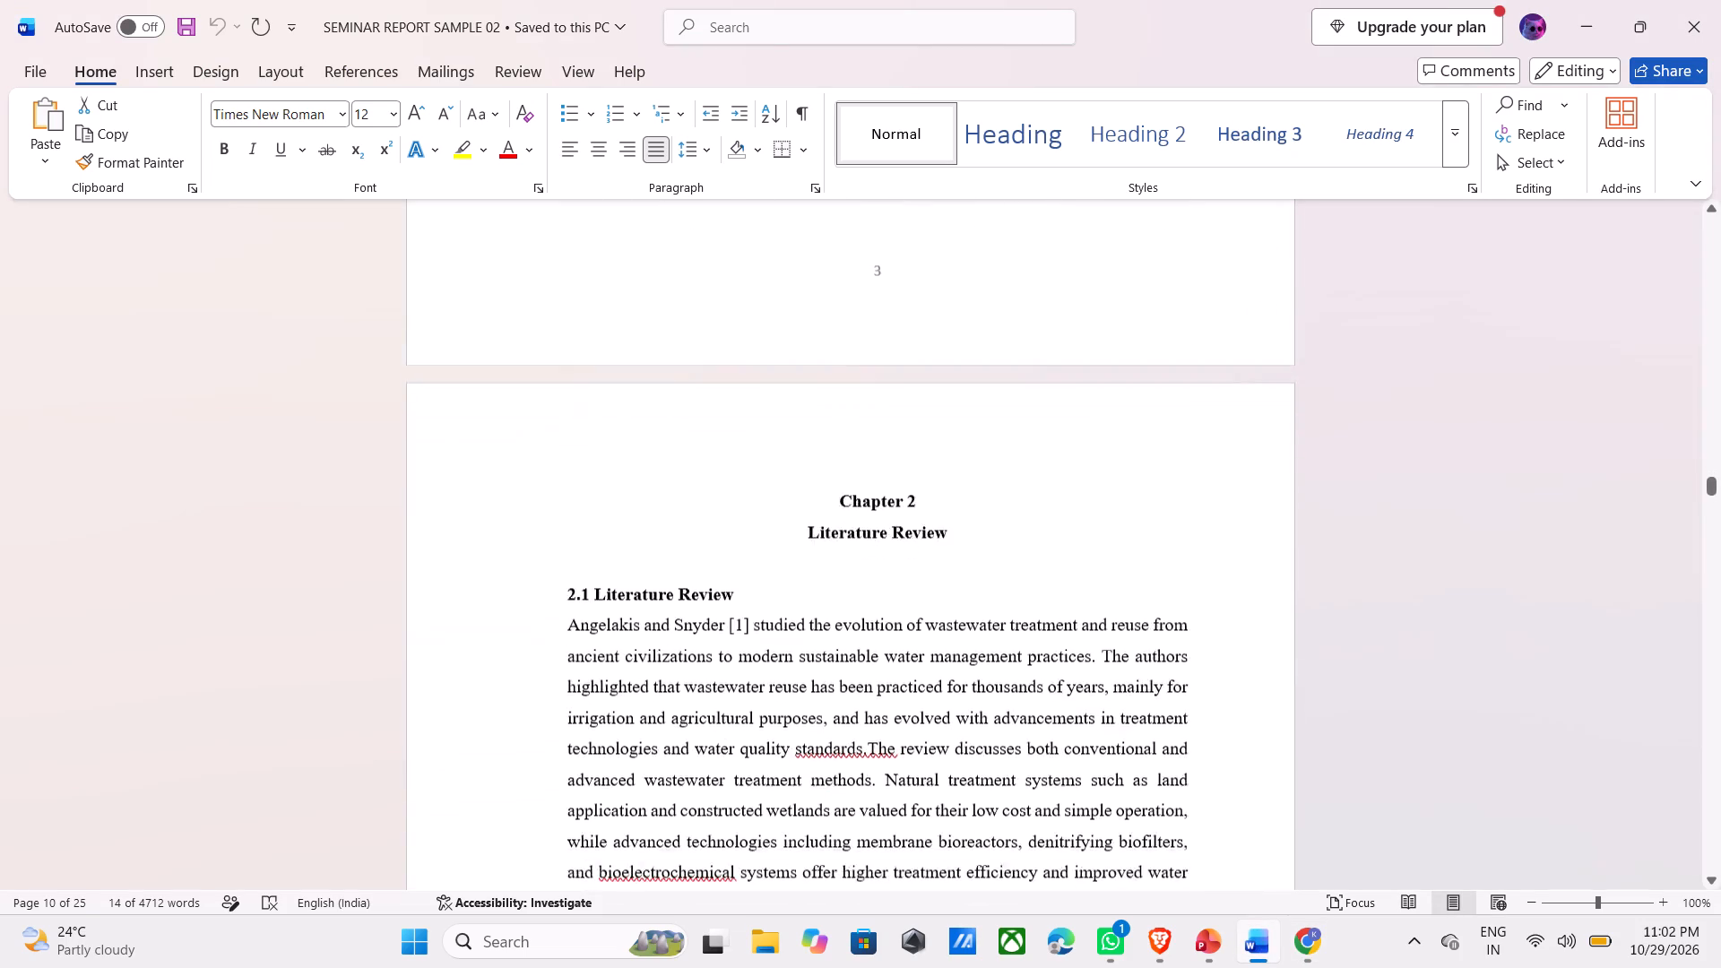
pyautogui.scroll(-14, 859, 586)
pyautogui.scroll(-7, 854, 580)
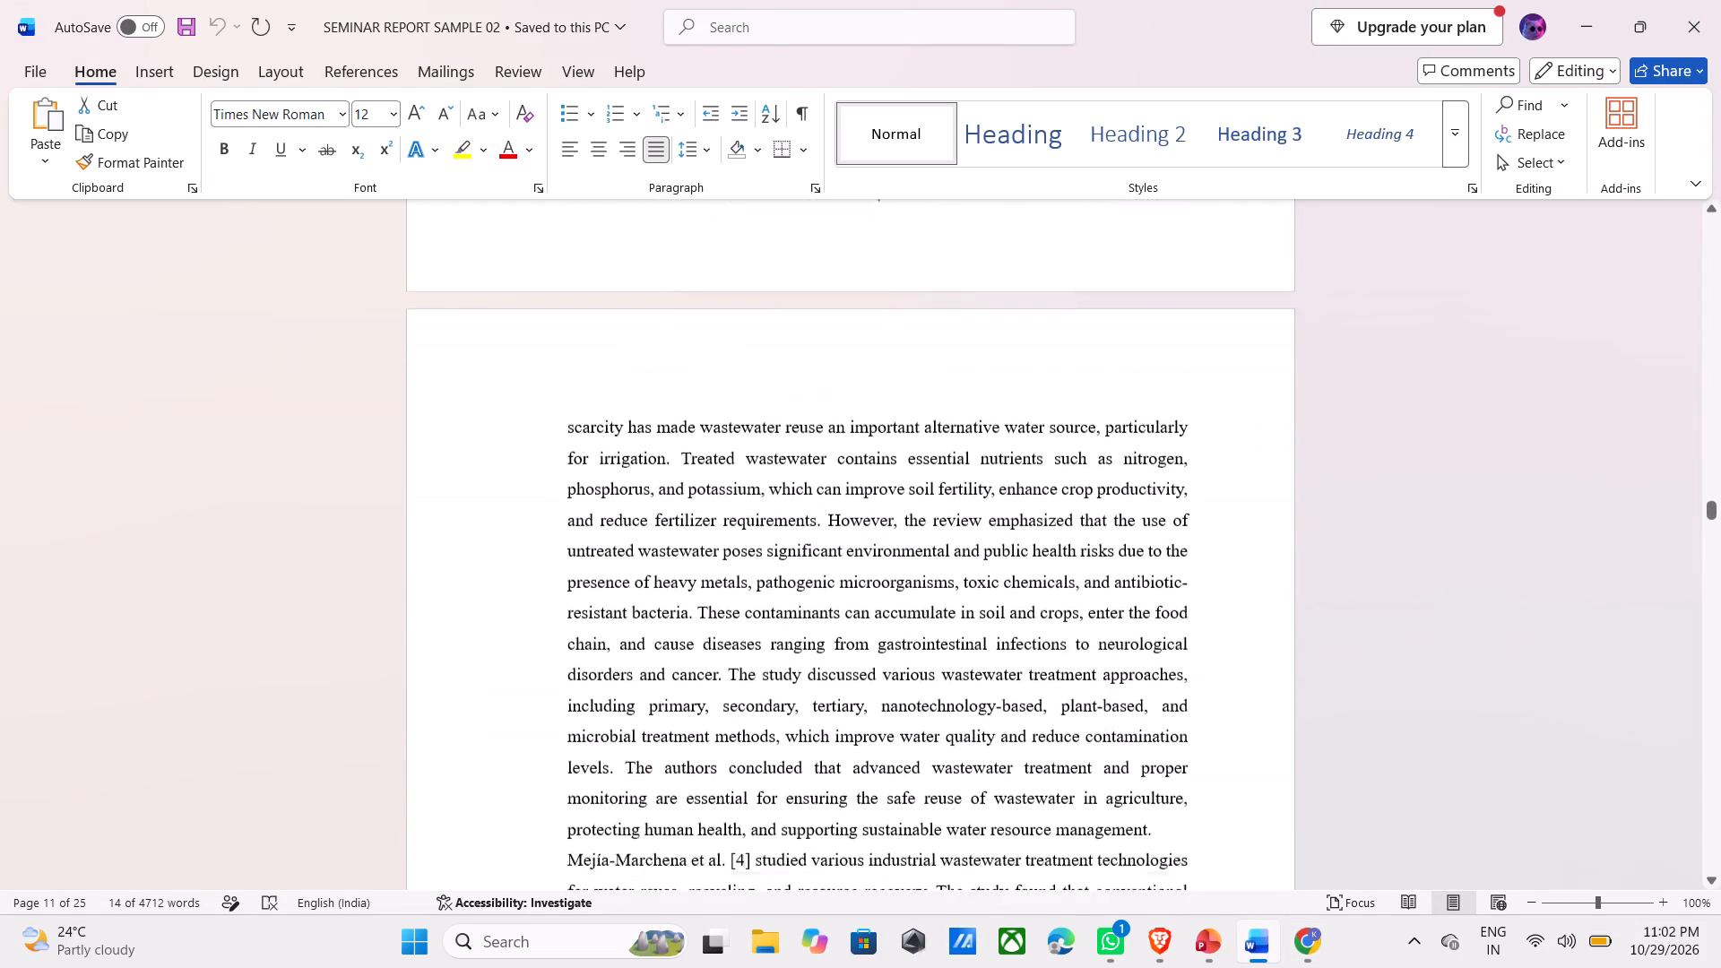
pyautogui.scroll(-12, 854, 580)
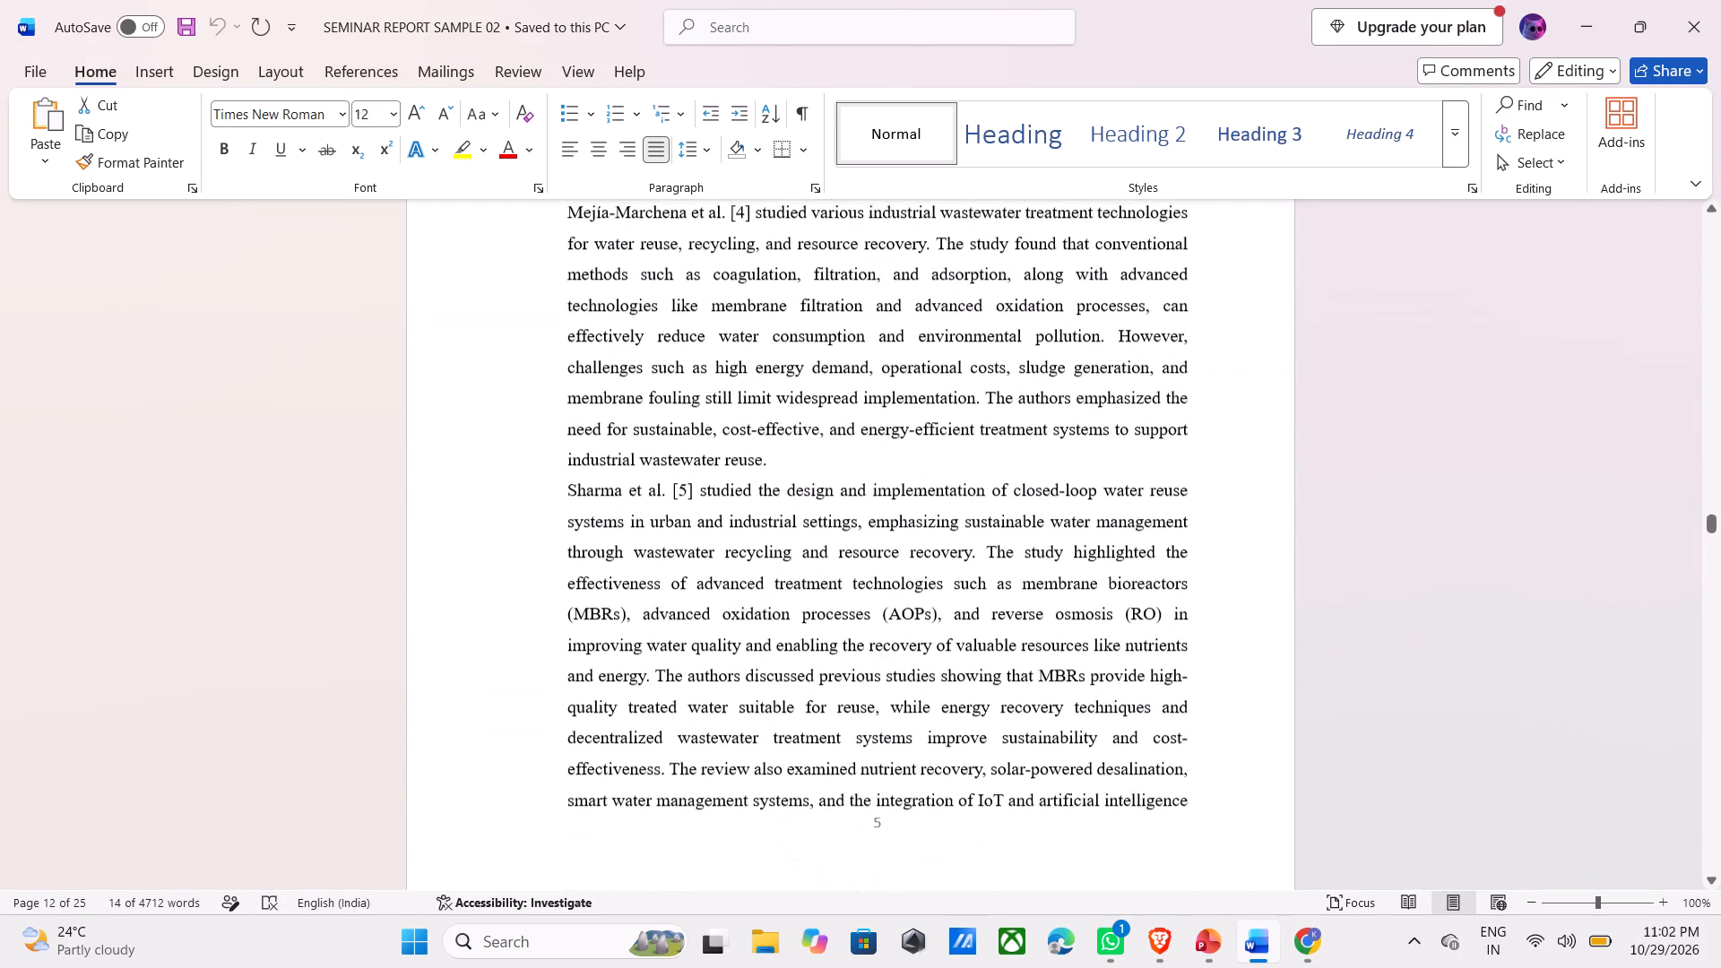
pyautogui.scroll(-10, 854, 579)
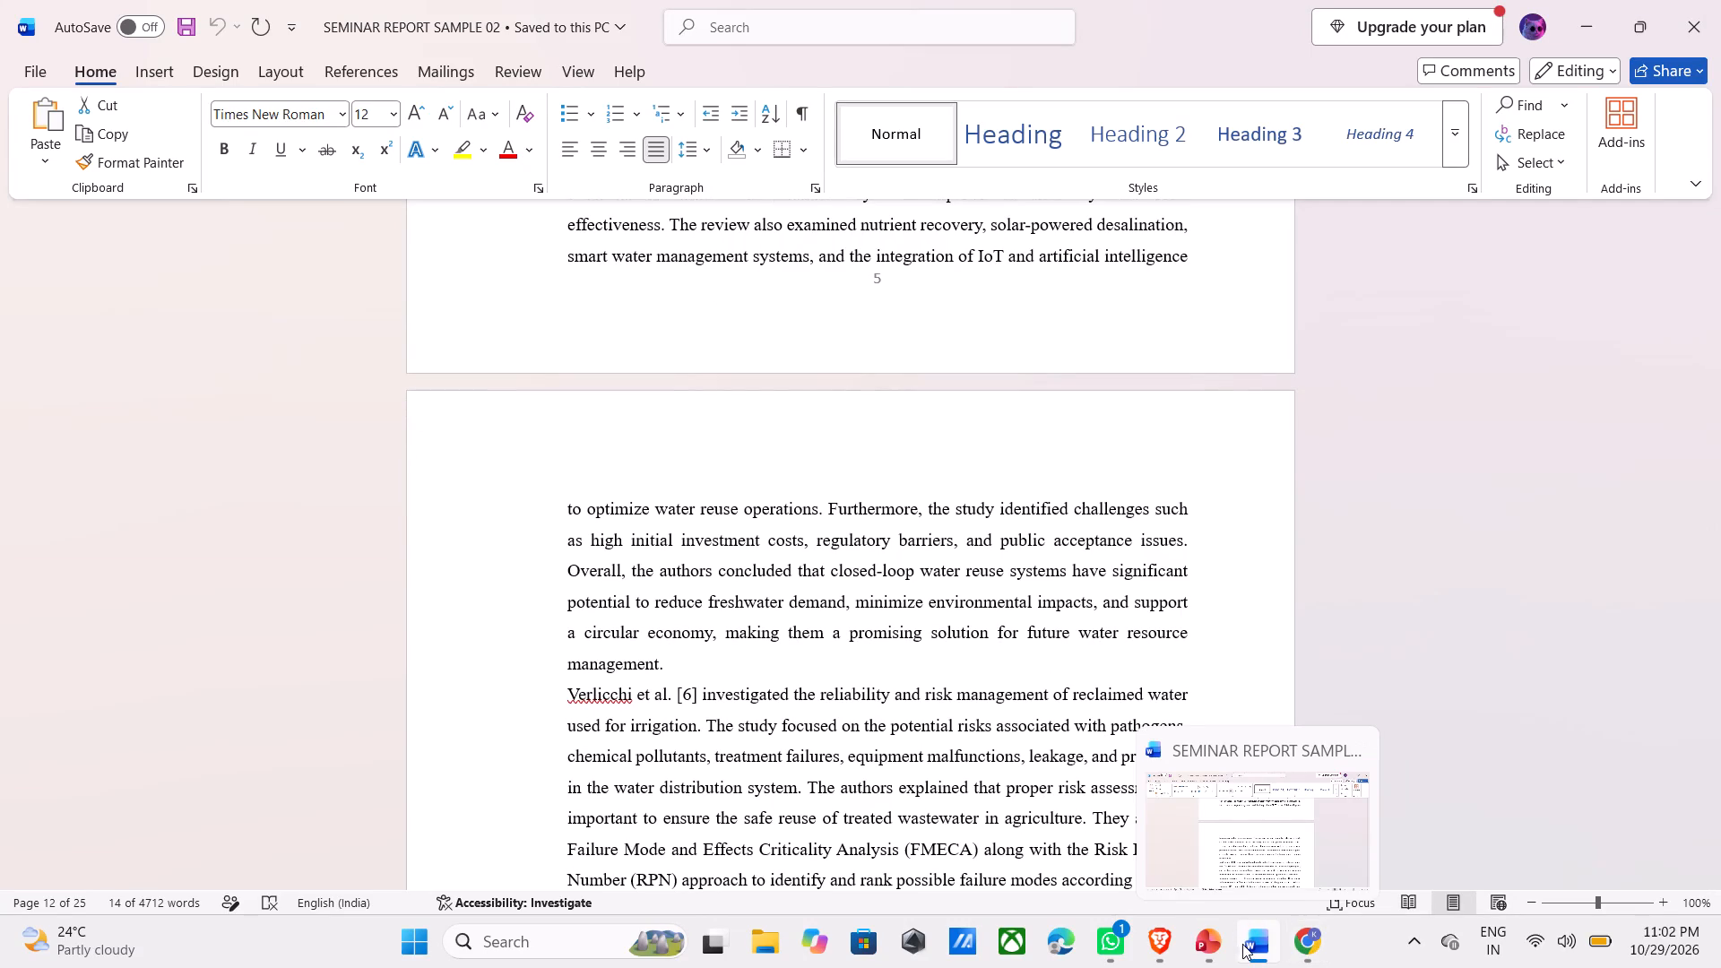
# Switch to the Google Docs report in Chrome and examine its literature review paragraphs and summary table down to row 8.
pyautogui.click(1302, 946)
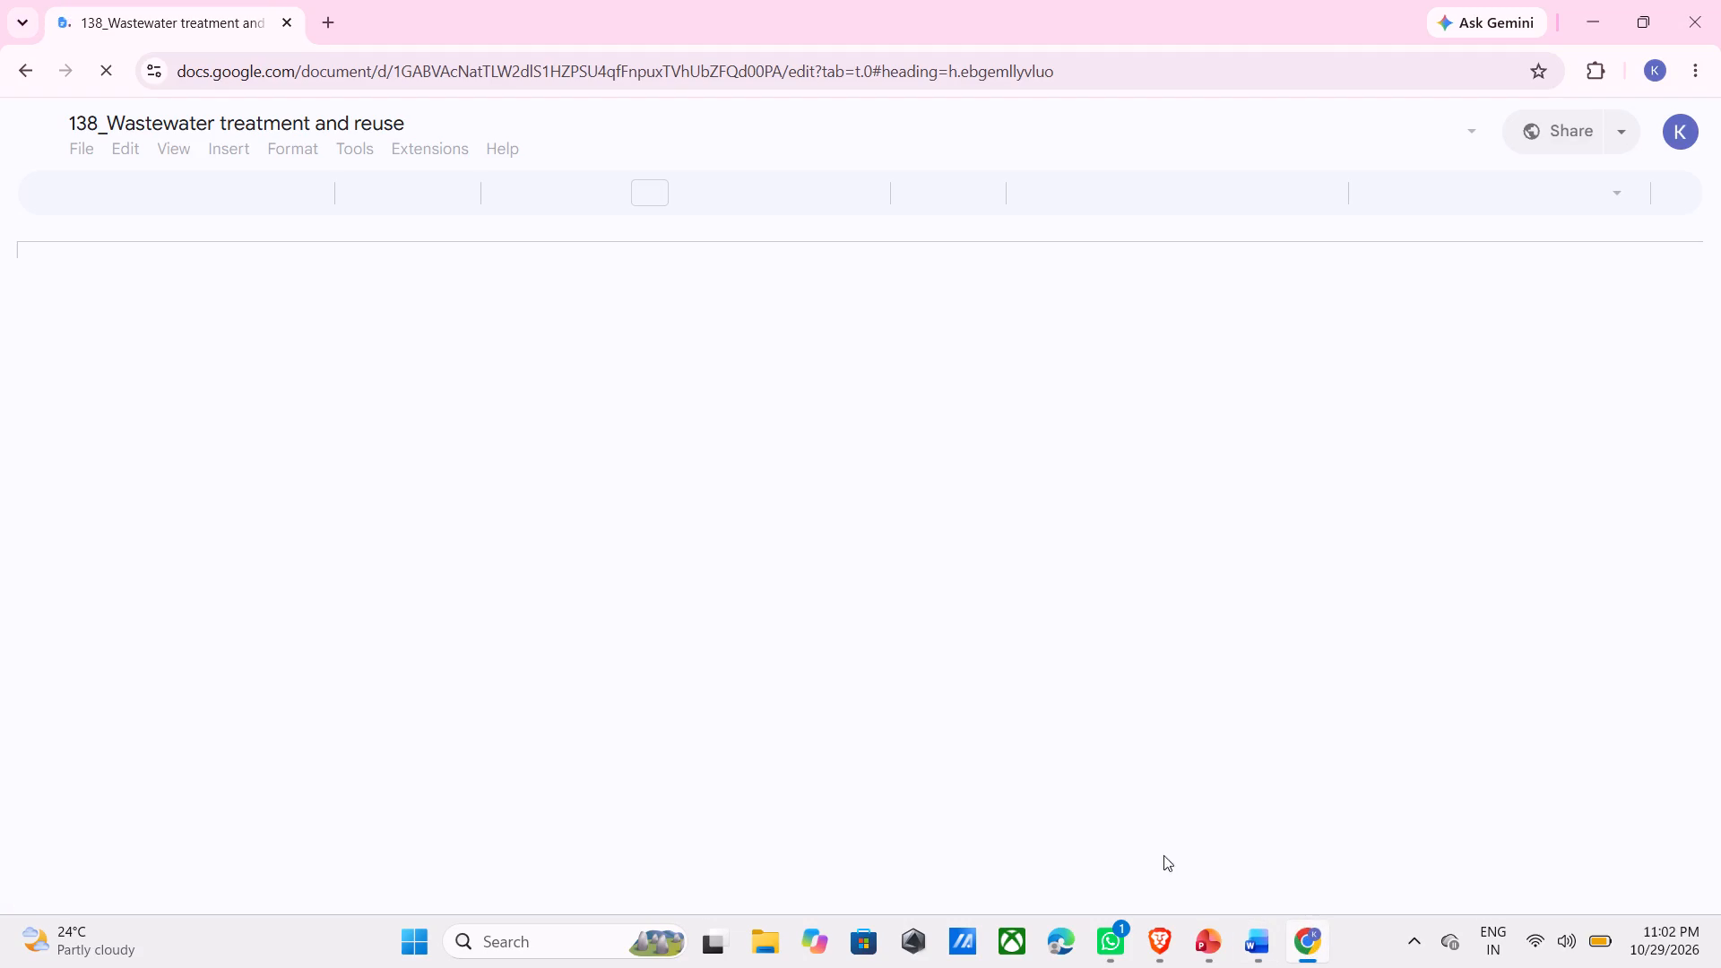
pyautogui.scroll(-11, 833, 658)
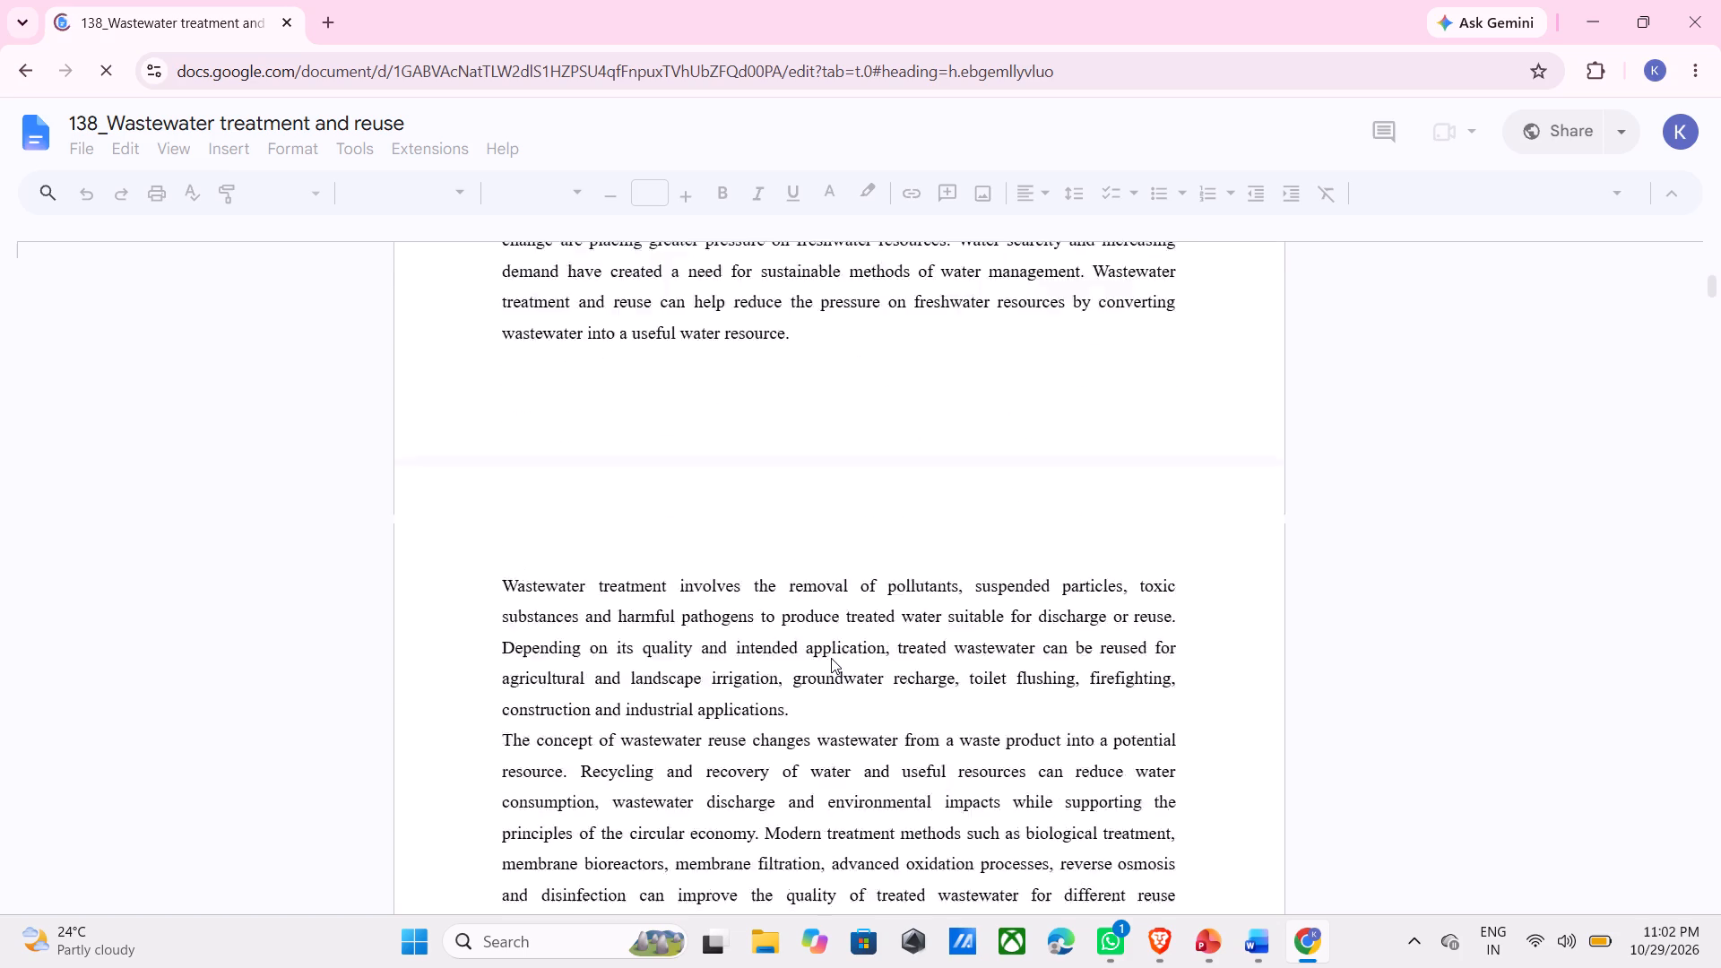
pyautogui.scroll(-20, 831, 658)
pyautogui.scroll(-12, 831, 658)
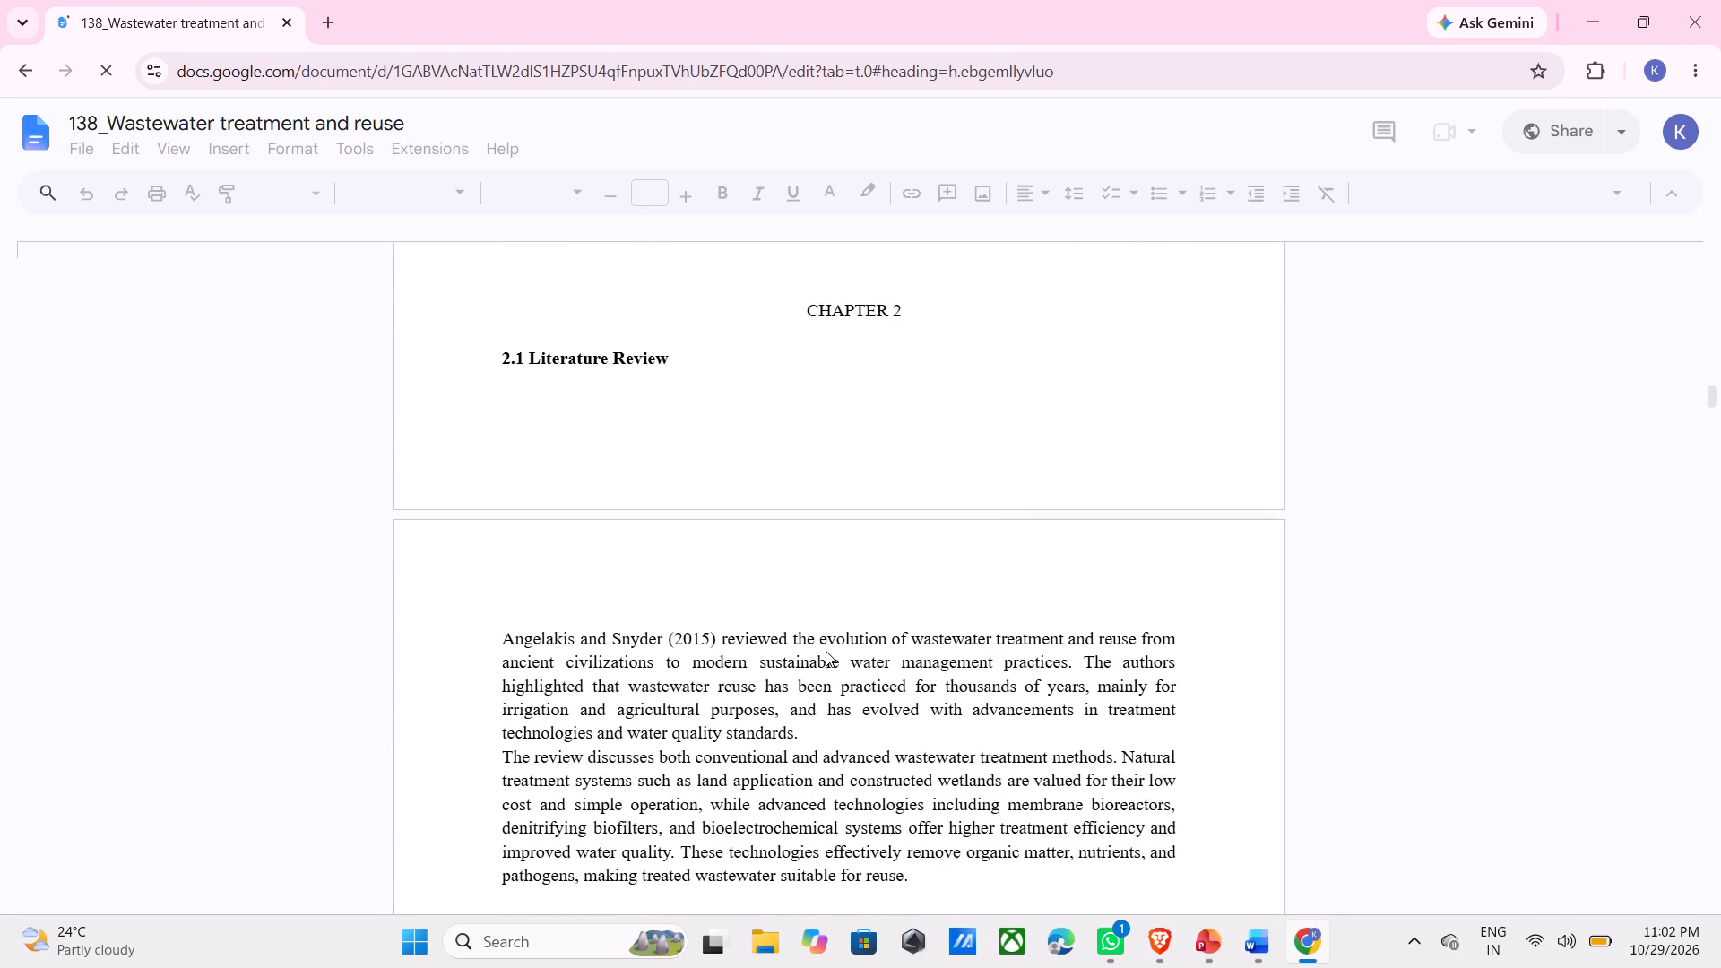
pyautogui.scroll(-19, 826, 651)
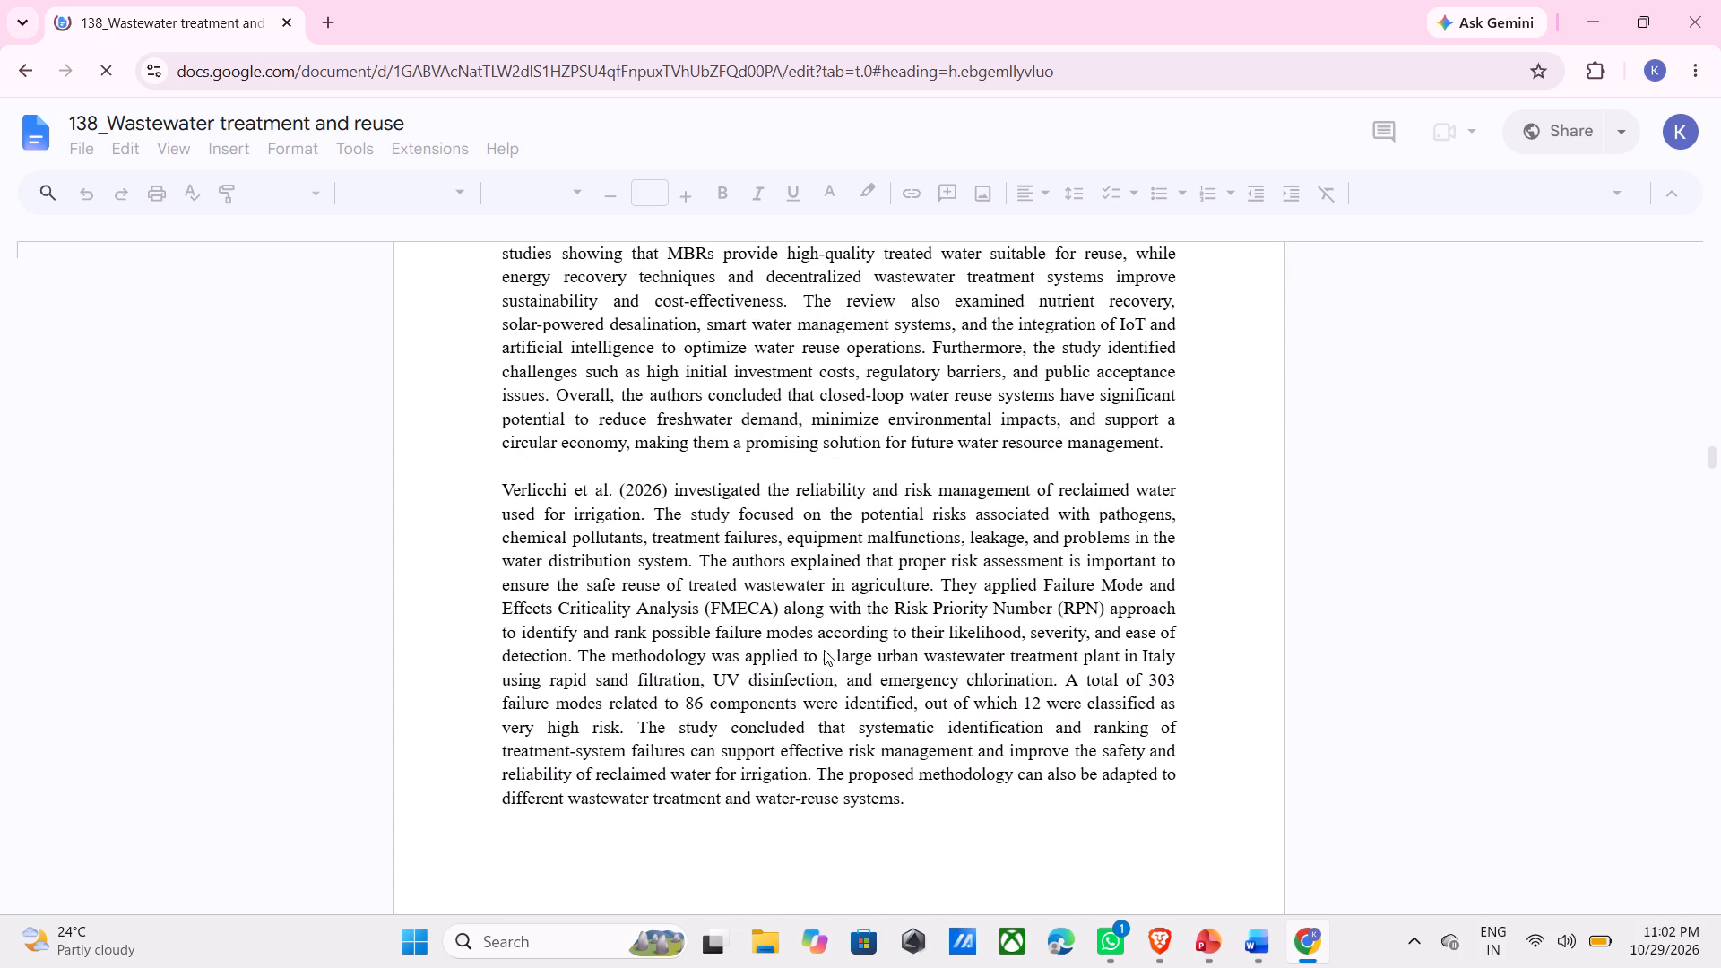
pyautogui.scroll(2, 824, 650)
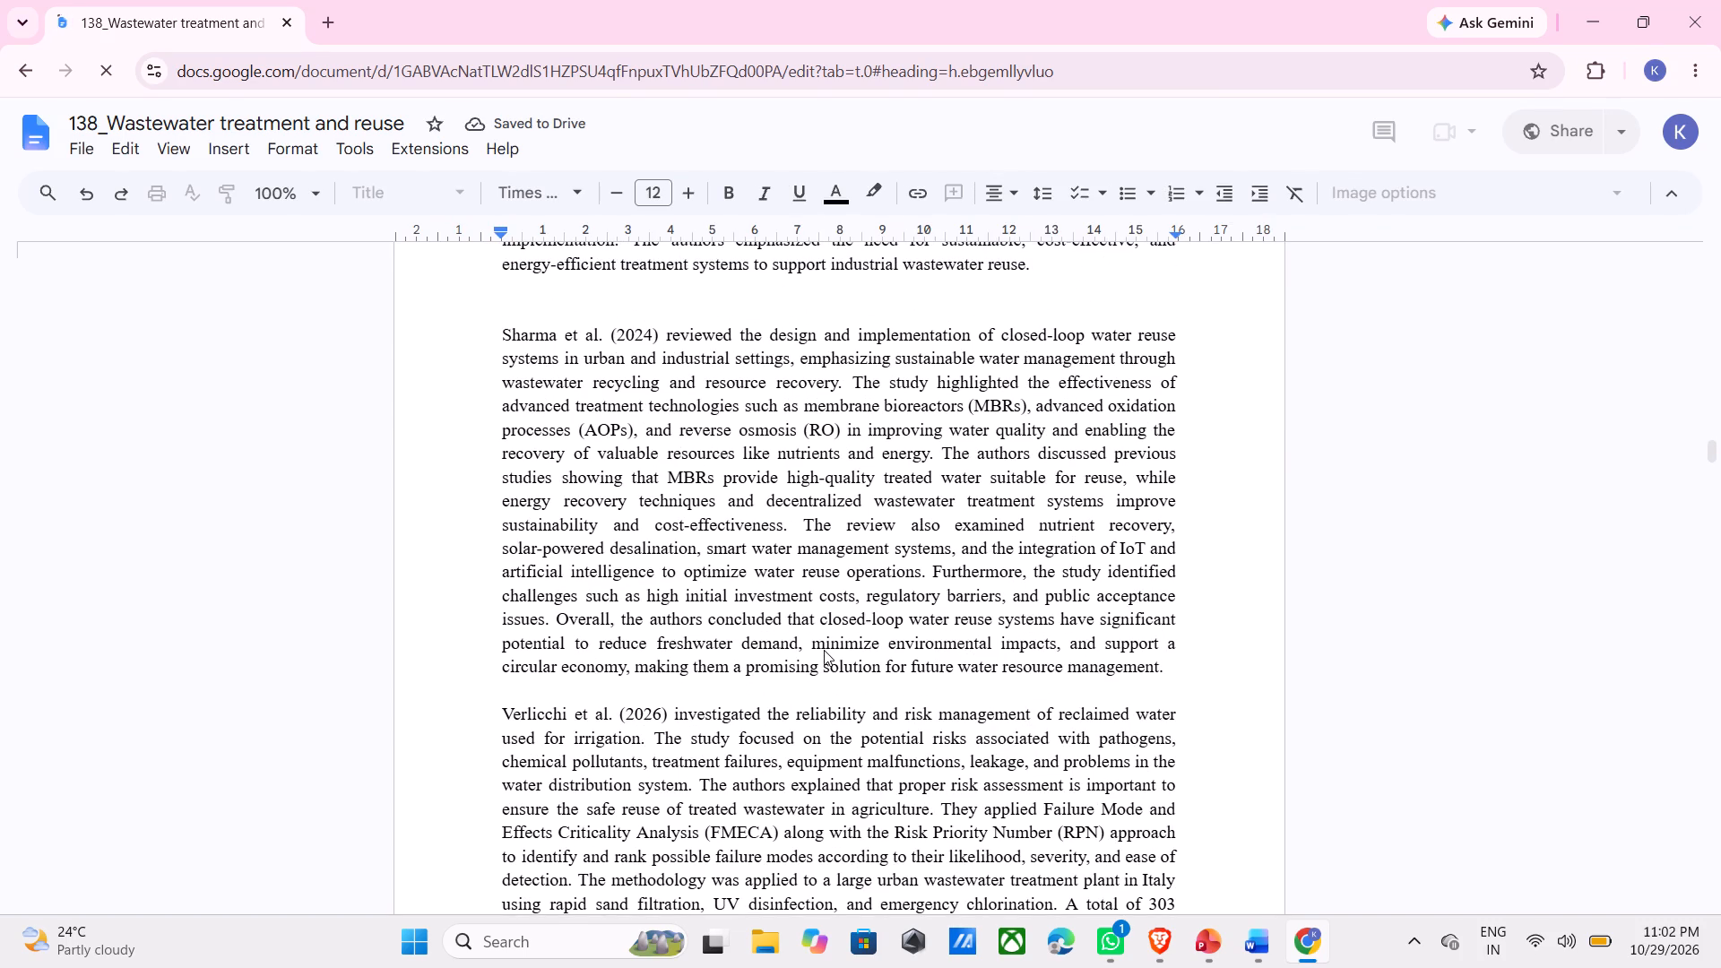
pyautogui.scroll(-8, 824, 650)
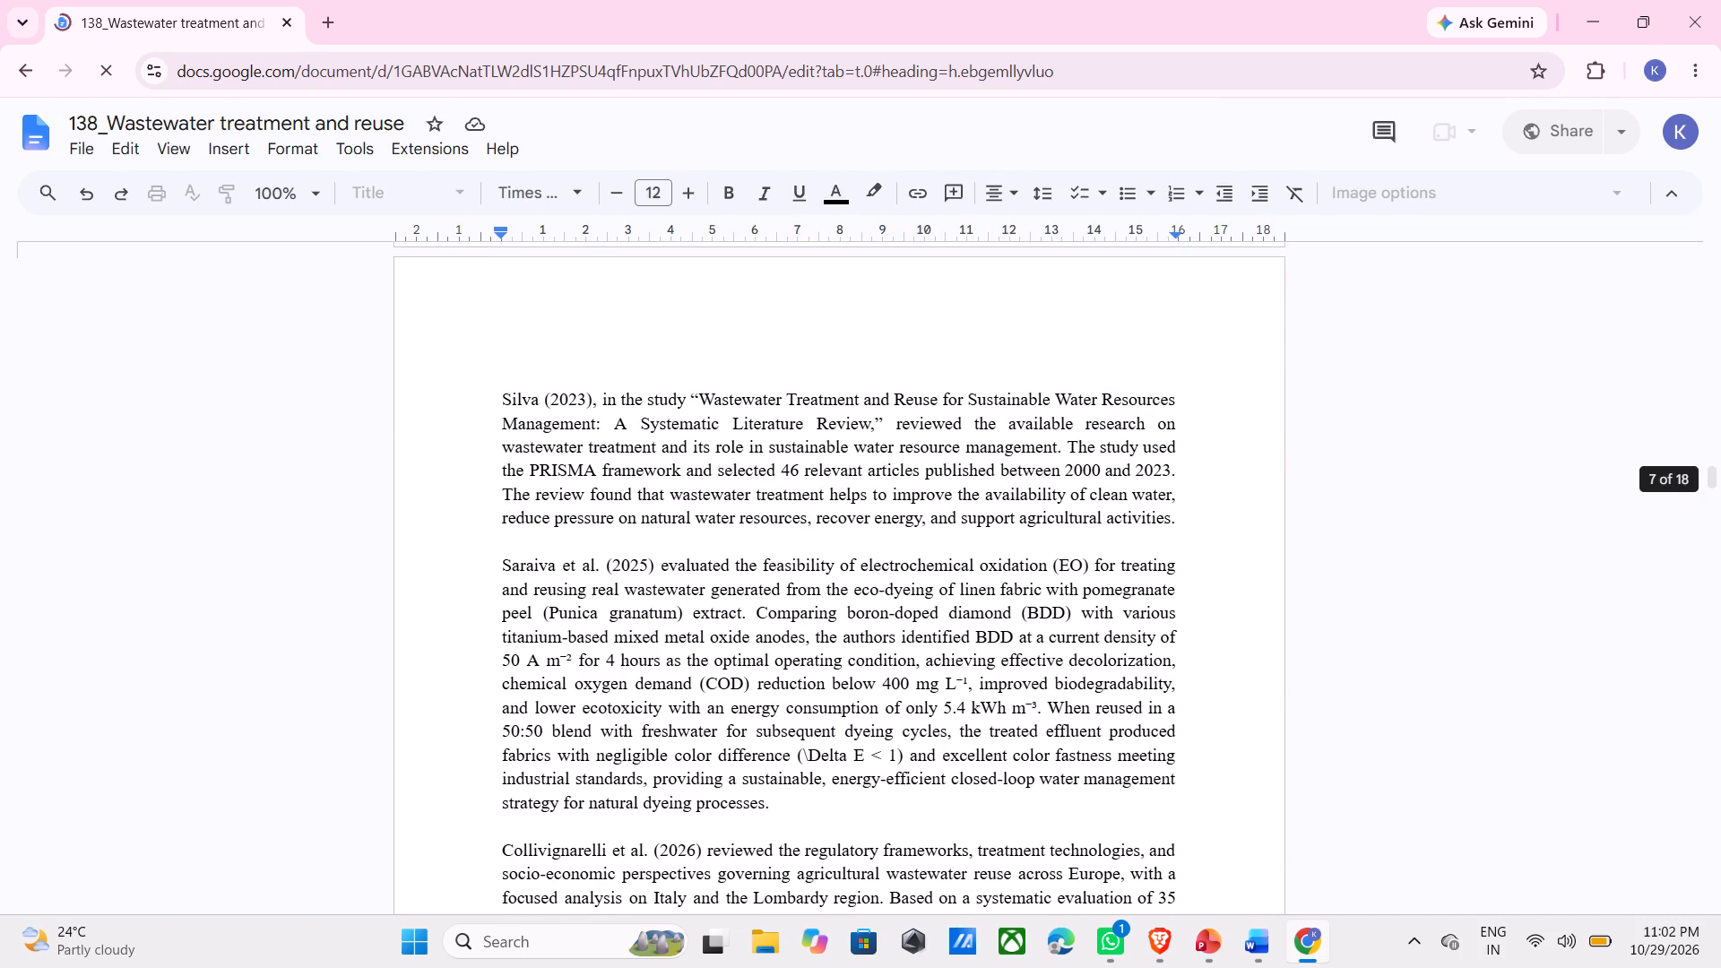
pyautogui.scroll(-20, 824, 650)
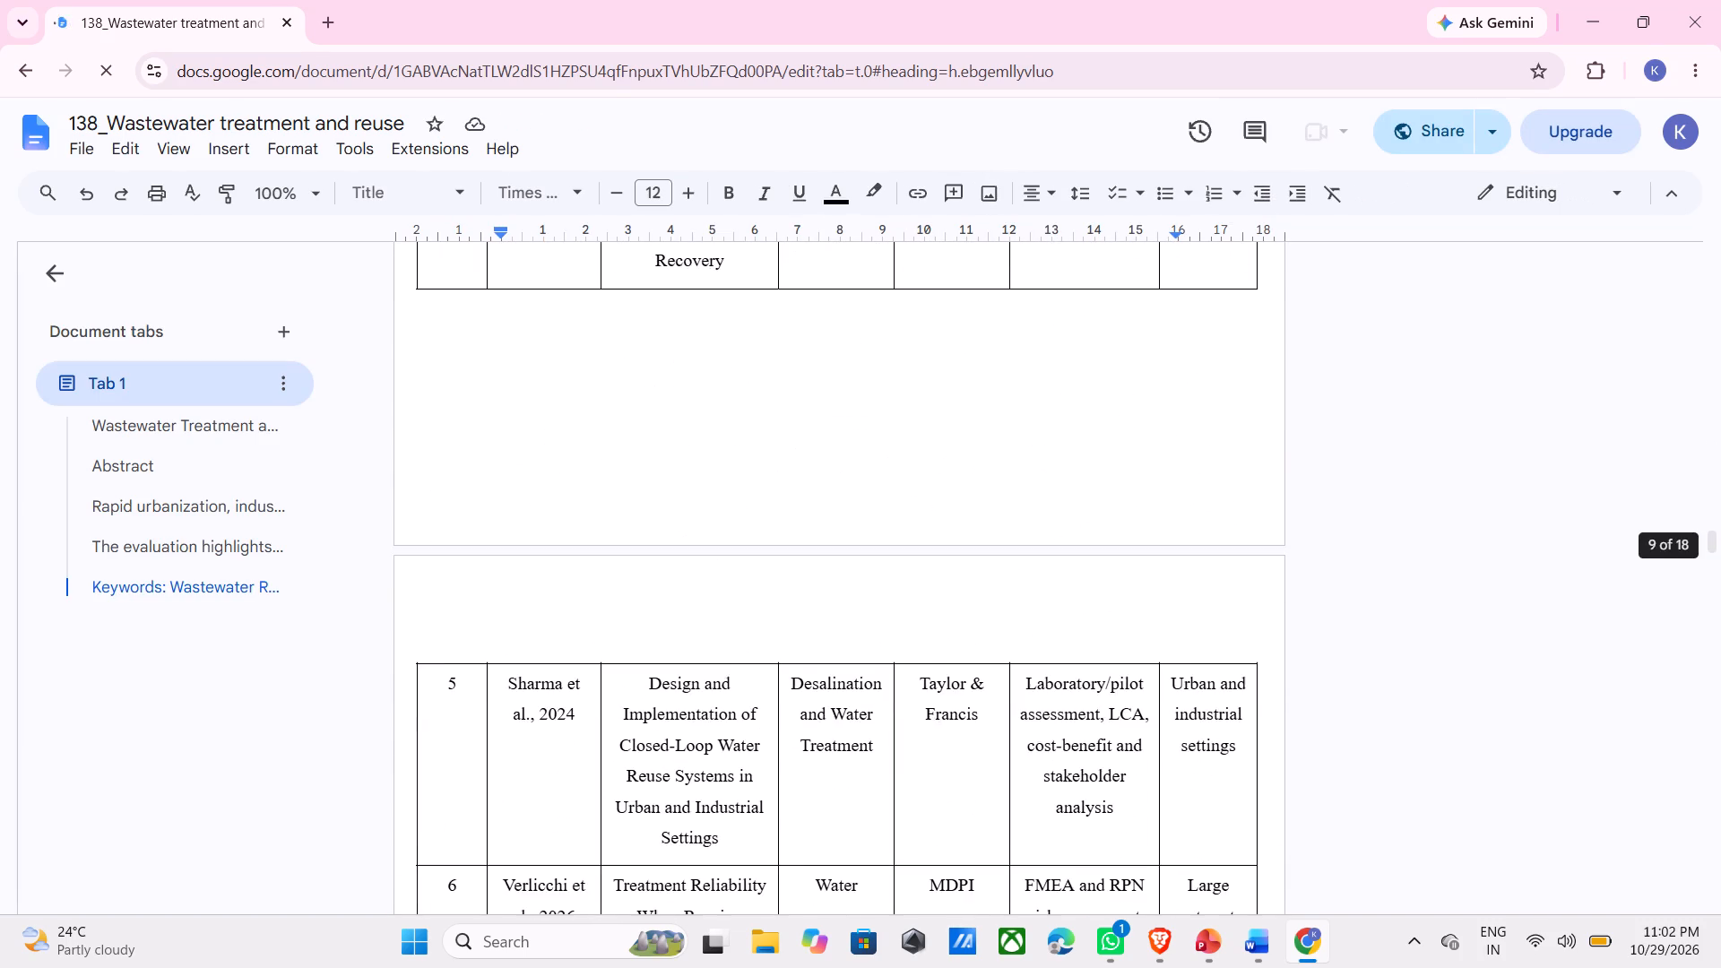
pyautogui.scroll(-4, 824, 649)
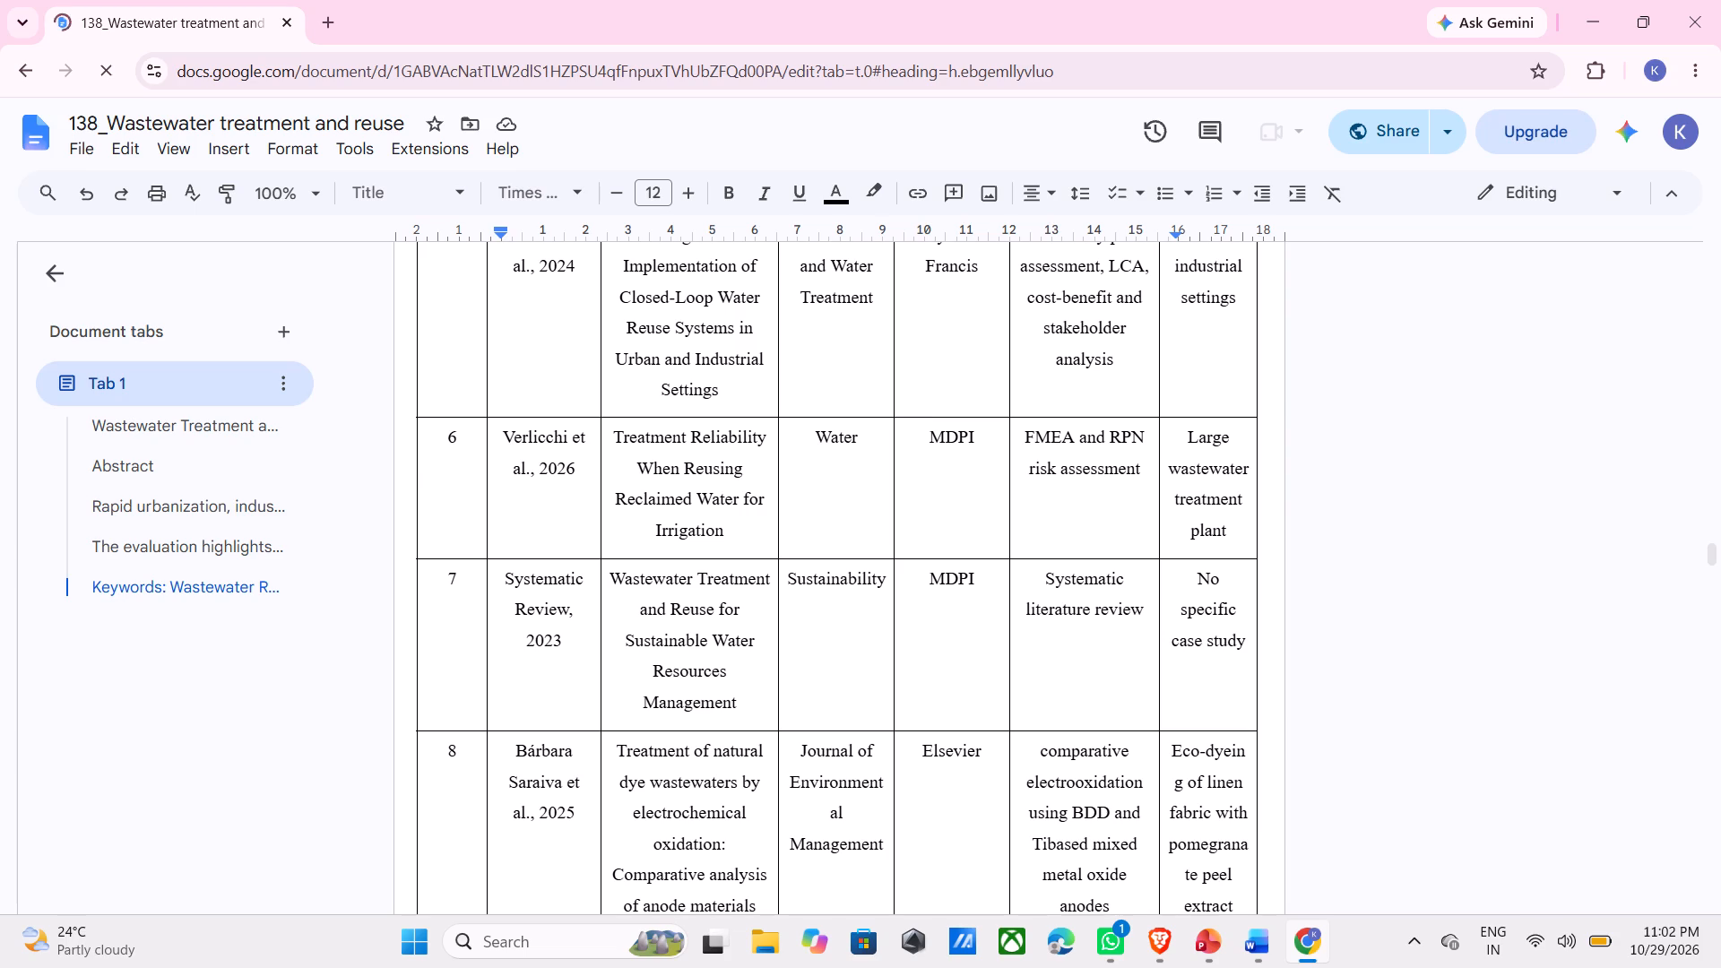
# Switch to the SEMINAR REPORT SAMPLE 02 document in Word and read literature review entries [6] to [10] up to section 2.2.
pyautogui.click(1222, 951)
pyautogui.click(1245, 951)
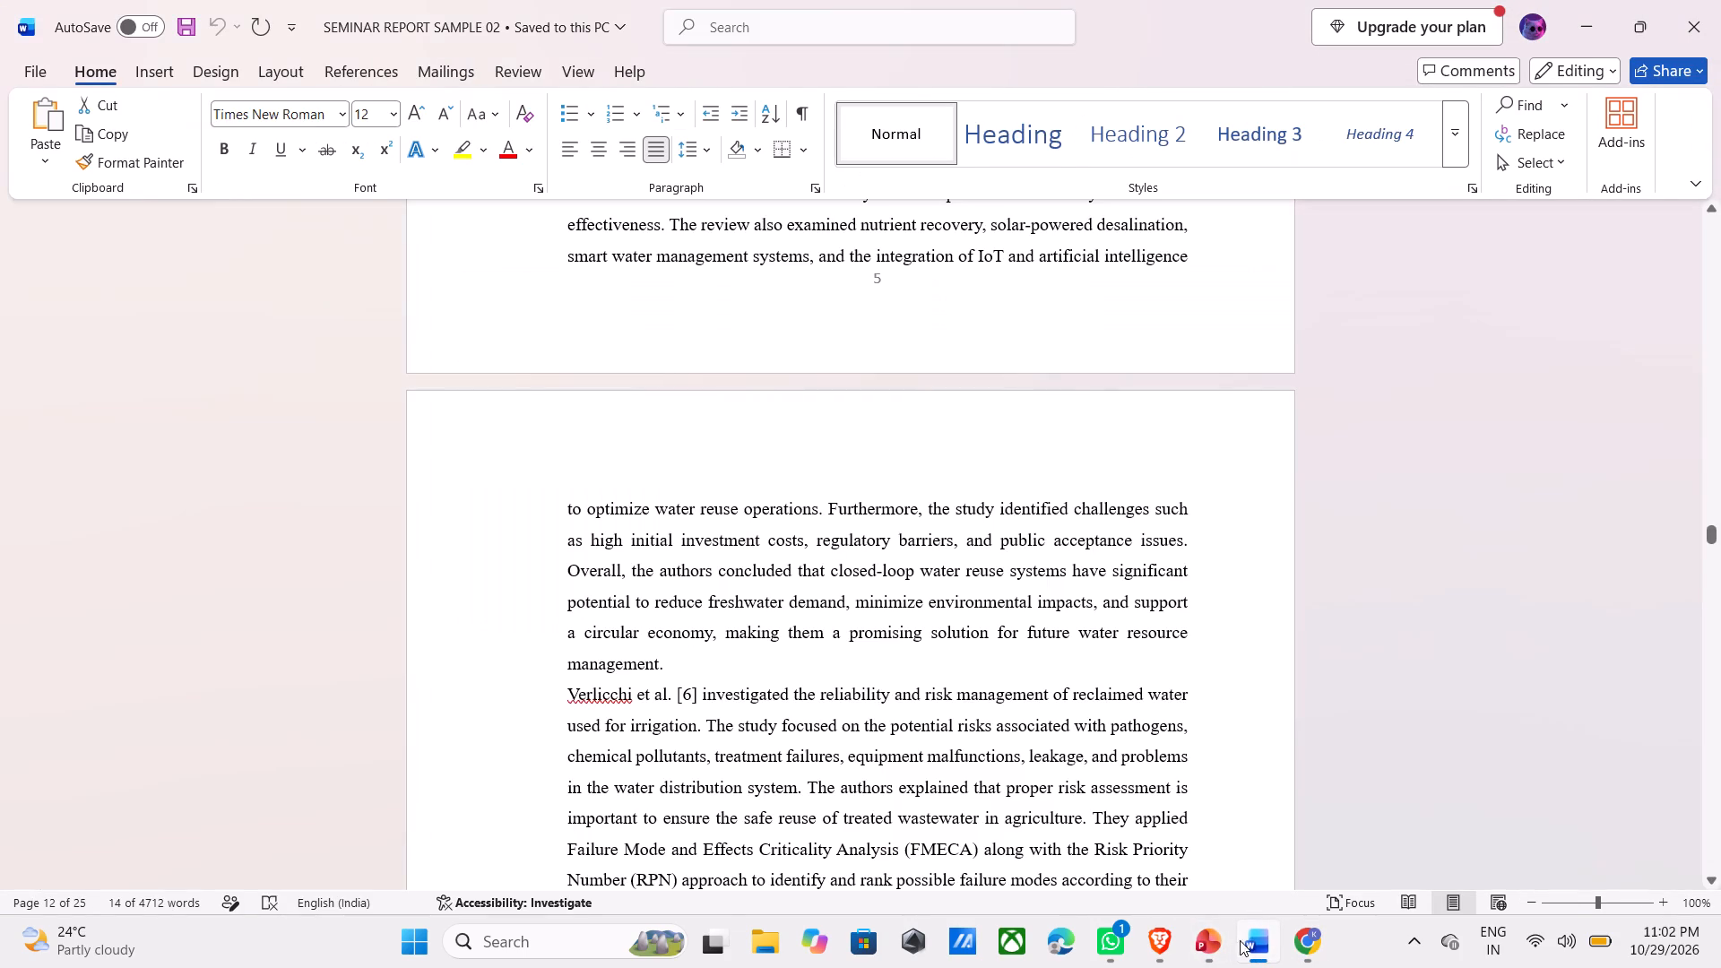
pyautogui.scroll(-8, 1059, 812)
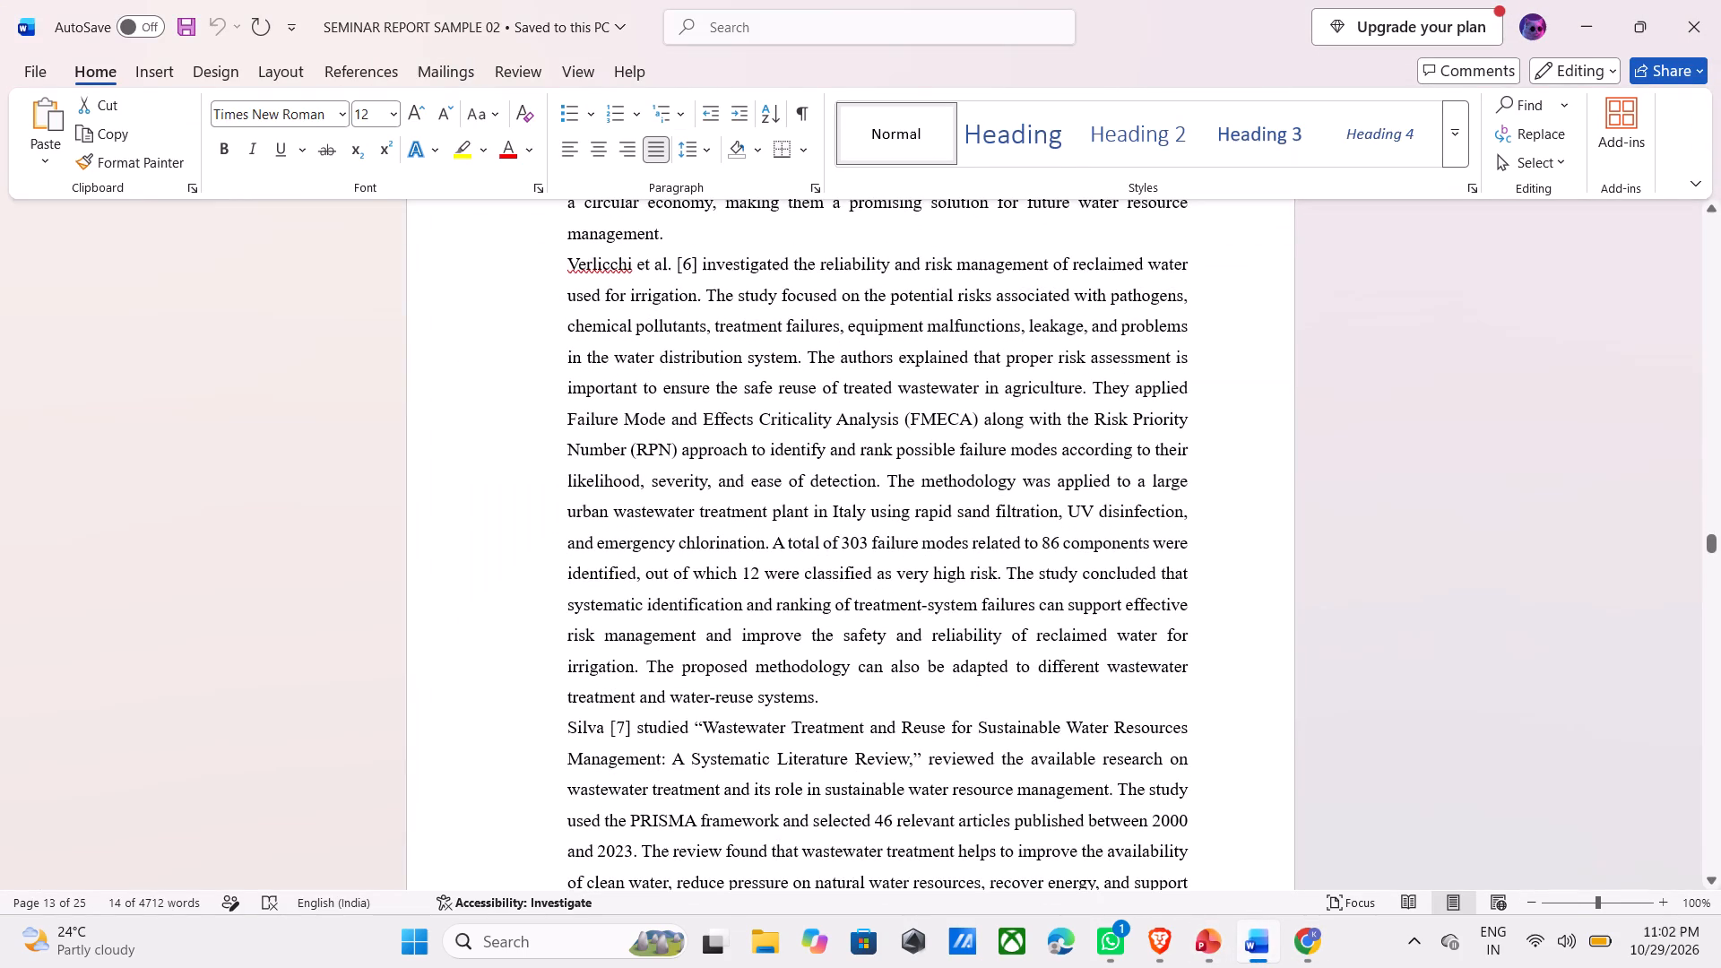
pyautogui.scroll(-1, 1042, 794)
pyautogui.click(1302, 949)
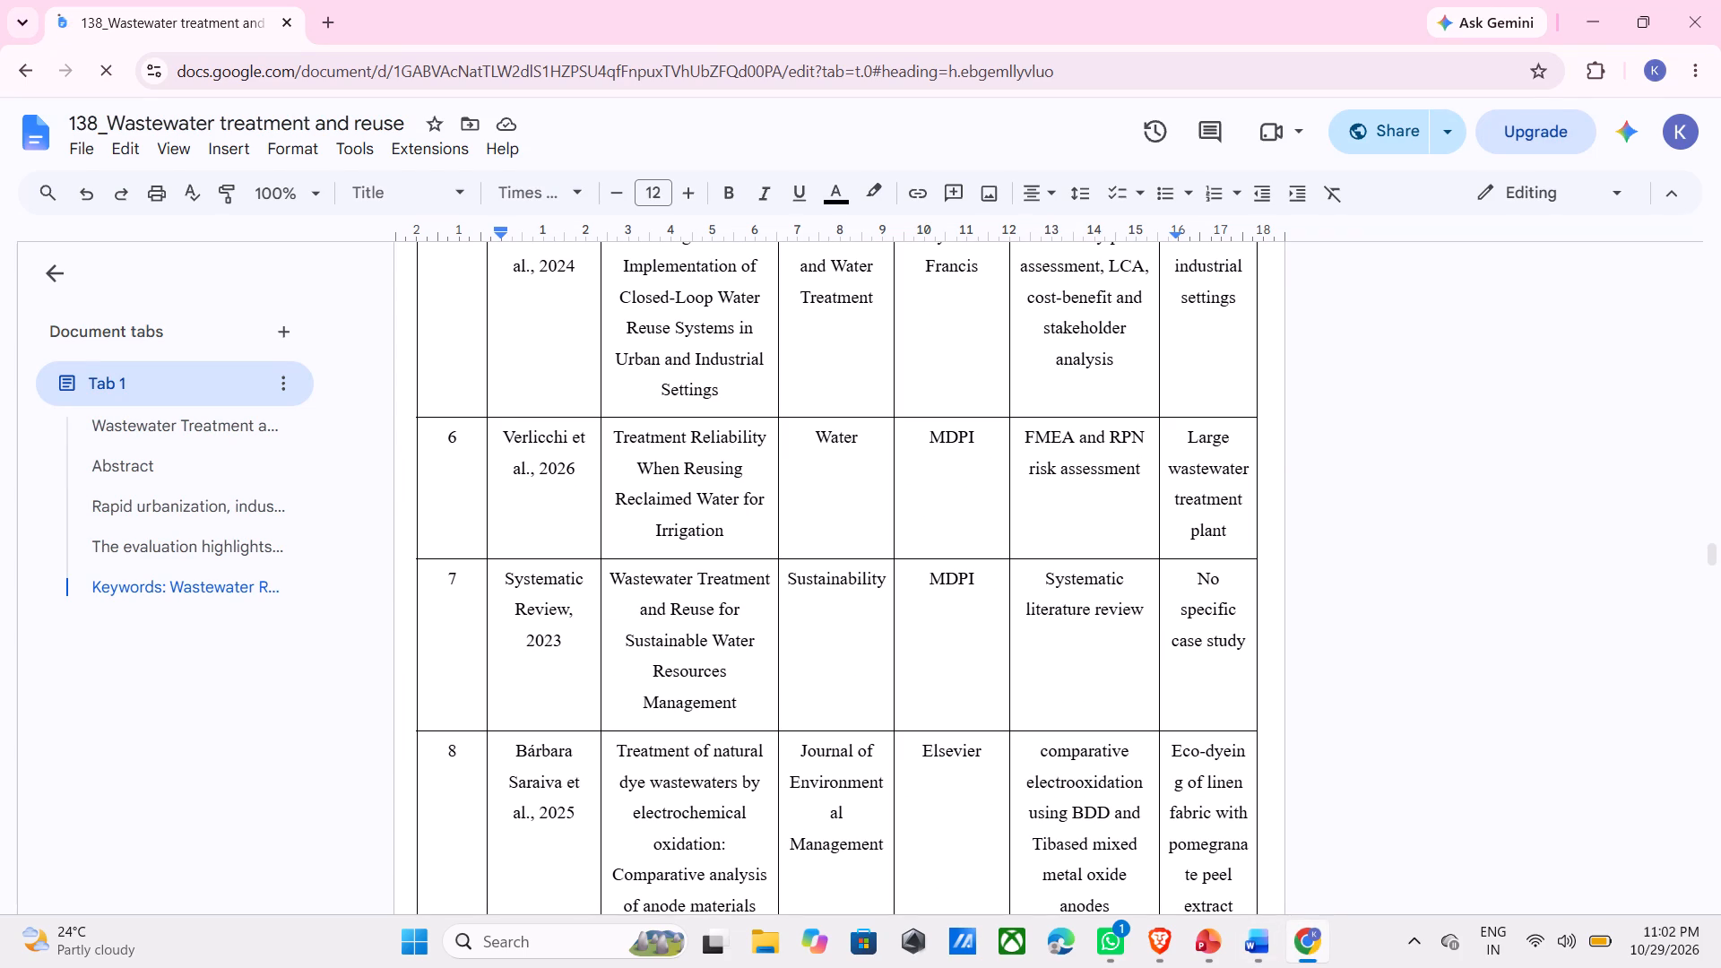
pyautogui.click(1264, 950)
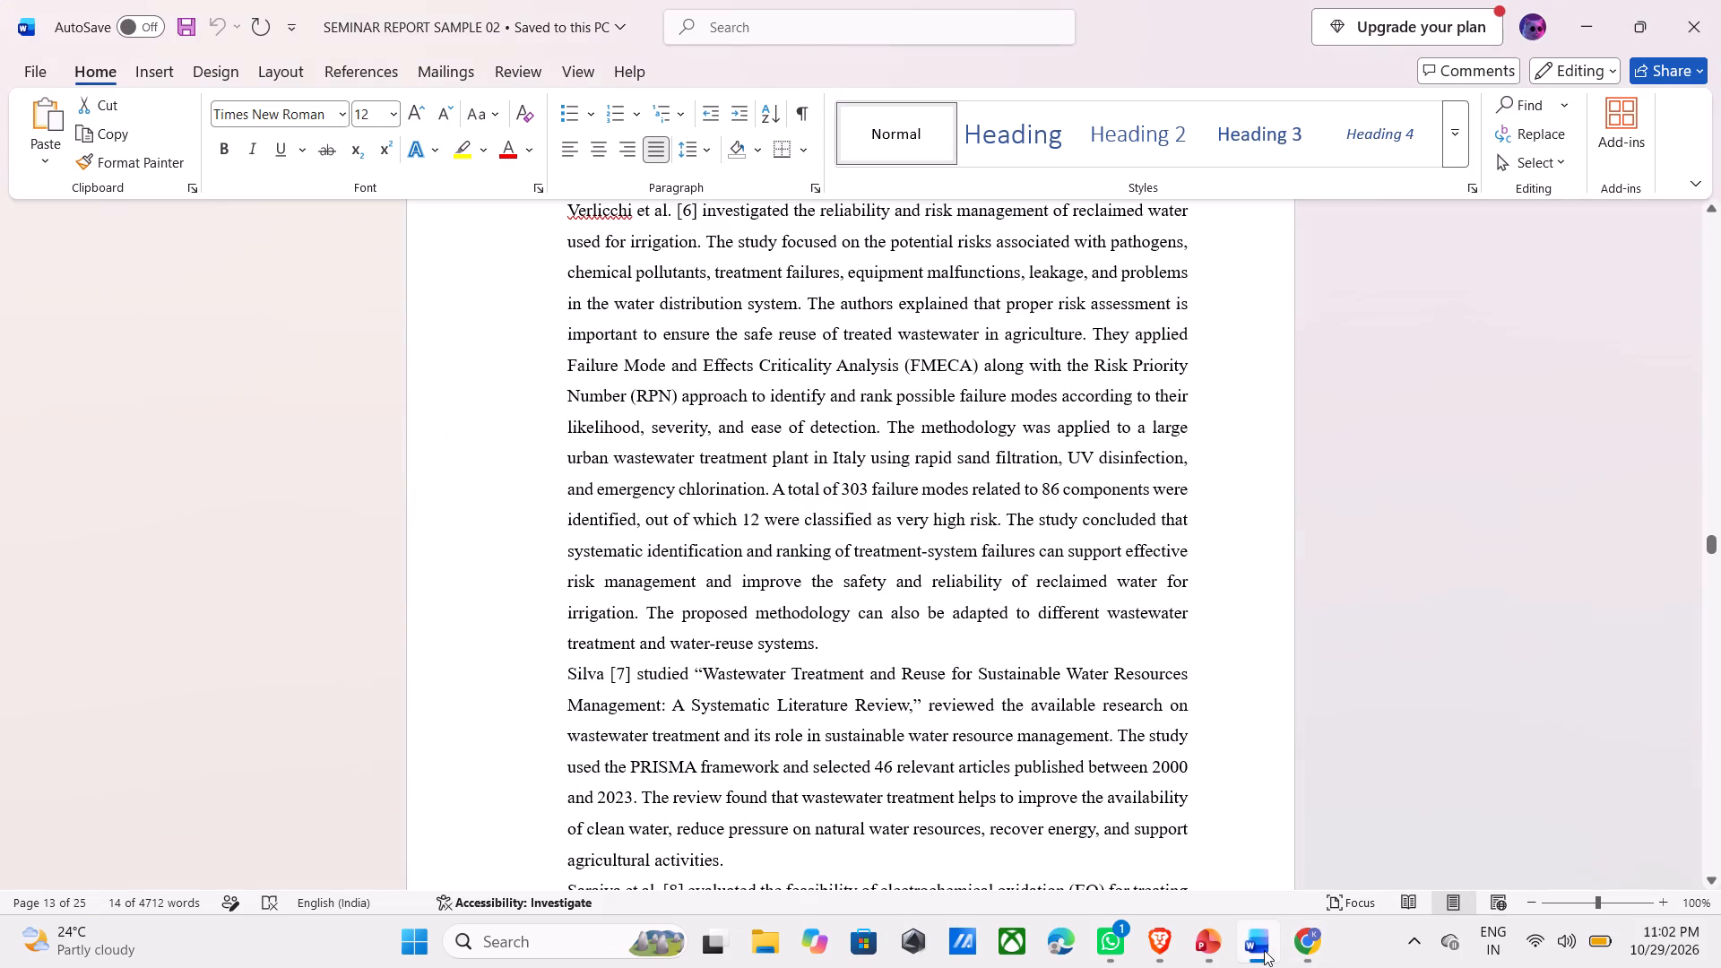
pyautogui.scroll(-4, 809, 695)
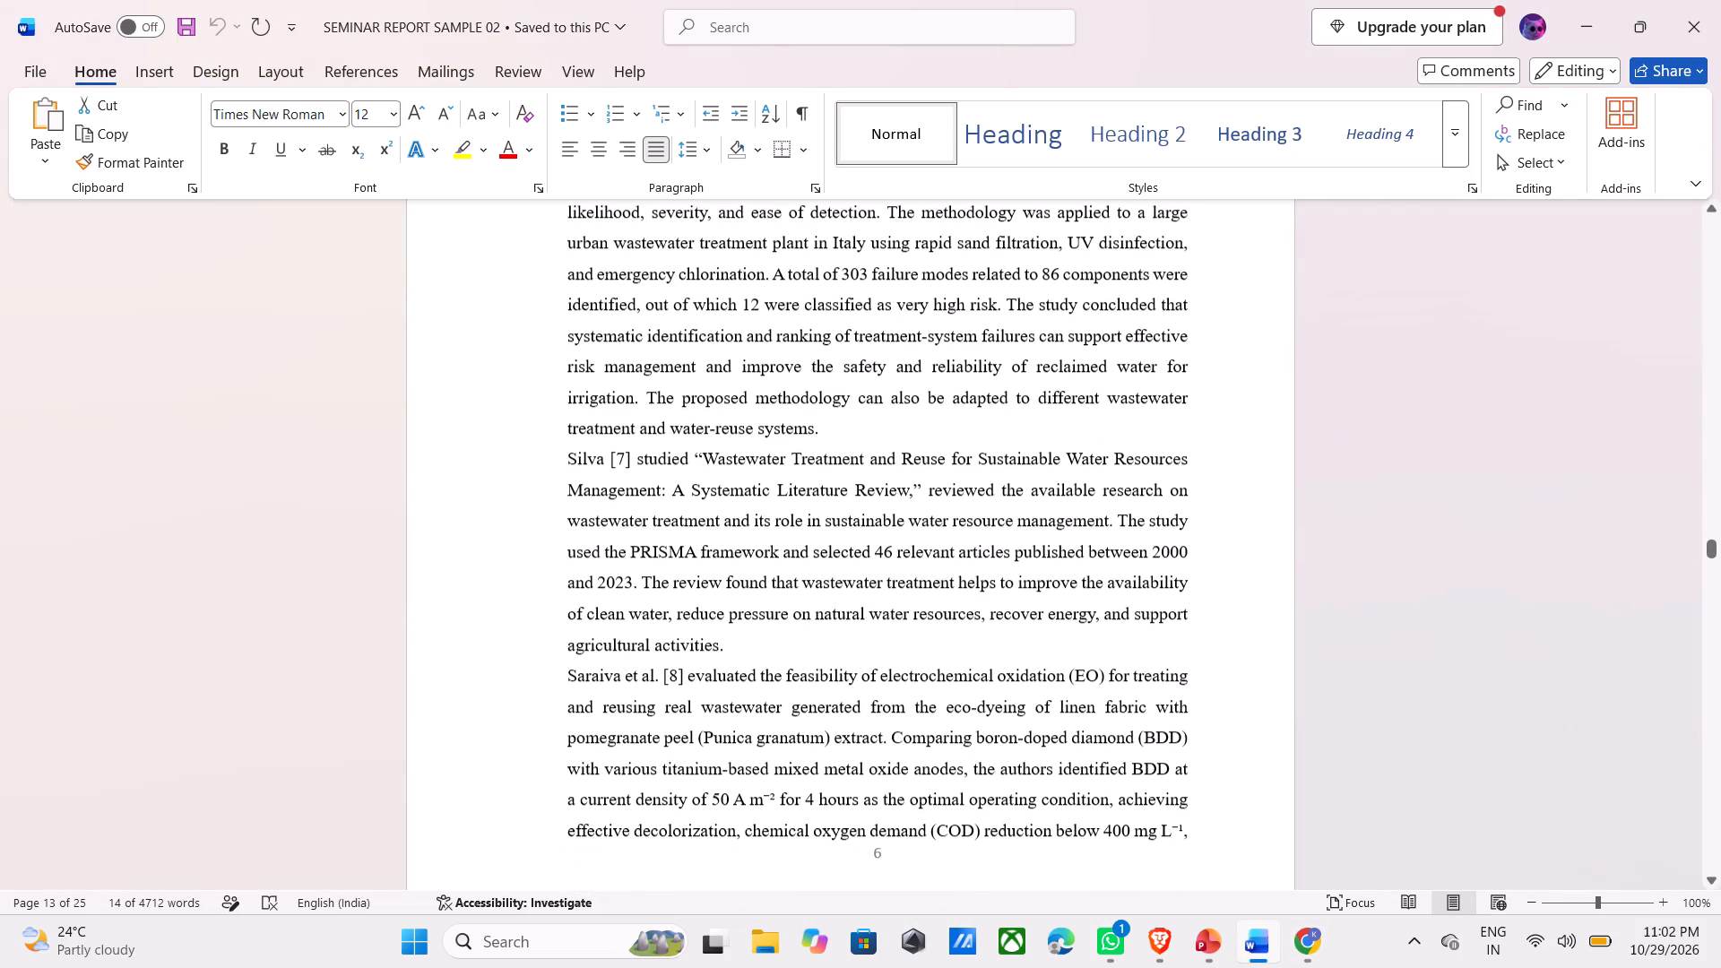
pyautogui.scroll(-1, 802, 701)
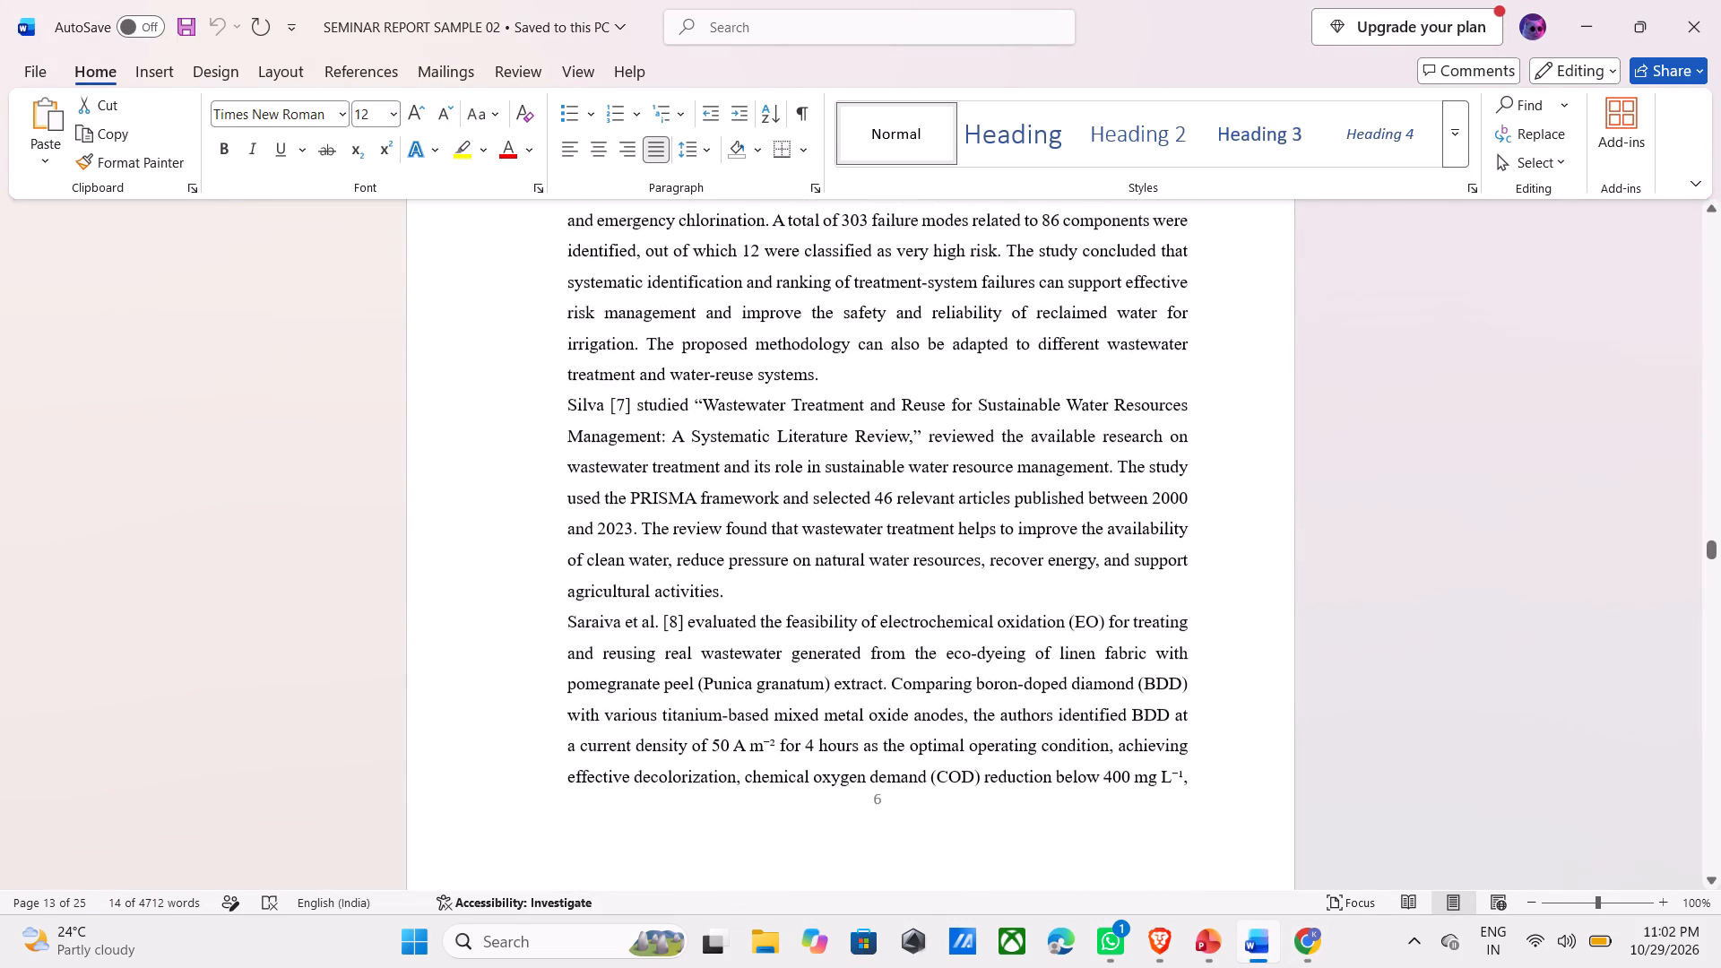
pyautogui.scroll(-10, 696, 726)
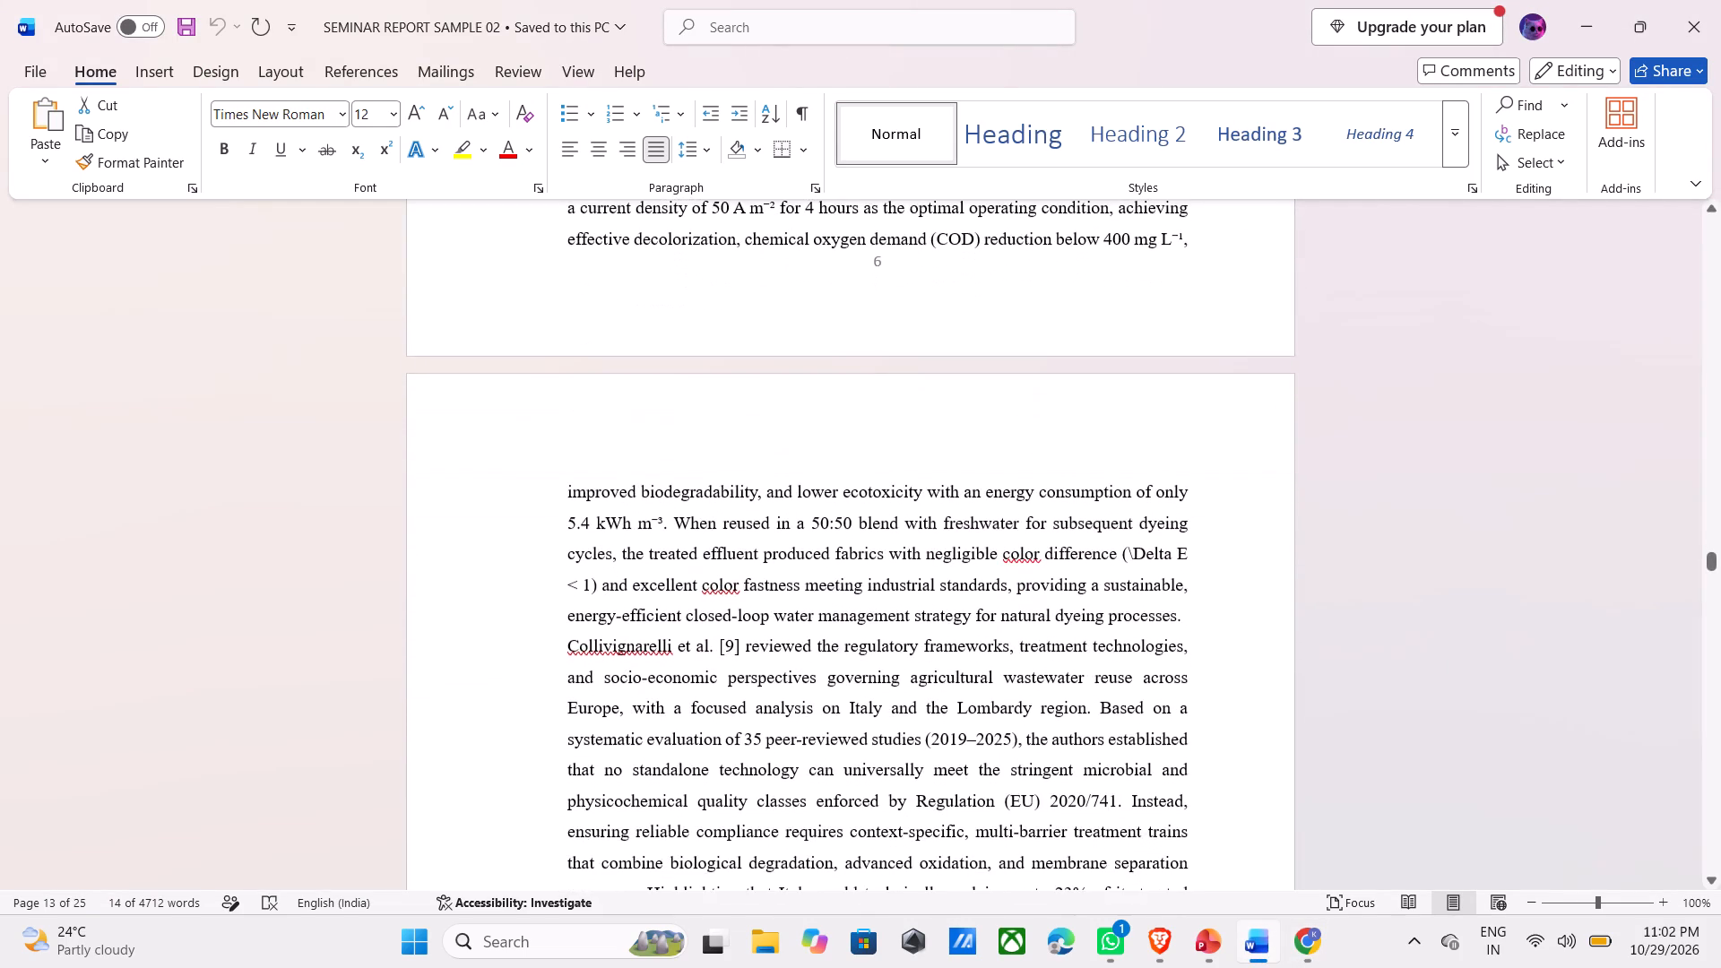
pyautogui.scroll(-5, 696, 726)
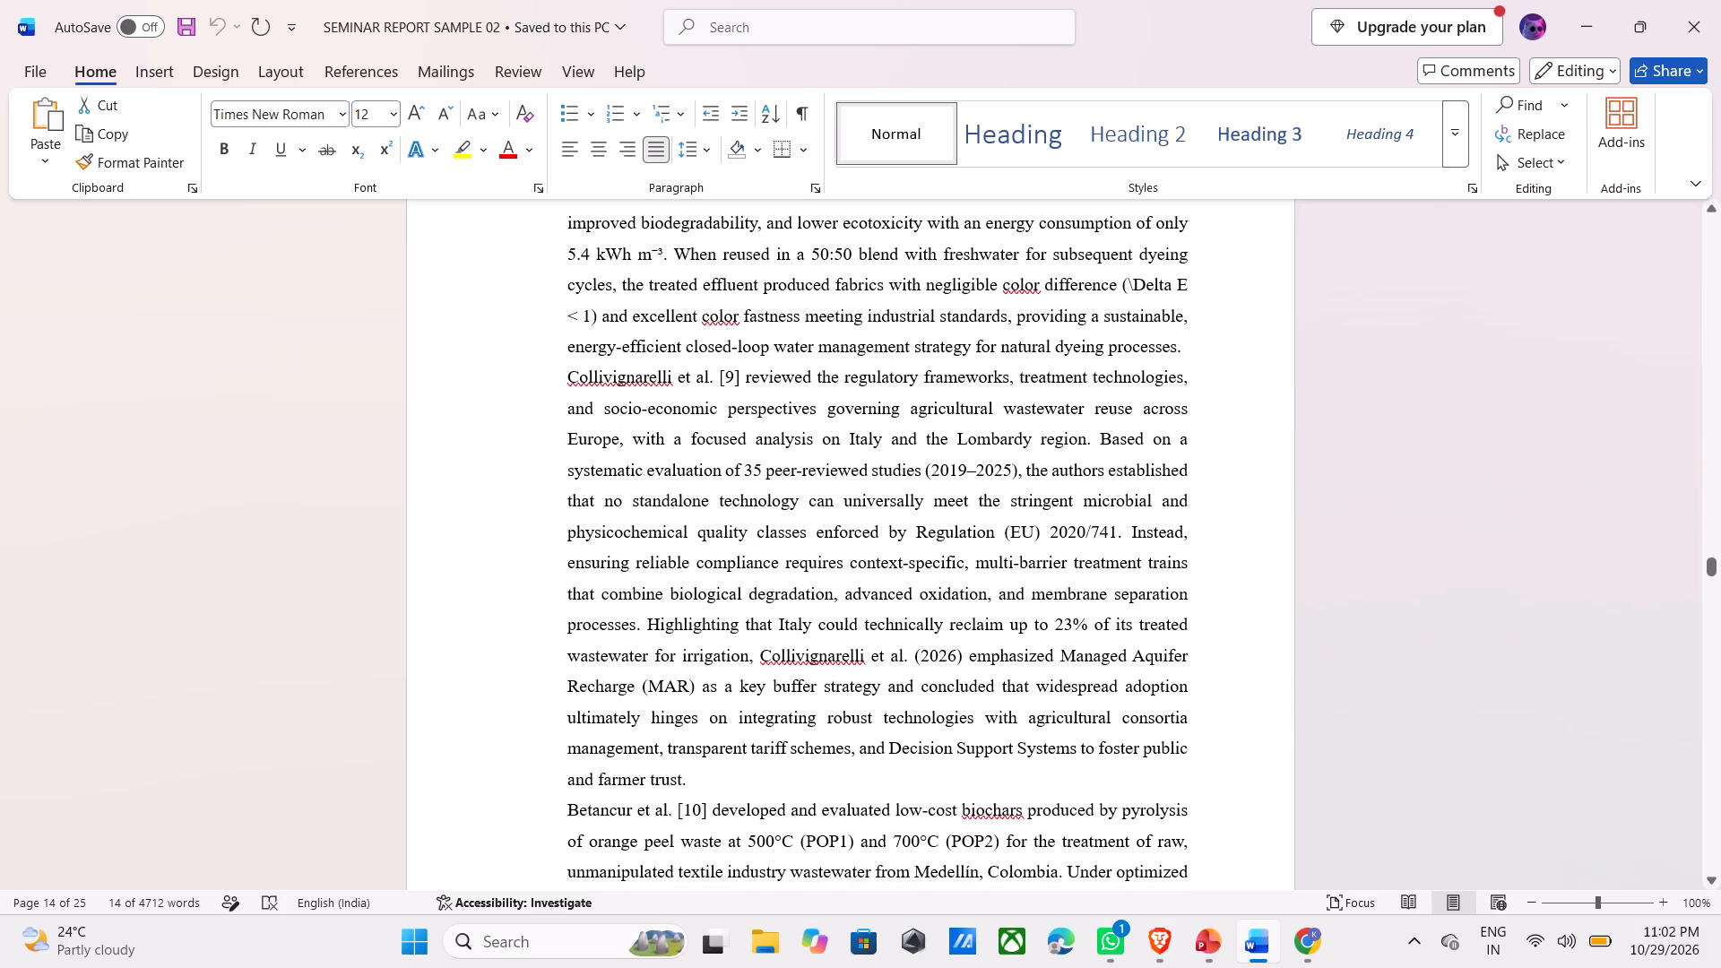
pyautogui.scroll(-7, 696, 726)
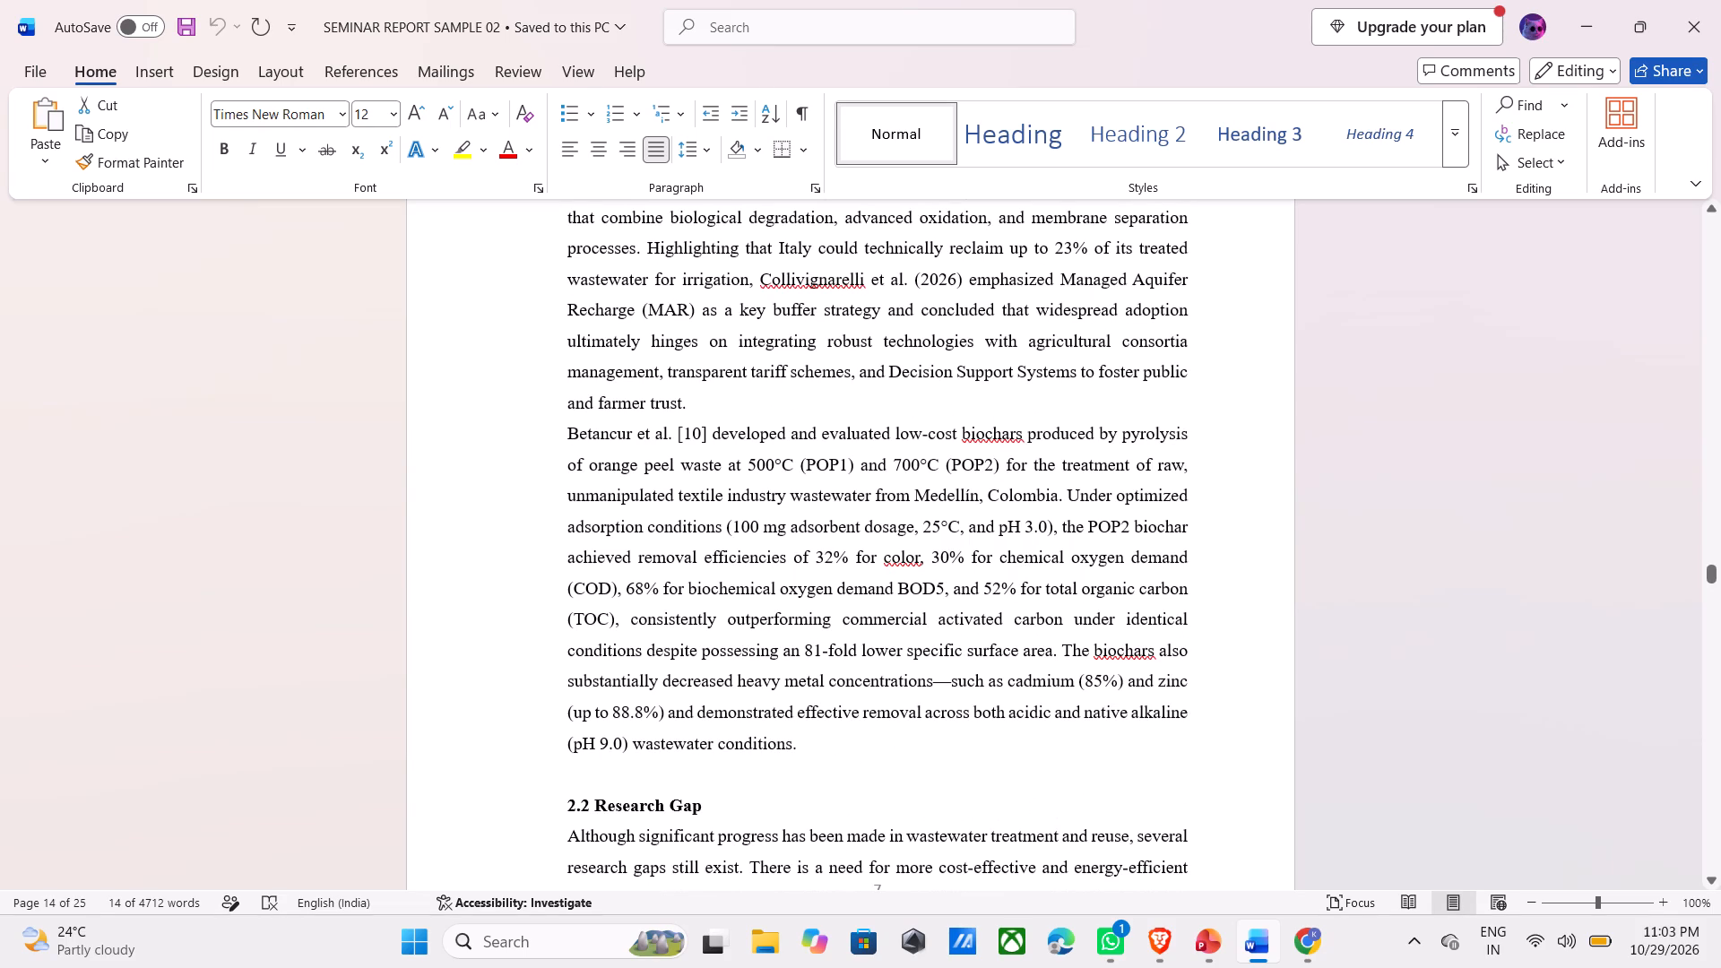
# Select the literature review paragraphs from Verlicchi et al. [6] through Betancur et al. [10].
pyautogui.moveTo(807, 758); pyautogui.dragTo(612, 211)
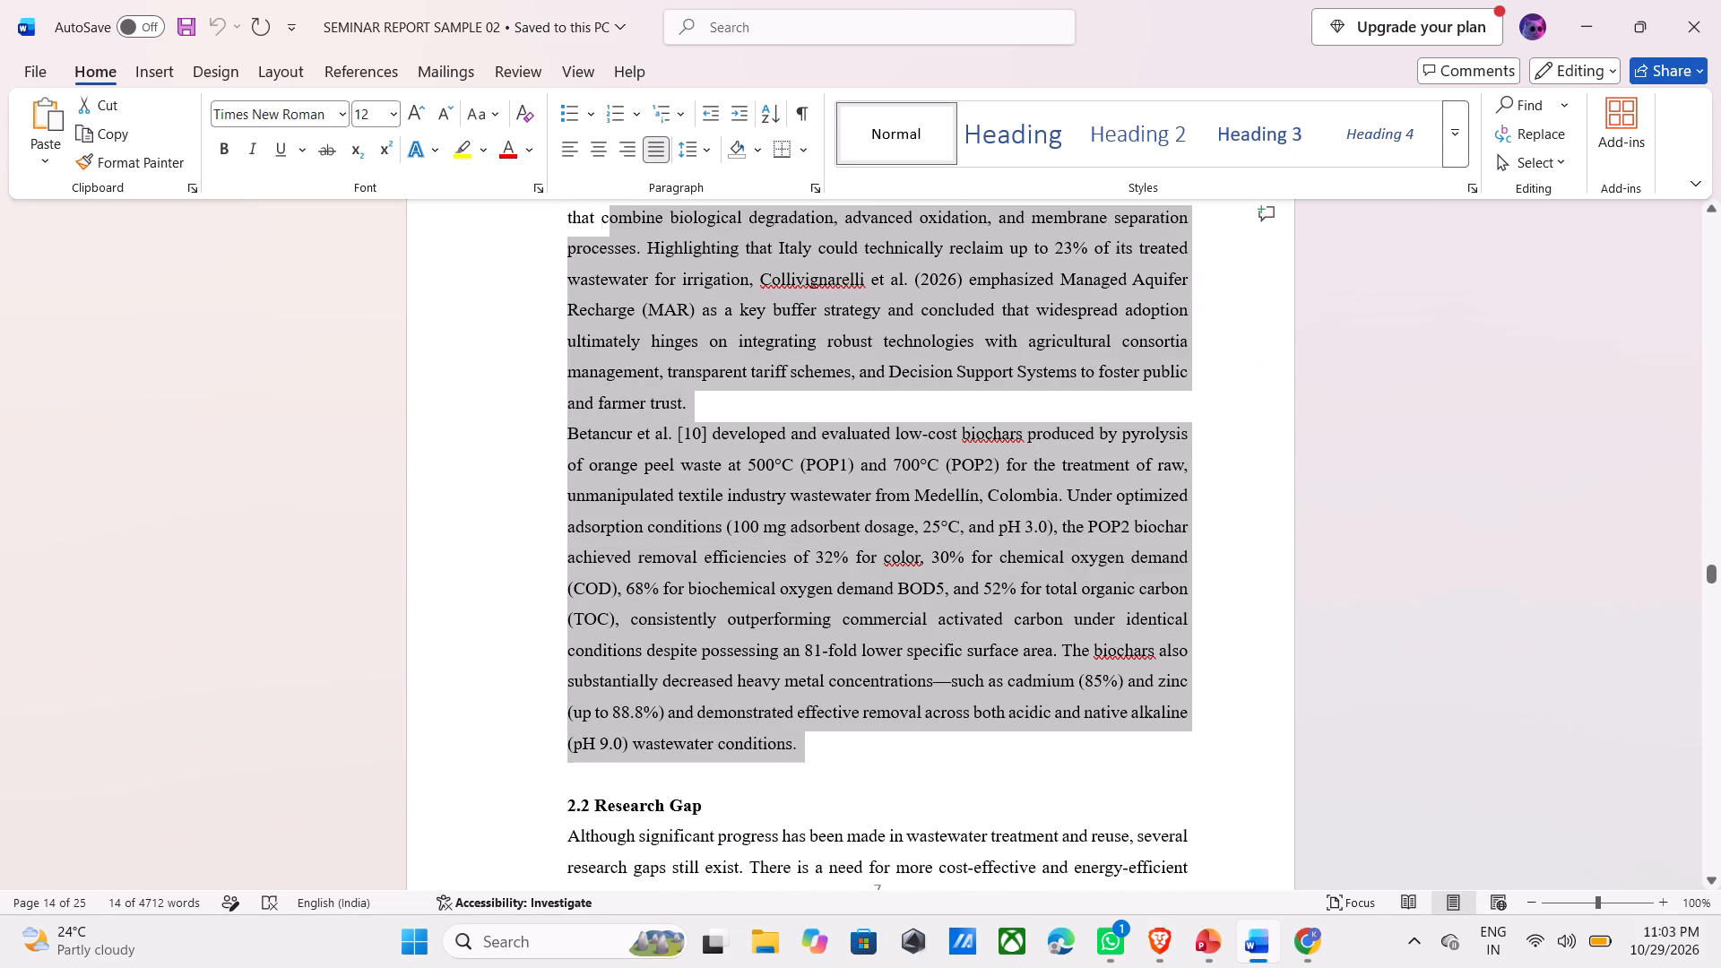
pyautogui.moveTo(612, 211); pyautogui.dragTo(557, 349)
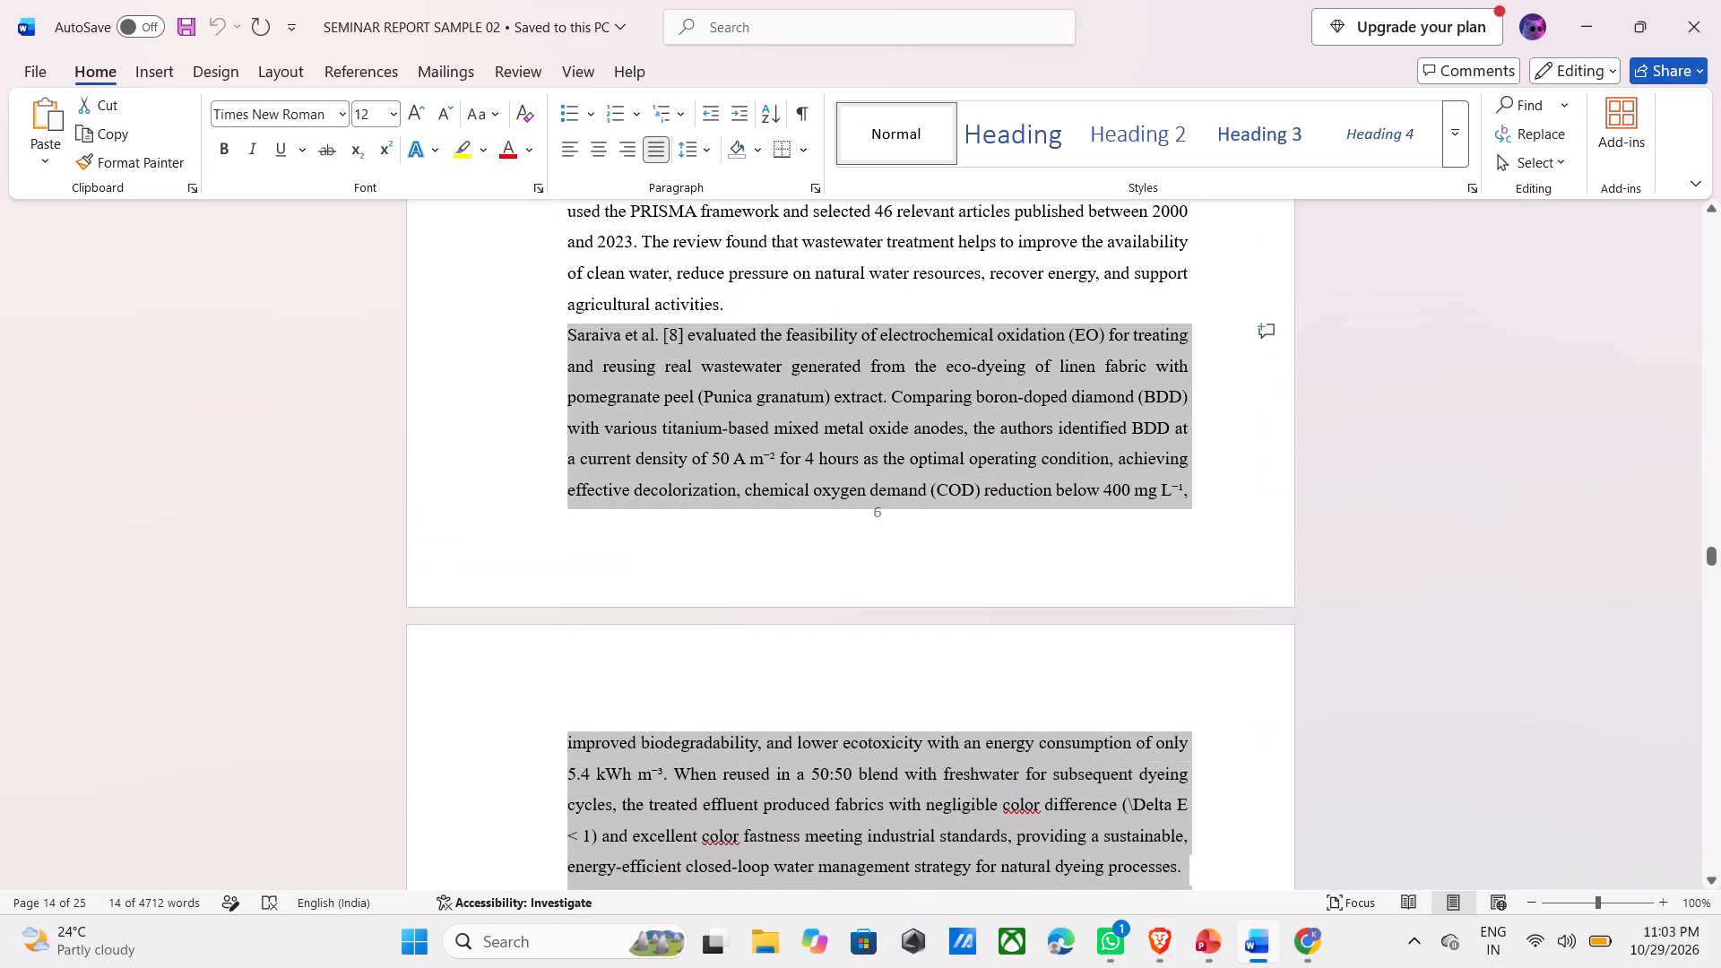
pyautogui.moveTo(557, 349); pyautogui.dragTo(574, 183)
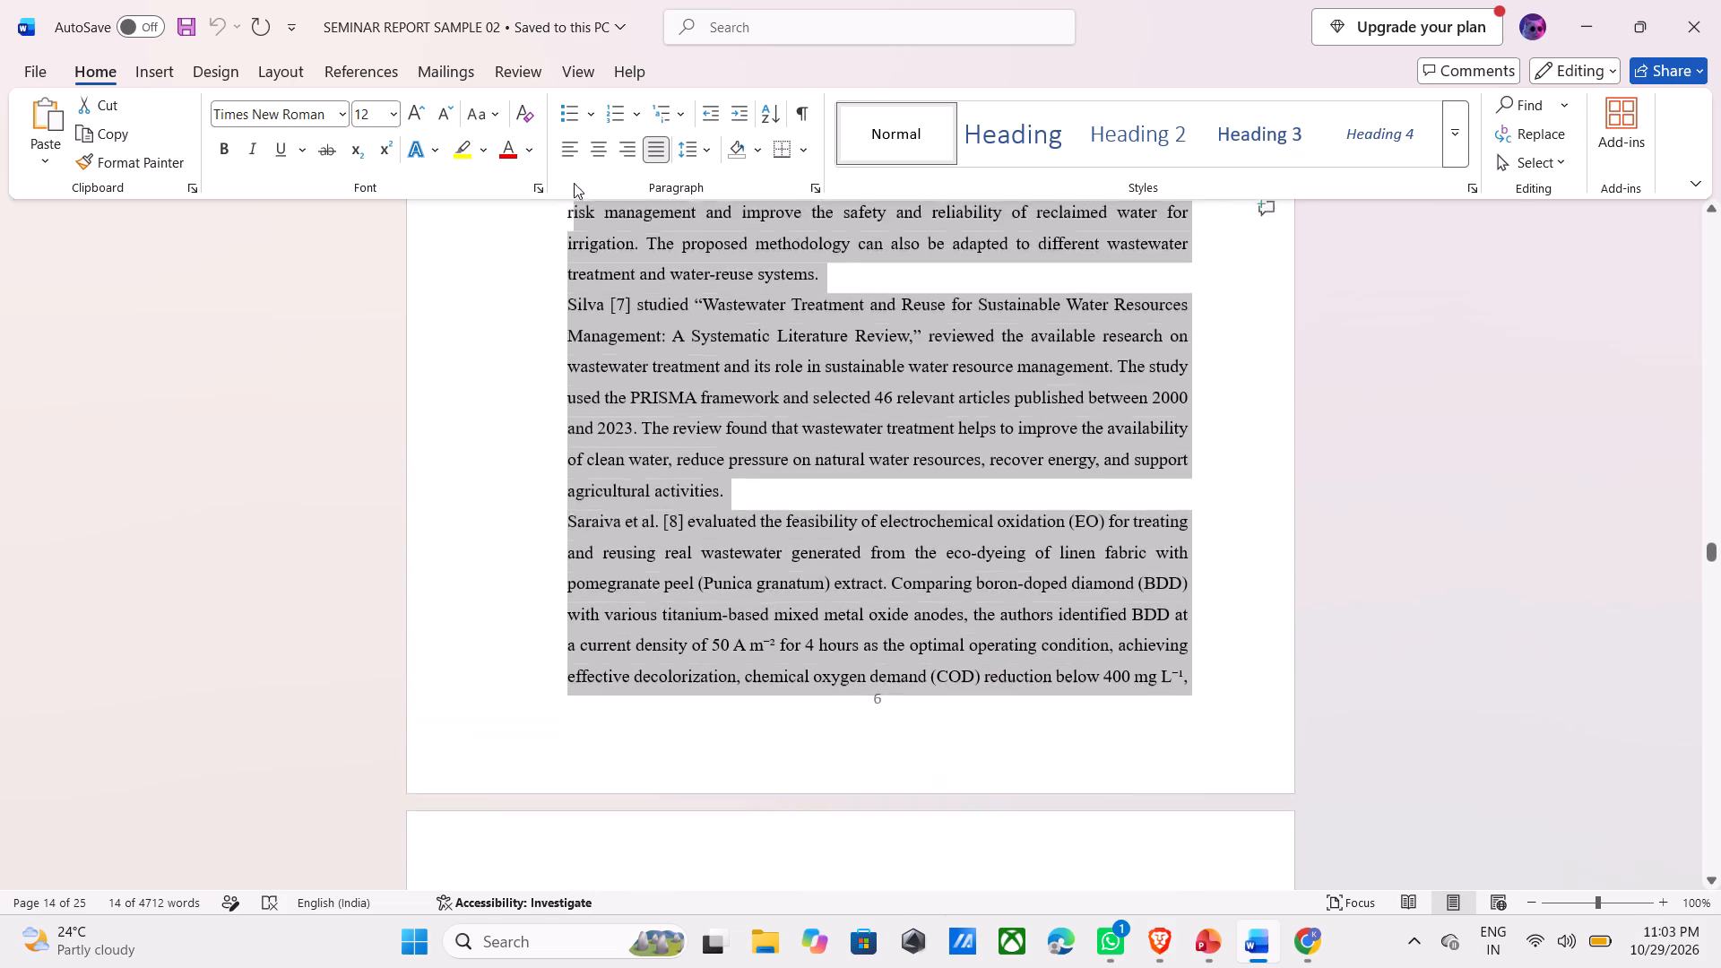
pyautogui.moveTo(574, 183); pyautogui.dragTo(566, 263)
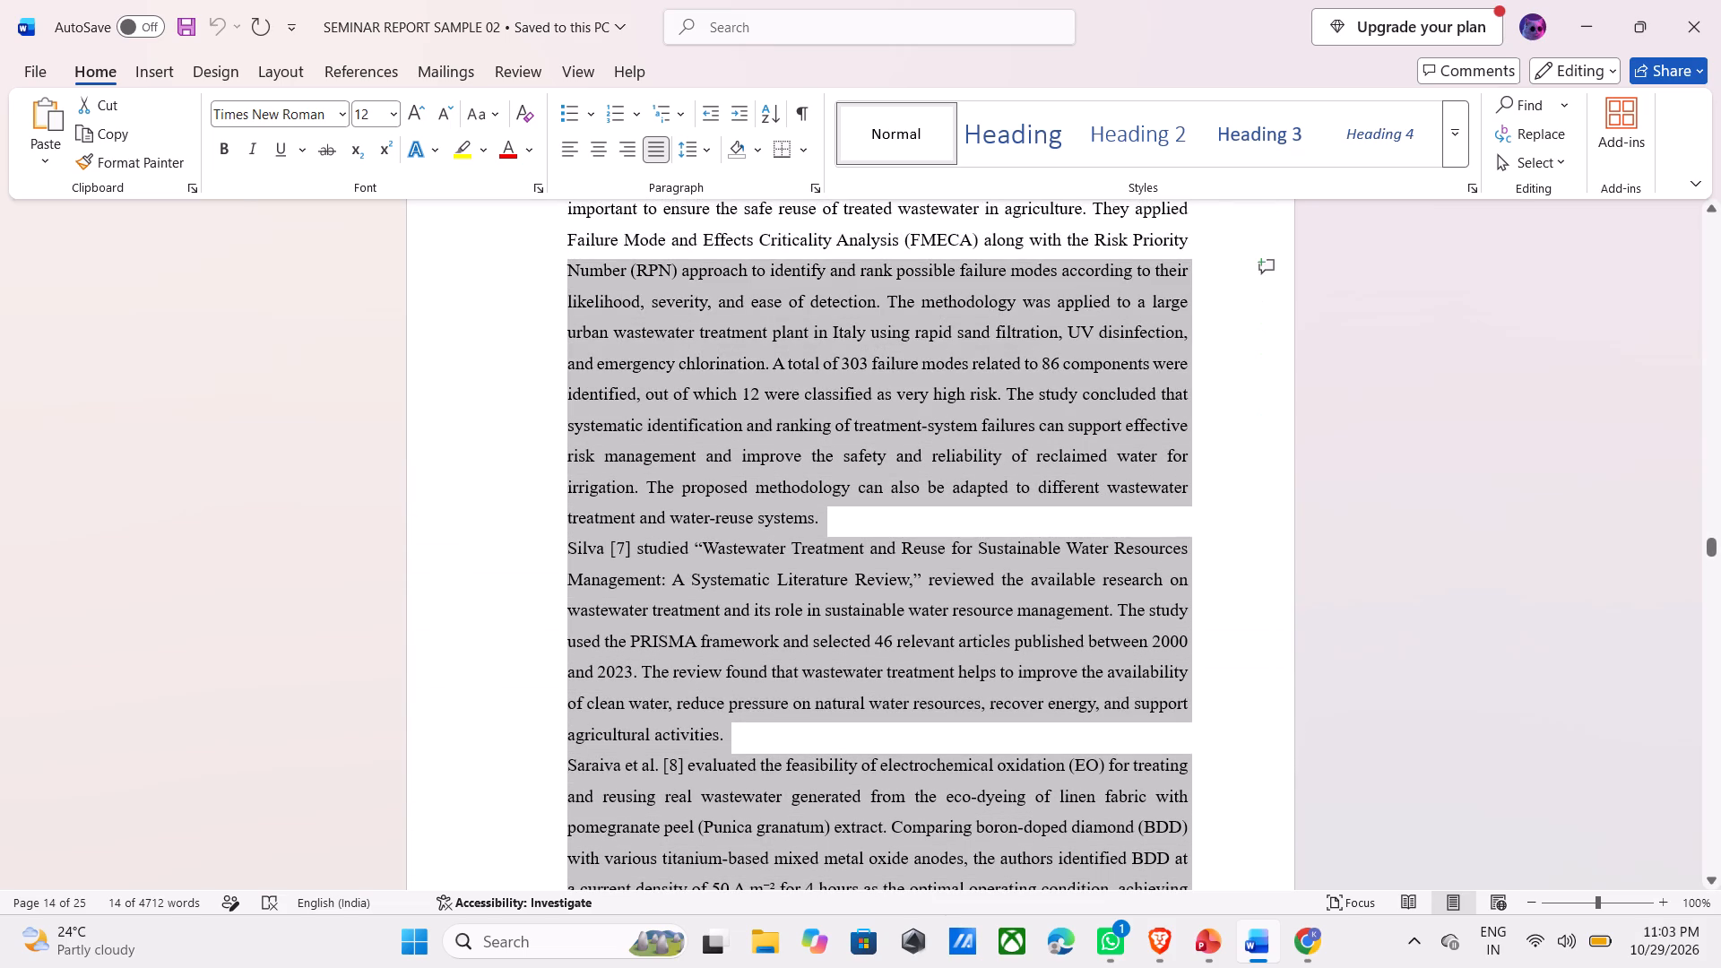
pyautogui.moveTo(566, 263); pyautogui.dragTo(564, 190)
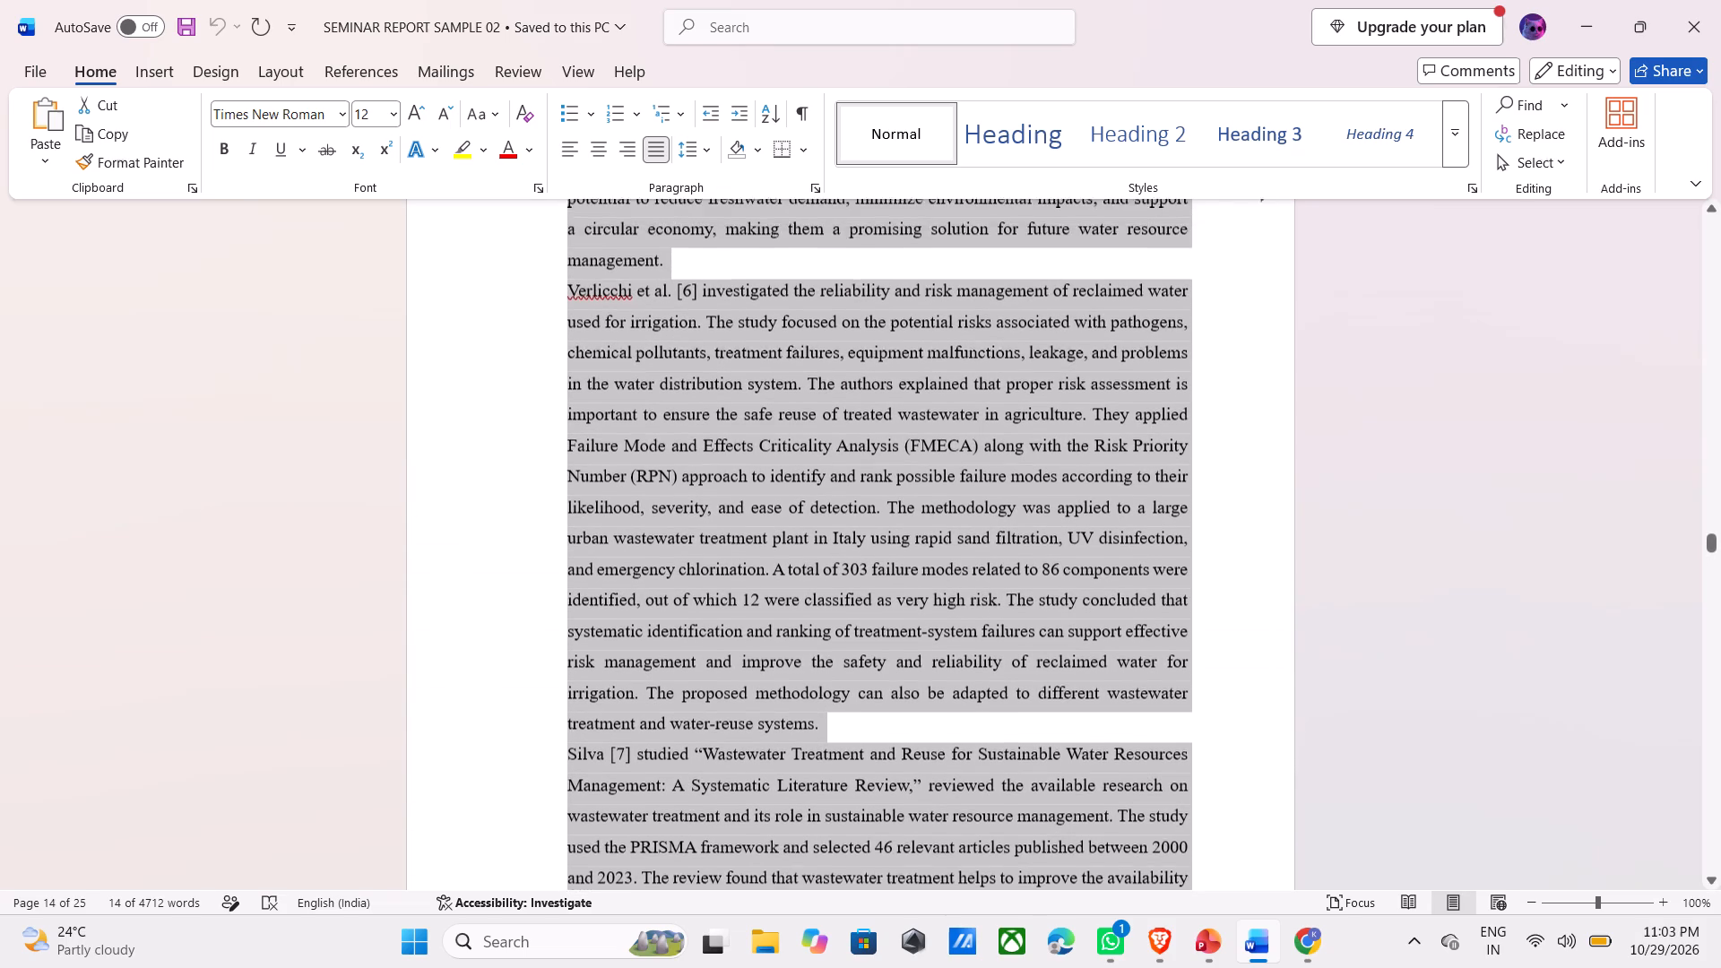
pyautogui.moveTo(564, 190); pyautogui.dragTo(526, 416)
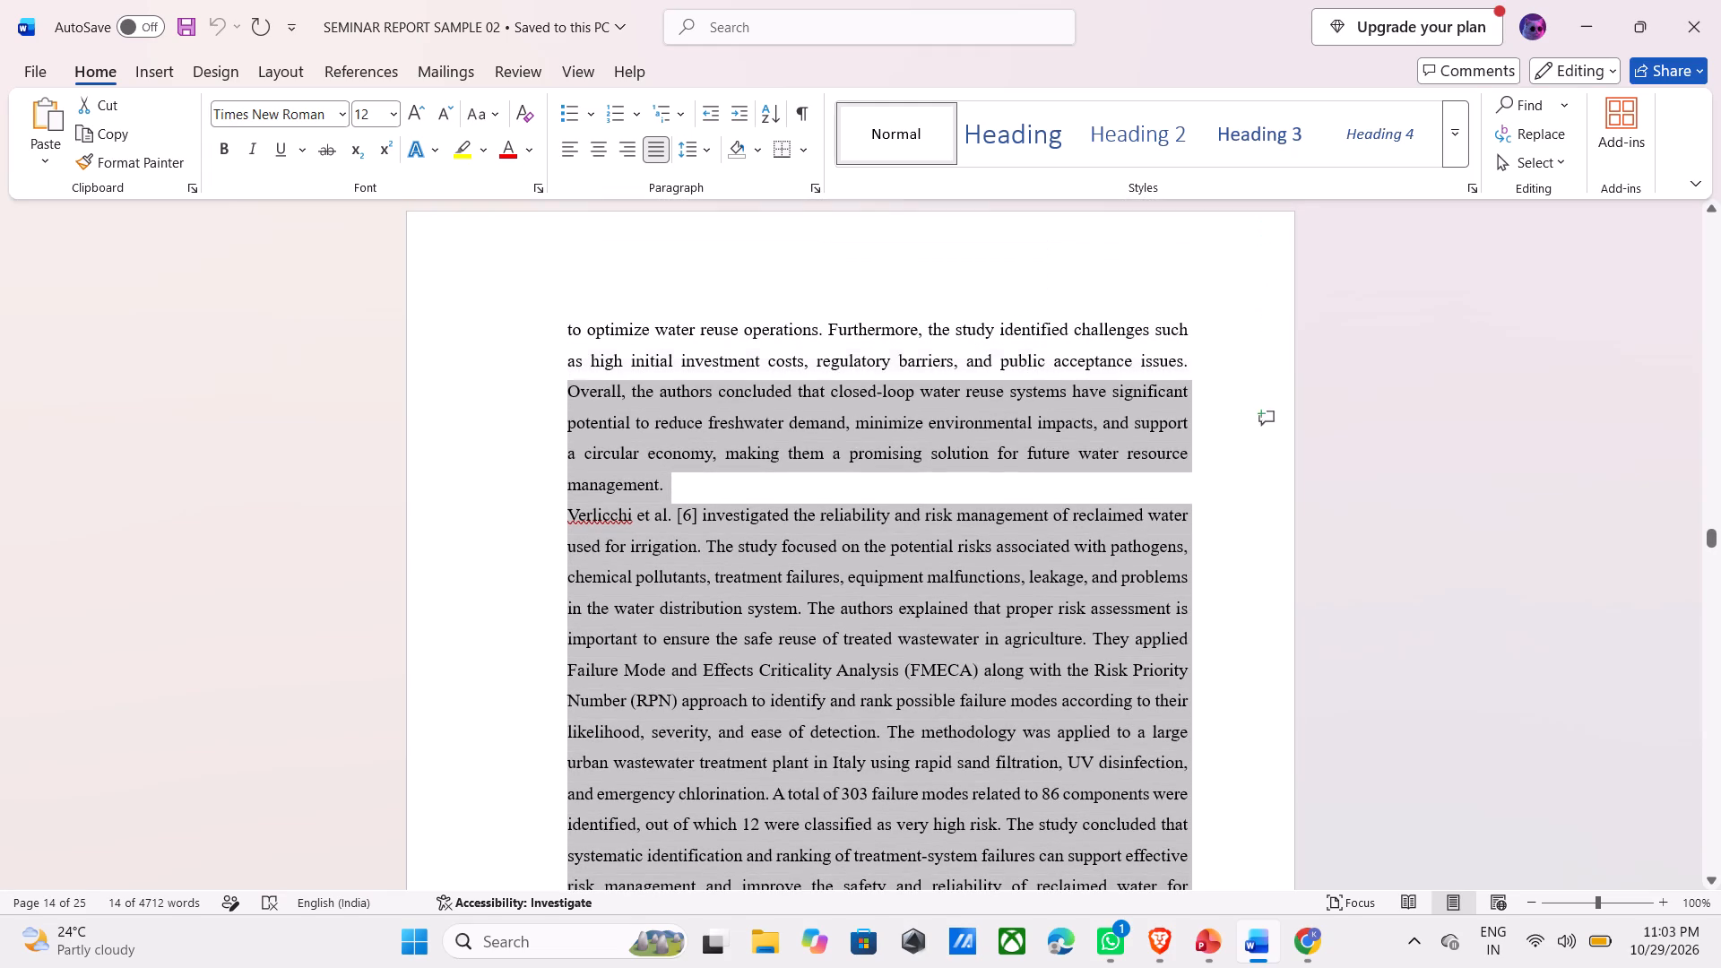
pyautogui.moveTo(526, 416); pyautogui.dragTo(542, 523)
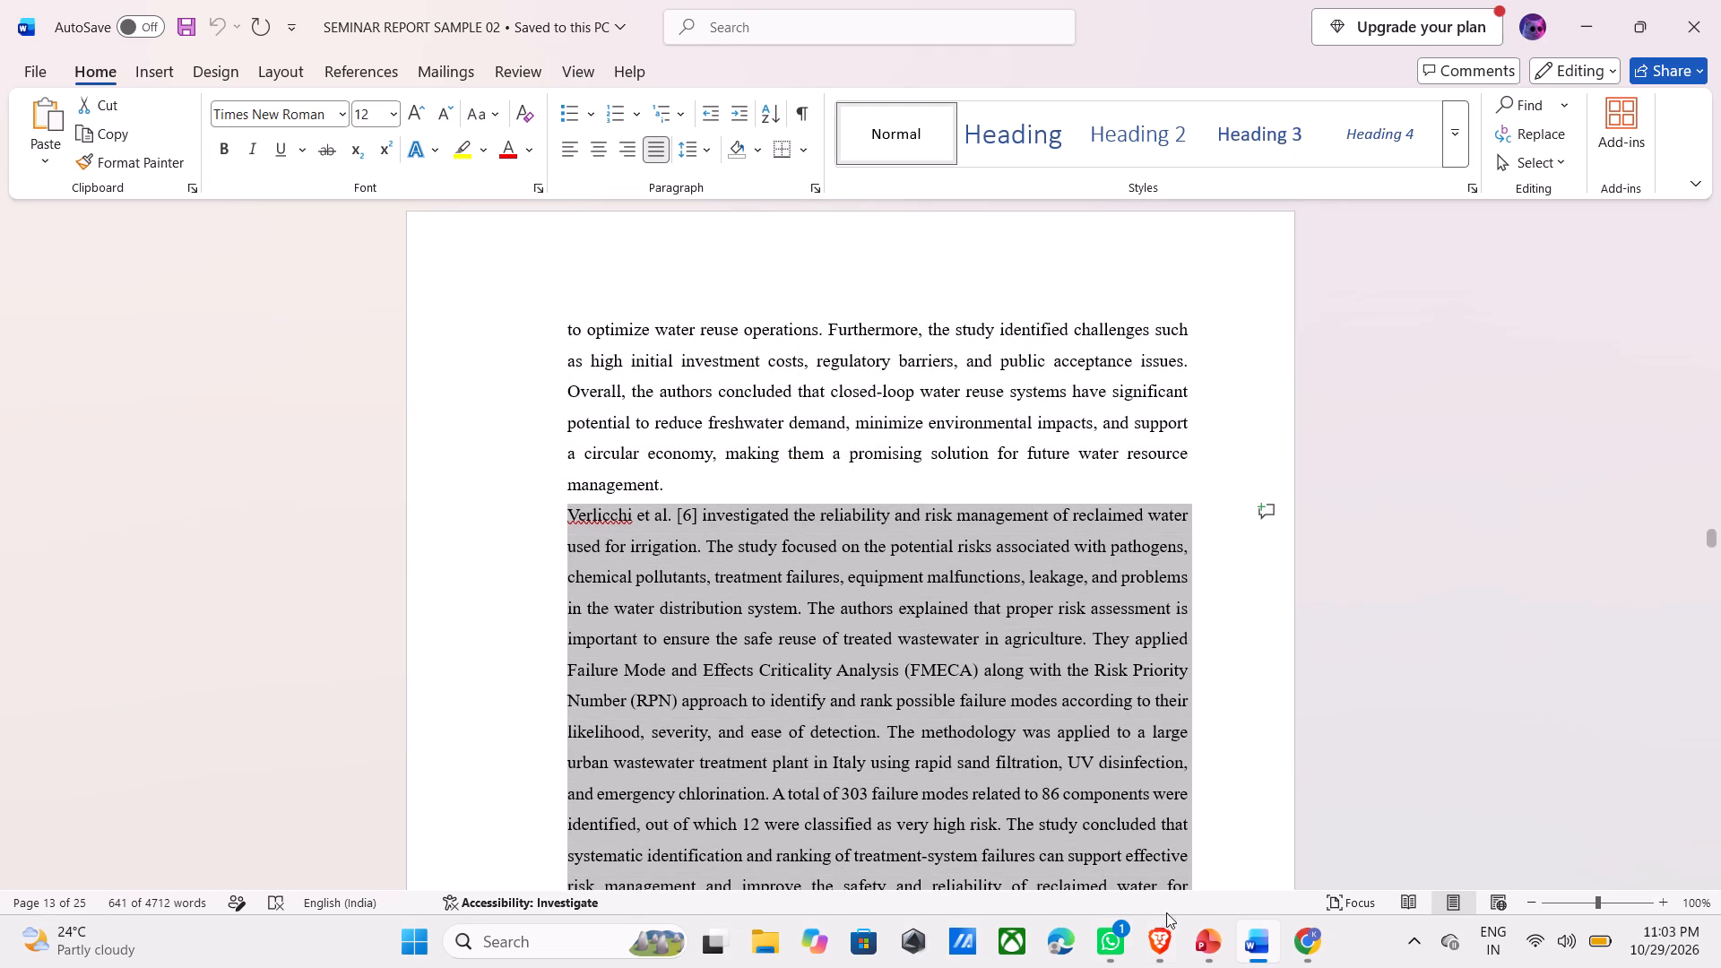
# Switch to the PPT presentation in PowerPoint and check the literature review tables on slides 6 and 5.
pyautogui.click(1220, 954)
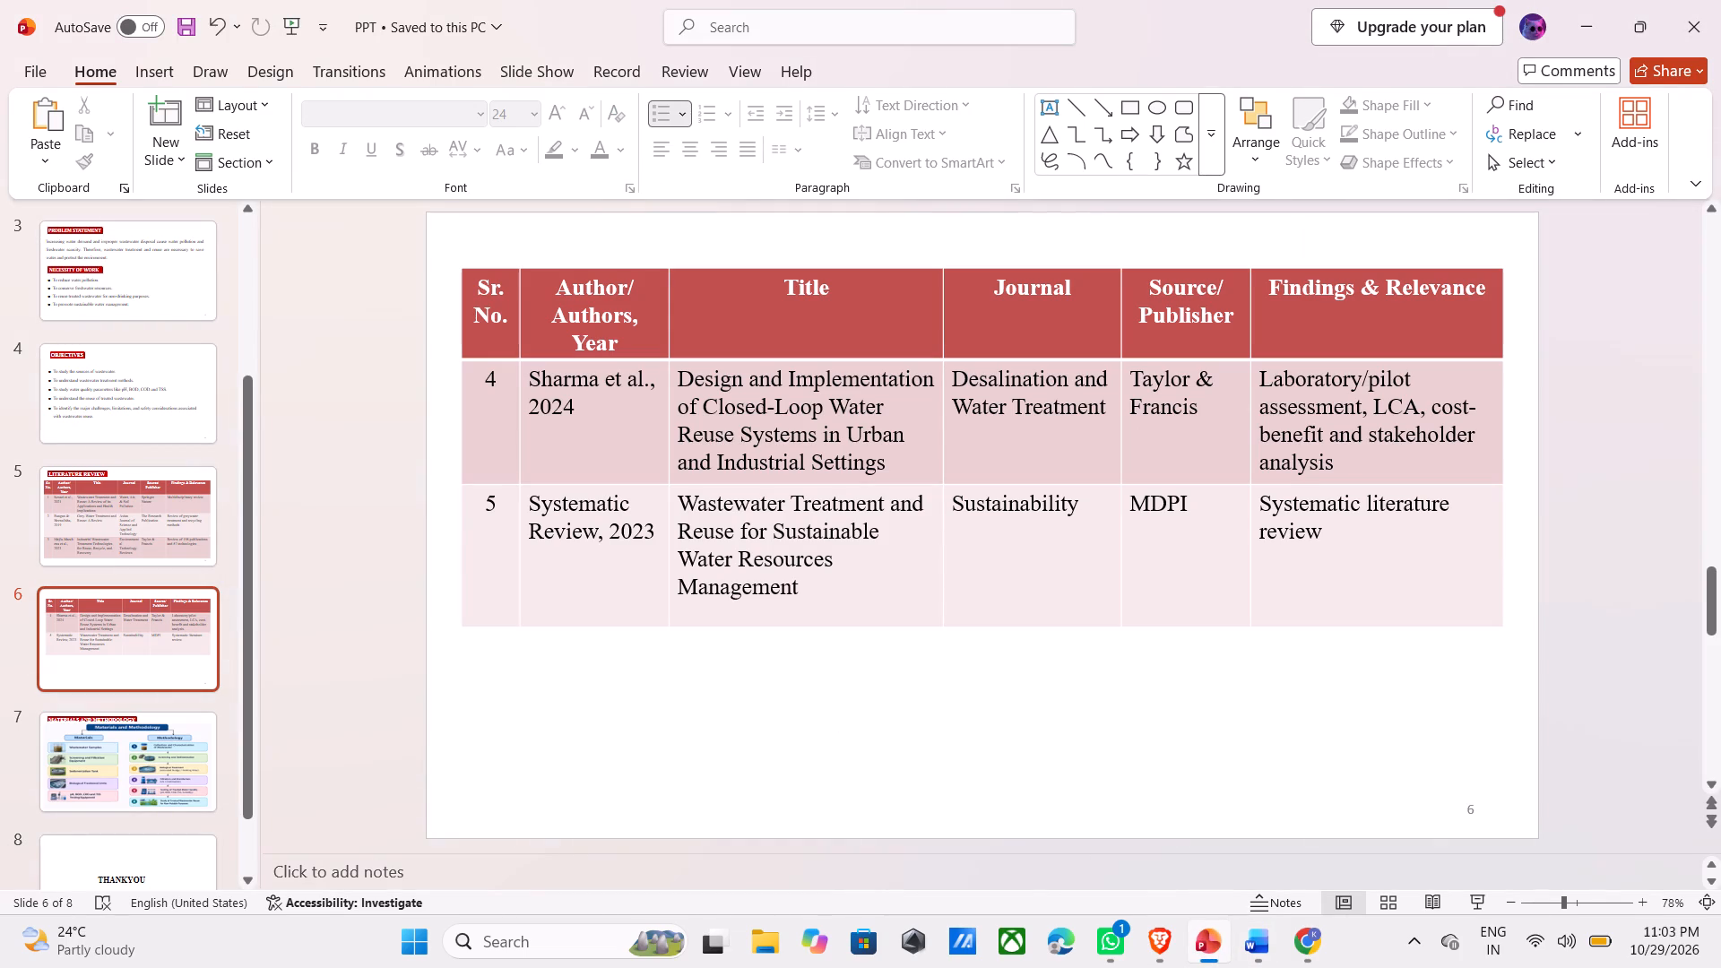
pyautogui.click(184, 561)
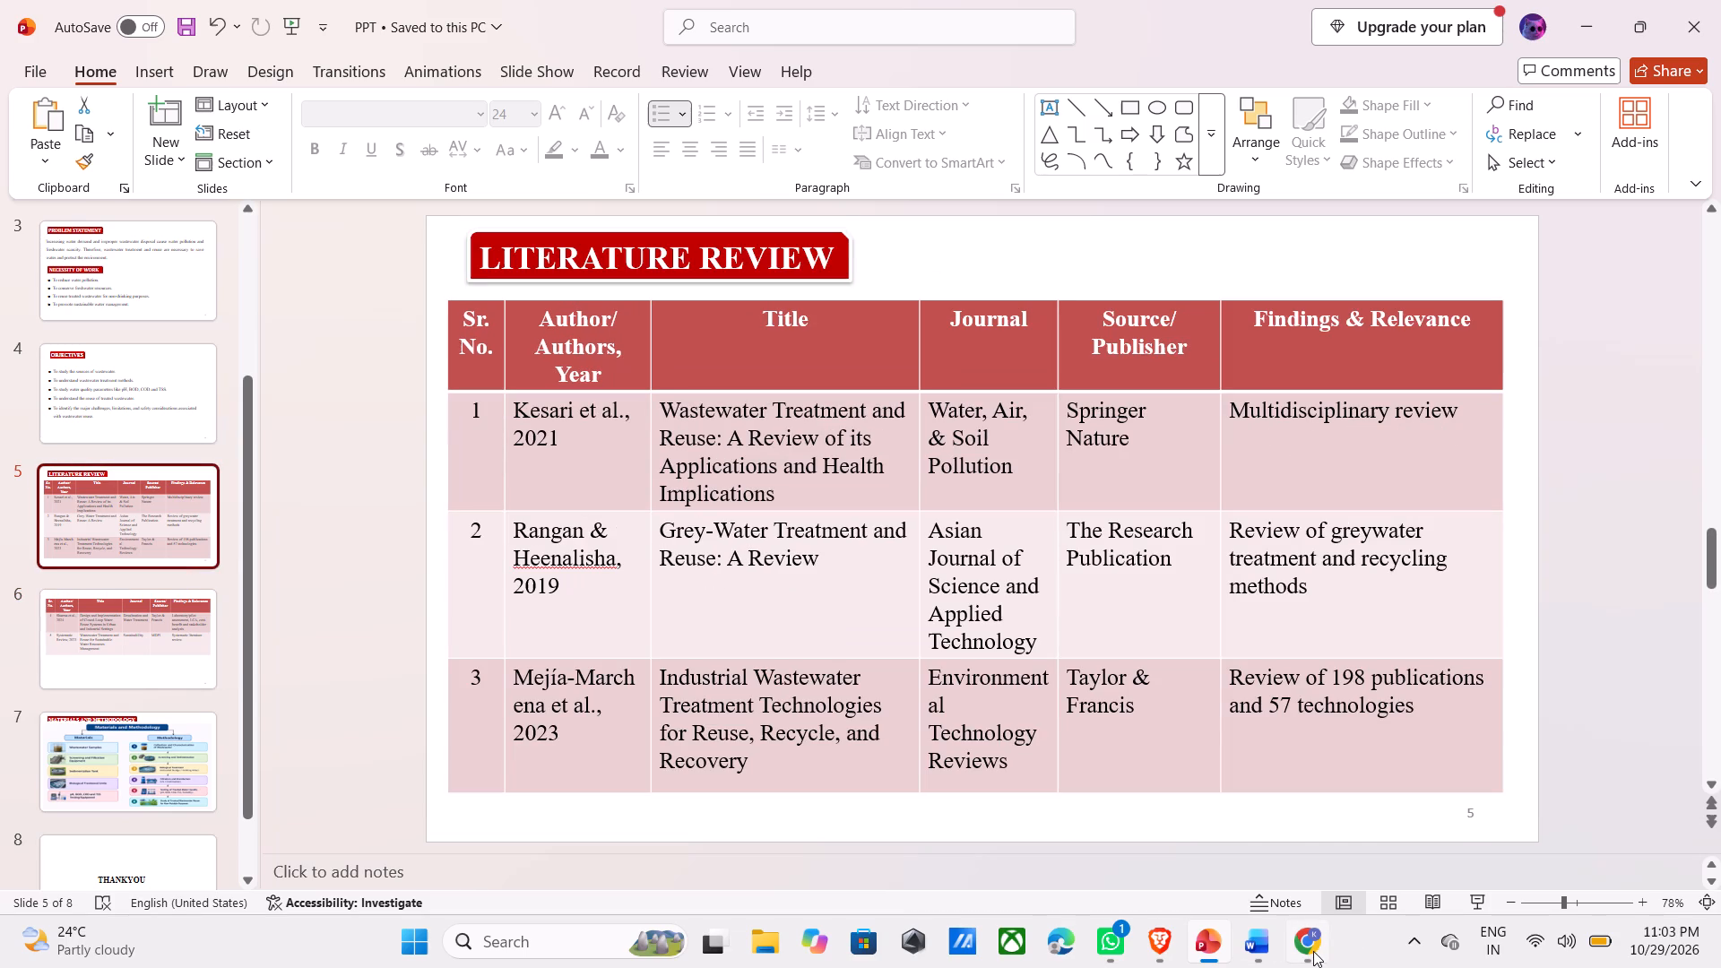
# Switch to the SEMINAR REPORT SAMPLE 02 document in Word and copy all section 2.1 literature review paragraphs, Angelakis and Snyder [1] through Betancur et al. [10].
pyautogui.click(1258, 954)
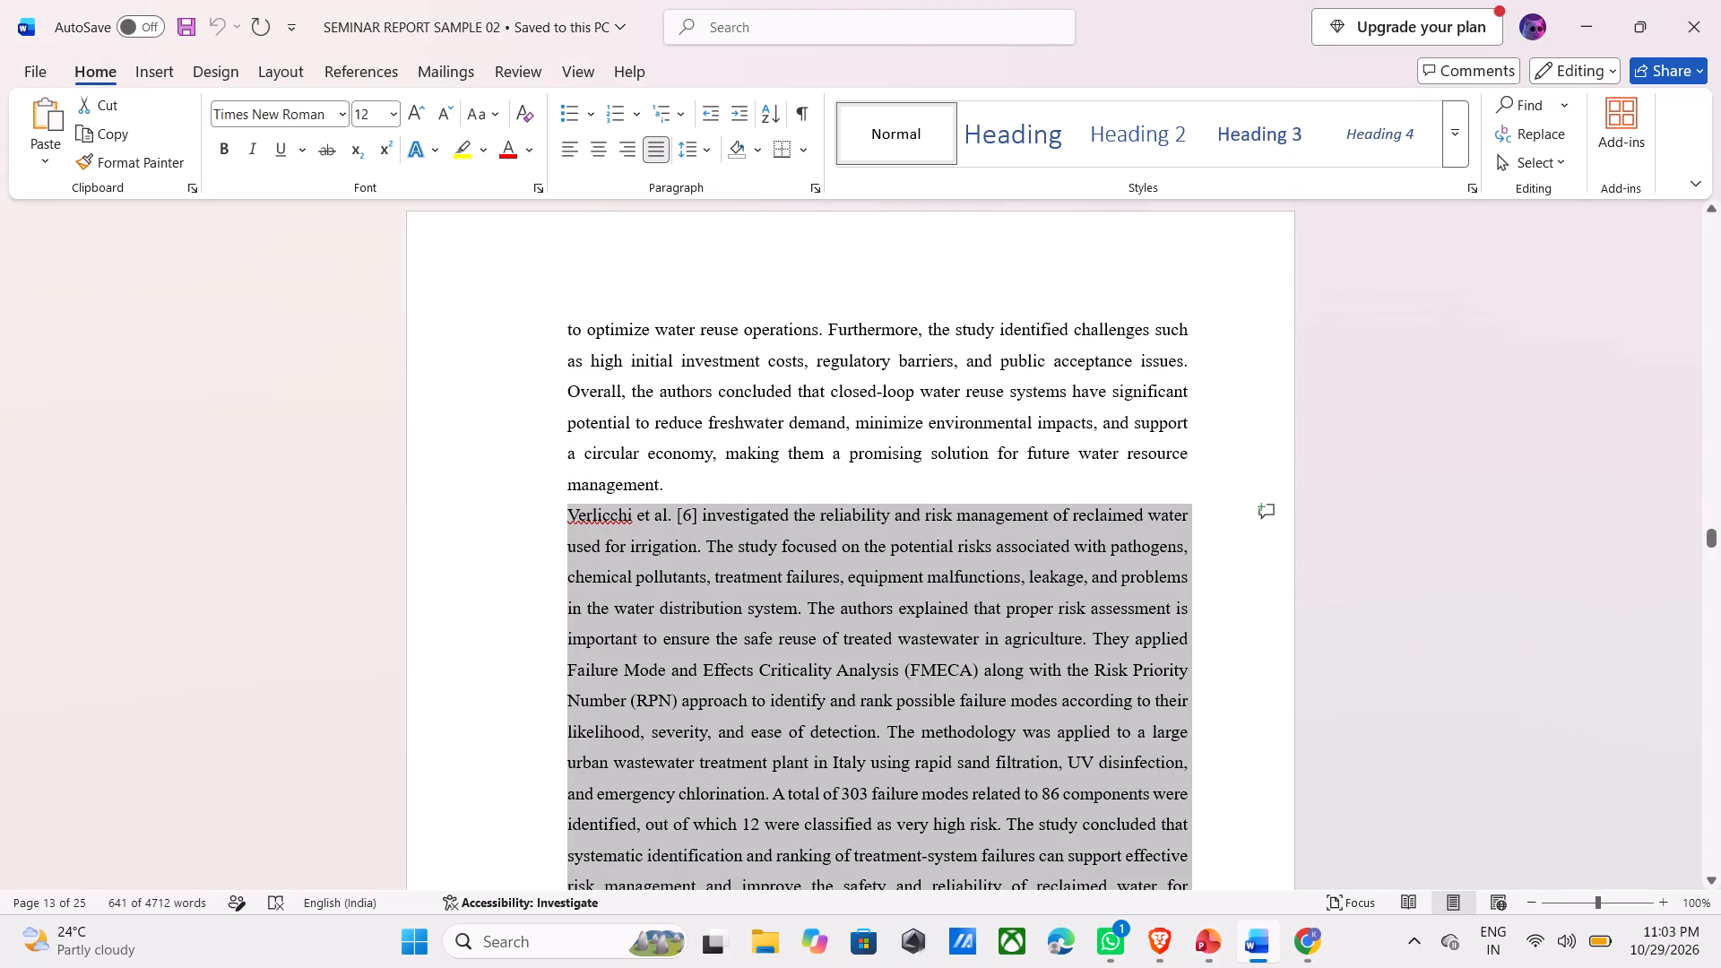
pyautogui.scroll(11, 498, 535)
pyautogui.scroll(6, 559, 578)
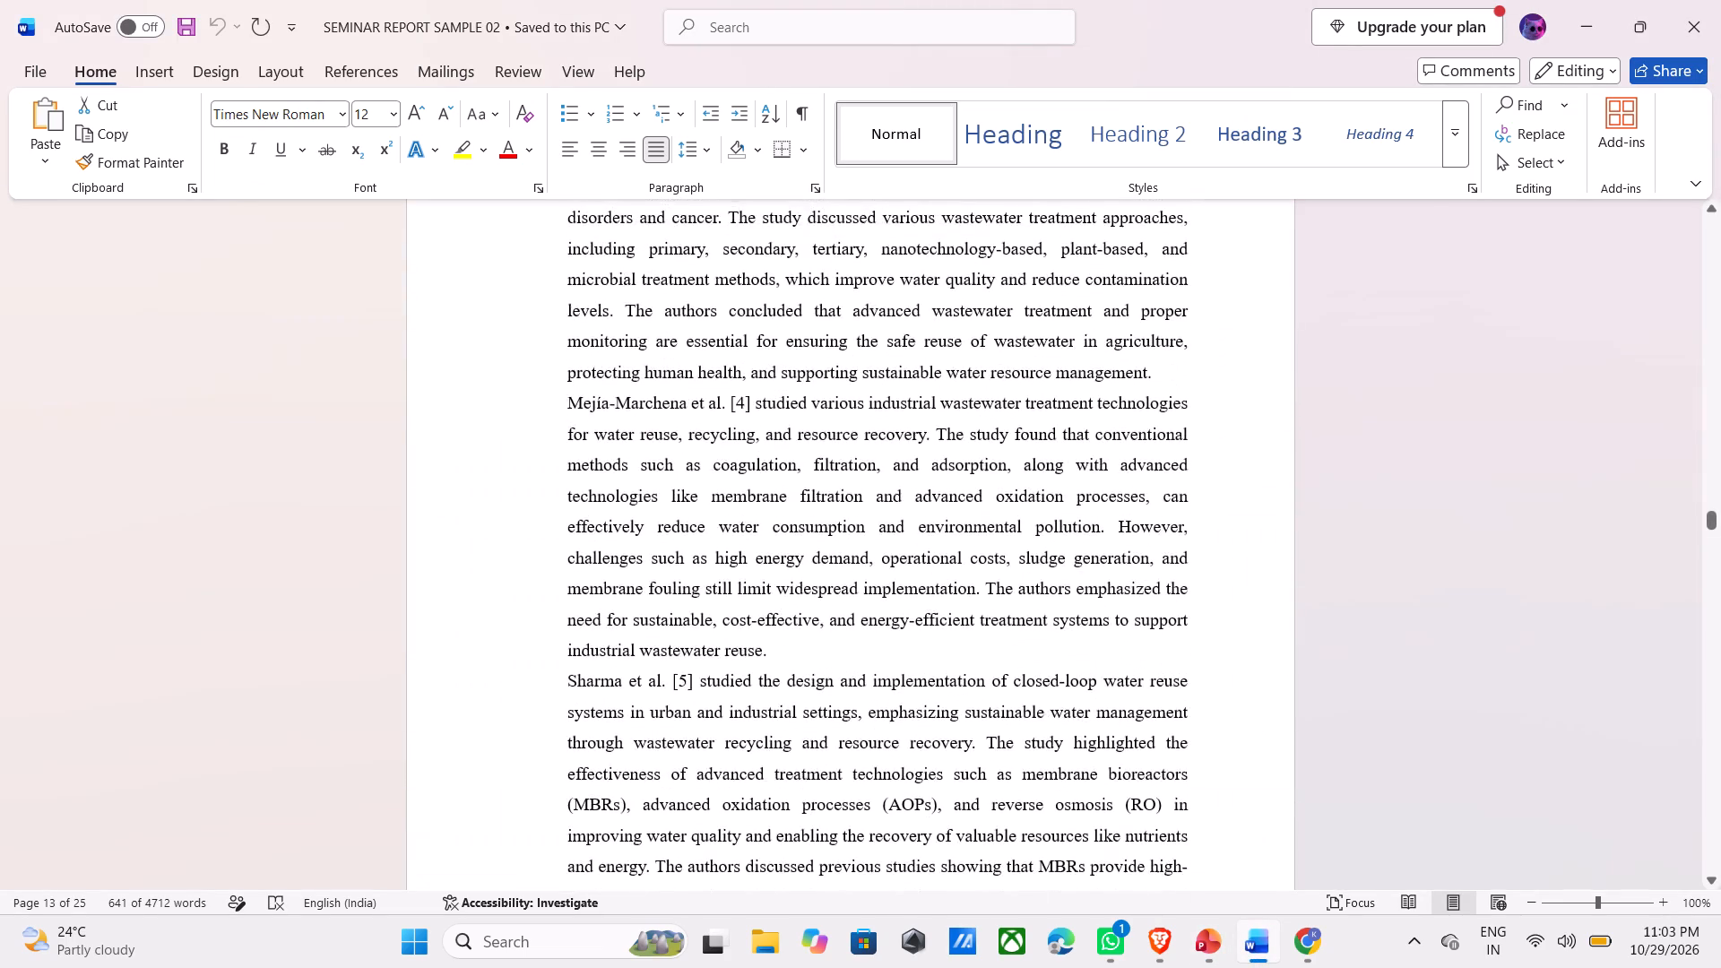
pyautogui.scroll(18, 601, 492)
pyautogui.scroll(11, 601, 492)
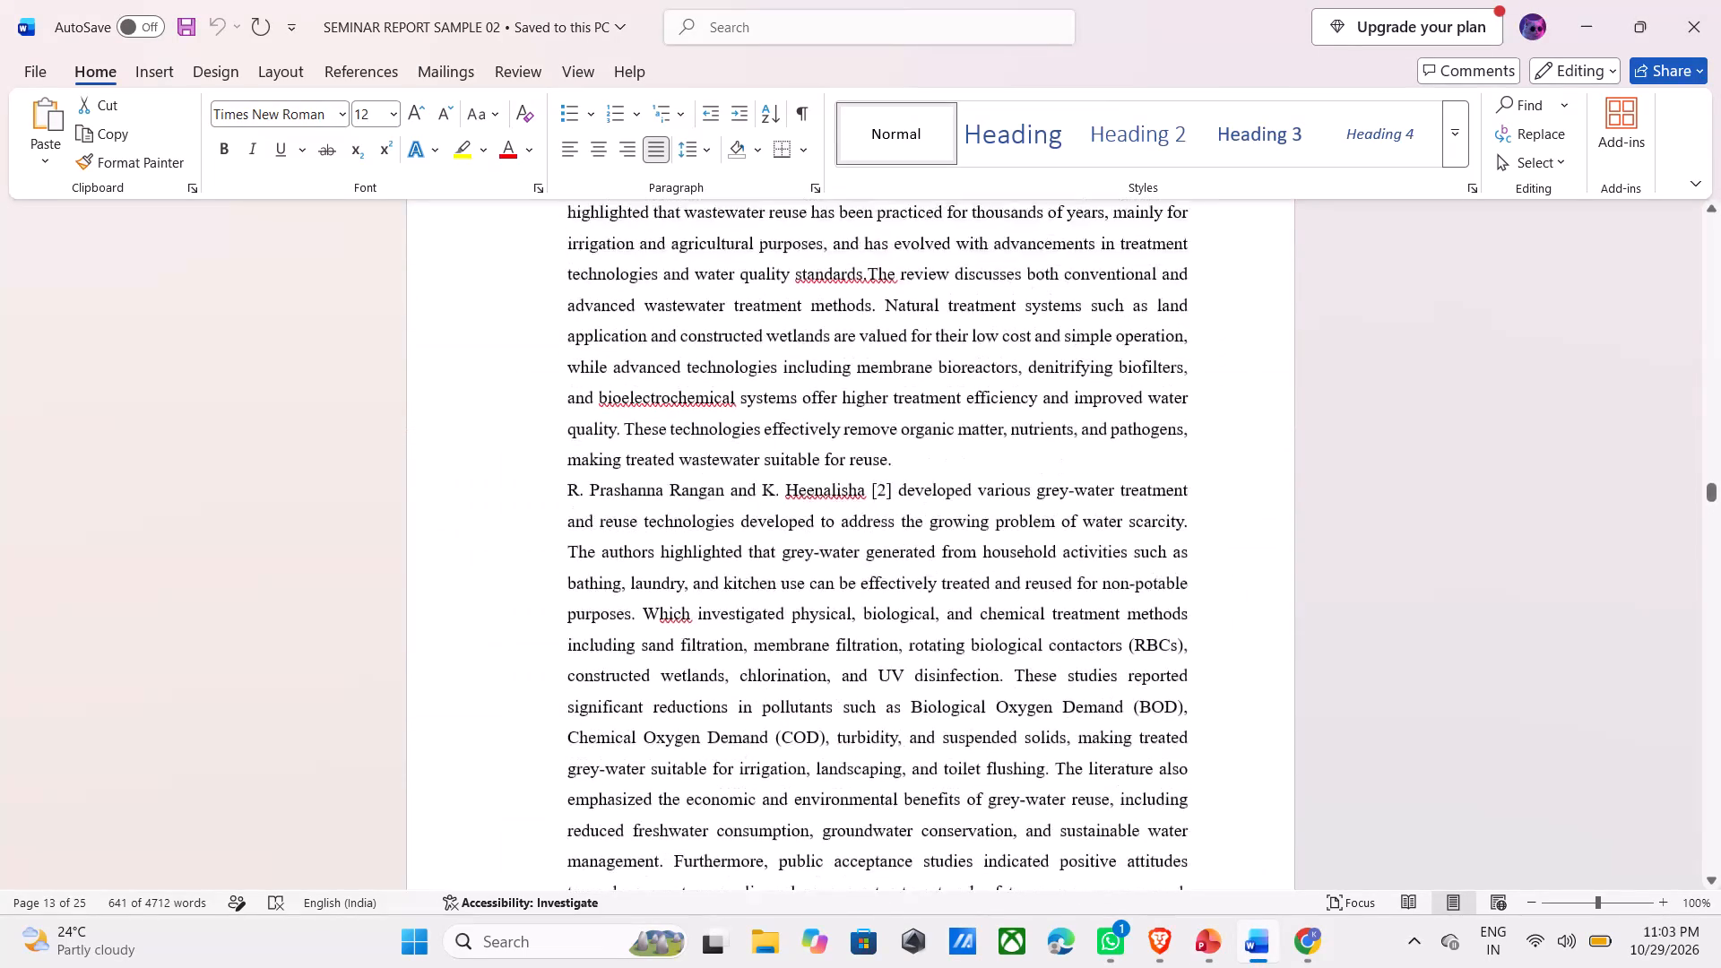
pyautogui.scroll(4, 601, 492)
pyautogui.moveTo(566, 591); pyautogui.dragTo(677, 851)
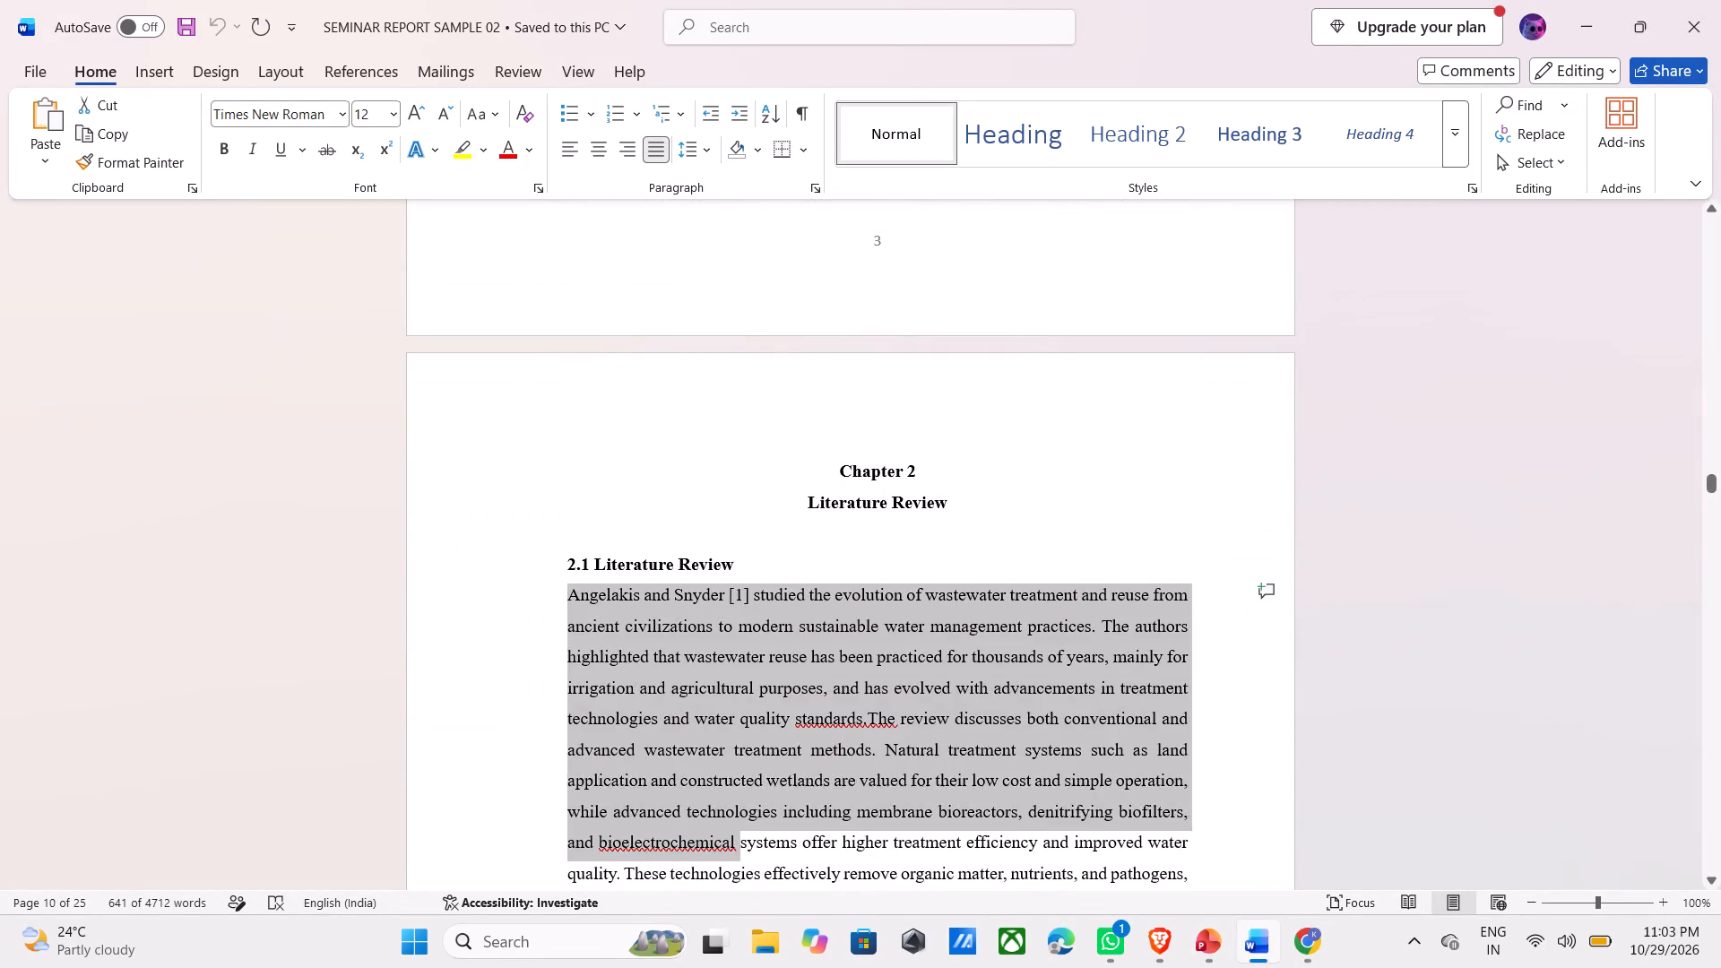
pyautogui.moveTo(677, 851); pyautogui.dragTo(668, 858)
pyautogui.scroll(-4, 674, 853)
pyautogui.scroll(-20, 670, 856)
pyautogui.scroll(-14, 670, 856)
pyautogui.scroll(-20, 668, 858)
pyautogui.scroll(-7, 668, 858)
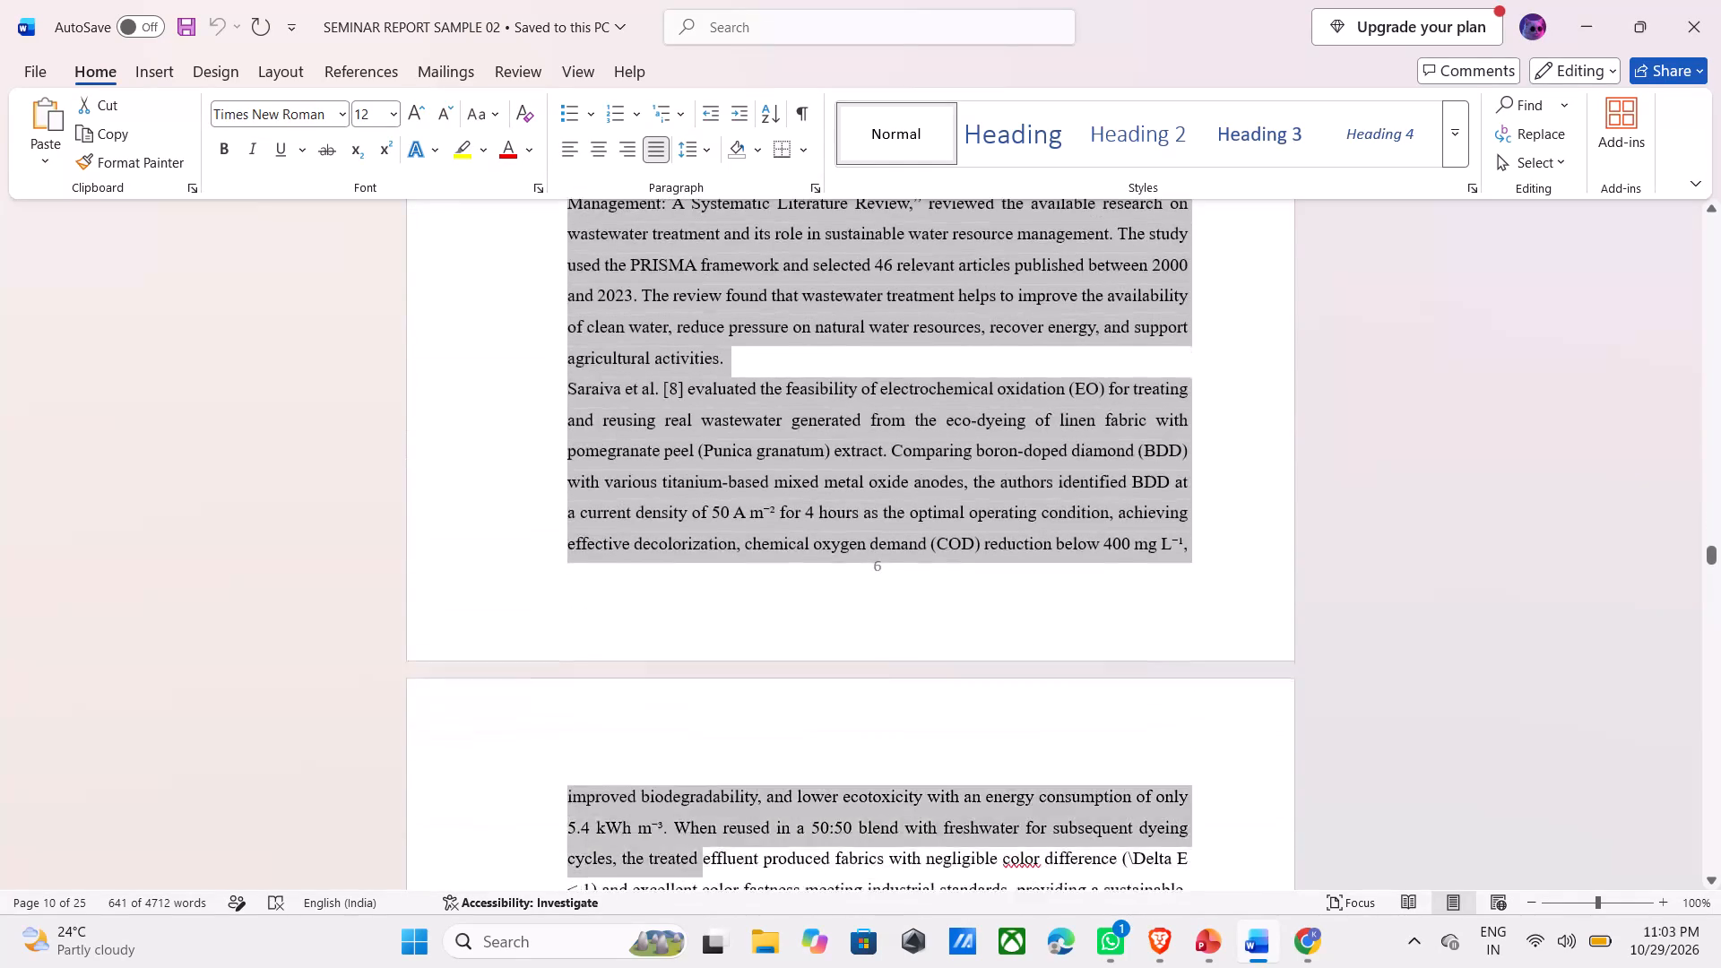
pyautogui.moveTo(668, 858); pyautogui.dragTo(687, 820)
pyautogui.scroll(-15, 668, 858)
pyautogui.scroll(-7, 668, 858)
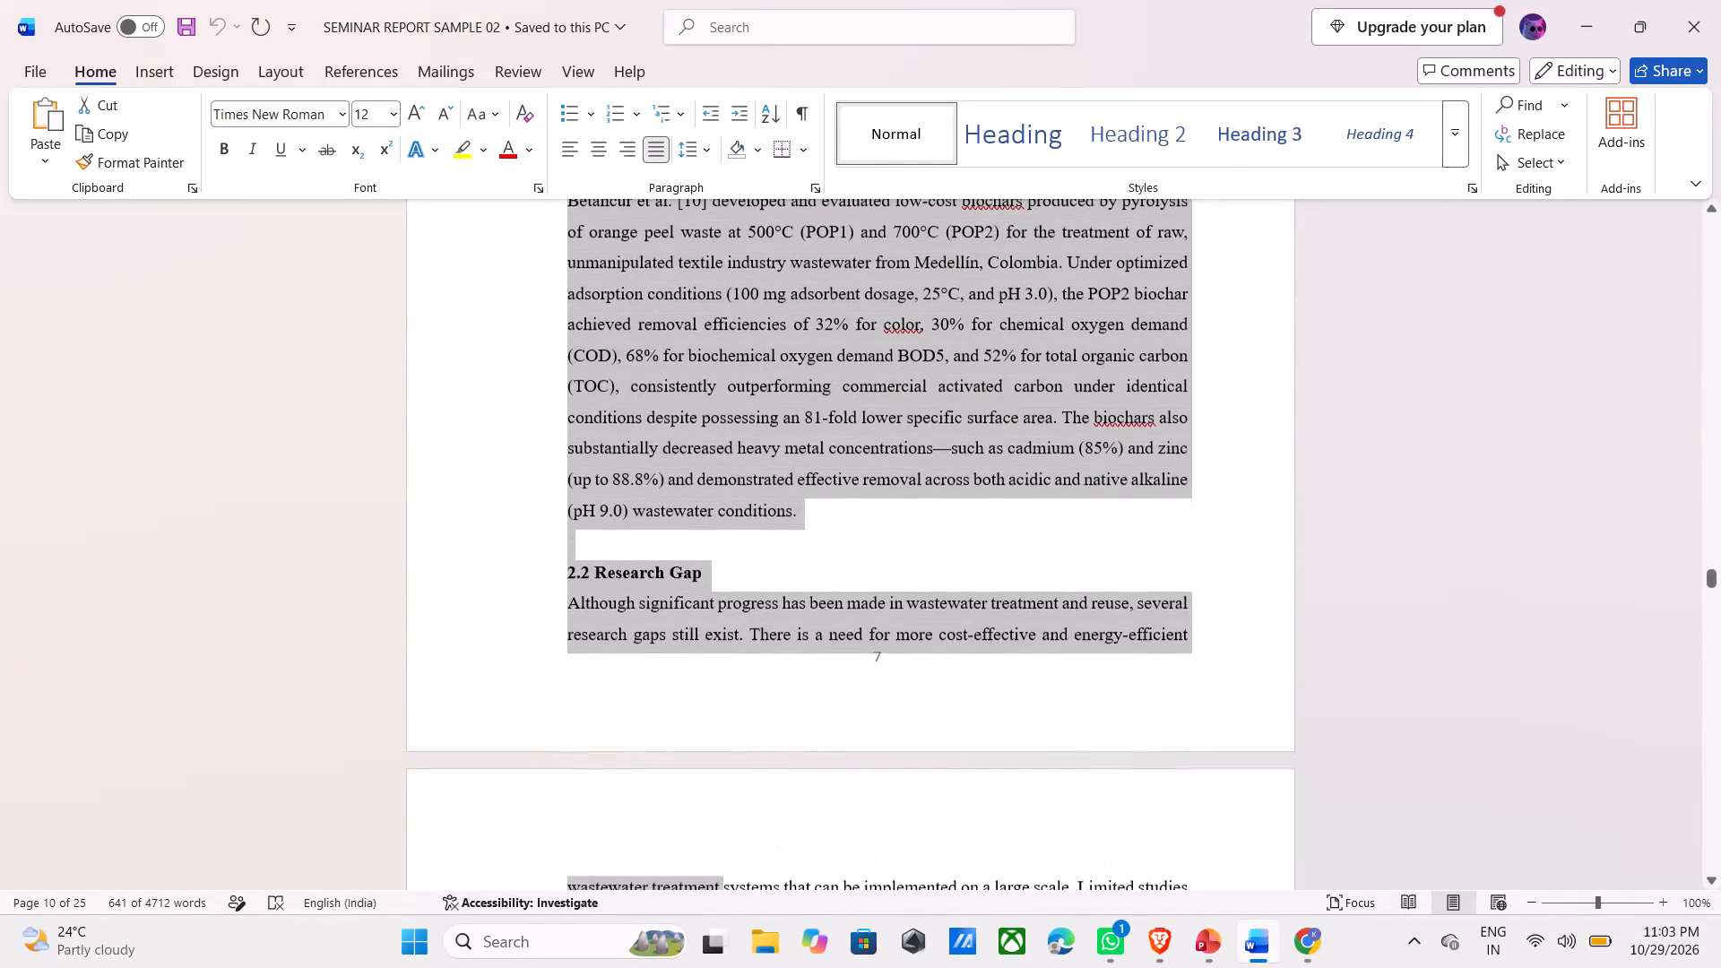
pyautogui.moveTo(687, 820); pyautogui.dragTo(845, 519)
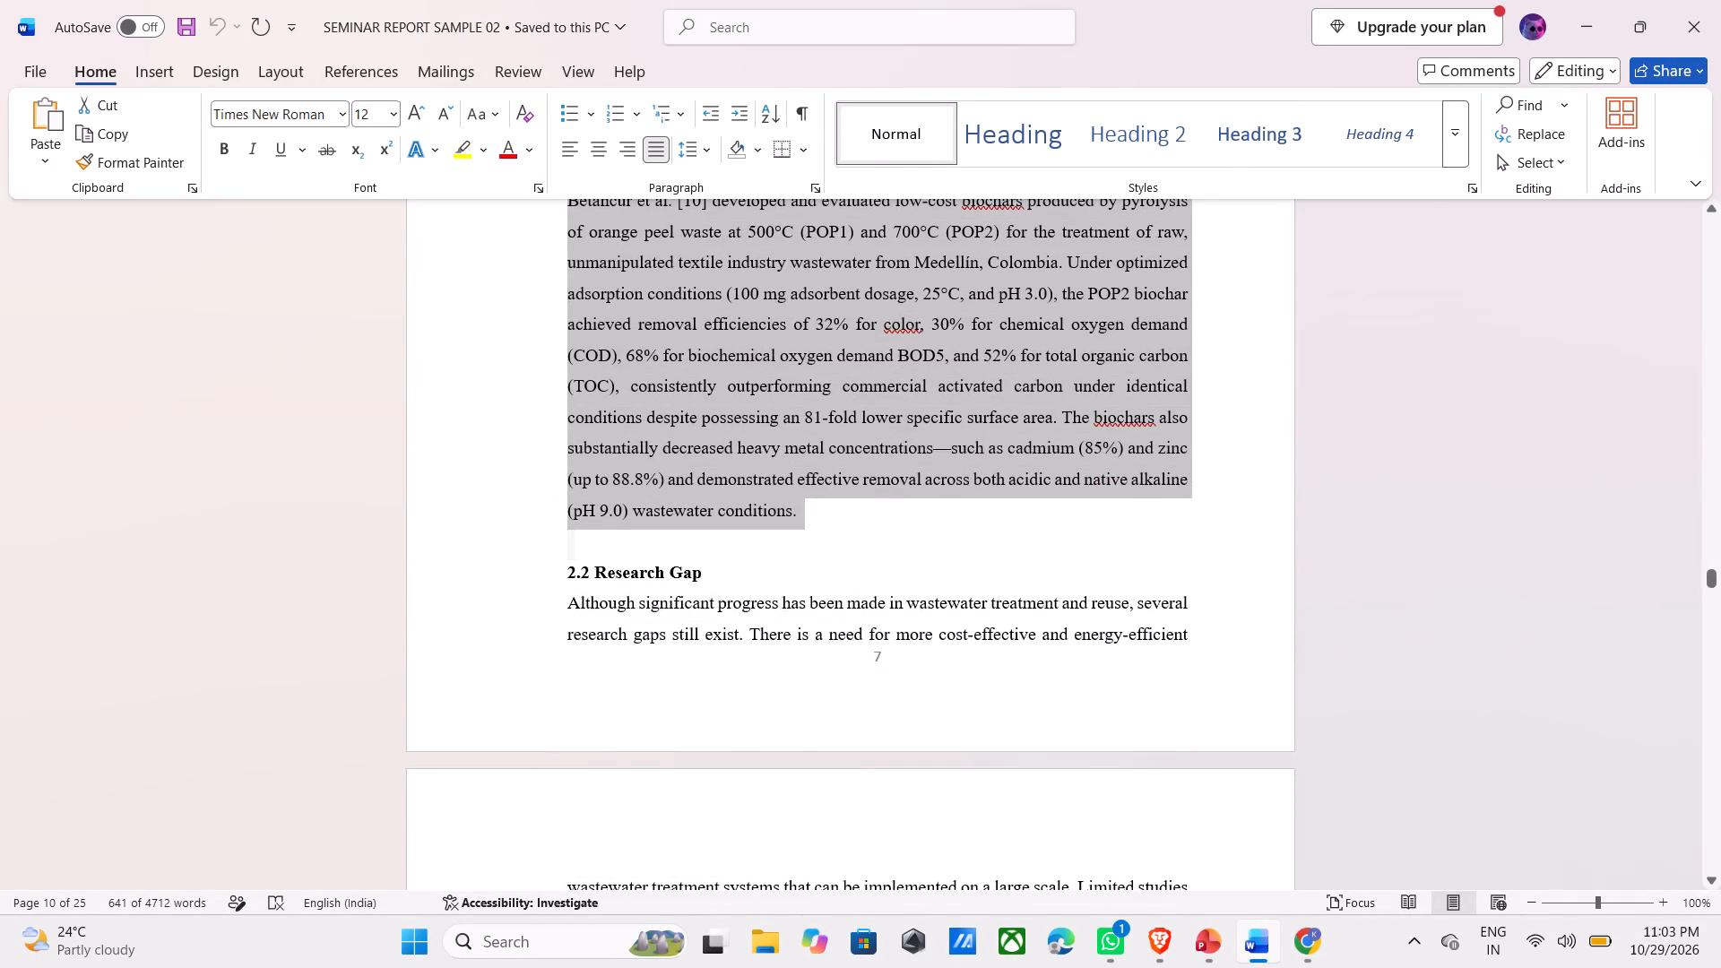
pyautogui.moveTo(845, 519); pyautogui.dragTo(845, 514)
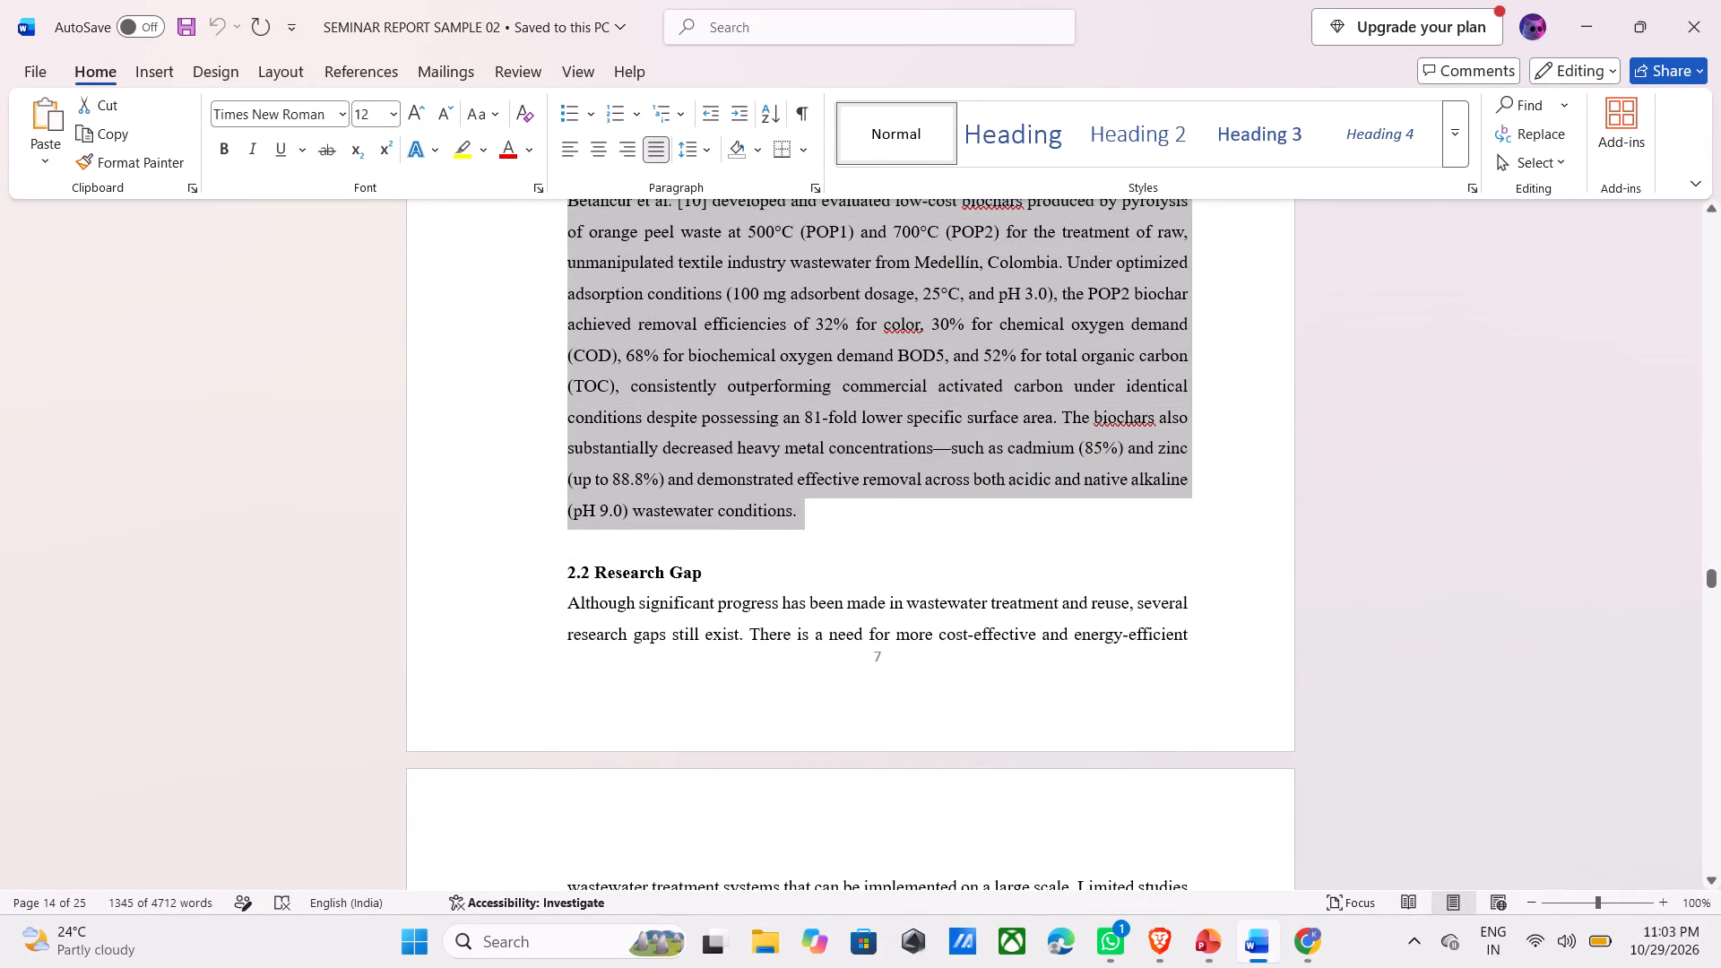
pyautogui.rightClick(312, 492)
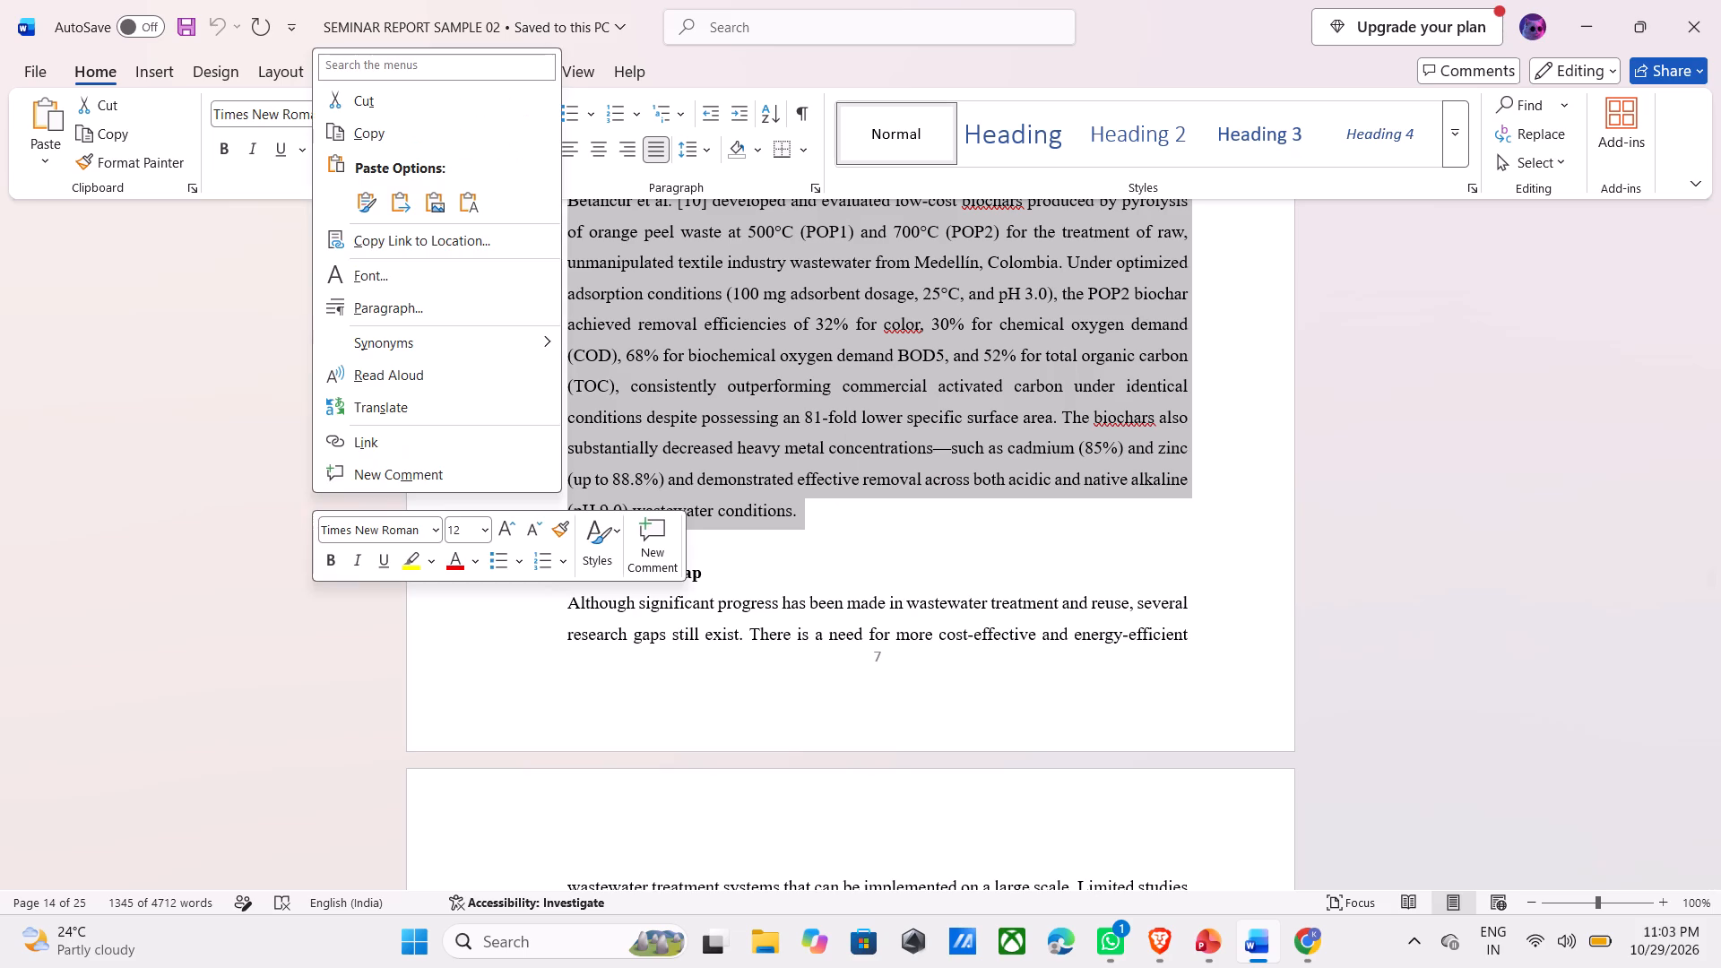
pyautogui.click(374, 132)
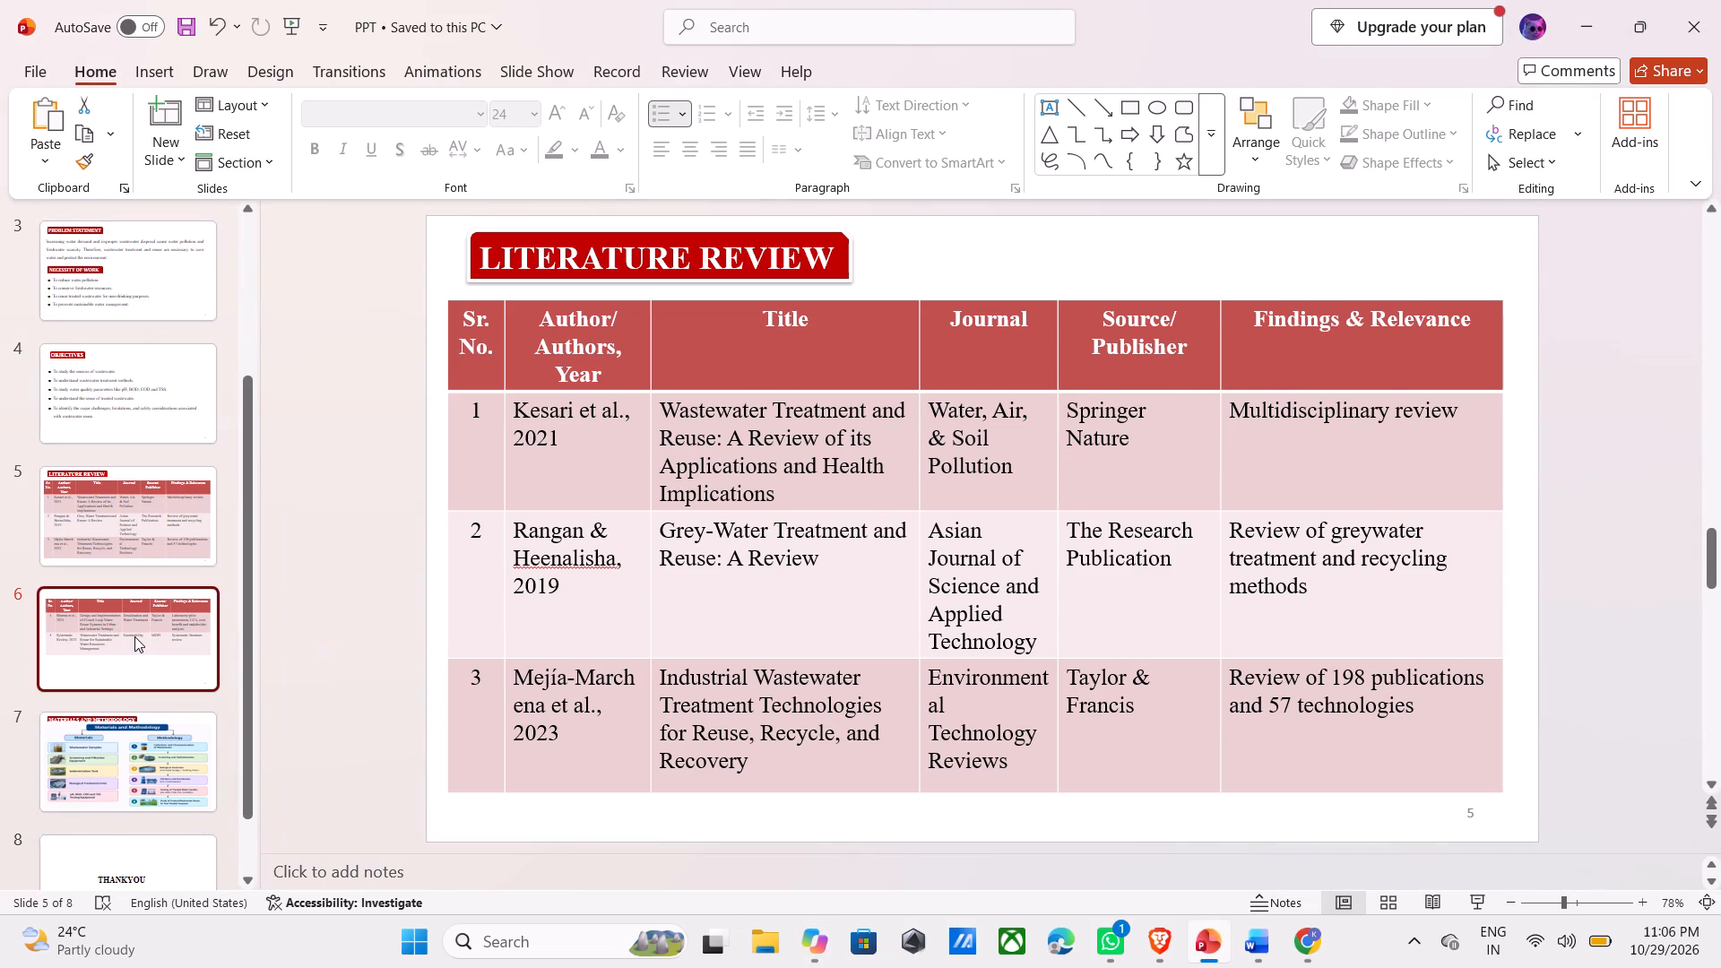
pyautogui.rightClick(133, 633)
pyautogui.click(144, 646)
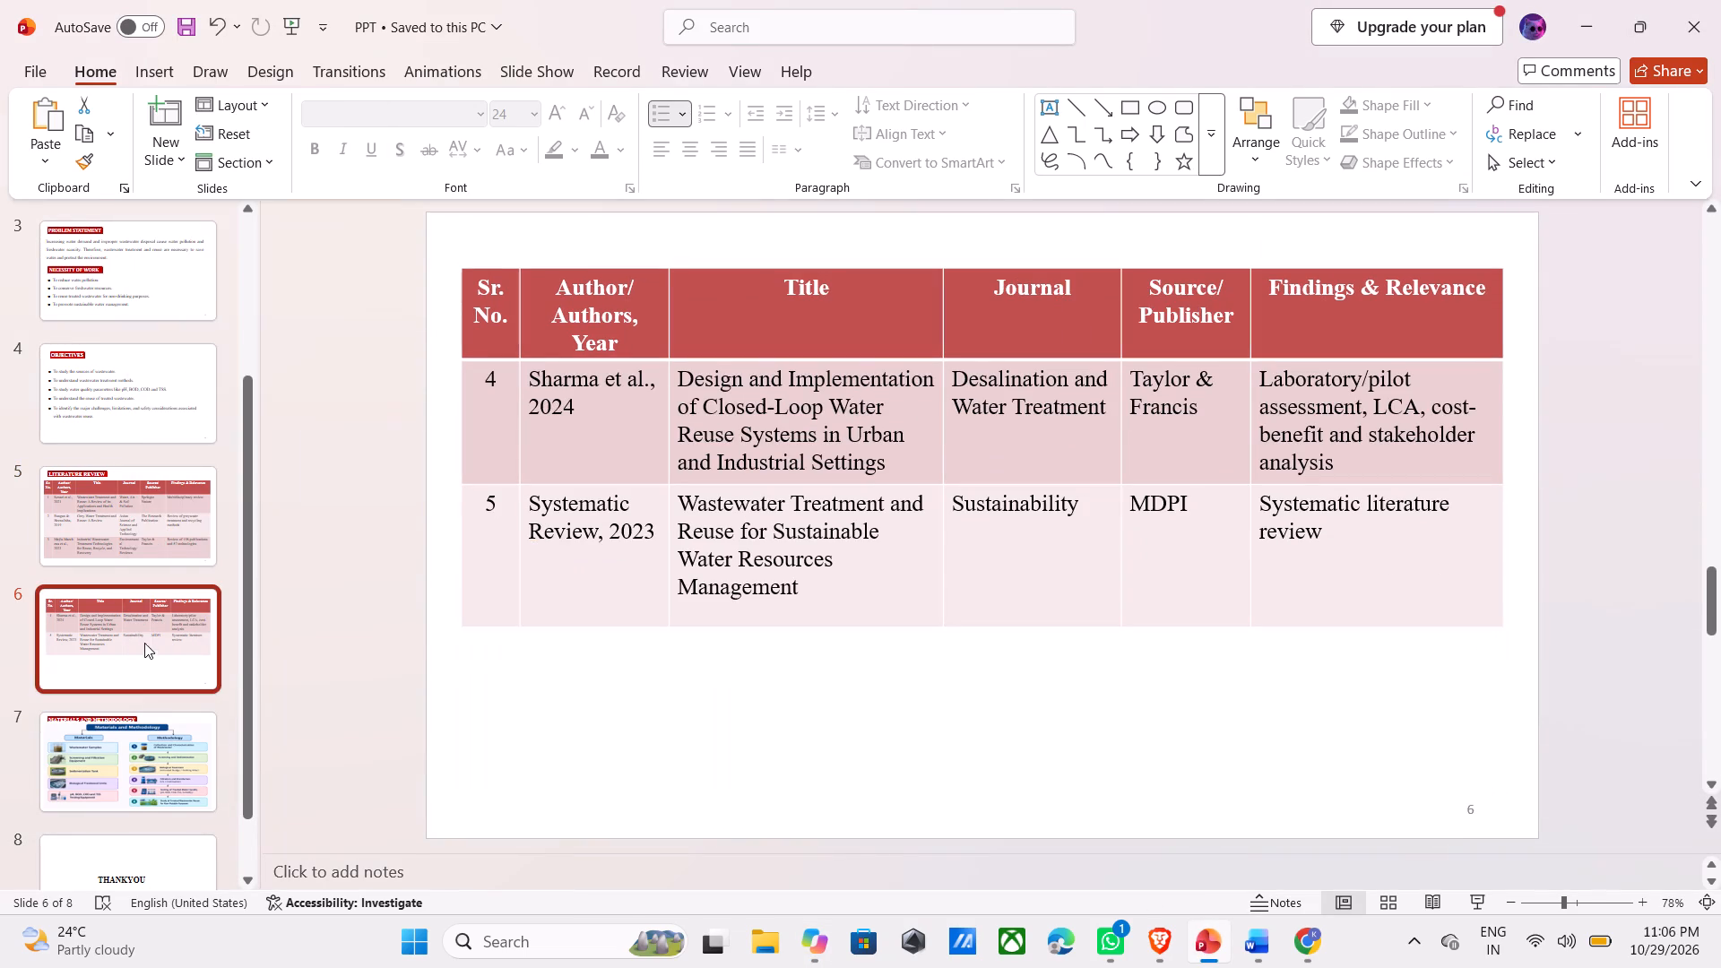
pyautogui.click(161, 107)
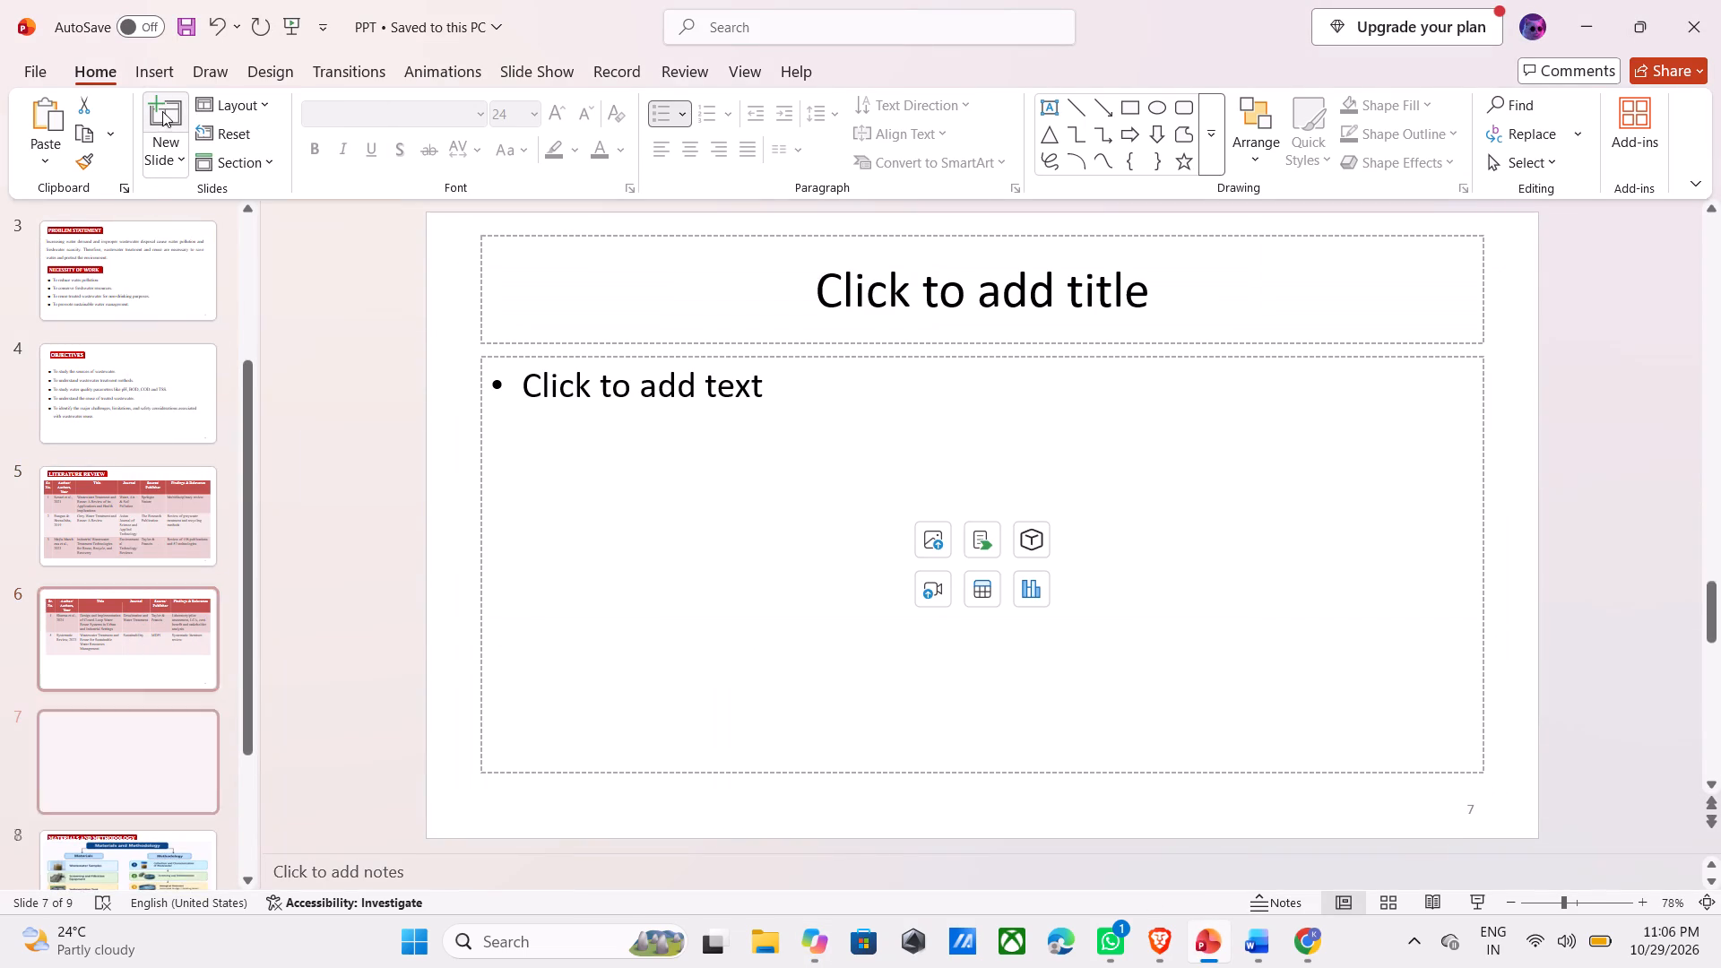
# Delete the empty title and content placeholders from the new slide 7.
pyautogui.click(173, 626)
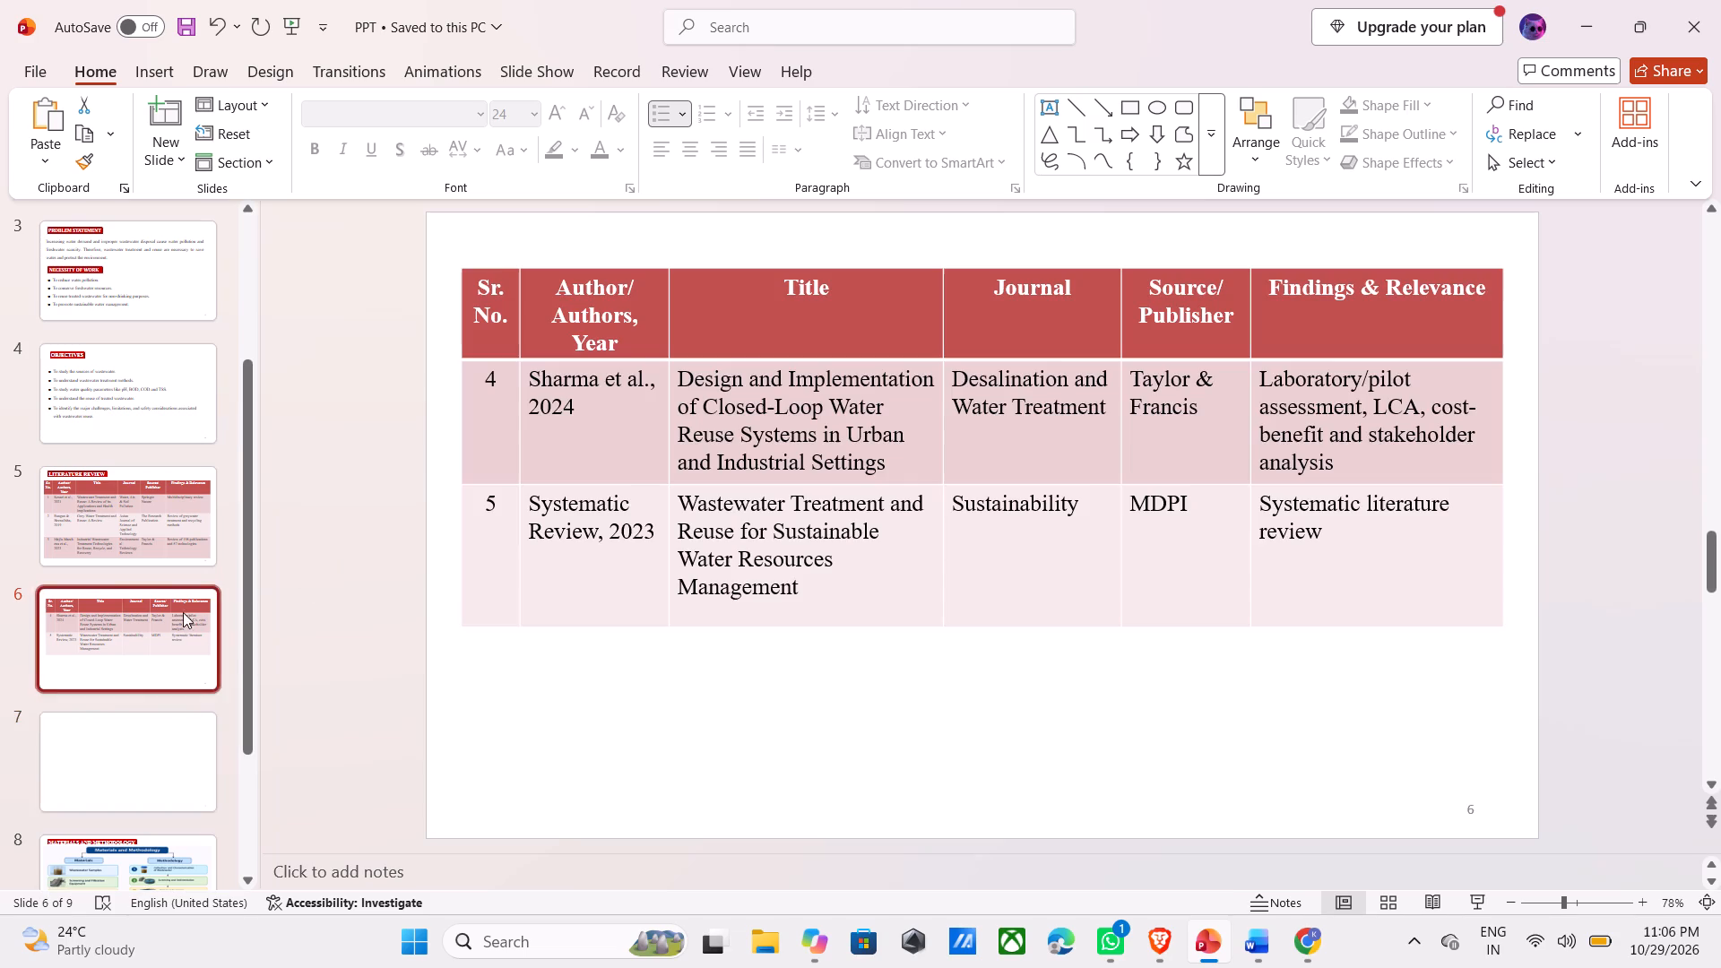
pyautogui.click(153, 765)
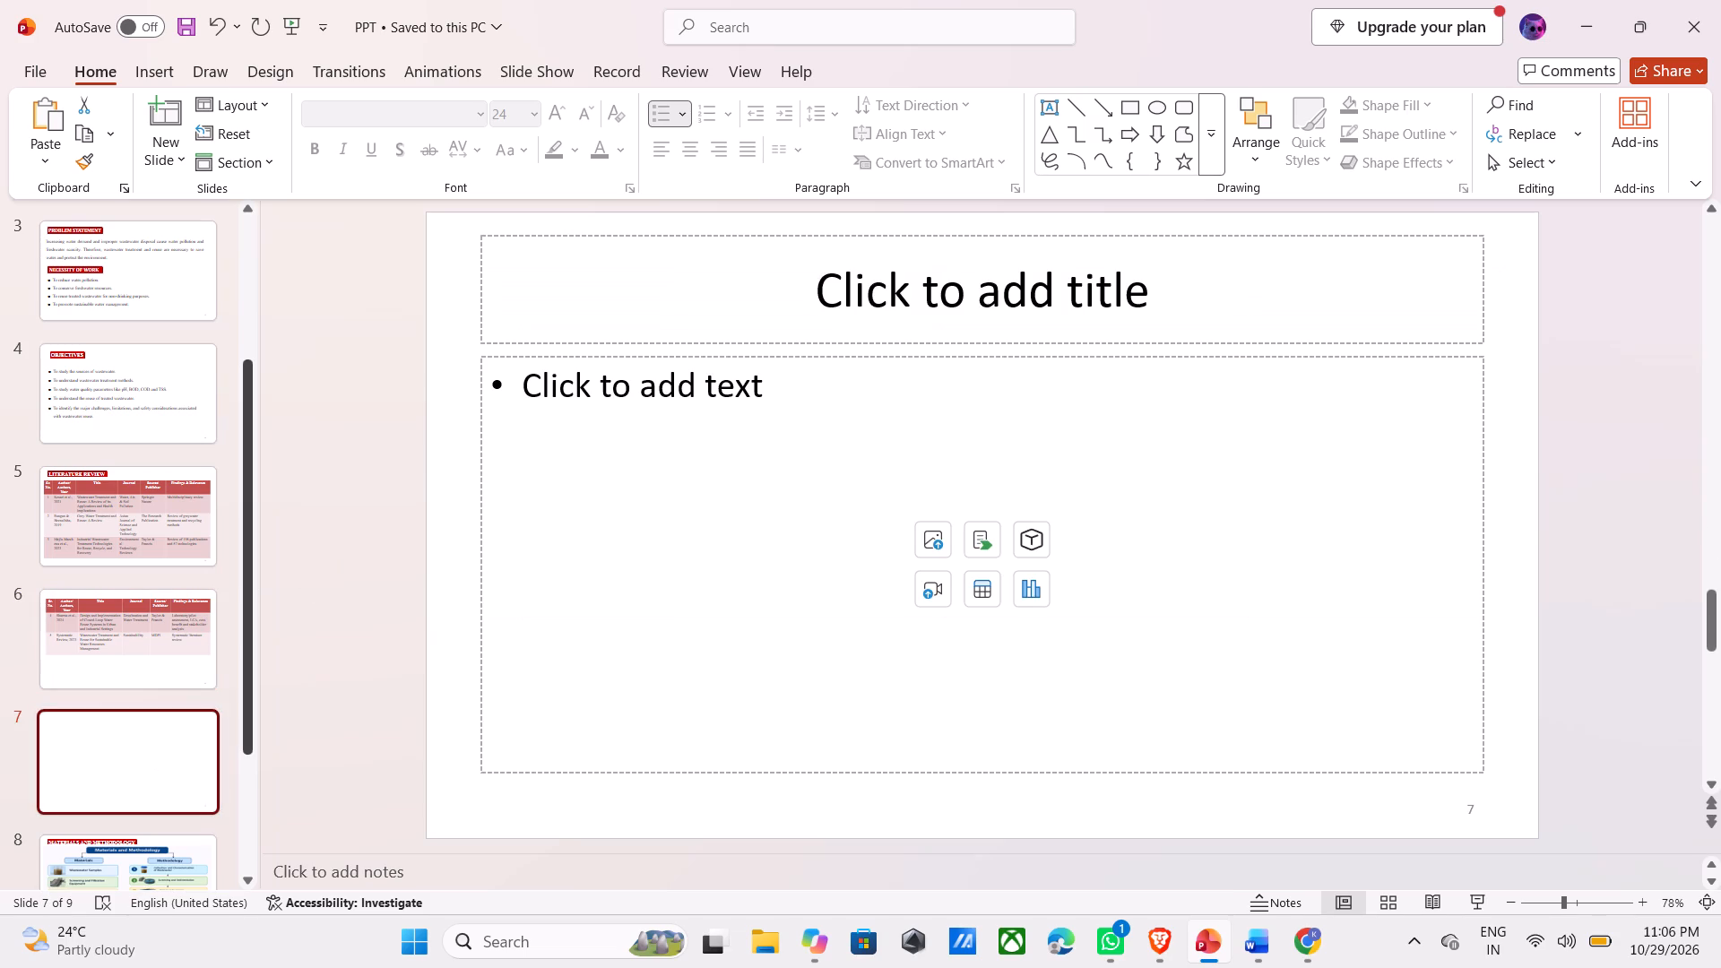
pyautogui.click(1033, 298)
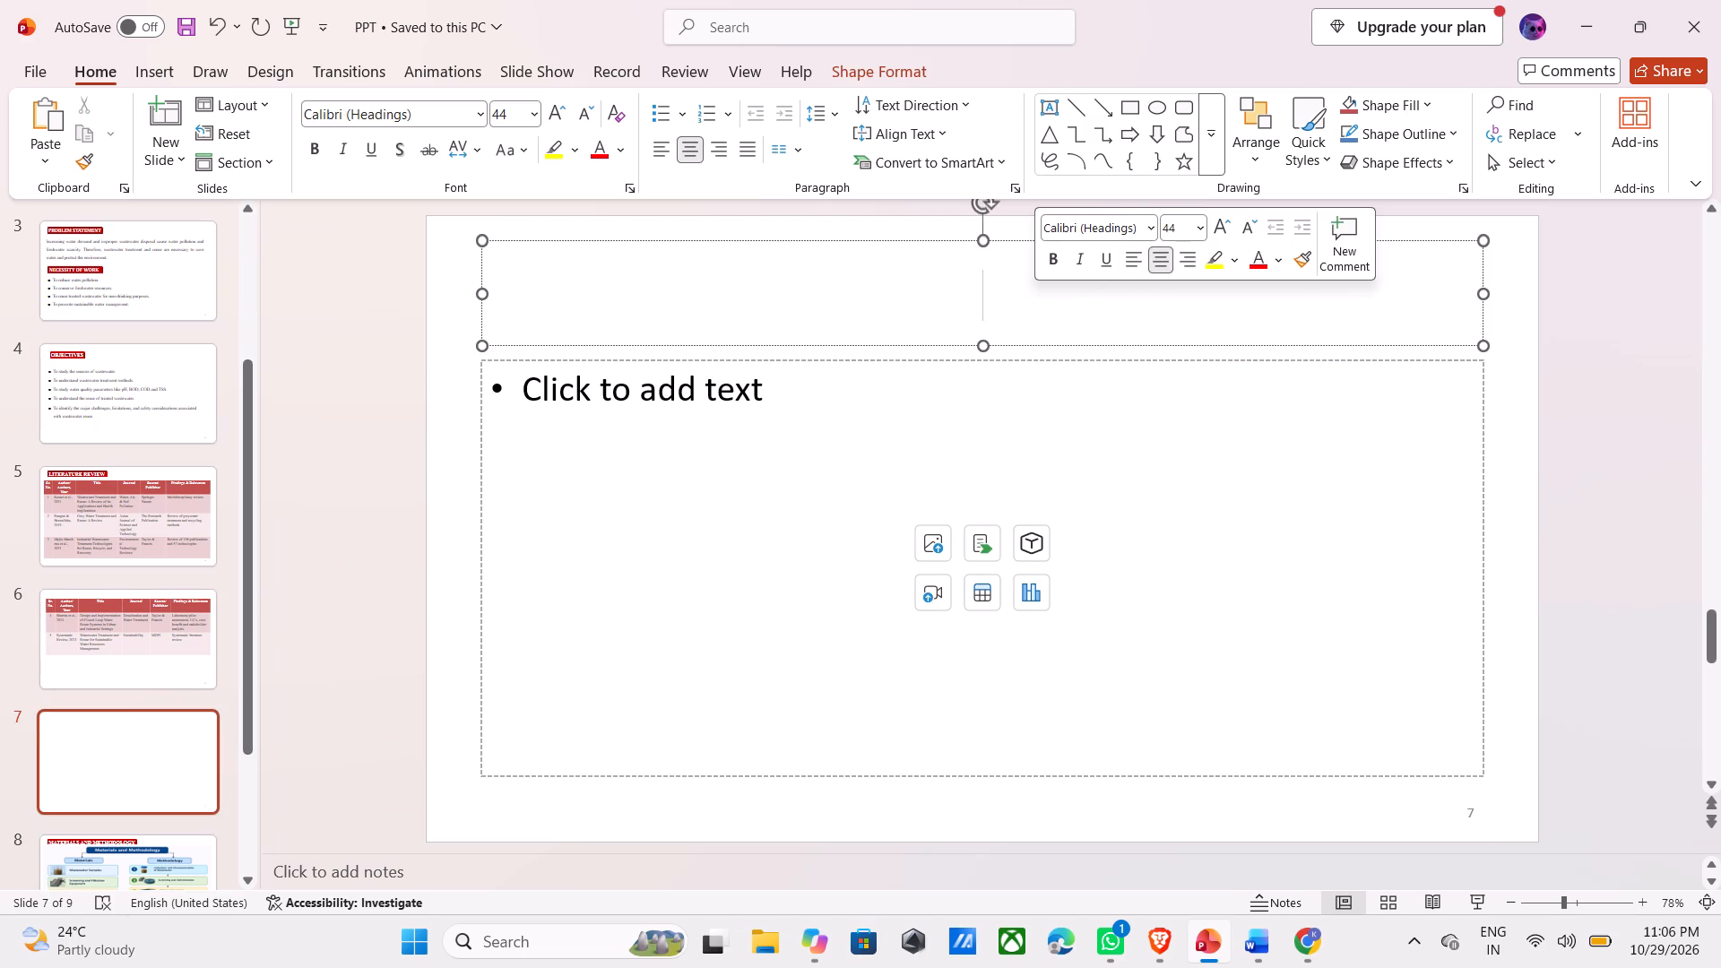
pyautogui.click(1012, 240)
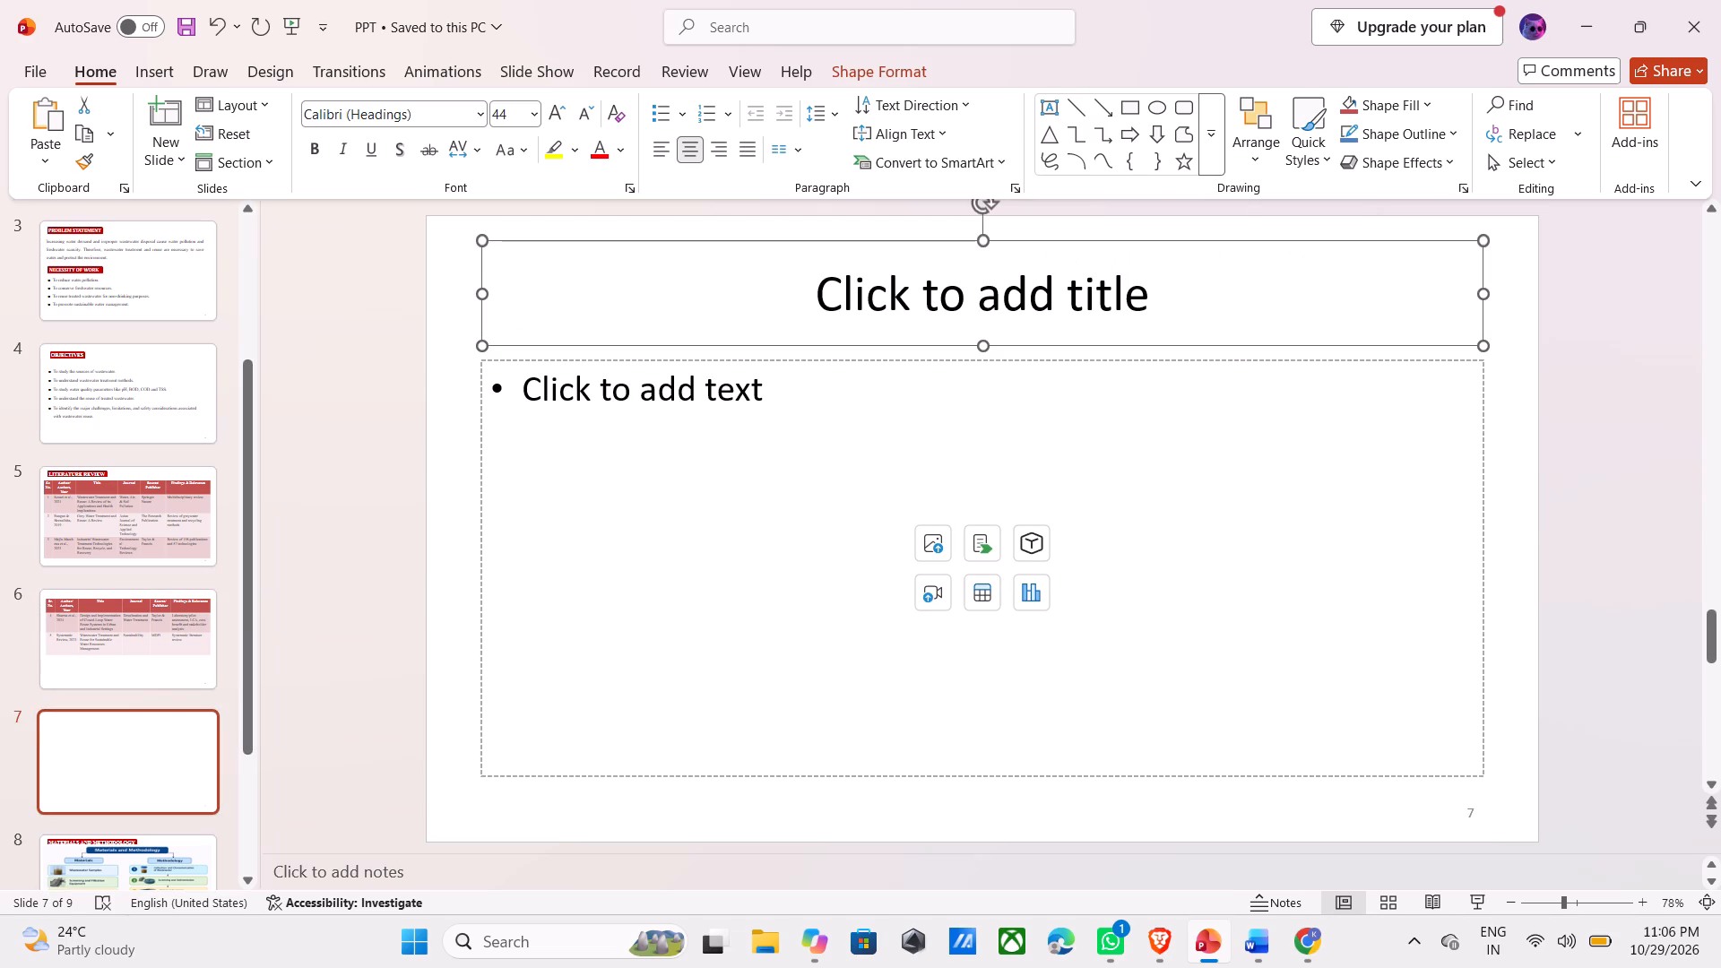
pyautogui.press('Delete')
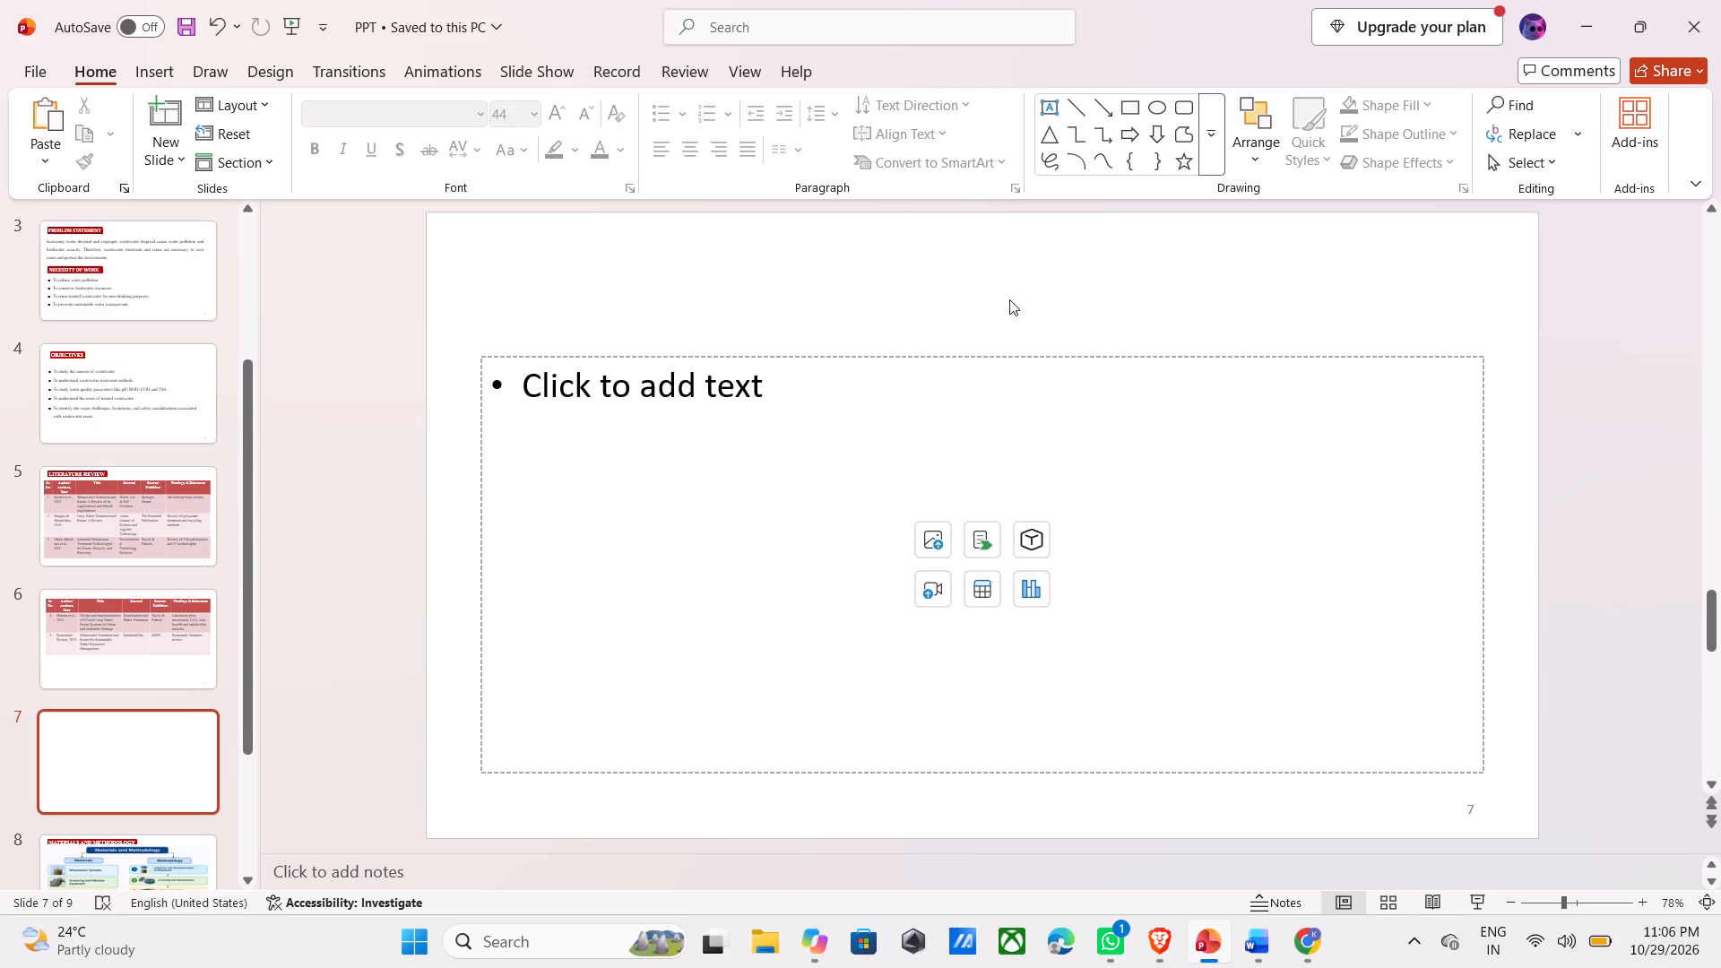
pyautogui.click(1015, 356)
pyautogui.press('Delete')
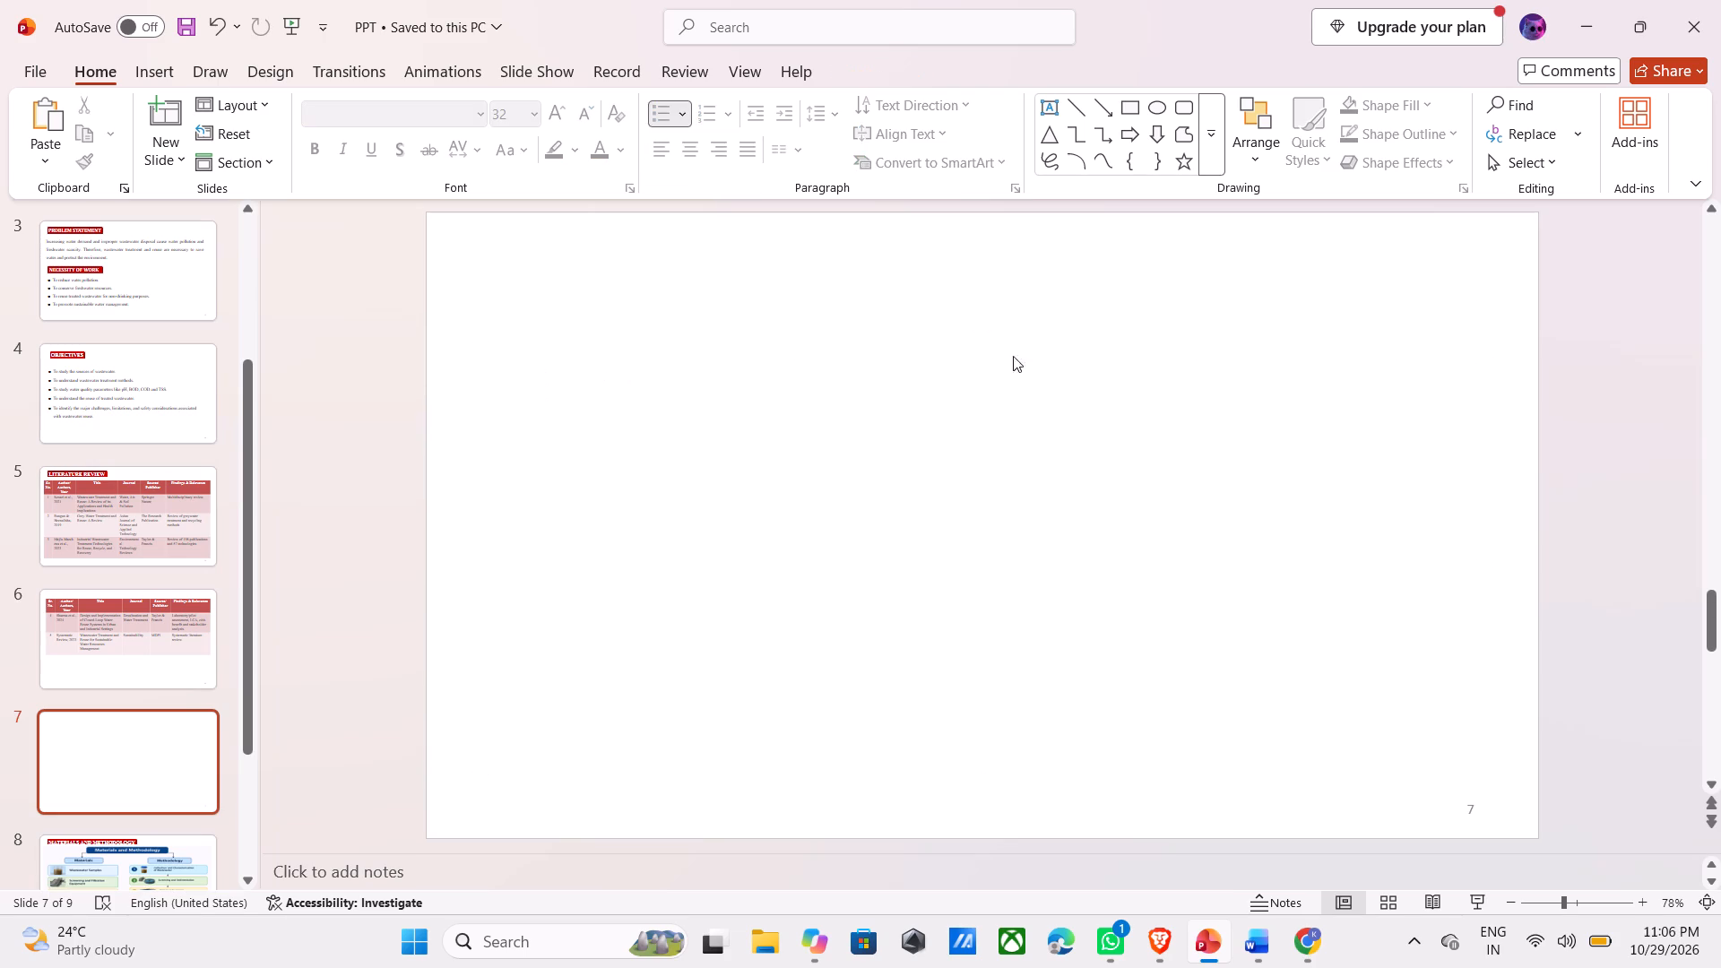
# Paste the copied Copilot literature review table onto the blank slide 7.
pyautogui.hotkey('ctrl', 'v')
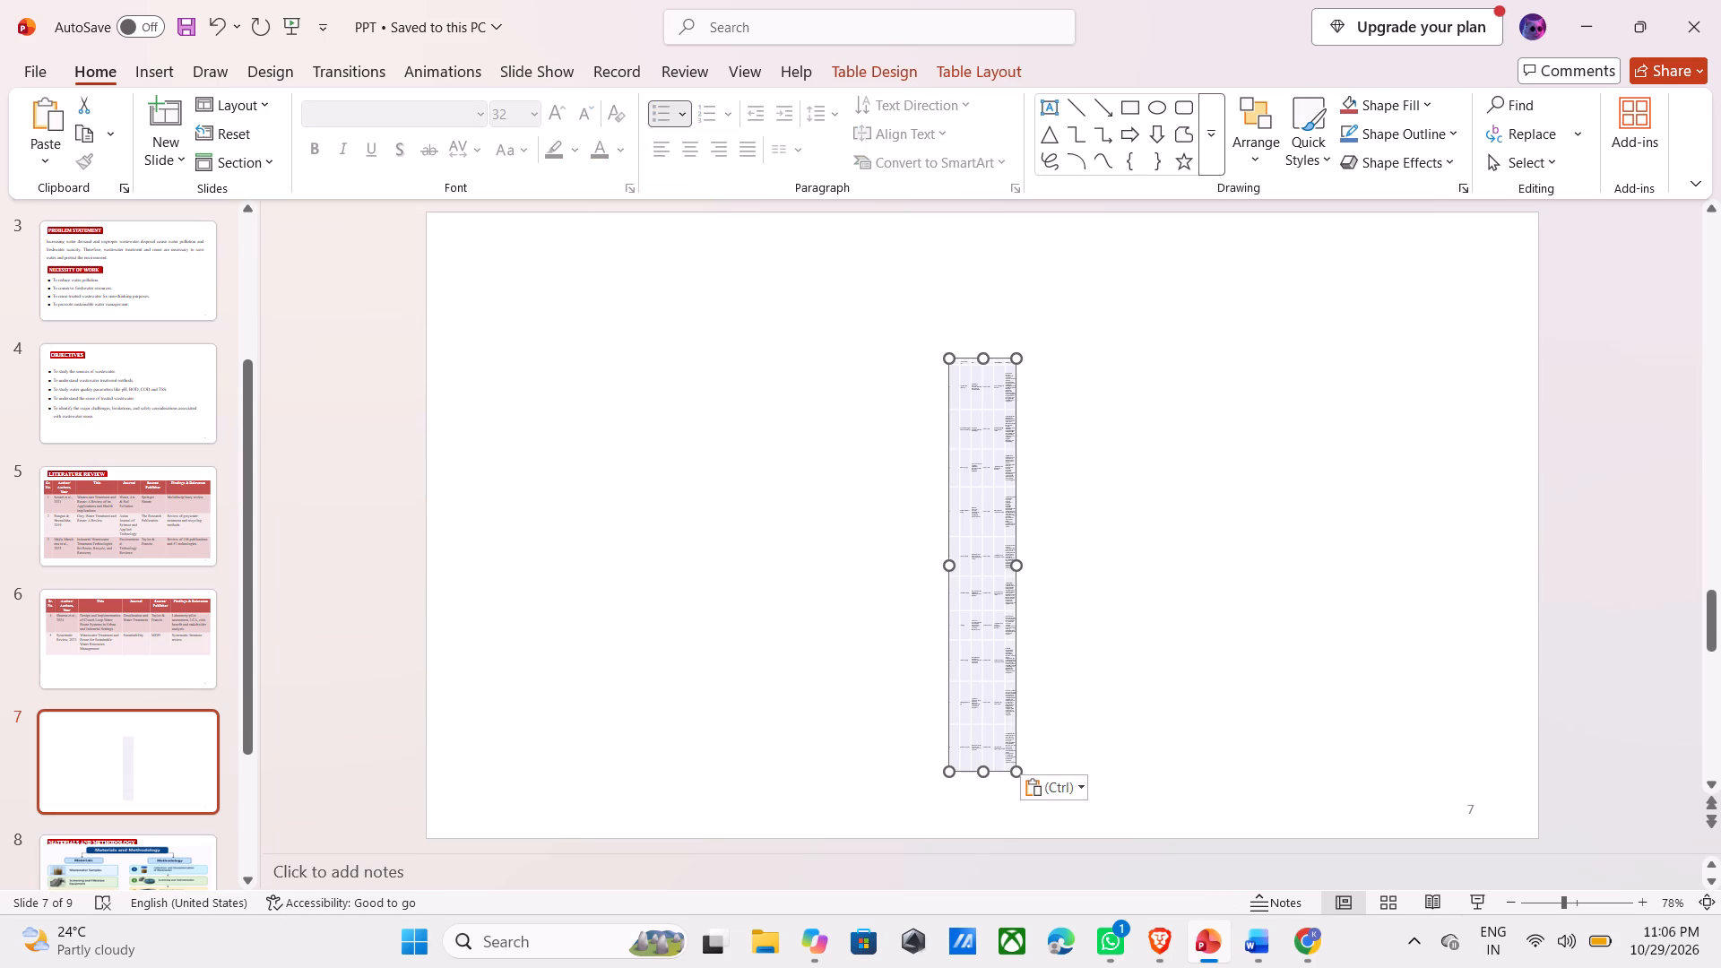
pyautogui.scroll(5, 983, 553)
pyautogui.scroll(-2, 983, 553)
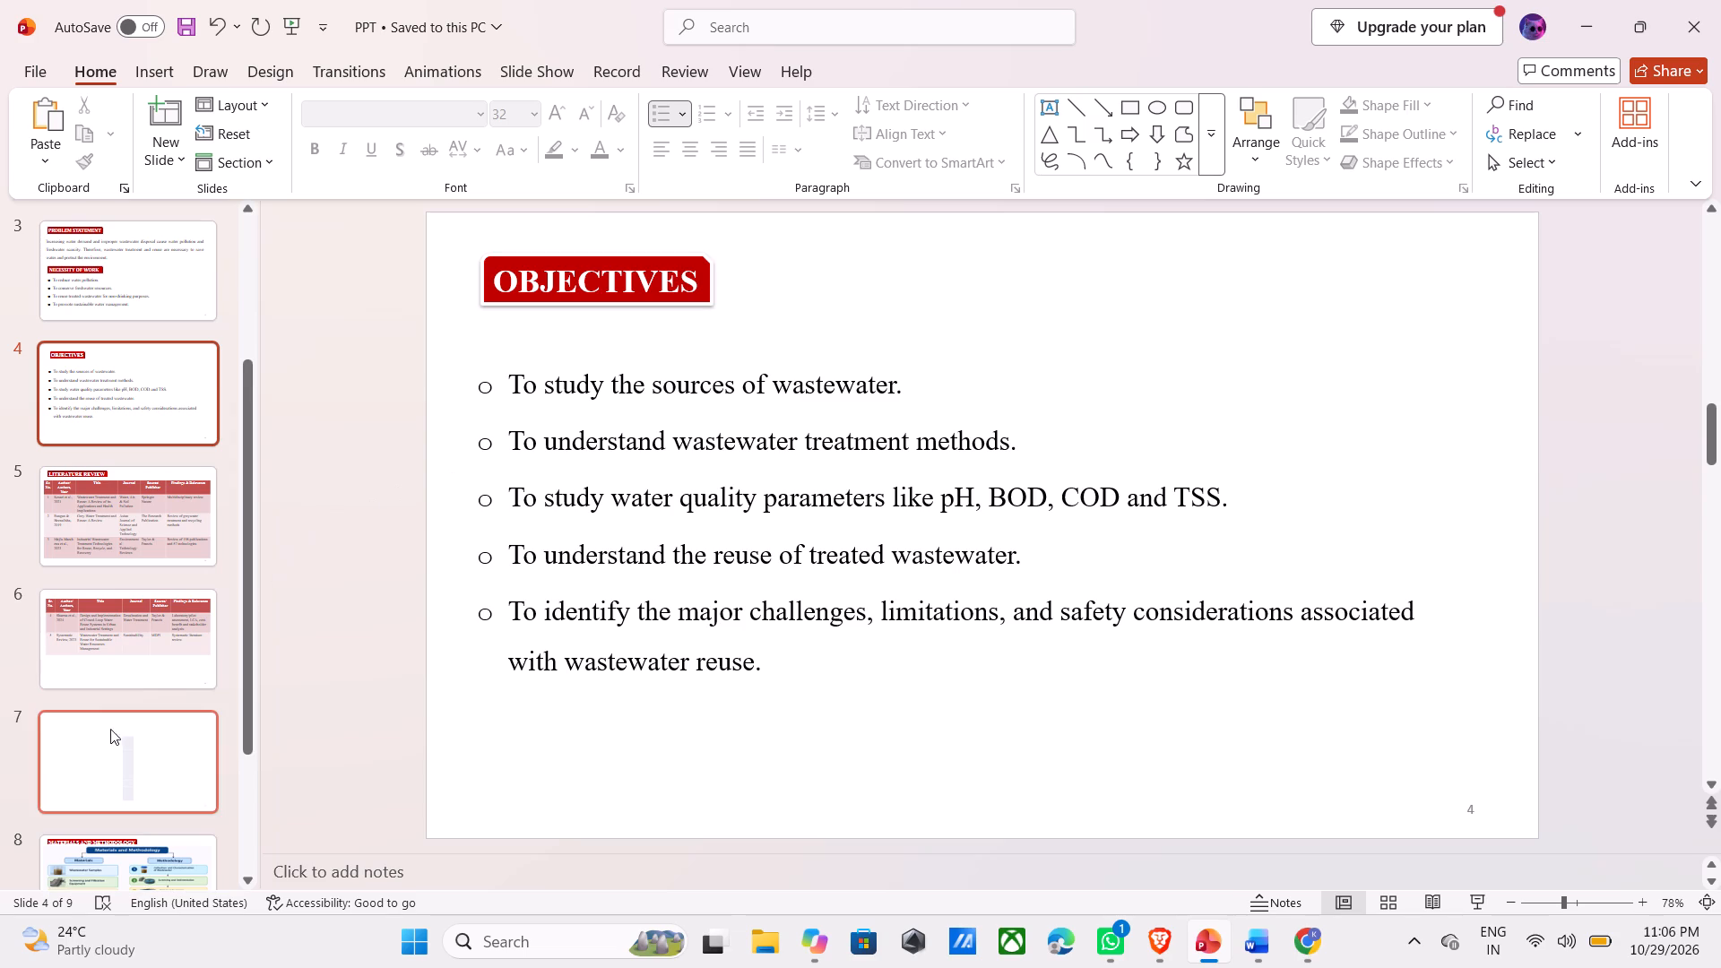
pyautogui.click(104, 739)
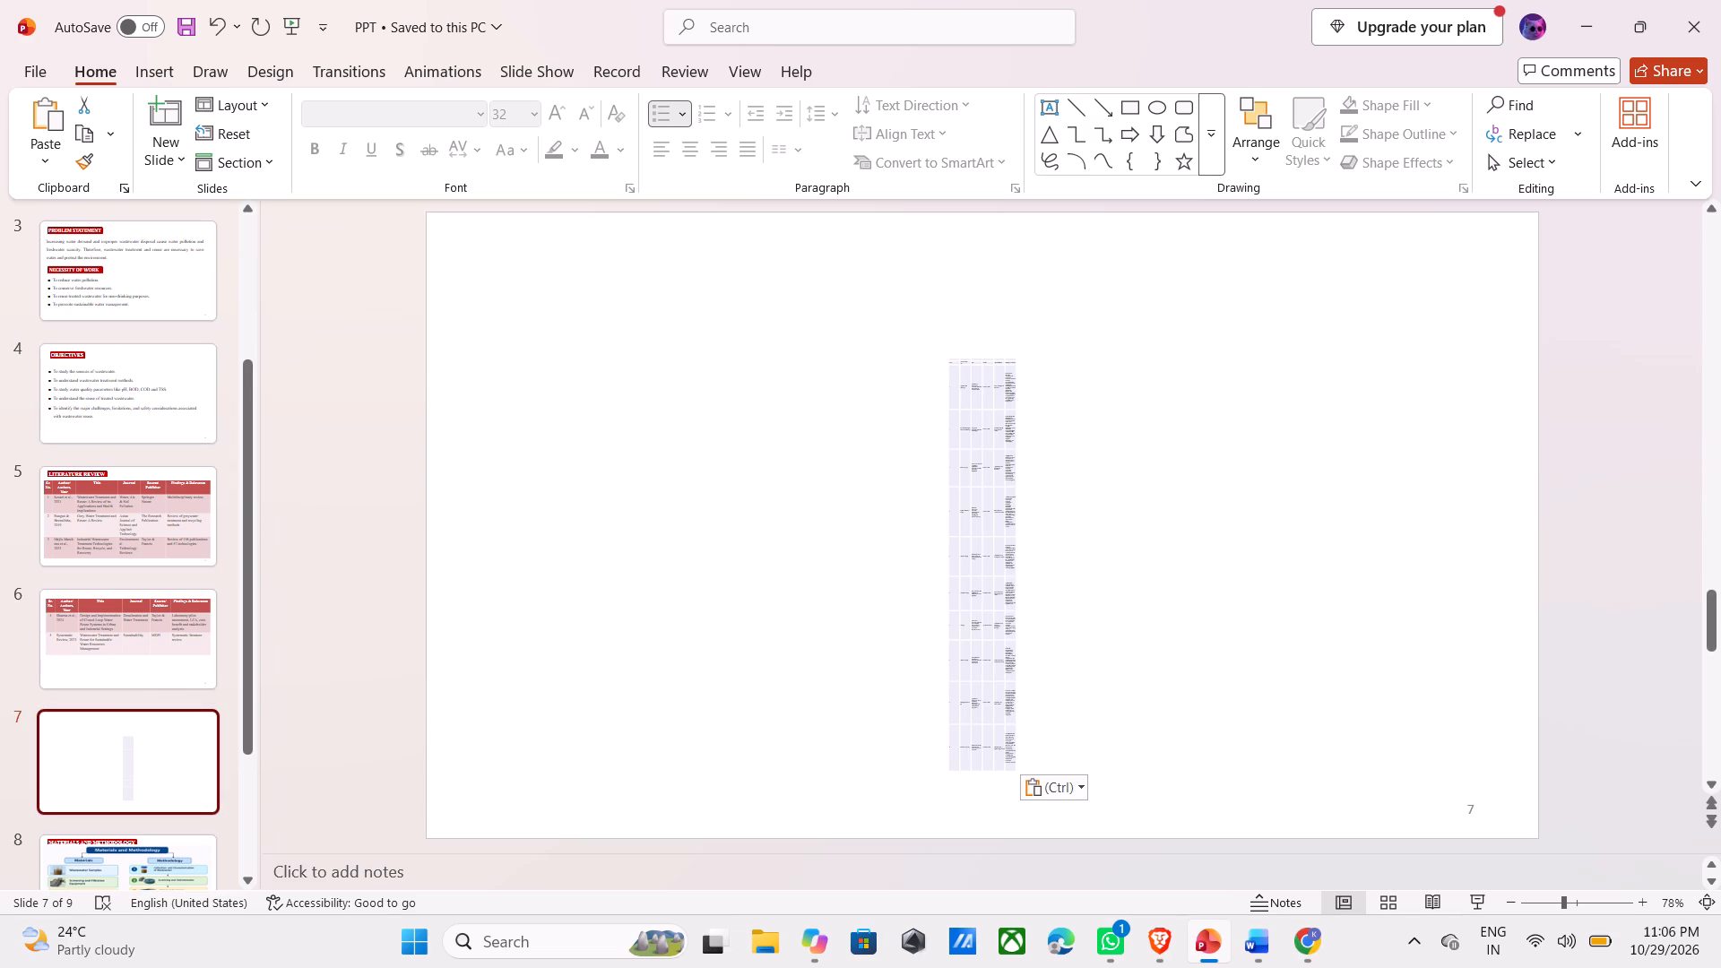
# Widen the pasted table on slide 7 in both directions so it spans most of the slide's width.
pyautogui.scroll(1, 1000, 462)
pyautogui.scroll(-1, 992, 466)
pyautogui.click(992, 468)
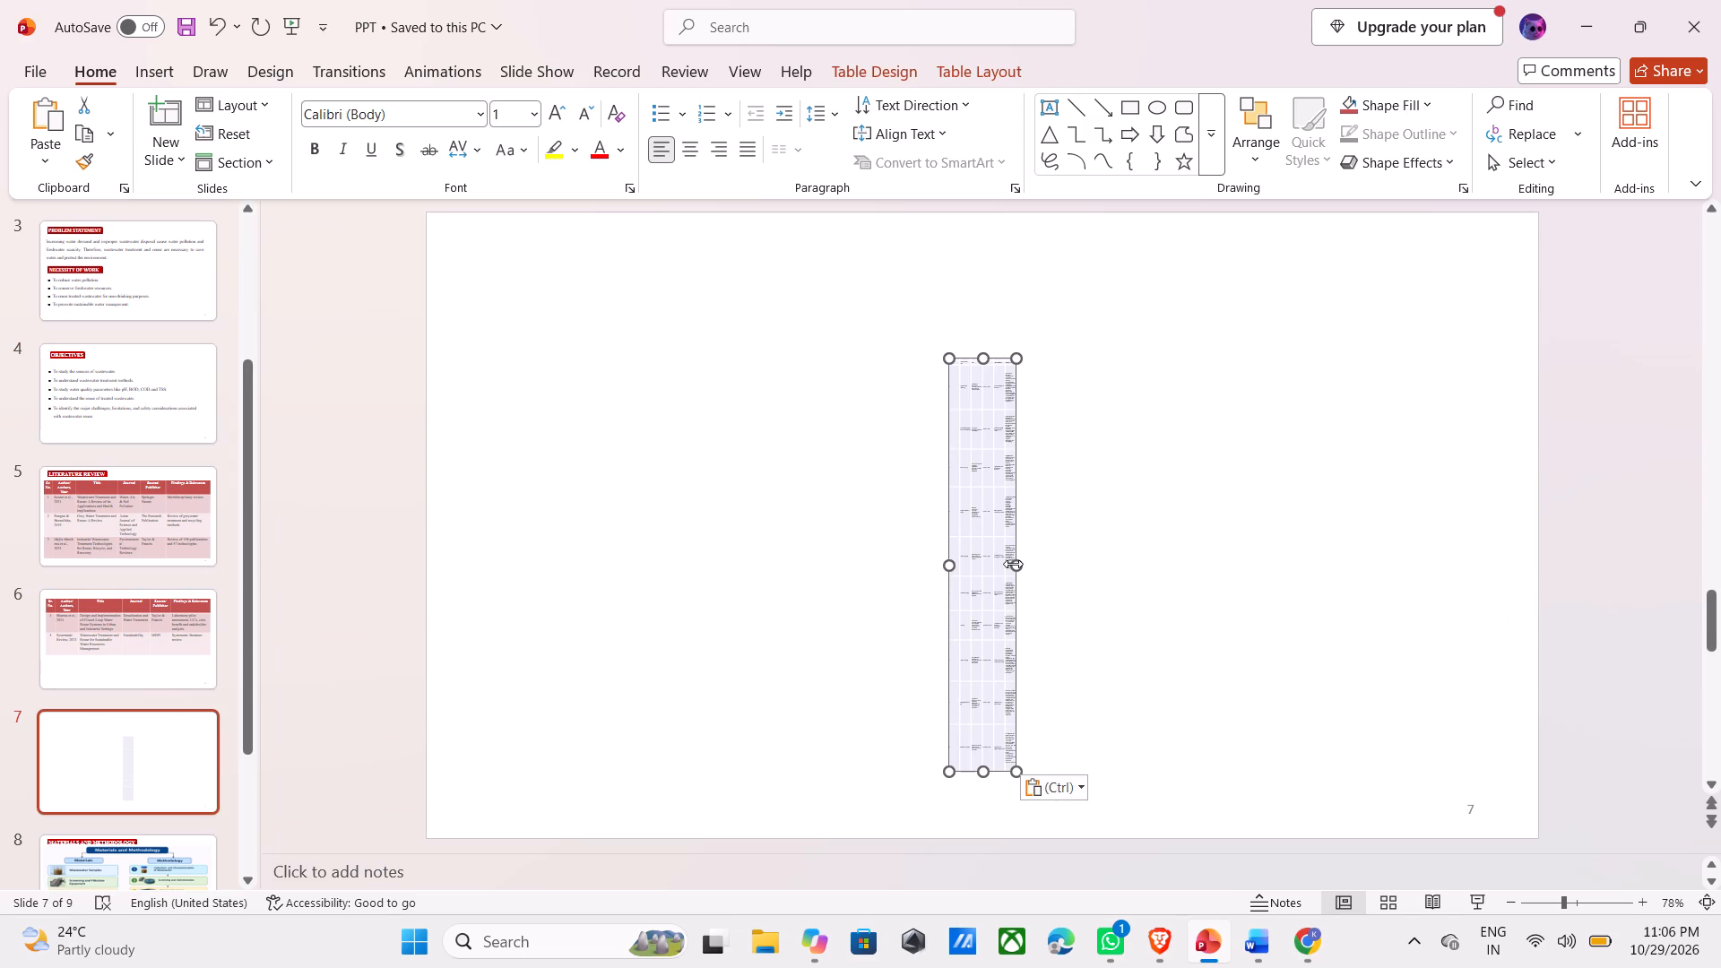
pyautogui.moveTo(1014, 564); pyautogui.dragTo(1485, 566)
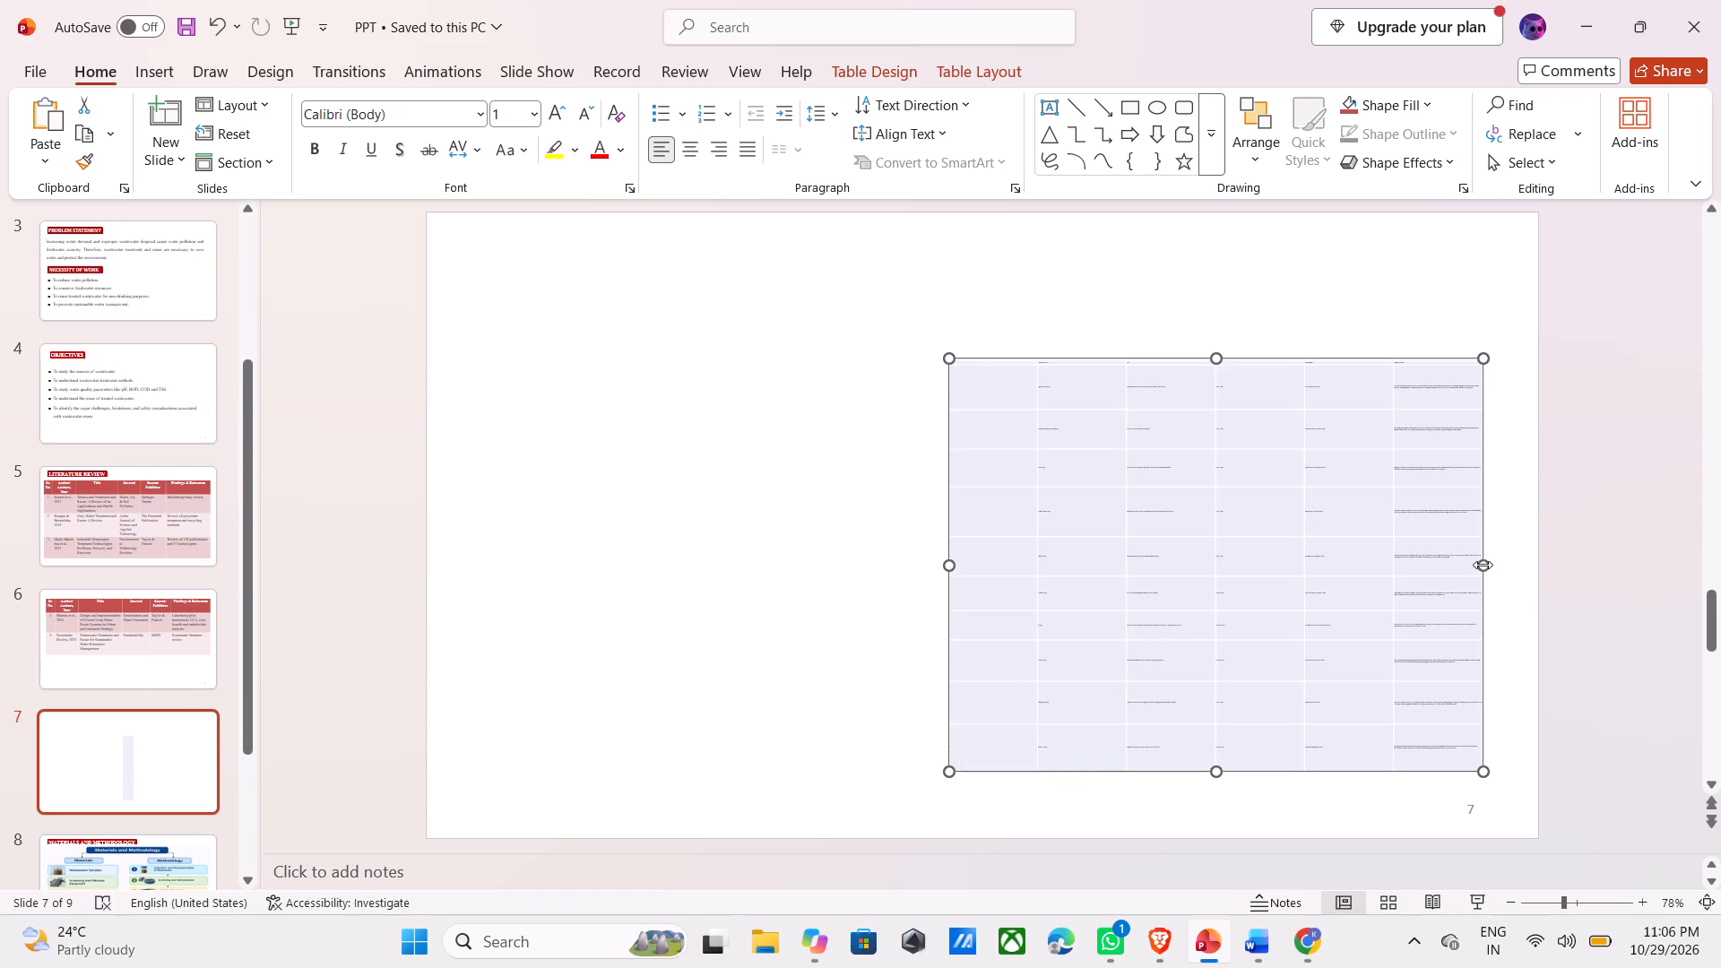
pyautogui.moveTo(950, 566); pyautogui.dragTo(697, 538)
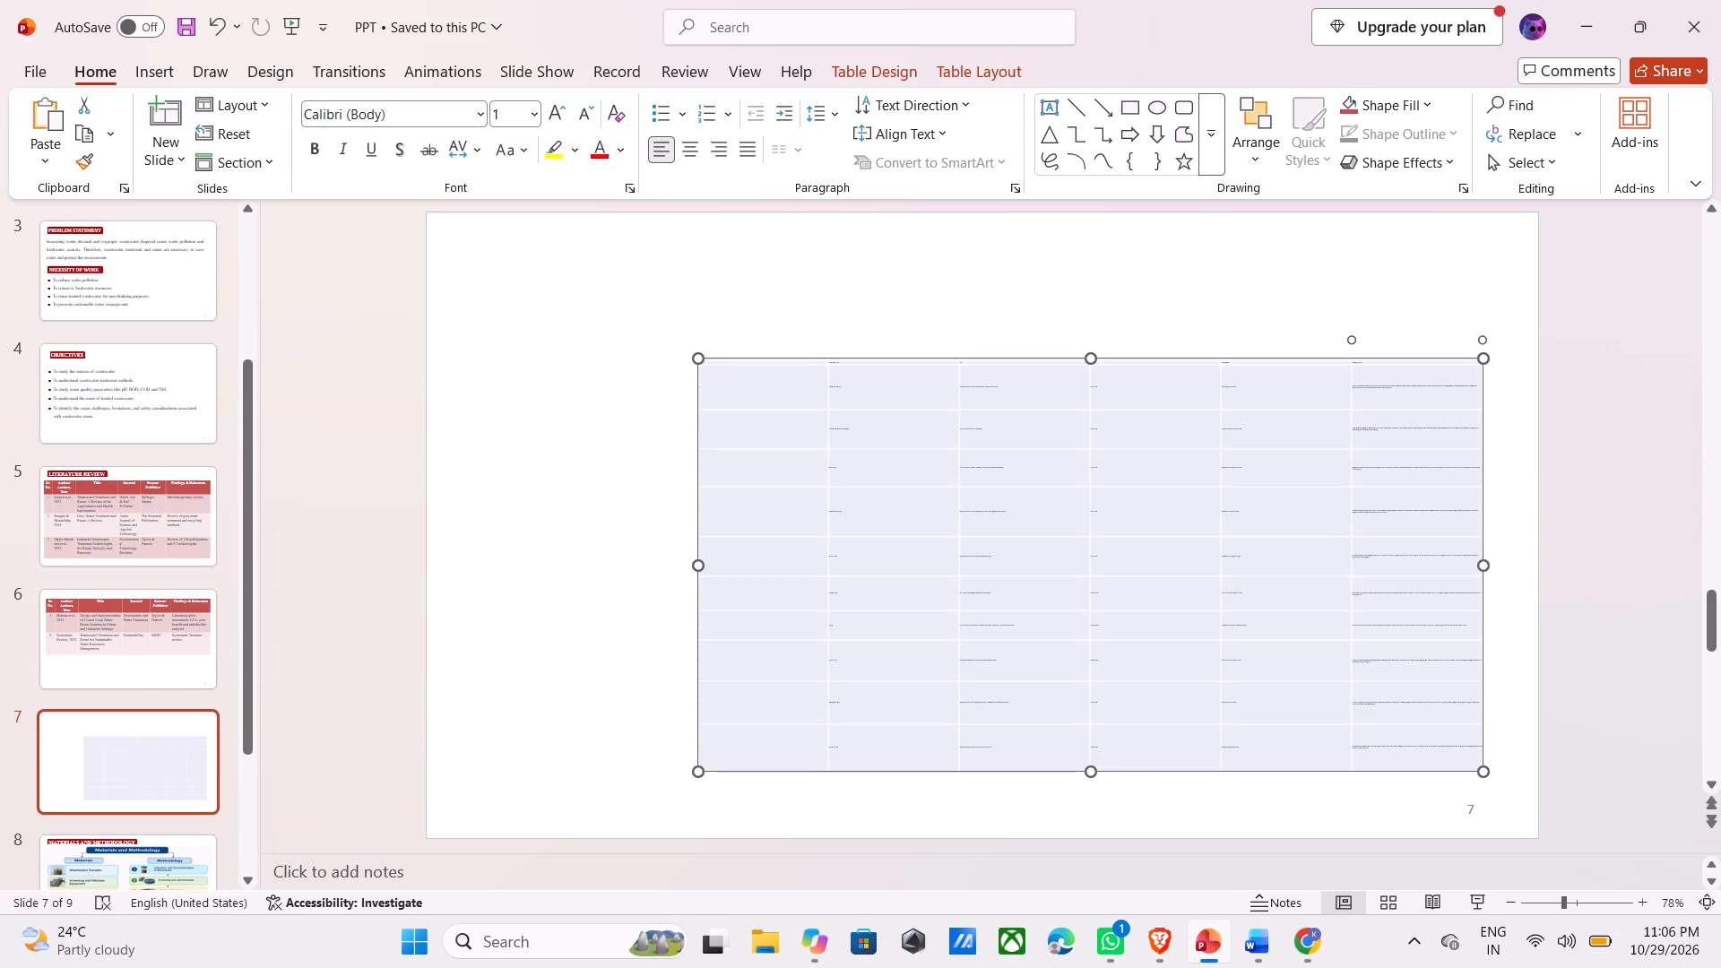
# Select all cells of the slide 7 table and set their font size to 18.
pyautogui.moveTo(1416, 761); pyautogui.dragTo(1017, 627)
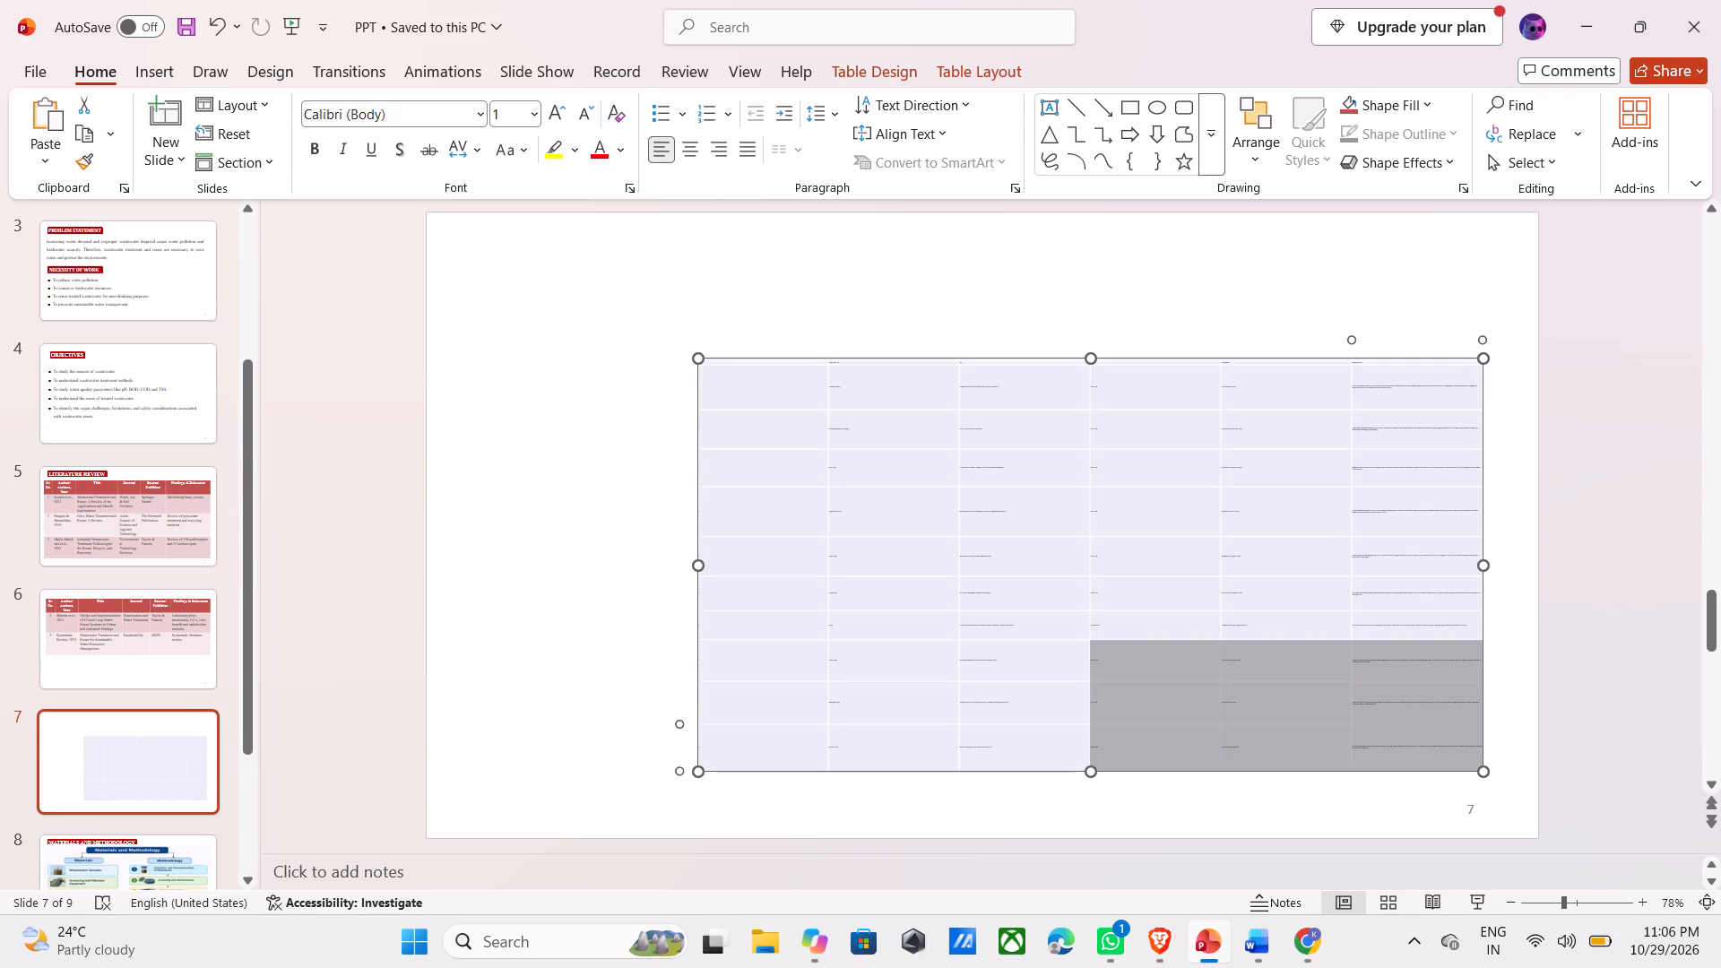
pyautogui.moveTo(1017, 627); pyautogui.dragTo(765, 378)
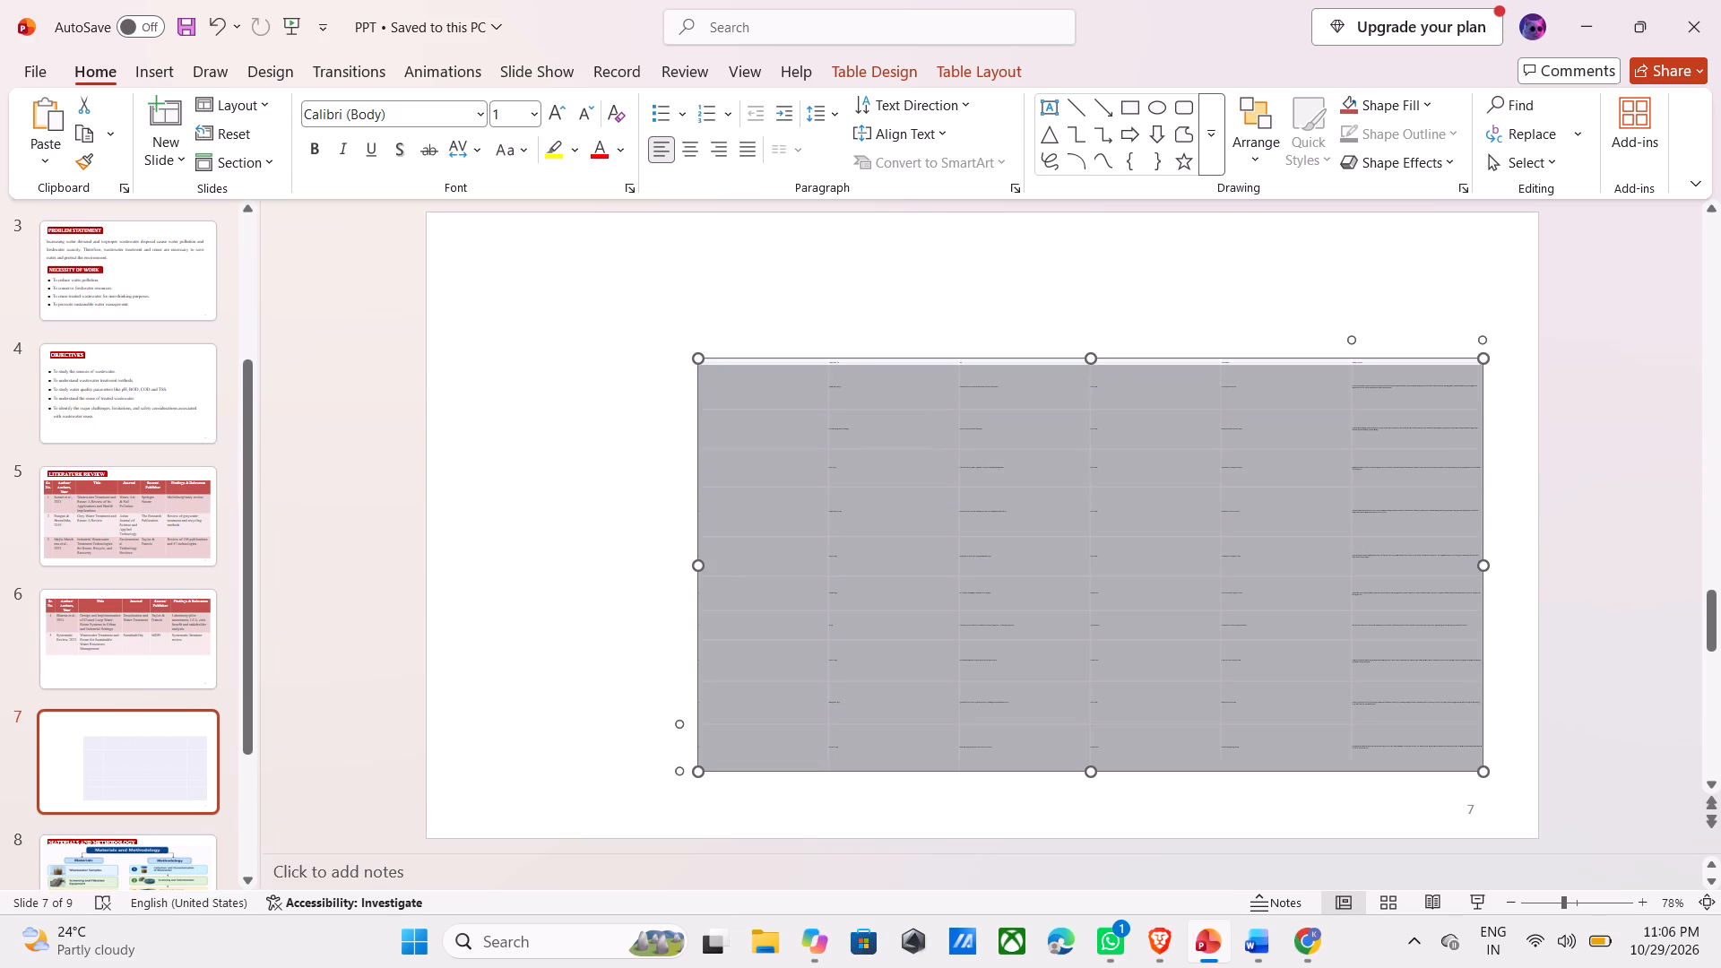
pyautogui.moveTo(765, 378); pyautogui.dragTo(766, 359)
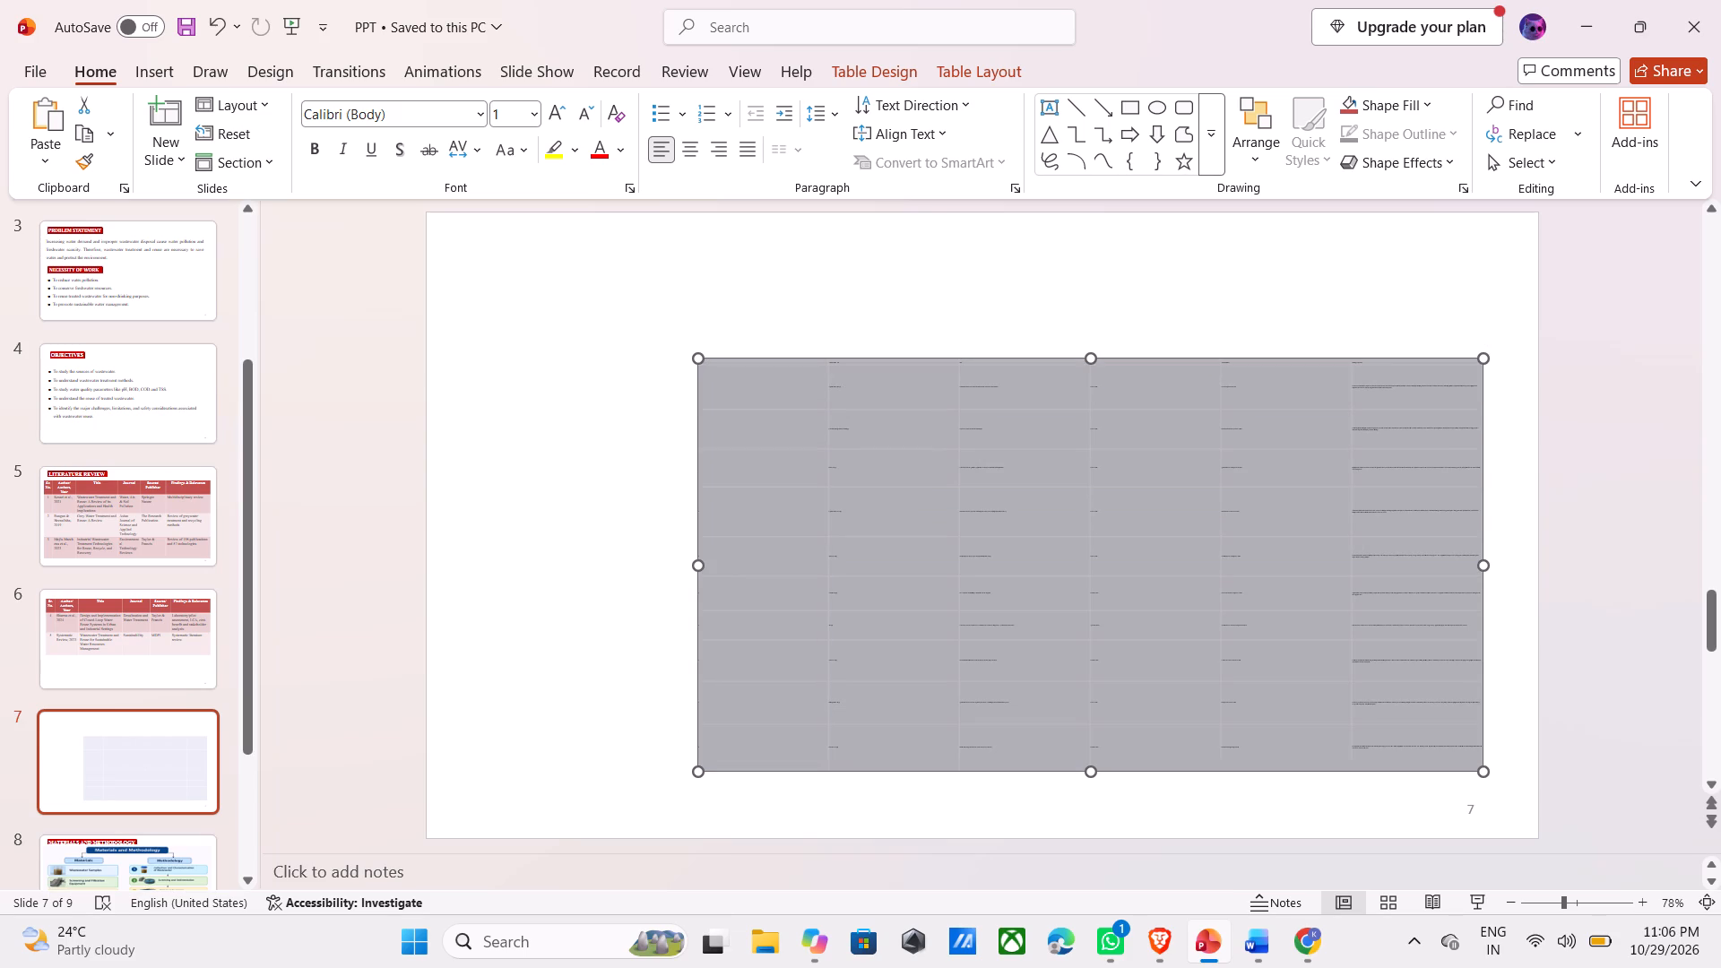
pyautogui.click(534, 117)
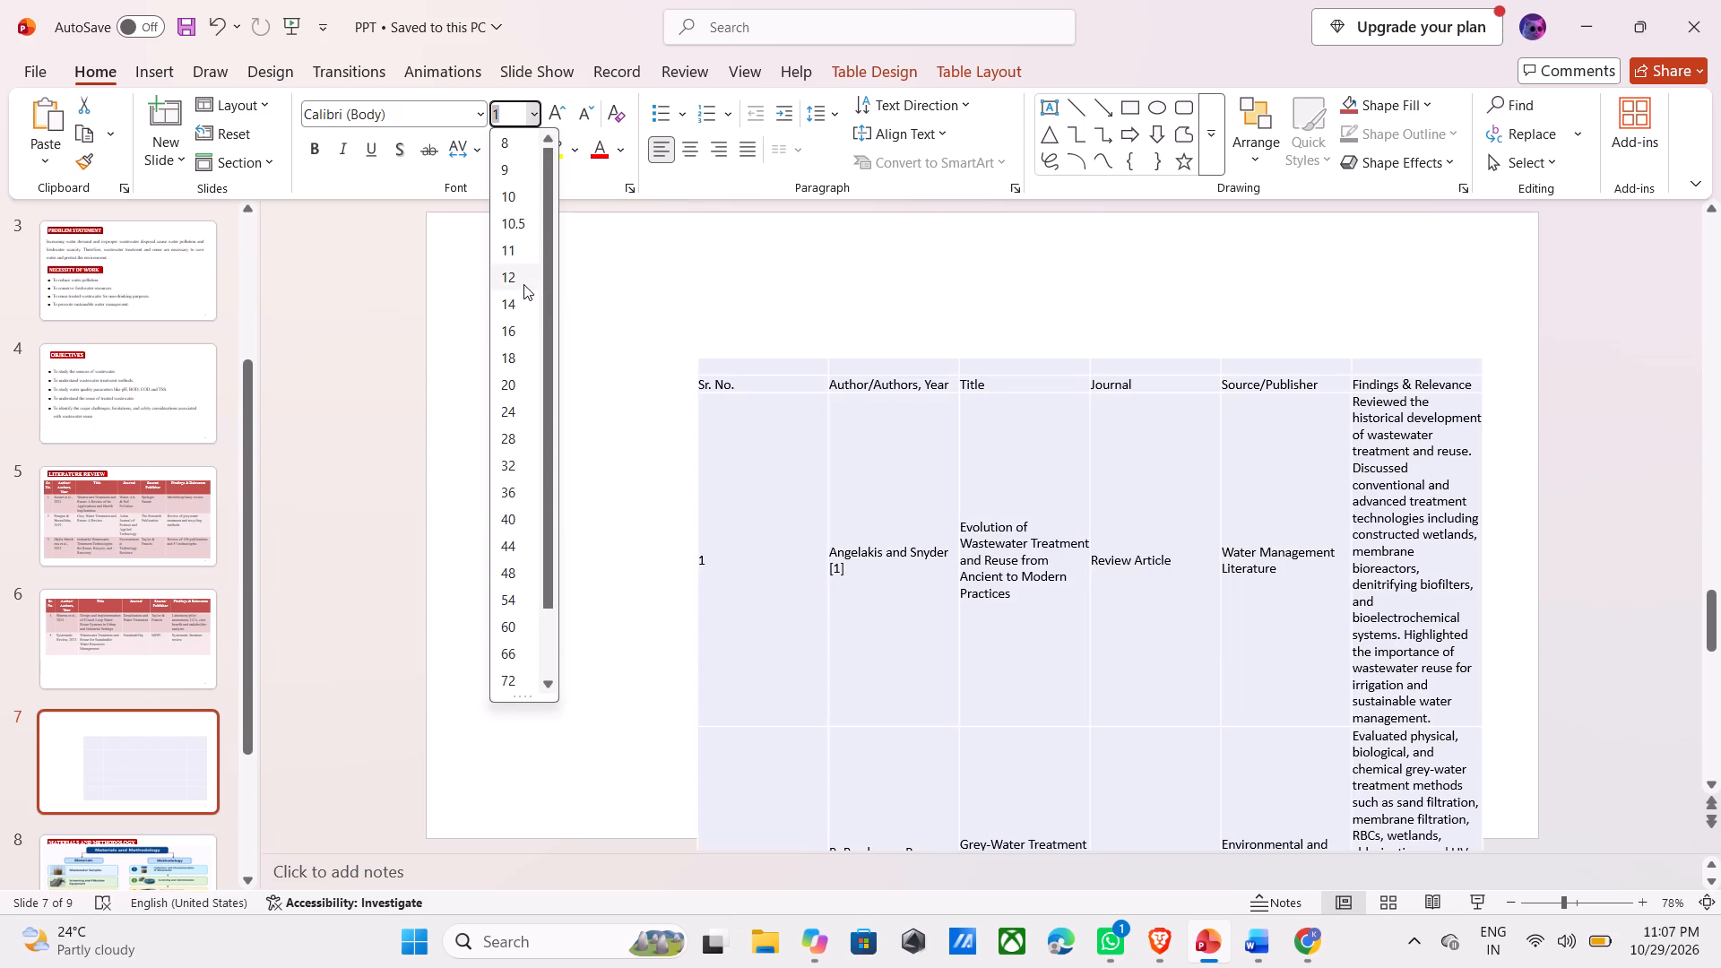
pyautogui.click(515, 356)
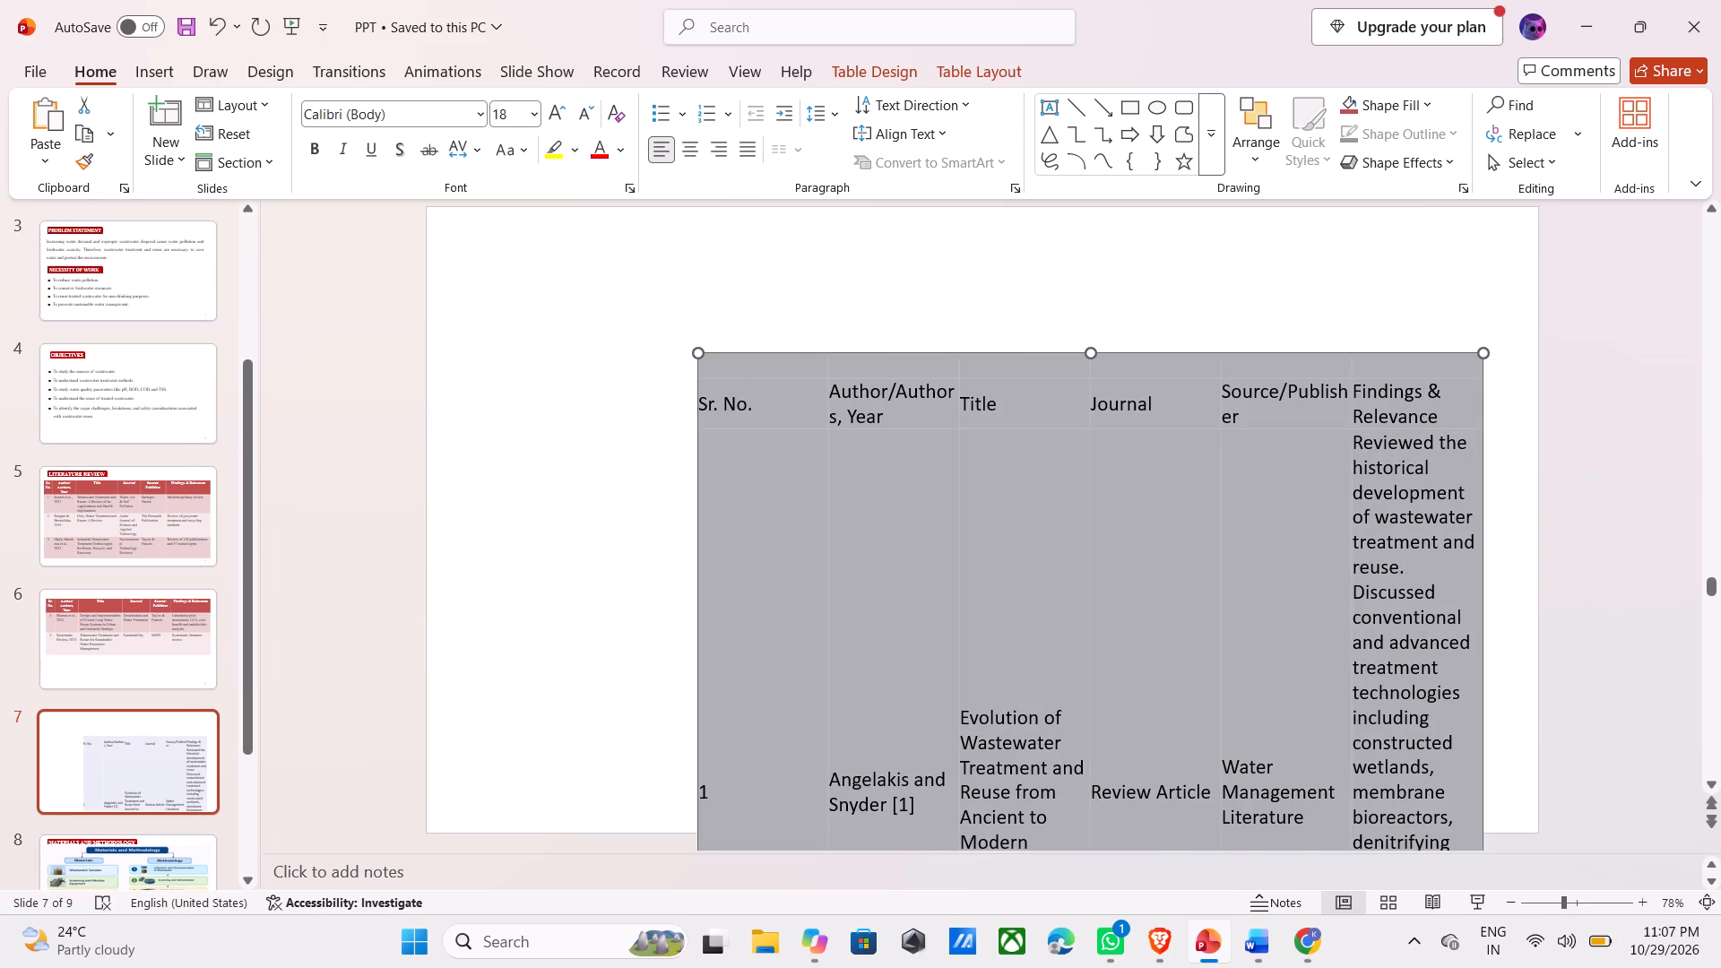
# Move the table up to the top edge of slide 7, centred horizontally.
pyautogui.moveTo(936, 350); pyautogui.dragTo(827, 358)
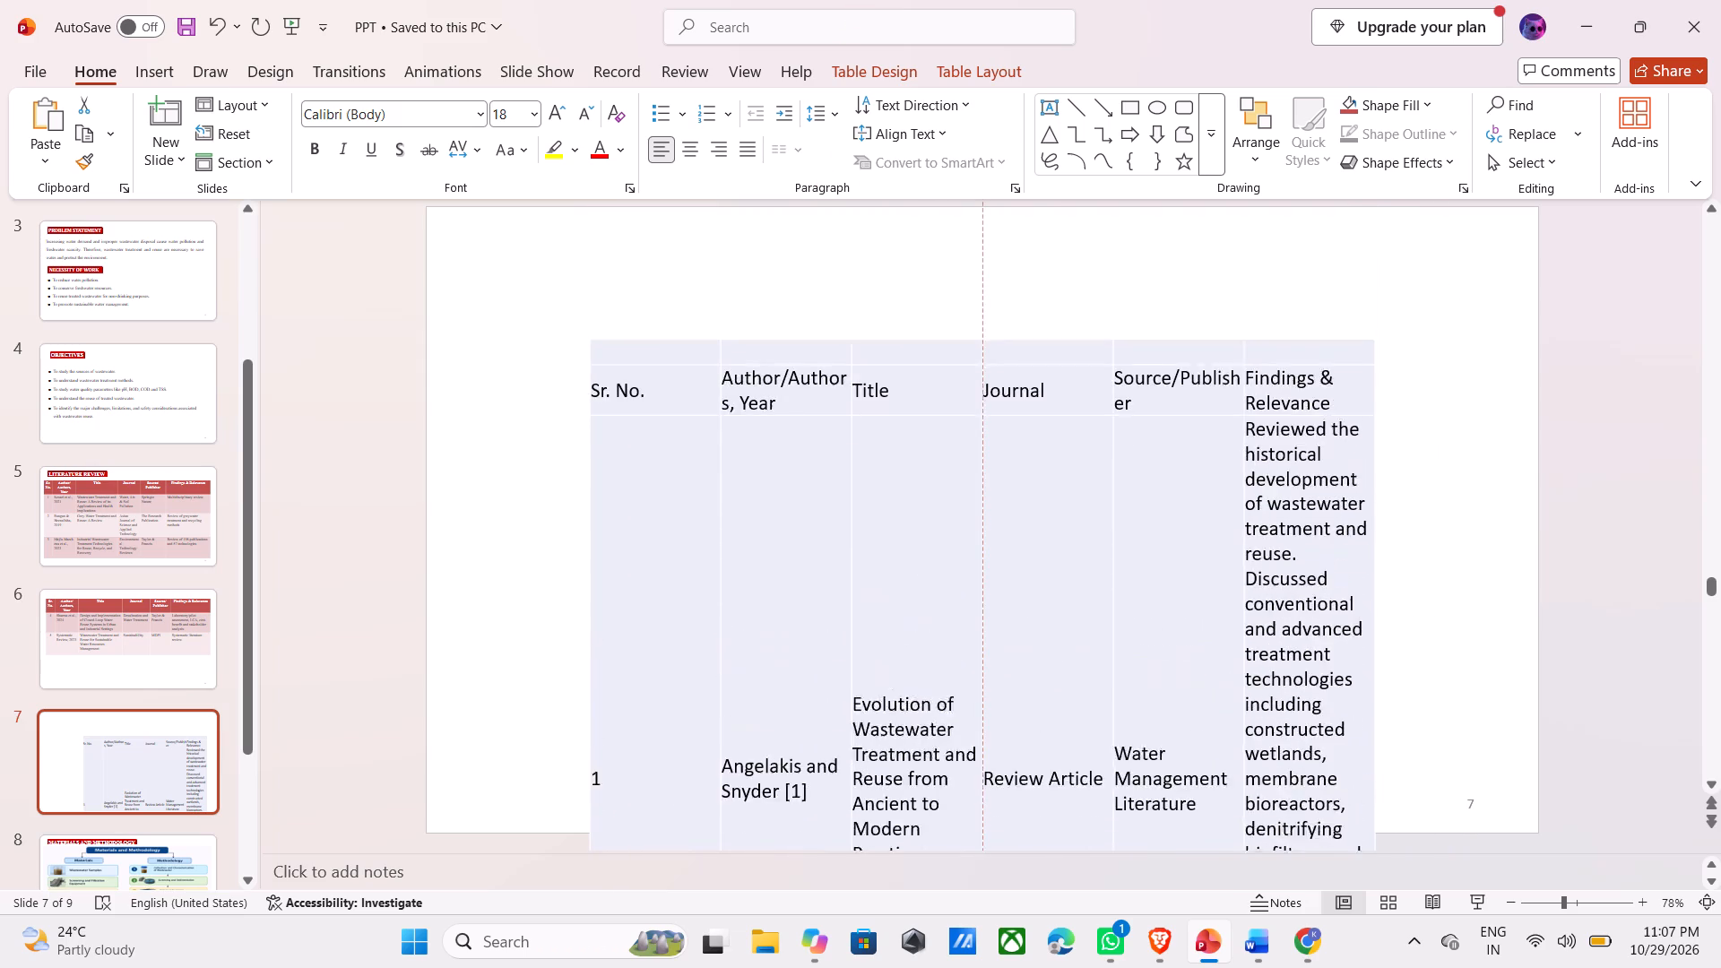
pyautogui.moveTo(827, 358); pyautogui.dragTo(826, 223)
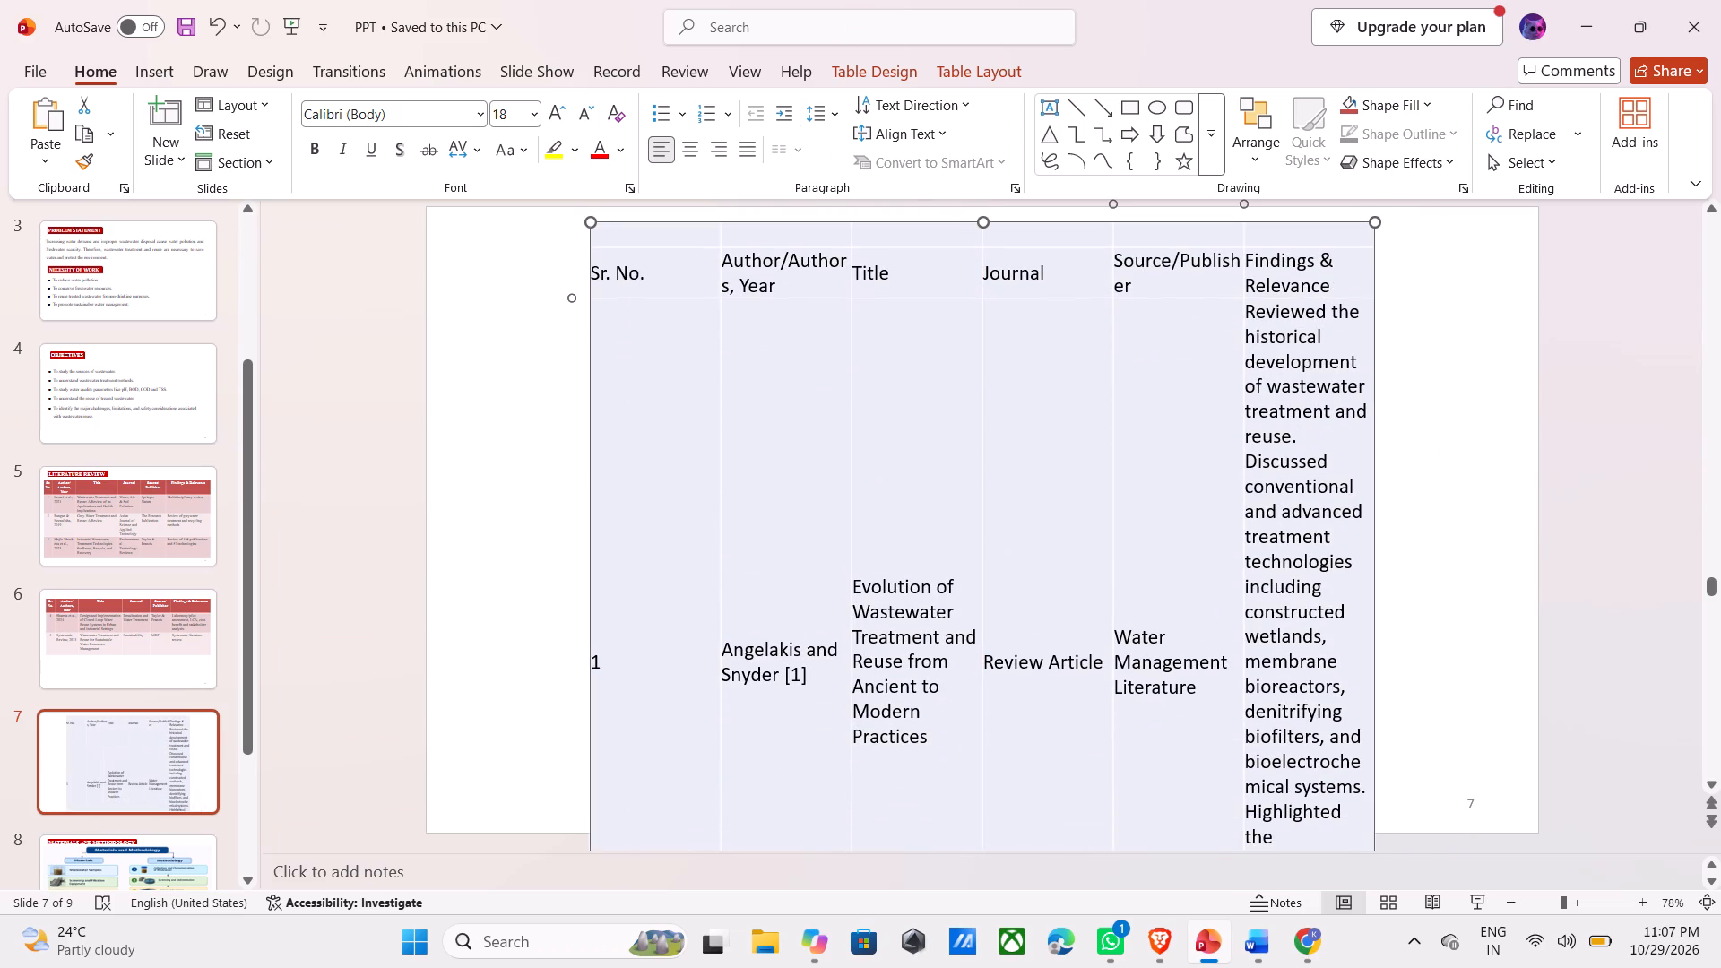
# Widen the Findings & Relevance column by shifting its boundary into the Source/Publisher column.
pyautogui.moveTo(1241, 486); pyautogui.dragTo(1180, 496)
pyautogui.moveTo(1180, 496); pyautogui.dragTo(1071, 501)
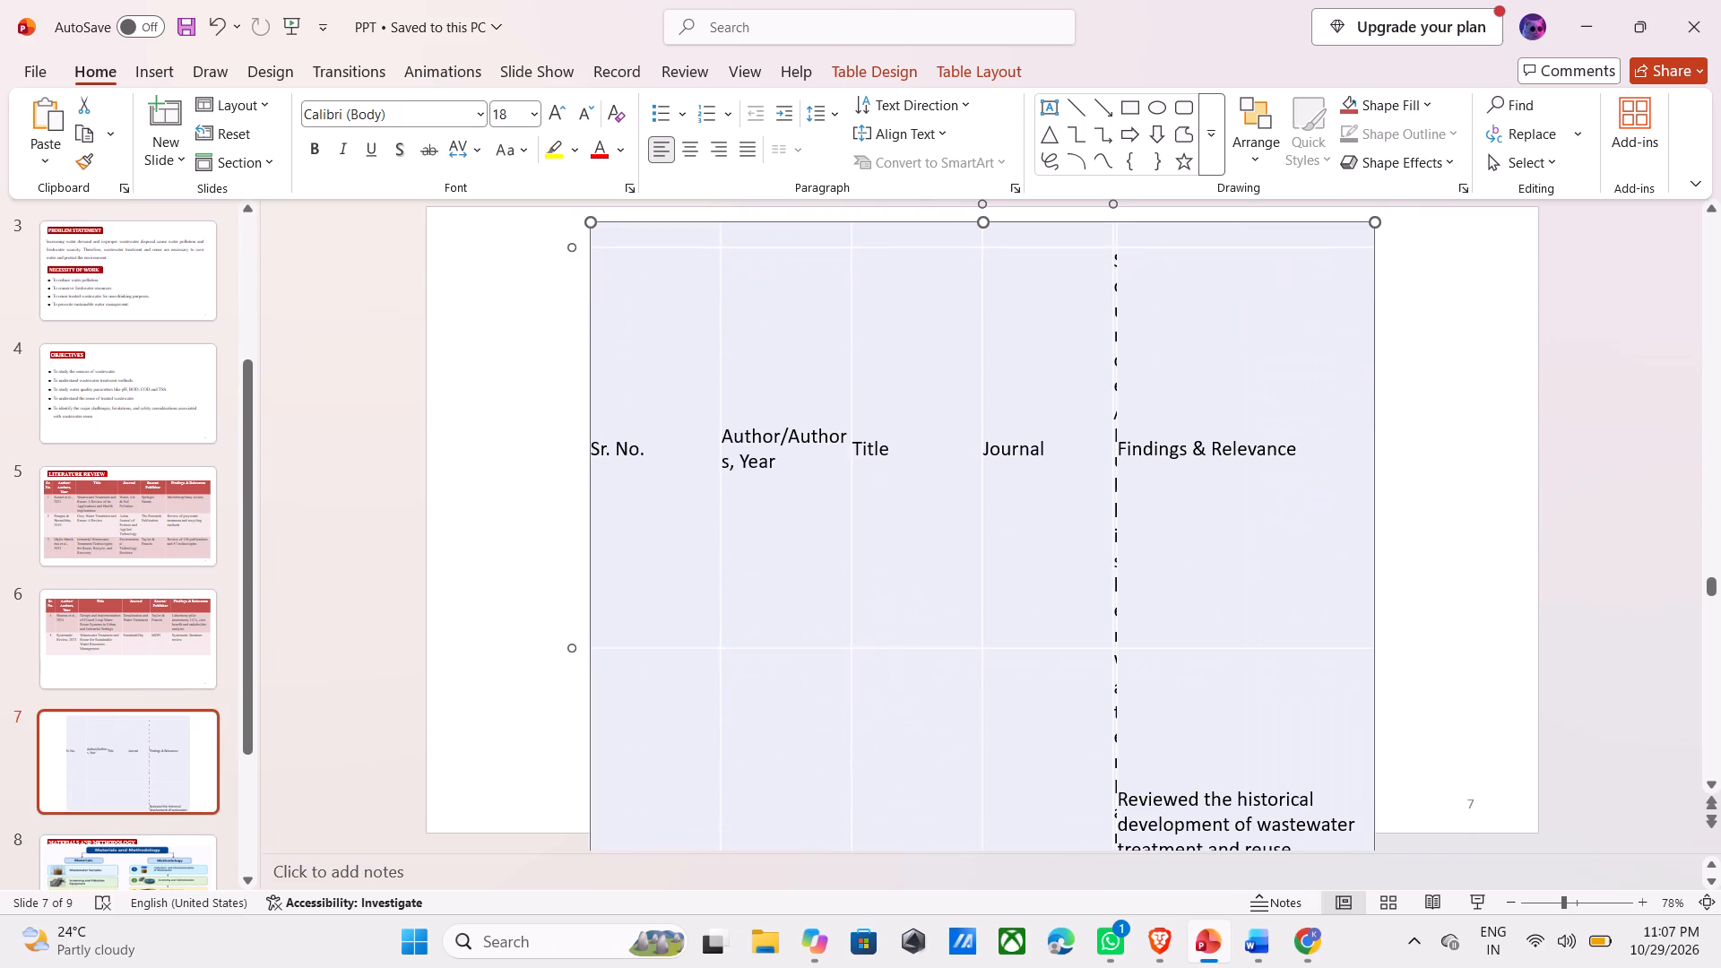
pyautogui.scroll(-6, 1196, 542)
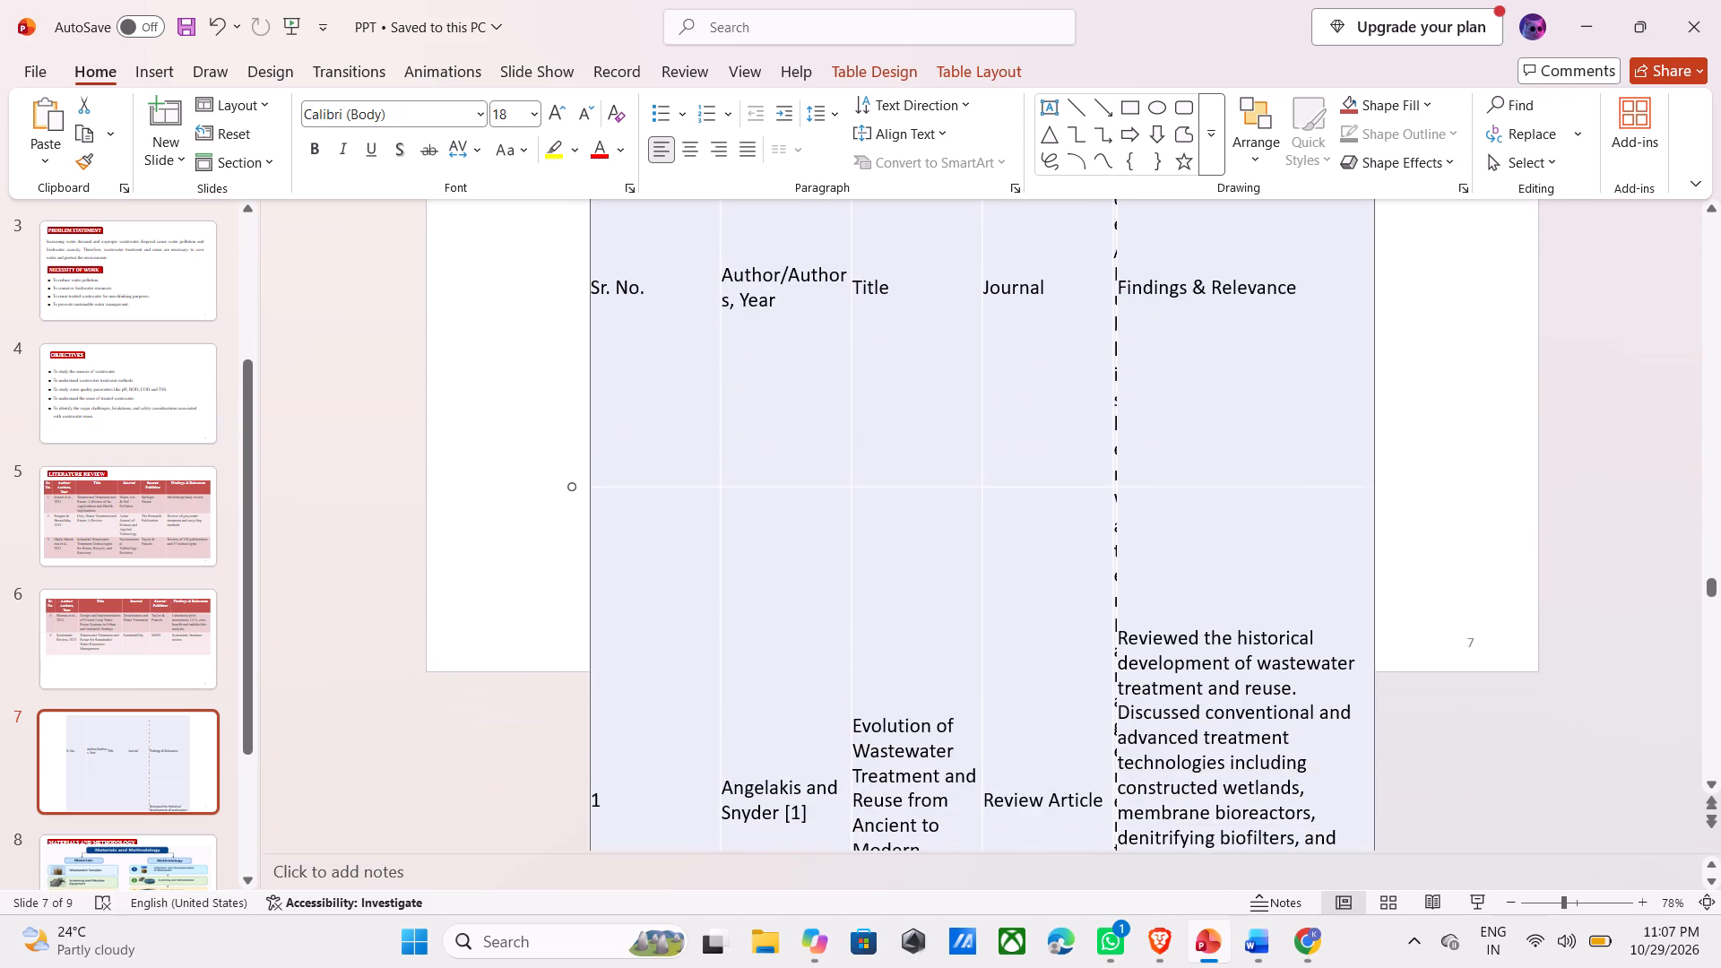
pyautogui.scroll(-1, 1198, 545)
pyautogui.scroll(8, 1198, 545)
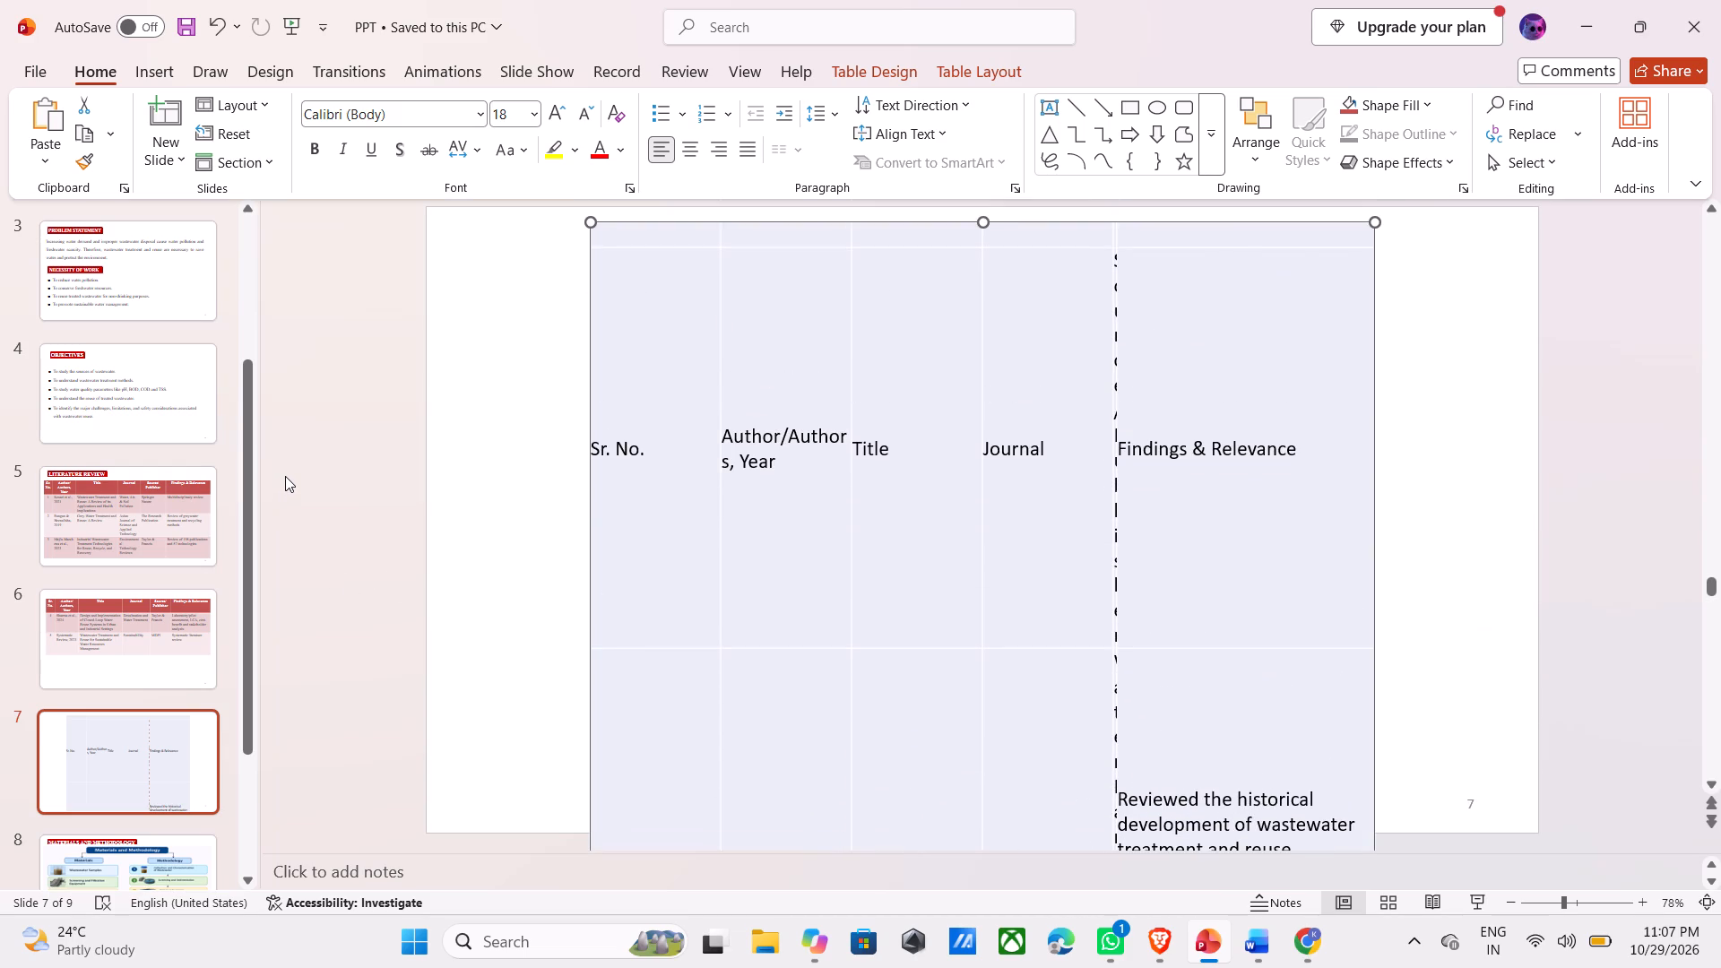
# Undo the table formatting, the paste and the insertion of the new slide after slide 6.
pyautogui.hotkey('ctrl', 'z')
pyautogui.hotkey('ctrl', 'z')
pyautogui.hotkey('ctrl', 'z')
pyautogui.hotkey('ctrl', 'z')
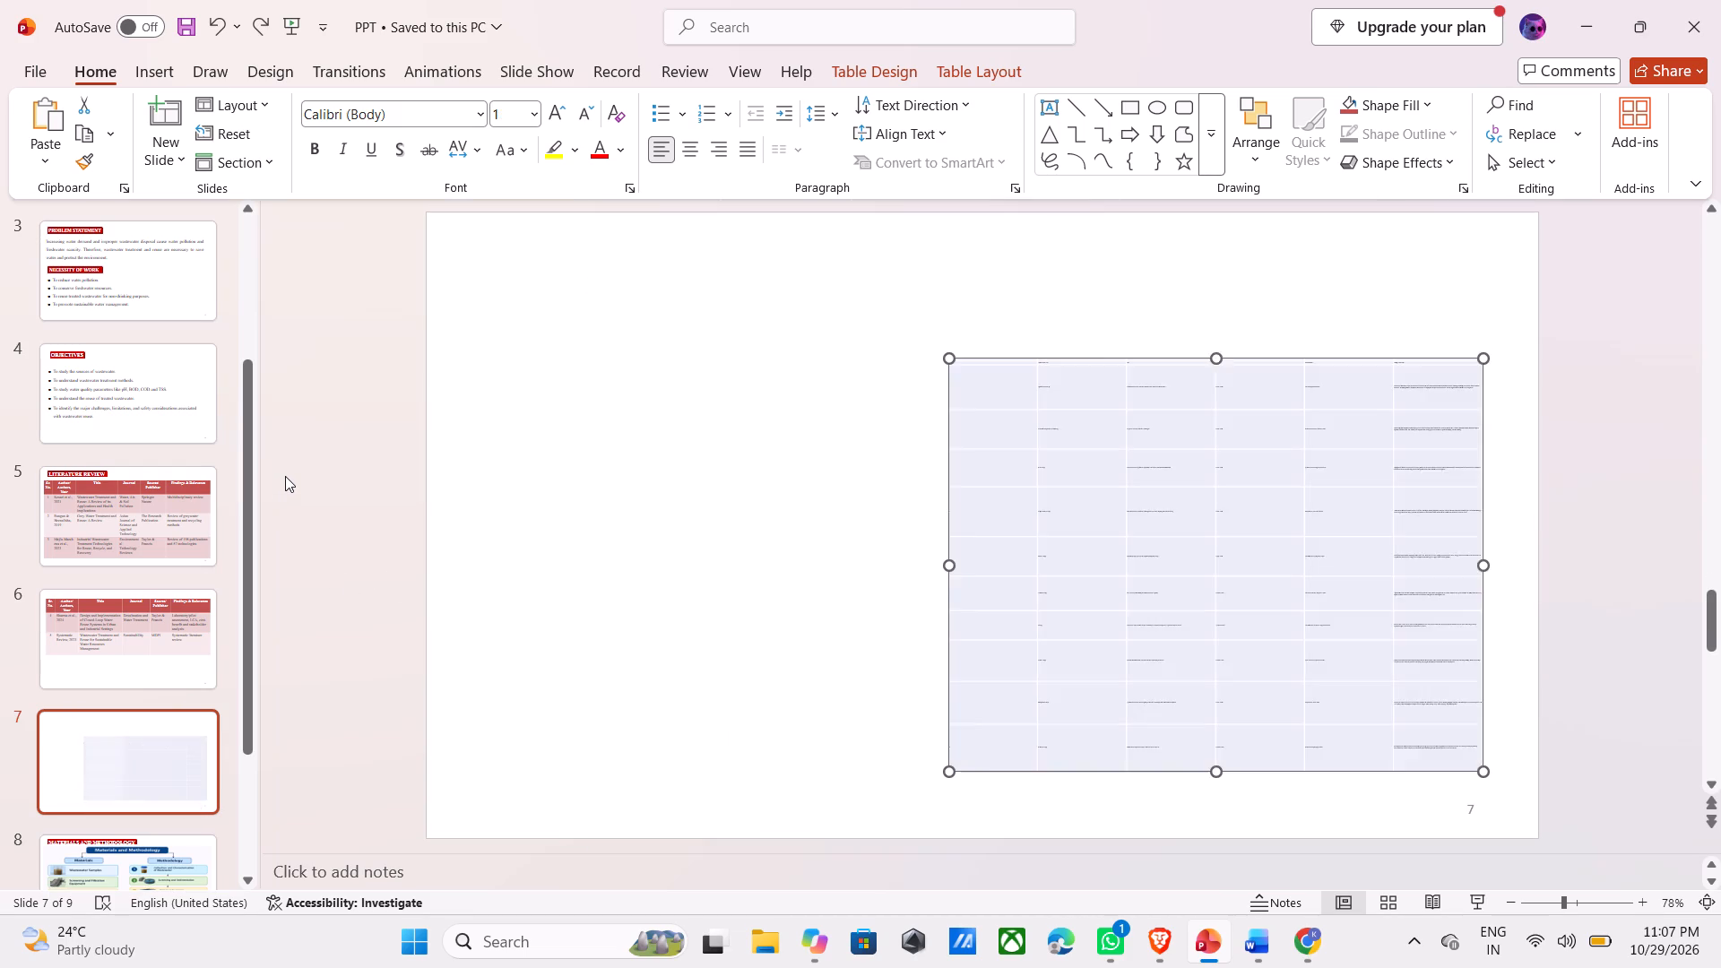
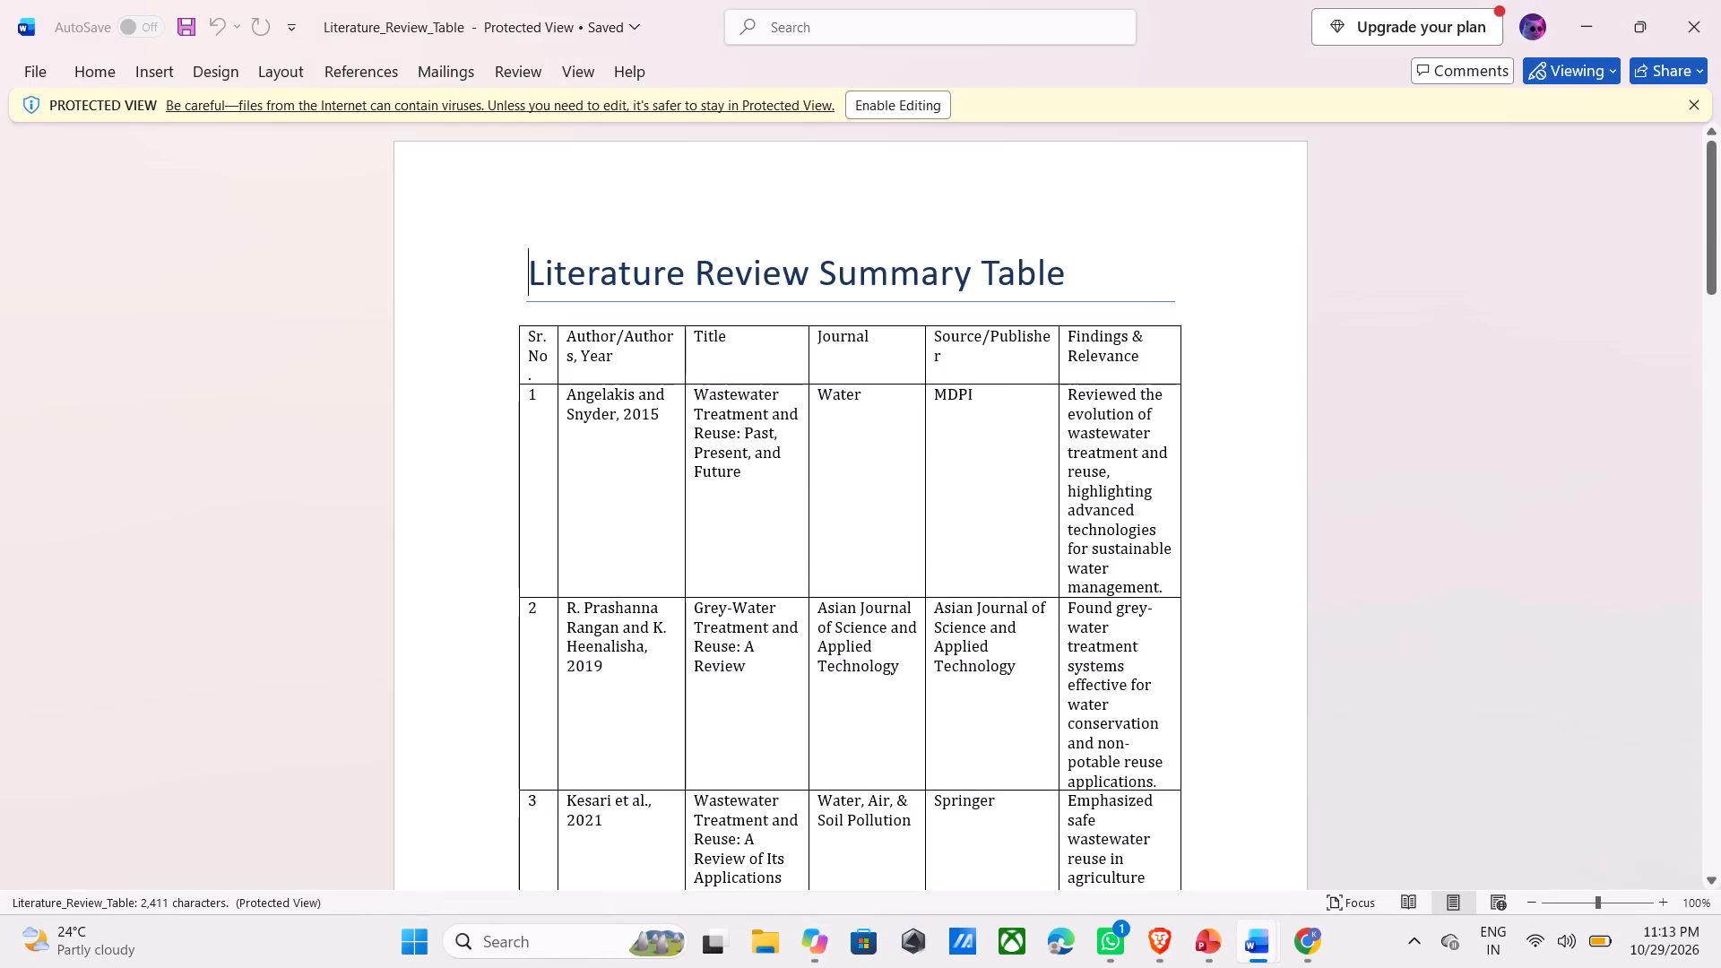
# Copy the header row and entries 1 to 5 of the Literature Review Summary Table in the Word document.
pyautogui.moveTo(528, 344); pyautogui.dragTo(1066, 577)
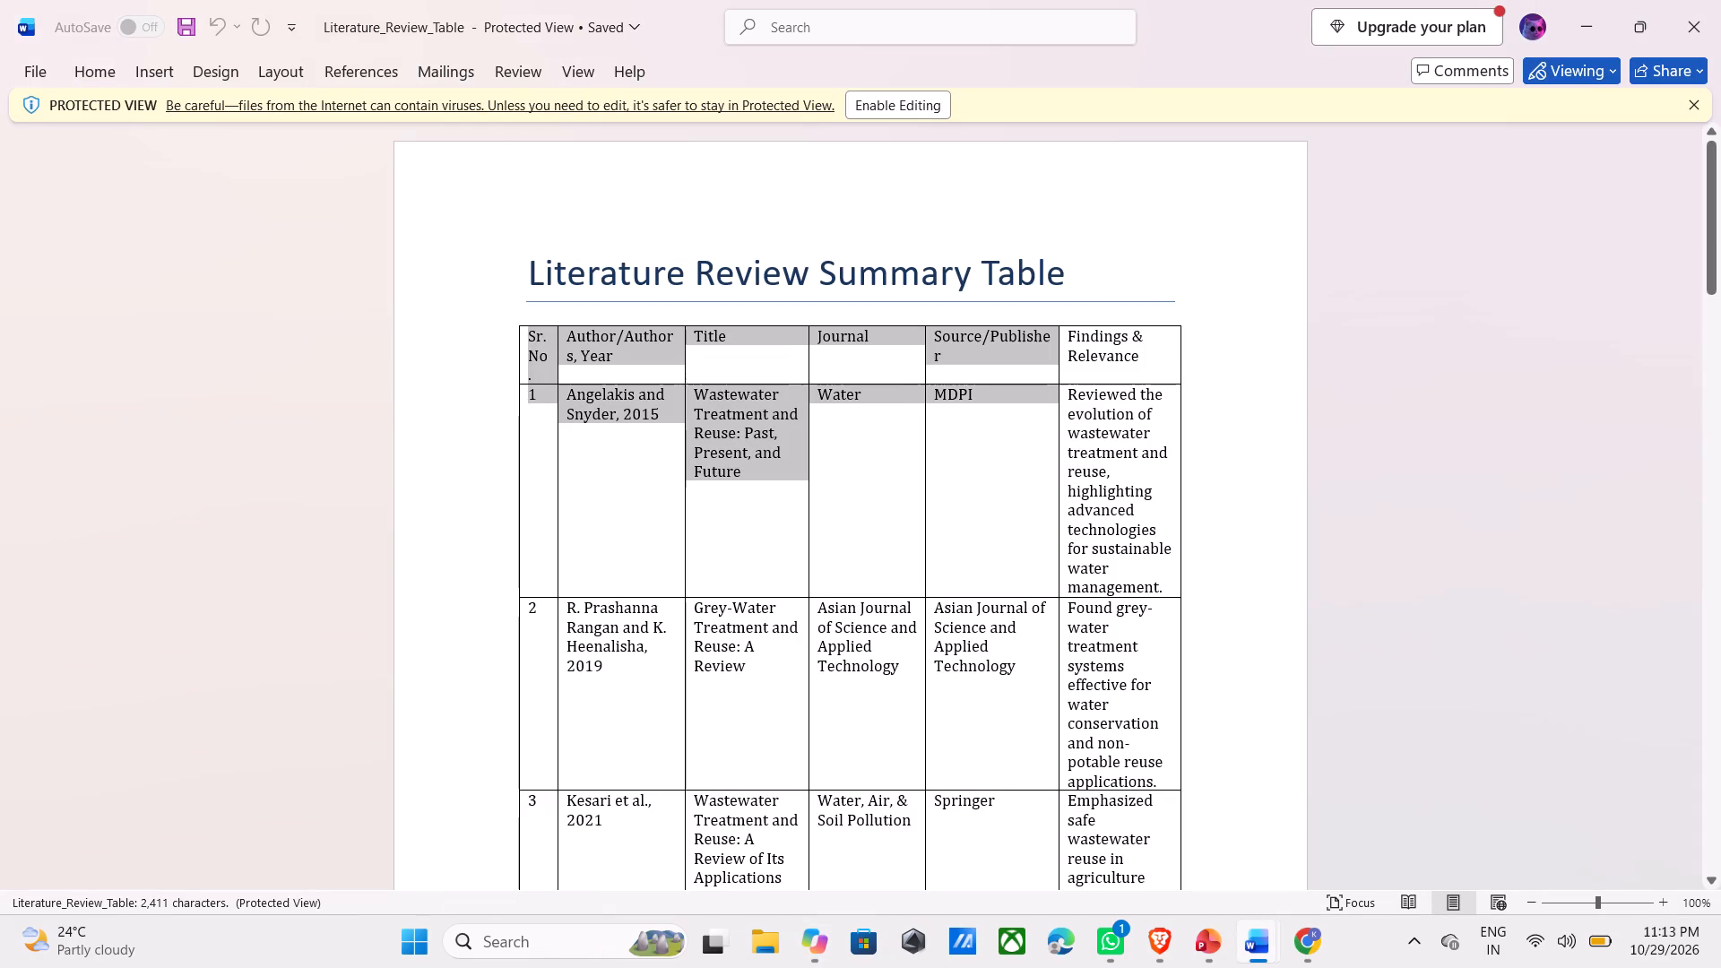
pyautogui.moveTo(1066, 577); pyautogui.dragTo(1064, 781)
pyautogui.scroll(-8, 1068, 781)
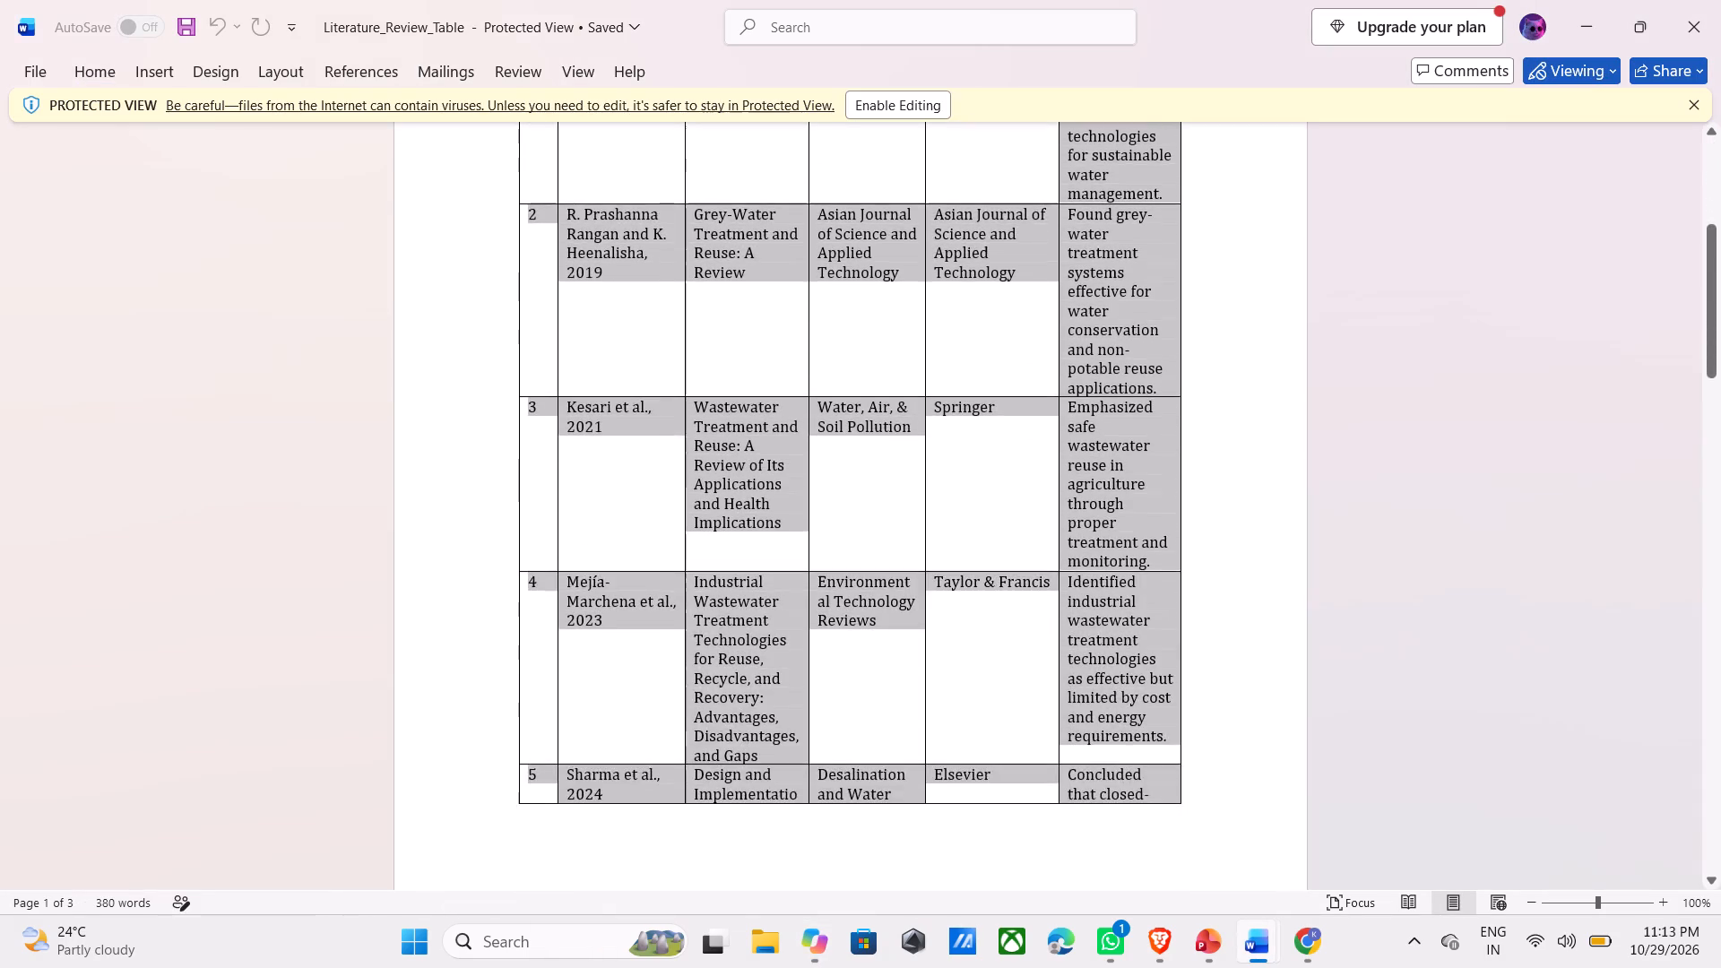
pyautogui.moveTo(1064, 781); pyautogui.dragTo(1062, 782)
pyautogui.scroll(-4, 1064, 781)
pyautogui.scroll(1, 1064, 781)
pyautogui.scroll(-17, 1062, 780)
pyautogui.scroll(-15, 1062, 782)
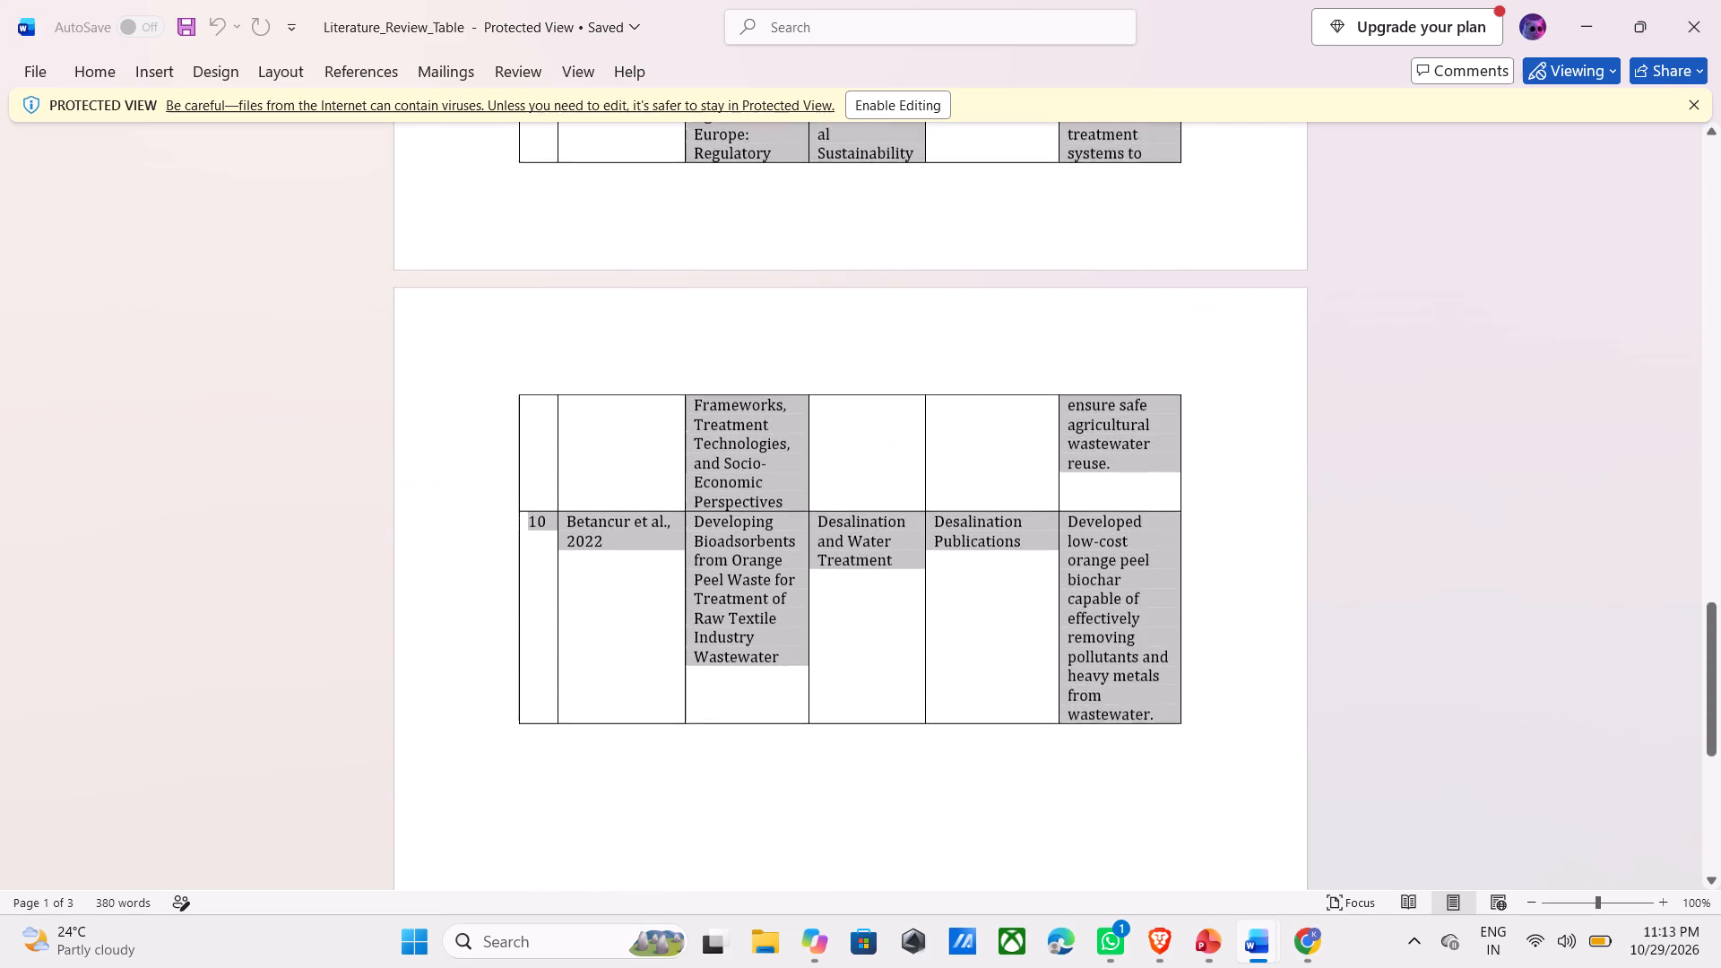
pyautogui.moveTo(1062, 782); pyautogui.dragTo(1160, 655)
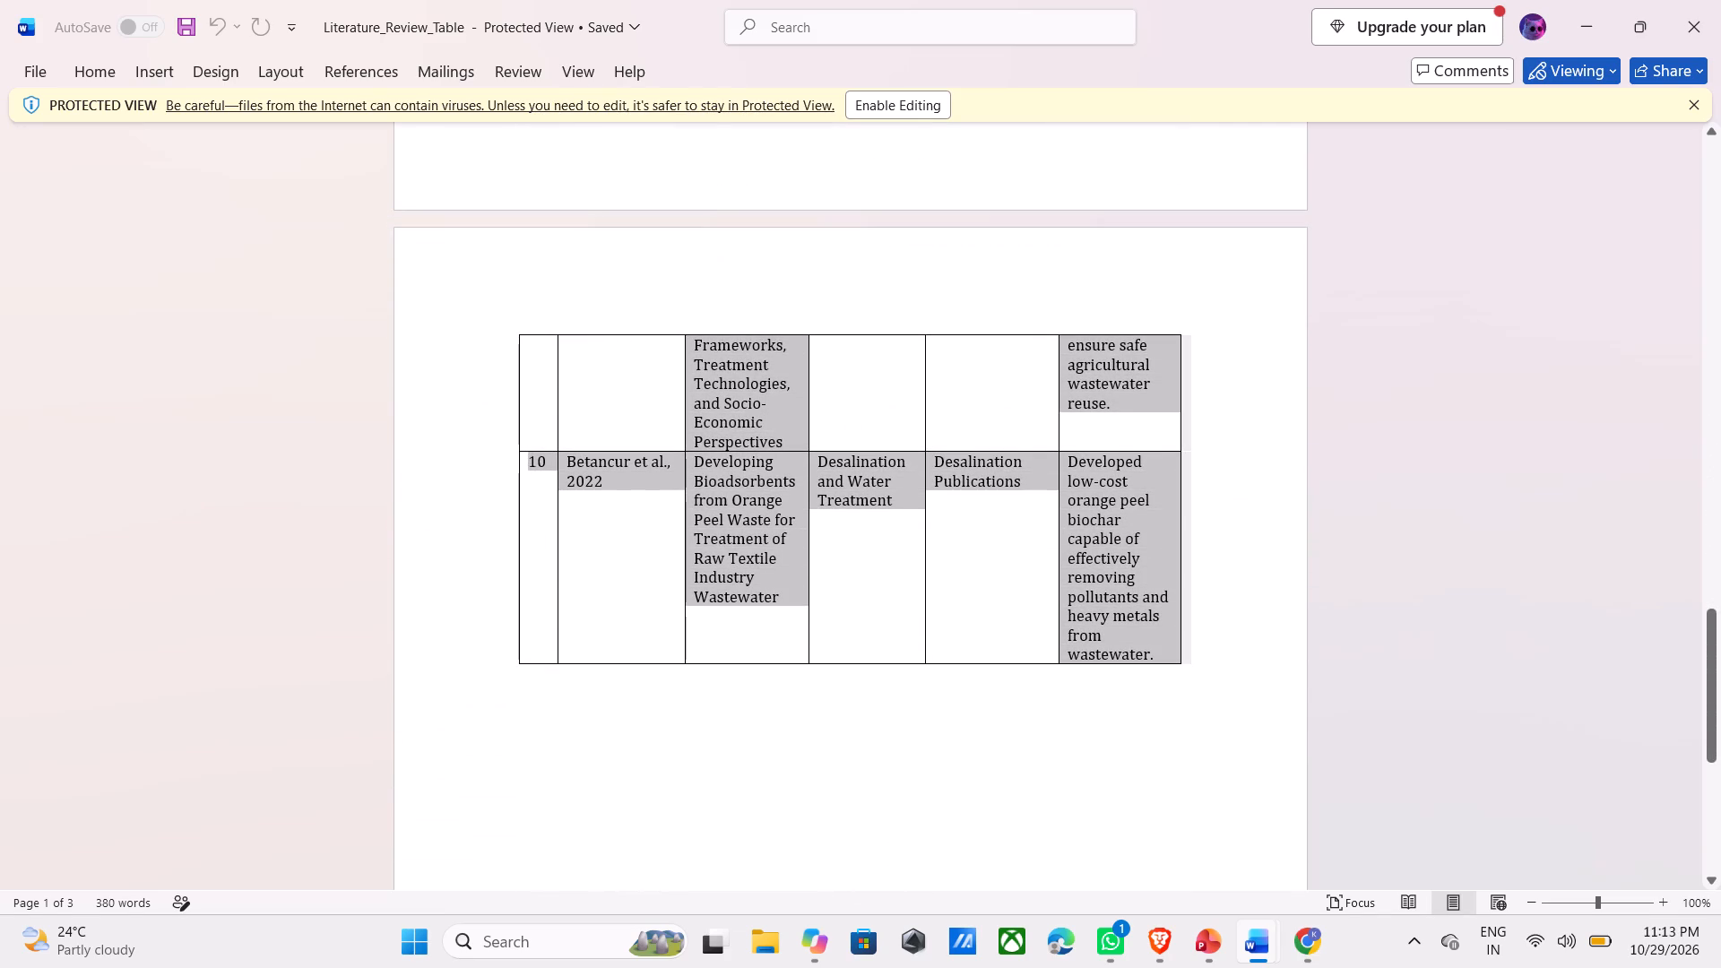
pyautogui.moveTo(1160, 655); pyautogui.dragTo(1163, 654)
pyautogui.scroll(16, 1163, 654)
pyautogui.scroll(5, 1163, 654)
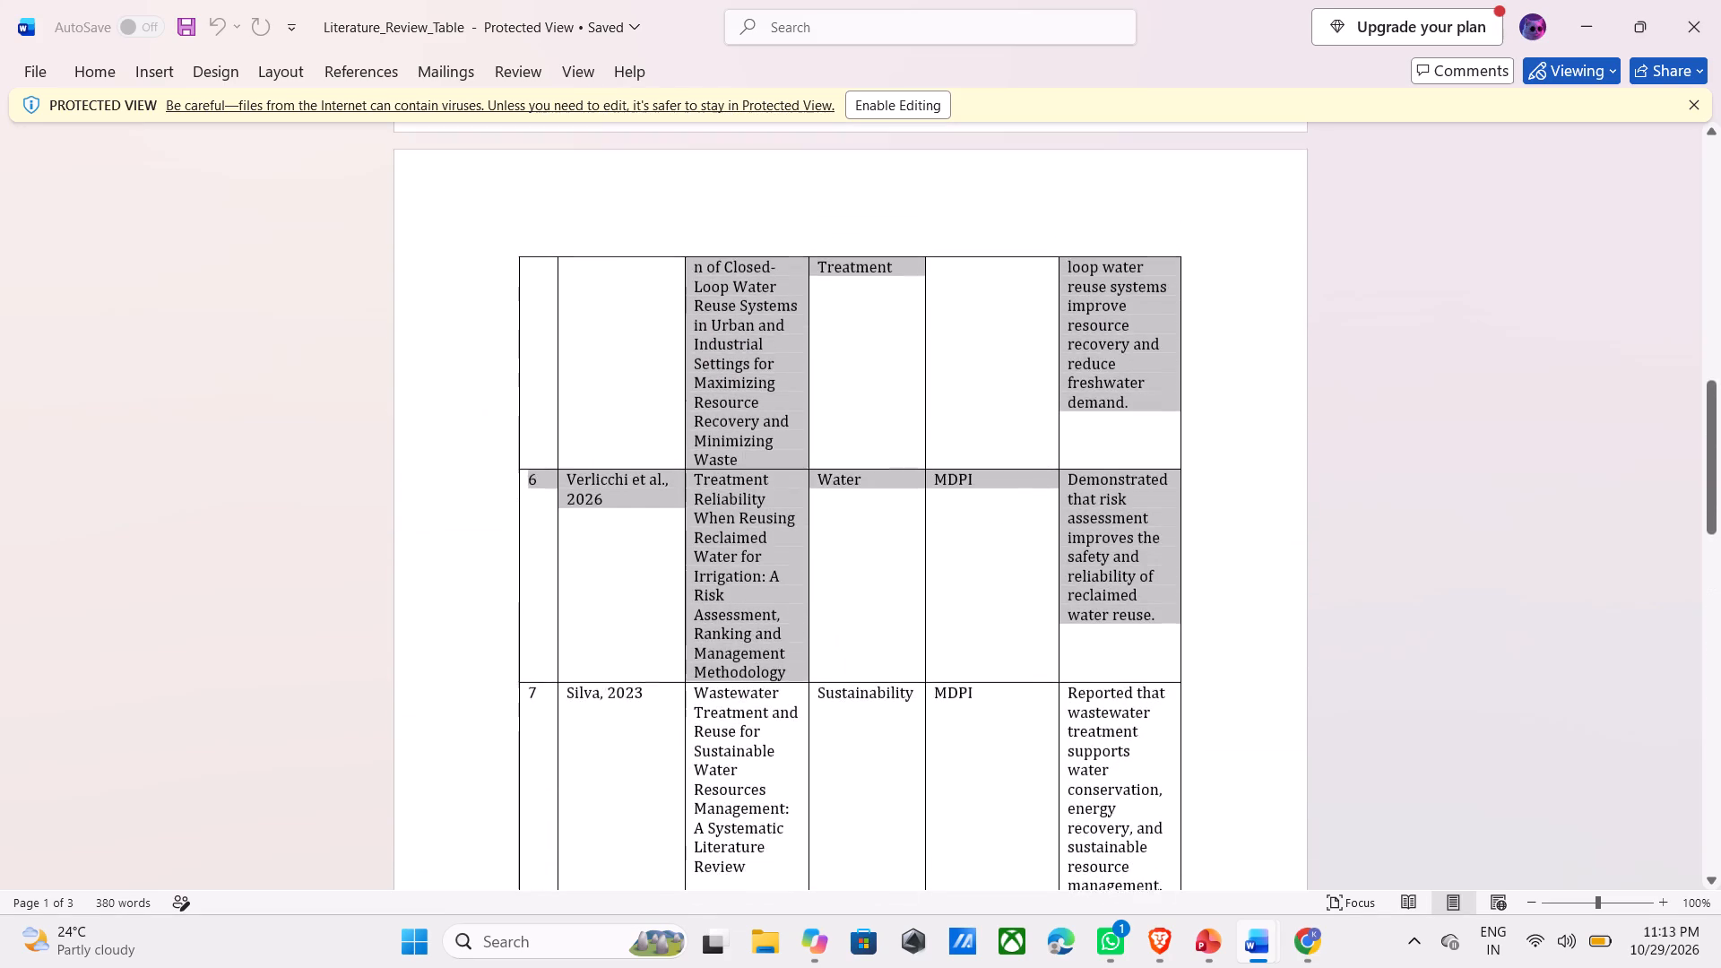
pyautogui.moveTo(1163, 654); pyautogui.dragTo(1172, 681)
pyautogui.scroll(4, 1163, 654)
pyautogui.rightClick(1172, 681)
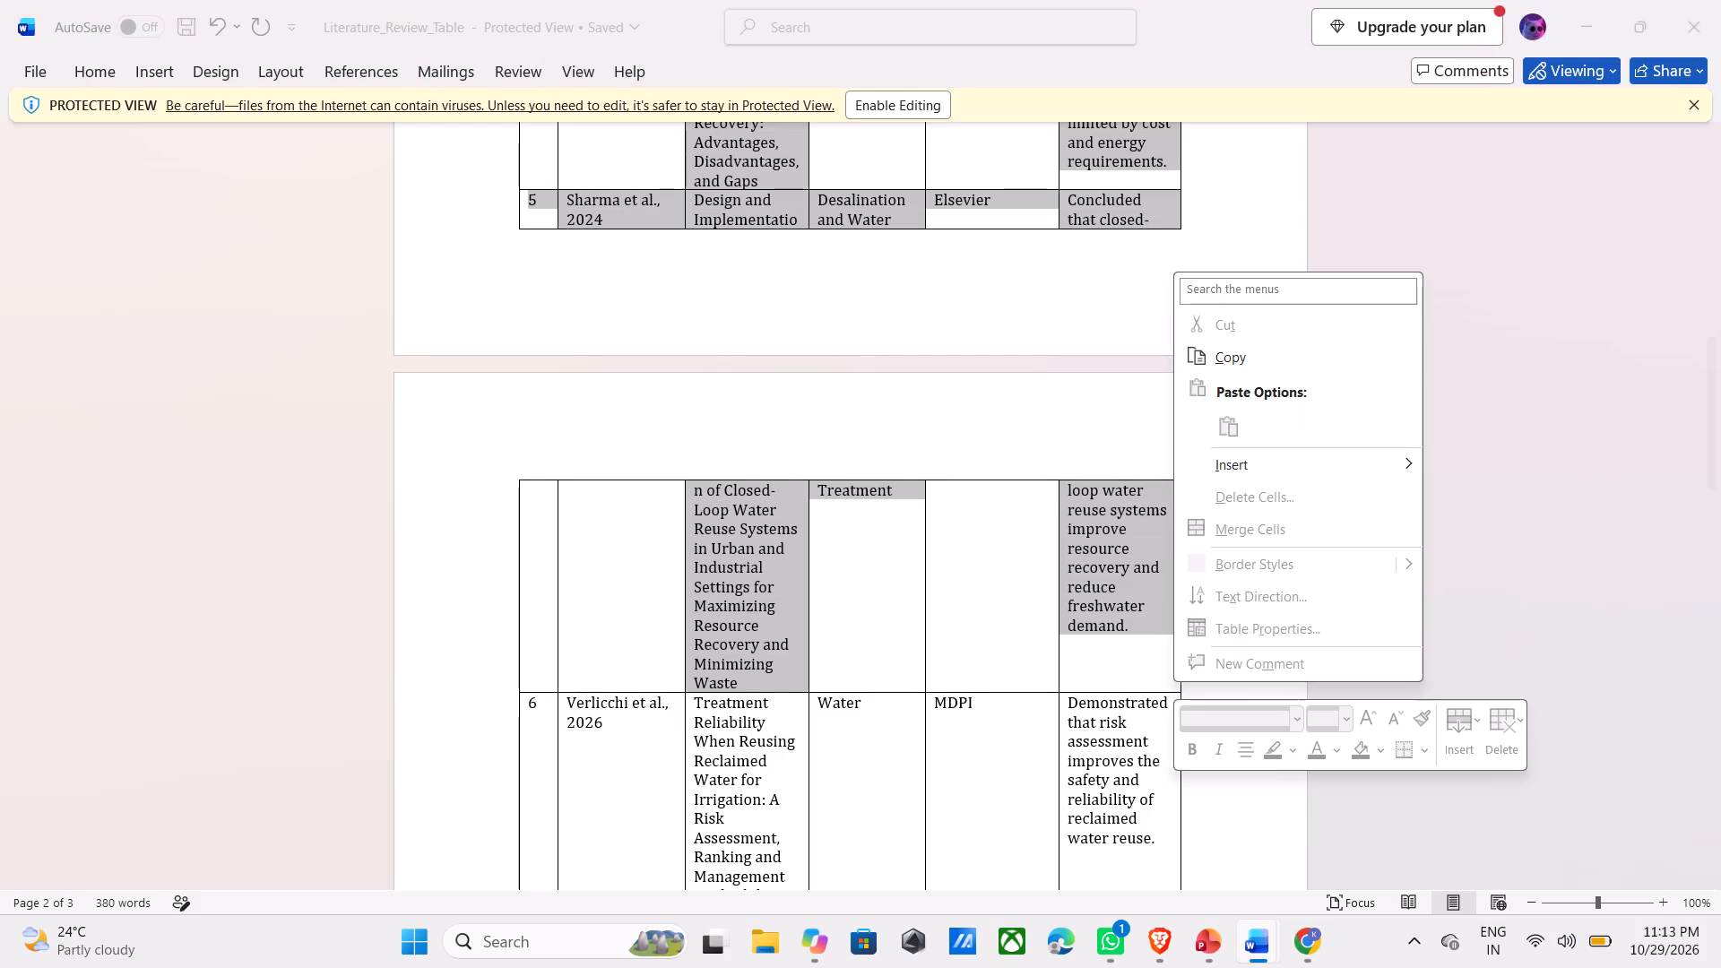
pyautogui.click(1253, 368)
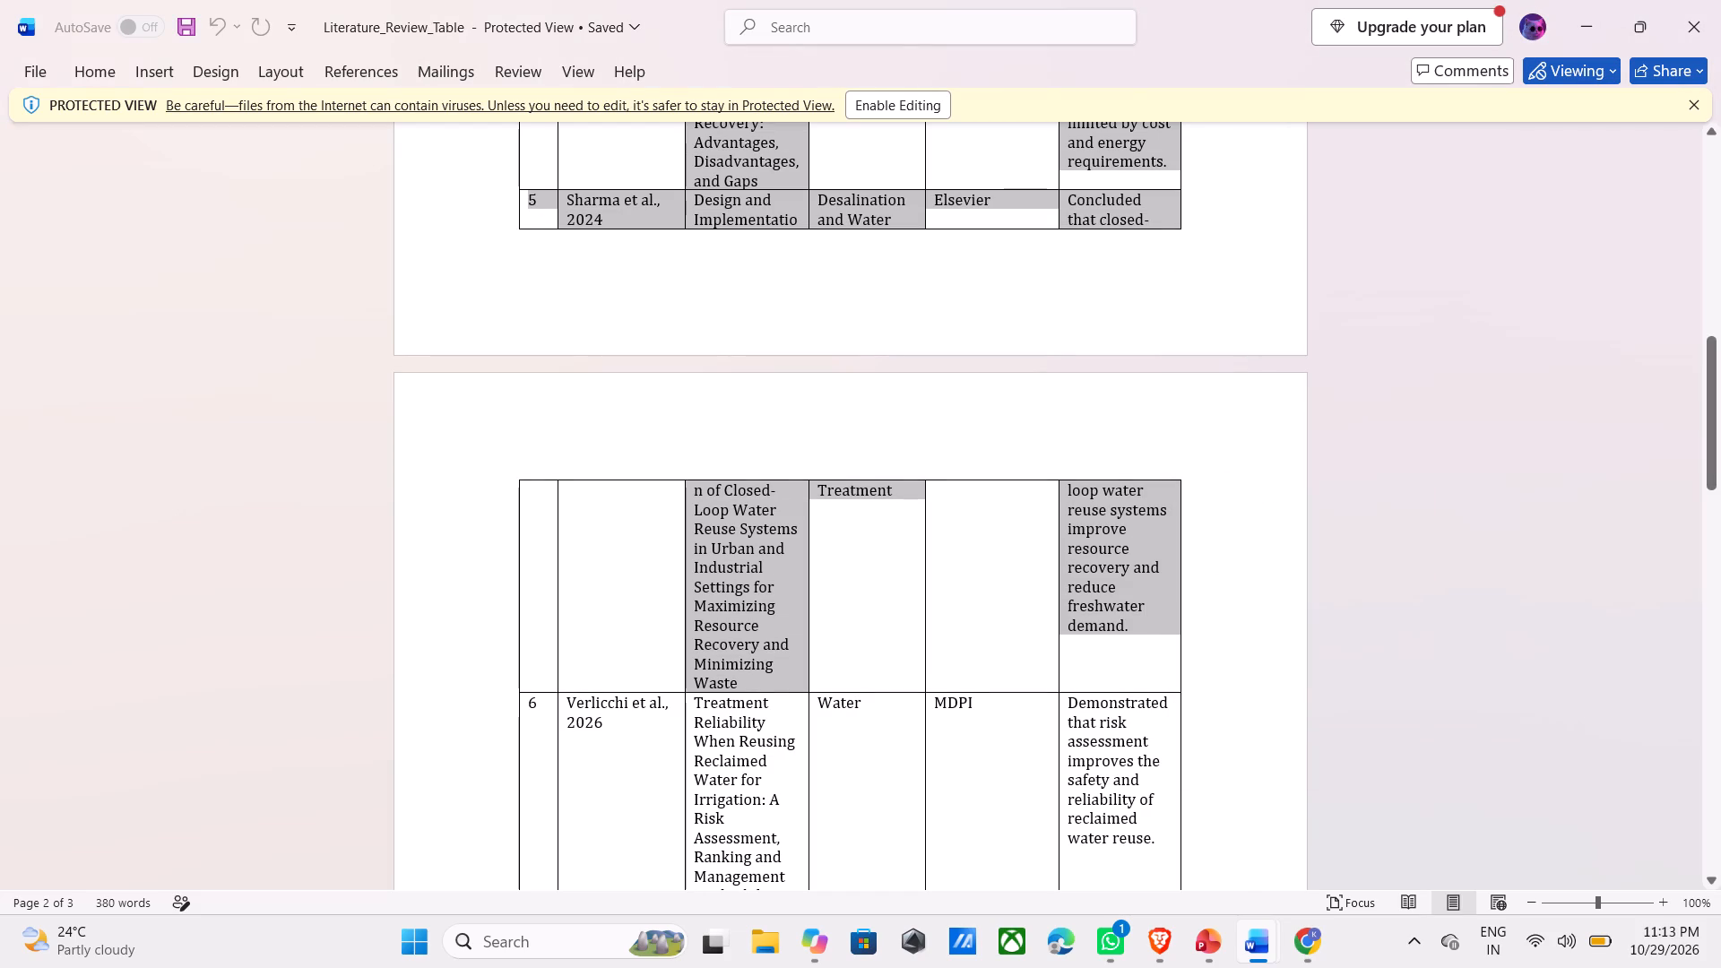
# Switch to PowerPoint and add a new slide with the Blank layout after slide 5.
pyautogui.click(1208, 948)
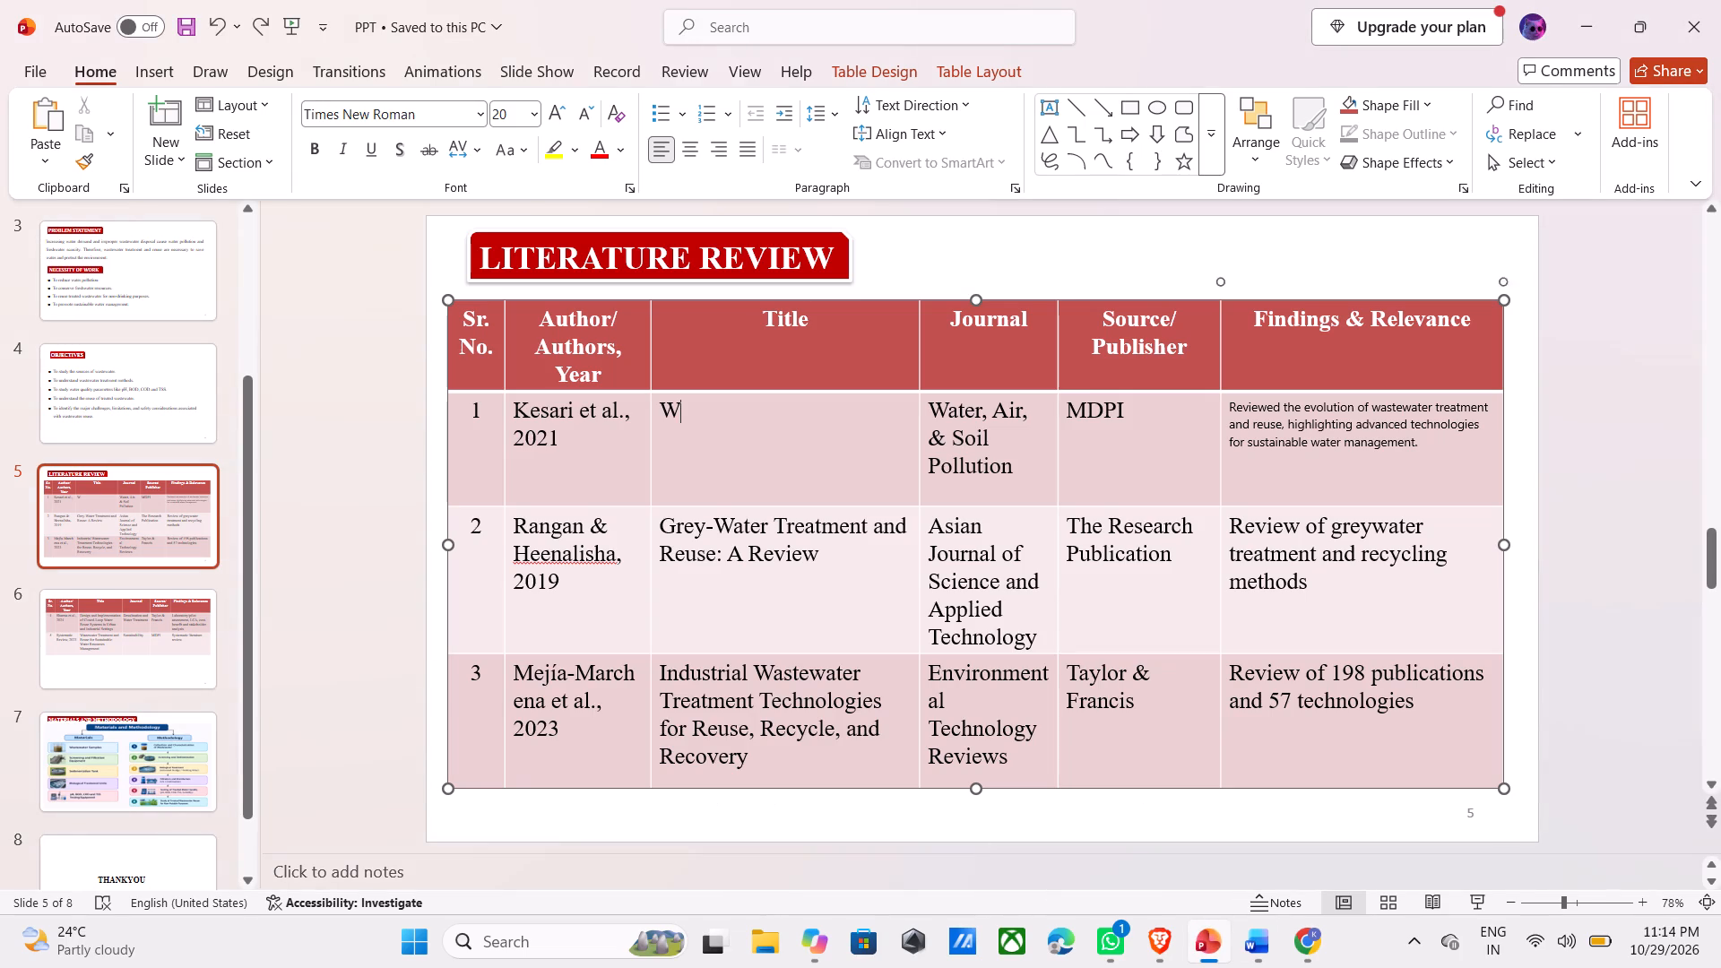
pyautogui.click(1489, 777)
pyautogui.click(110, 512)
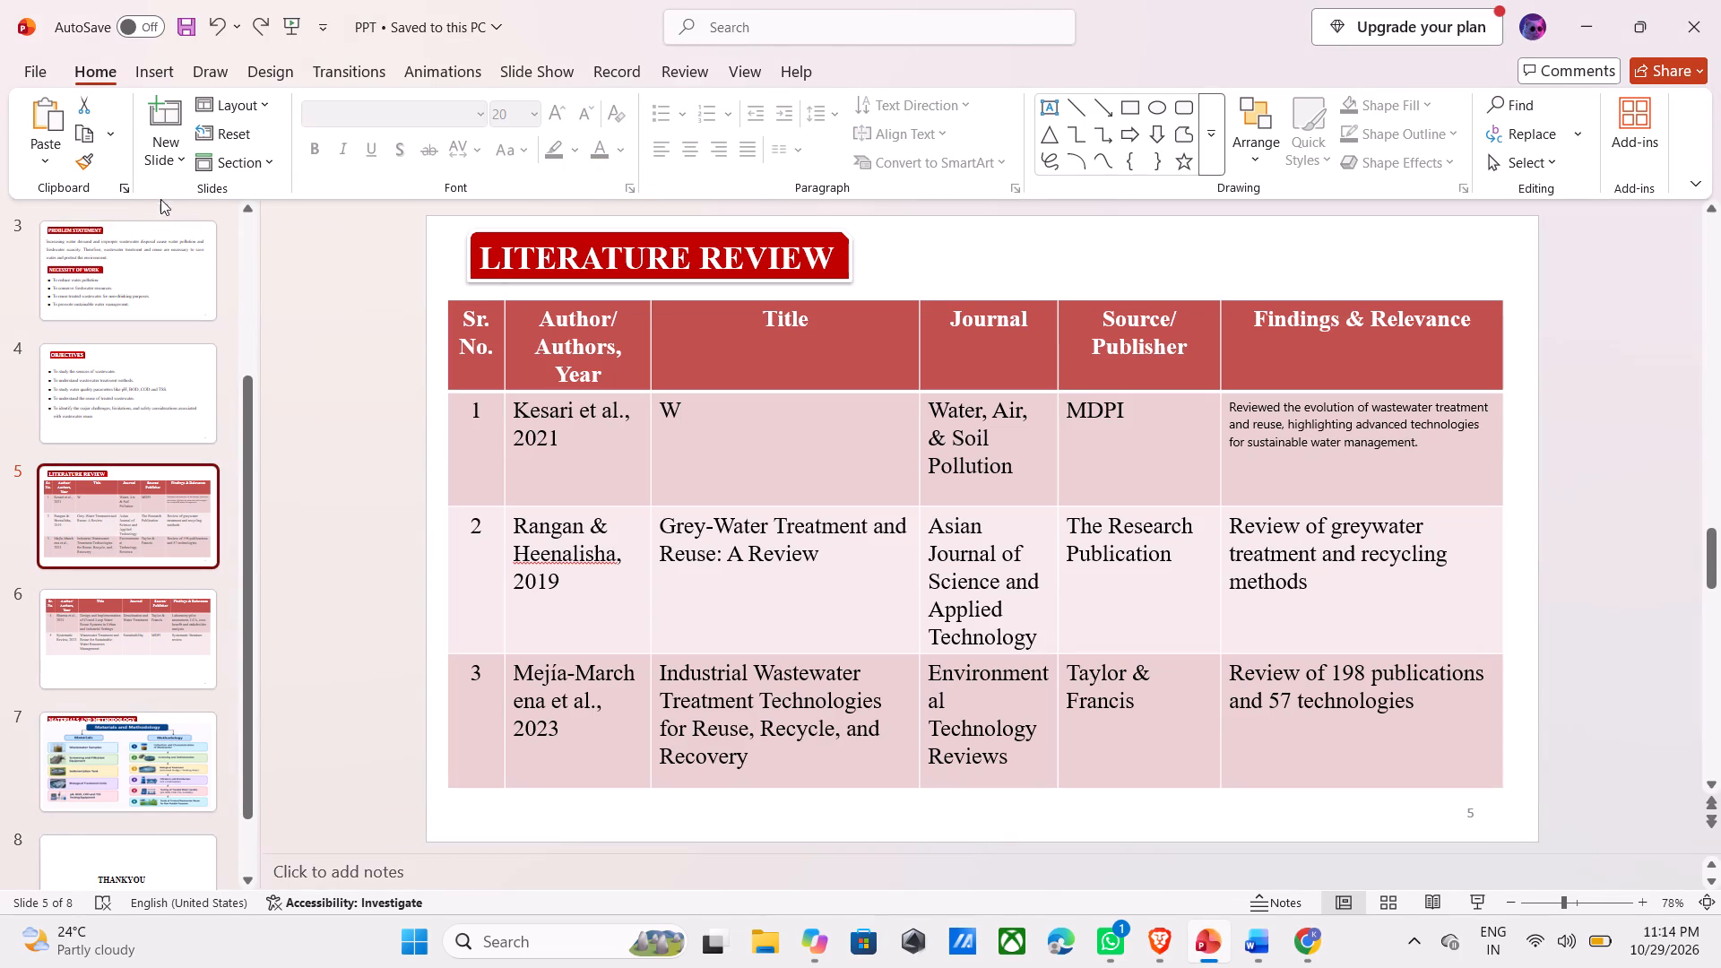
pyautogui.click(182, 169)
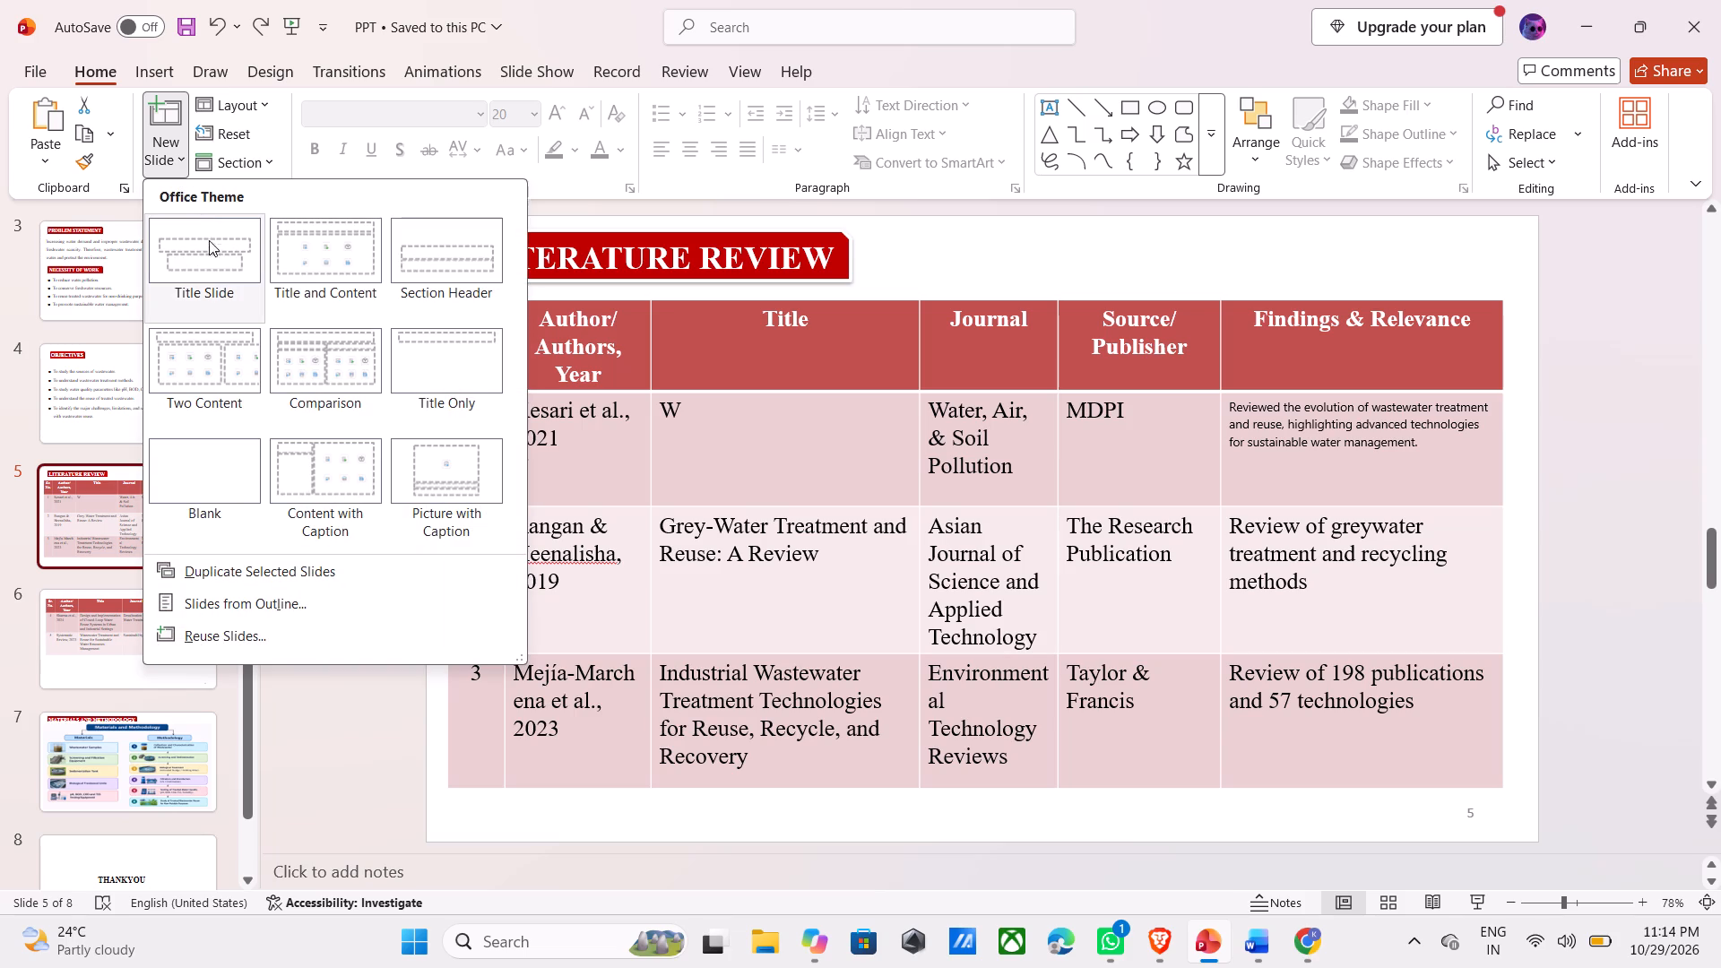
pyautogui.click(229, 475)
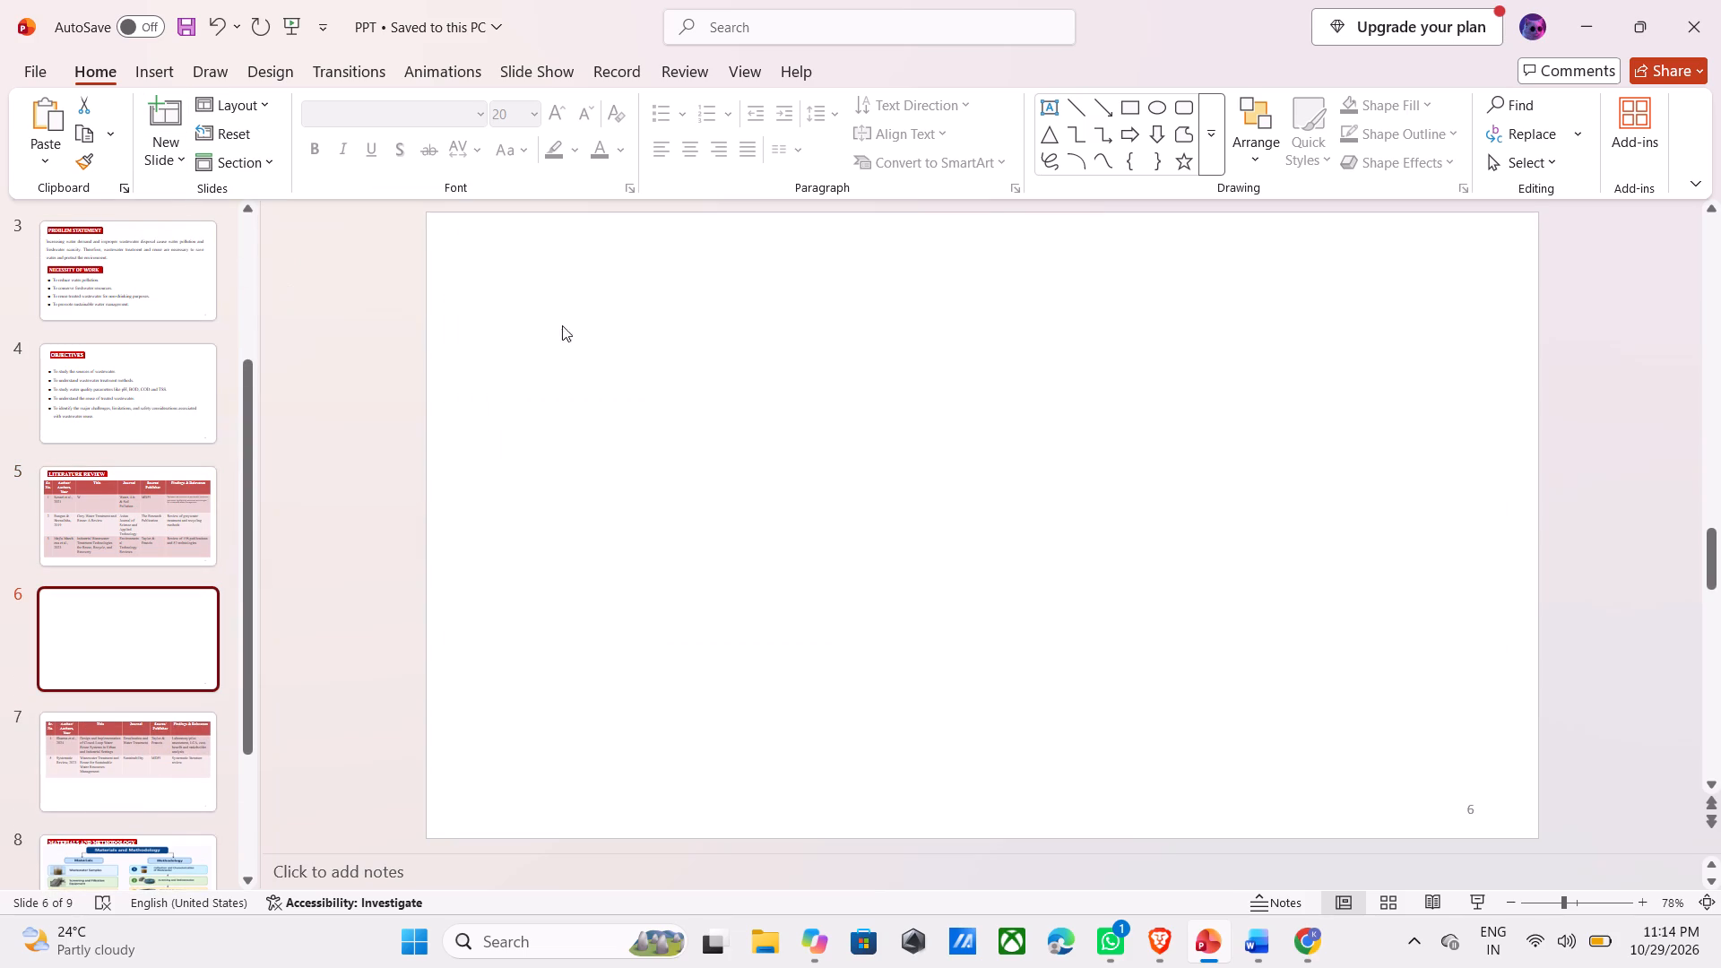
# Paste the copied literature review table onto the blank slide 6.
pyautogui.click(592, 332)
pyautogui.click(654, 404)
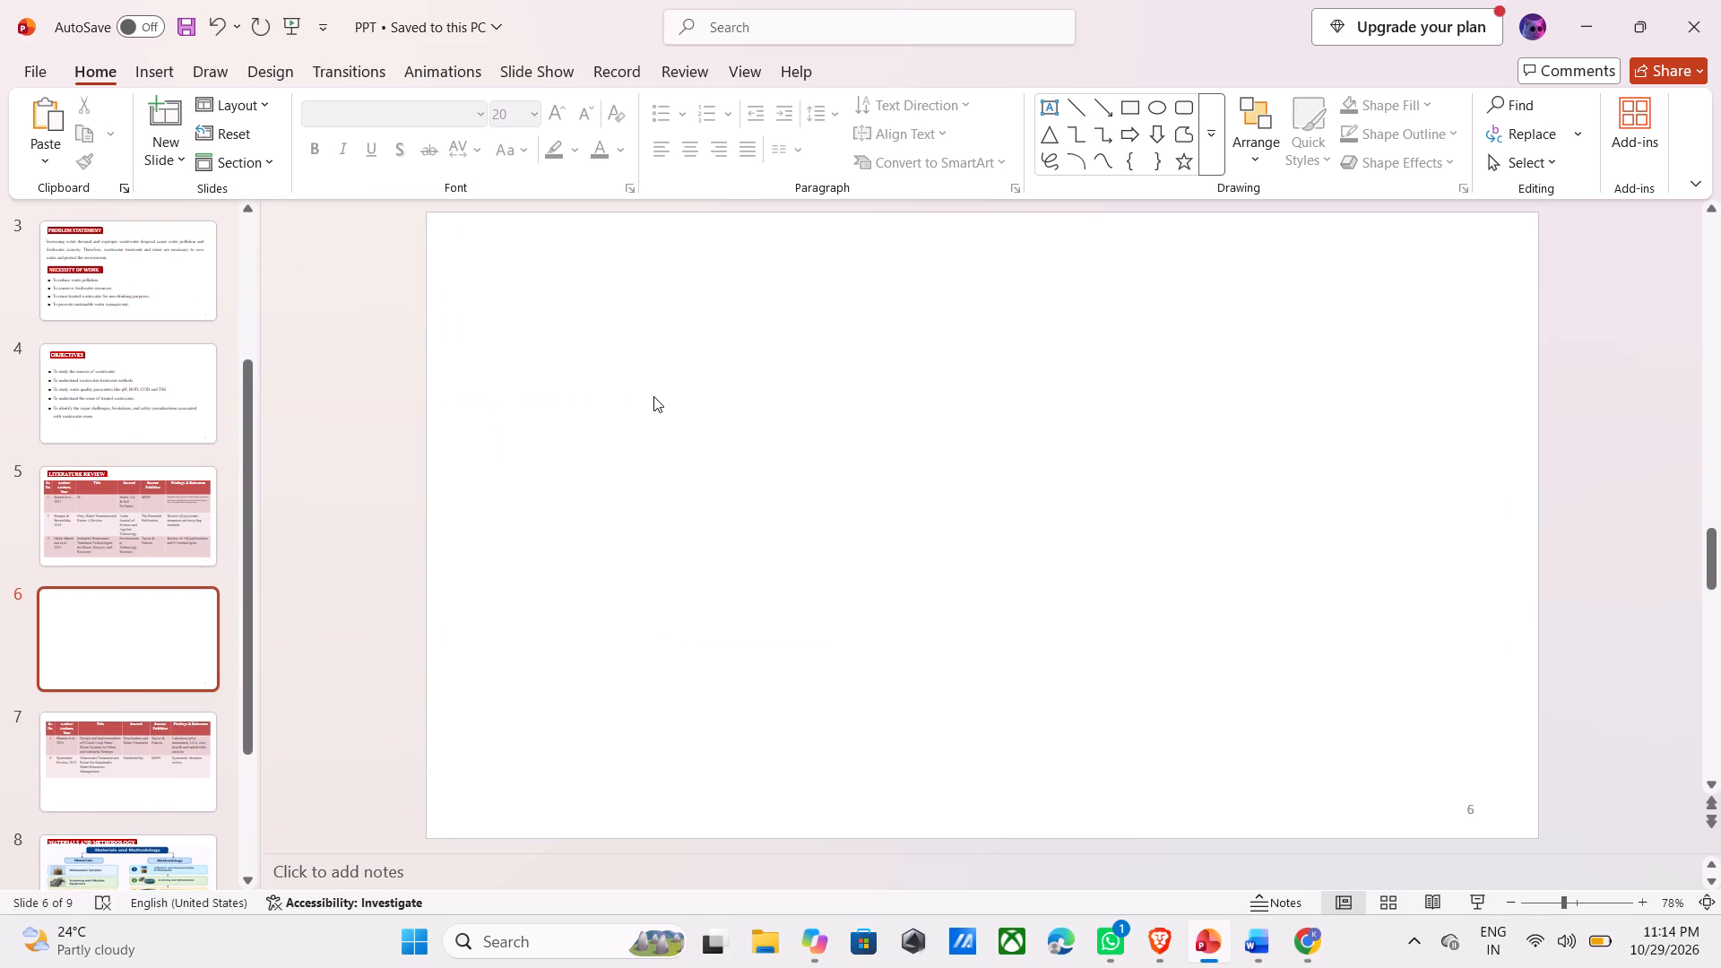
pyautogui.hotkey('ctrl', 'v')
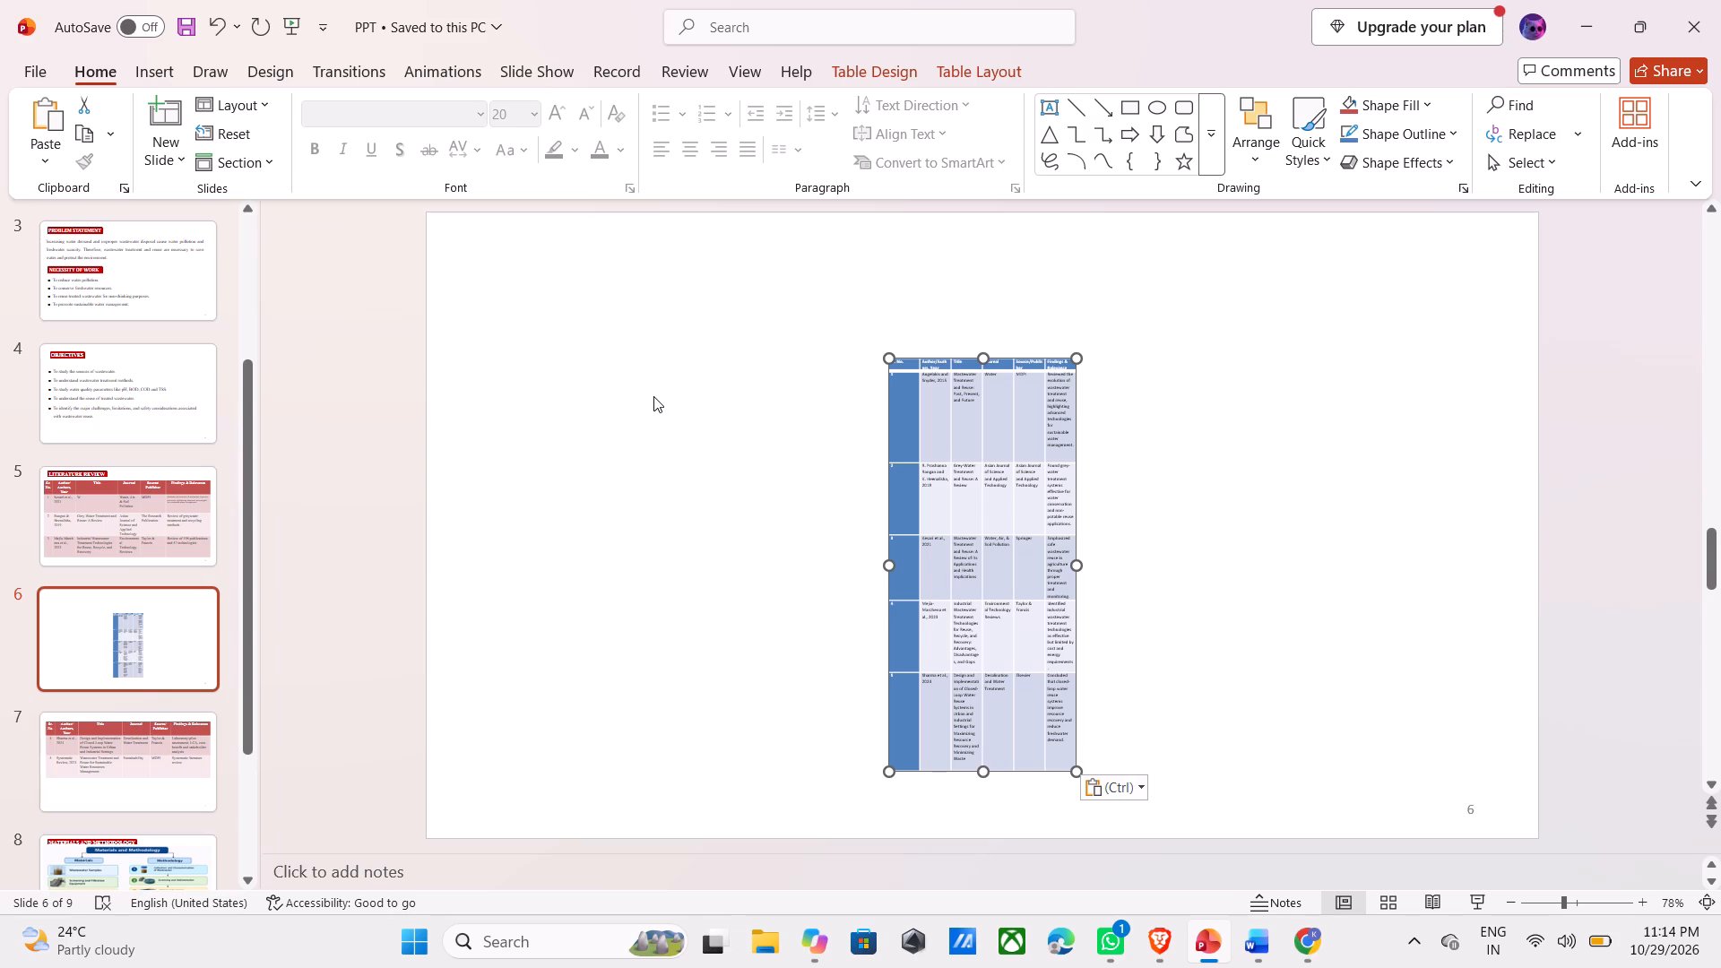
# Enlarge the pasted table on slide 6 from its opposite corners until it fills most of the slide.
pyautogui.click(1078, 569)
pyautogui.moveTo(1079, 774); pyautogui.dragTo(1426, 778)
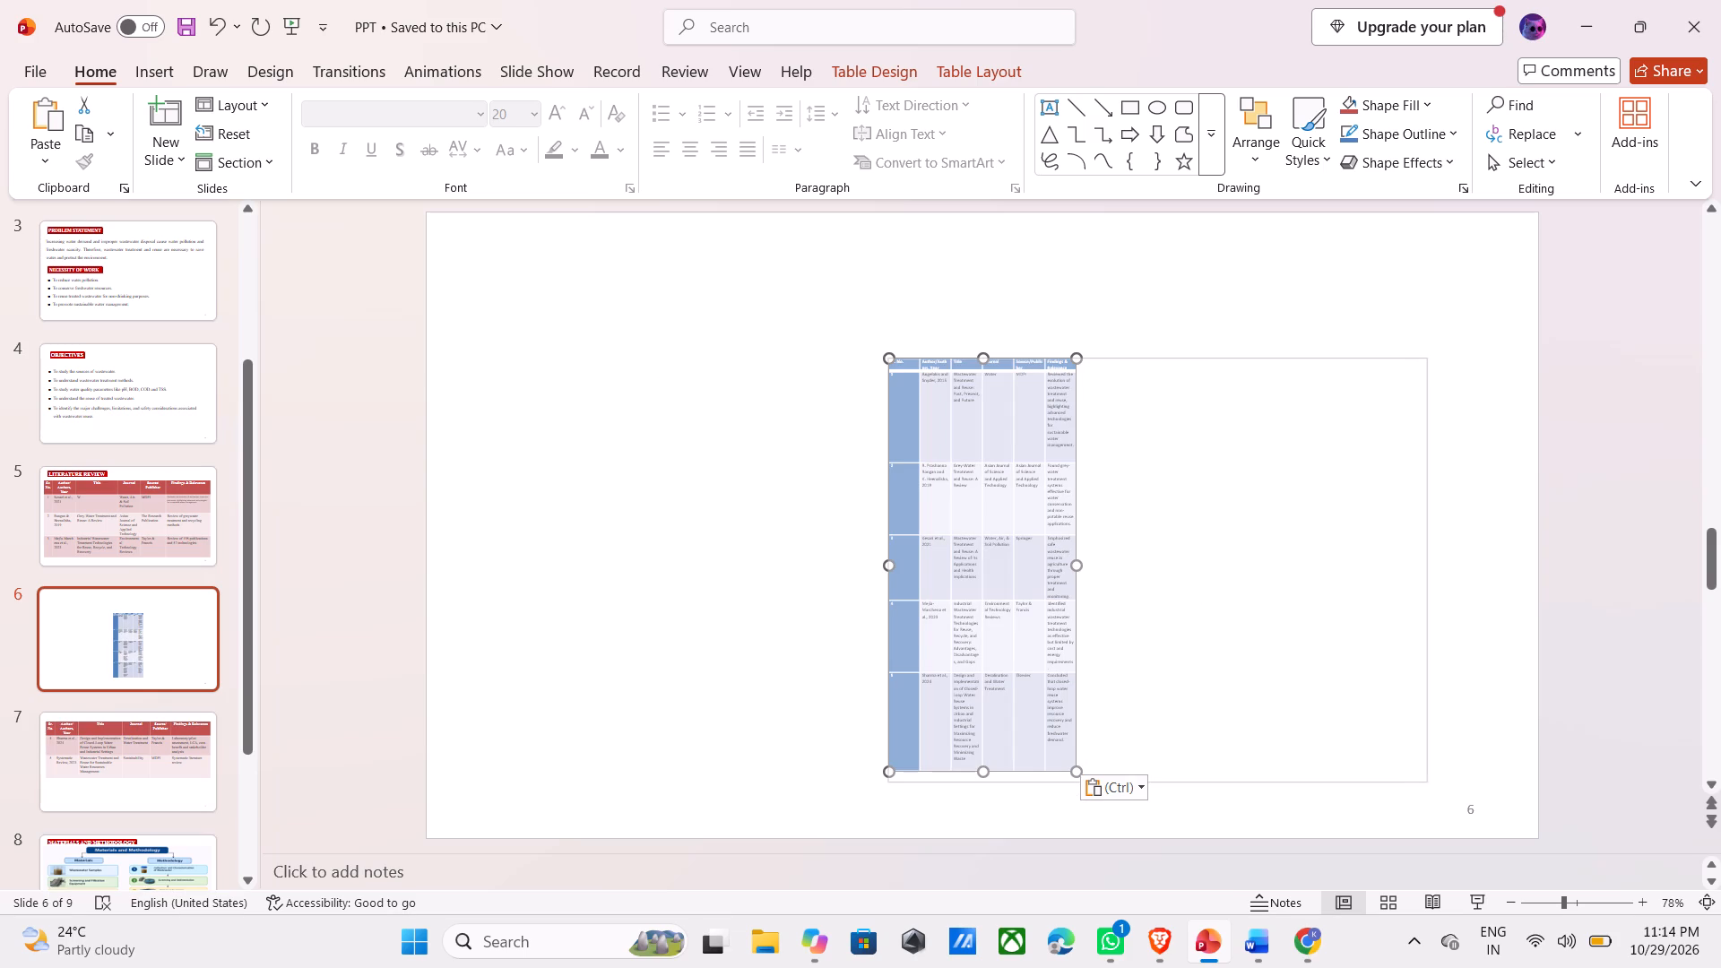
pyautogui.moveTo(1426, 778); pyautogui.dragTo(1449, 776)
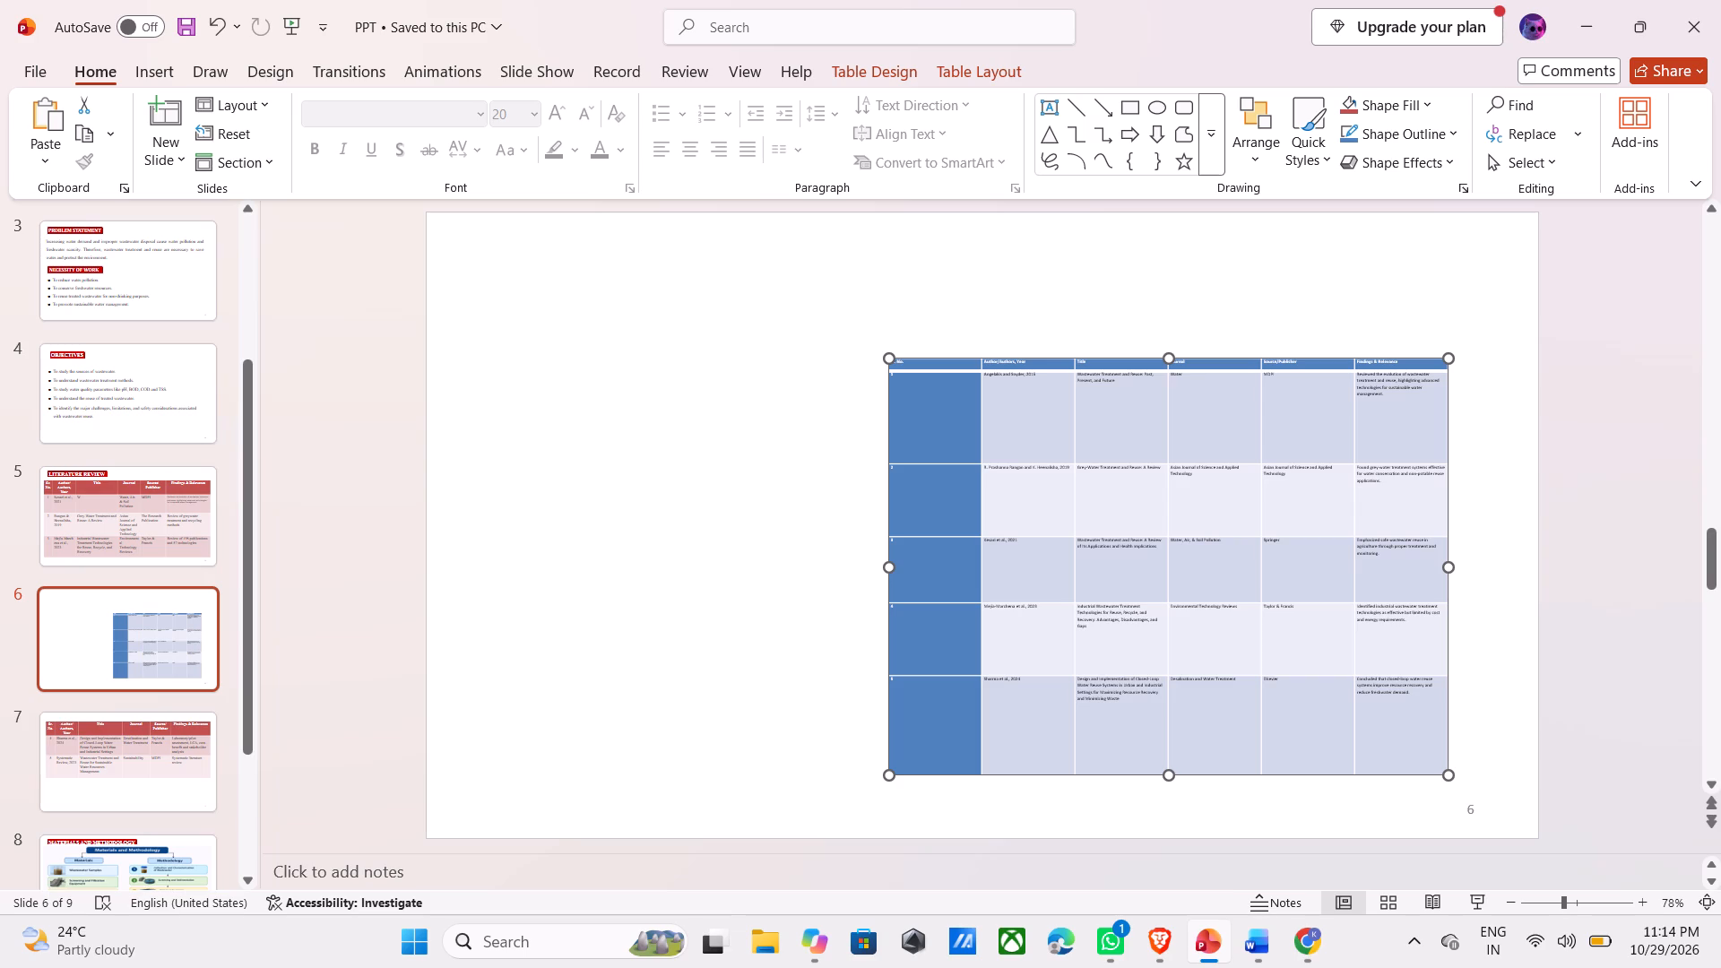
pyautogui.moveTo(890, 360); pyautogui.dragTo(540, 274)
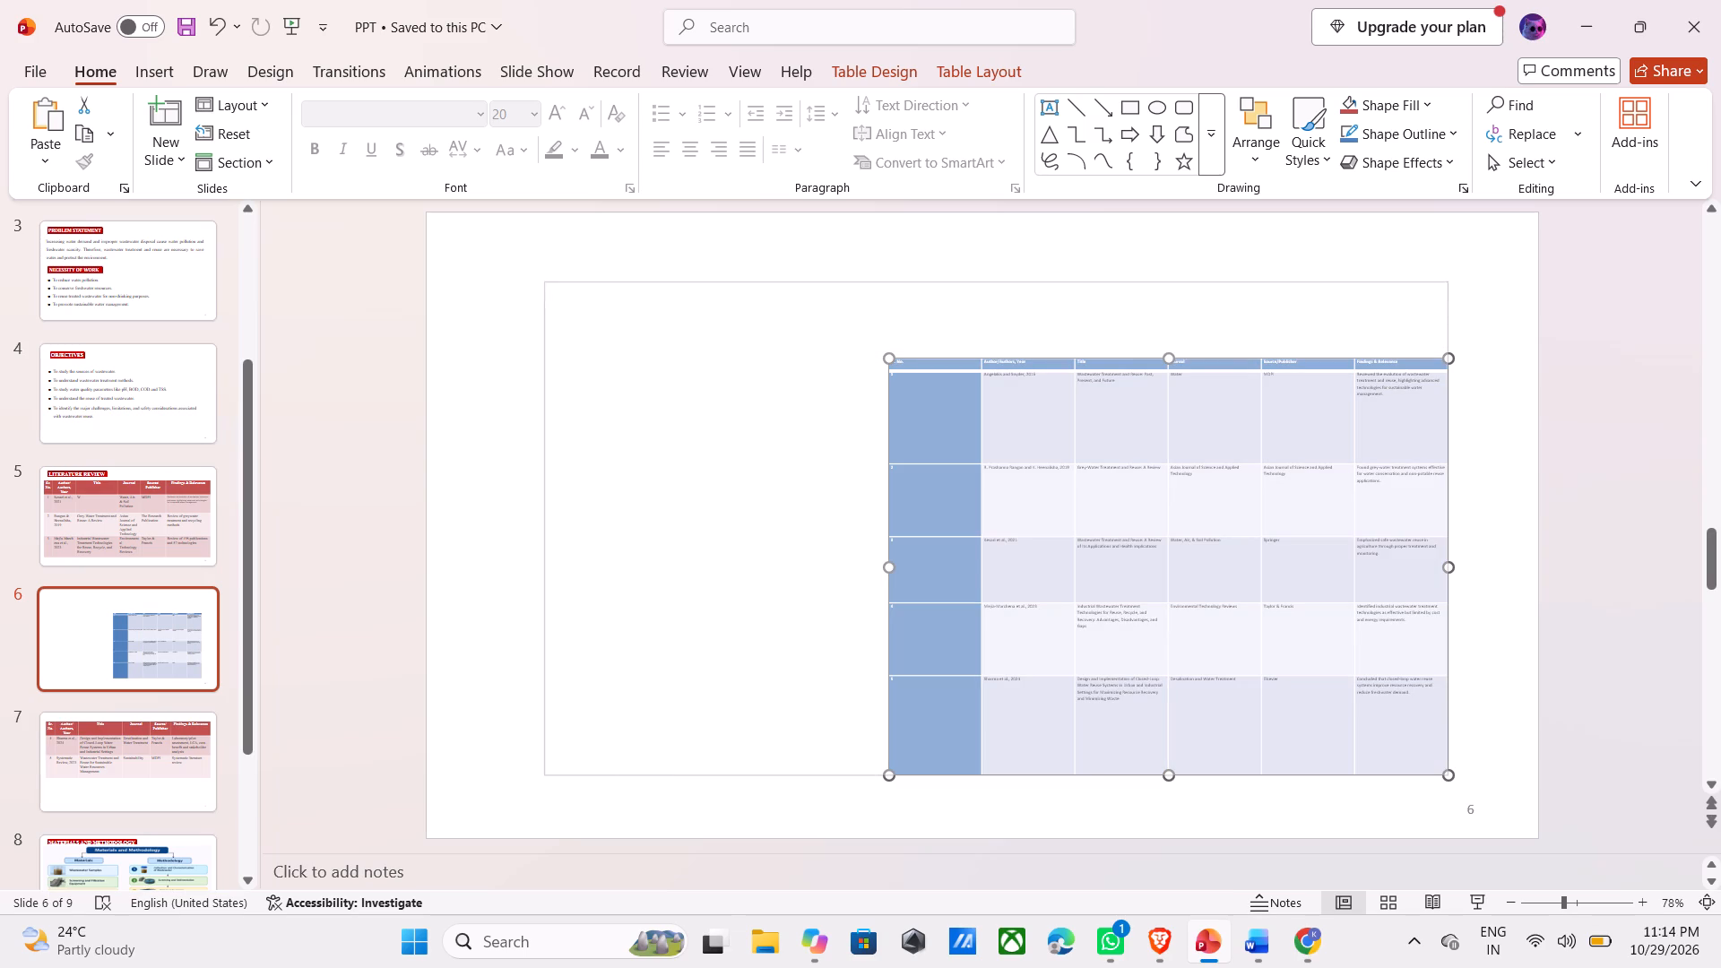
pyautogui.moveTo(540, 274); pyautogui.dragTo(511, 256)
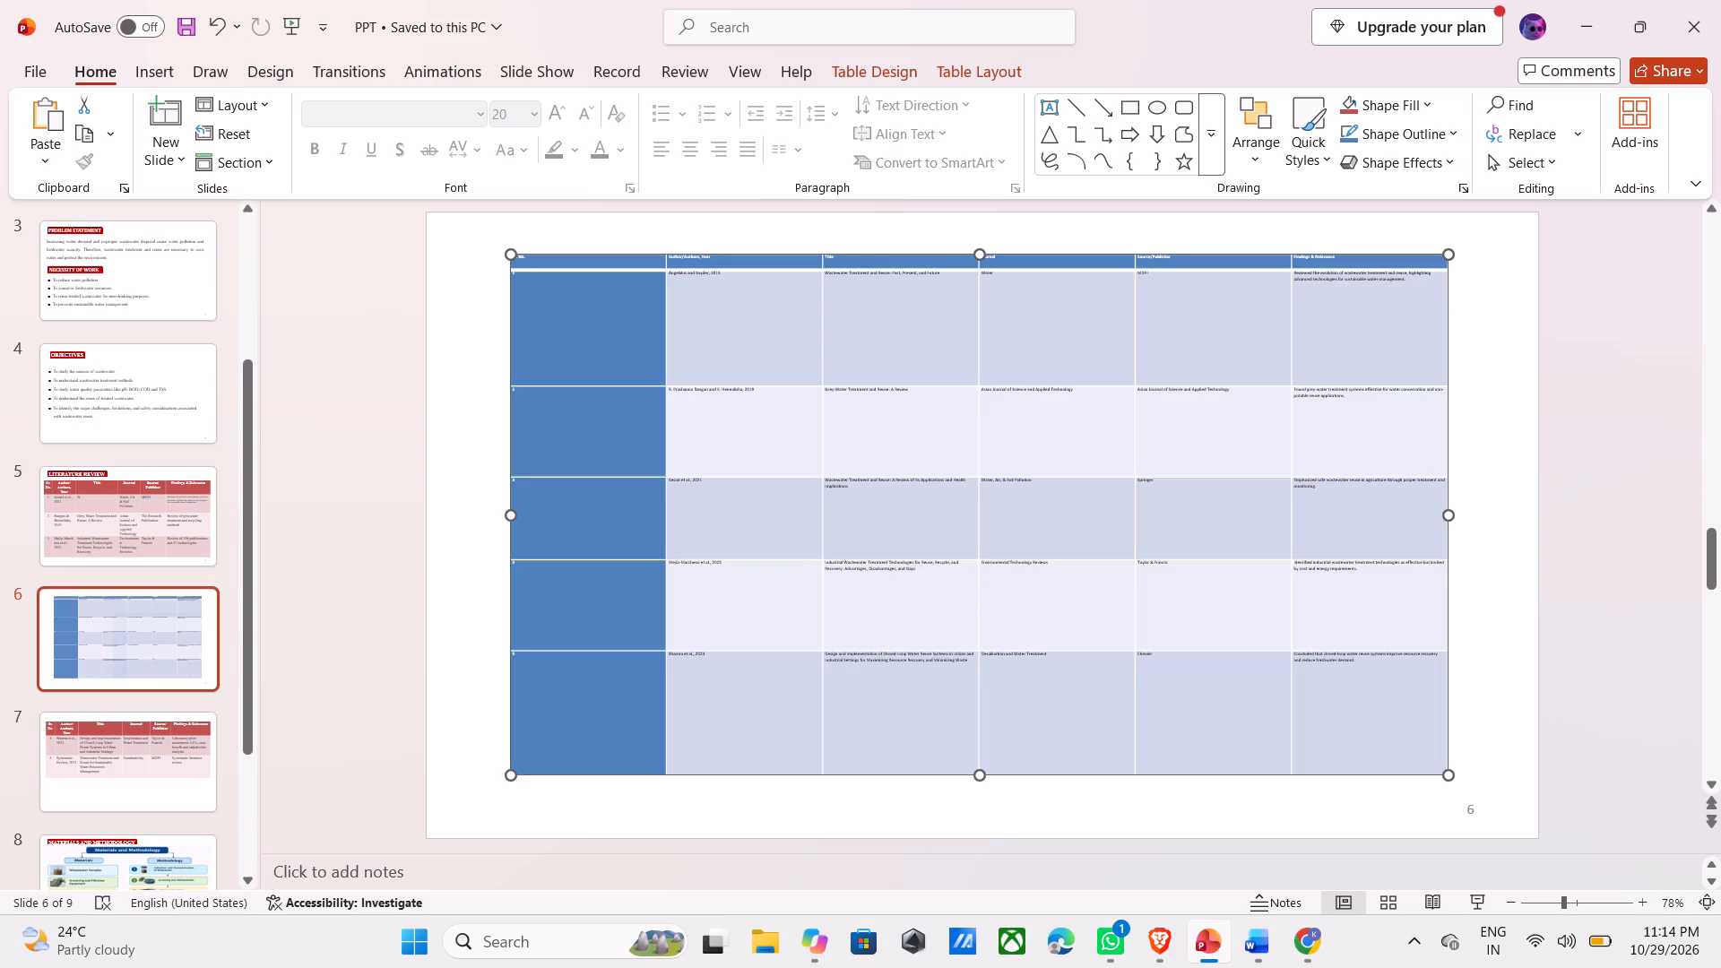
# Set the font size of all text in slide 6's table, including the header row, to 12.
pyautogui.moveTo(1354, 746); pyautogui.dragTo(557, 366)
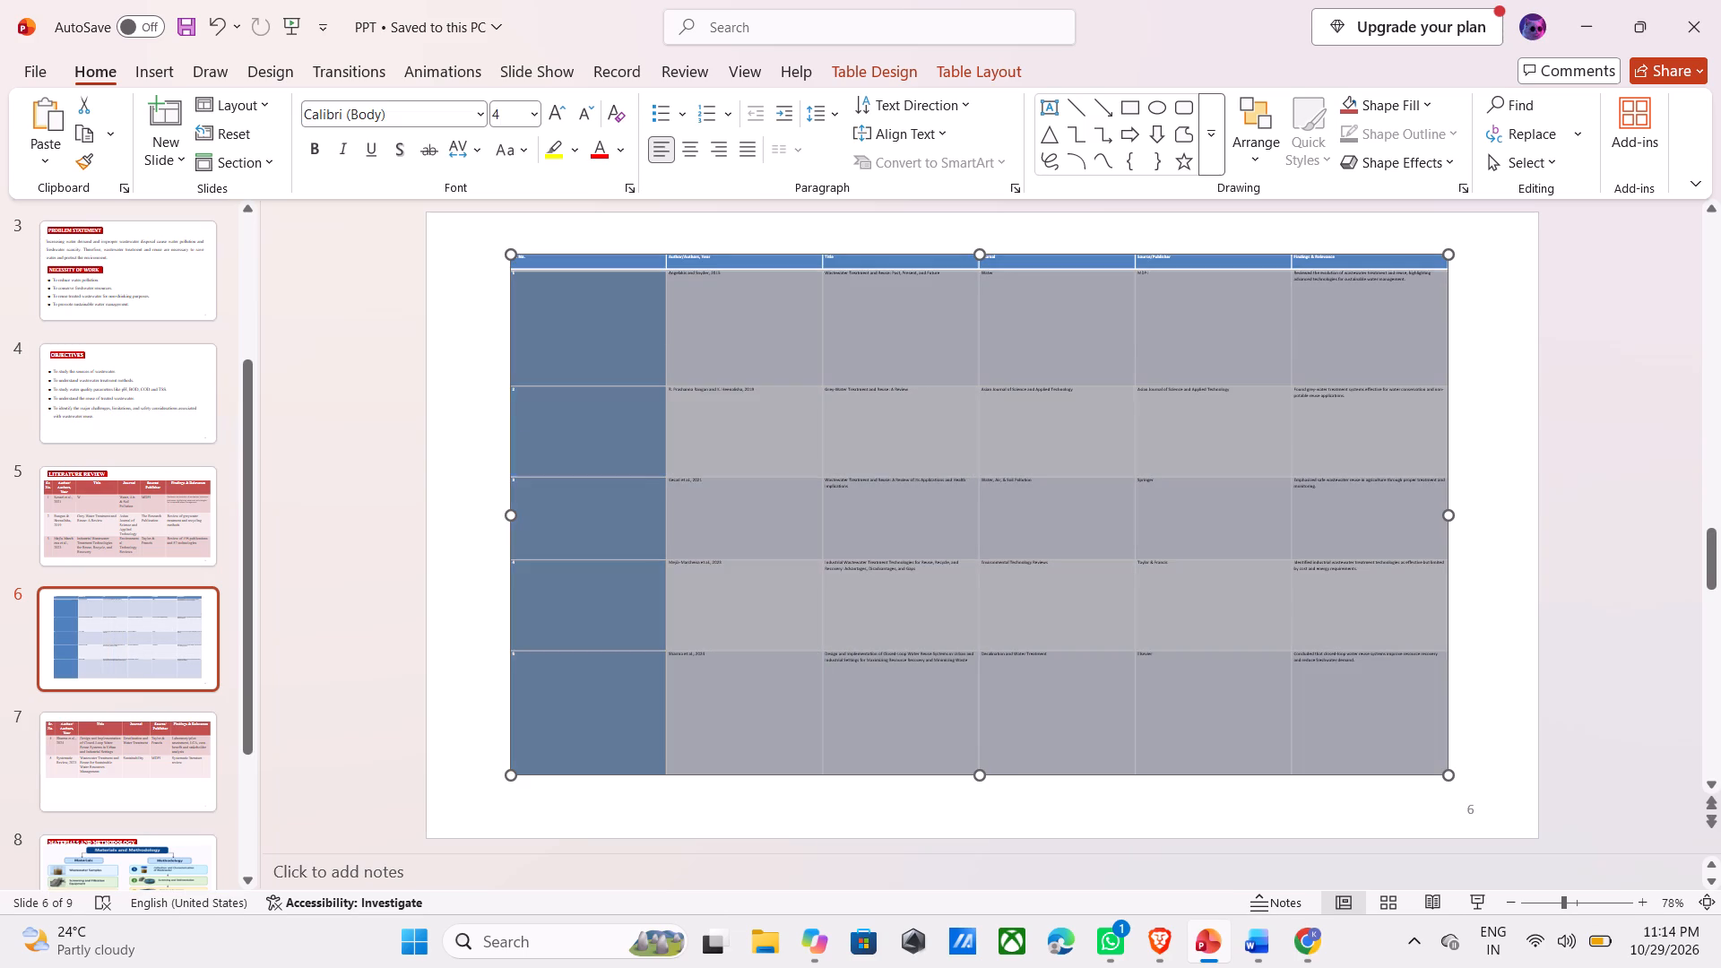
pyautogui.moveTo(557, 366); pyautogui.dragTo(519, 265)
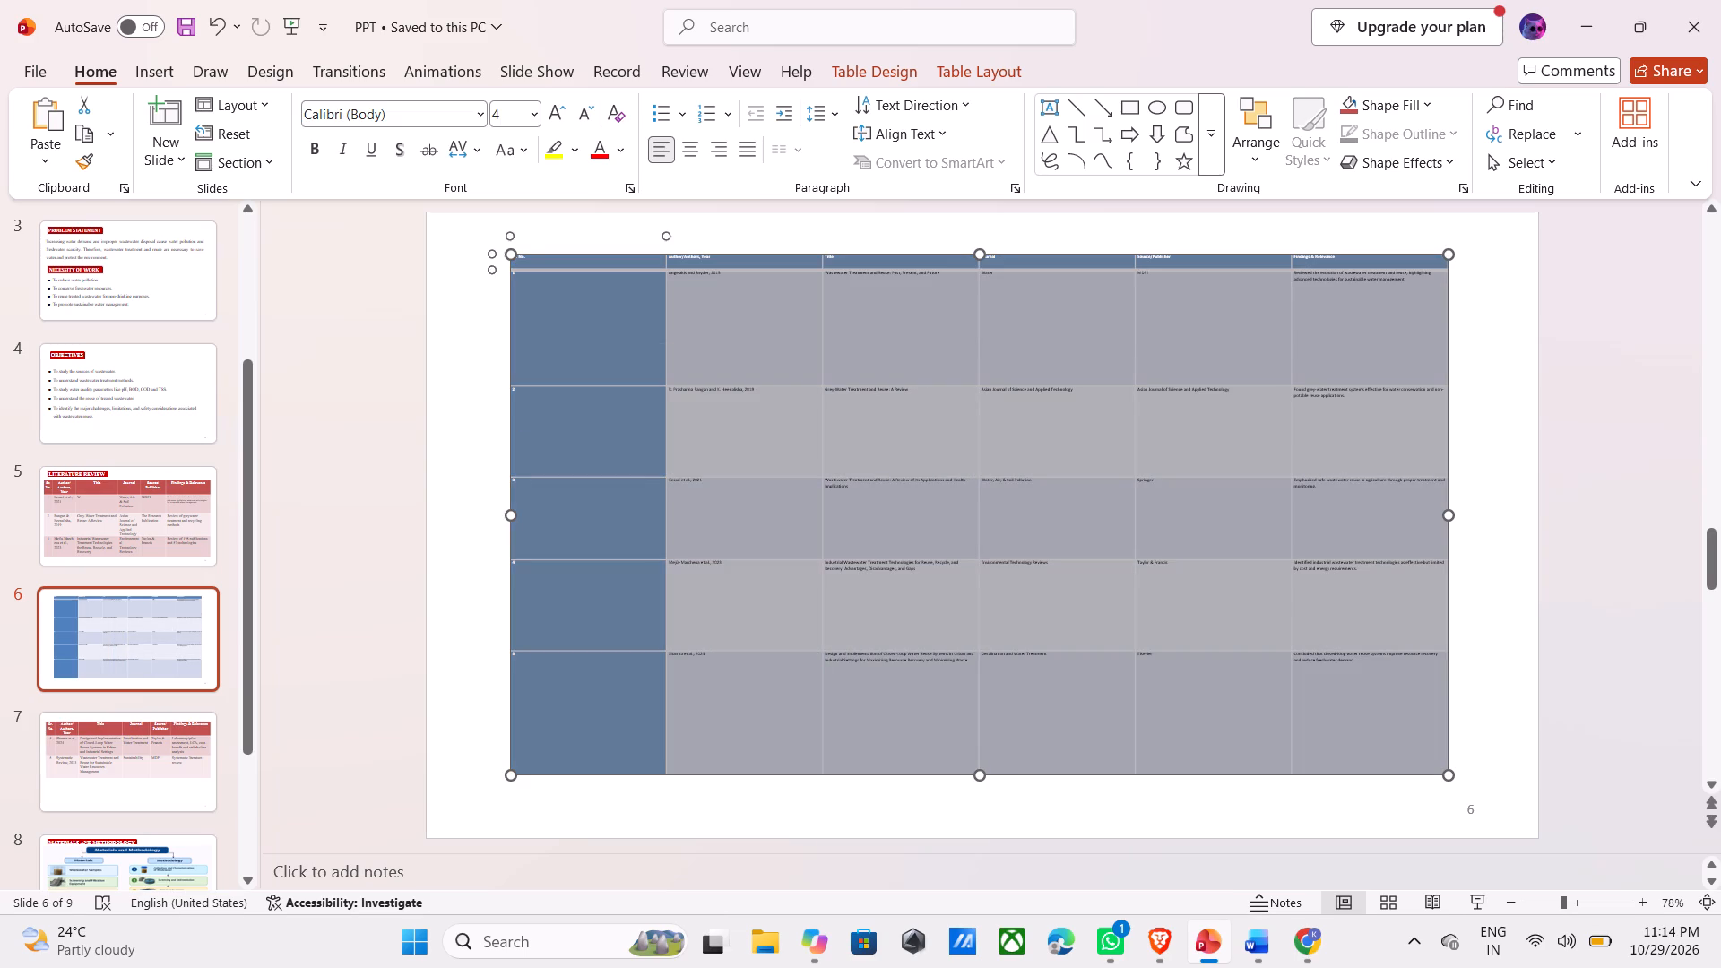
pyautogui.click(534, 110)
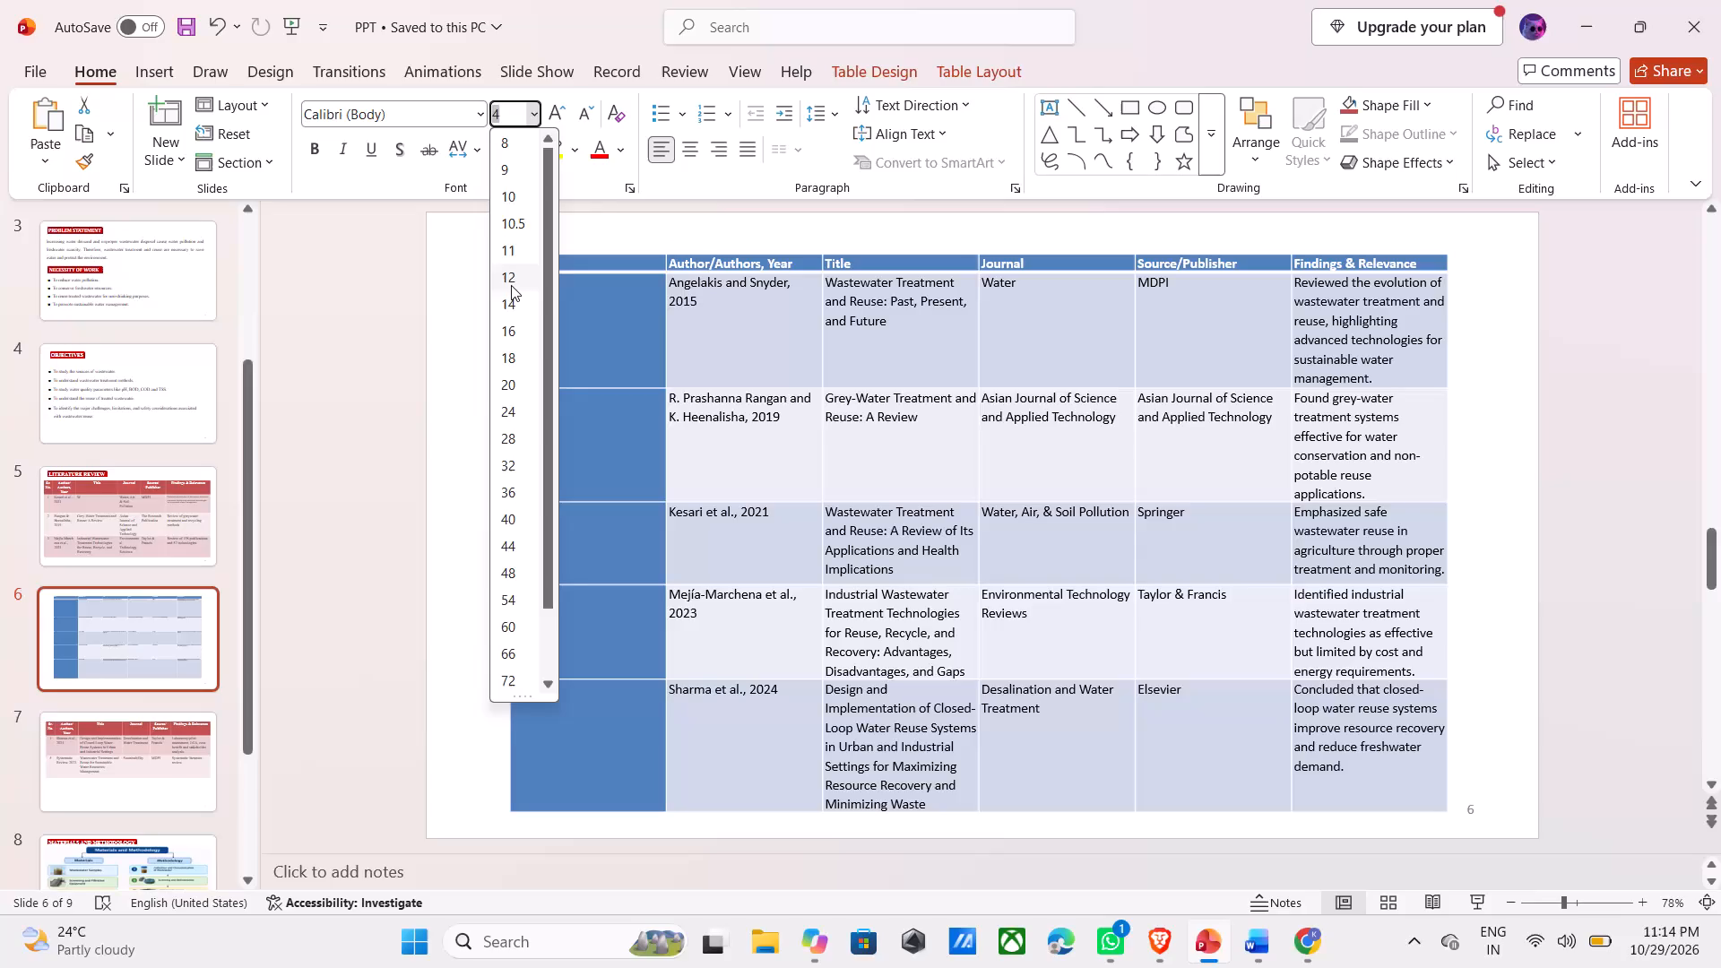
pyautogui.click(511, 285)
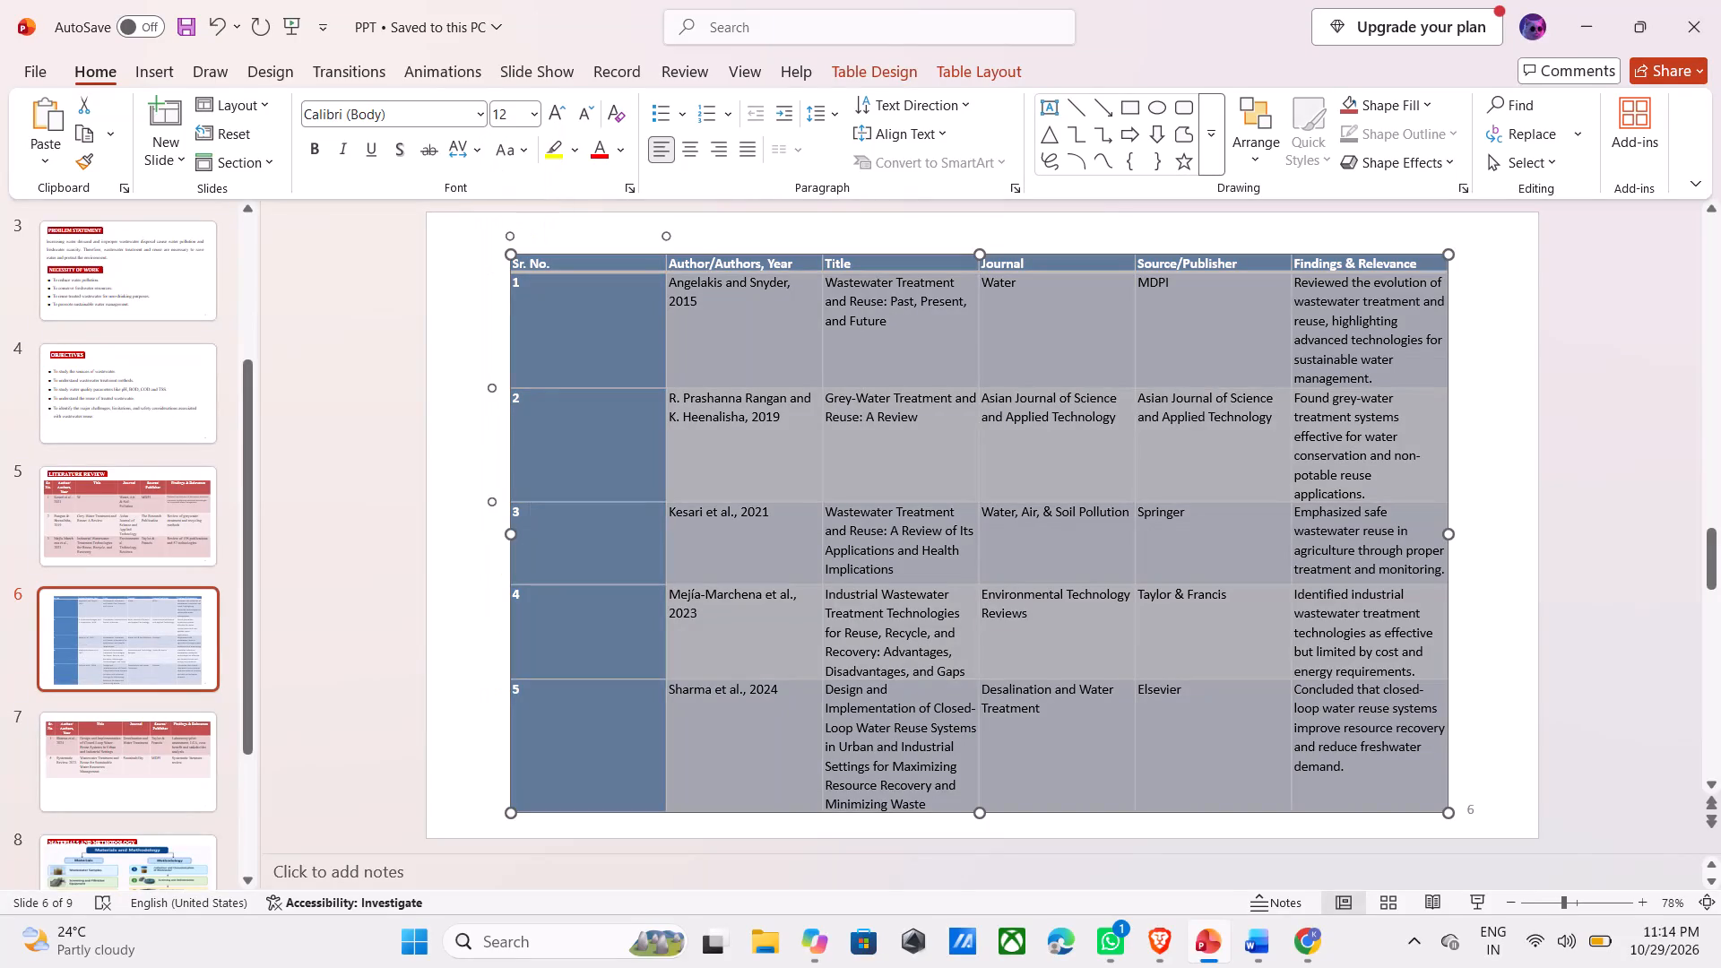
# Narrow the Sr. No. column of slide 6's table to just fit its heading, widening the Author/Authors, Year column.
pyautogui.moveTo(662, 435); pyautogui.dragTo(635, 435)
pyautogui.moveTo(635, 435); pyautogui.dragTo(616, 435)
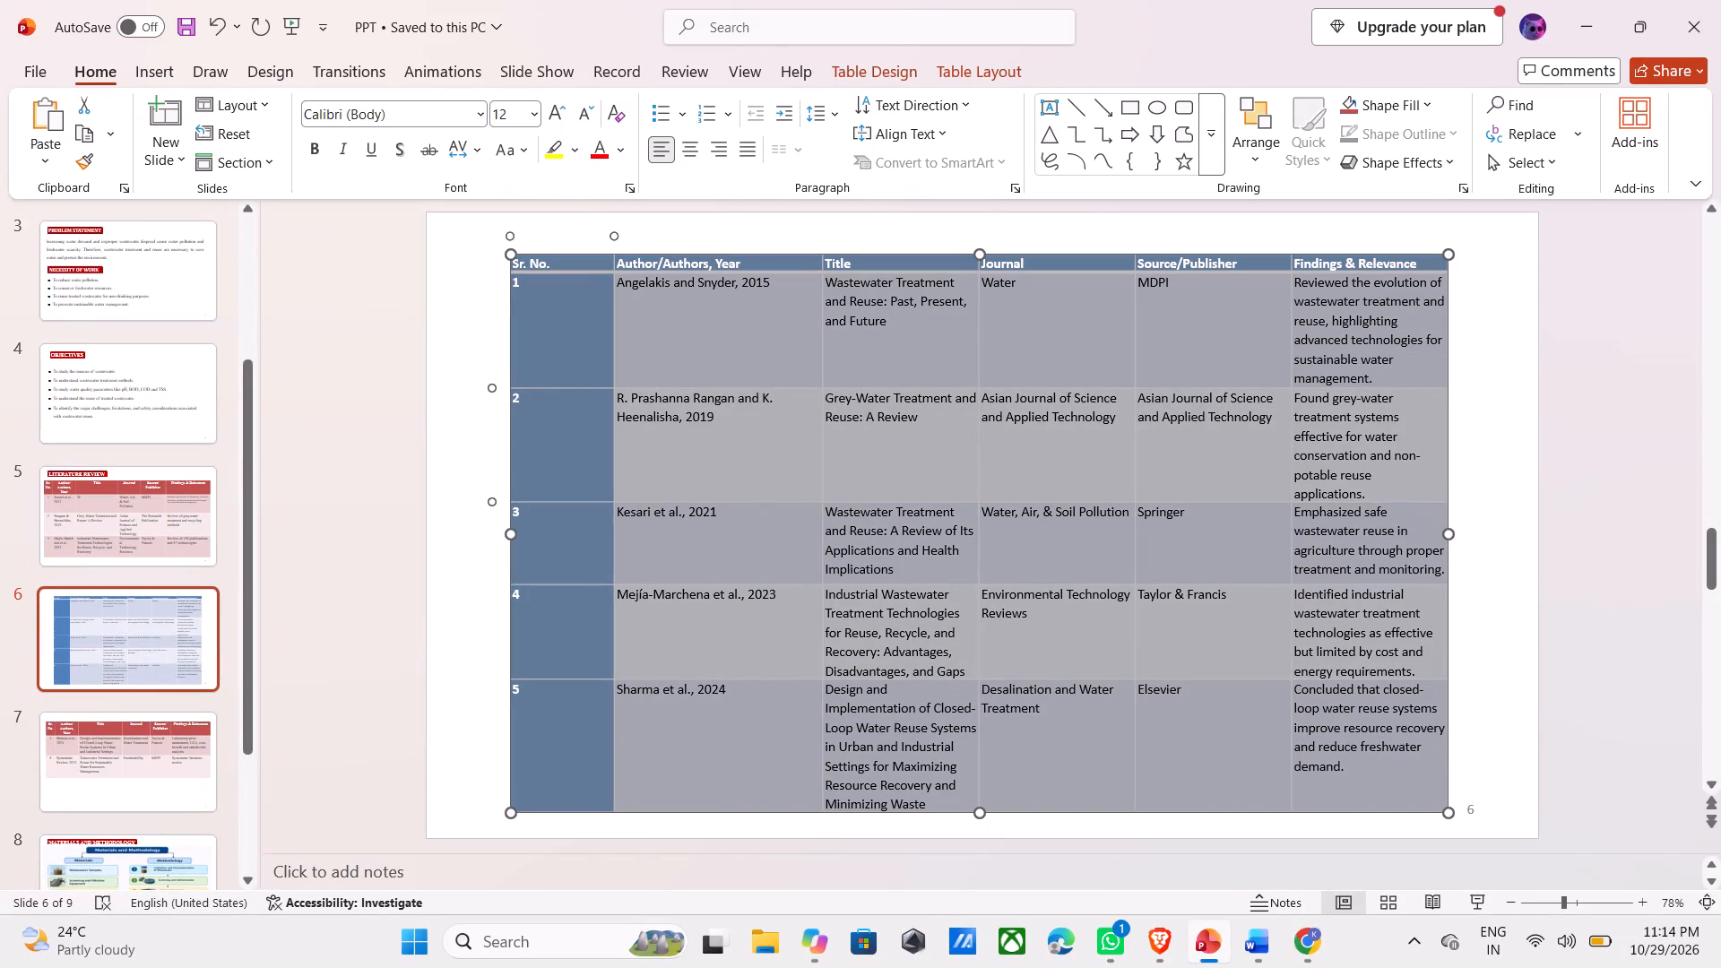
pyautogui.moveTo(610, 439); pyautogui.dragTo(544, 453)
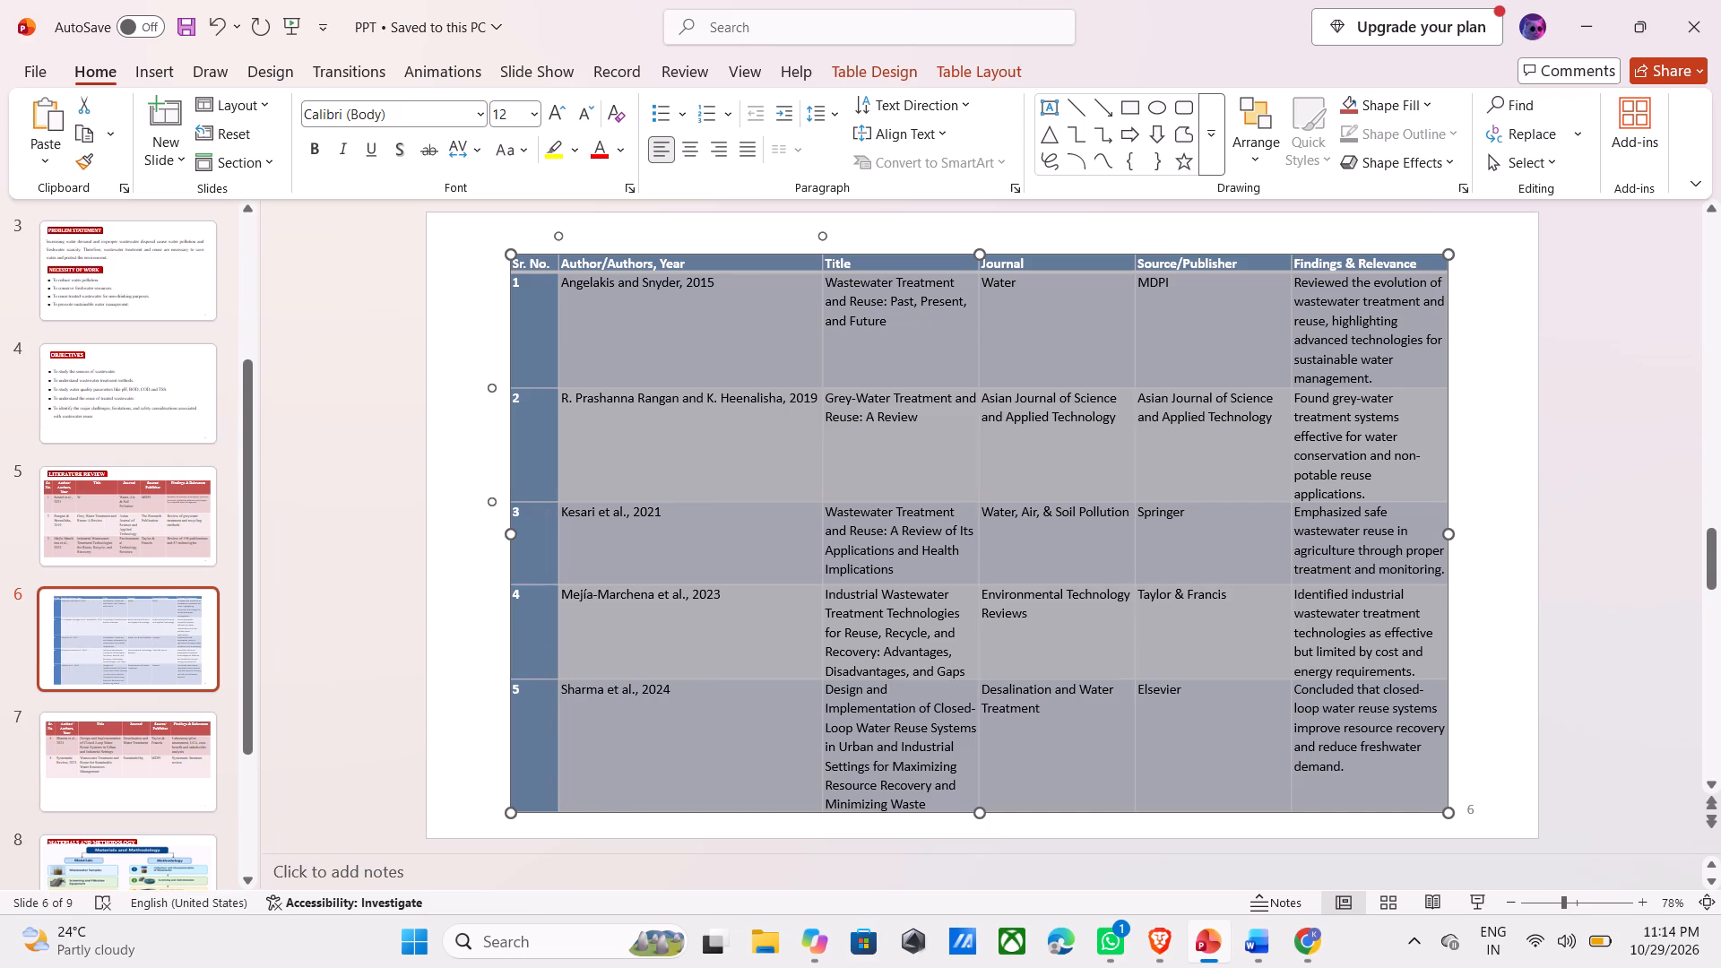
pyautogui.moveTo(822, 484); pyautogui.dragTo(693, 484)
pyautogui.moveTo(693, 484); pyautogui.dragTo(685, 486)
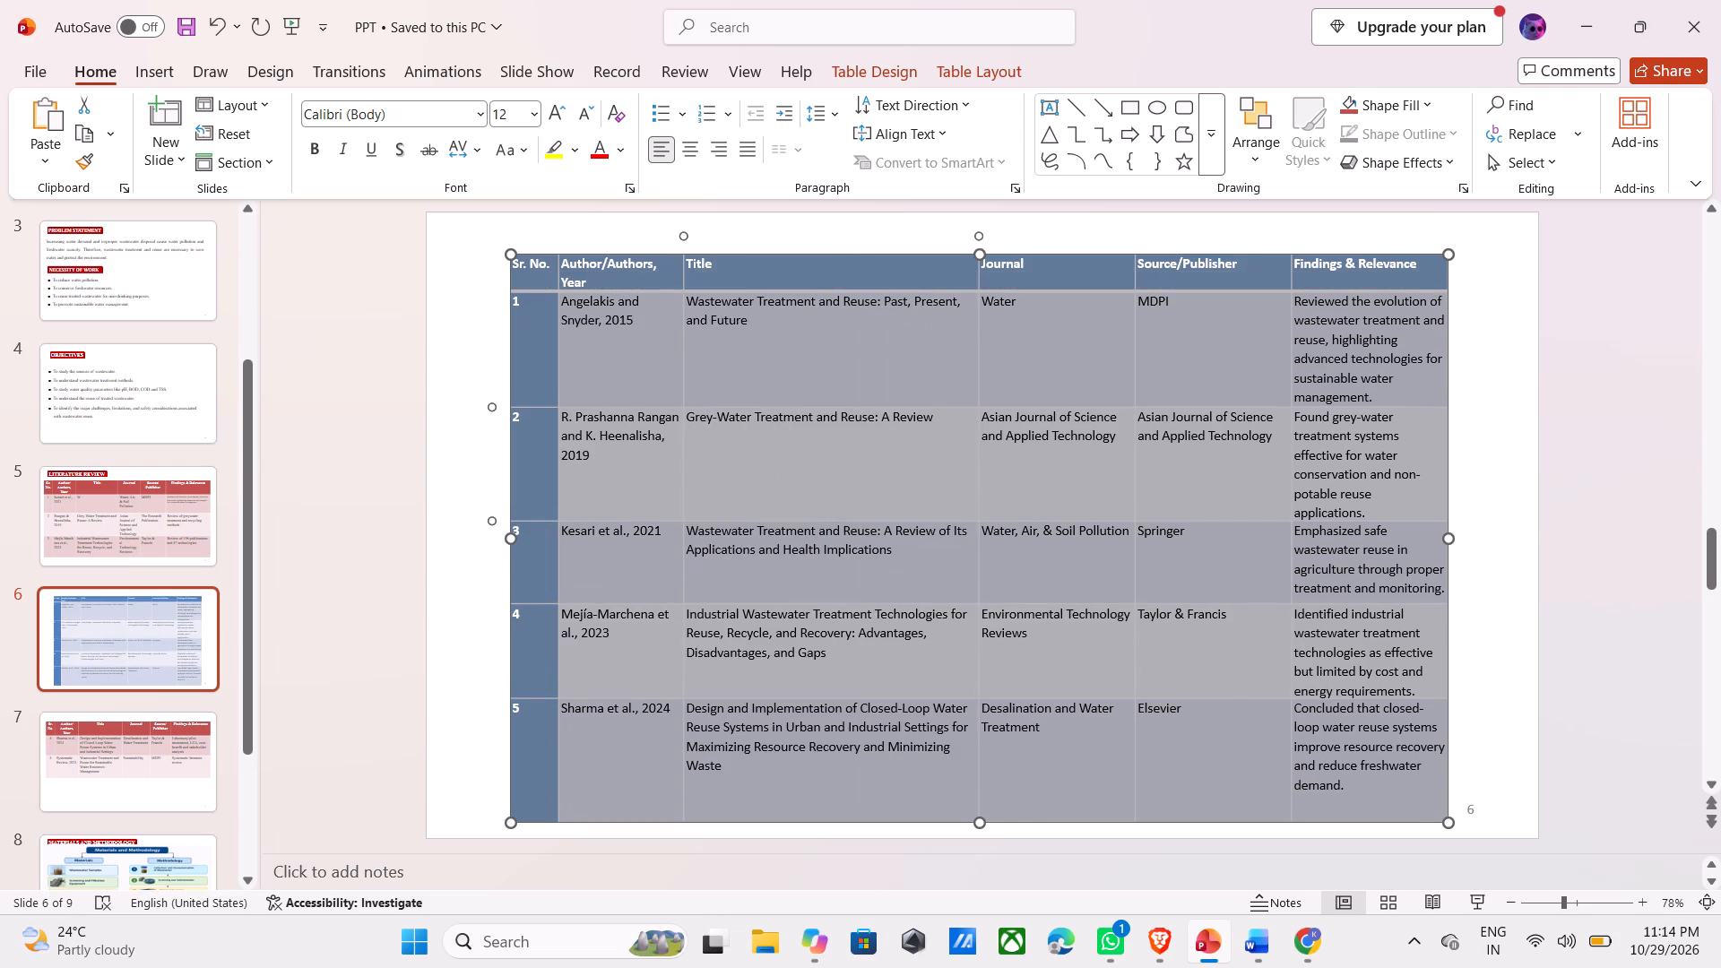
pyautogui.moveTo(972, 479); pyautogui.dragTo(930, 487)
pyautogui.moveTo(930, 487); pyautogui.dragTo(920, 488)
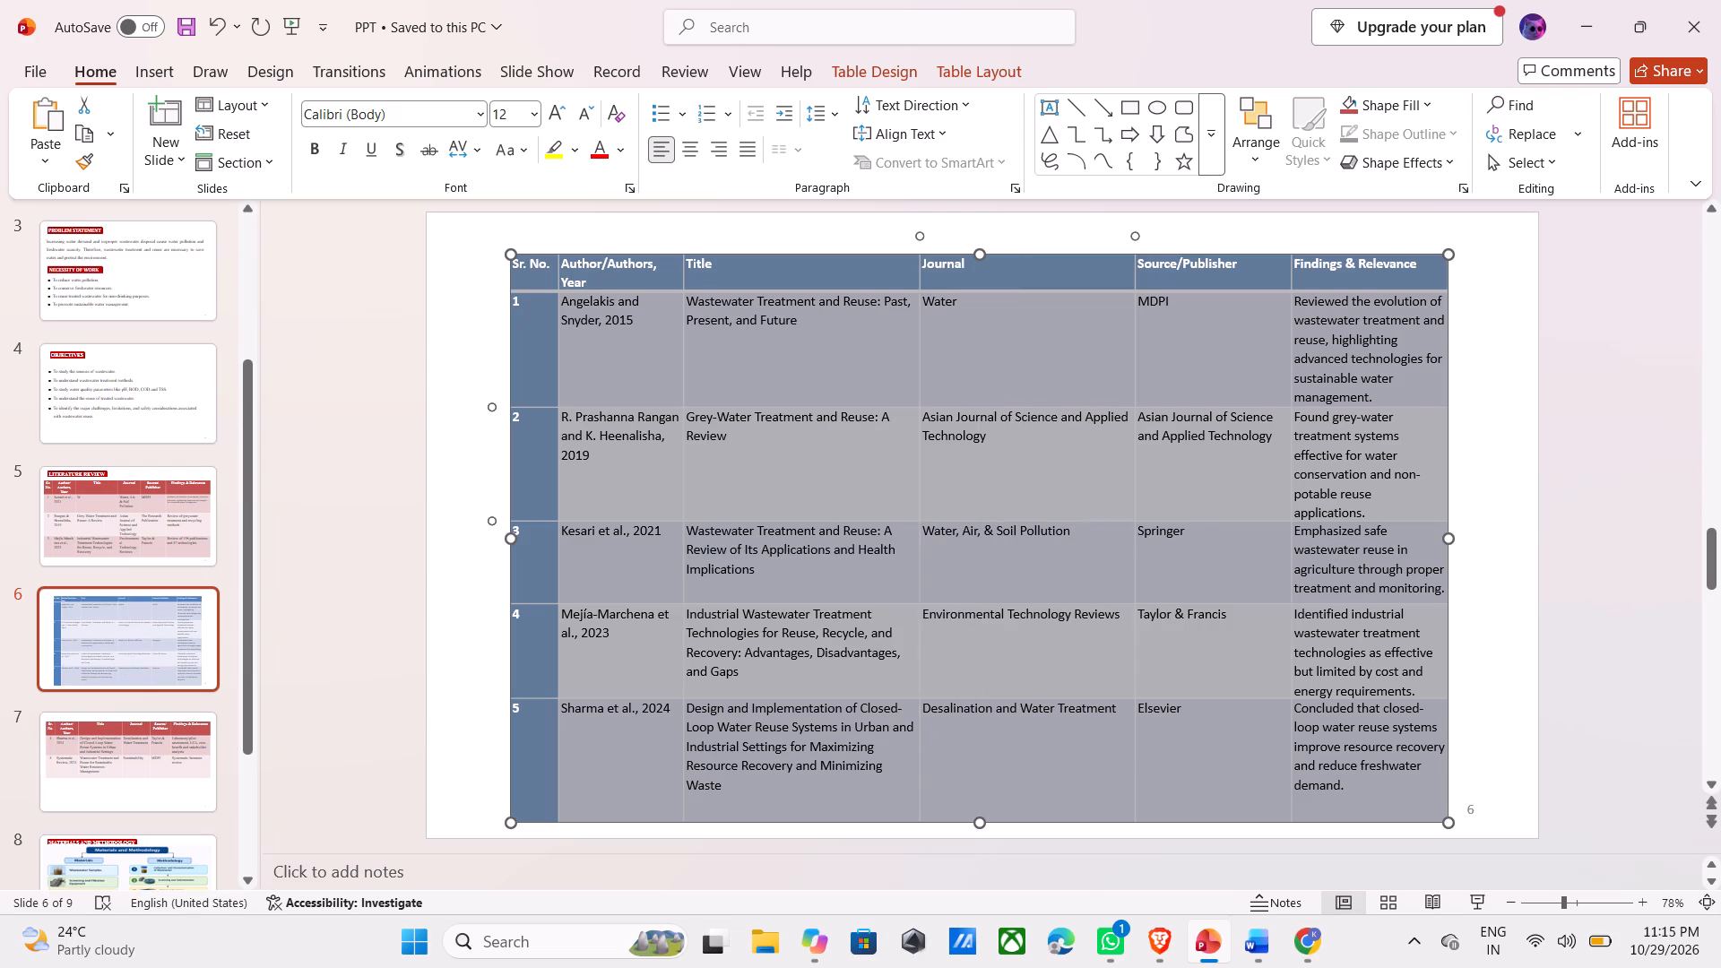
pyautogui.moveTo(1134, 480); pyautogui.dragTo(1069, 499)
pyautogui.moveTo(1069, 499); pyautogui.dragTo(1038, 506)
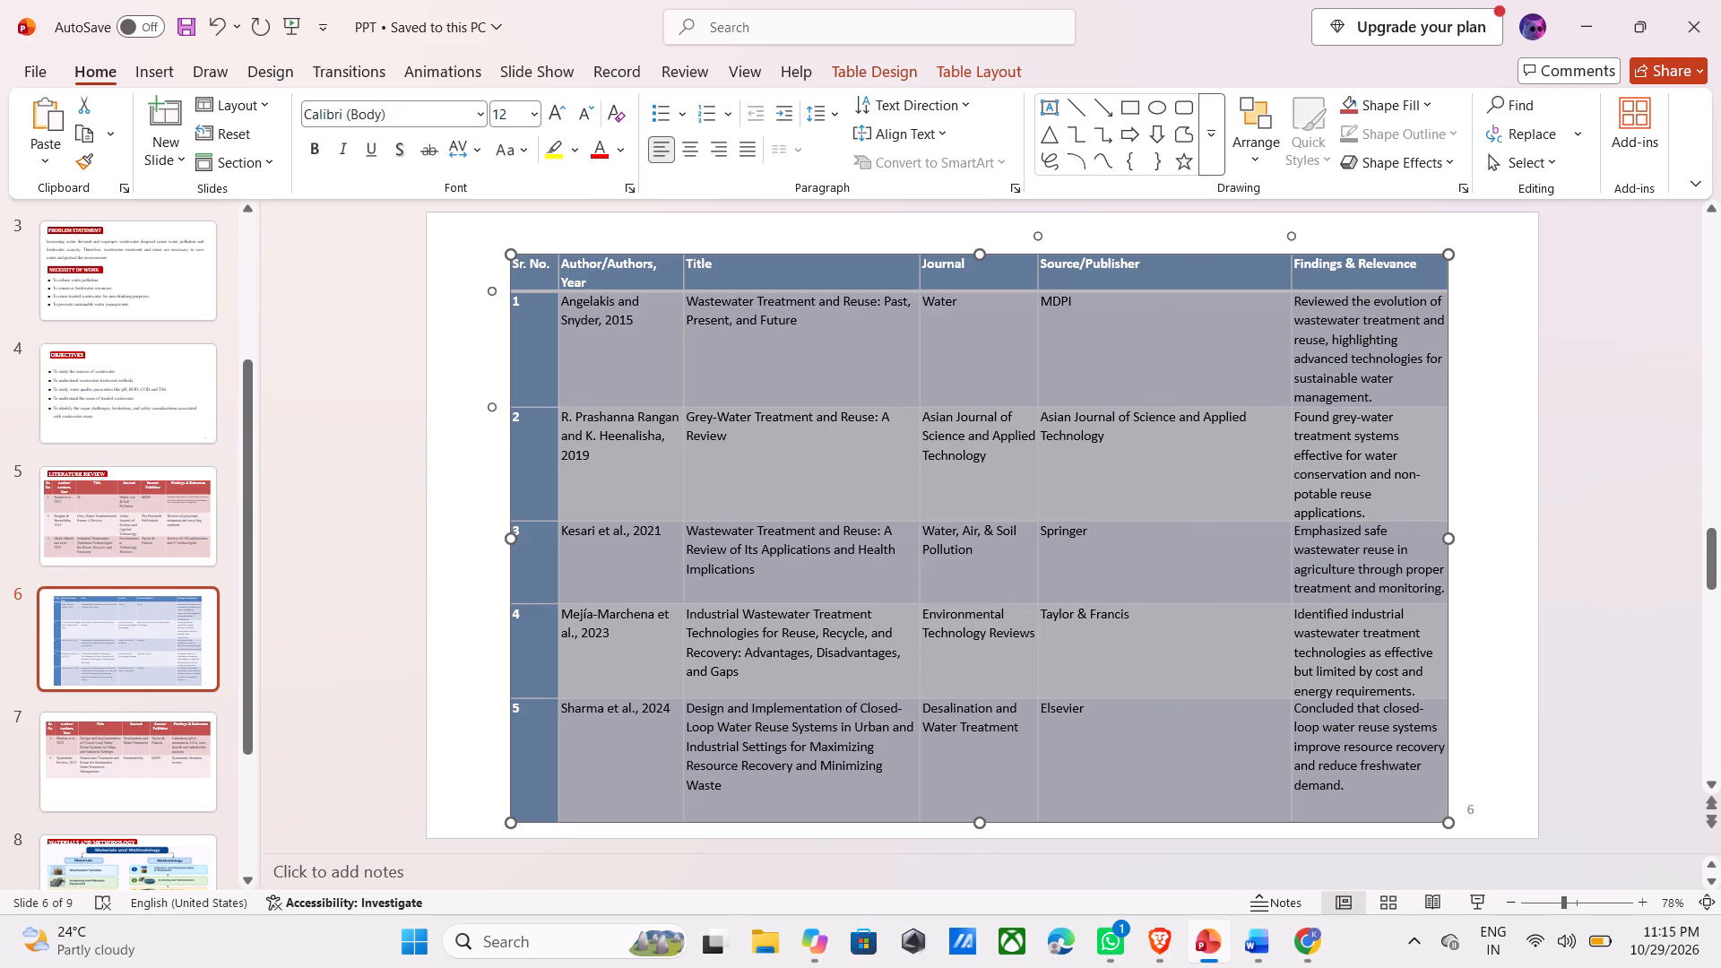
pyautogui.moveTo(1288, 540); pyautogui.dragTo(1286, 540)
pyautogui.moveTo(1286, 540); pyautogui.dragTo(1193, 554)
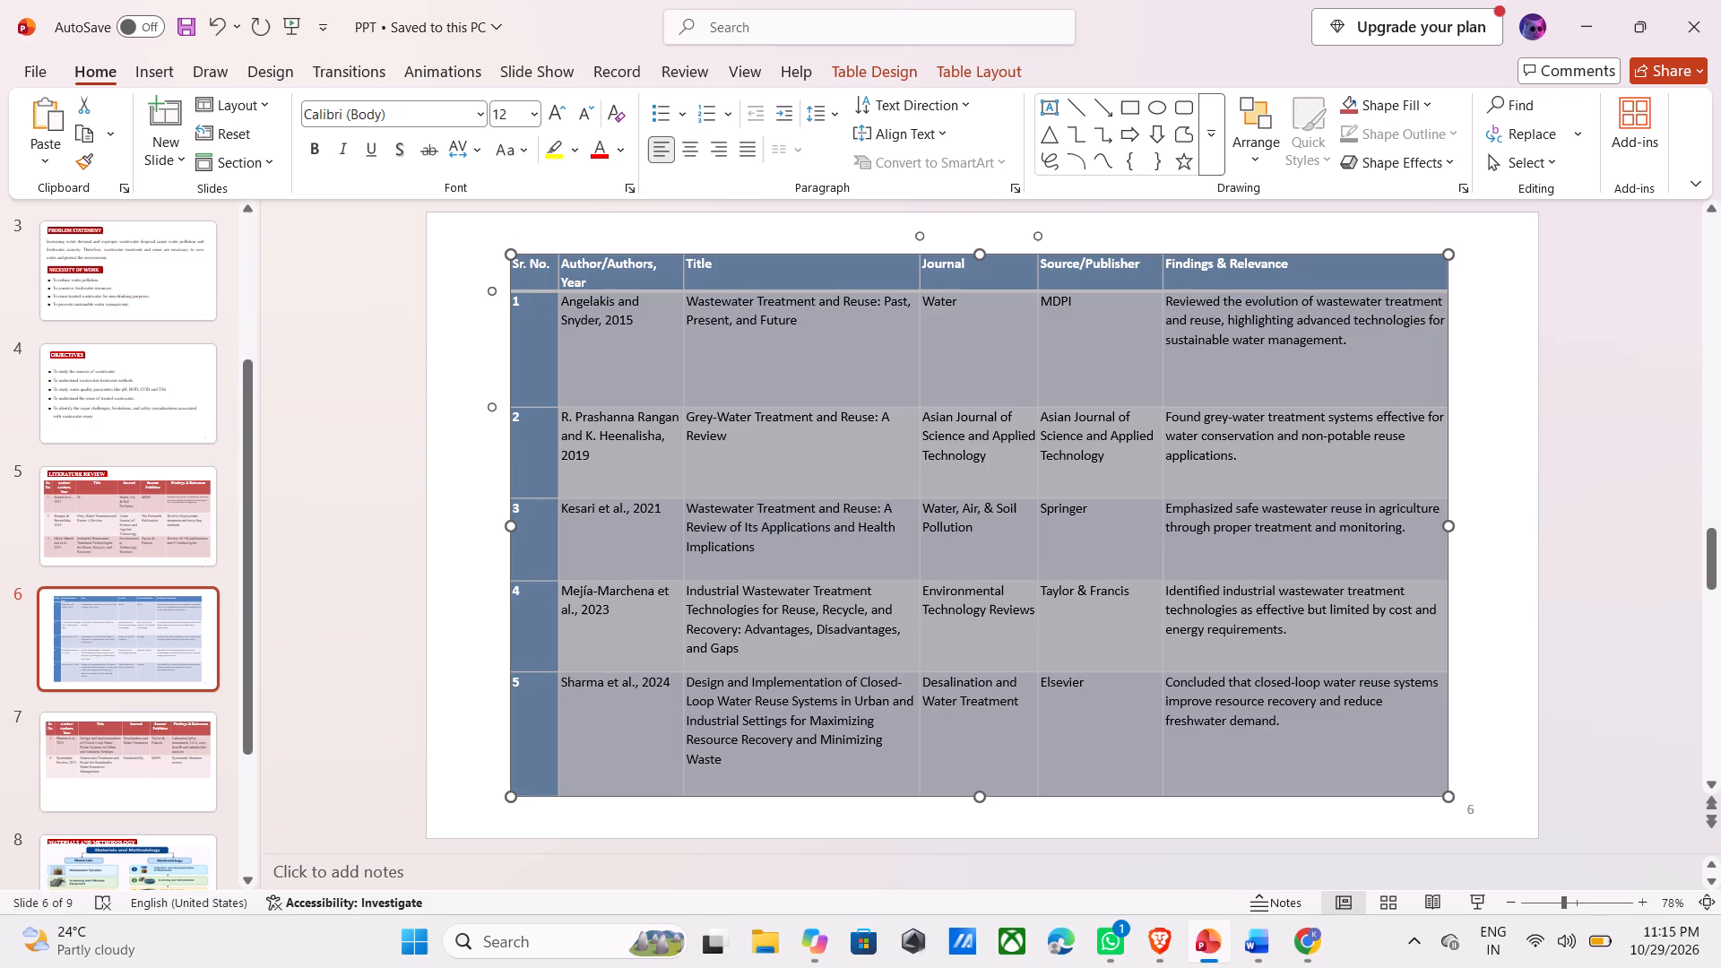
pyautogui.click(934, 405)
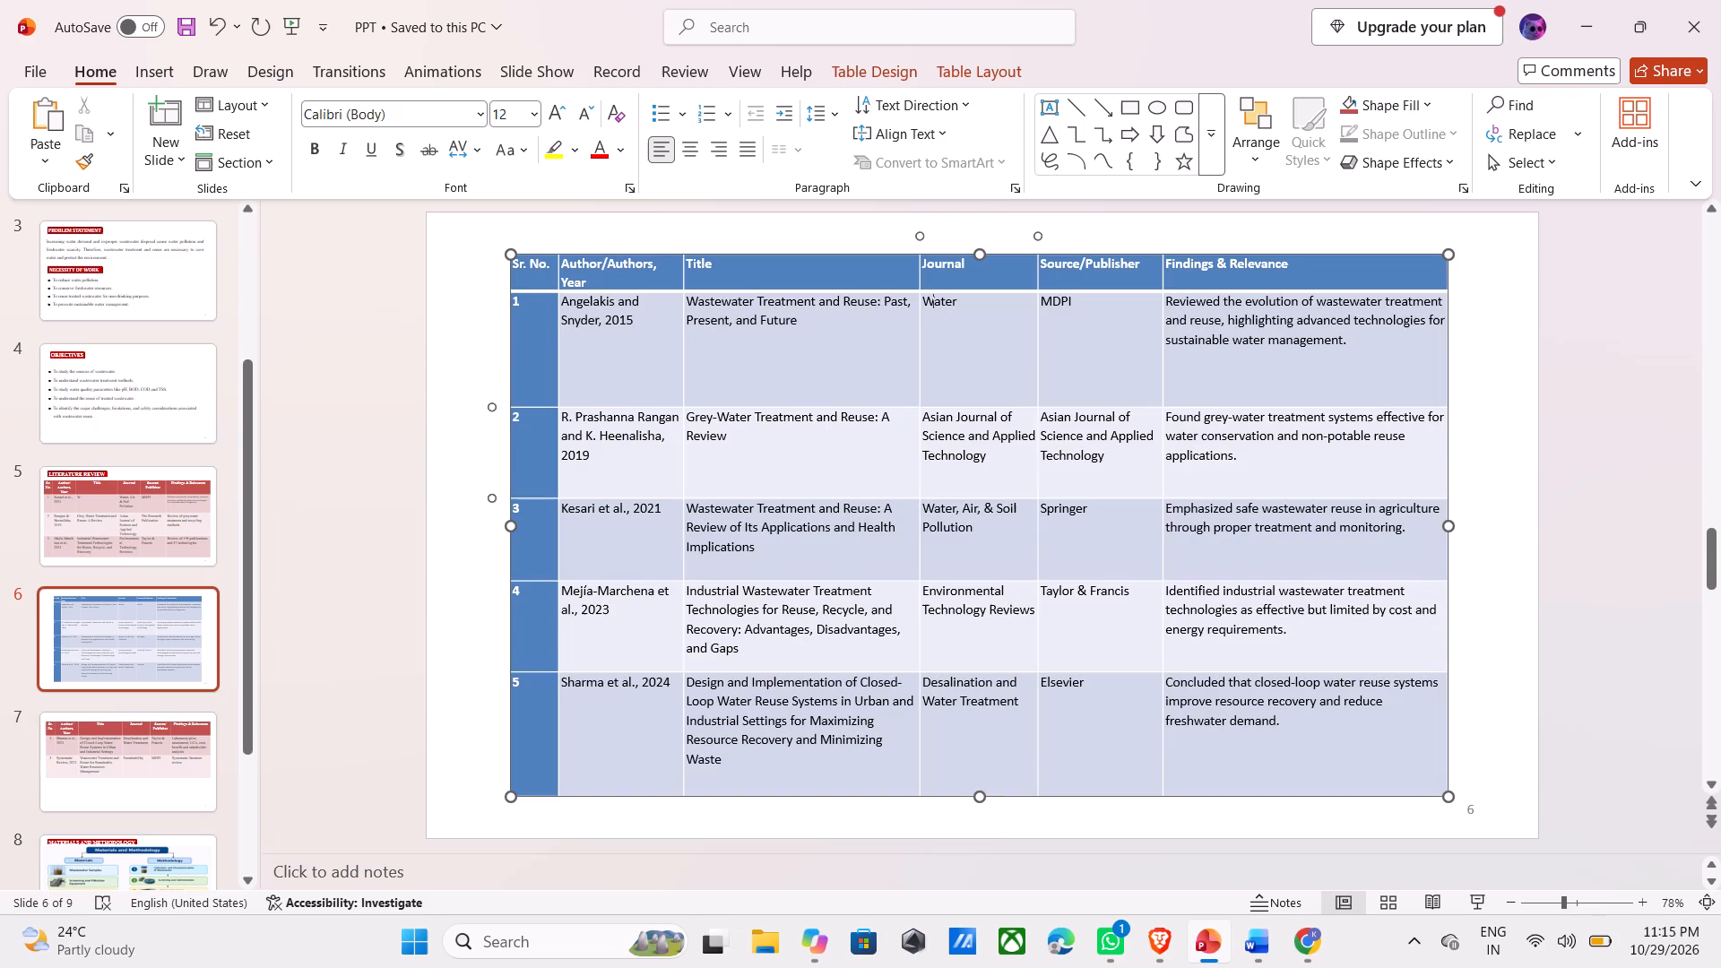
pyautogui.moveTo(952, 409); pyautogui.dragTo(960, 352)
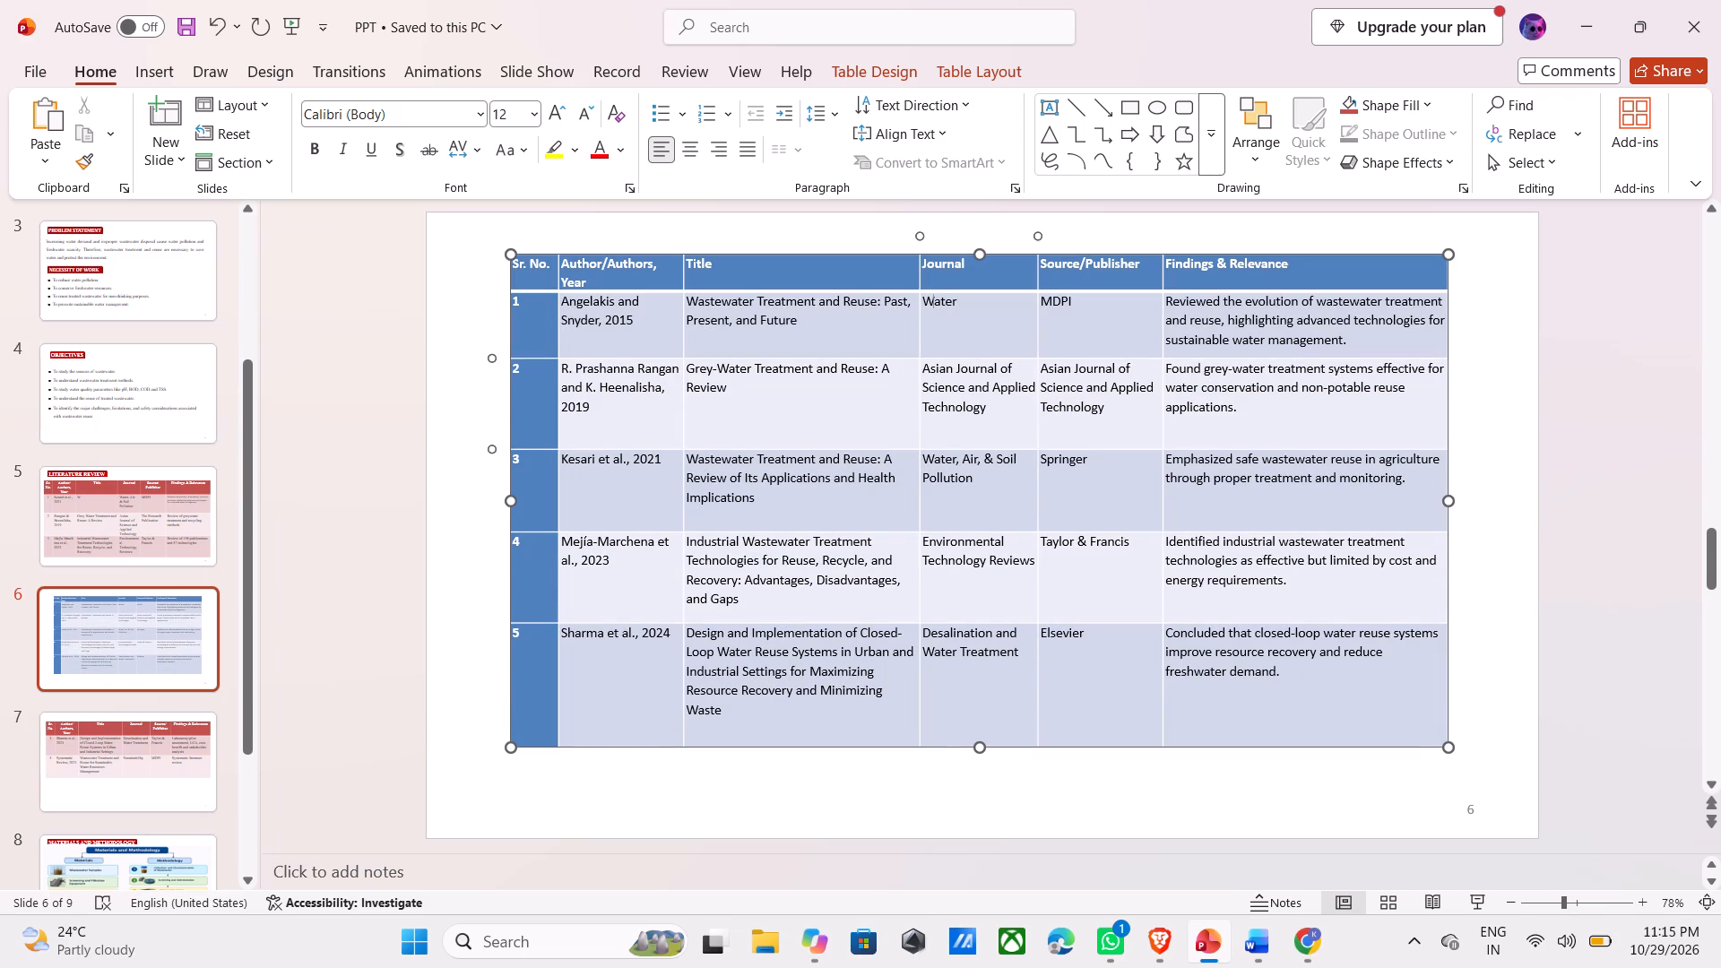
pyautogui.moveTo(980, 448); pyautogui.dragTo(980, 414)
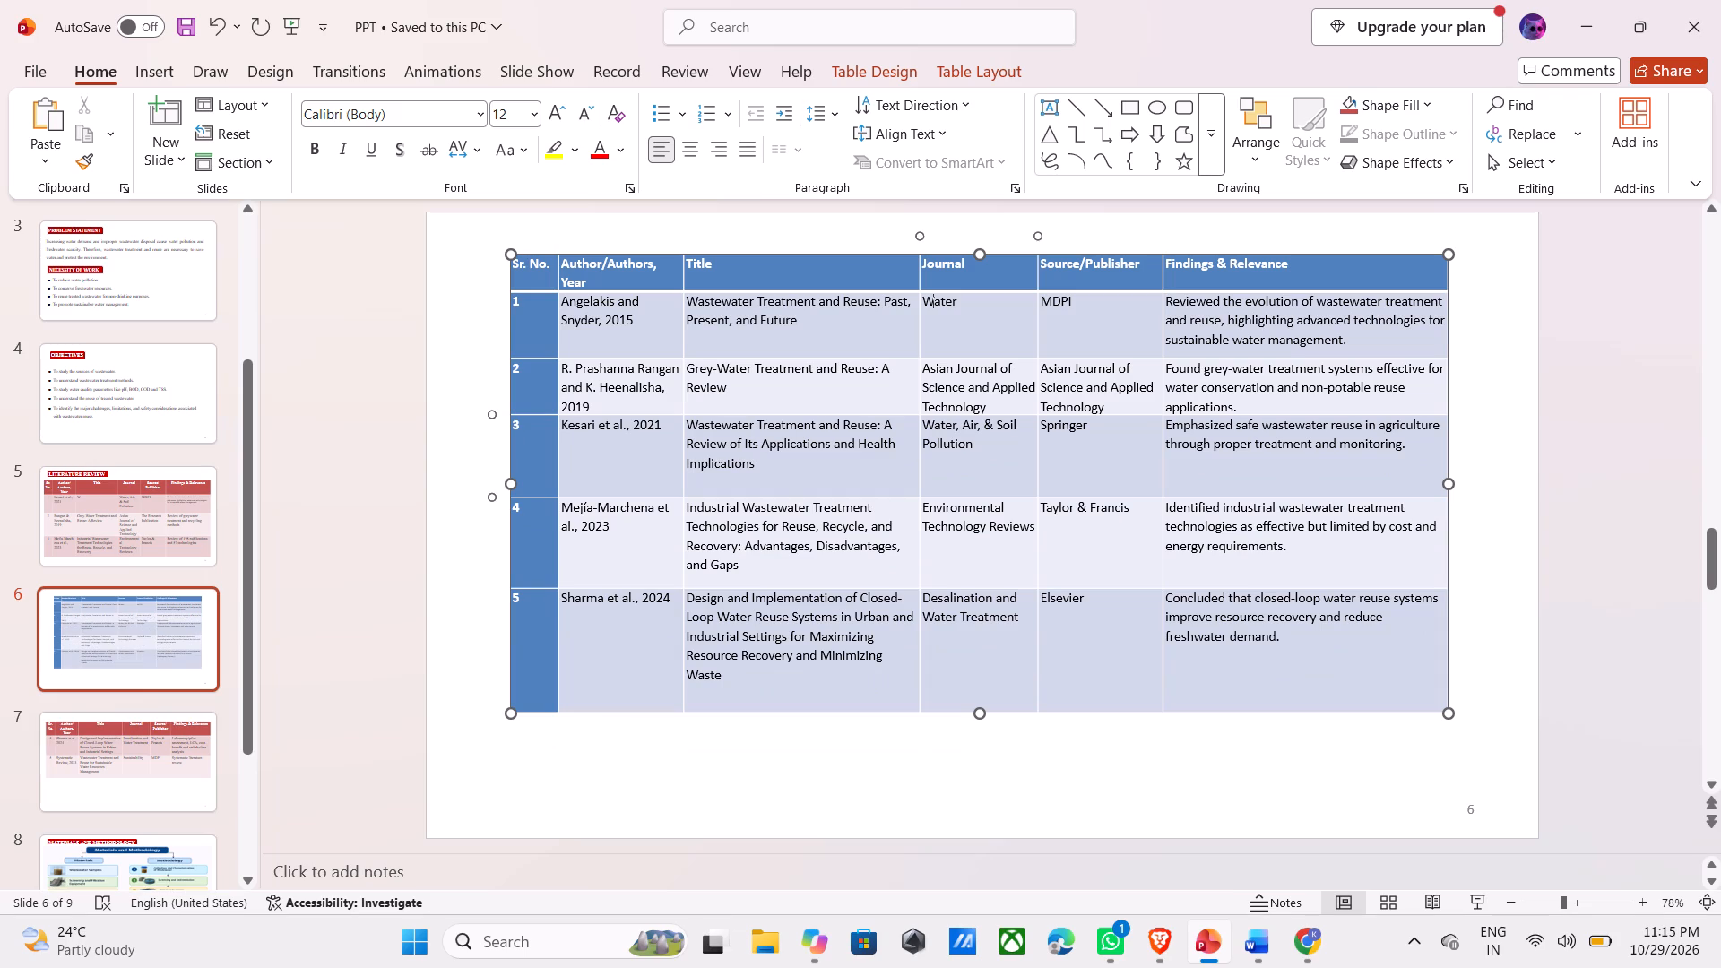
pyautogui.moveTo(987, 417); pyautogui.dragTo(991, 425)
pyautogui.click(991, 428)
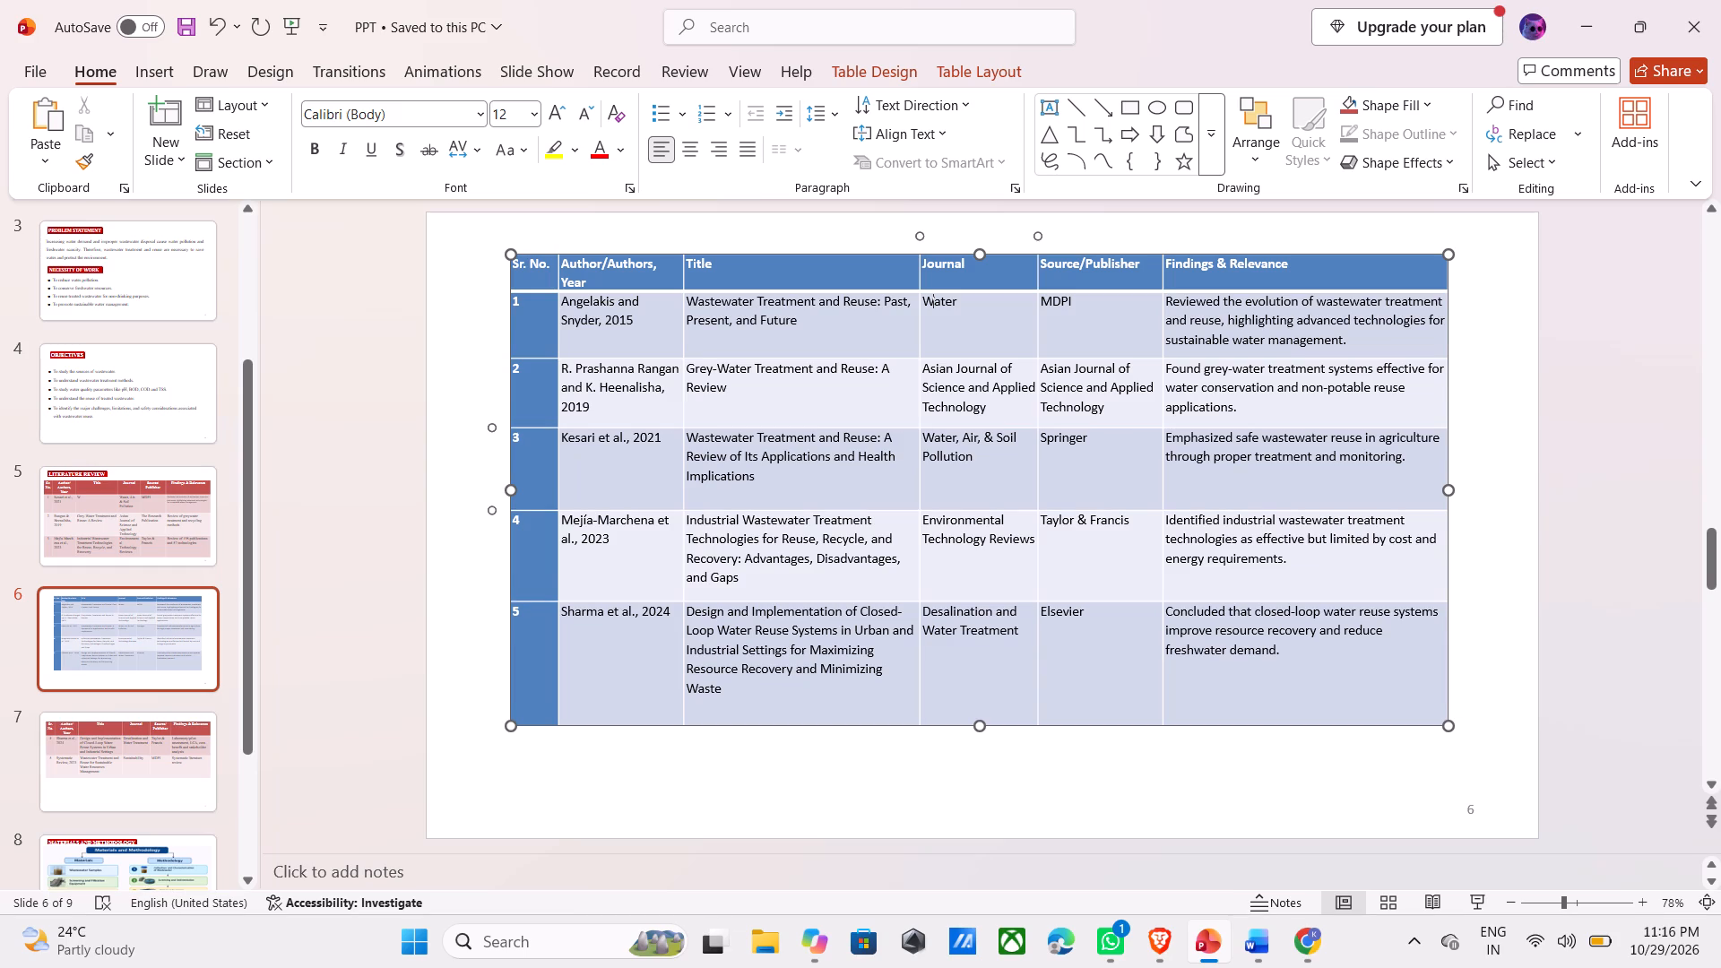
pyautogui.moveTo(999, 514); pyautogui.dragTo(999, 501)
pyautogui.moveTo(999, 501); pyautogui.dragTo(998, 495)
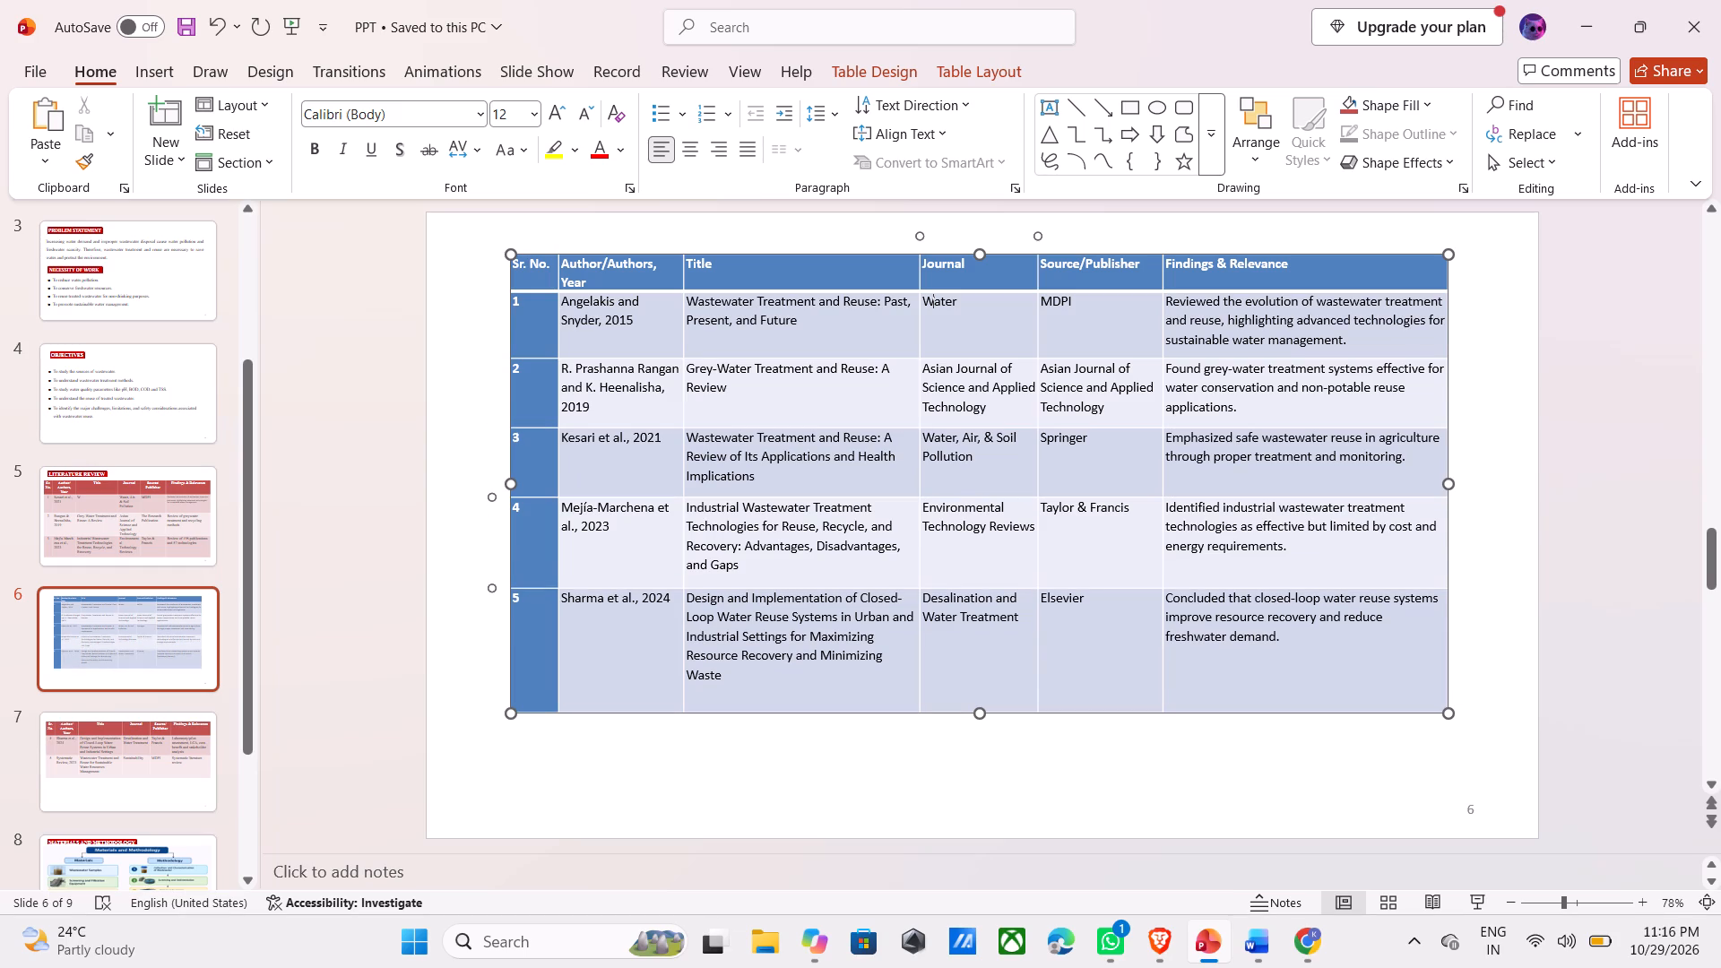
pyautogui.moveTo(1013, 588); pyautogui.dragTo(1011, 579)
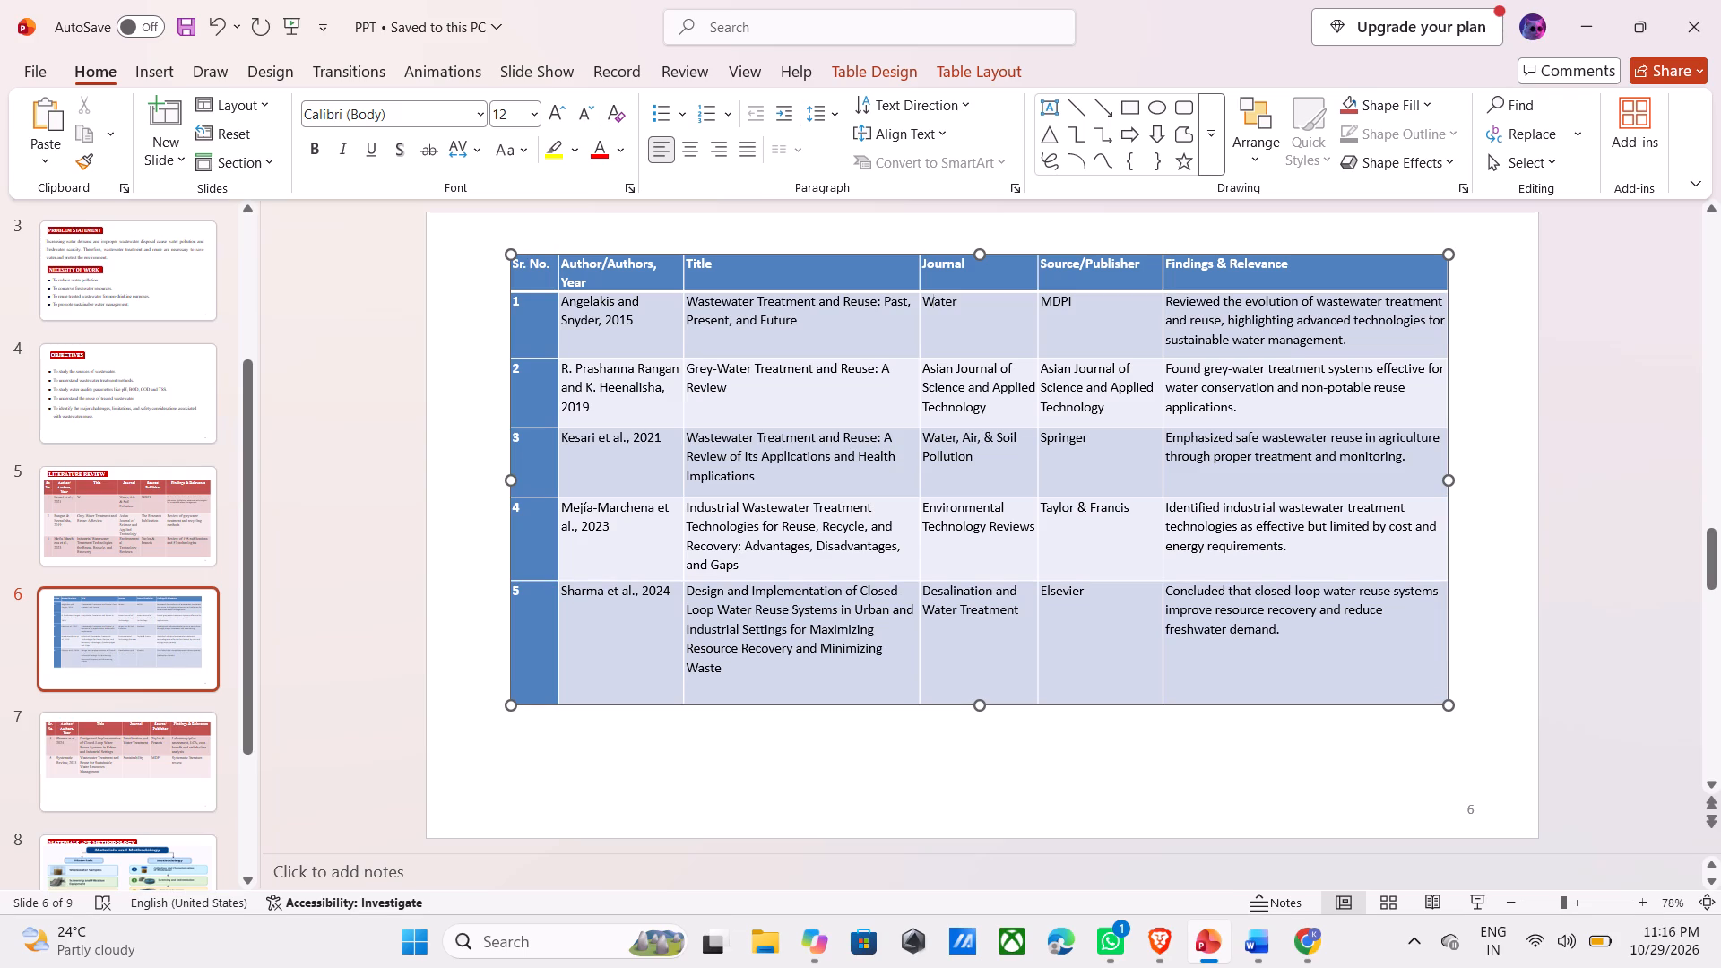
# Move the shortened table slightly down on slide 6, keeping it roughly centred horizontally.
pyautogui.click(1021, 700)
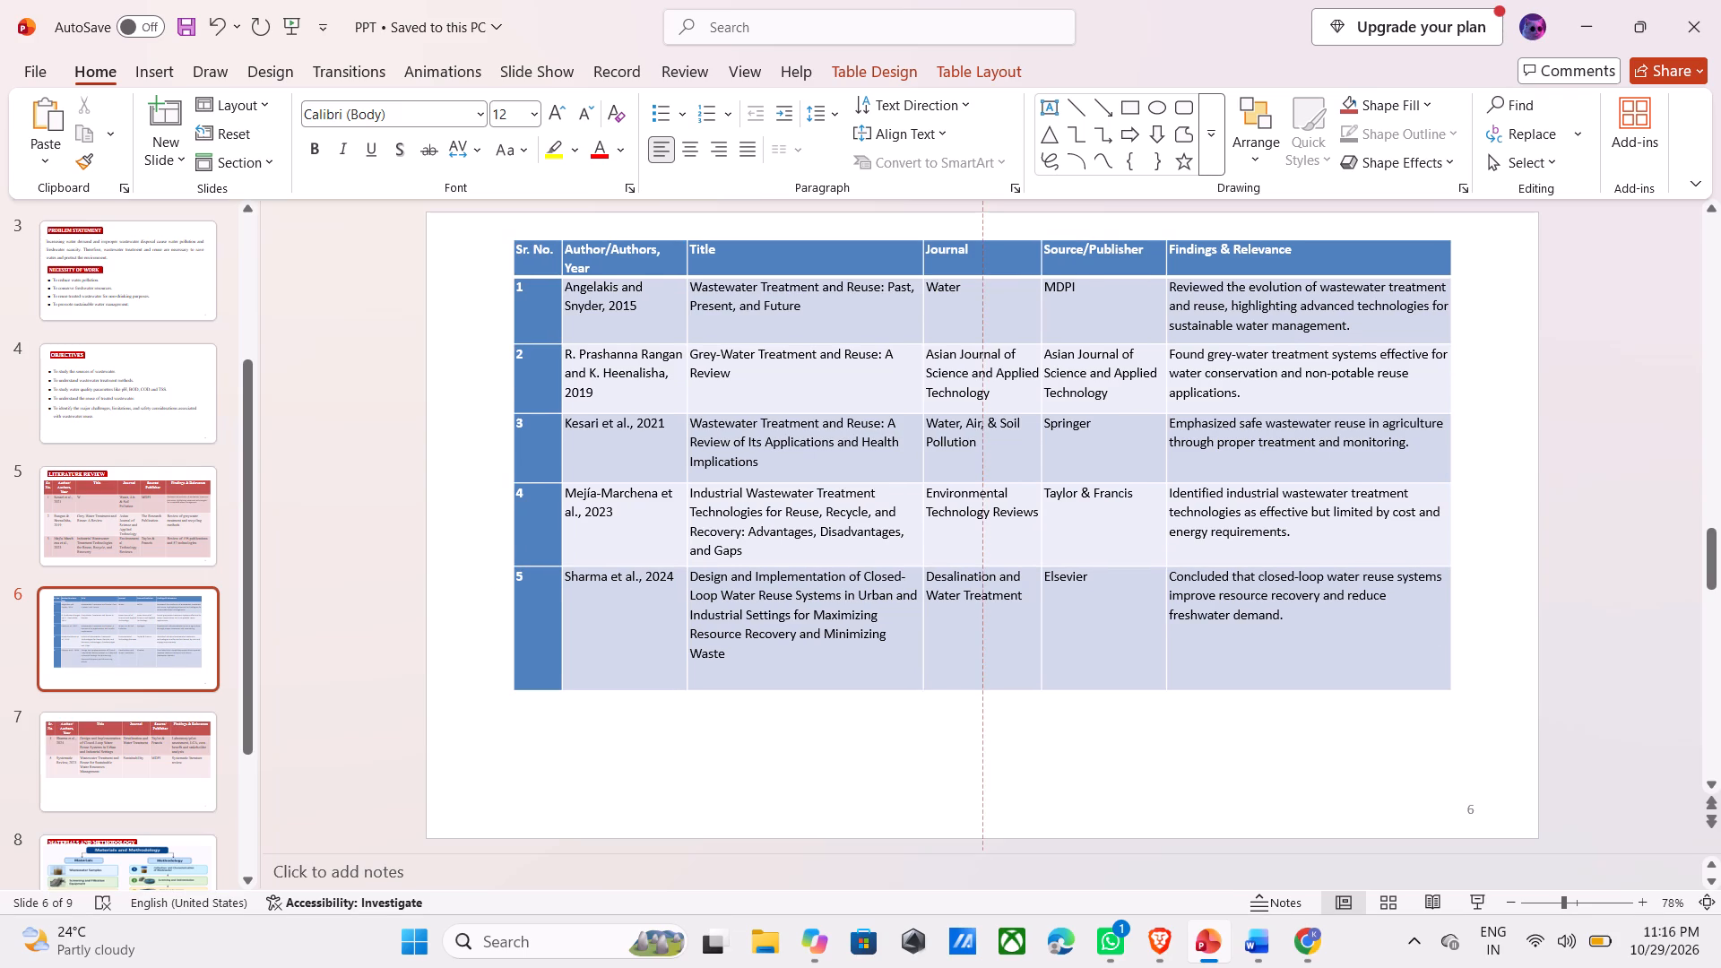
pyautogui.click(1025, 694)
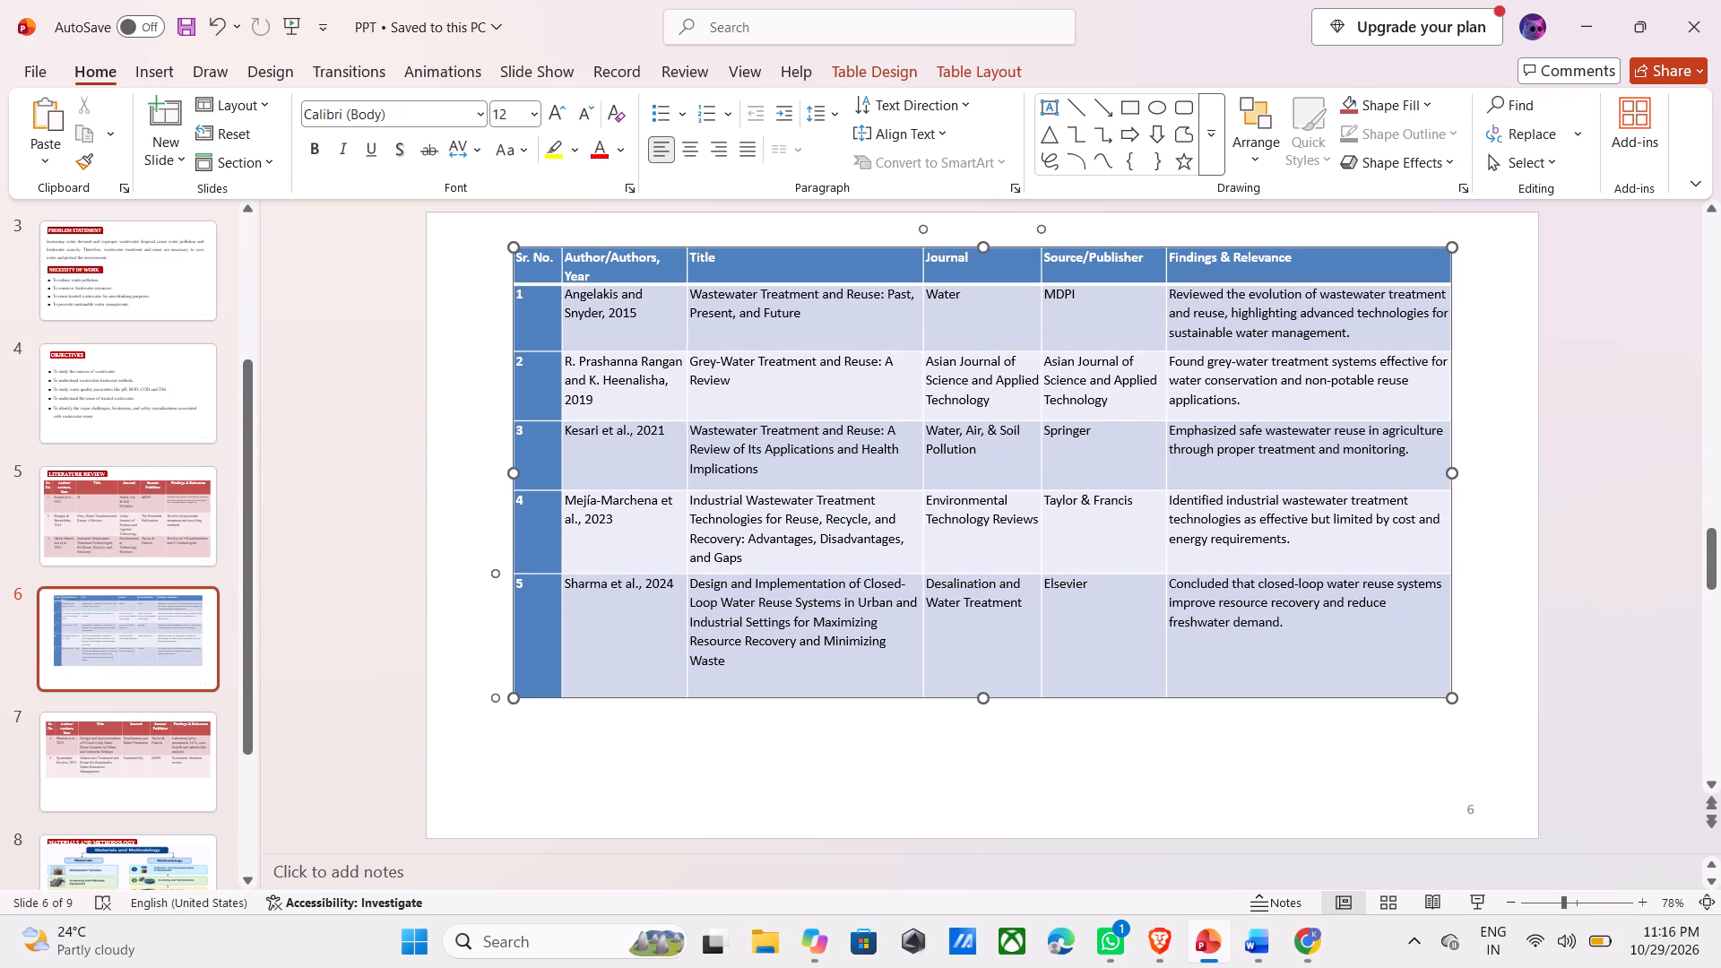
pyautogui.click(1022, 694)
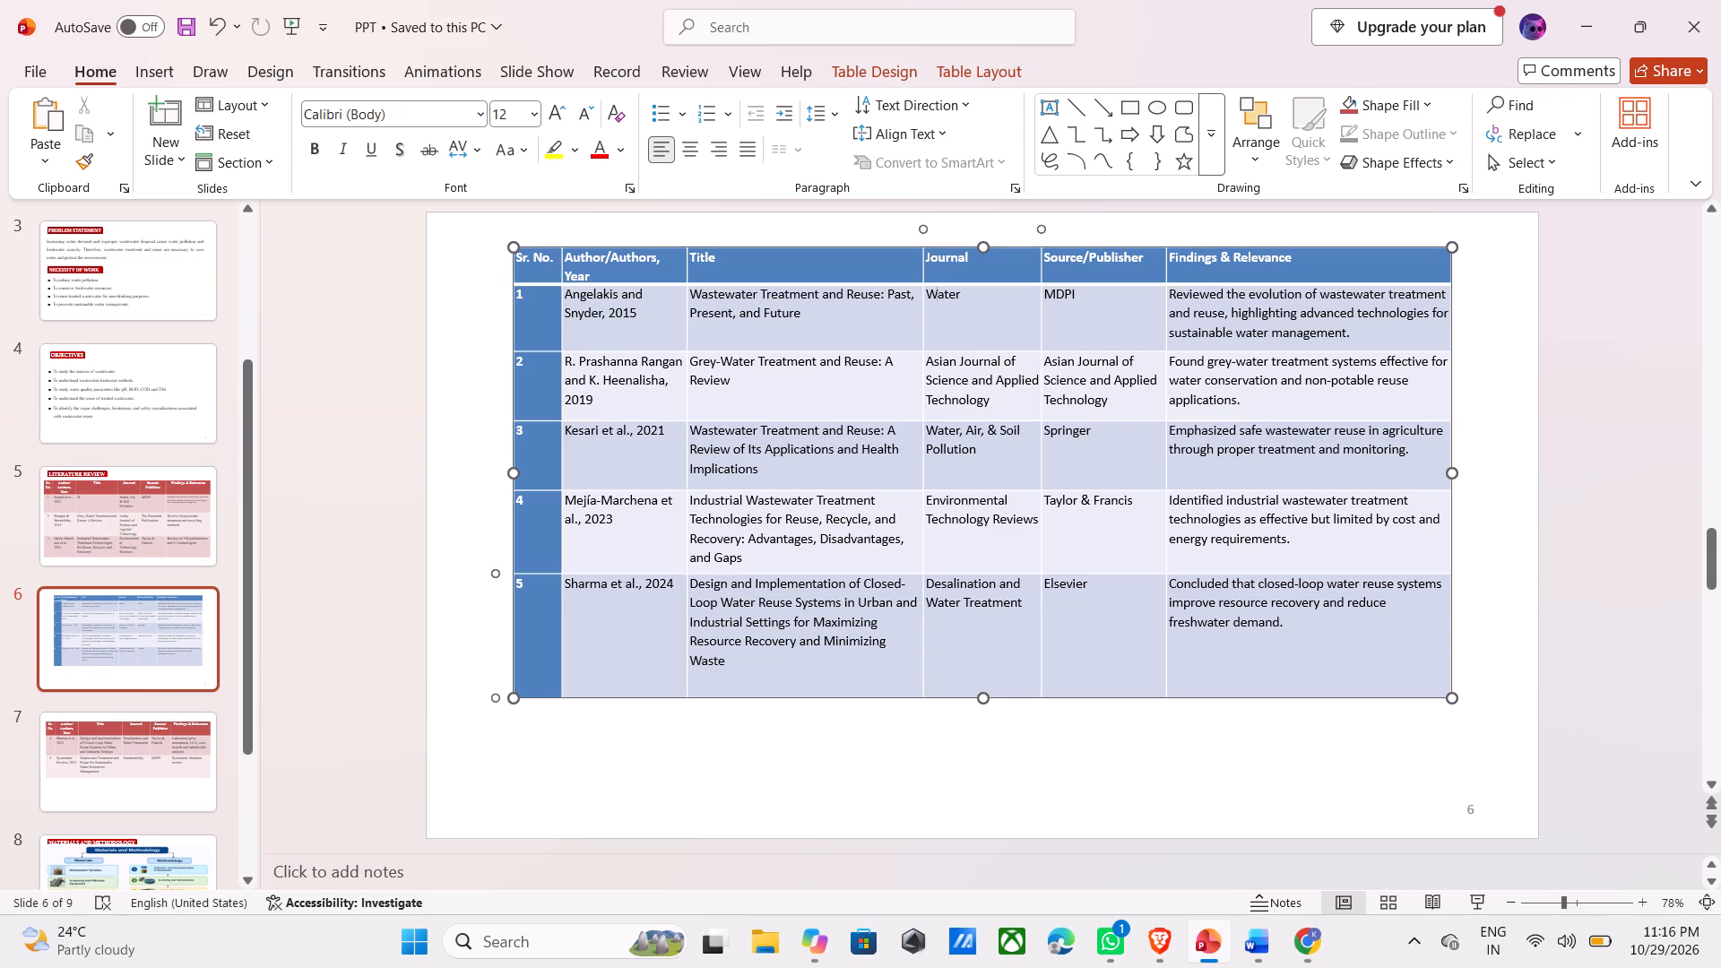
pyautogui.click(1012, 694)
pyautogui.moveTo(655, 693); pyautogui.dragTo(660, 716)
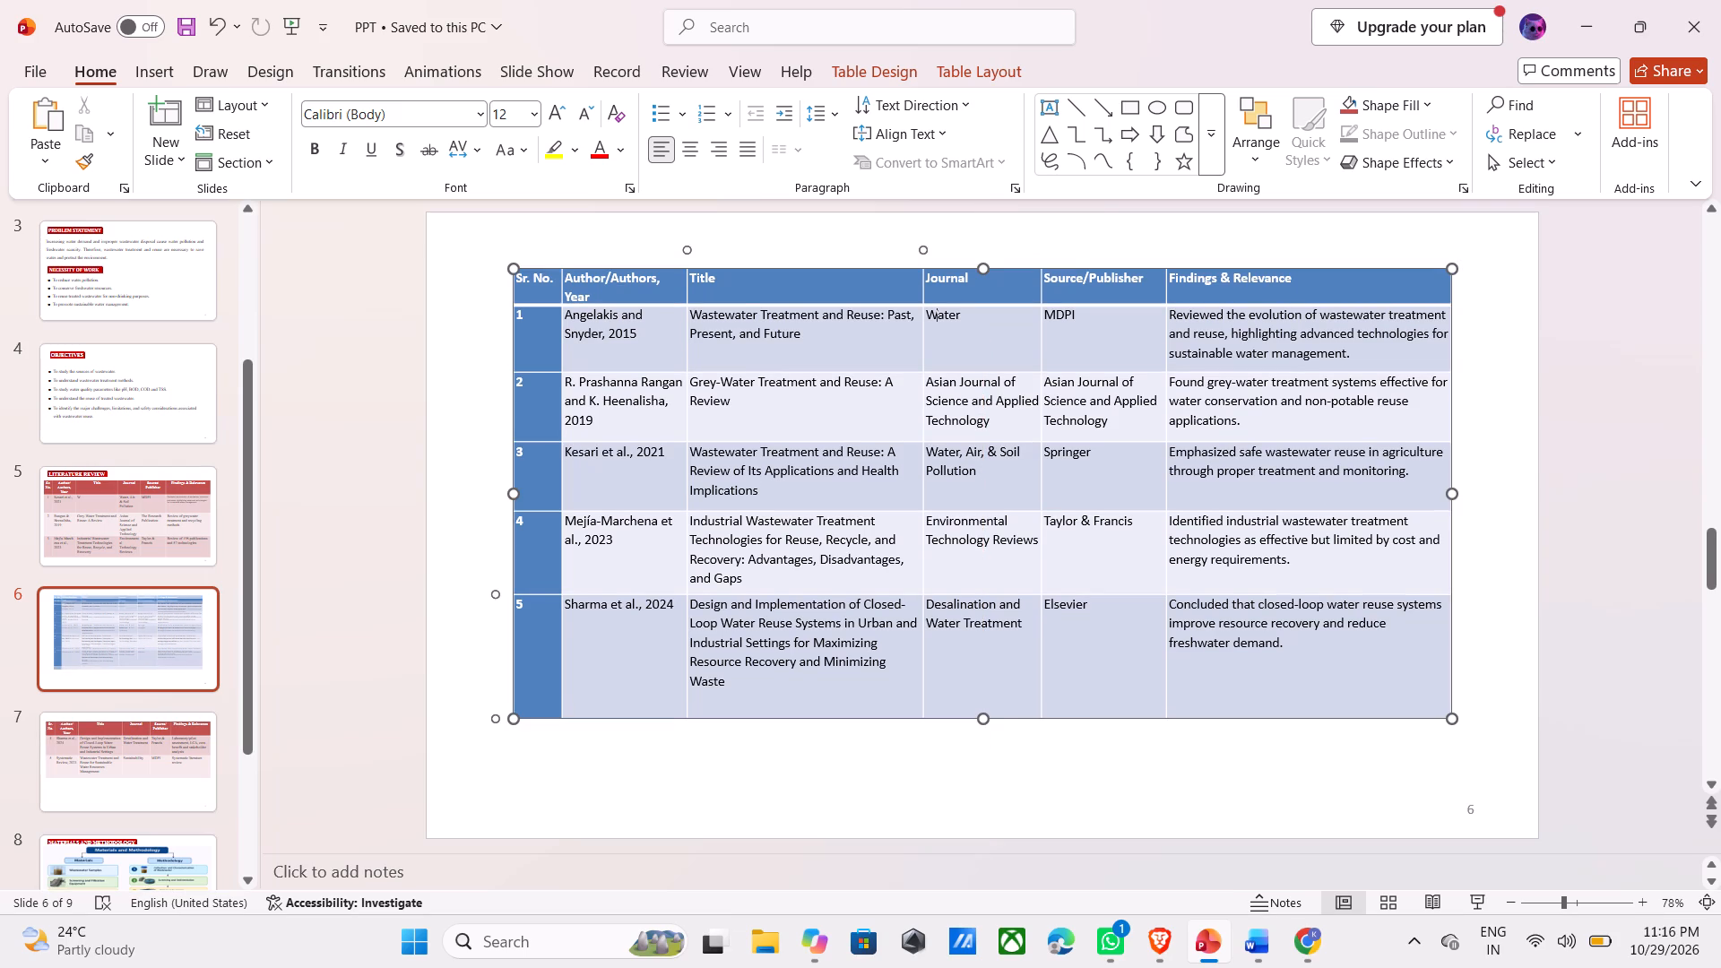
# Set the font of all text in slide 6's table, including the header row, to Times New Roman.
pyautogui.moveTo(1351, 696); pyautogui.dragTo(586, 435)
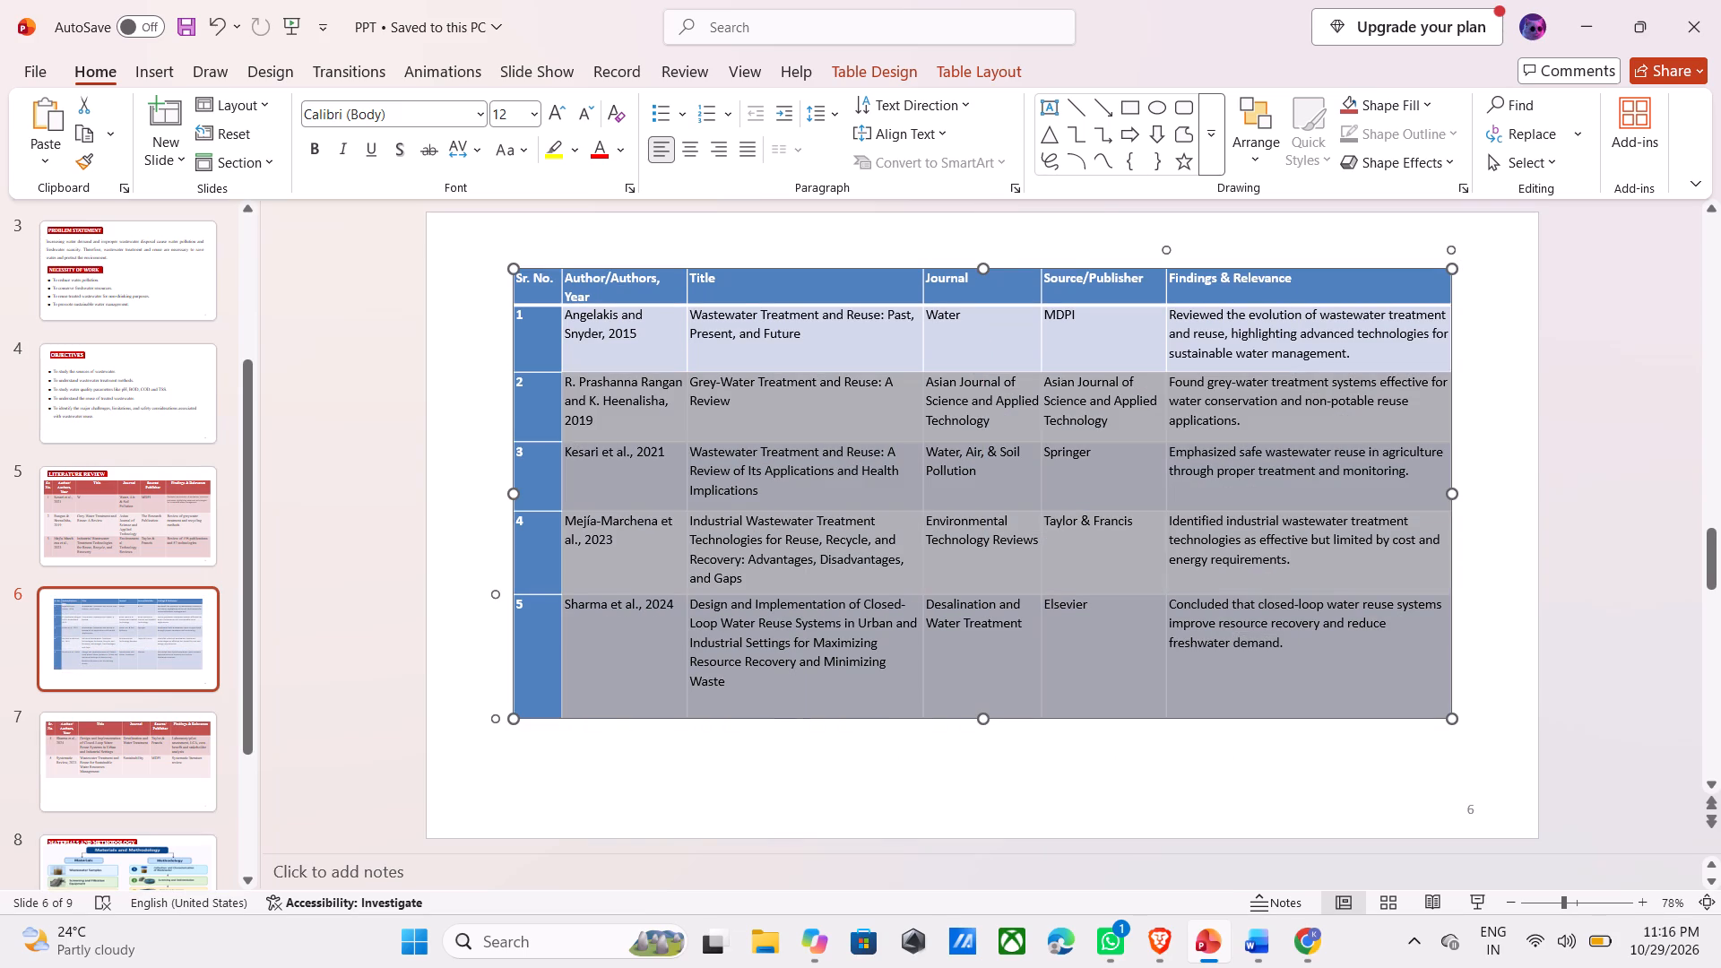
pyautogui.moveTo(586, 435); pyautogui.dragTo(506, 290)
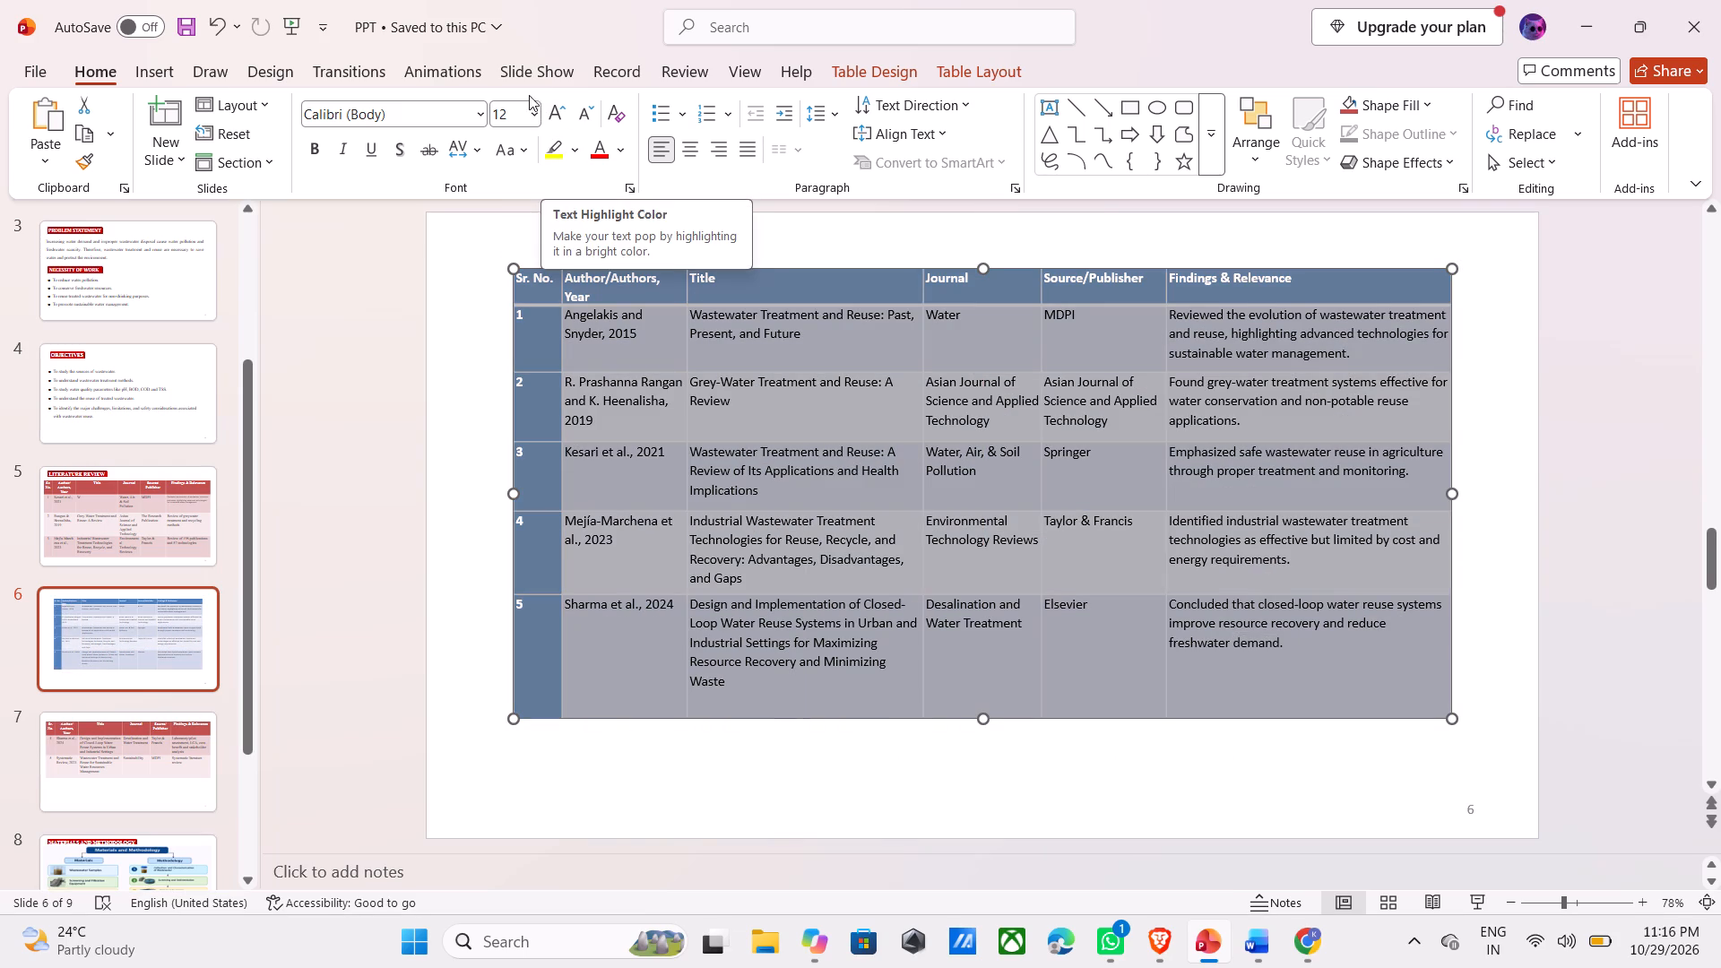
pyautogui.click(452, 114)
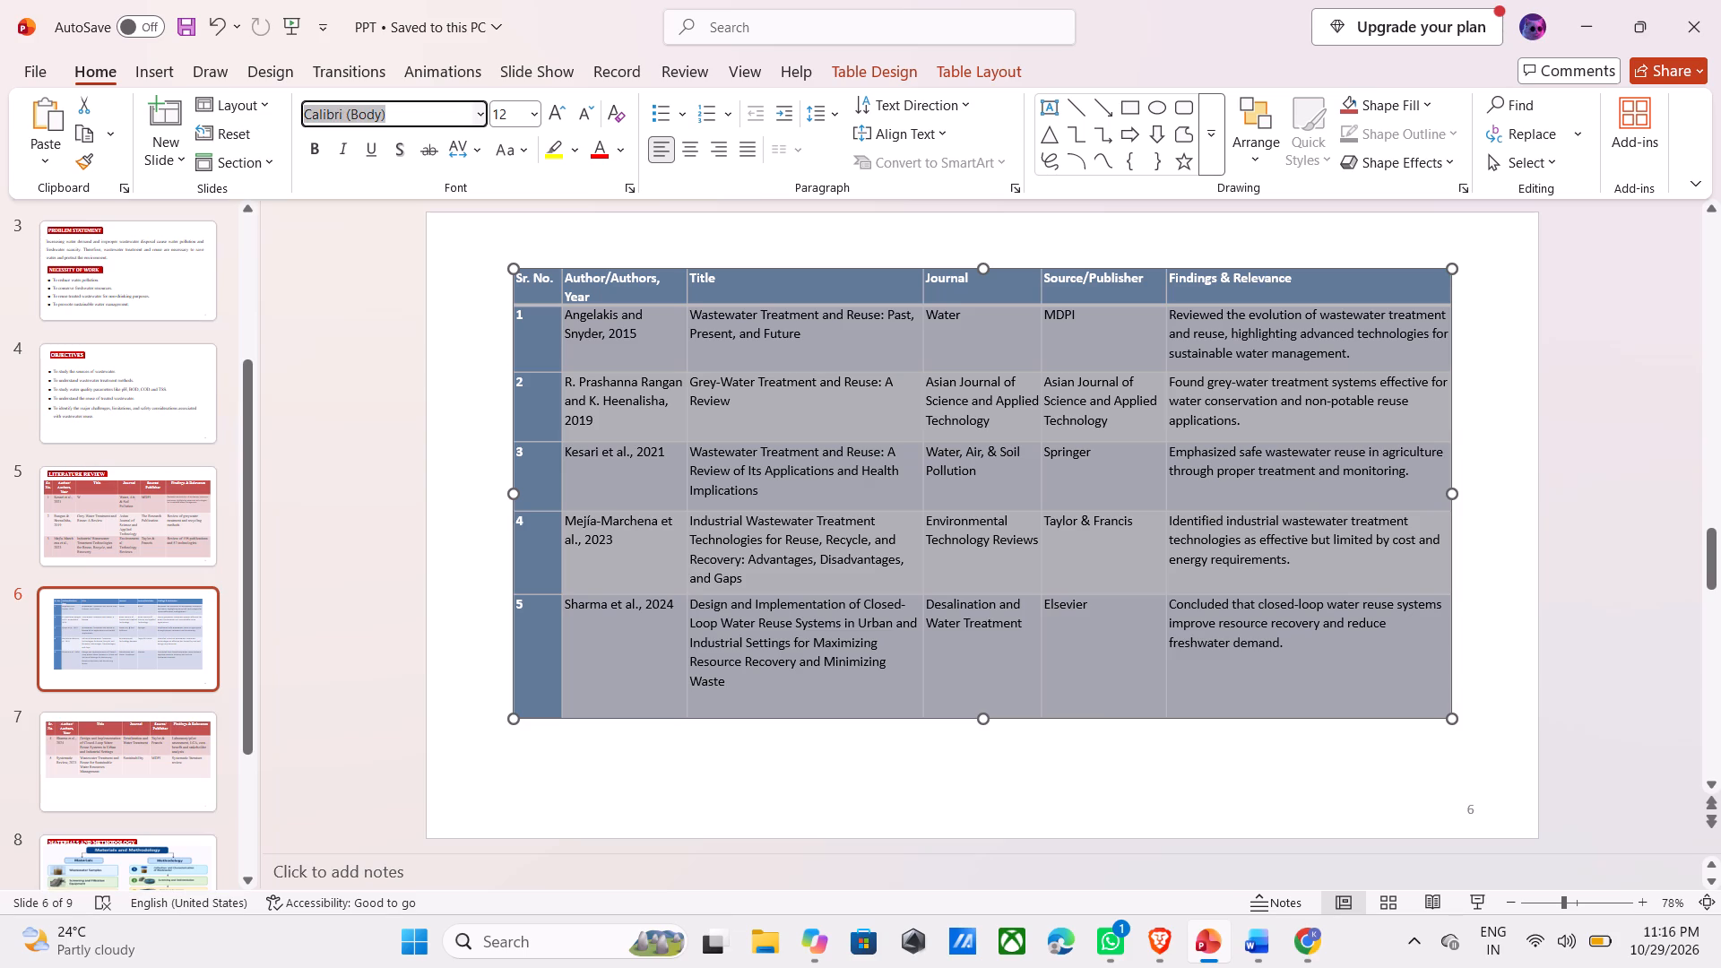
pyautogui.write('TIM')
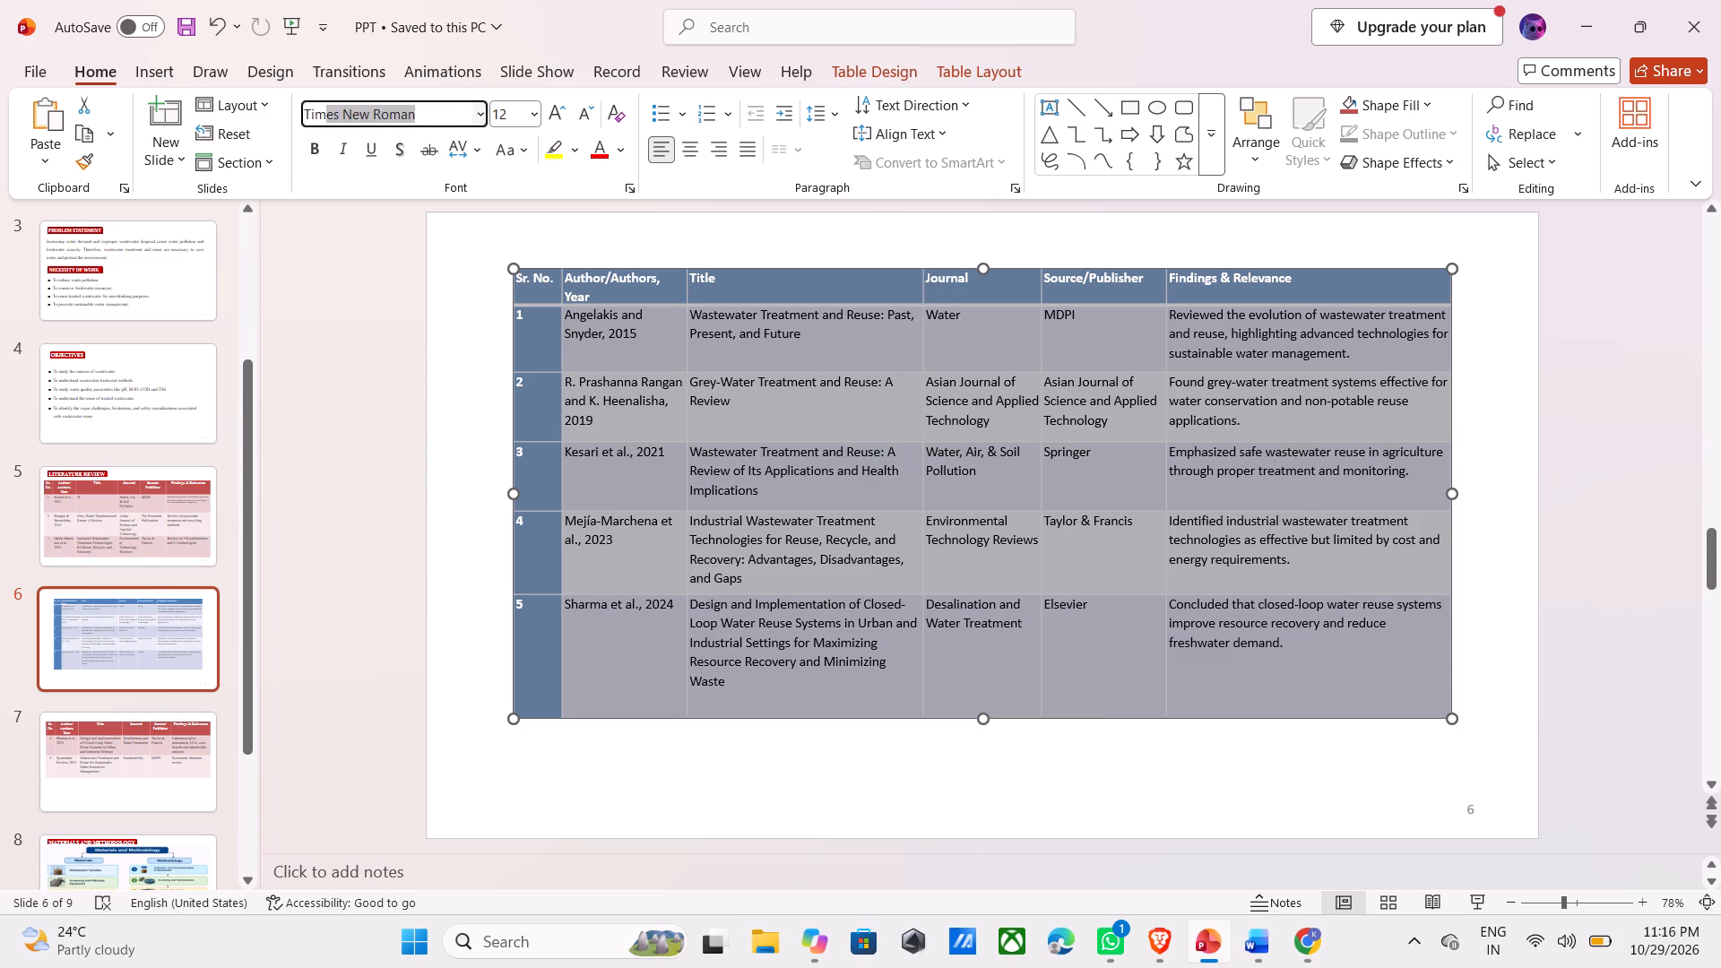
pyautogui.press('Return')
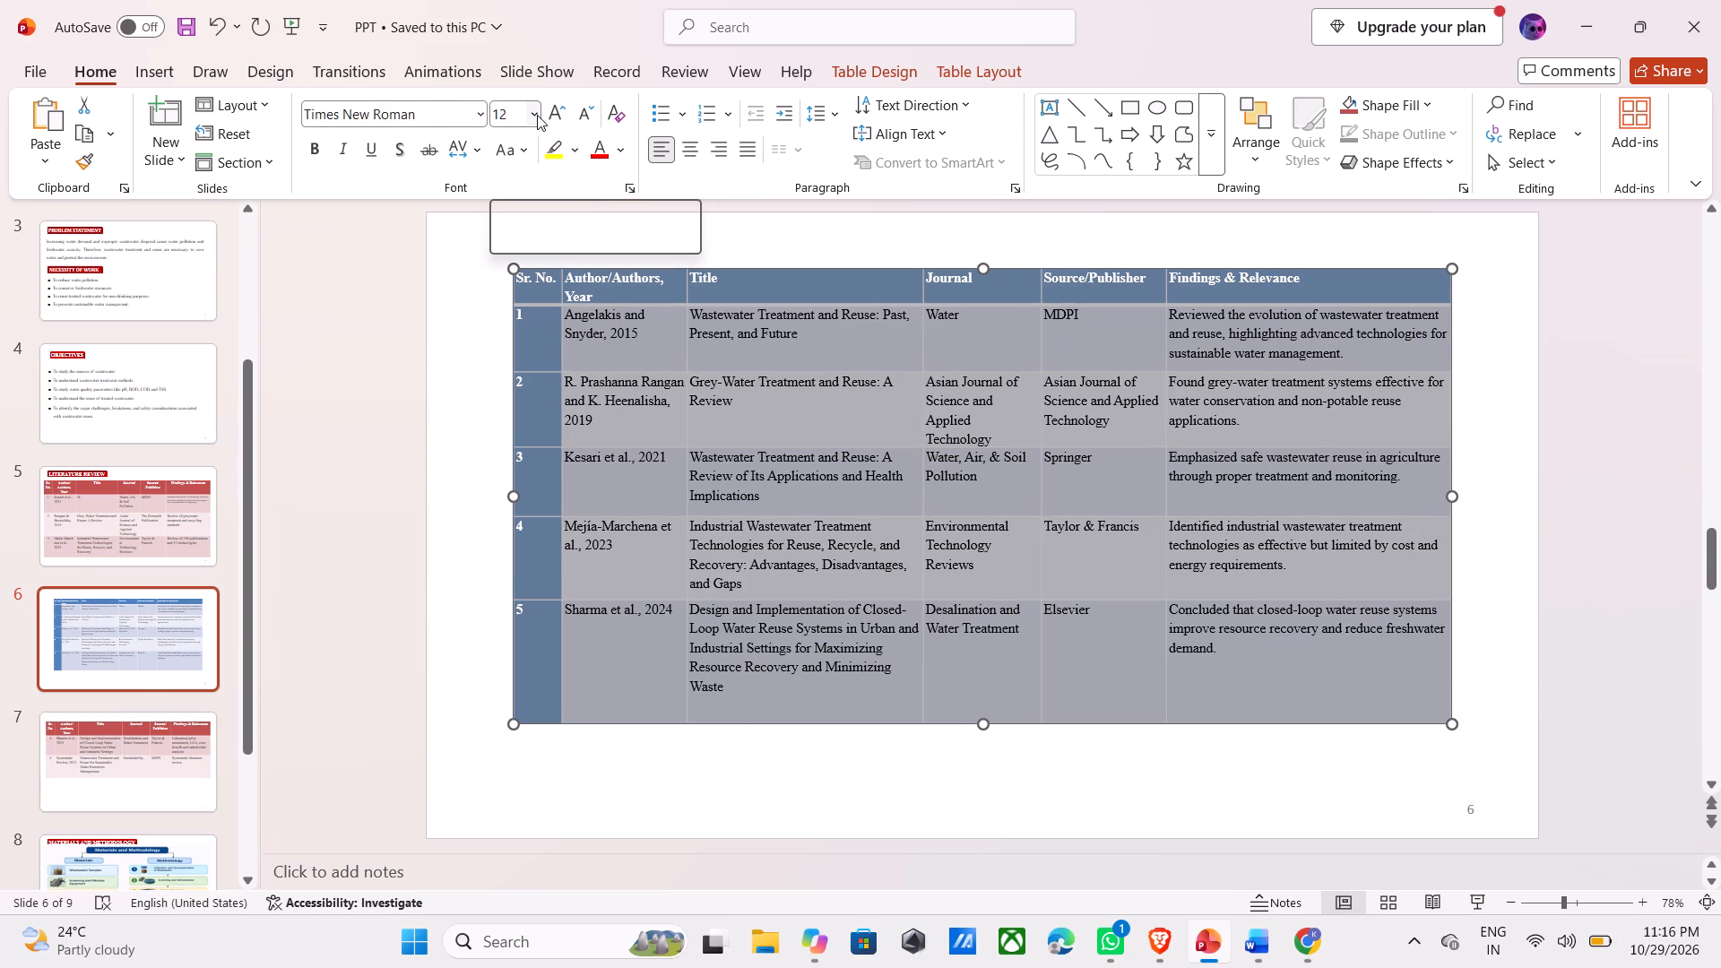
# Set all text in slide 6's table to font size 14 with 1.0 line spacing.
pyautogui.click(538, 115)
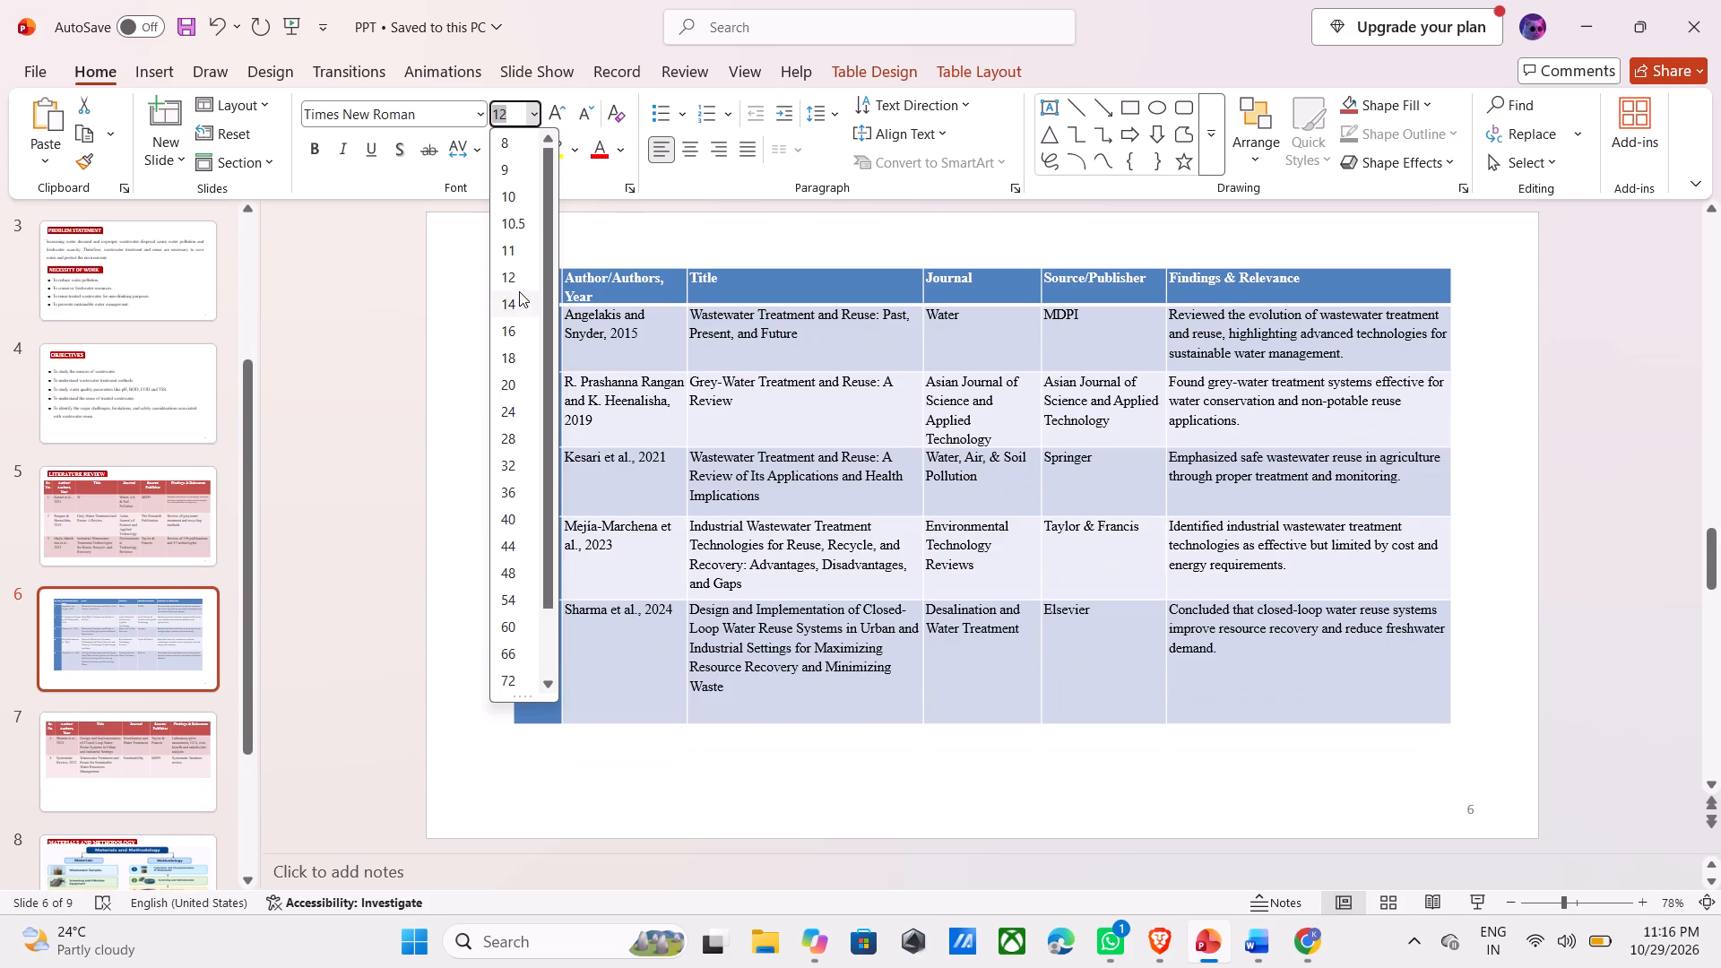
pyautogui.click(520, 306)
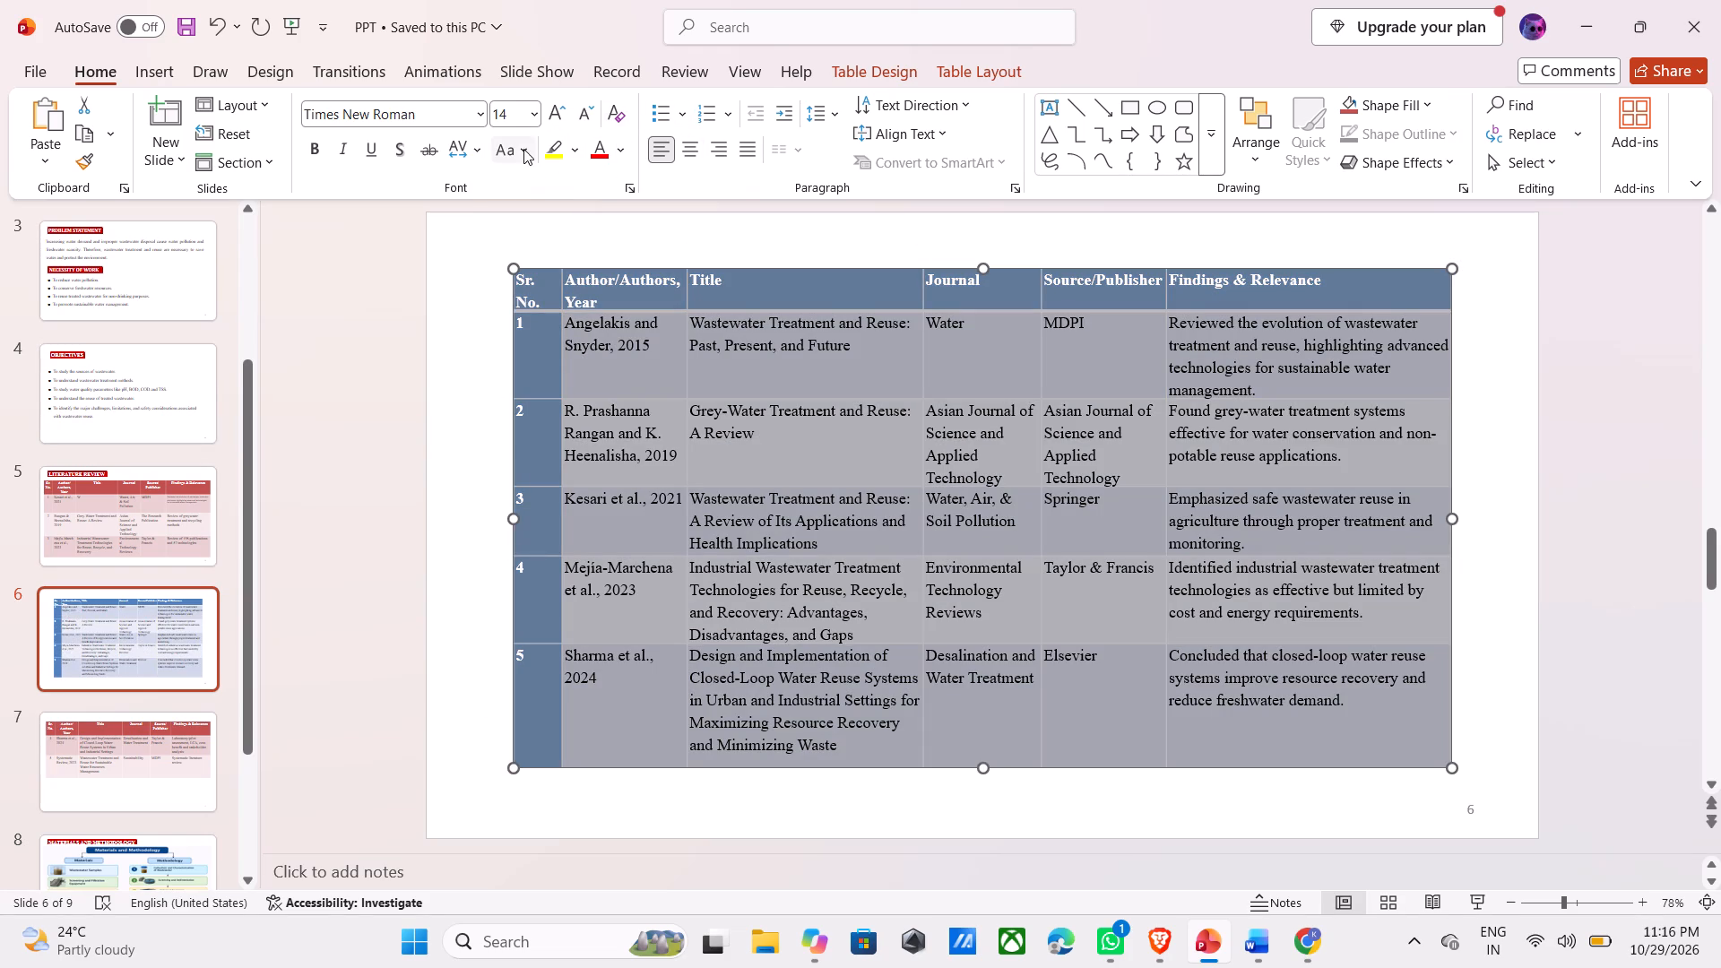
pyautogui.click(836, 117)
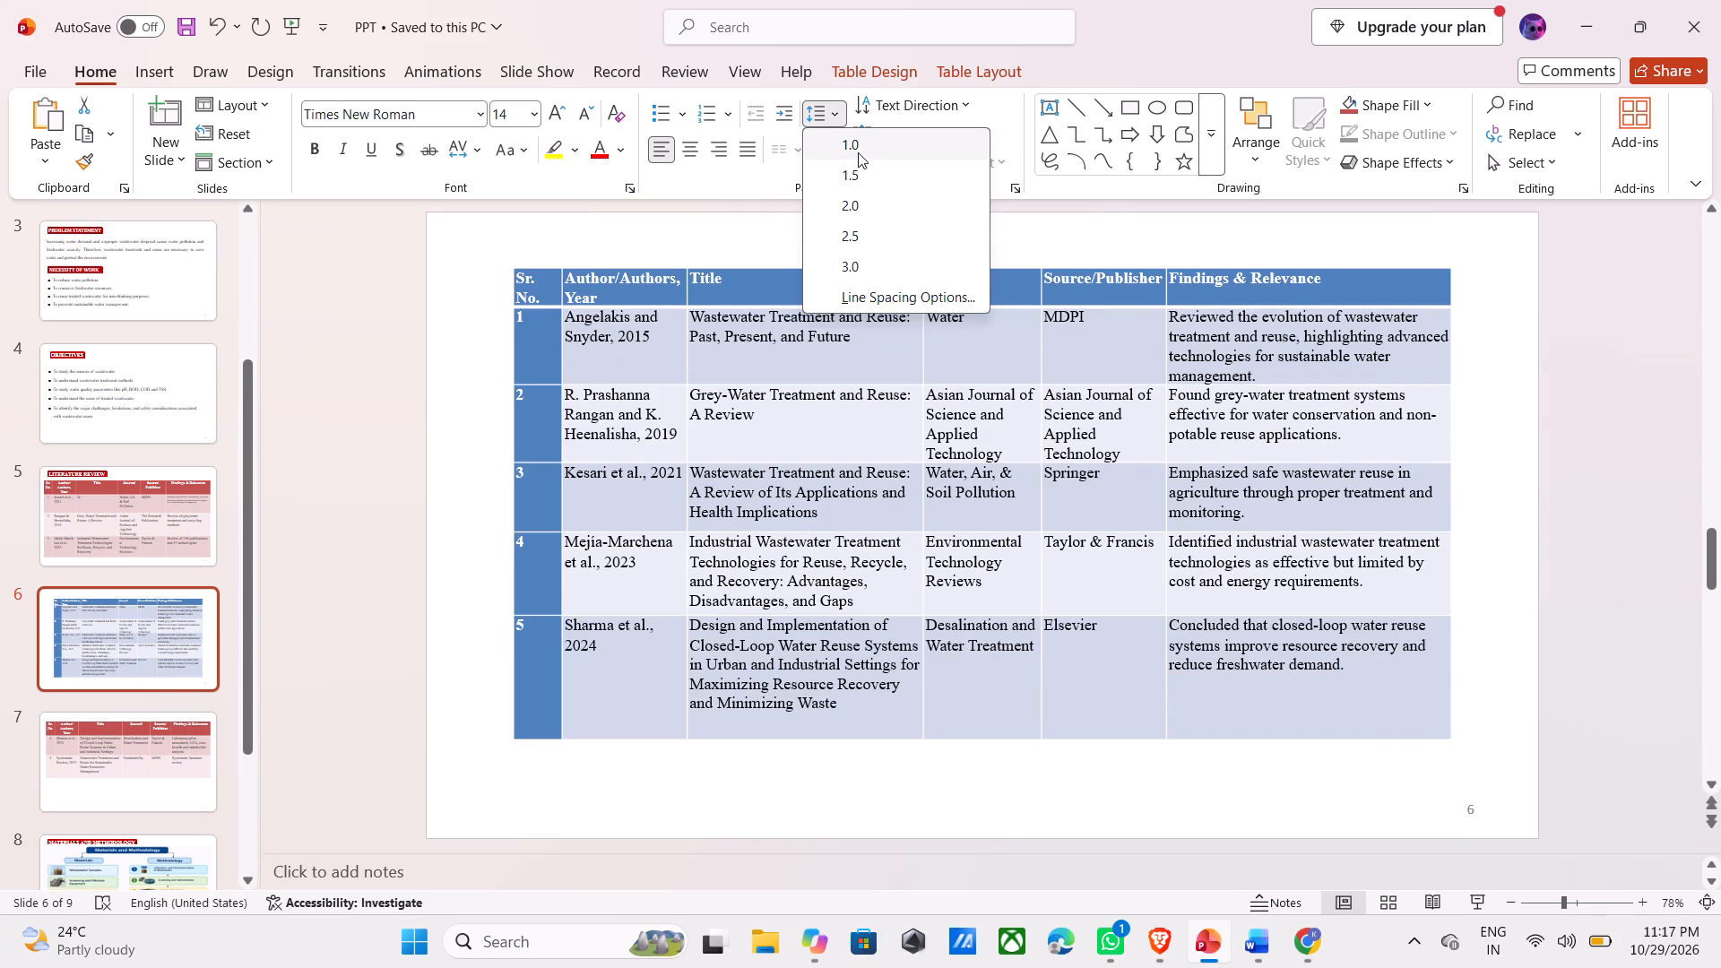
pyautogui.click(858, 152)
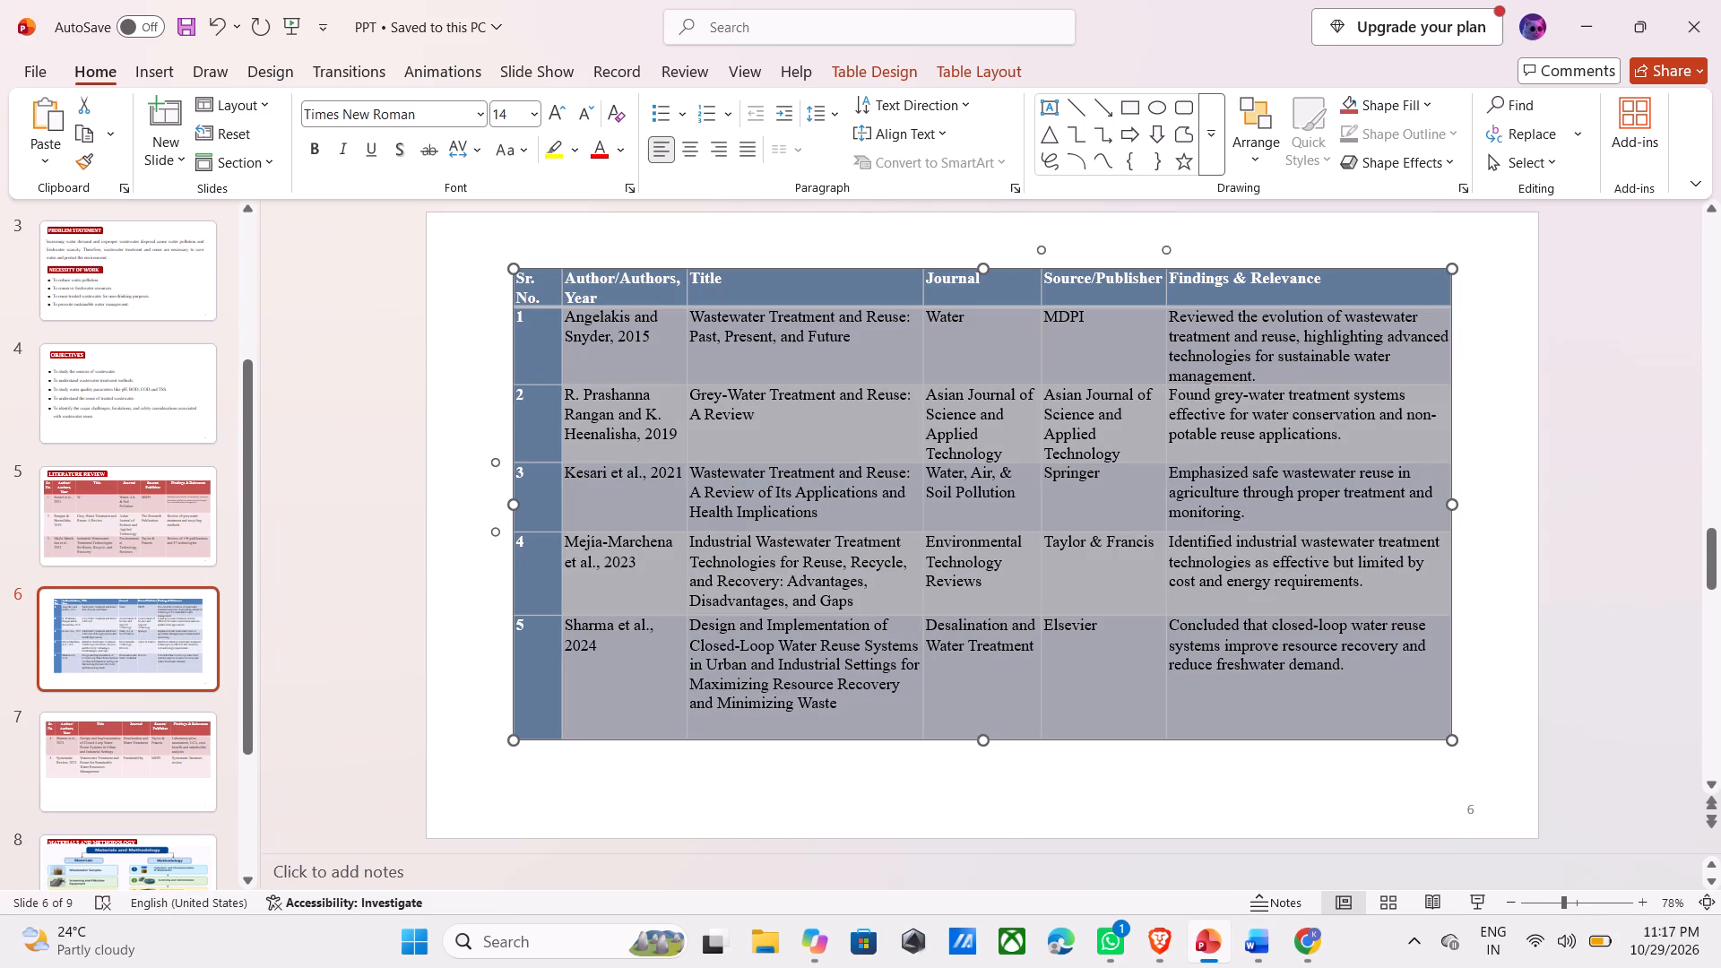
# Increase the heights of rows 1 and 2 in slide 6's table slightly and nudge the table a little down.
pyautogui.click(1154, 460)
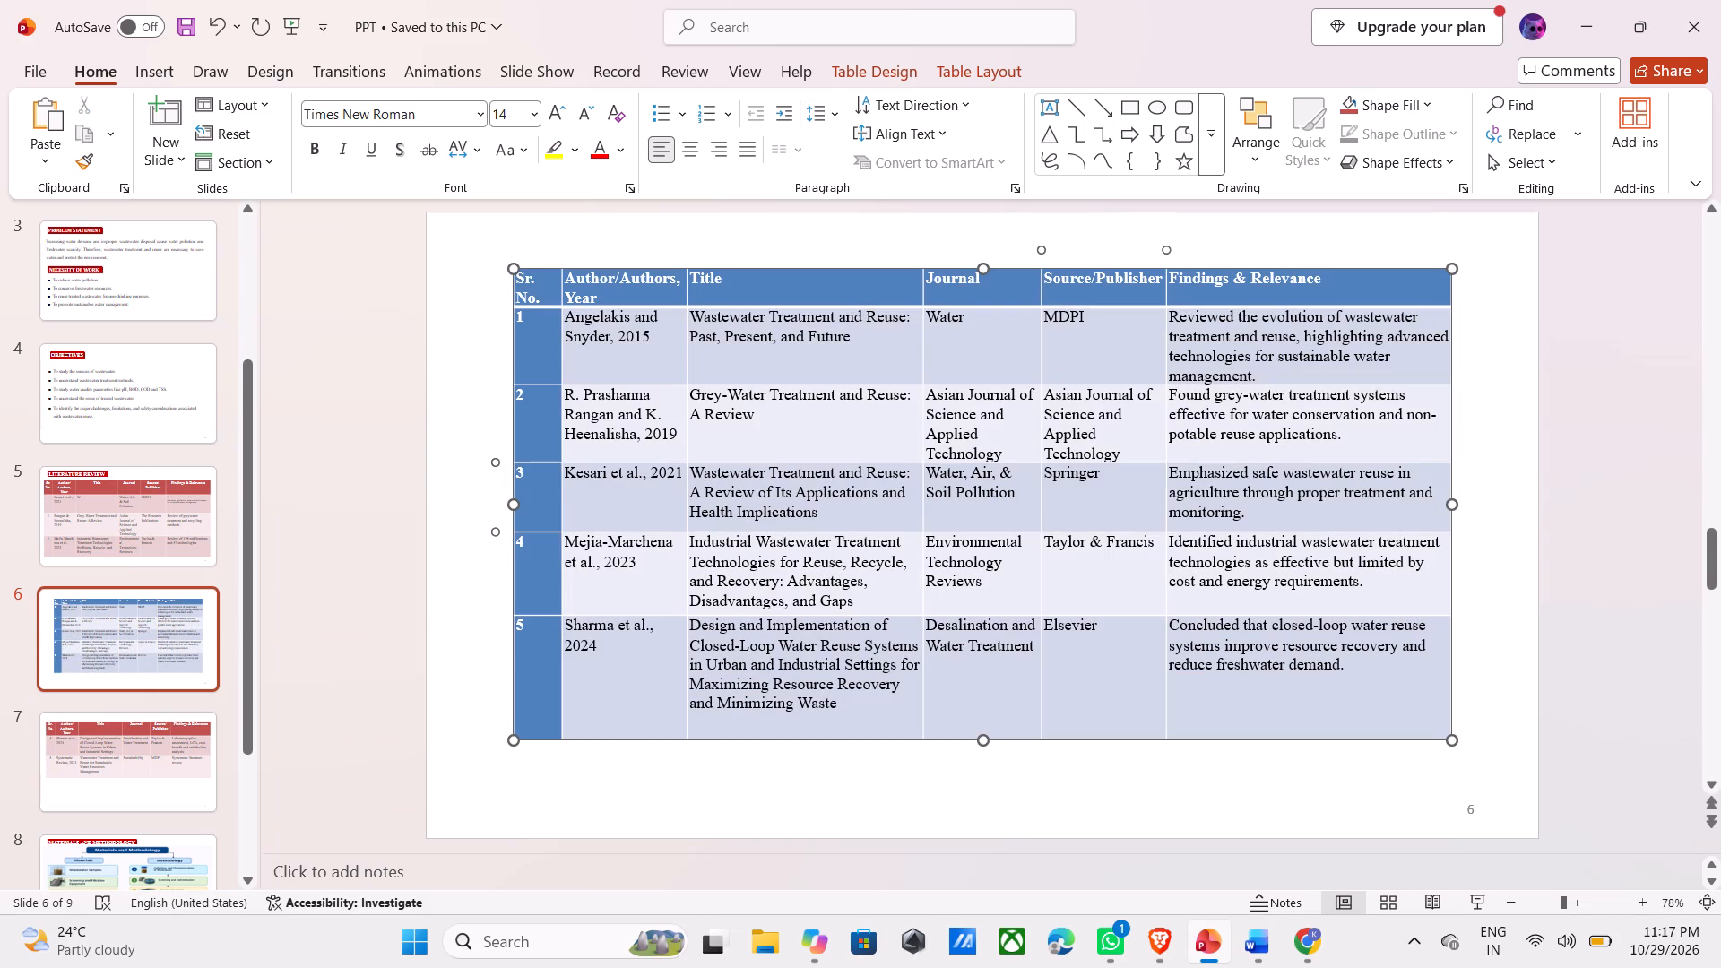
pyautogui.moveTo(1152, 465); pyautogui.dragTo(1152, 474)
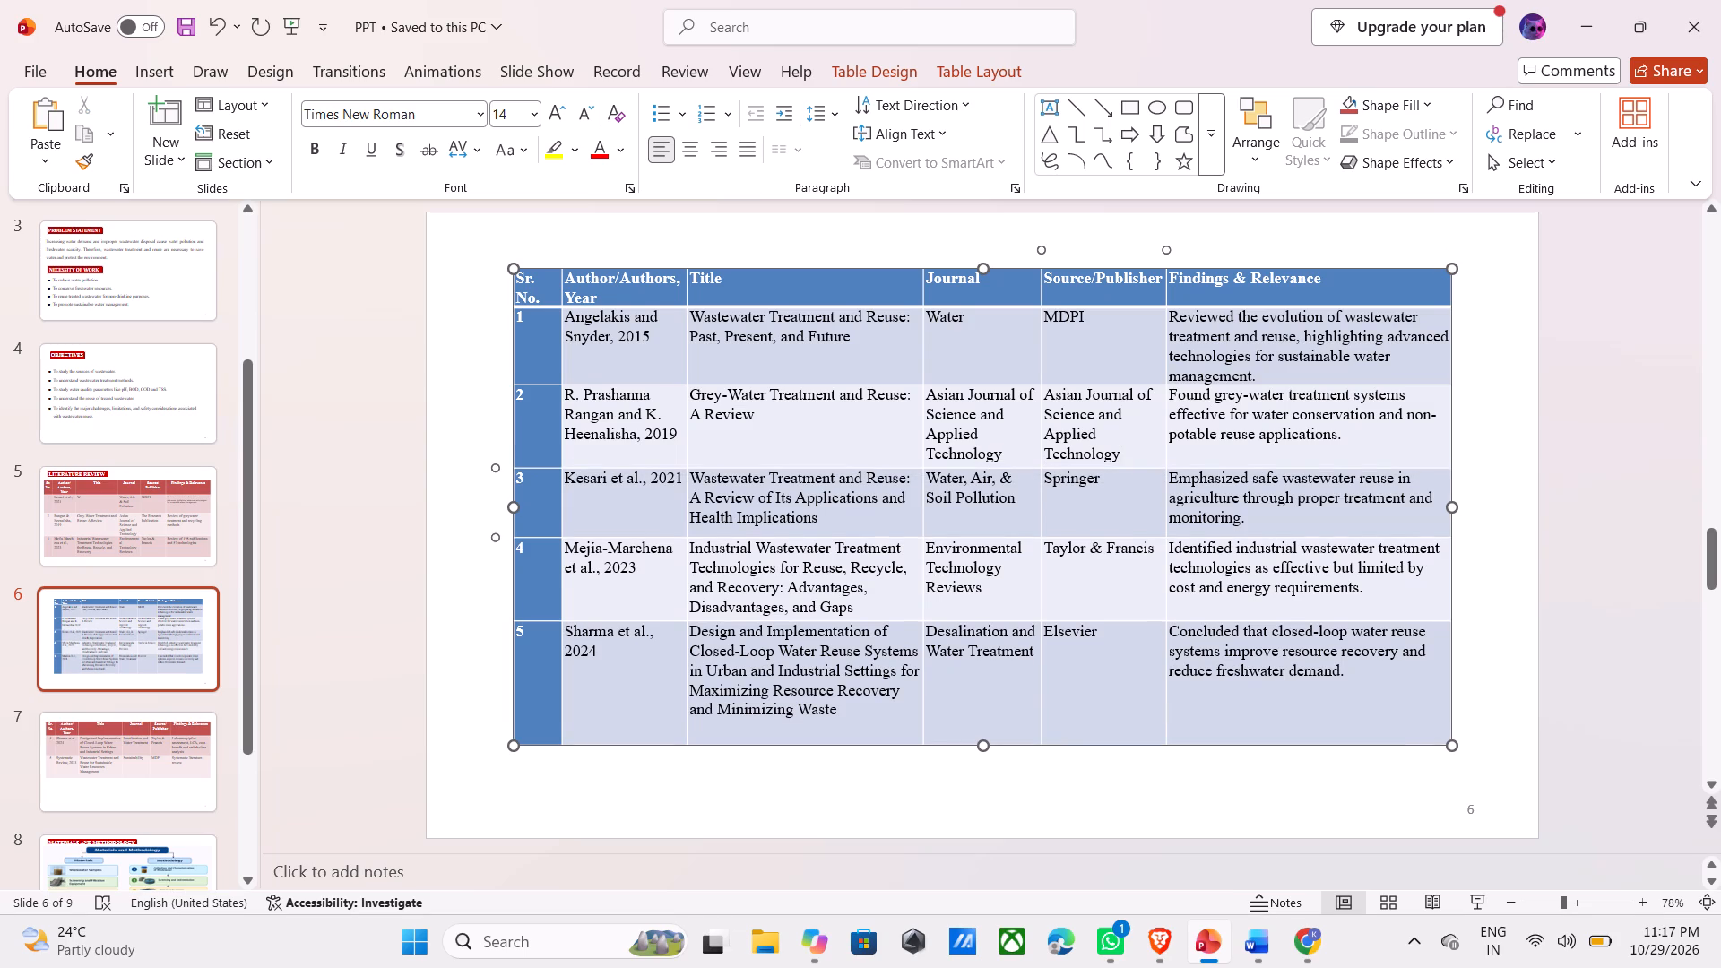
pyautogui.click(1151, 471)
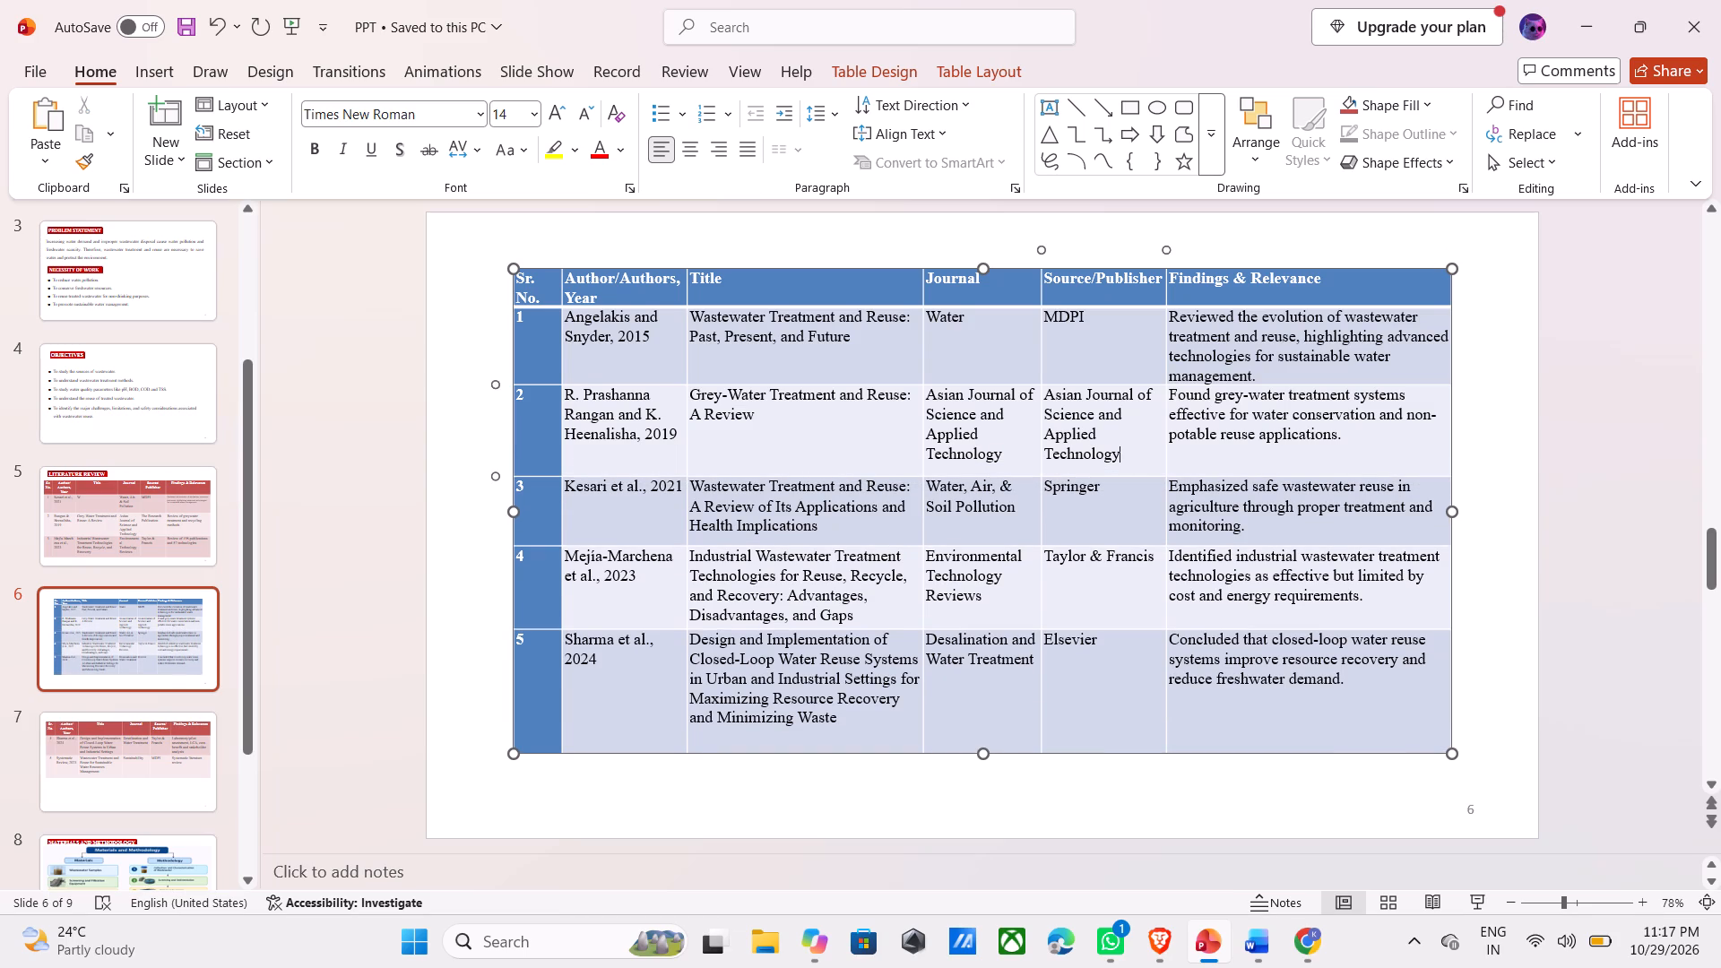
pyautogui.moveTo(1141, 386); pyautogui.dragTo(1143, 400)
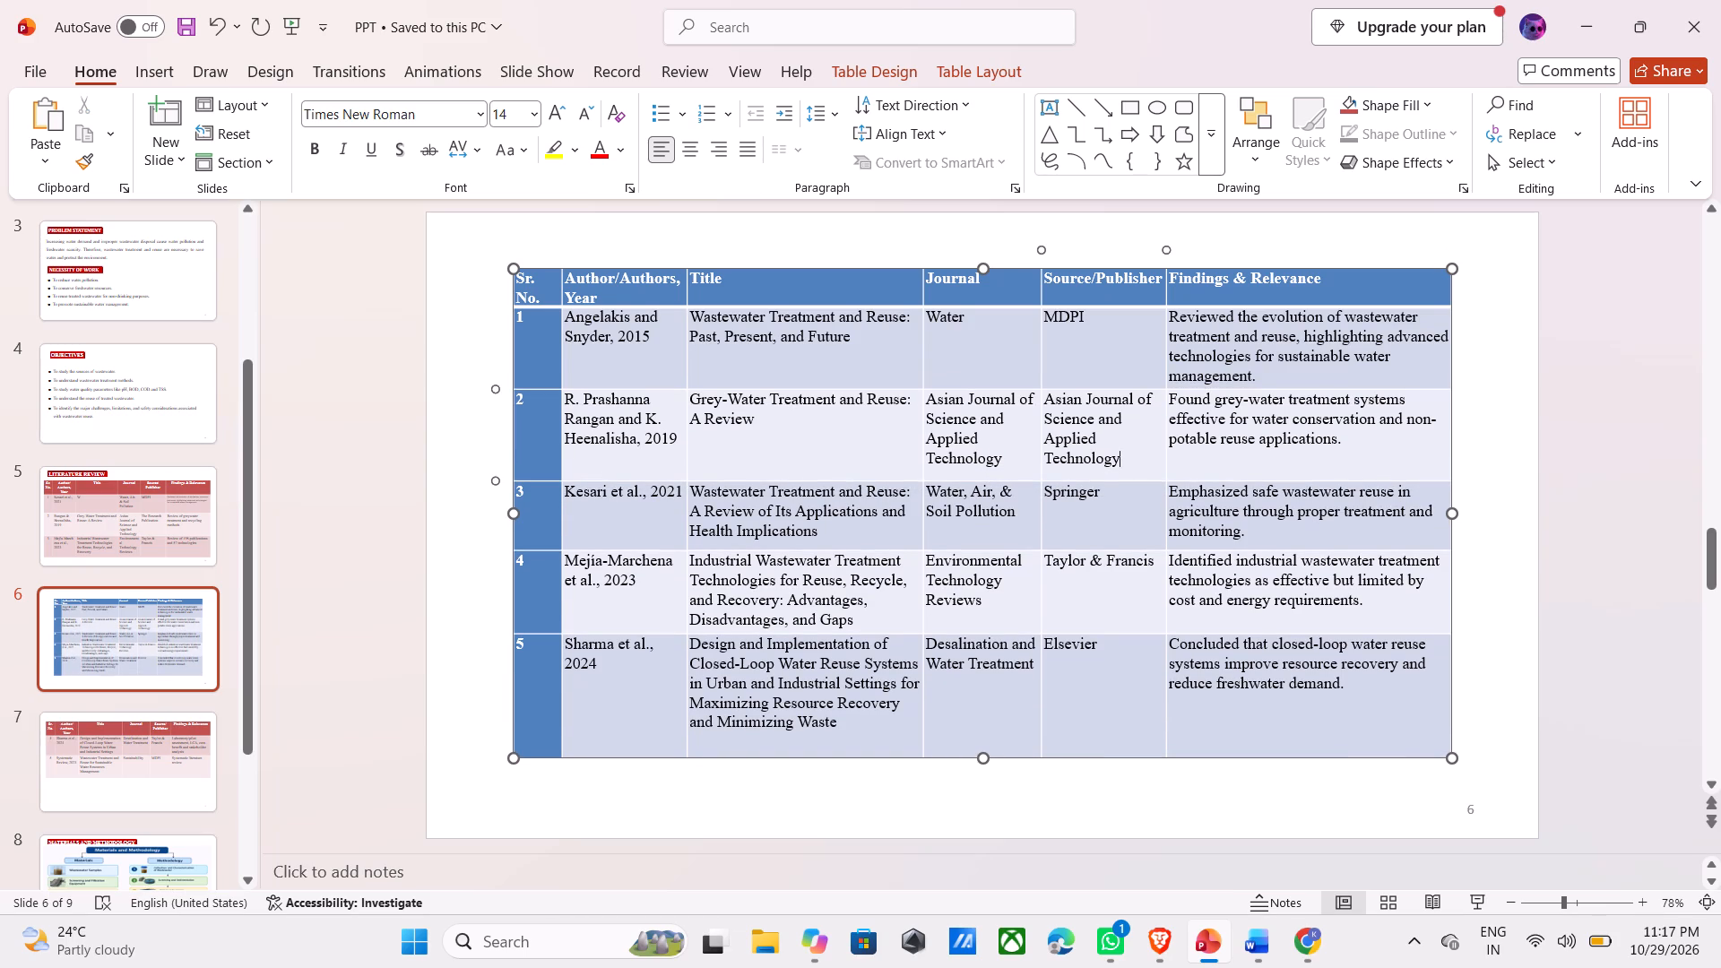
pyautogui.moveTo(1142, 390); pyautogui.dragTo(1146, 407)
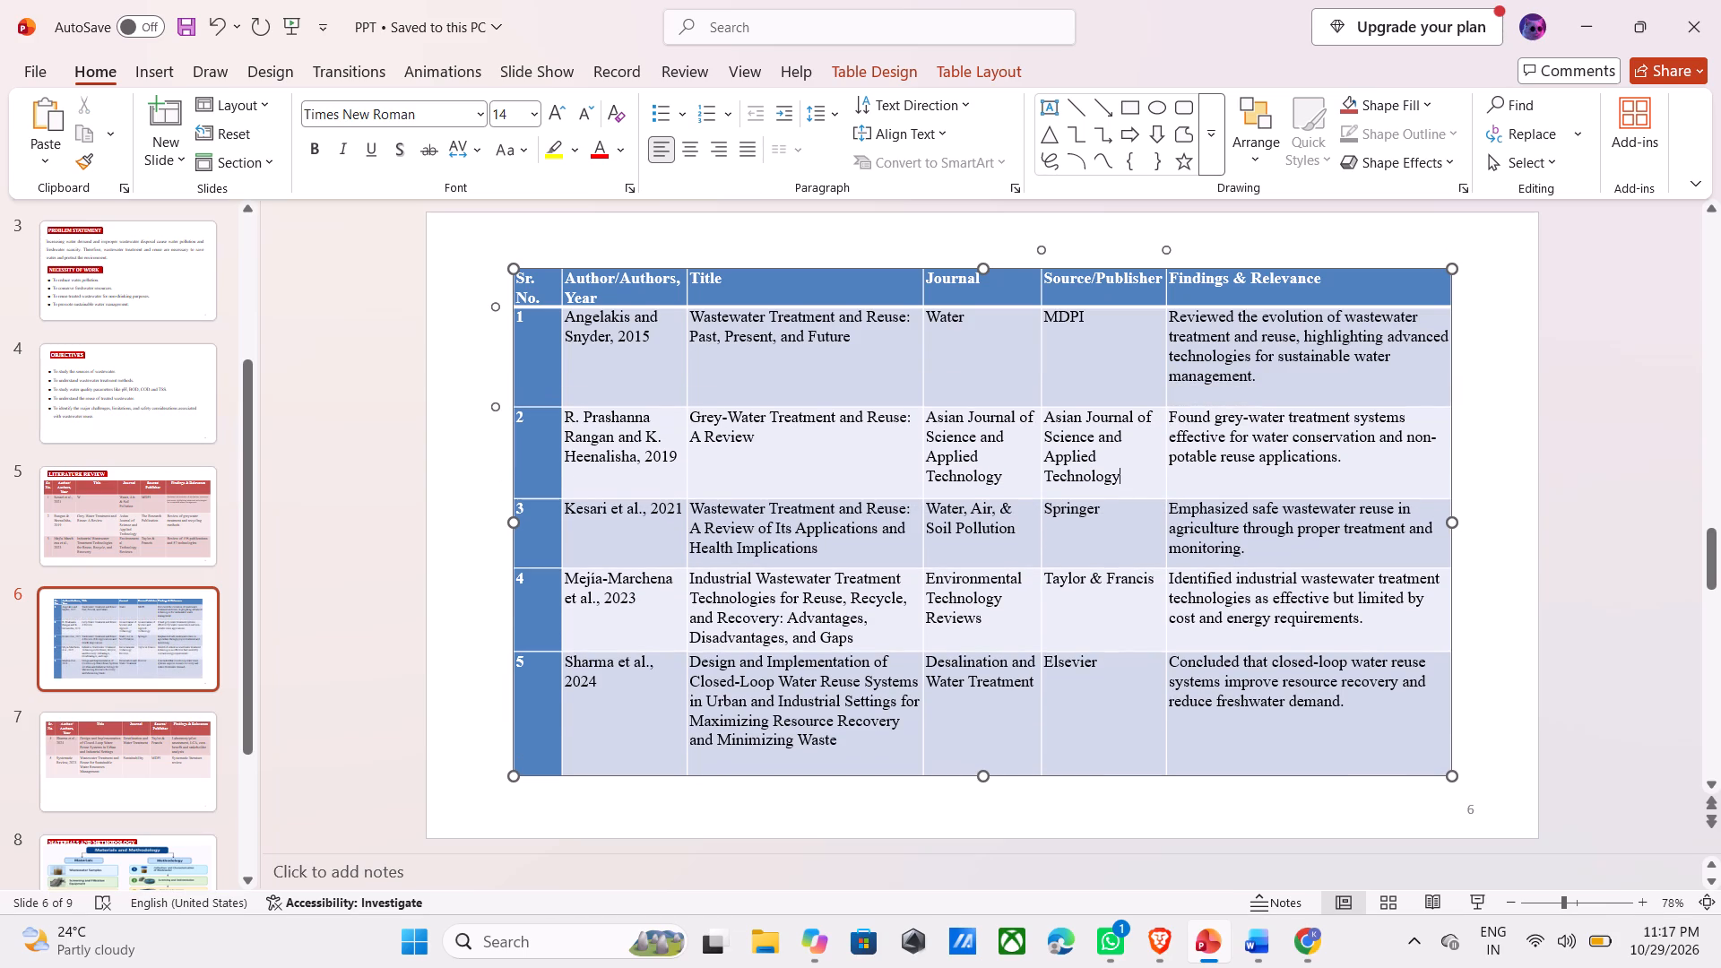
pyautogui.moveTo(1146, 407); pyautogui.dragTo(1146, 398)
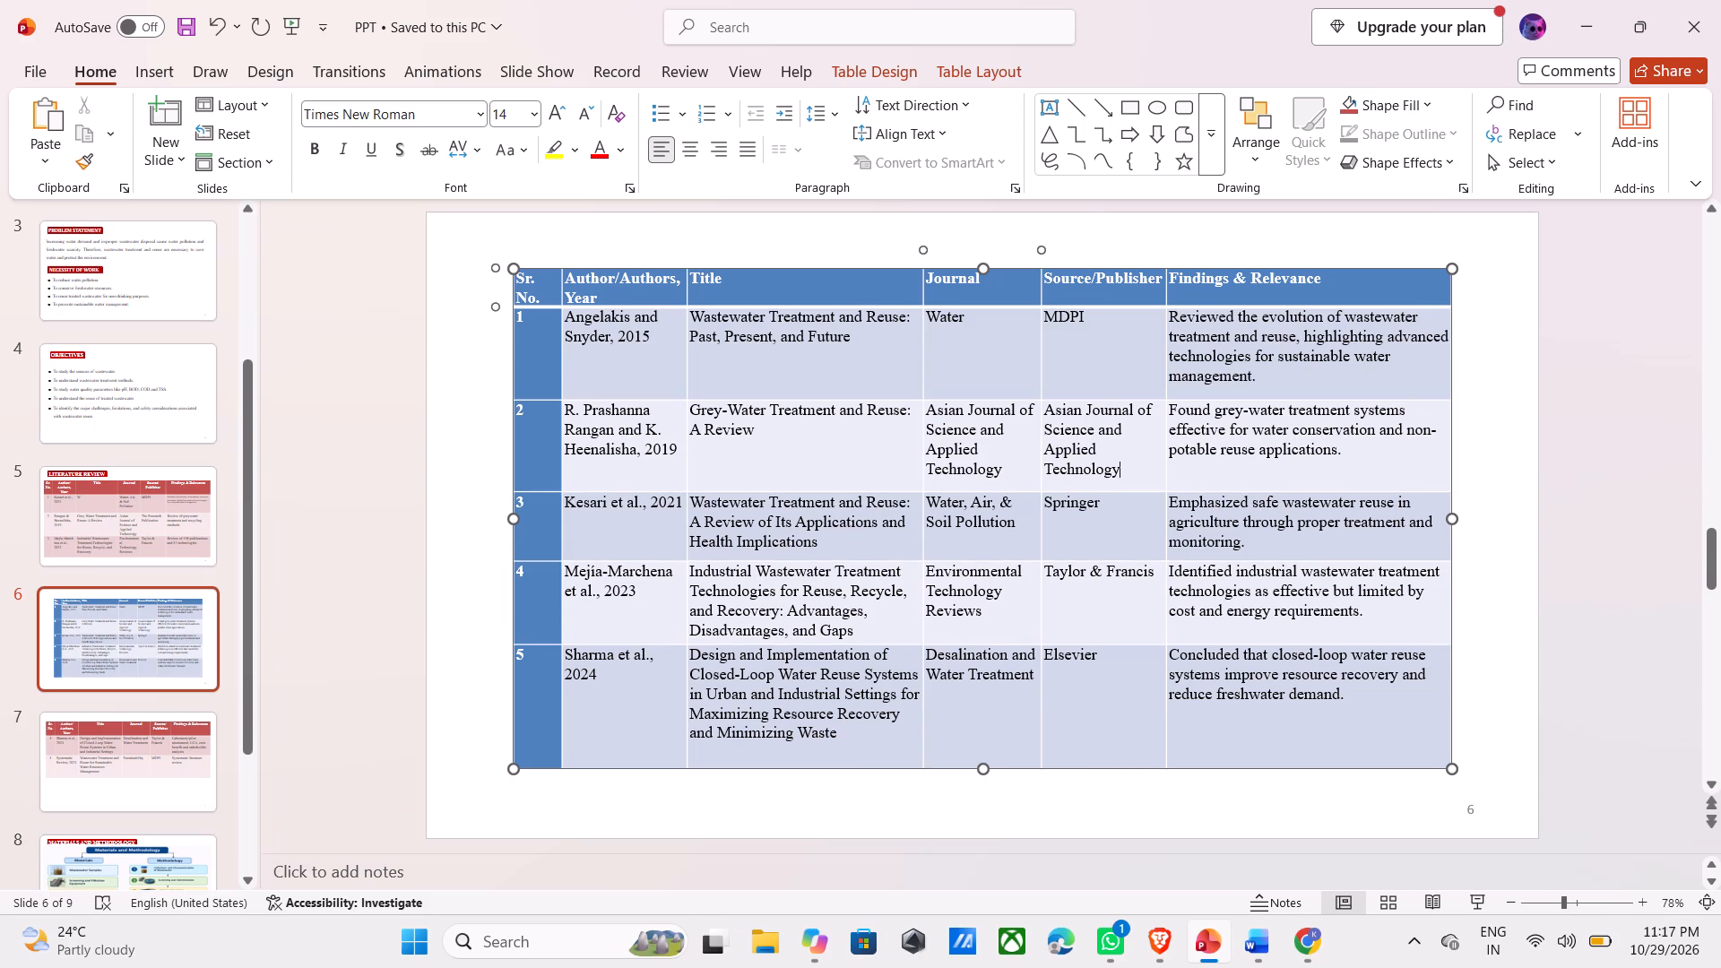
pyautogui.moveTo(913, 308); pyautogui.dragTo(912, 315)
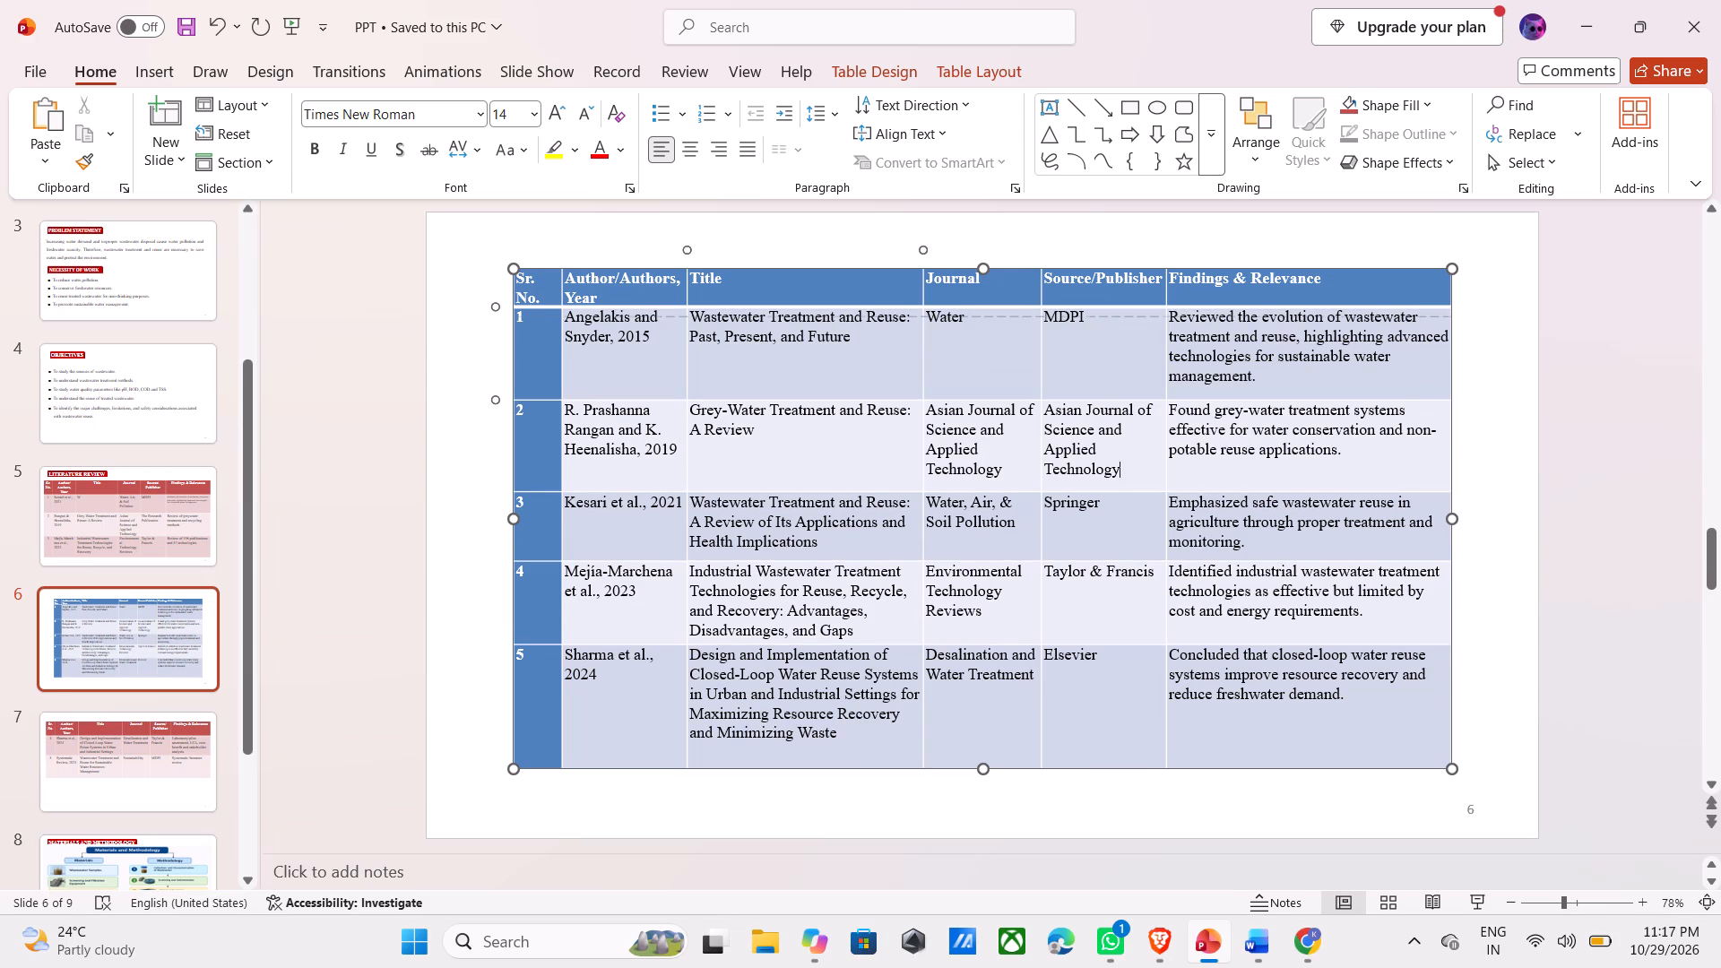
pyautogui.moveTo(912, 315); pyautogui.dragTo(912, 317)
pyautogui.click(908, 310)
pyautogui.click(900, 274)
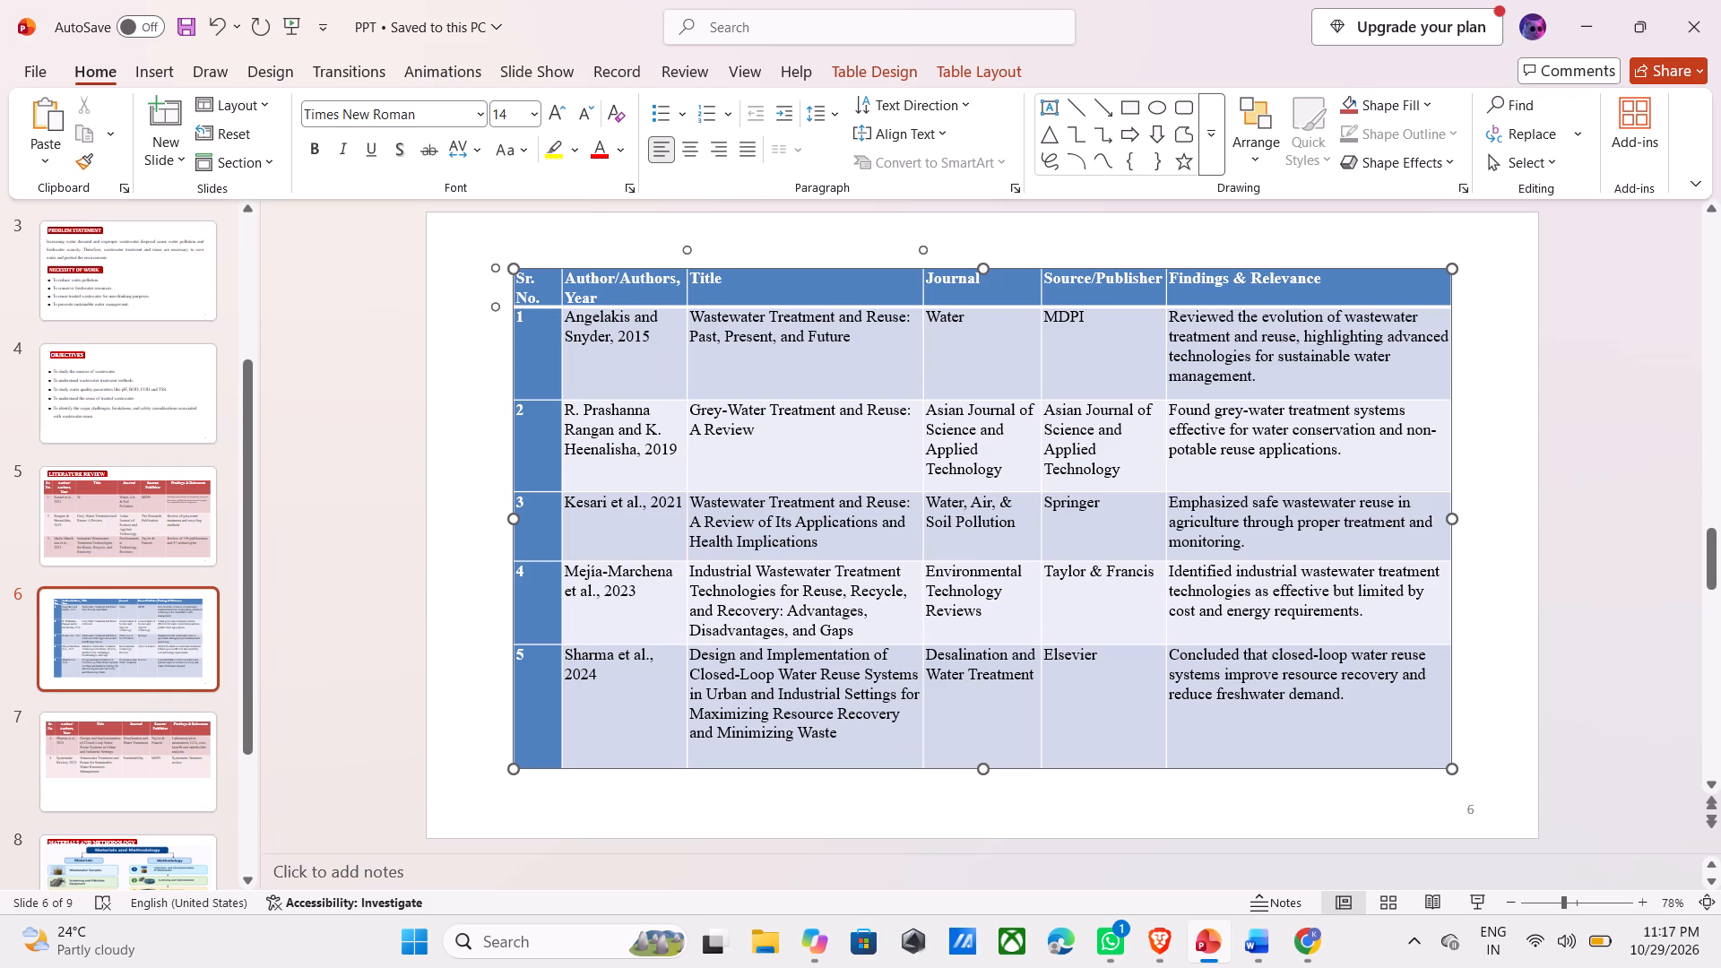
pyautogui.click(900, 270)
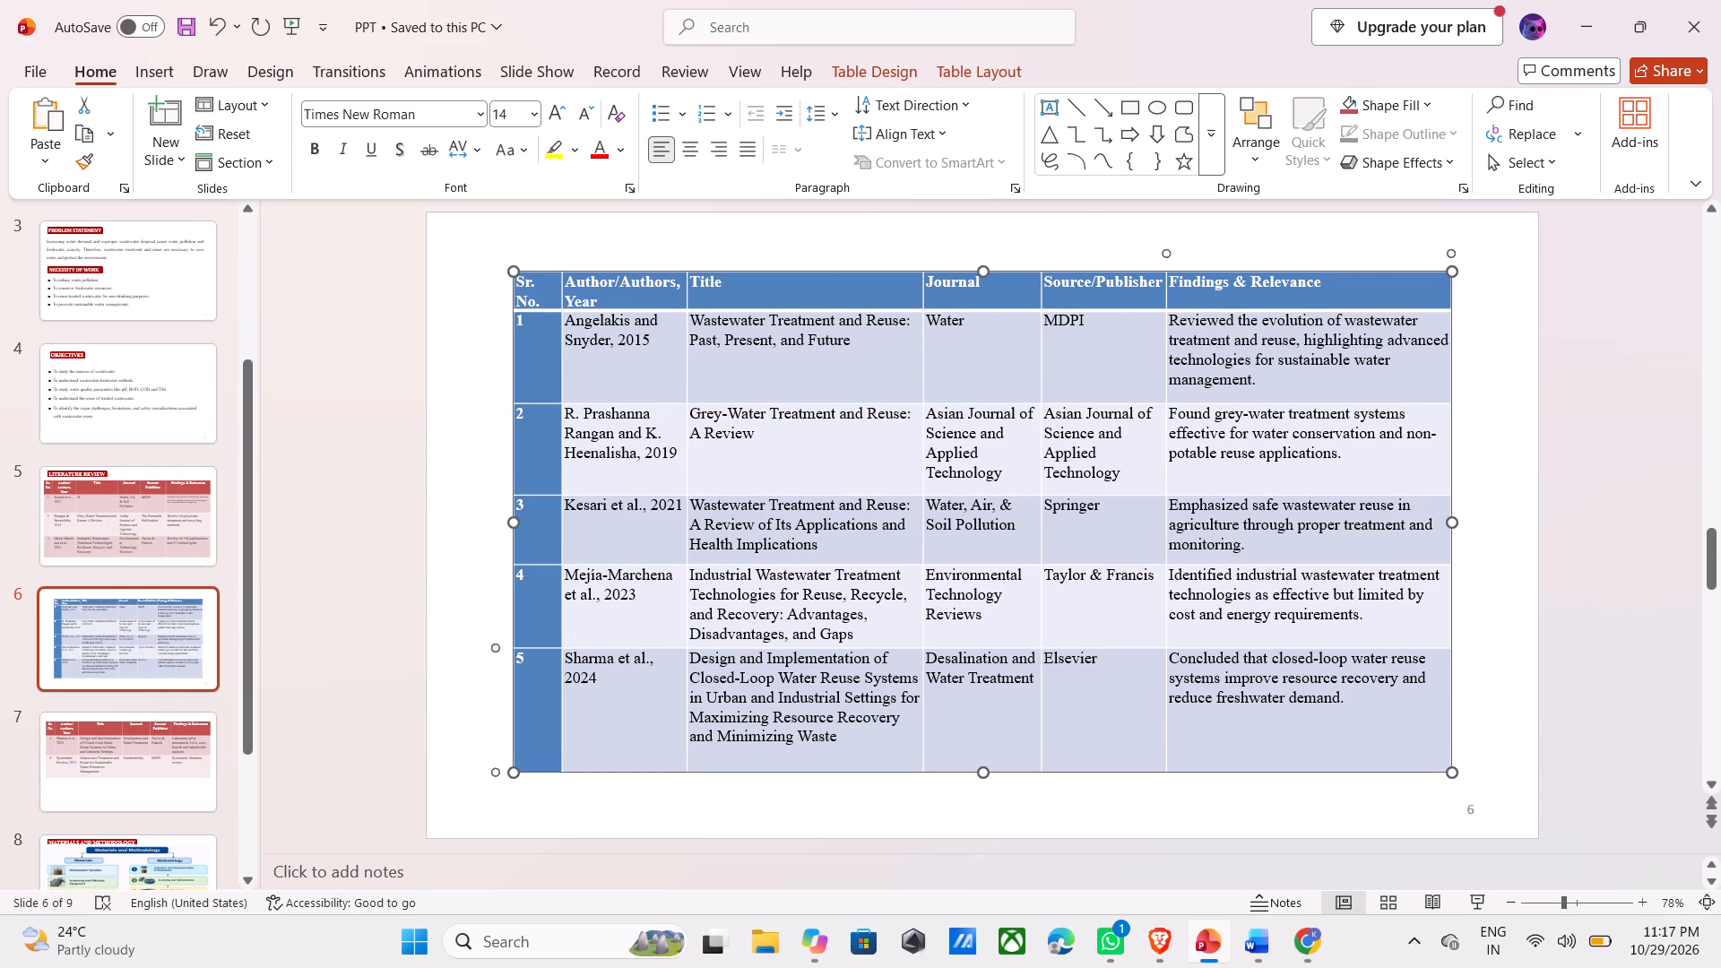
# Apply the red banded table style to slide 6's table to match the tables on slides 5 and 7.
pyautogui.click(1353, 747)
pyautogui.moveTo(1395, 744); pyautogui.dragTo(512, 310)
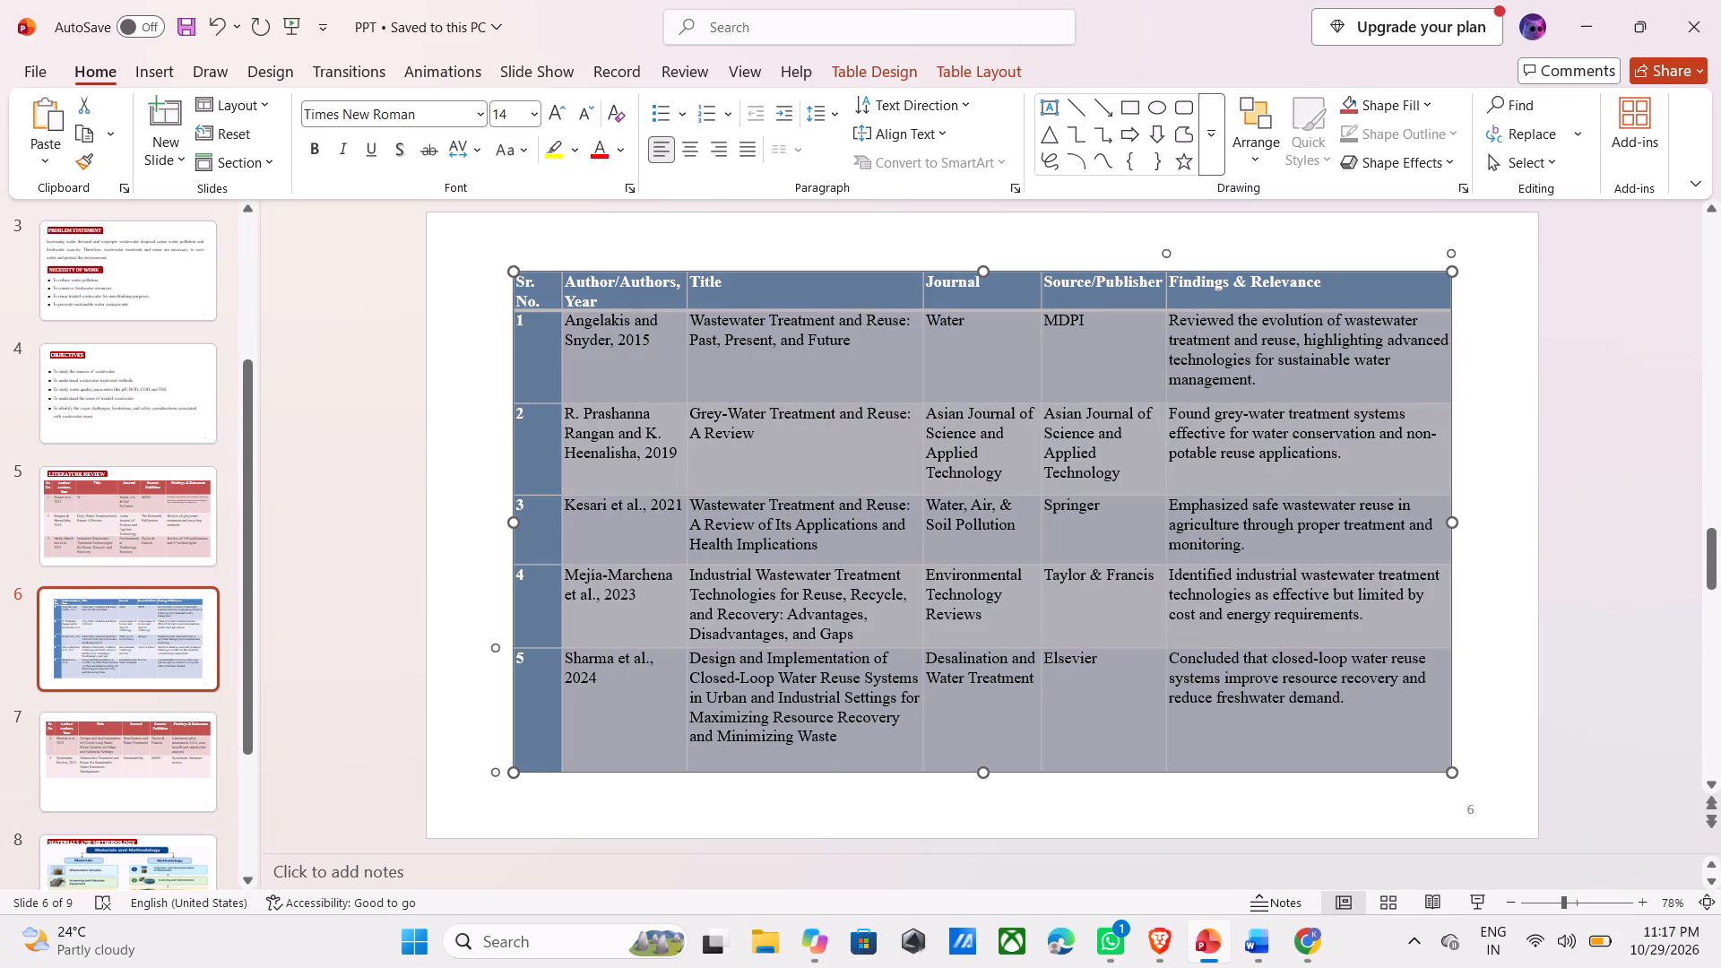
pyautogui.moveTo(512, 310); pyautogui.dragTo(513, 296)
pyautogui.click(869, 78)
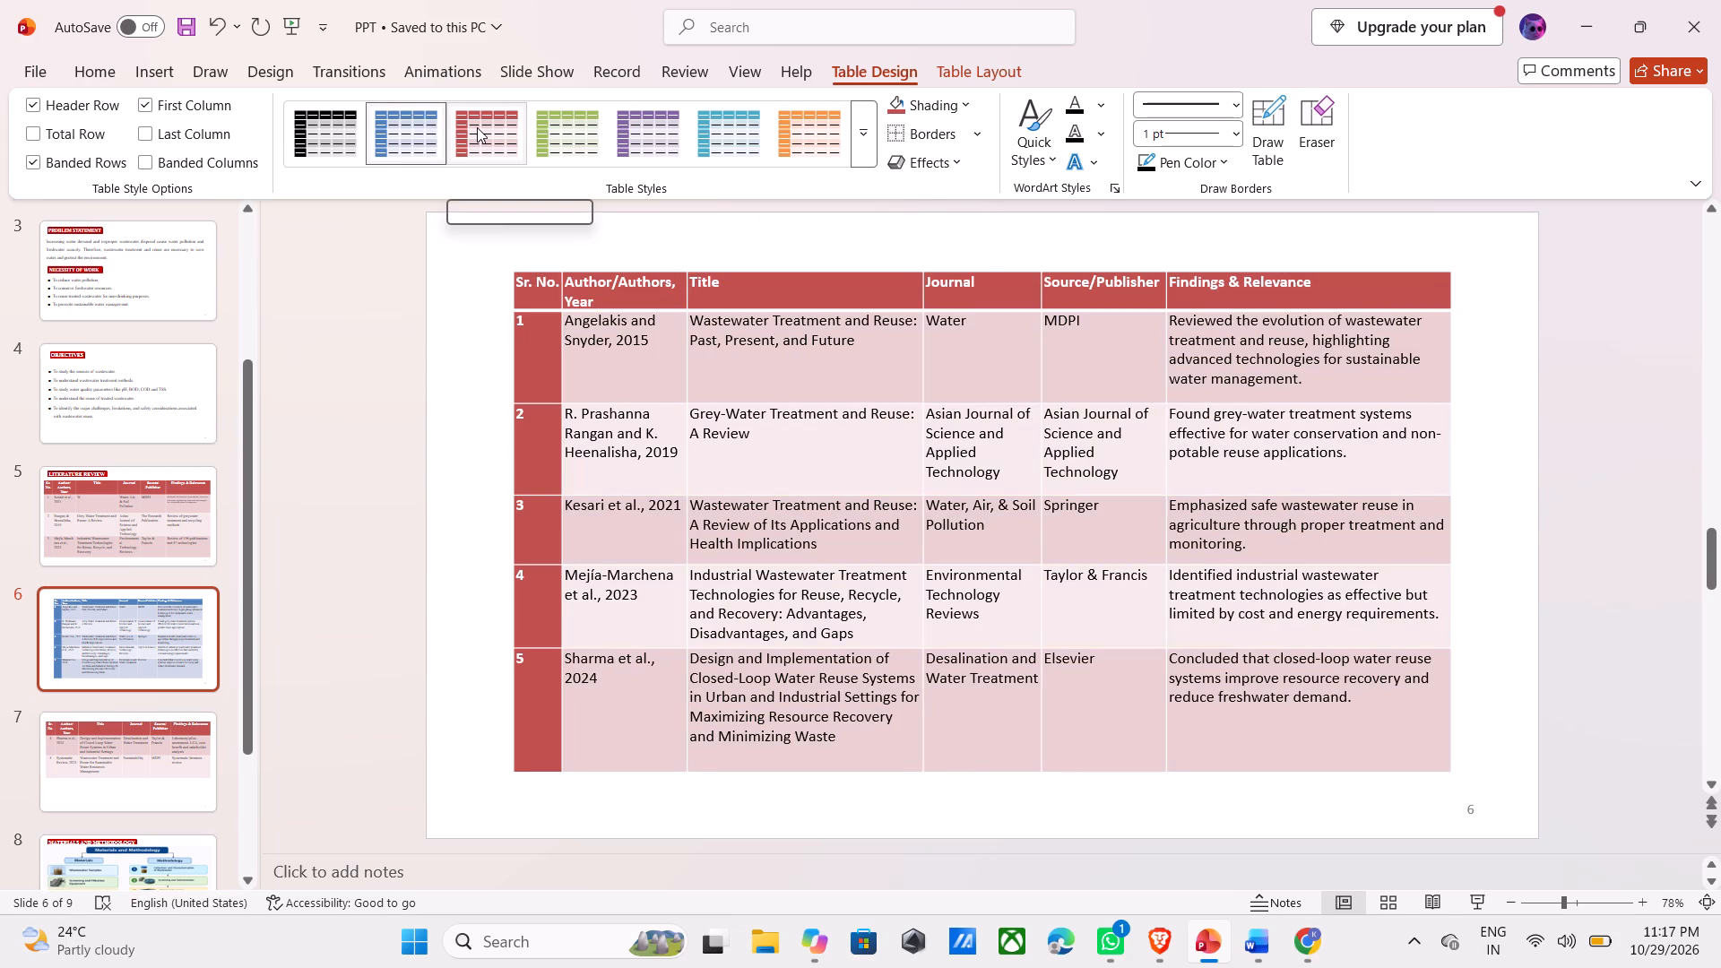
pyautogui.click(477, 127)
pyautogui.click(538, 360)
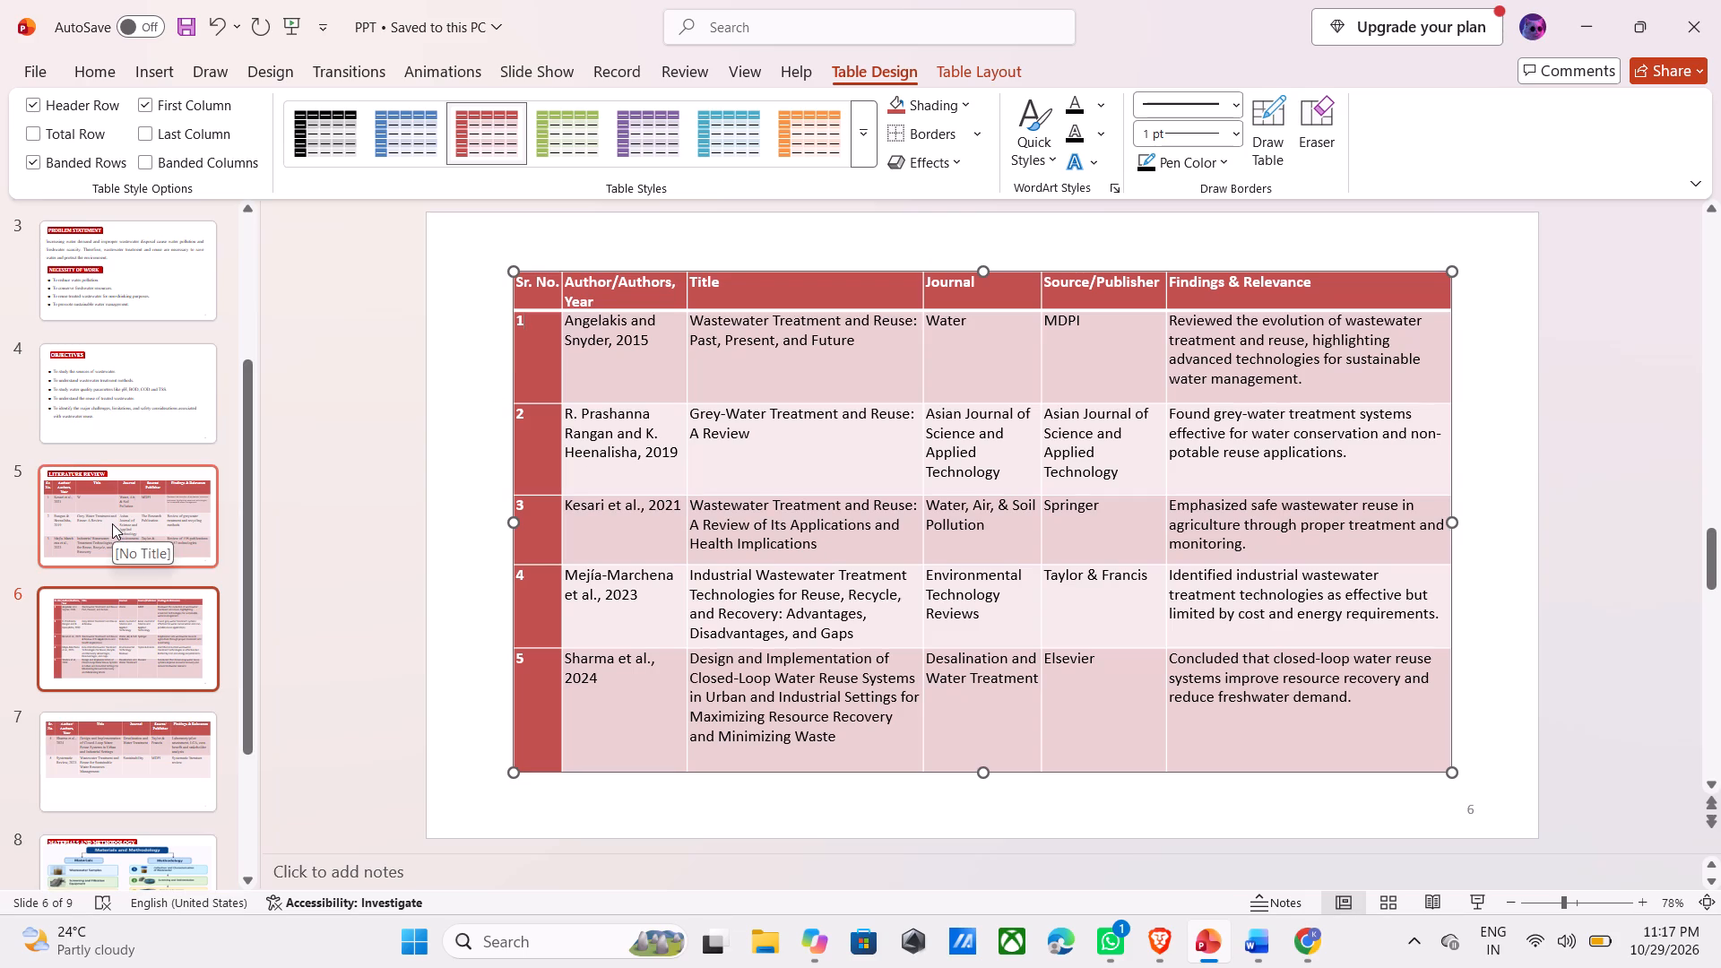
# Compare slide 6's restyled table with the literature review tables on slides 5 and 7, and return to slide 6.
pyautogui.click(117, 592)
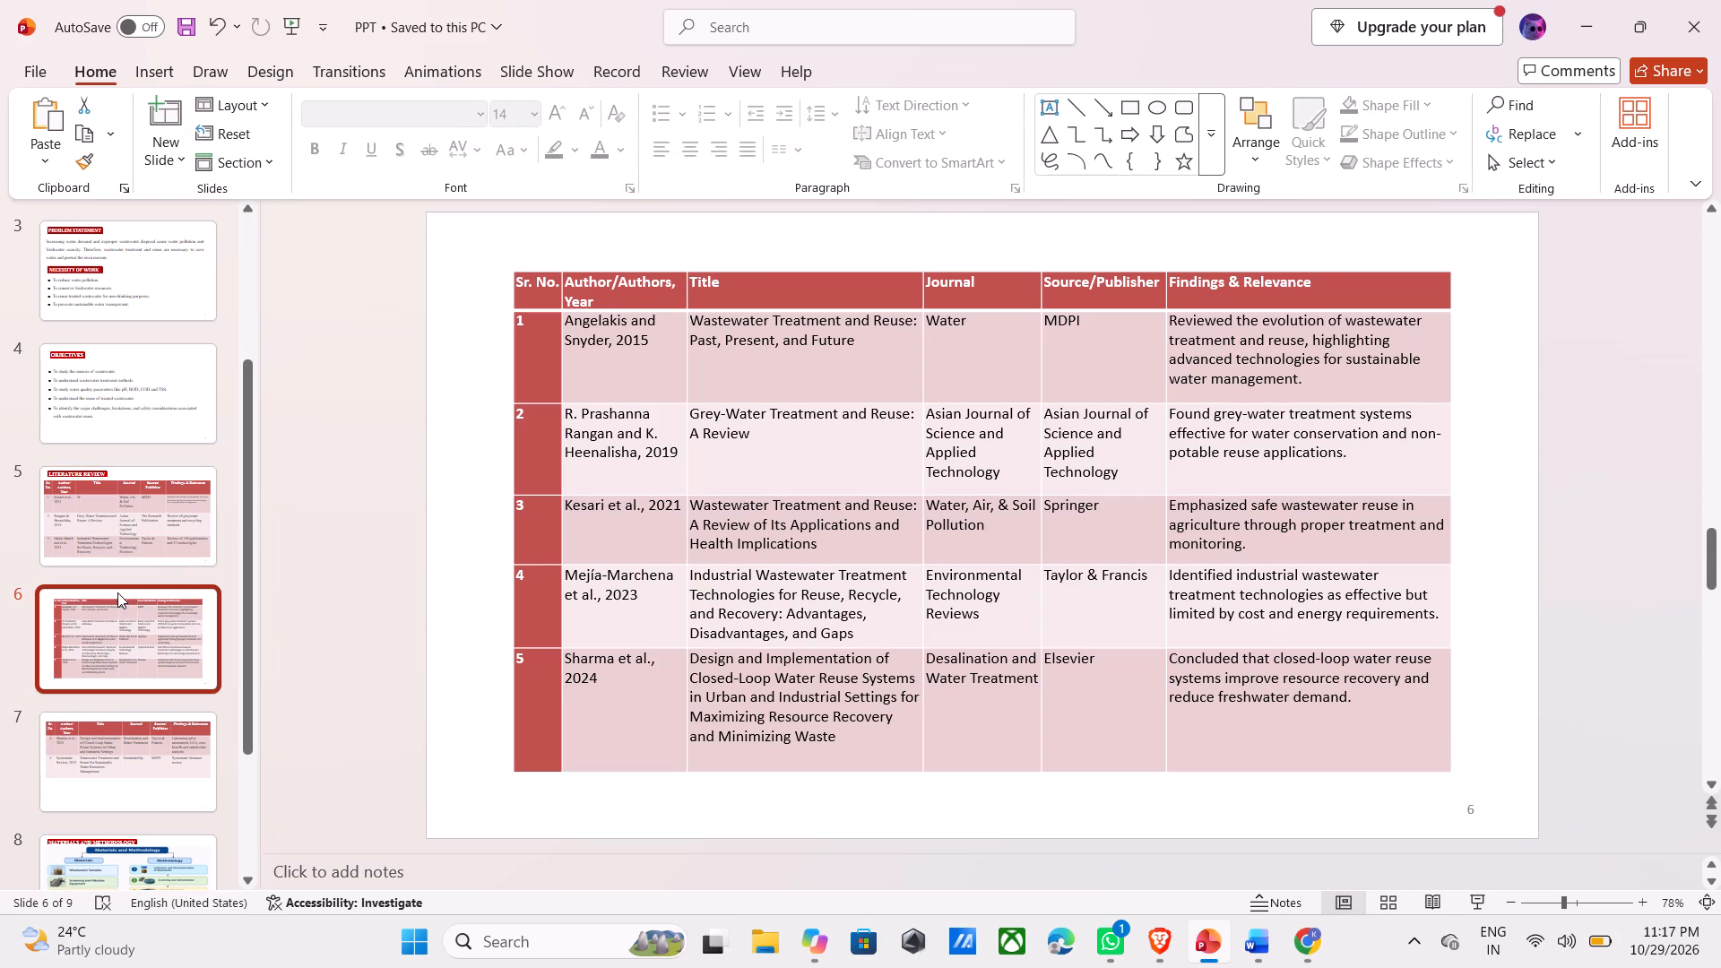
pyautogui.click(112, 526)
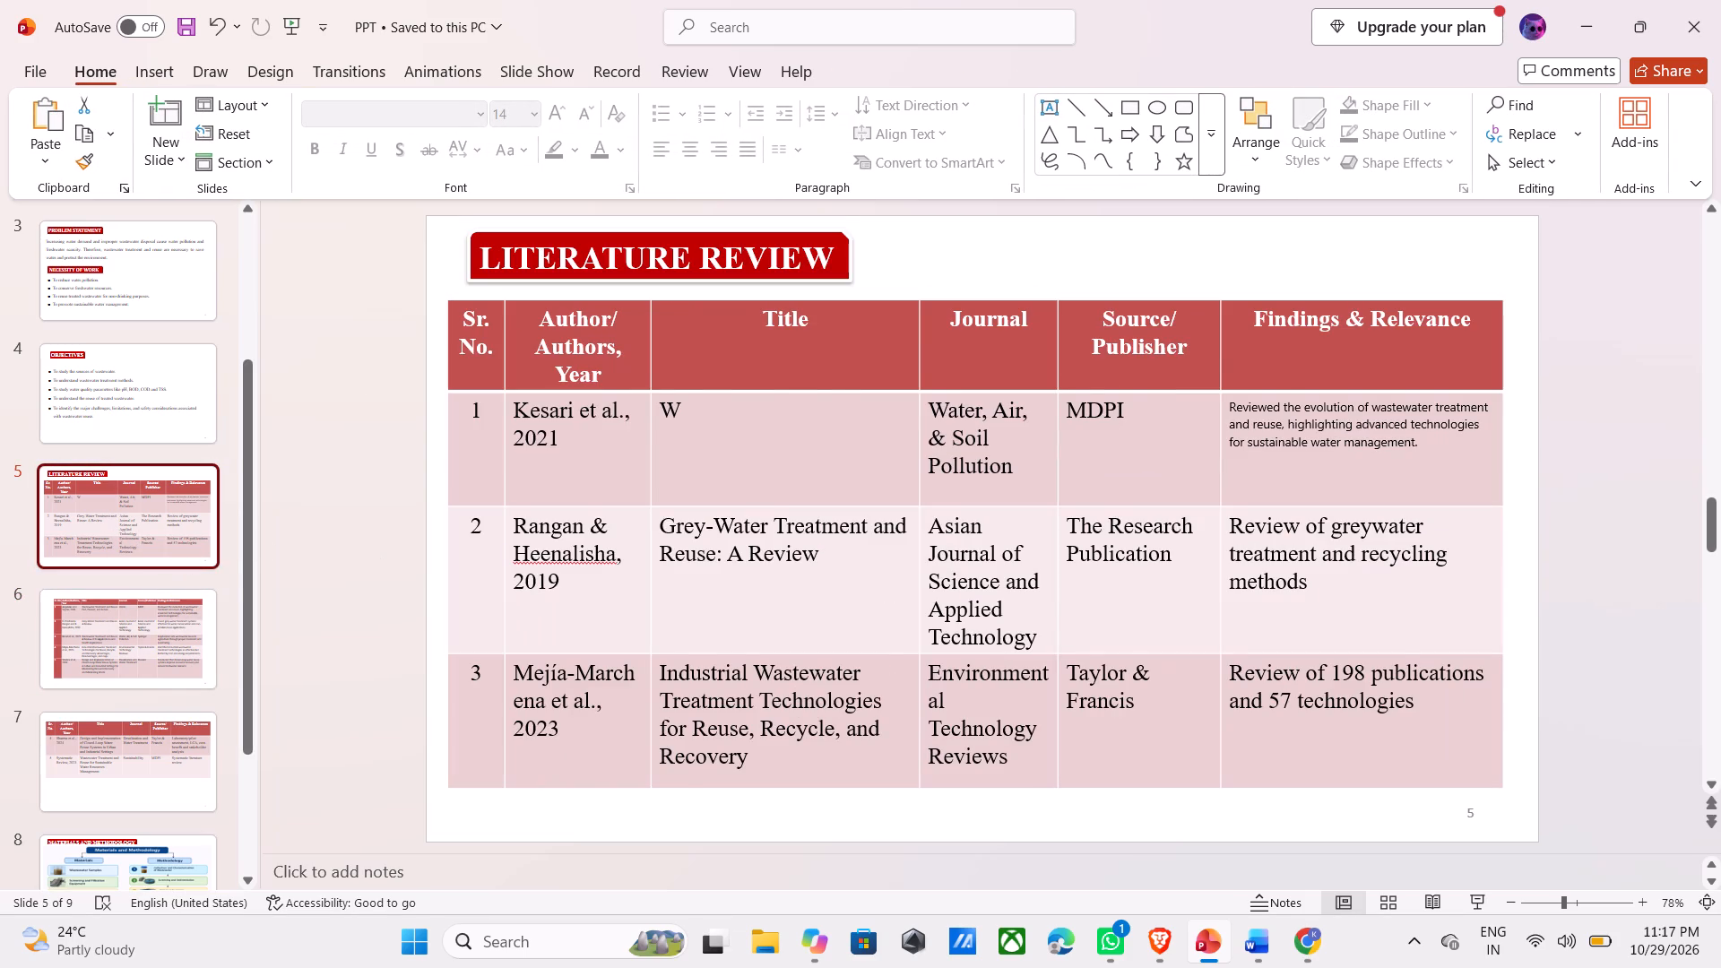
pyautogui.scroll(-2, 660, 566)
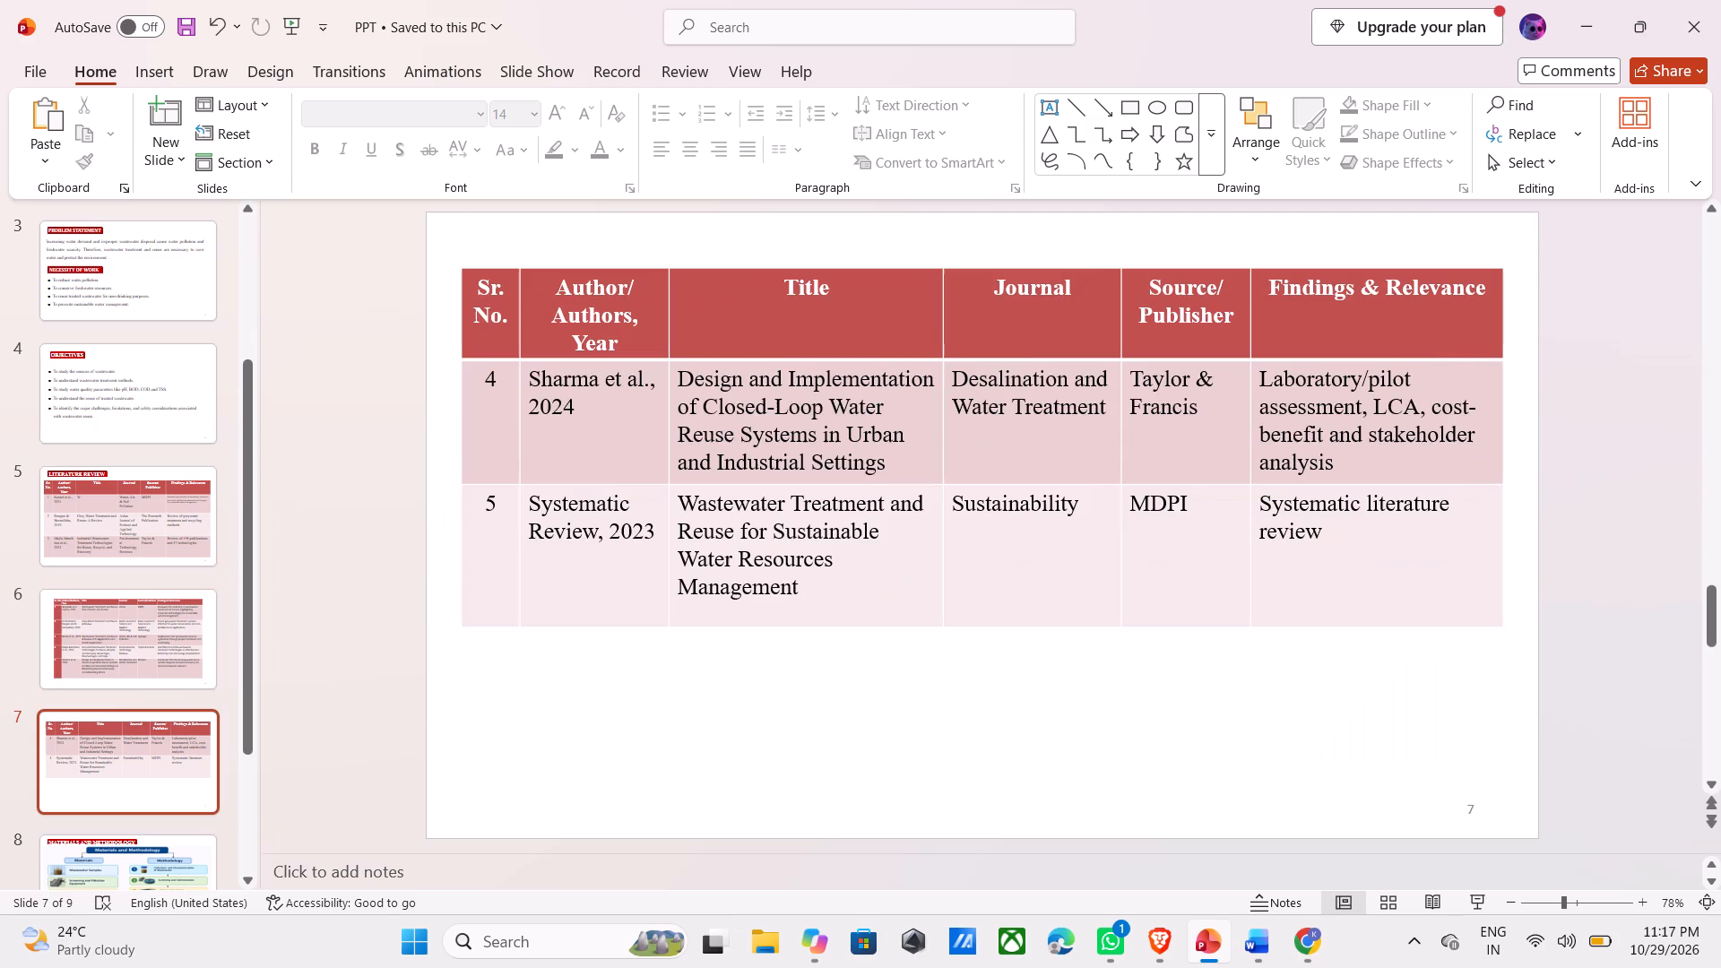
pyautogui.click(132, 495)
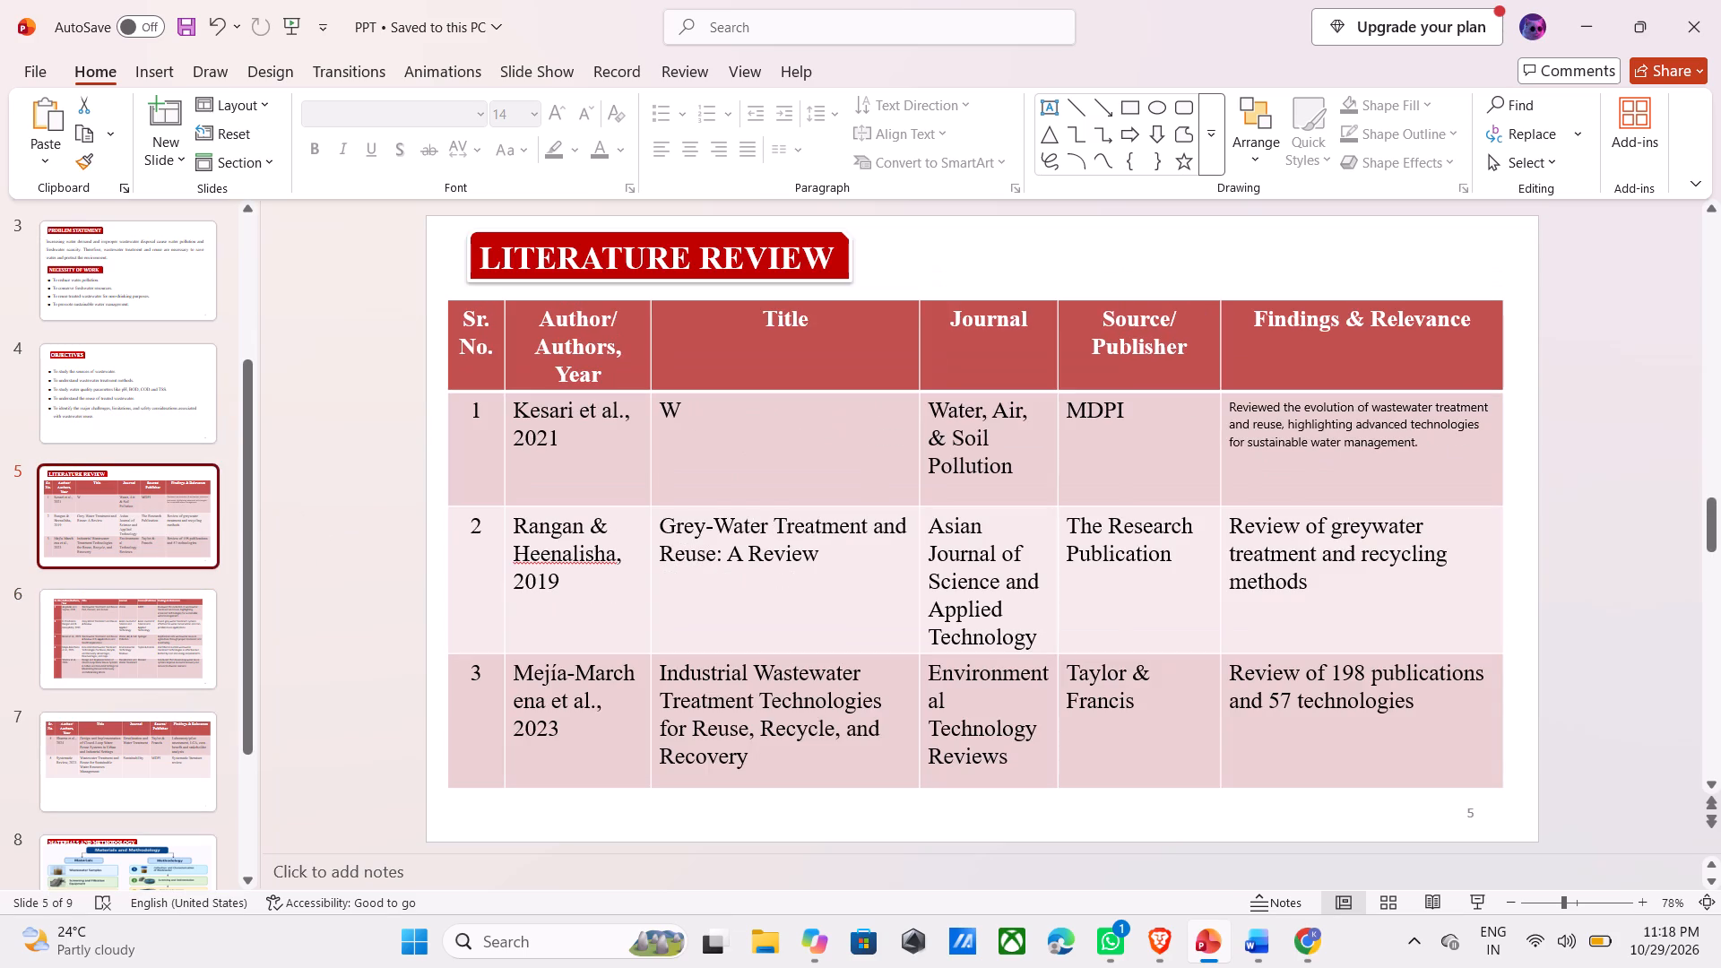
pyautogui.click(183, 607)
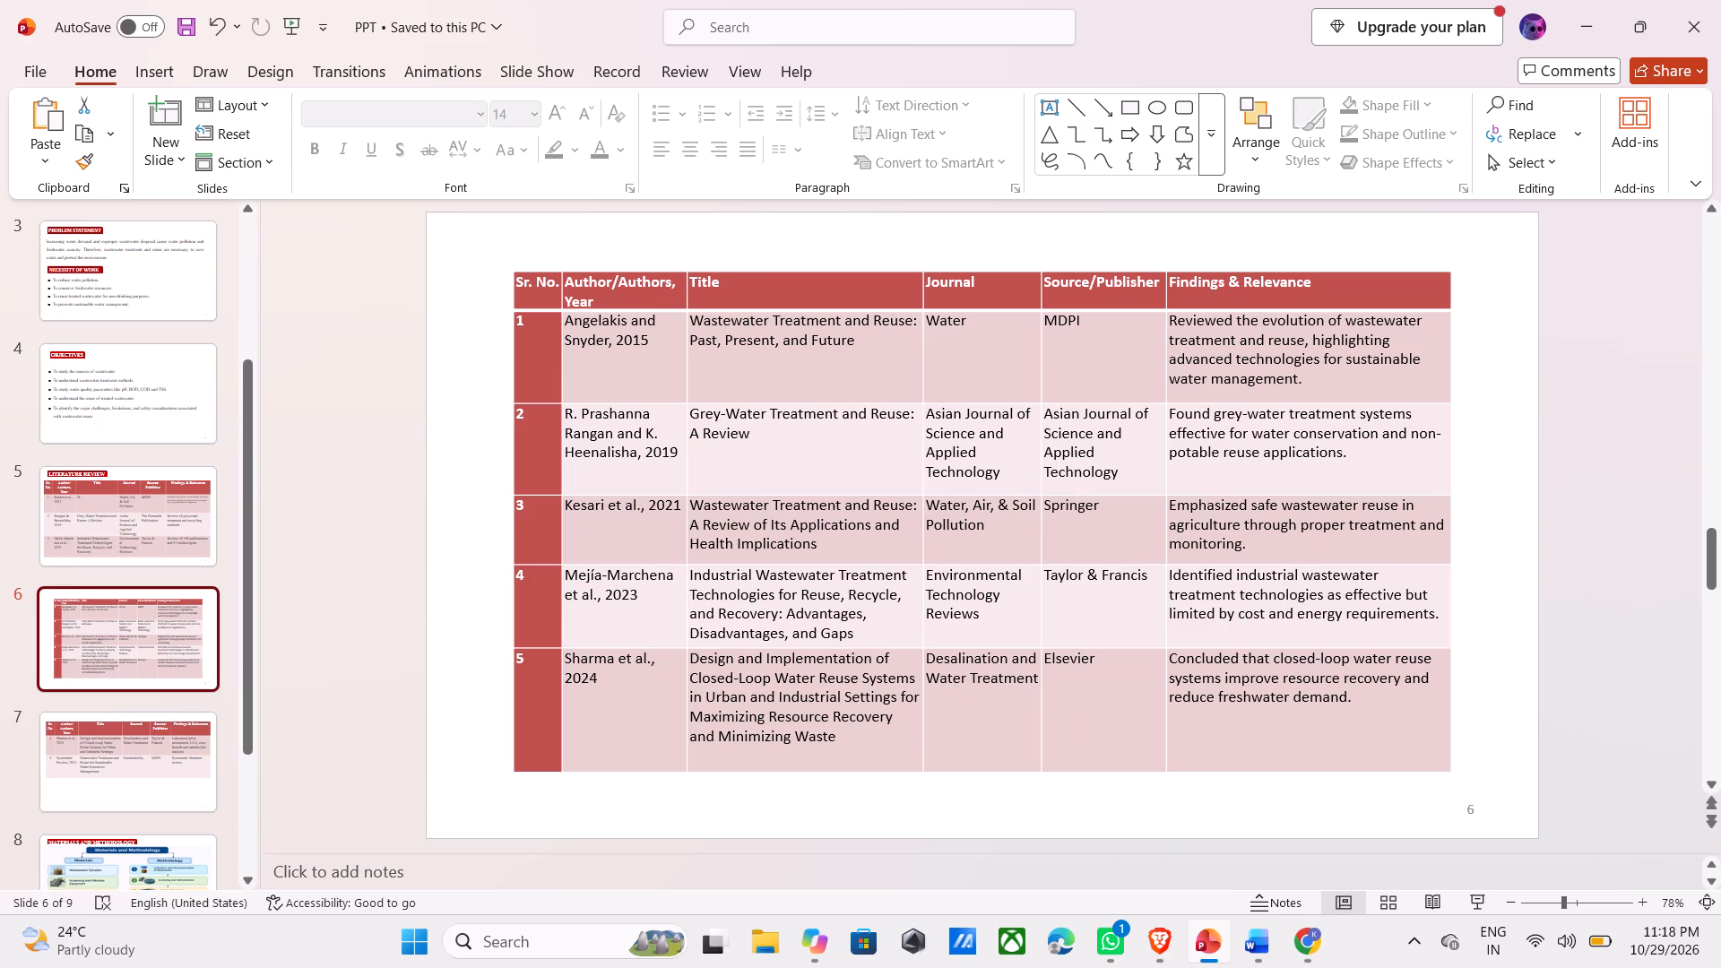
# Set the header row and rows 1 to 4 of slide 6's table to Times New Roman, size 18.
pyautogui.click(1097, 699)
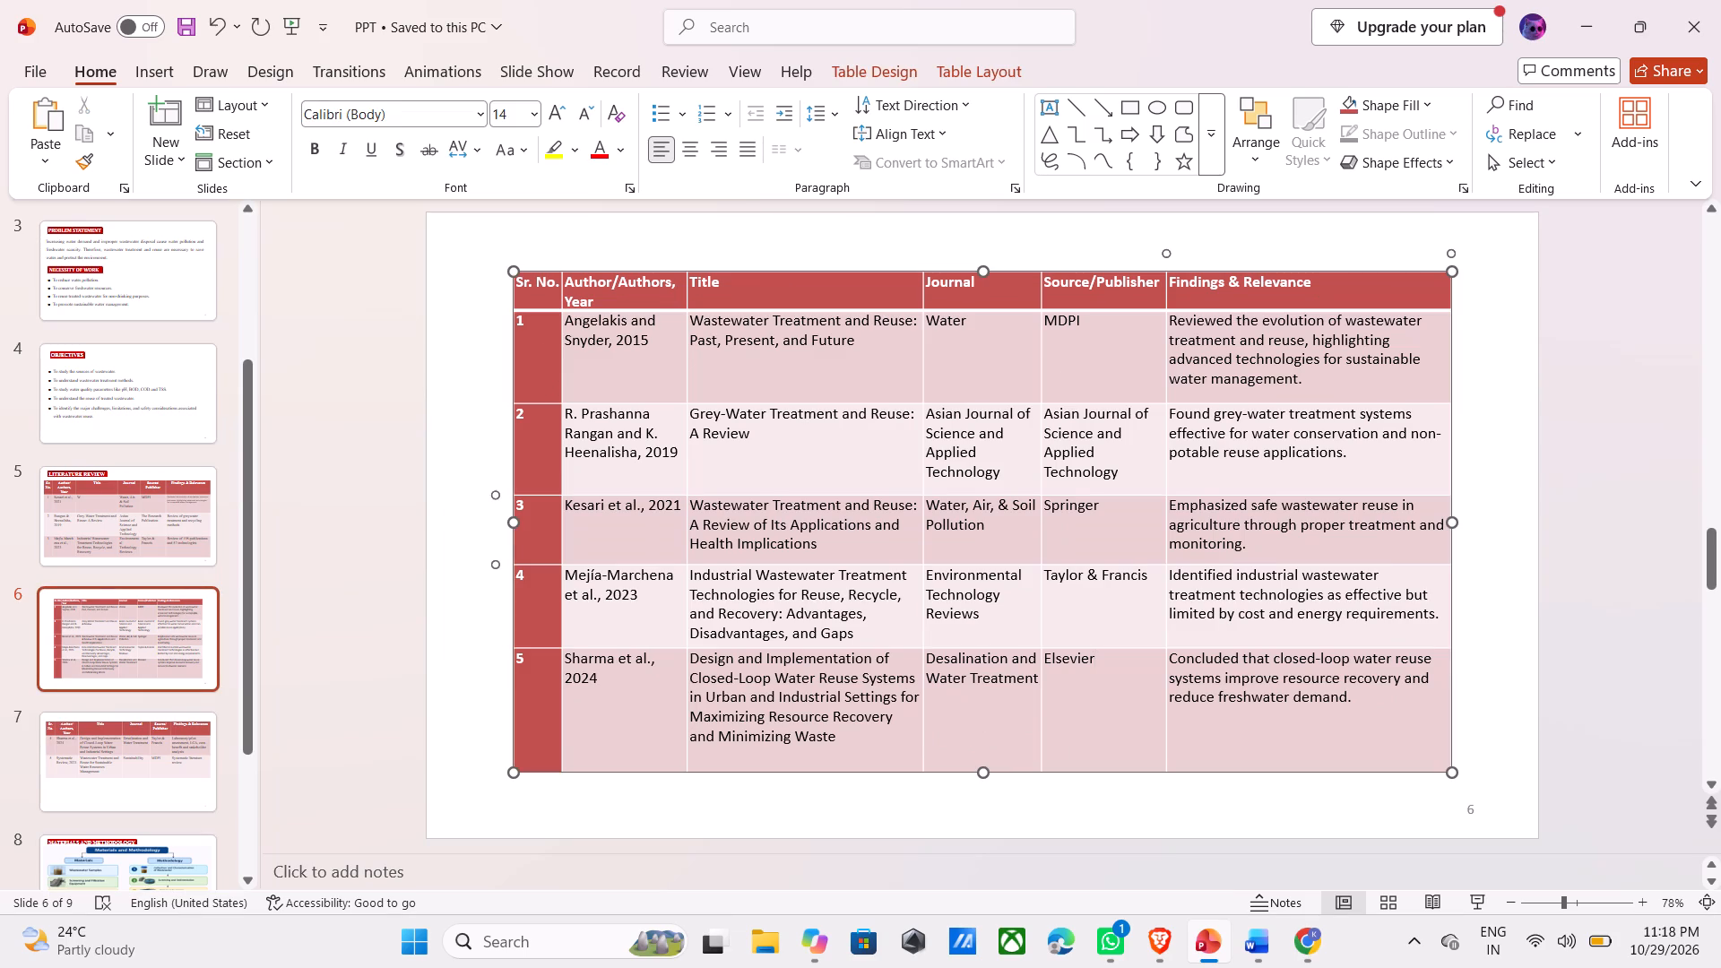
pyautogui.moveTo(1417, 634); pyautogui.dragTo(1389, 632)
pyautogui.moveTo(1389, 632); pyautogui.dragTo(516, 286)
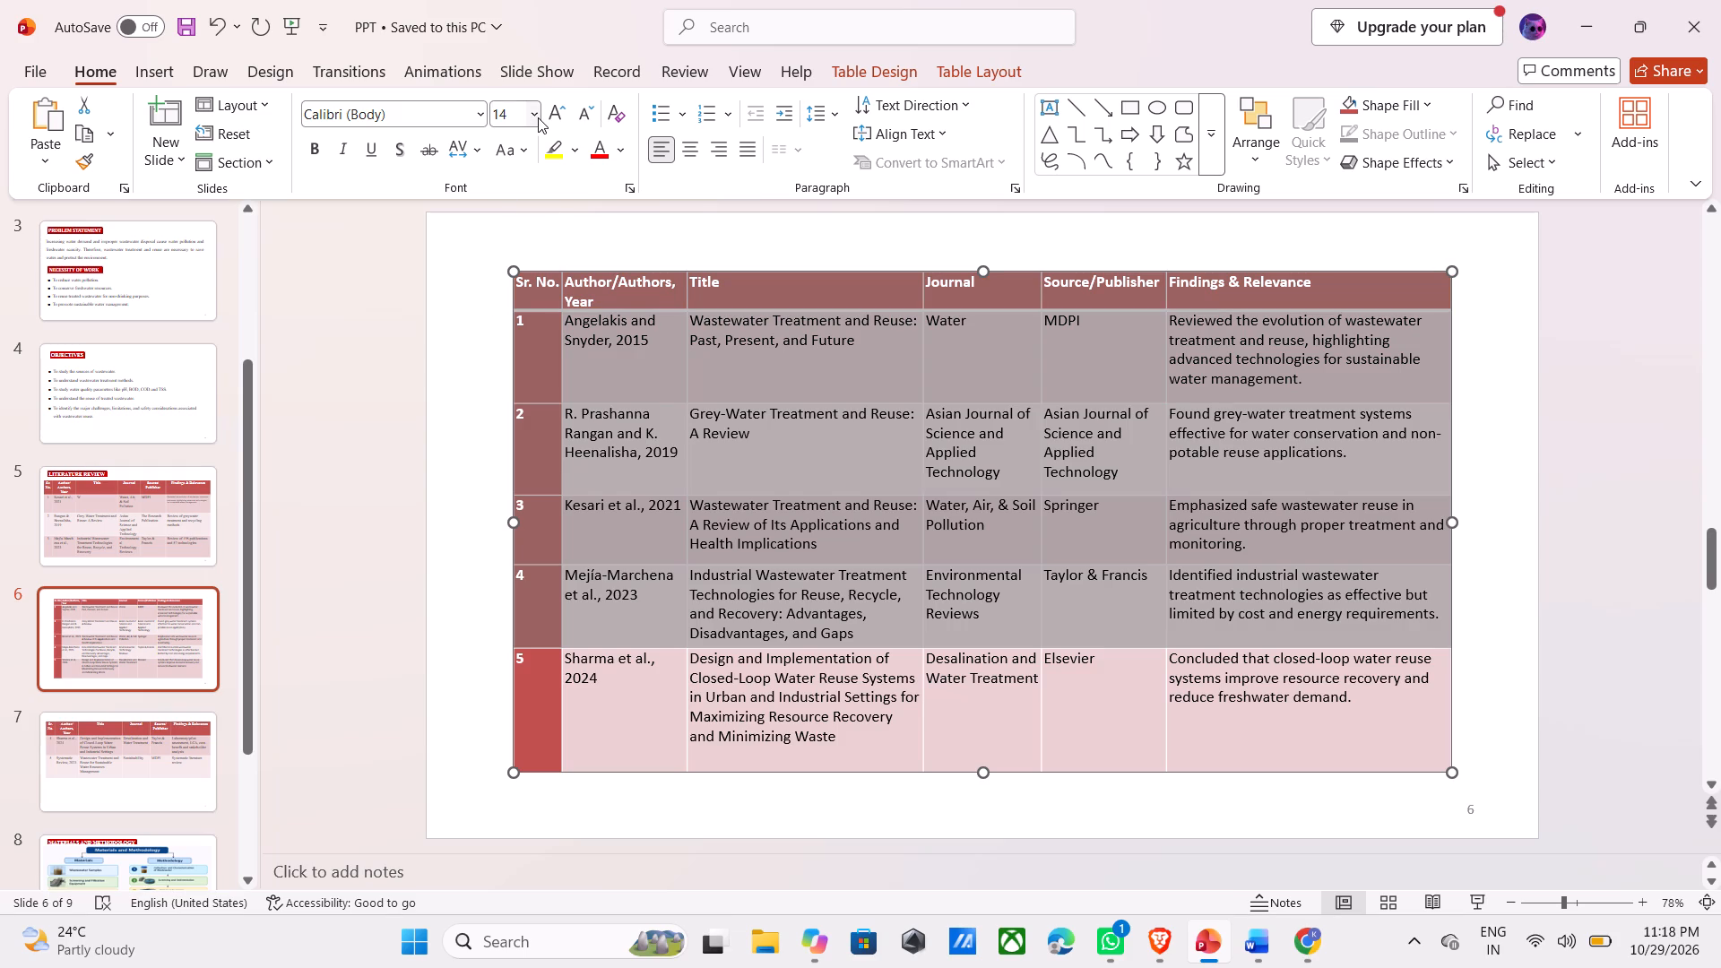
pyautogui.click(425, 118)
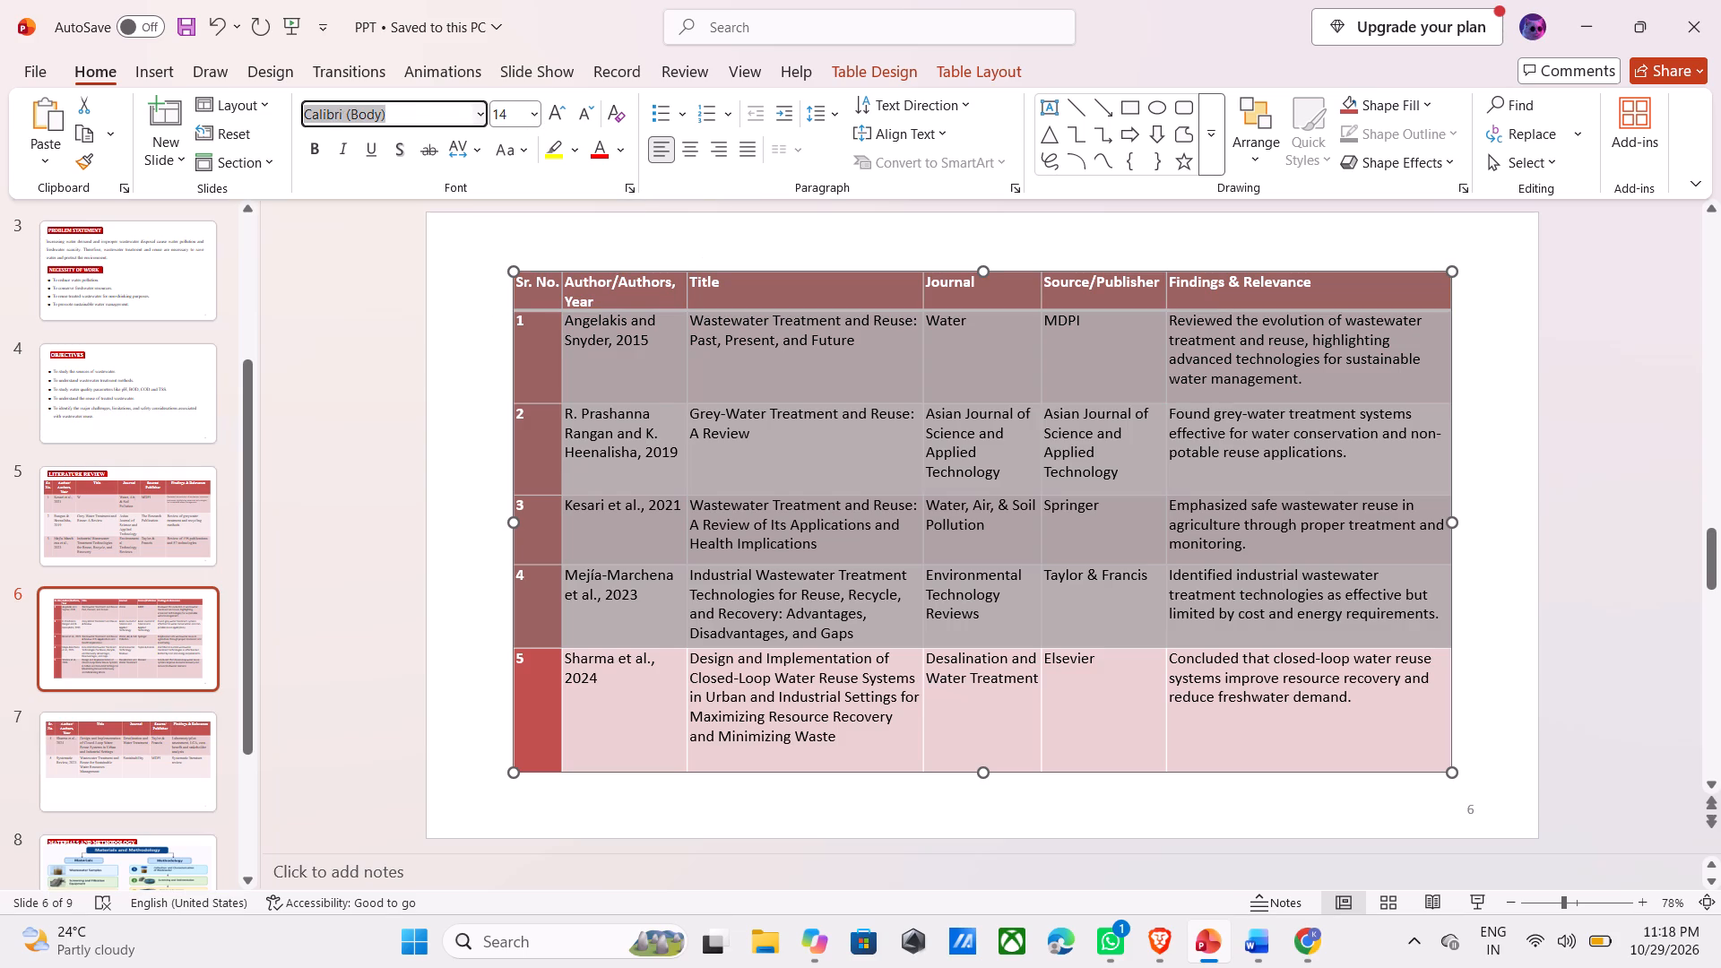
pyautogui.write('TIM')
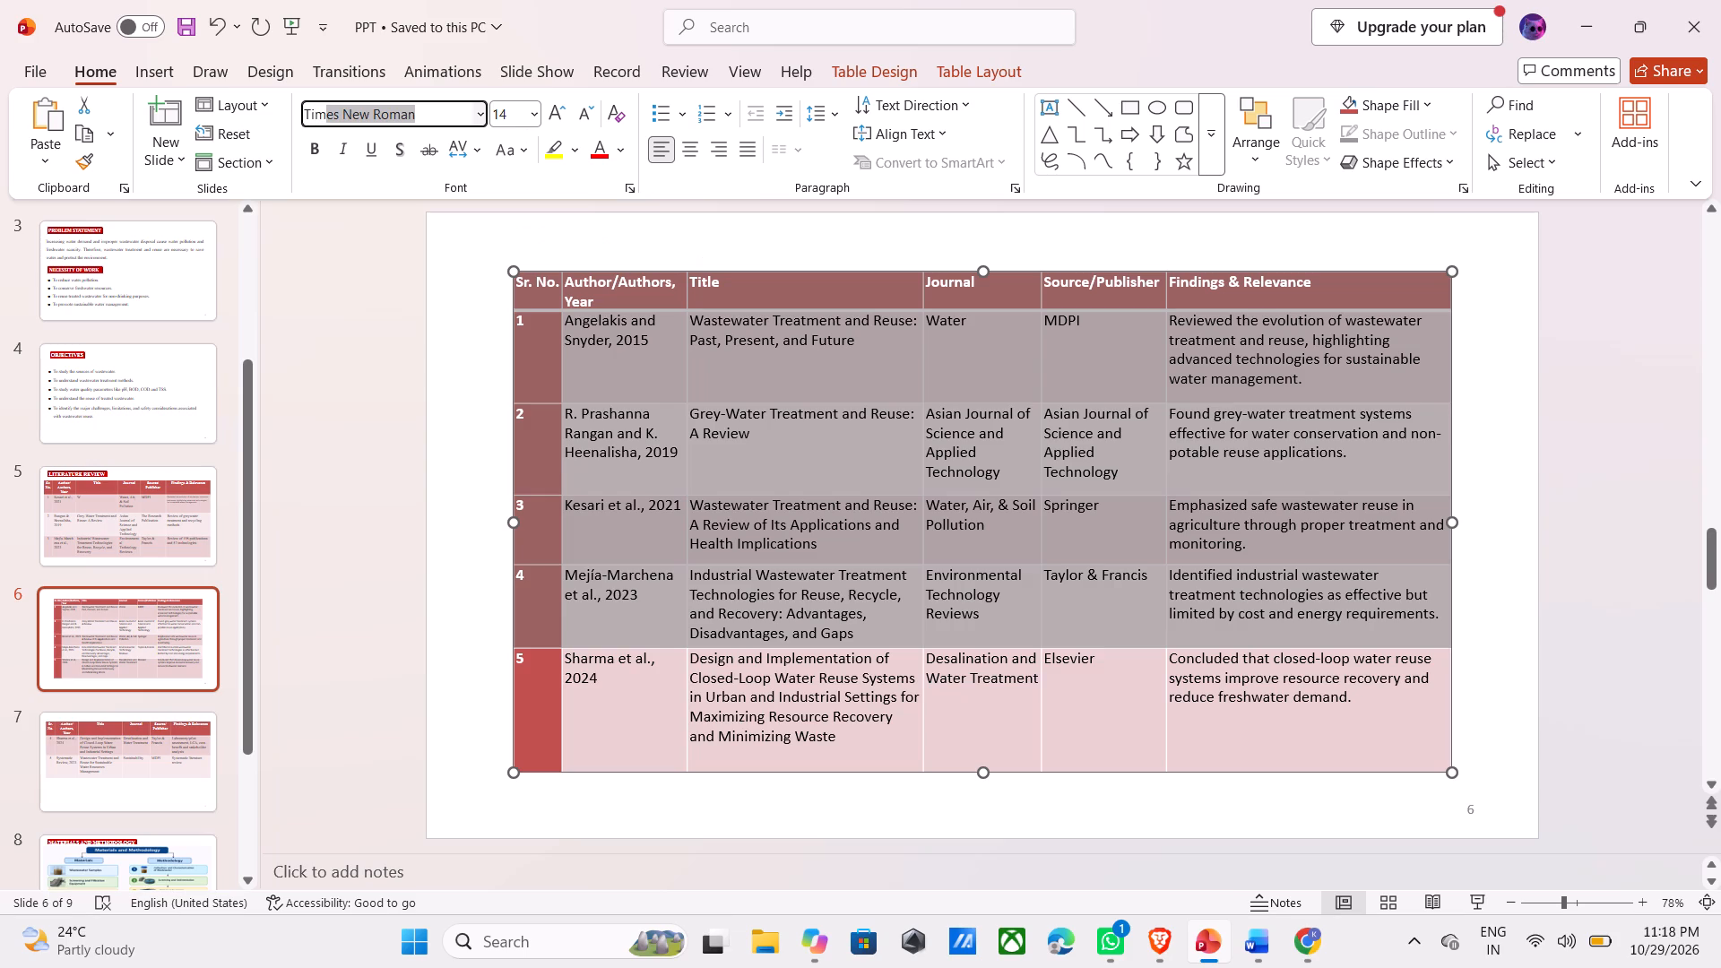
pyautogui.press('Return')
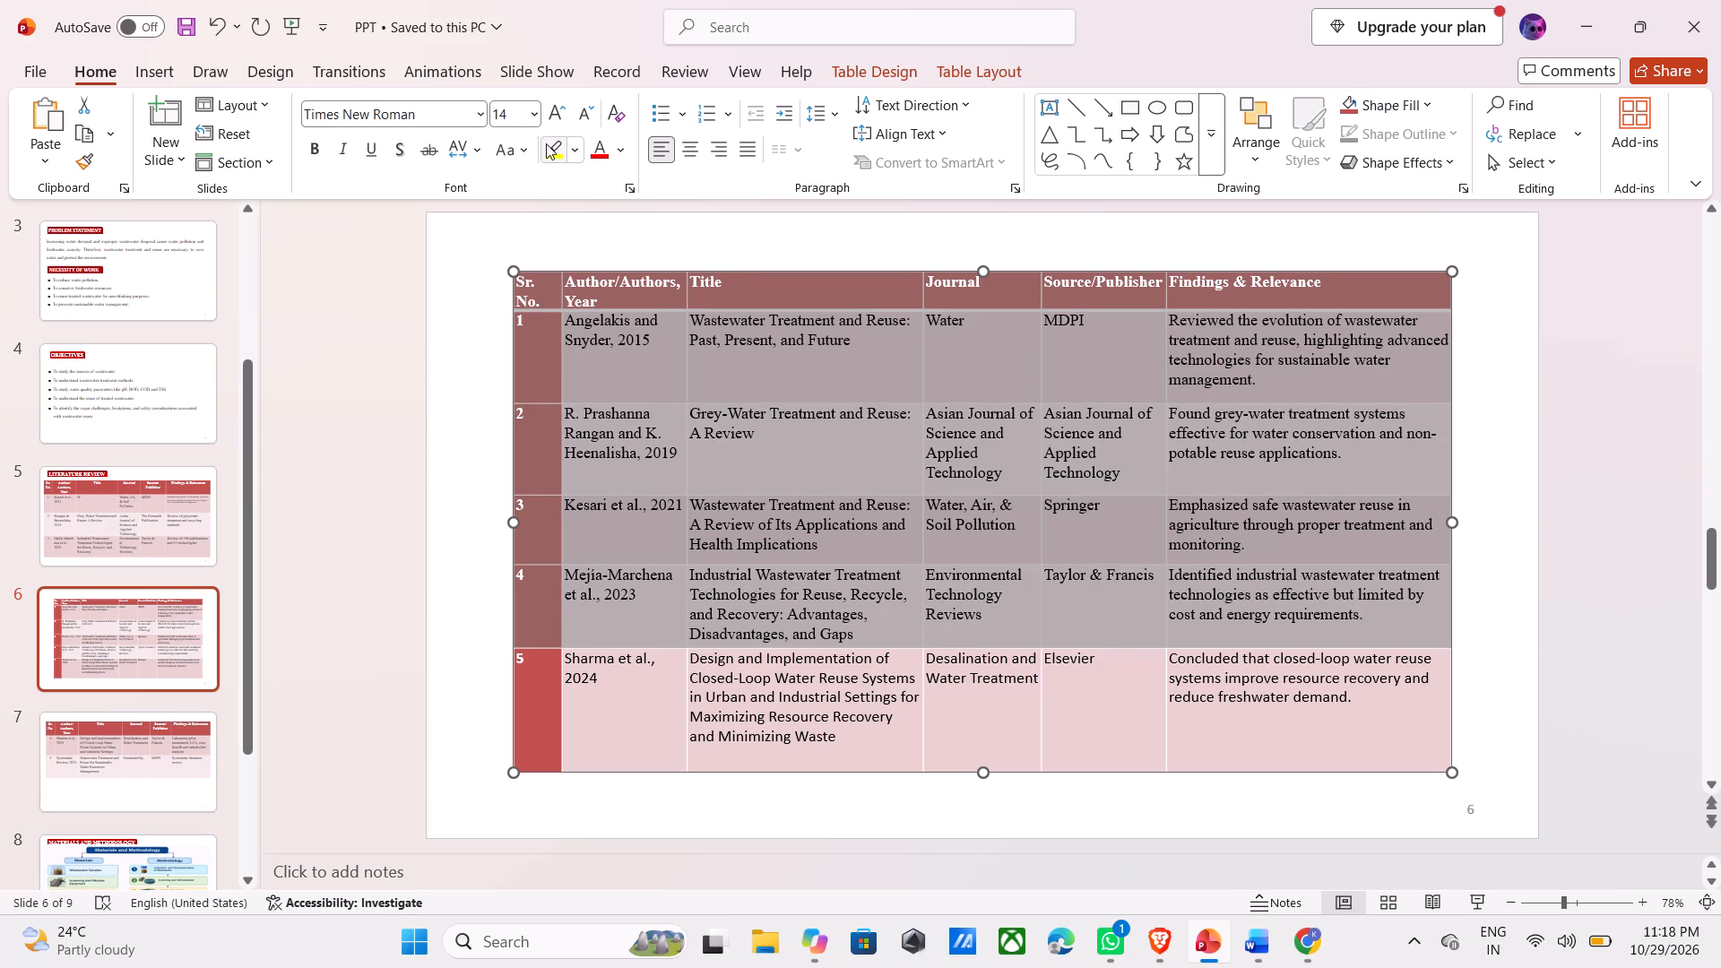
pyautogui.click(534, 114)
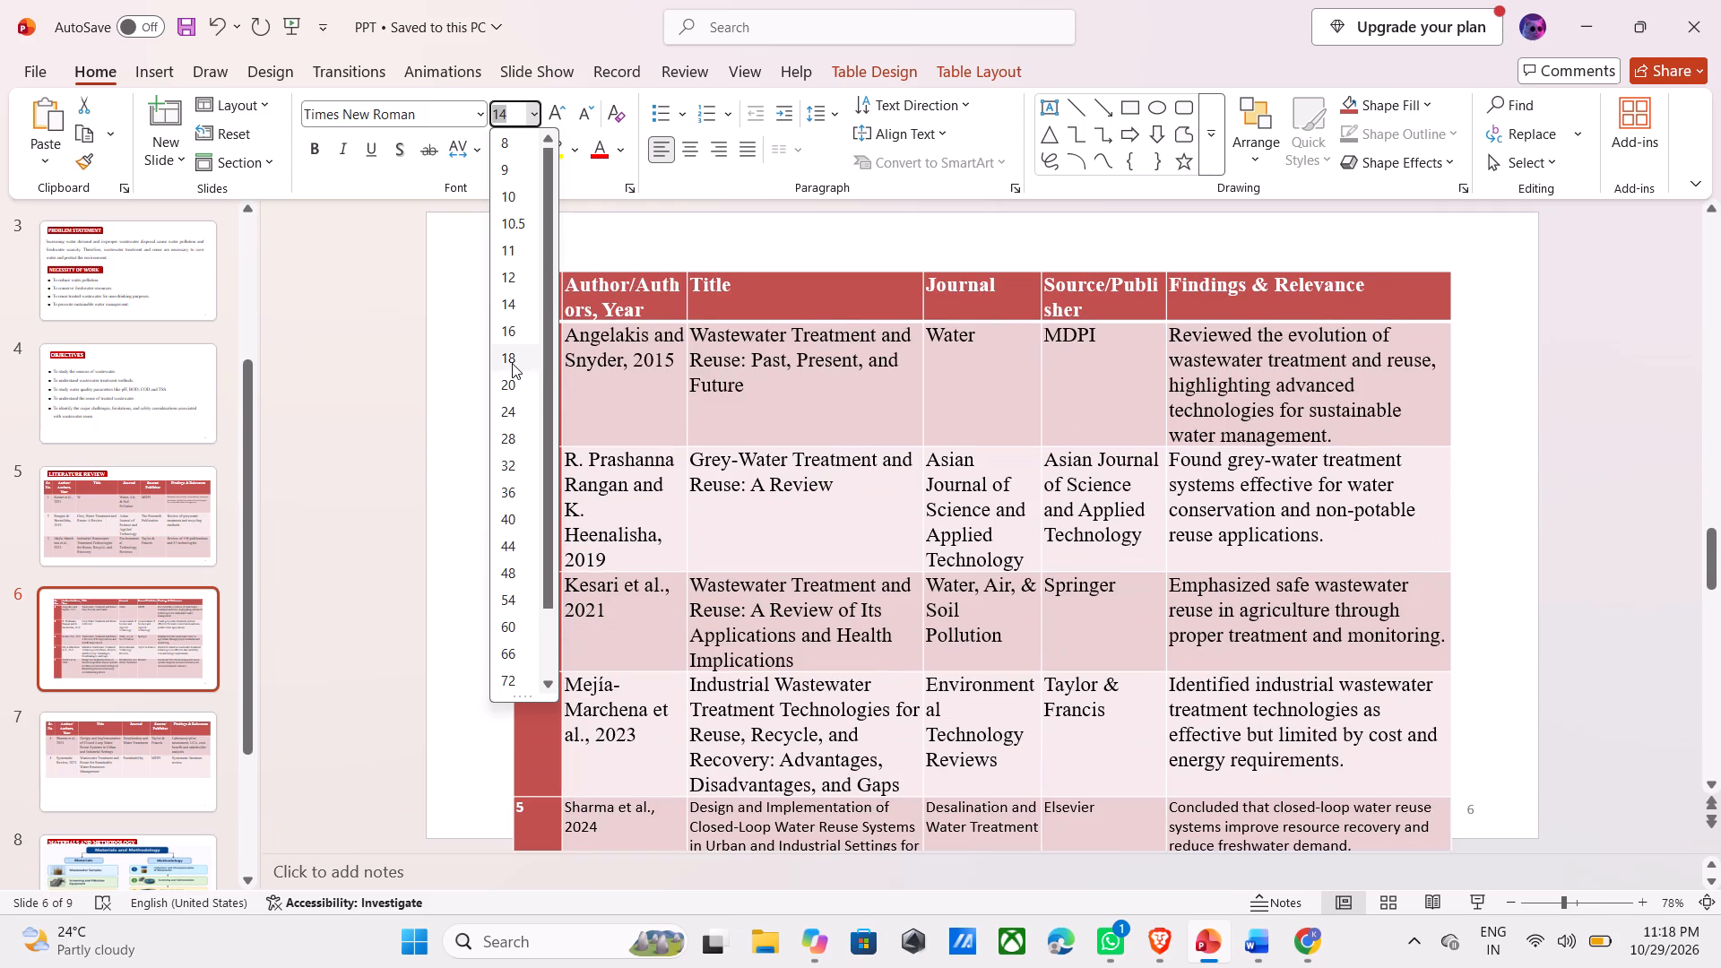
pyautogui.click(512, 363)
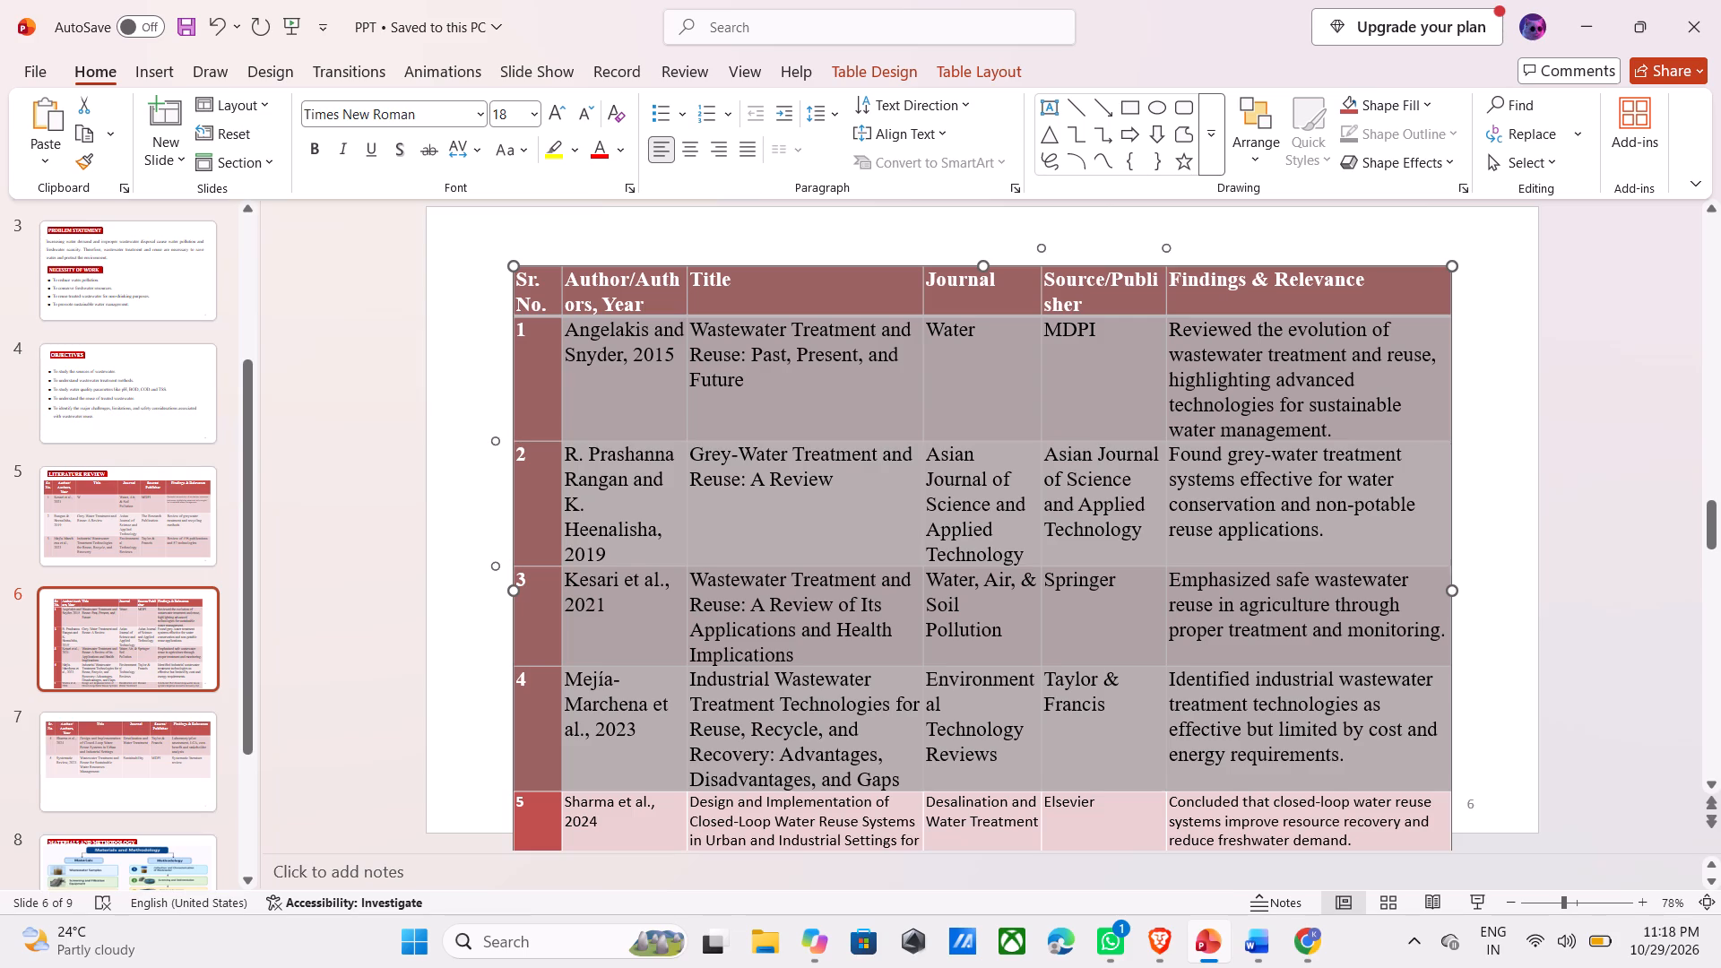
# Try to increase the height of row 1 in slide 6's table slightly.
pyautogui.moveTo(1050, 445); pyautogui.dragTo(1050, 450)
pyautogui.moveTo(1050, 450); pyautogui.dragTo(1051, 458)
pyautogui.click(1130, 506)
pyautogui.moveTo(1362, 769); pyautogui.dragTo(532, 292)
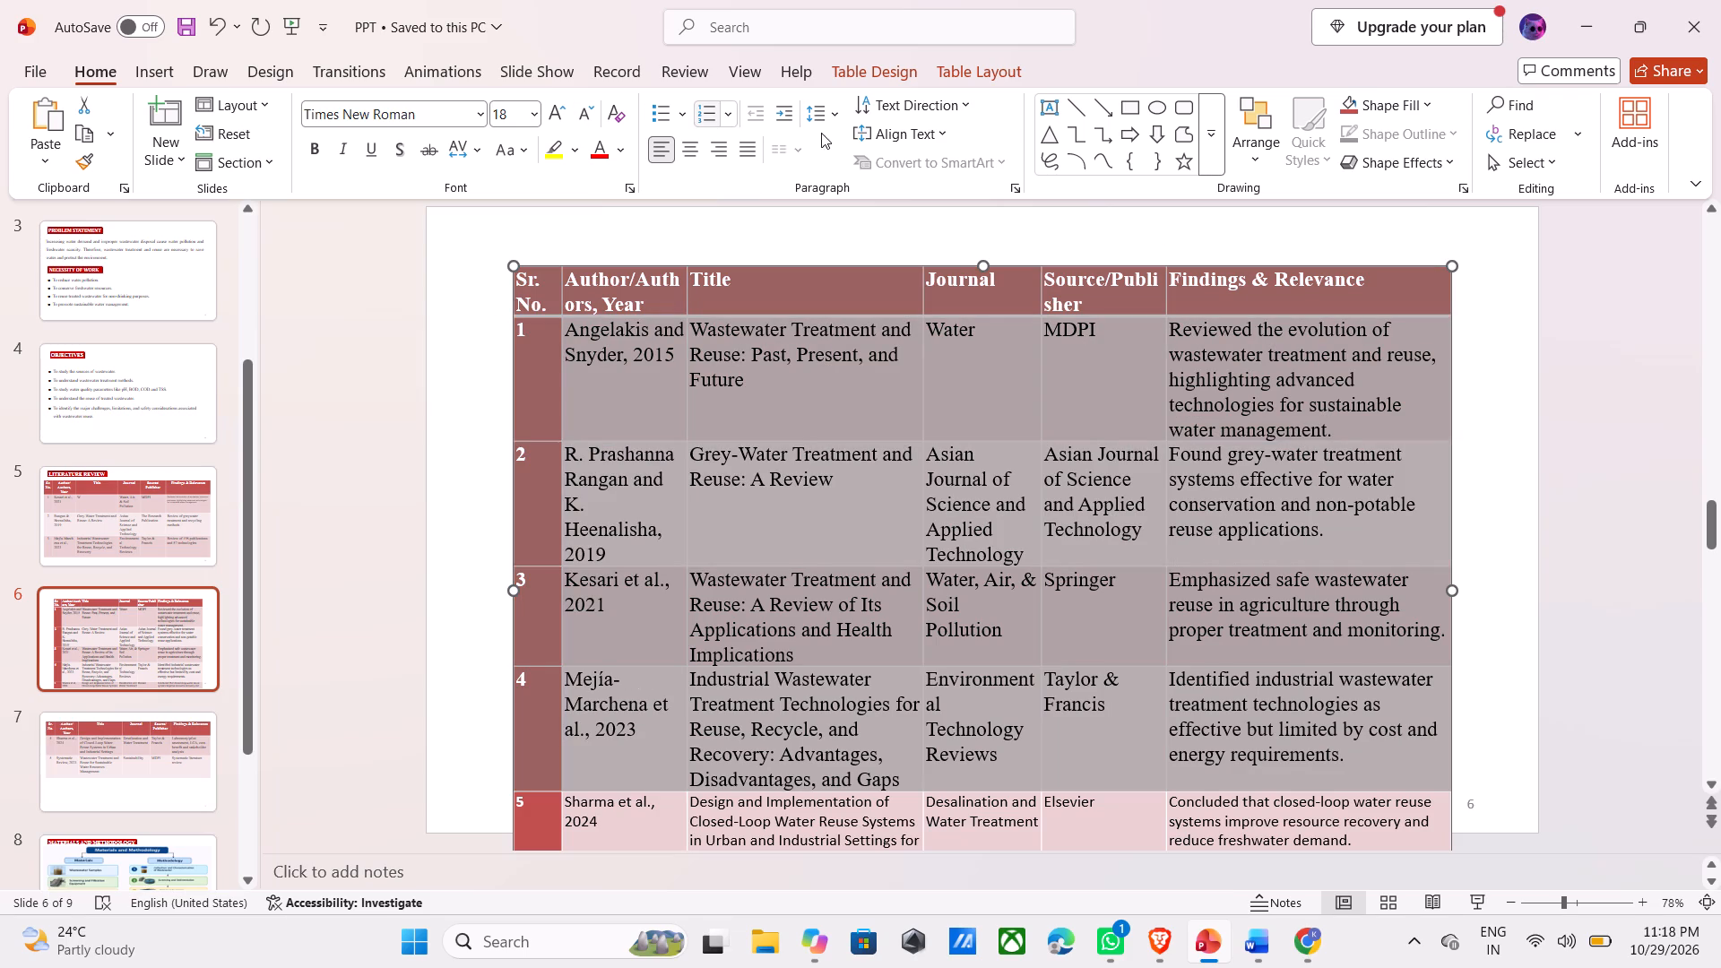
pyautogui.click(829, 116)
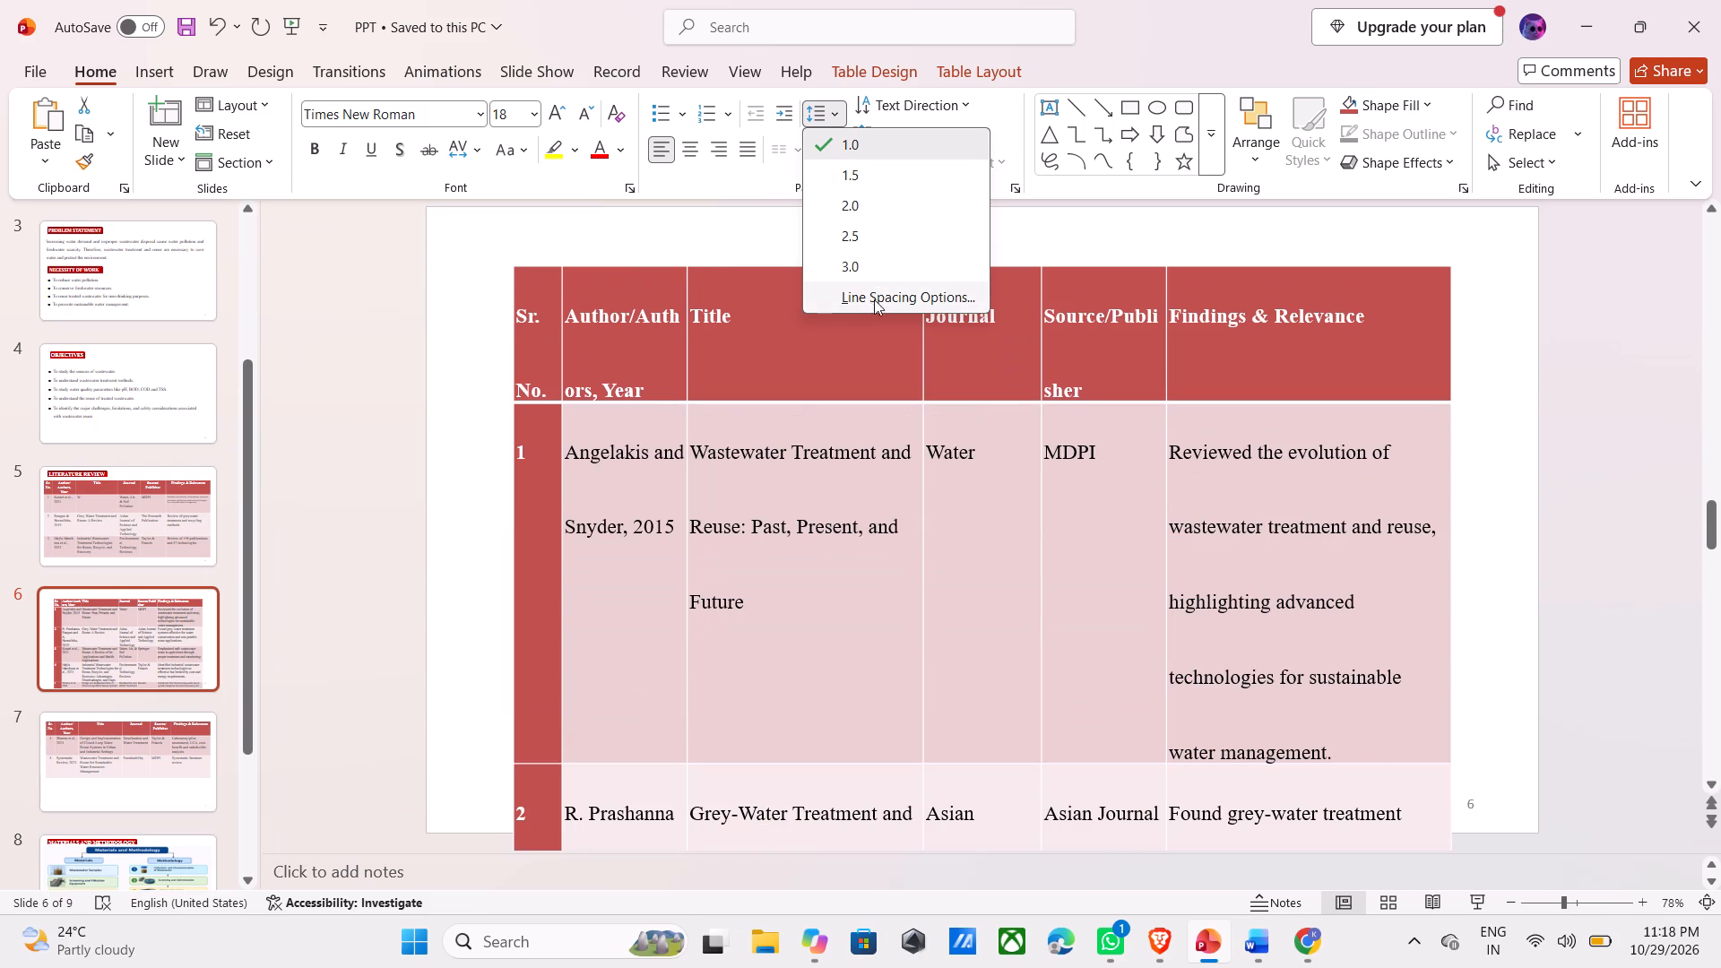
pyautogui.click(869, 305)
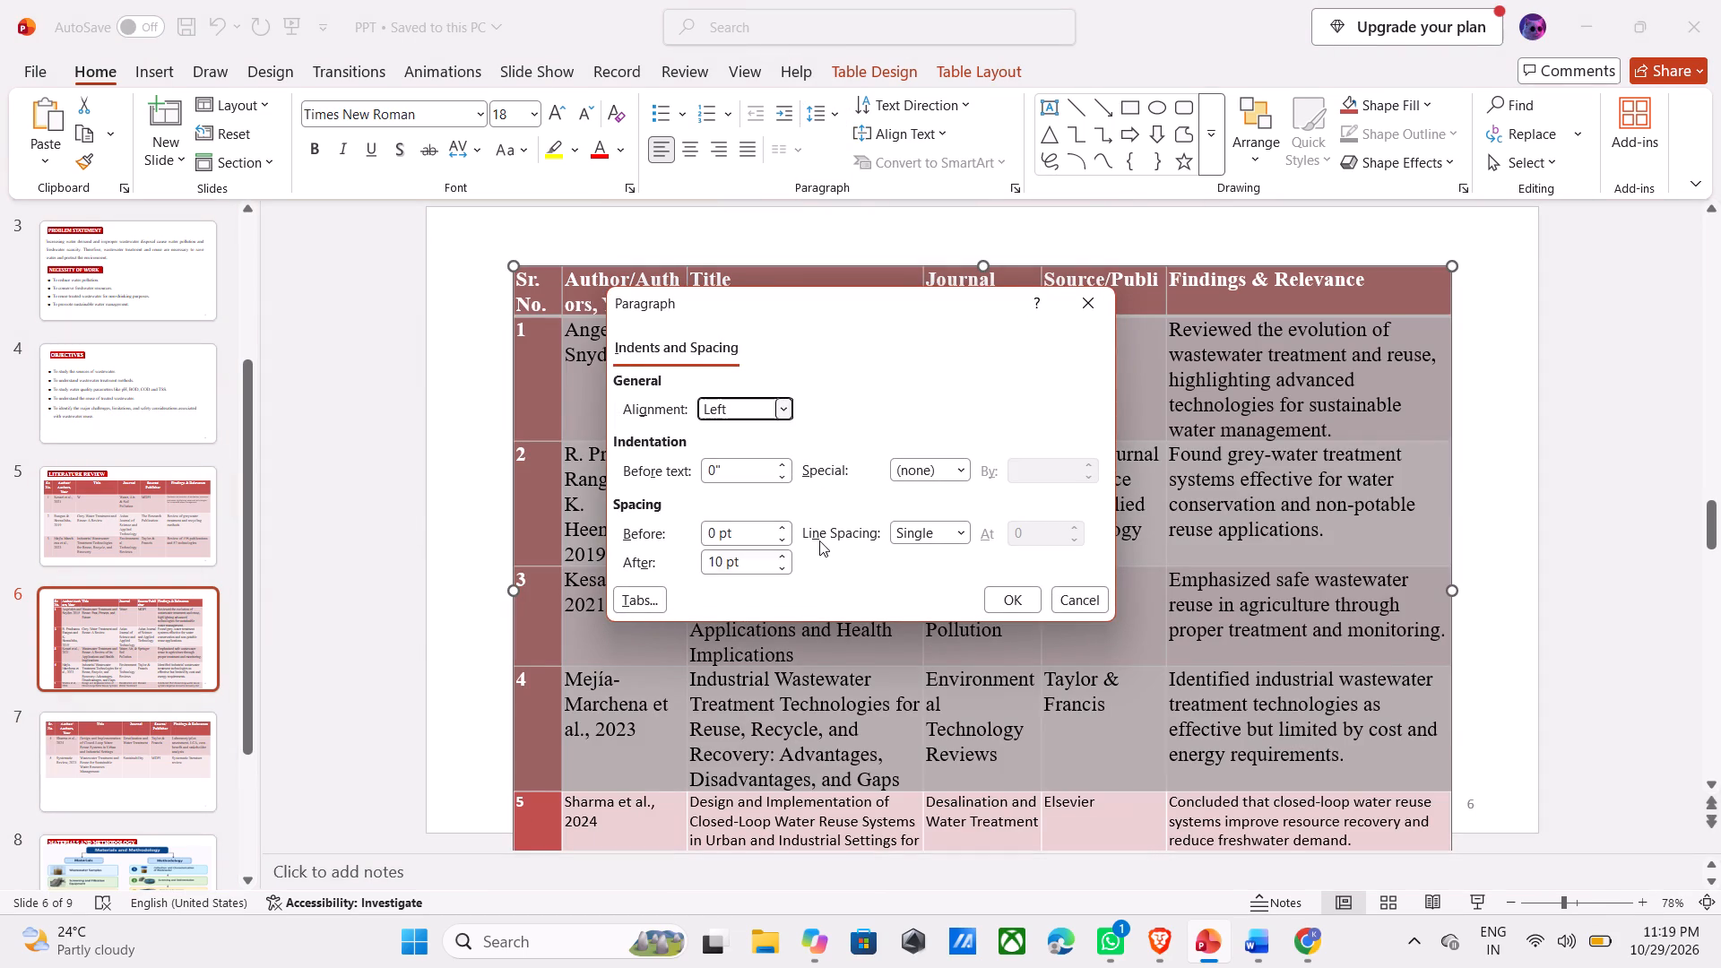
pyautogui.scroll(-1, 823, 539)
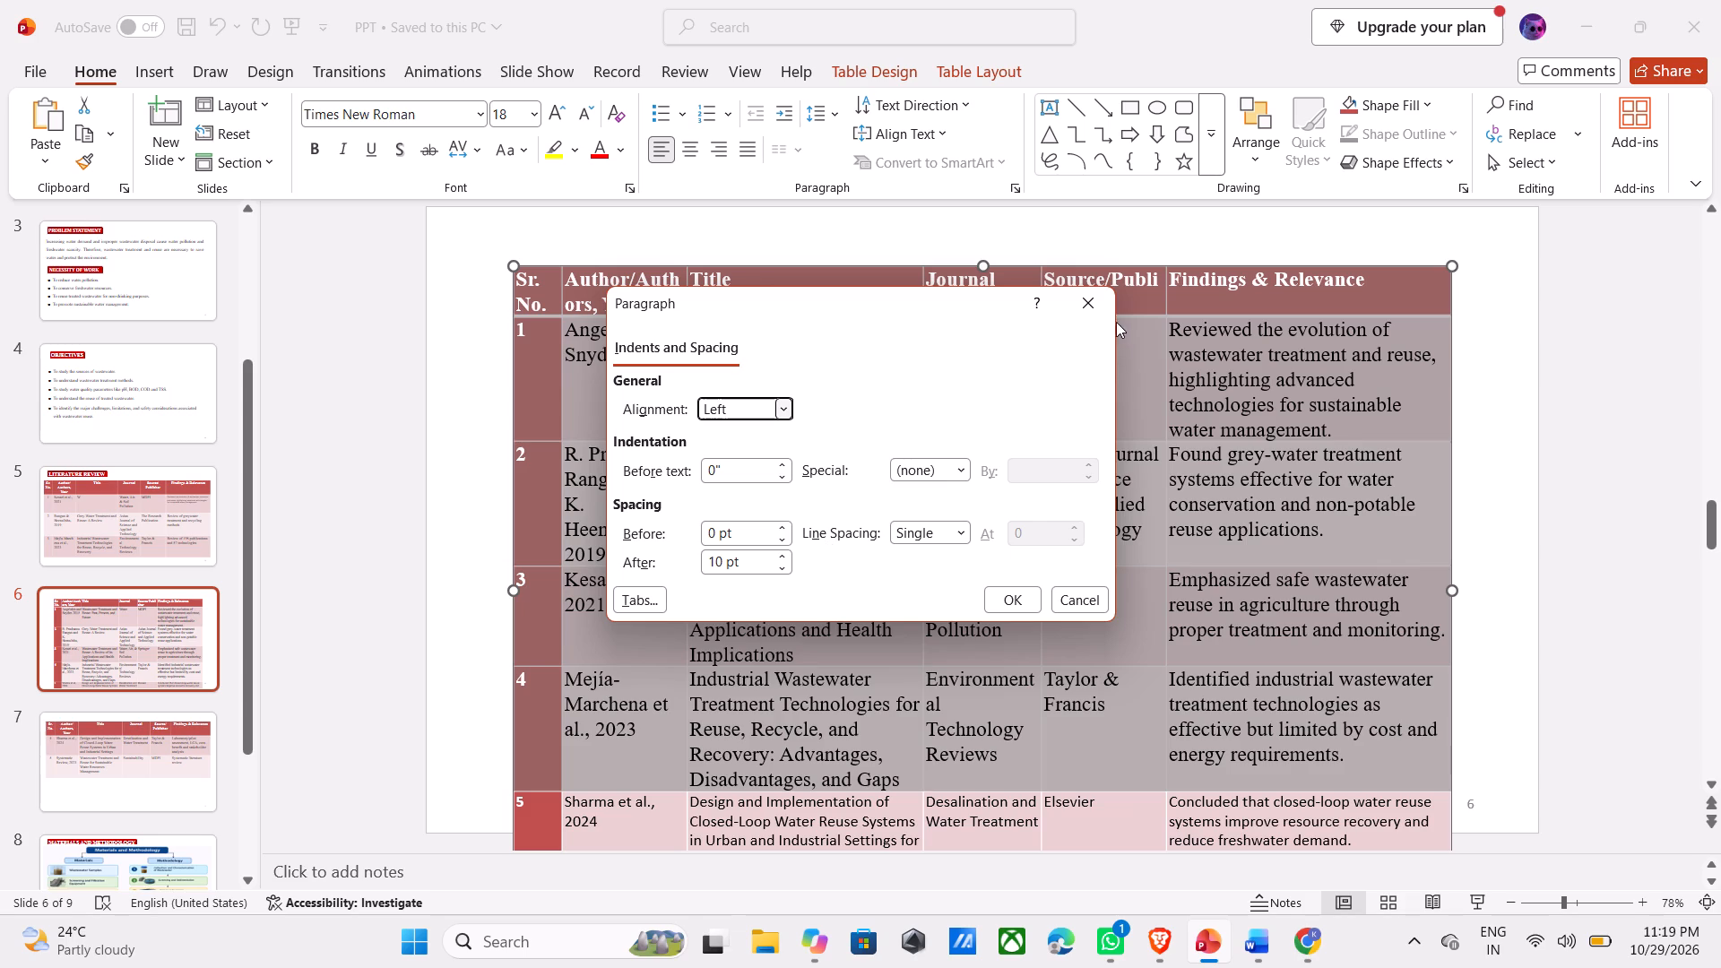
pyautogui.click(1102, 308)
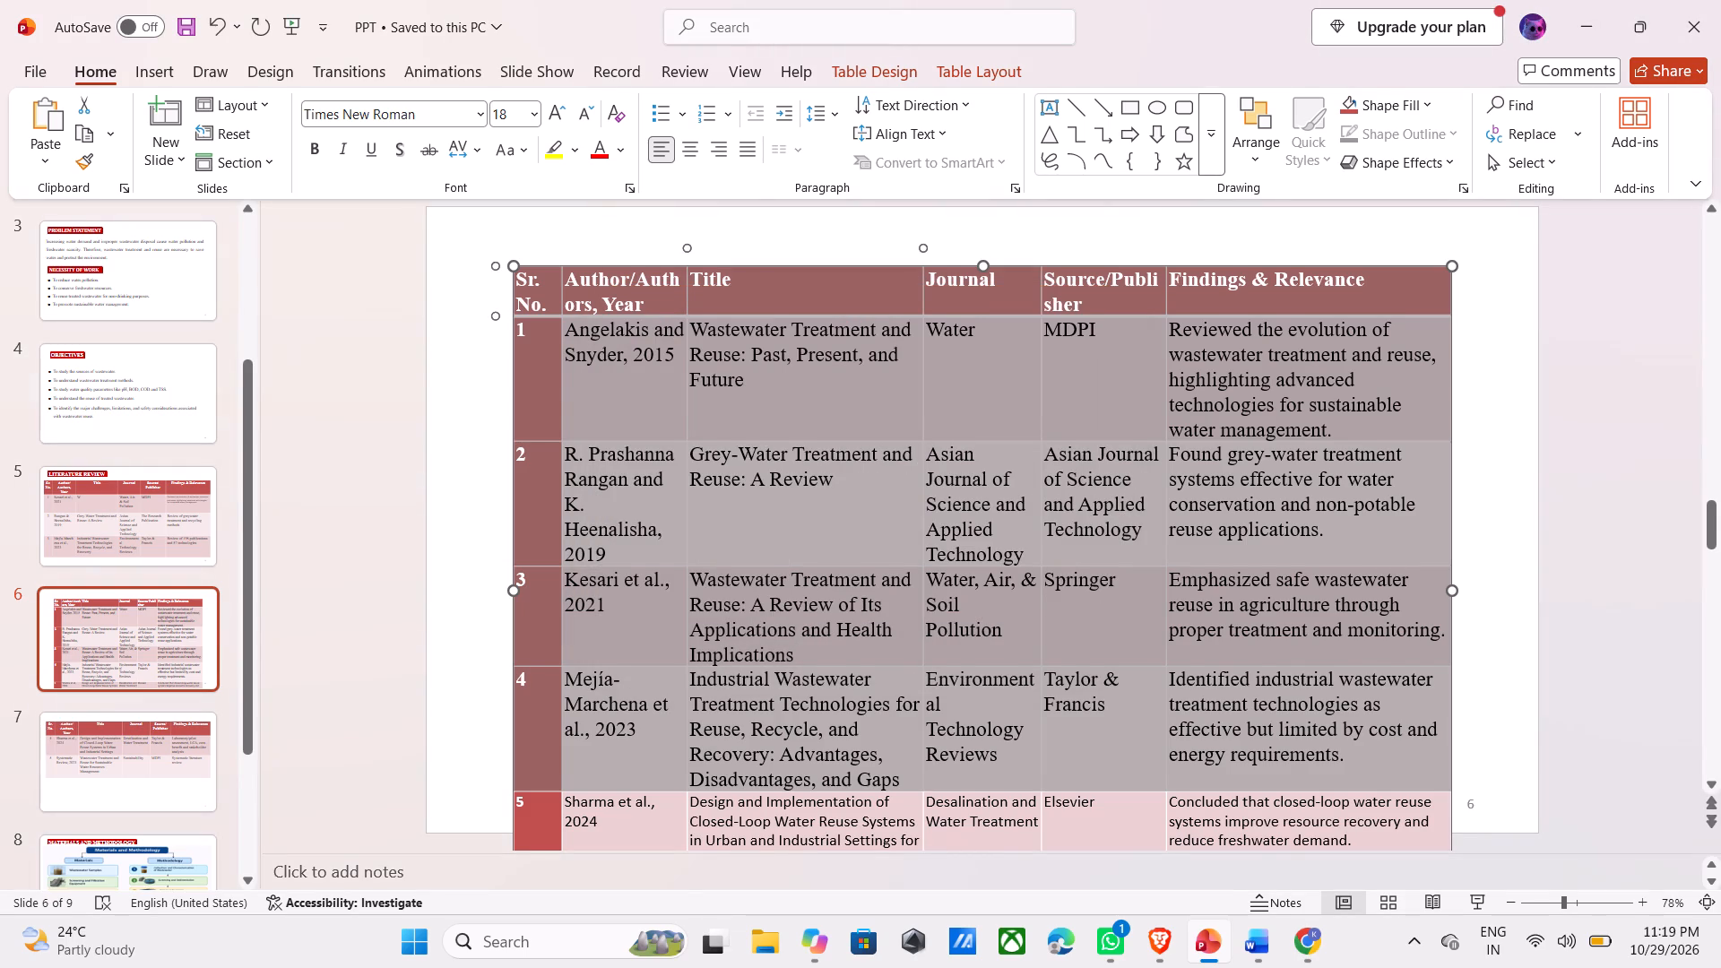
# Delete row 5, the Sharma et al., 2024 entry, from slide 6's table.
pyautogui.scroll(-7, 860, 316)
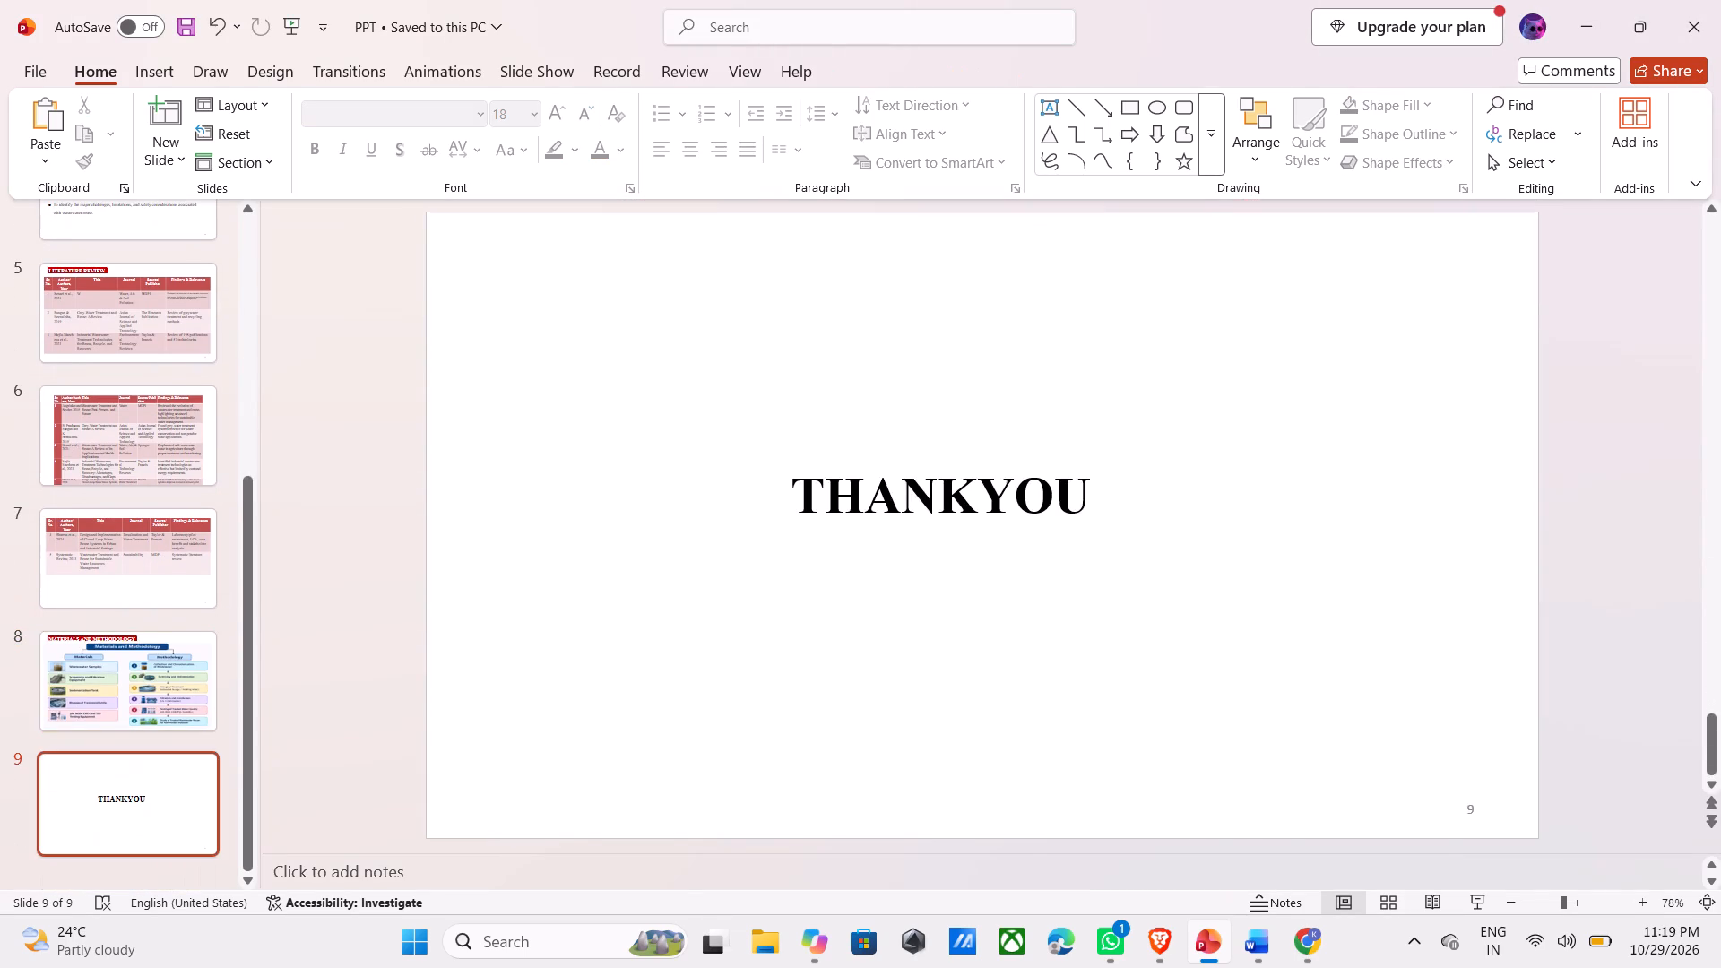
pyautogui.scroll(3, 858, 318)
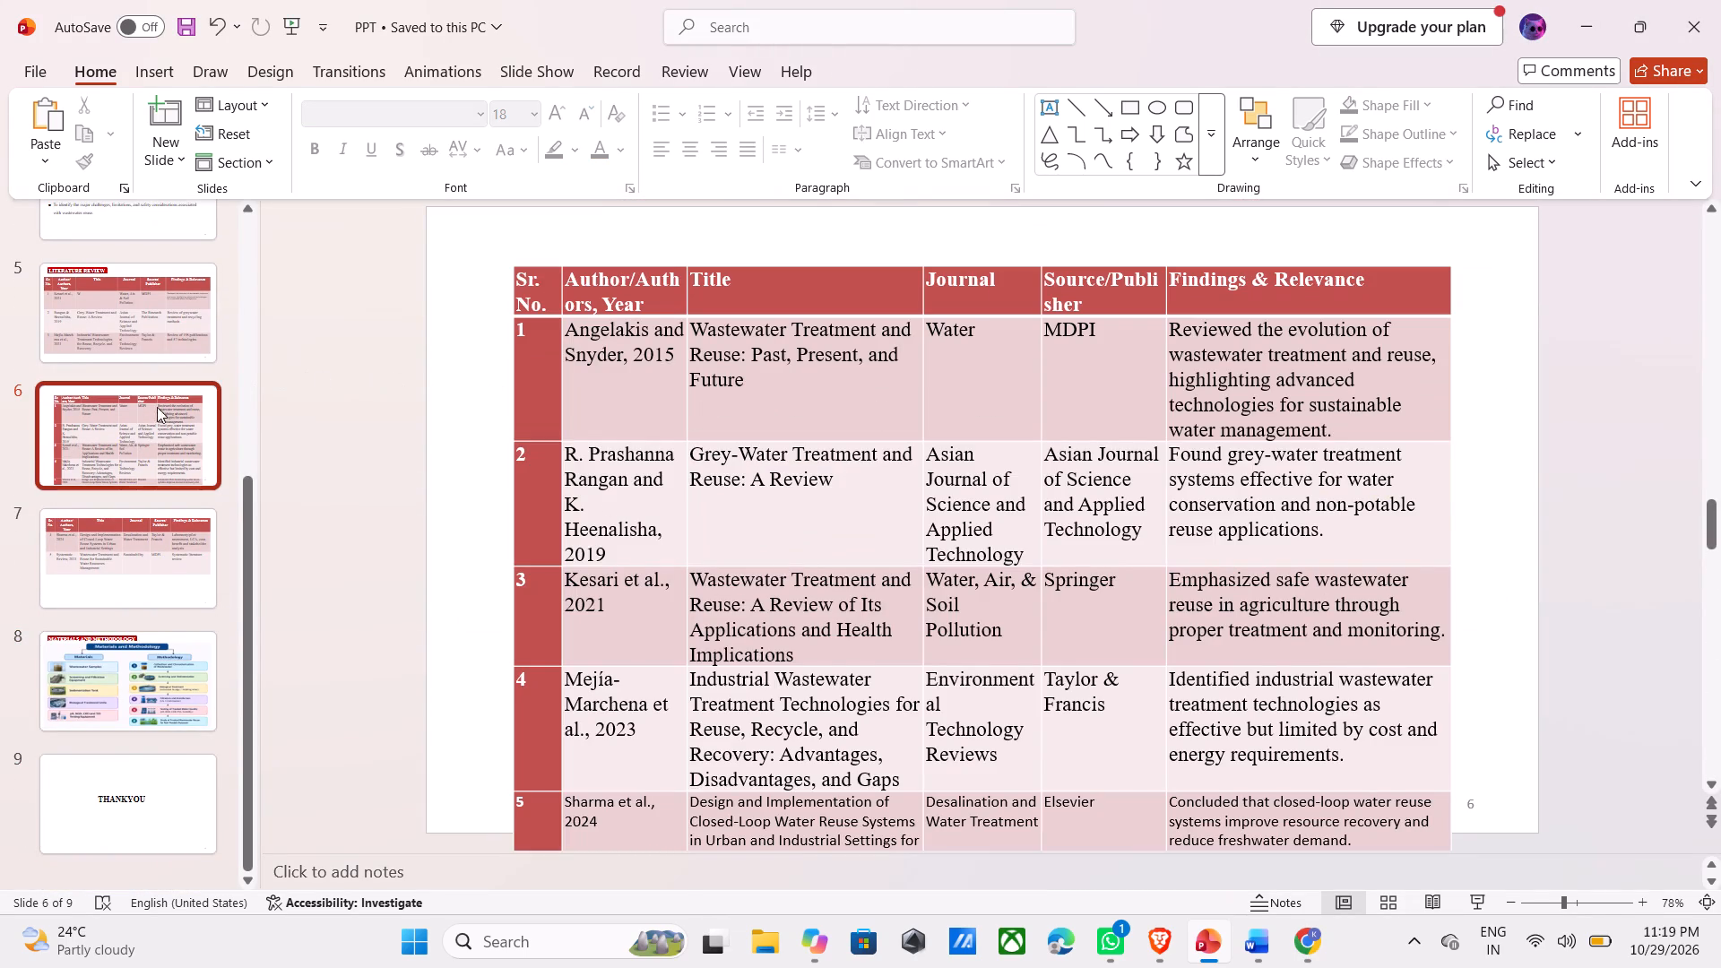
pyautogui.click(82, 447)
pyautogui.scroll(-3, 702, 511)
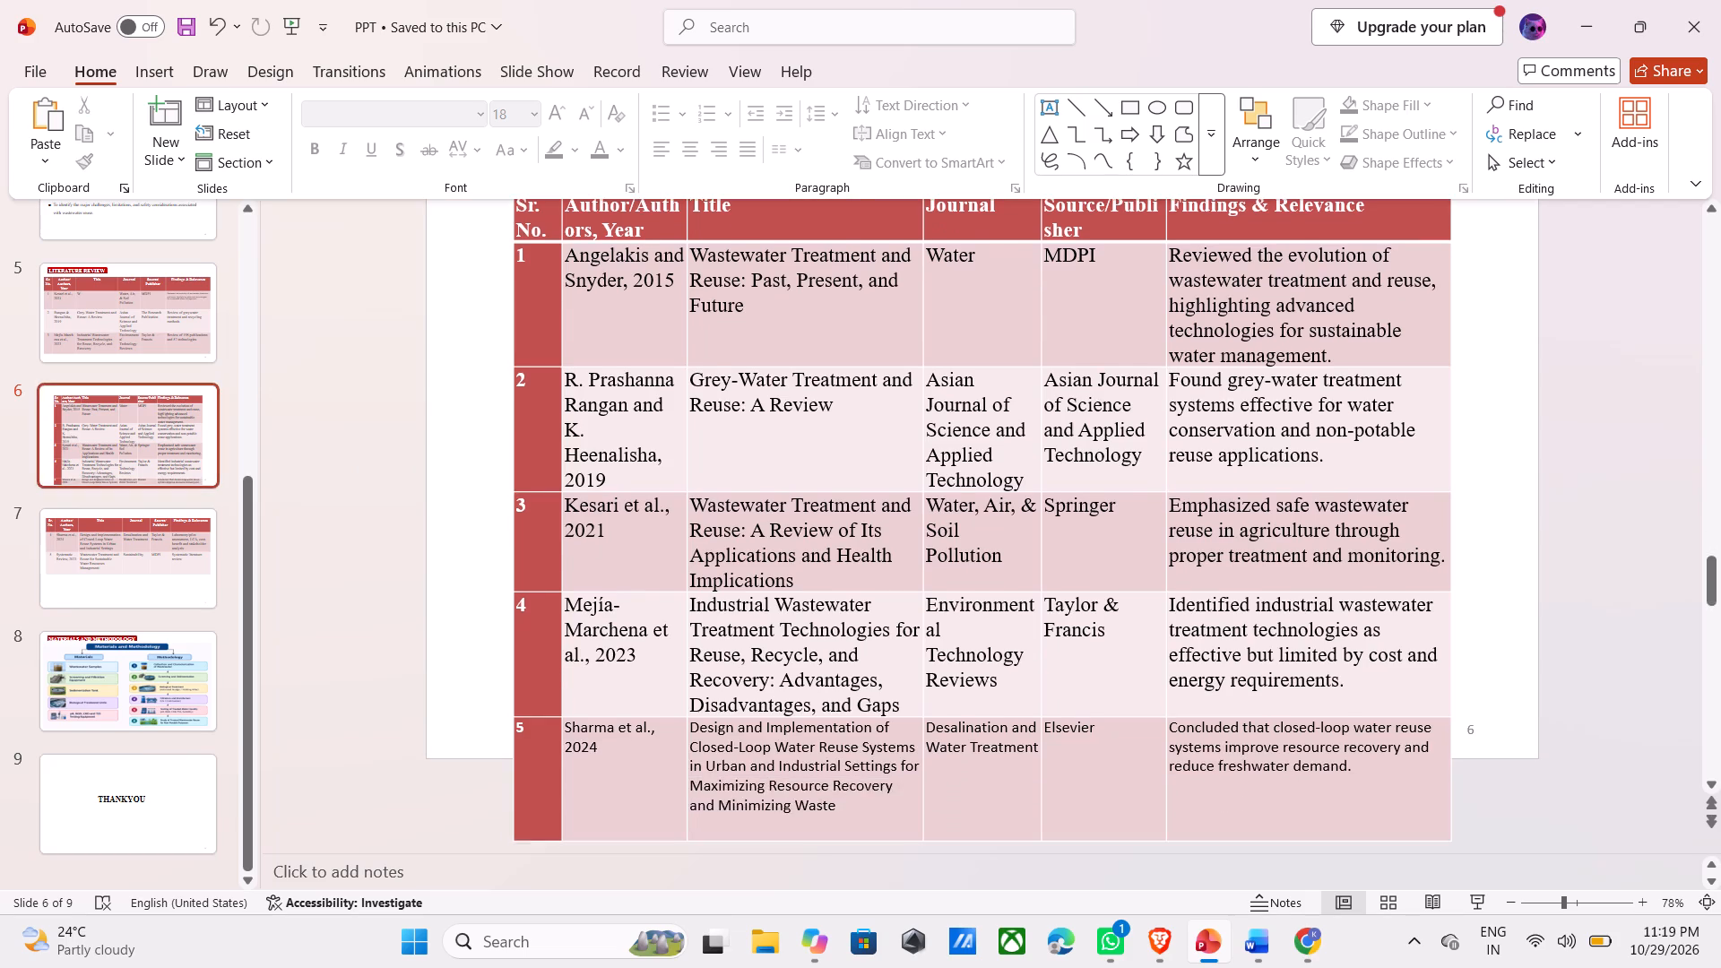
pyautogui.scroll(-2, 696, 515)
pyautogui.scroll(2, 693, 509)
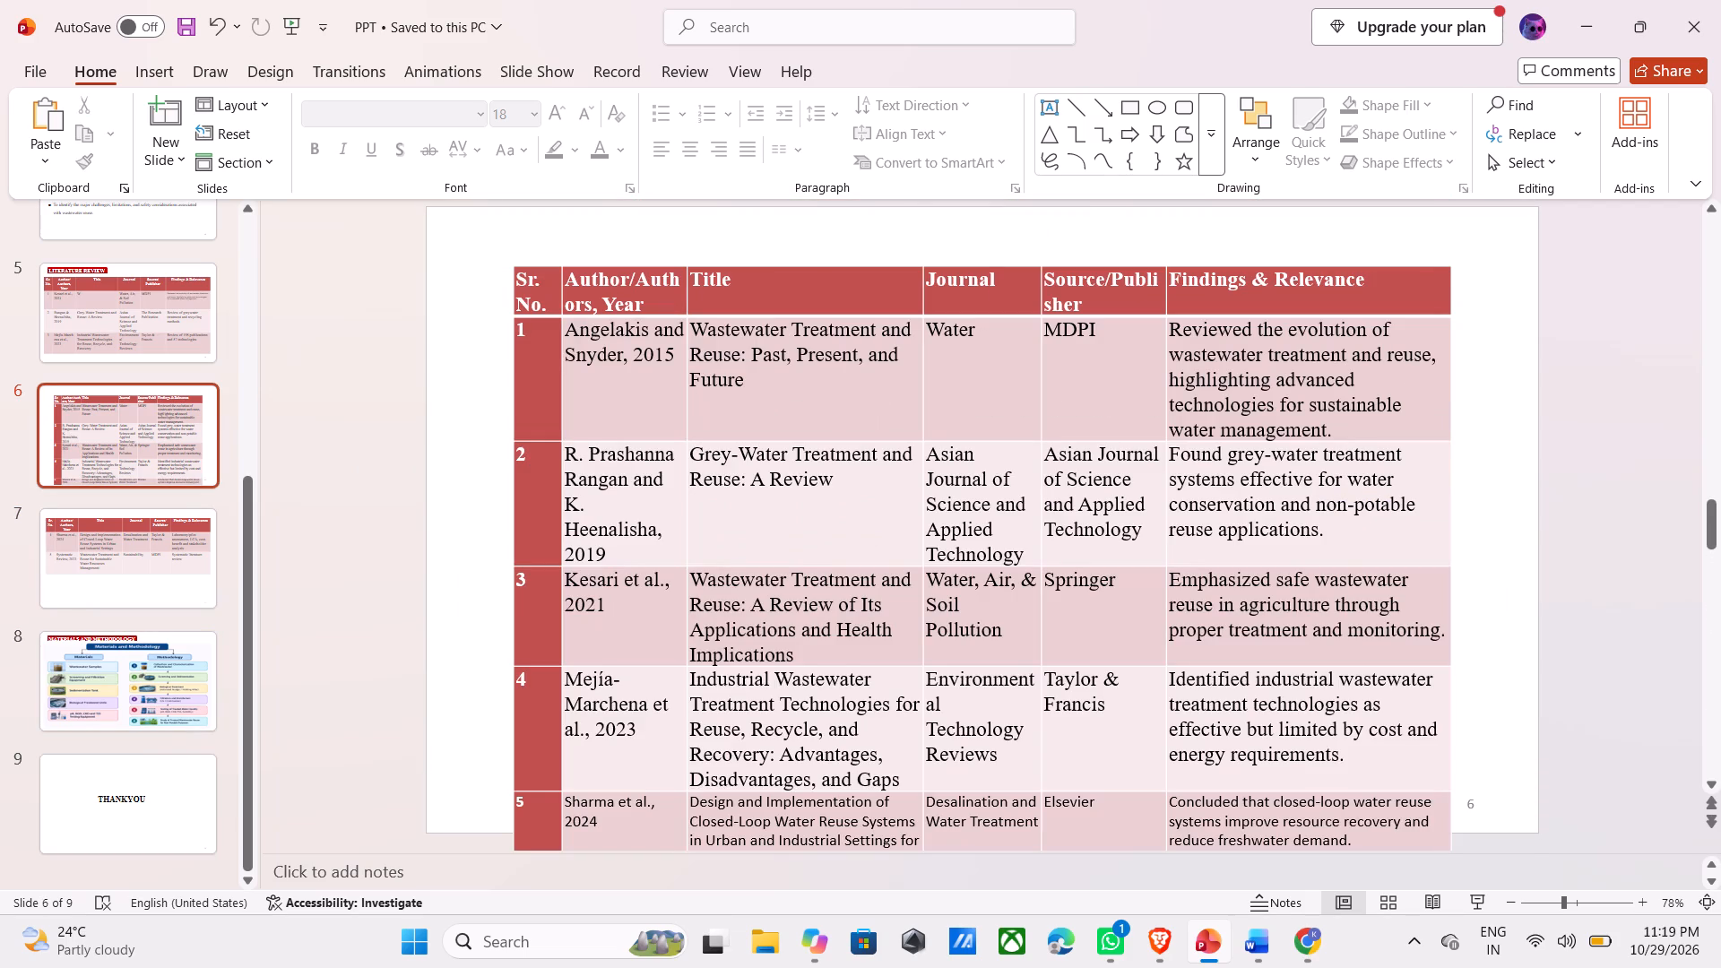
pyautogui.click(634, 816)
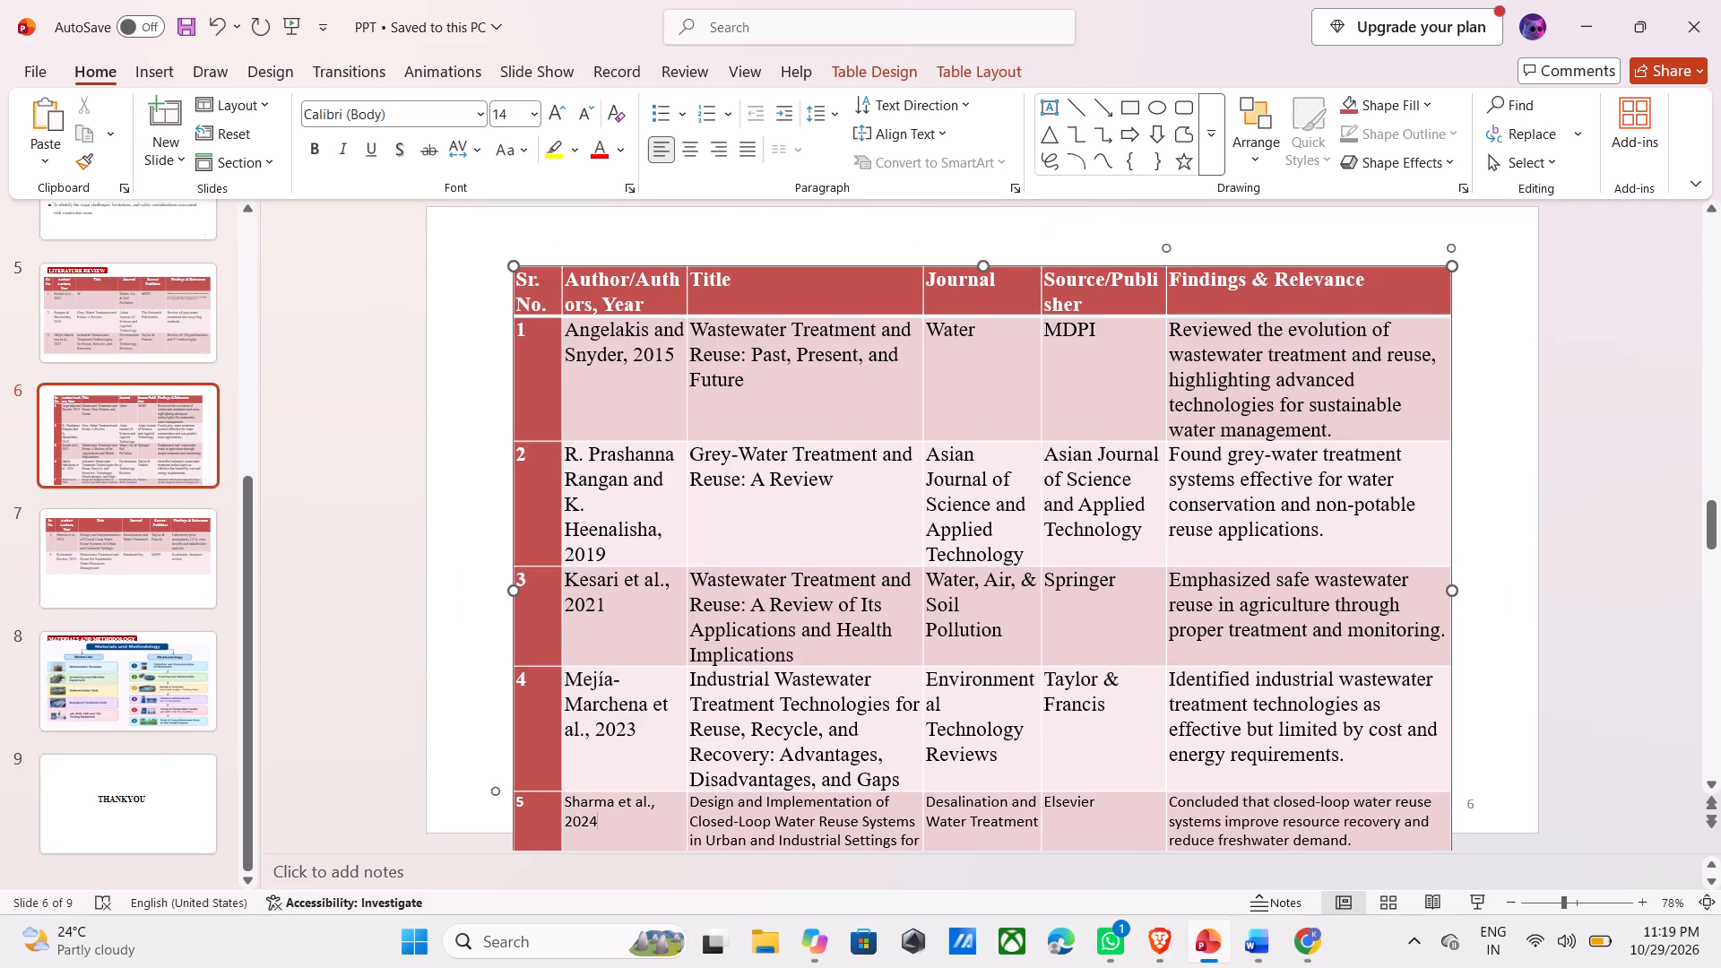
pyautogui.moveTo(1383, 845); pyautogui.dragTo(489, 778)
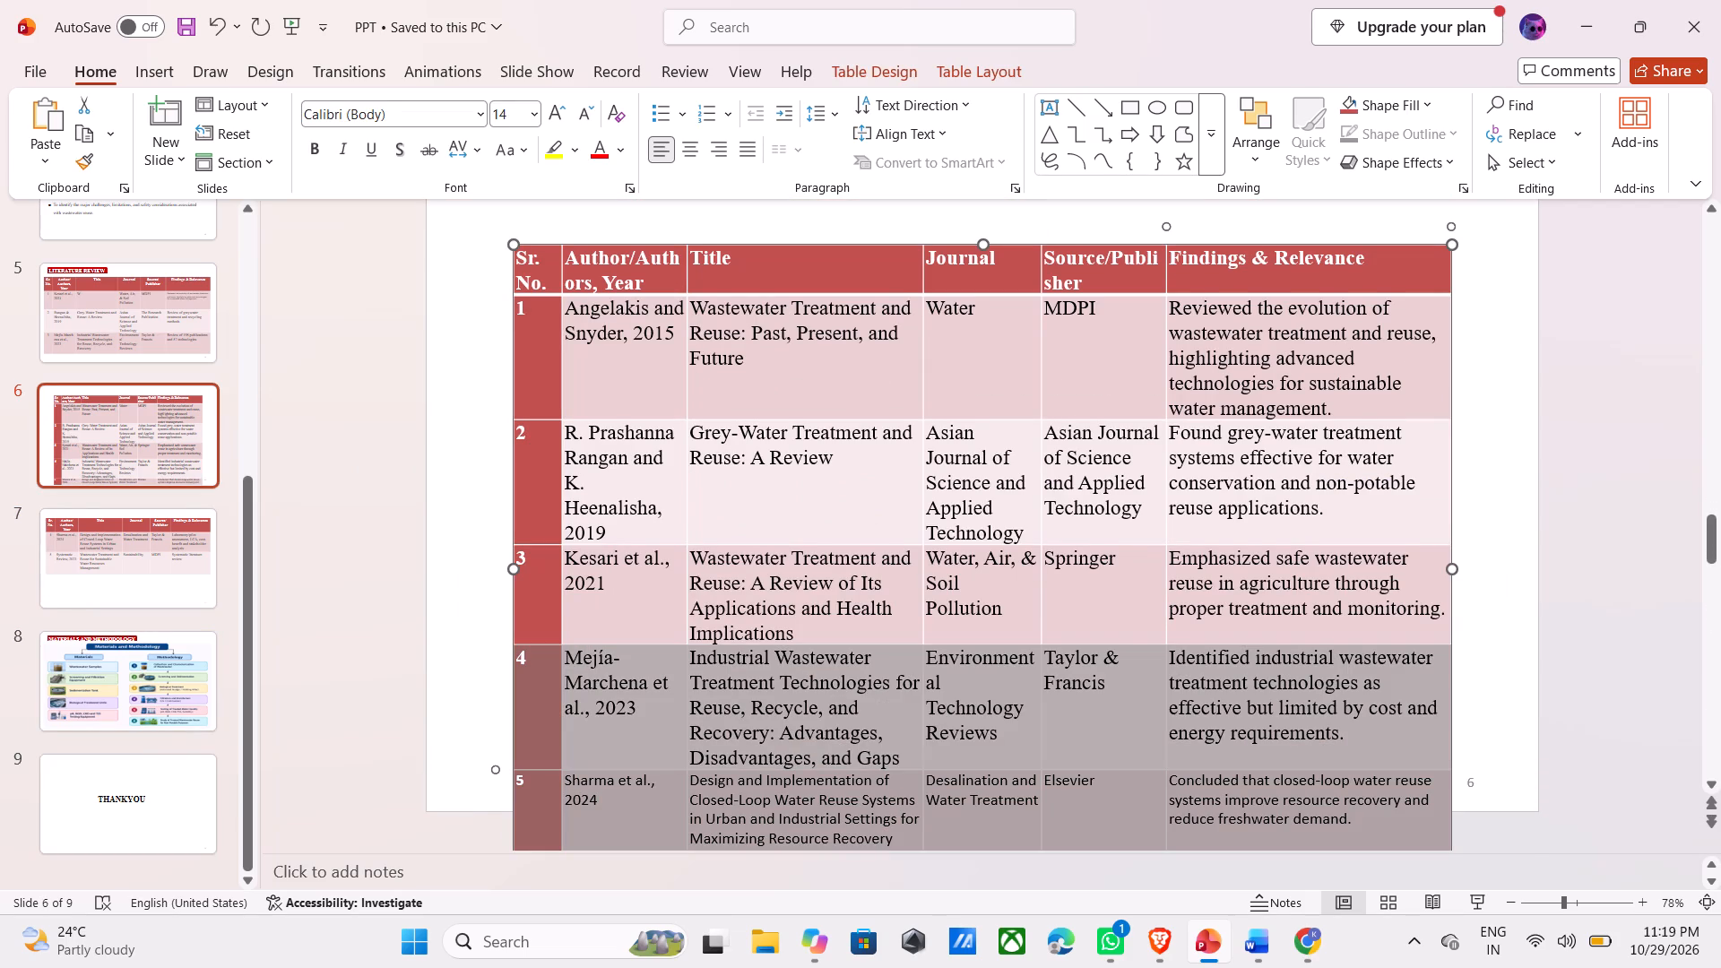
pyautogui.moveTo(489, 778); pyautogui.dragTo(490, 778)
pyautogui.press('BackSpace')
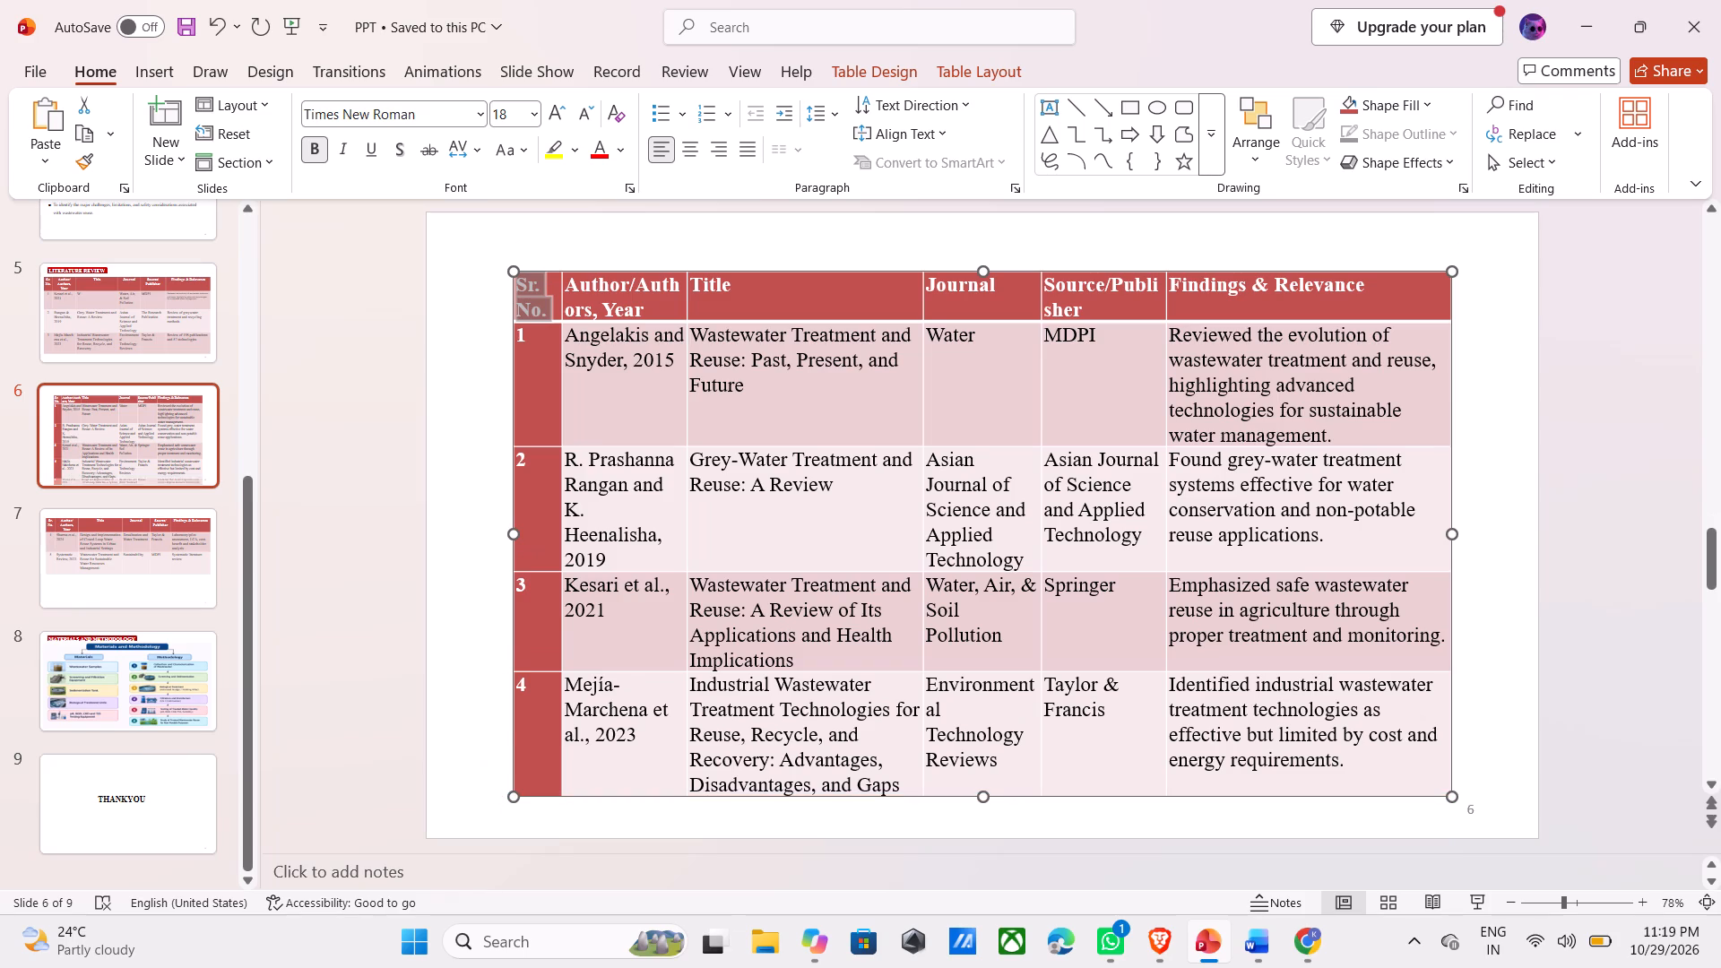
pyautogui.click(463, 718)
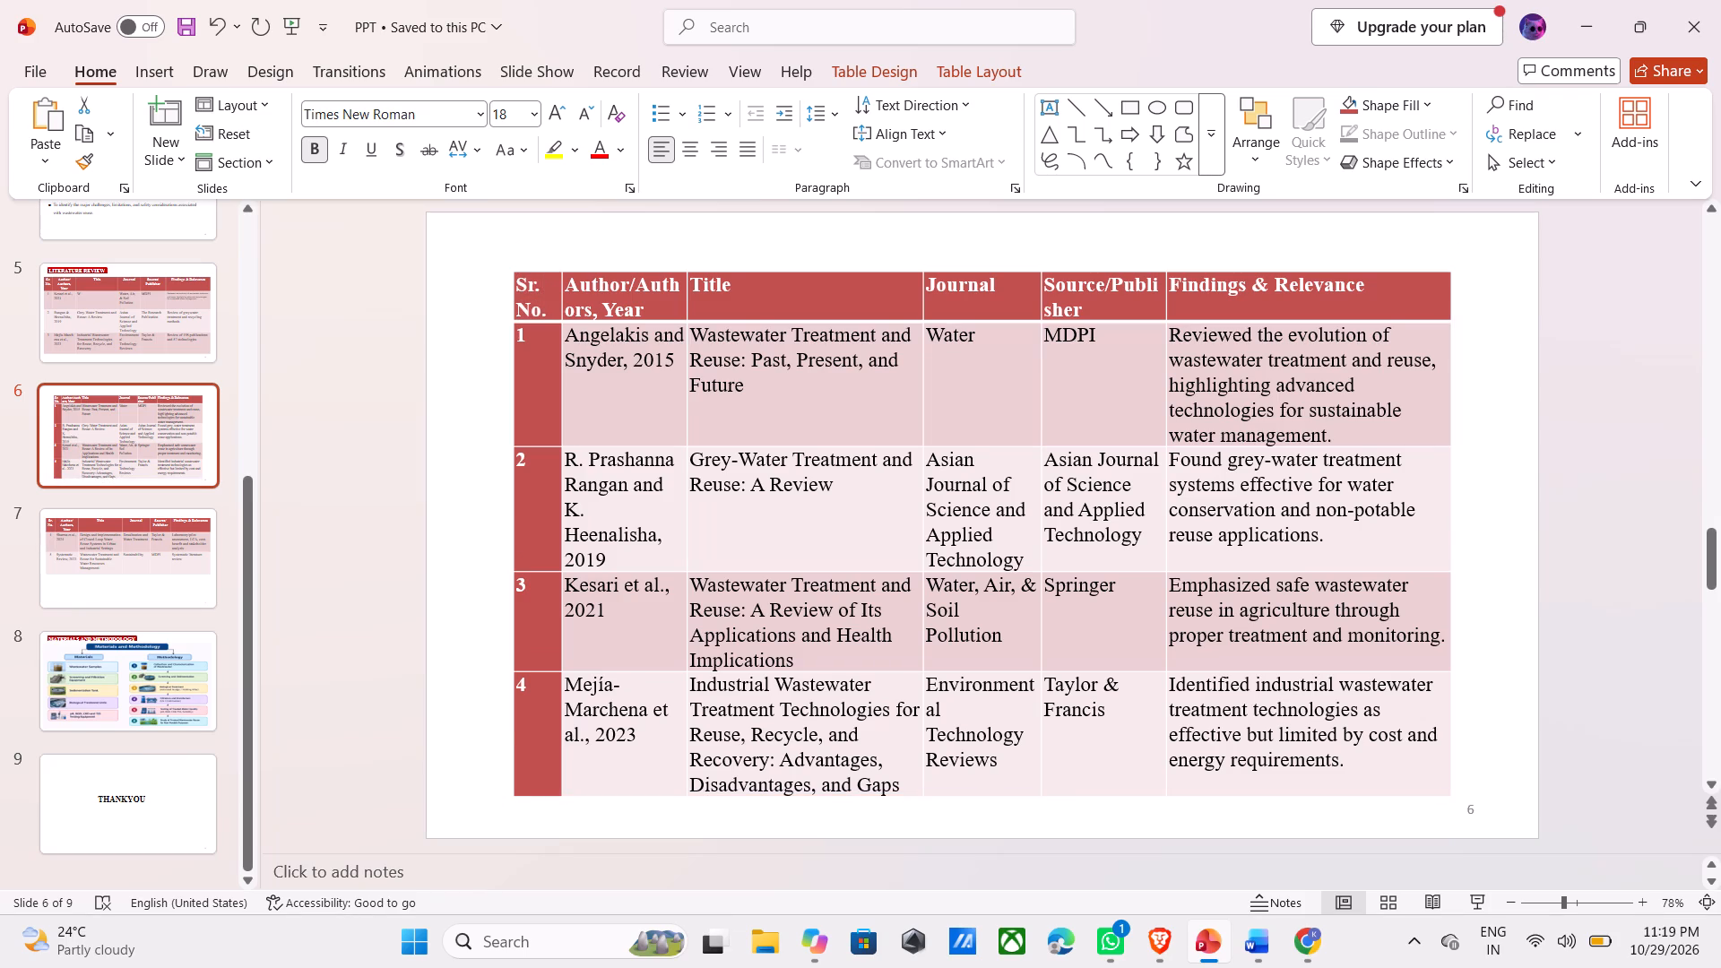
# Centre the serial numbers 1 to 4 in the Sr. No. column of slide 6's table.
pyautogui.moveTo(541, 719); pyautogui.dragTo(527, 348)
pyautogui.click(684, 148)
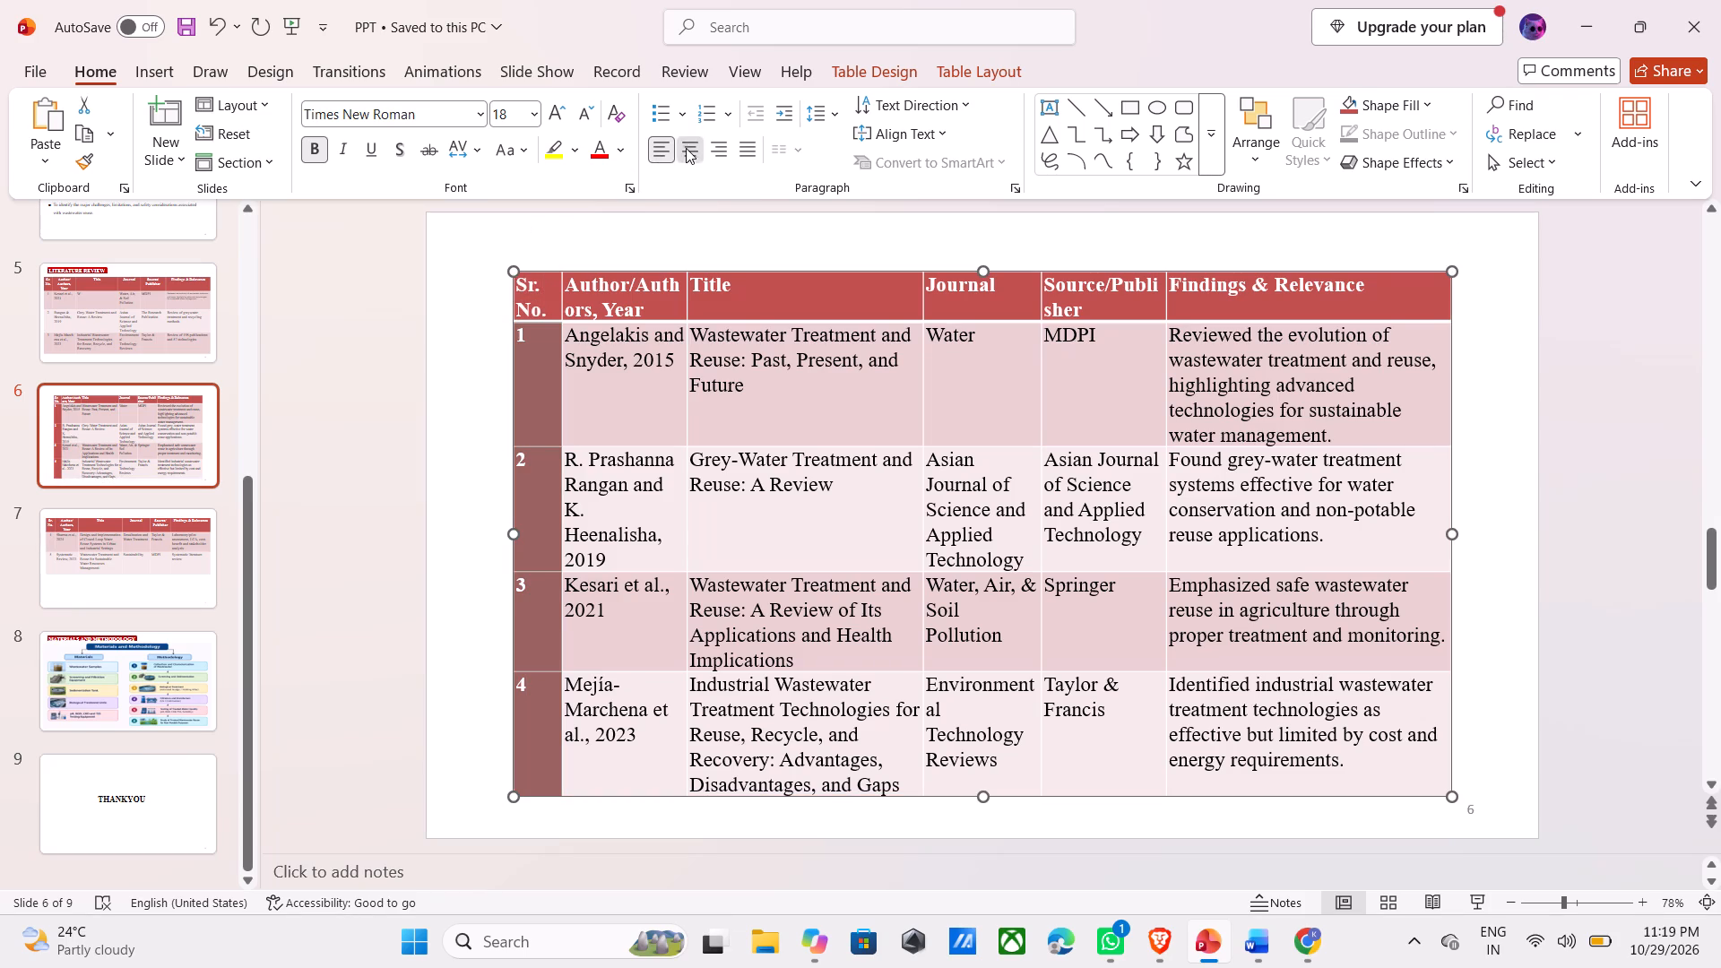
pyautogui.click(1567, 514)
pyautogui.press('Escape')
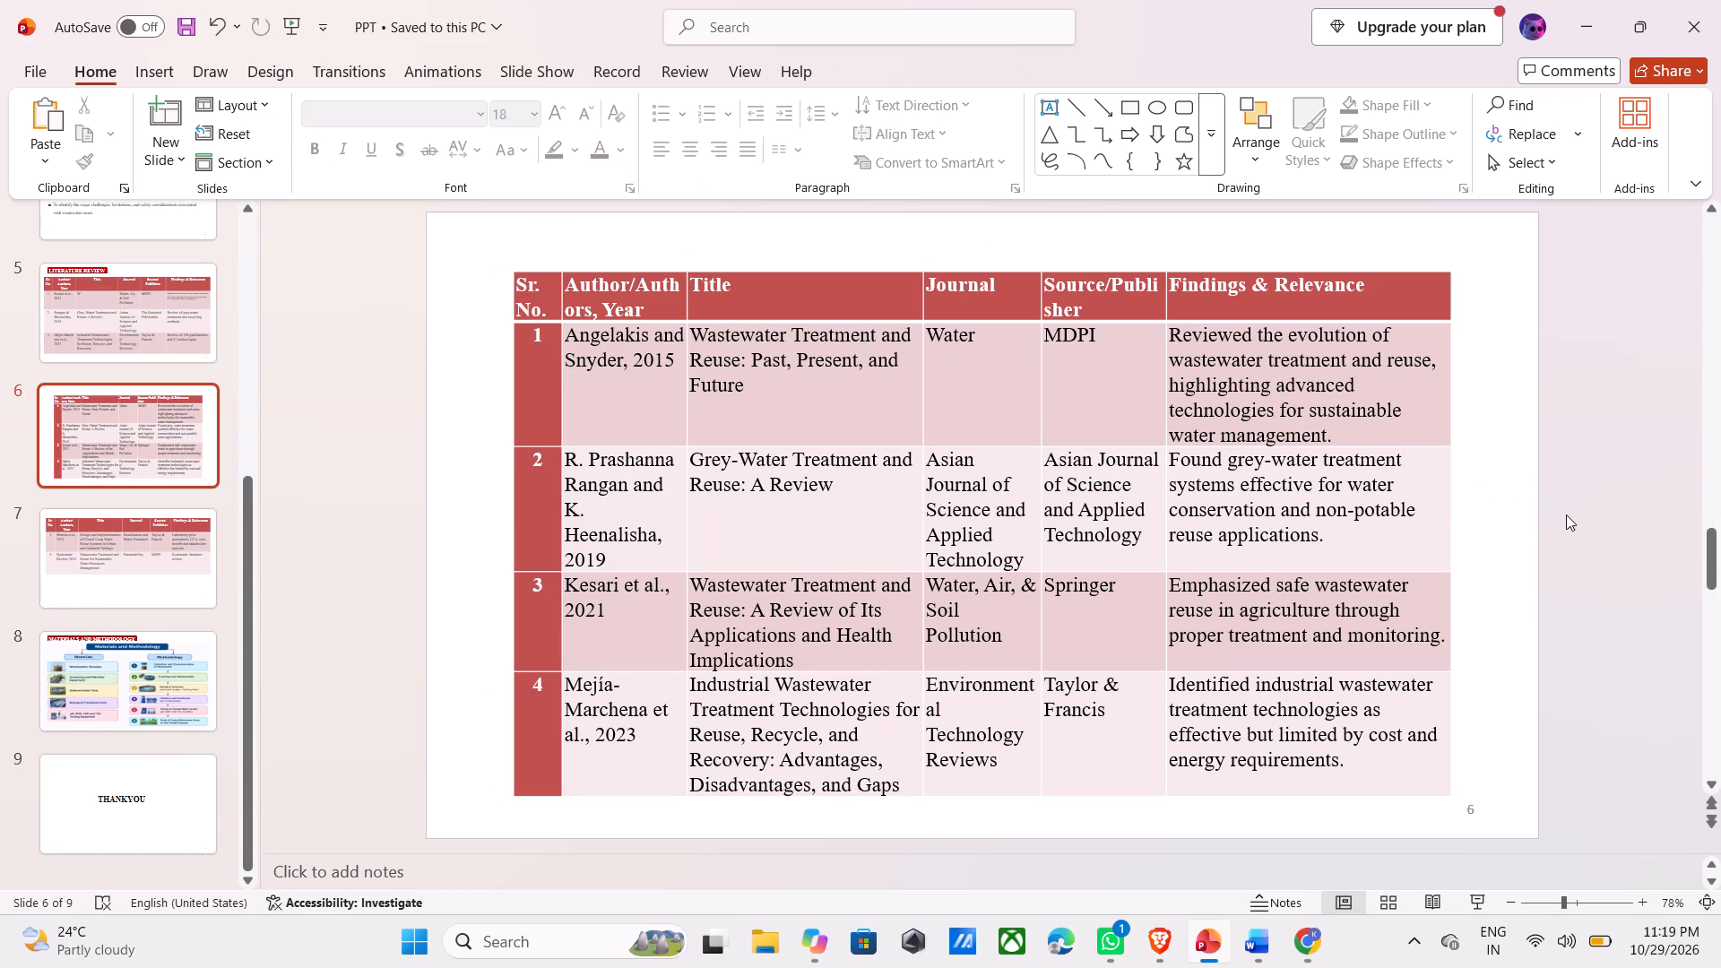
pyautogui.press('Escape')
# Widen the Source/Publisher column of slide 6's table until its heading fits on one line.
pyautogui.click(1165, 311)
pyautogui.moveTo(1165, 311); pyautogui.dragTo(1185, 322)
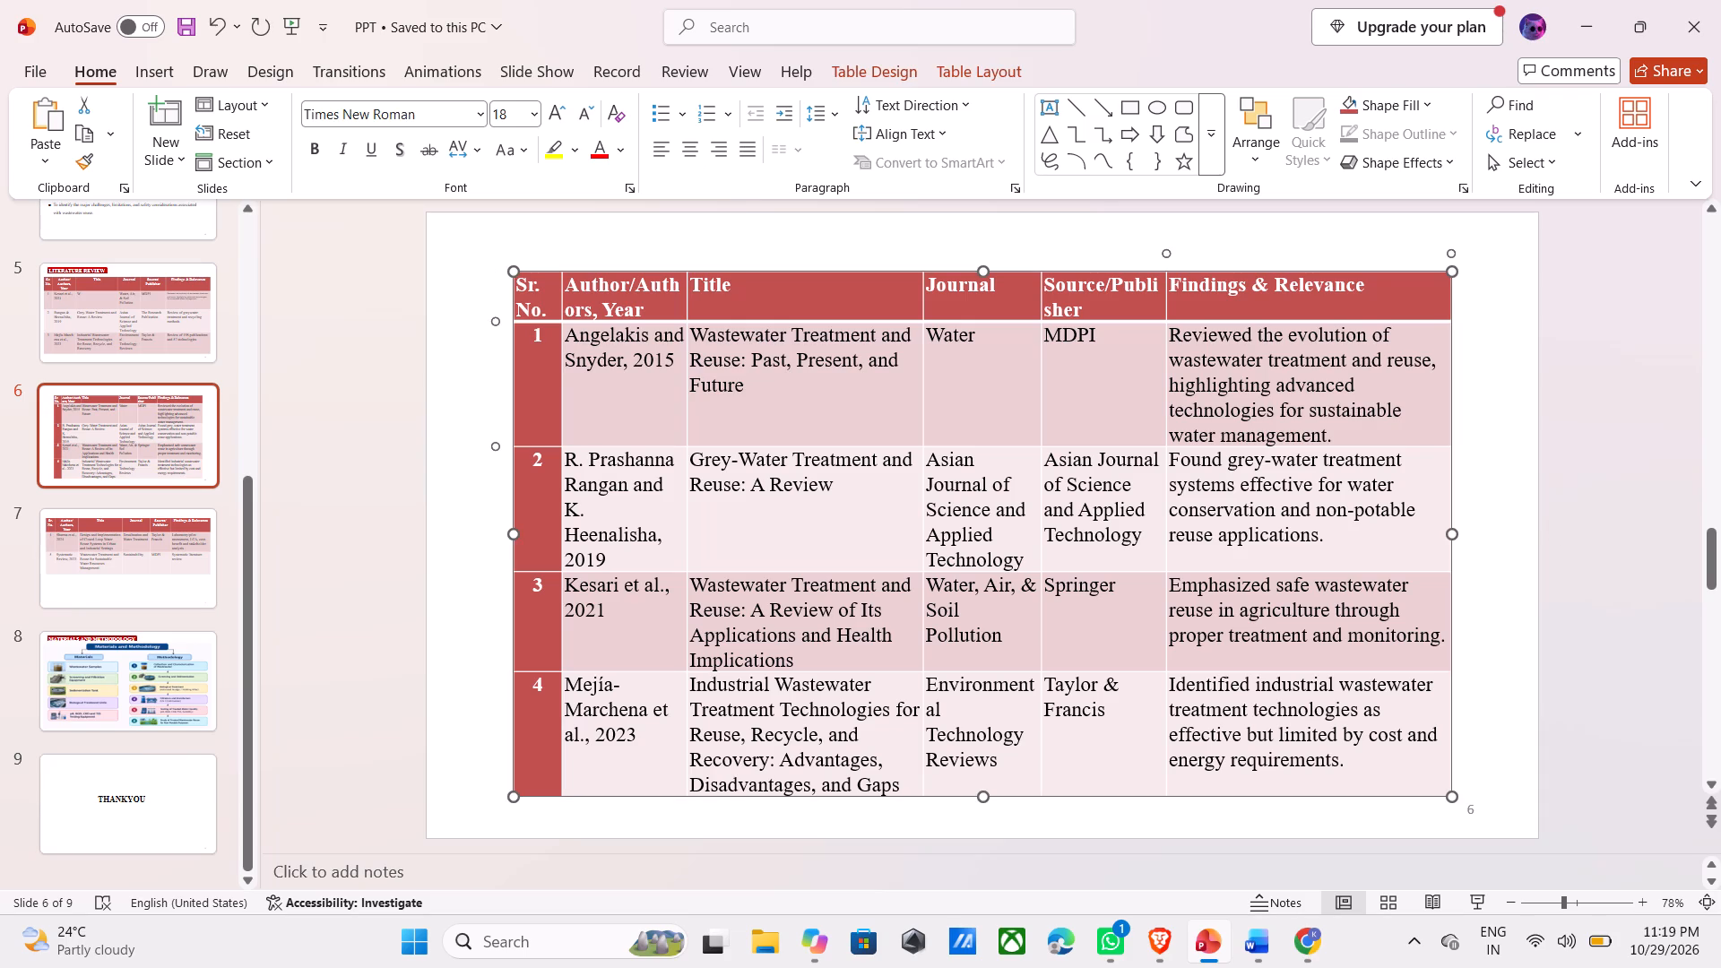
pyautogui.moveTo(1185, 322); pyautogui.dragTo(1186, 322)
pyautogui.moveTo(1164, 312); pyautogui.dragTo(1173, 315)
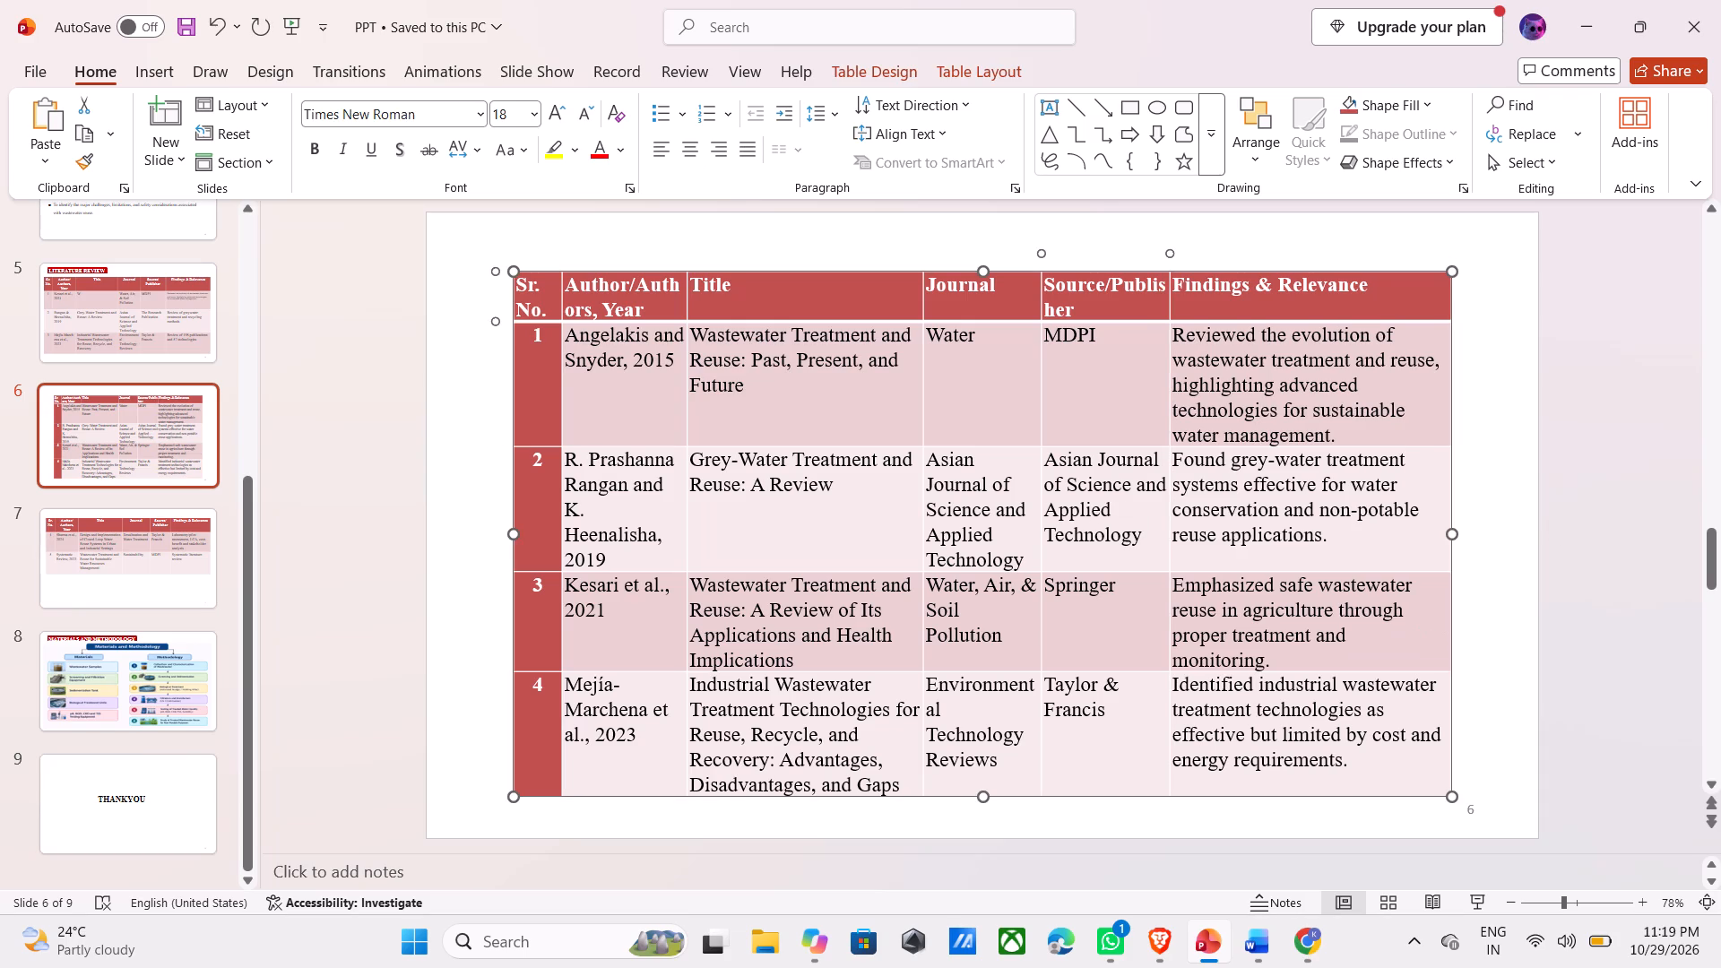
pyautogui.moveTo(1168, 314); pyautogui.dragTo(1169, 314)
pyautogui.moveTo(1169, 314); pyautogui.dragTo(1186, 316)
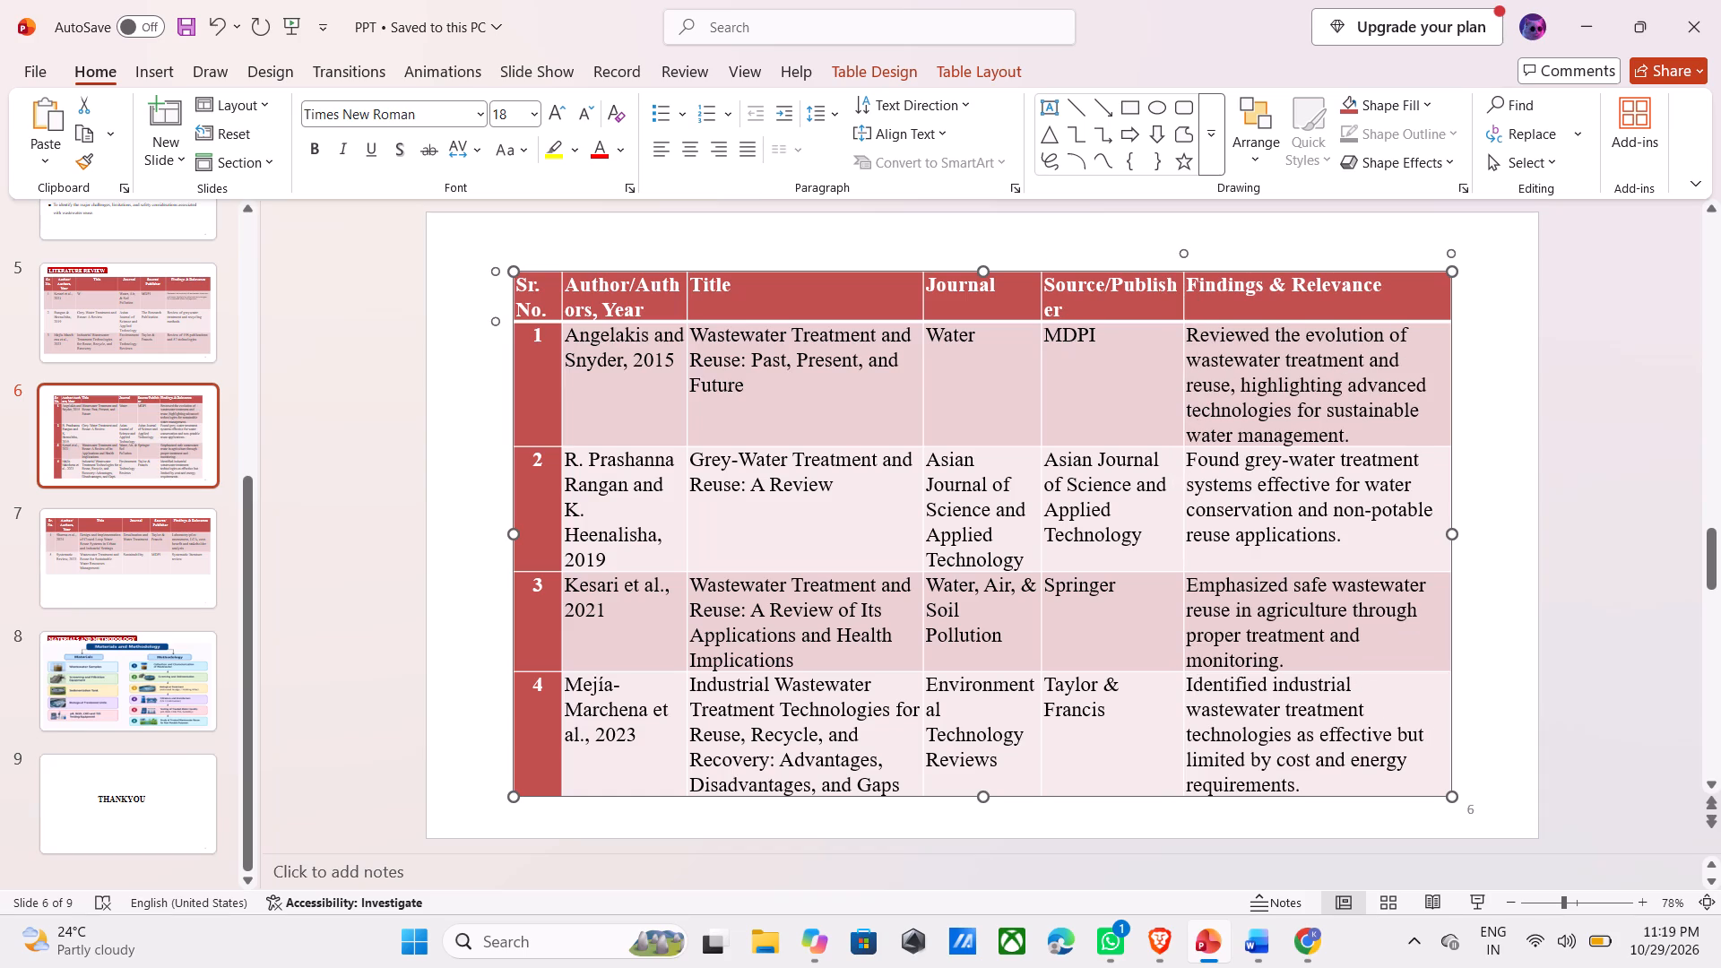
pyautogui.moveTo(1181, 316); pyautogui.dragTo(1200, 318)
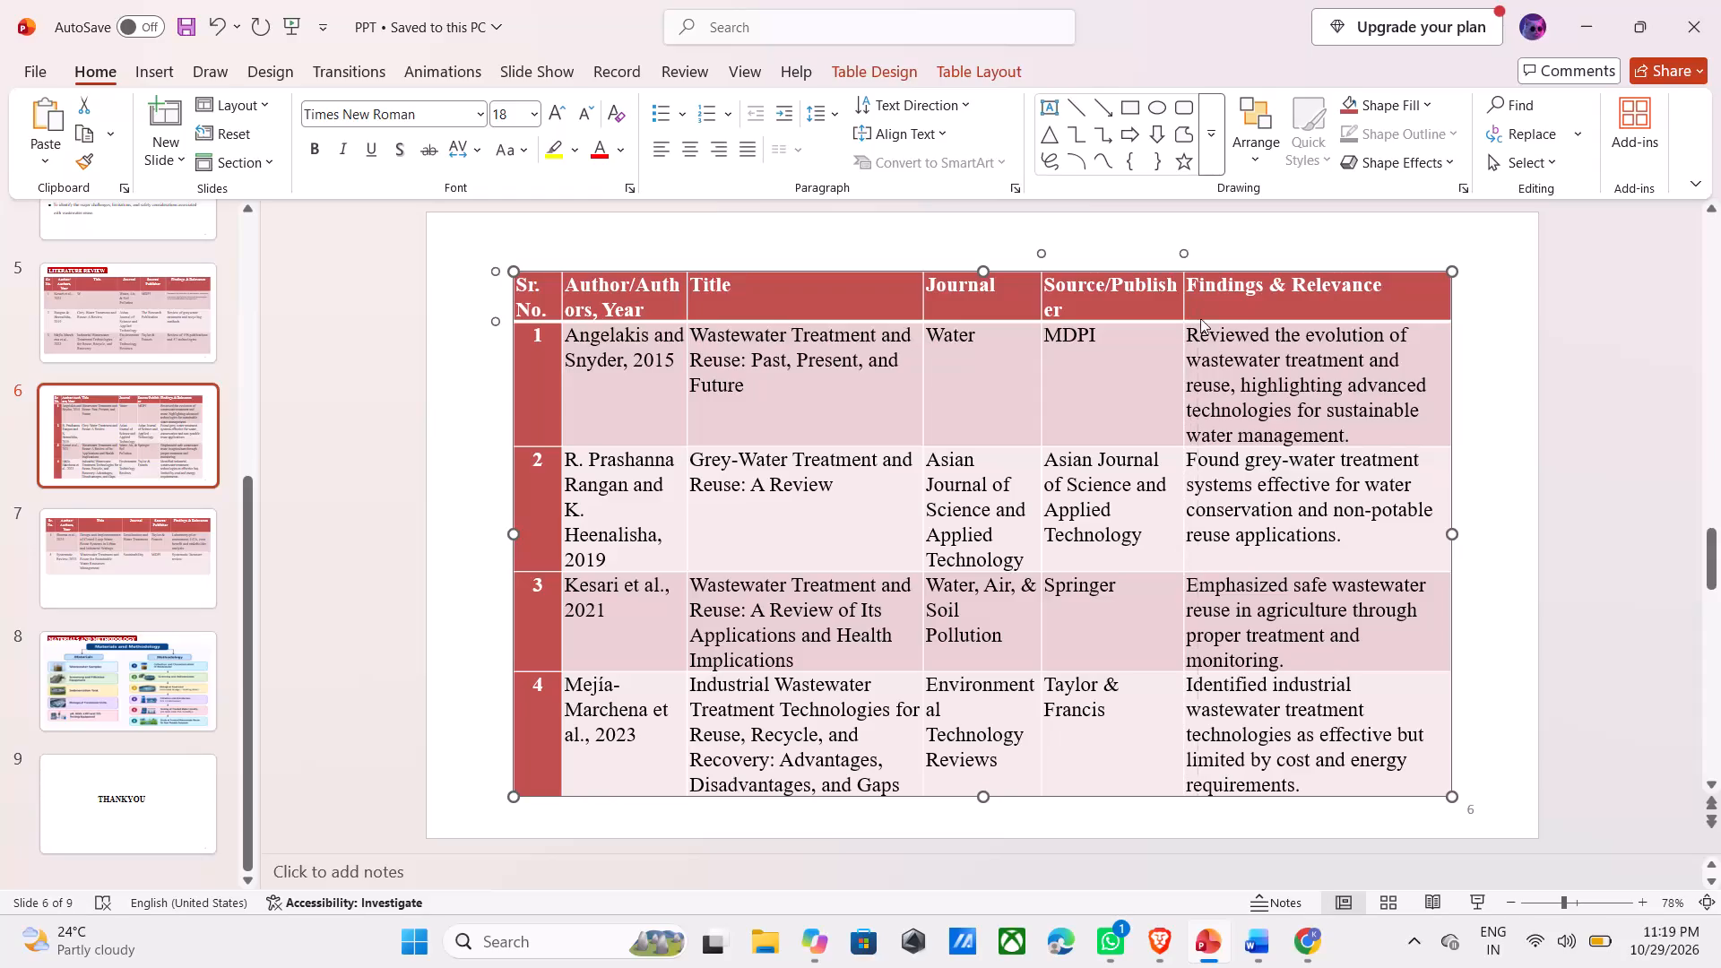
pyautogui.moveTo(1198, 315); pyautogui.dragTo(1203, 315)
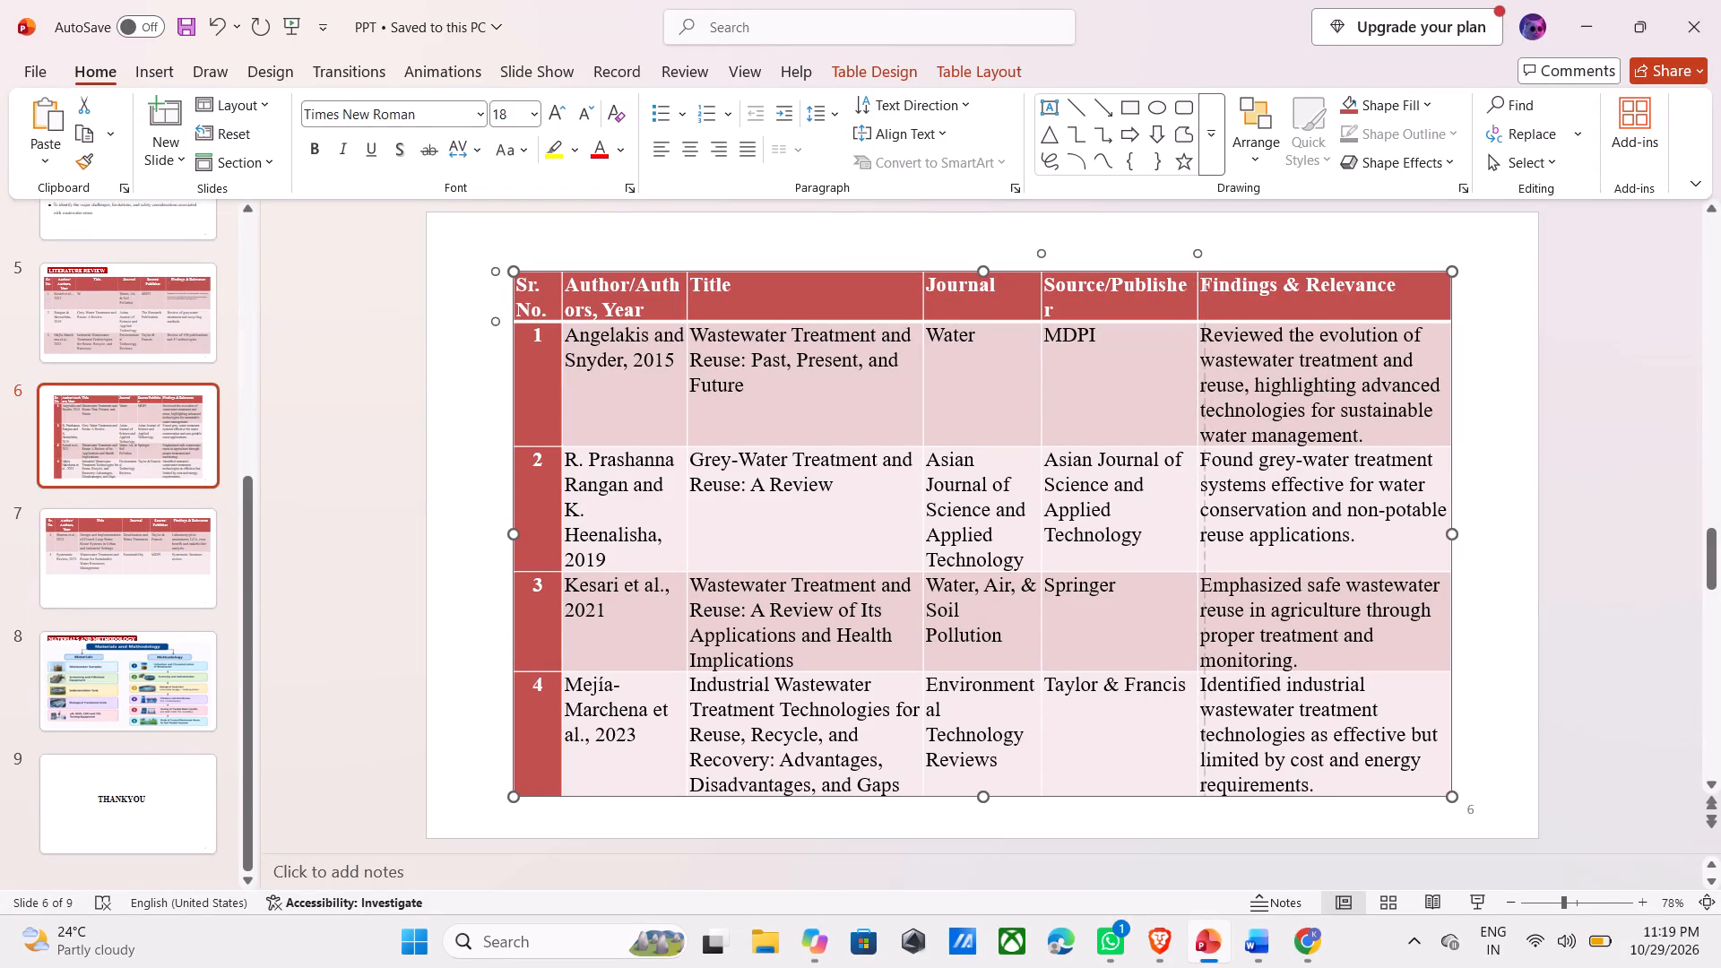
pyautogui.moveTo(1203, 315); pyautogui.dragTo(1206, 315)
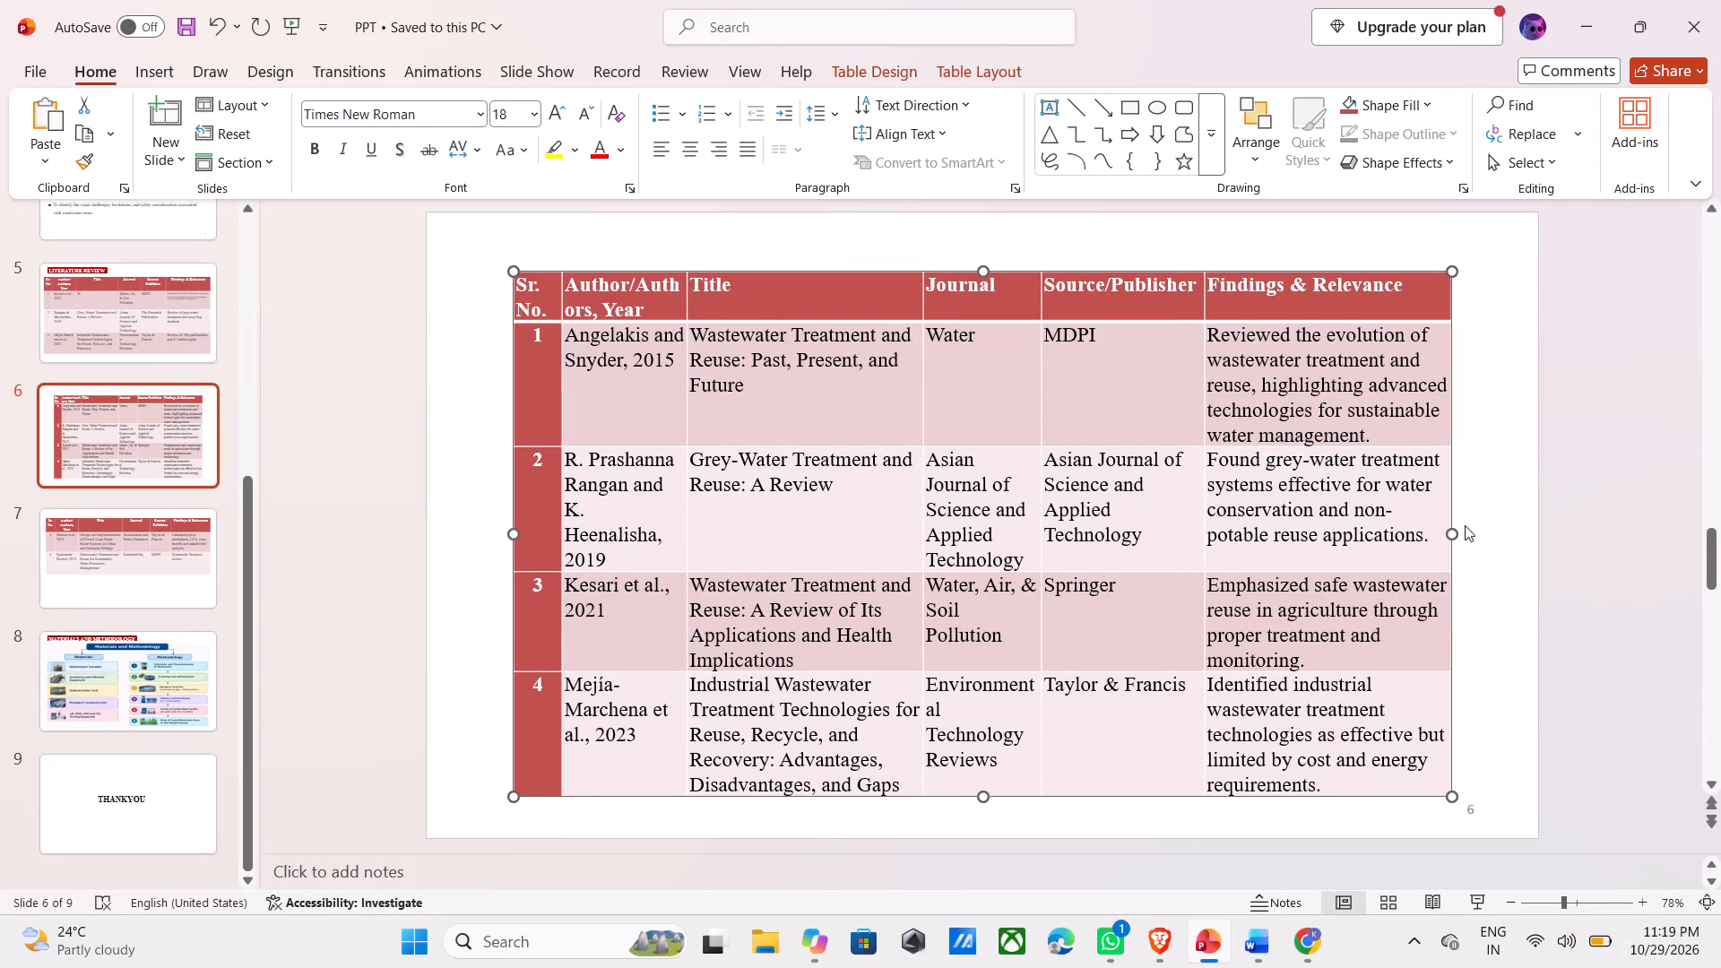
# Widen slide 6's table outward on both sides so it fills more of the slide's width.
pyautogui.moveTo(1453, 536); pyautogui.dragTo(1485, 536)
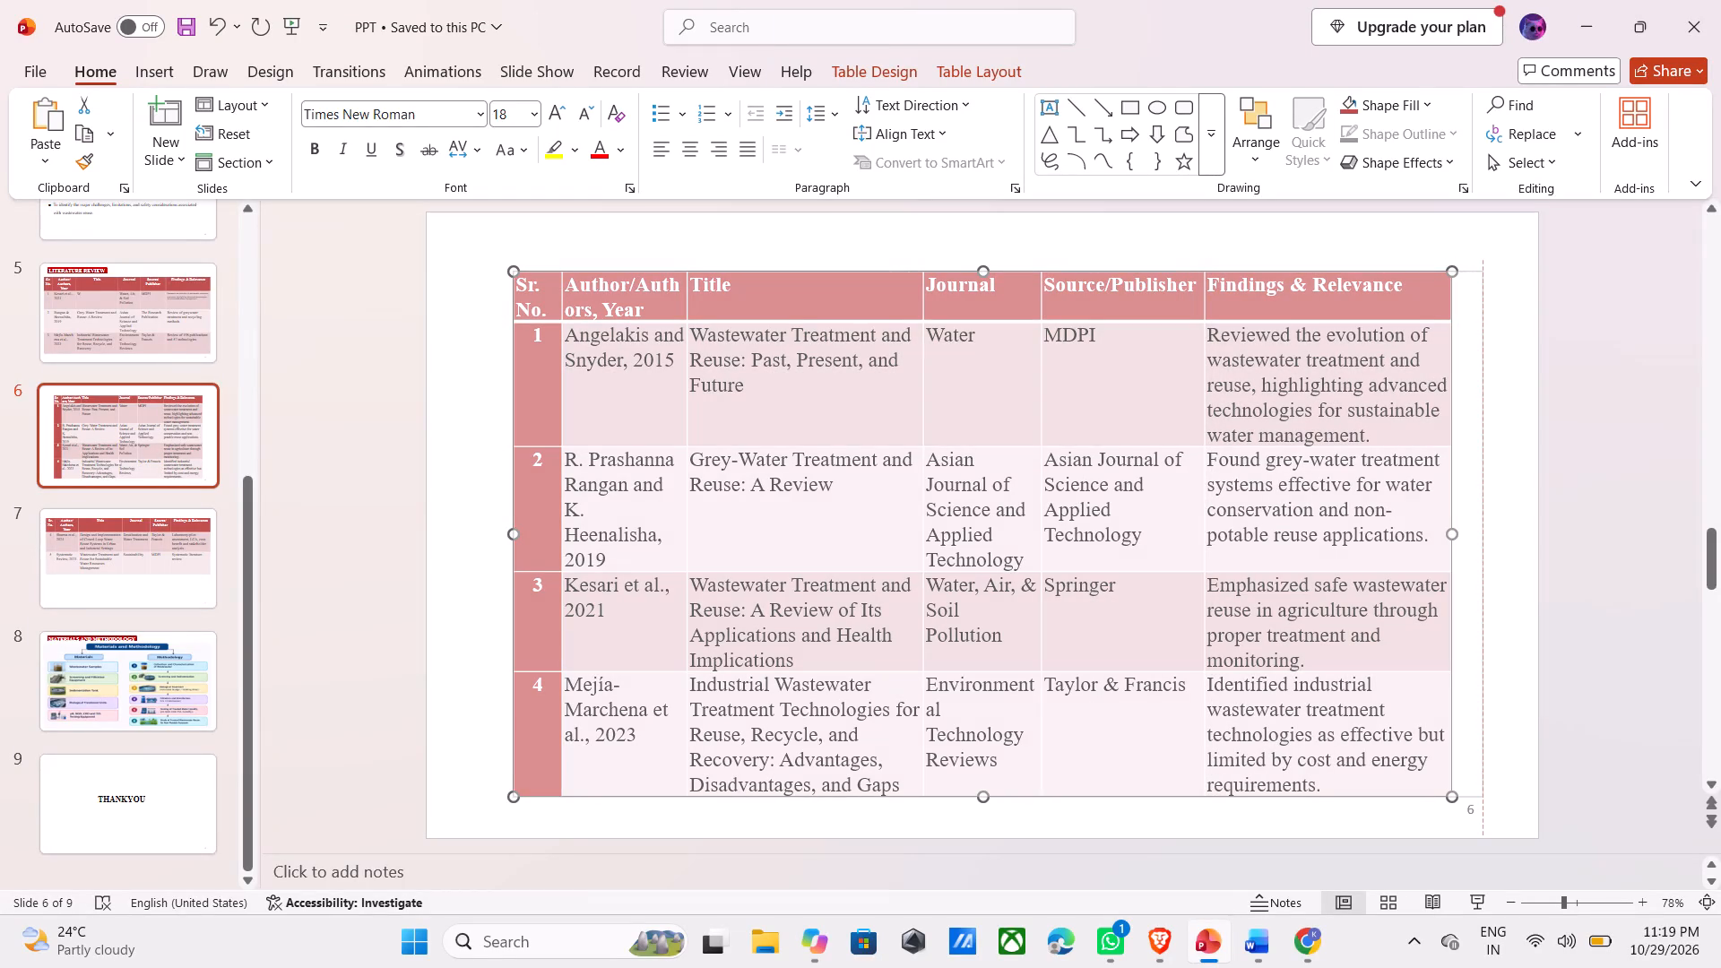
pyautogui.moveTo(1485, 536); pyautogui.dragTo(1488, 536)
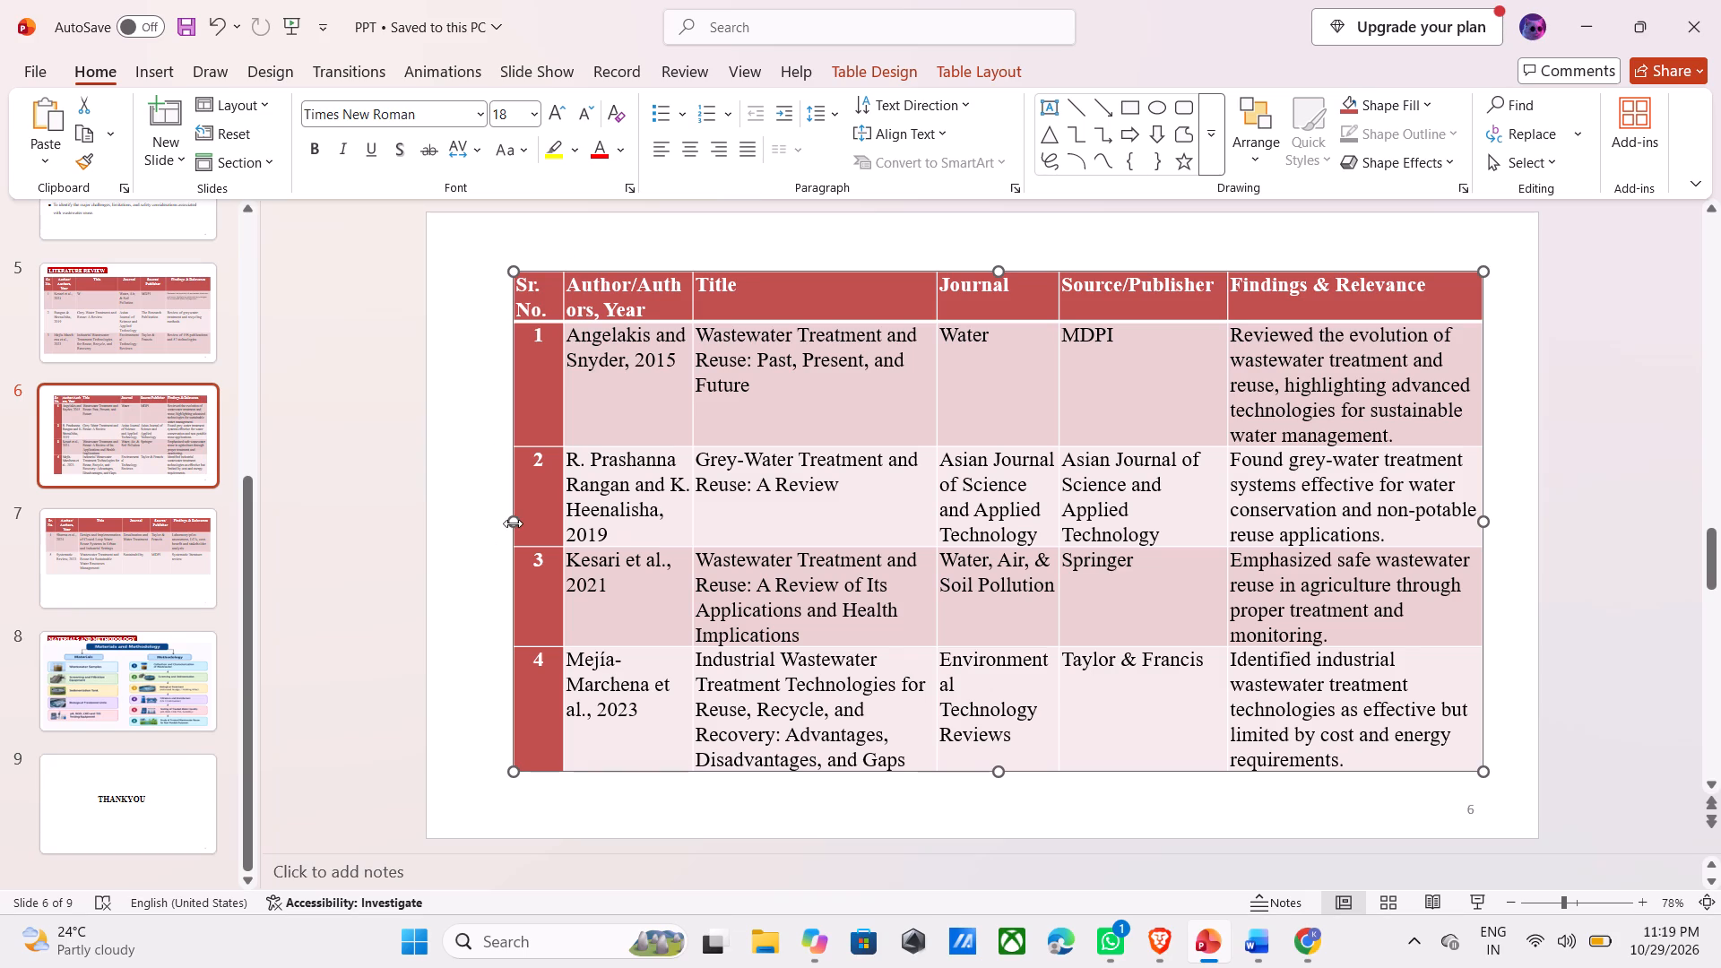
pyautogui.moveTo(513, 523); pyautogui.dragTo(475, 531)
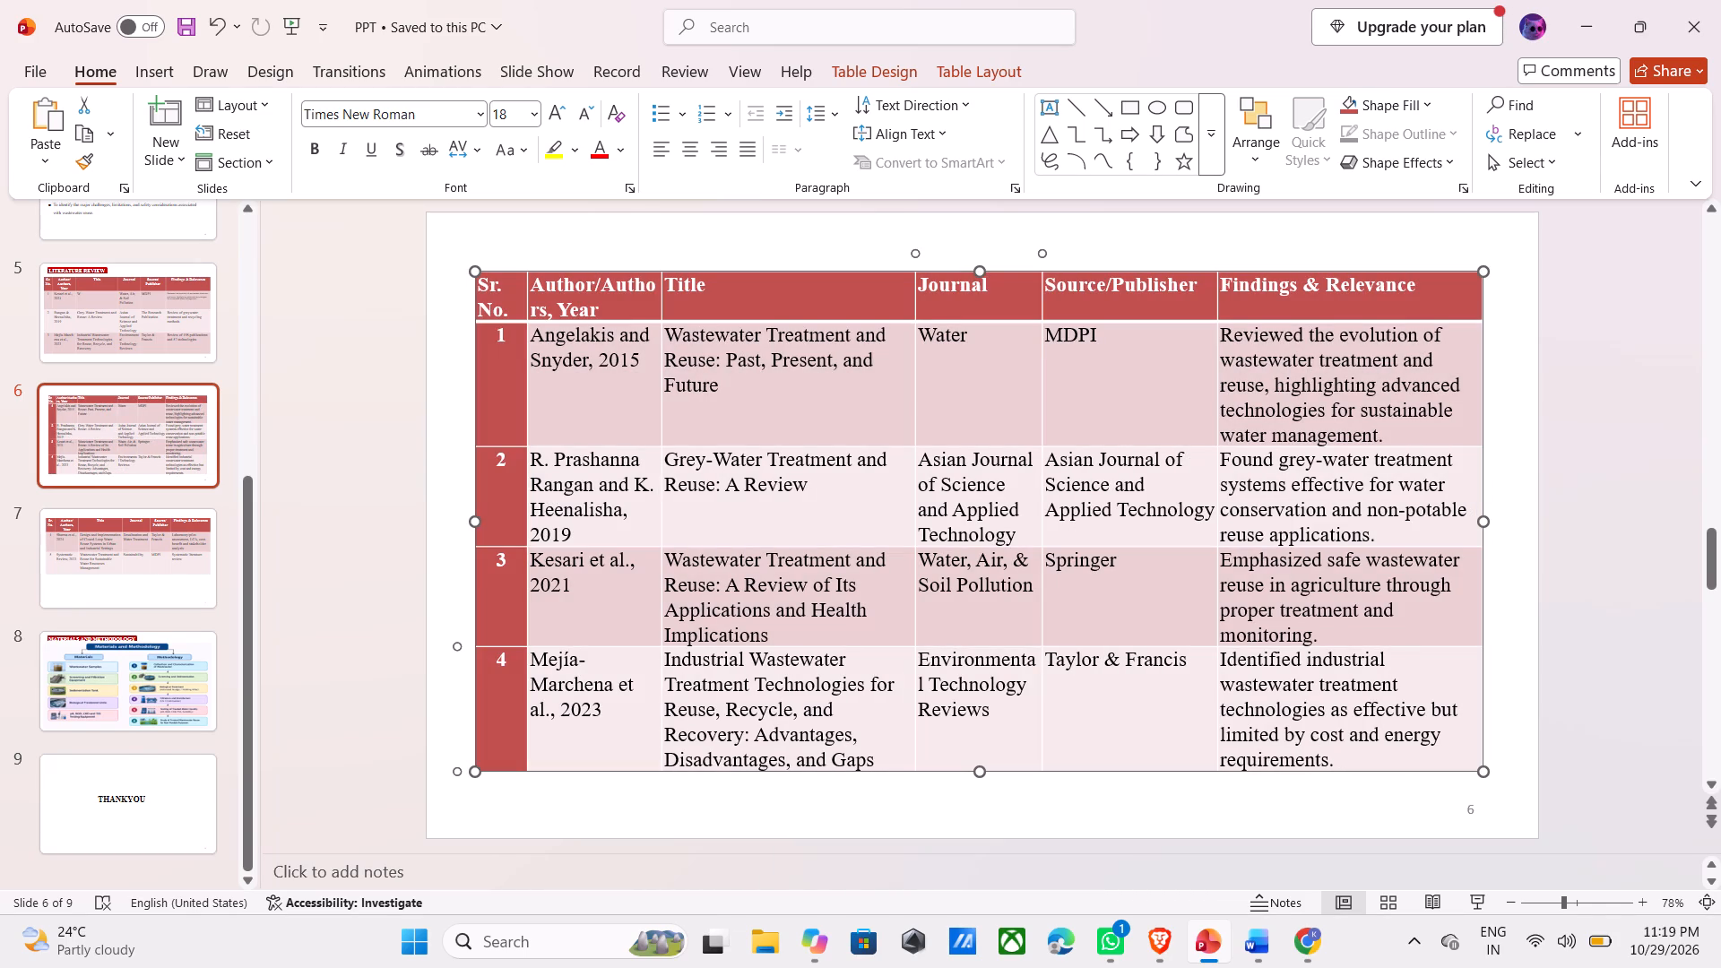
# Set the paragraph spacing after to 6 pt for all the text in slide 6's table.
pyautogui.moveTo(1345, 762); pyautogui.dragTo(776, 586)
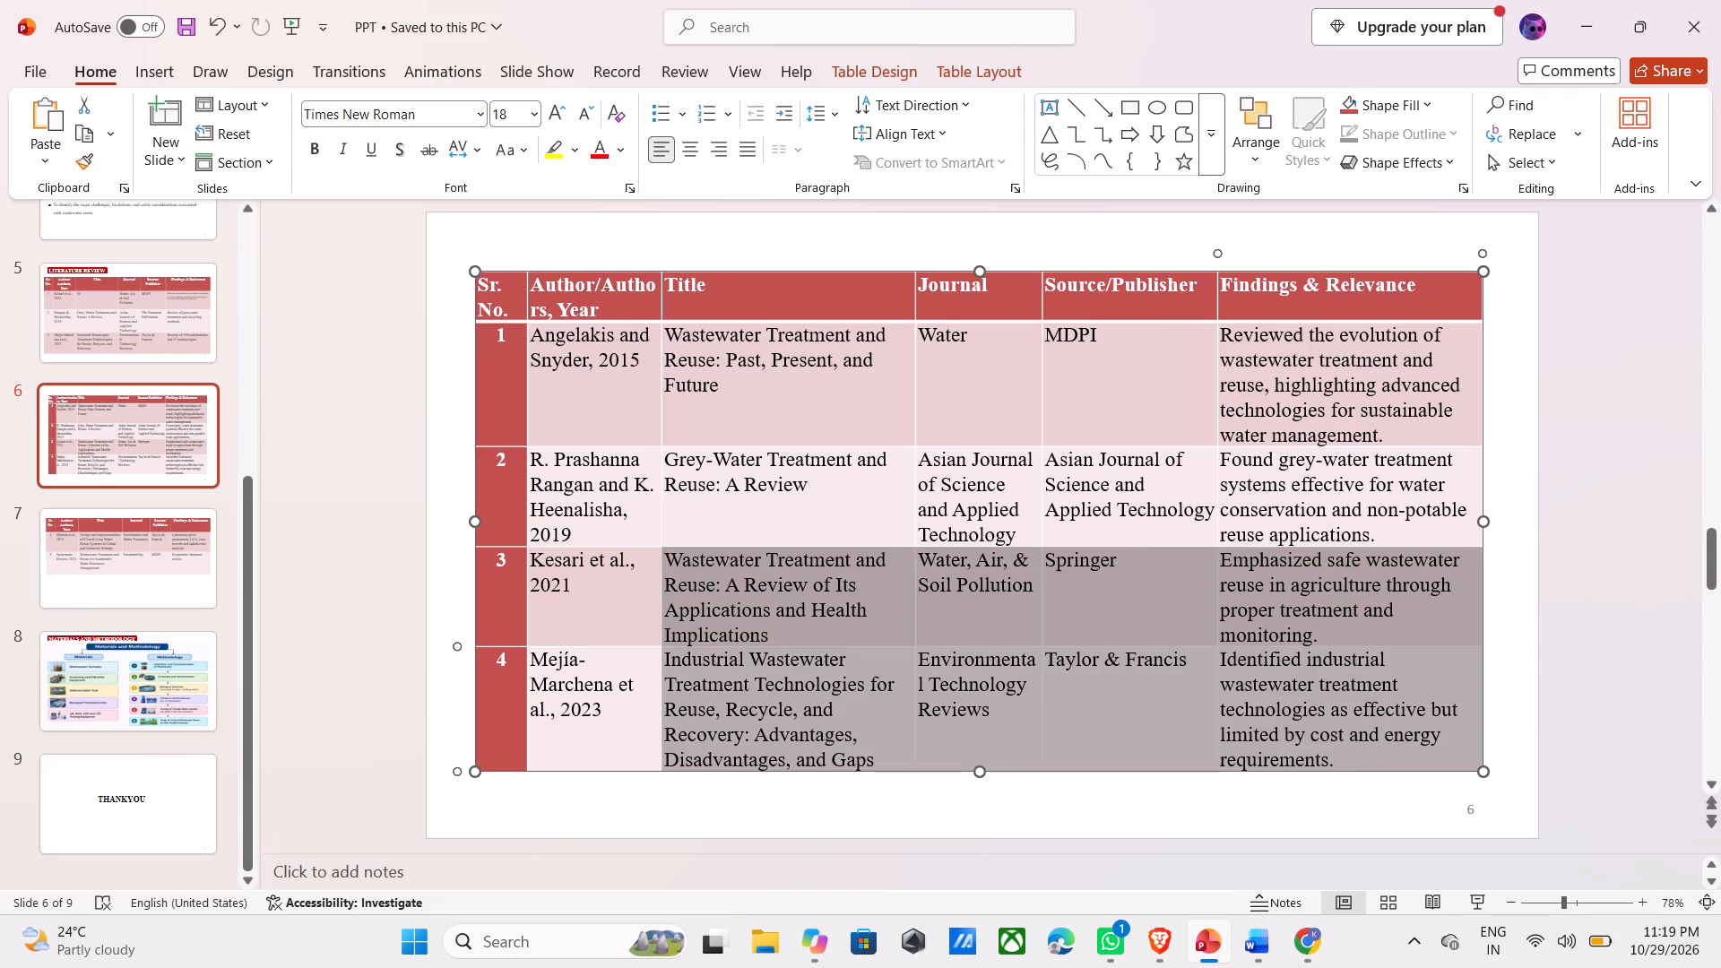
pyautogui.moveTo(776, 586); pyautogui.dragTo(487, 287)
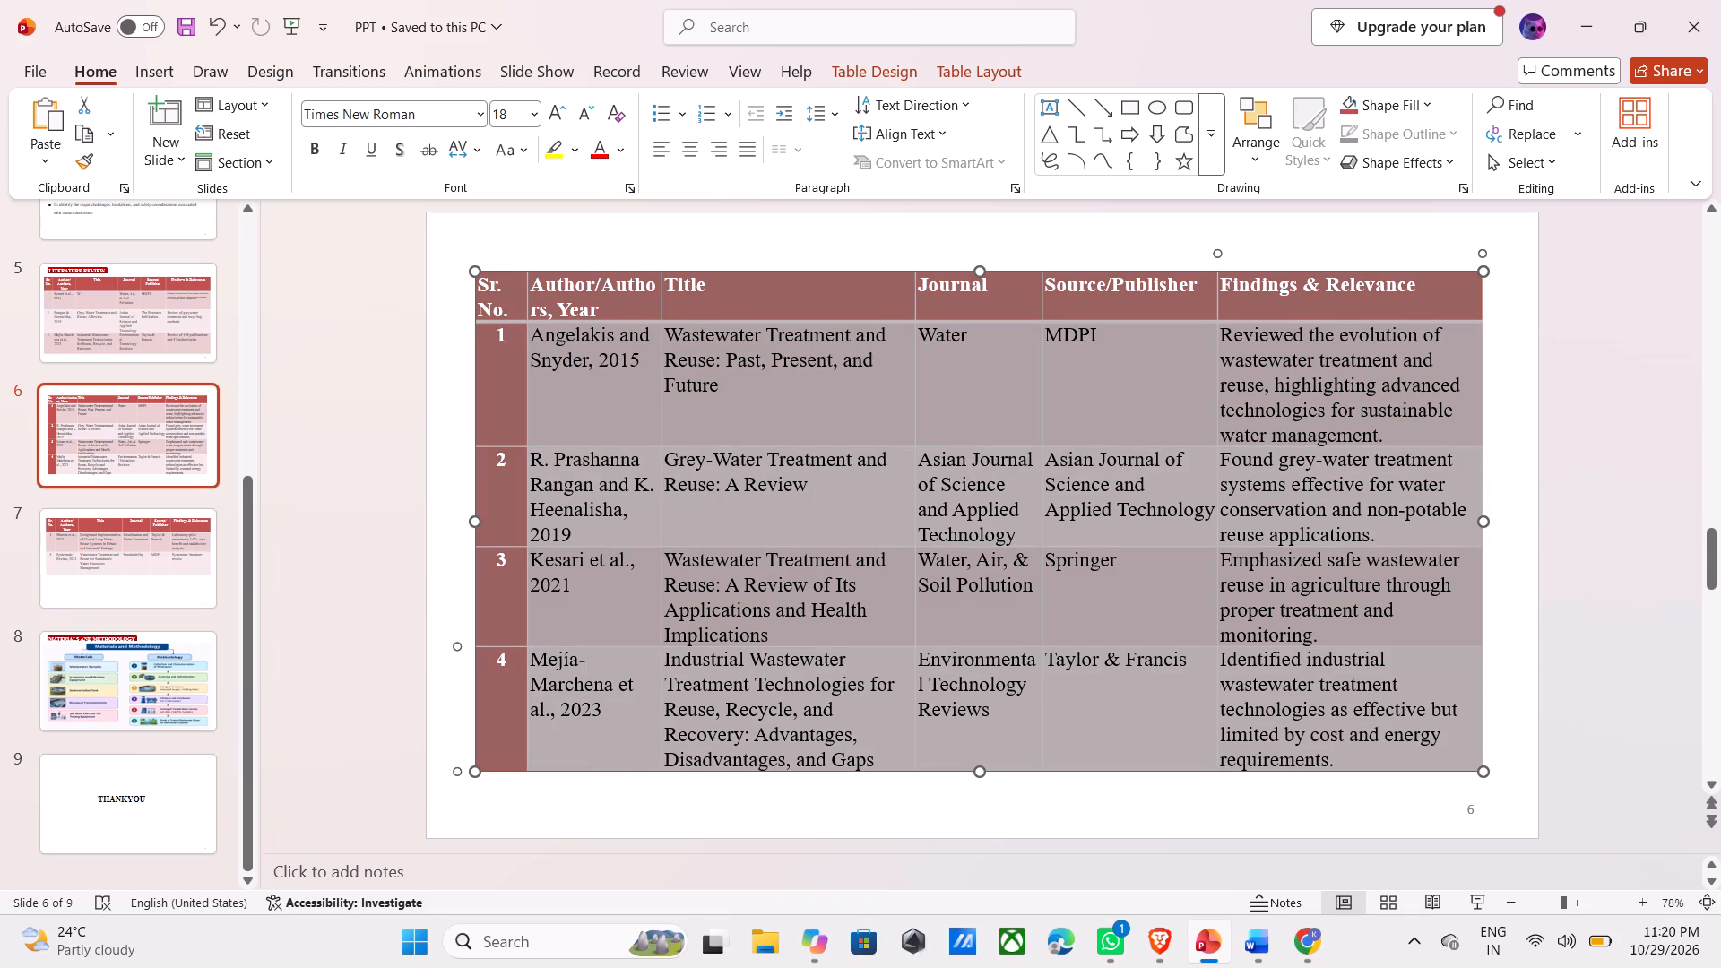
pyautogui.moveTo(487, 287); pyautogui.dragTo(486, 286)
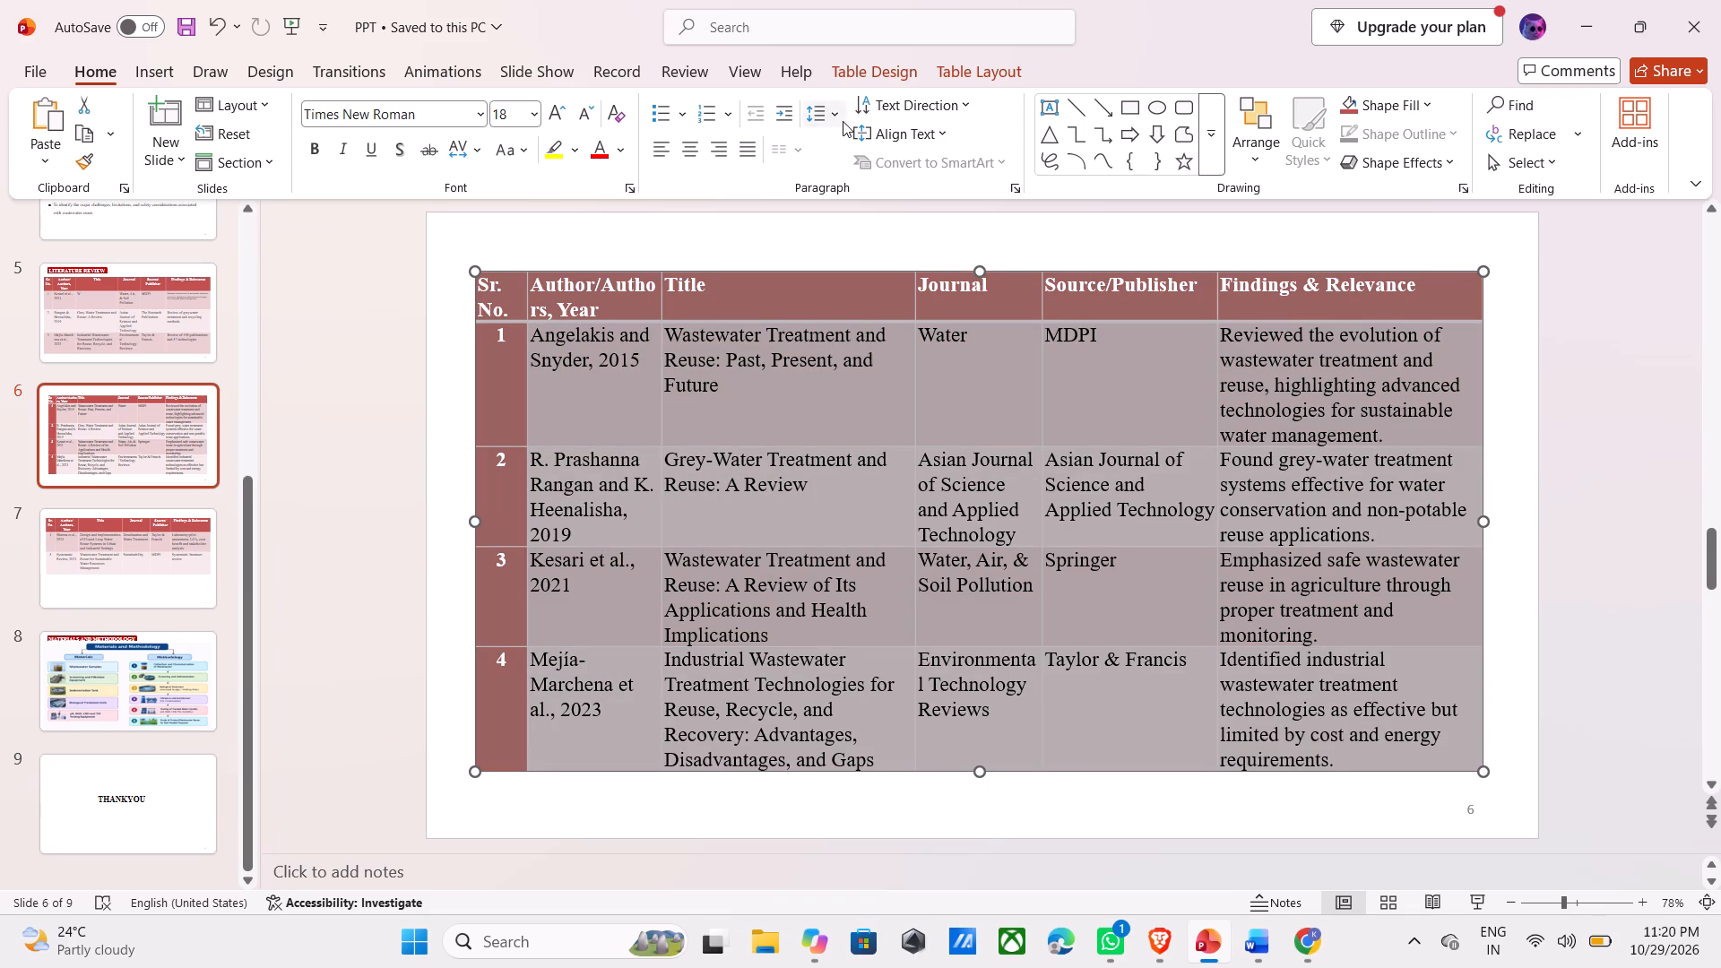
pyautogui.click(842, 120)
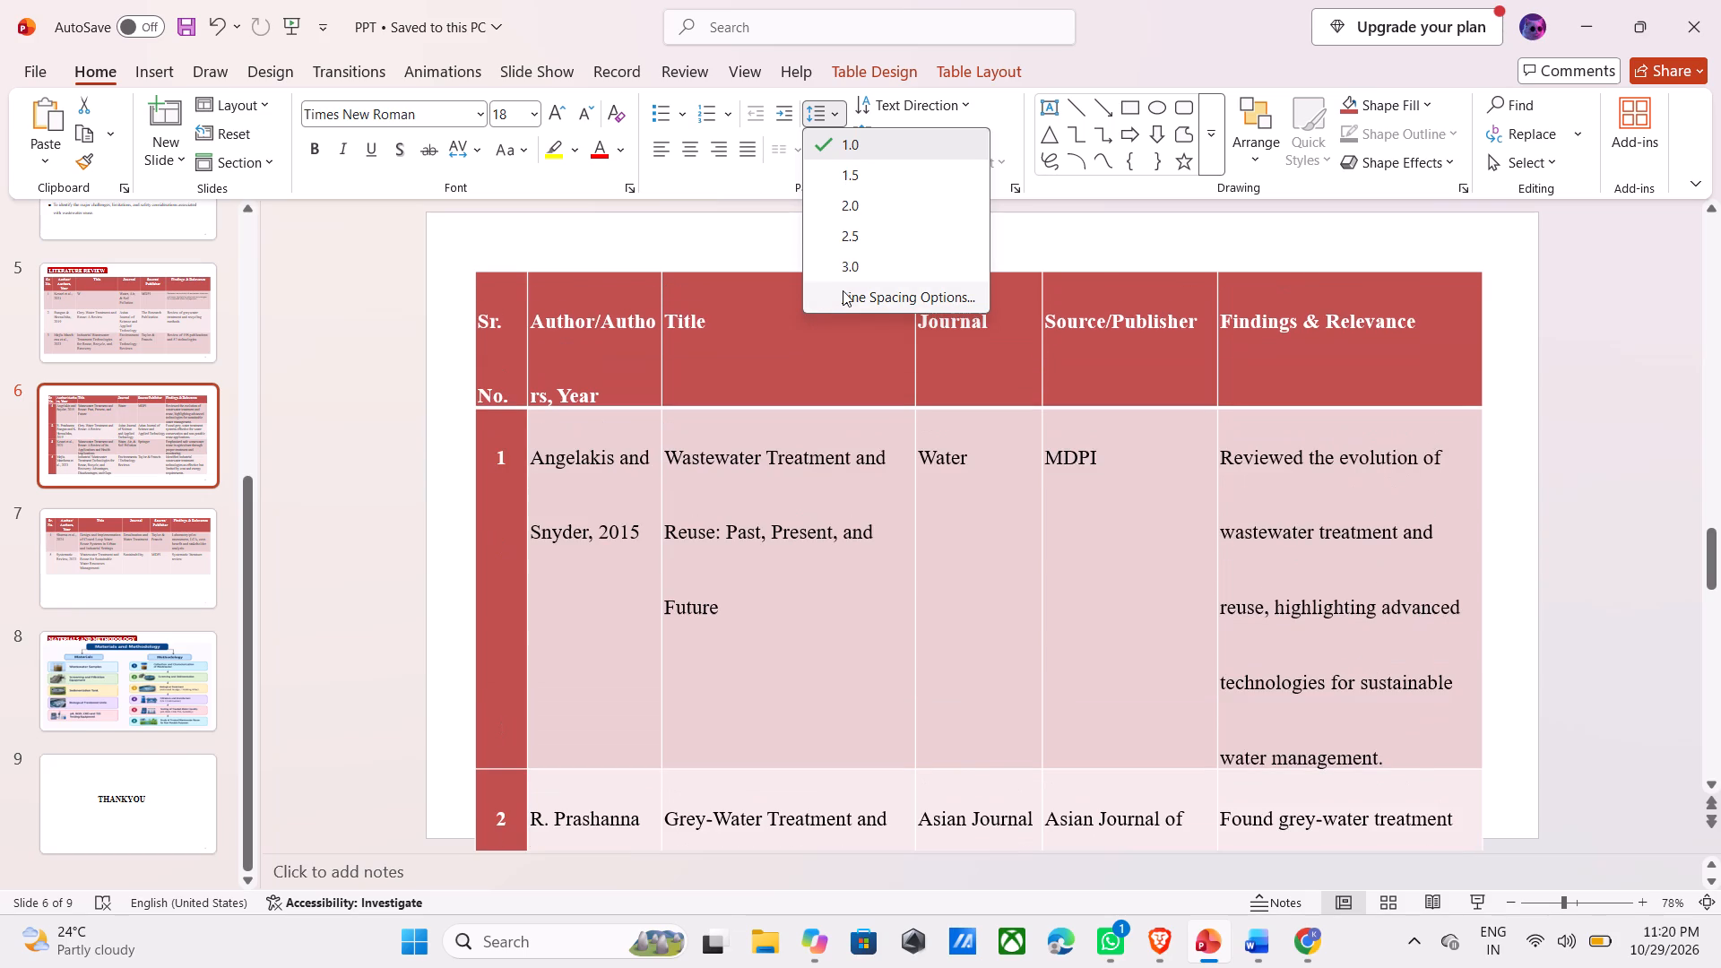
pyautogui.click(867, 302)
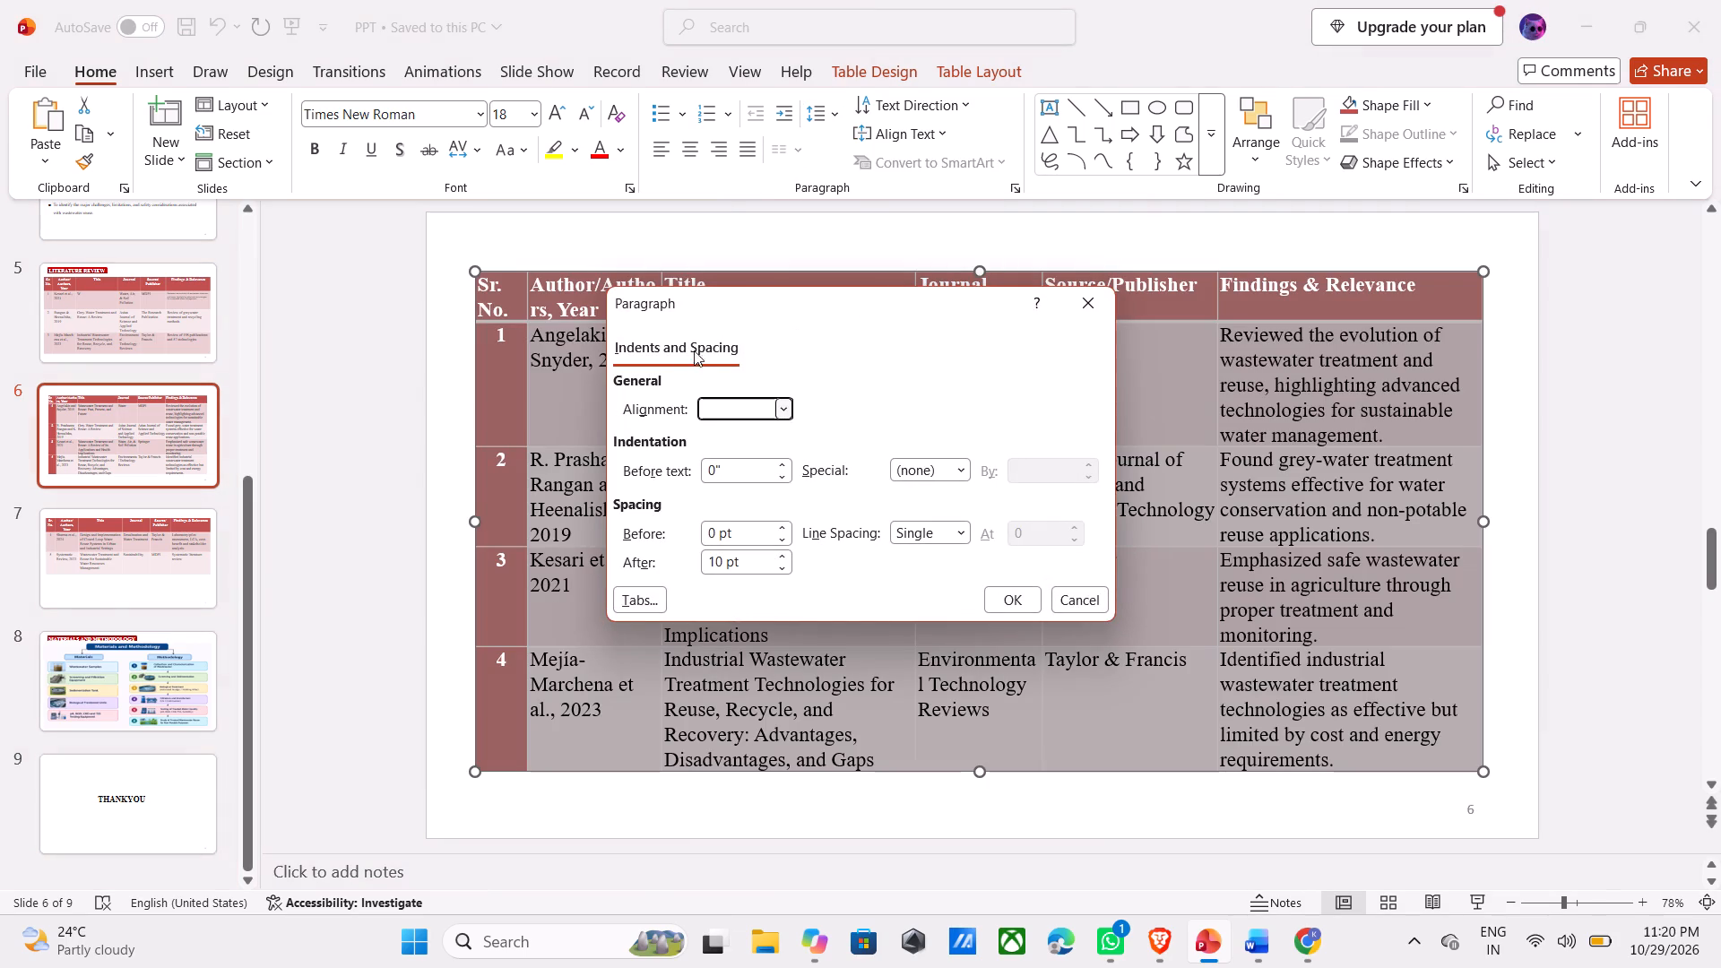
pyautogui.scroll(-1, 892, 428)
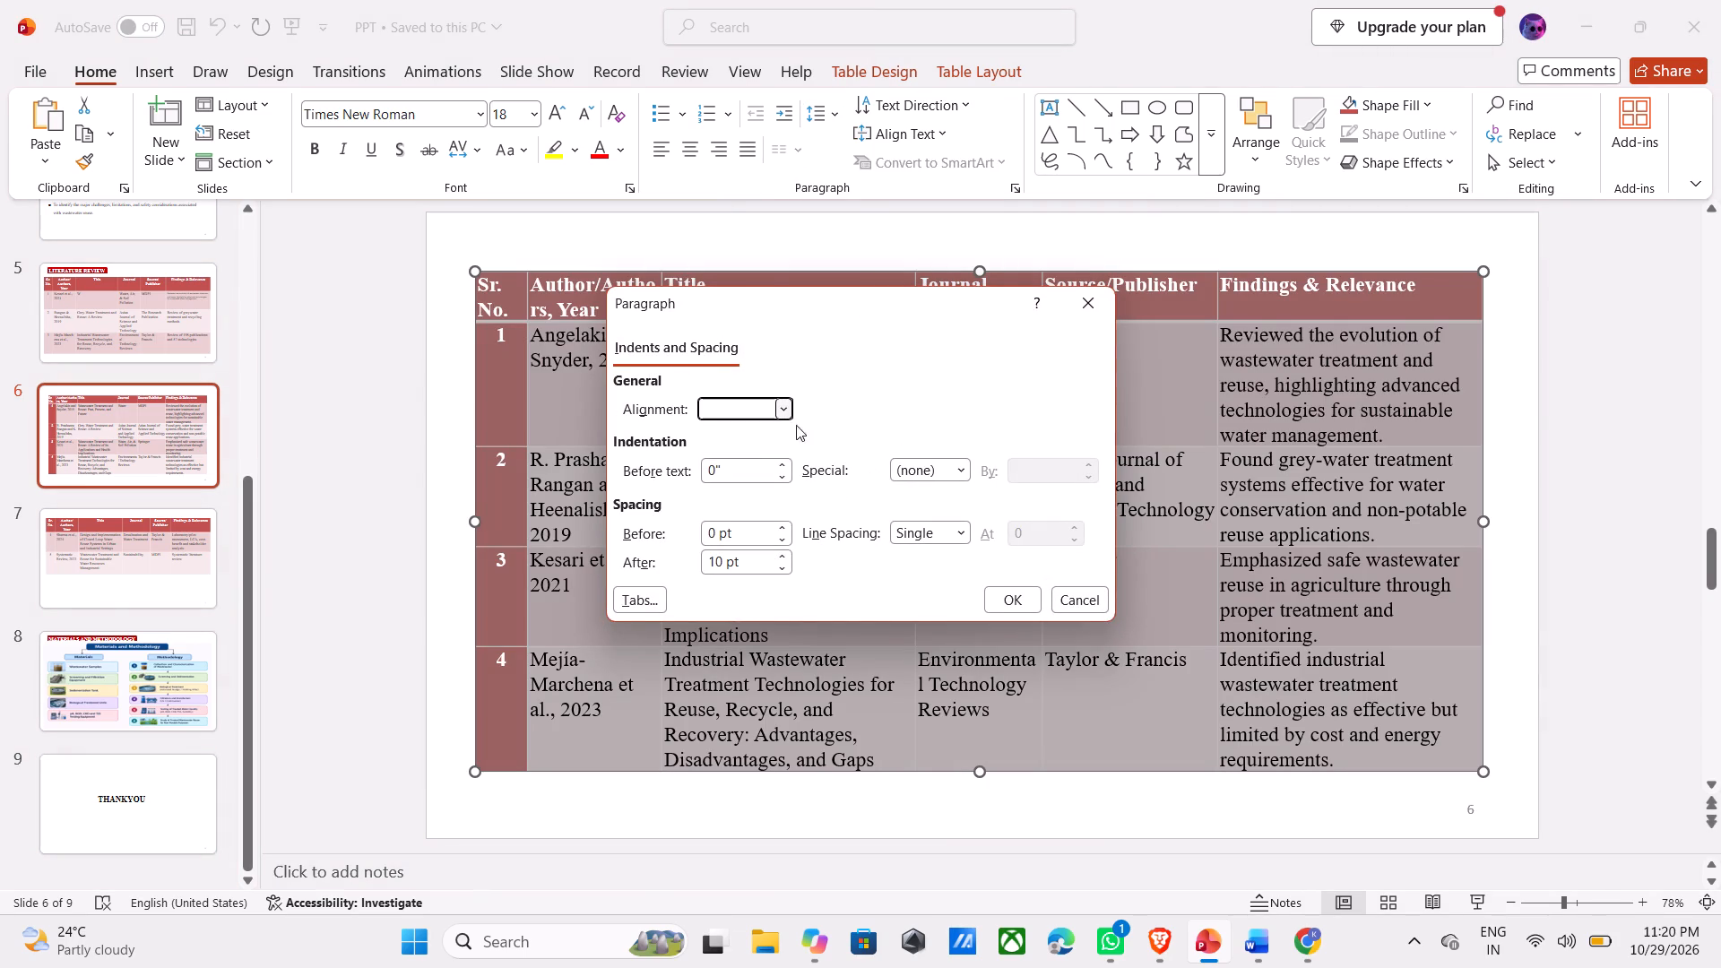
pyautogui.click(781, 409)
pyautogui.click(781, 409)
pyautogui.click(782, 564)
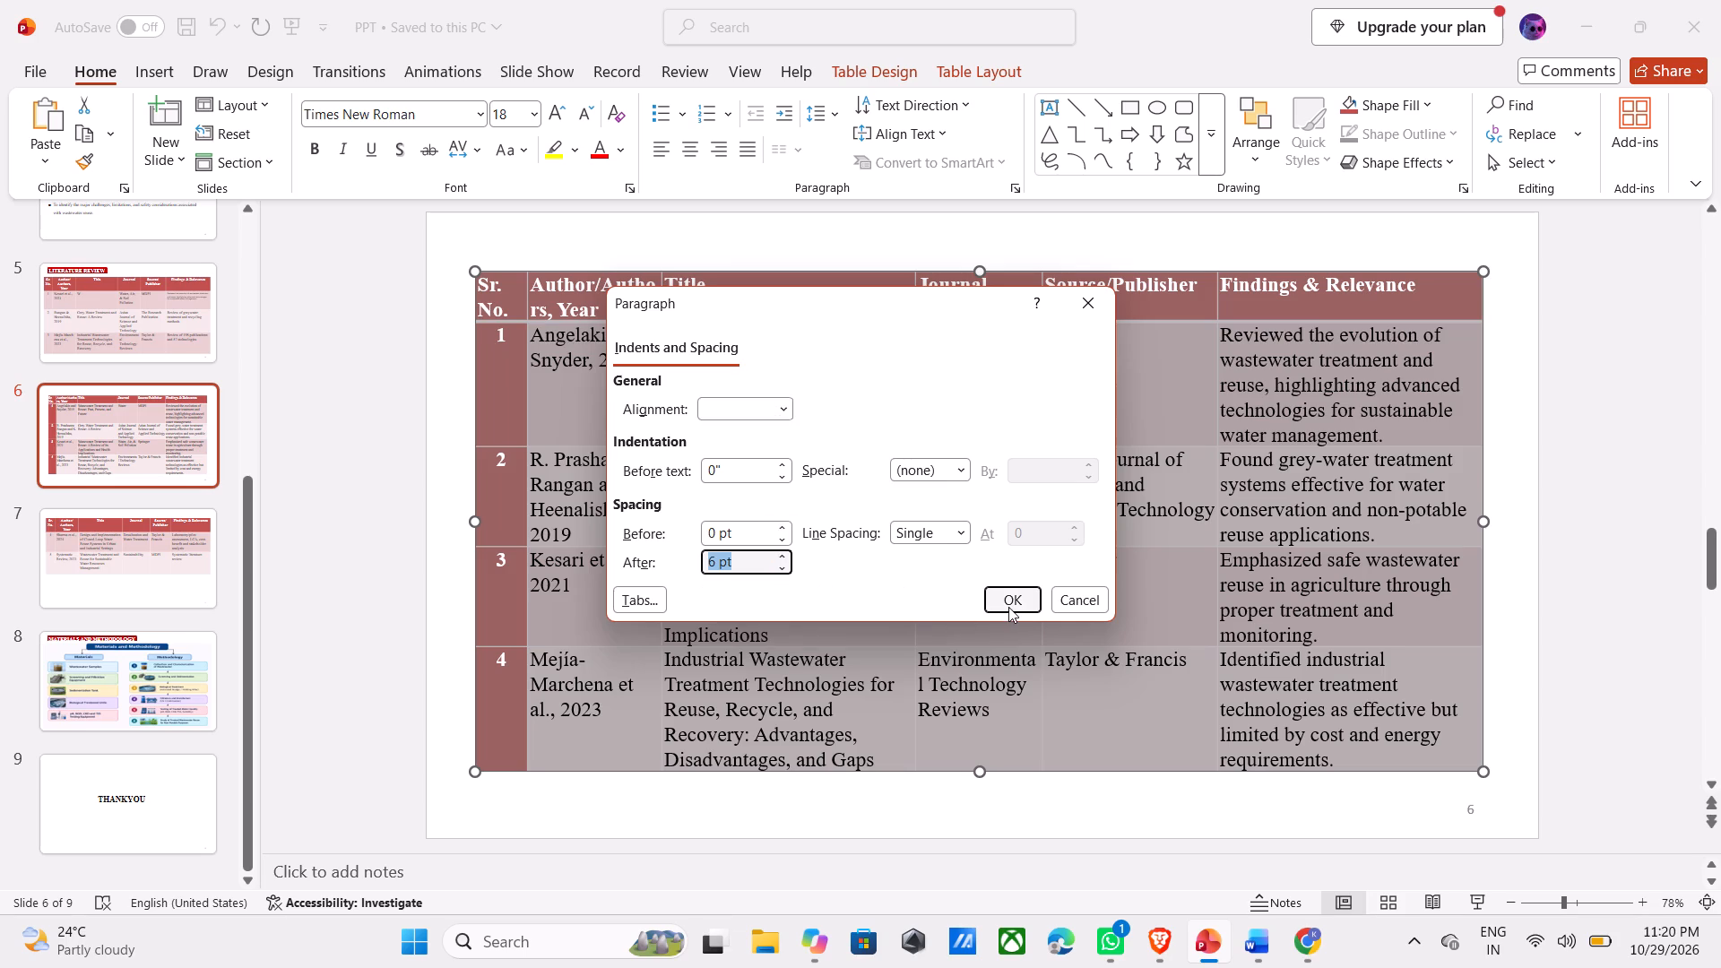
pyautogui.click(1008, 607)
pyautogui.click(1008, 607)
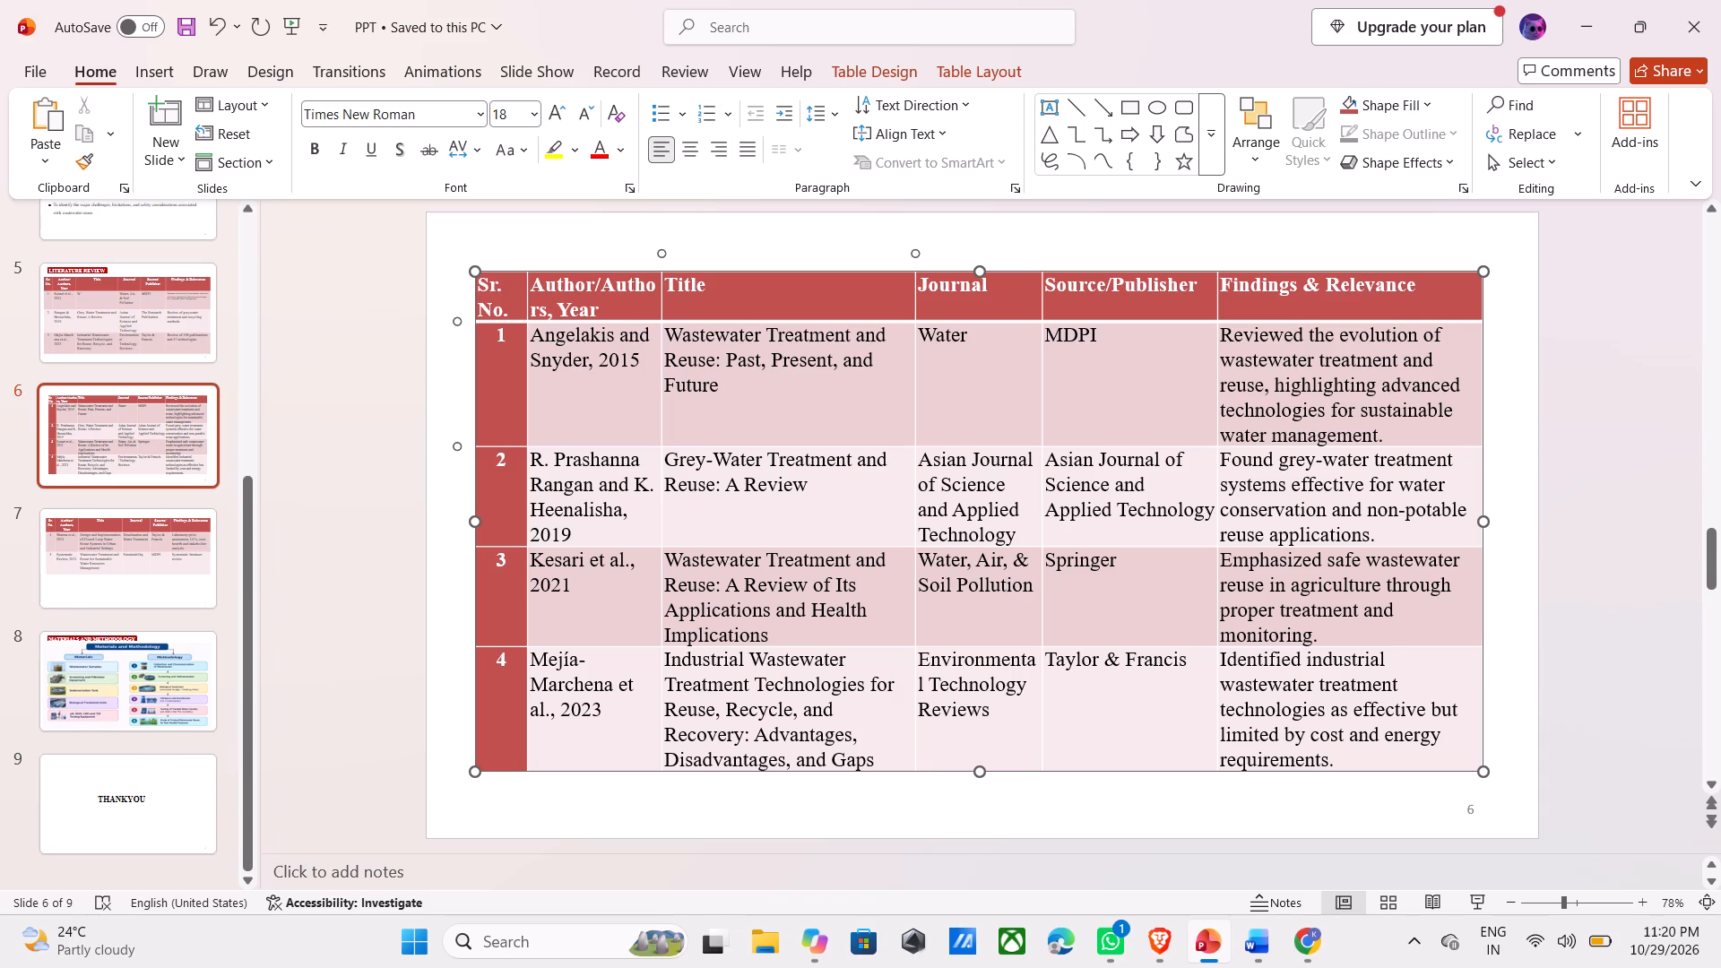
# Widen the Author/Authors, Year column of slide 6's table until "Author/Authors," fits on one line of its heading.
pyautogui.click(1581, 493)
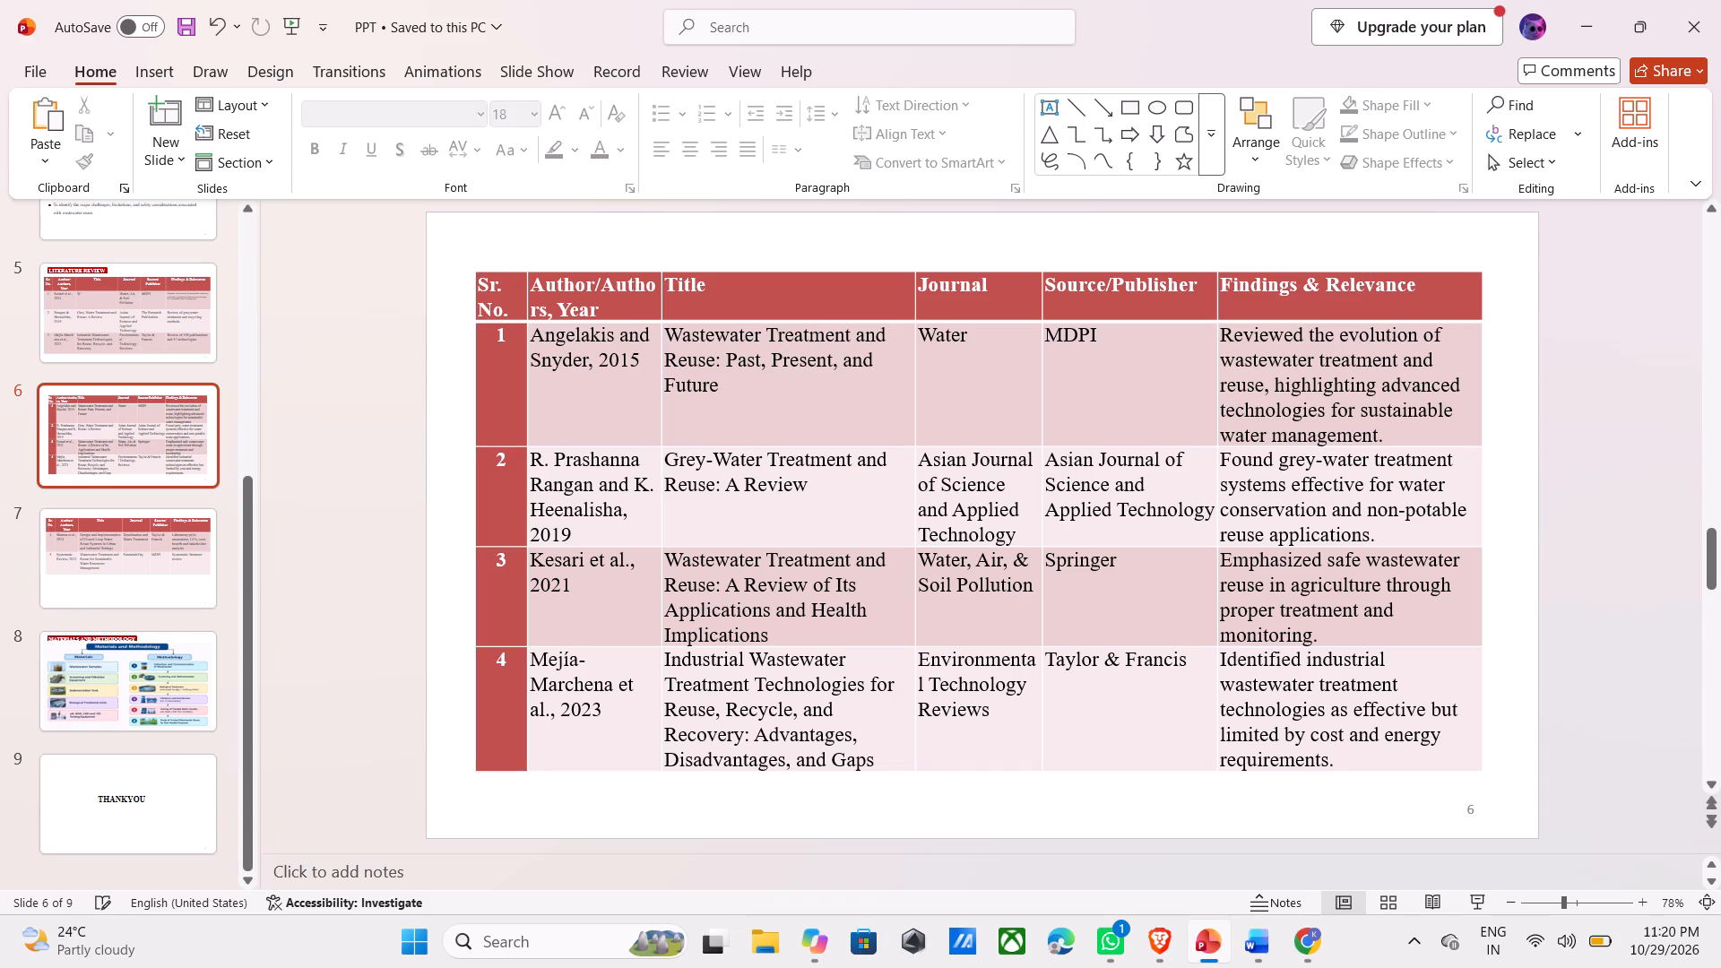
pyautogui.moveTo(659, 302); pyautogui.dragTo(660, 303)
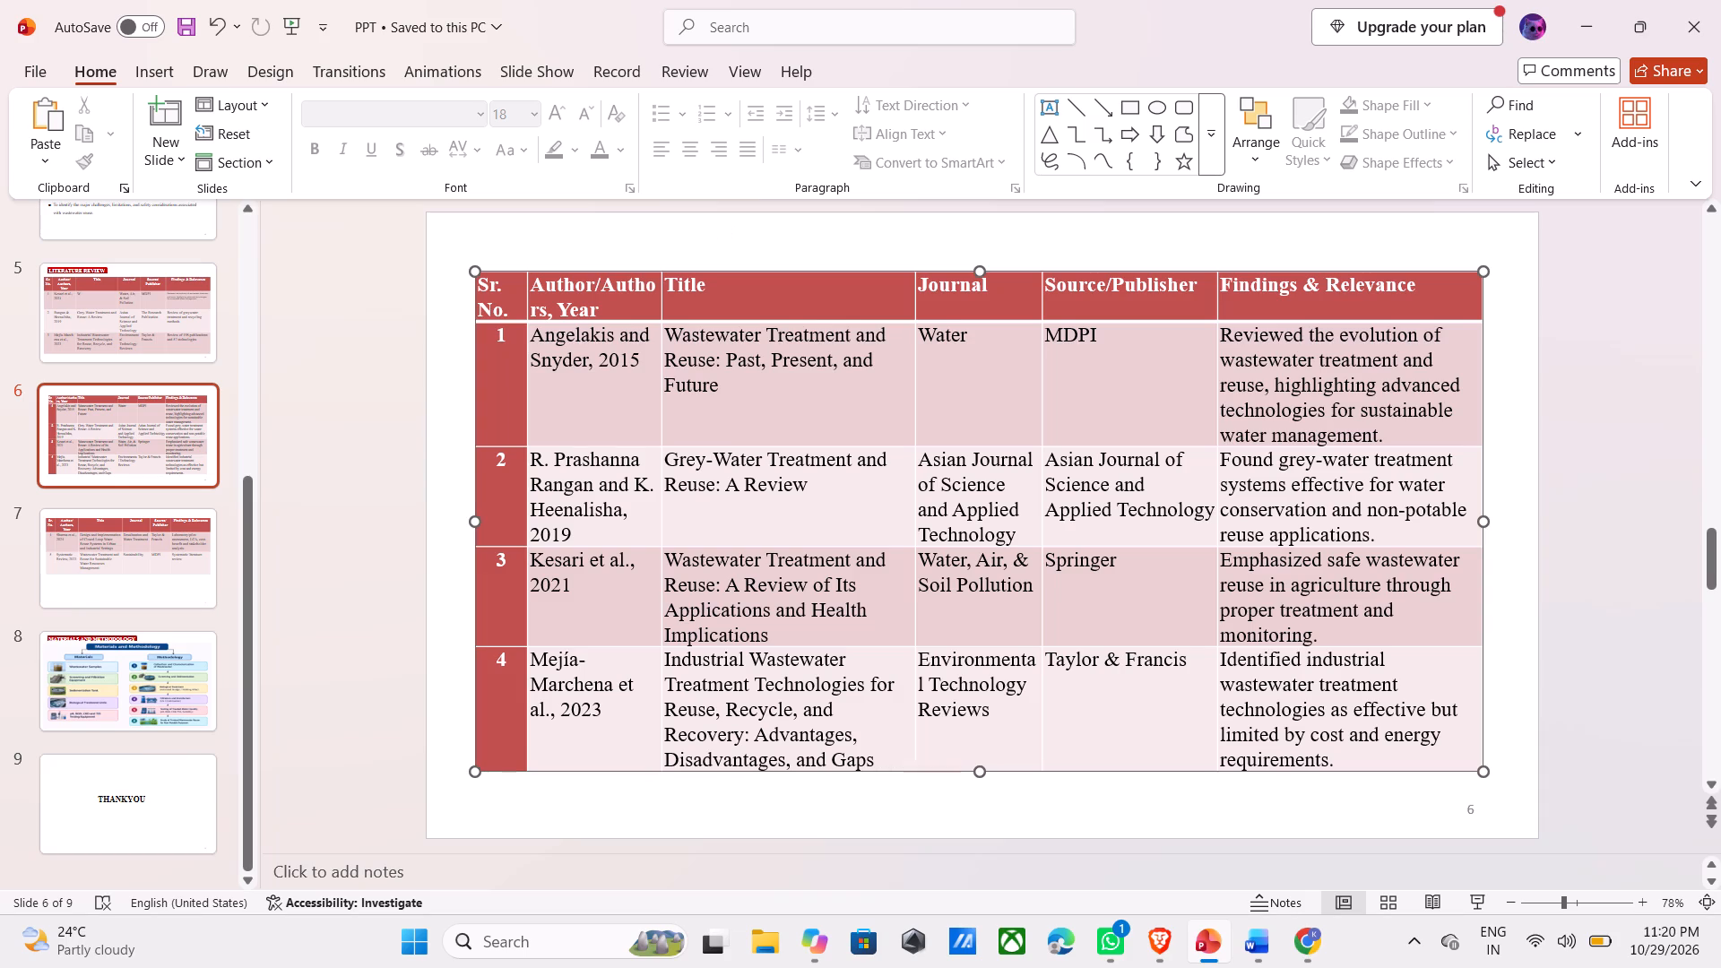
pyautogui.moveTo(660, 303); pyautogui.dragTo(677, 307)
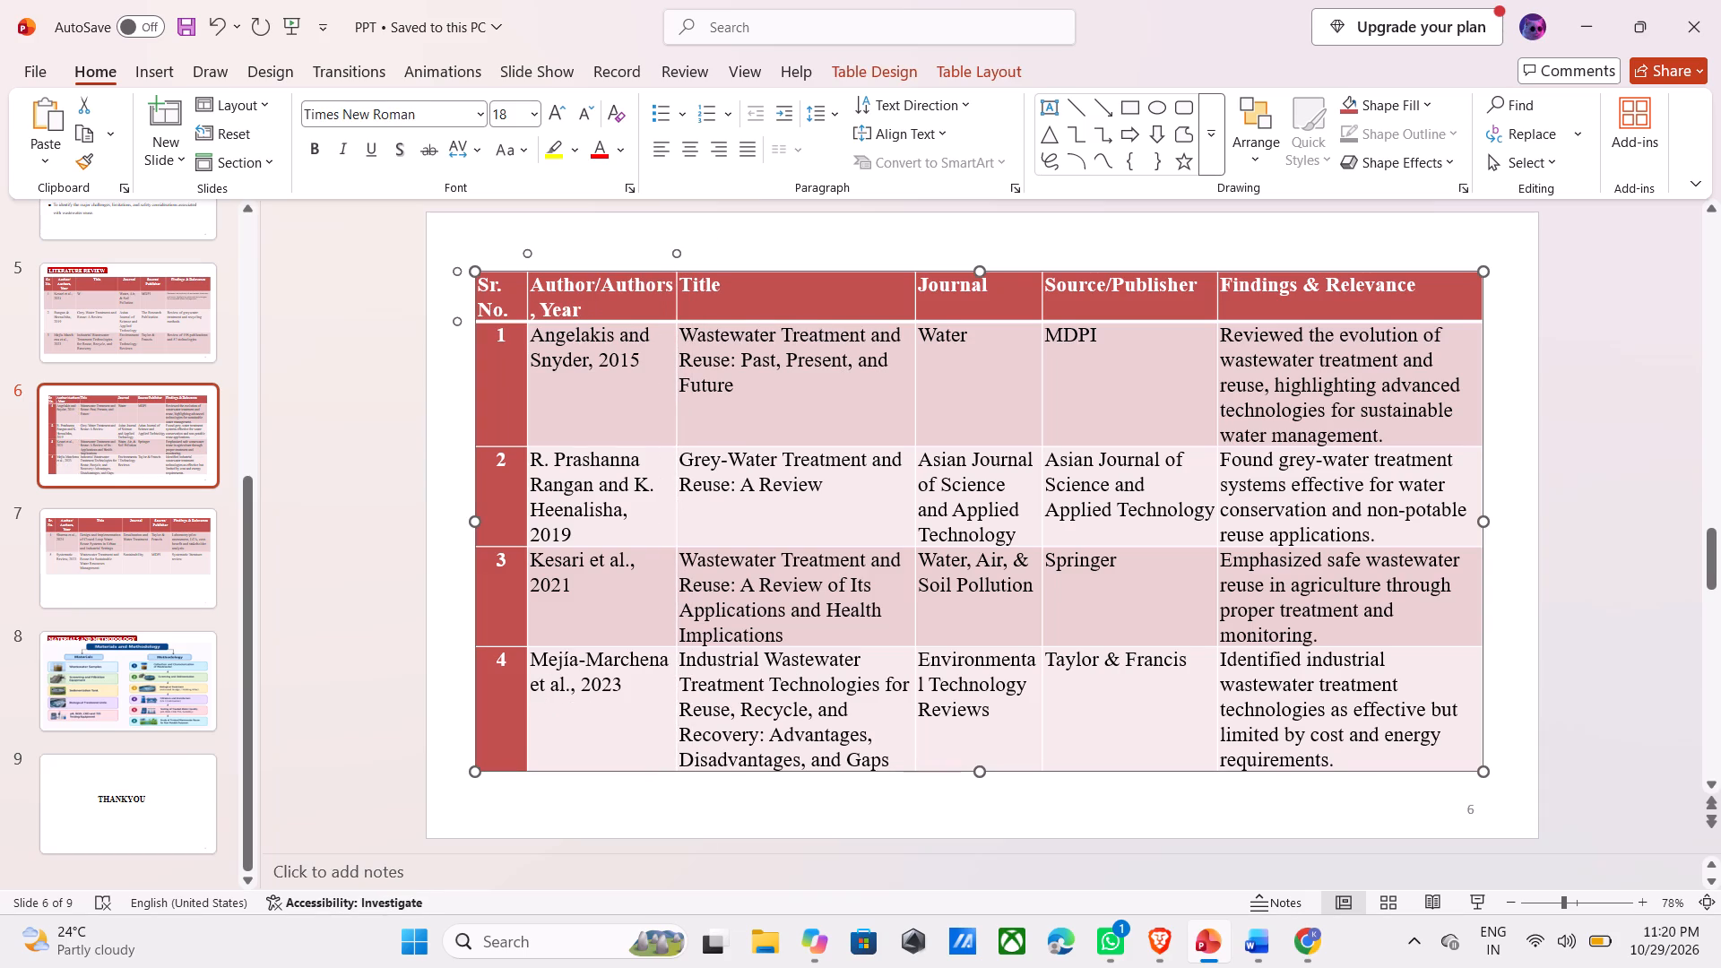
pyautogui.click(677, 307)
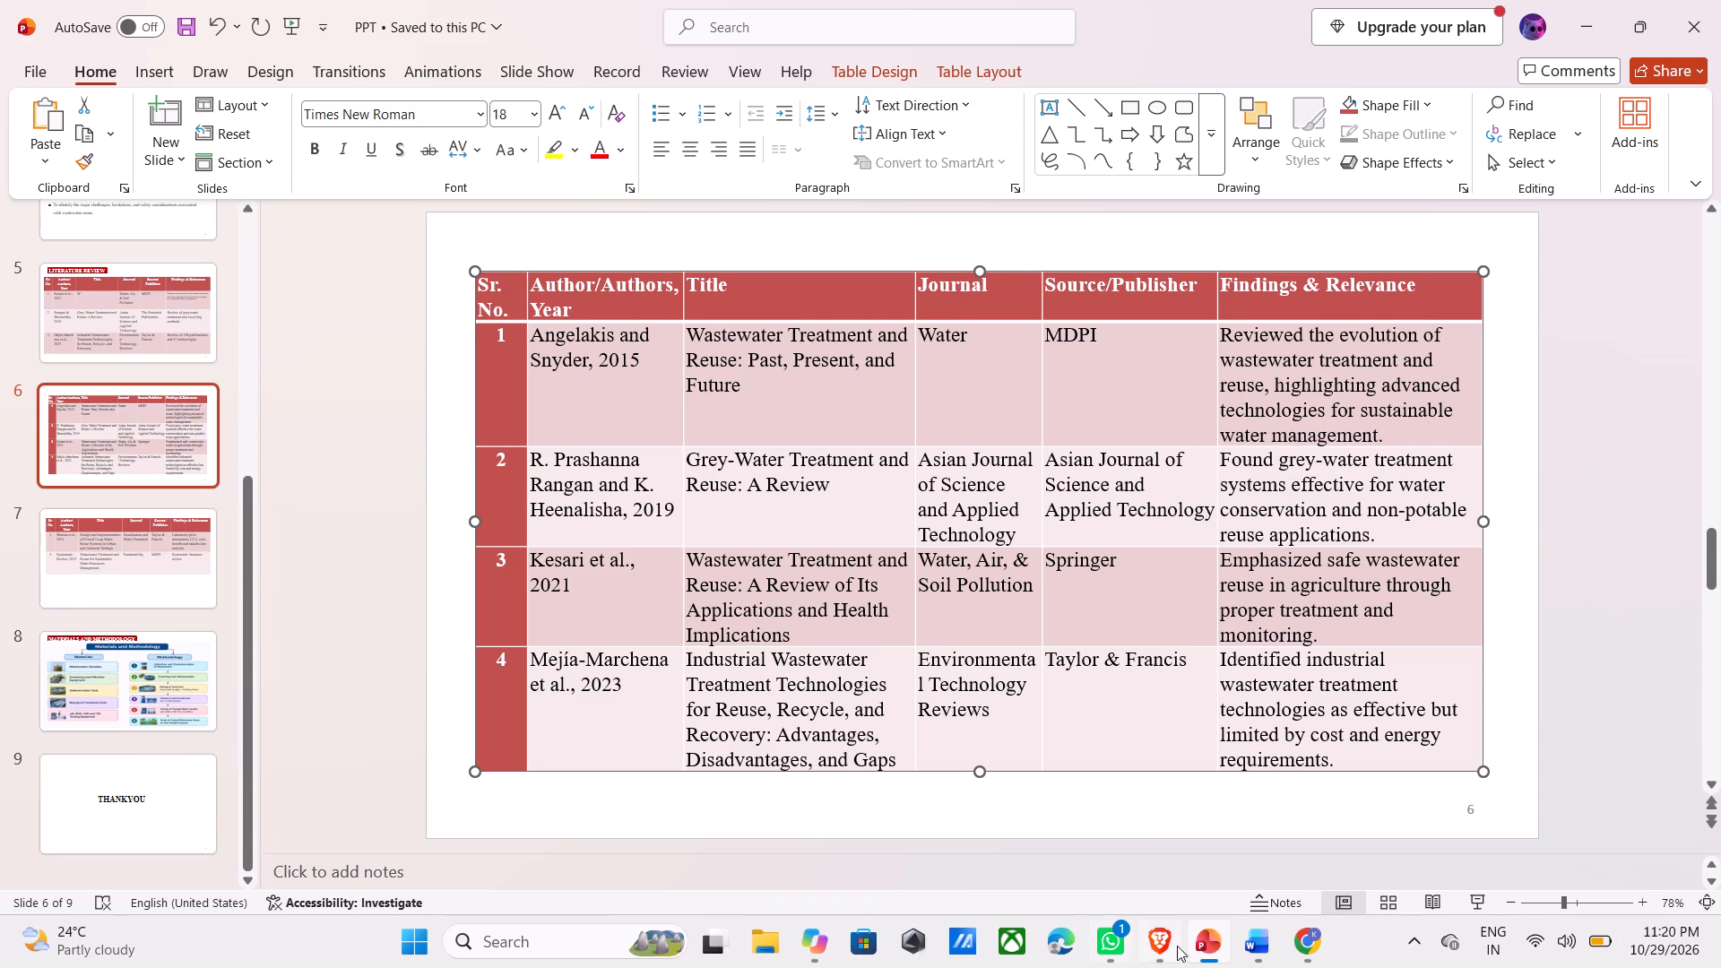
# Compare the literature review tables on slides 5, 6 and 7, including the line spacing options for slide 5's "The Research Publication" text.
pyautogui.click(143, 533)
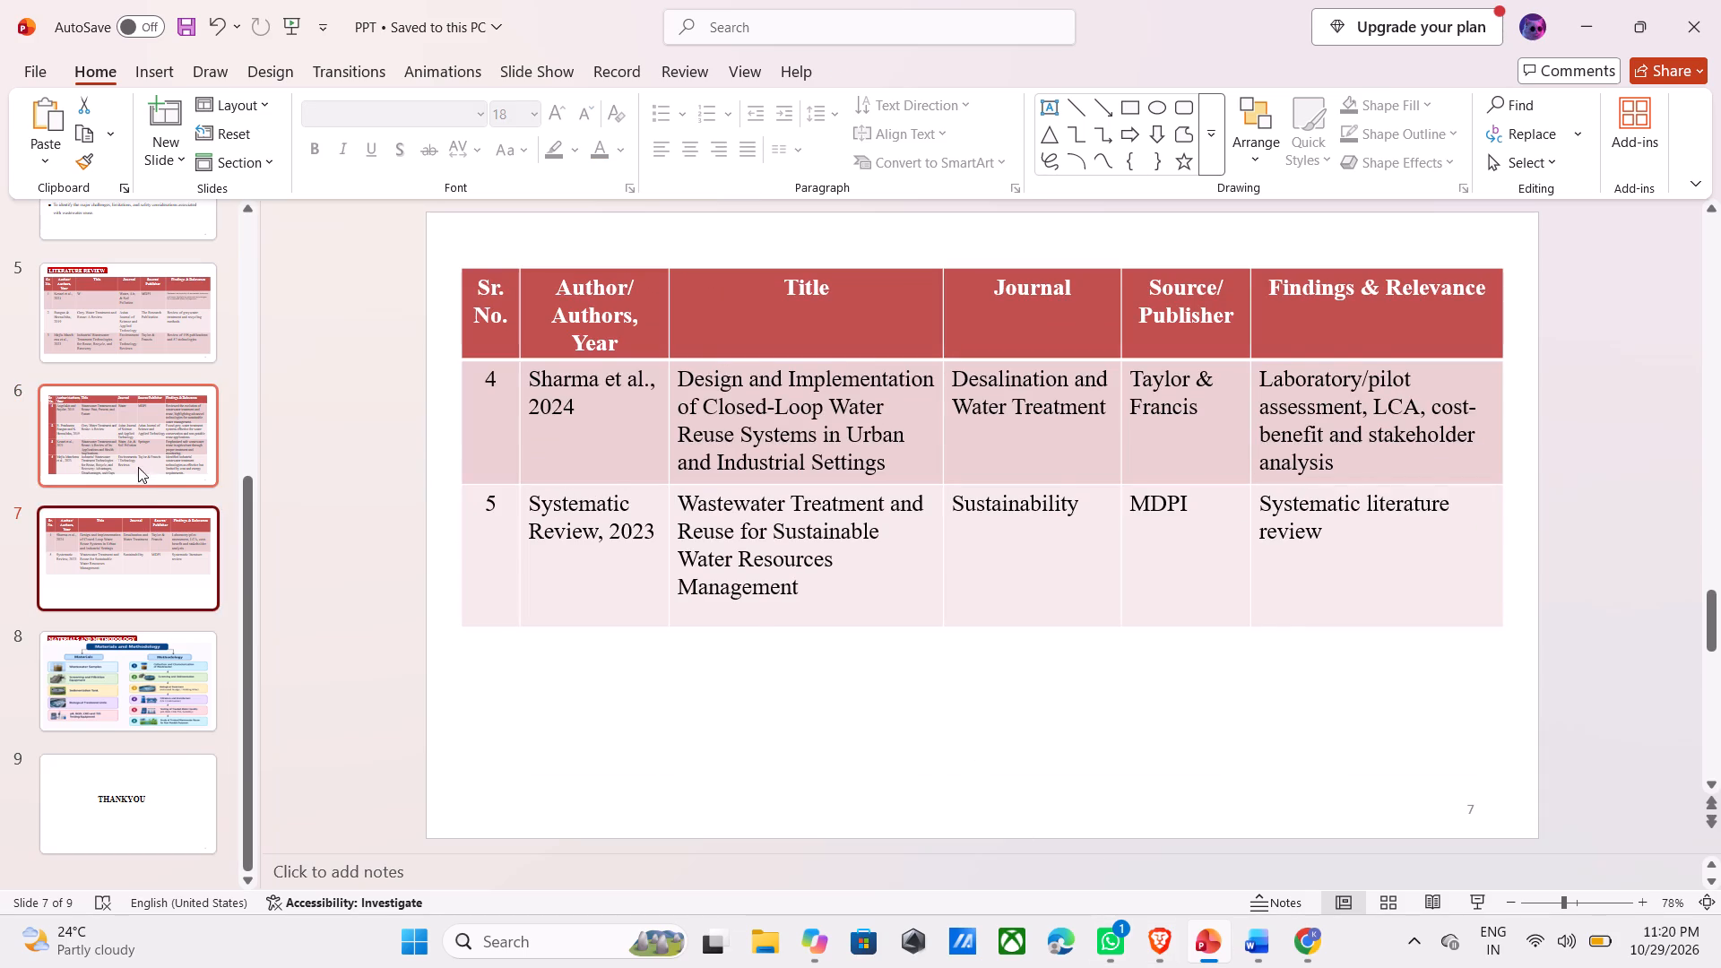
pyautogui.click(141, 454)
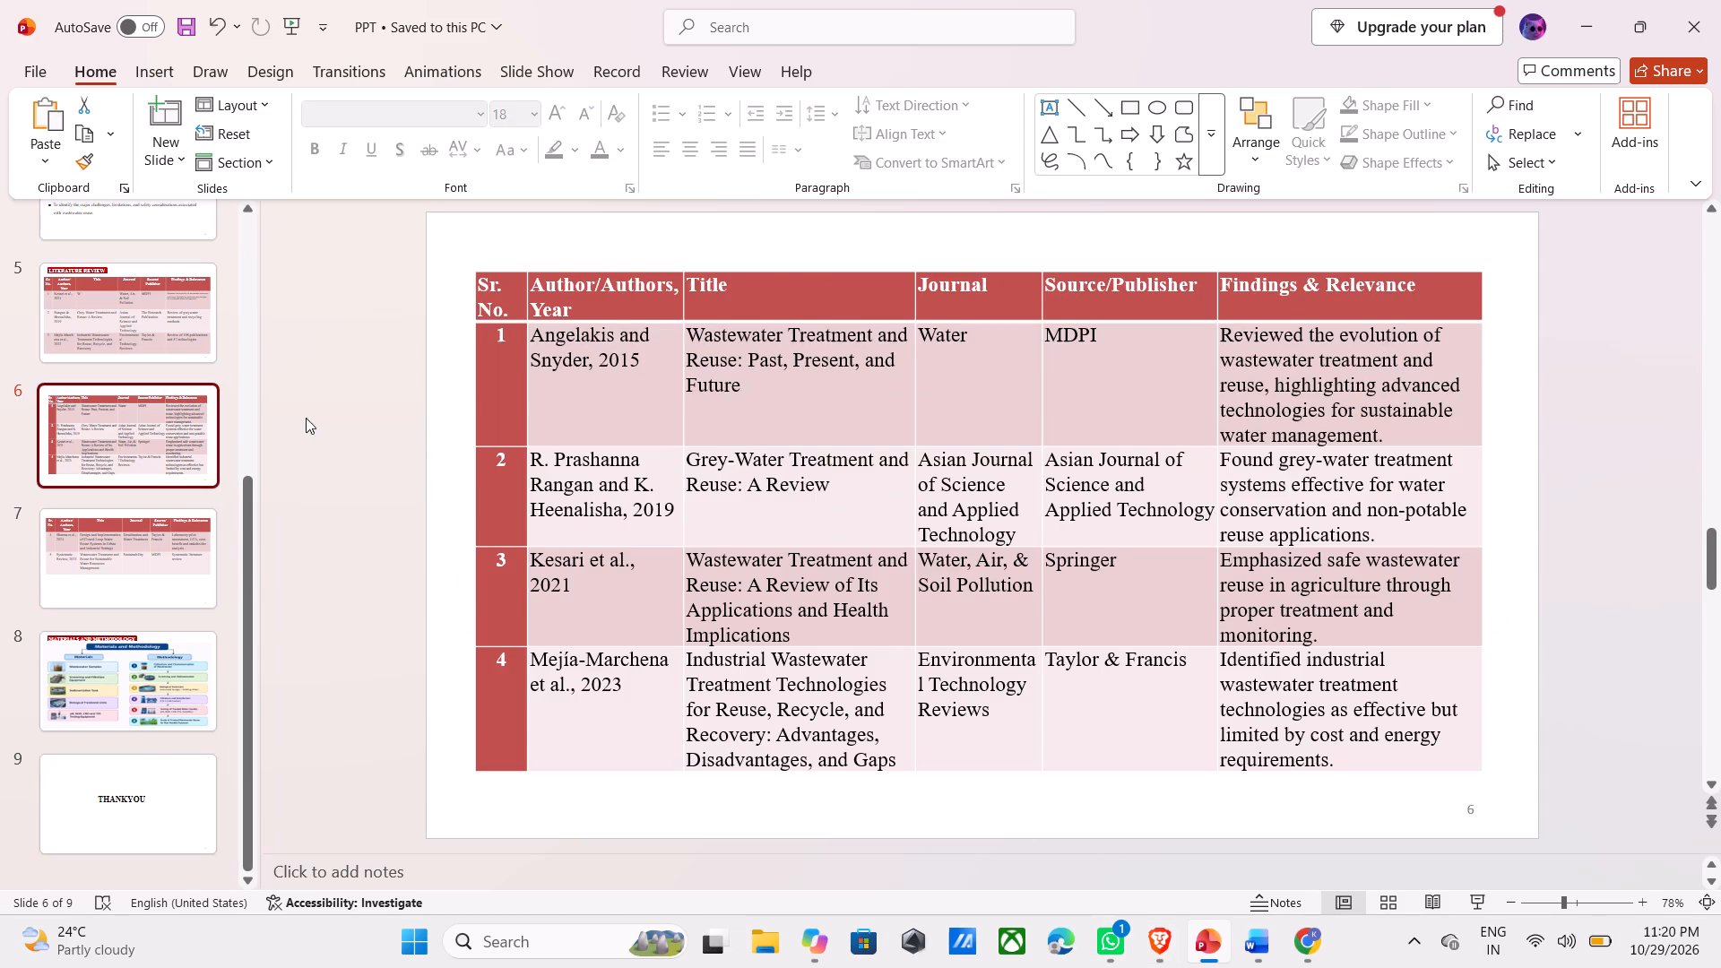
pyautogui.click(101, 311)
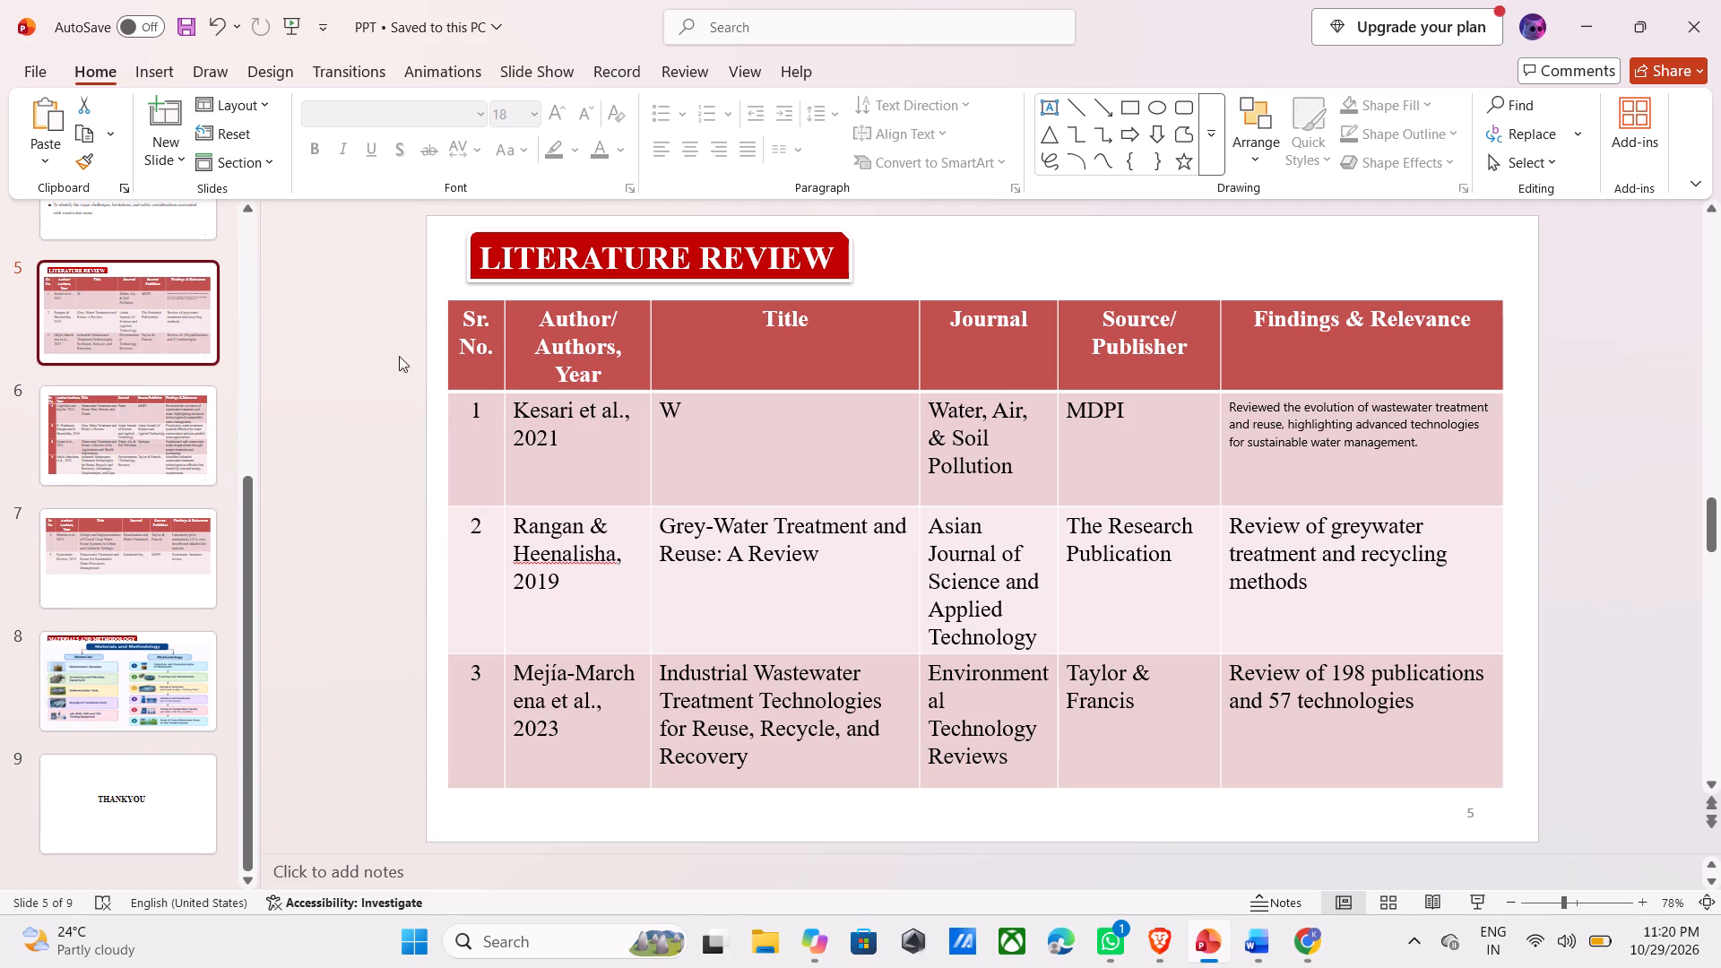
pyautogui.click(1120, 480)
pyautogui.moveTo(1122, 556); pyautogui.dragTo(1121, 556)
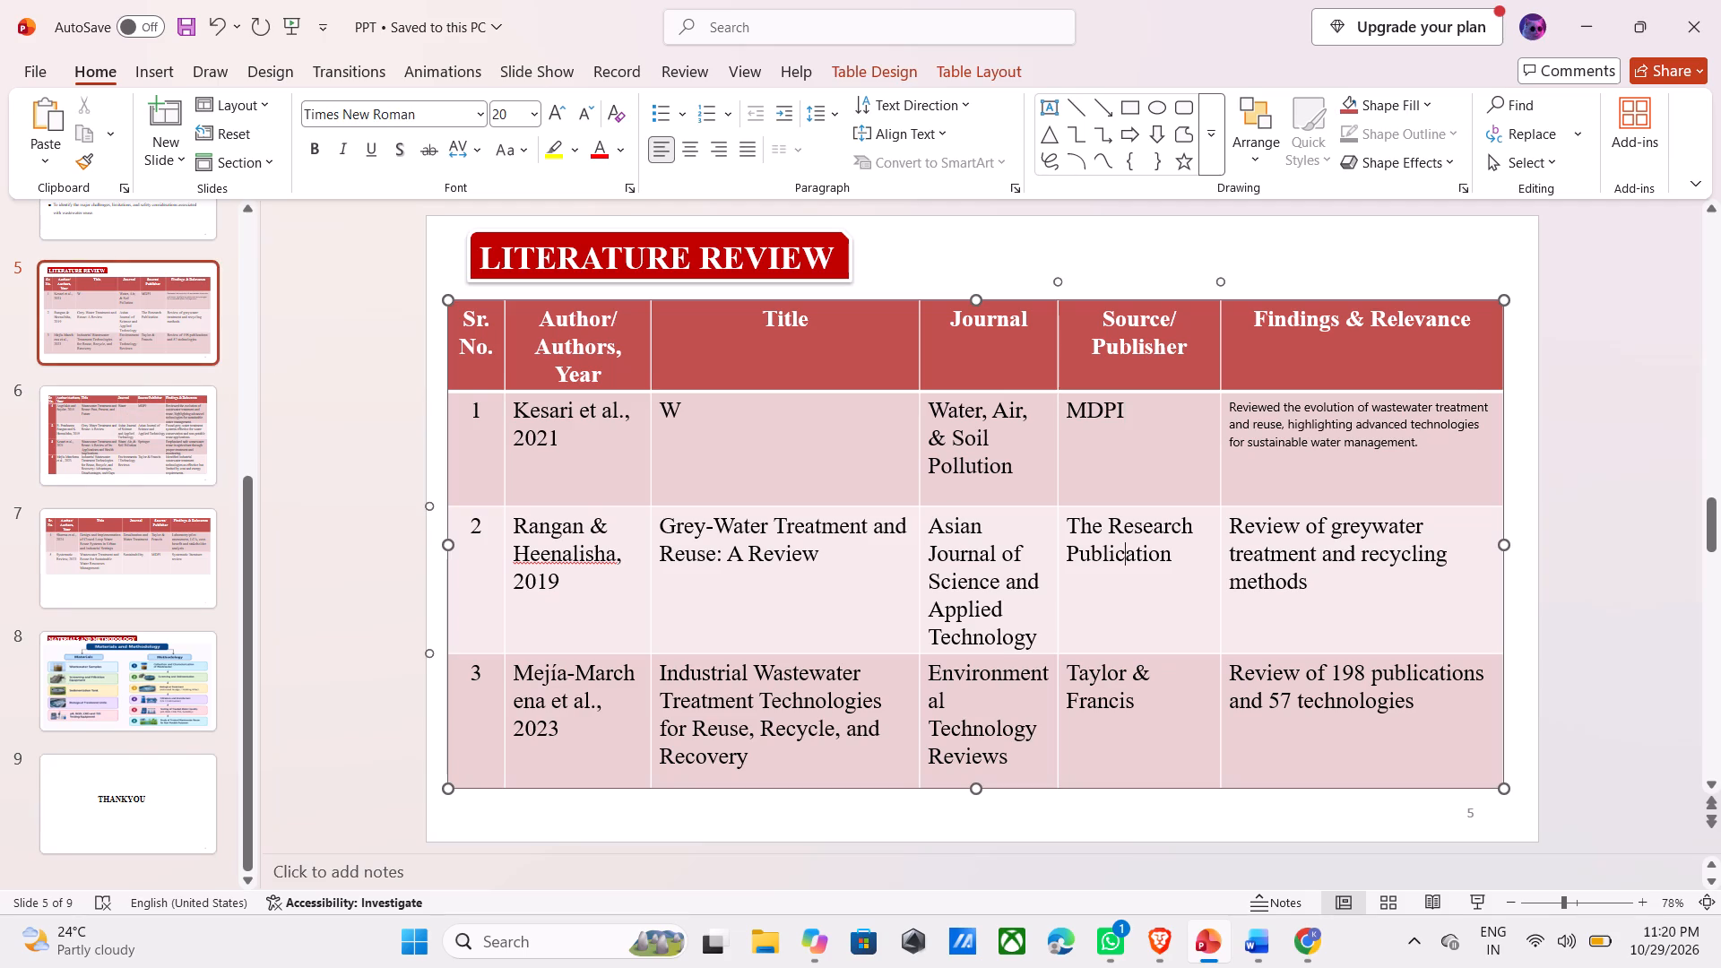
pyautogui.moveTo(1121, 556); pyautogui.dragTo(1069, 519)
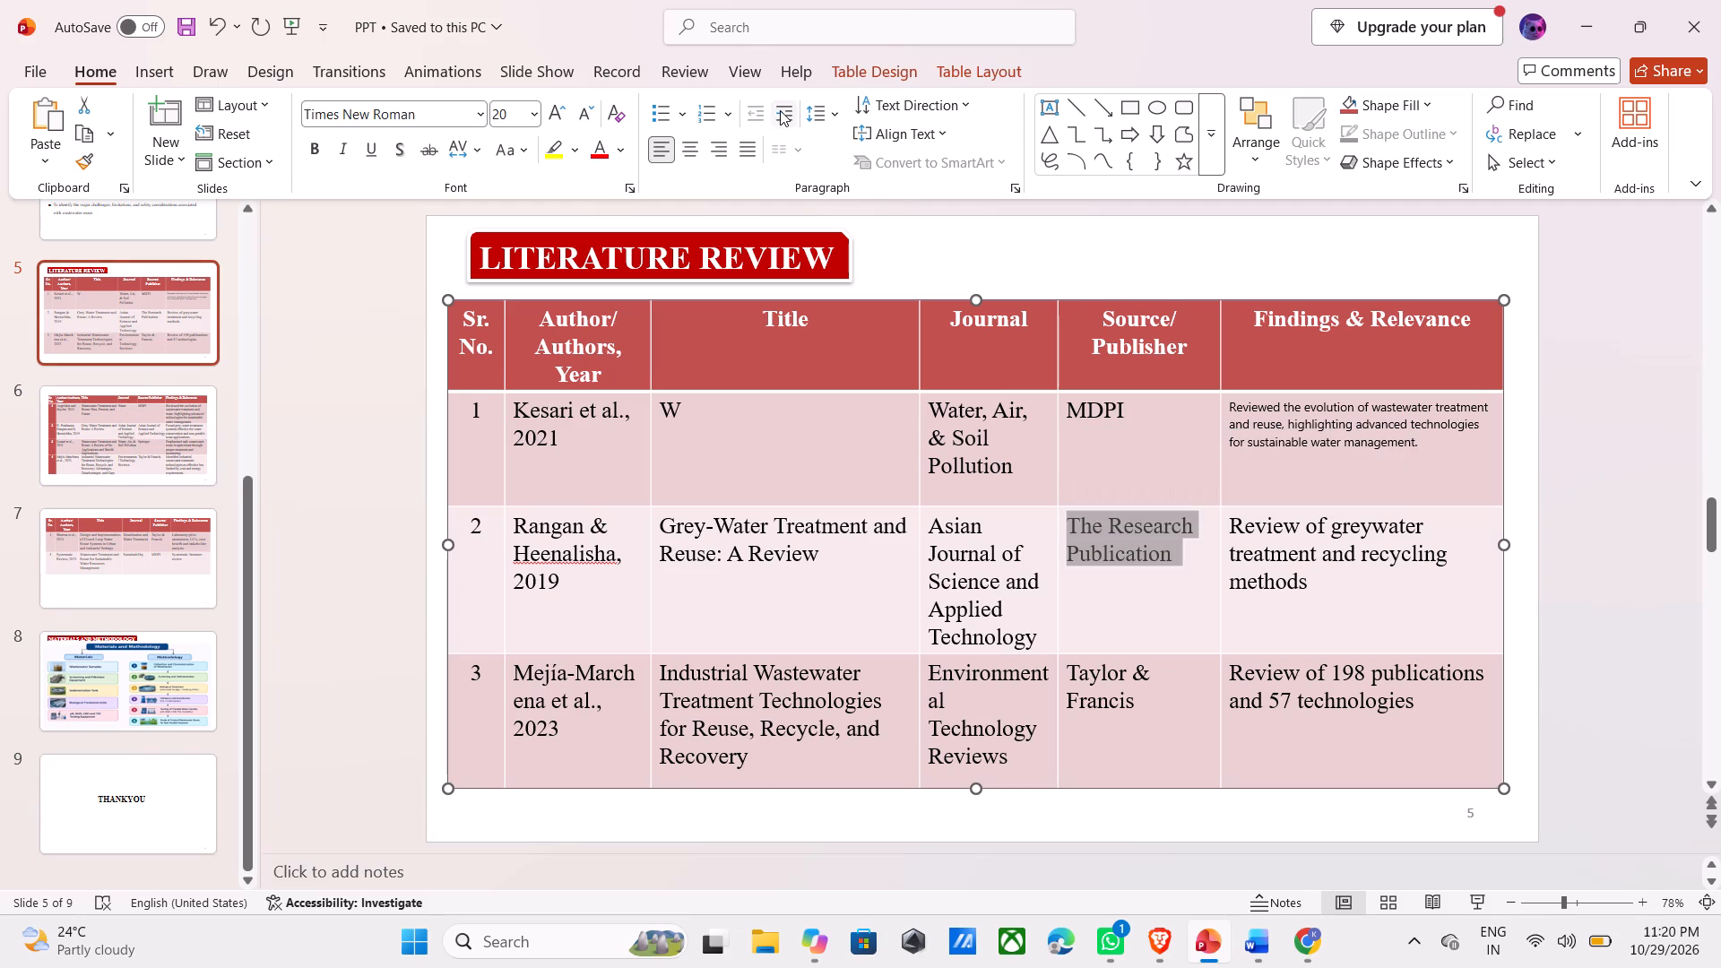
pyautogui.click(828, 115)
pyautogui.click(828, 115)
pyautogui.press('Escape')
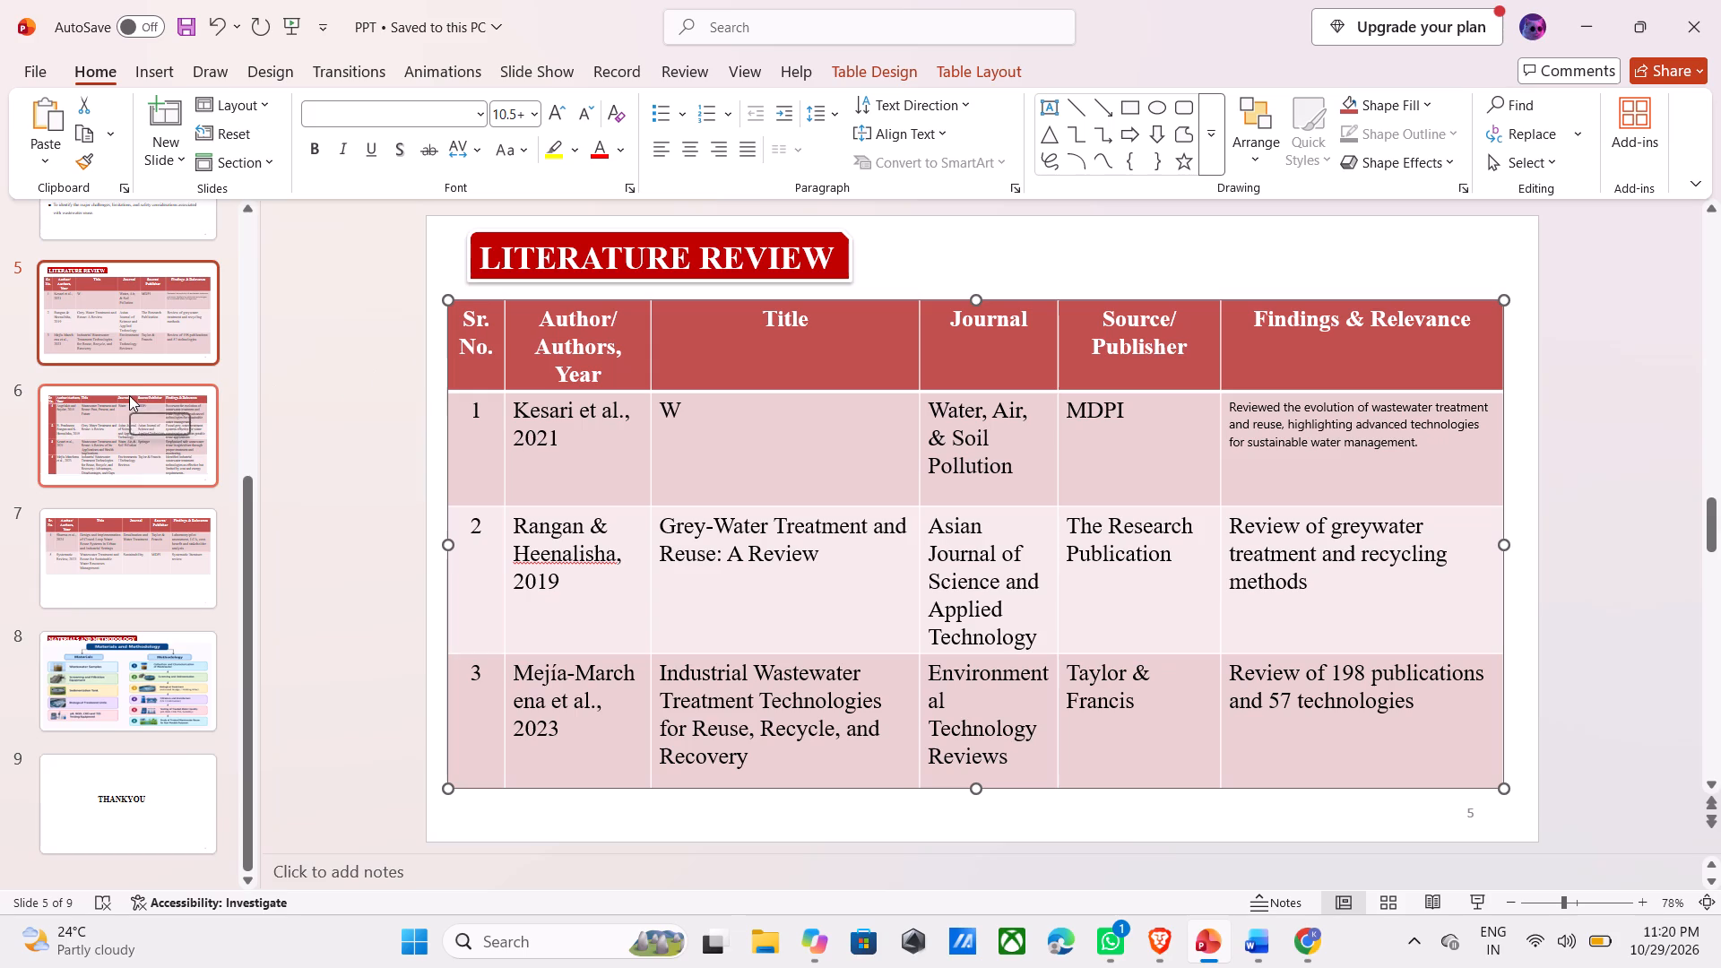
pyautogui.click(98, 376)
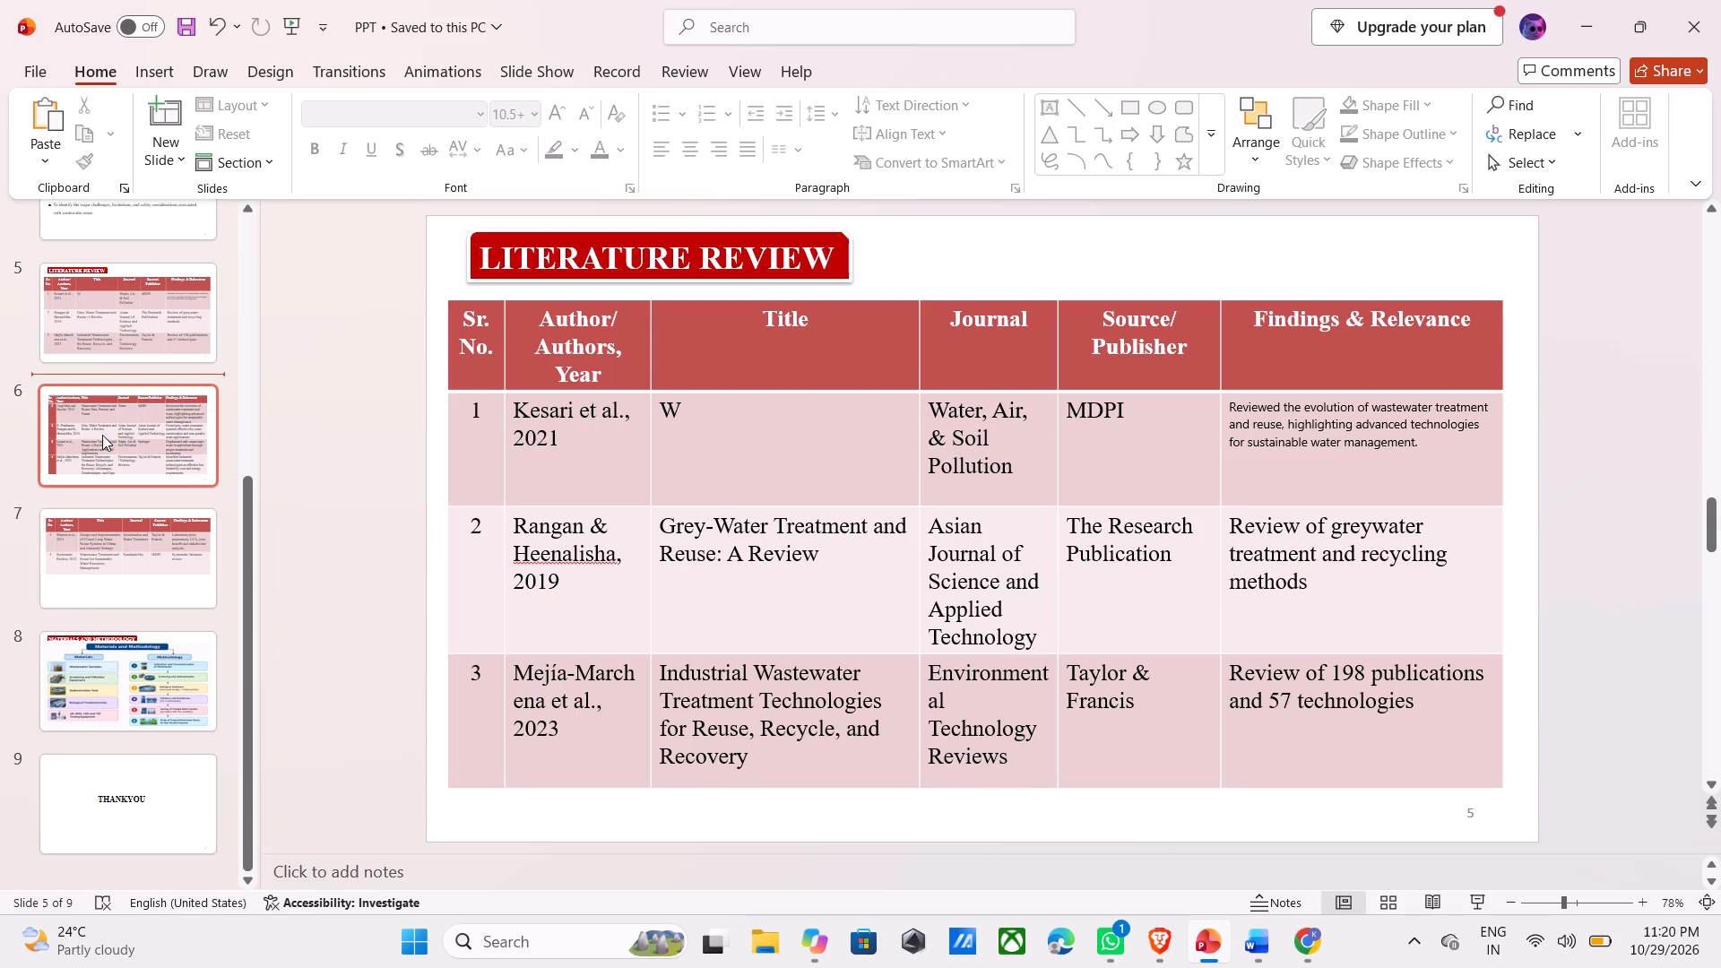
pyautogui.click(120, 320)
pyautogui.click(149, 419)
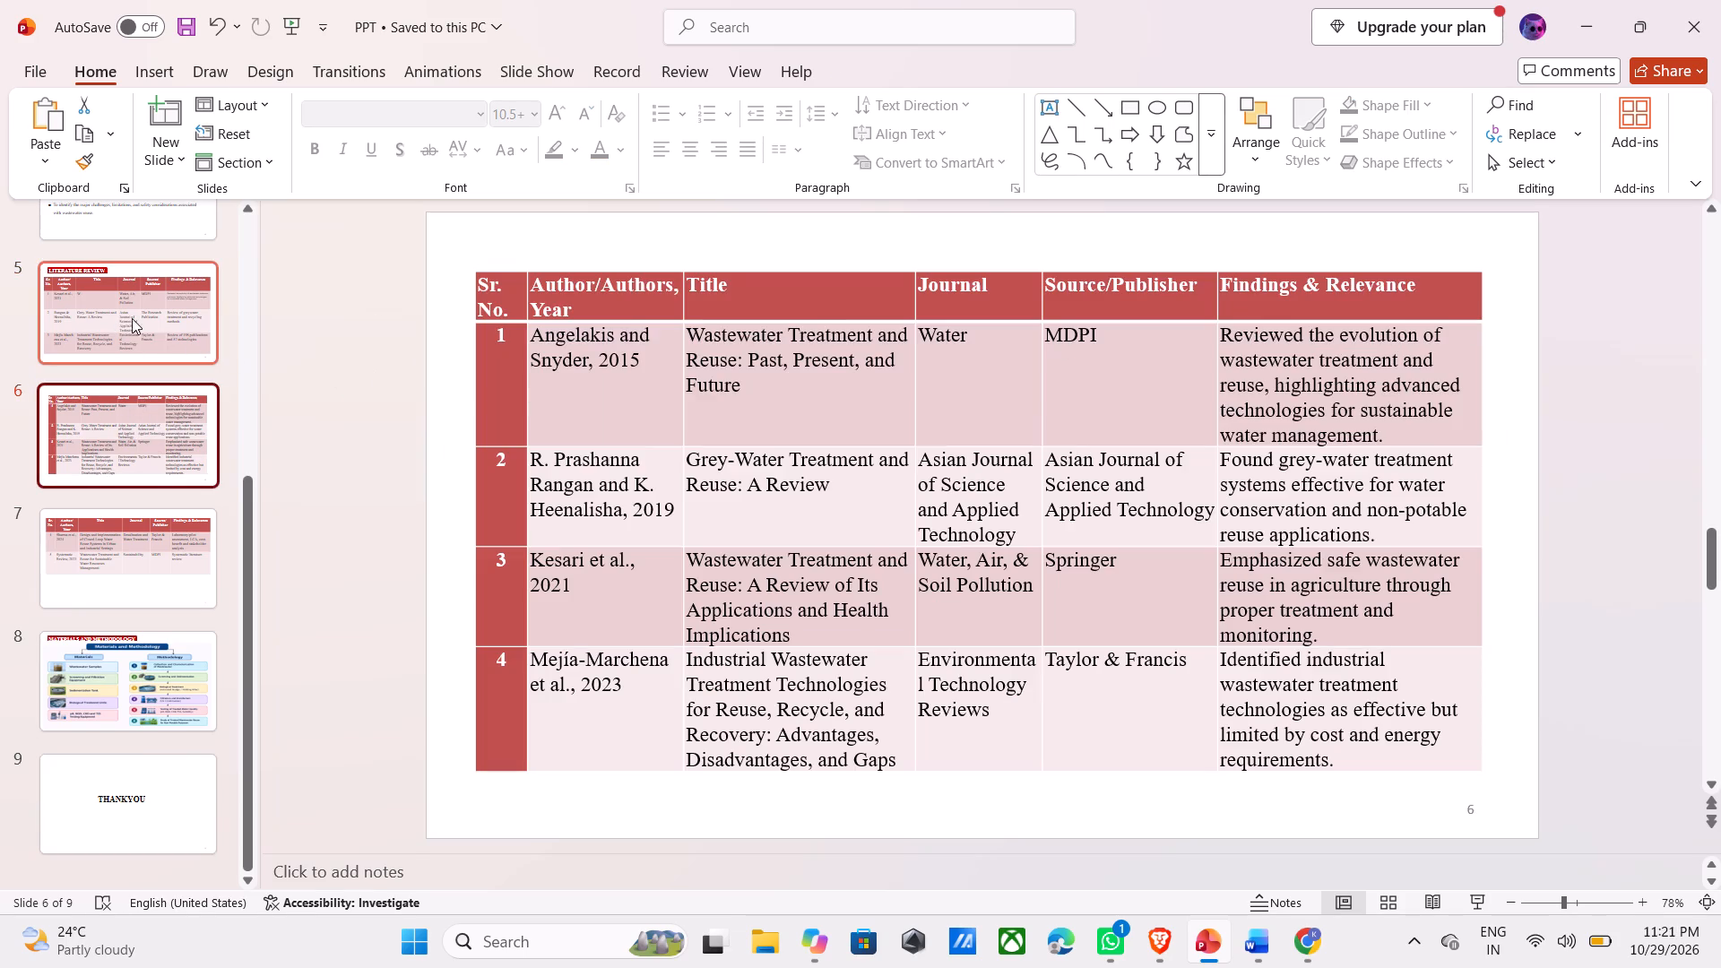
pyautogui.click(131, 318)
pyautogui.click(119, 412)
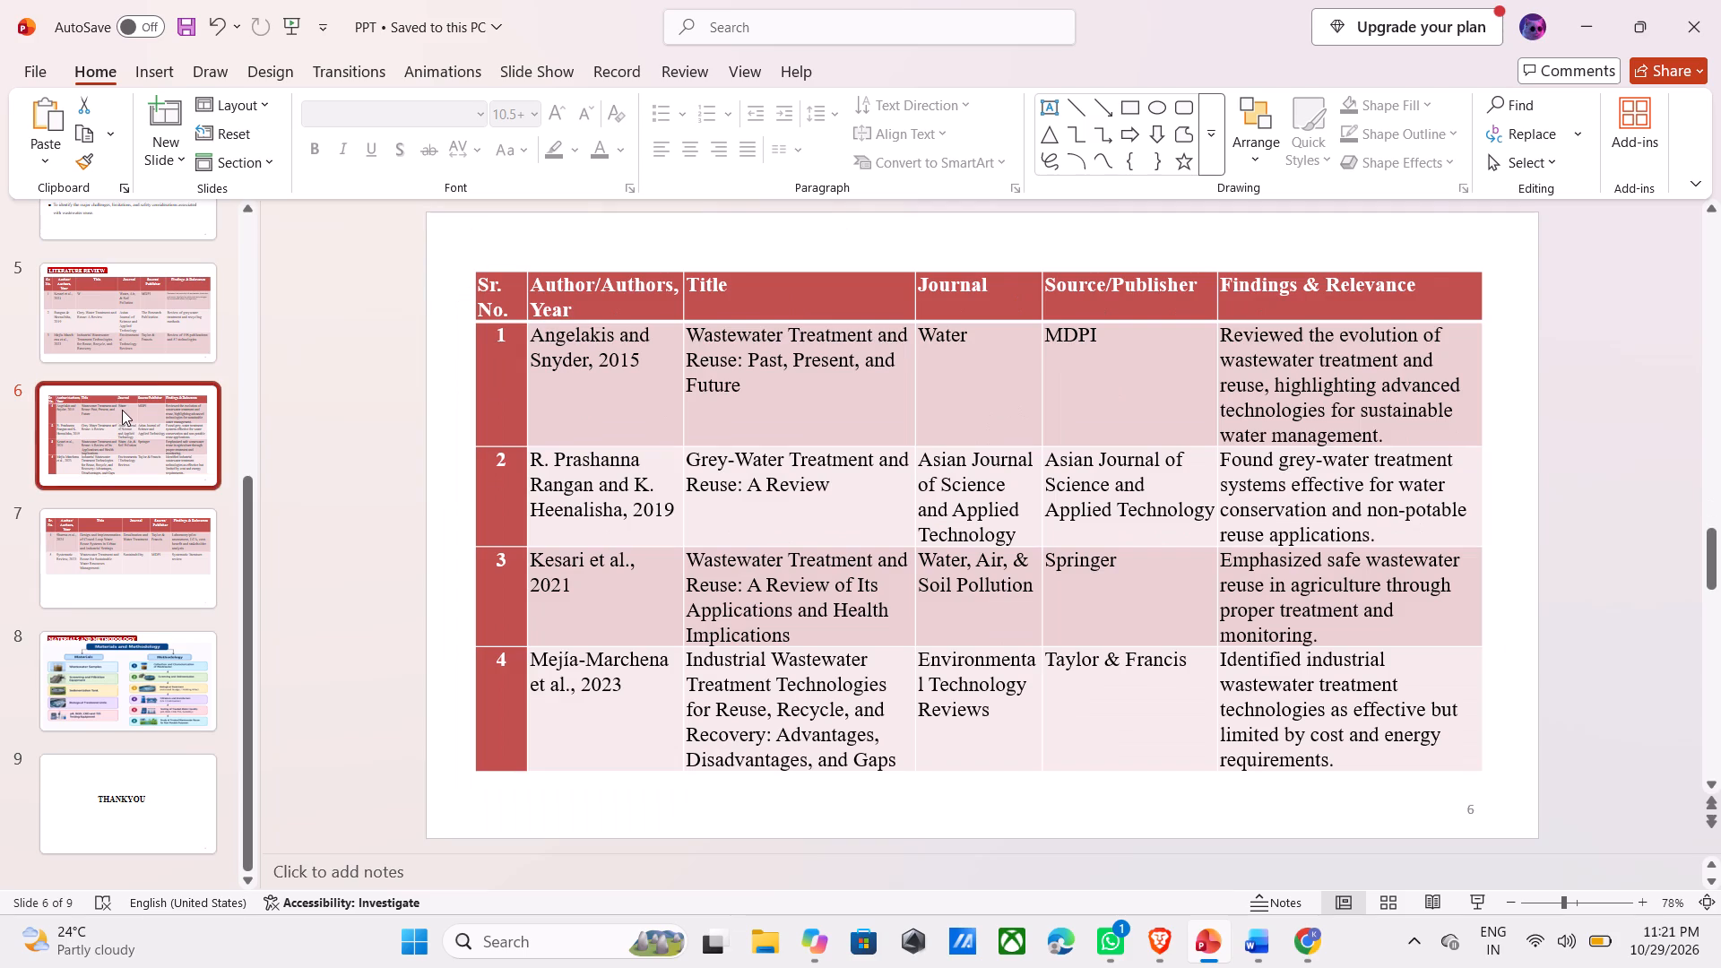
# Replace the old table on slide 5 with a copy of slide 6's formatted table.
pyautogui.click(757, 272)
pyautogui.click(757, 288)
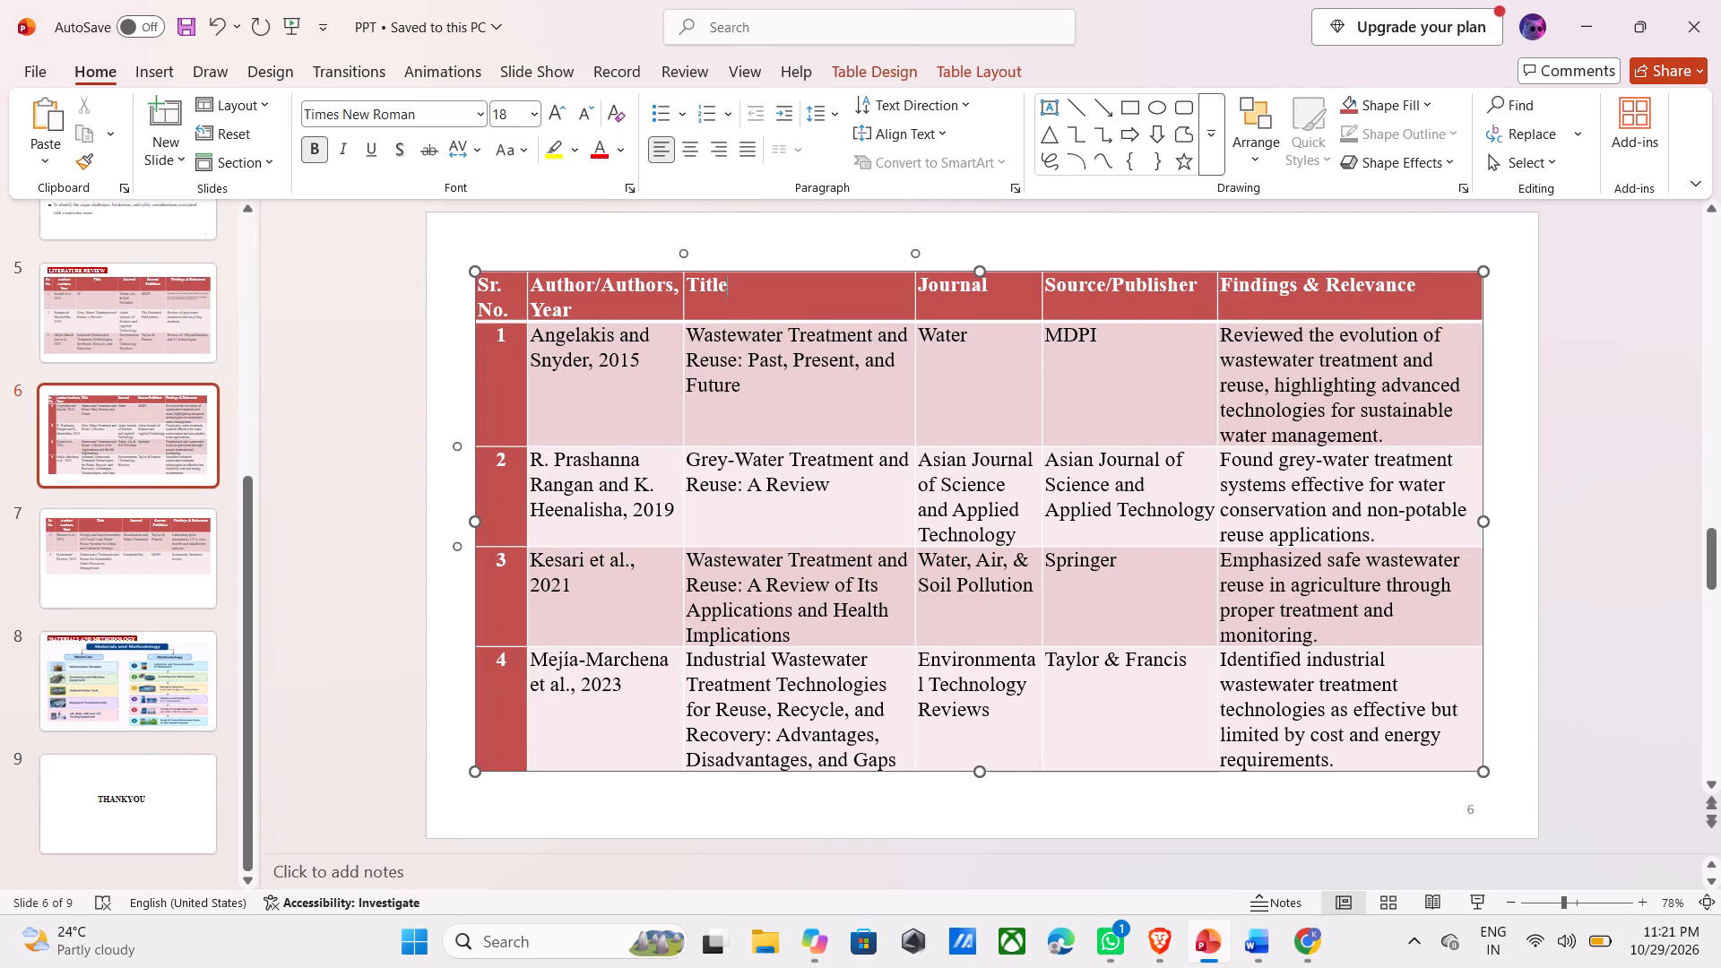
pyautogui.click(791, 269)
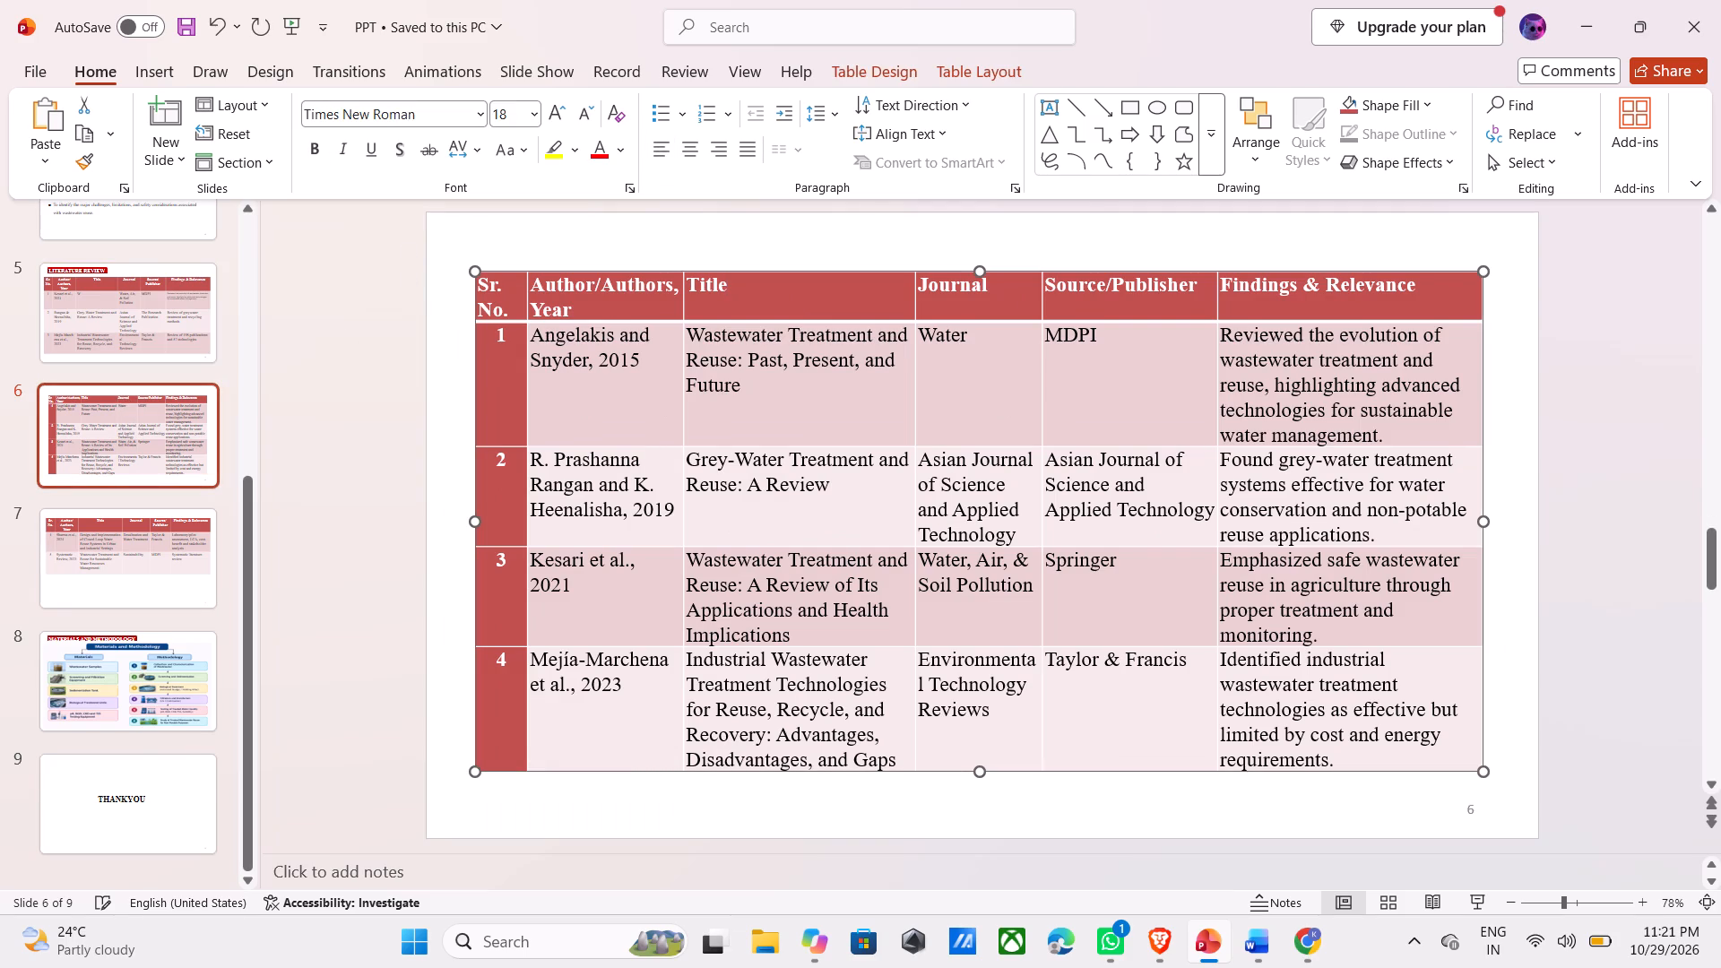
pyautogui.rightClick(791, 268)
pyautogui.click(824, 319)
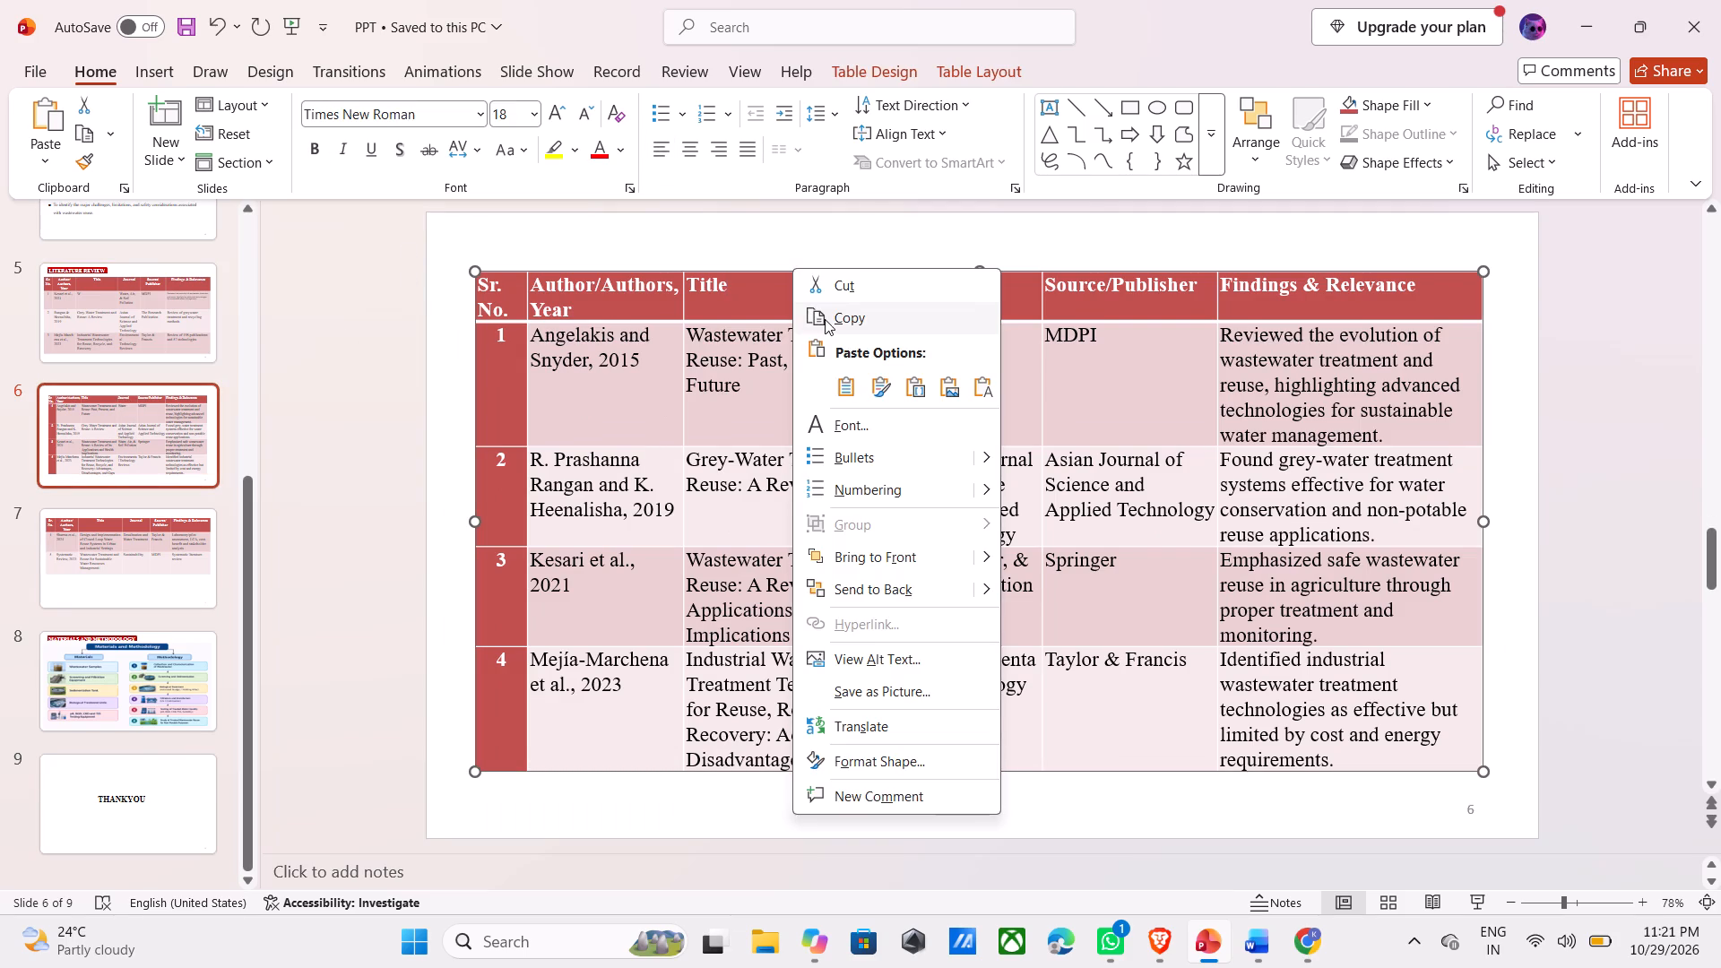
pyautogui.click(125, 306)
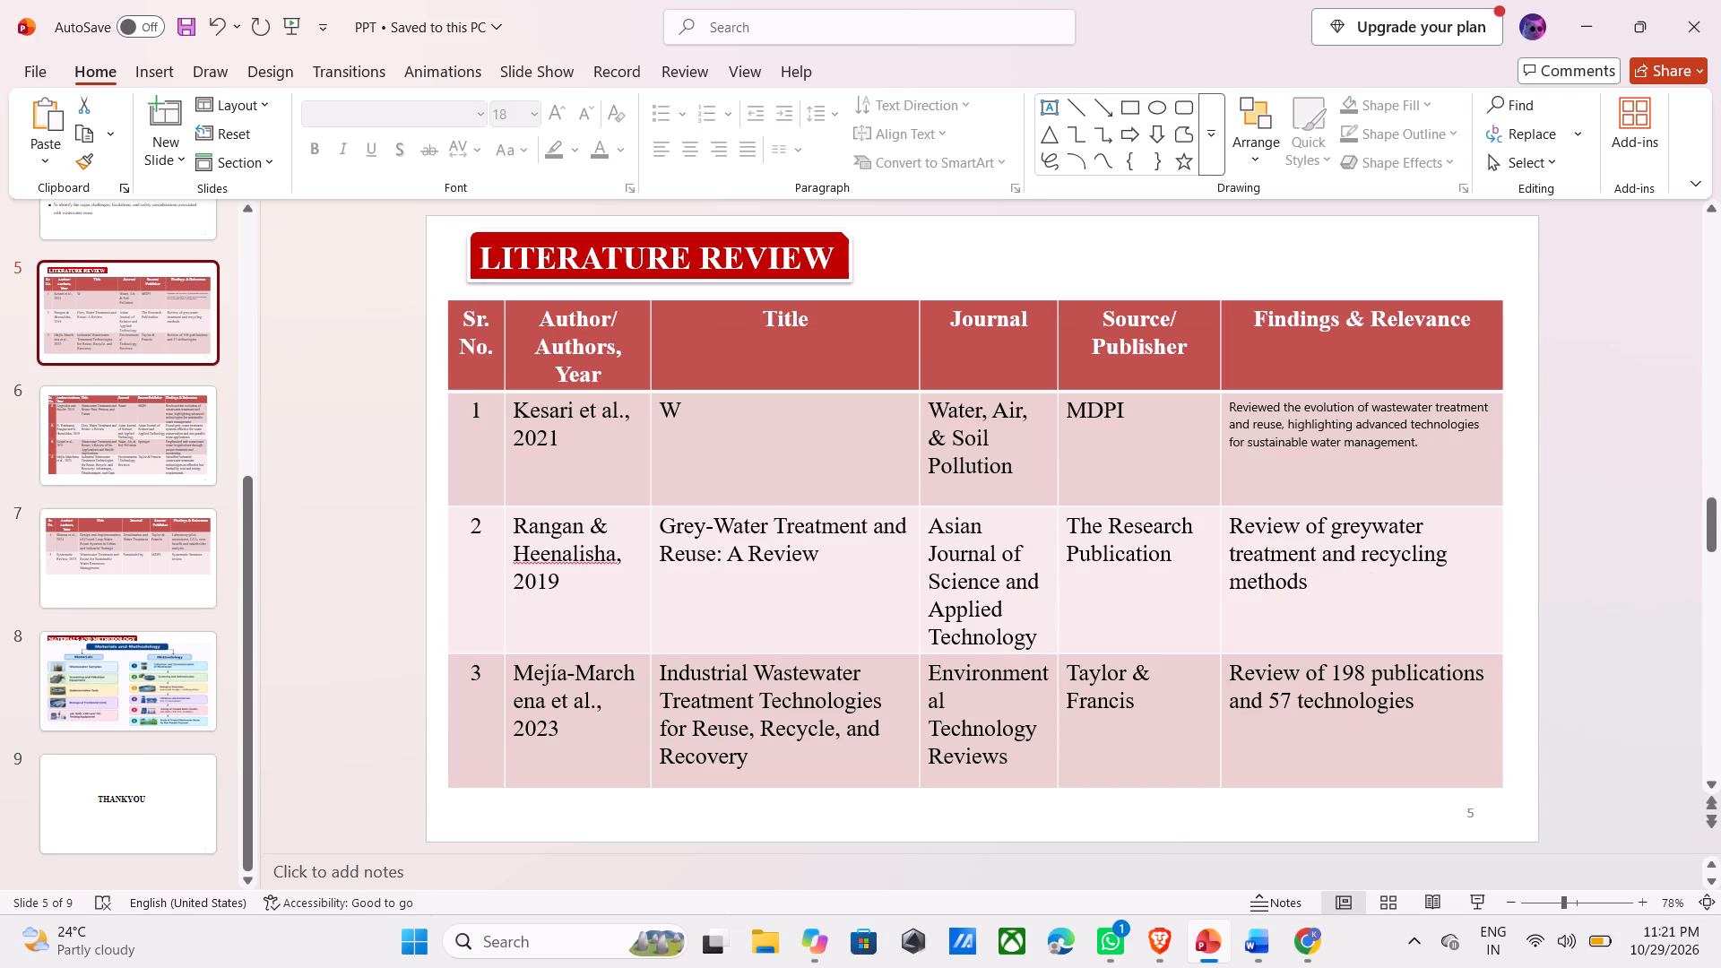
pyautogui.click(886, 308)
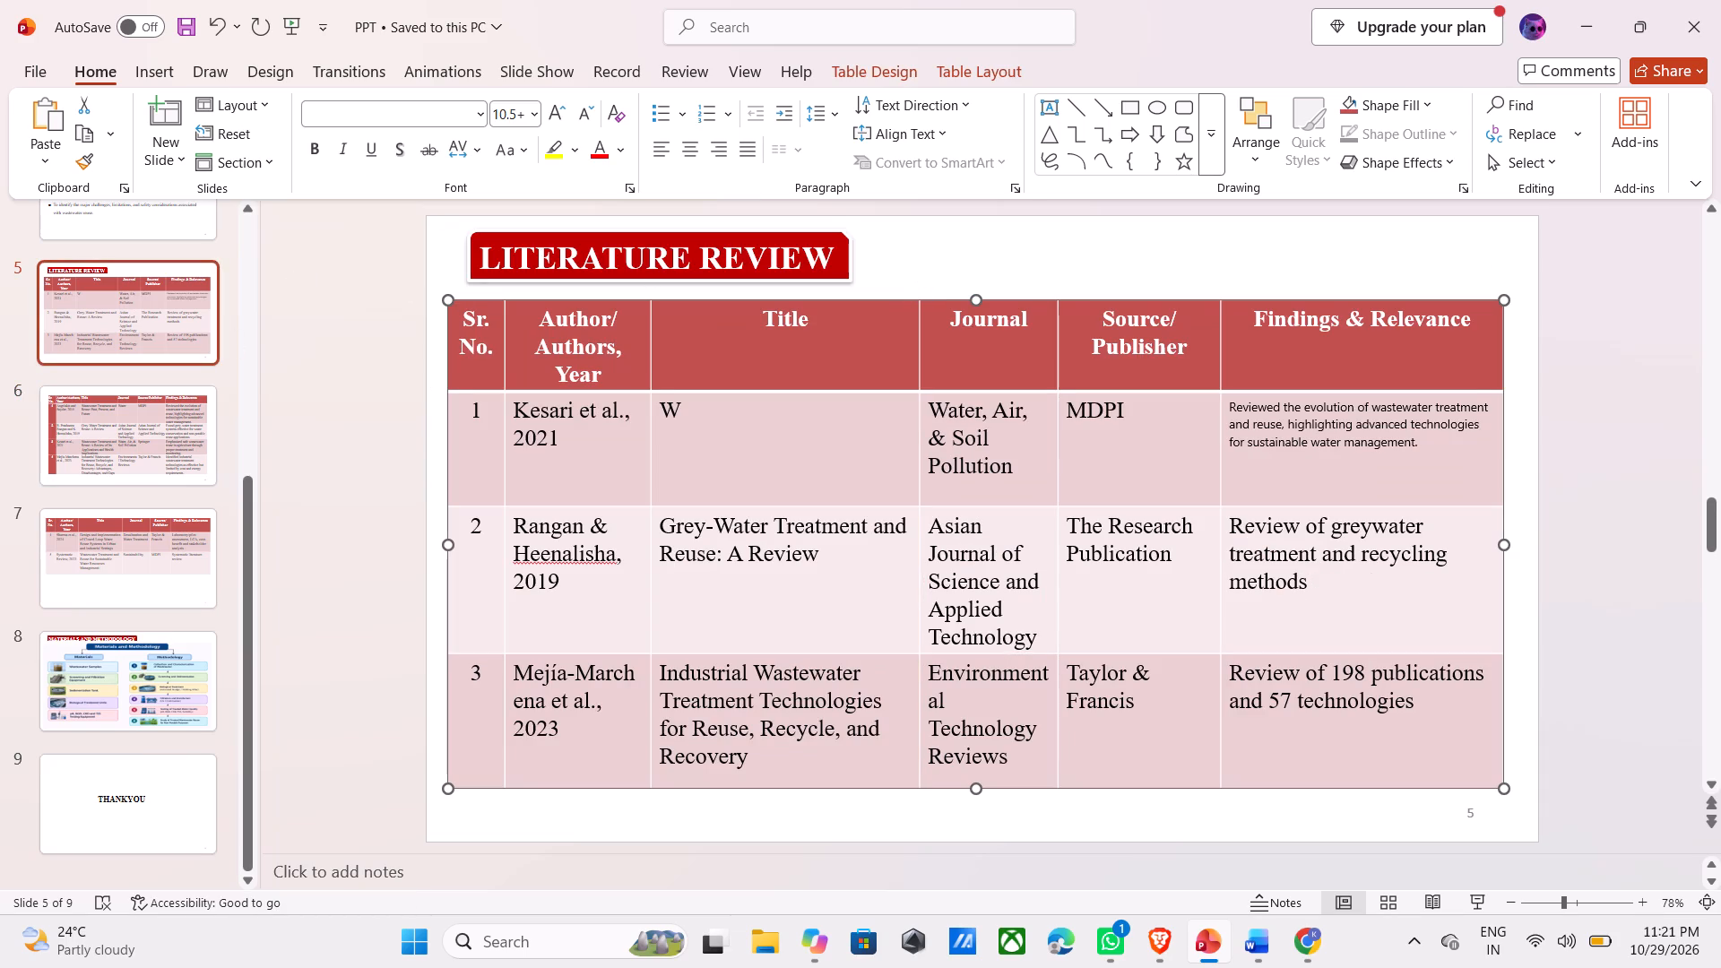
pyautogui.click(921, 298)
pyautogui.press('Delete')
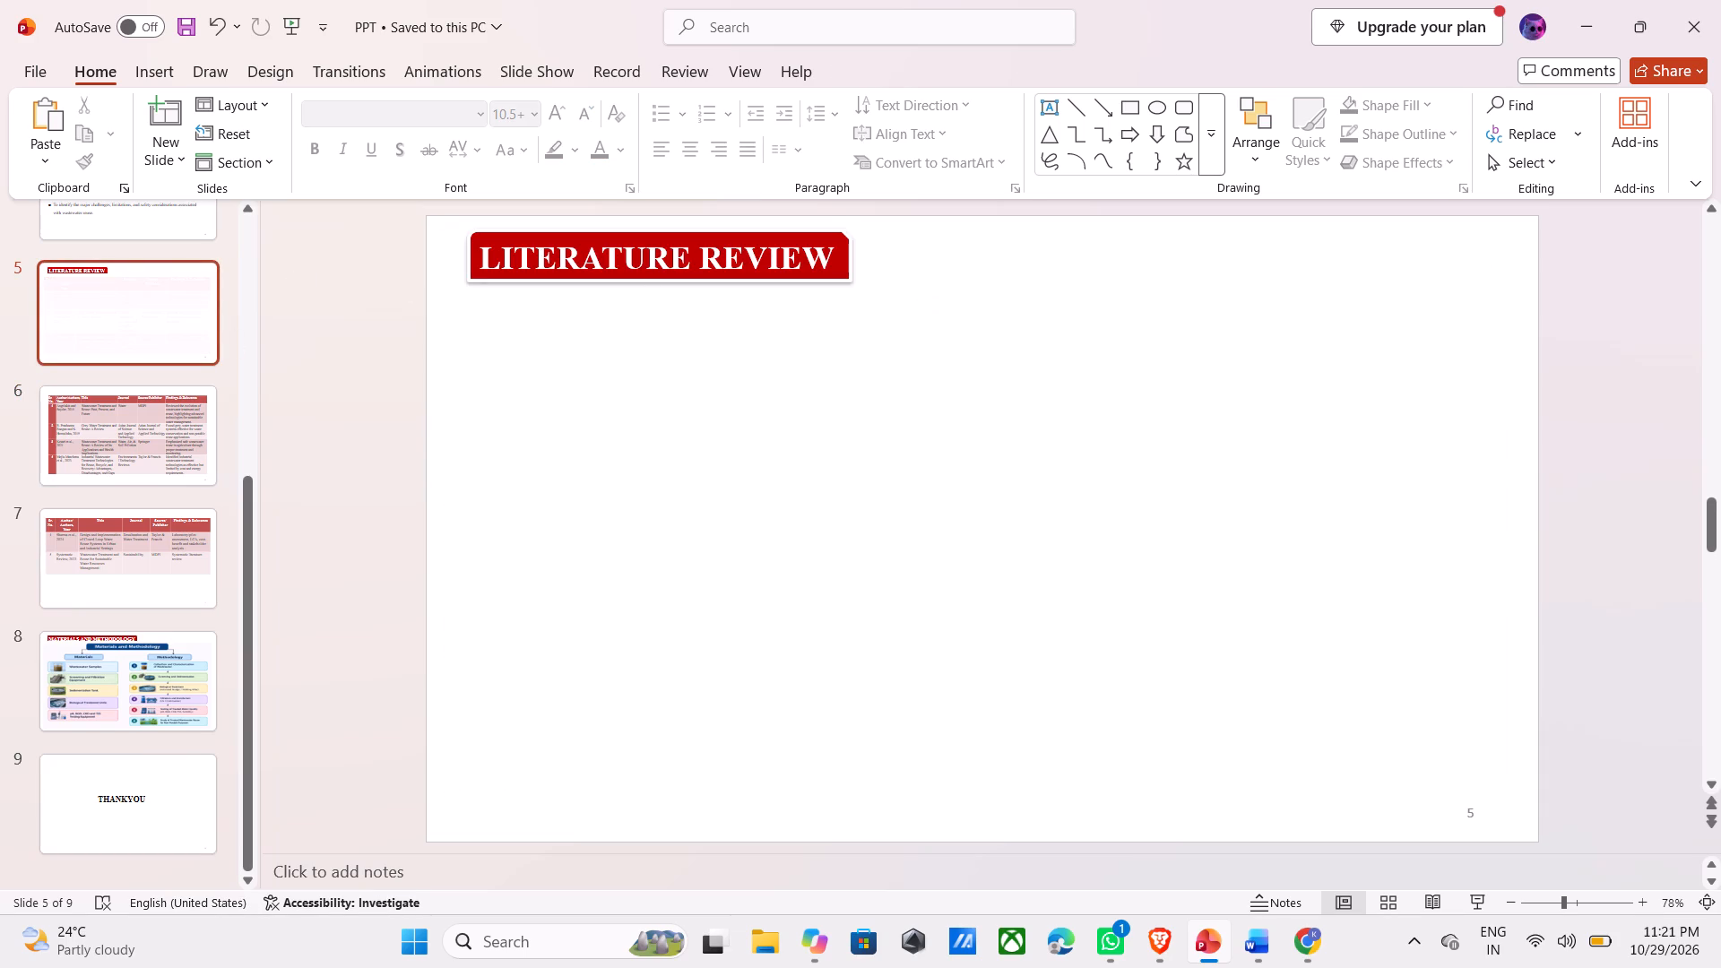
pyautogui.hotkey('ctrl', 'v')
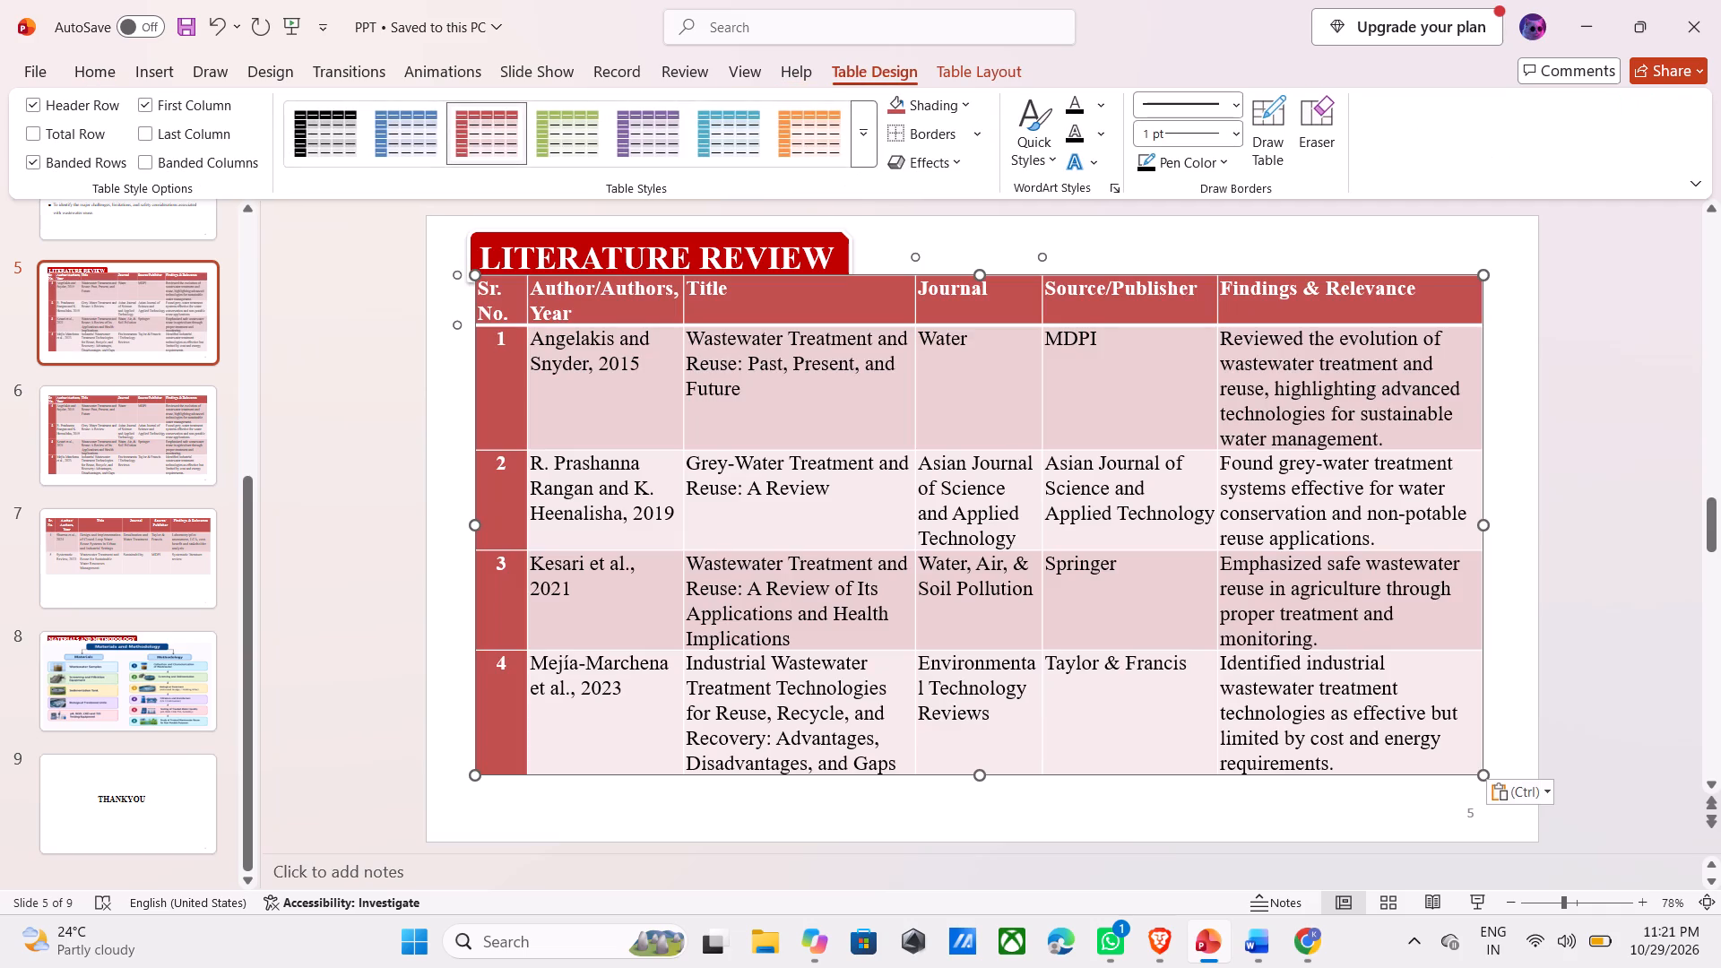
pyautogui.press('Escape')
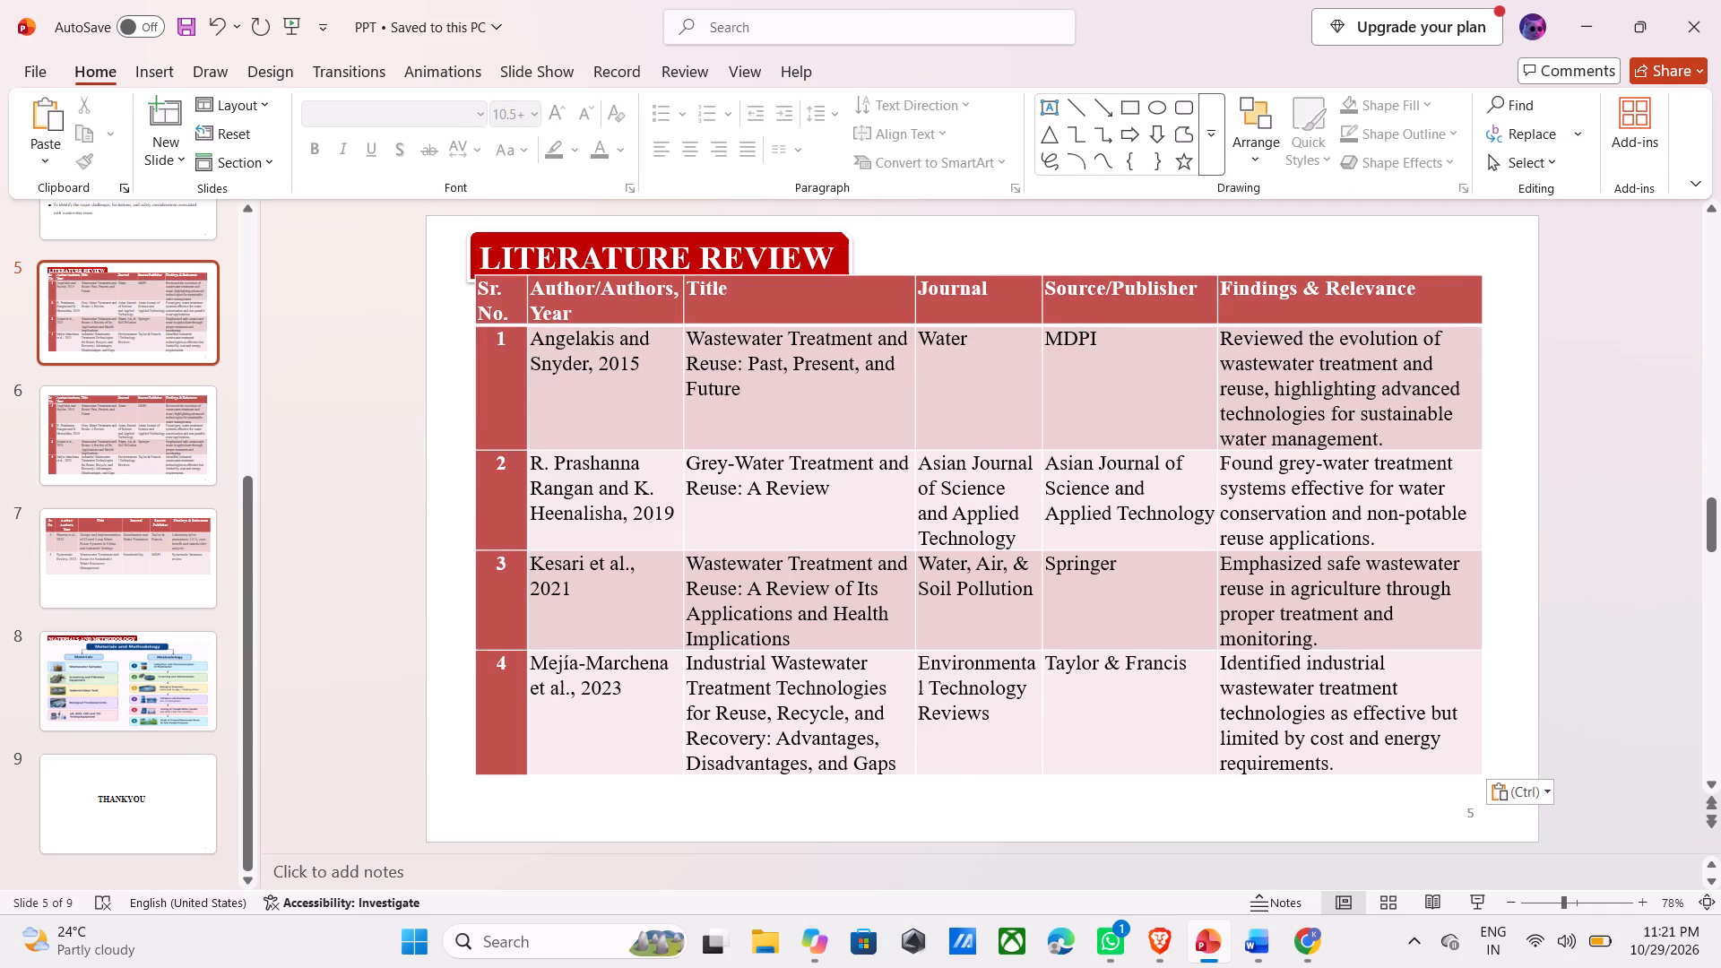
# Move slide 5's new table down slightly so it sits clear below the LITERATURE REVIEW heading.
pyautogui.click(1025, 282)
pyautogui.moveTo(1024, 272); pyautogui.dragTo(1024, 290)
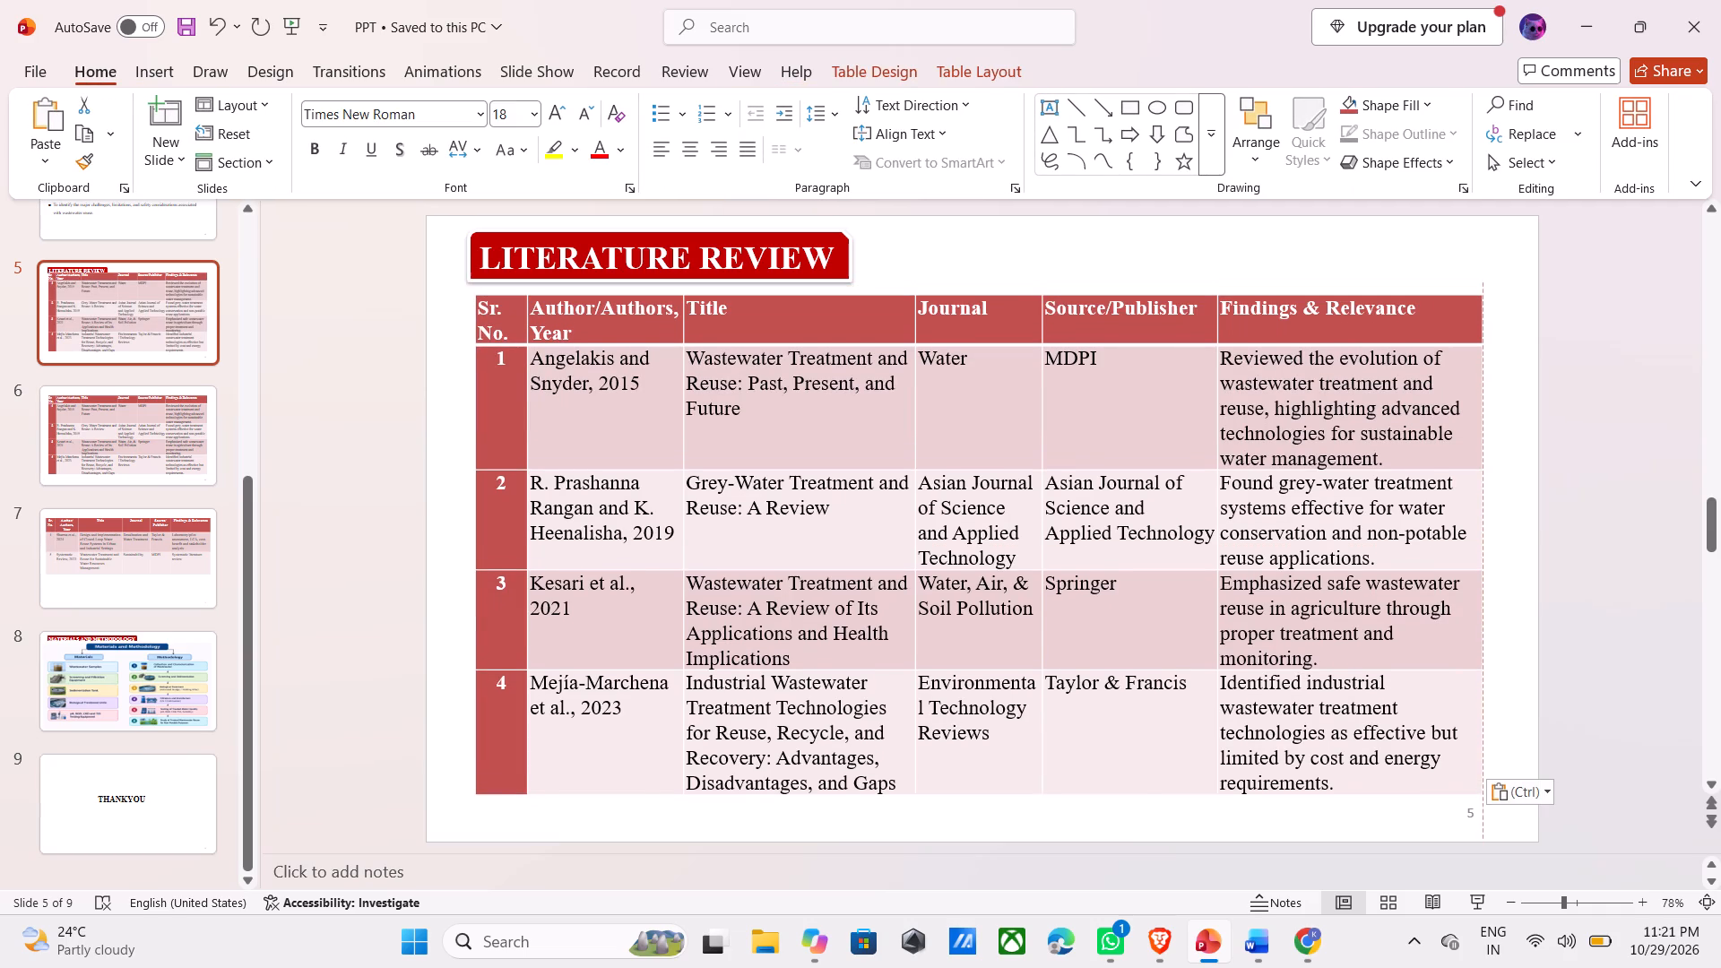
pyautogui.moveTo(1024, 290); pyautogui.dragTo(1023, 294)
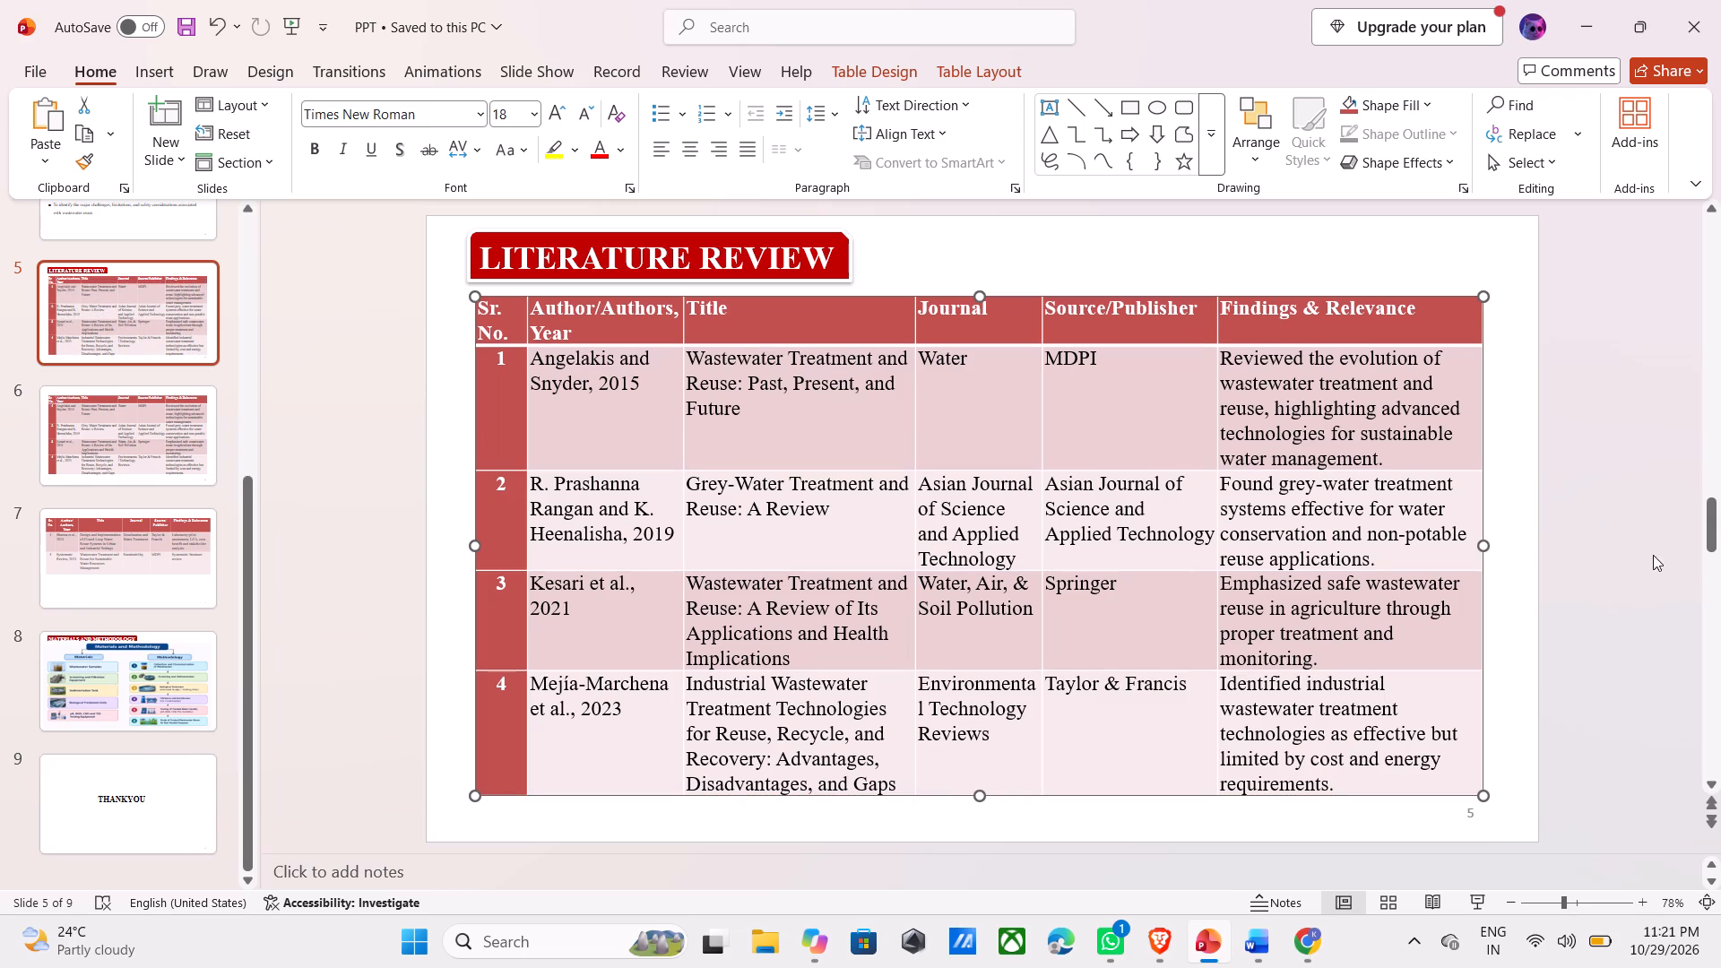
pyautogui.click(1622, 533)
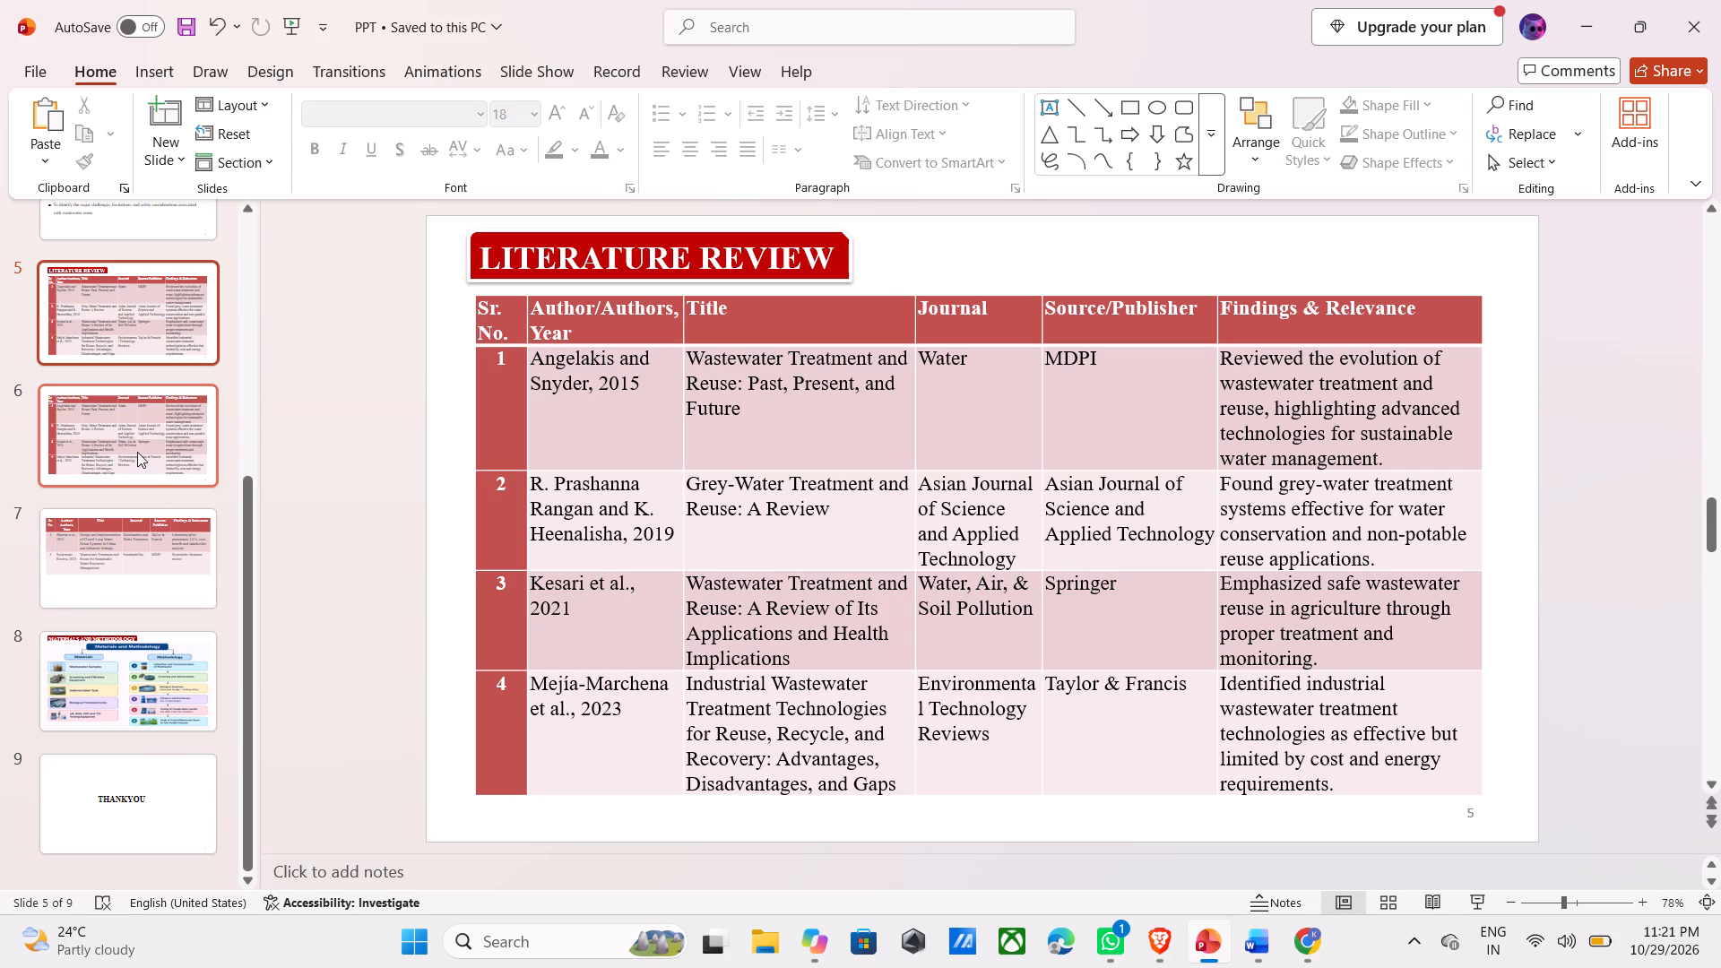
# Delete the old literature review table from slide 7.
pyautogui.click(107, 539)
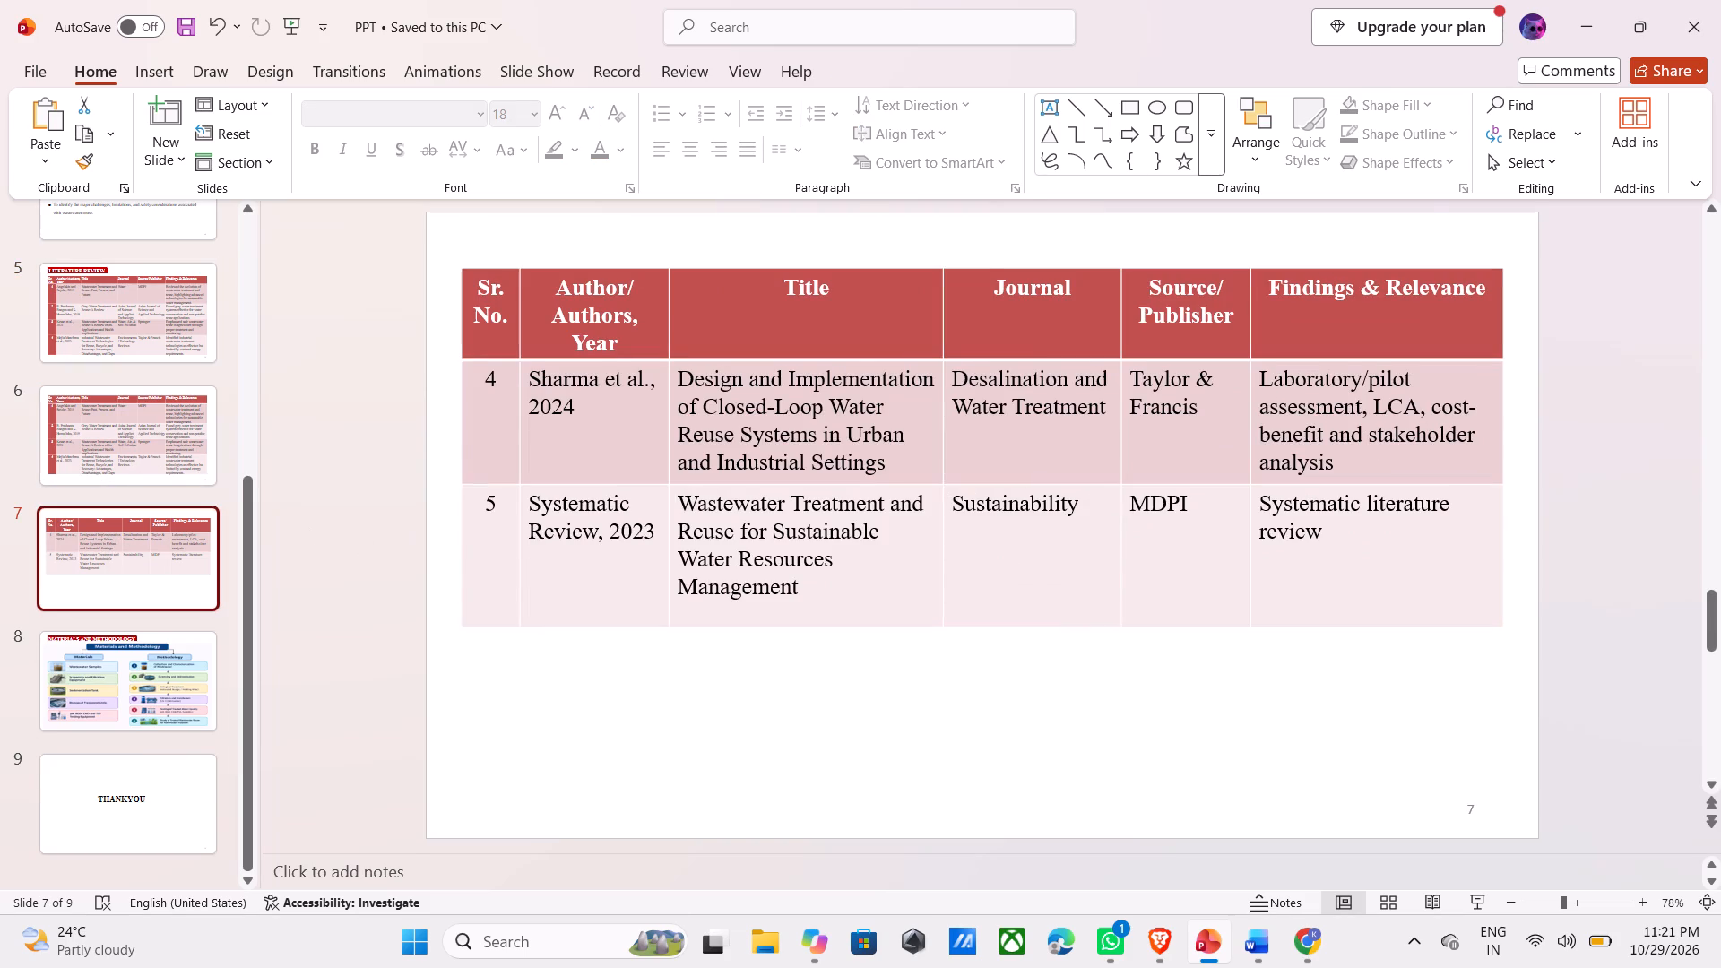
pyautogui.click(687, 497)
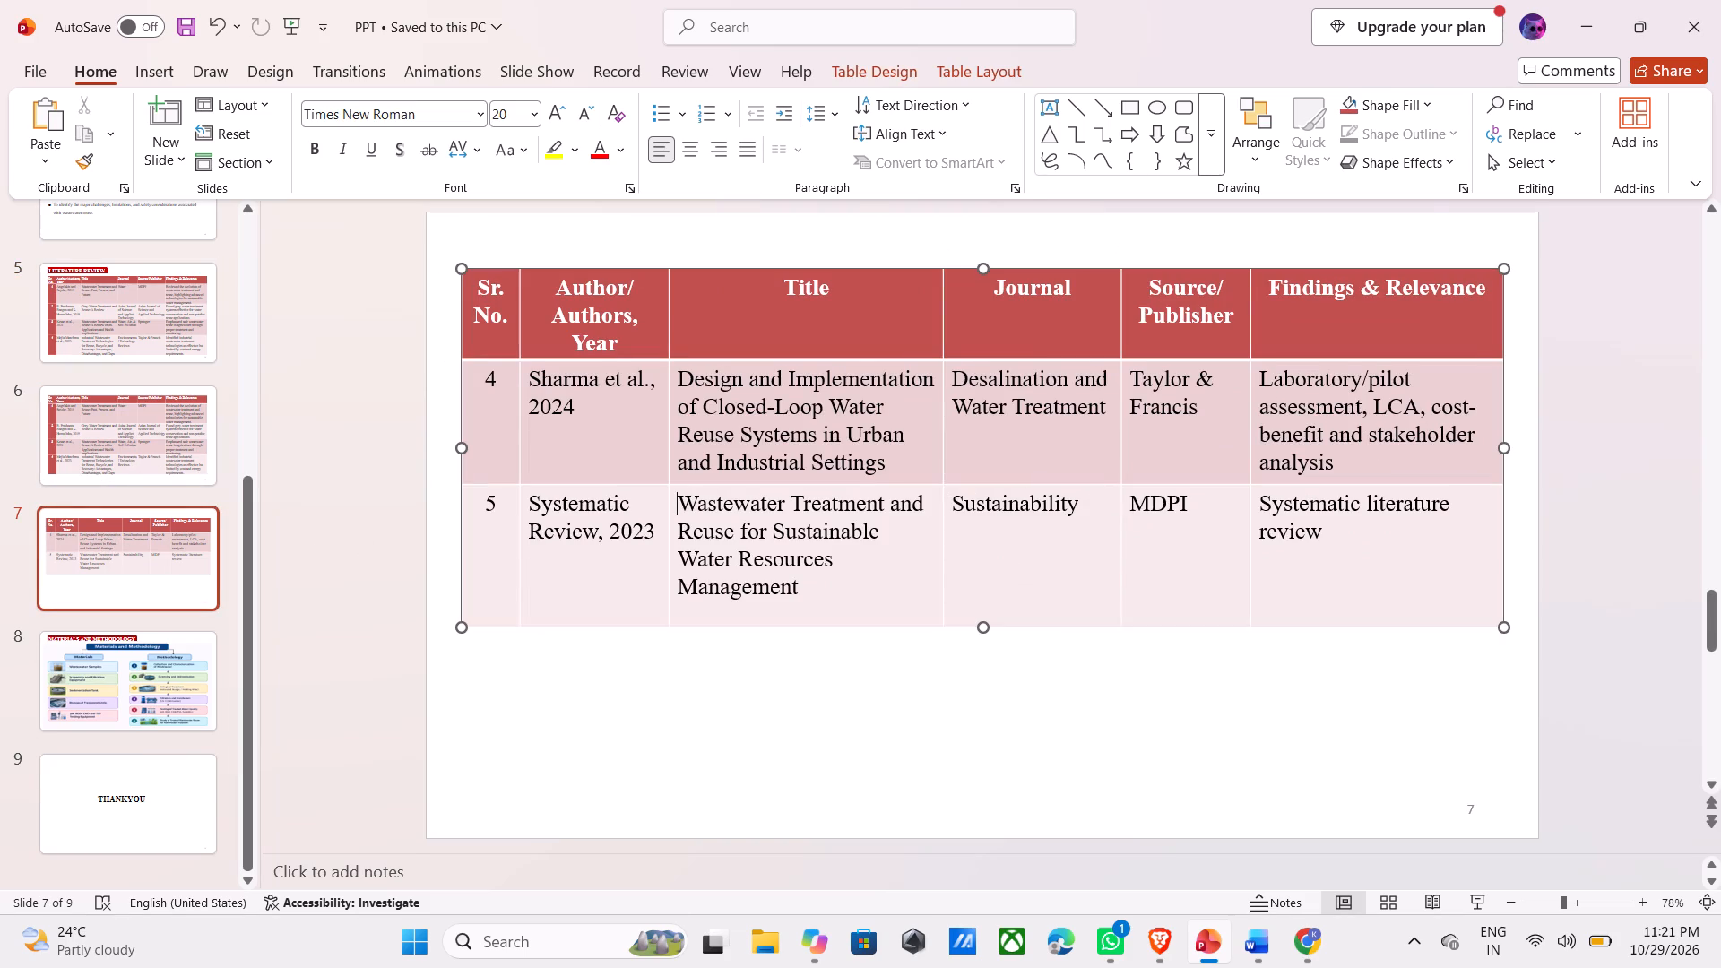
pyautogui.click(1009, 267)
pyautogui.press('Delete')
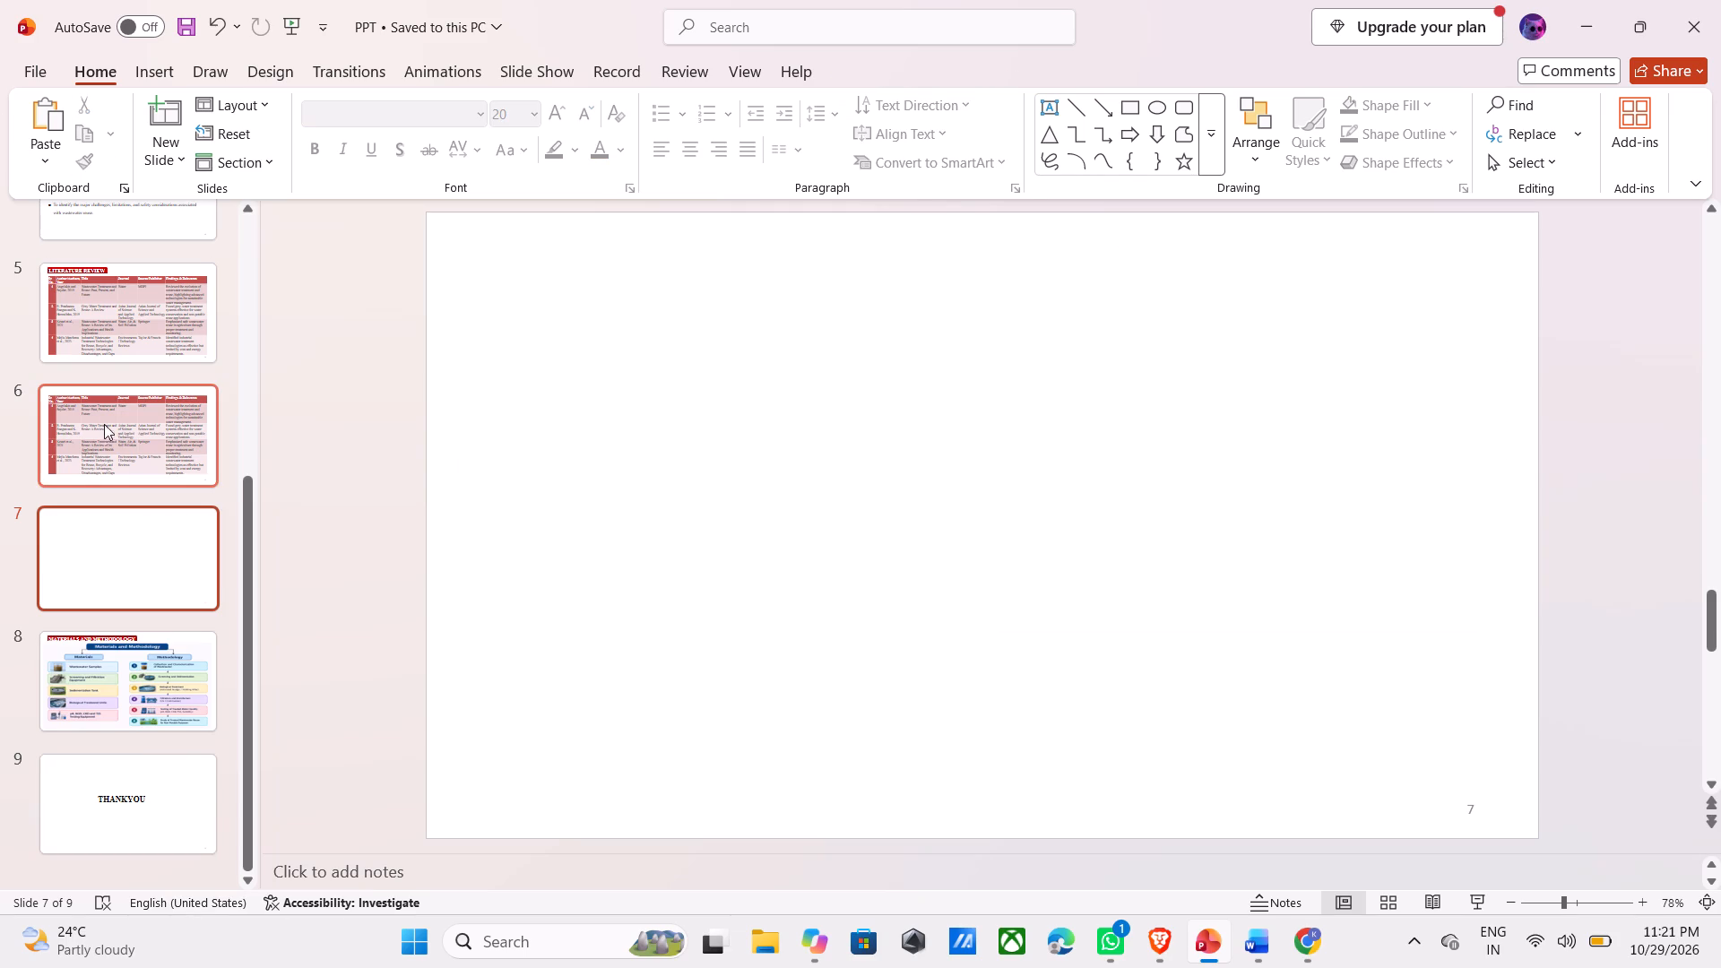
# Copy rows 5 to 7 (Sharma et al., 2024 through Silva, 2023) of the Literature_Review_Table document in Word.
pyautogui.click(110, 445)
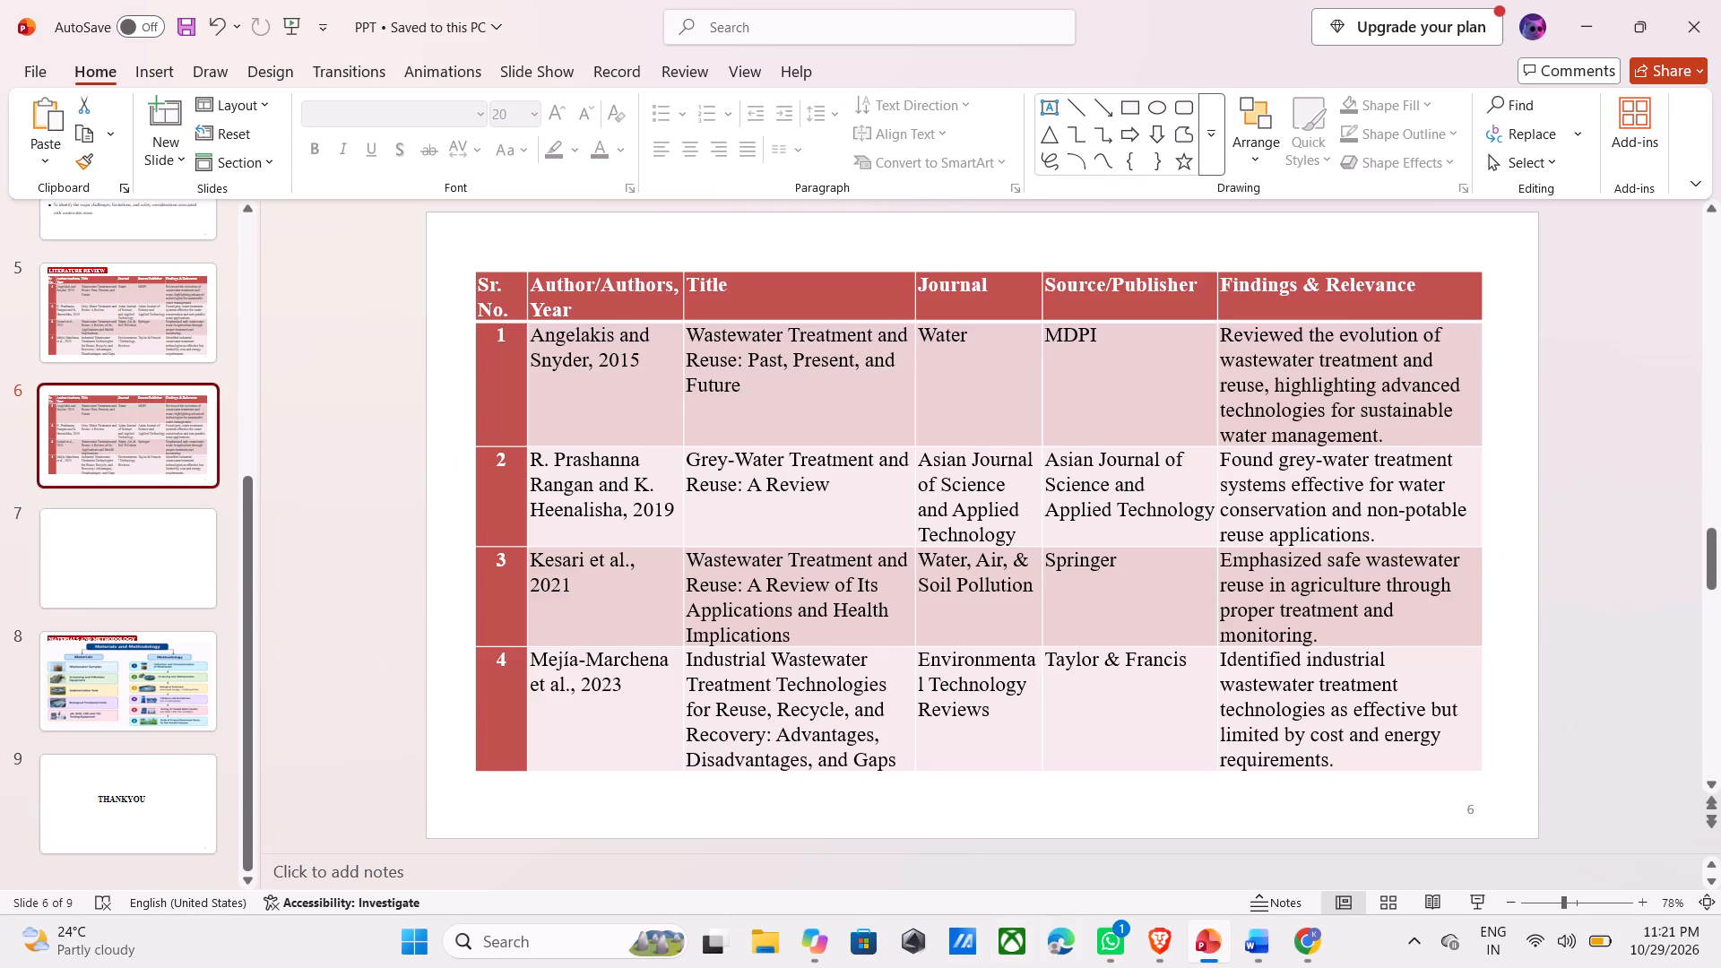
pyautogui.click(1250, 946)
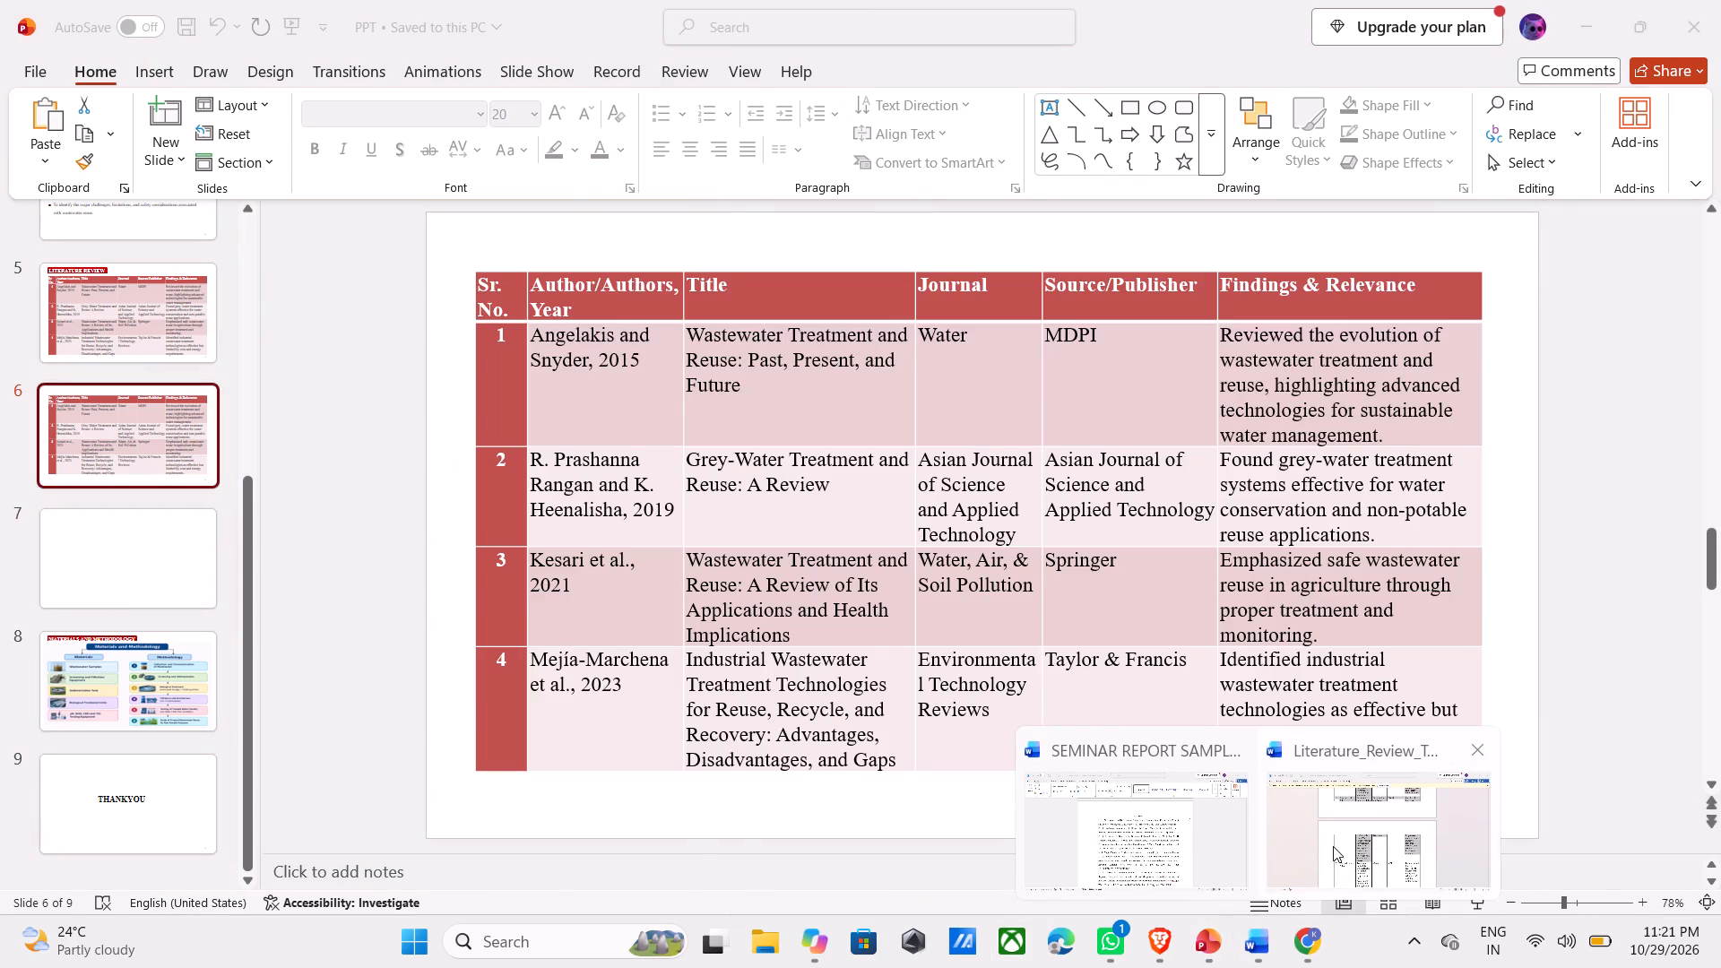
pyautogui.click(1333, 846)
pyautogui.click(852, 653)
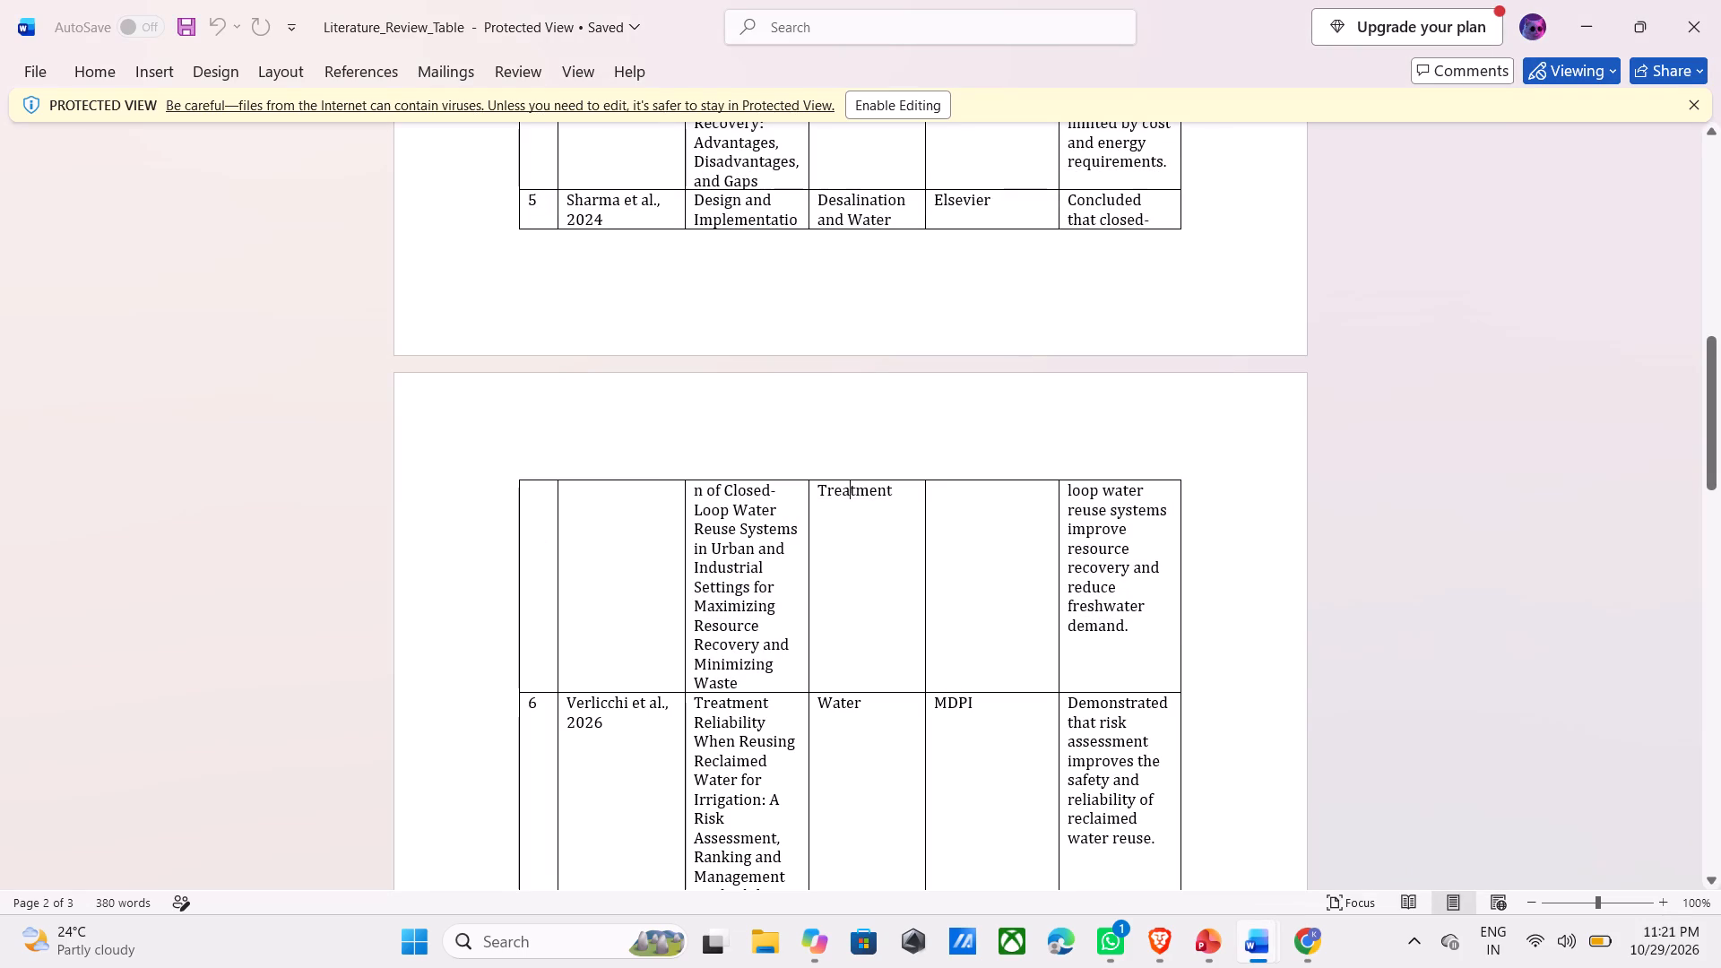
pyautogui.moveTo(522, 205); pyautogui.dragTo(745, 539)
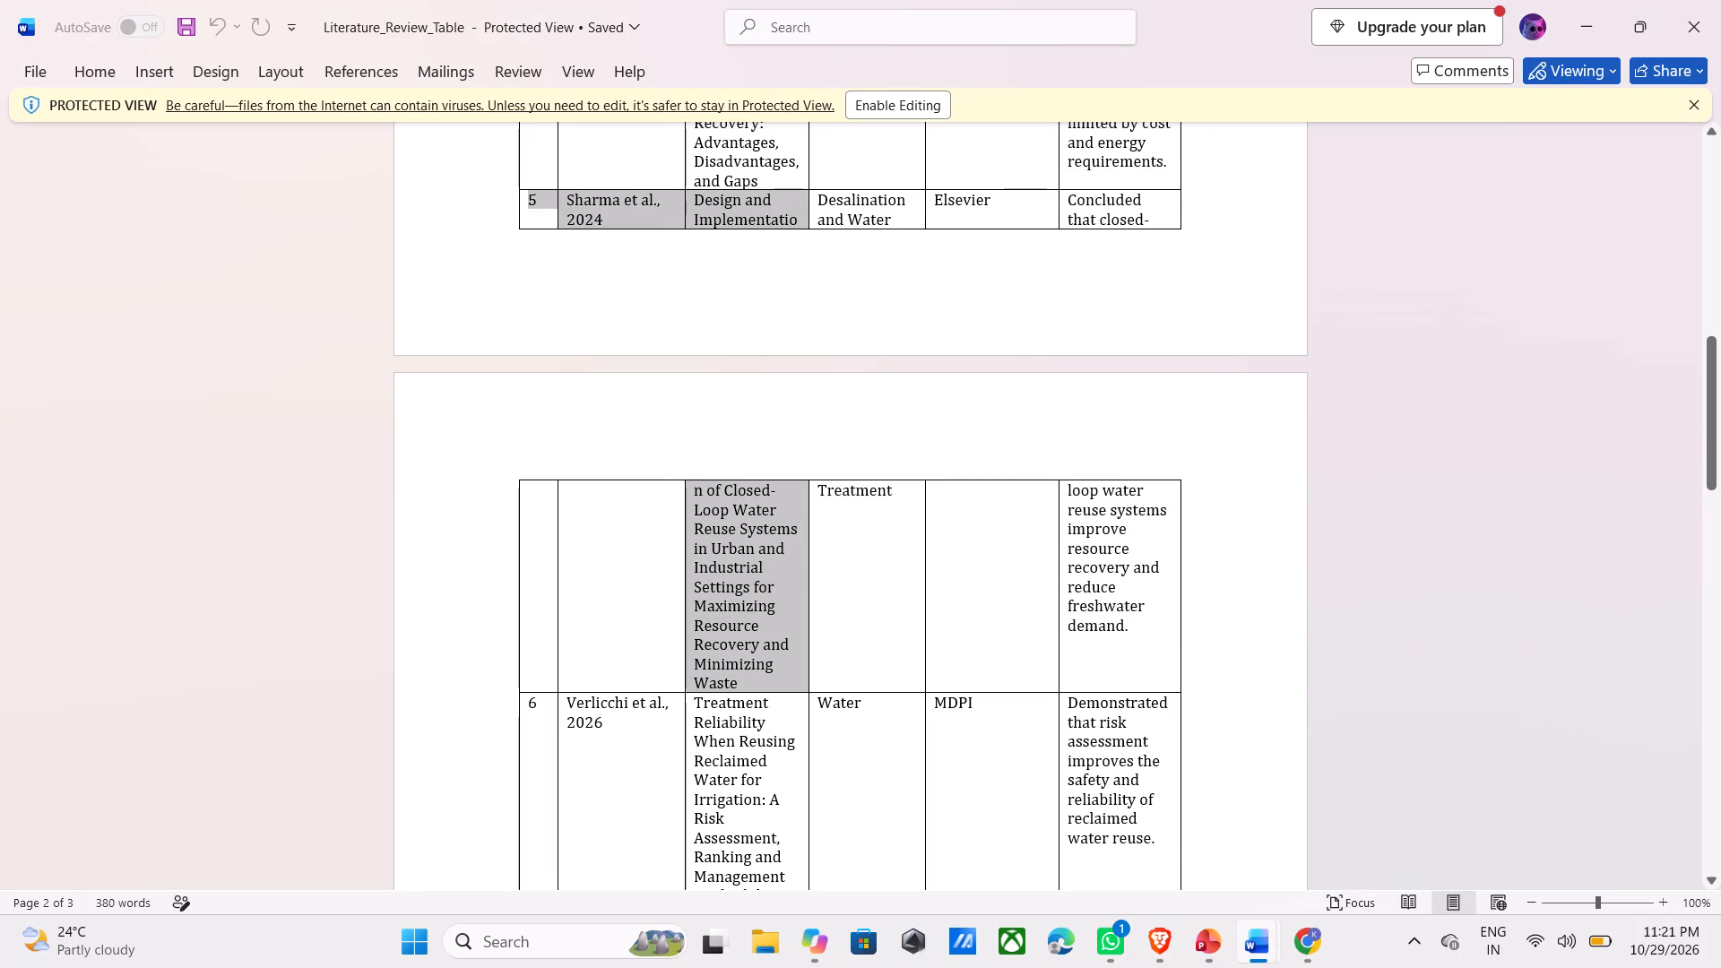
pyautogui.moveTo(745, 539); pyautogui.dragTo(1174, 787)
pyautogui.scroll(-6, 1174, 787)
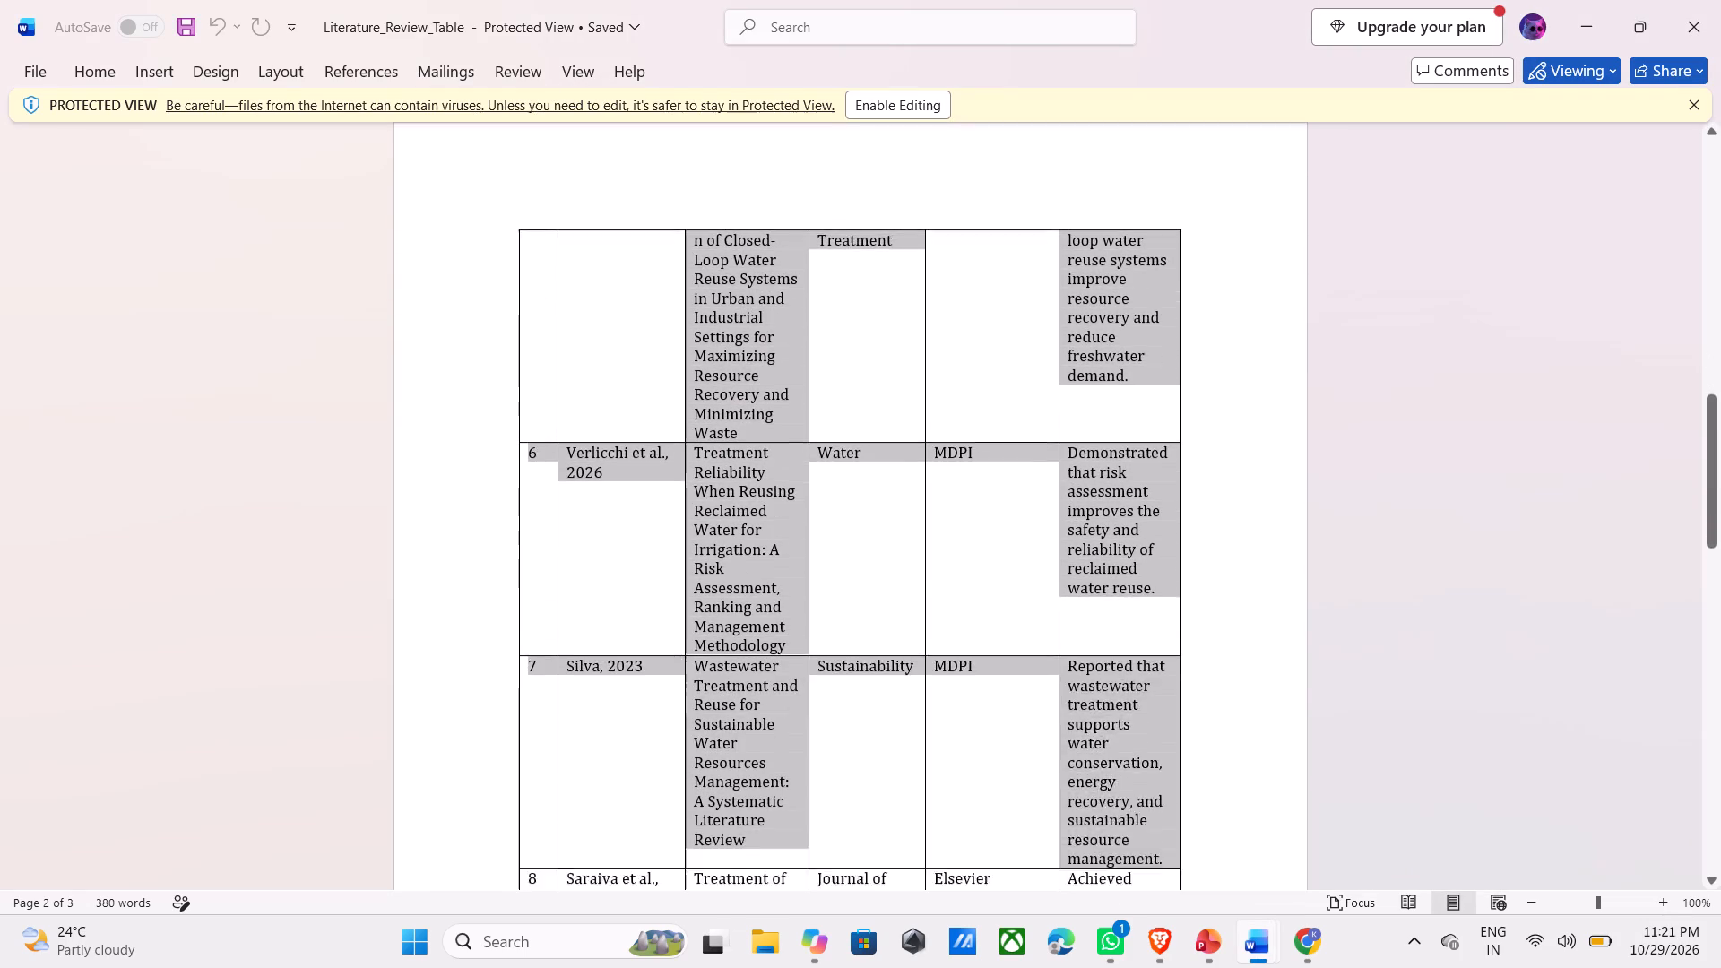
pyautogui.scroll(-1, 1174, 787)
pyautogui.moveTo(1174, 787); pyautogui.dragTo(1176, 787)
pyautogui.scroll(-13, 1176, 787)
pyautogui.scroll(1, 1176, 787)
pyautogui.scroll(-4, 1176, 787)
pyautogui.scroll(15, 1176, 787)
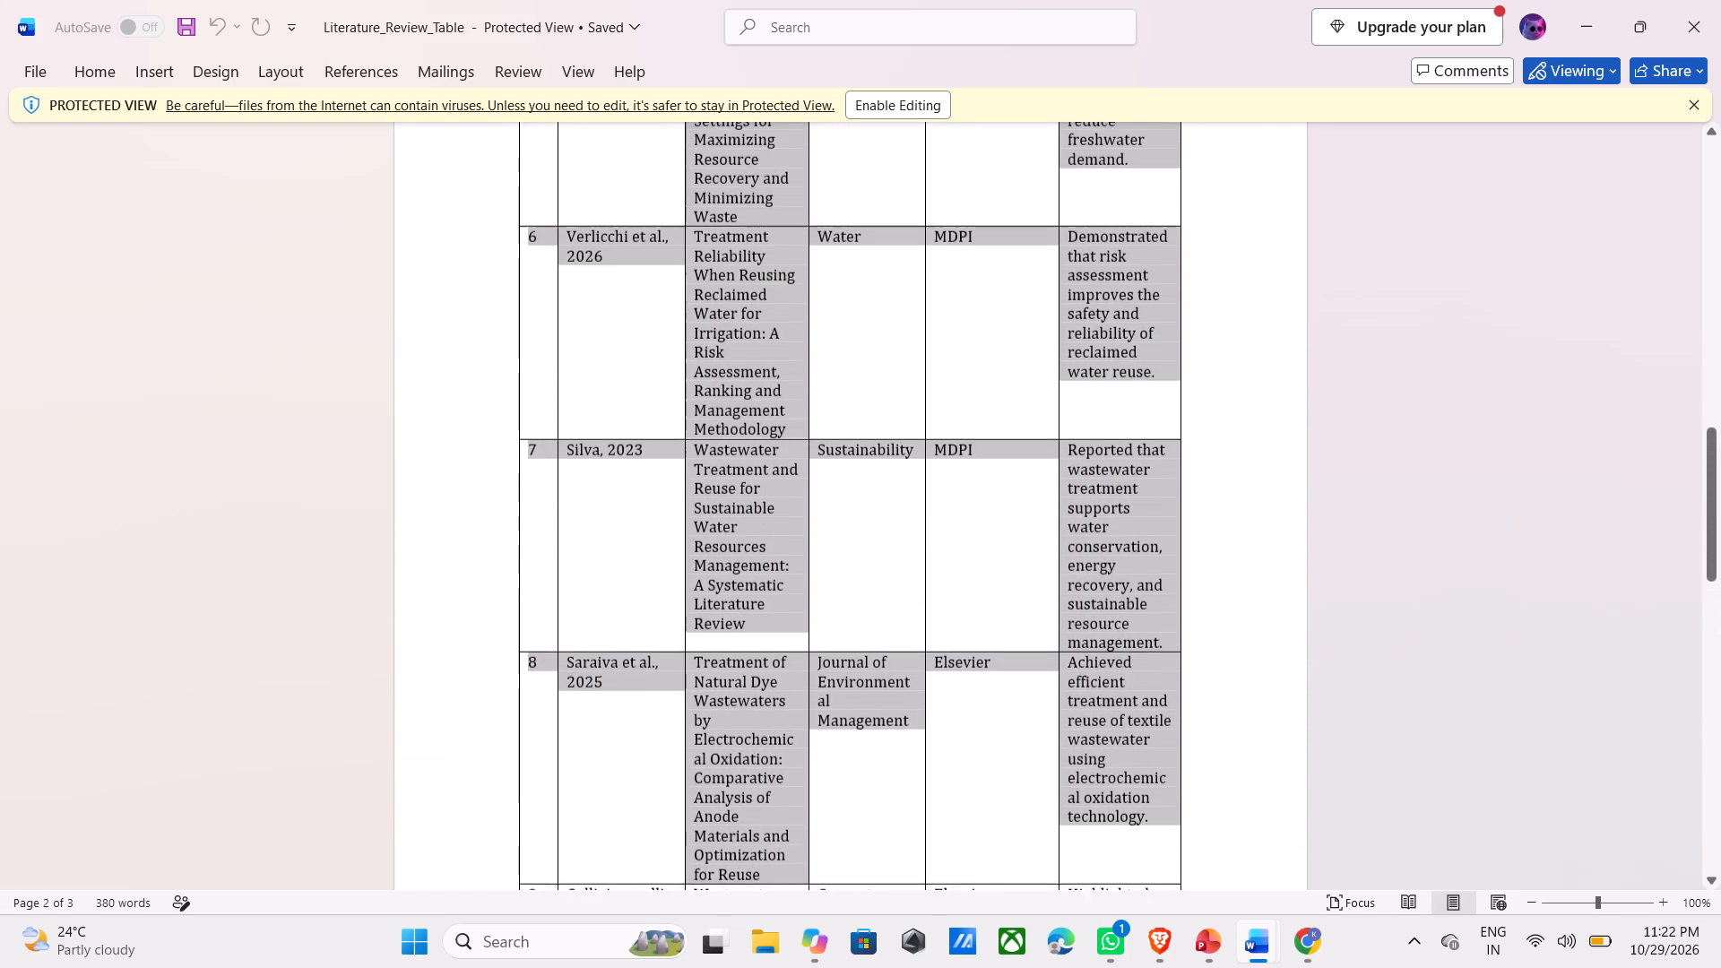
pyautogui.moveTo(1176, 787); pyautogui.dragTo(1173, 675)
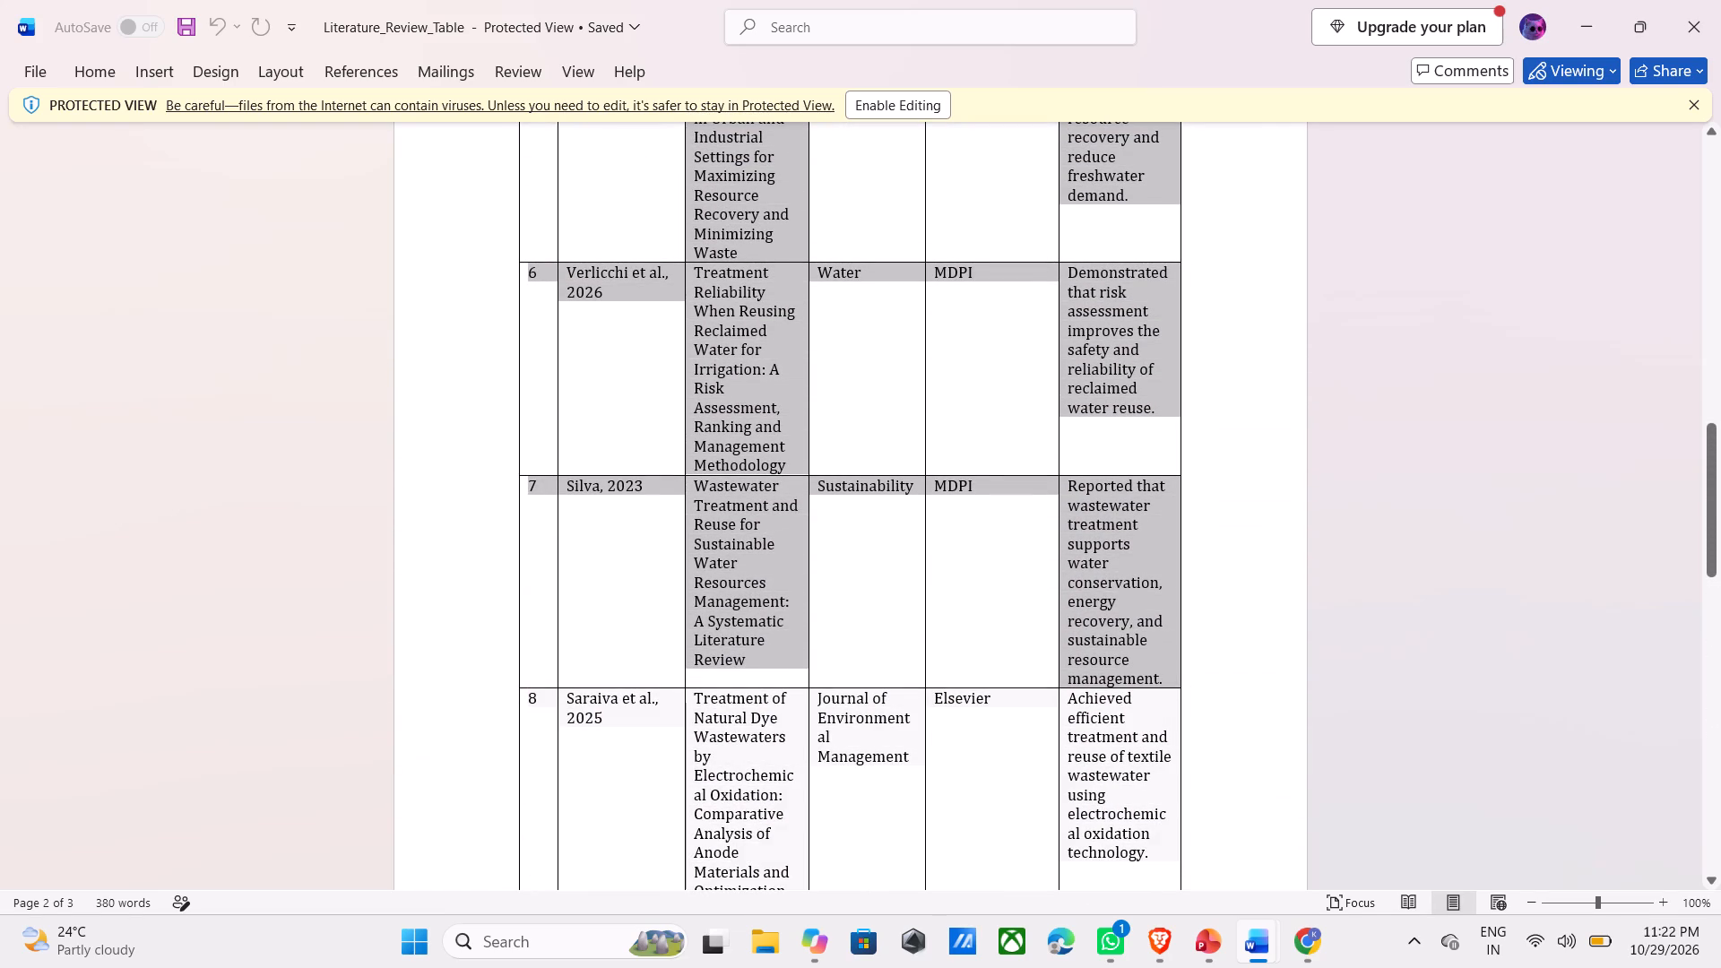
pyautogui.moveTo(1173, 675); pyautogui.dragTo(1173, 673)
pyautogui.hotkey('ctrl', 'c')
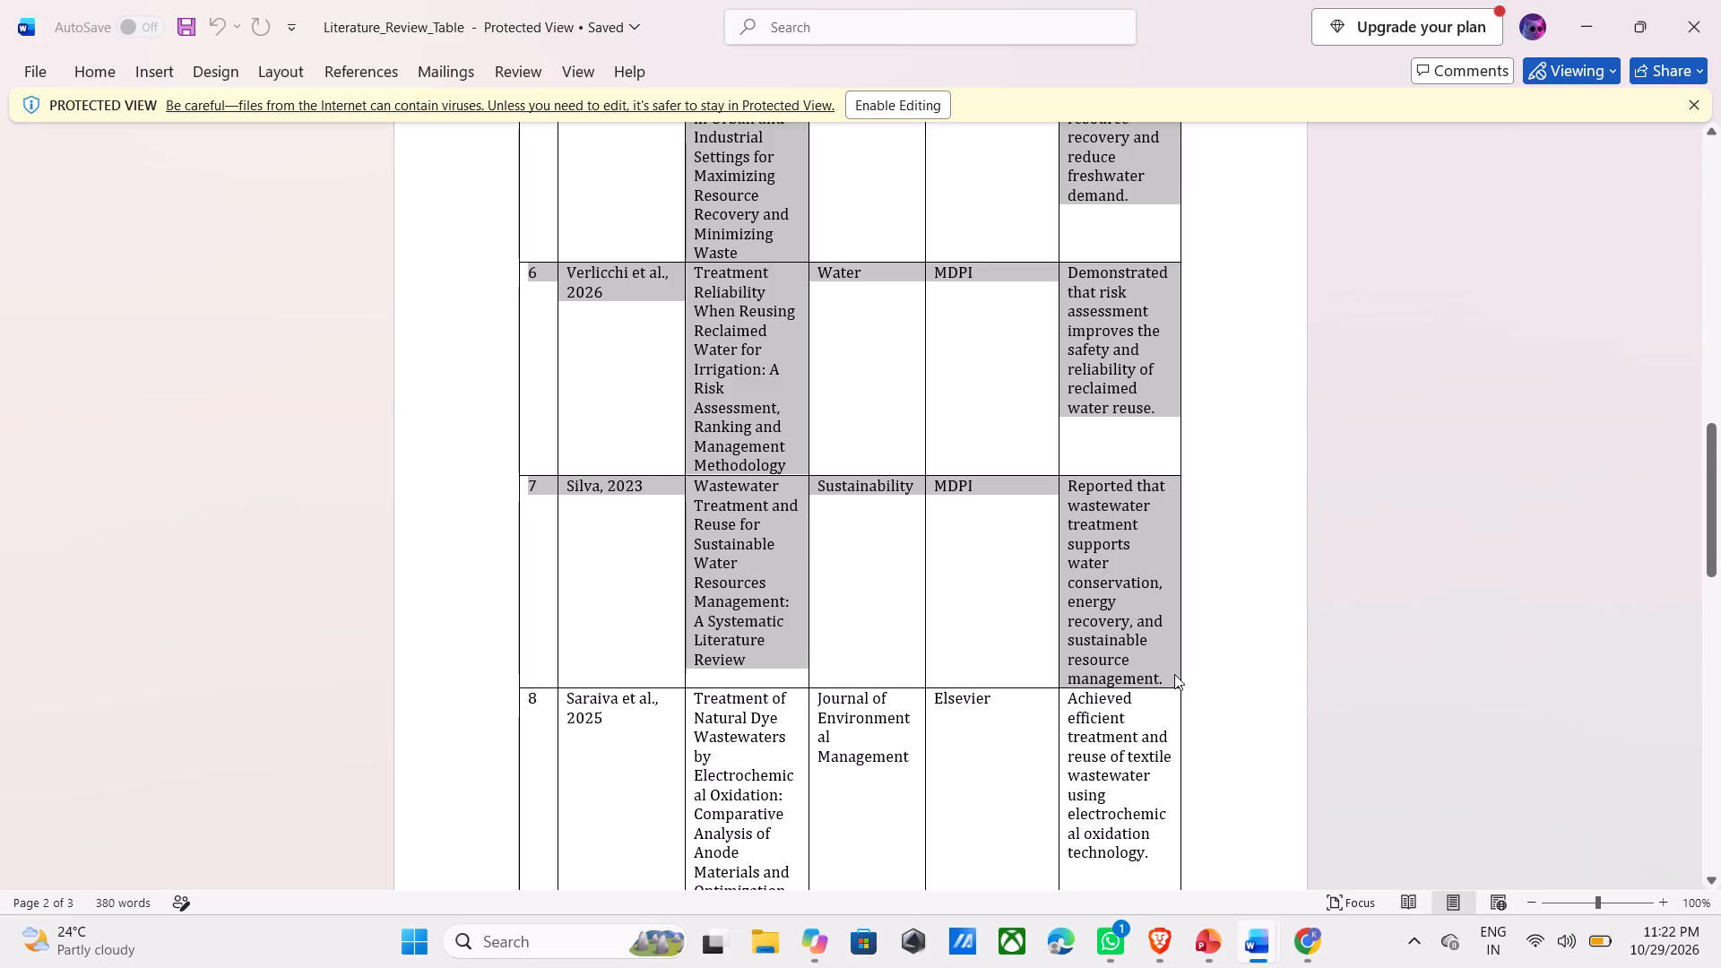
# Back in PowerPoint, replace slide 6's table with the copied rows 5 to 7.
pyautogui.hotkey('alt', 'Tab')
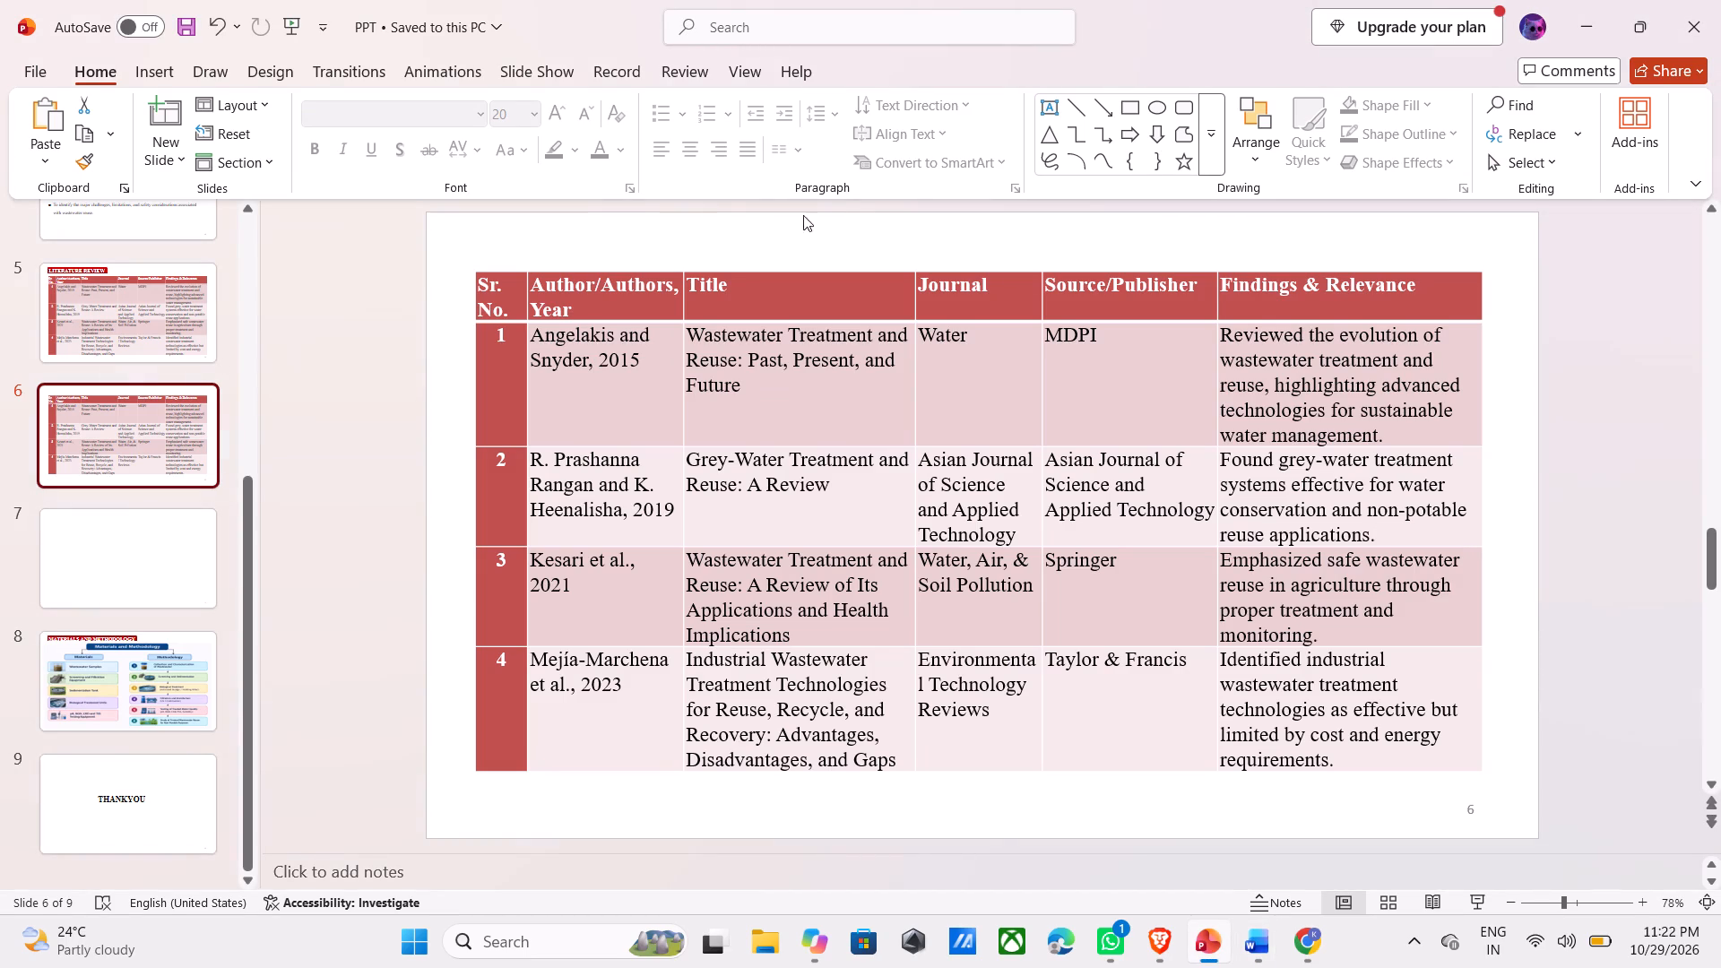
pyautogui.click(896, 305)
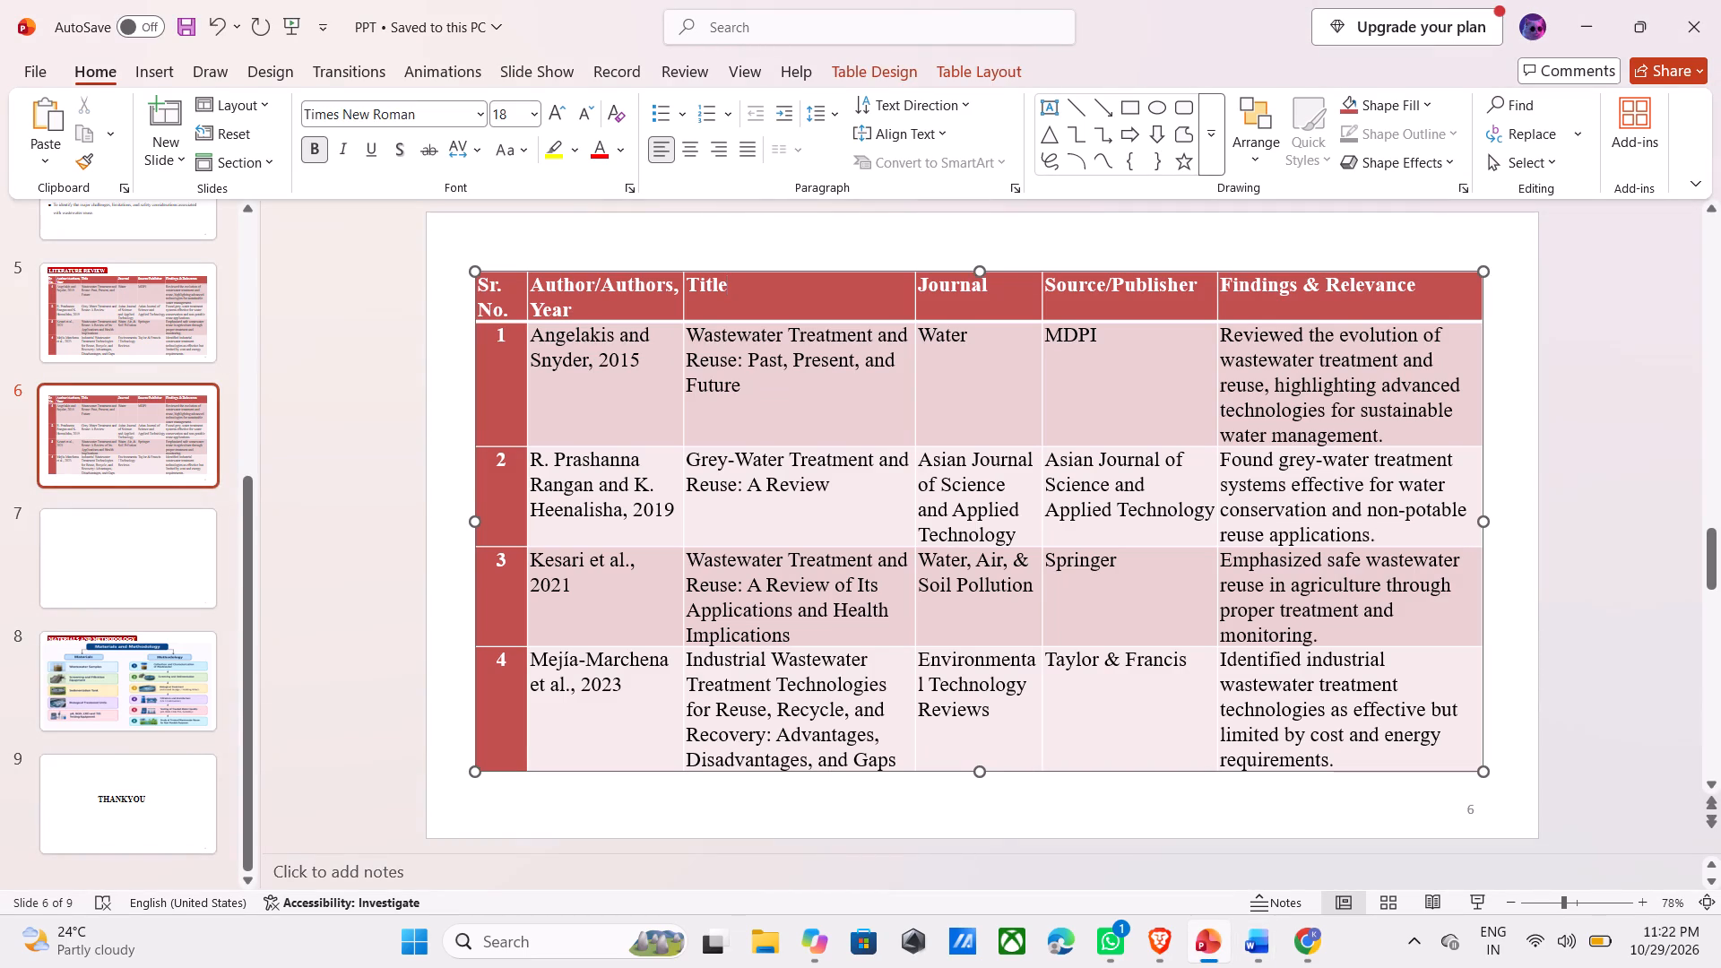
pyautogui.click(1019, 269)
pyautogui.click(1020, 269)
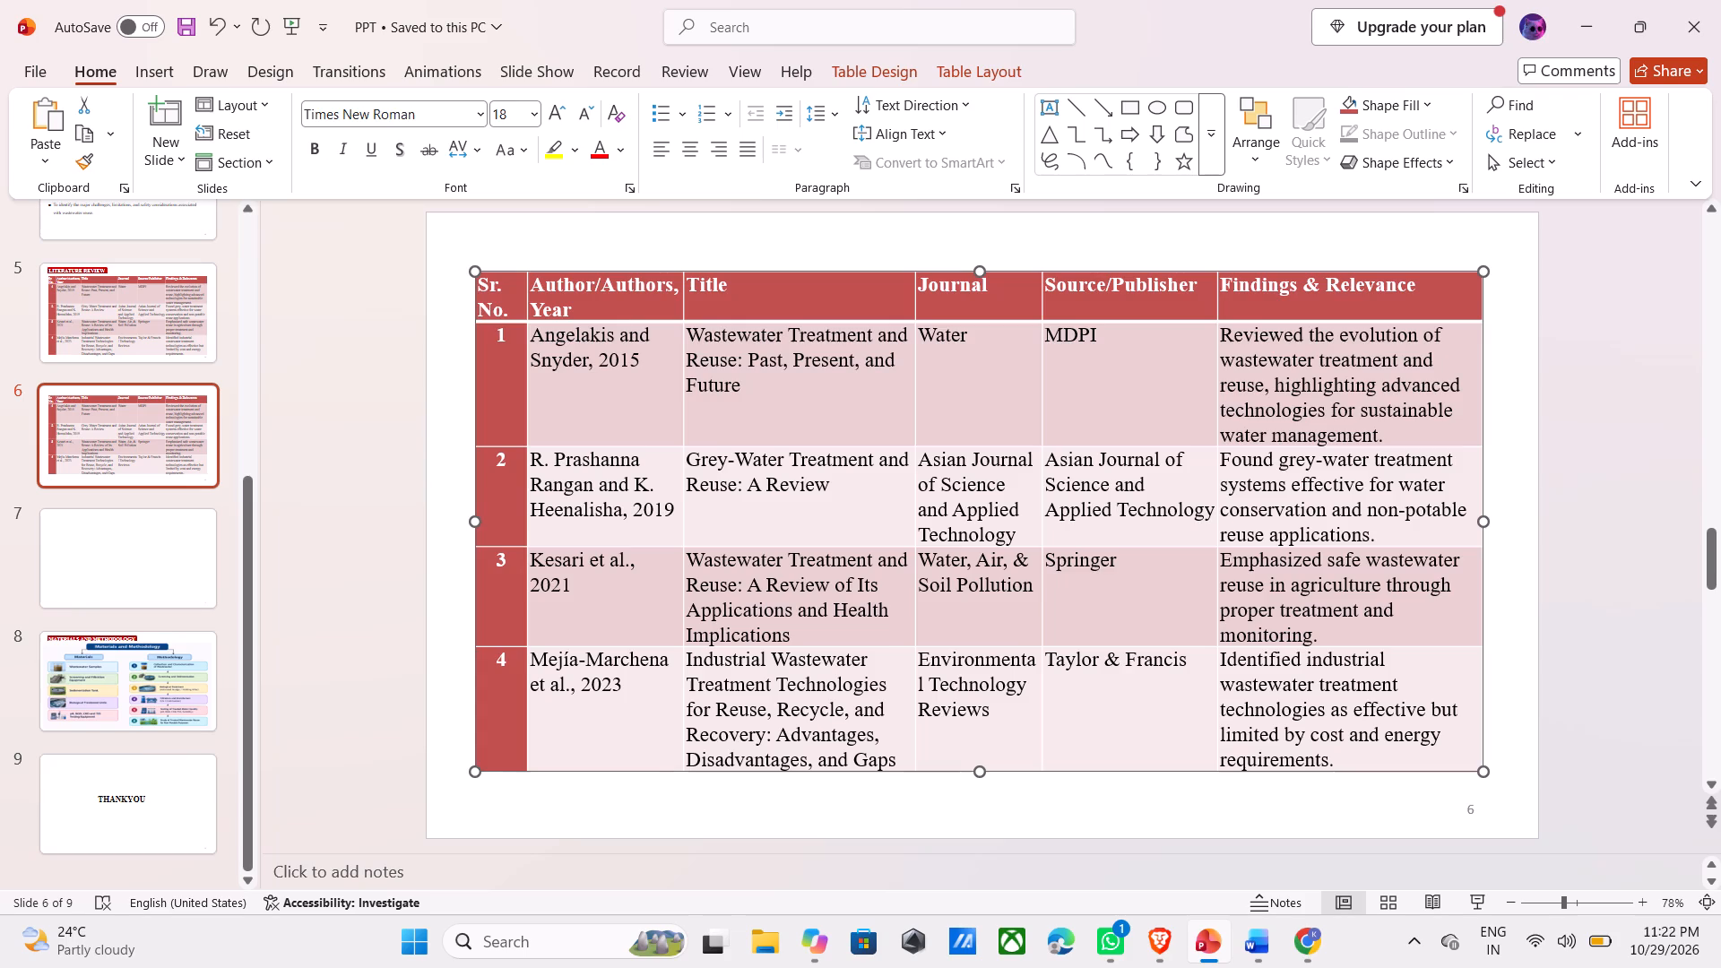
pyautogui.press('Delete')
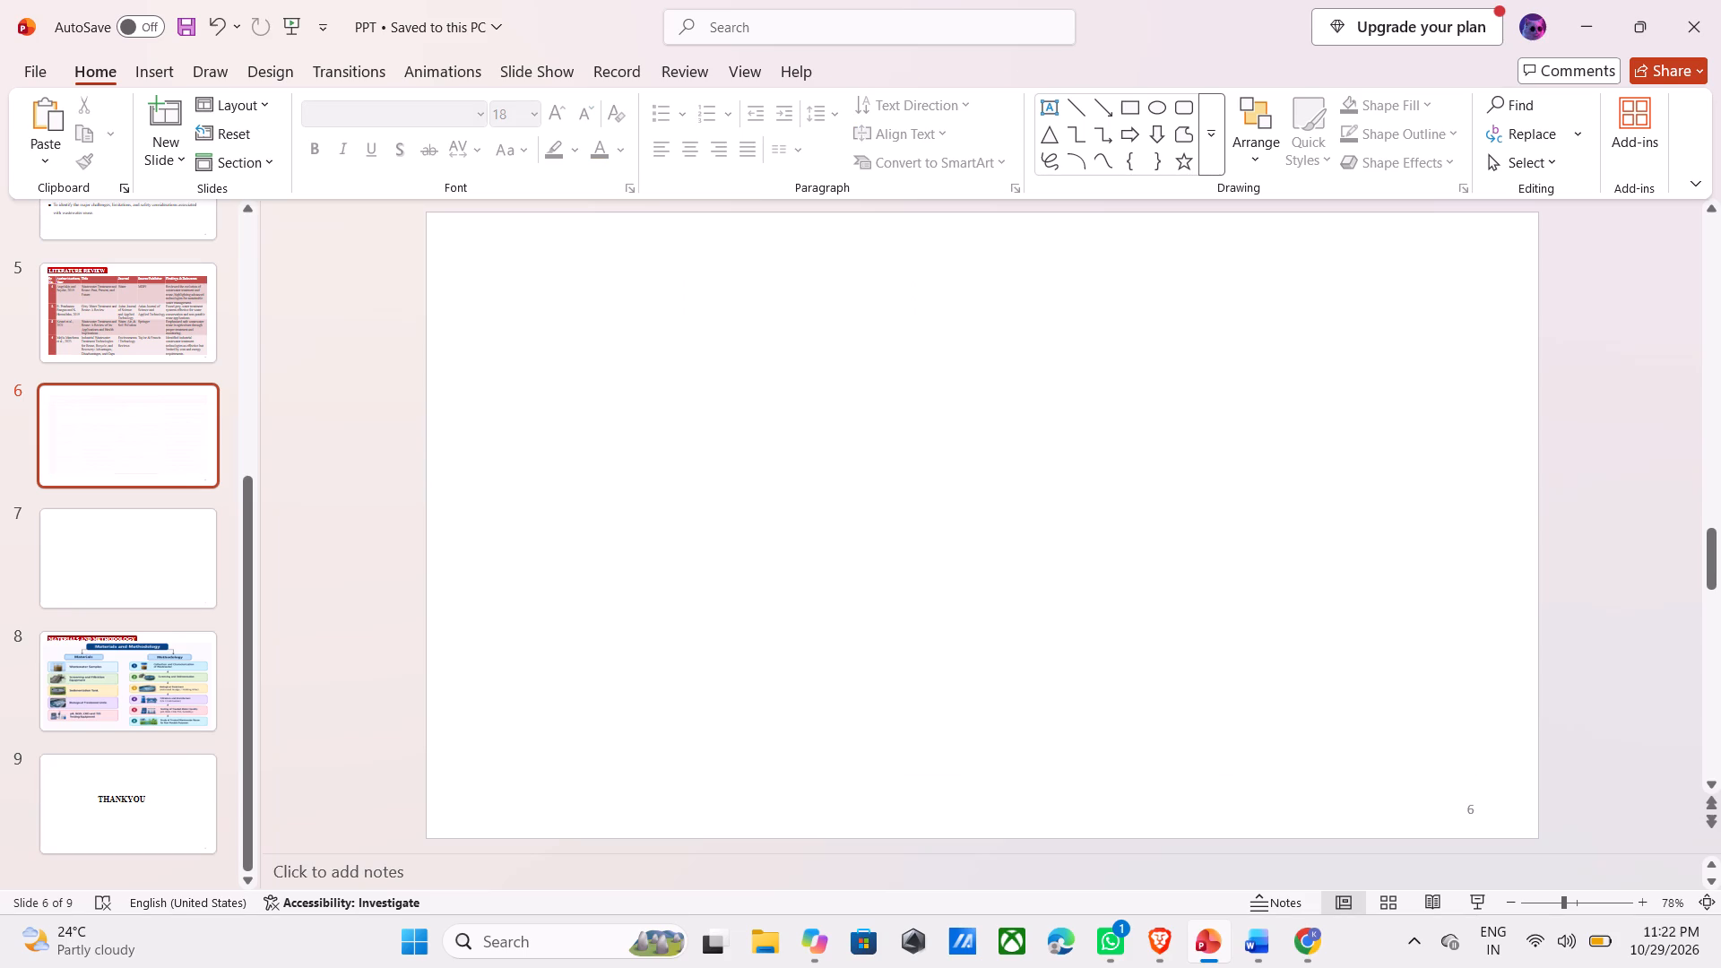
pyautogui.hotkey('ctrl', 'v')
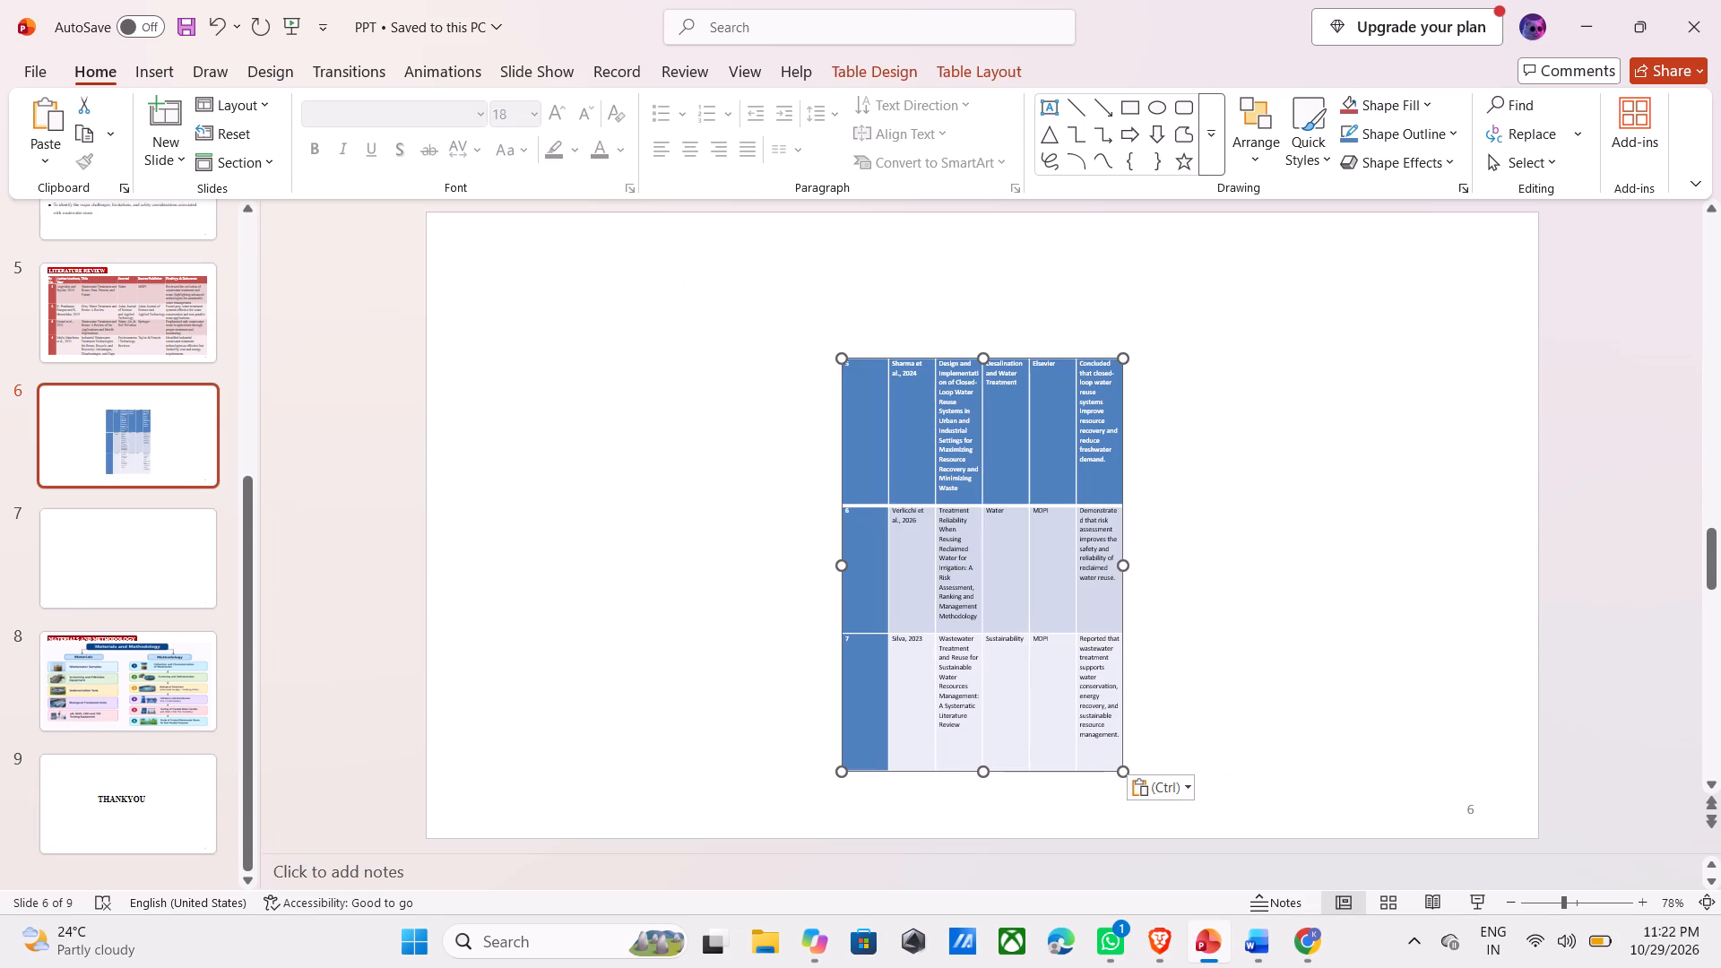
# Enlarge slide 6's pasted table to about 12 inches wide and extend its top edge up near the slide's top.
pyautogui.moveTo(1129, 565); pyautogui.dragTo(1494, 562)
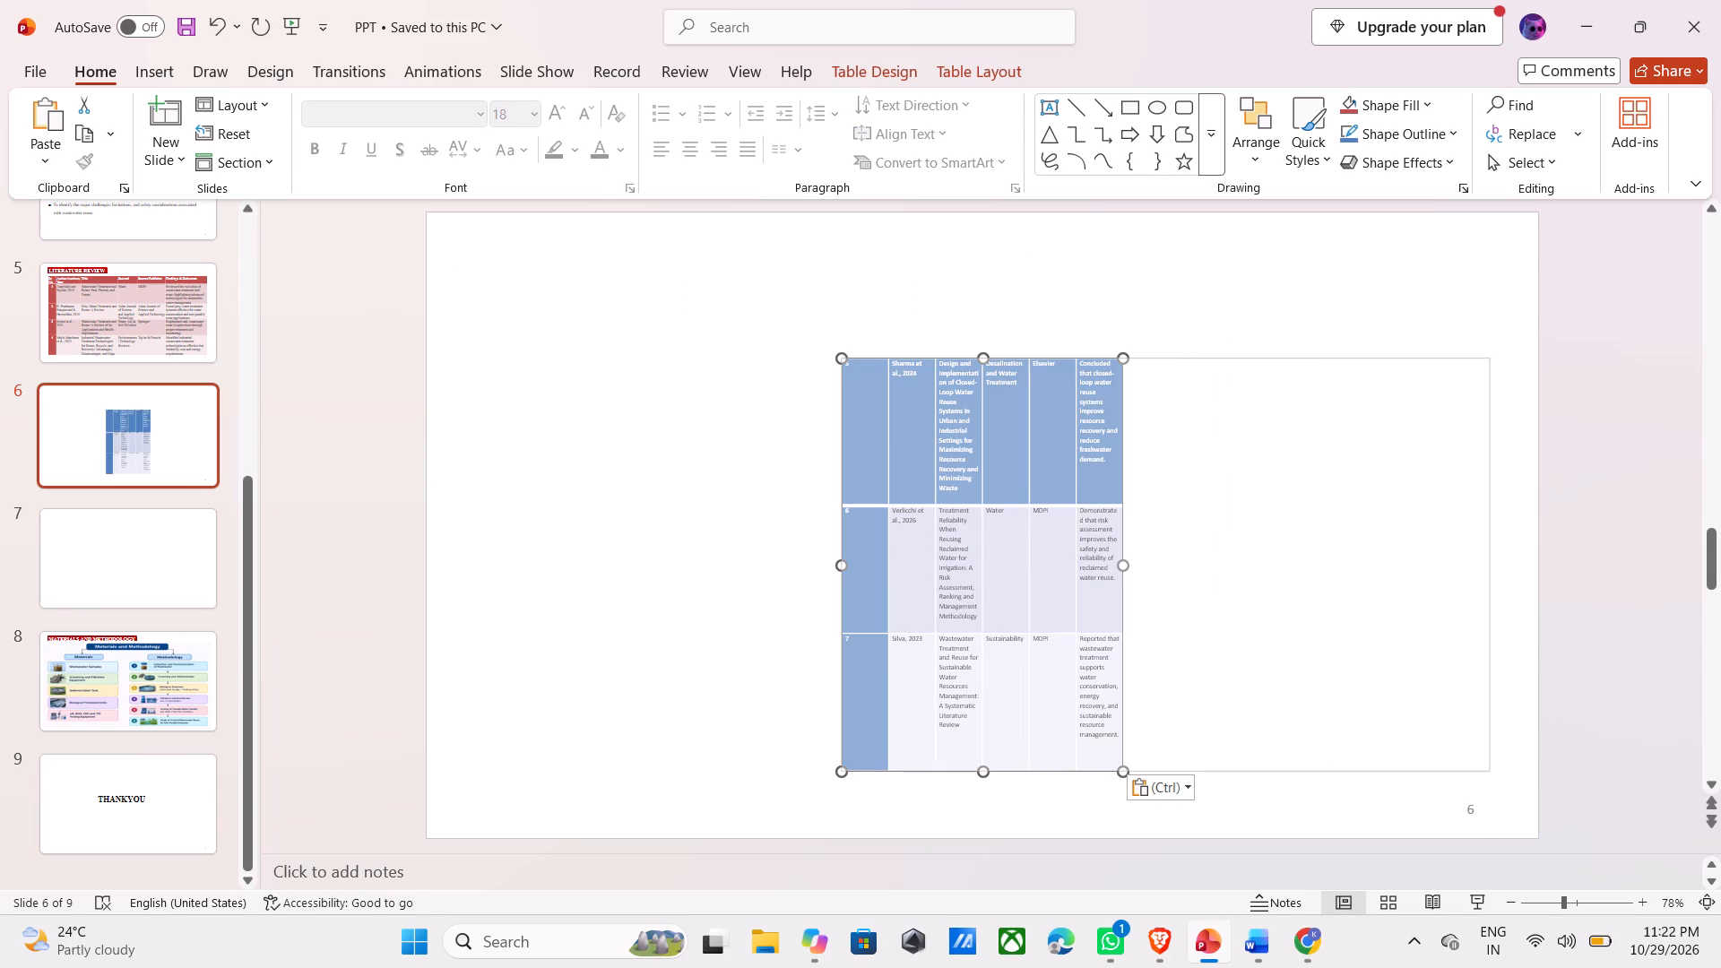
pyautogui.moveTo(1494, 562); pyautogui.dragTo(1482, 565)
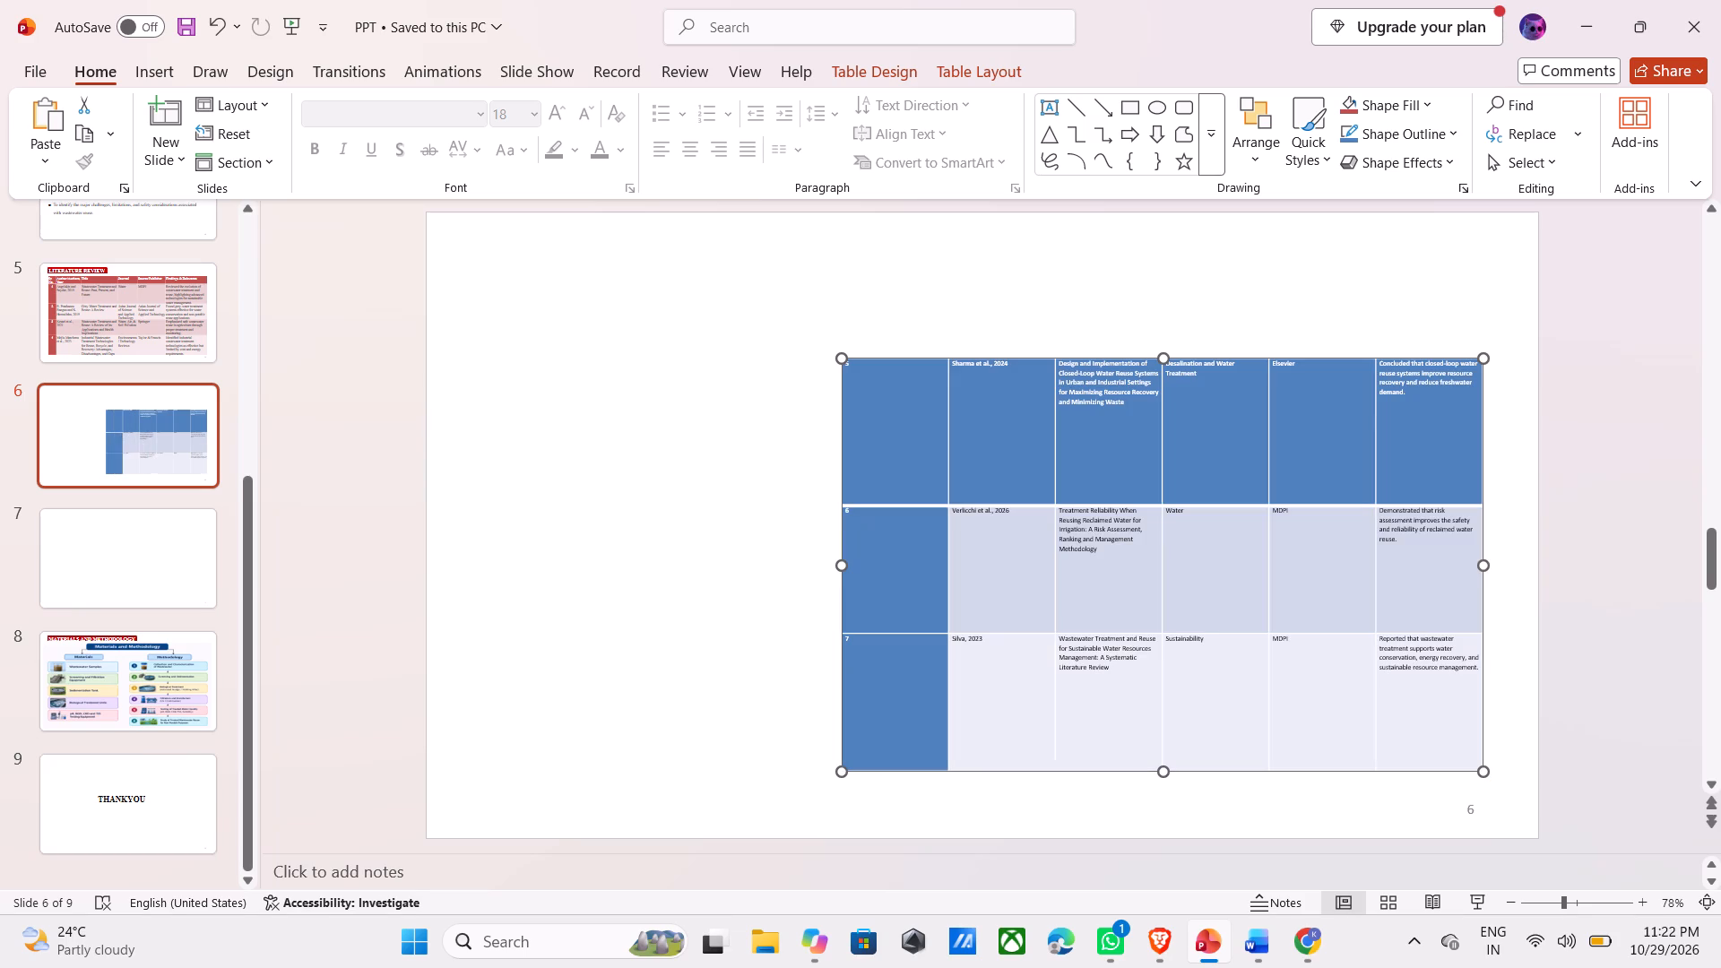
pyautogui.moveTo(843, 569); pyautogui.dragTo(447, 520)
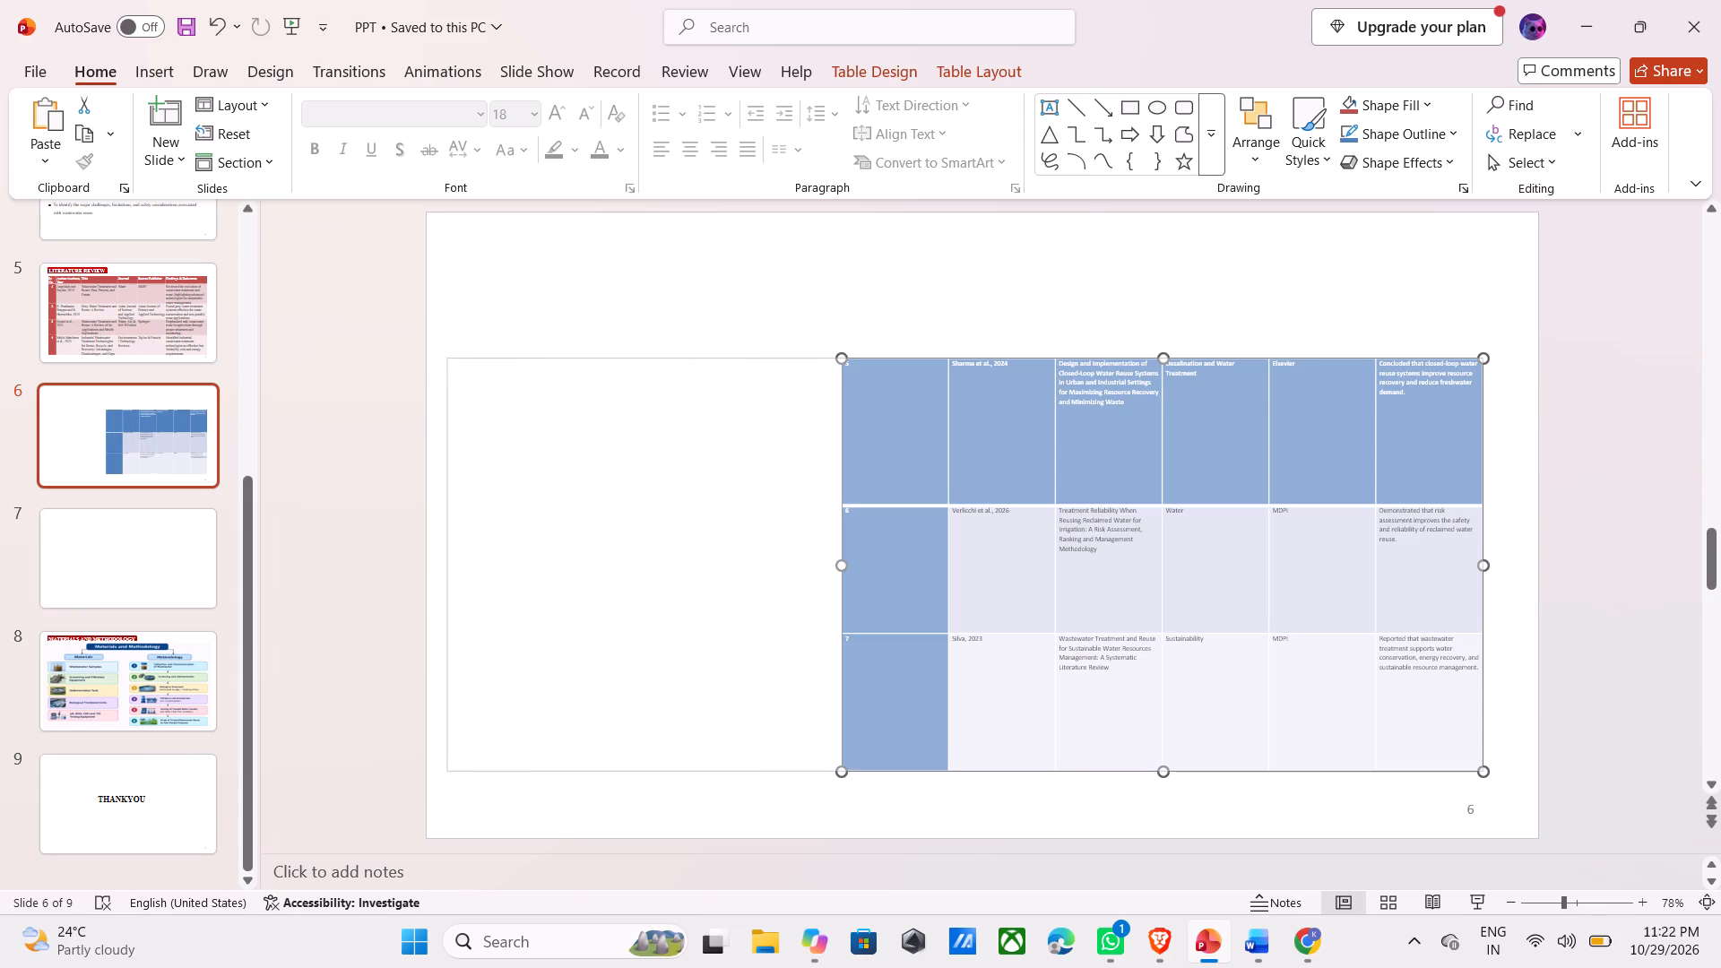
pyautogui.moveTo(447, 520); pyautogui.dragTo(482, 516)
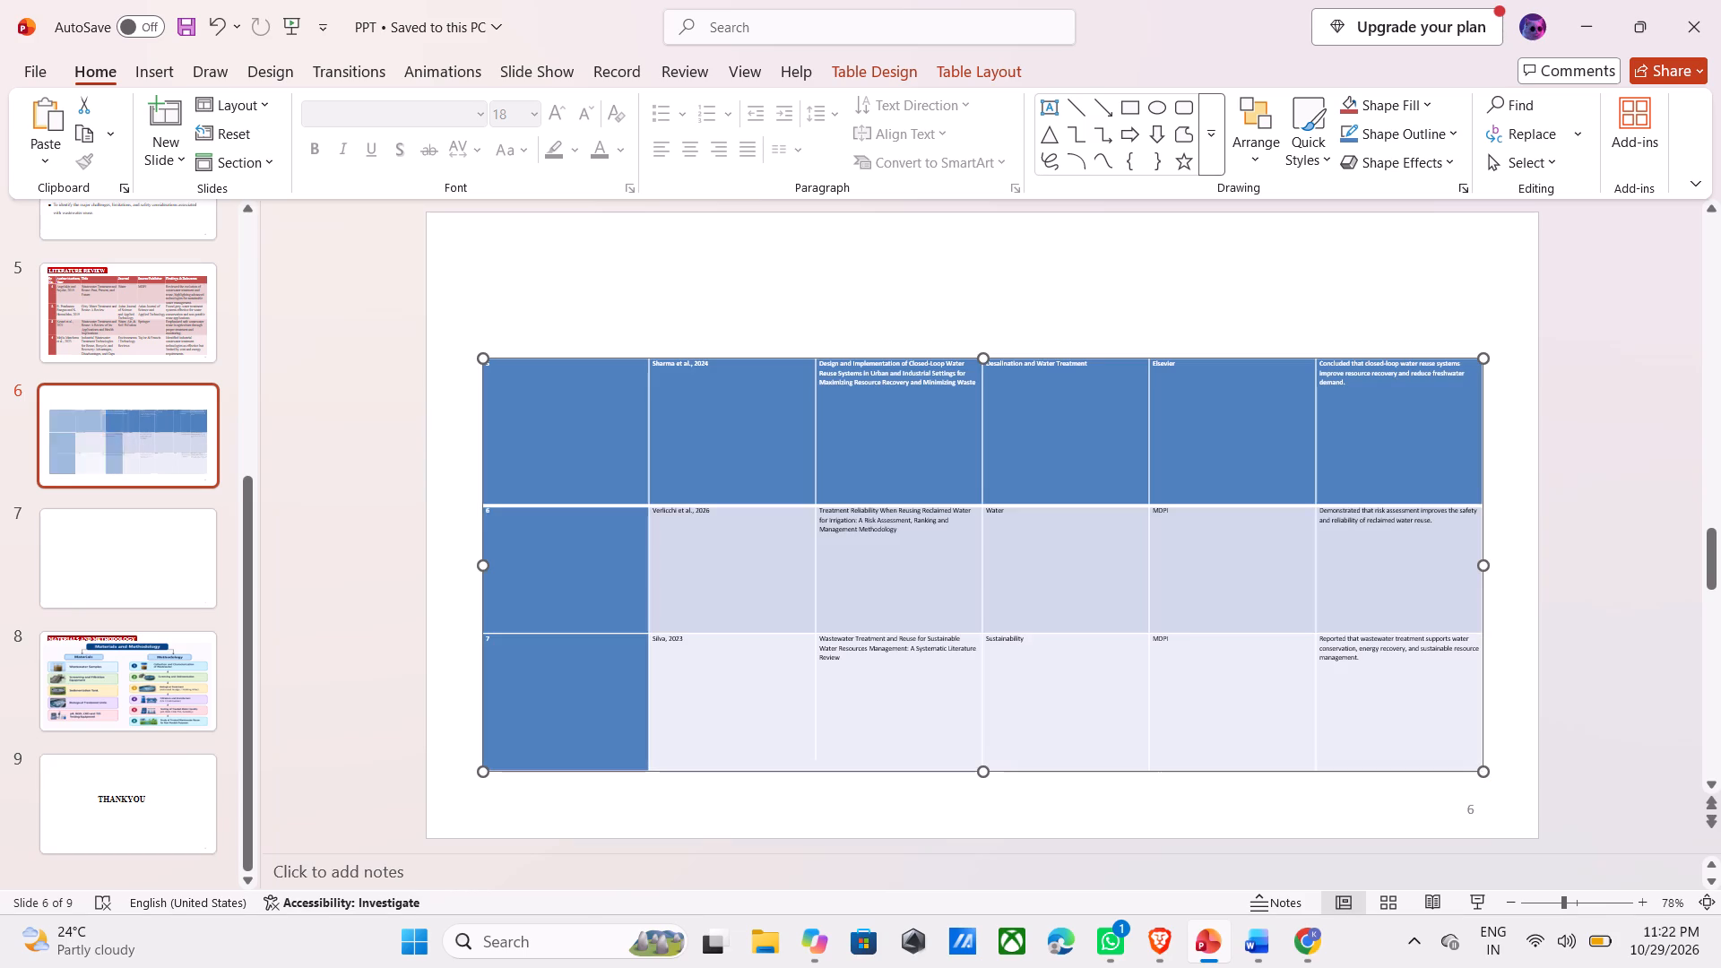
pyautogui.moveTo(987, 356); pyautogui.dragTo(1013, 232)
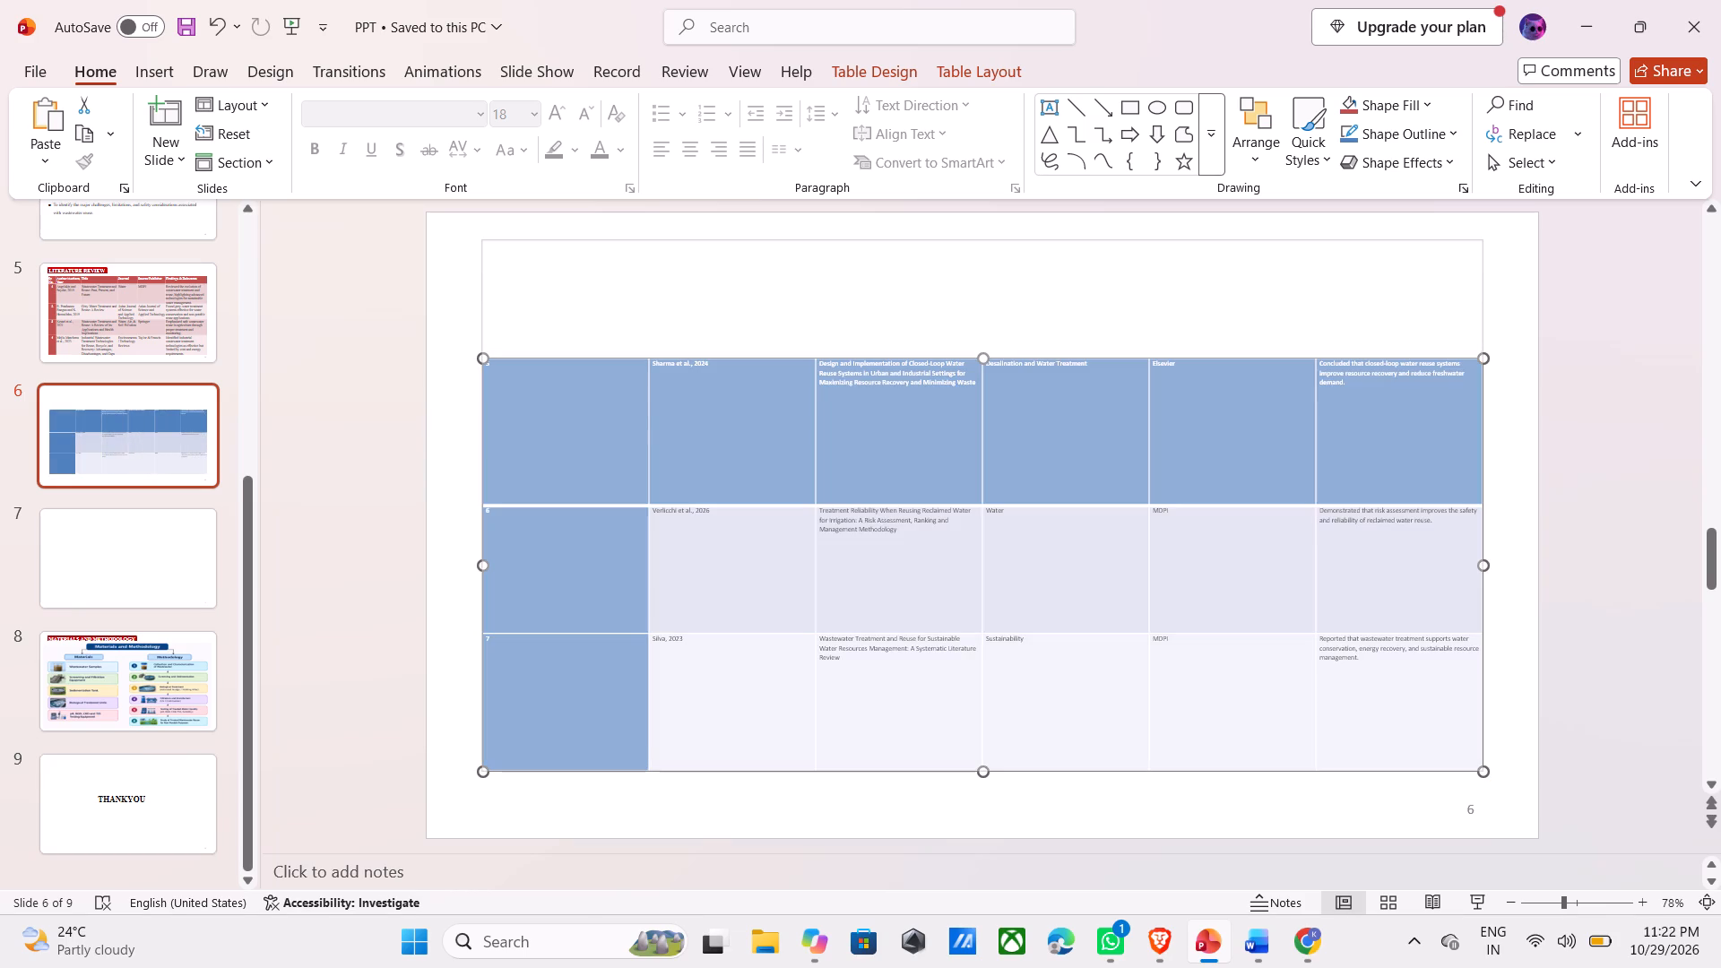
pyautogui.moveTo(1013, 232); pyautogui.dragTo(1016, 255)
# Set the font size of all text in slide 6's table to 18.
pyautogui.moveTo(1414, 743); pyautogui.dragTo(754, 555)
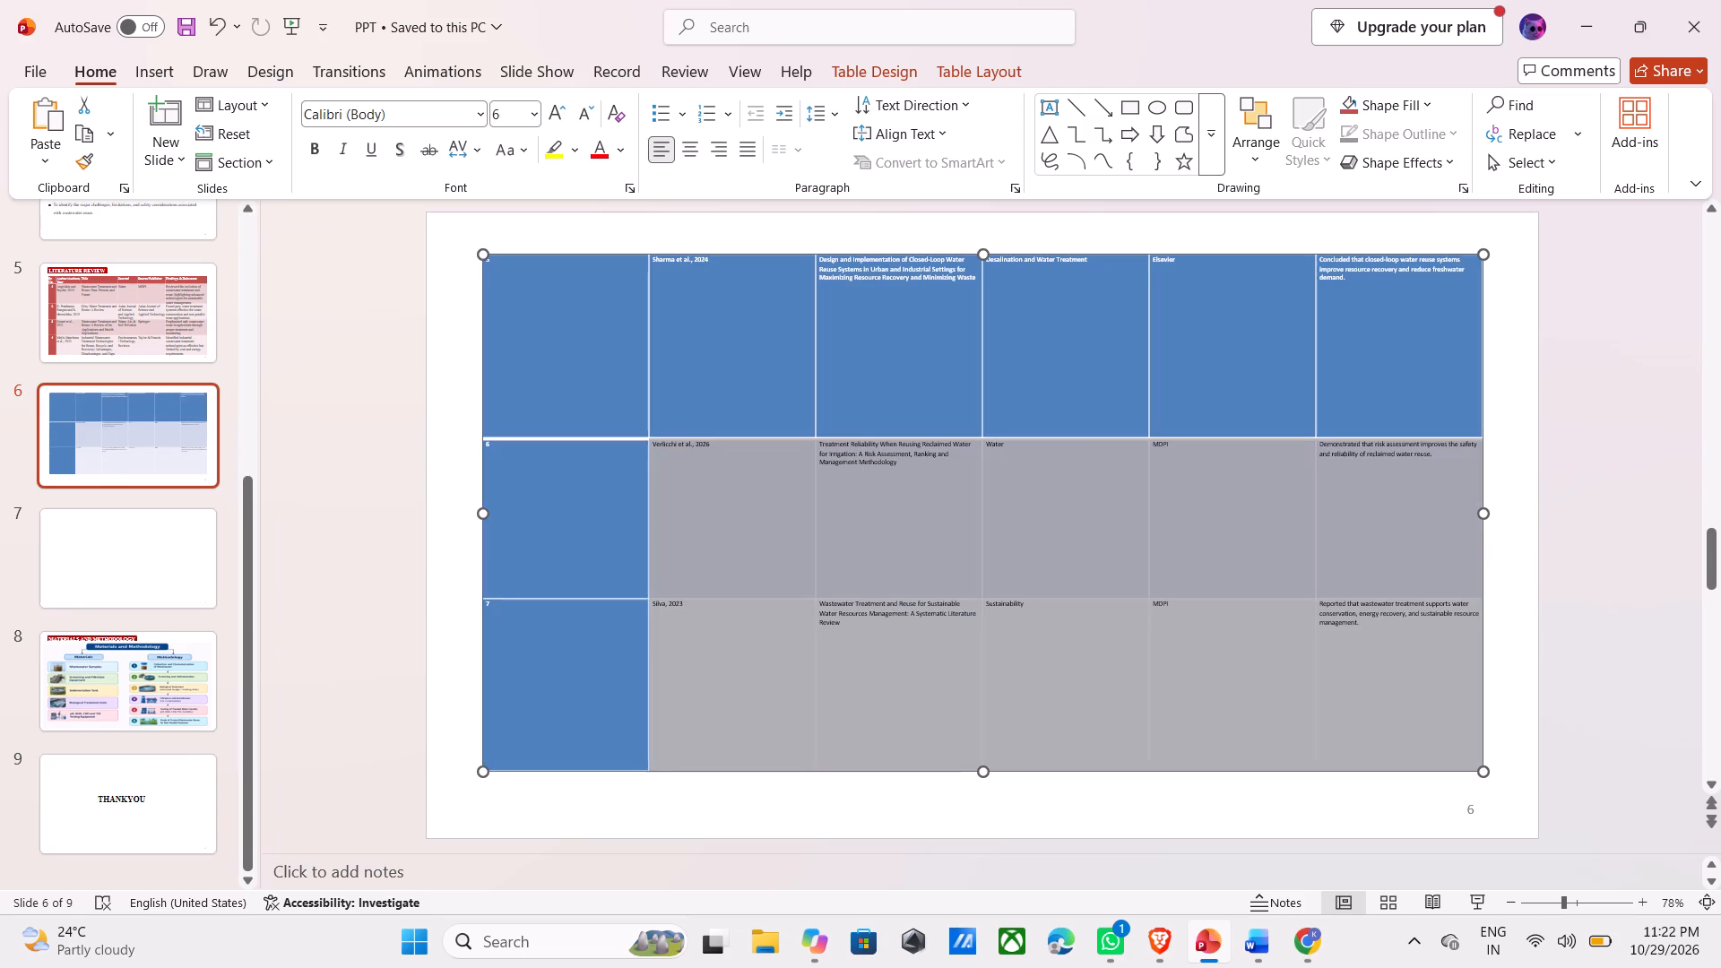
pyautogui.moveTo(754, 555); pyautogui.dragTo(584, 341)
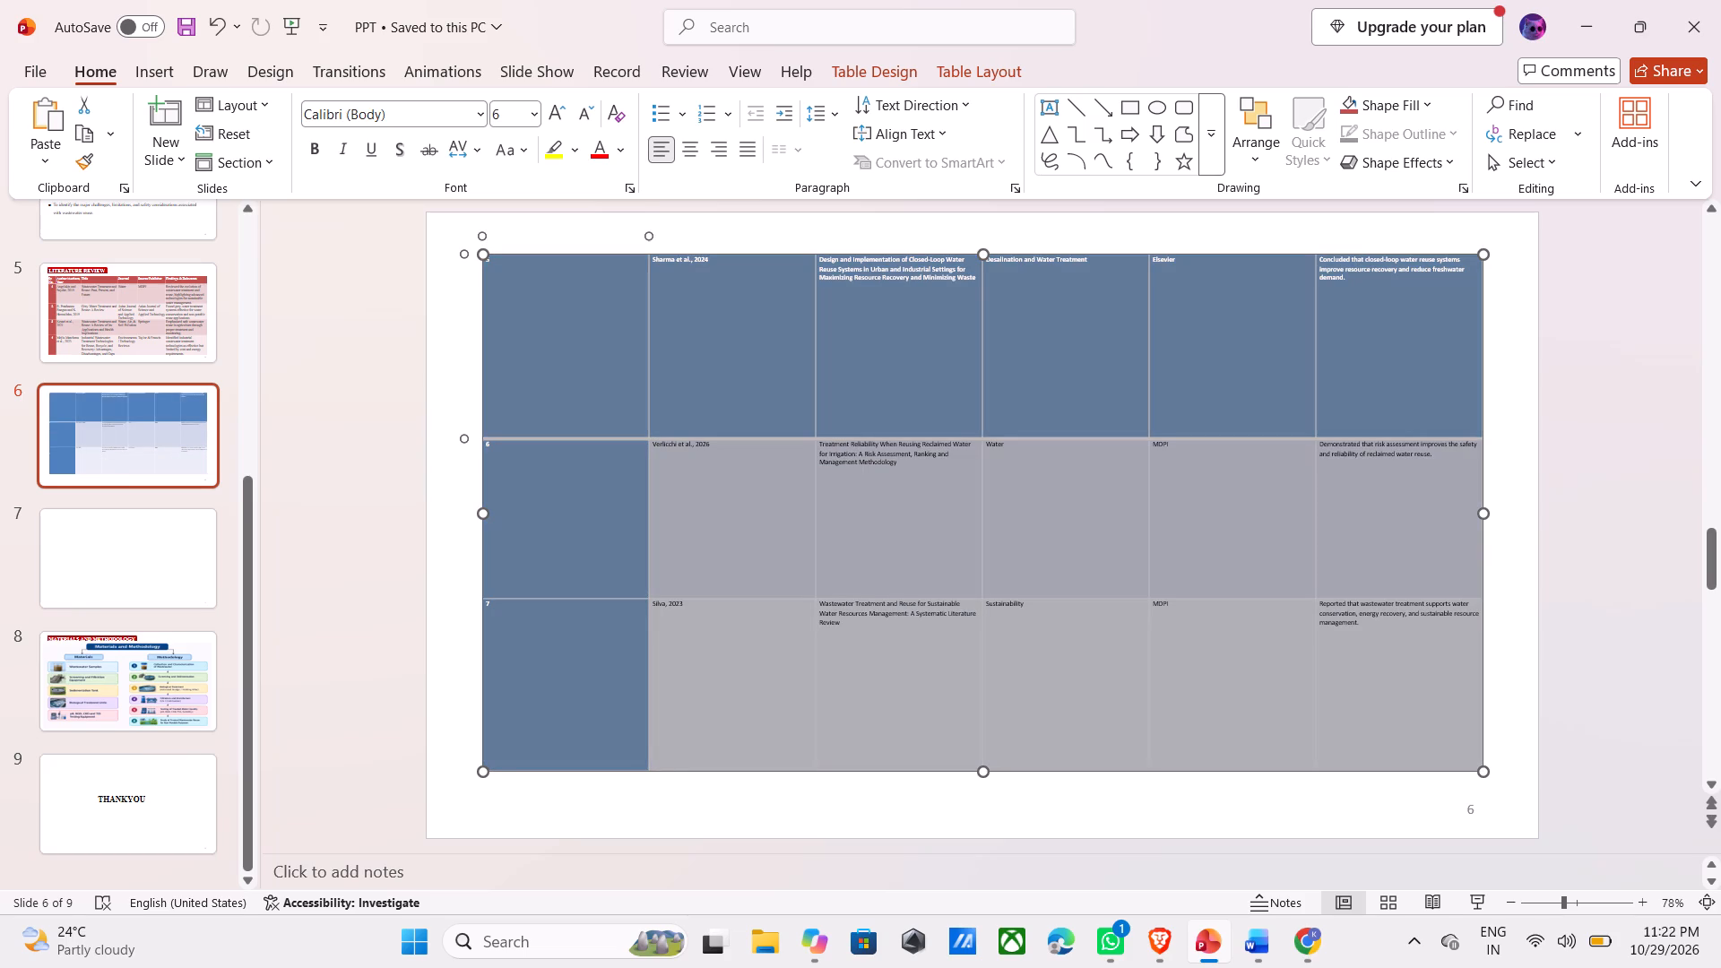
pyautogui.click(534, 109)
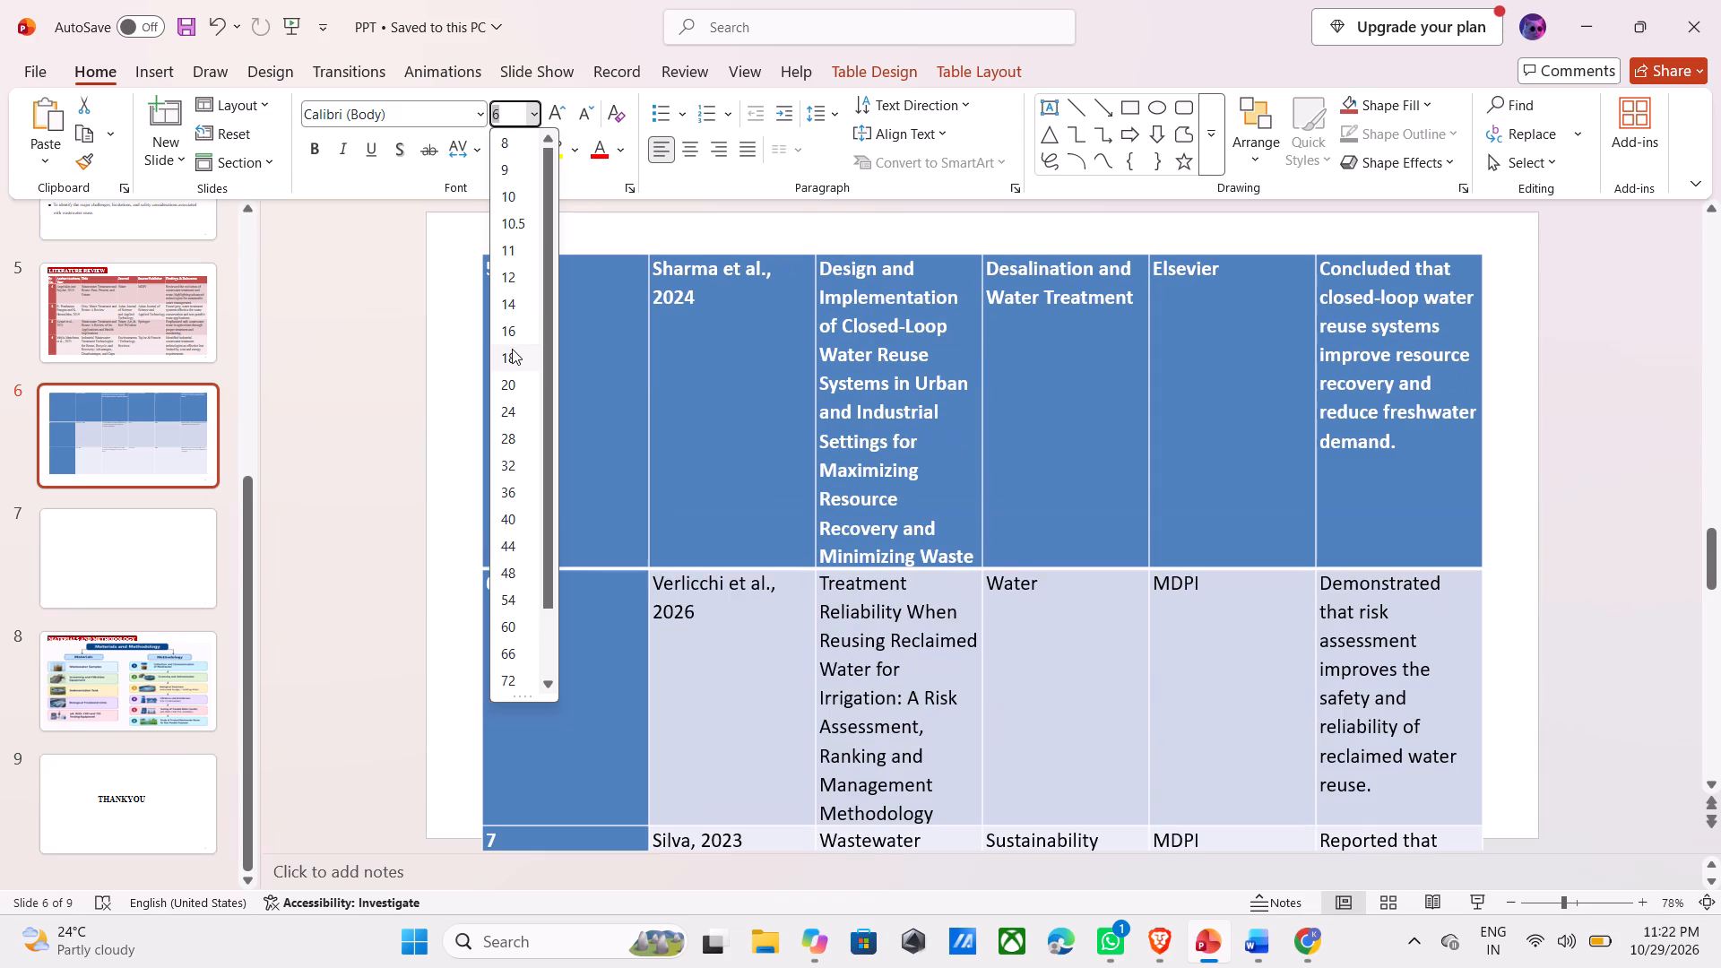
pyautogui.click(512, 349)
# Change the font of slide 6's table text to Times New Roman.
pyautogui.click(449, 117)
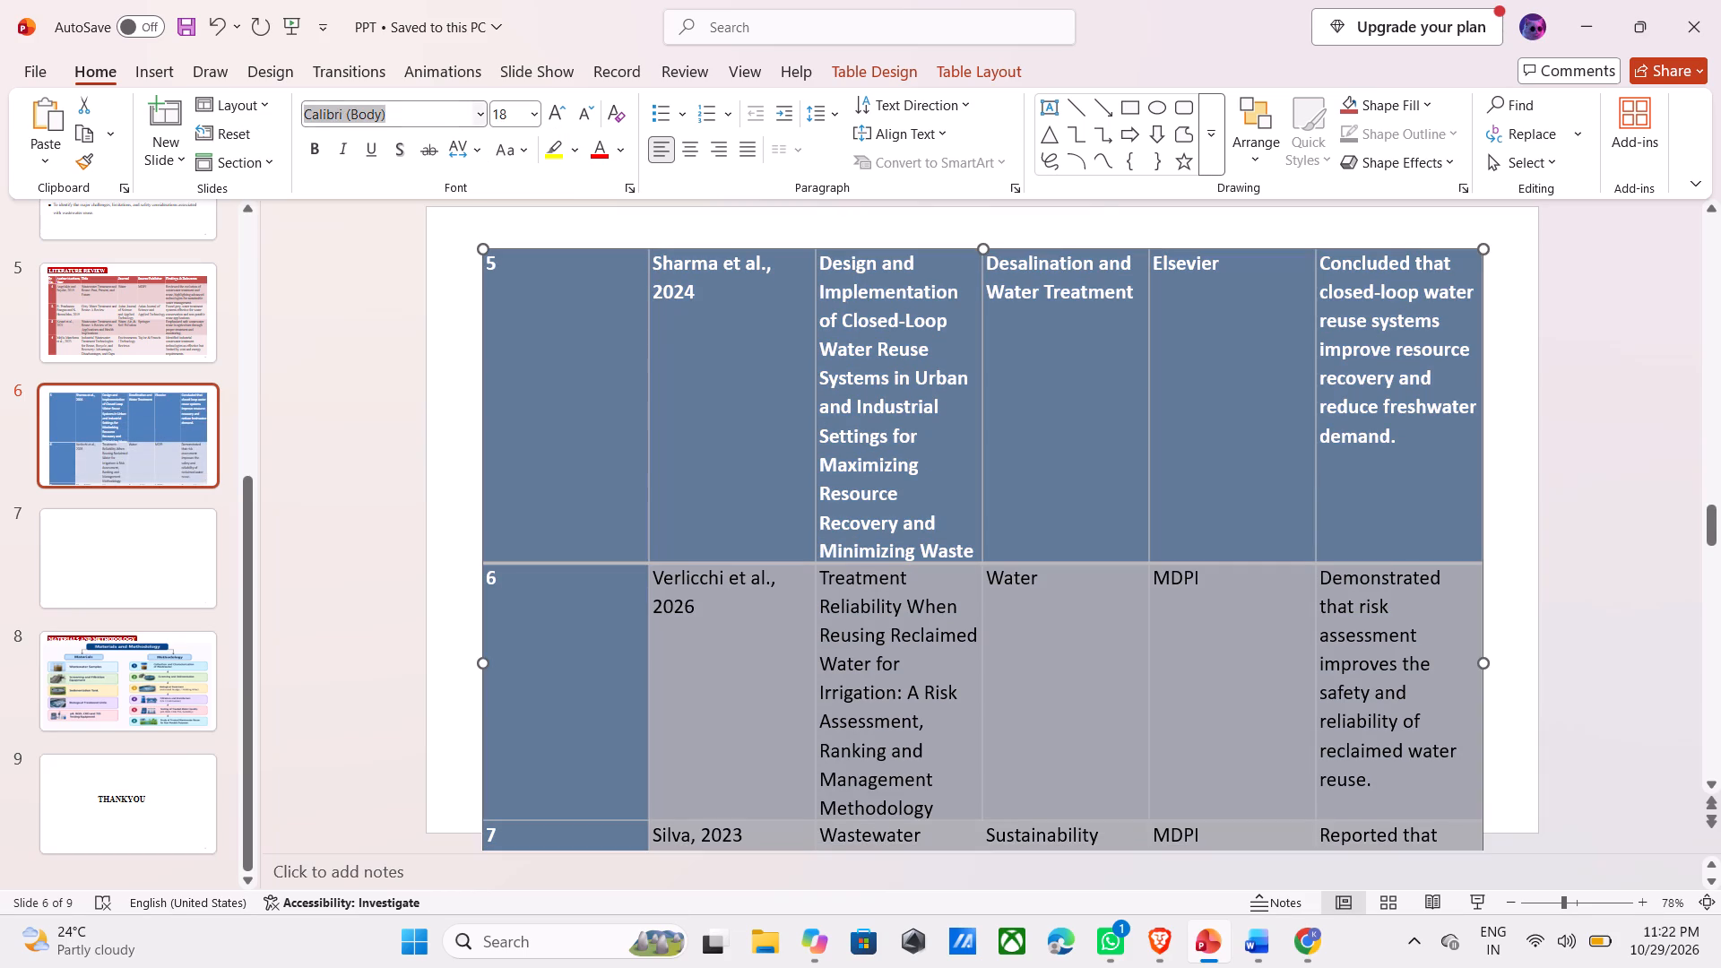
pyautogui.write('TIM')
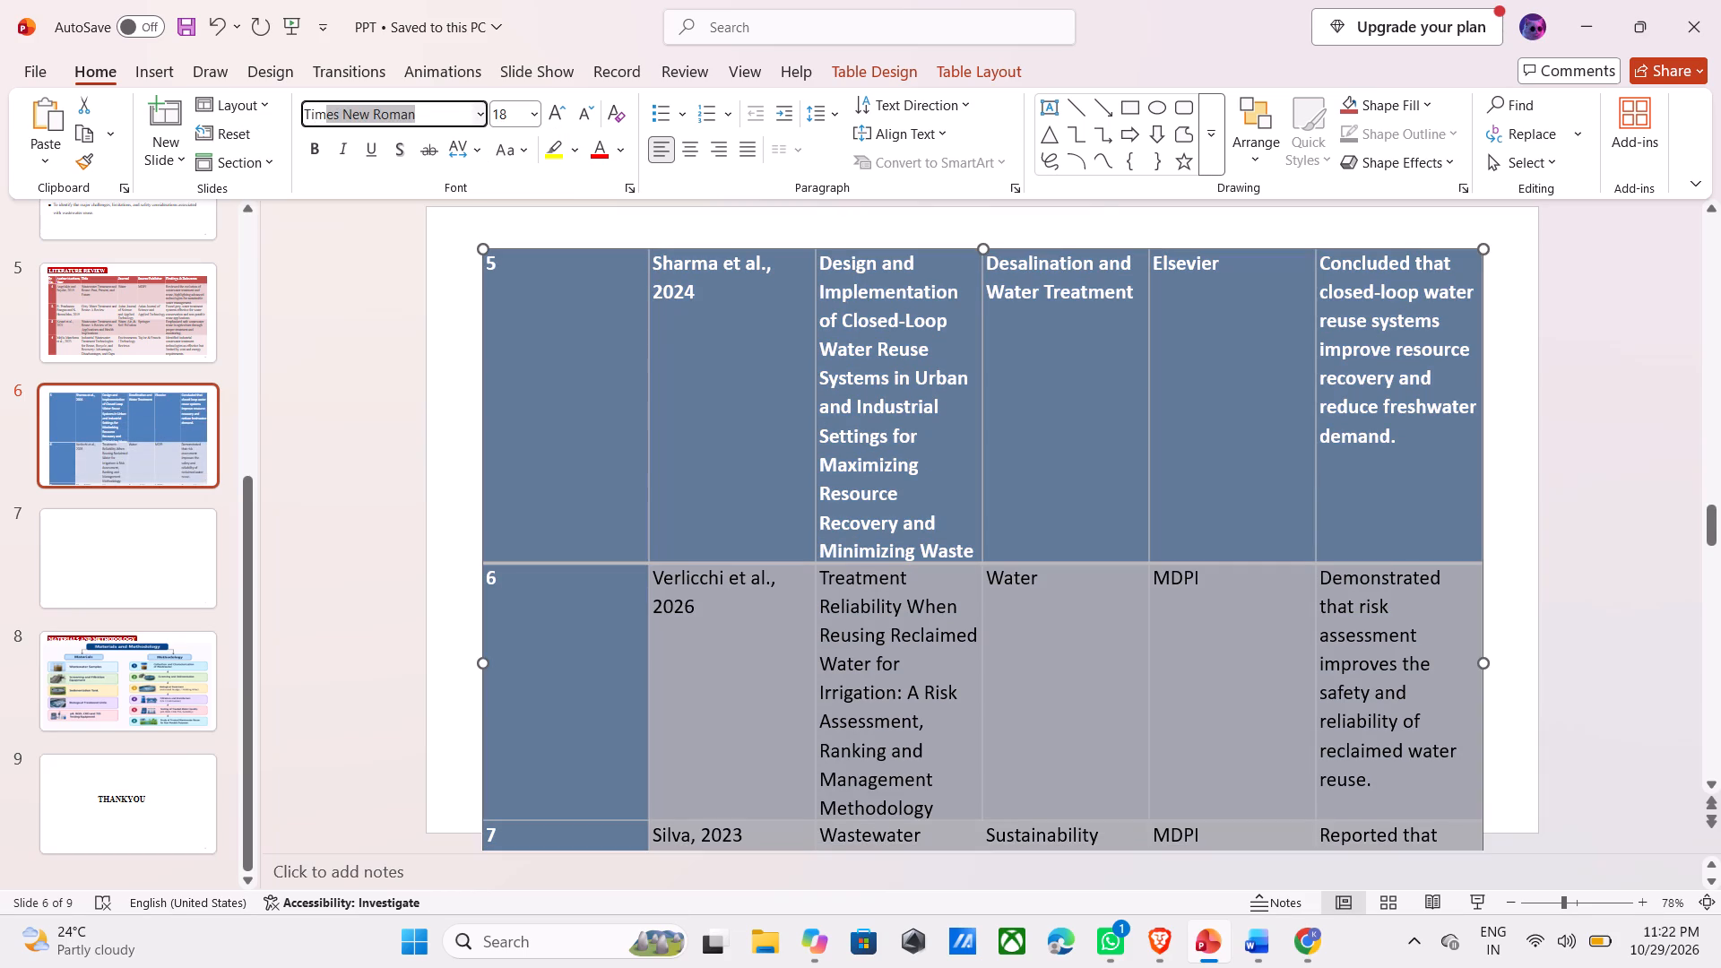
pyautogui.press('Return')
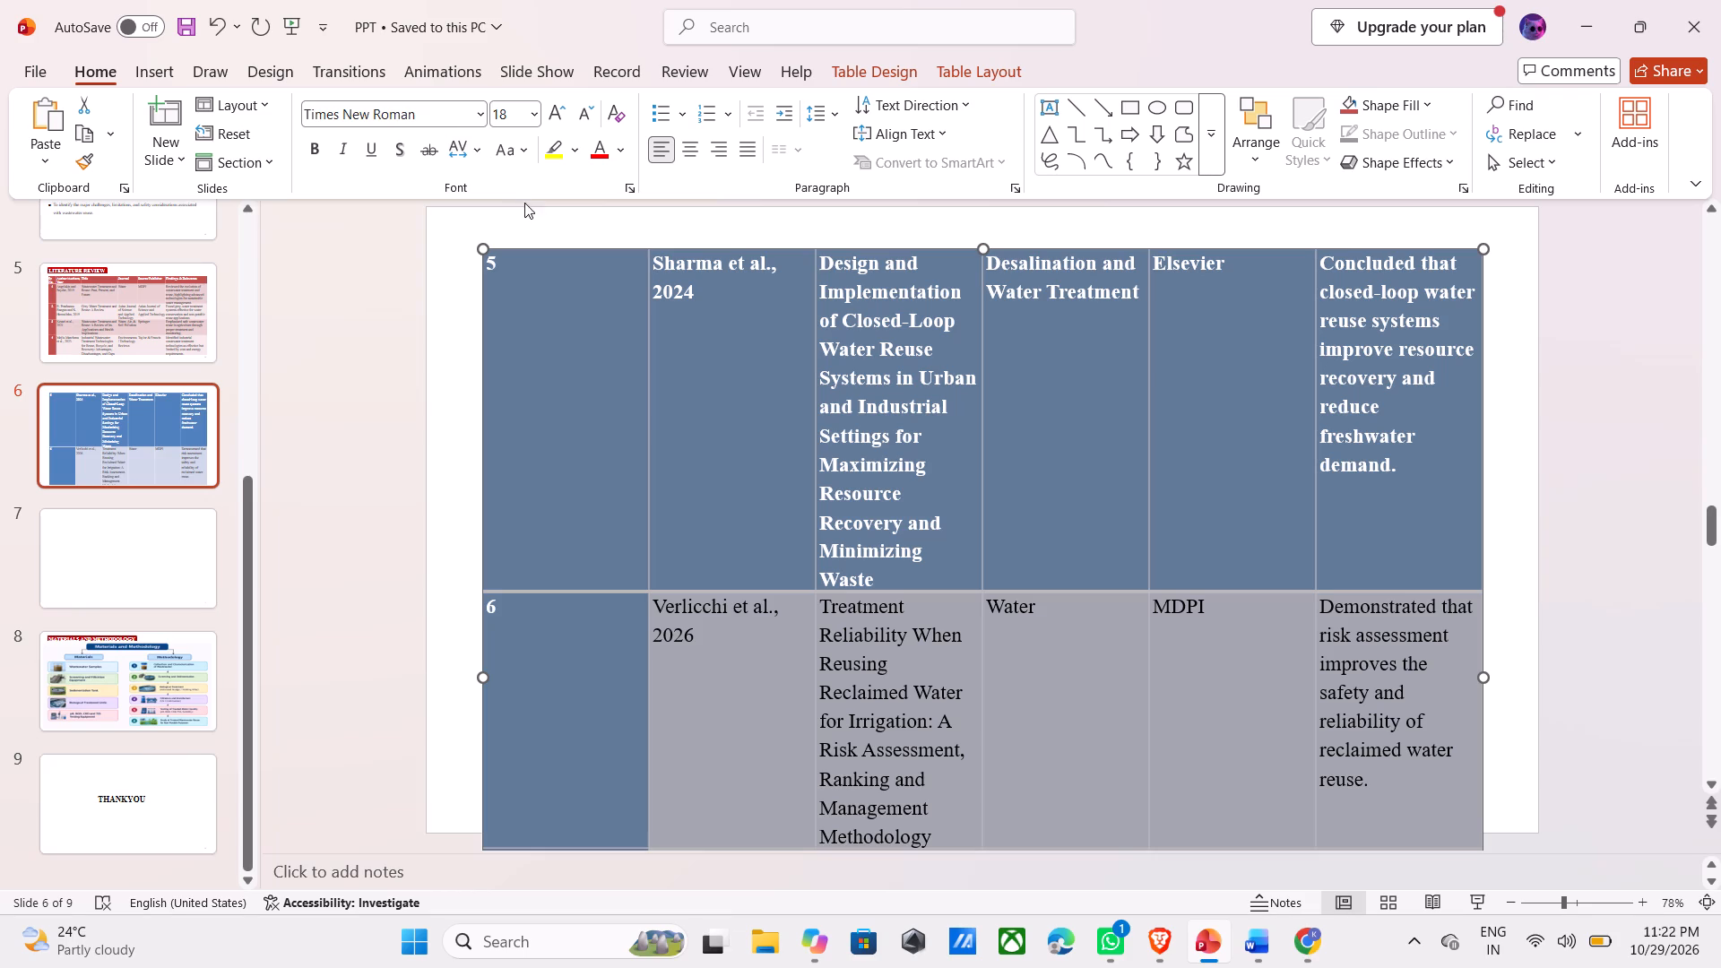
# Apply the red banded table style to slide 6's table.
pyautogui.click(875, 73)
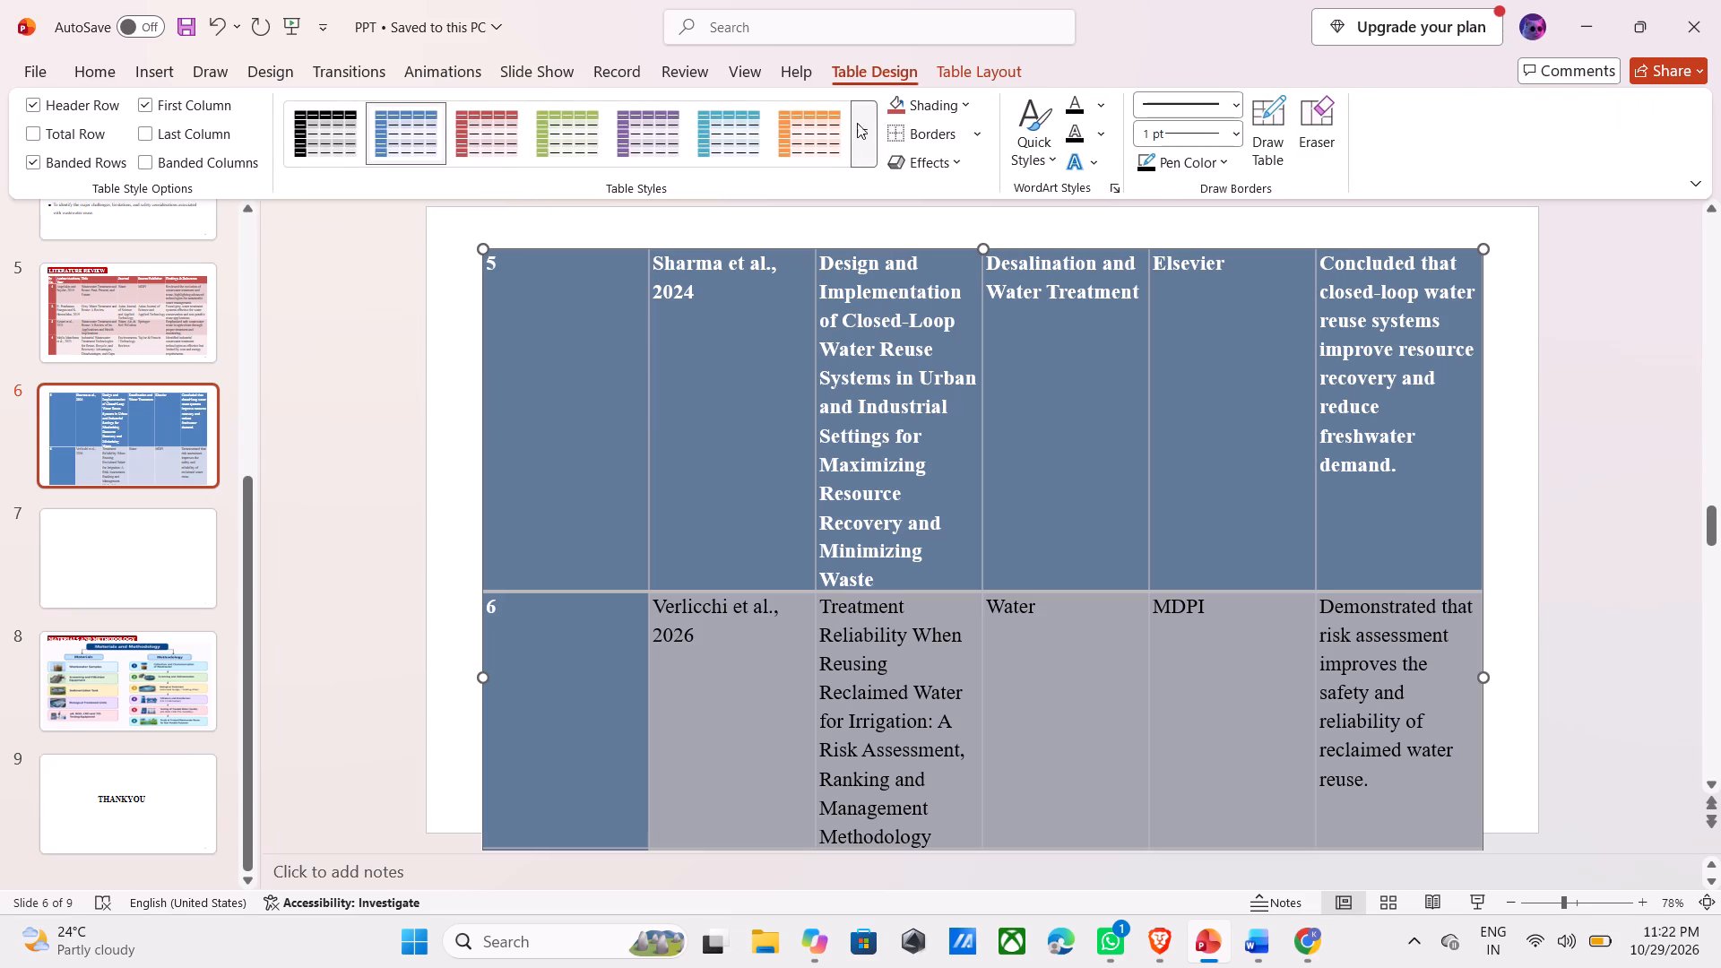
pyautogui.click(502, 129)
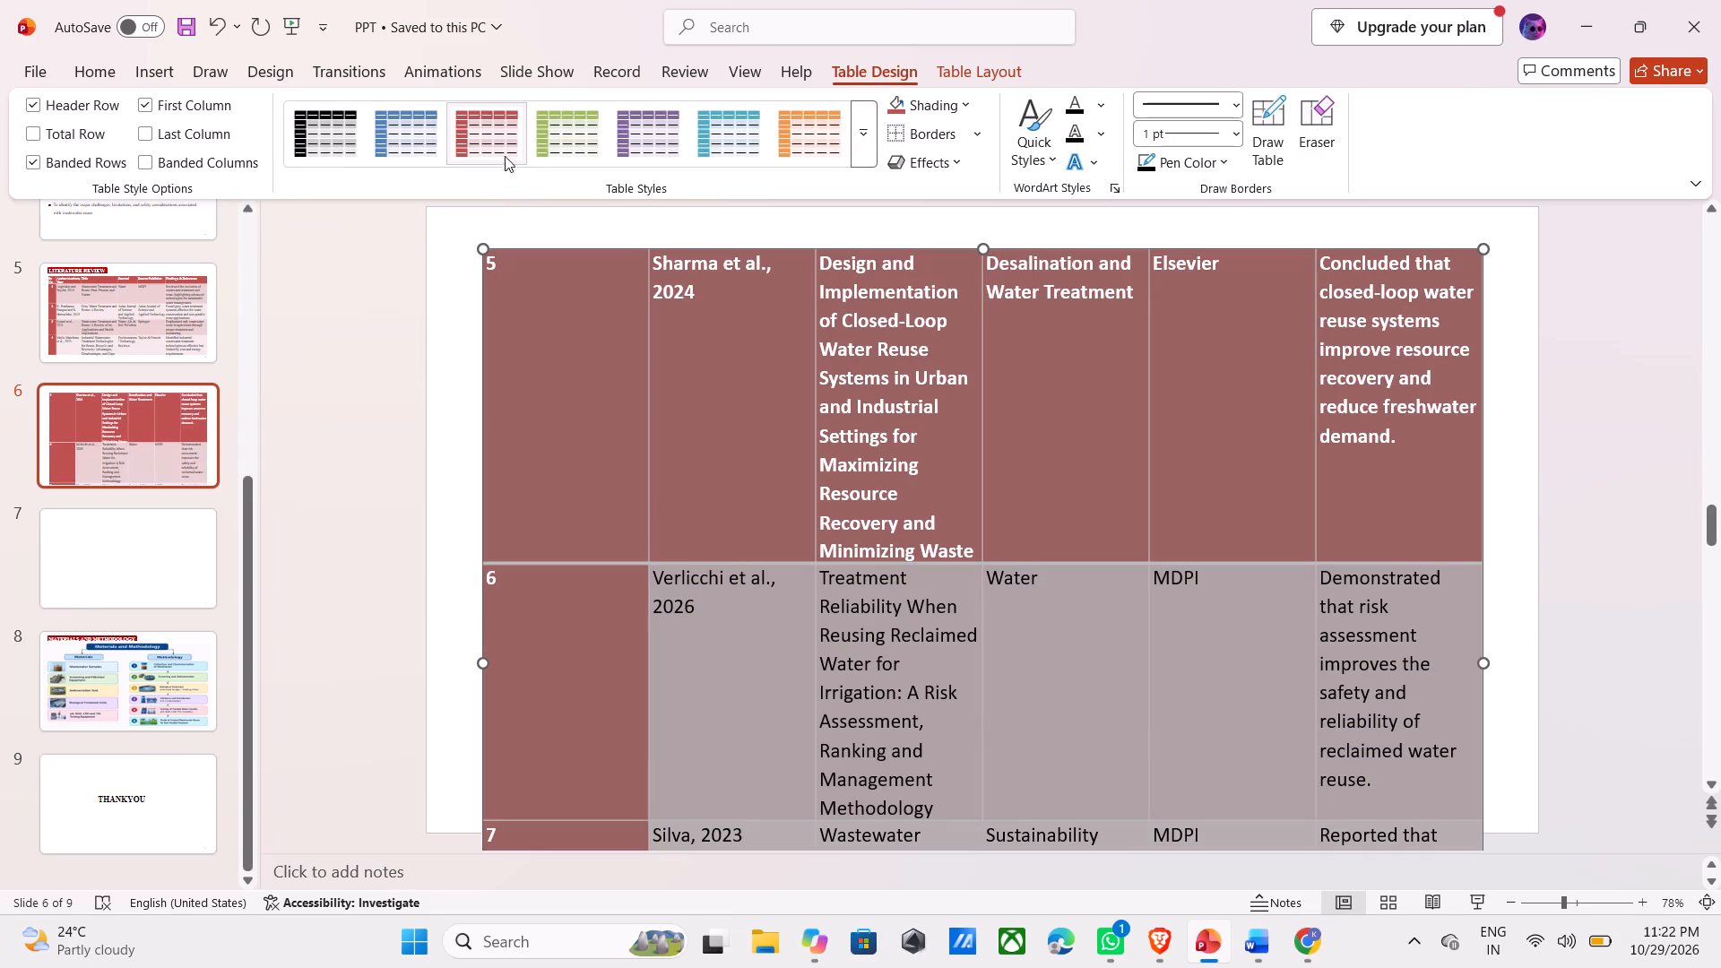
pyautogui.click(502, 143)
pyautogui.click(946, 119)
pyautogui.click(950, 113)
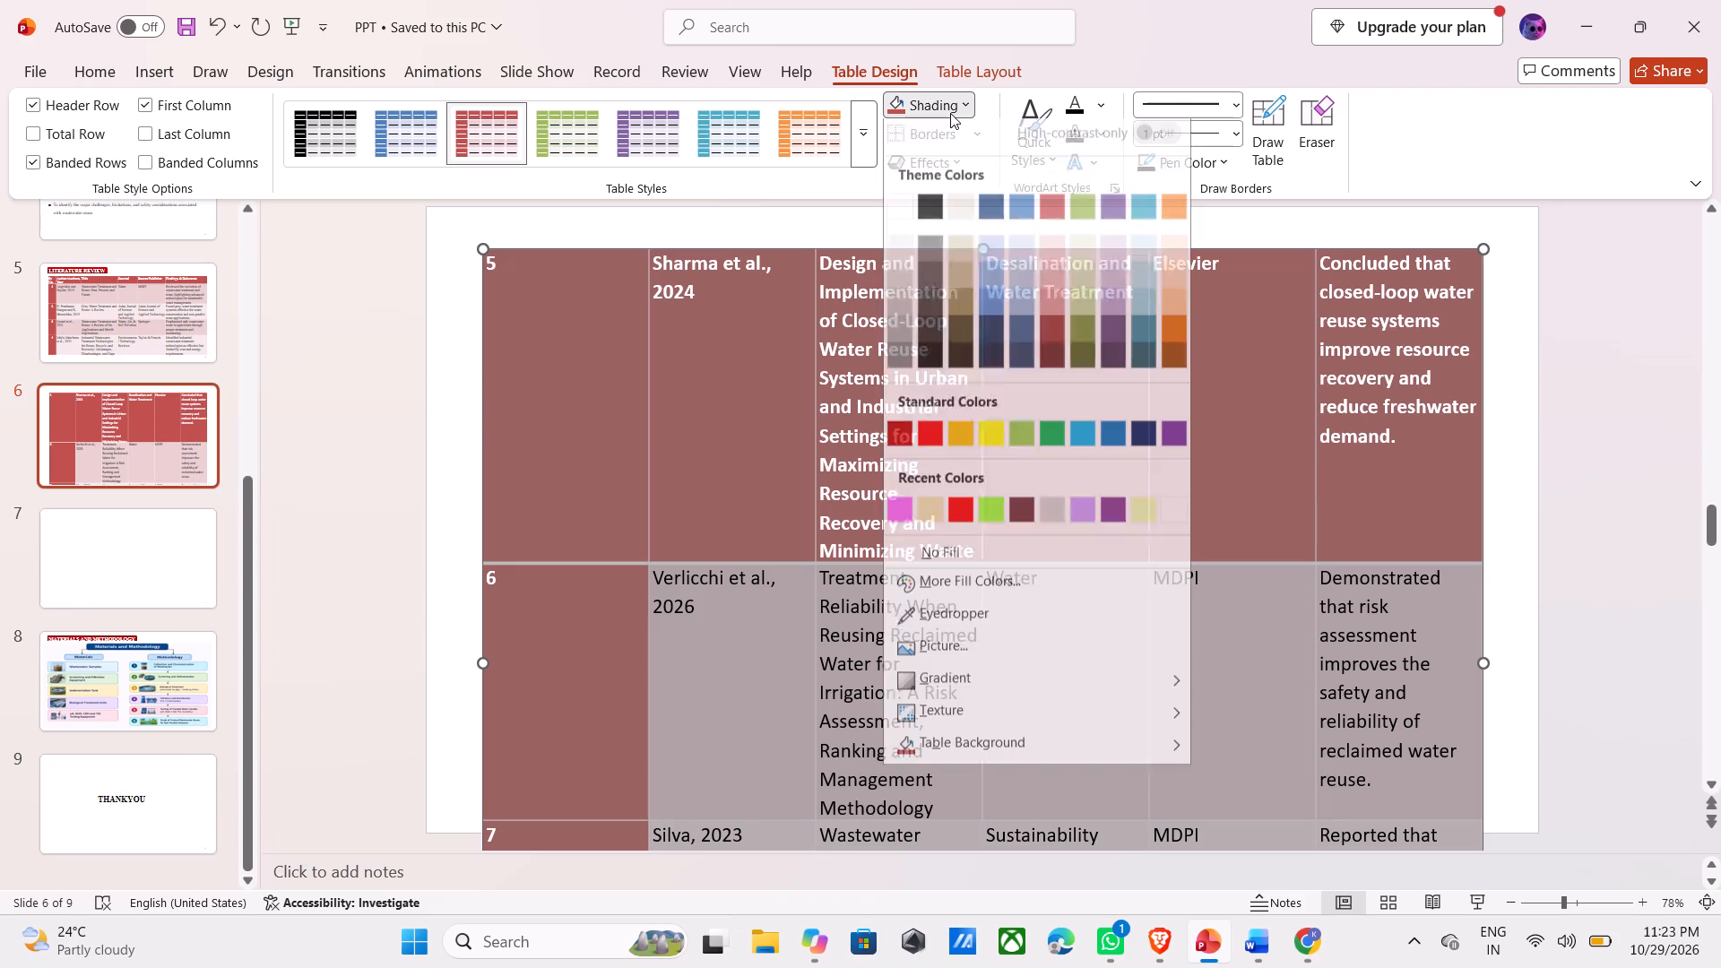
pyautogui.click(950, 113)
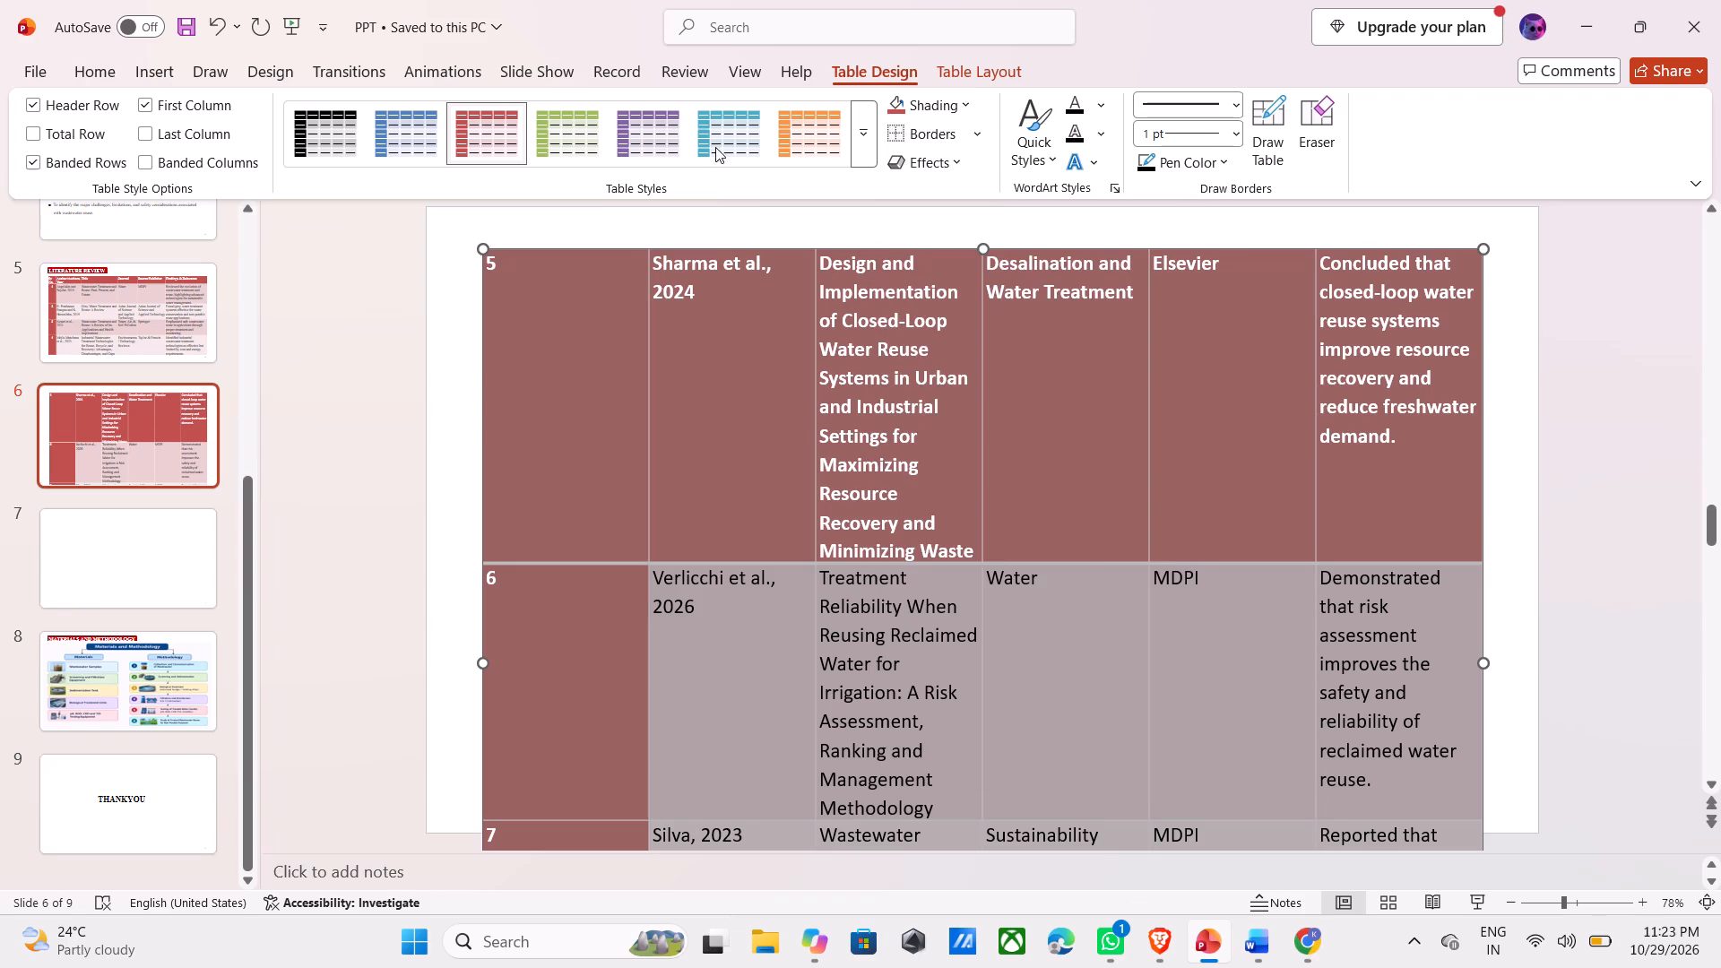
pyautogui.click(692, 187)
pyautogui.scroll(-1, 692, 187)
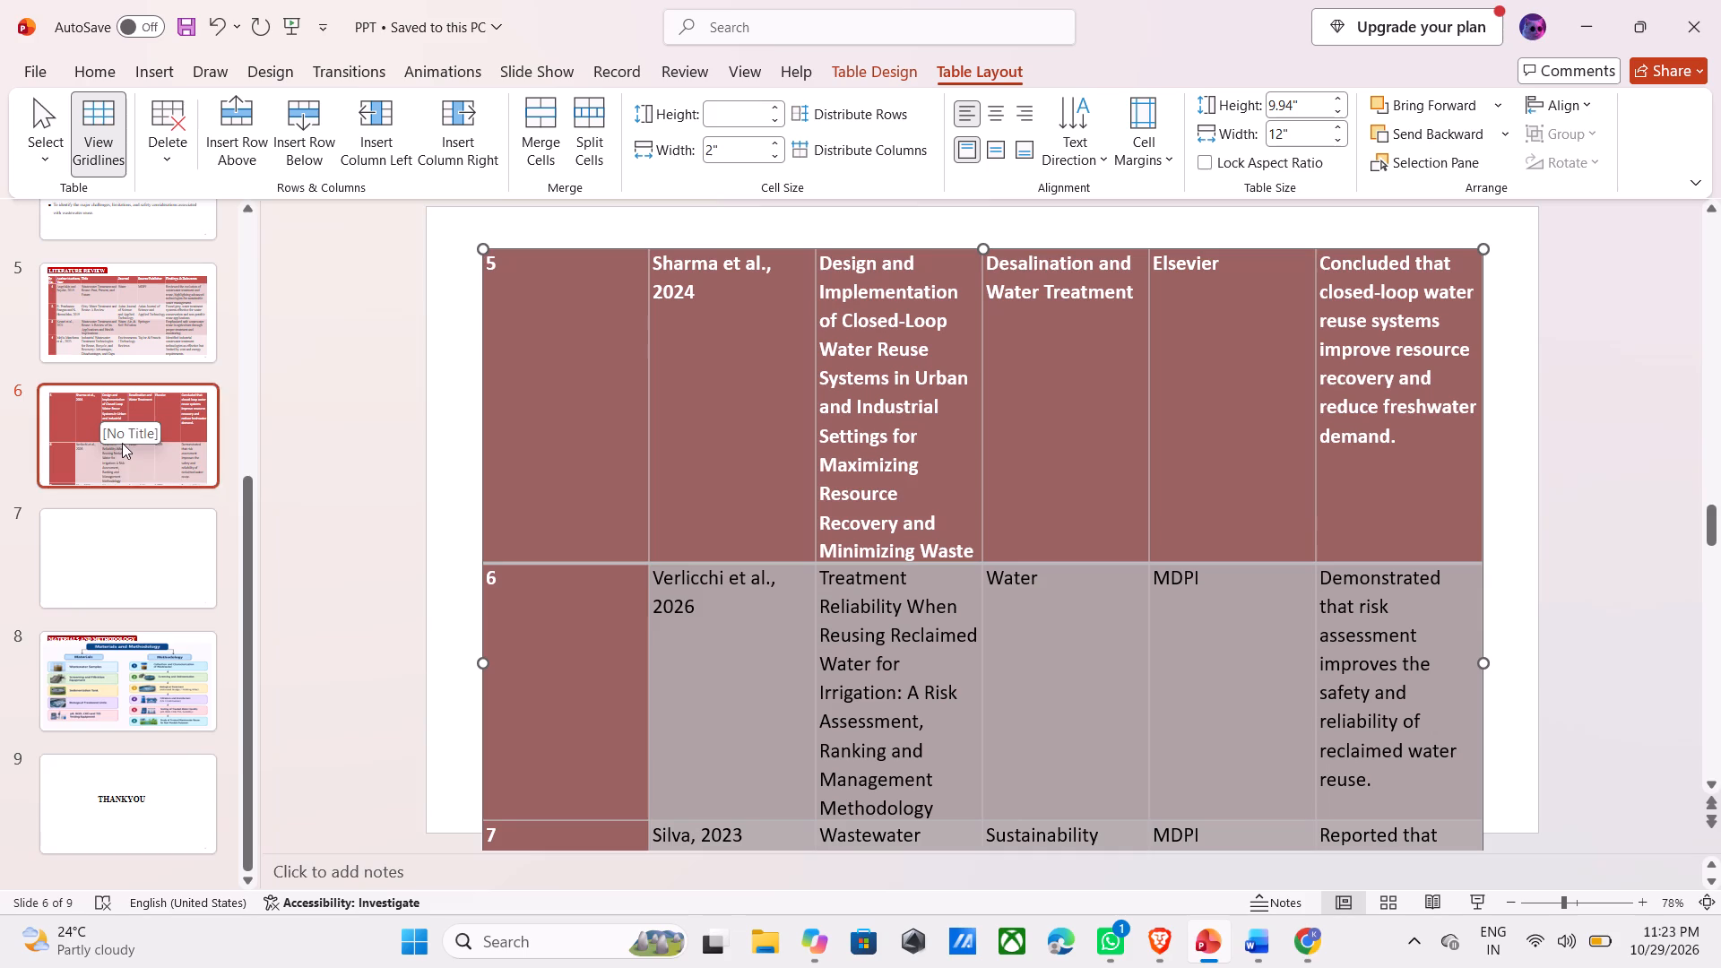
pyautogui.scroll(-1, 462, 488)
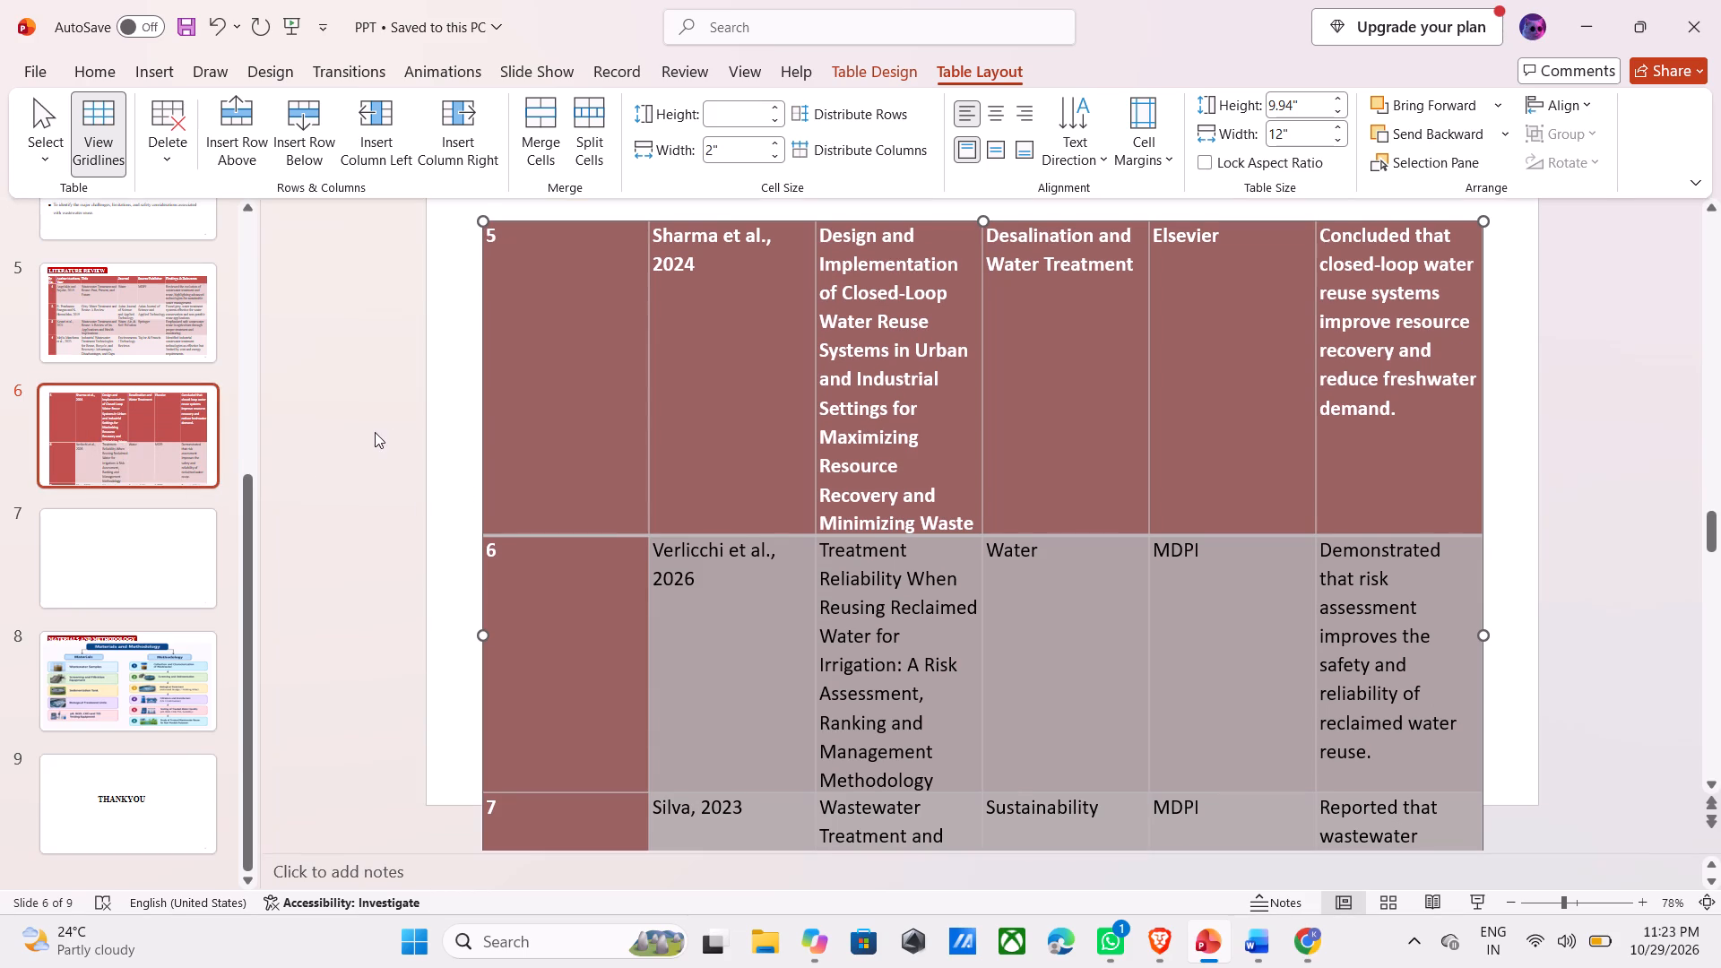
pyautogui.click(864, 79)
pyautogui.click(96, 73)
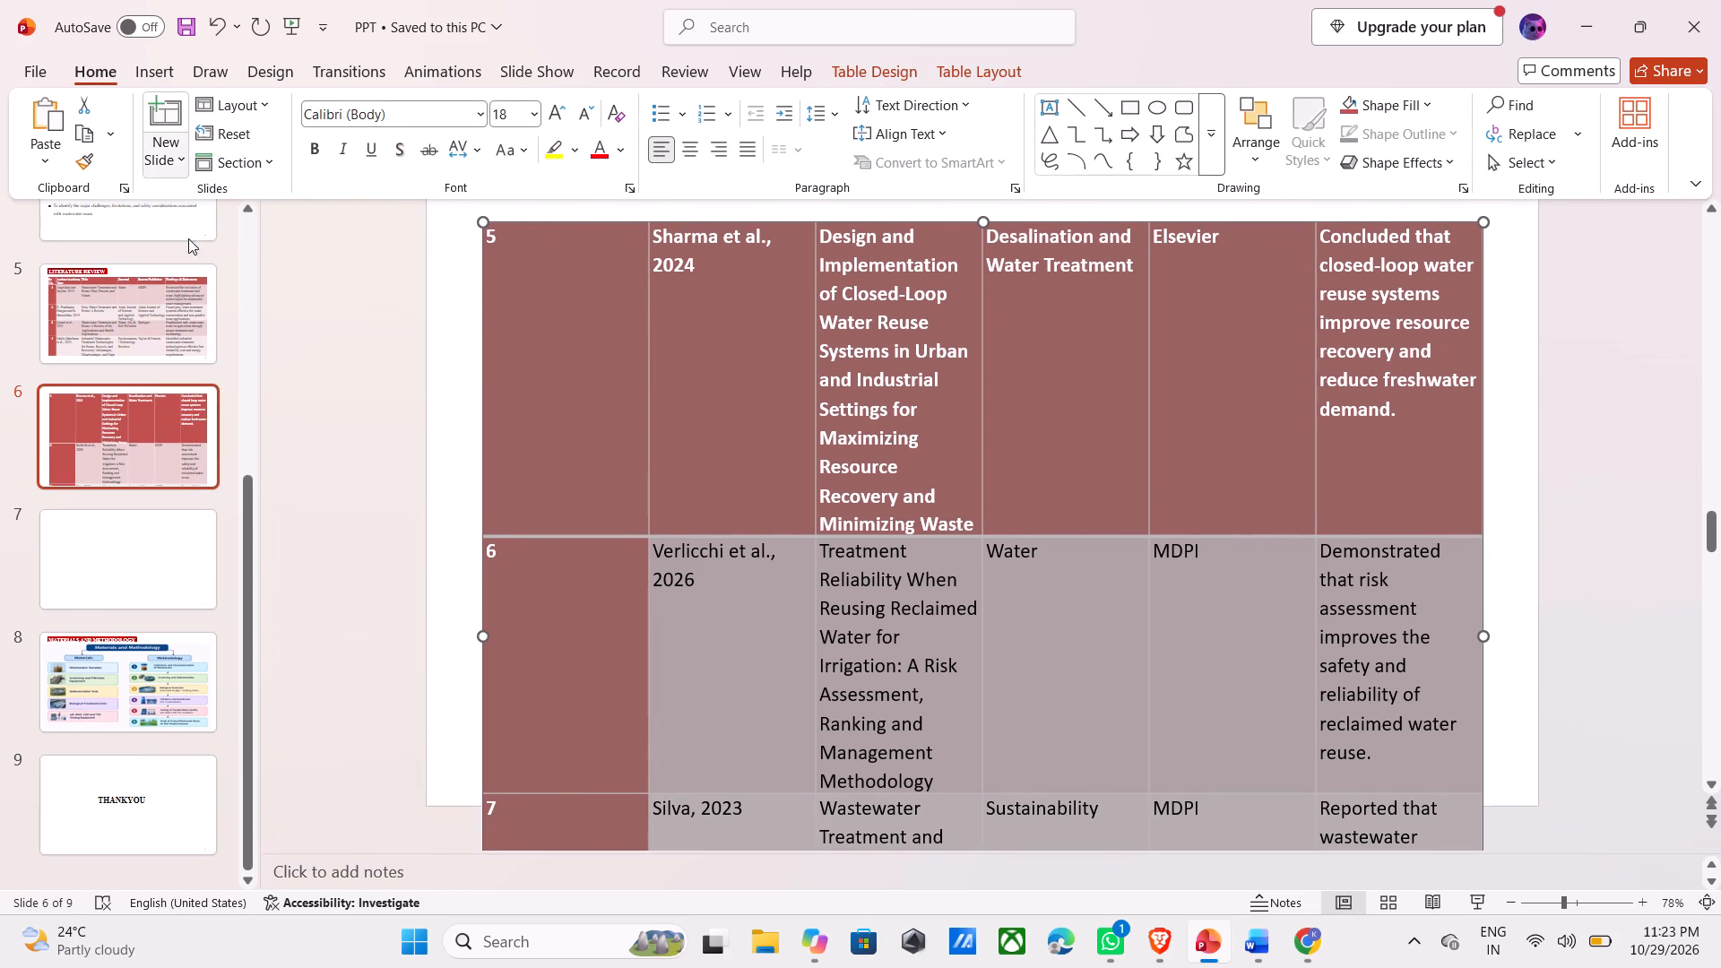
# Replace slide 6's table with a copy of slide 5's formatted literature review table.
pyautogui.click(165, 308)
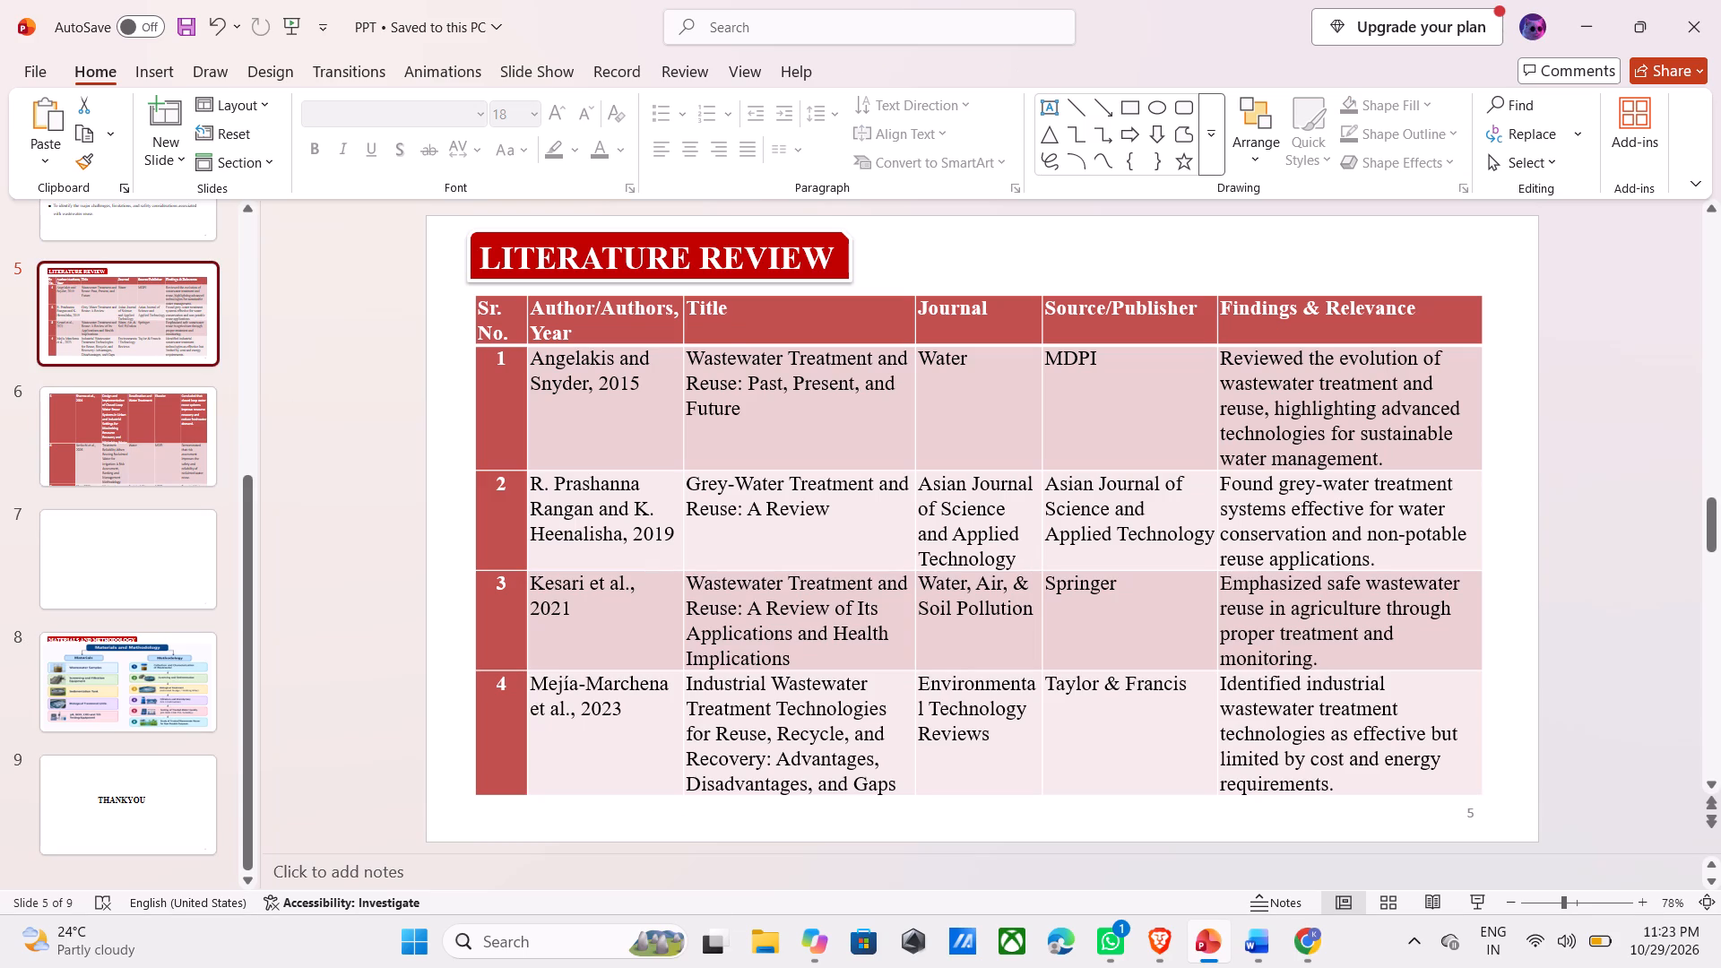
pyautogui.click(1018, 300)
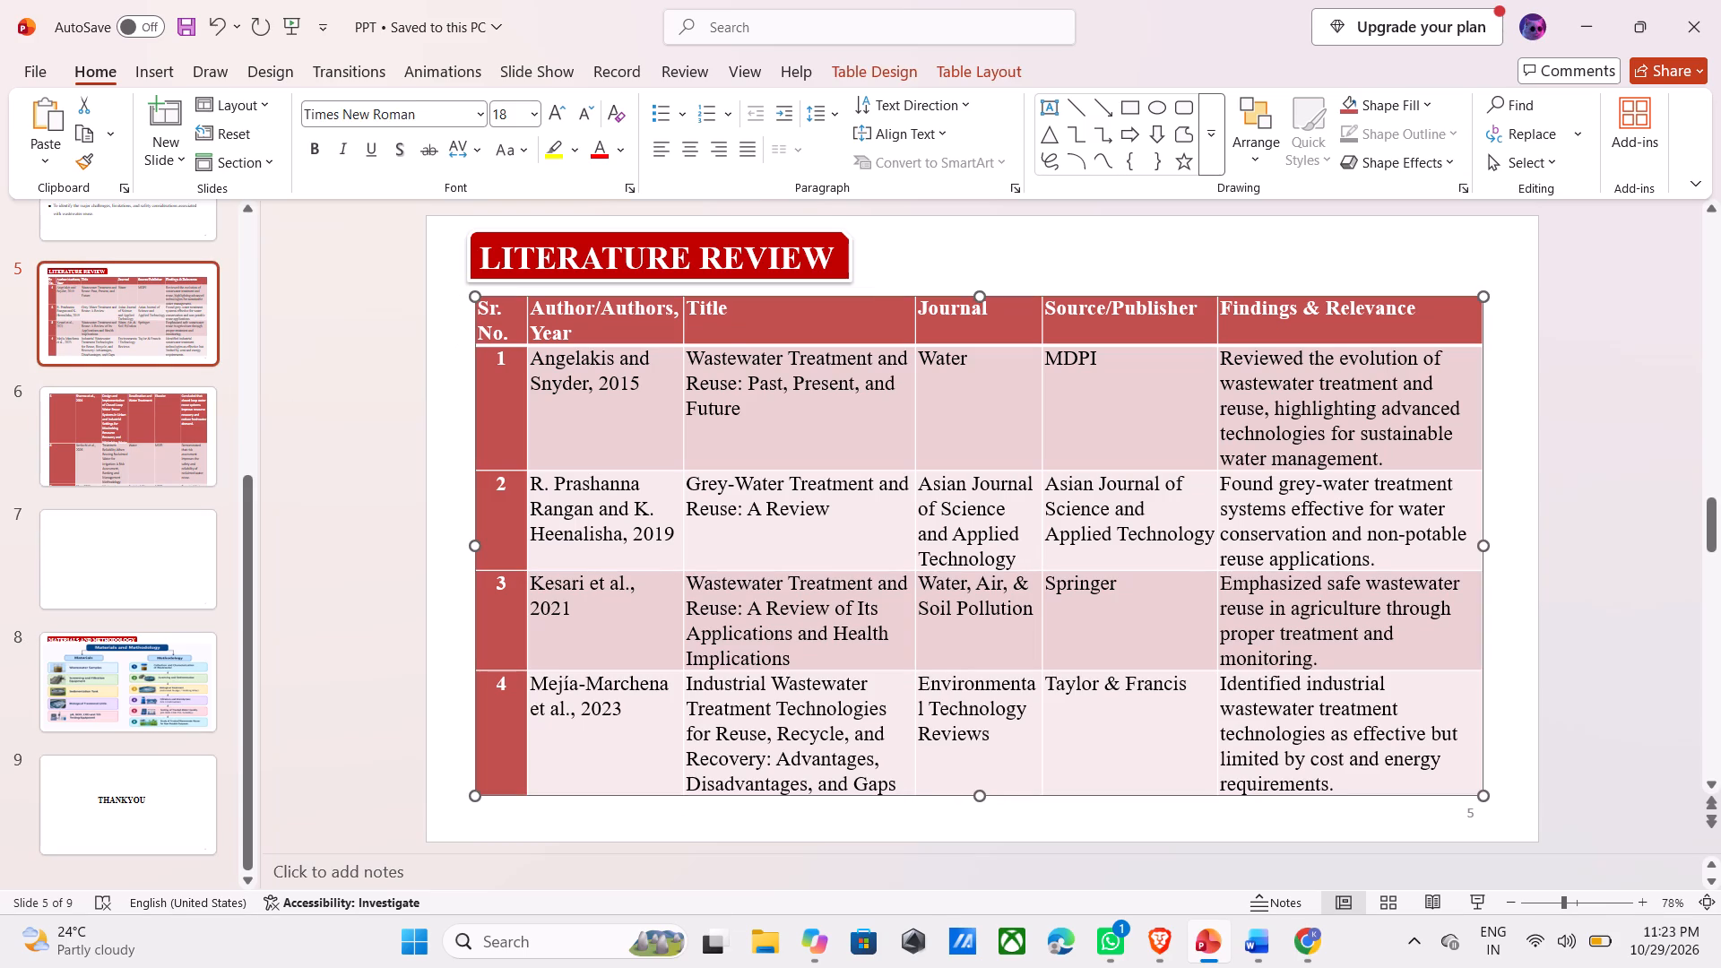
pyautogui.click(1015, 297)
pyautogui.hotkey('ctrl', 'c')
pyautogui.click(112, 418)
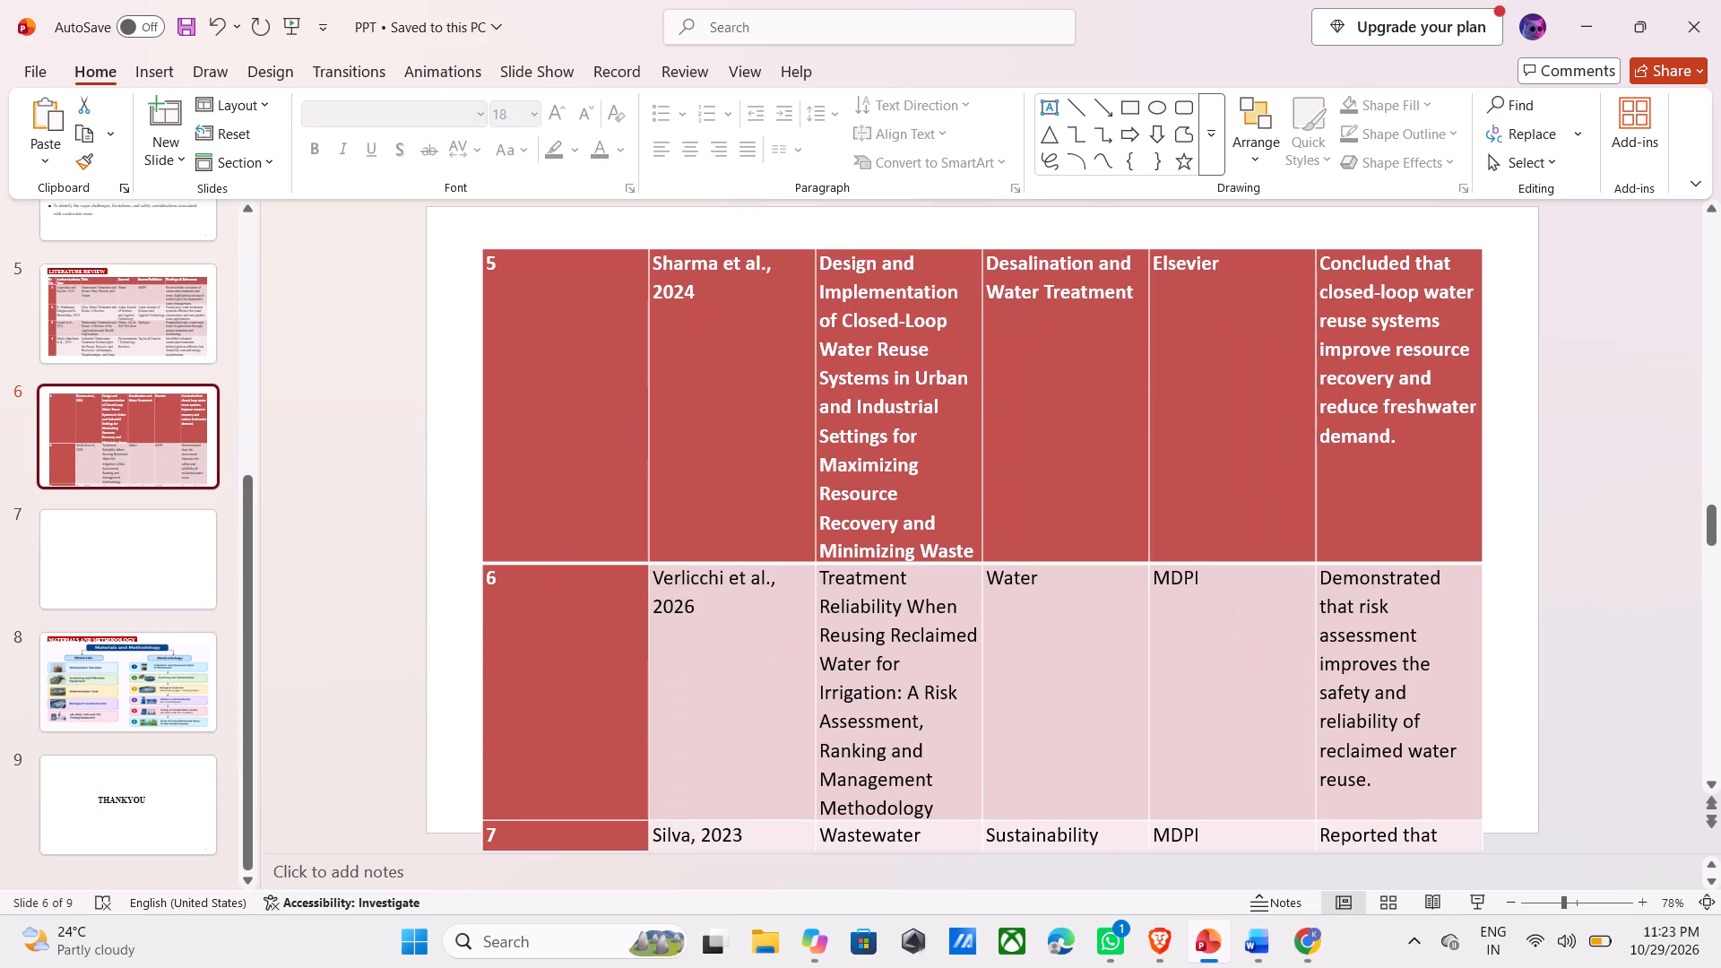
pyautogui.click(792, 253)
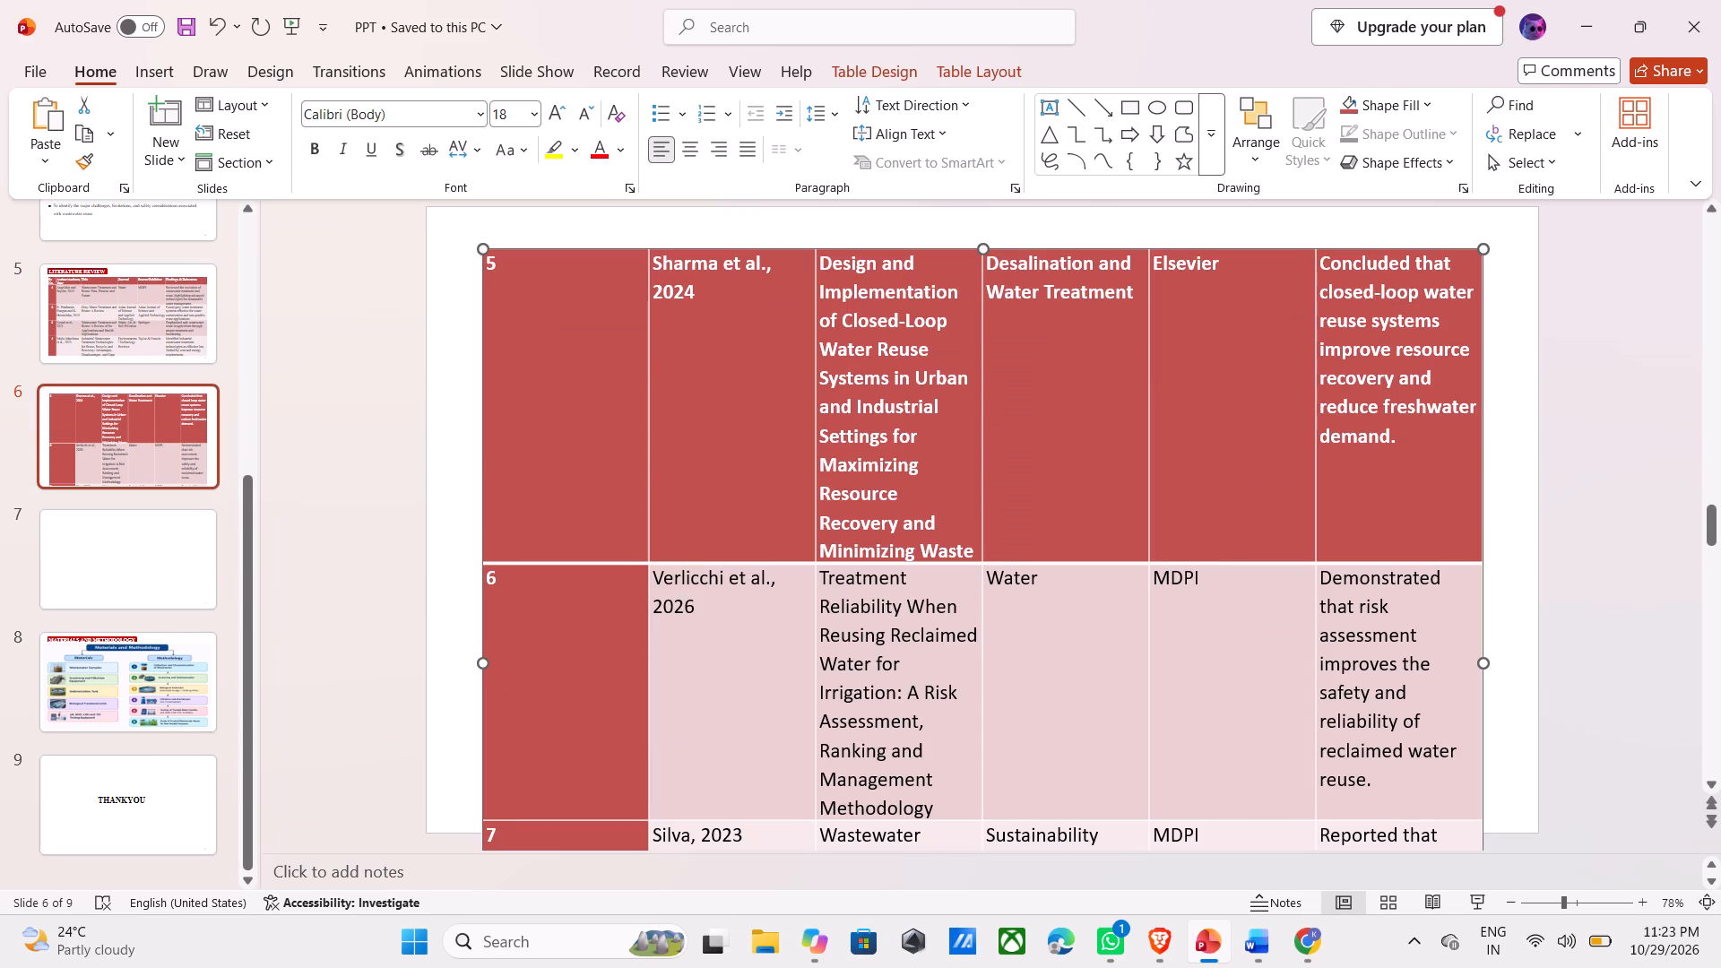
pyautogui.click(801, 247)
pyautogui.press('Delete')
pyautogui.hotkey('ctrl', 'v')
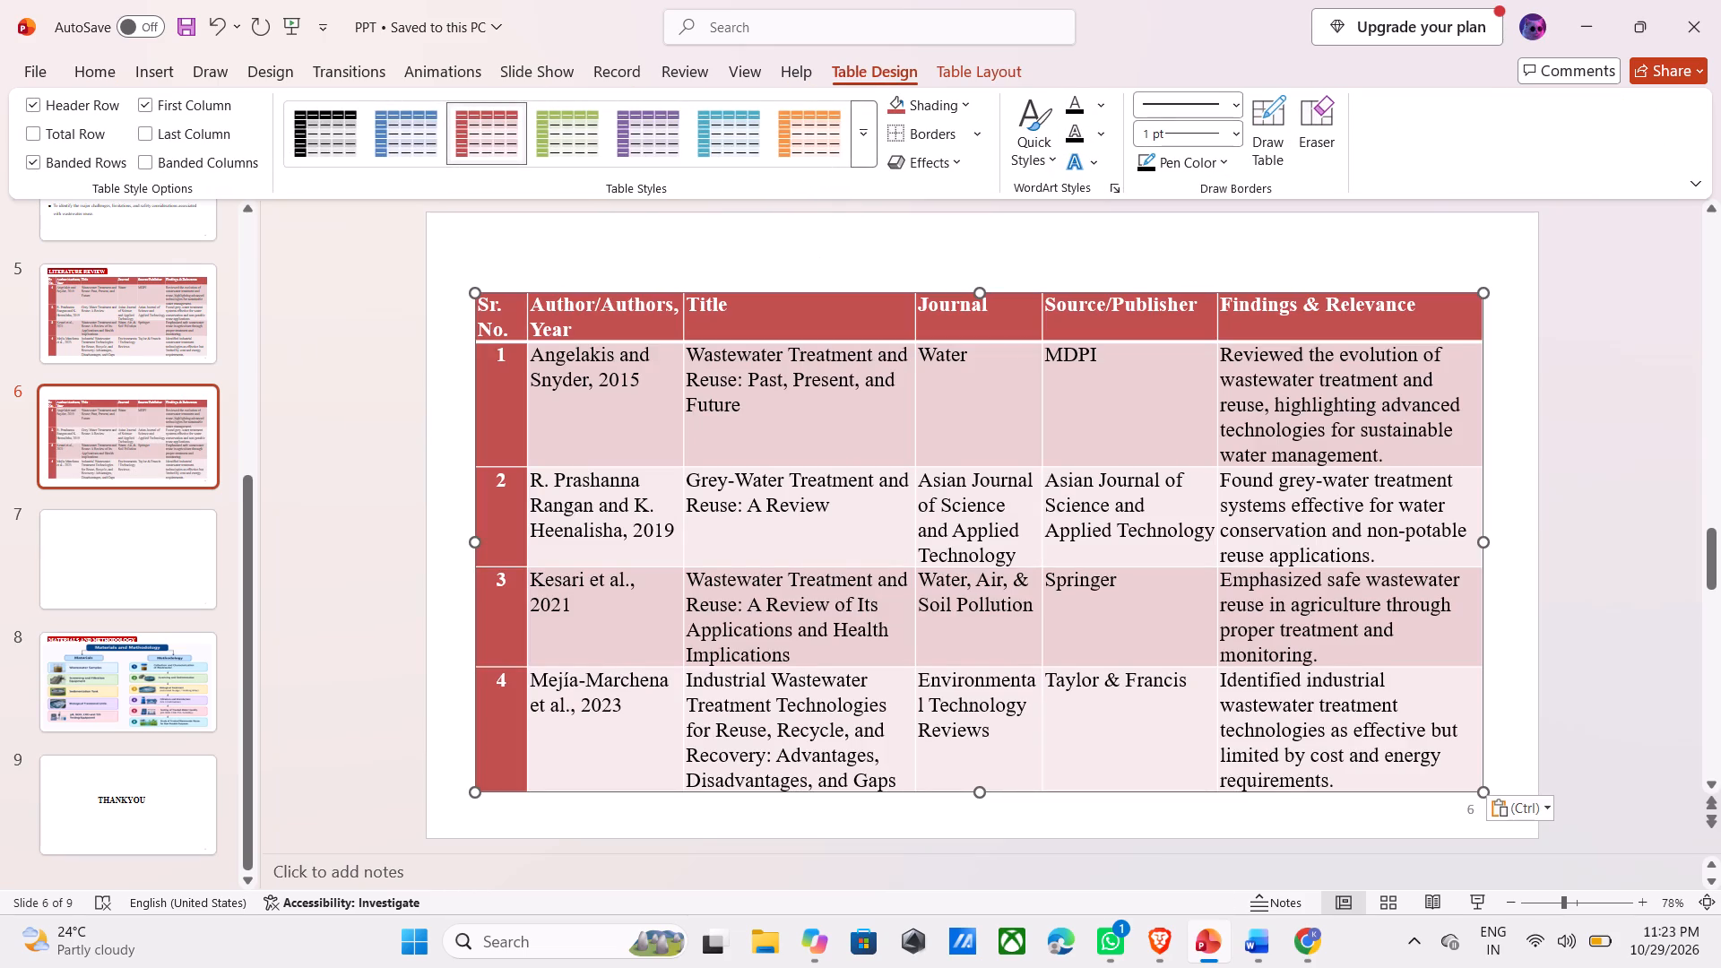
# Move slide 6's pasted table slightly upward on the slide.
pyautogui.moveTo(891, 290); pyautogui.dragTo(891, 285)
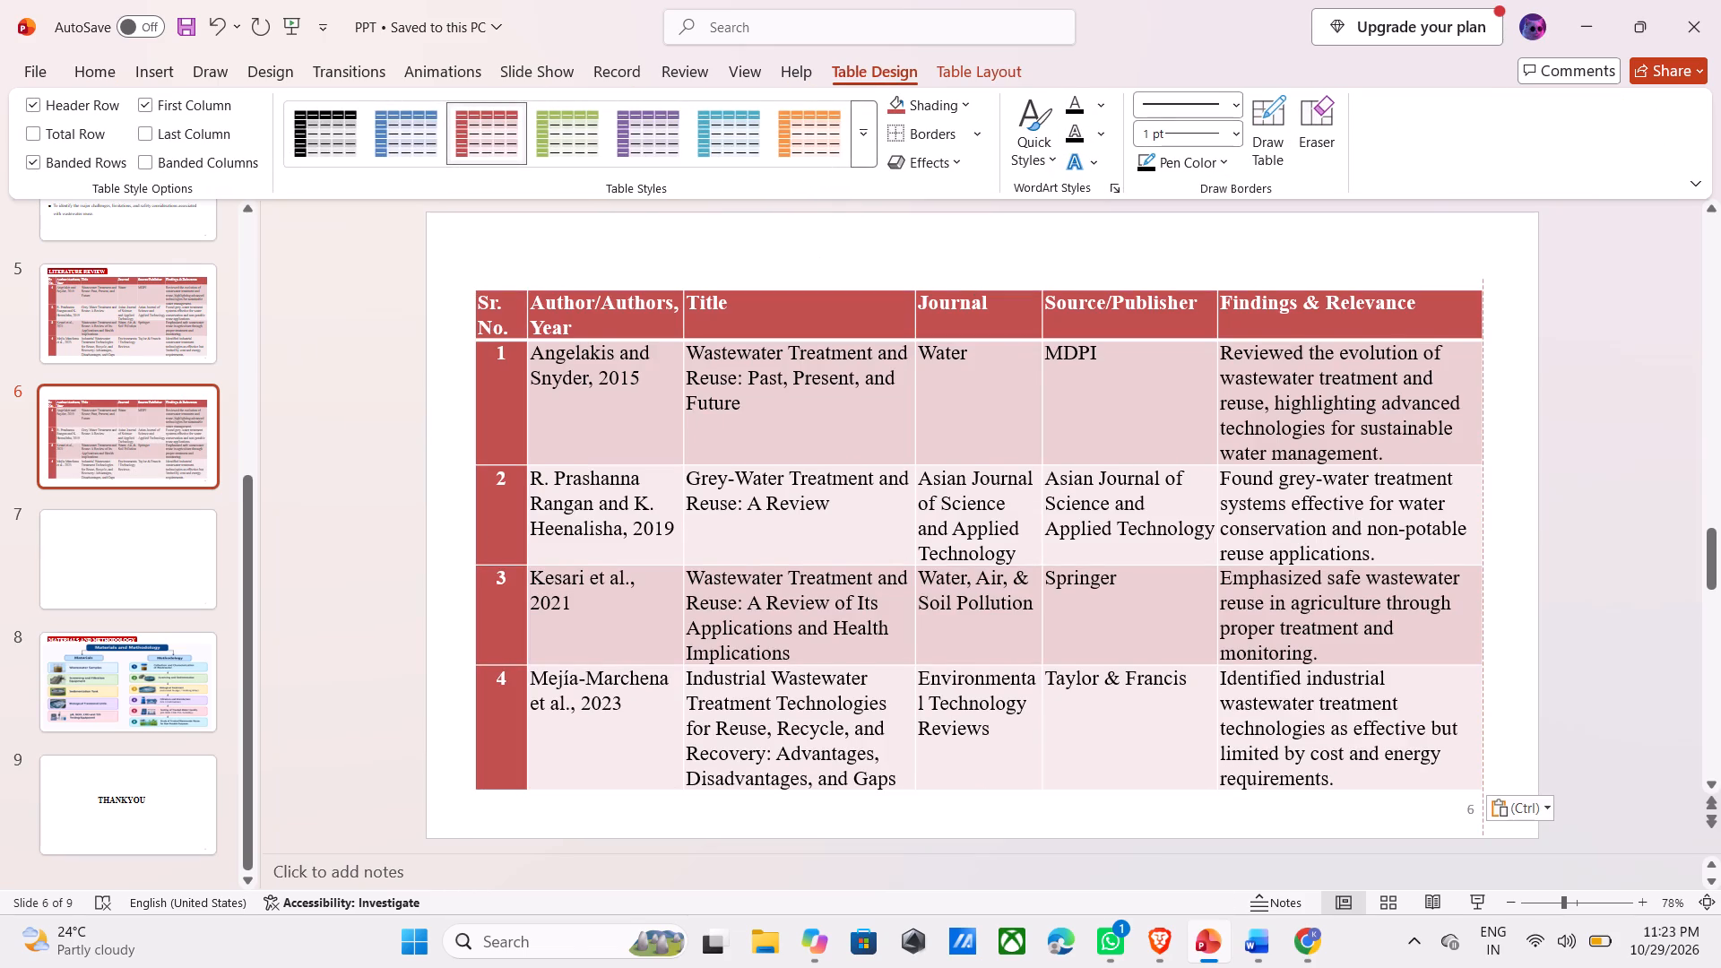
pyautogui.moveTo(891, 285); pyautogui.dragTo(891, 284)
pyautogui.moveTo(891, 284); pyautogui.dragTo(891, 281)
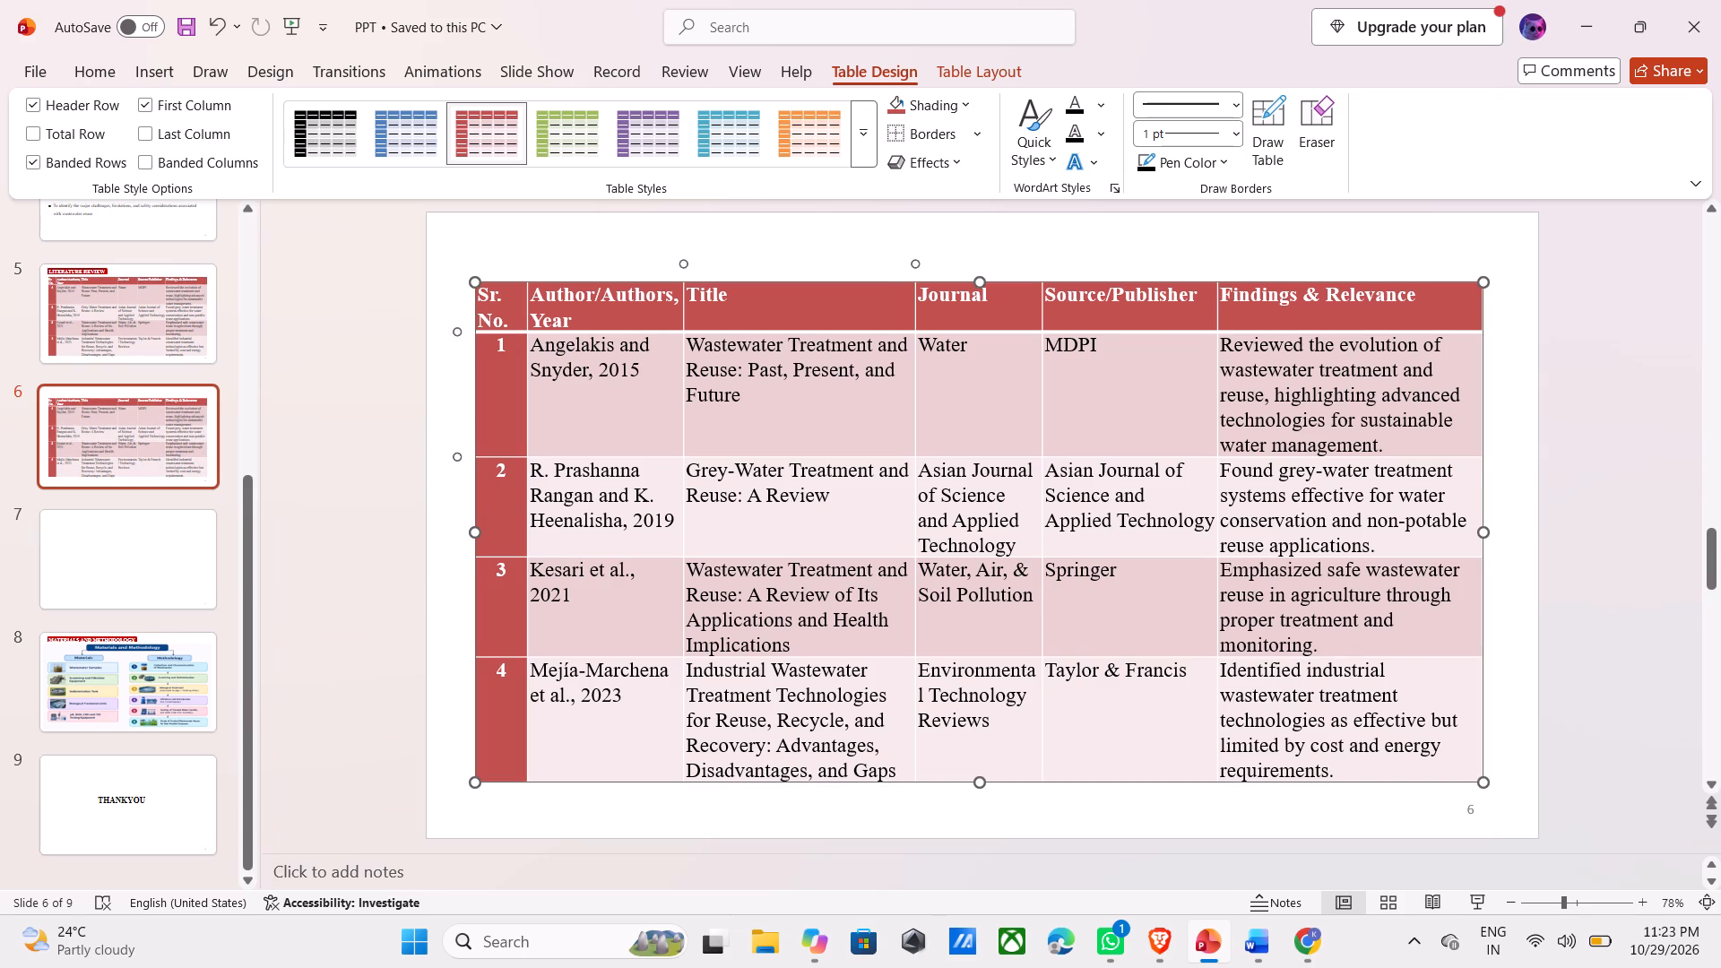
# Clear the author and year text from the first data row of slide 6's table.
pyautogui.click(645, 381)
pyautogui.press('BackSpace')
pyautogui.press('BackSpace')
pyautogui.press('BackSpace')
pyautogui.press('BackSpace')
pyautogui.press('BackSpace')
pyautogui.press('BackSpace')
pyautogui.press('BackSpace')
pyautogui.press('BackSpace')
pyautogui.press('BackSpace')
pyautogui.press('BackSpace')
pyautogui.press('BackSpace')
pyautogui.press('BackSpace')
pyautogui.press('BackSpace')
pyautogui.press('BackSpace')
pyautogui.press('BackSpace')
pyautogui.press('BackSpace')
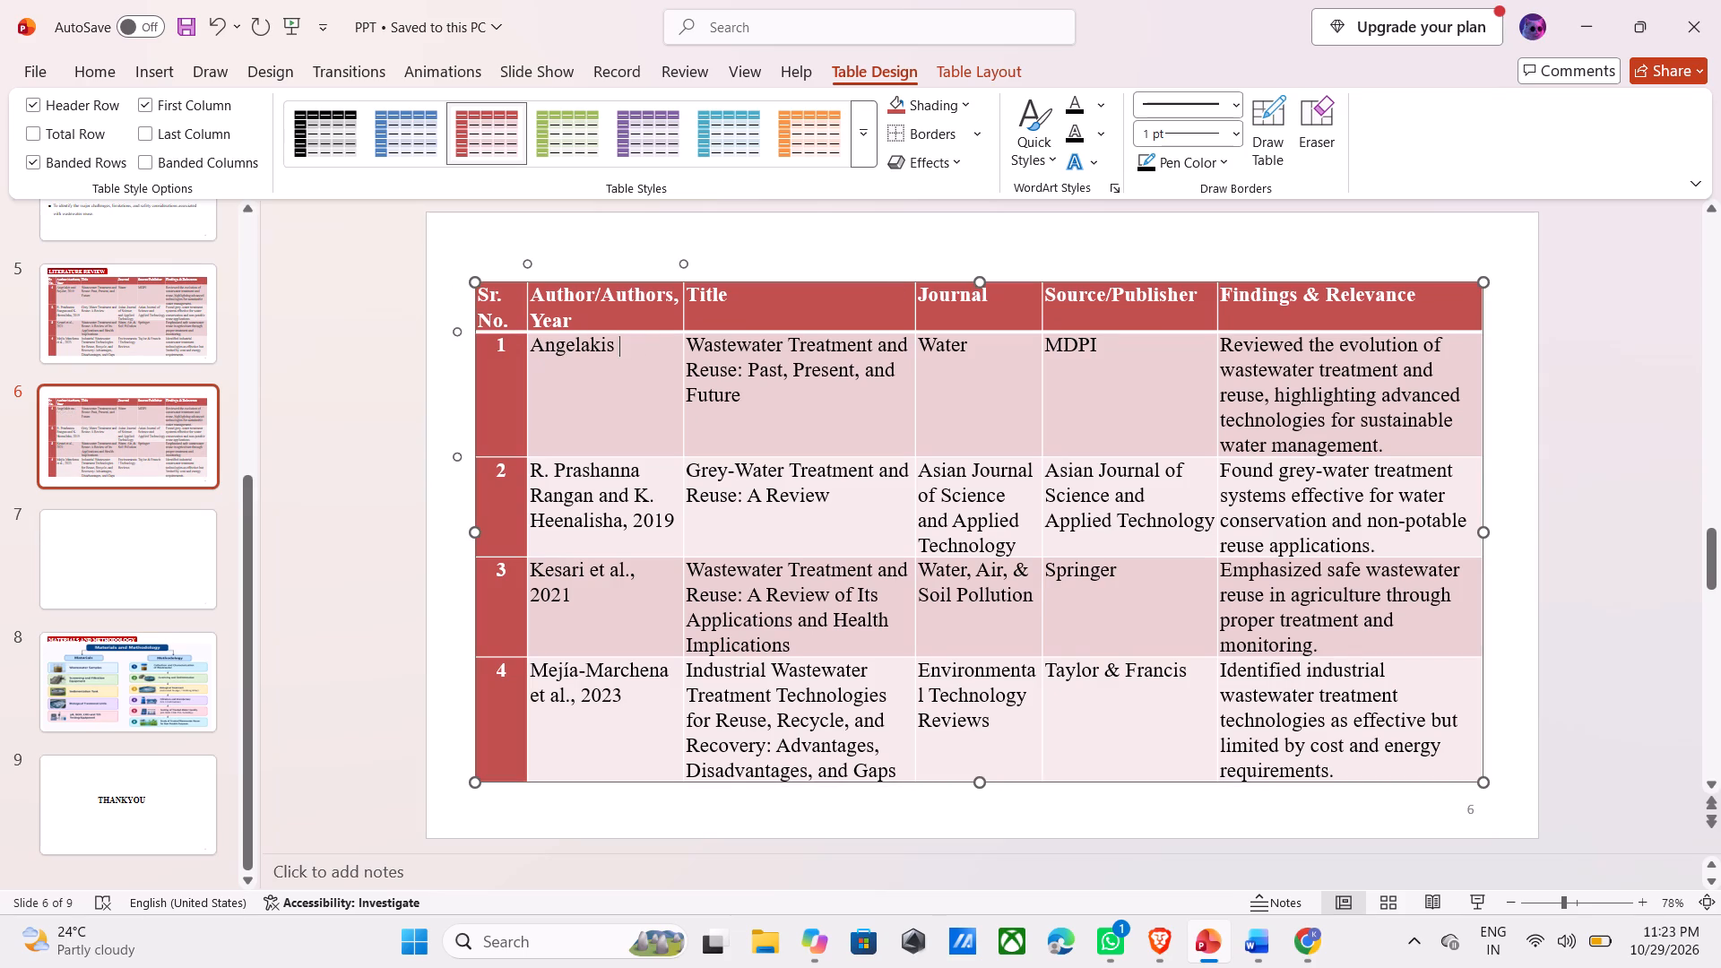
pyautogui.press('BackSpace')
pyautogui.press('BackSpace')
pyautogui.press('BackSpace')
pyautogui.press('BackSpace')
pyautogui.press('BackSpace')
pyautogui.press('BackSpace')
pyautogui.press('BackSpace')
pyautogui.press('BackSpace')
pyautogui.press('BackSpace')
pyautogui.press('BackSpace')
# Copy "Sharma et al., 2024" from row 5 of the Word table into slide 6's emptied author cell, keeping text only.
pyautogui.hotkey('alt', 'Tab')
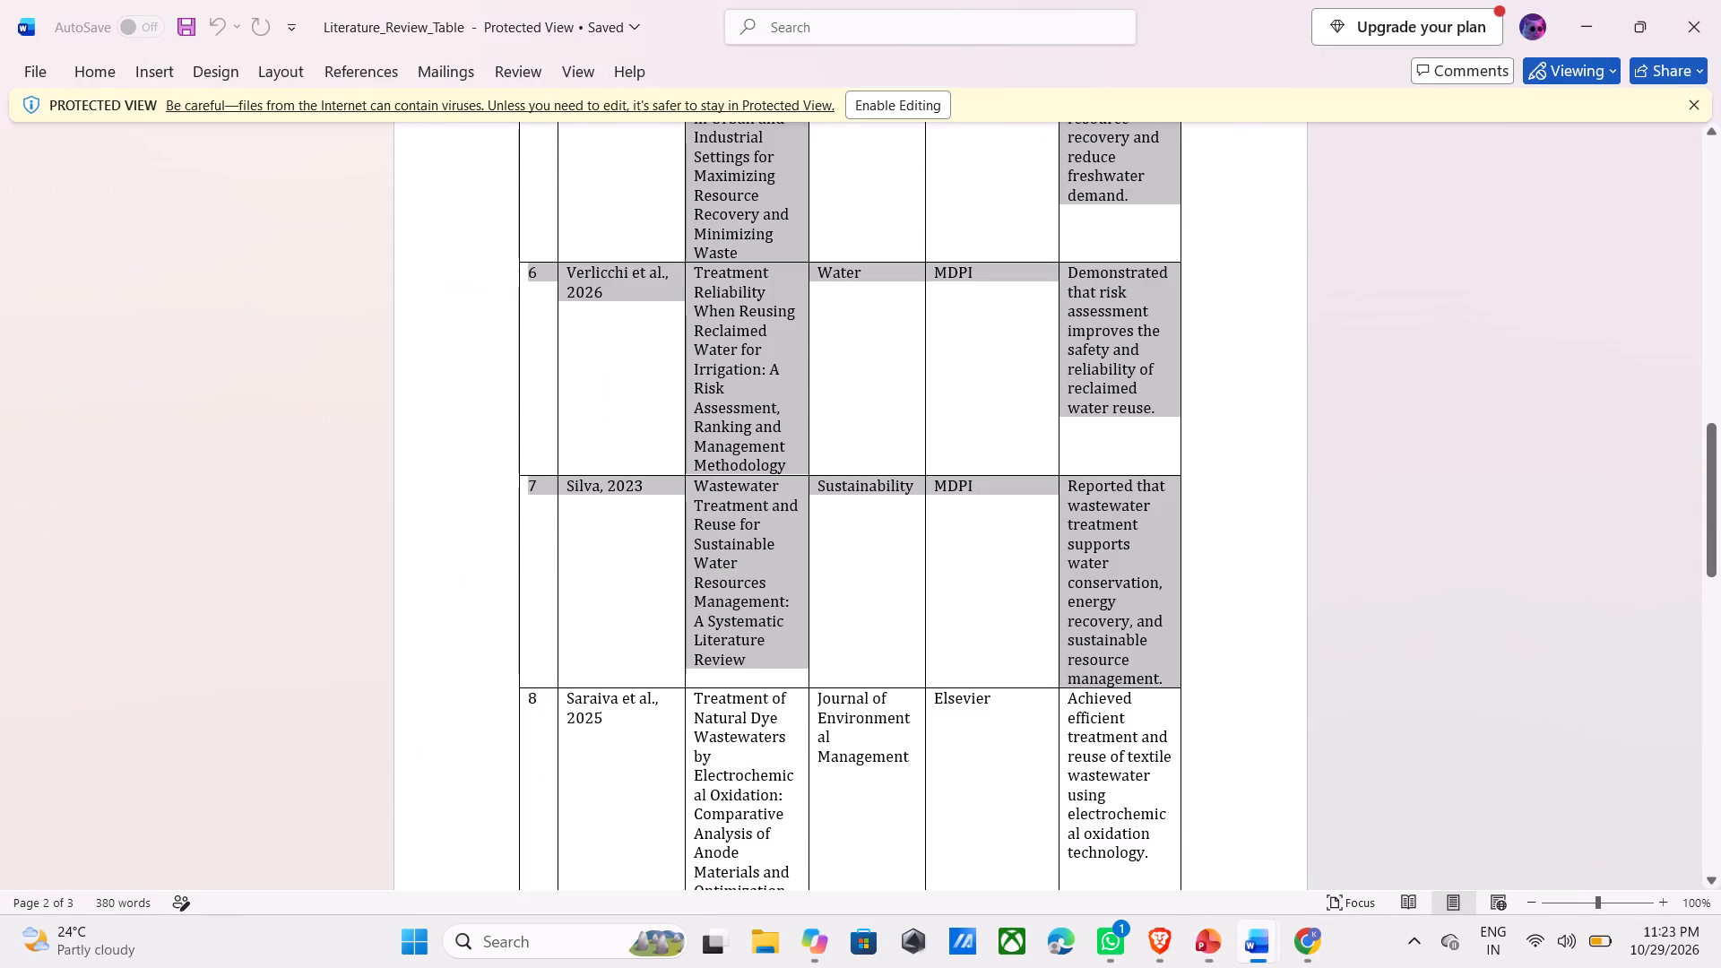
pyautogui.click(647, 377)
pyautogui.scroll(2, 627, 380)
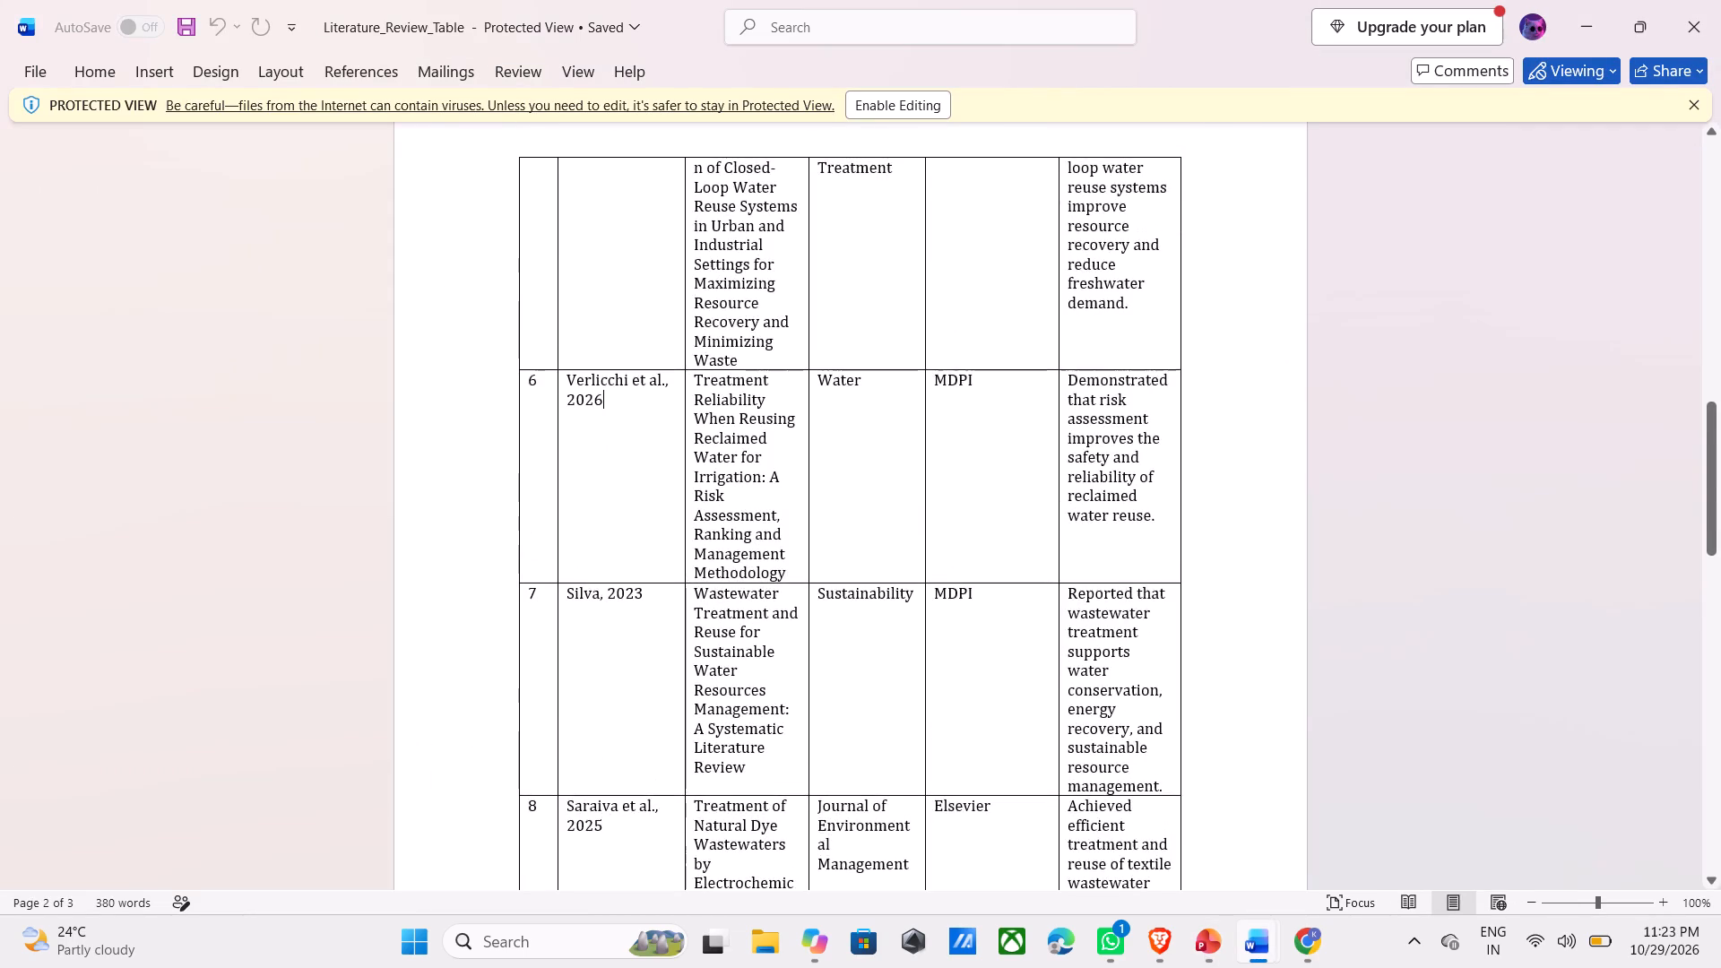
pyautogui.scroll(6, 627, 380)
pyautogui.moveTo(628, 222); pyautogui.dragTo(562, 217)
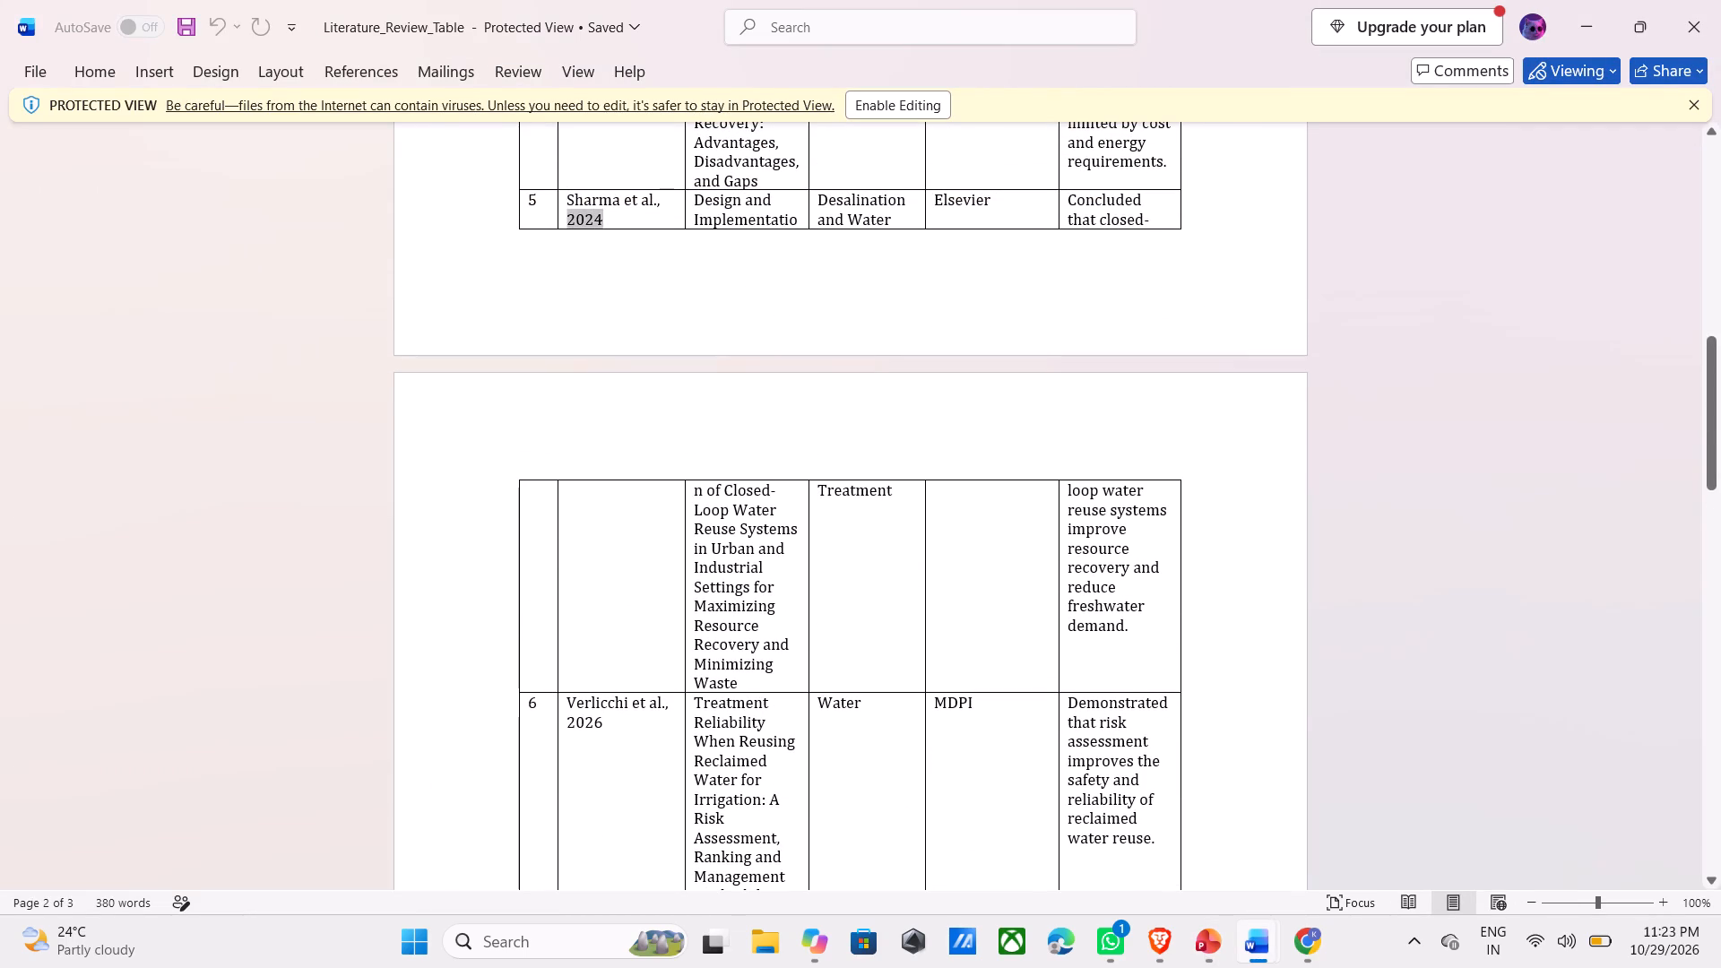
pyautogui.moveTo(562, 217); pyautogui.dragTo(558, 205)
pyautogui.rightClick(558, 205)
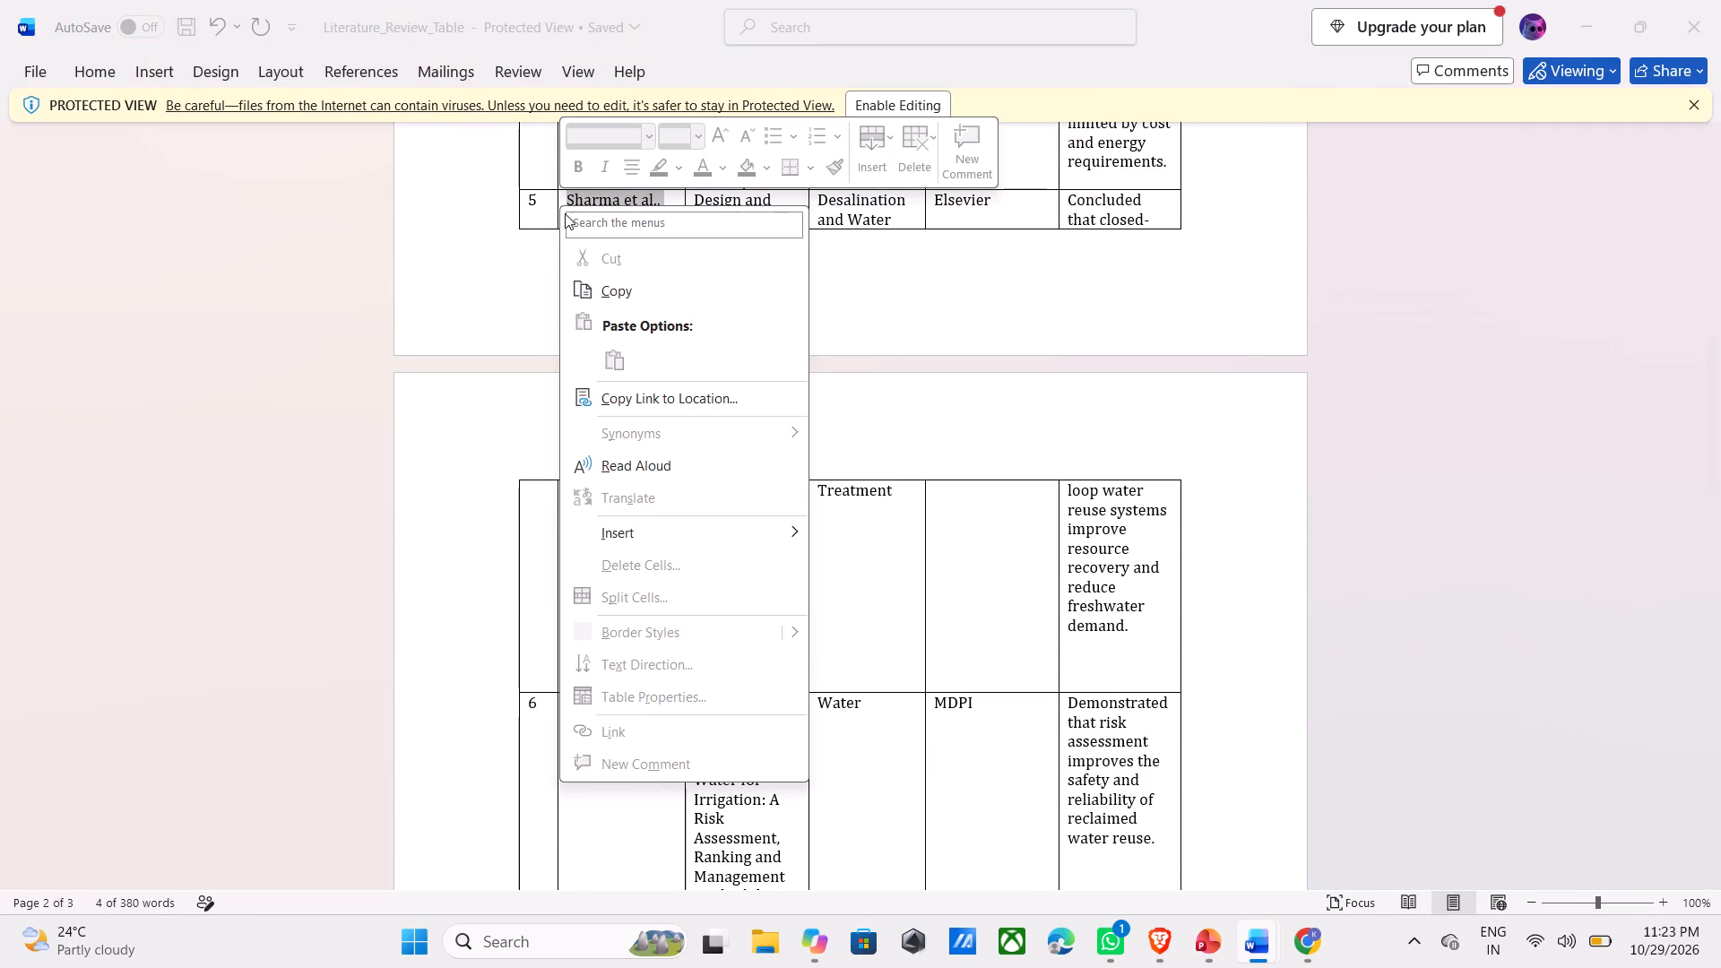
pyautogui.click(602, 285)
pyautogui.click(1206, 963)
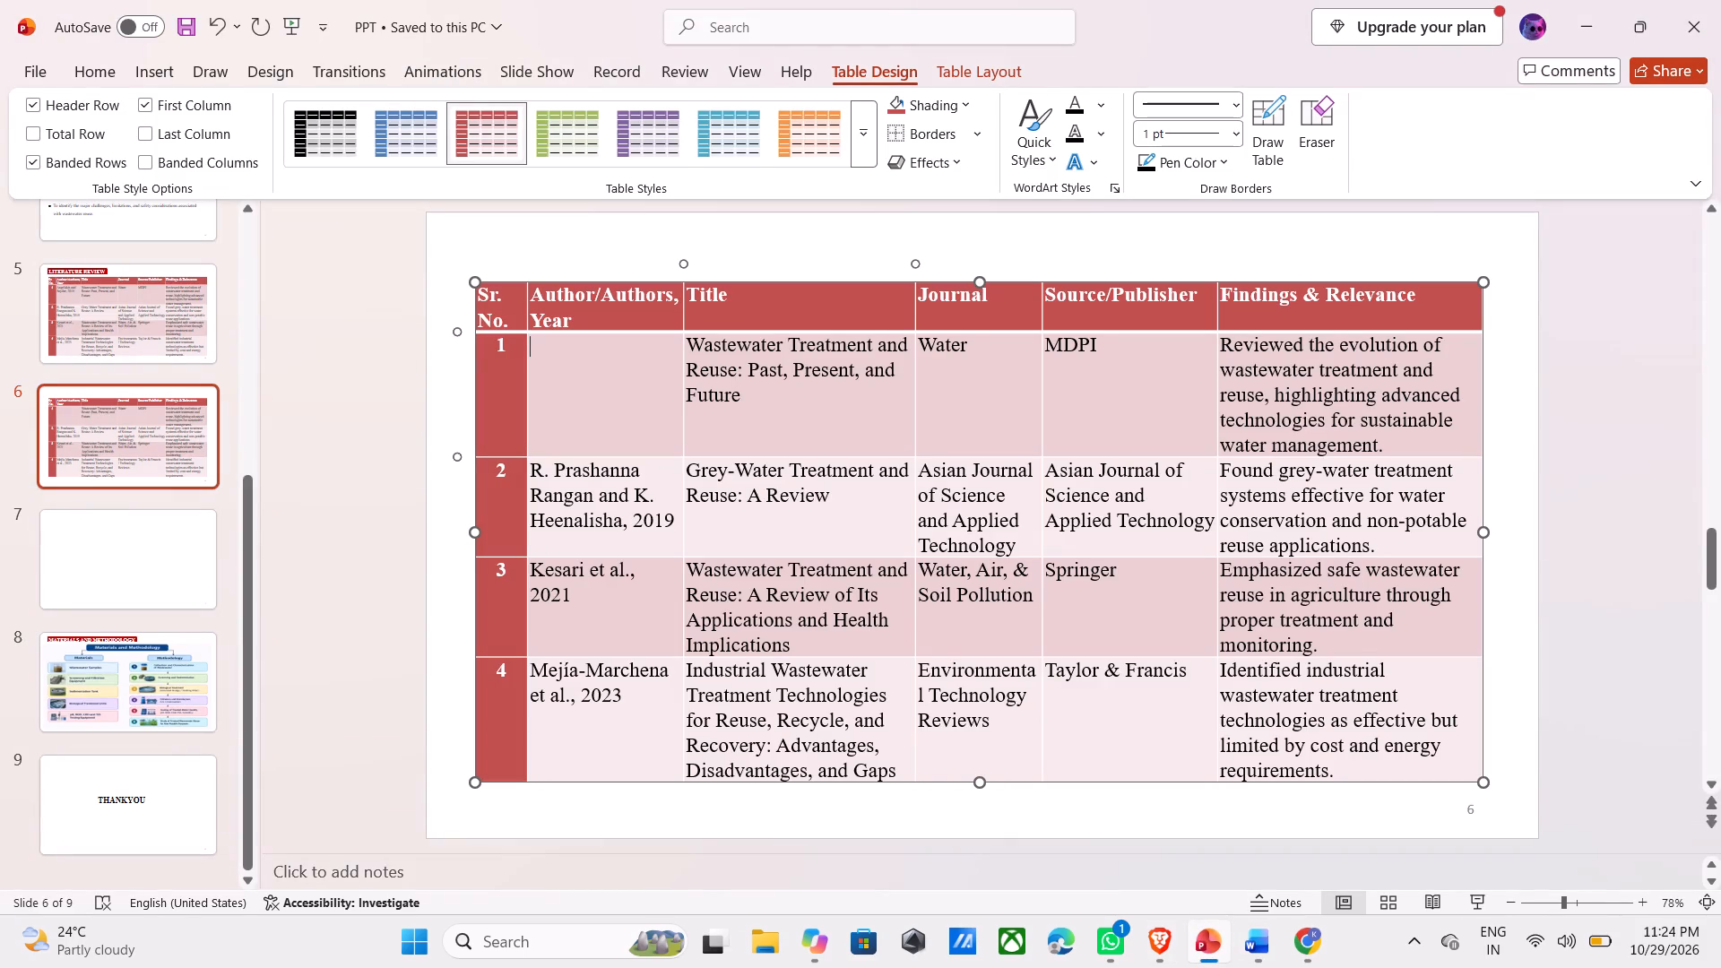
pyautogui.rightClick(602, 386)
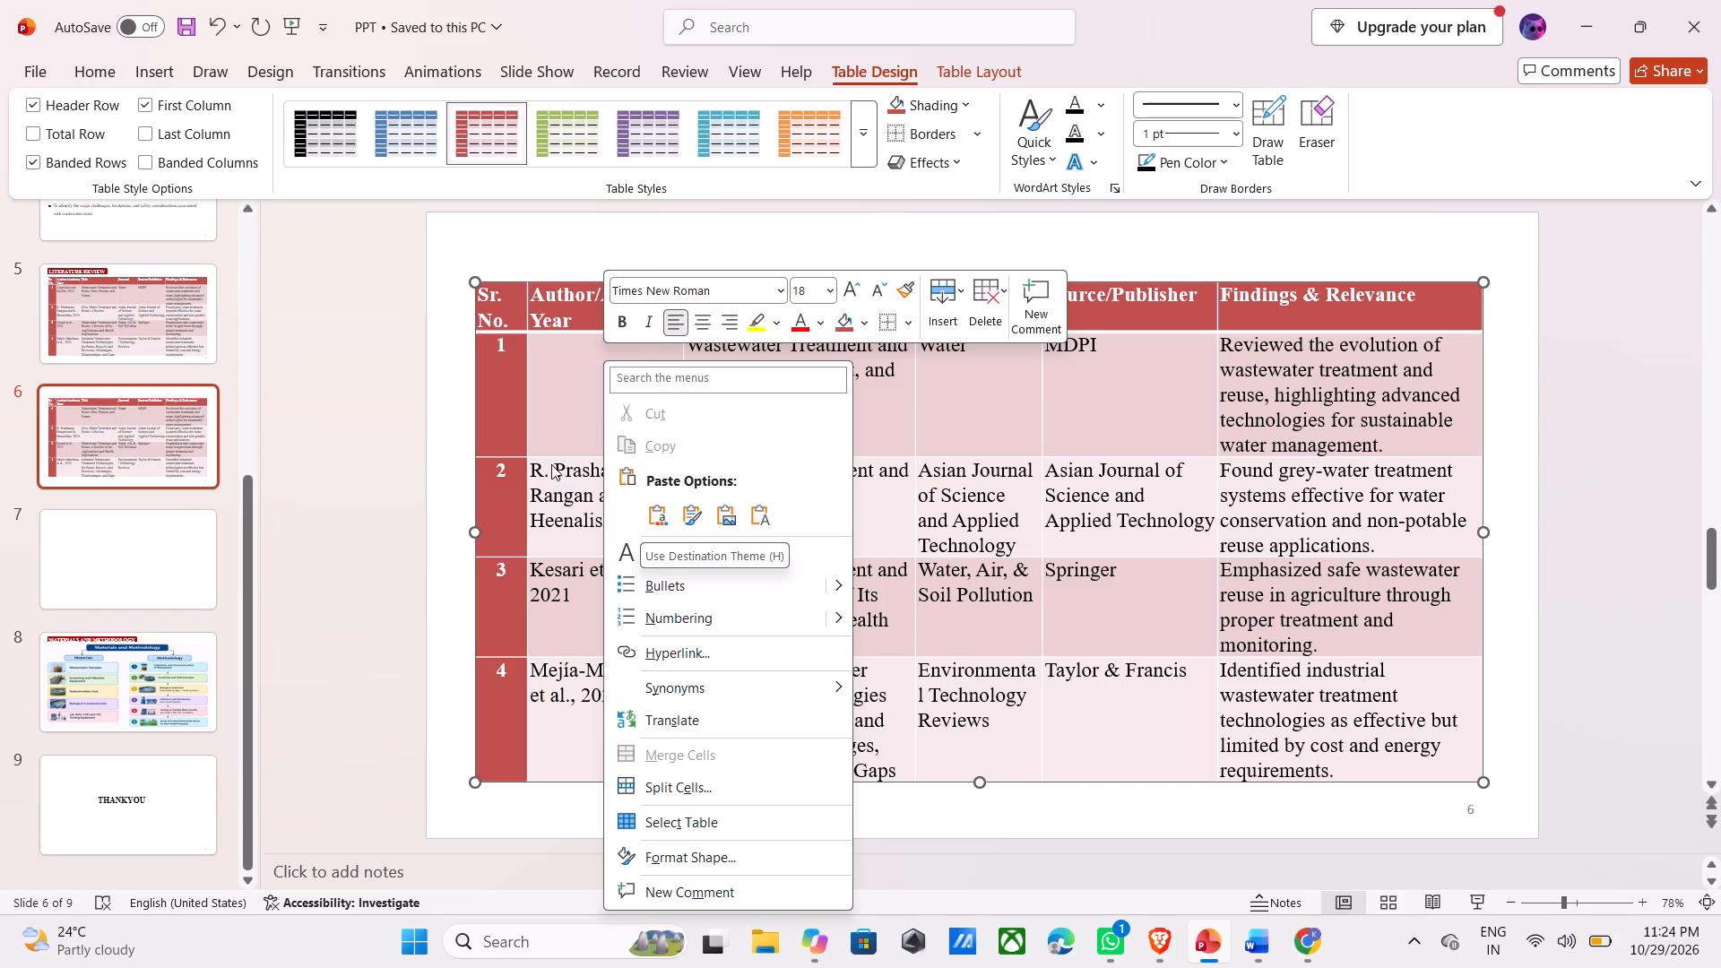
pyautogui.click(757, 520)
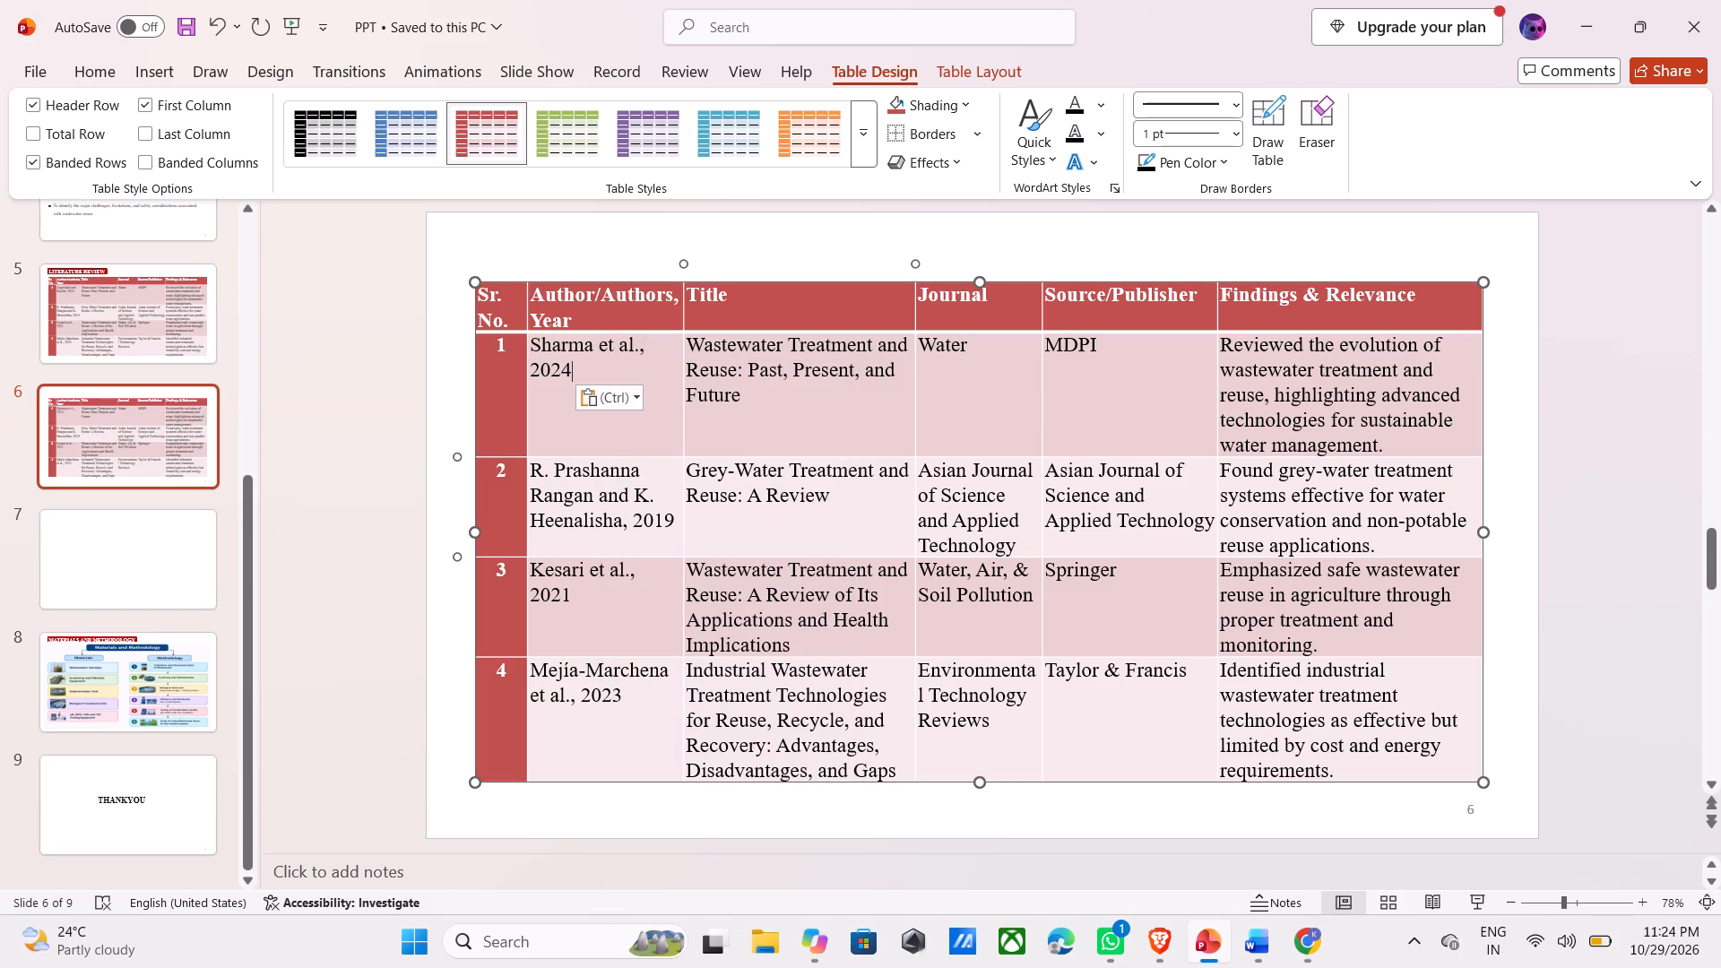
# Replace the title in slide 6's first data row with row 5's title from the Word table, pasted using destination styles.
pyautogui.click(769, 430)
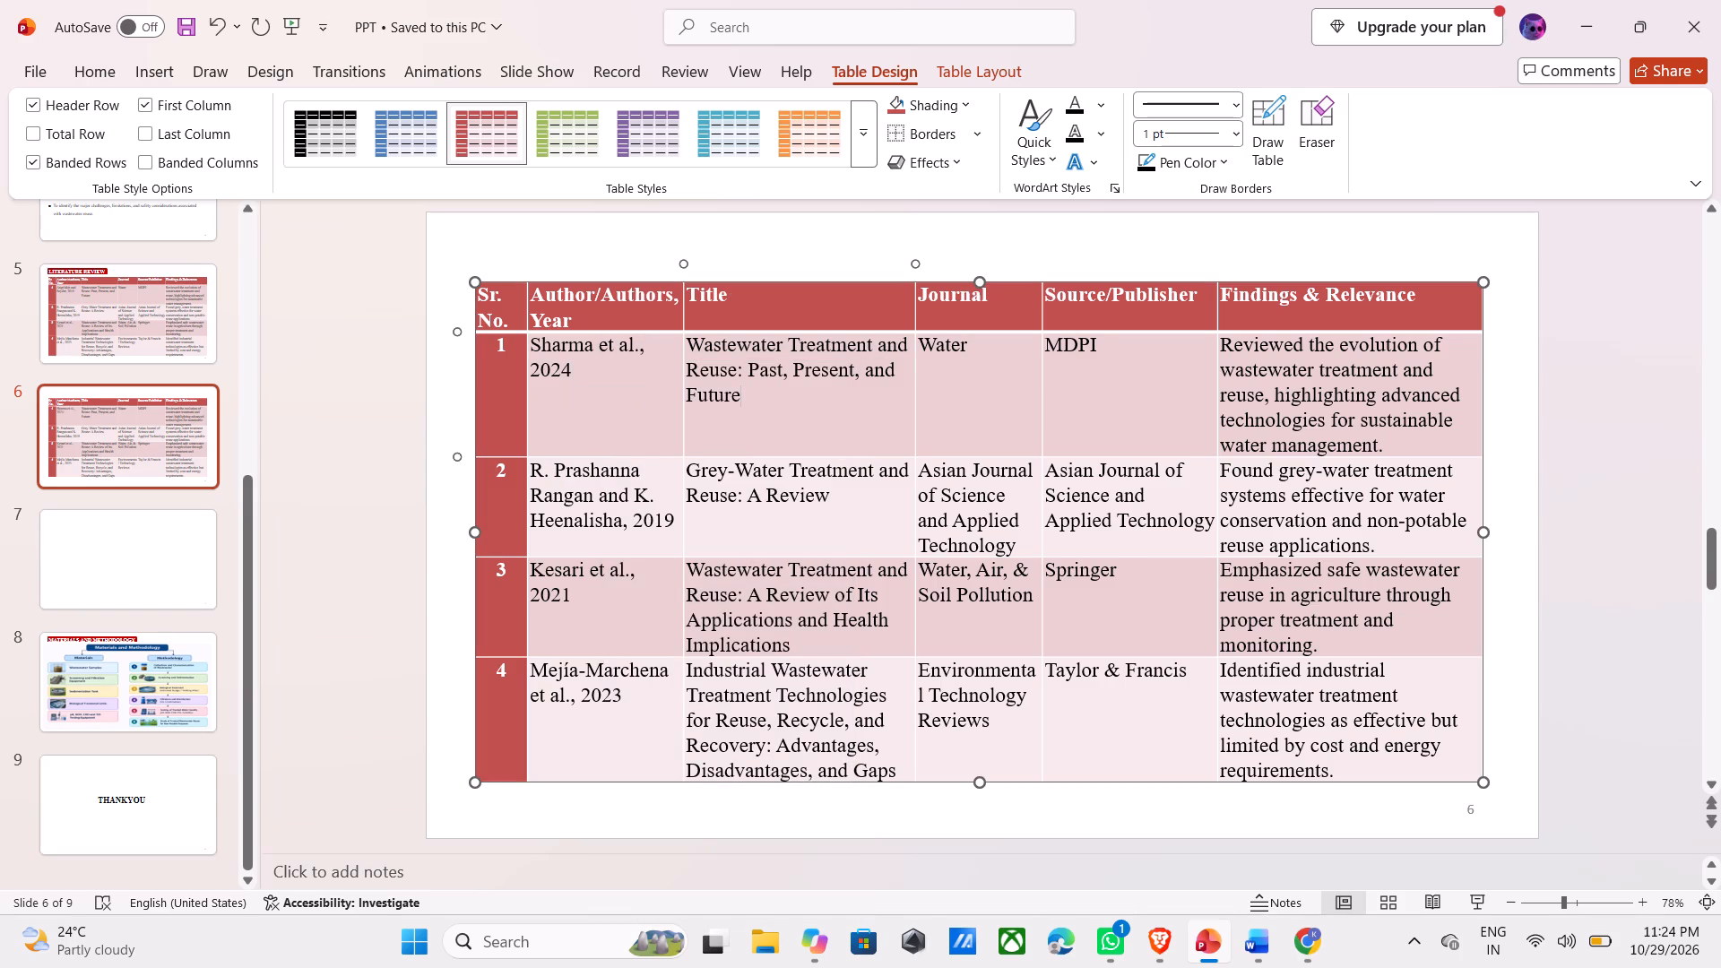
pyautogui.moveTo(769, 430); pyautogui.dragTo(699, 358)
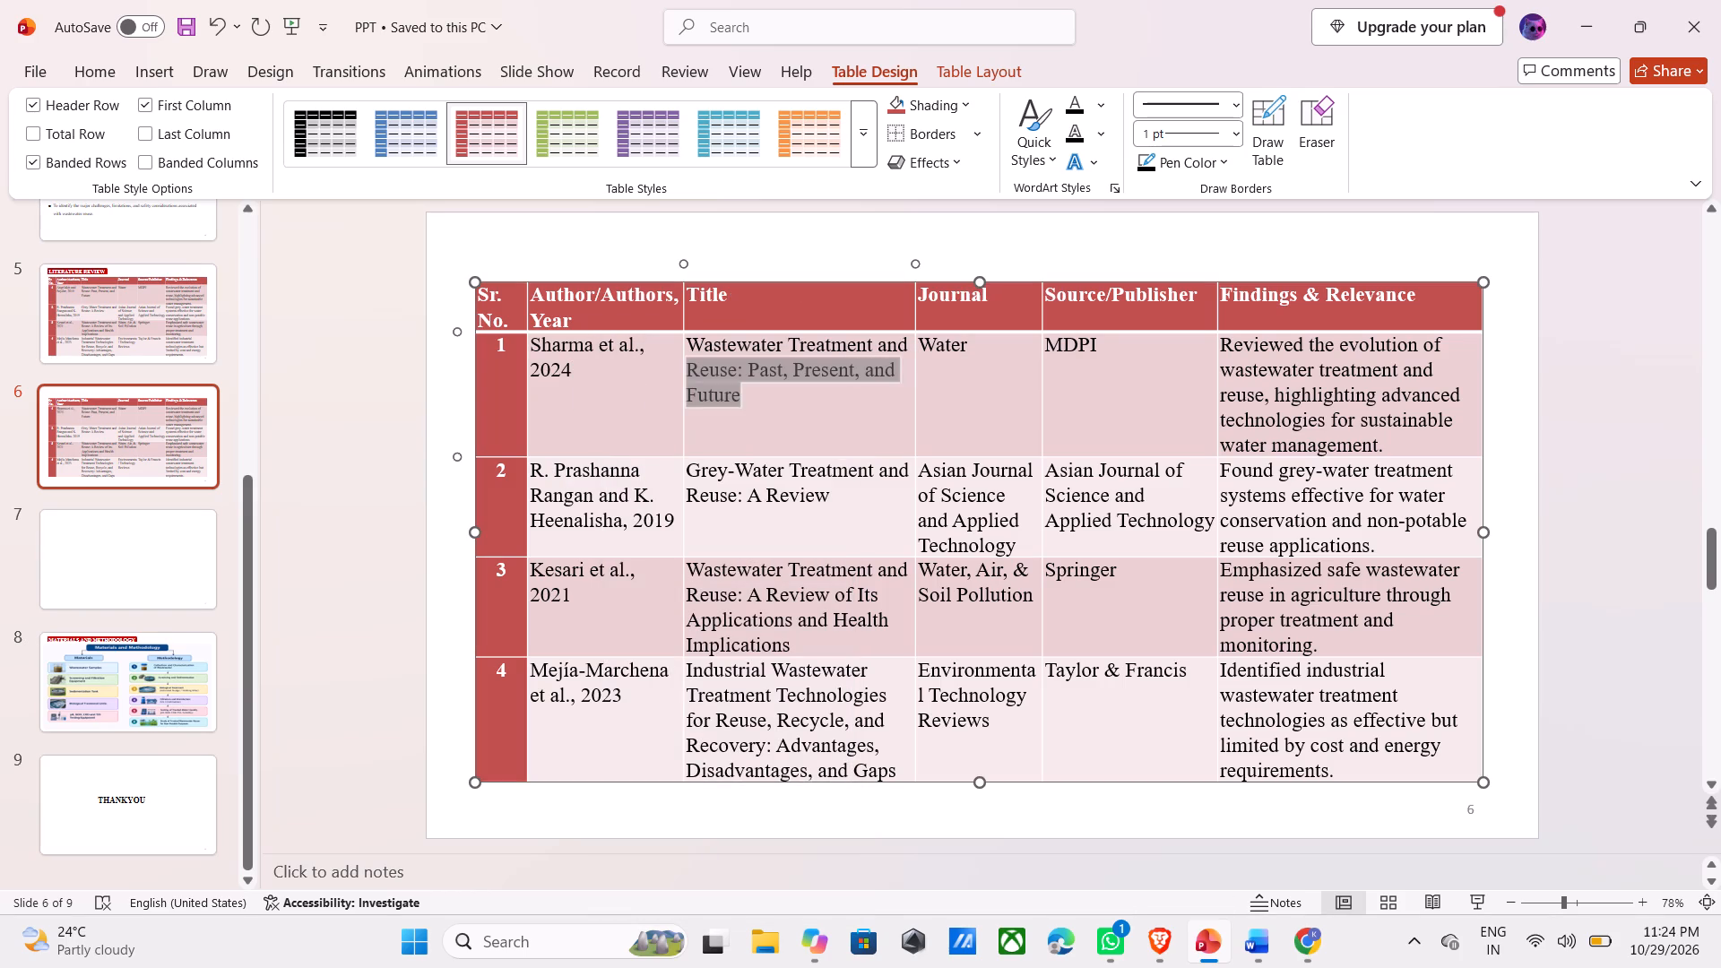
pyautogui.moveTo(699, 358); pyautogui.dragTo(699, 355)
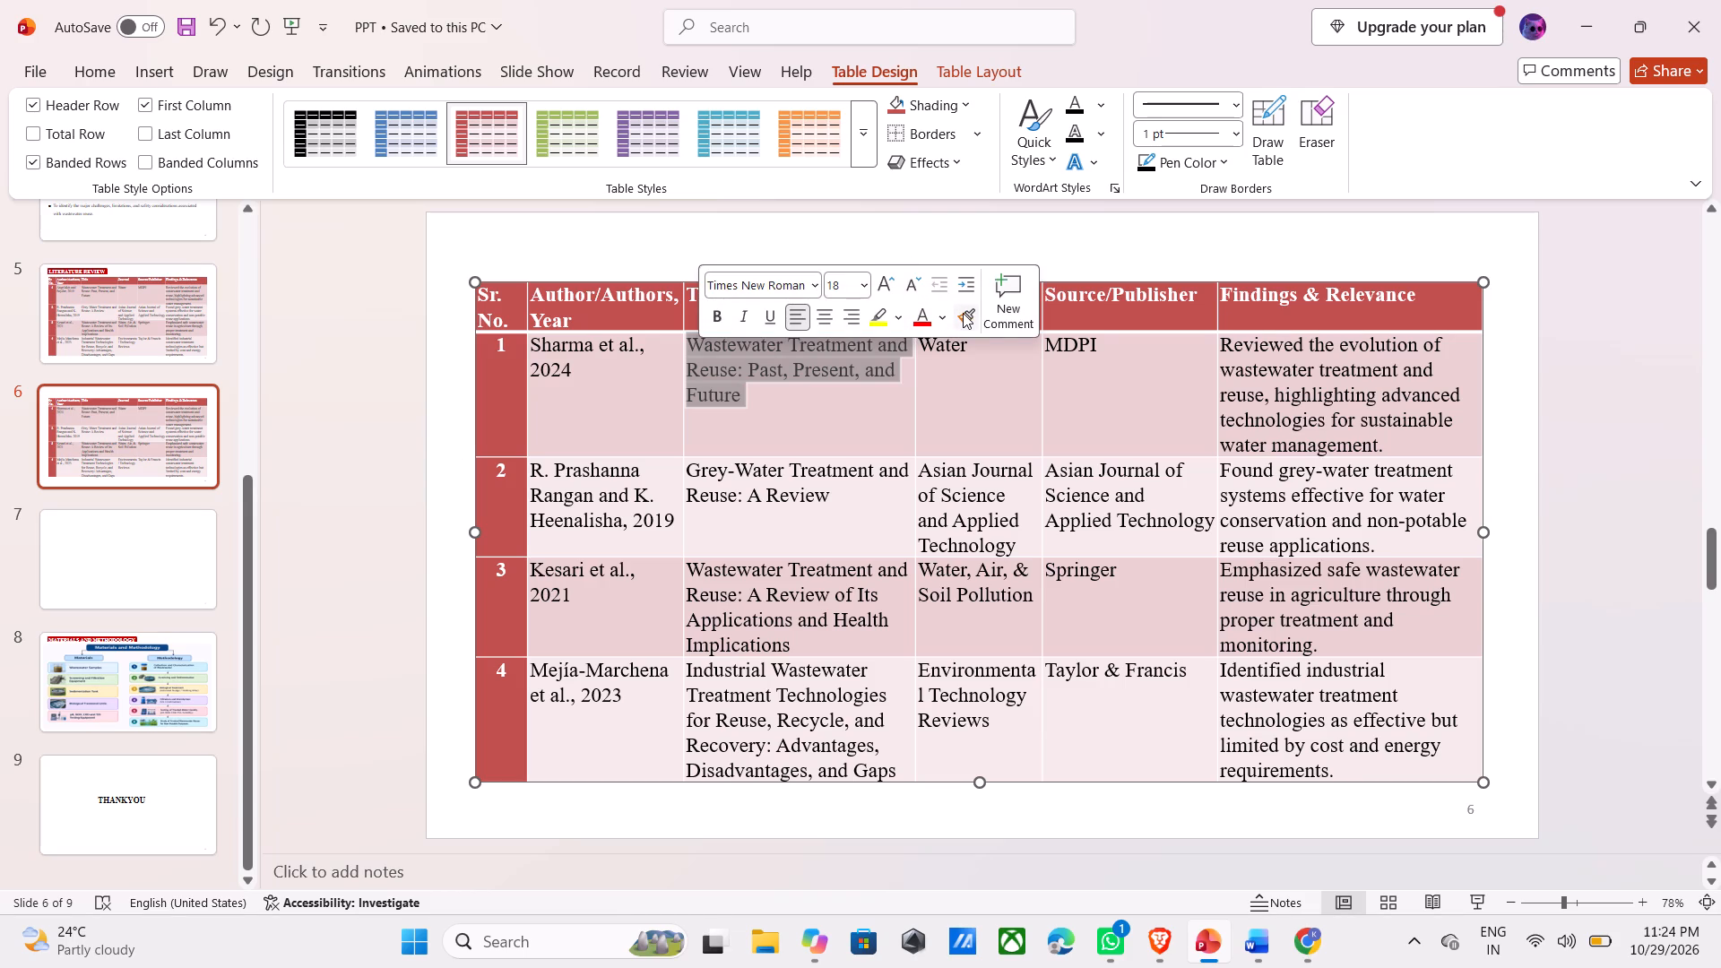
pyautogui.click(963, 313)
pyautogui.click(964, 313)
pyautogui.press('BackSpace')
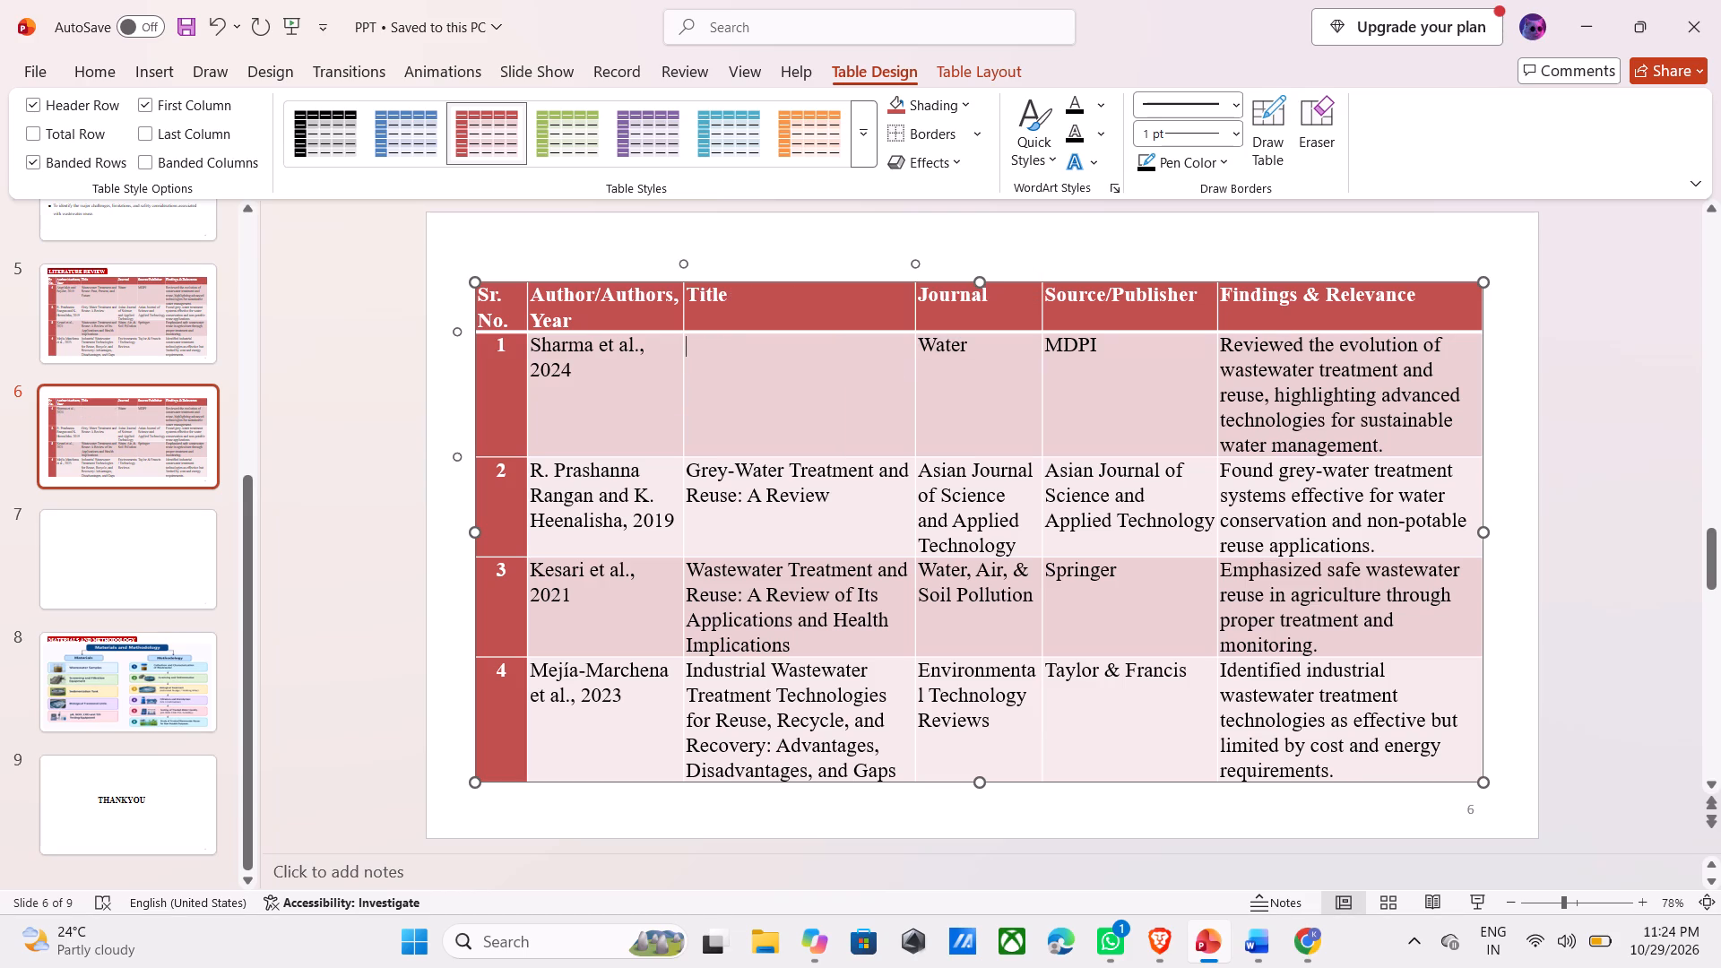
pyautogui.hotkey('alt', 'Tab')
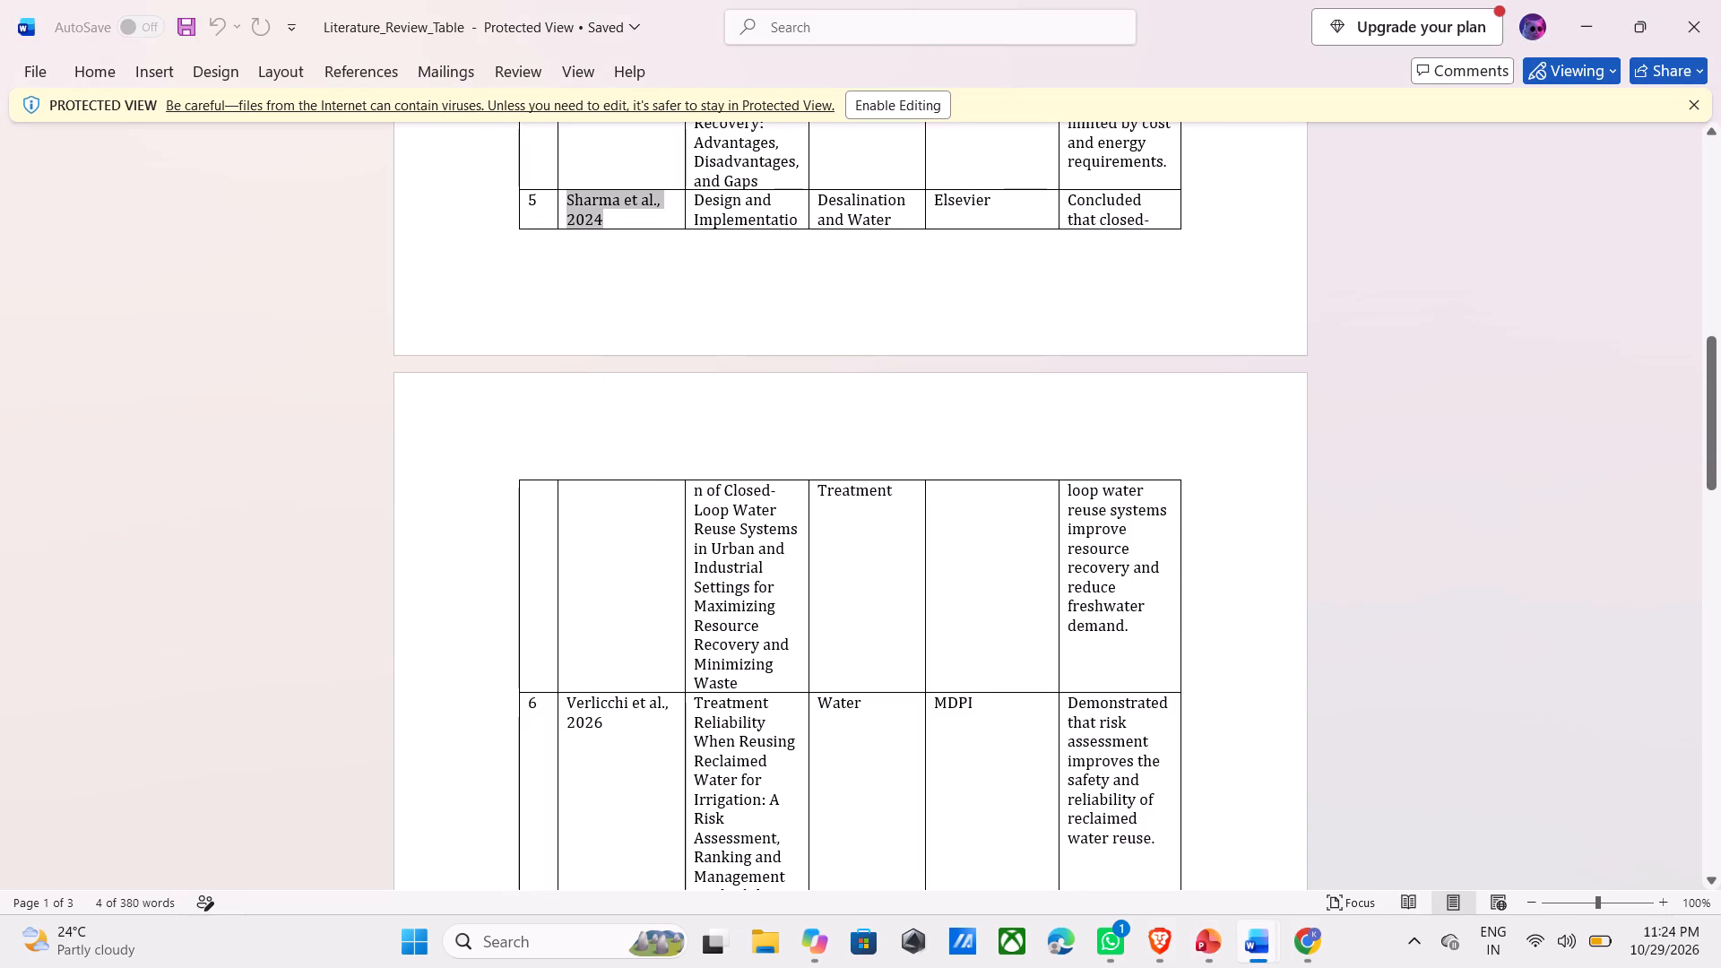
pyautogui.moveTo(696, 202); pyautogui.dragTo(769, 666)
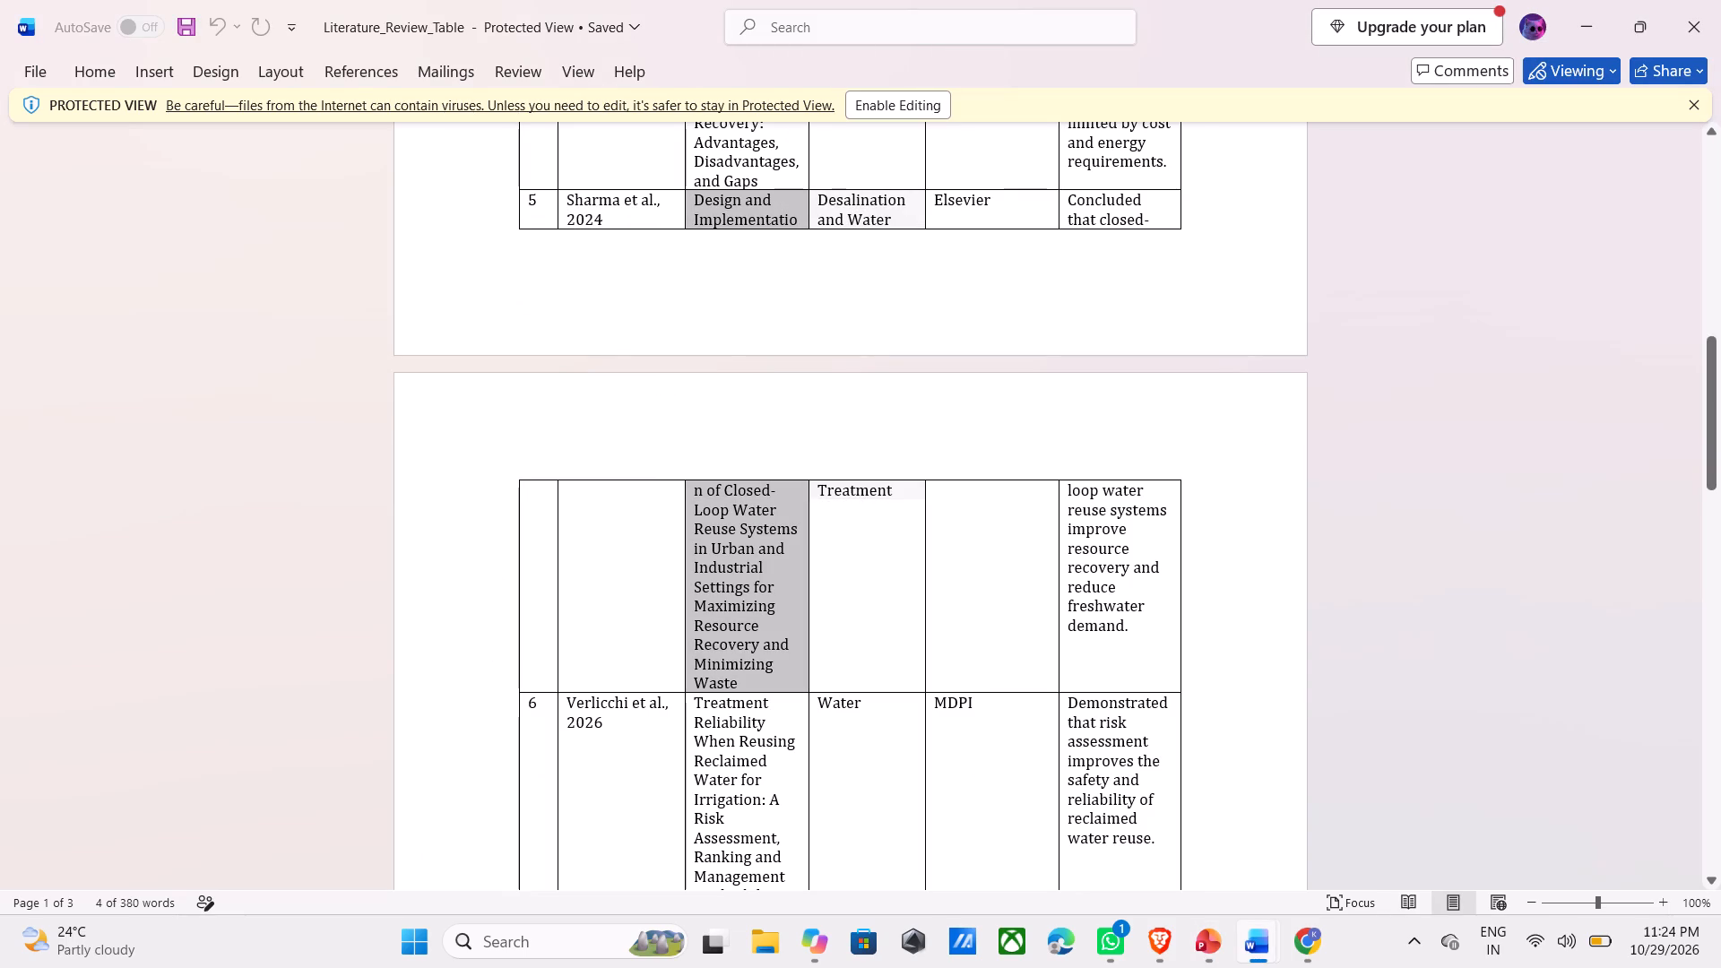
pyautogui.moveTo(769, 666); pyautogui.dragTo(756, 683)
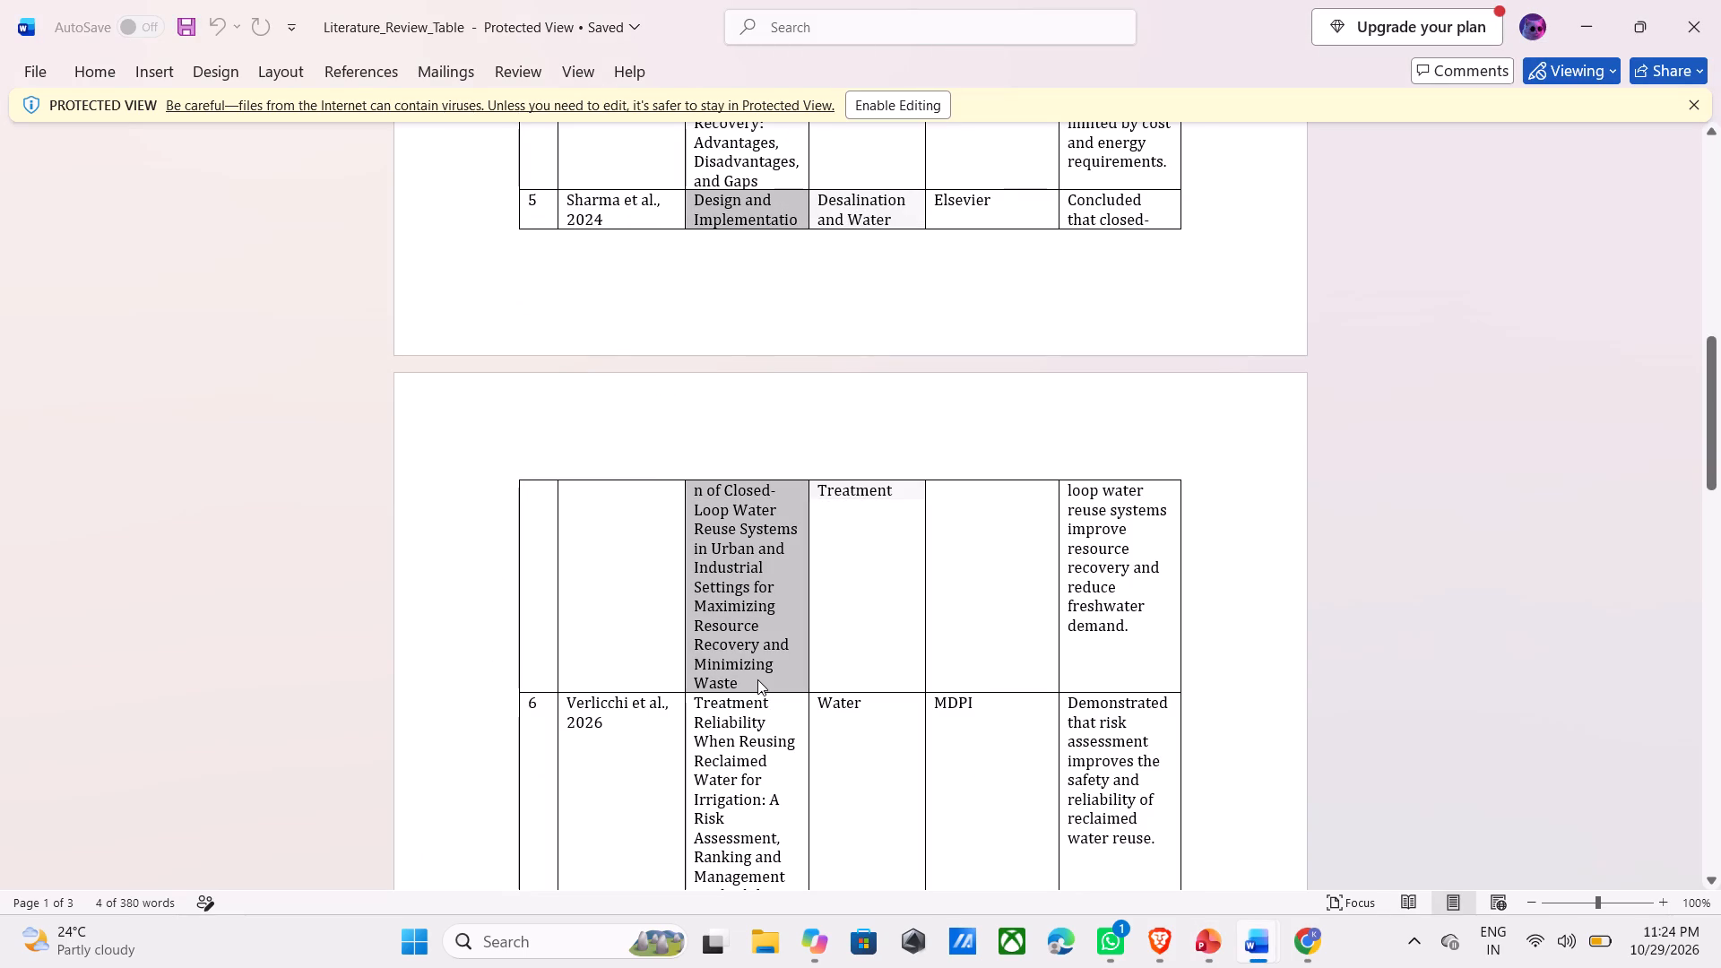
pyautogui.rightClick(758, 676)
pyautogui.click(844, 356)
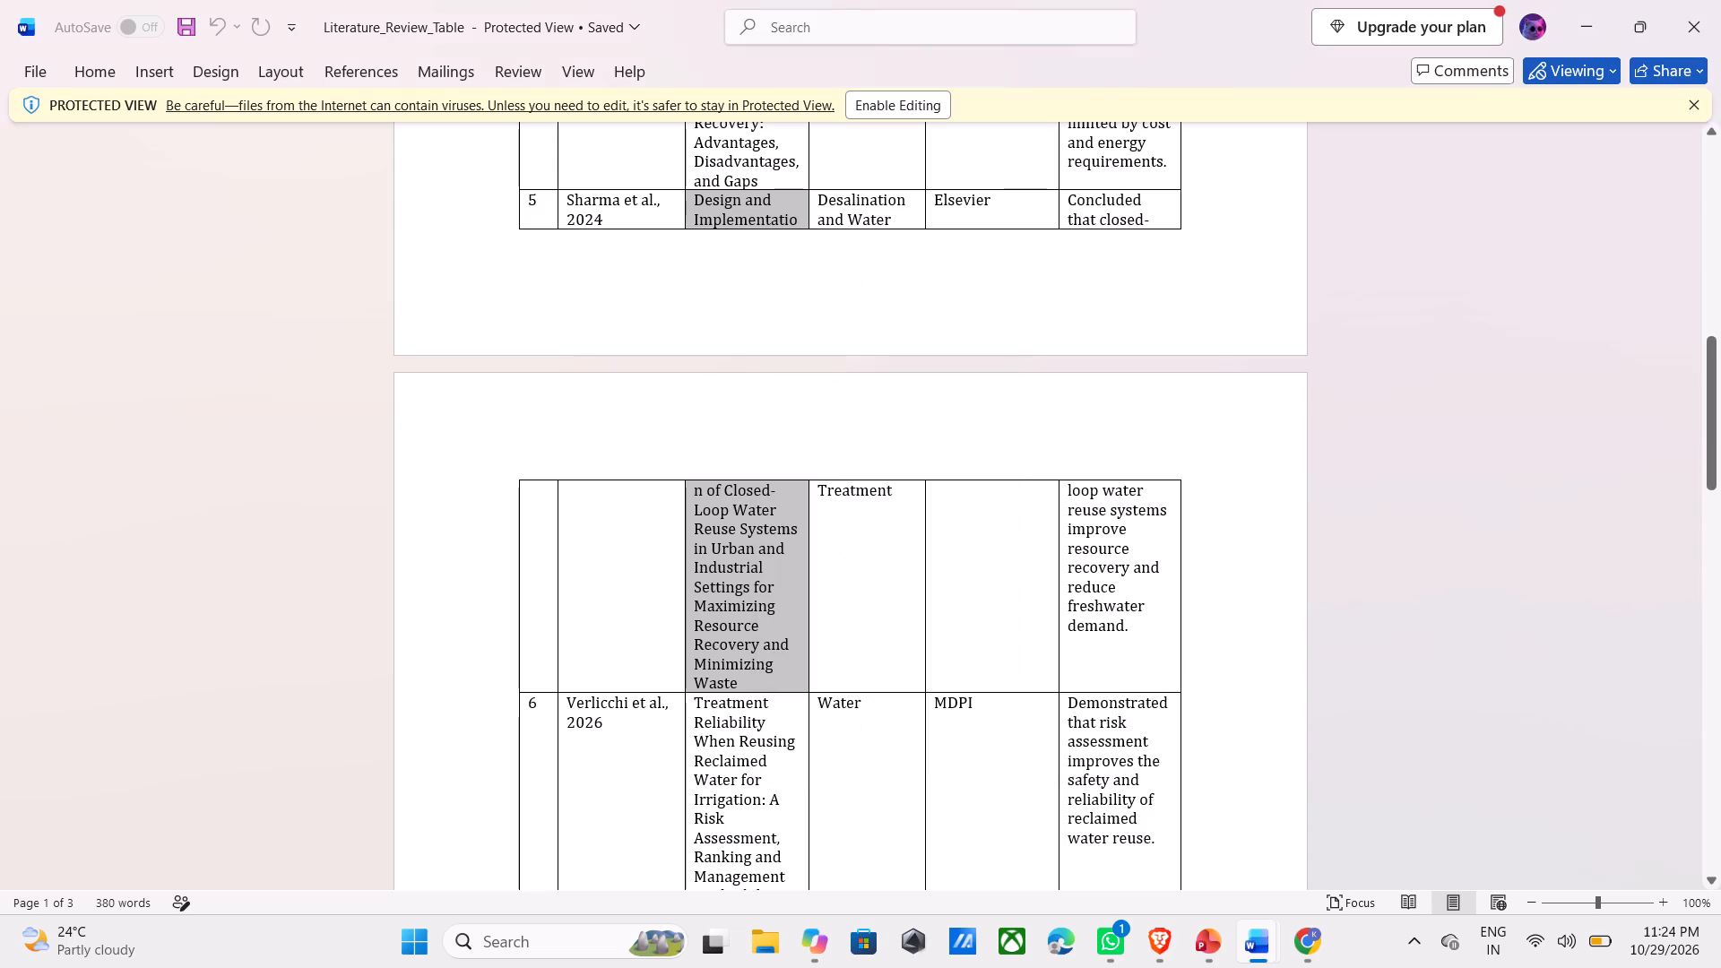
pyautogui.hotkey('alt', 'Tab')
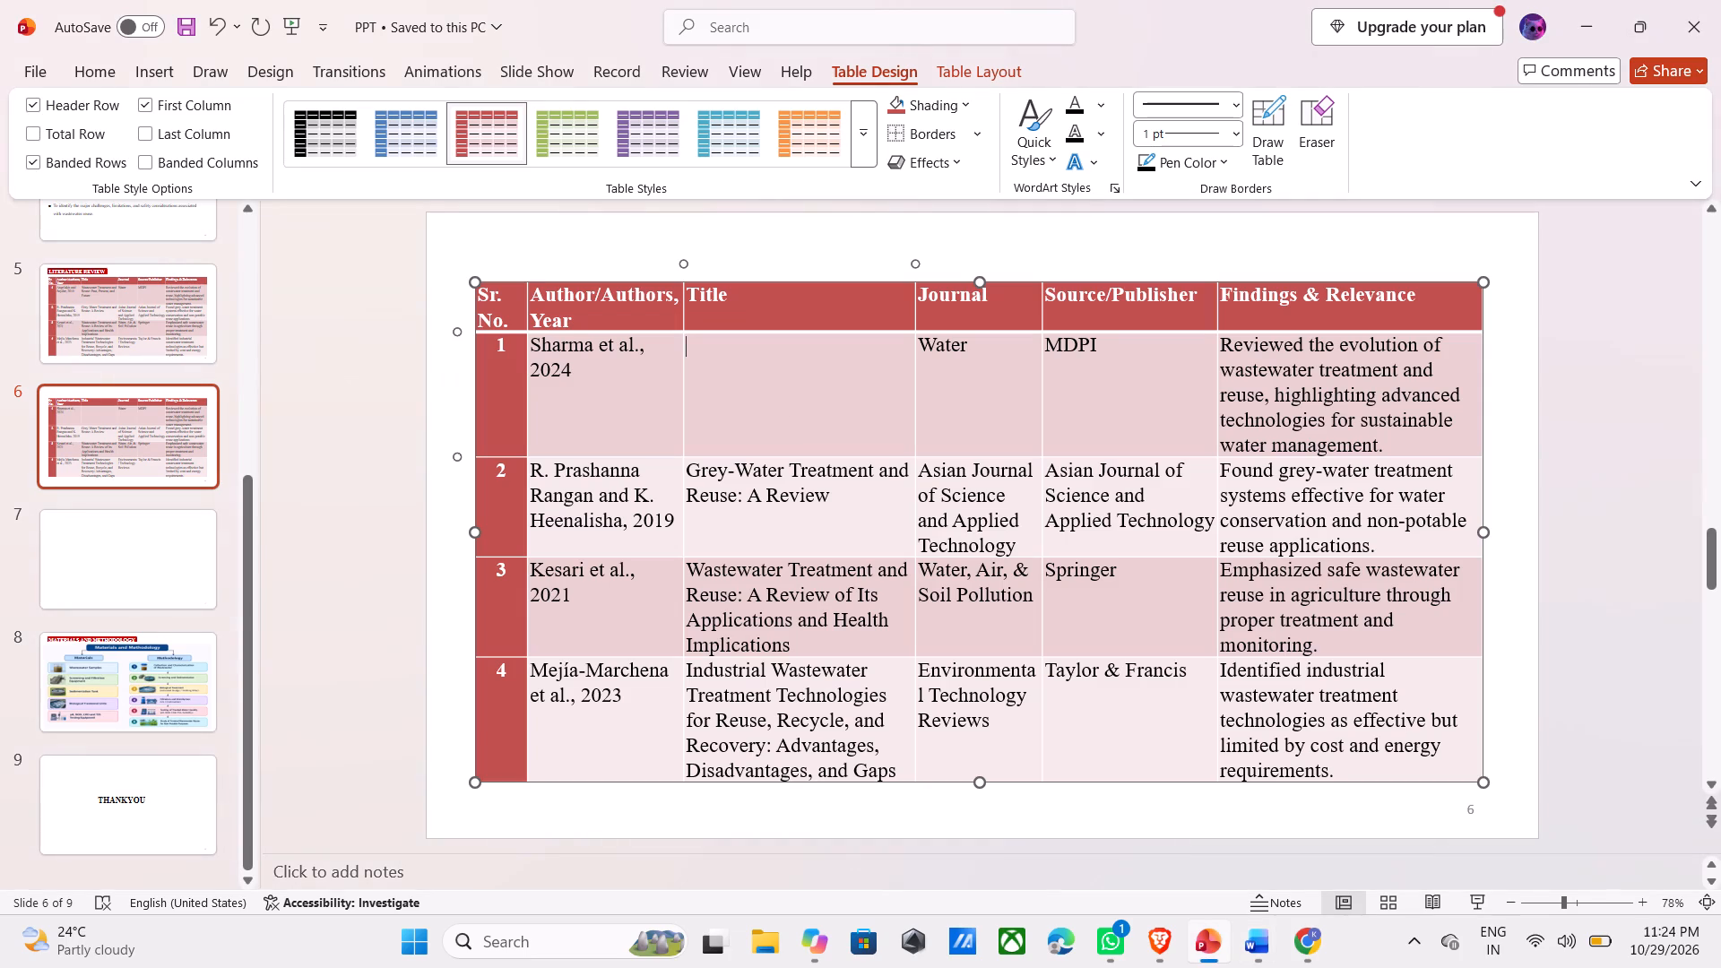
pyautogui.rightClick(755, 376)
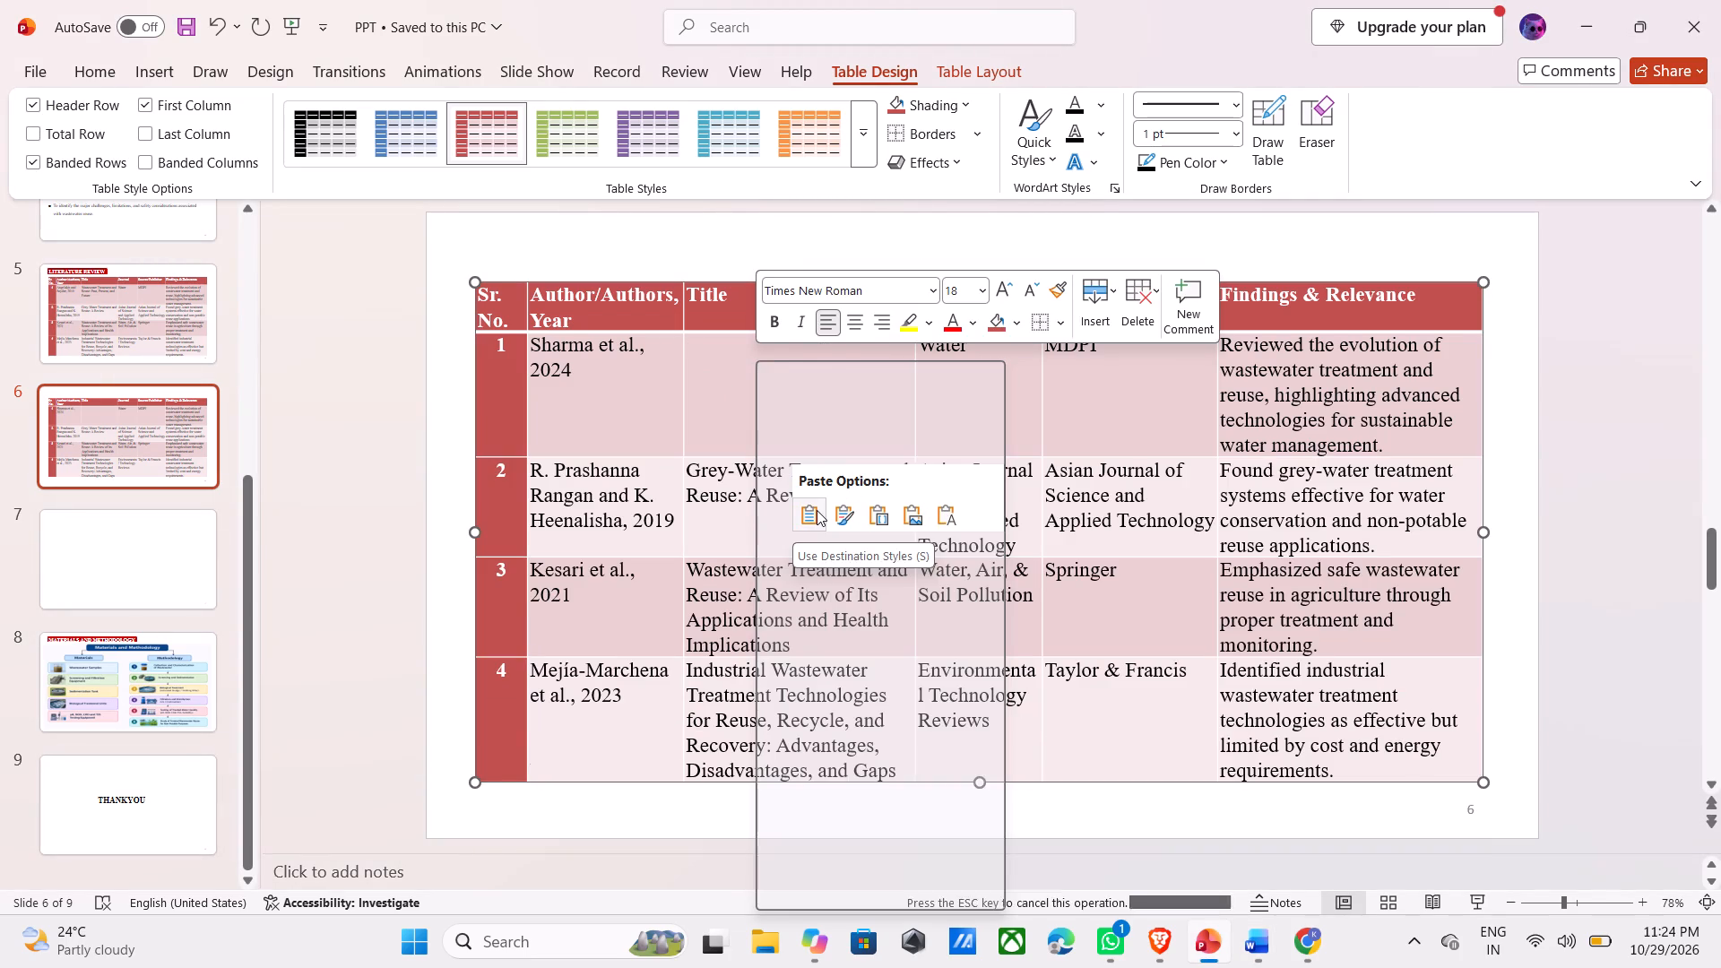
pyautogui.click(817, 510)
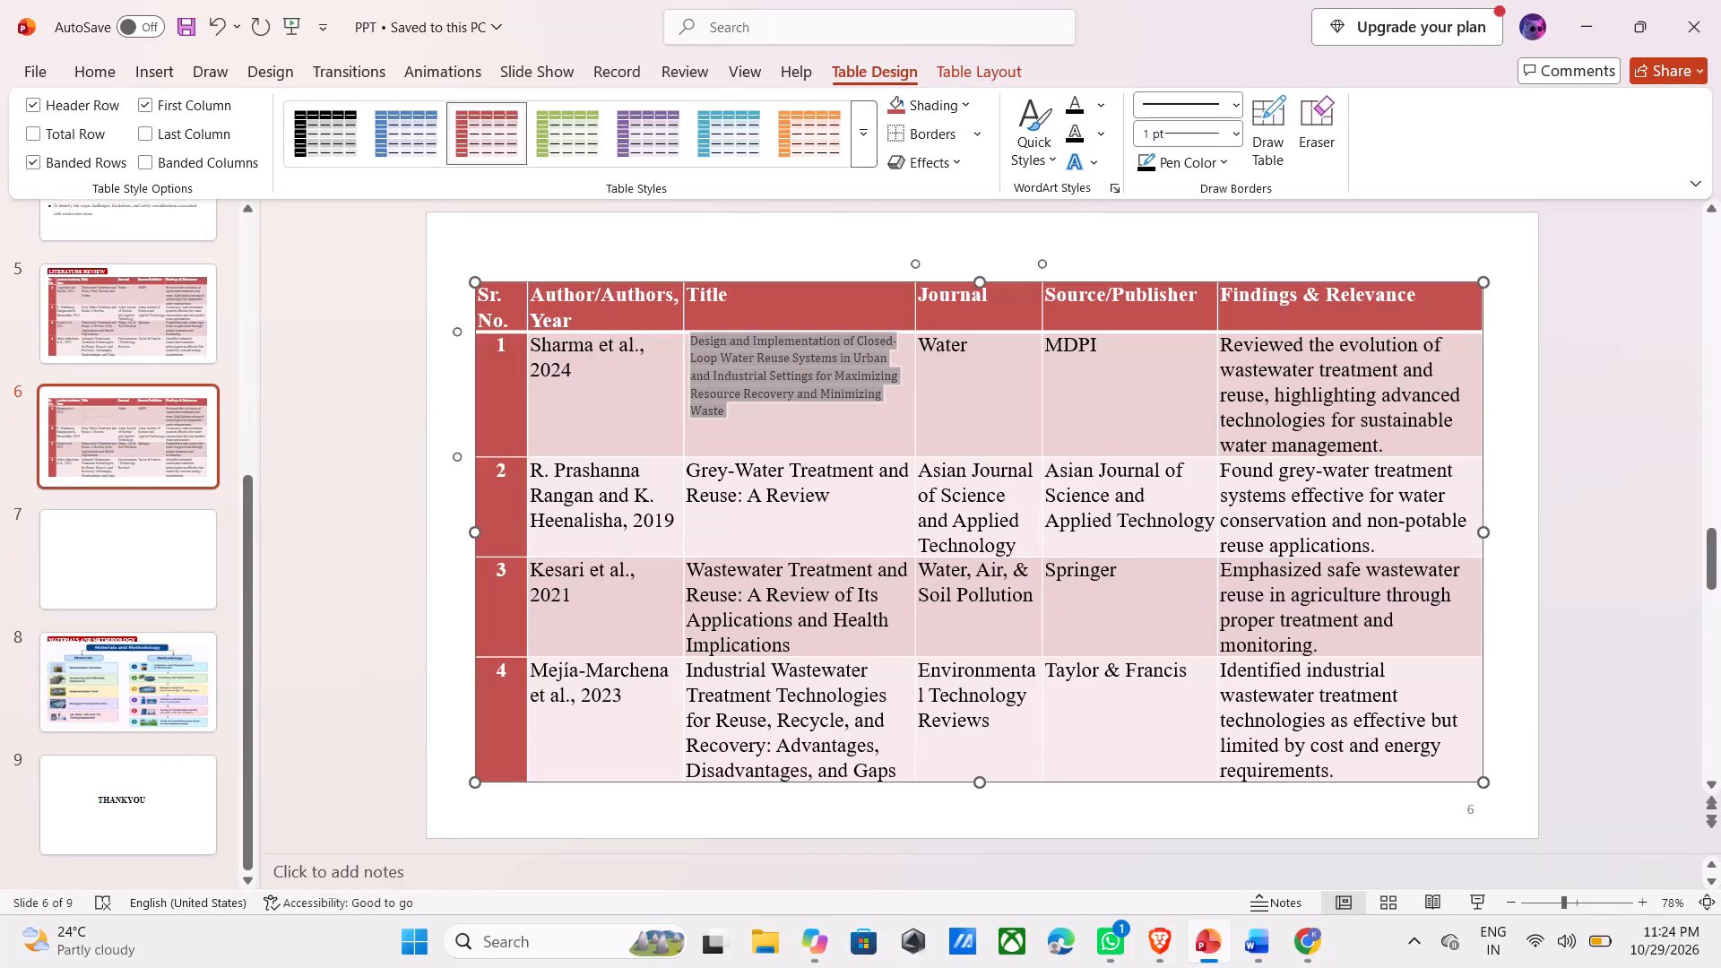
# Replace the journal in slide 6's first data row with "Desalination and Water Treatment" copied from row 5 of the Word table.
pyautogui.click(982, 405)
pyautogui.press('Tab')
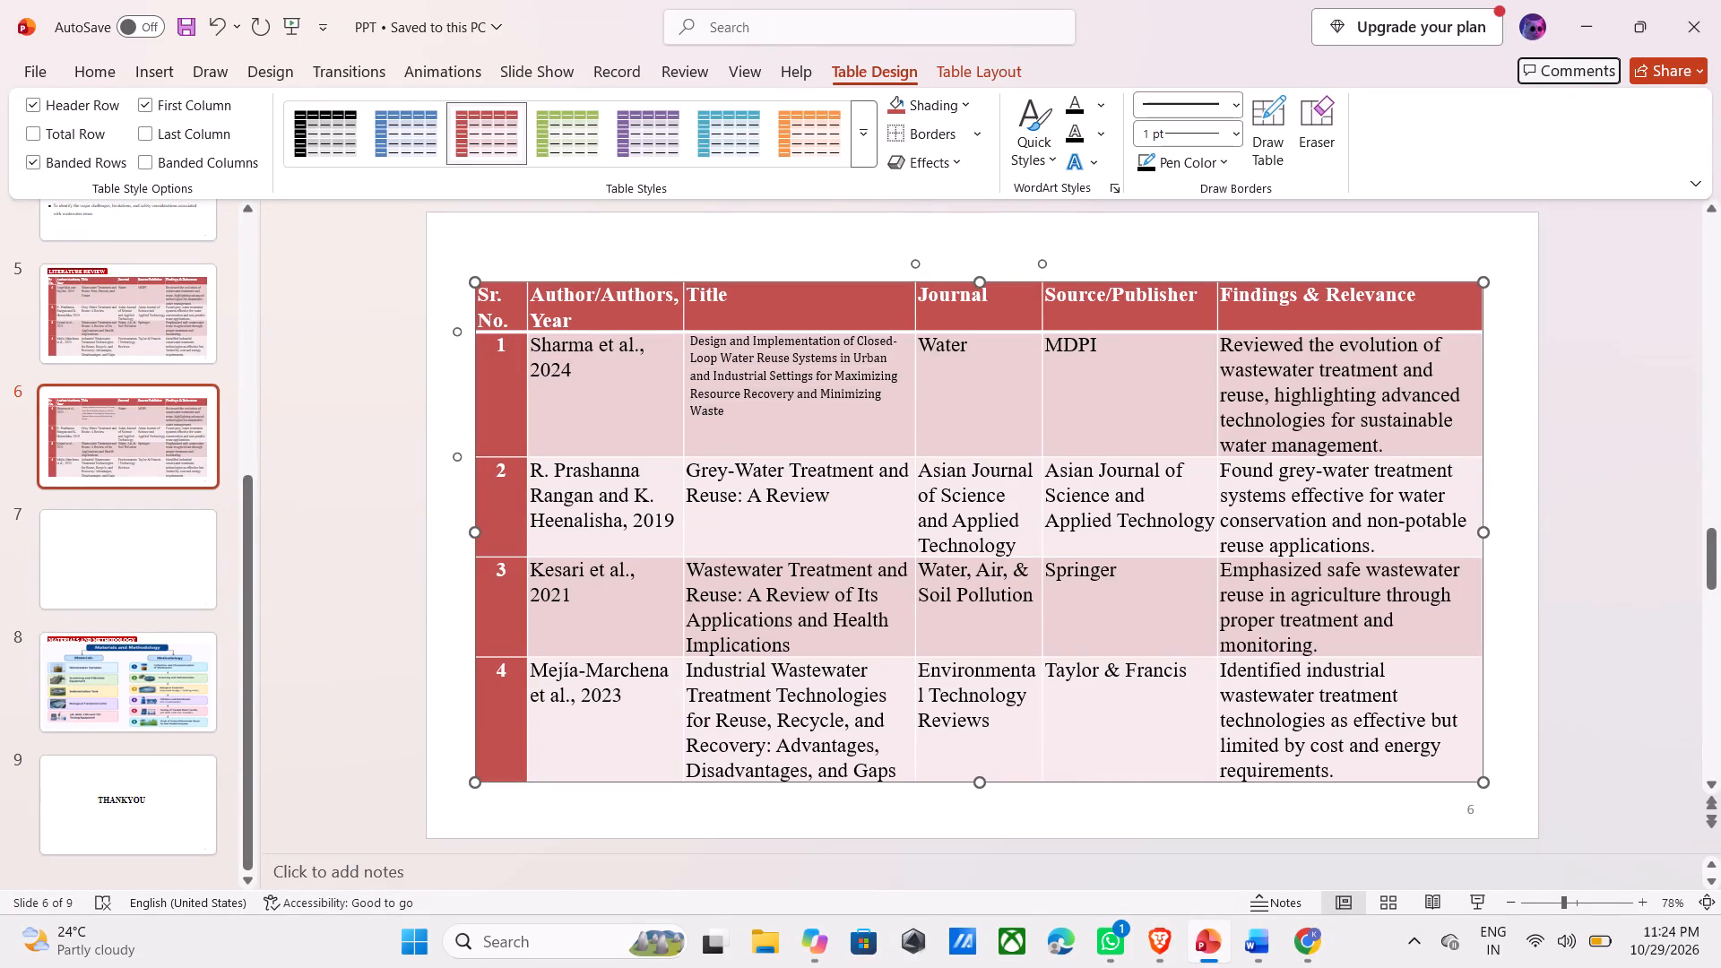
pyautogui.hotkey('alt', 'Tab')
pyautogui.moveTo(876, 574); pyautogui.dragTo(846, 351)
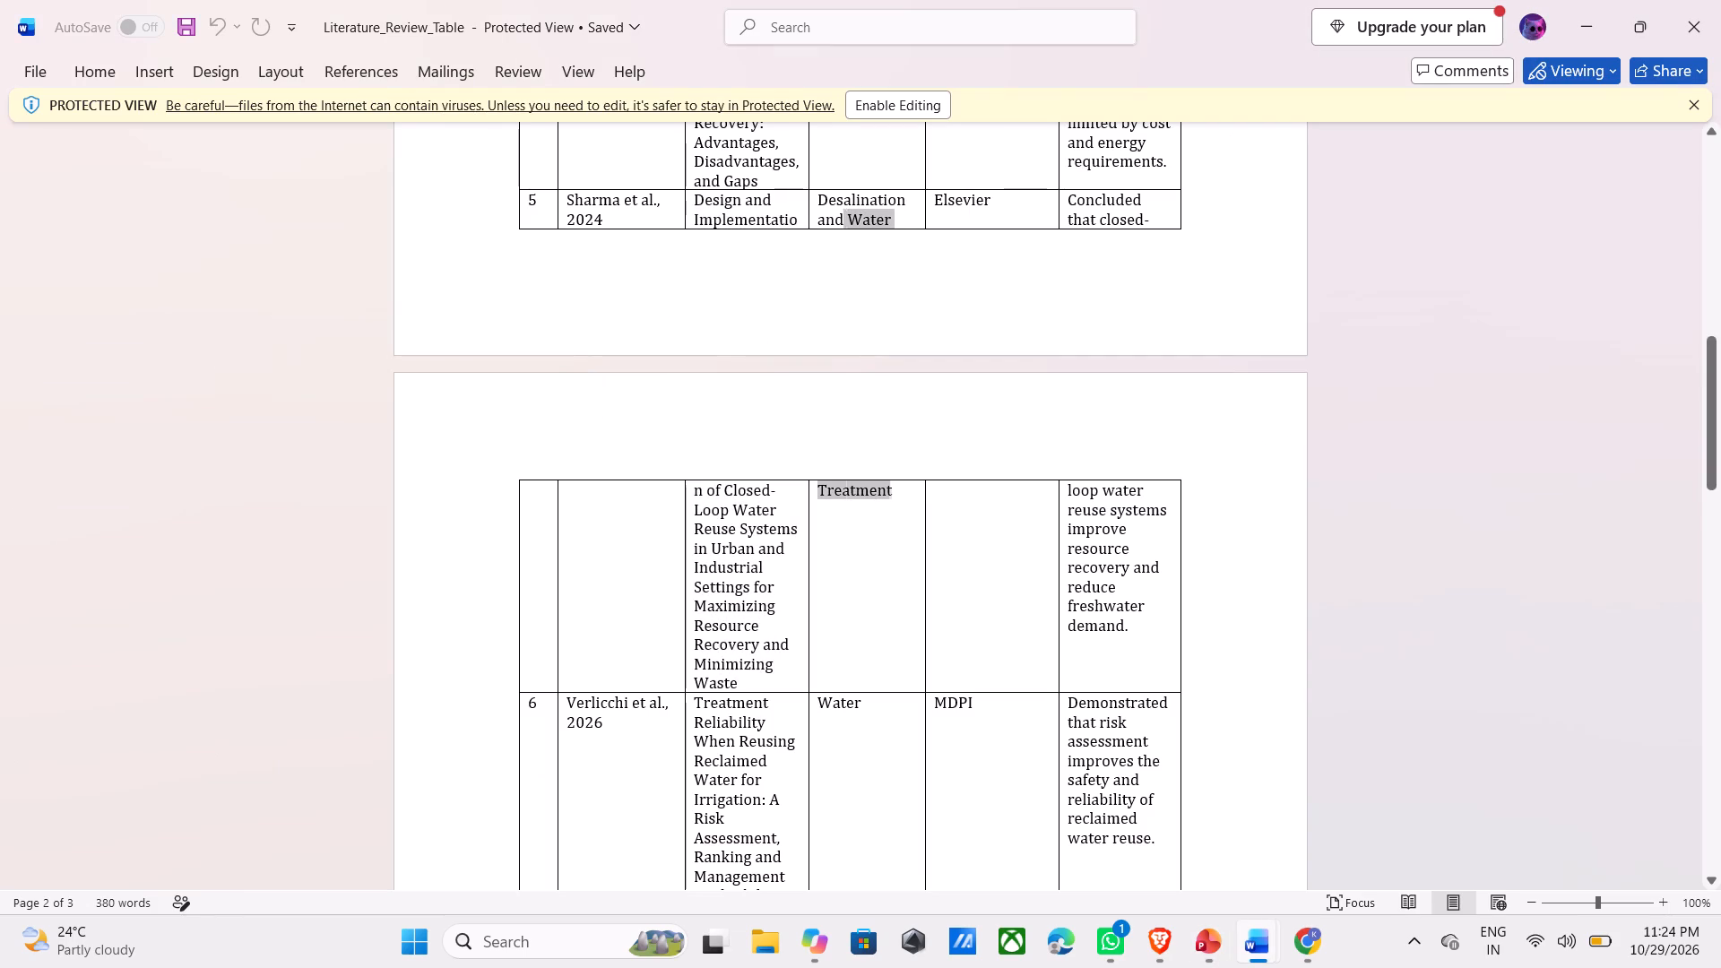
pyautogui.moveTo(846, 351); pyautogui.dragTo(827, 204)
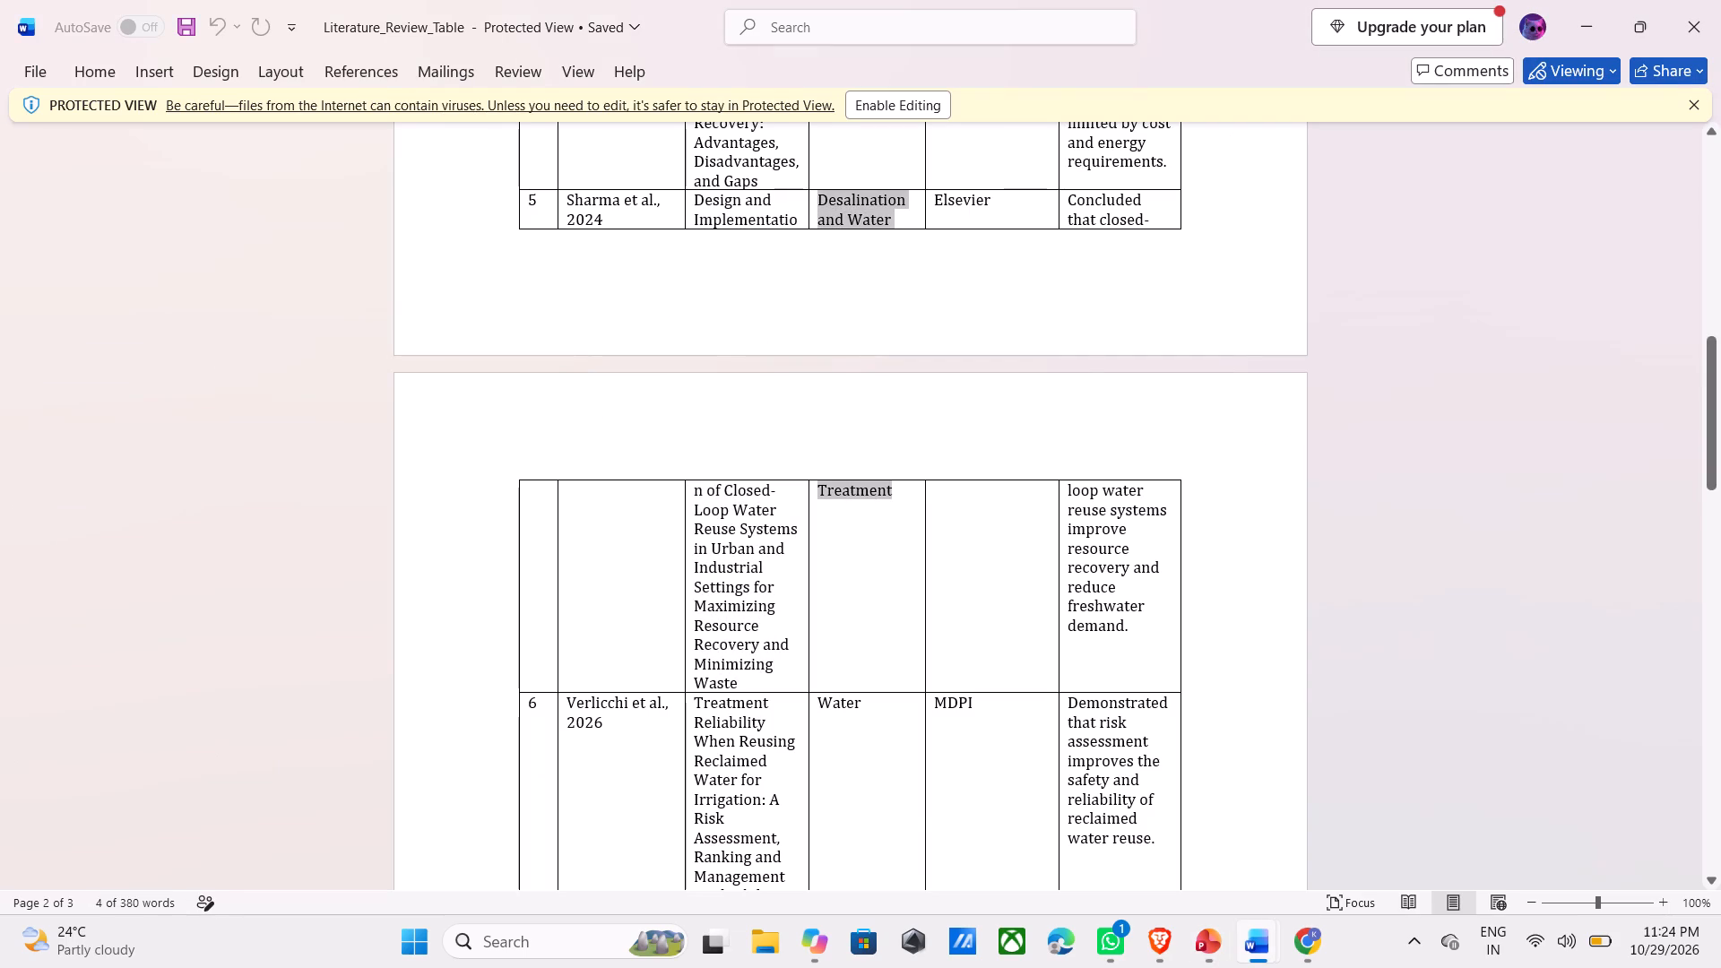
pyautogui.rightClick(837, 238)
pyautogui.click(900, 335)
pyautogui.hotkey('alt', 'Tab')
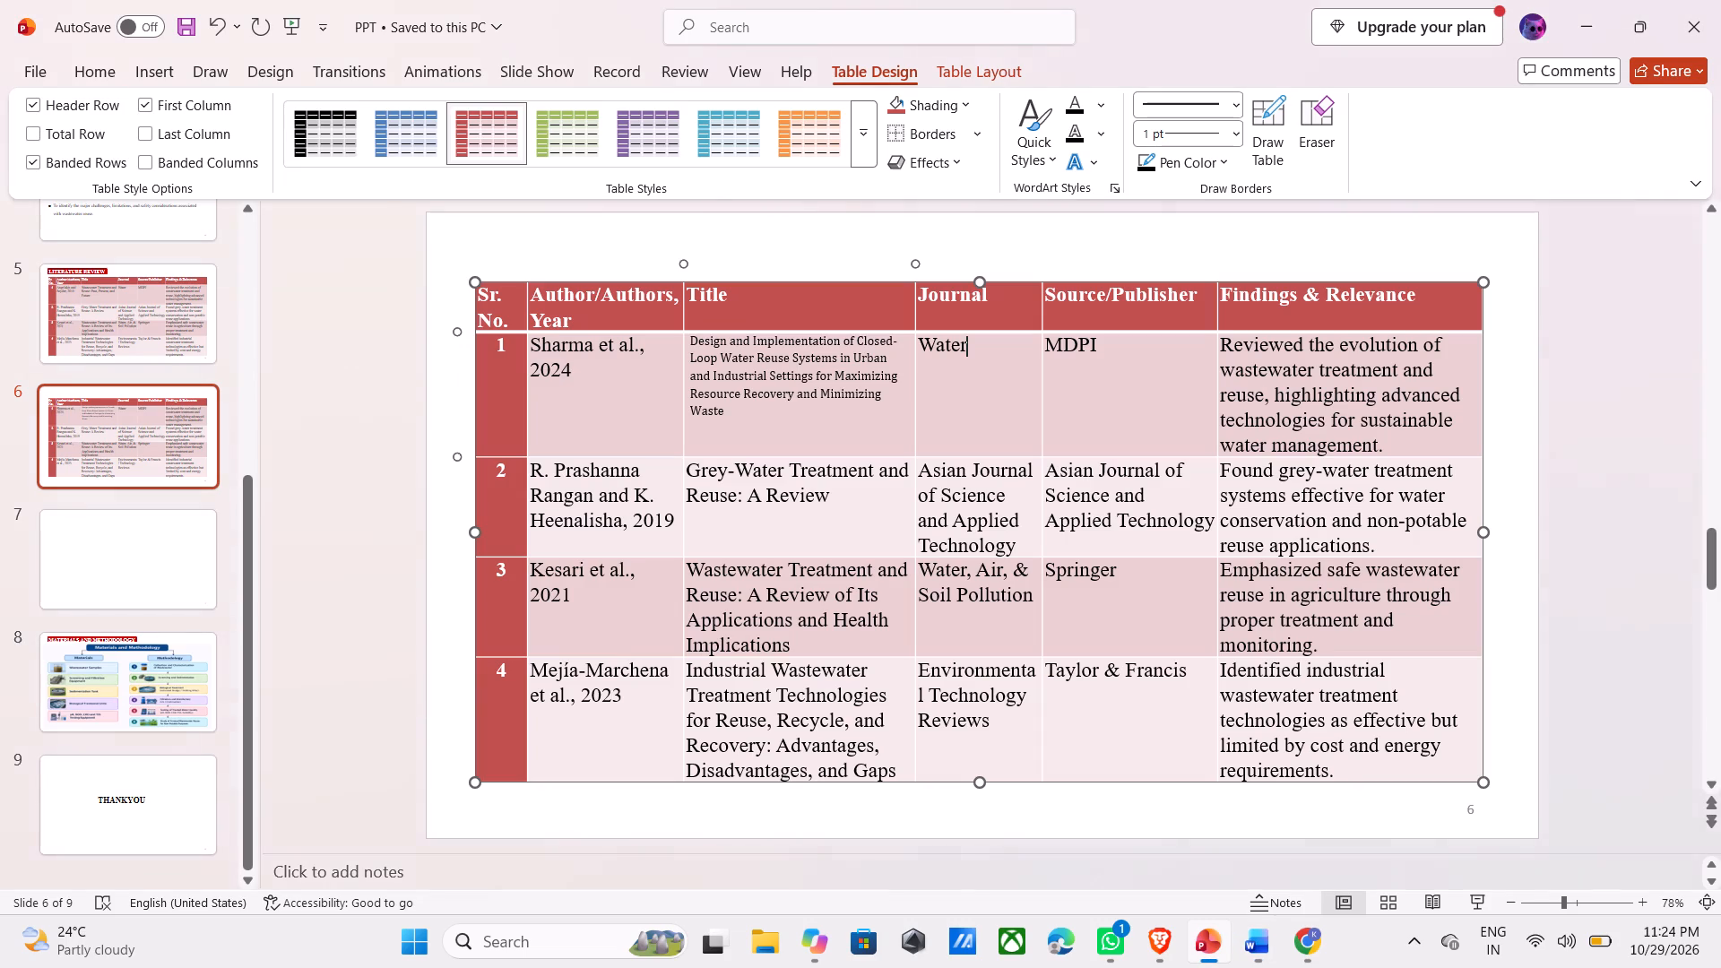
pyautogui.press('BackSpace')
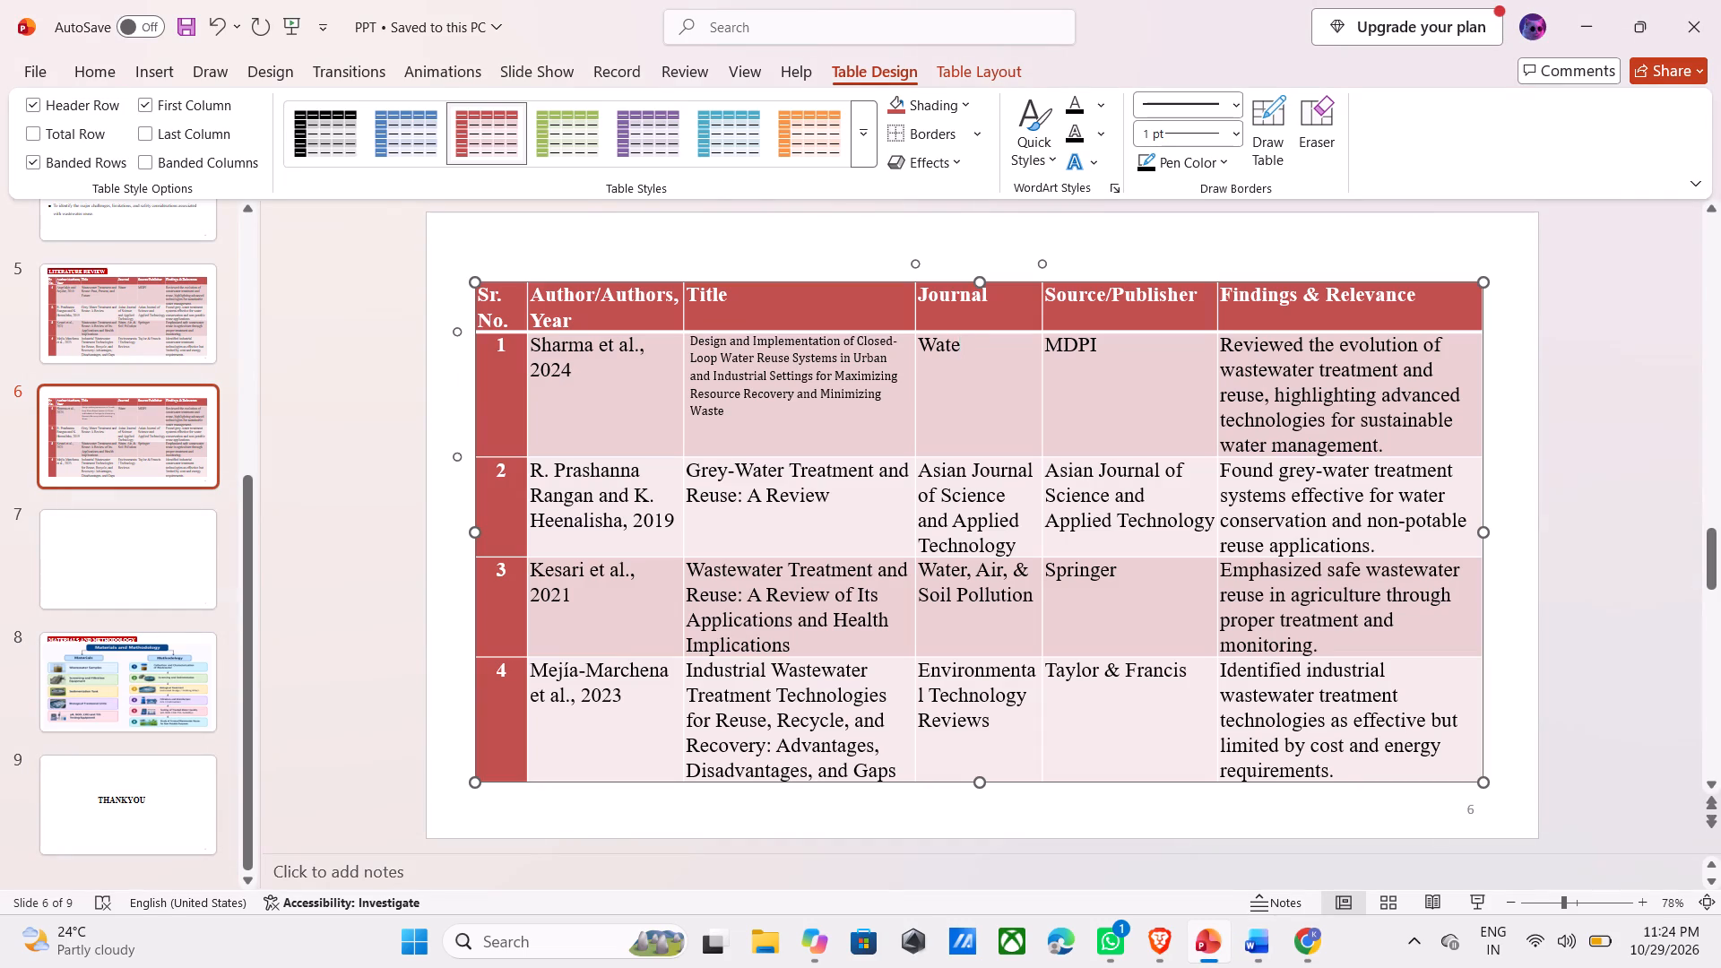
pyautogui.press('BackSpace')
pyautogui.press('BackSpace')
pyautogui.press('BackSpace')
pyautogui.press('BackSpace')
pyautogui.hotkey('ctrl', 'v')
pyautogui.press('Tab')
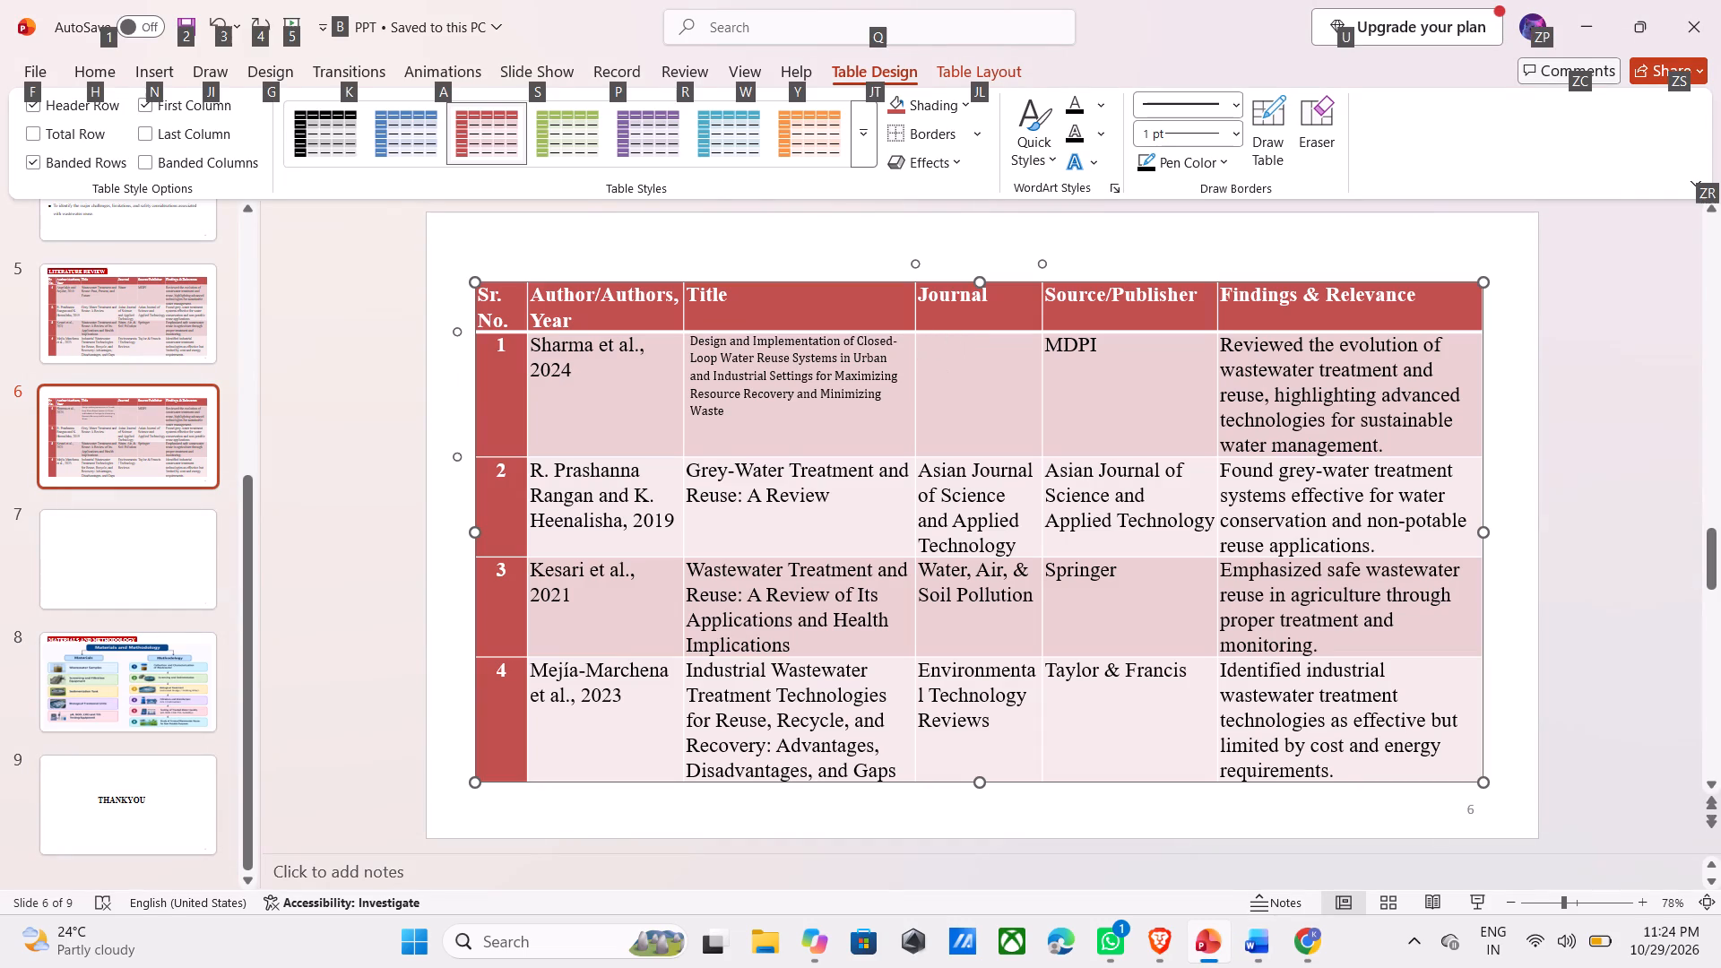
pyautogui.hotkey('ctrl', 'v')
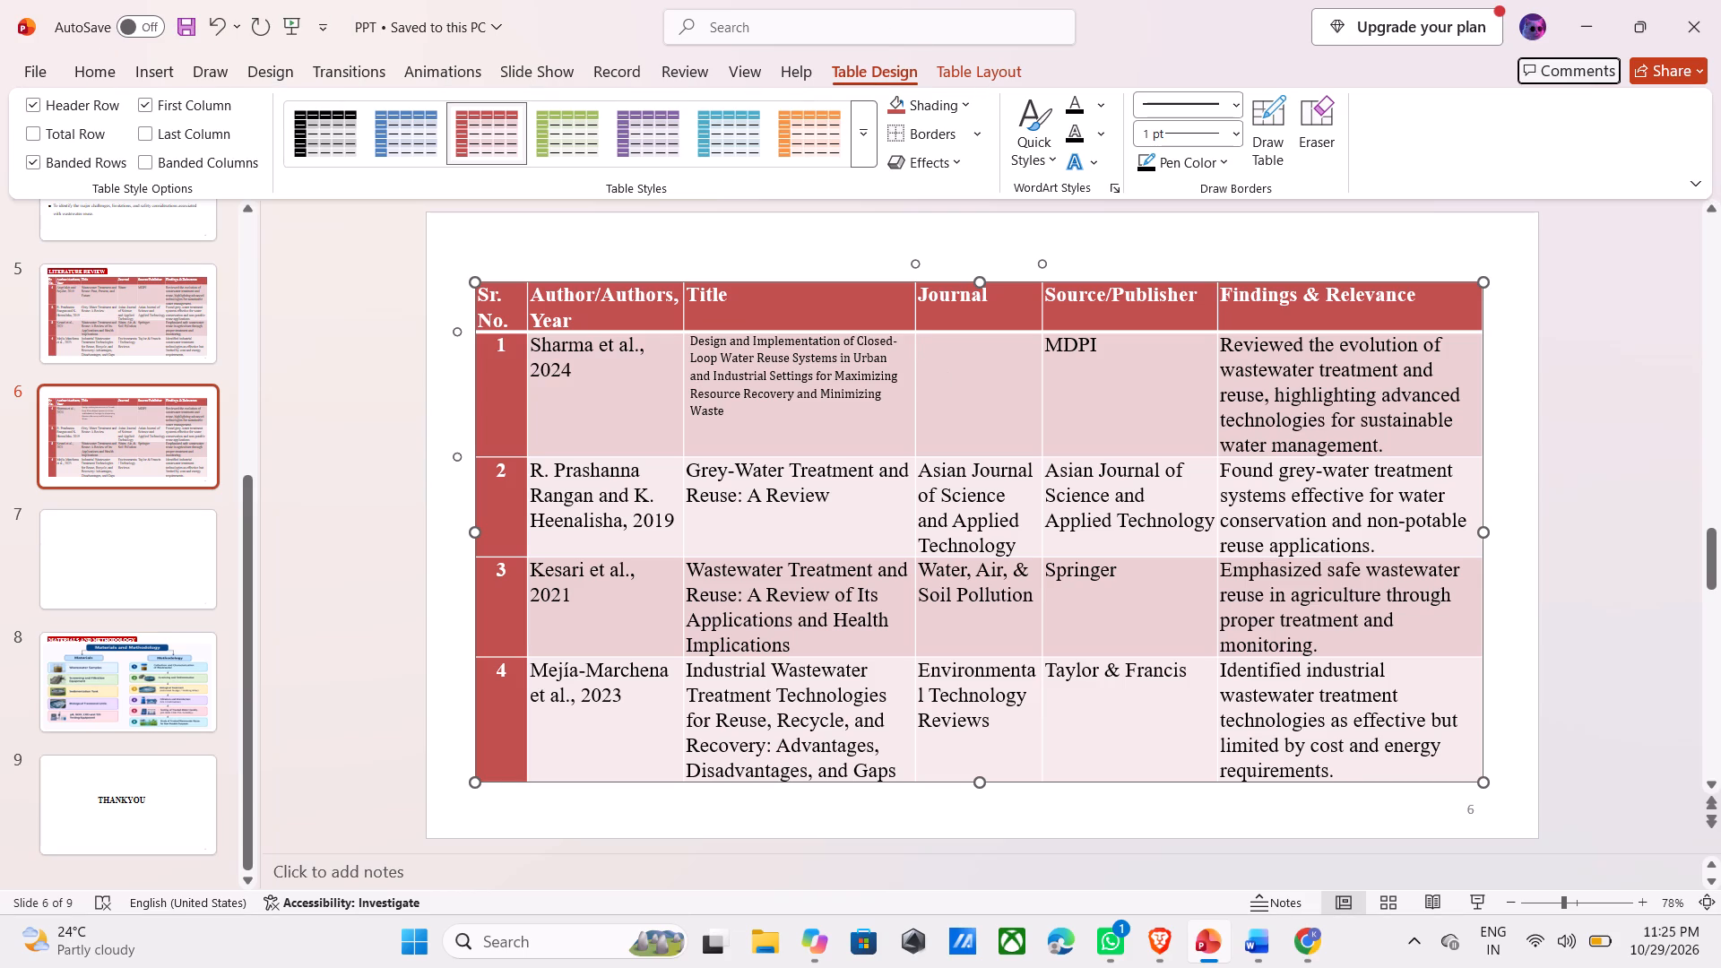
pyautogui.click(947, 369)
pyautogui.hotkey('ctrl', 'v')
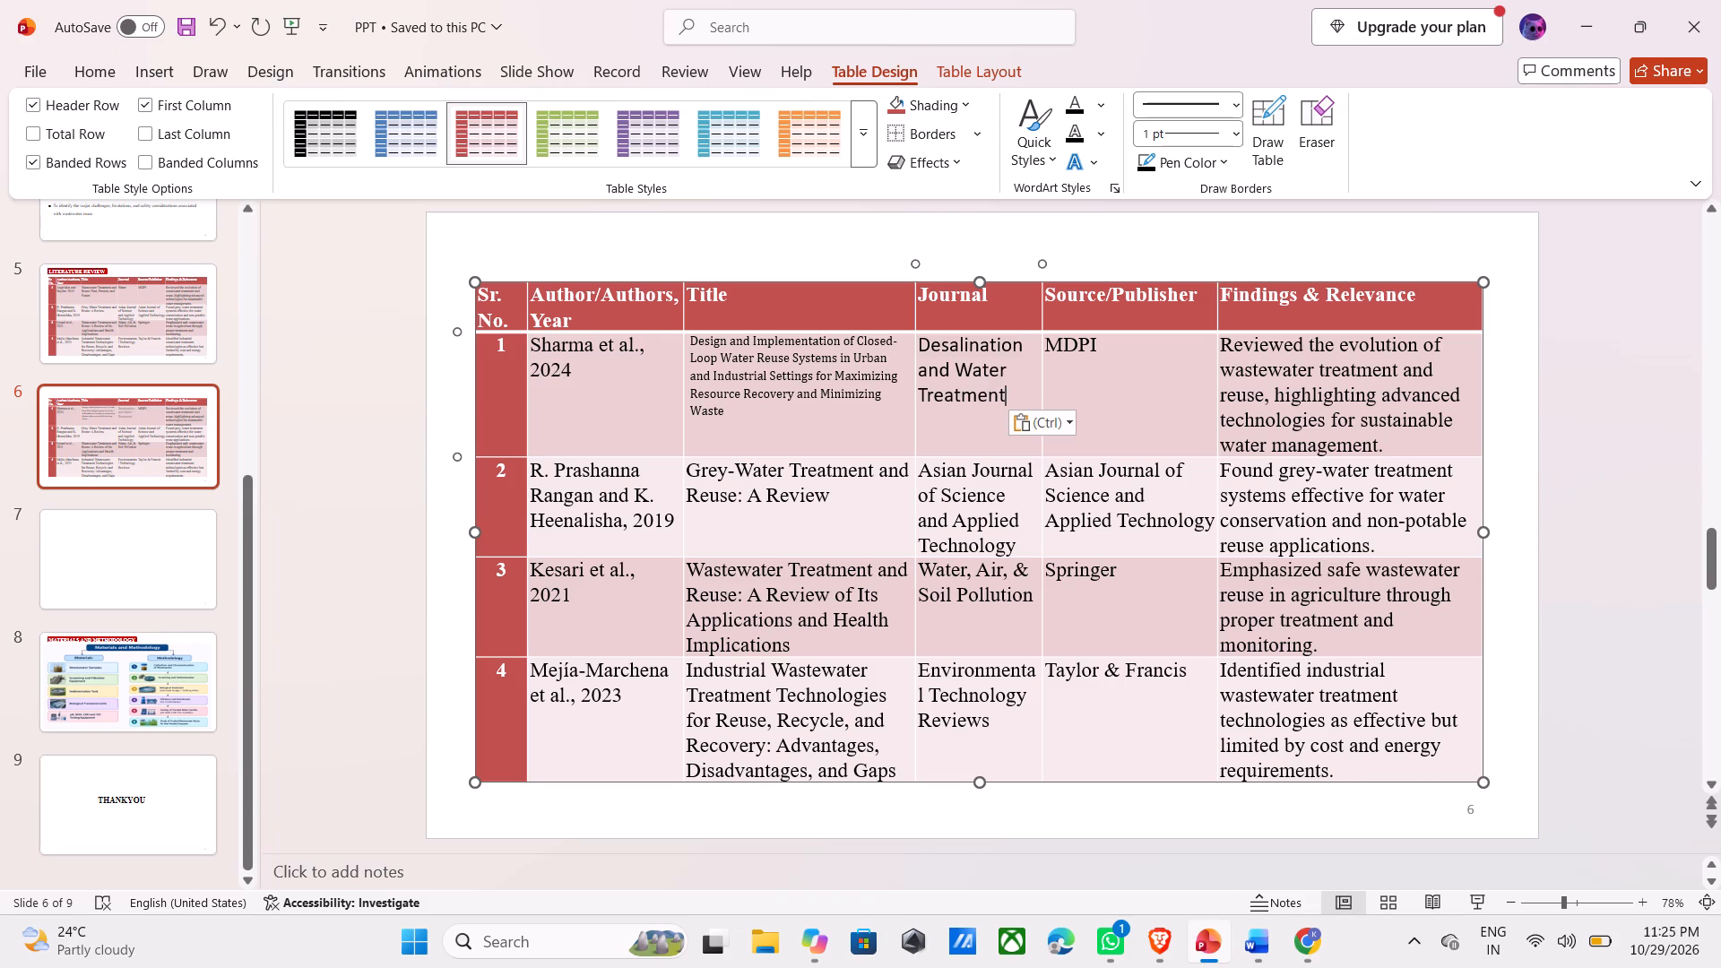
# Replace the source/publisher in slide 6's first data row with "Elsevier" copied from row 5 of the Word table.
pyautogui.hotkey('alt', 'Tab')
pyautogui.moveTo(1008, 207); pyautogui.dragTo(930, 206)
pyautogui.rightClick(935, 201)
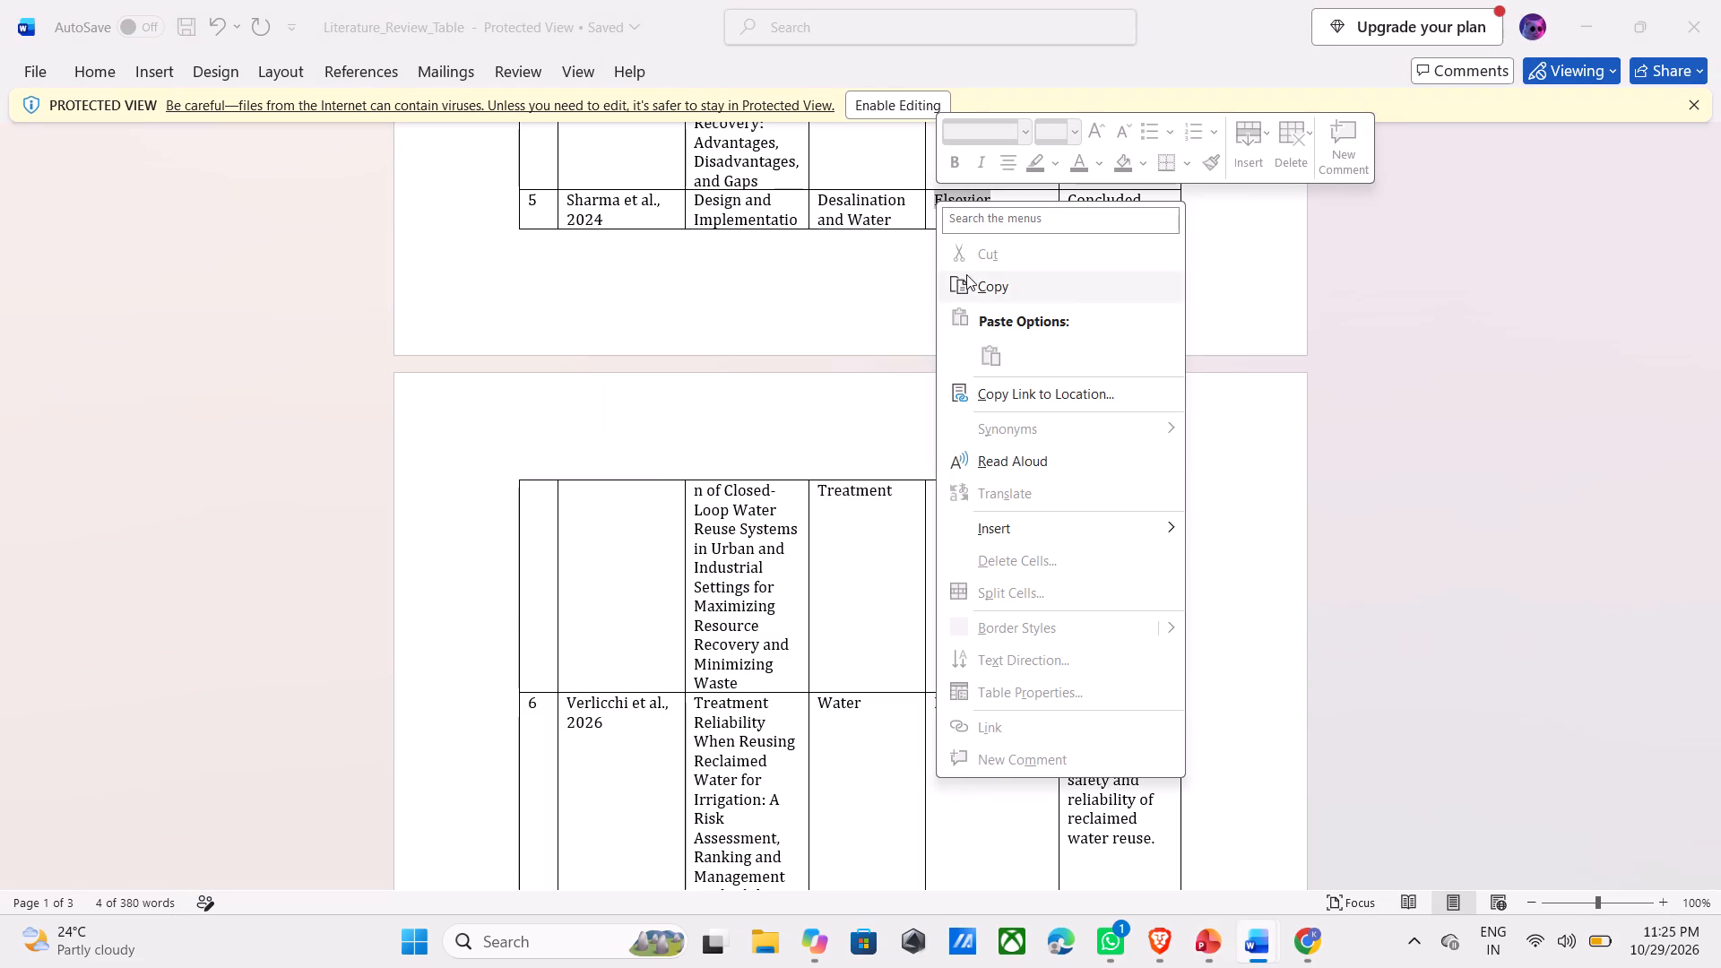
pyautogui.click(970, 279)
pyautogui.hotkey('alt', 'Tab')
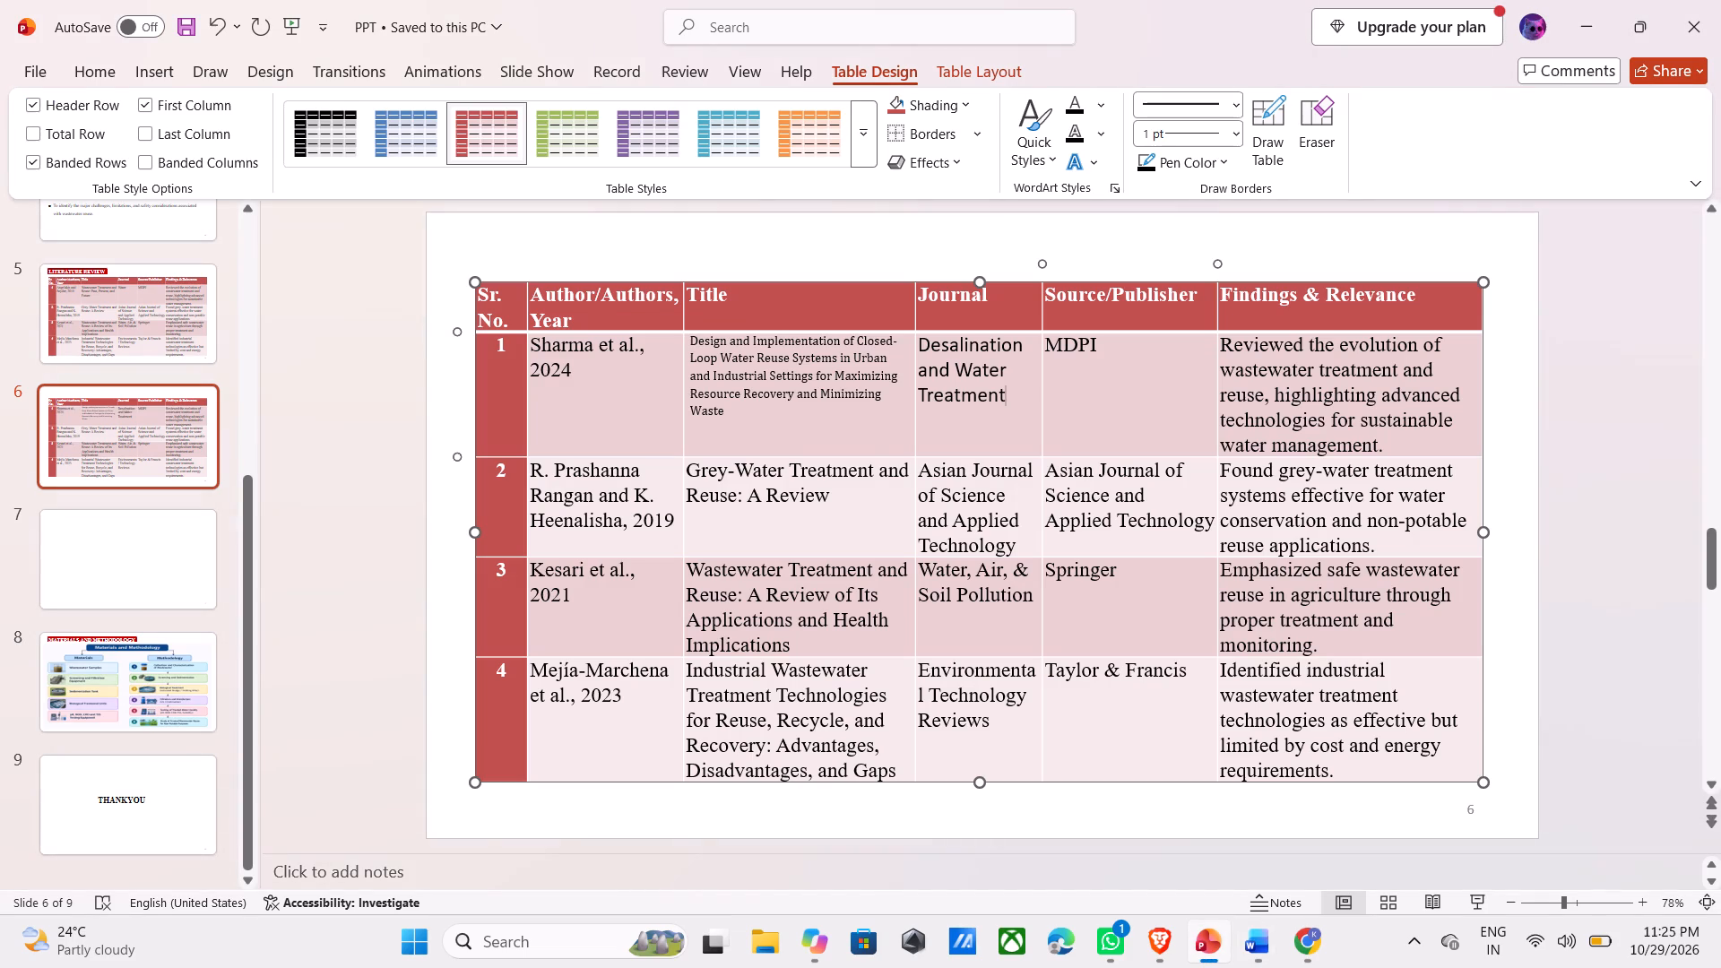
pyautogui.click(1143, 385)
pyautogui.press('BackSpace')
pyautogui.press('BackSpace')
pyautogui.press('BackSpace')
pyautogui.press('BackSpace')
pyautogui.press('BackSpace')
pyautogui.hotkey('ctrl', 'v')
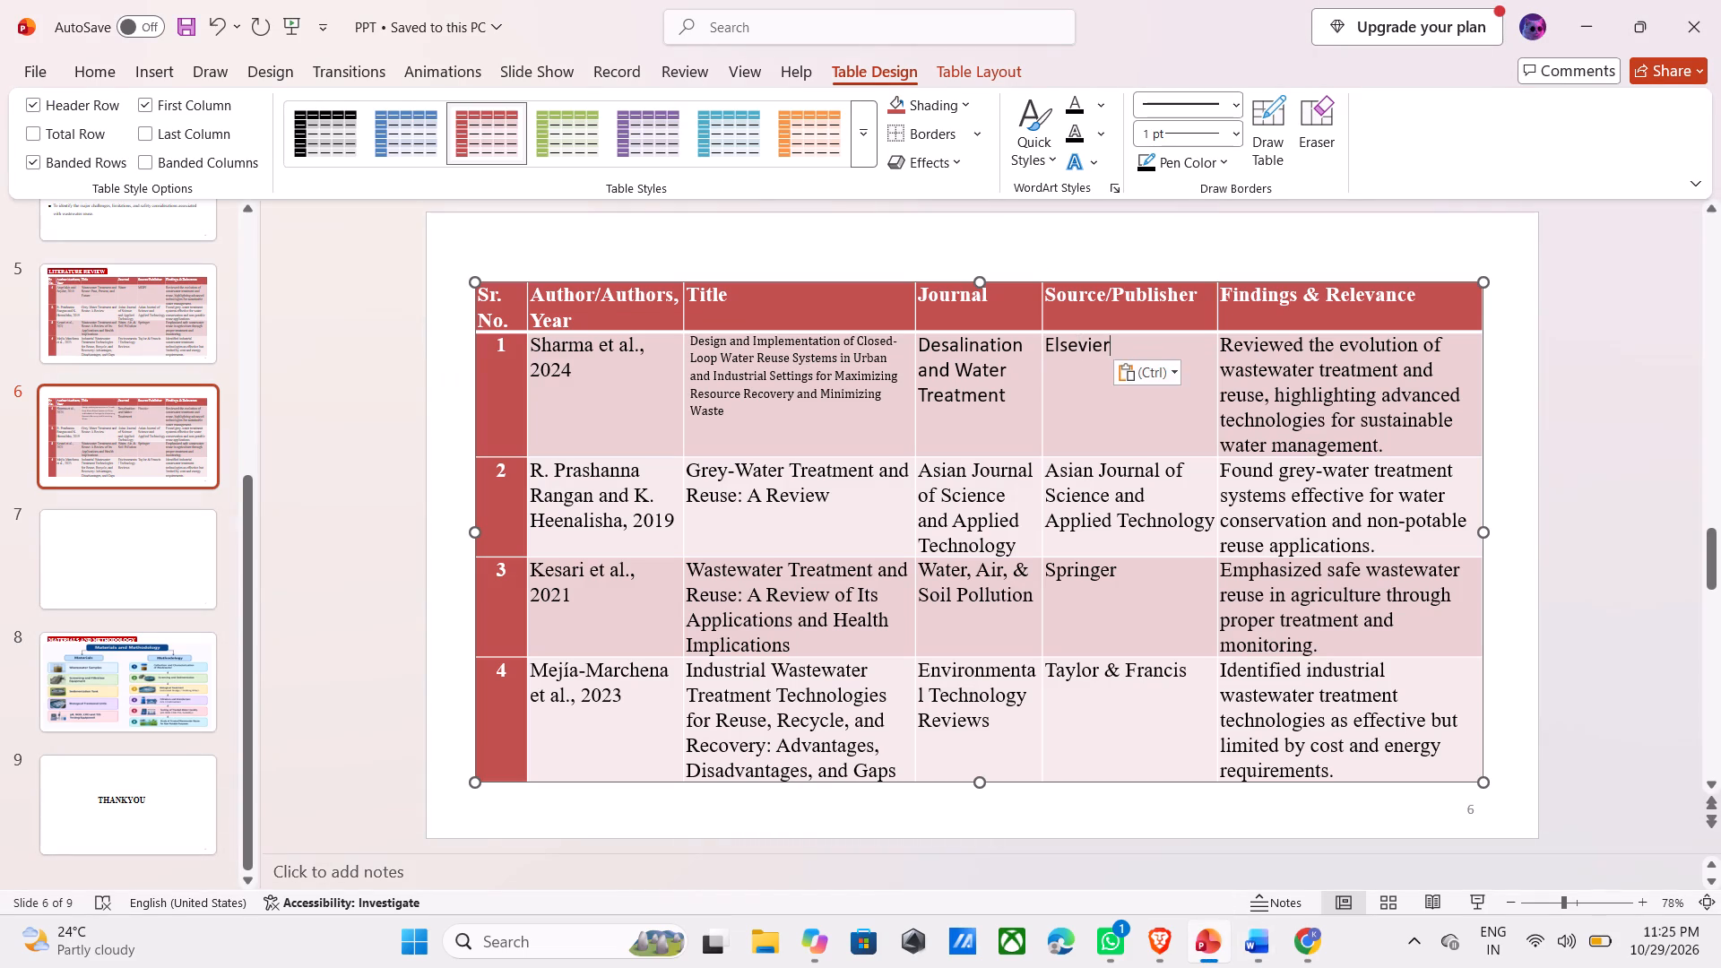
# Replace the findings text in slide 6's first data row with row 5's closed-loop water reuse findings from the Word table.
pyautogui.hotkey('alt', 'Tab')
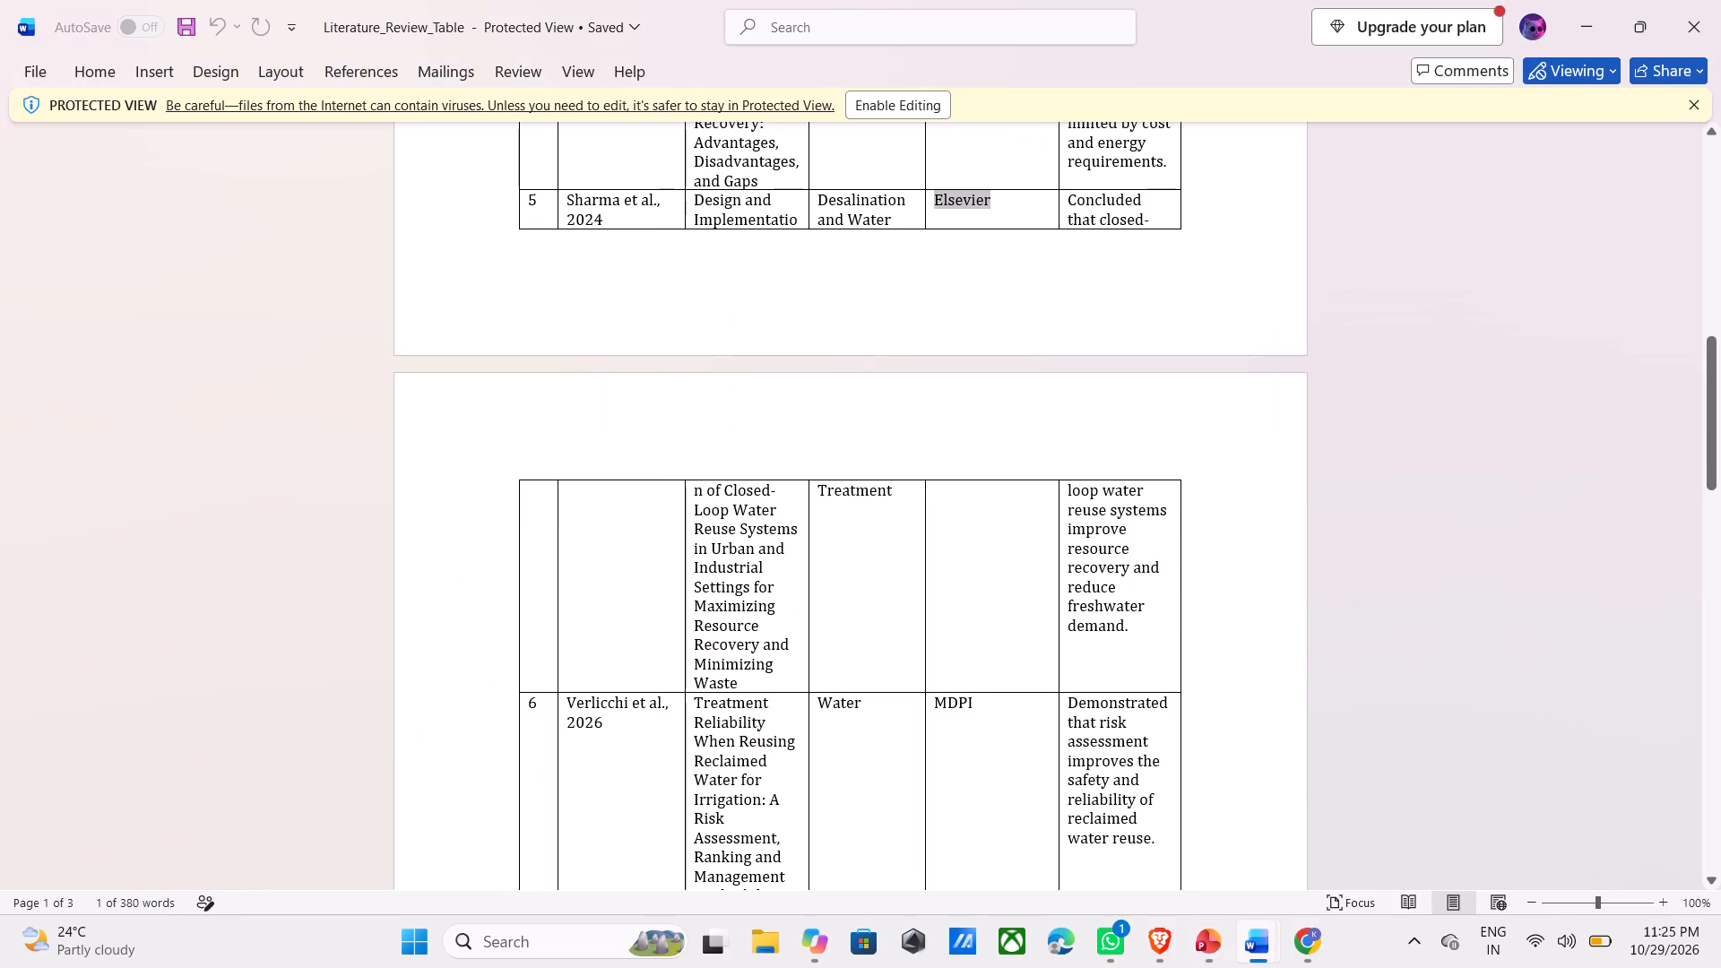
pyautogui.moveTo(1069, 201); pyautogui.dragTo(1173, 504)
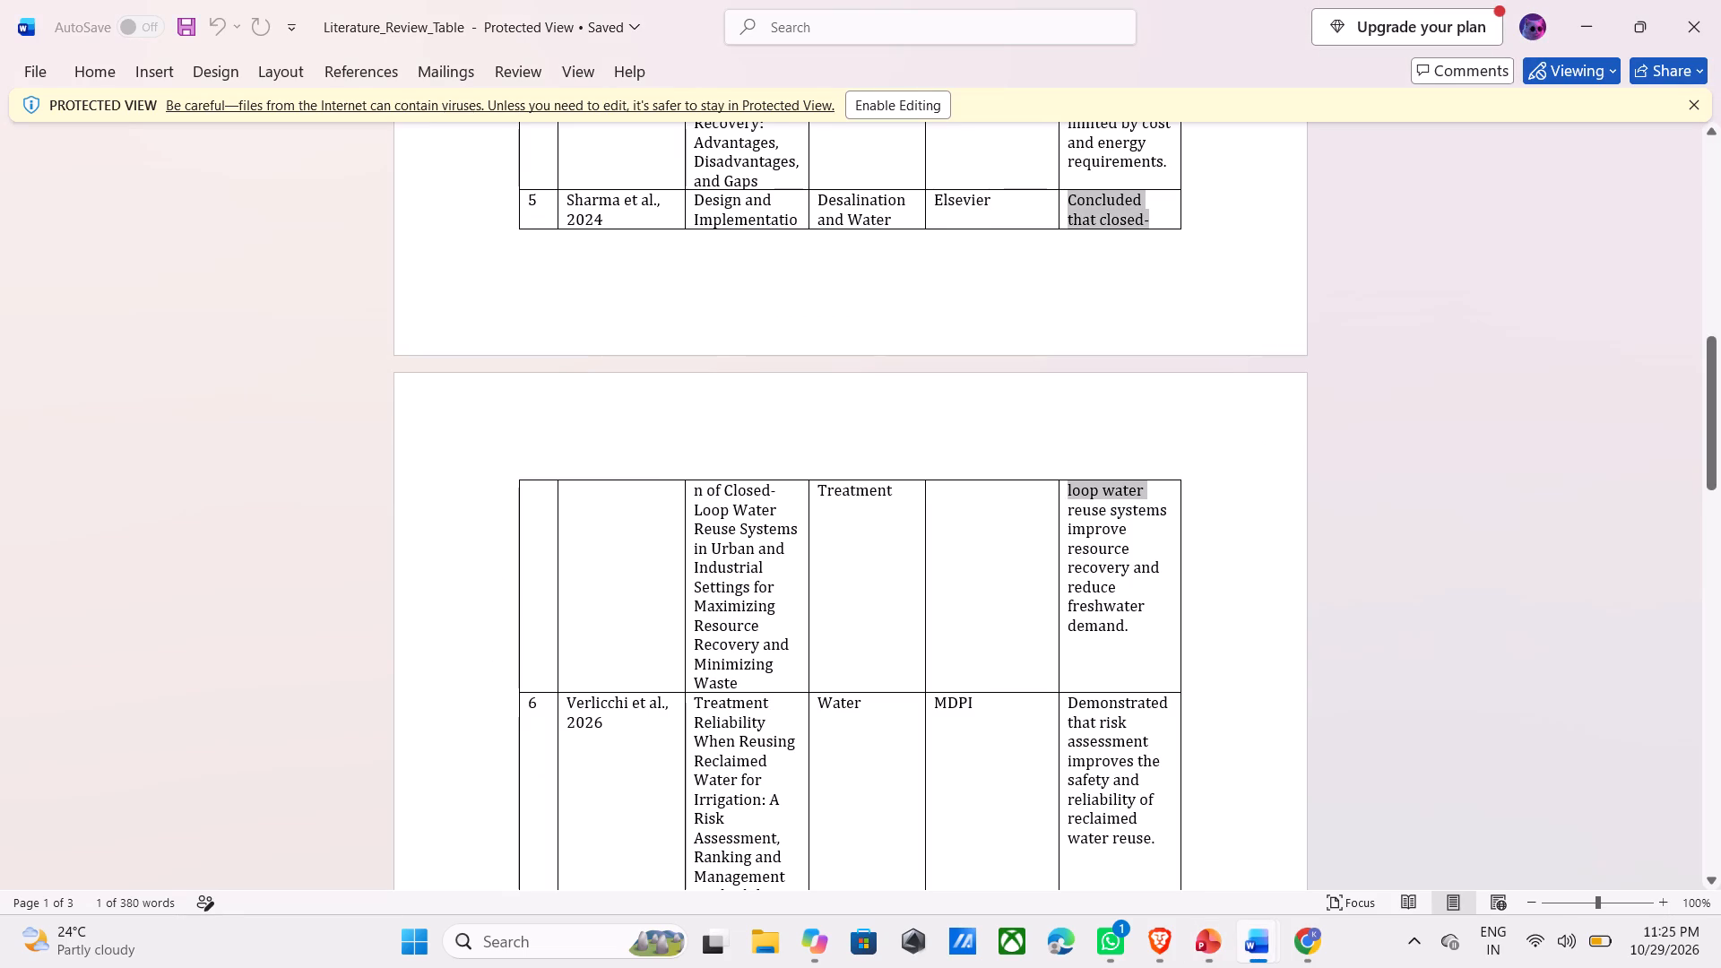
pyautogui.moveTo(1173, 504); pyautogui.dragTo(1142, 632)
pyautogui.rightClick(1144, 628)
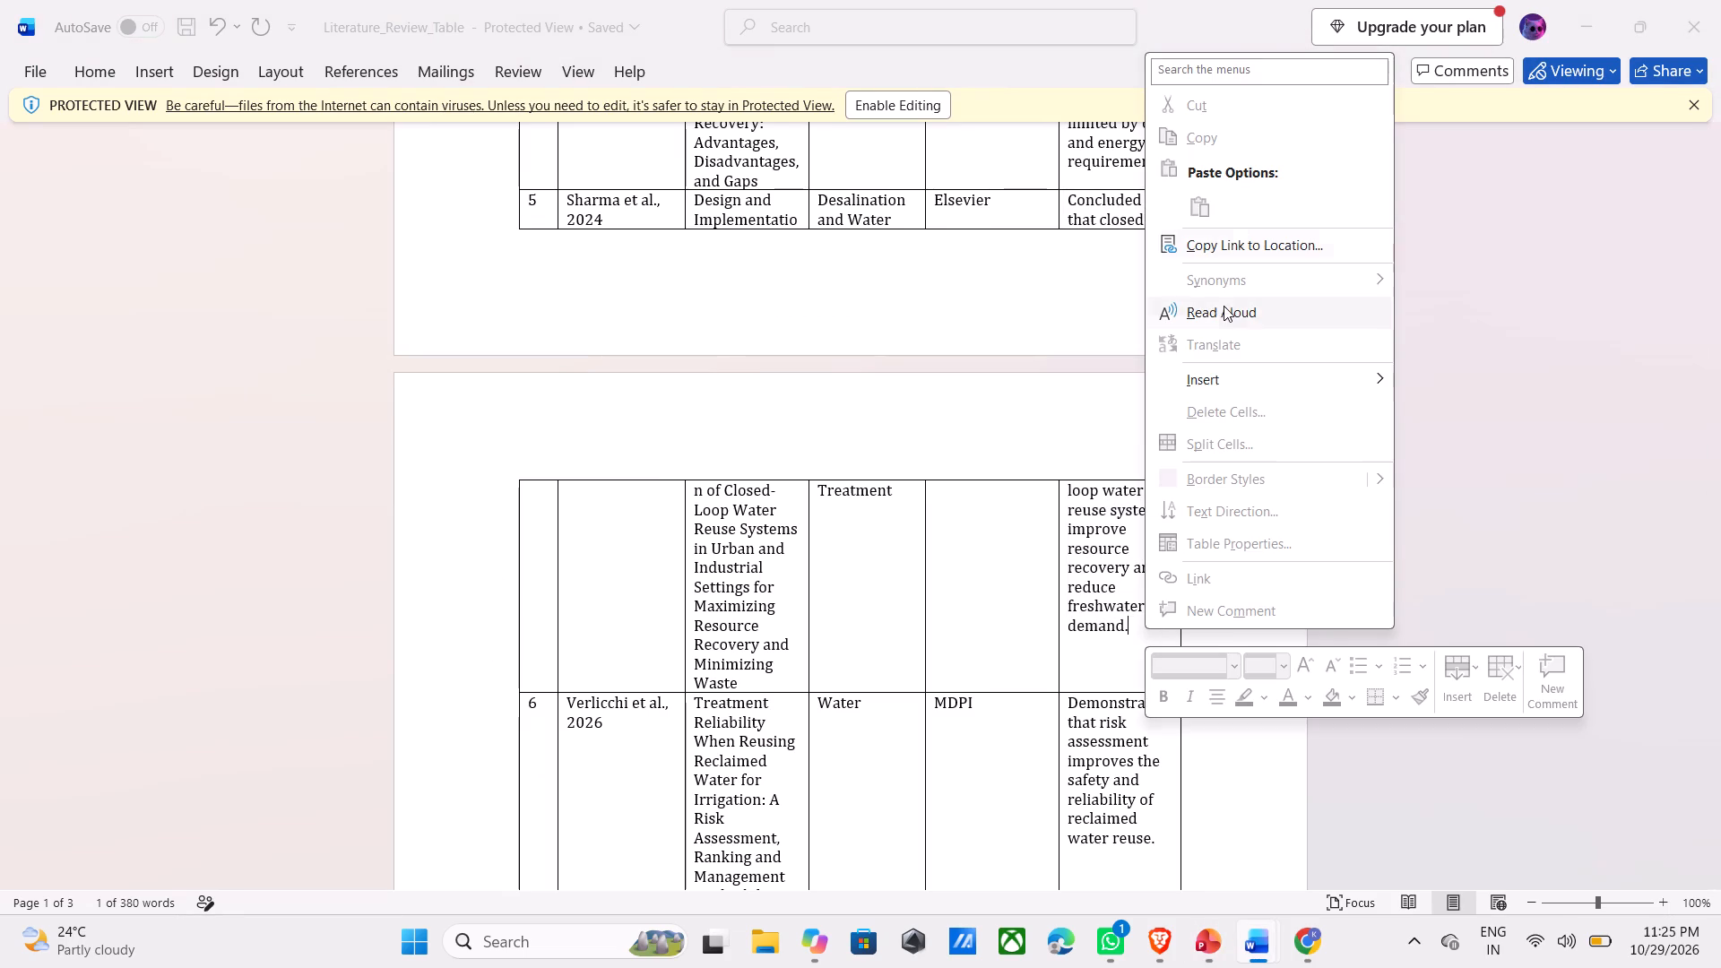
pyautogui.click(1101, 164)
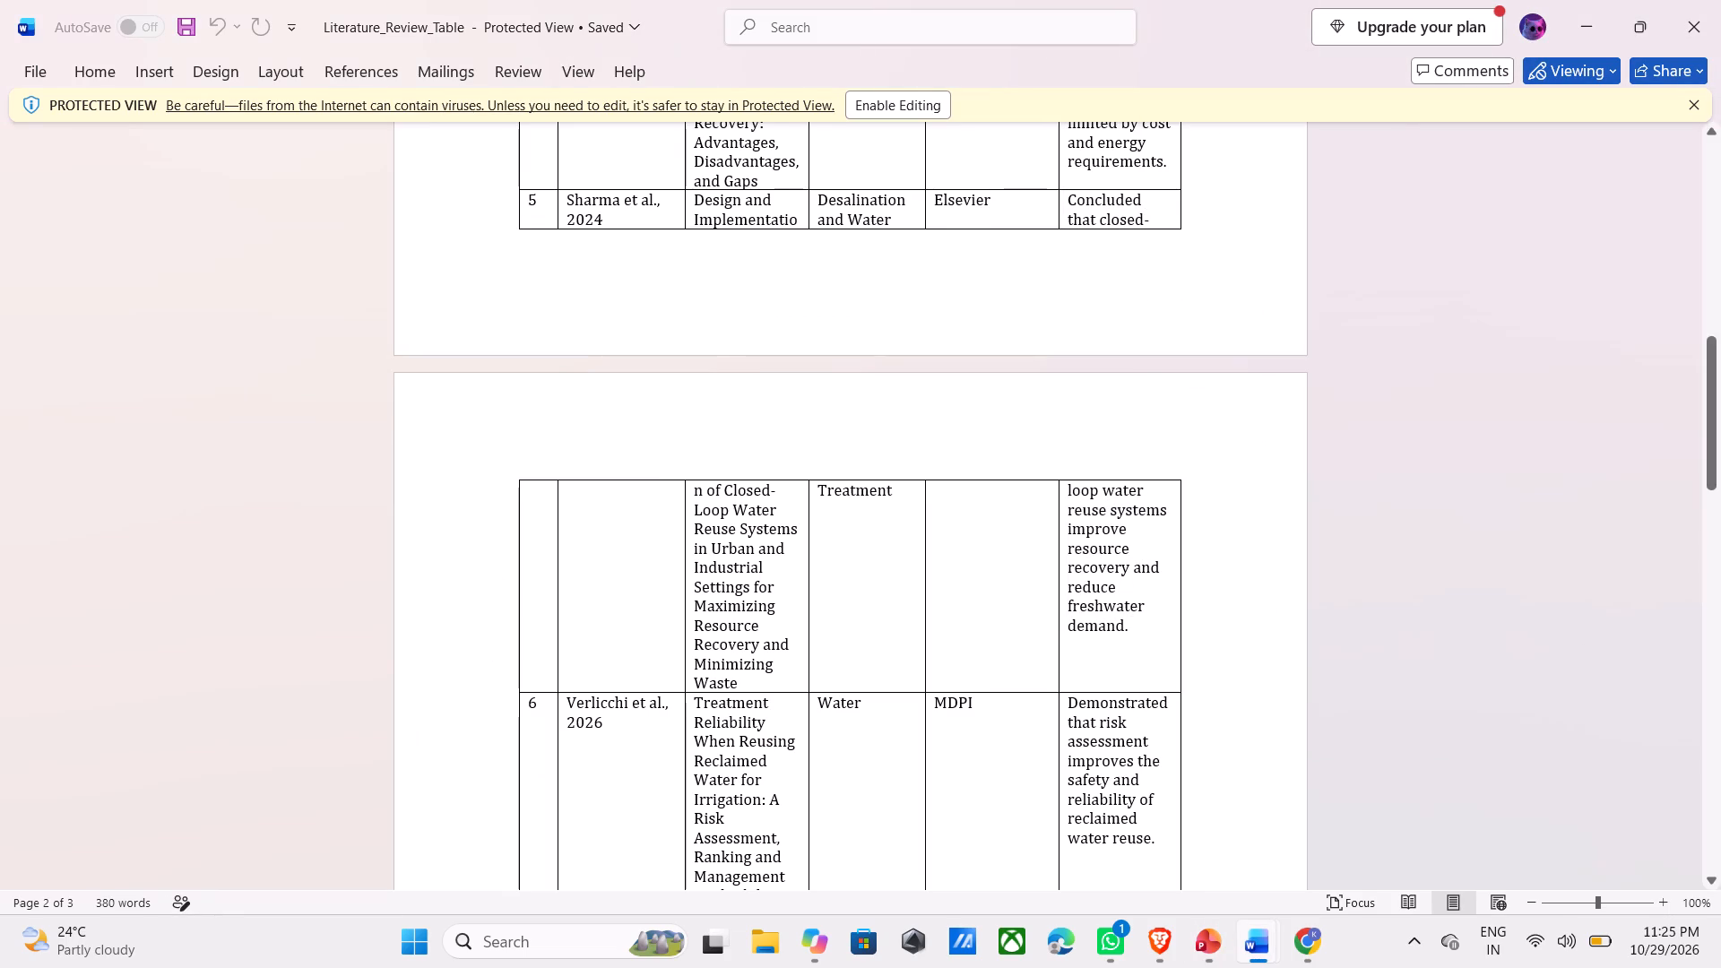
pyautogui.moveTo(1068, 200); pyautogui.dragTo(1138, 624)
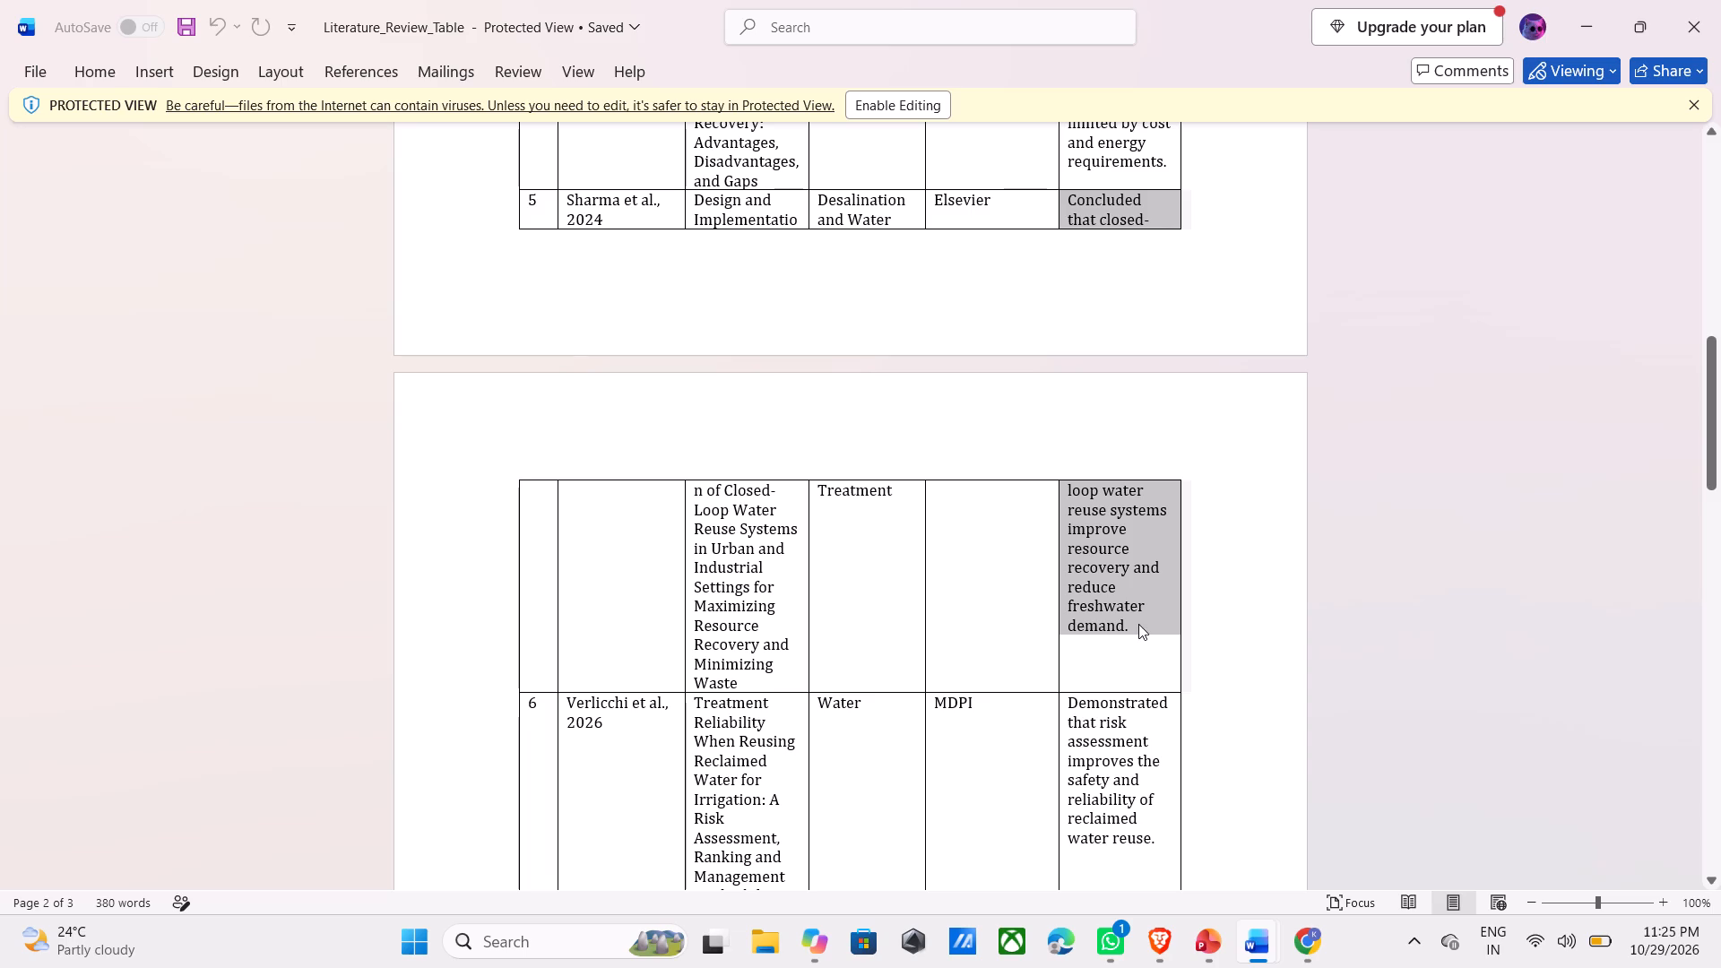
pyautogui.rightClick(1137, 624)
pyautogui.click(1187, 302)
pyautogui.hotkey('alt', 'Tab')
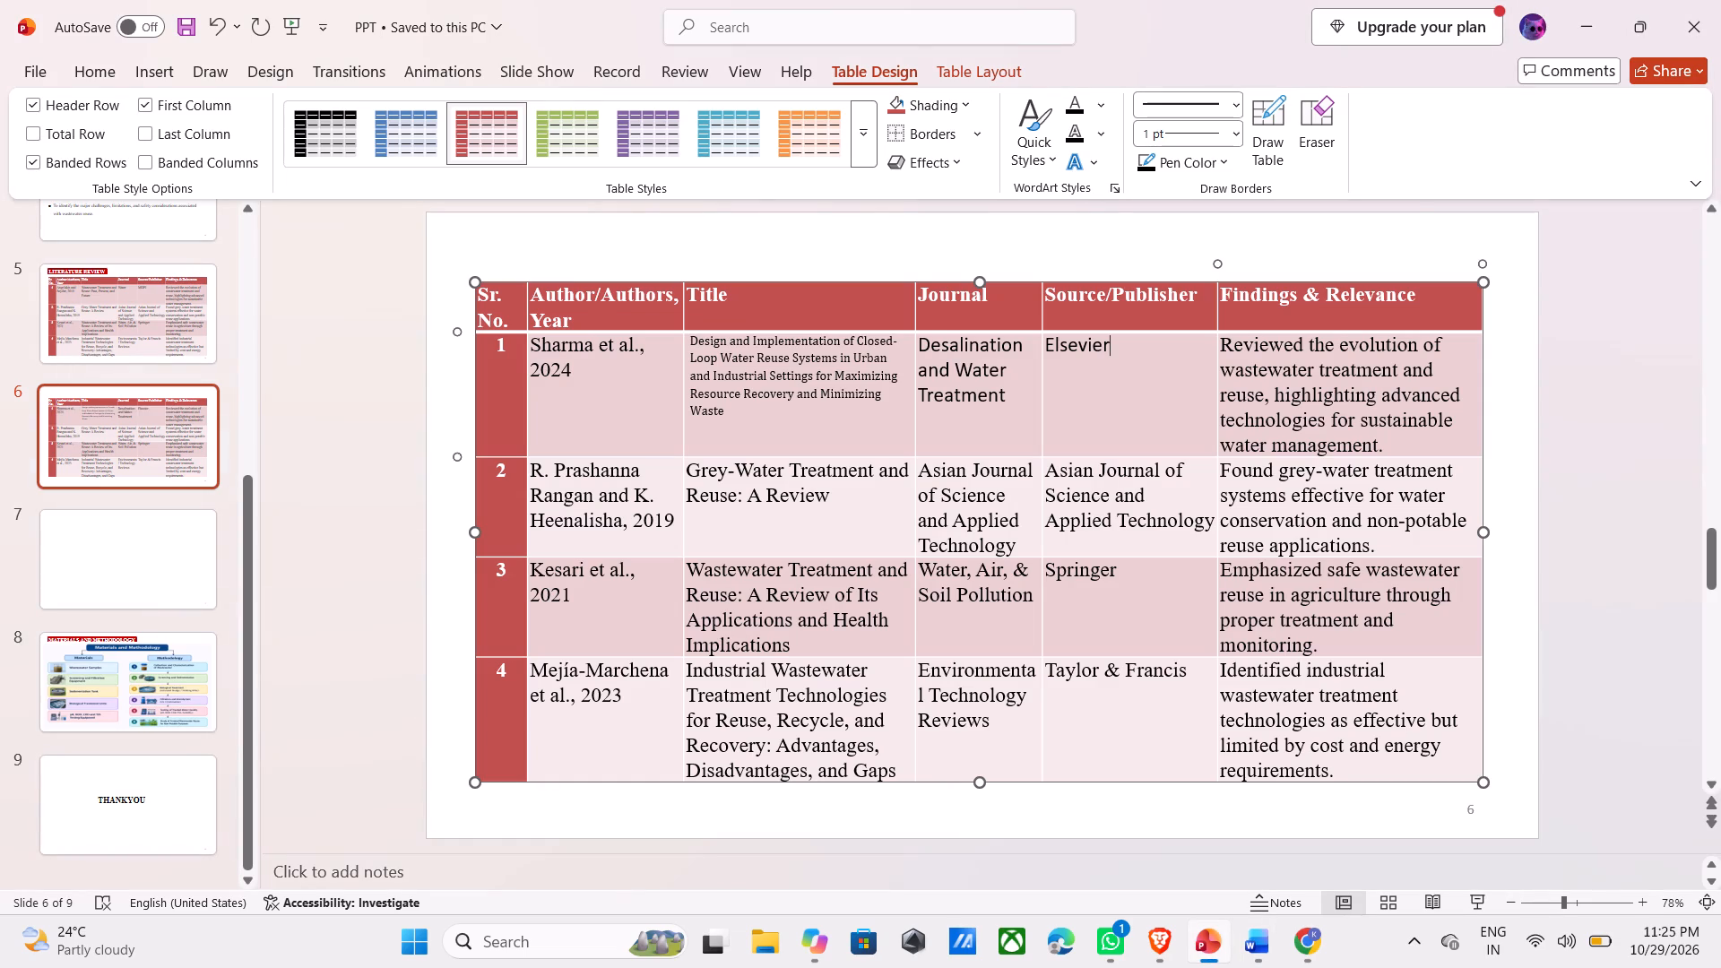
pyautogui.moveTo(1391, 448); pyautogui.dragTo(1307, 411)
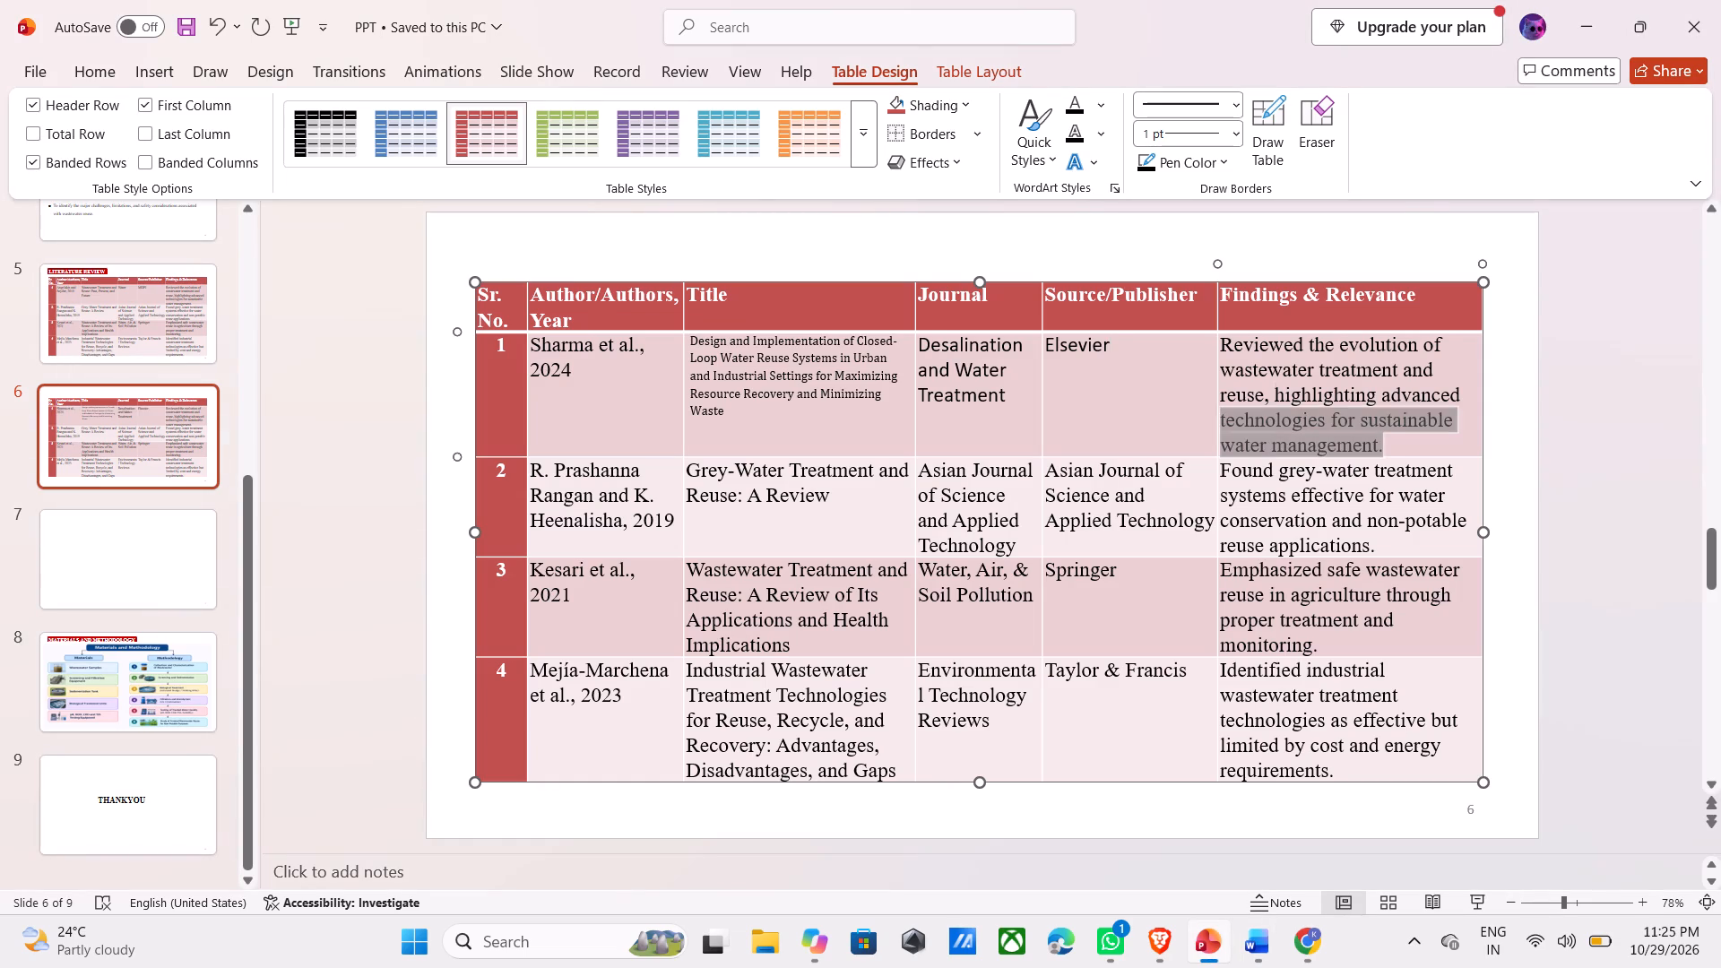
pyautogui.moveTo(1307, 411); pyautogui.dragTo(1284, 343)
pyautogui.press('BackSpace')
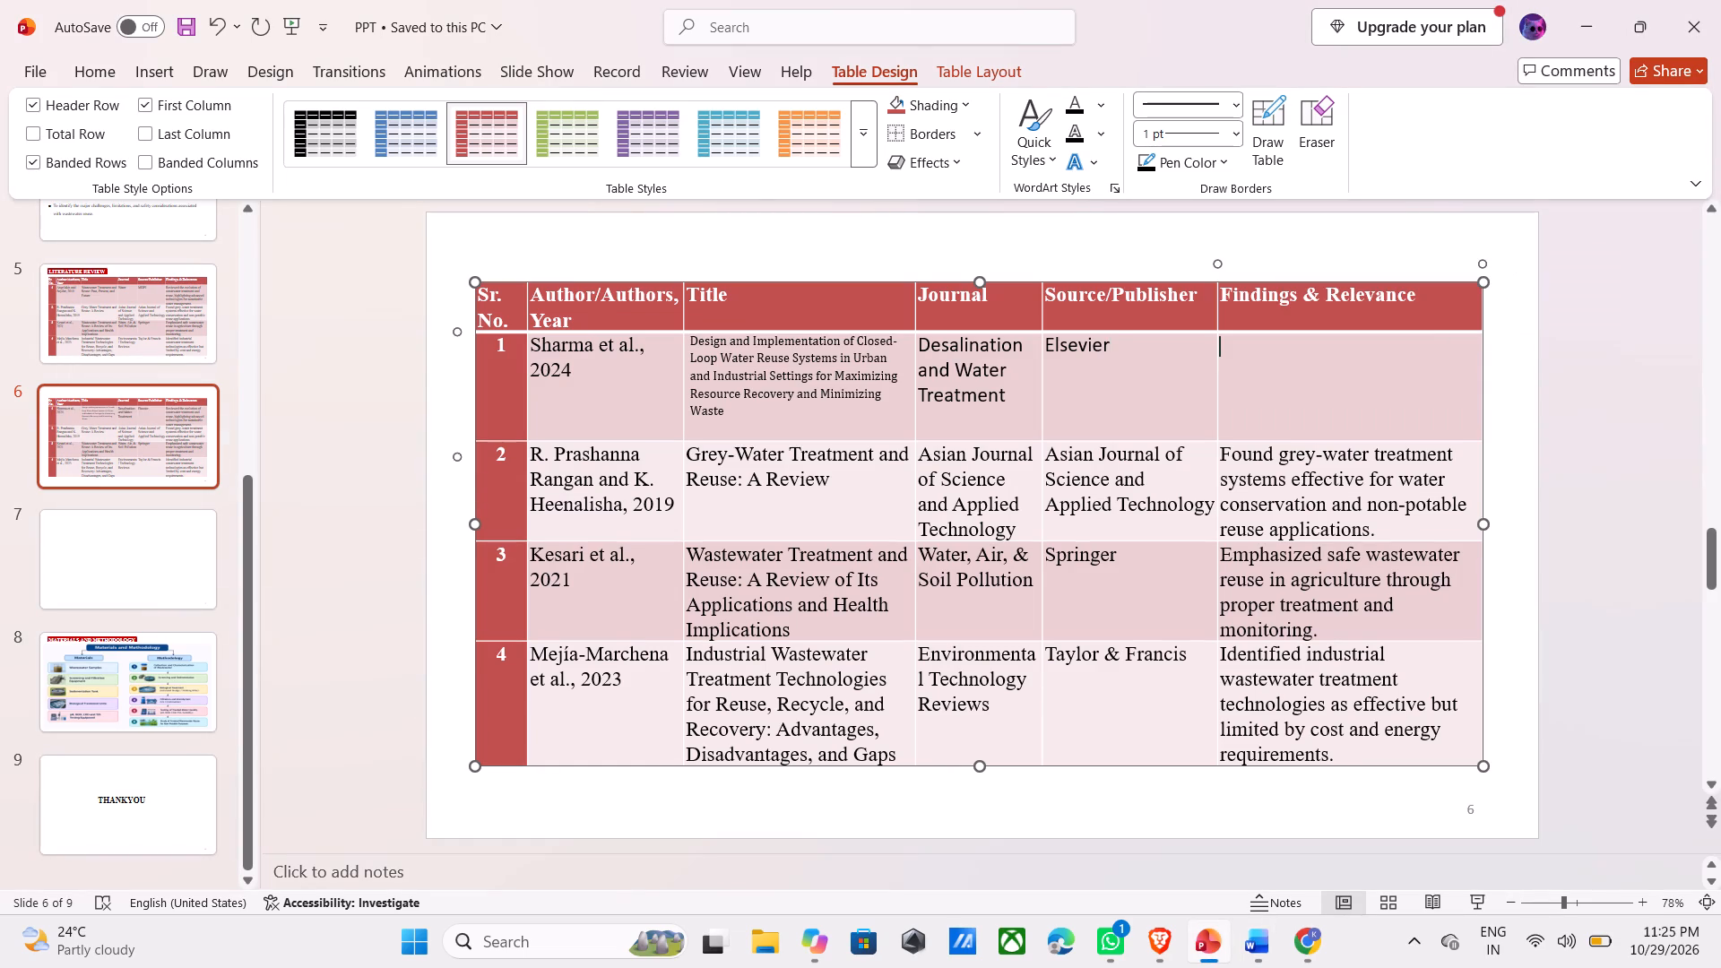
pyautogui.hotkey('ctrl', 'v')
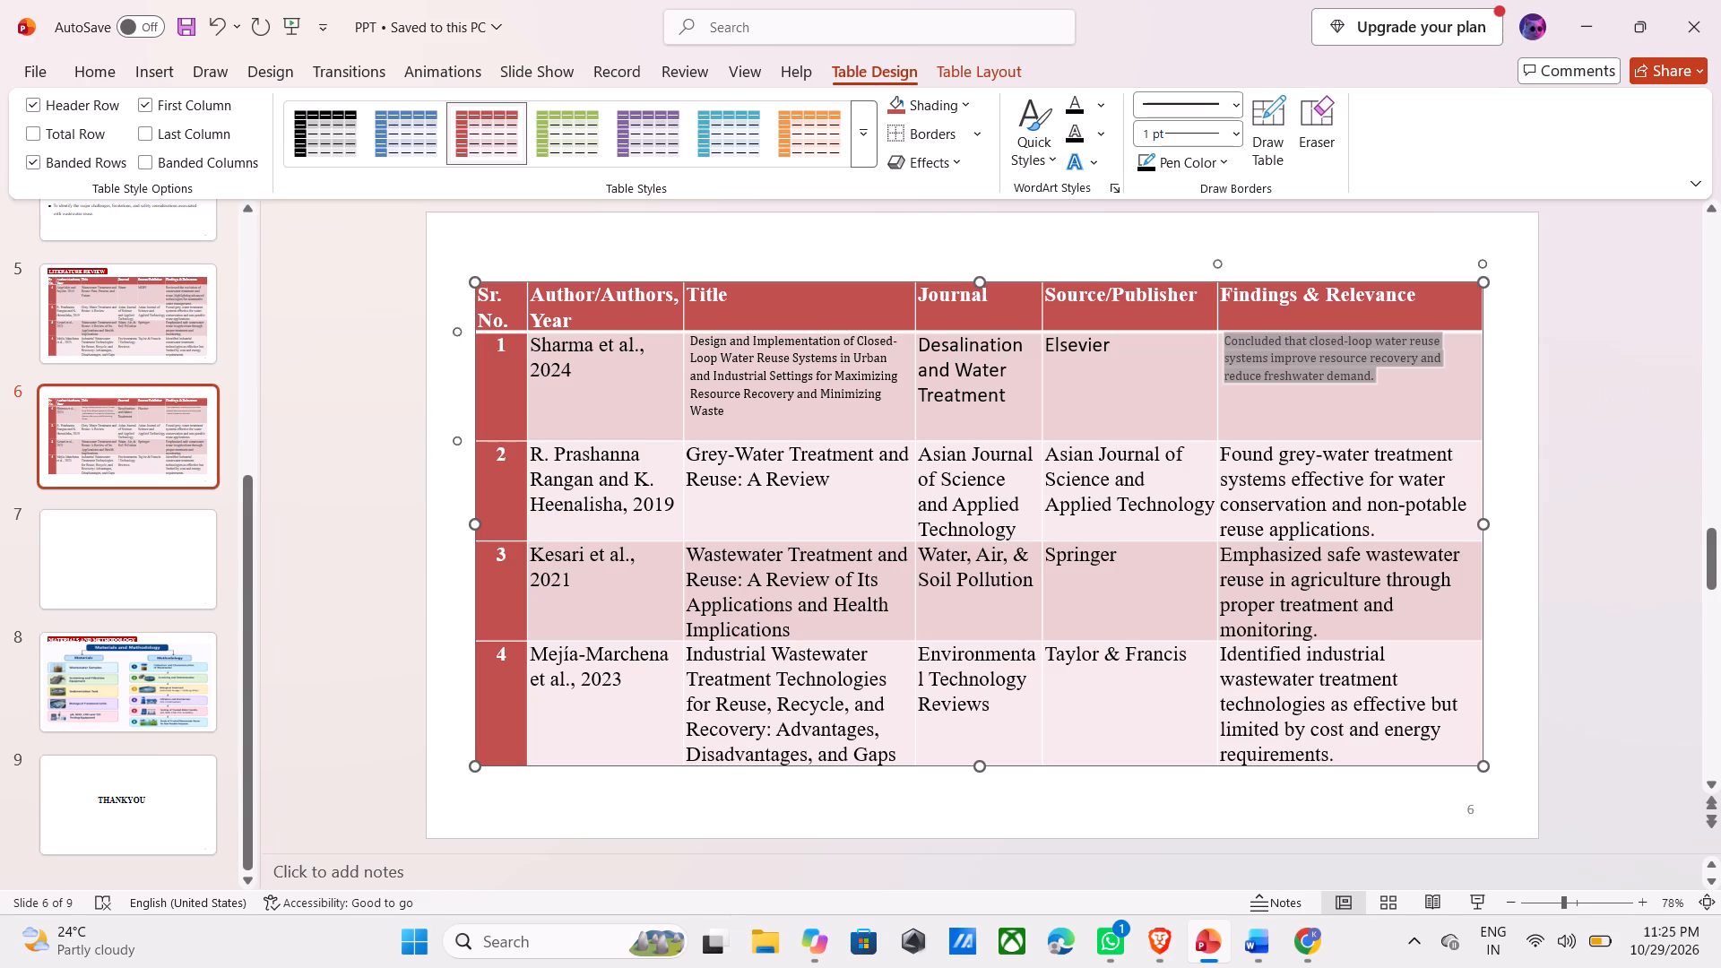
# Clear the author and year text from the second data row of slide 6's table.
pyautogui.click(671, 516)
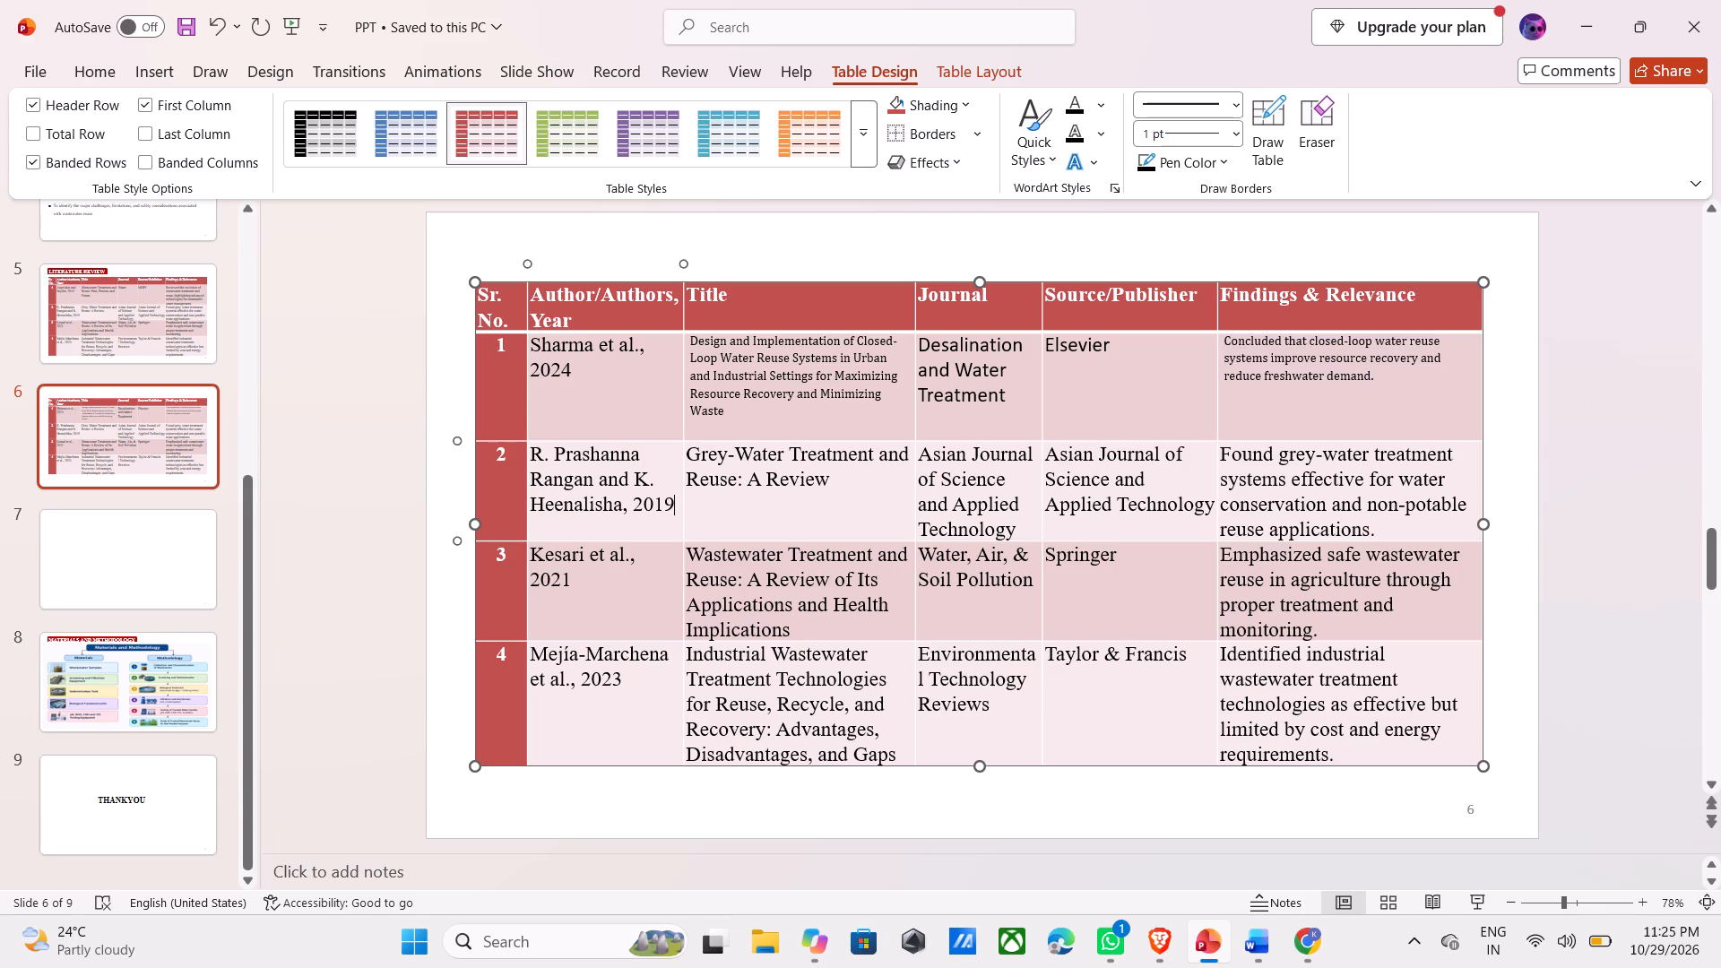
pyautogui.press('BackSpace')
pyautogui.press('BackSpace')
pyautogui.press('BackSpace')
pyautogui.press('BackSpace')
pyautogui.press('BackSpace')
pyautogui.press('BackSpace')
pyautogui.press('BackSpace')
pyautogui.press('BackSpace')
pyautogui.press('BackSpace')
pyautogui.press('BackSpace')
pyautogui.press('BackSpace')
pyautogui.press('BackSpace')
pyautogui.press('BackSpace')
pyautogui.press('BackSpace')
pyautogui.press('BackSpace')
pyautogui.press('BackSpace')
pyautogui.press('BackSpace')
pyautogui.press('BackSpace')
pyautogui.press('BackSpace')
pyautogui.press('BackSpace')
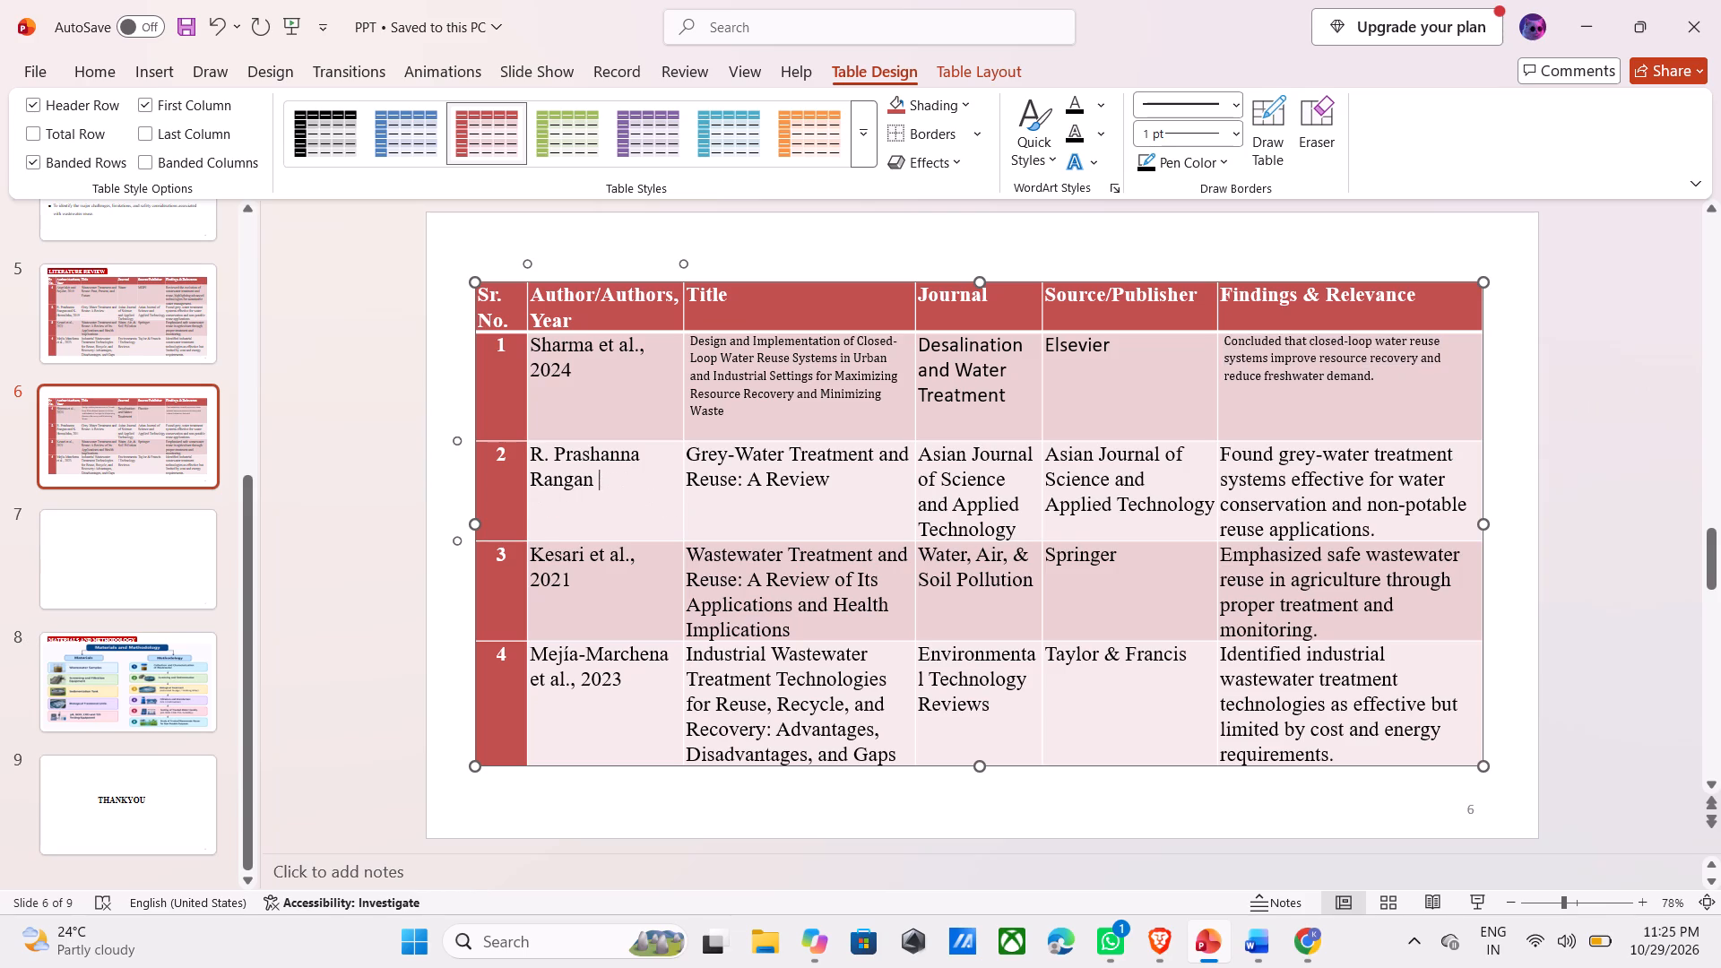
pyautogui.press('BackSpace')
pyautogui.press('BackSpace')
pyautogui.press('BackSpace')
pyautogui.press('BackSpace')
pyautogui.press('BackSpace')
pyautogui.press('BackSpace')
pyautogui.press('BackSpace')
pyautogui.press('BackSpace')
pyautogui.press('BackSpace')
pyautogui.press('BackSpace')
pyautogui.press('BackSpace')
pyautogui.press('BackSpace')
pyautogui.press('BackSpace')
pyautogui.press('BackSpace')
pyautogui.press('BackSpace')
pyautogui.press('BackSpace')
pyautogui.press('BackSpace')
pyautogui.press('BackSpace')
pyautogui.press('BackSpace')
pyautogui.press('BackSpace')
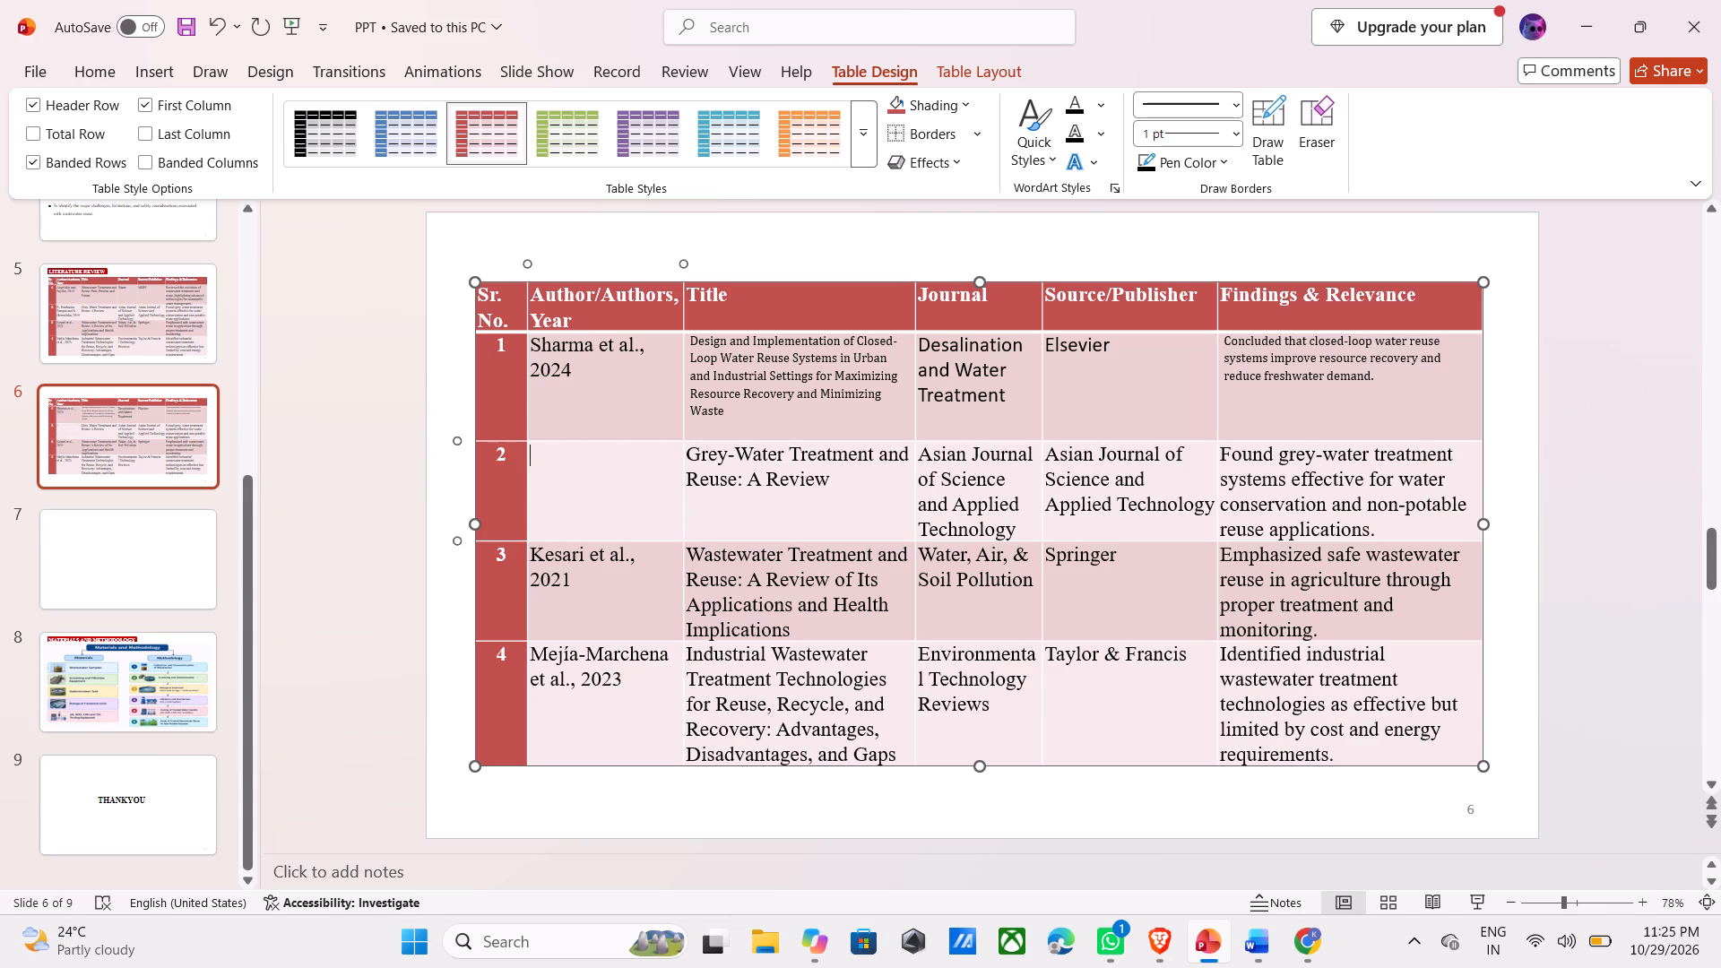
# Copy "Verlicchi et al., 2026" from row 6 of the Word table into the emptied author cell of slide 6's second data row.
pyautogui.hotkey('alt', 'Tab')
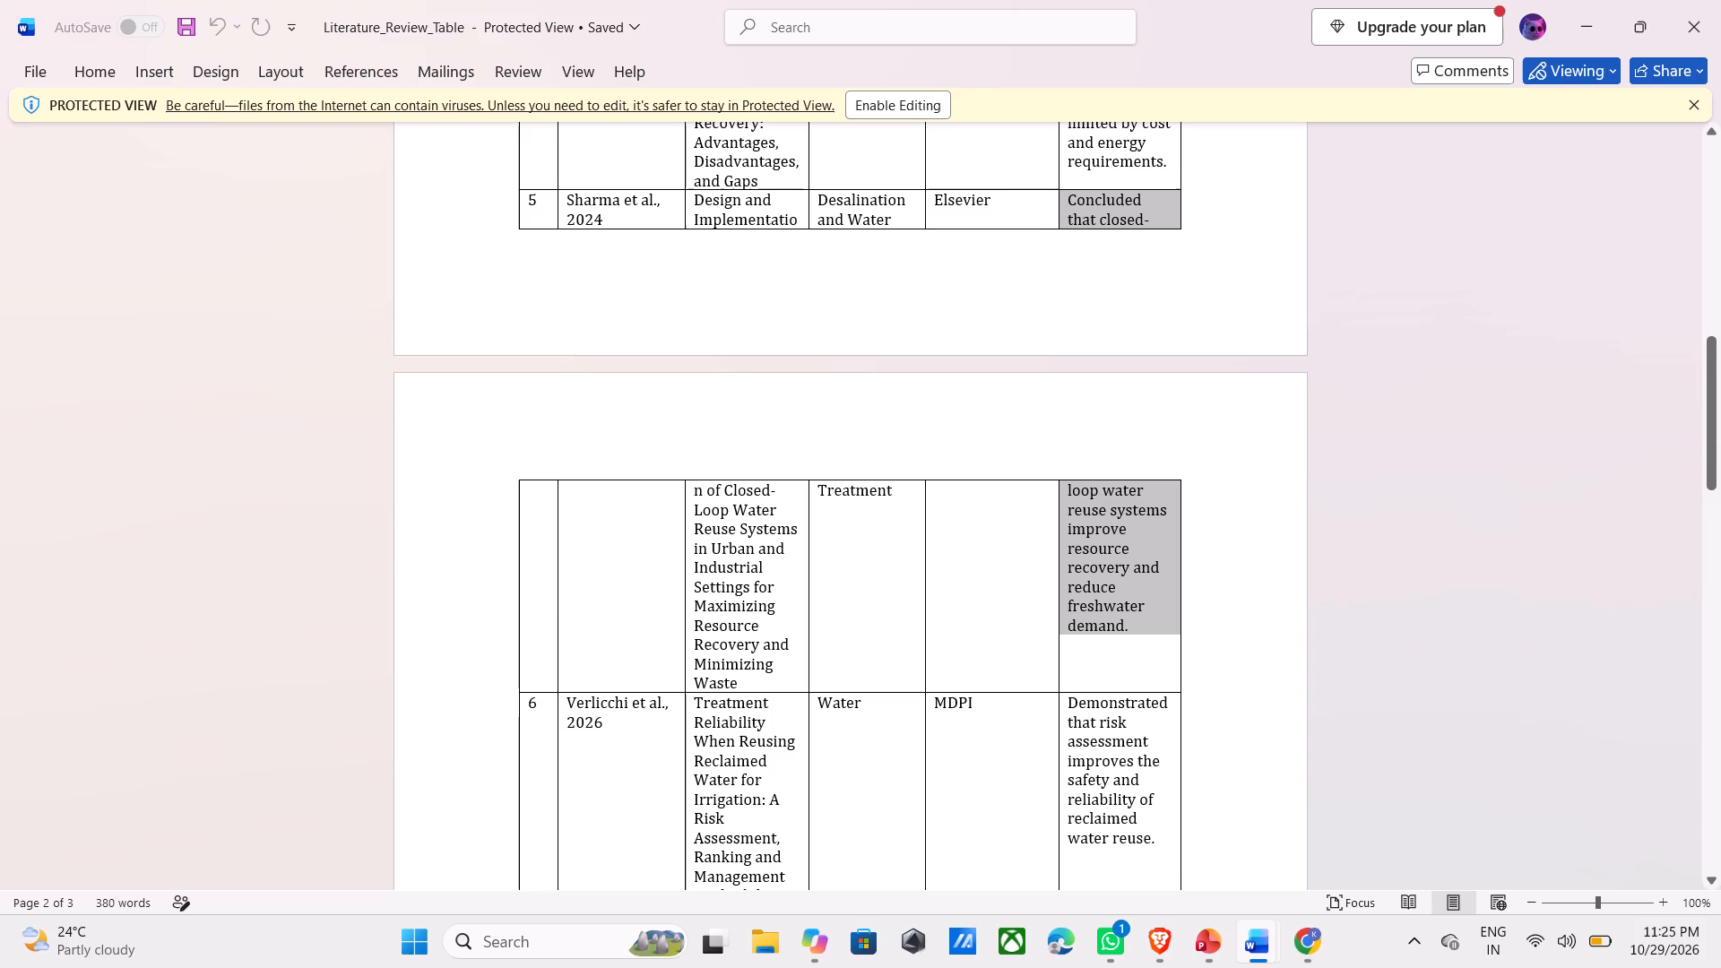
pyautogui.moveTo(597, 738); pyautogui.dragTo(562, 703)
pyautogui.hotkey('ctrl', 'c')
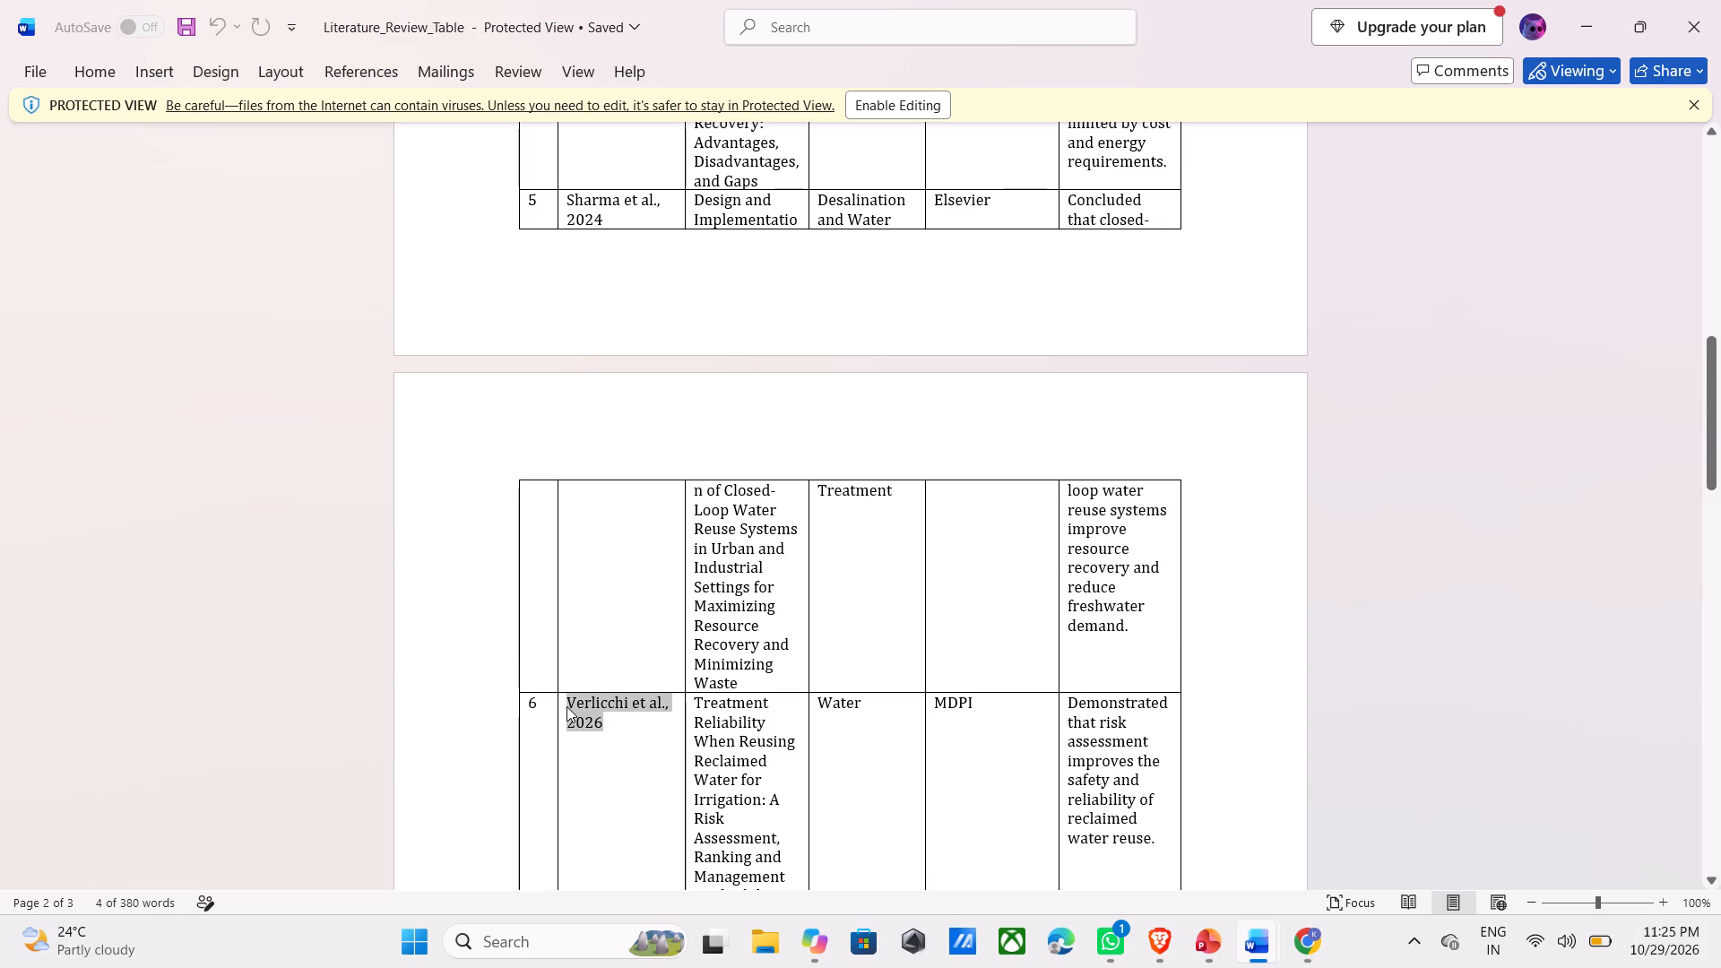
pyautogui.hotkey('alt', 'Tab')
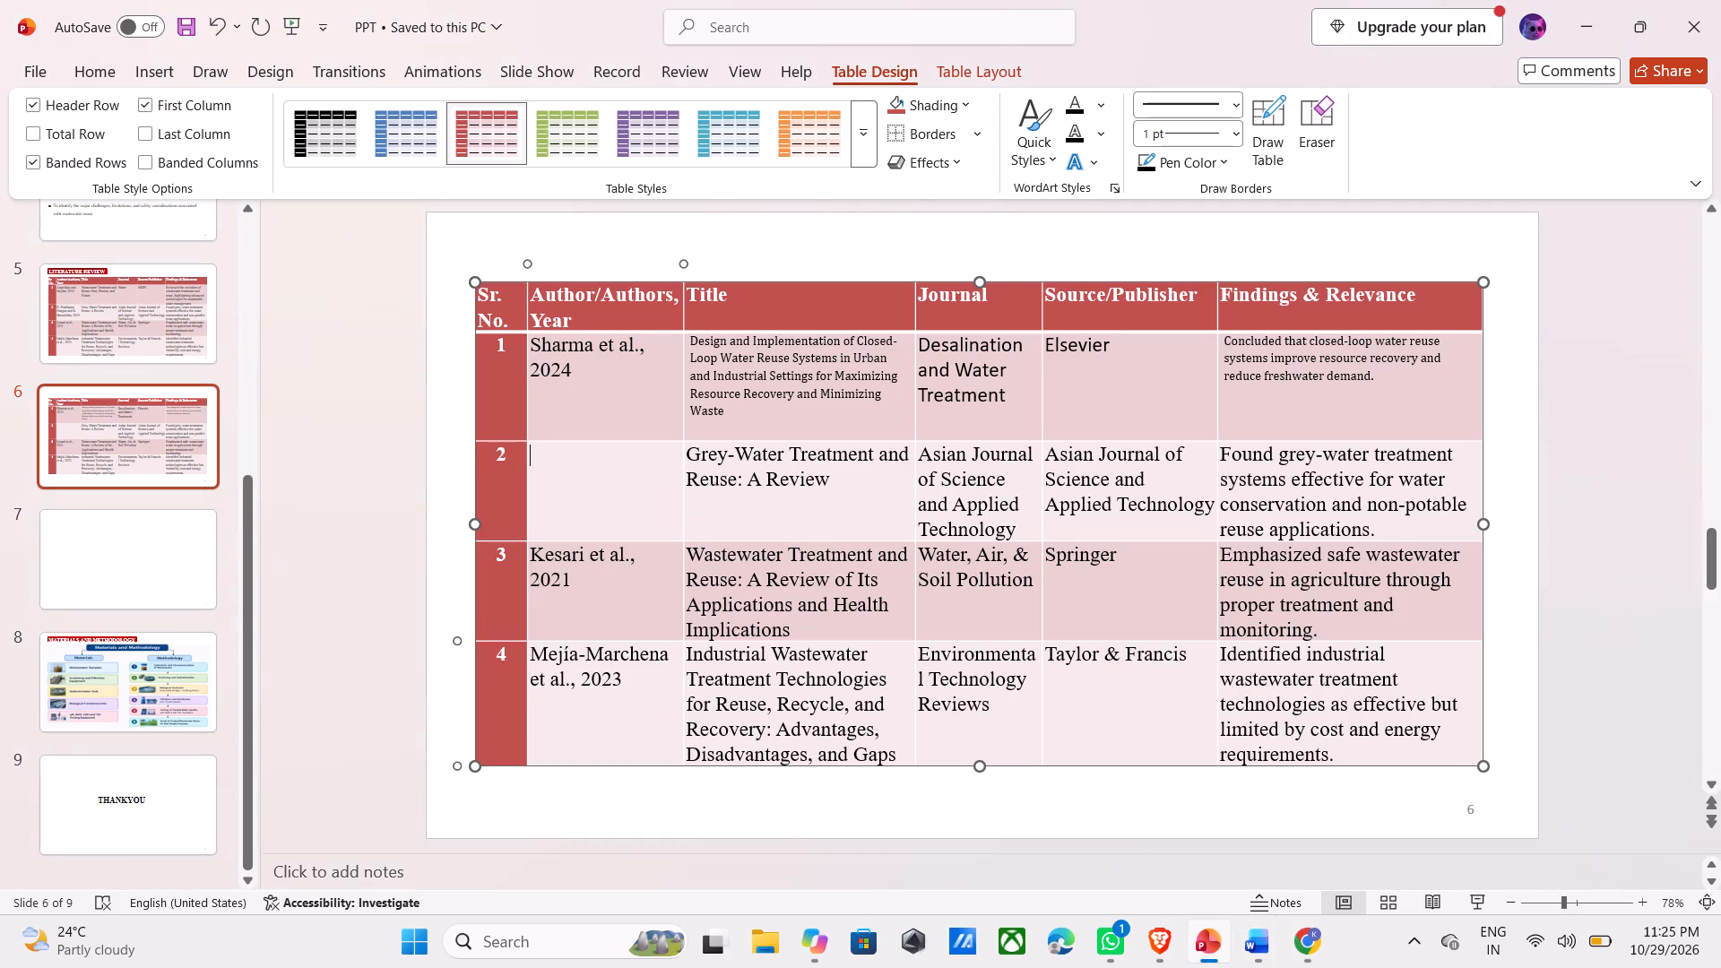
pyautogui.hotkey('ctrl', 'v')
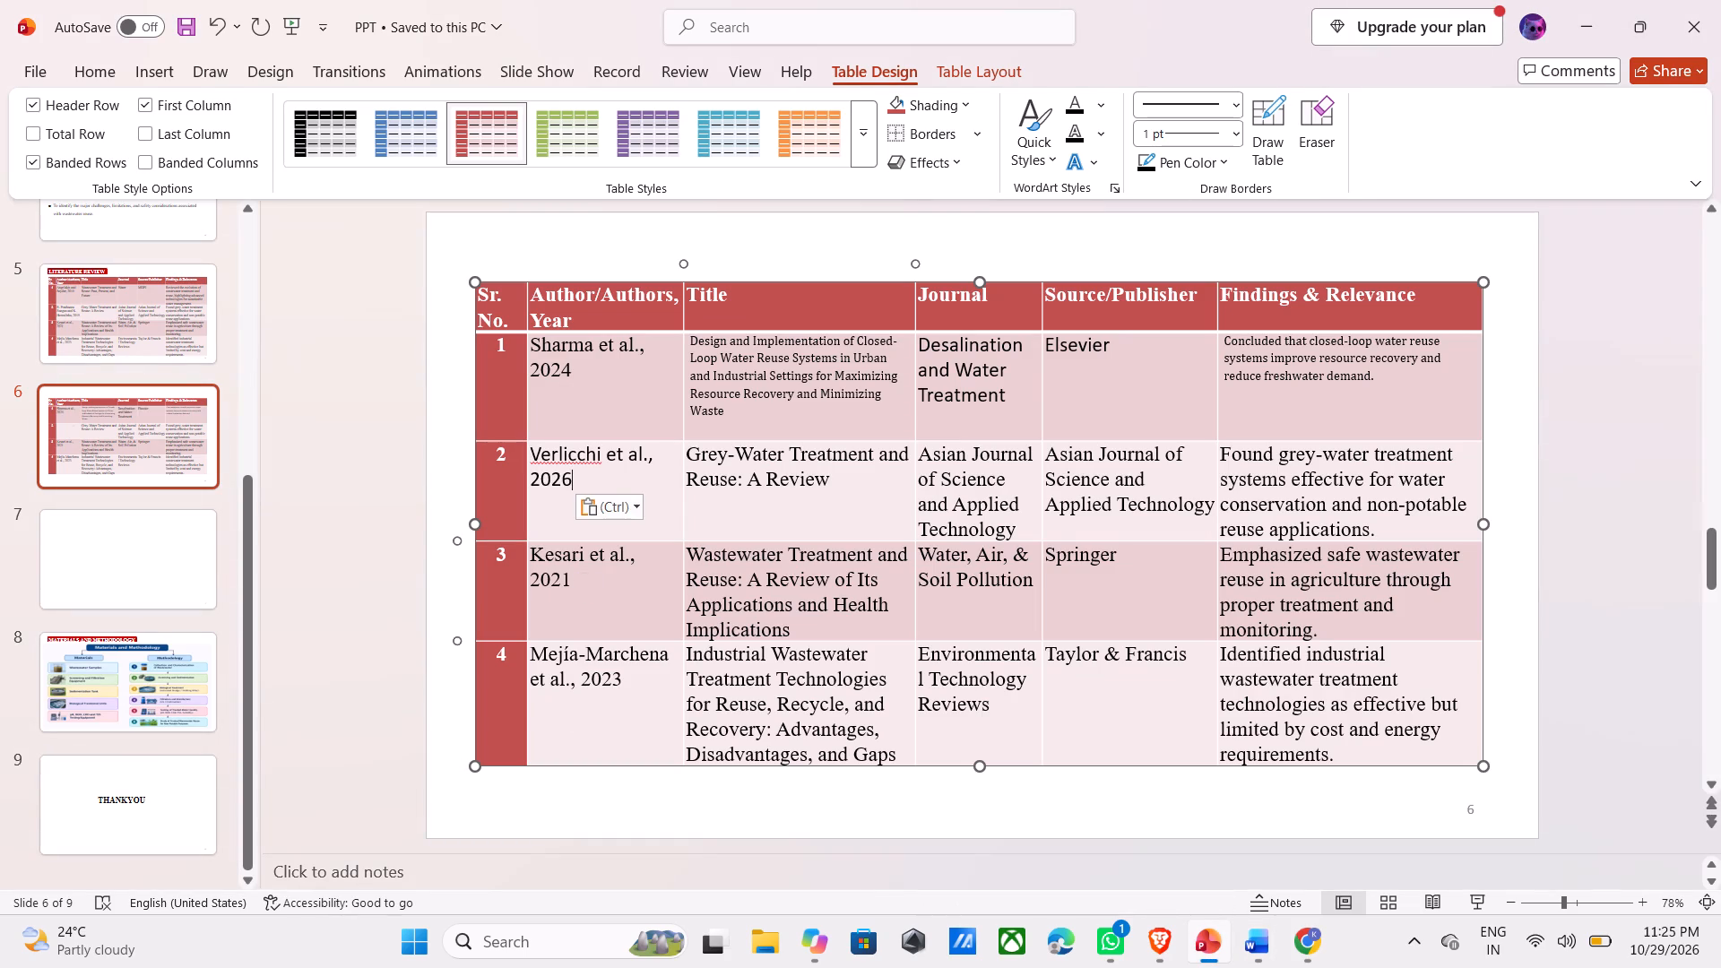
# Clear the title text from the second data row of slide 6's table and switch back to the Word document.
pyautogui.click(835, 504)
pyautogui.press('BackSpace')
pyautogui.press('BackSpace')
pyautogui.press('BackSpace')
pyautogui.press('BackSpace')
pyautogui.press('BackSpace')
pyautogui.press('BackSpace')
pyautogui.press('BackSpace')
pyautogui.press('BackSpace')
pyautogui.press('BackSpace')
pyautogui.press('BackSpace')
pyautogui.press('BackSpace')
pyautogui.press('BackSpace')
pyautogui.press('BackSpace')
pyautogui.press('BackSpace')
pyautogui.press('BackSpace')
pyautogui.press('BackSpace')
pyautogui.press('BackSpace')
pyautogui.press('BackSpace')
pyautogui.press('BackSpace')
pyautogui.press('BackSpace')
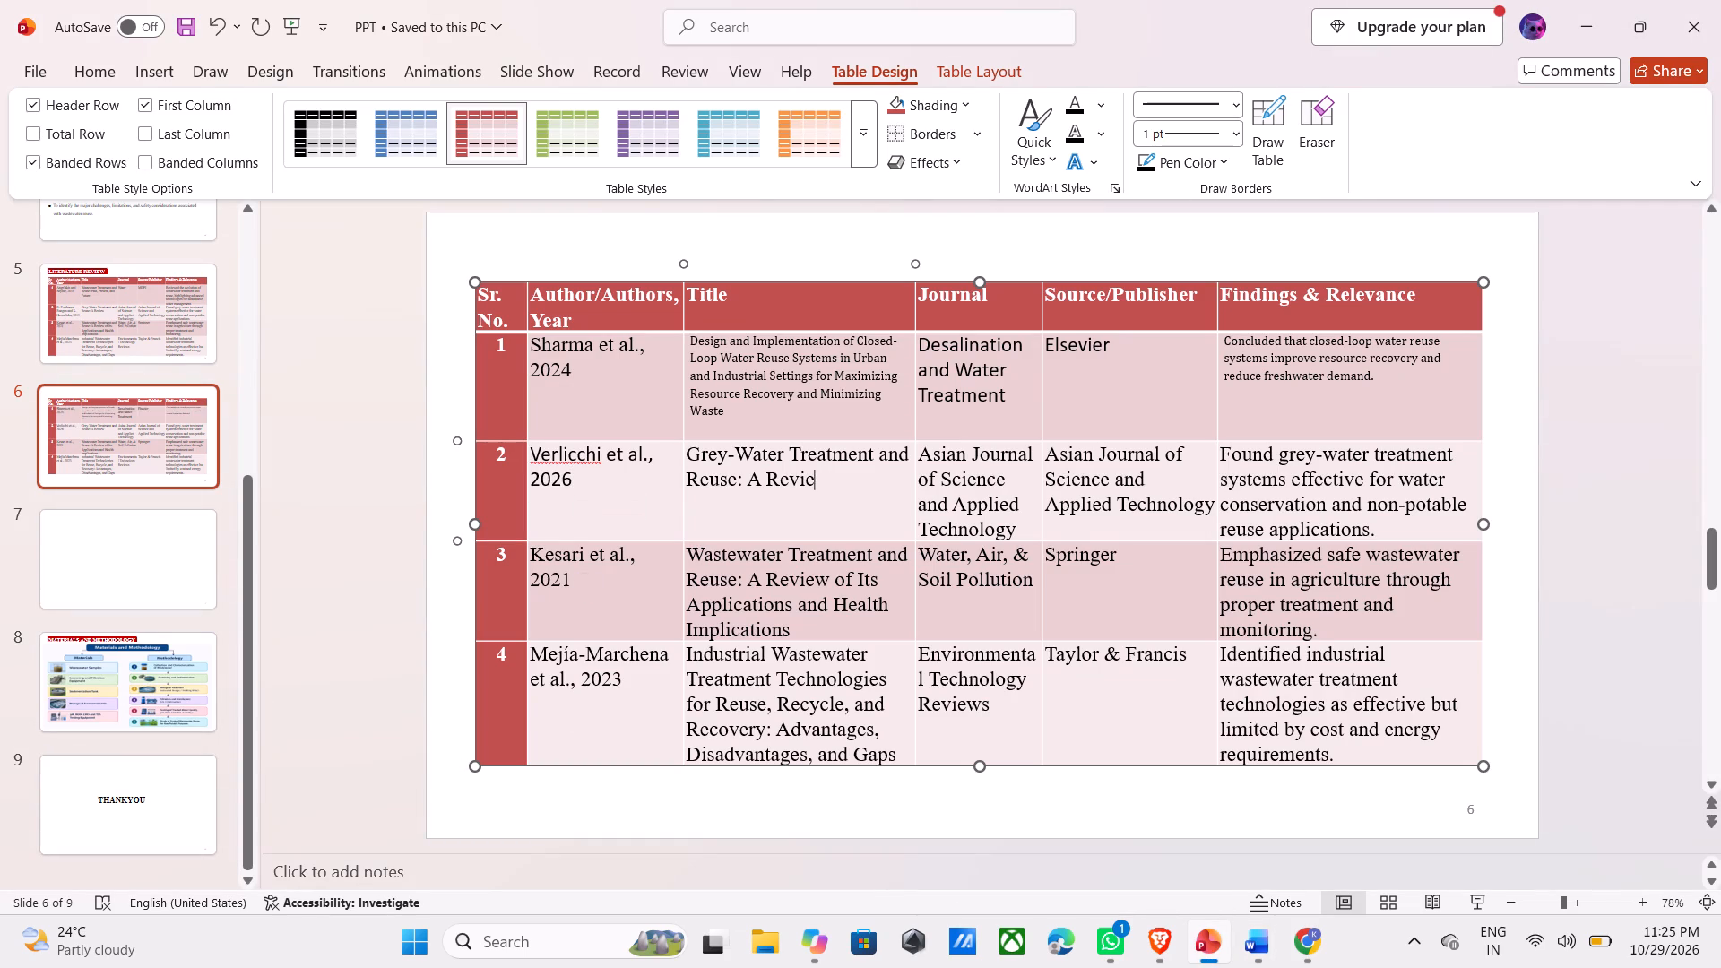
pyautogui.press('BackSpace')
pyautogui.press('BackSpace')
pyautogui.press('BackSpace')
pyautogui.press('BackSpace')
pyautogui.press('BackSpace')
pyautogui.press('BackSpace')
pyautogui.press('BackSpace')
pyautogui.press('BackSpace')
pyautogui.press('BackSpace')
pyautogui.press('BackSpace')
pyautogui.press('BackSpace')
pyautogui.press('BackSpace')
pyautogui.press('BackSpace')
pyautogui.press('BackSpace')
pyautogui.press('BackSpace')
pyautogui.press('BackSpace')
pyautogui.press('BackSpace')
pyautogui.press('BackSpace')
pyautogui.press('BackSpace')
pyautogui.press('BackSpace')
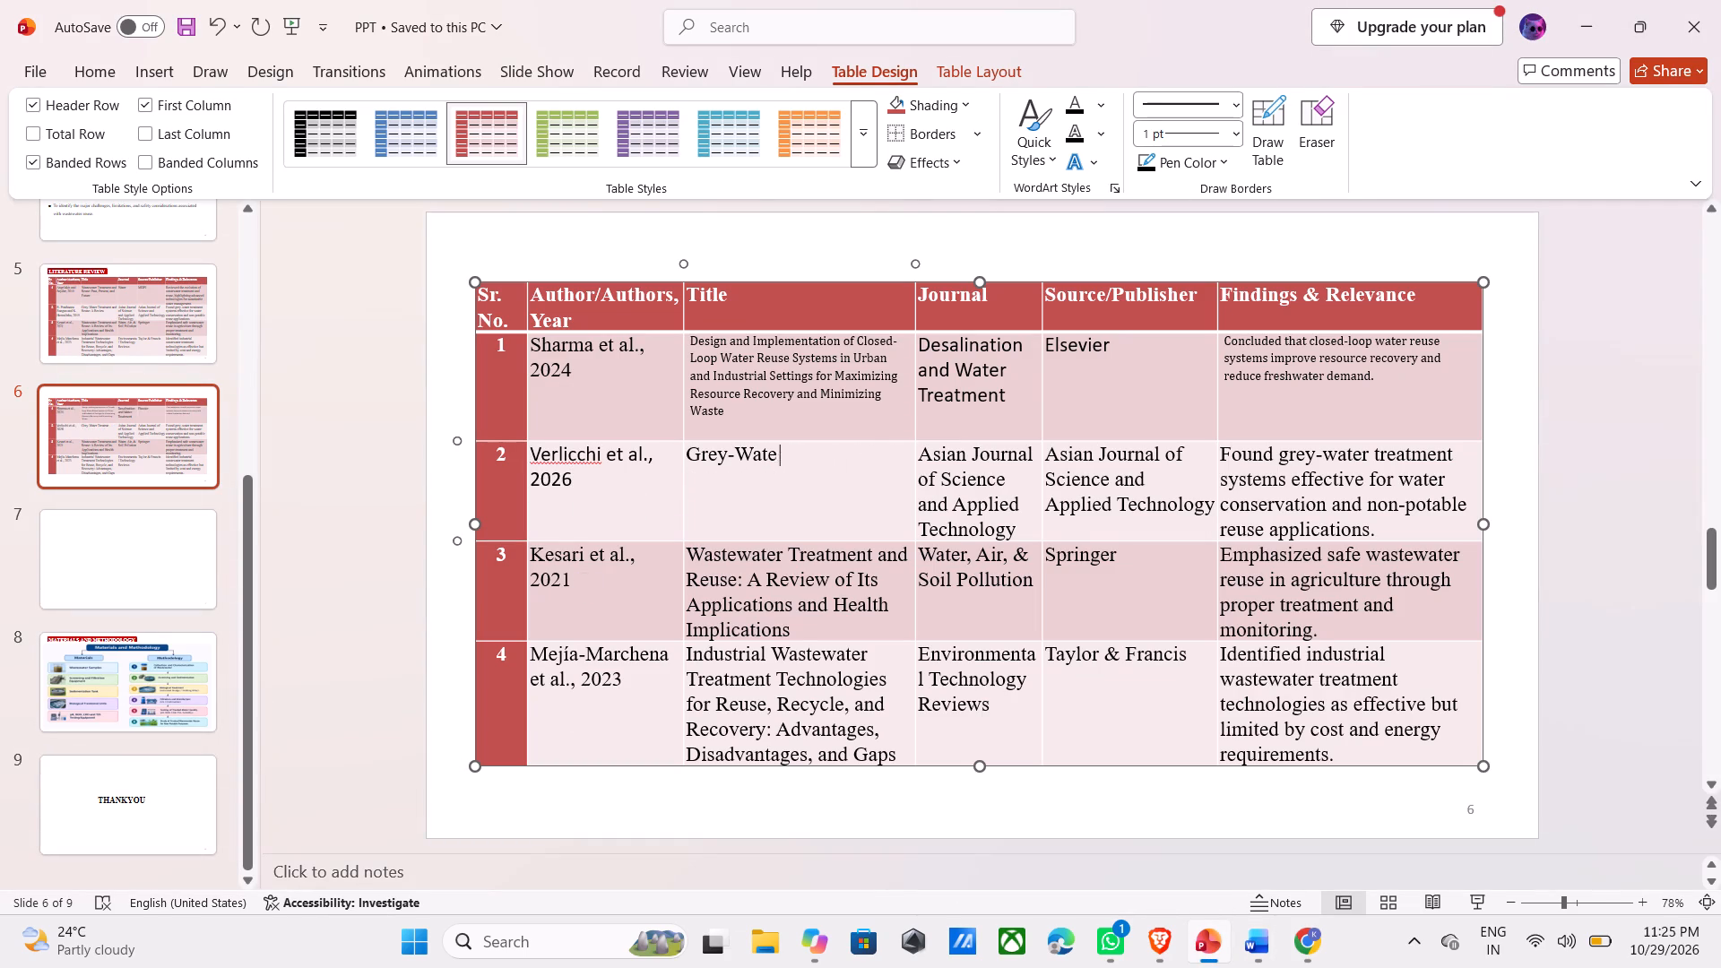
pyautogui.hotkey('alt', 'Tab')
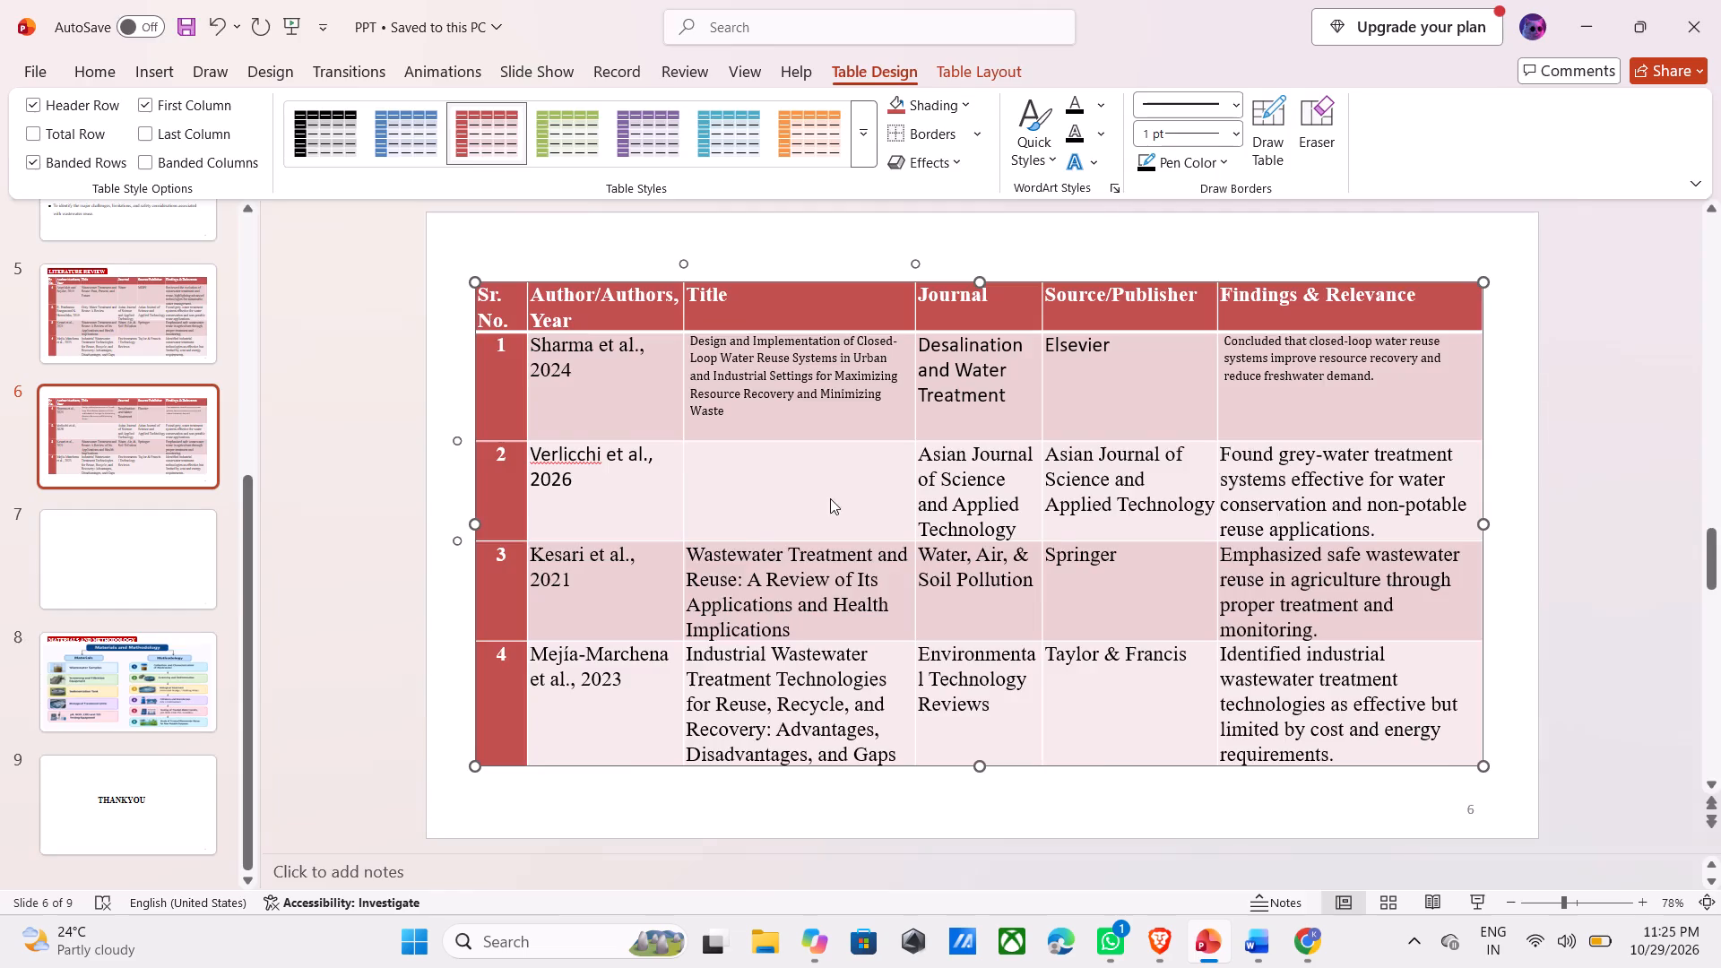
# Copy row 6's "Treatment Reliability When Reusing Reclaimed Water for Irrigation" title from the Word table into the emptied title cell of slide 6's second data row.
pyautogui.scroll(-1, 735, 724)
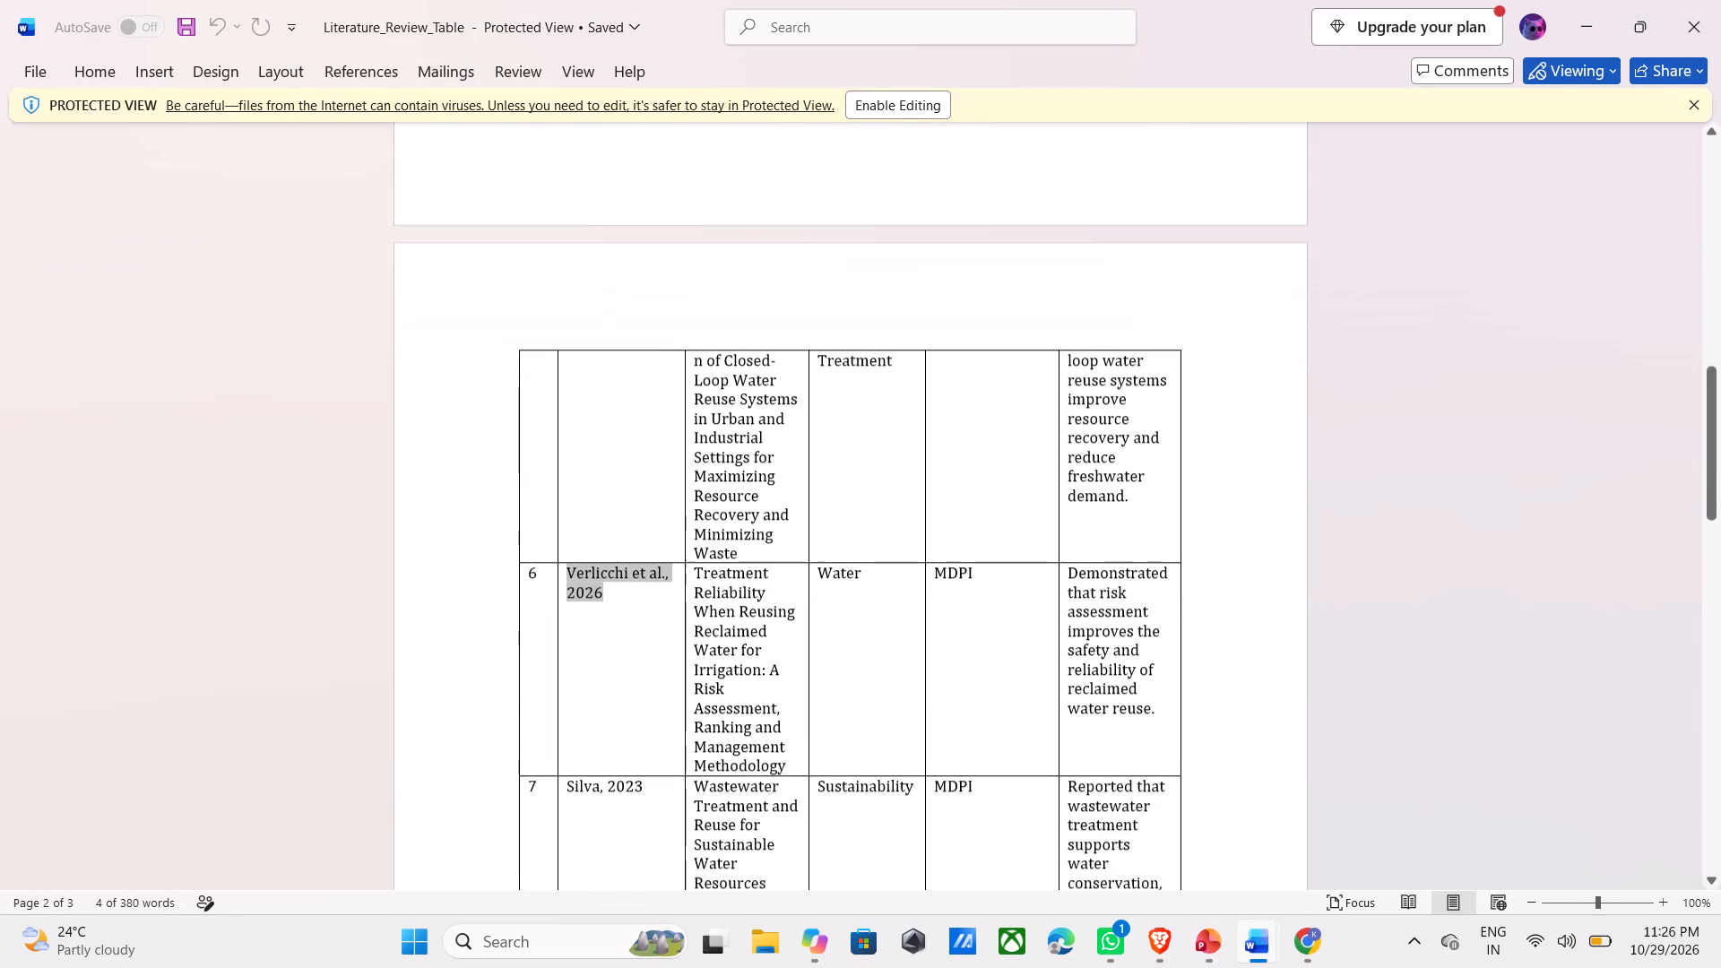
pyautogui.scroll(-1, 735, 724)
pyautogui.moveTo(786, 720); pyautogui.dragTo(697, 534)
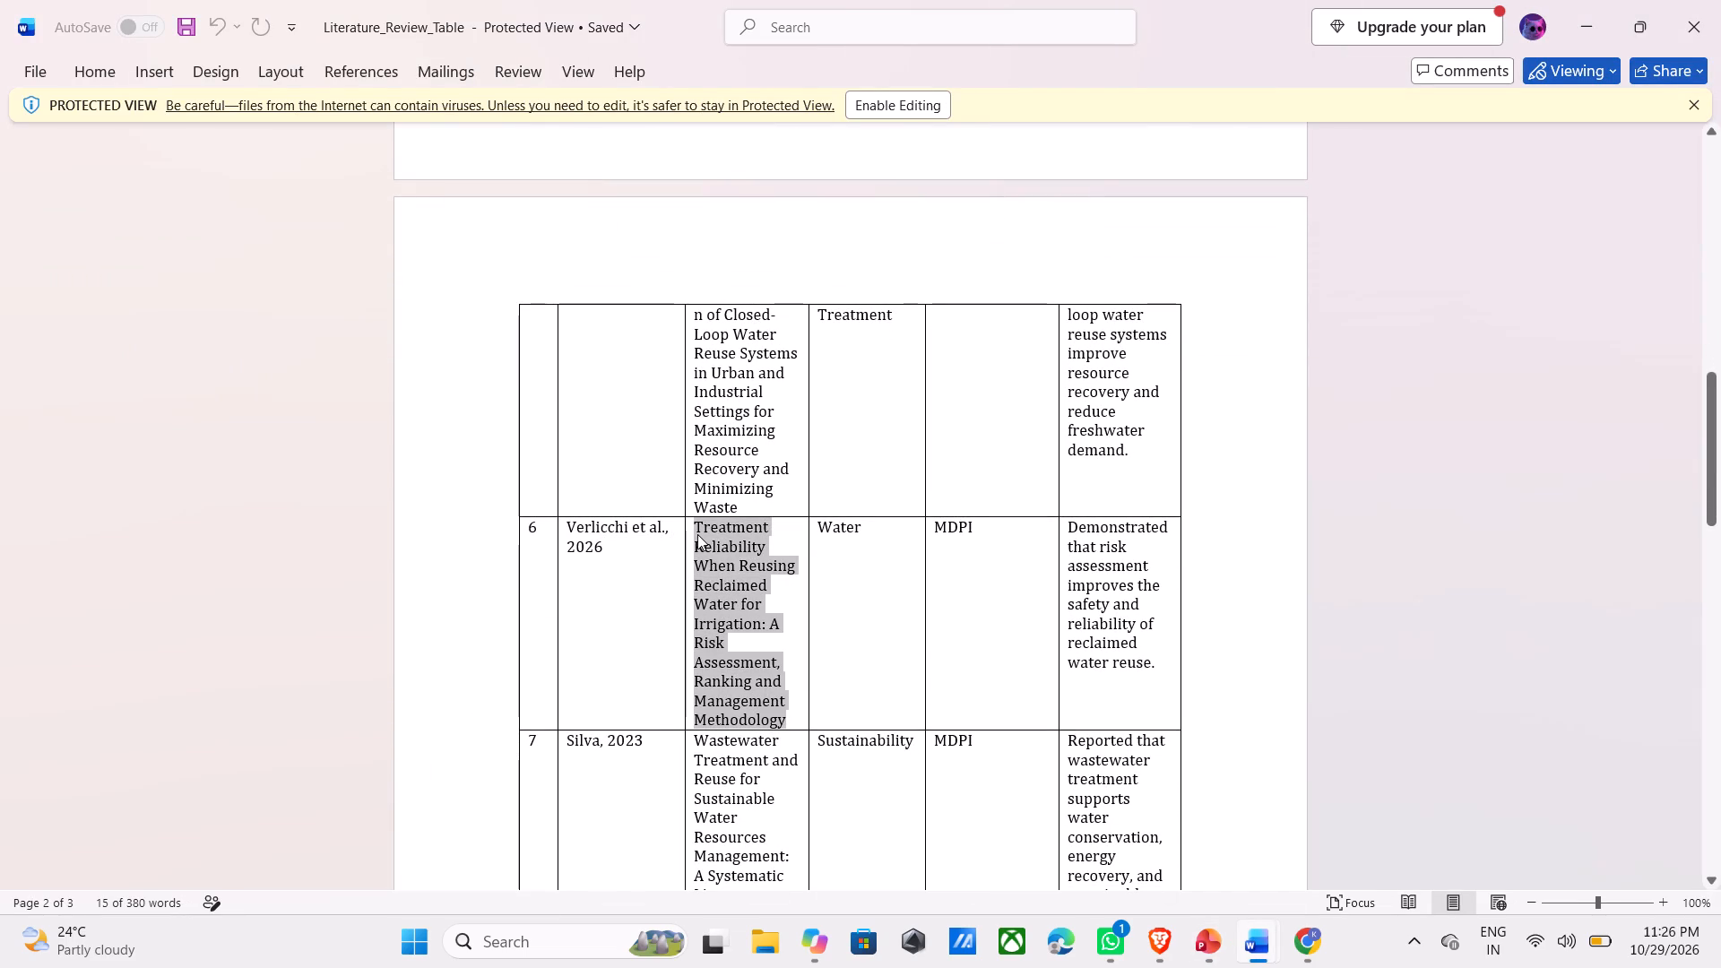
pyautogui.hotkey('ctrl', 'c')
pyautogui.hotkey('alt', 'Tab')
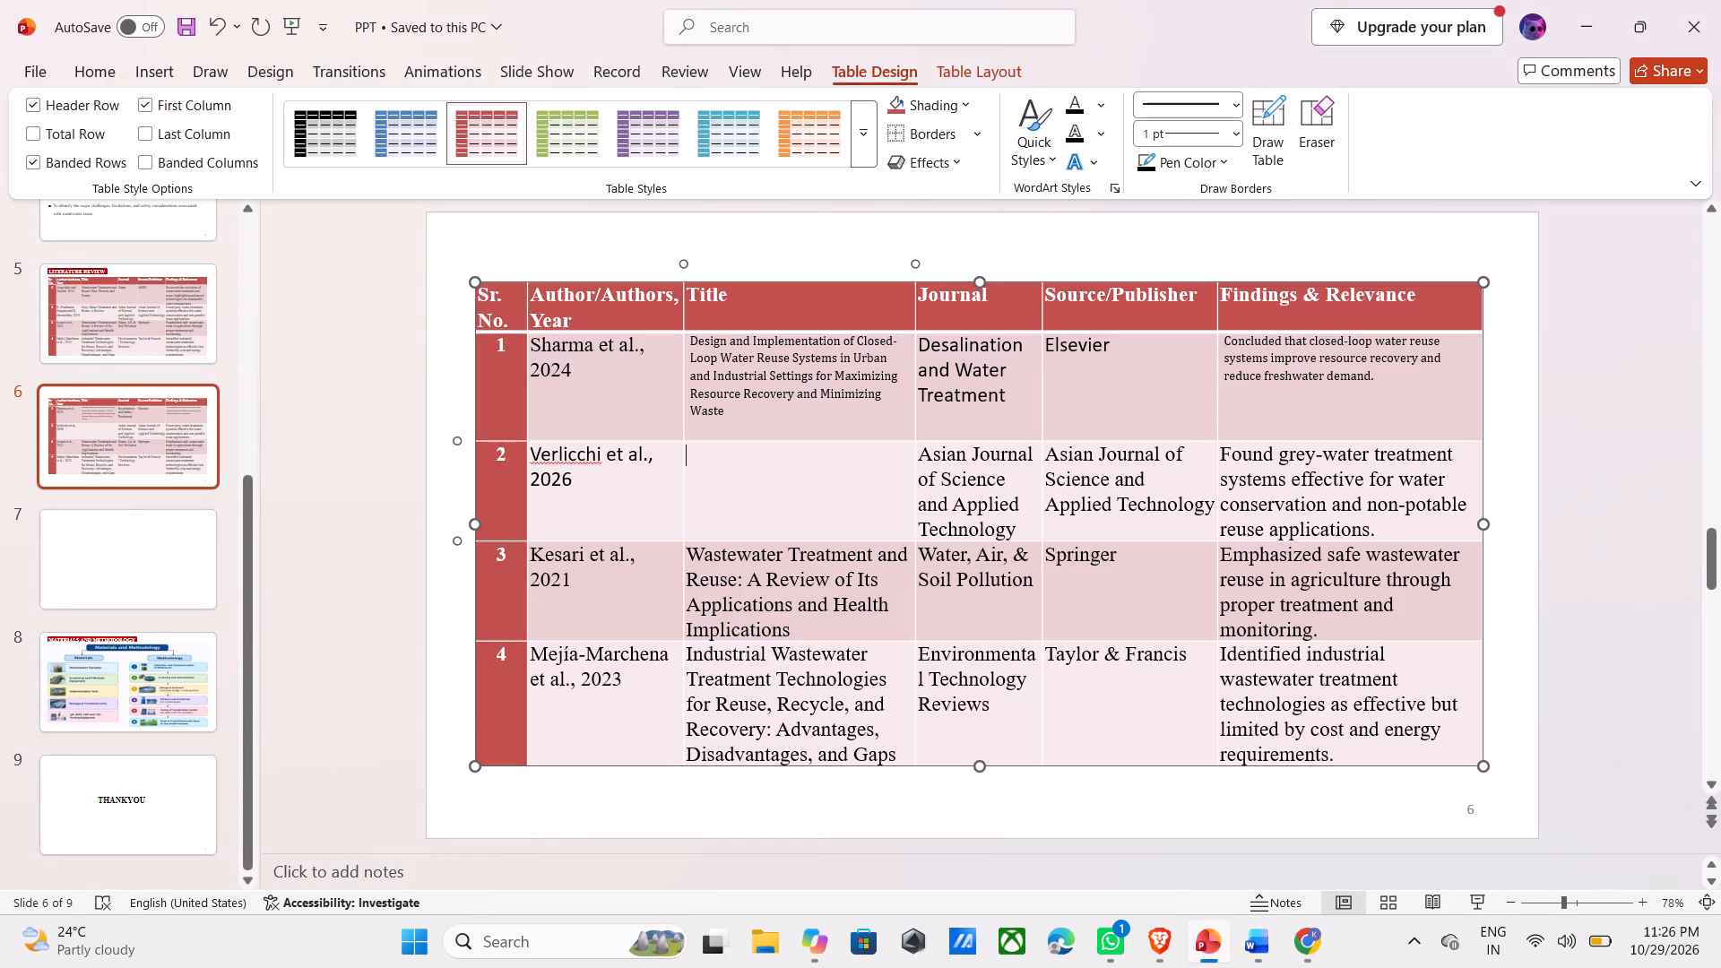
pyautogui.hotkey('ctrl', 'v')
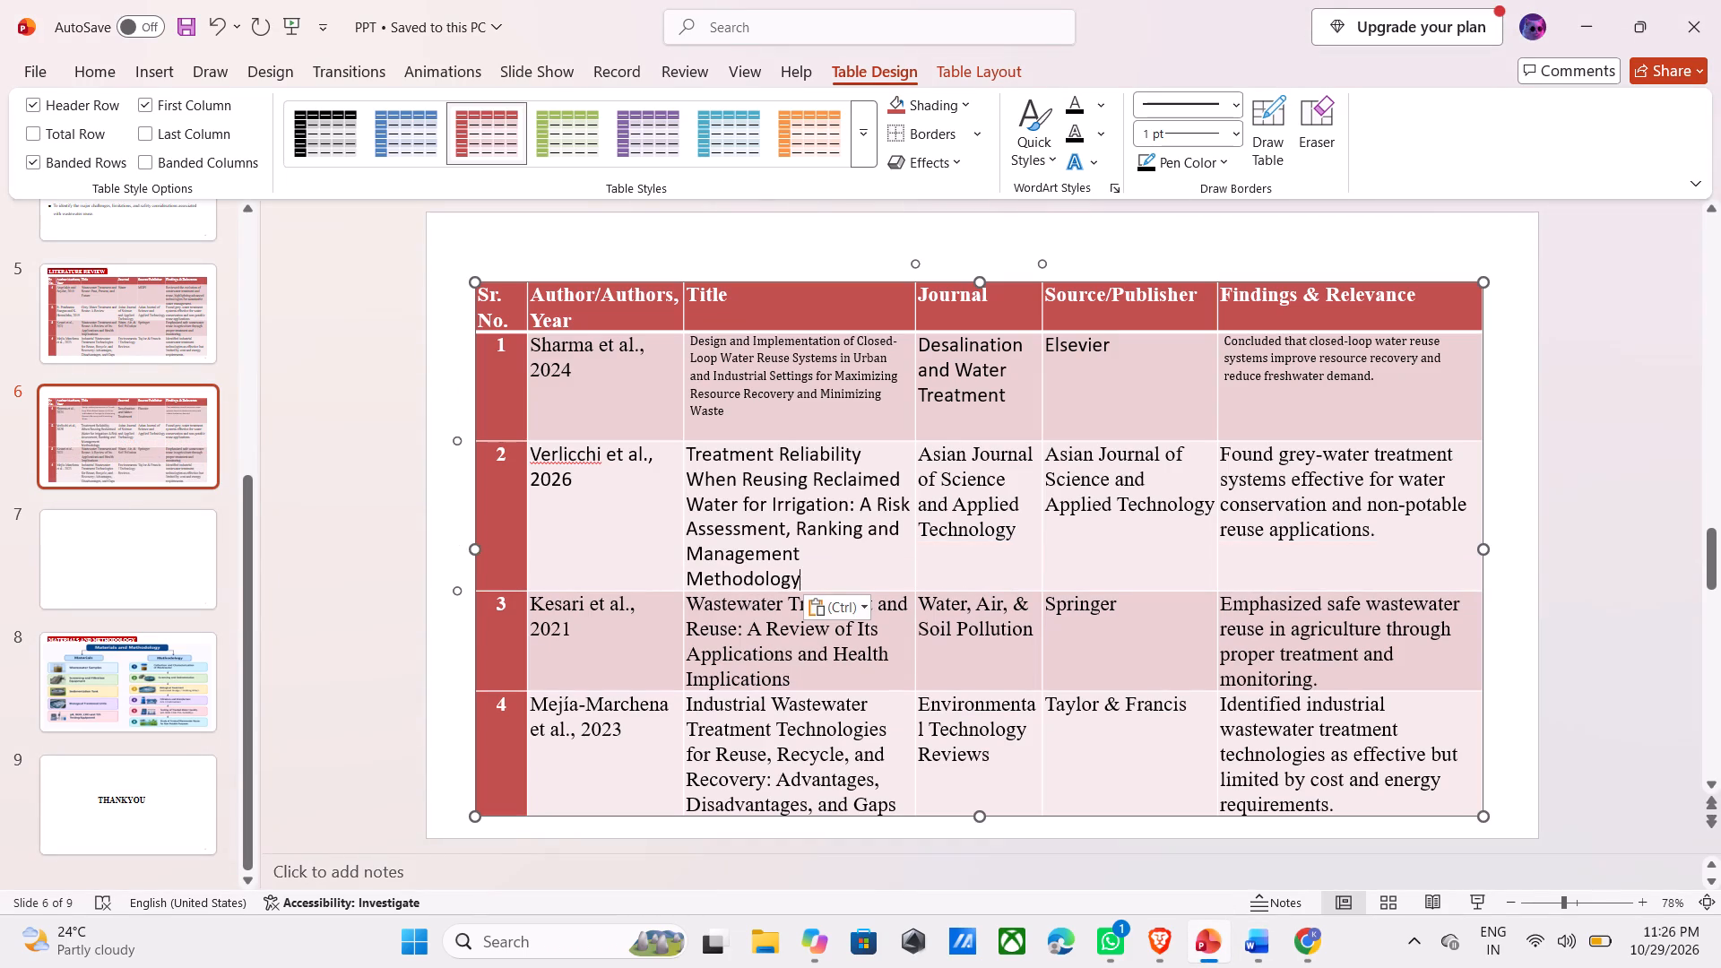
# Replace the journal name in slide 6's second data row with "Water" from row 6 of the Word table.
pyautogui.moveTo(999, 572); pyautogui.dragTo(933, 471)
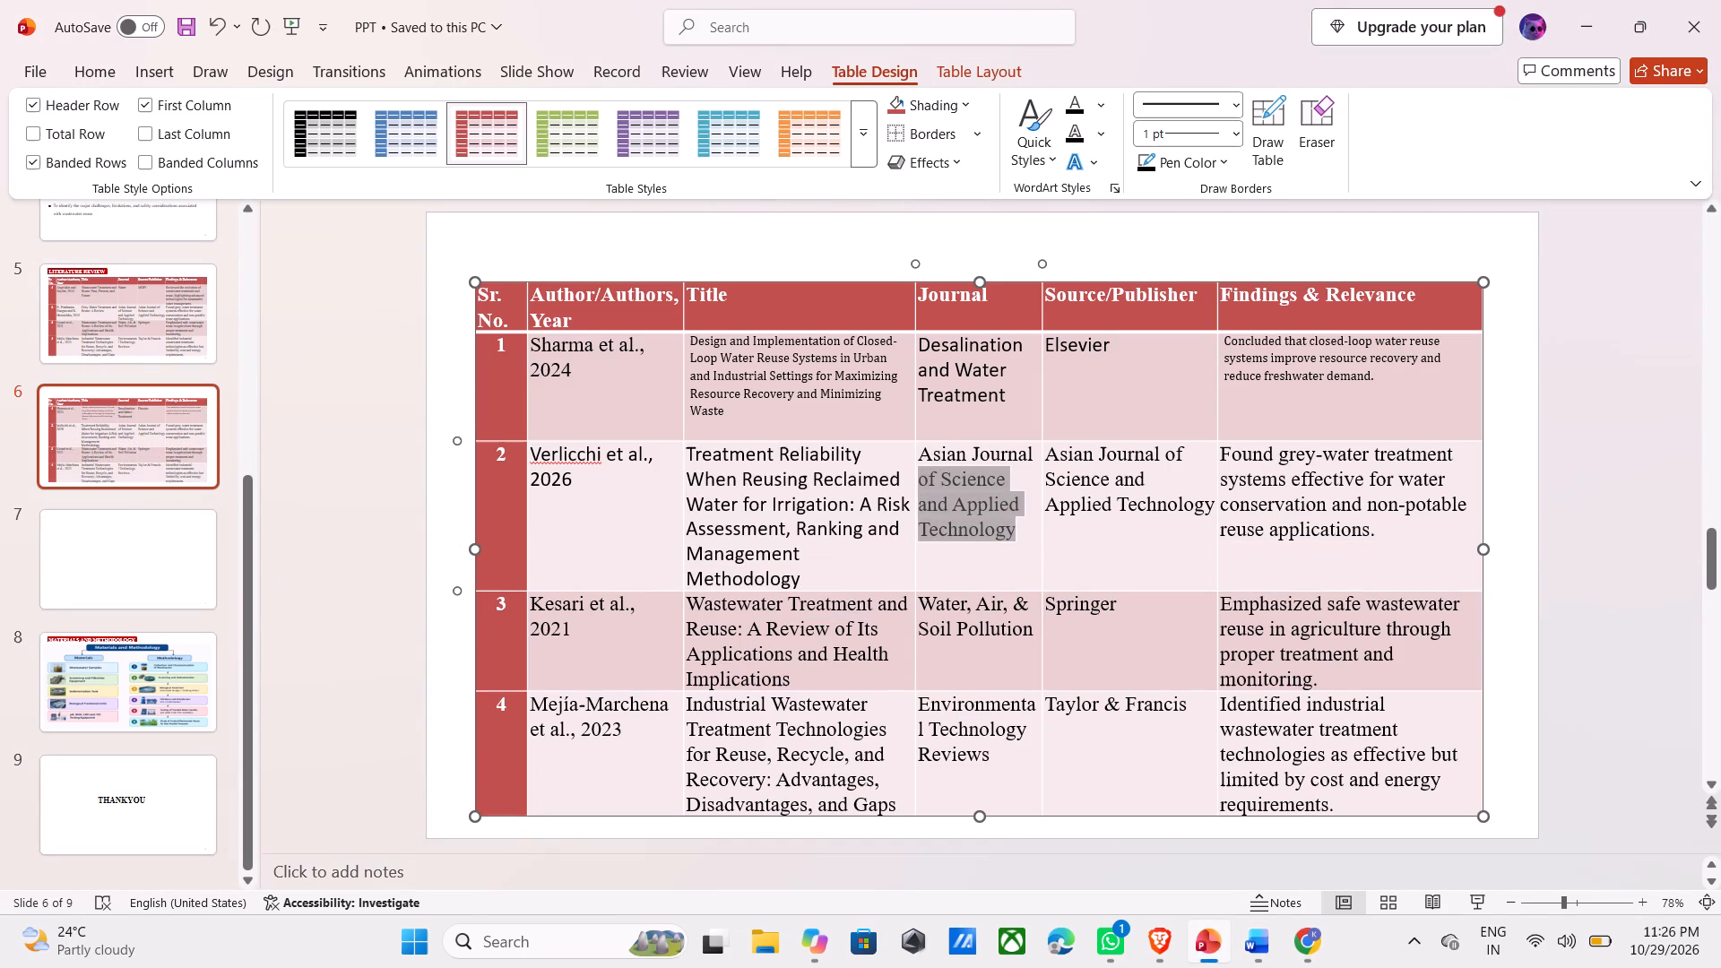
pyautogui.moveTo(933, 471); pyautogui.dragTo(932, 470)
pyautogui.press('BackSpace')
pyautogui.press('BackSpace')
pyautogui.press('BackSpace')
pyautogui.press('BackSpace')
pyautogui.press('BackSpace')
pyautogui.press('BackSpace')
pyautogui.press('BackSpace')
pyautogui.press('BackSpace')
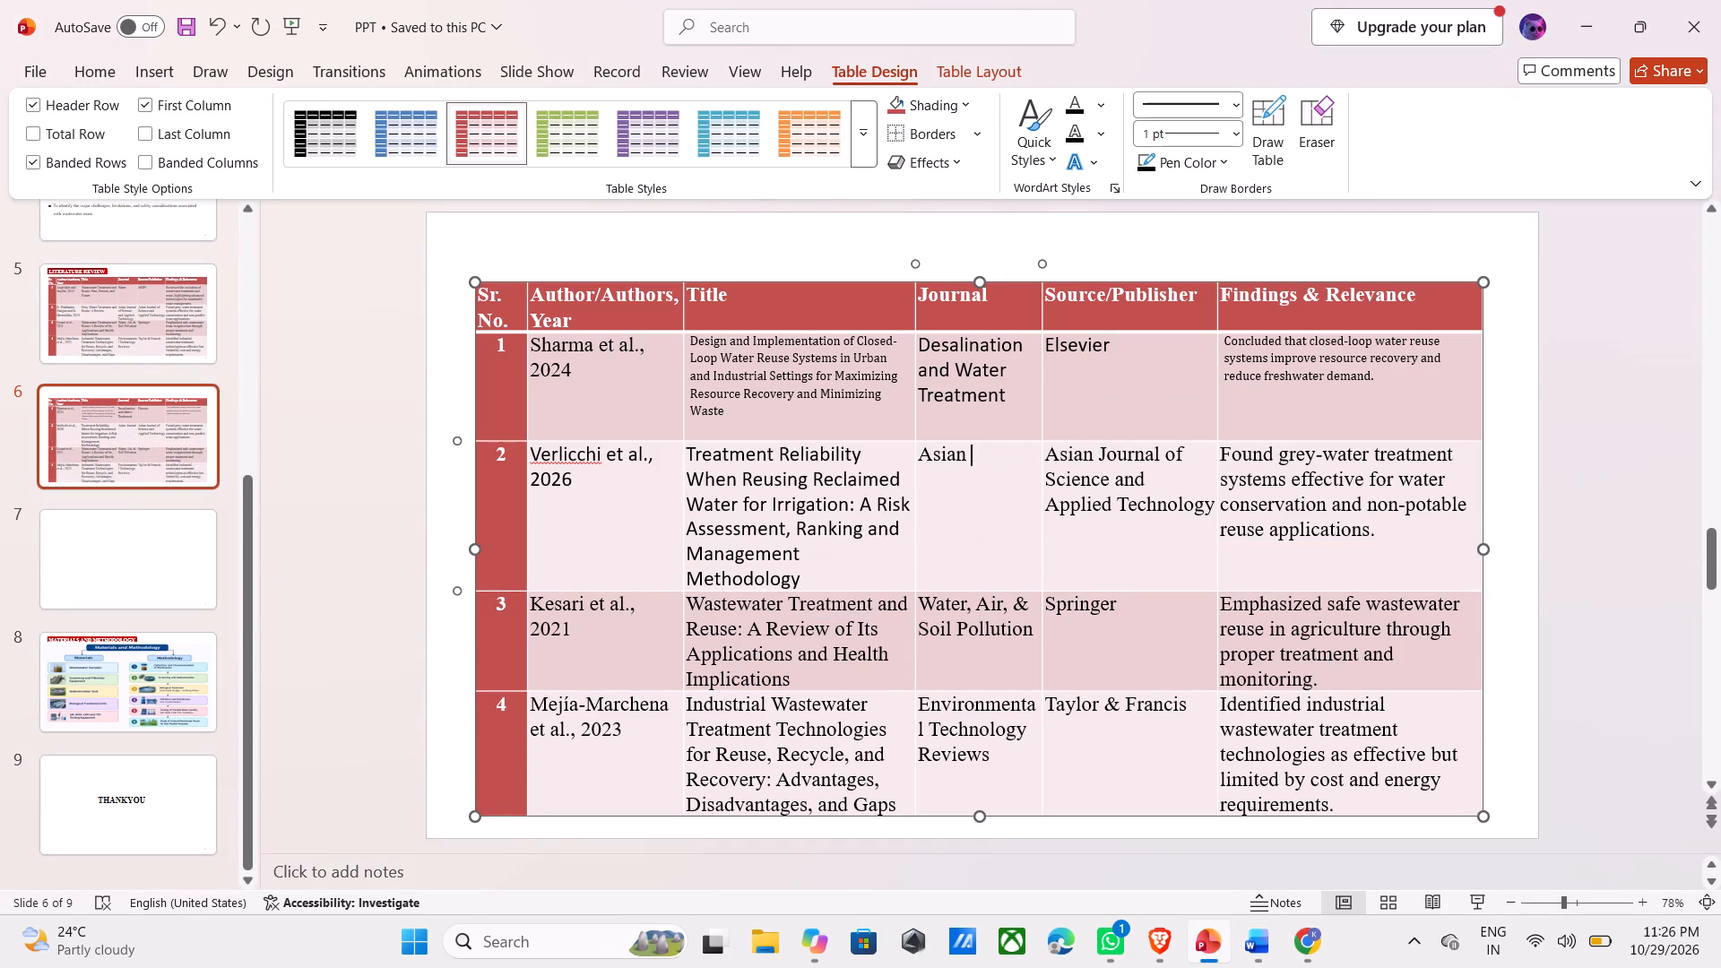
pyautogui.press('BackSpace')
pyautogui.press('BackSpace')
pyautogui.press('BackSpace')
pyautogui.press('BackSpace')
pyautogui.press('BackSpace')
pyautogui.press('BackSpace')
pyautogui.hotkey('alt', 'Tab')
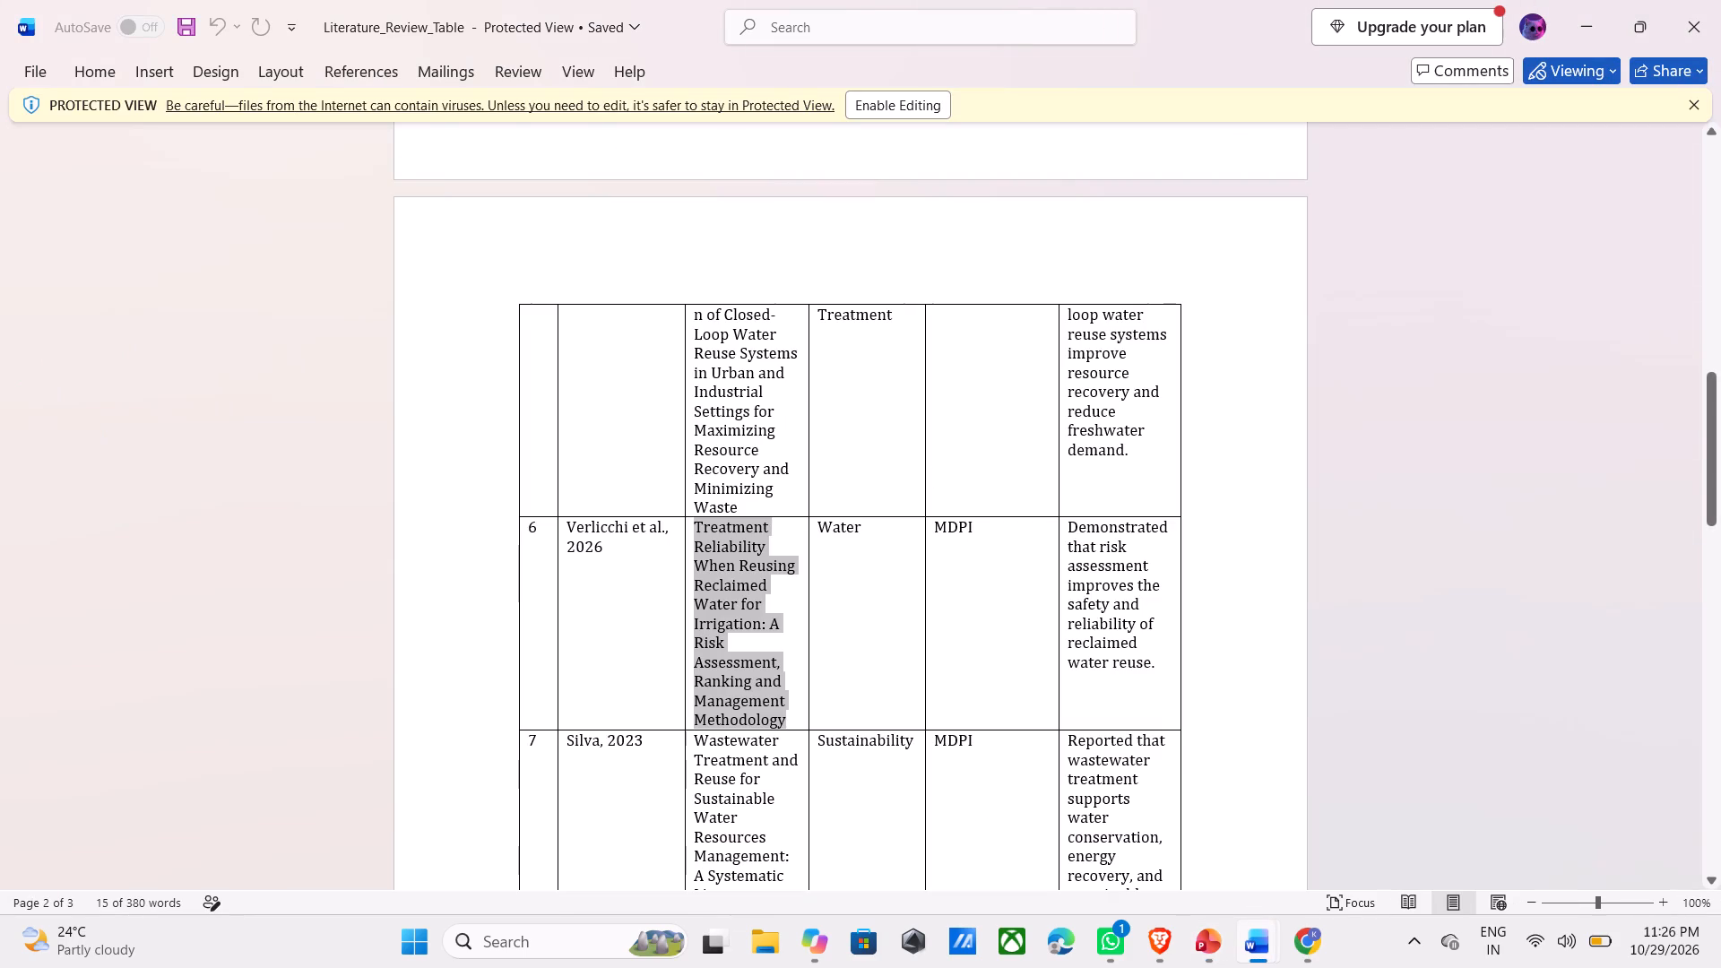
pyautogui.moveTo(869, 573); pyautogui.dragTo(814, 537)
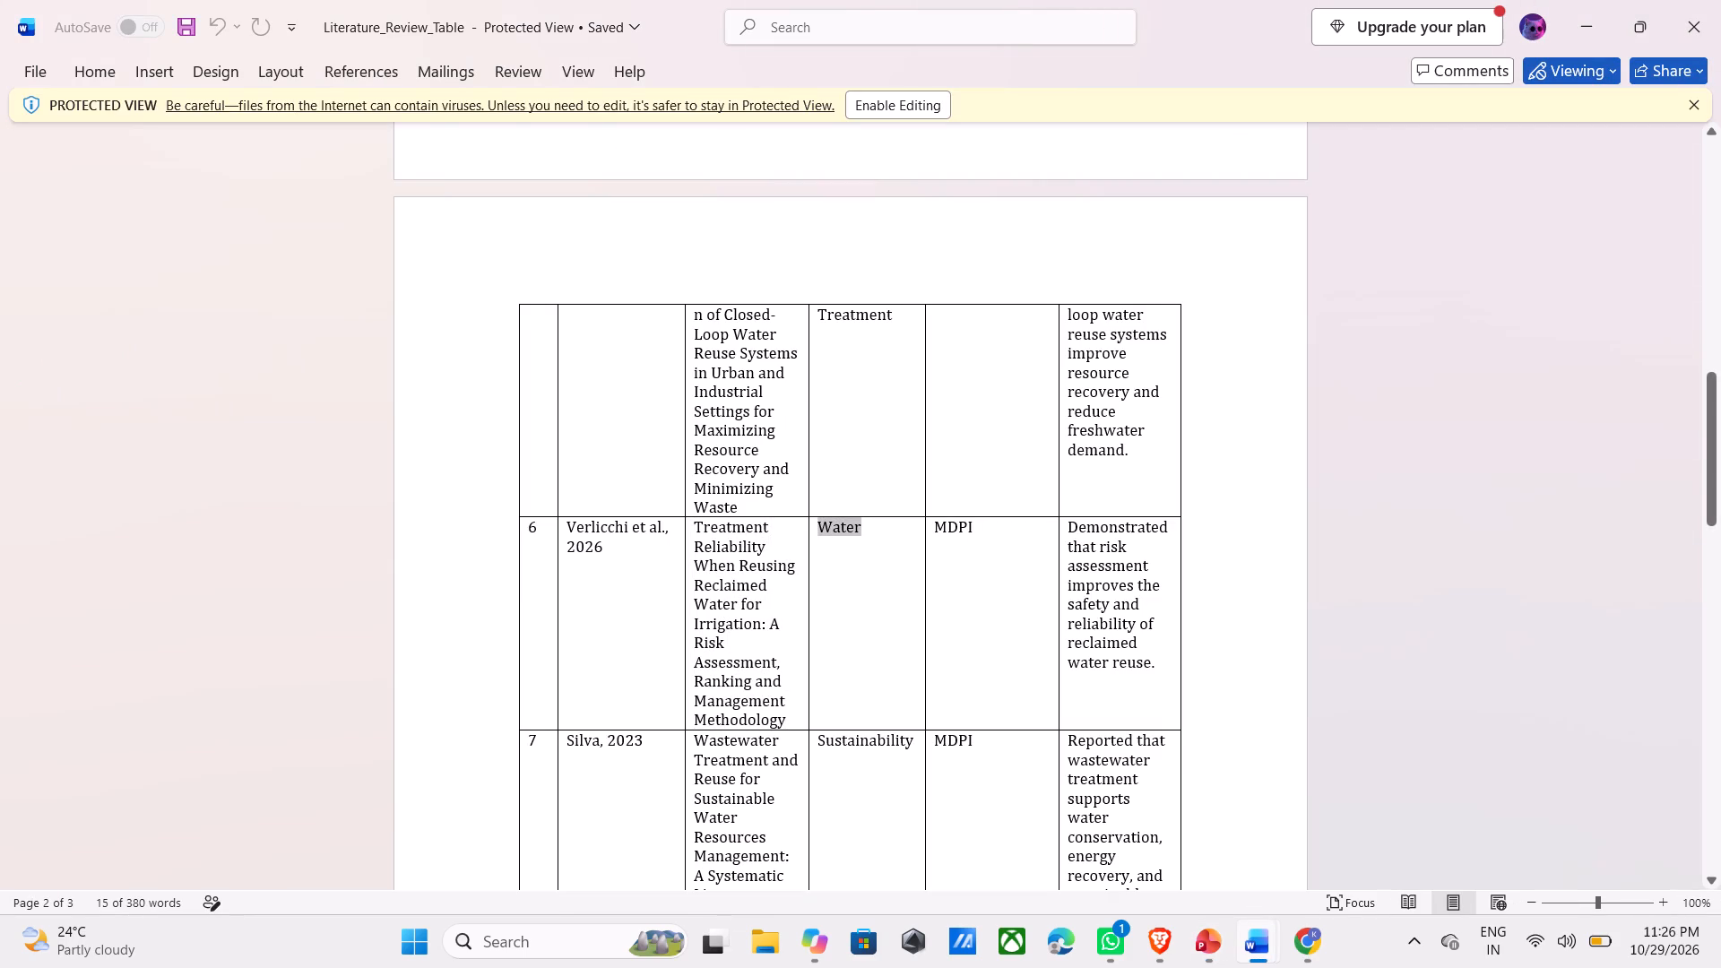
pyautogui.moveTo(814, 537); pyautogui.dragTo(813, 537)
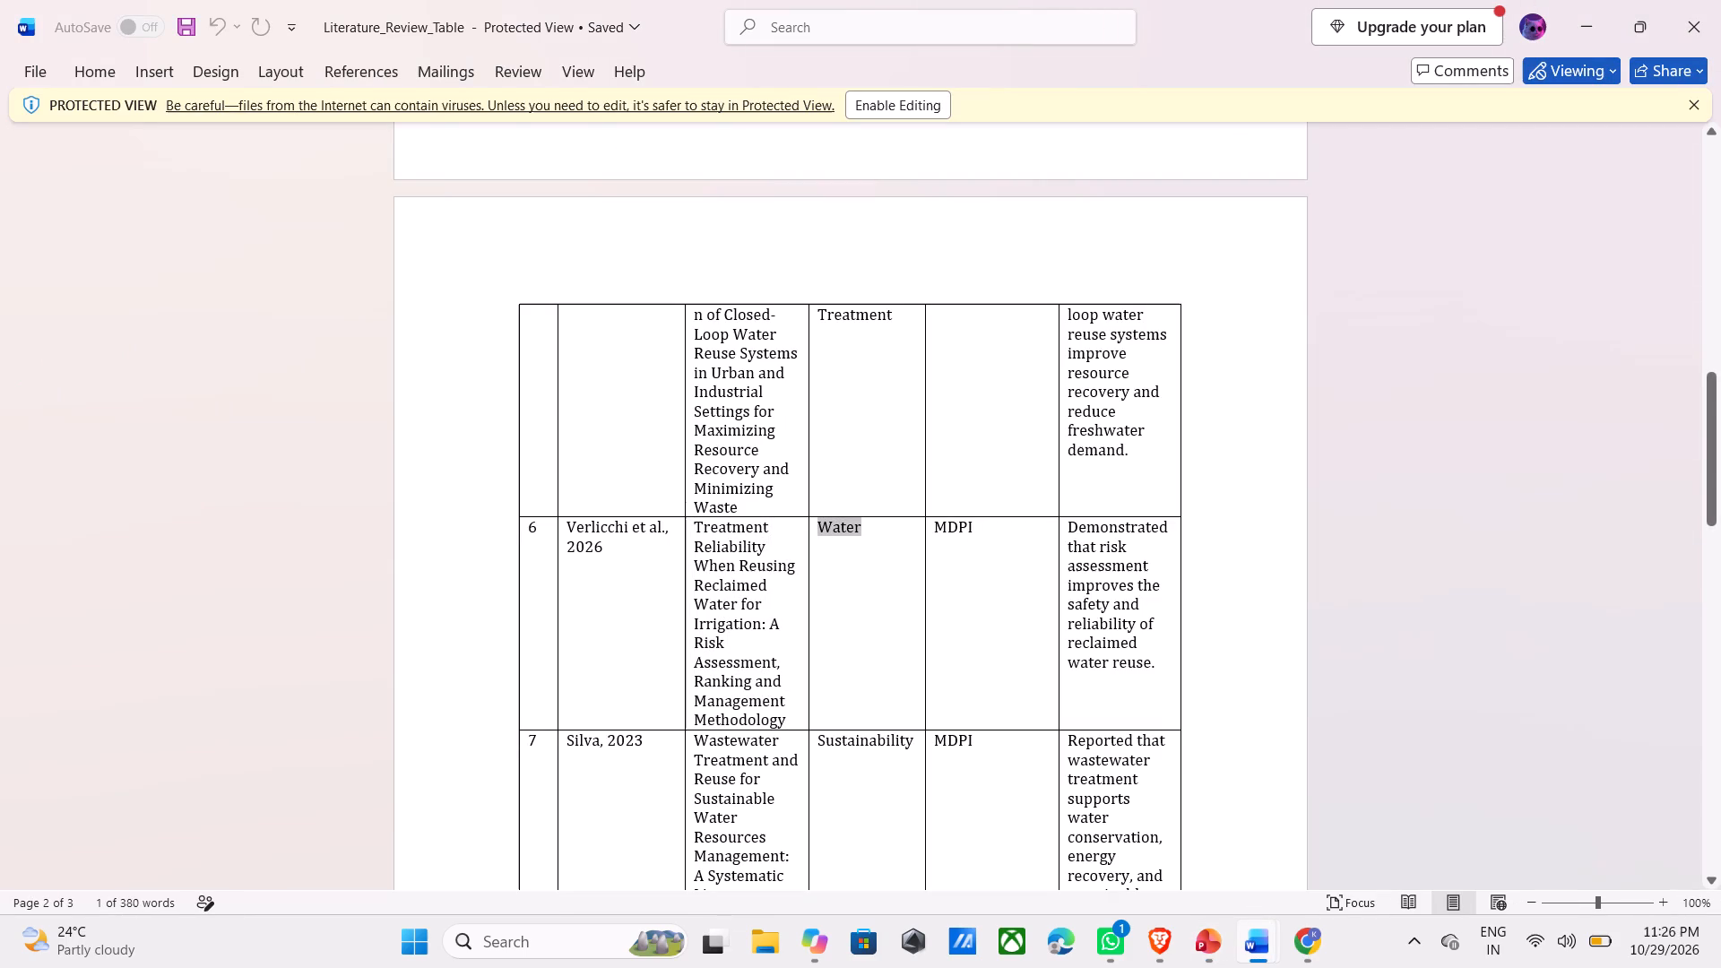
pyautogui.click(840, 541)
pyautogui.scroll(1, 840, 541)
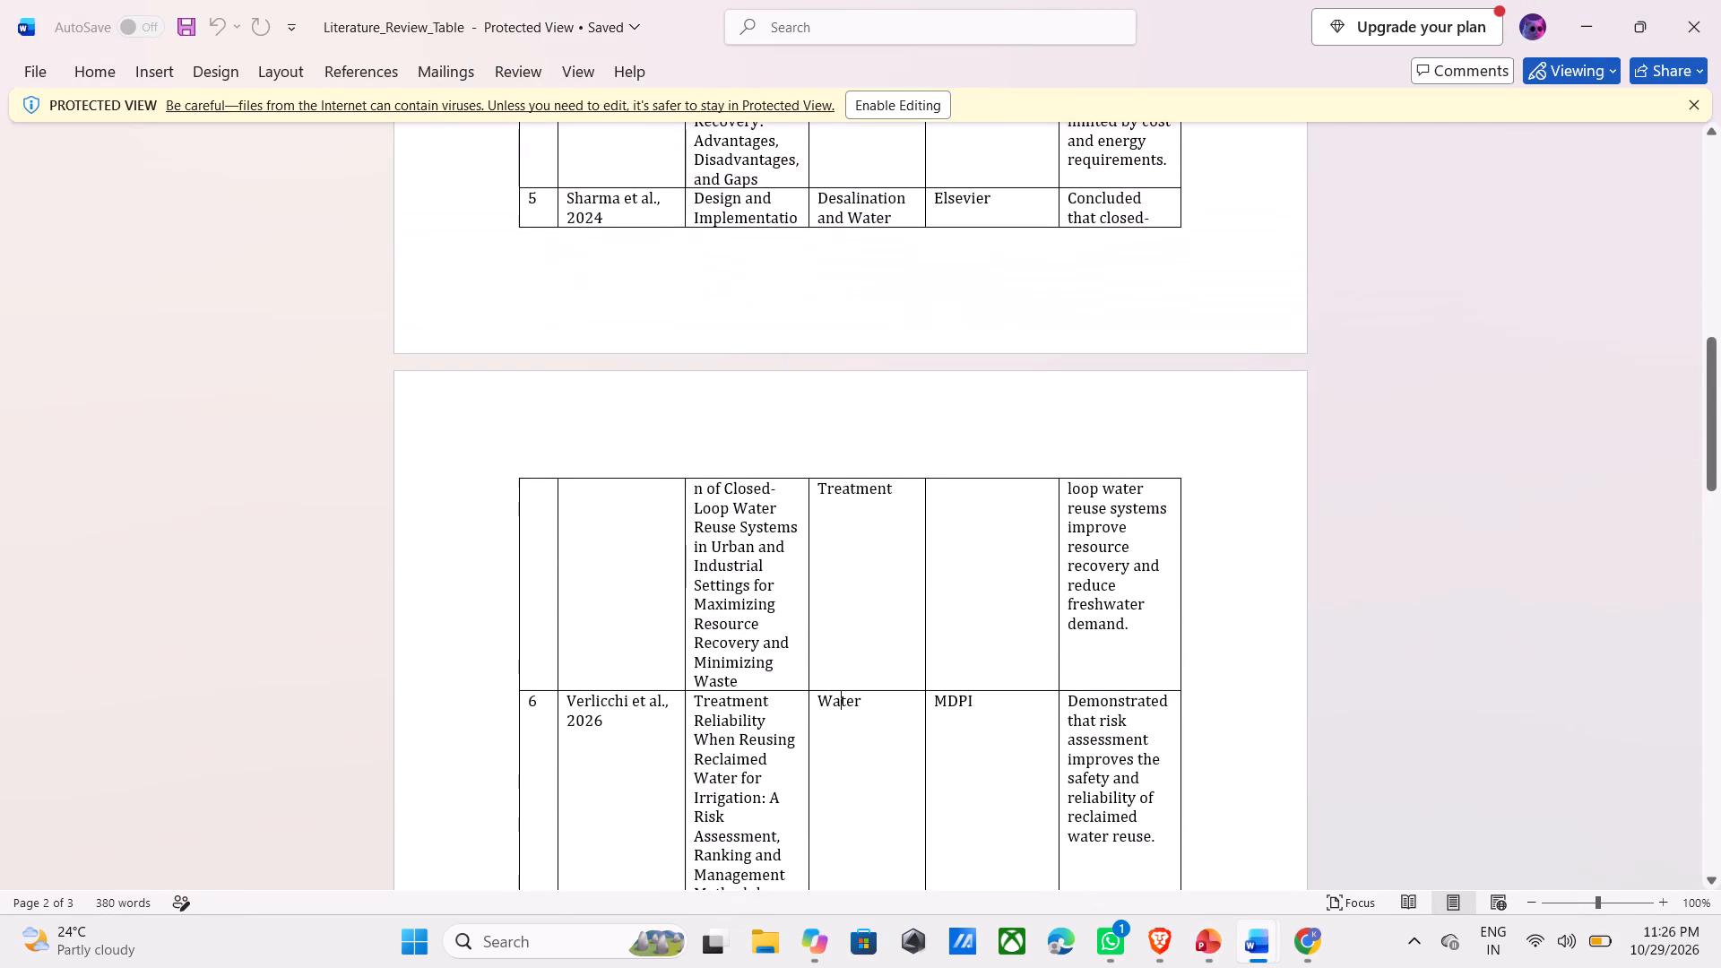
pyautogui.scroll(-1, 840, 541)
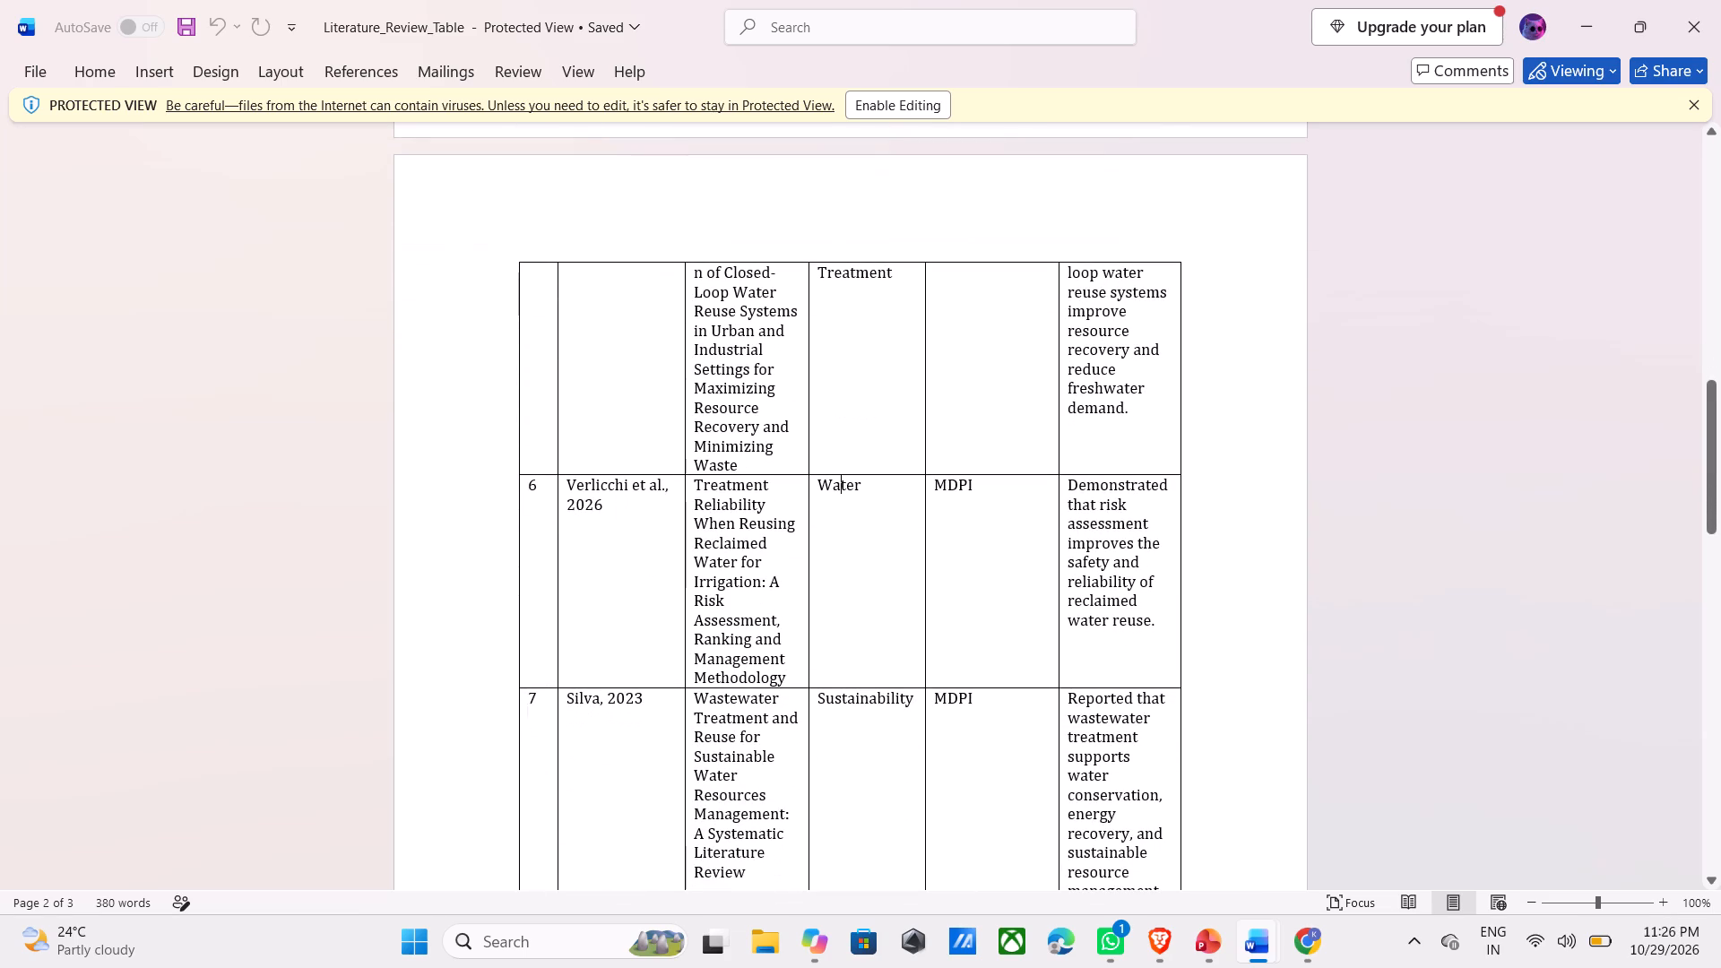
pyautogui.scroll(-1, 840, 541)
pyautogui.moveTo(884, 522); pyautogui.dragTo(814, 499)
pyautogui.hotkey('ctrl', 'c')
pyautogui.hotkey('alt', 'Tab')
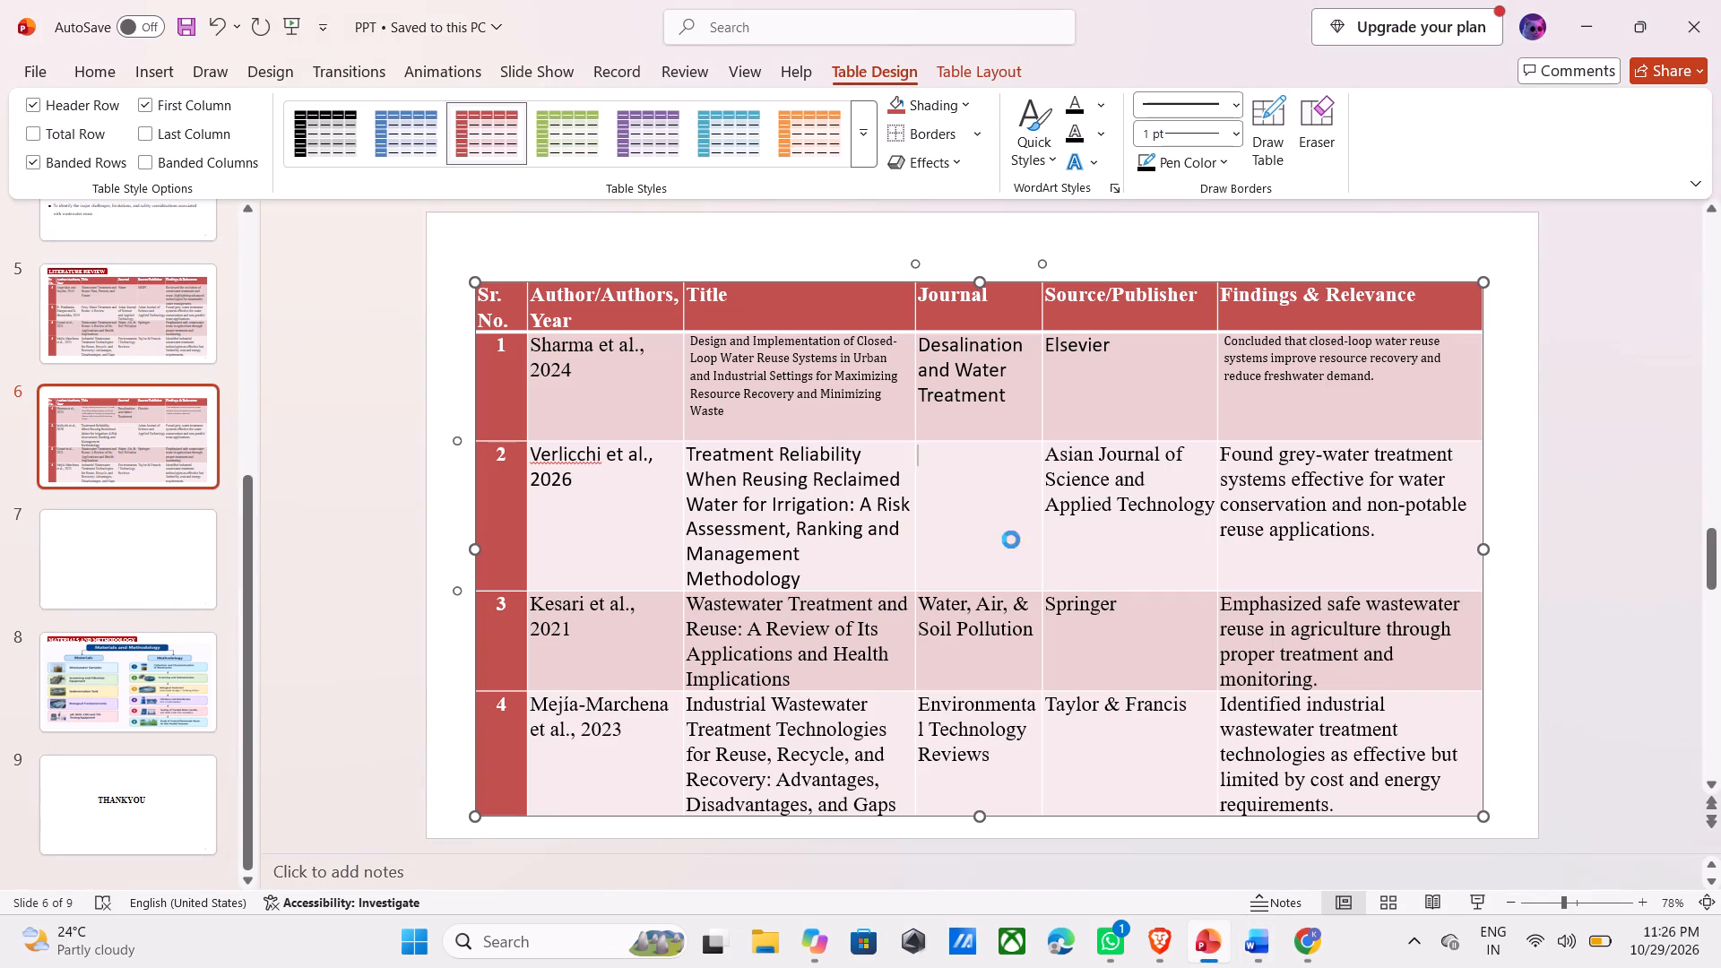
pyautogui.hotkey('ctrl', 'v')
# Replace the source/publisher text in slide 6's second data row with "MDPI" from row 6 of the Word table.
pyautogui.hotkey('alt', 'Tab')
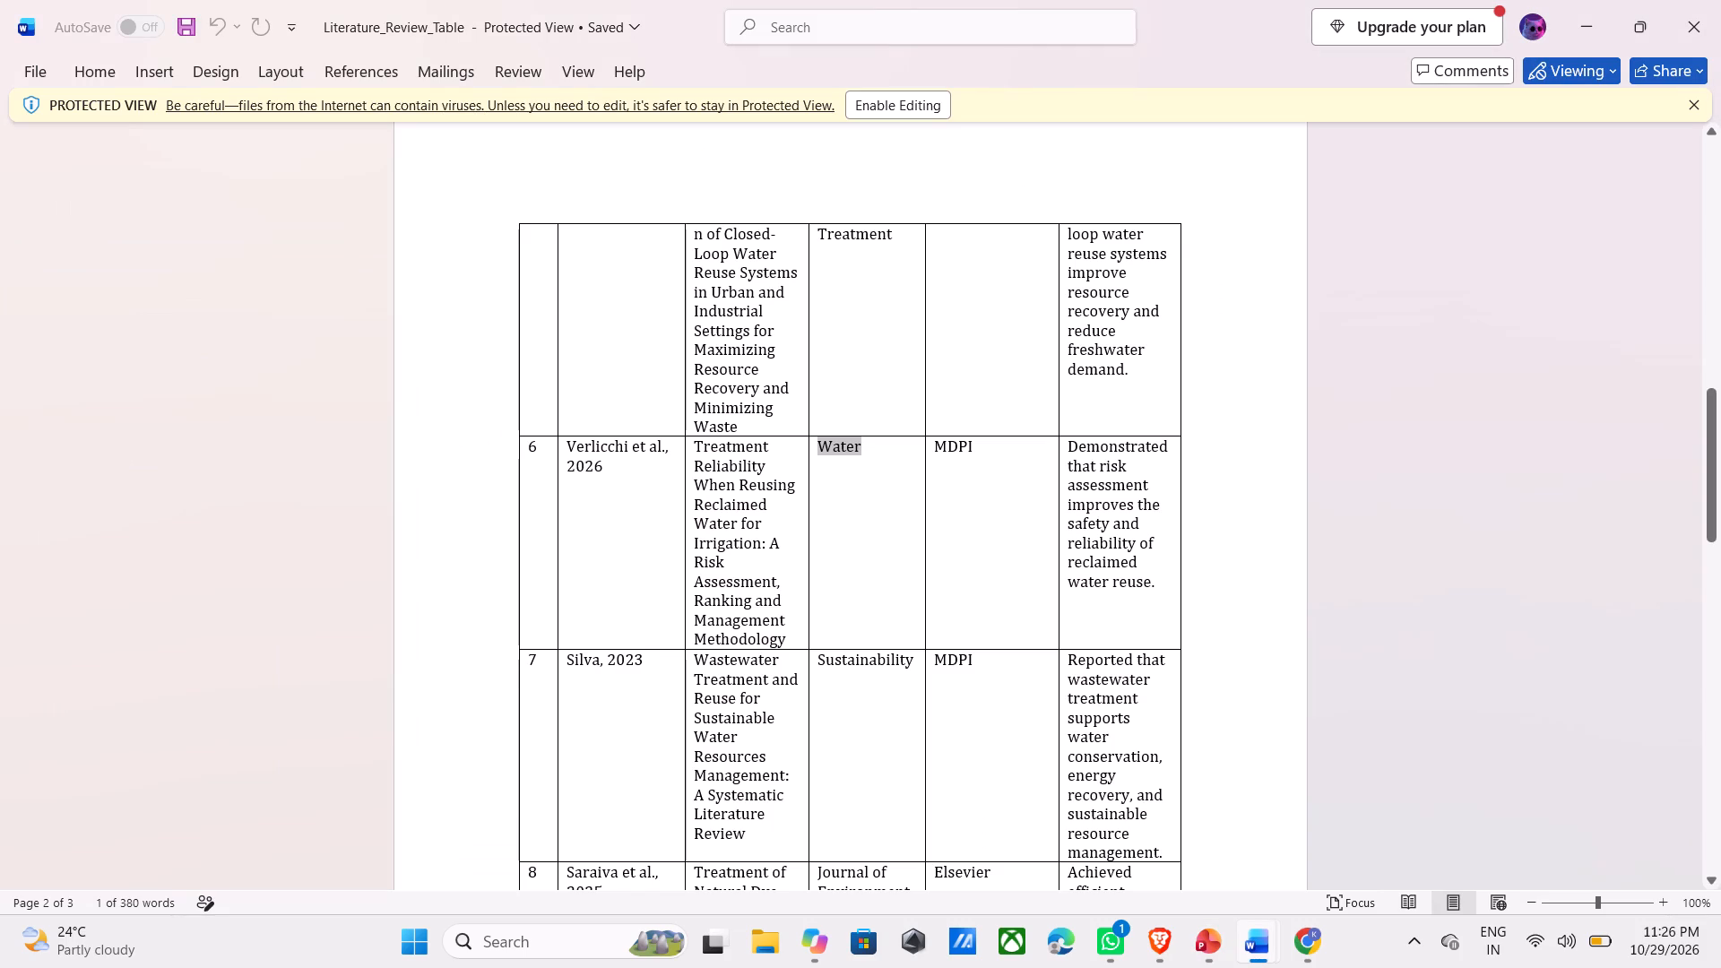
pyautogui.moveTo(999, 488); pyautogui.dragTo(939, 482)
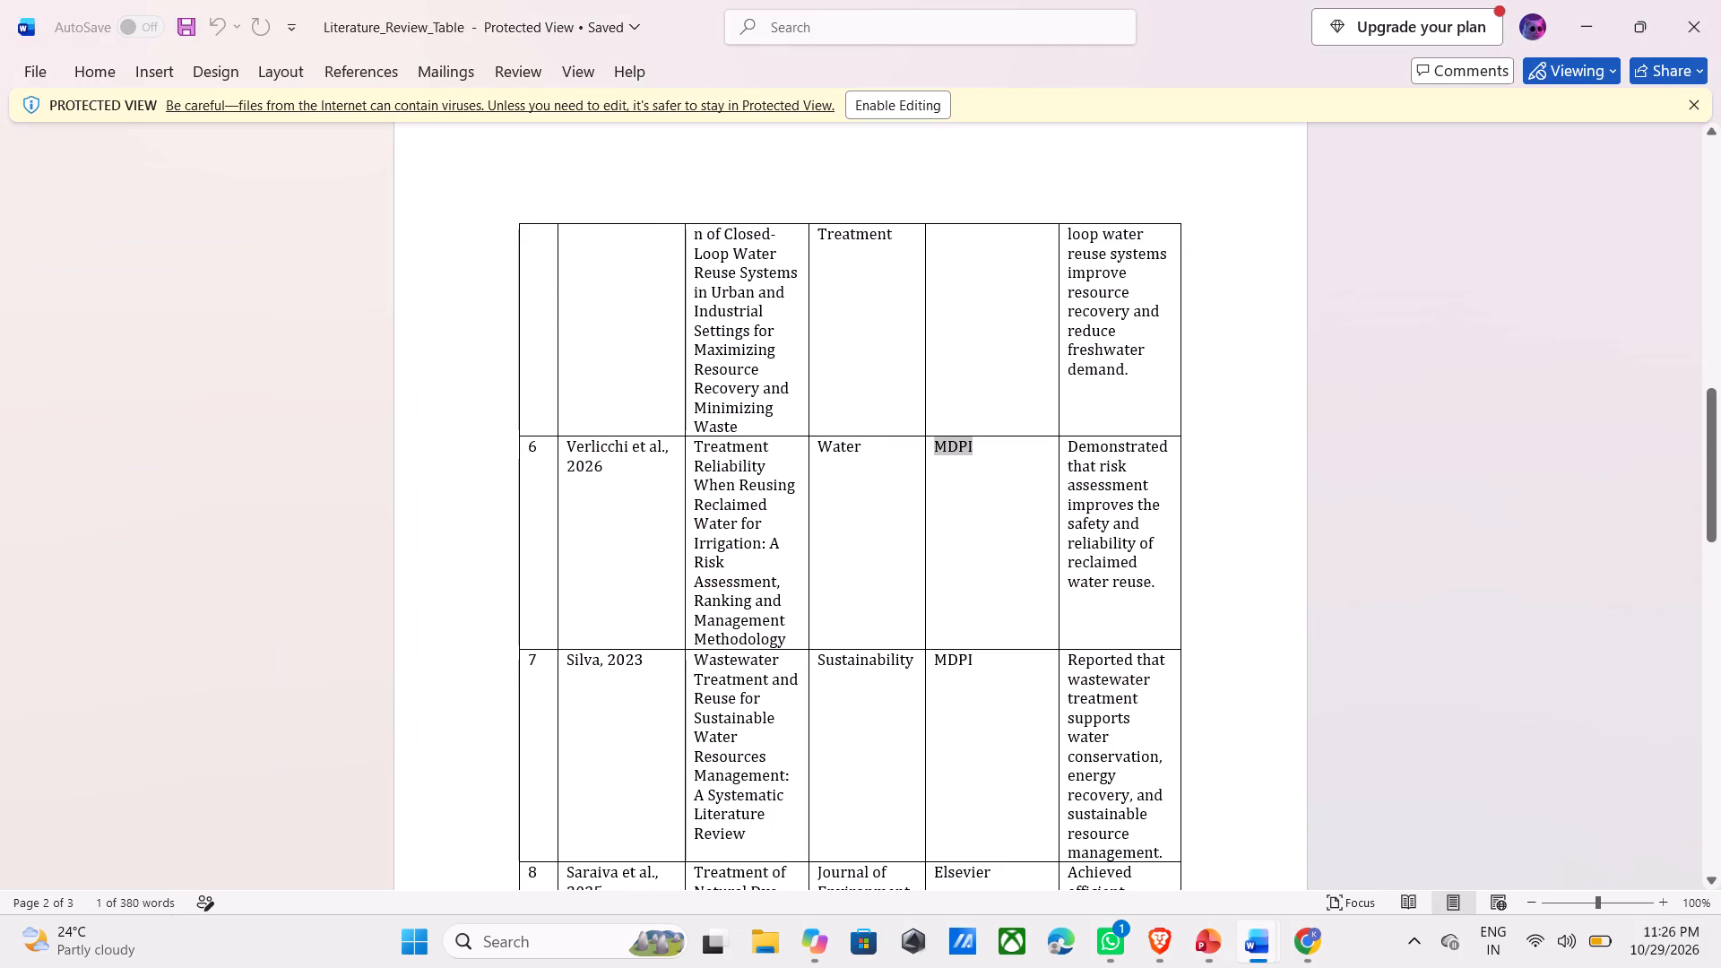
pyautogui.hotkey('ctrl', 'c')
pyautogui.hotkey('alt', 'Tab')
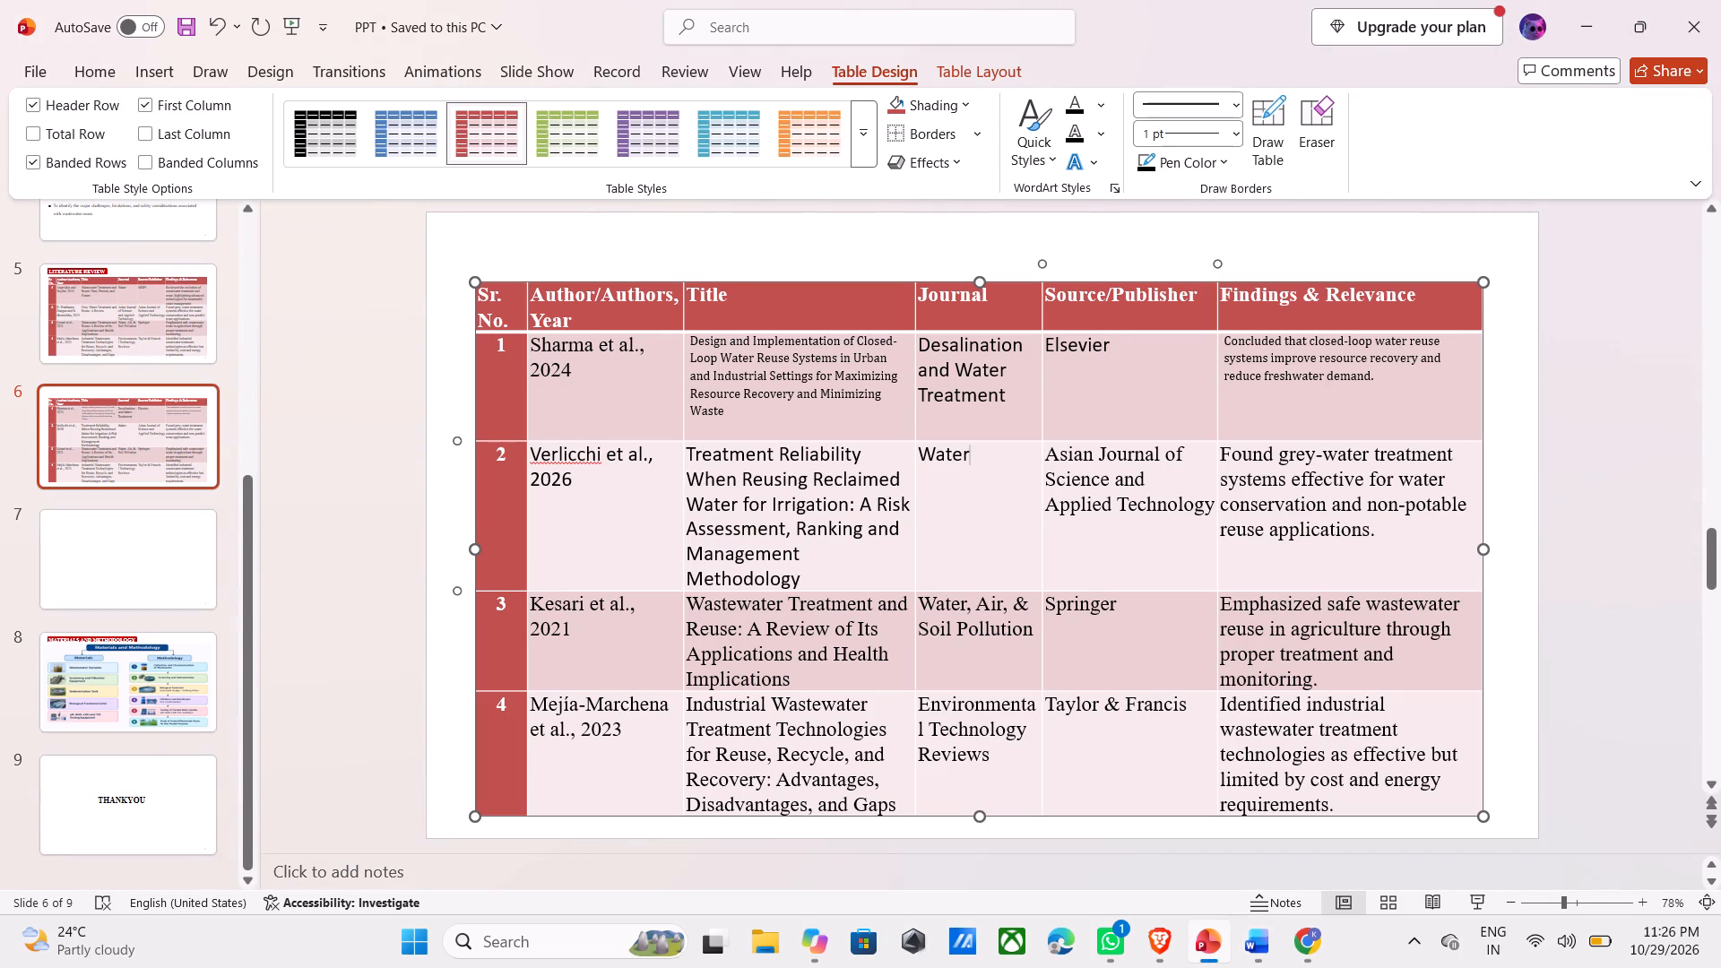
pyautogui.moveTo(1158, 581); pyautogui.dragTo(1051, 466)
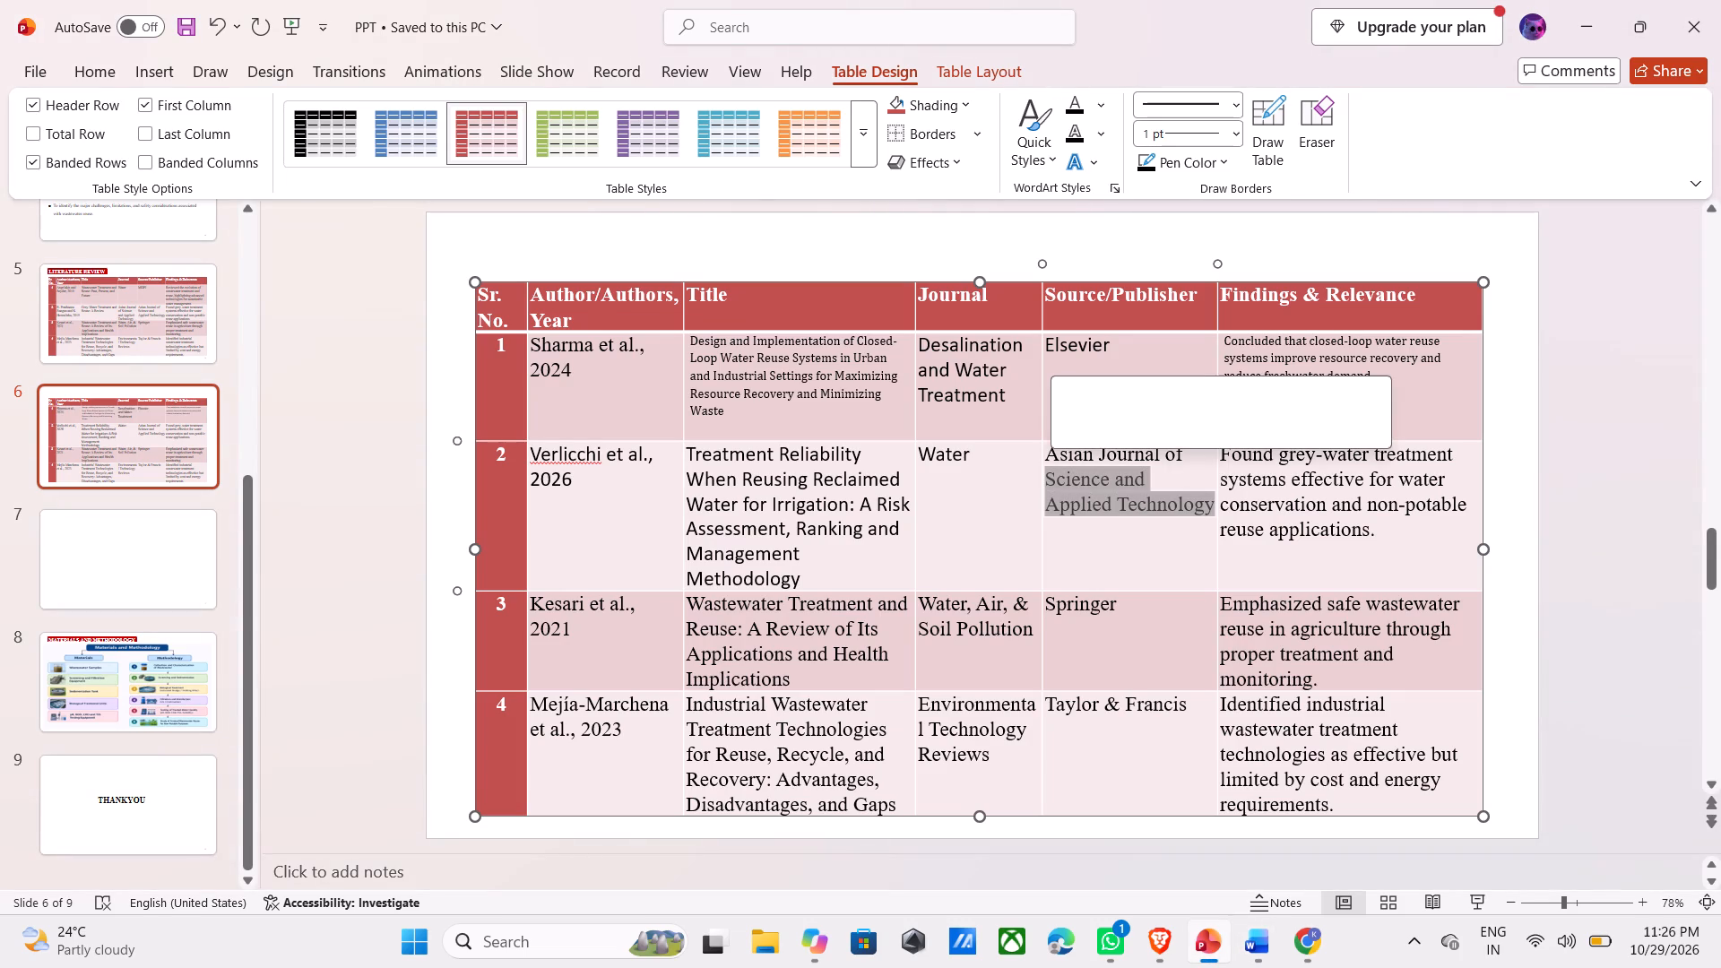
pyautogui.press('BackSpace')
pyautogui.press('BackSpace')
pyautogui.press('BackSpace')
pyautogui.press('BackSpace')
pyautogui.press('BackSpace')
pyautogui.press('BackSpace')
pyautogui.press('BackSpace')
pyautogui.press('BackSpace')
pyautogui.press('BackSpace')
pyautogui.press('BackSpace')
pyautogui.press('BackSpace')
pyautogui.press('BackSpace')
pyautogui.press('BackSpace')
pyautogui.press('BackSpace')
pyautogui.press('BackSpace')
pyautogui.press('BackSpace')
pyautogui.press('BackSpace')
pyautogui.press('BackSpace')
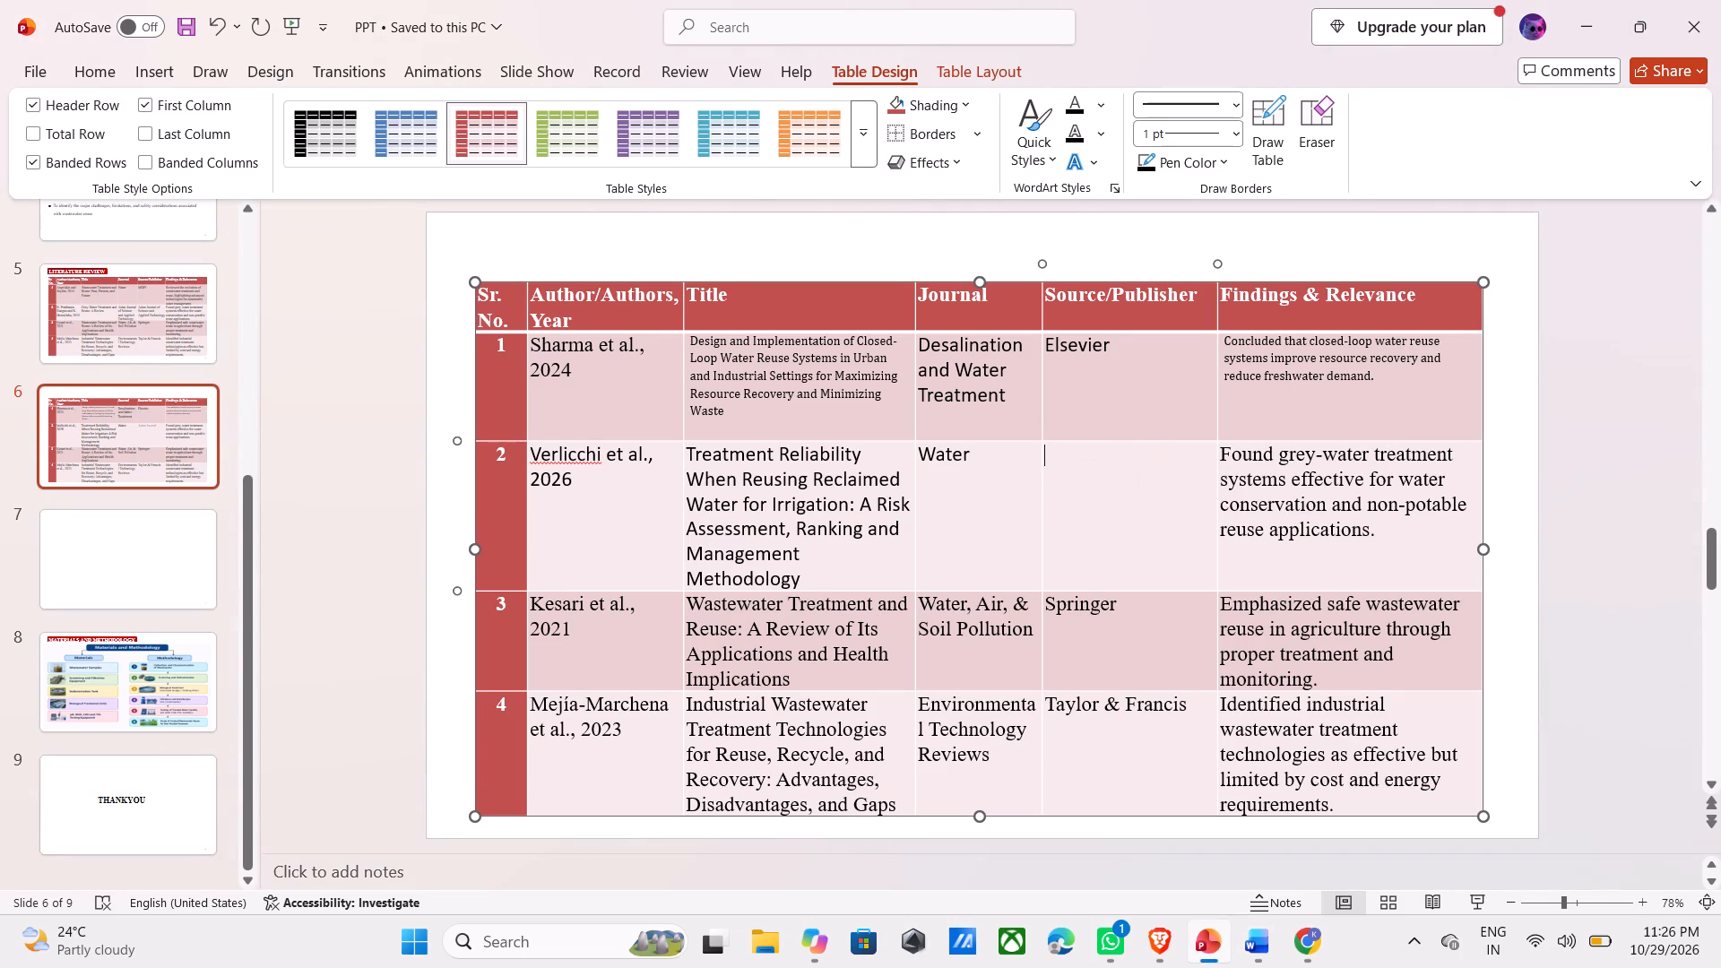
pyautogui.hotkey('ctrl', 'v')
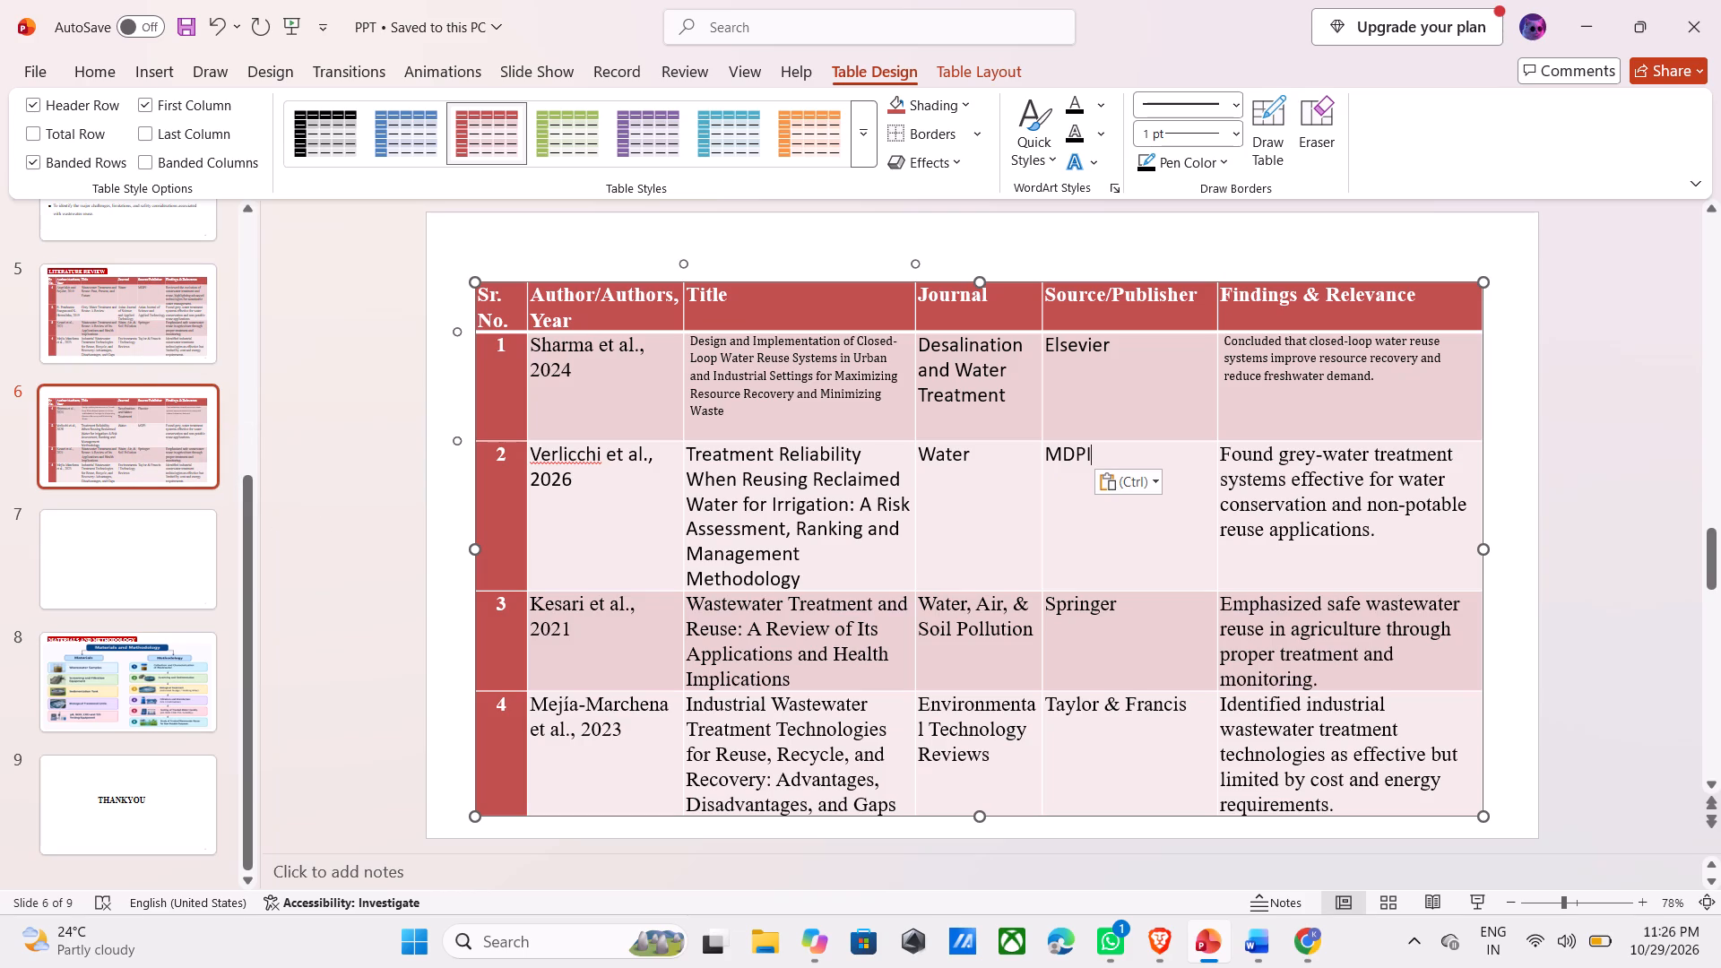
# Replace the findings text in slide 6's second data row with row 6's risk assessment findings from the Word table.
pyautogui.hotkey('alt', 'Tab')
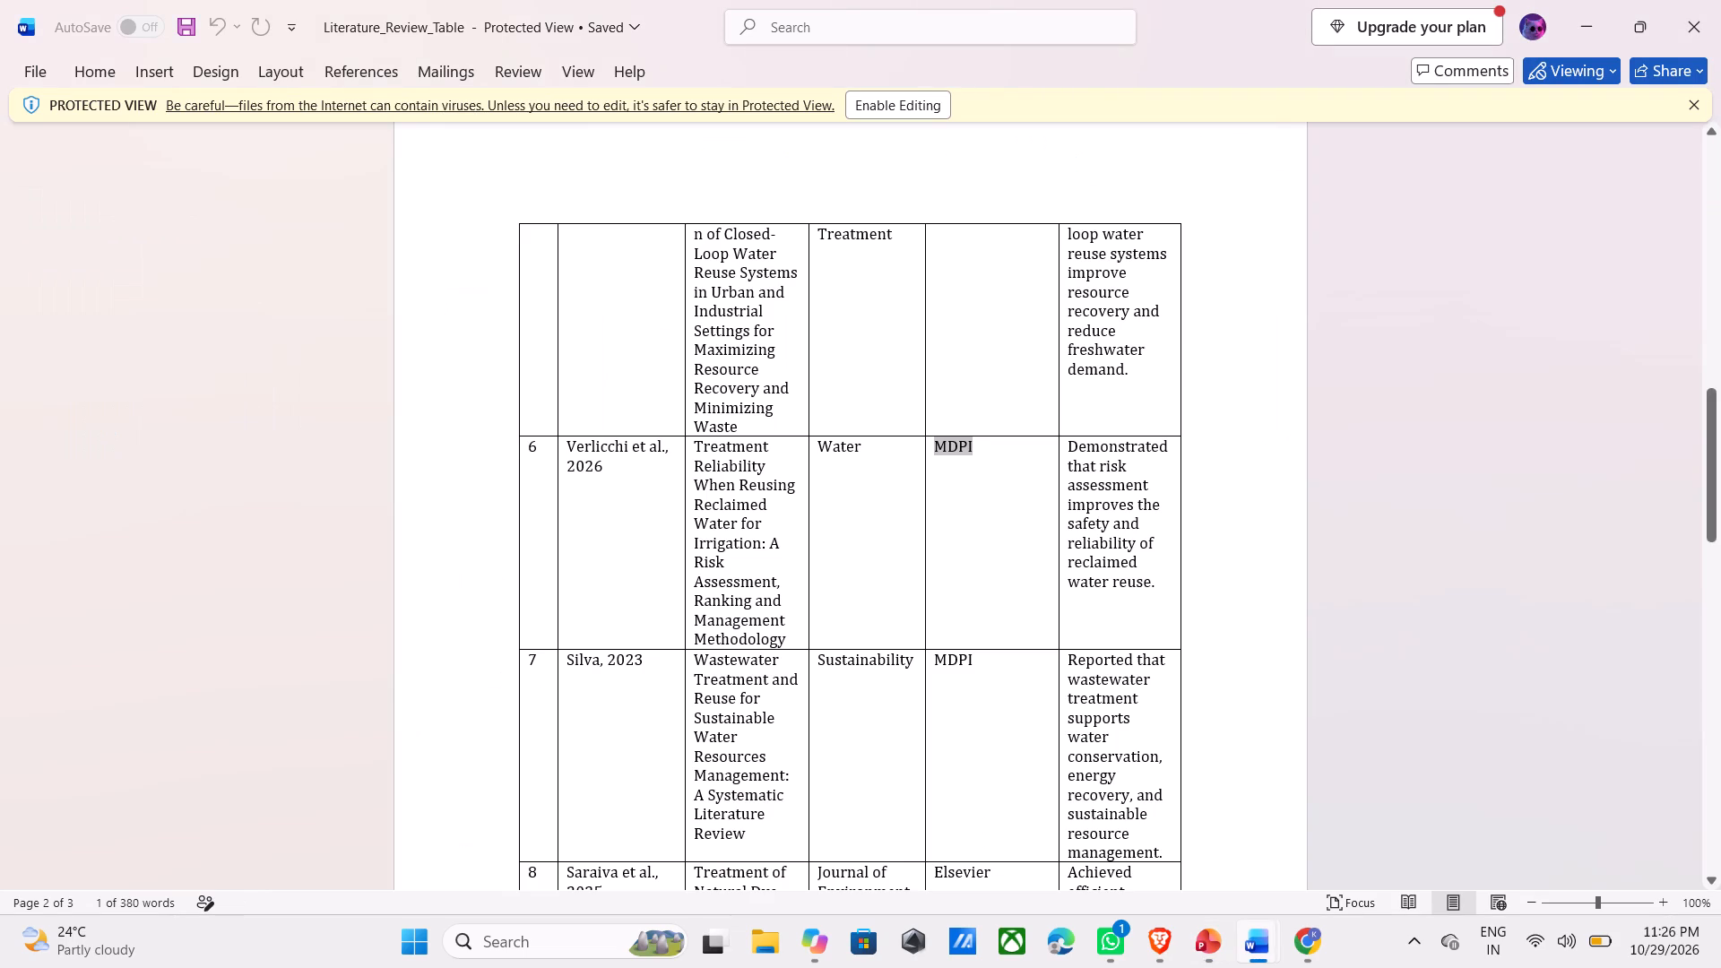
pyautogui.moveTo(1166, 596); pyautogui.dragTo(1066, 459)
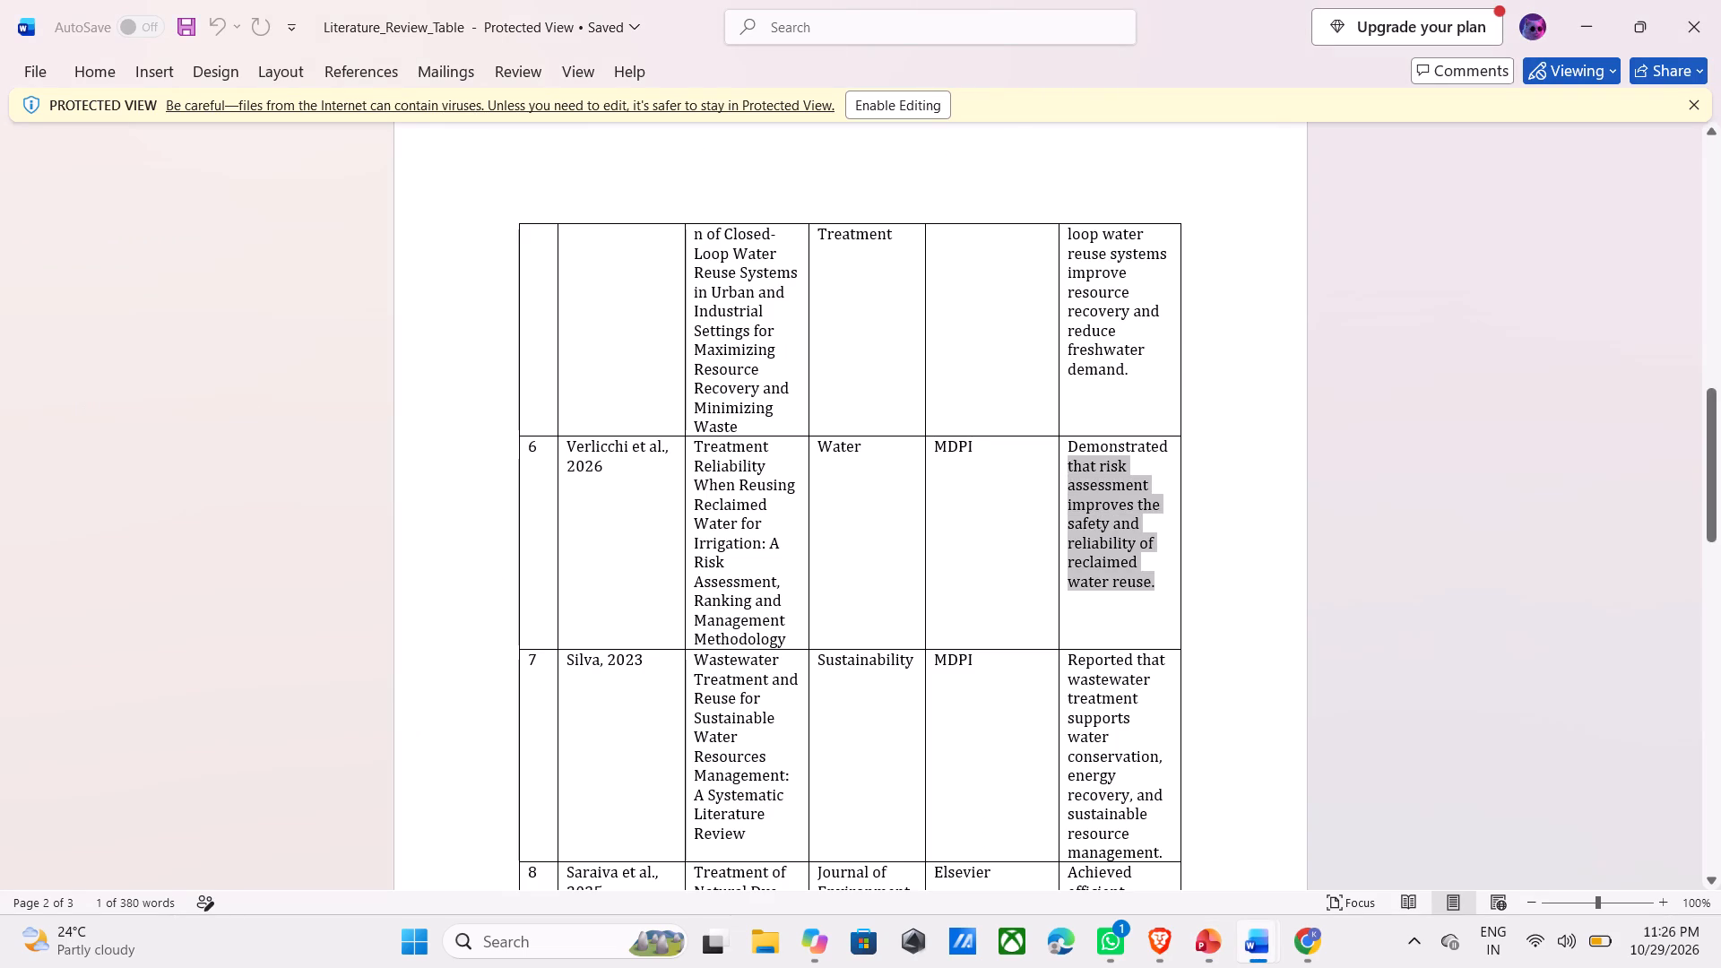
pyautogui.moveTo(1066, 459); pyautogui.dragTo(1063, 448)
pyautogui.hotkey('ctrl', 'c')
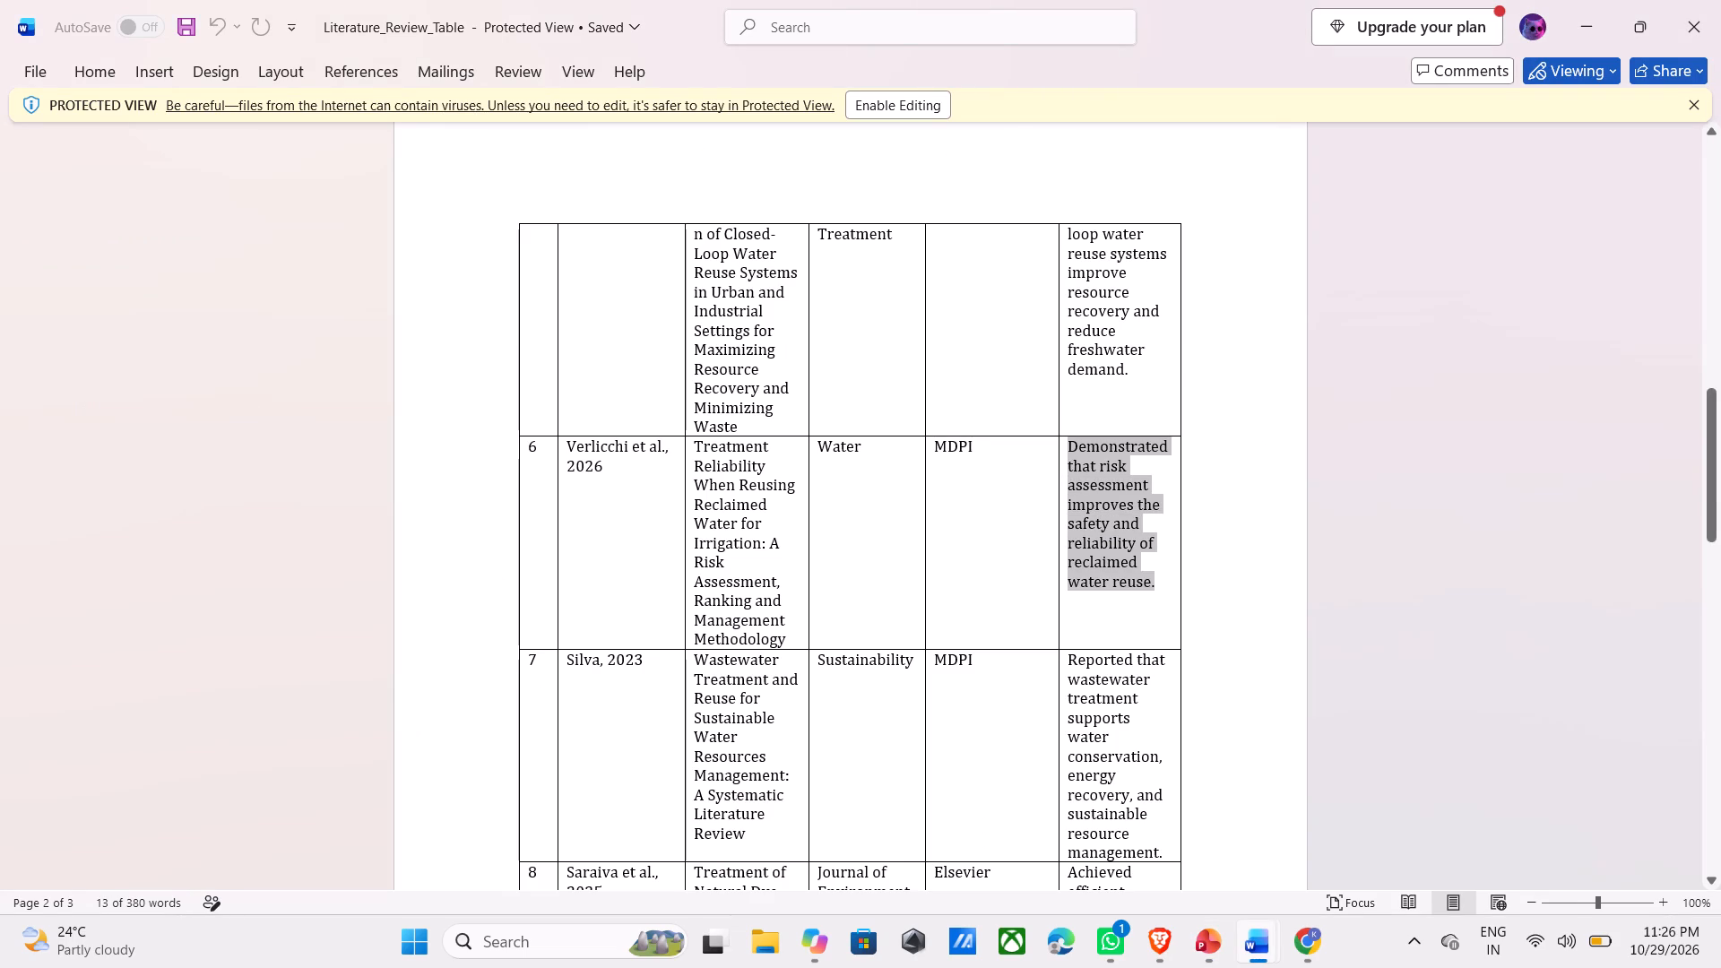
pyautogui.hotkey('alt', 'Tab')
pyautogui.moveTo(1389, 538); pyautogui.dragTo(1241, 456)
pyautogui.press('BackSpace')
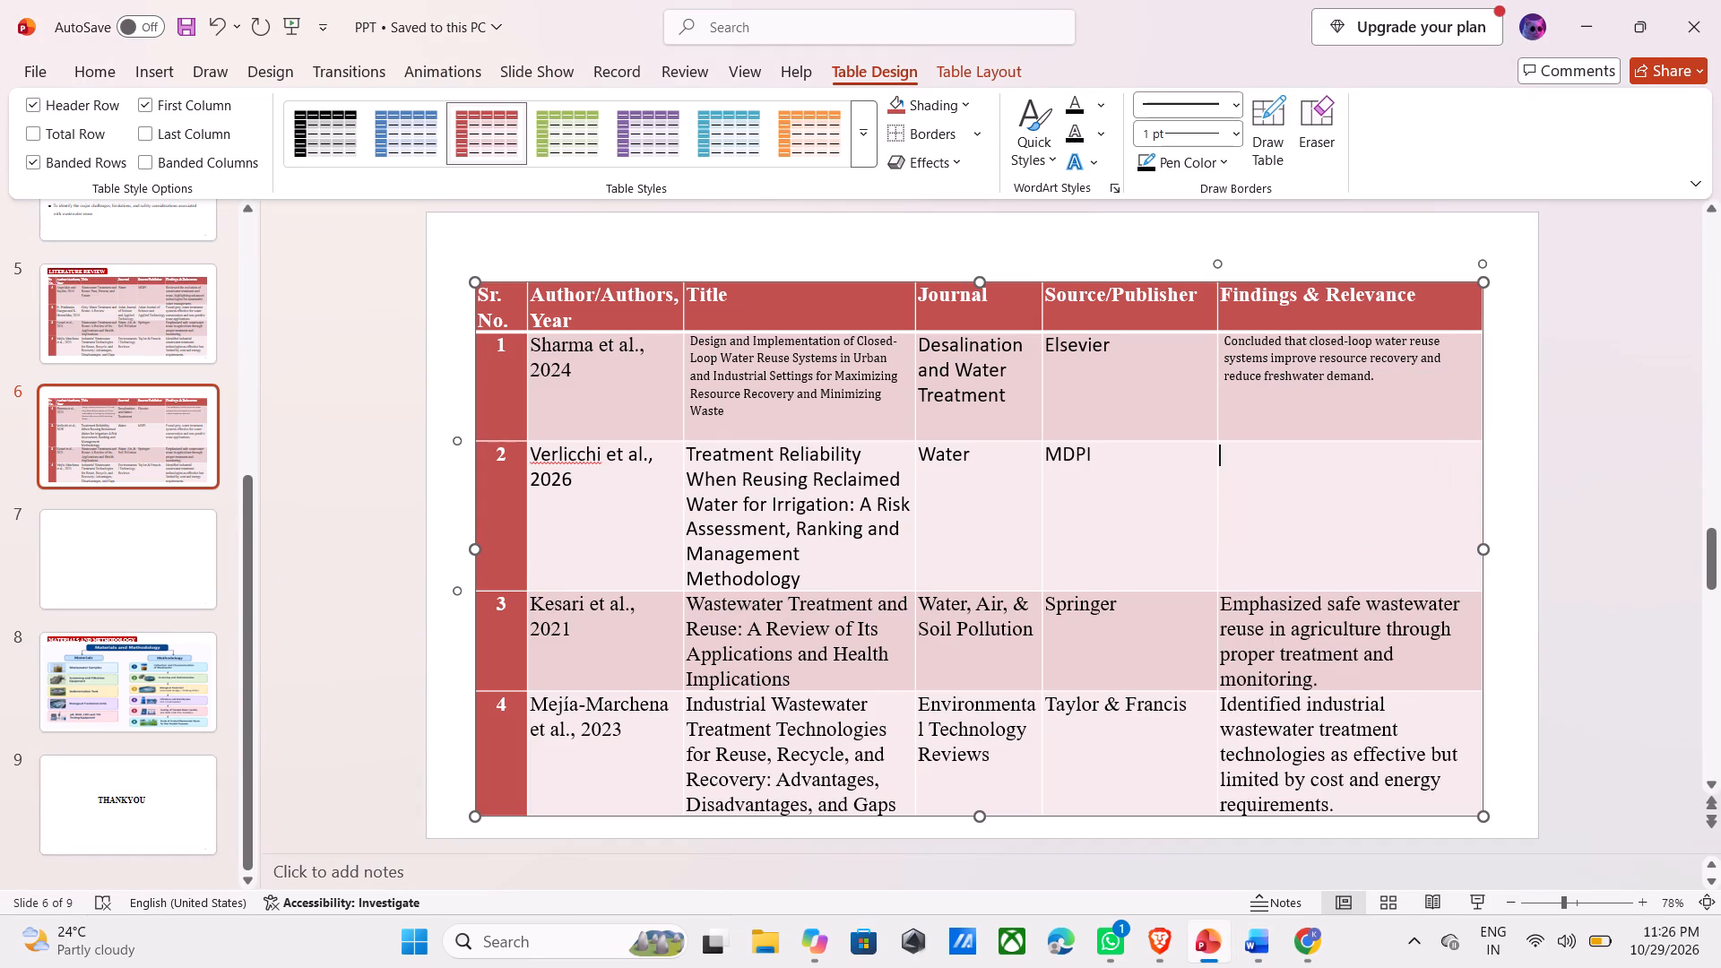
pyautogui.hotkey('ctrl', 'v')
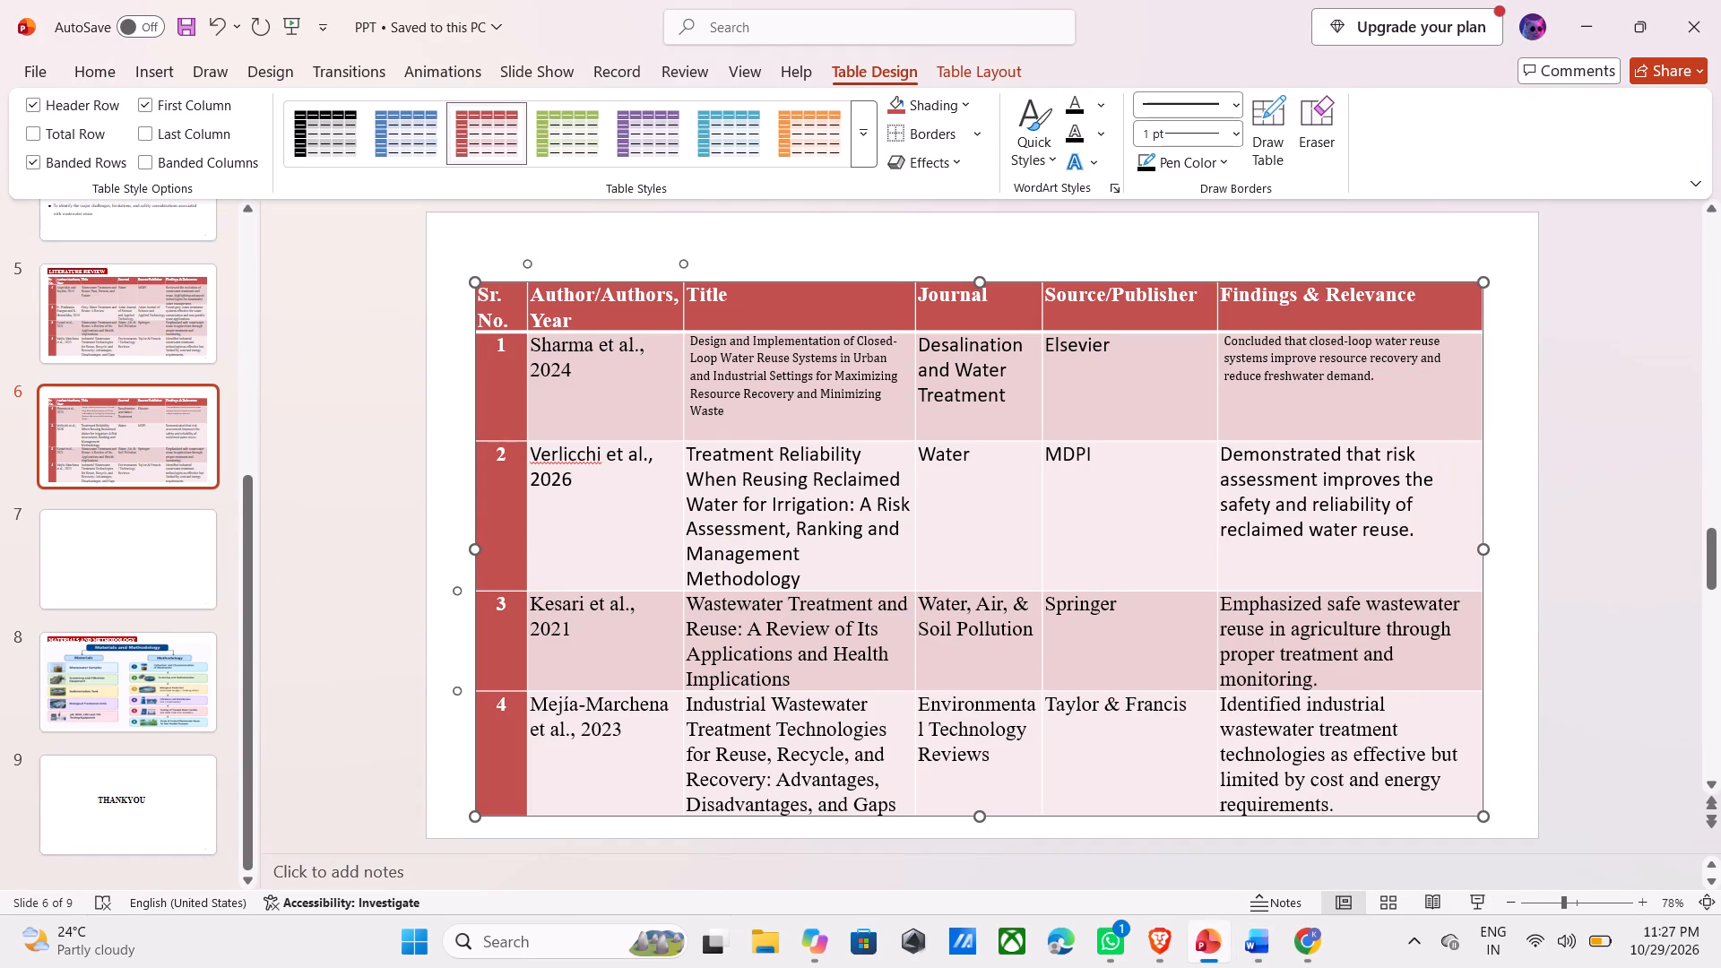
# Replace the author and year in slide 6's third data row with "Silva, 2023" from row 7 of the Word table.
pyautogui.click(616, 667)
pyautogui.press('BackSpace')
pyautogui.press('BackSpace')
pyautogui.press('BackSpace')
pyautogui.press('BackSpace')
pyautogui.press('BackSpace')
pyautogui.press('BackSpace')
pyautogui.press('BackSpace')
pyautogui.press('BackSpace')
pyautogui.press('BackSpace')
pyautogui.press('BackSpace')
pyautogui.press('BackSpace')
pyautogui.press('BackSpace')
pyautogui.press('BackSpace')
pyautogui.press('BackSpace')
pyautogui.press('BackSpace')
pyautogui.press('BackSpace')
pyautogui.press('BackSpace')
pyautogui.press('BackSpace')
pyautogui.press('BackSpace')
pyautogui.hotkey('alt', 'Tab')
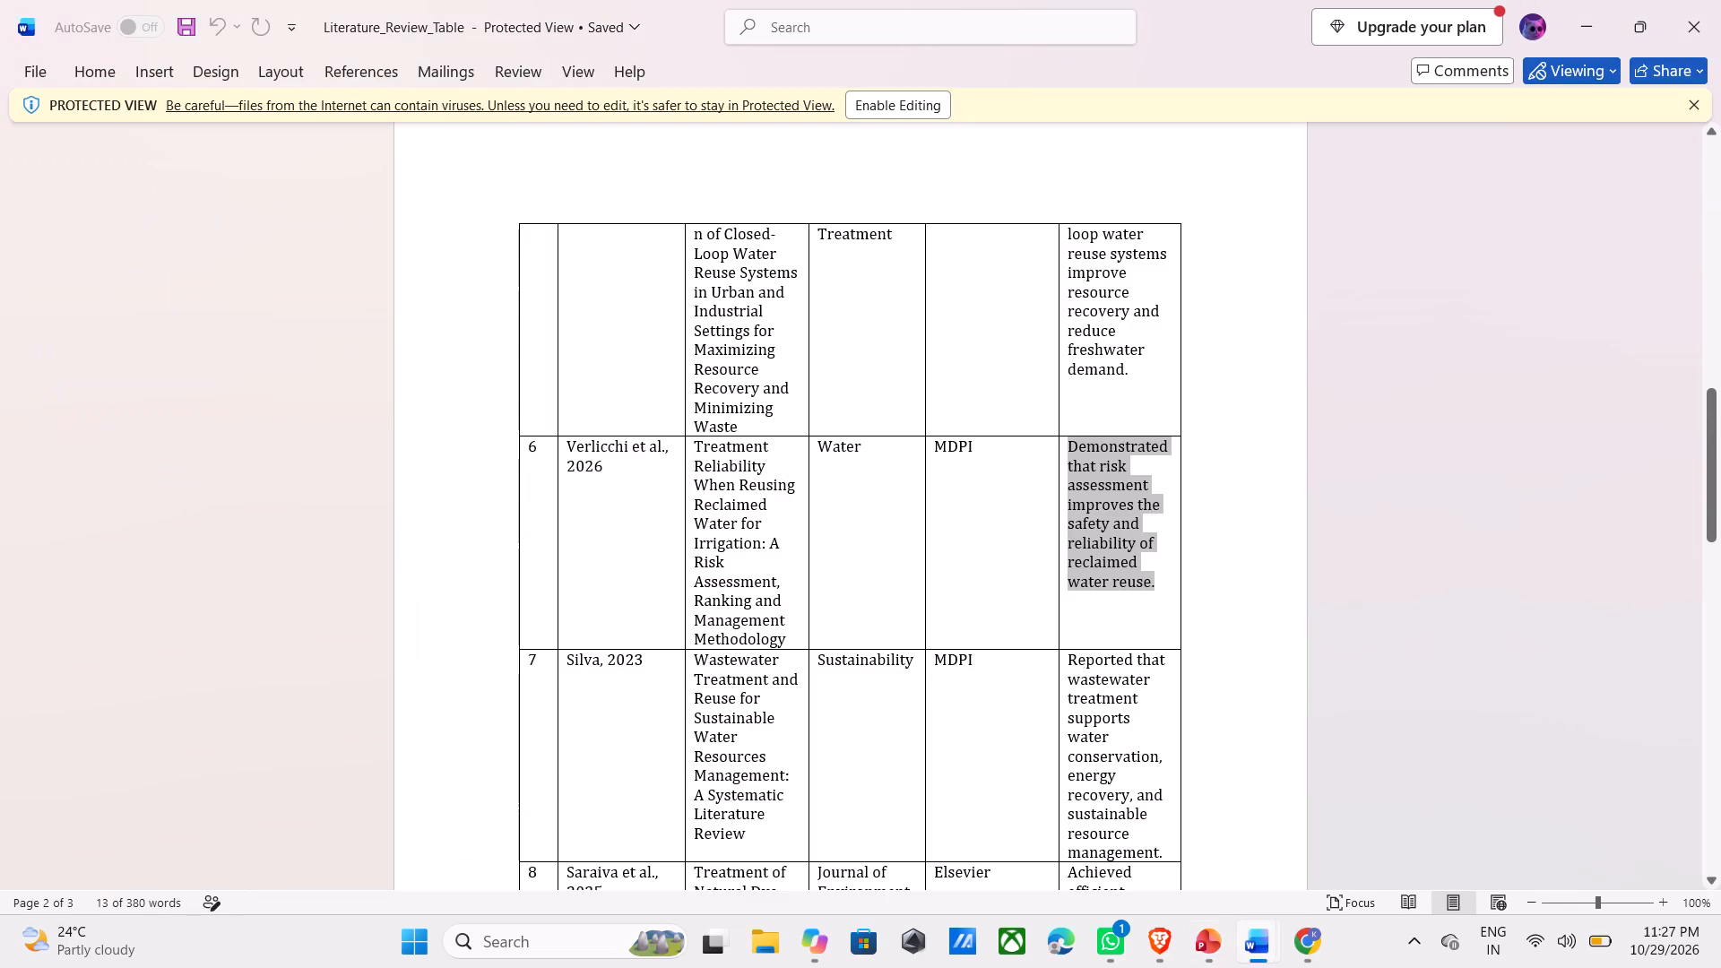
pyautogui.moveTo(611, 761); pyautogui.dragTo(569, 705)
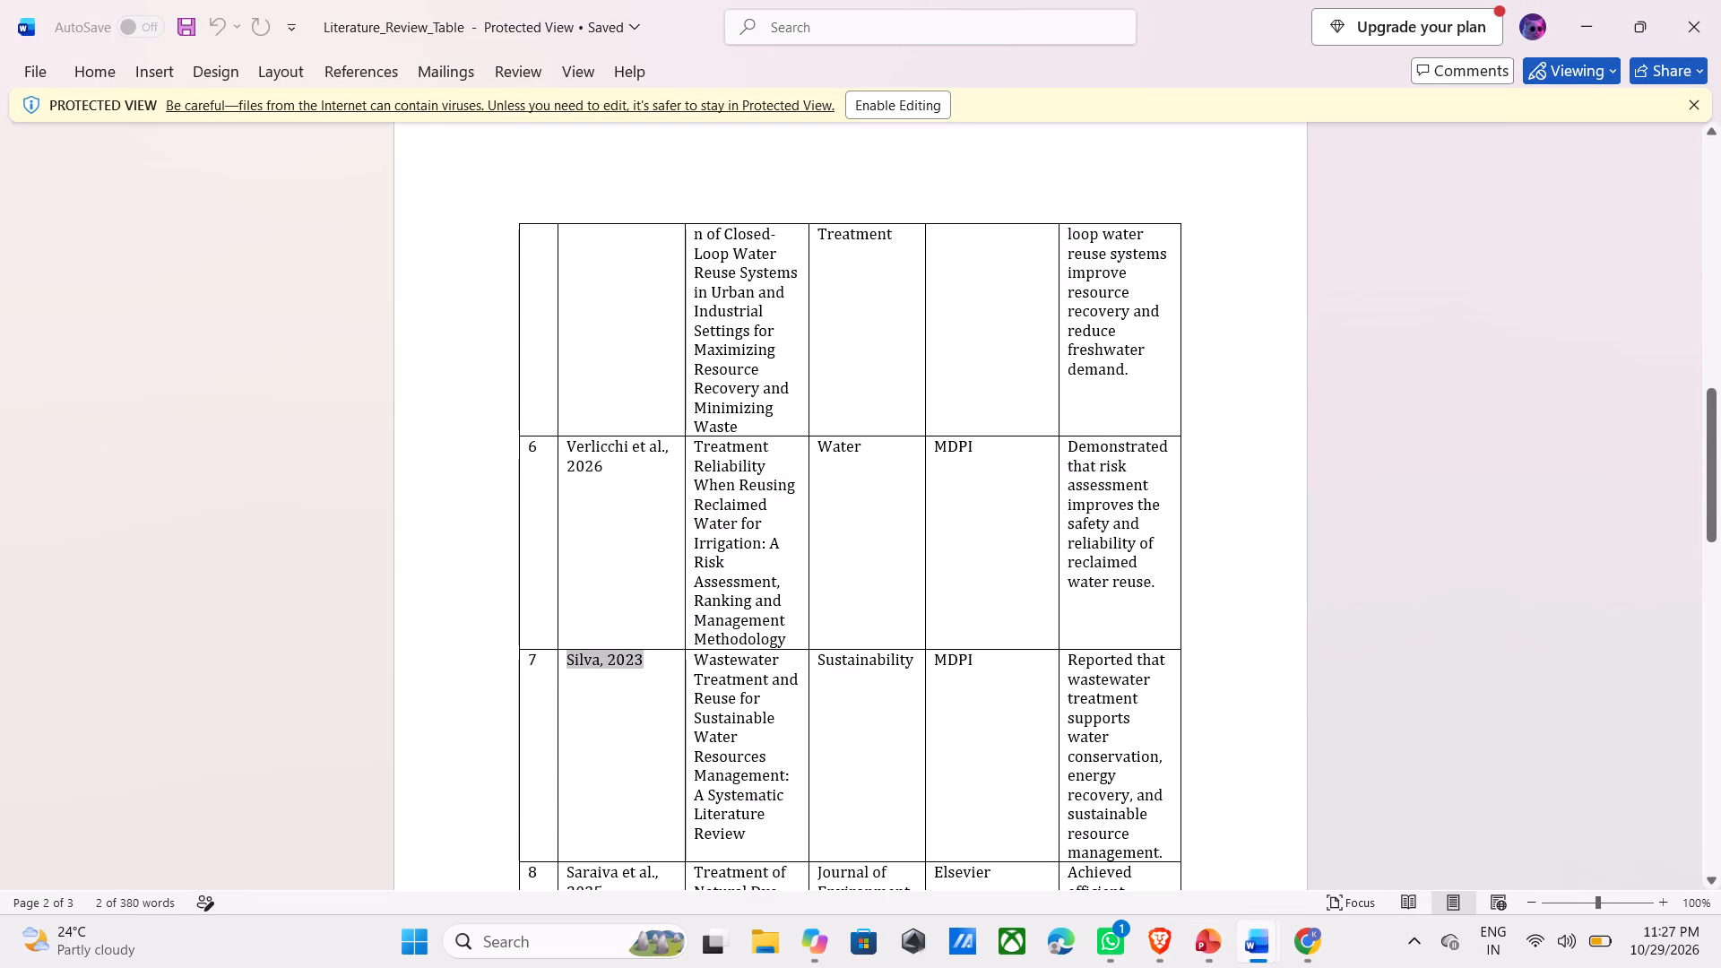
pyautogui.hotkey('ctrl', 'c')
pyautogui.hotkey('alt', 'Tab')
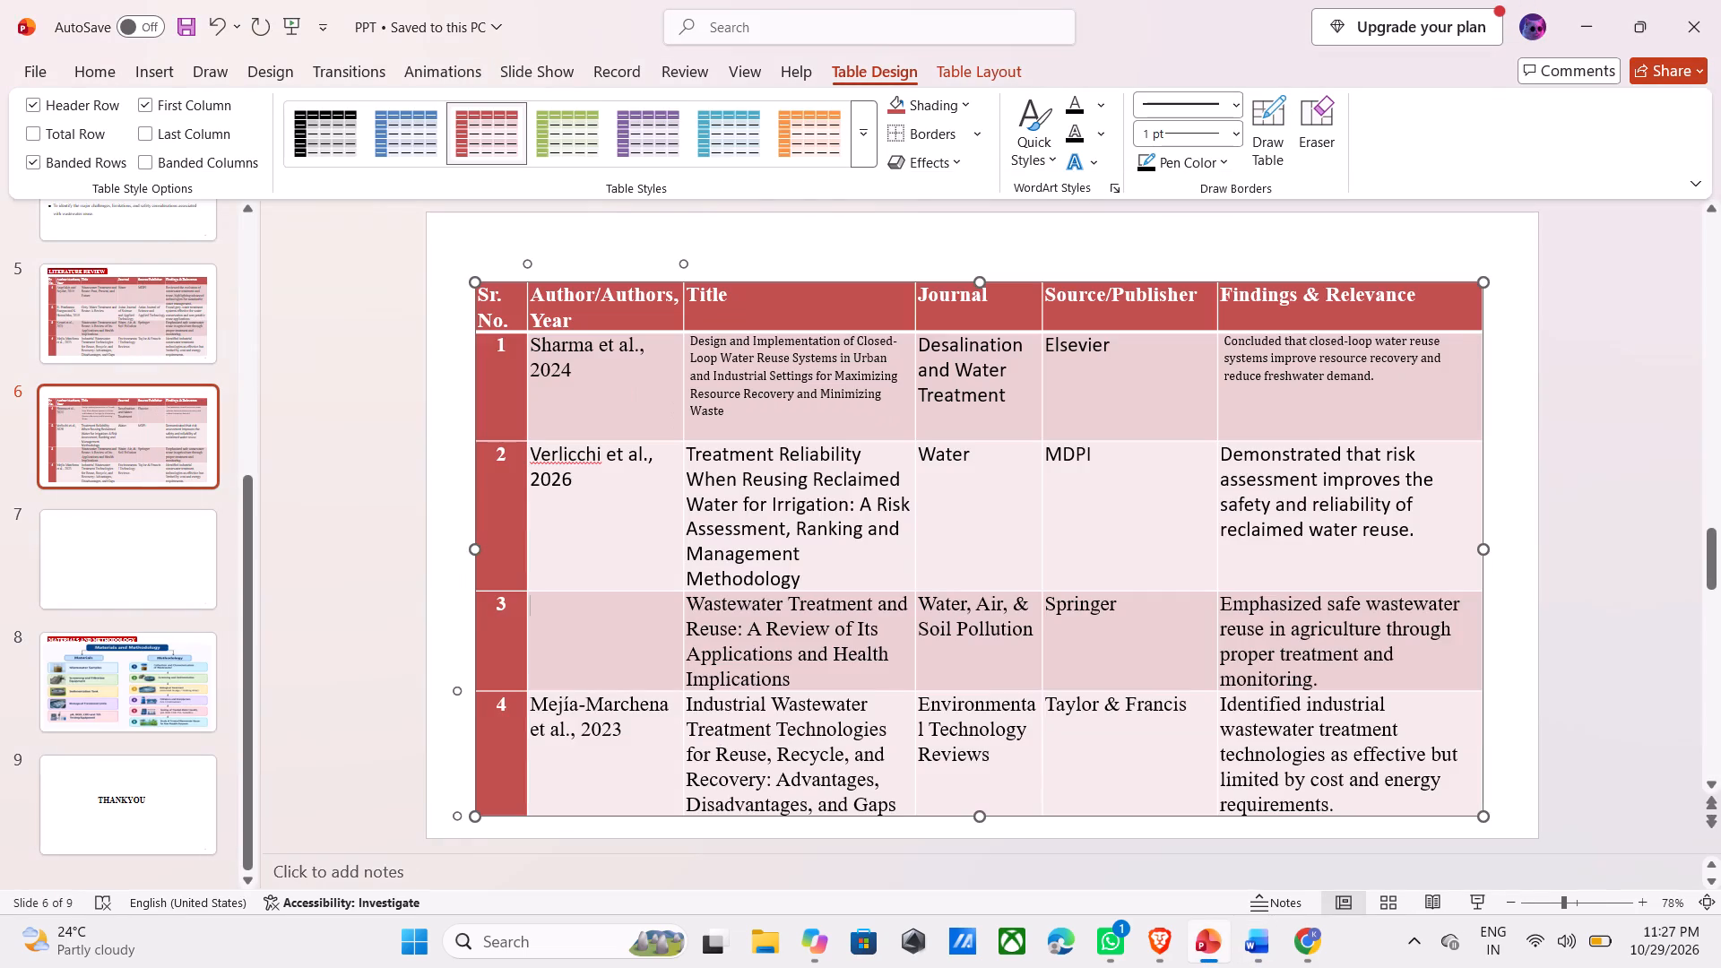
pyautogui.hotkey('ctrl', 'v')
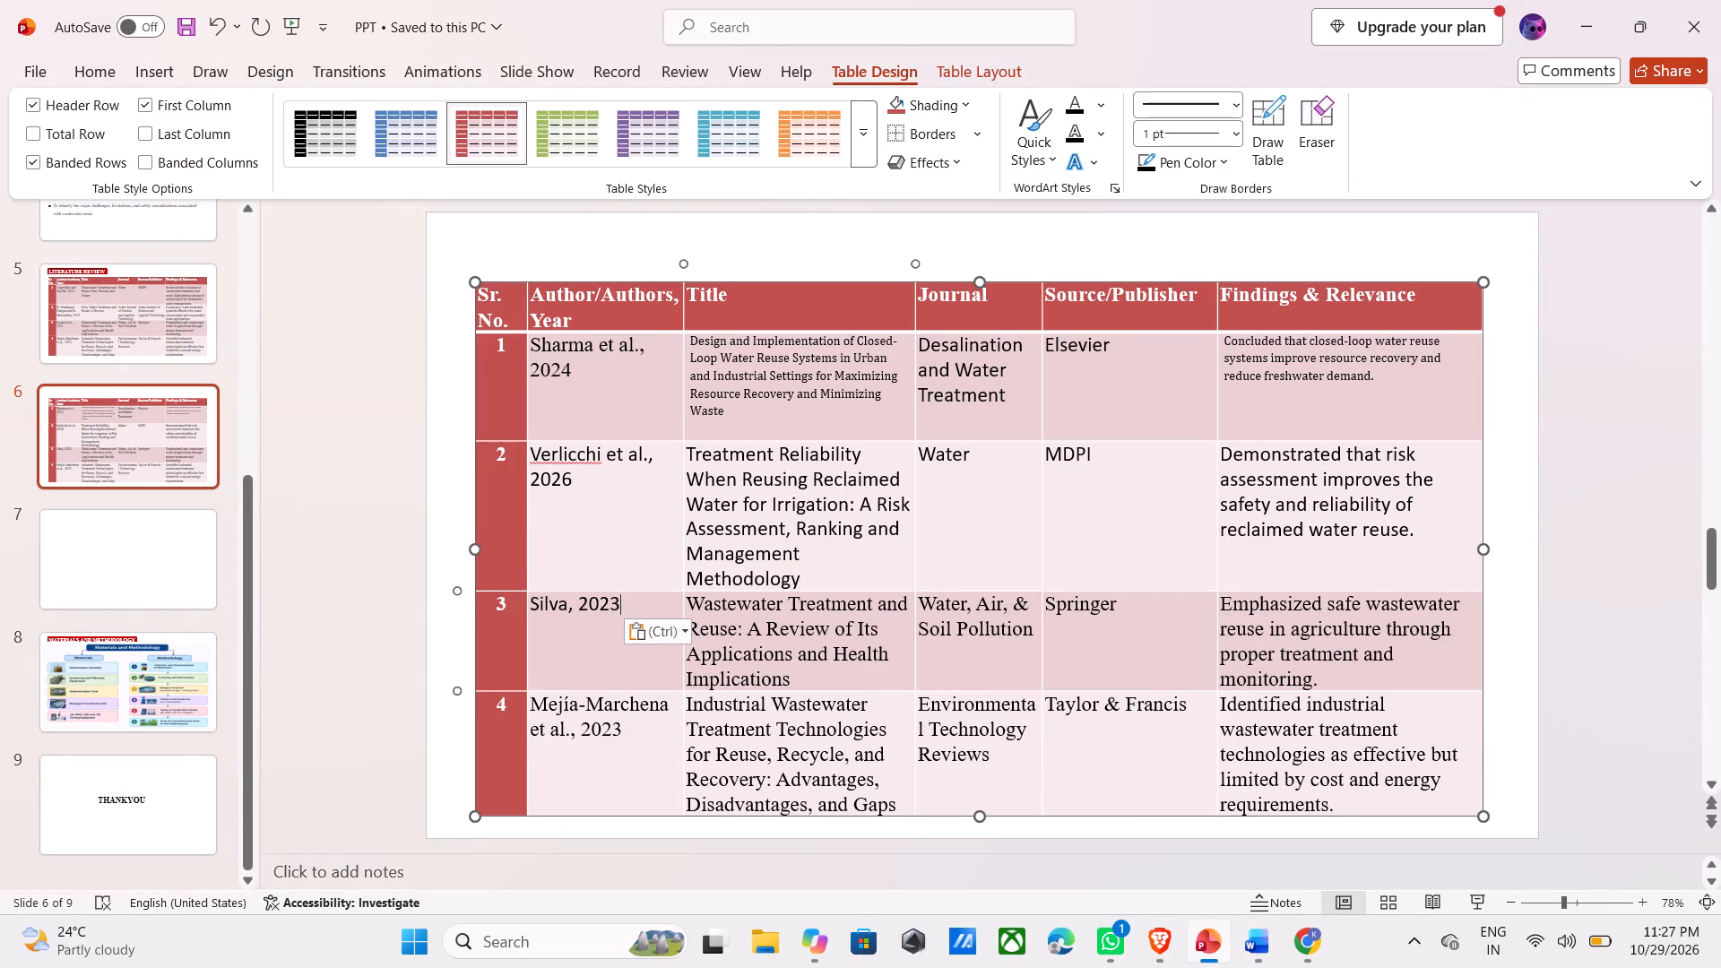
# Replace the title in slide 6's third data row with row 7's "Wastewater Treatment and Reuse for Sustainable Water Resources Management" title from the Word table.
pyautogui.click(834, 677)
pyautogui.press('BackSpace')
pyautogui.press('BackSpace')
pyautogui.press('BackSpace')
pyautogui.press('BackSpace')
pyautogui.press('BackSpace')
pyautogui.press('BackSpace')
pyautogui.press('BackSpace')
pyautogui.press('BackSpace')
pyautogui.press('BackSpace')
pyautogui.press('BackSpace')
pyautogui.press('BackSpace')
pyautogui.press('BackSpace')
pyautogui.press('BackSpace')
pyautogui.press('BackSpace')
pyautogui.press('BackSpace')
pyautogui.press('BackSpace')
pyautogui.press('BackSpace')
pyautogui.press('BackSpace')
pyautogui.press('BackSpace')
pyautogui.press('BackSpace')
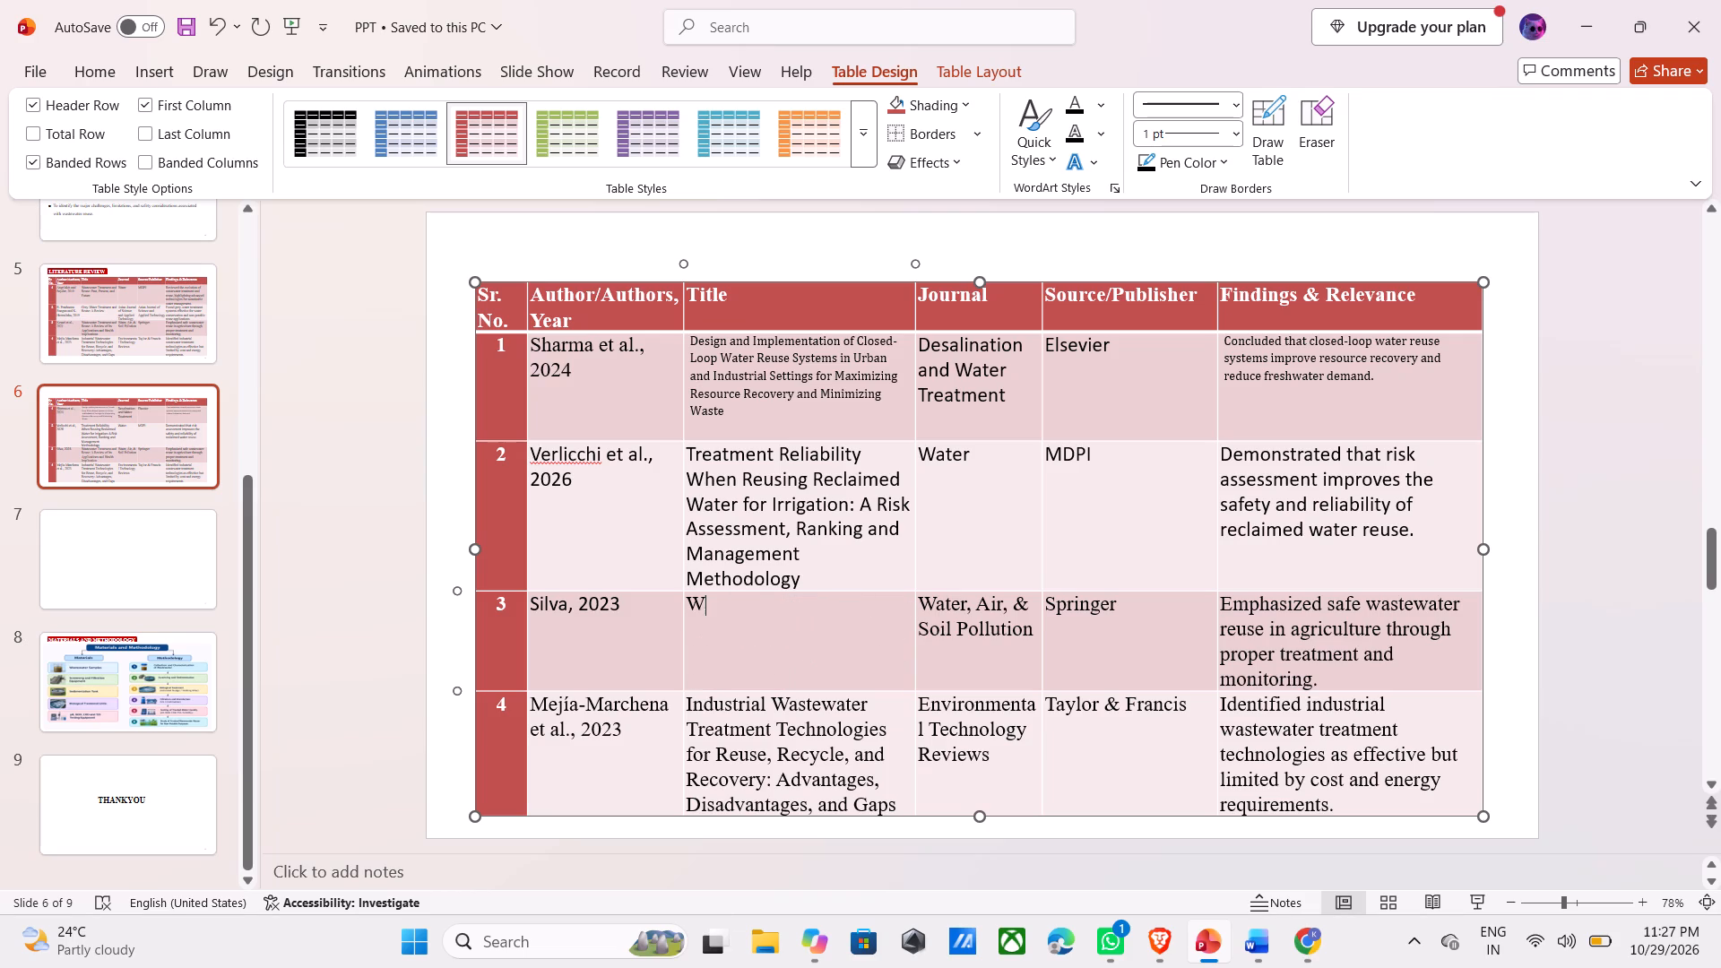
pyautogui.press('BackSpace')
pyautogui.hotkey('alt', 'Tab')
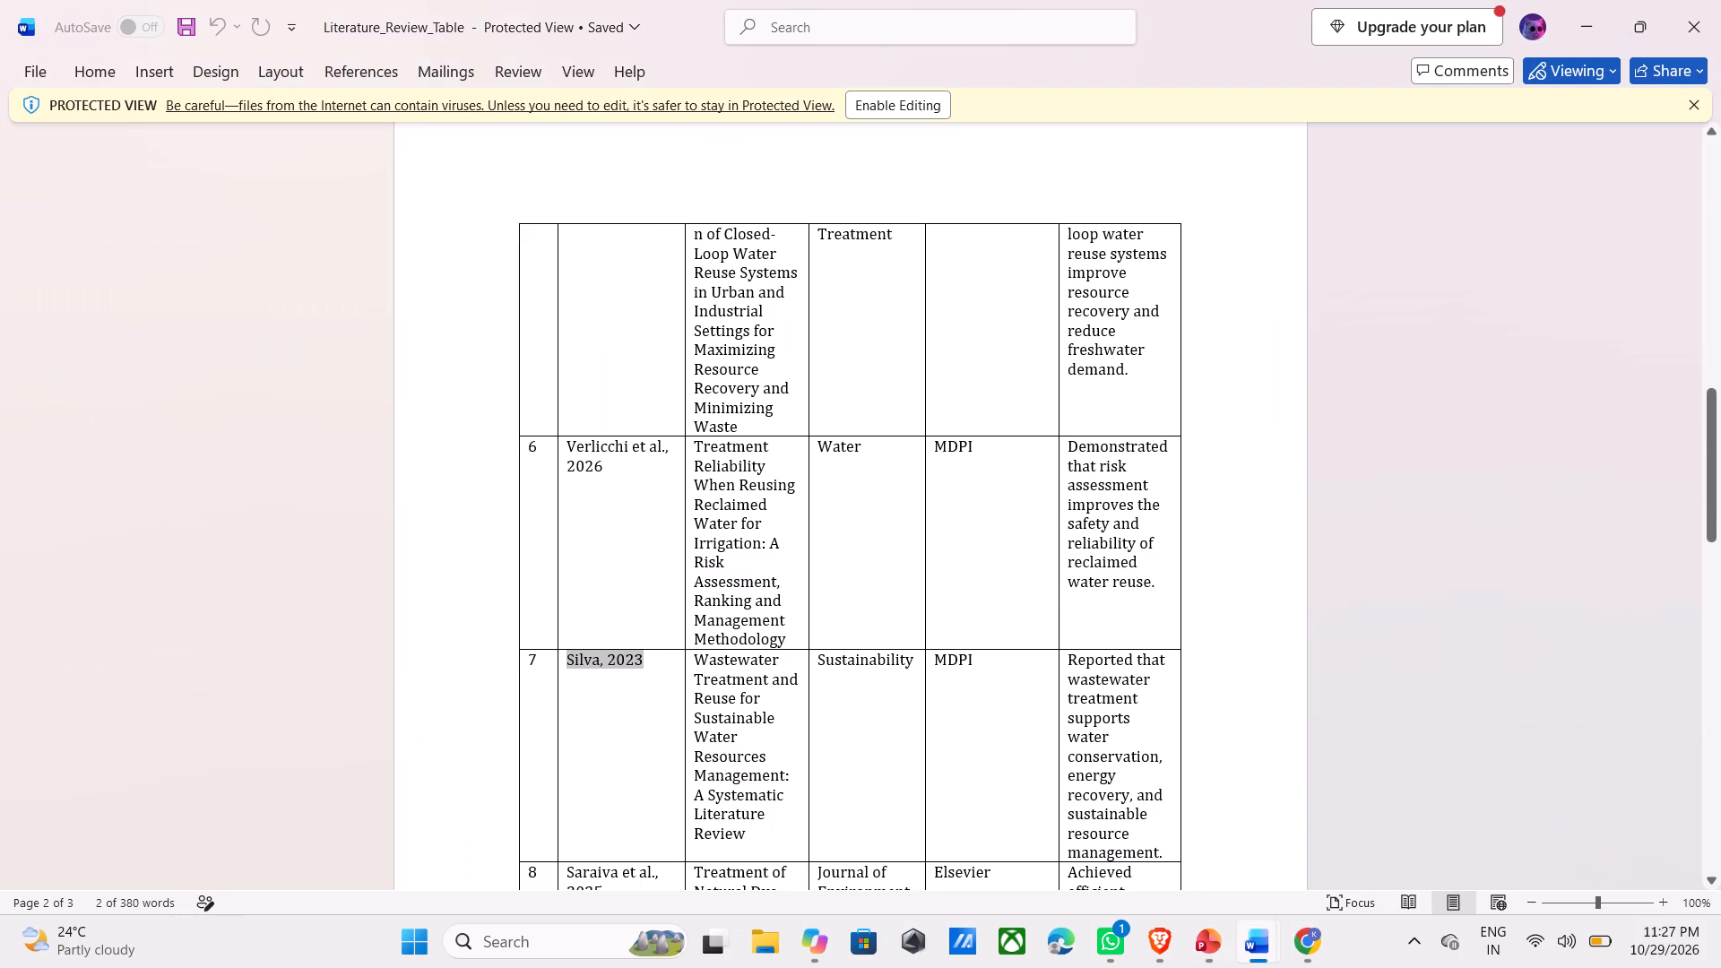
pyautogui.moveTo(768, 846); pyautogui.dragTo(688, 764)
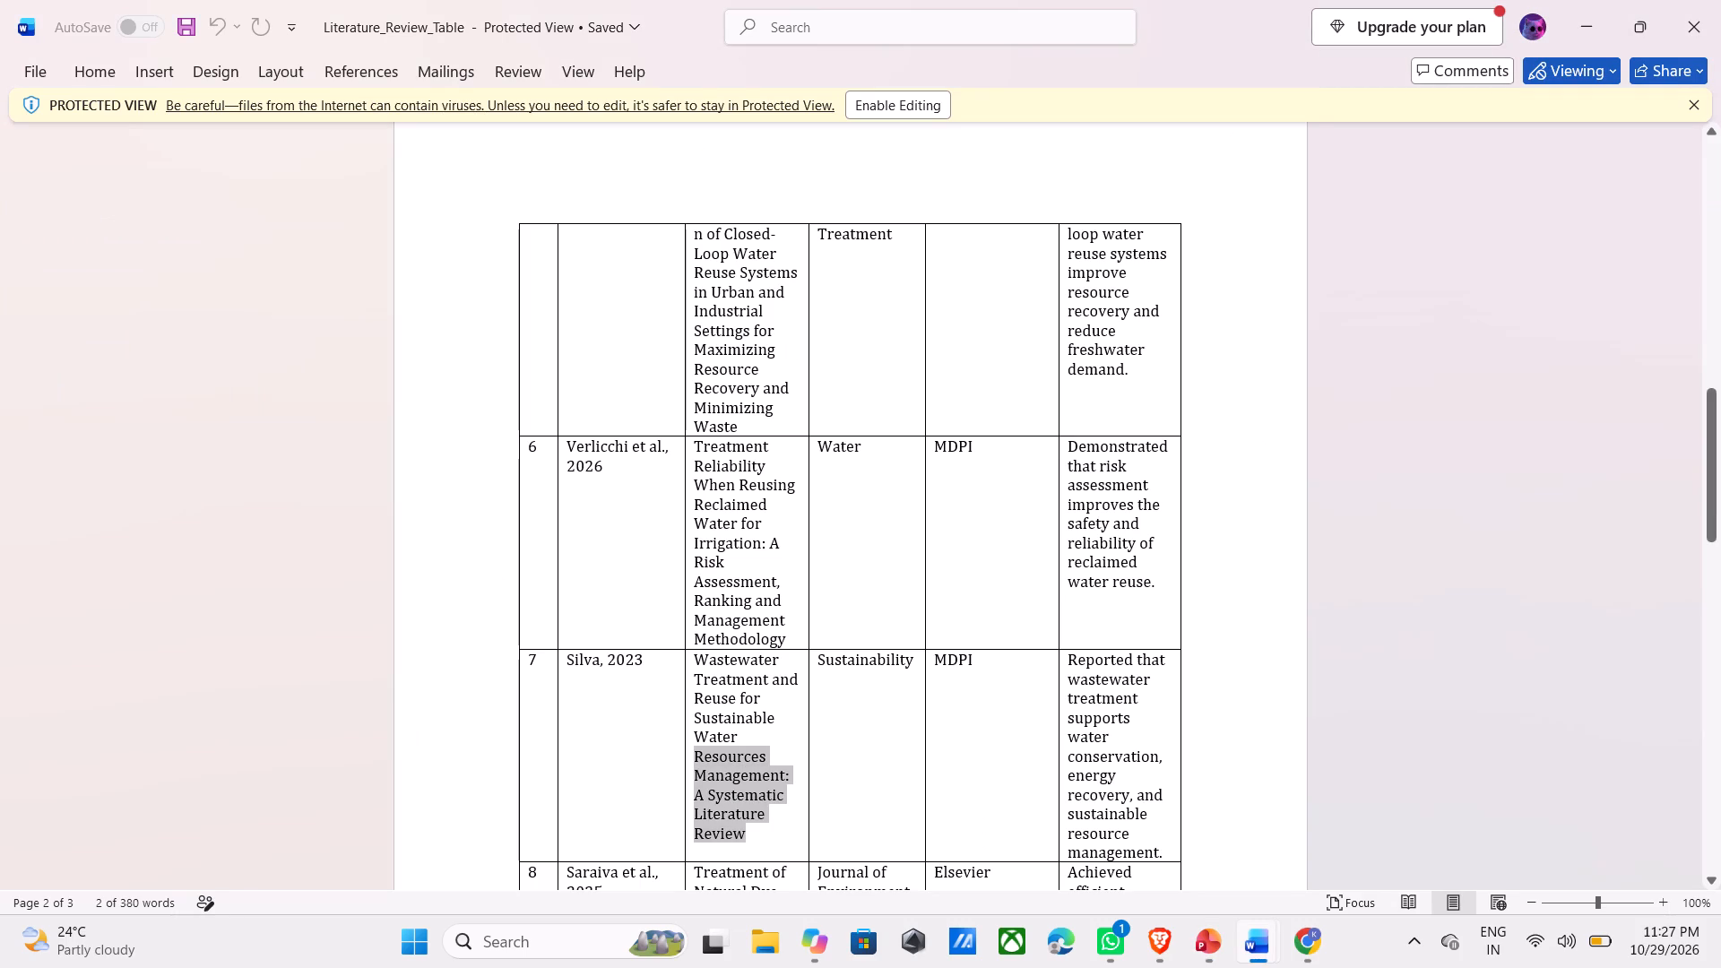
pyautogui.moveTo(688, 764); pyautogui.dragTo(686, 667)
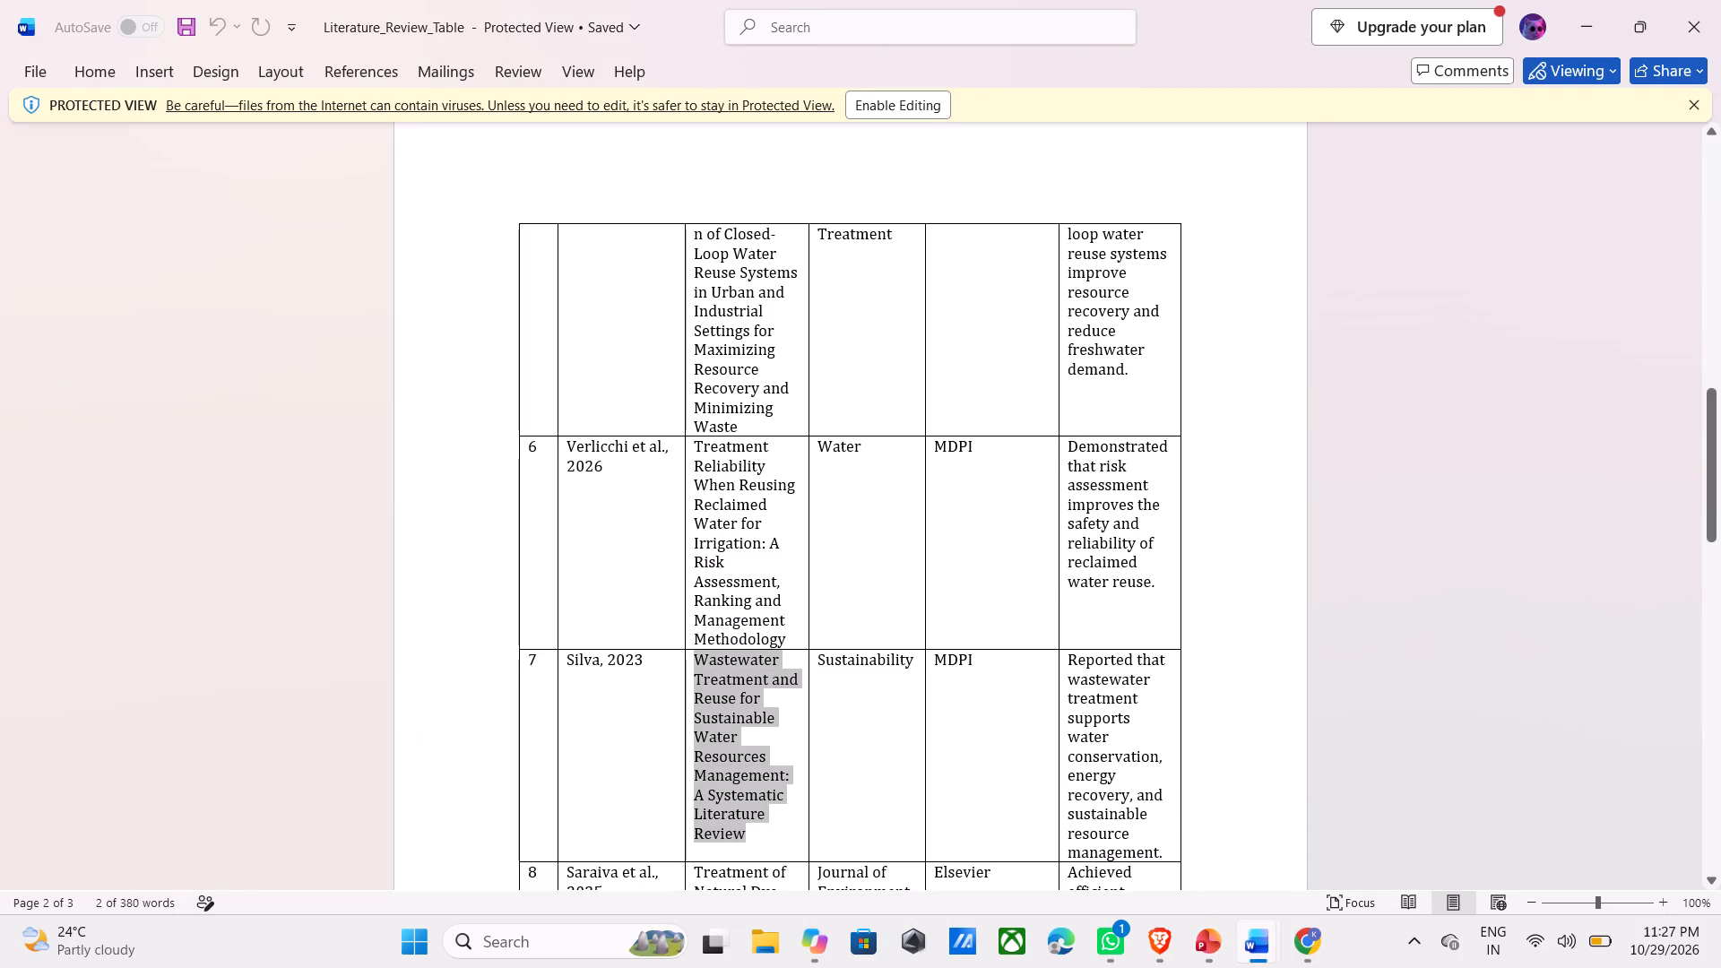
pyautogui.moveTo(686, 667); pyautogui.dragTo(686, 668)
pyautogui.hotkey('ctrl', 'c')
pyautogui.hotkey('alt', 'Tab')
pyautogui.hotkey('ctrl', 'v')
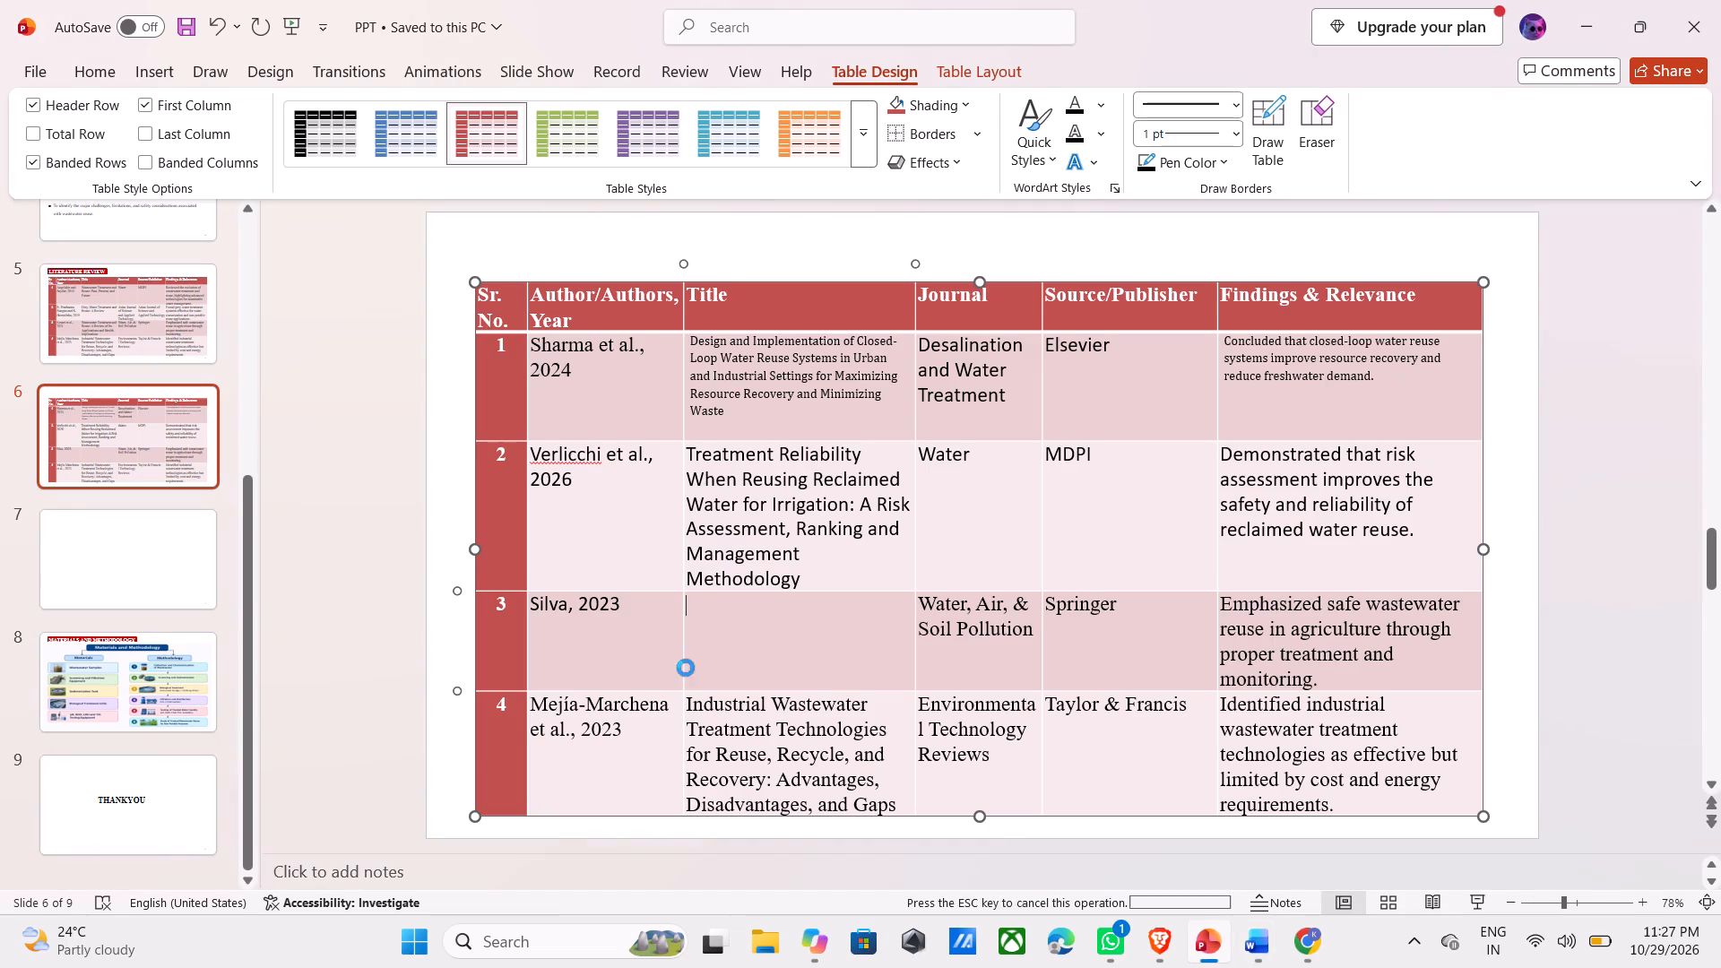
# Replace the journal in slide 6's third data row with "Sustainability" from row 7 of the Word table.
pyautogui.moveTo(987, 696); pyautogui.dragTo(927, 606)
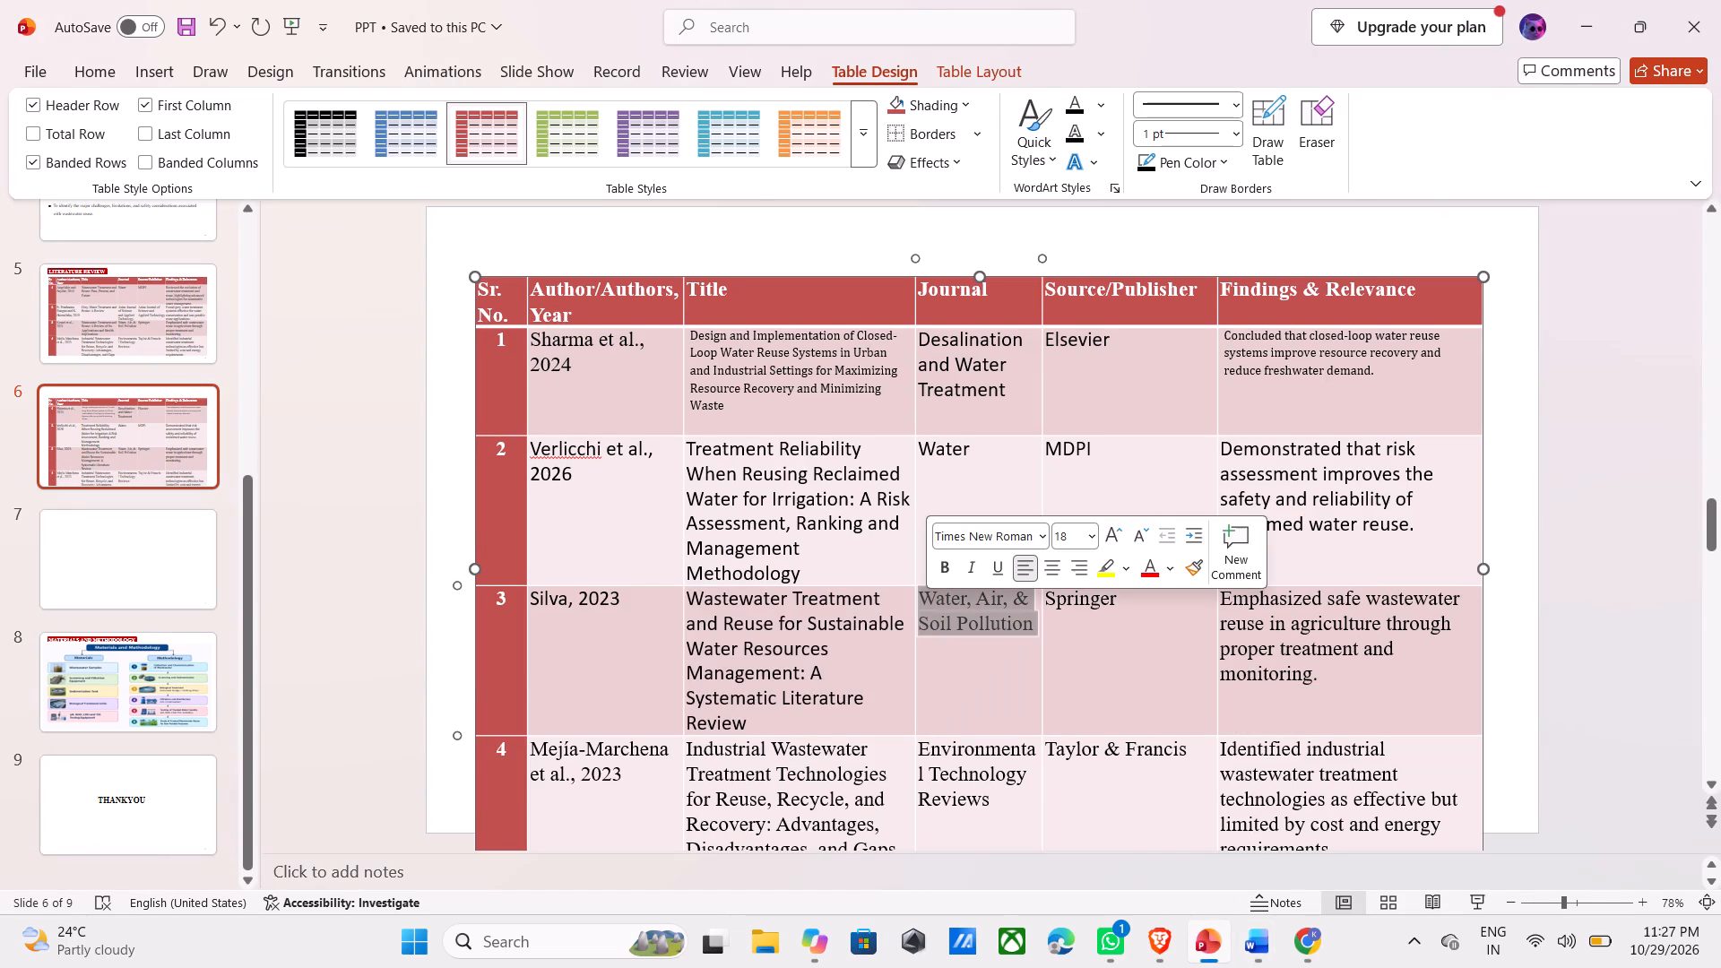
pyautogui.press('BackSpace')
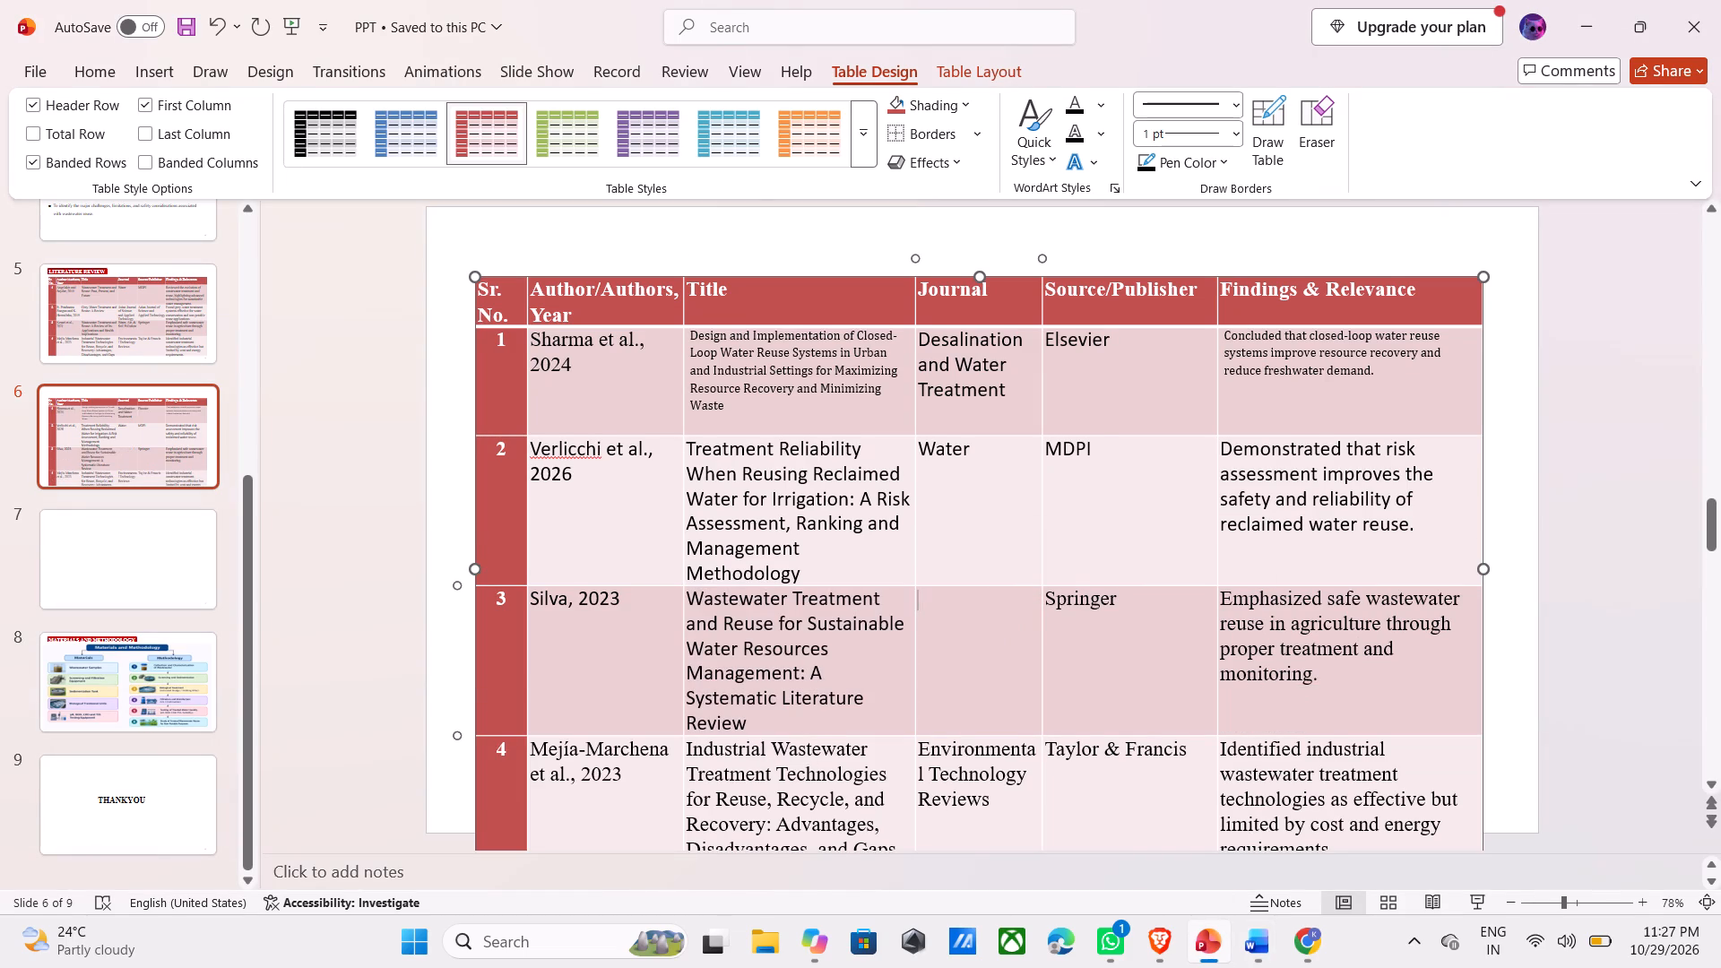
pyautogui.hotkey('alt', 'Tab')
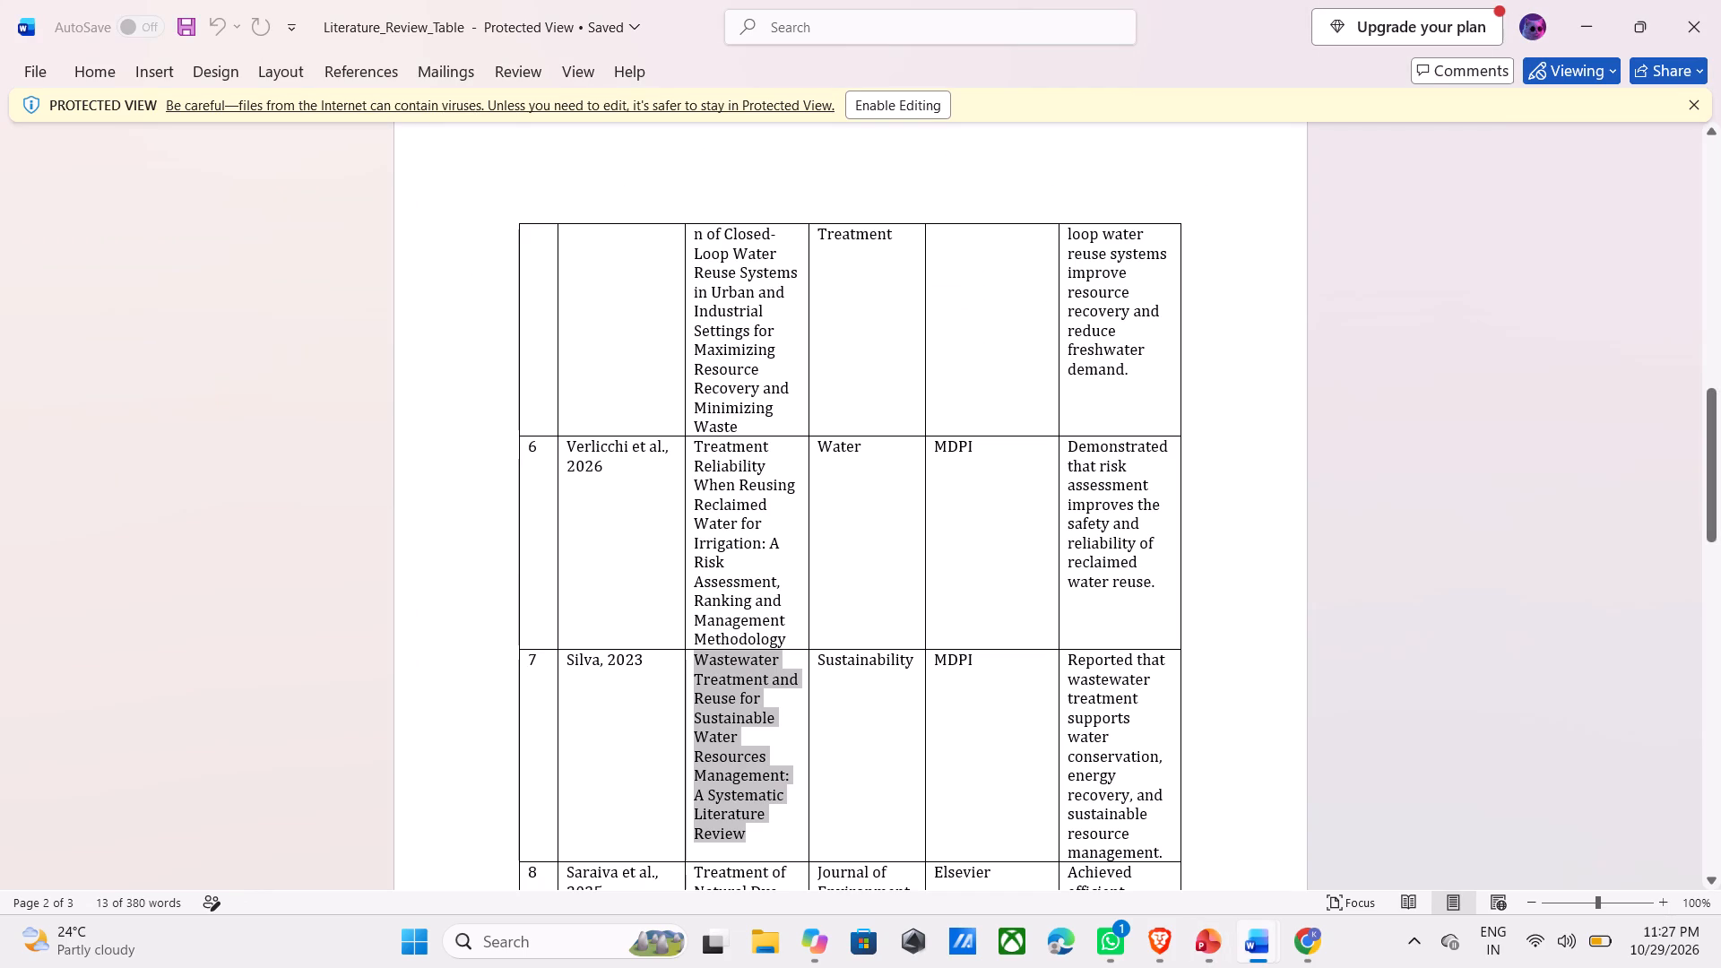
pyautogui.moveTo(820, 668); pyautogui.dragTo(911, 671)
pyautogui.hotkey('ctrl', 'c')
pyautogui.hotkey('alt', 'Tab')
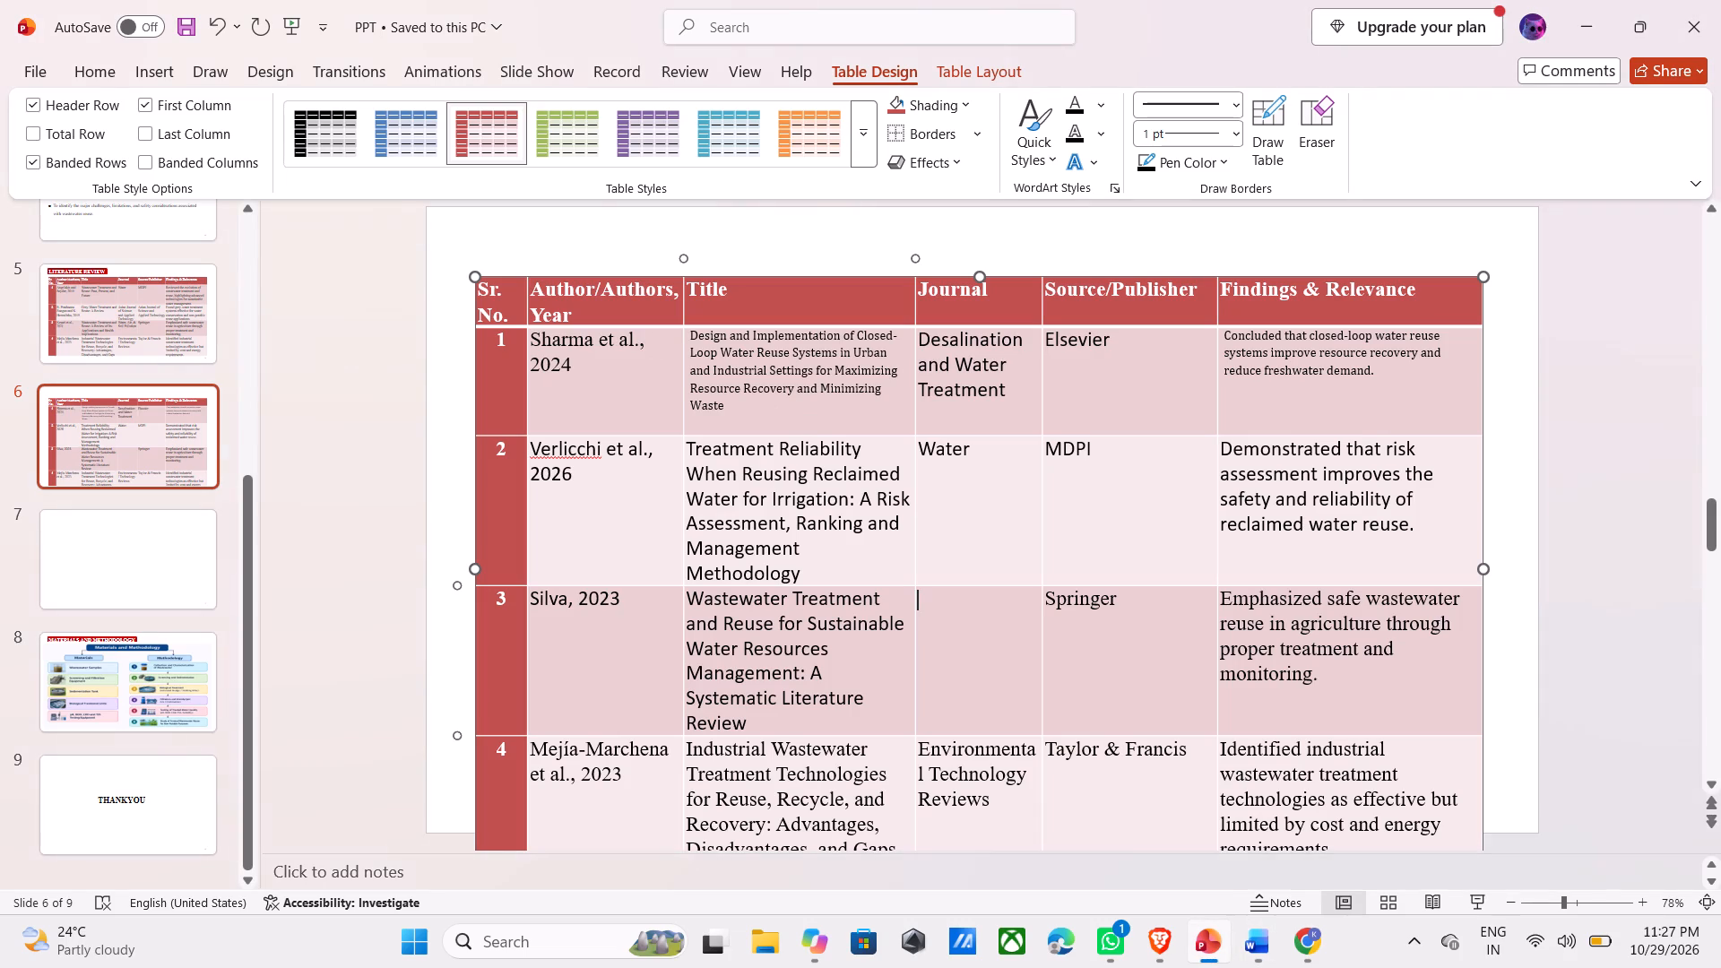
pyautogui.hotkey('ctrl', 'v')
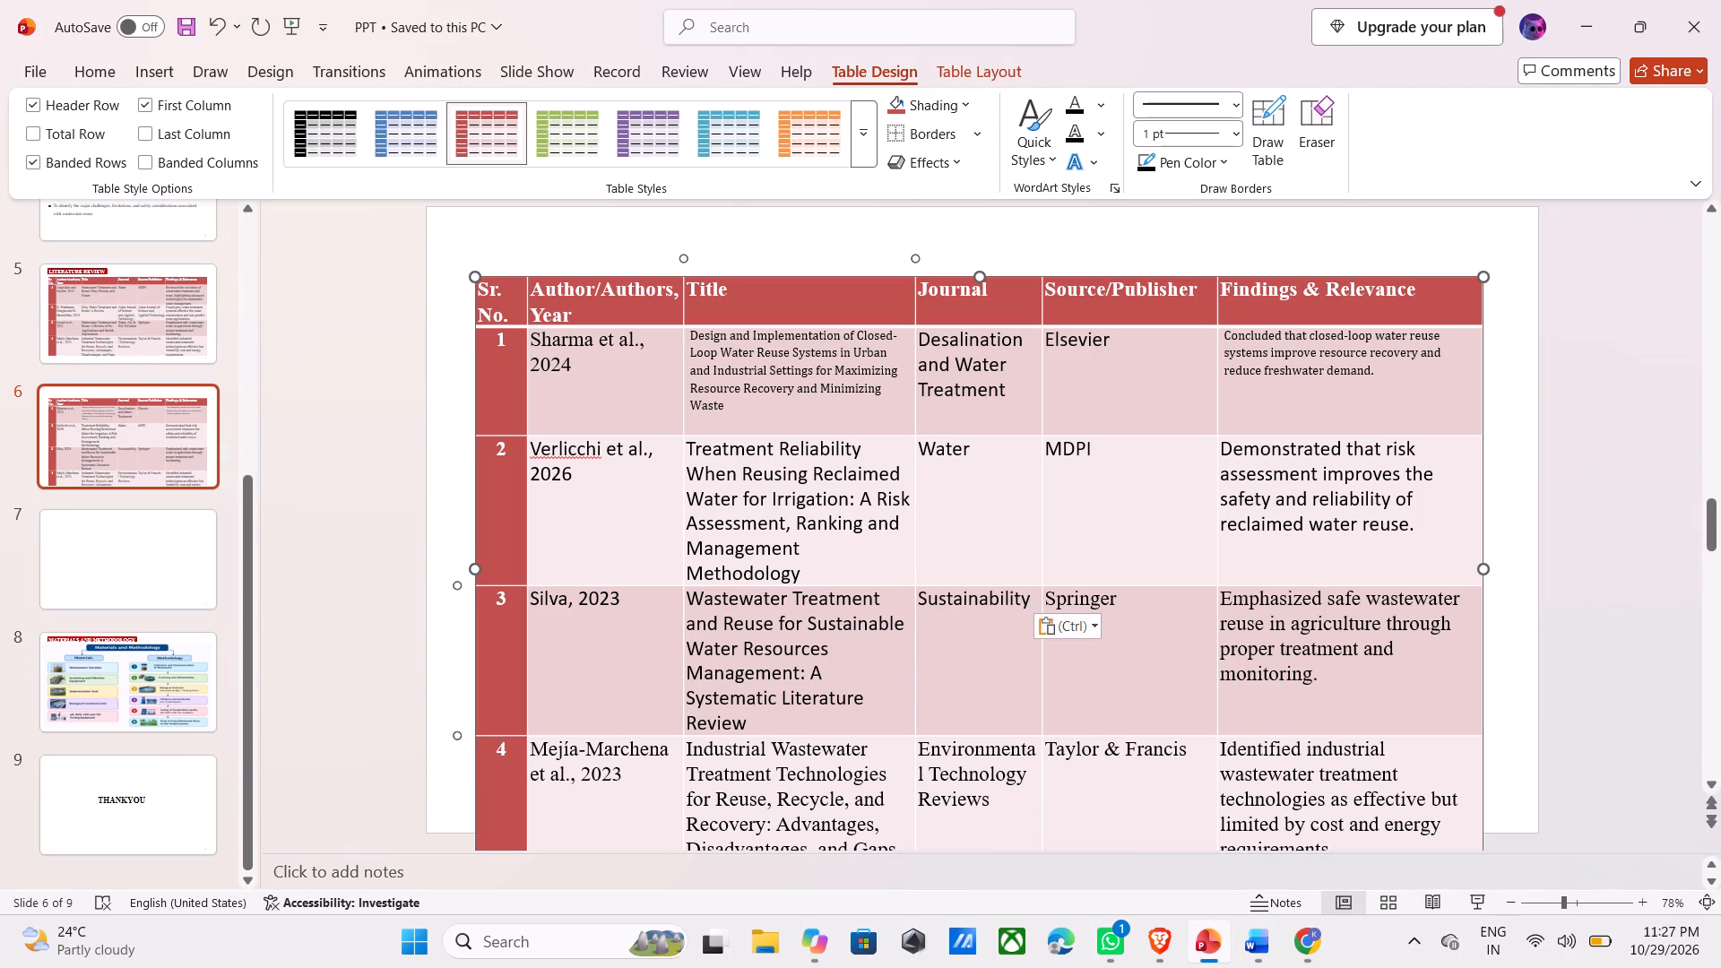
# Replace the source/publisher text in slide 6's third data row with "MDPI" from row 7 of the Word table.
pyautogui.hotkey('alt', 'Tab')
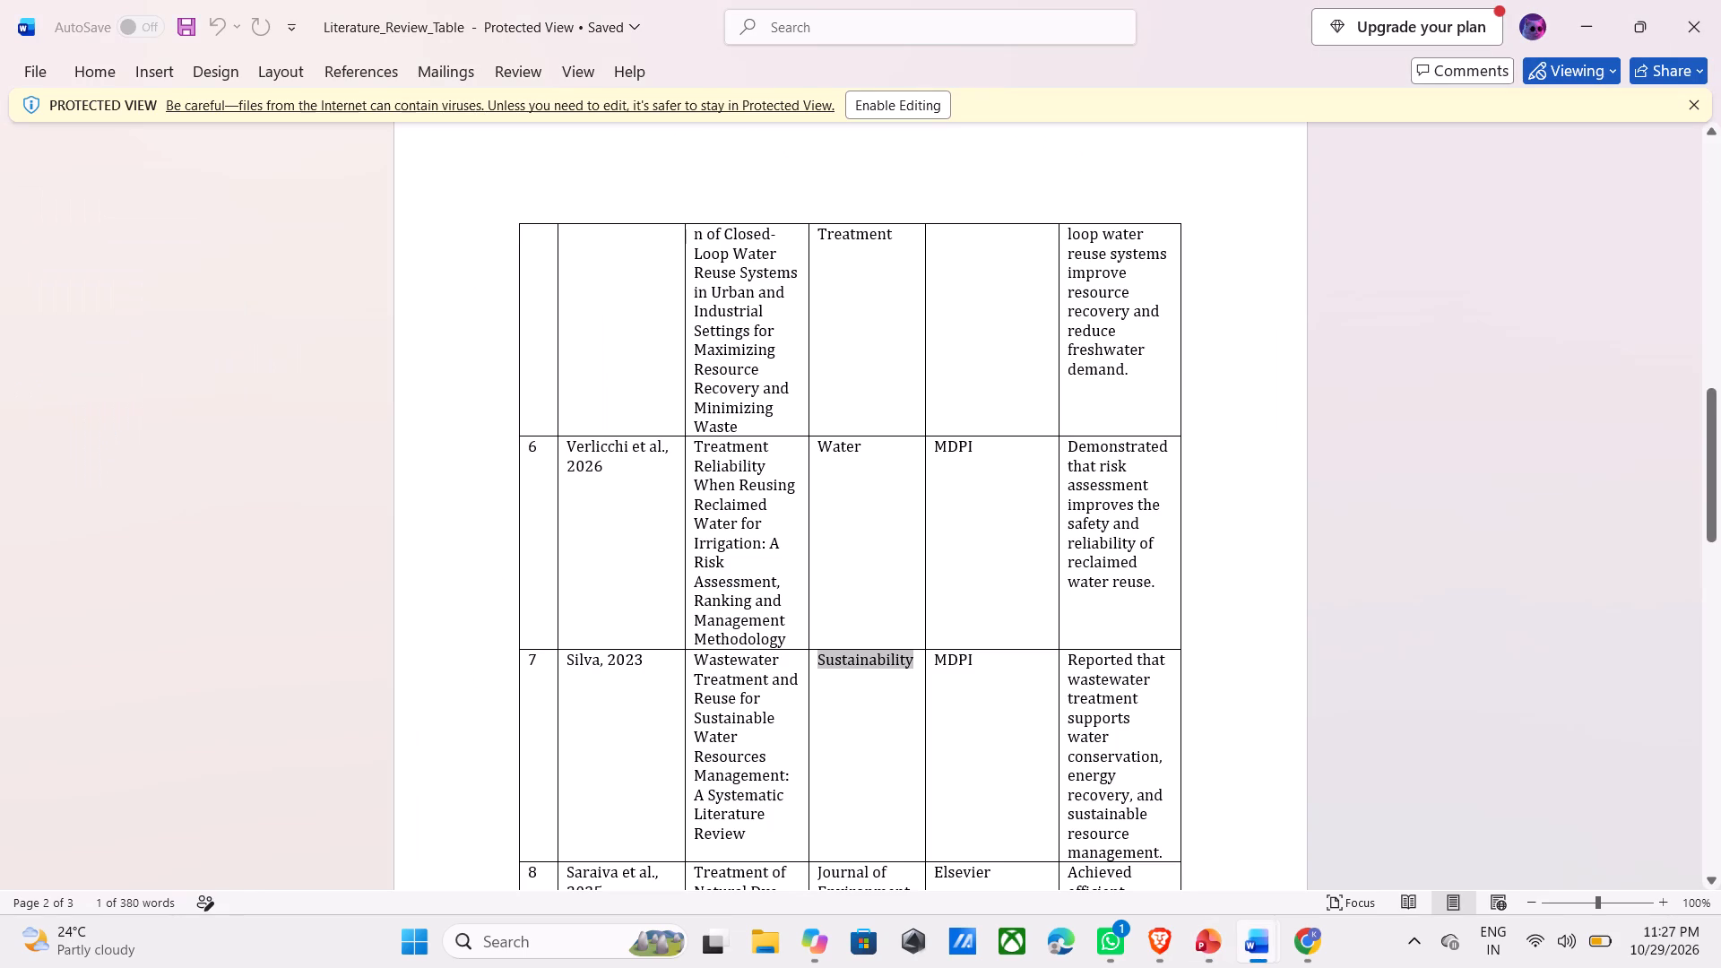
pyautogui.moveTo(934, 663); pyautogui.dragTo(988, 673)
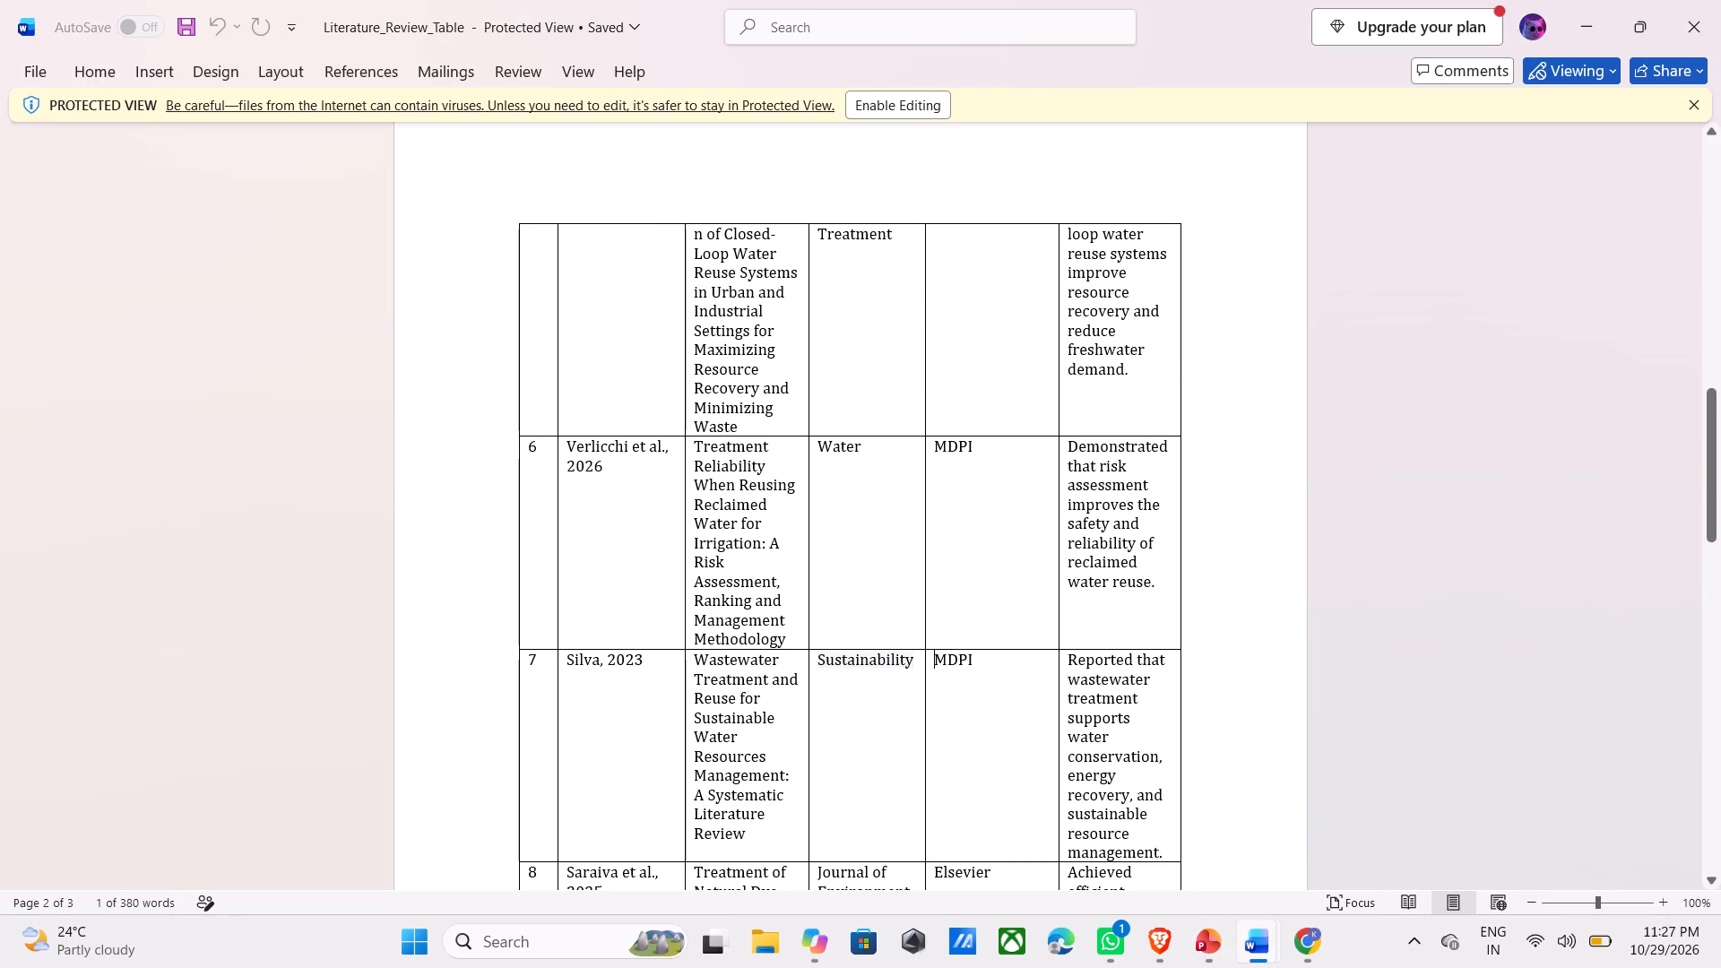
pyautogui.hotkey('ctrl', 'c')
pyautogui.hotkey('alt', 'Tab')
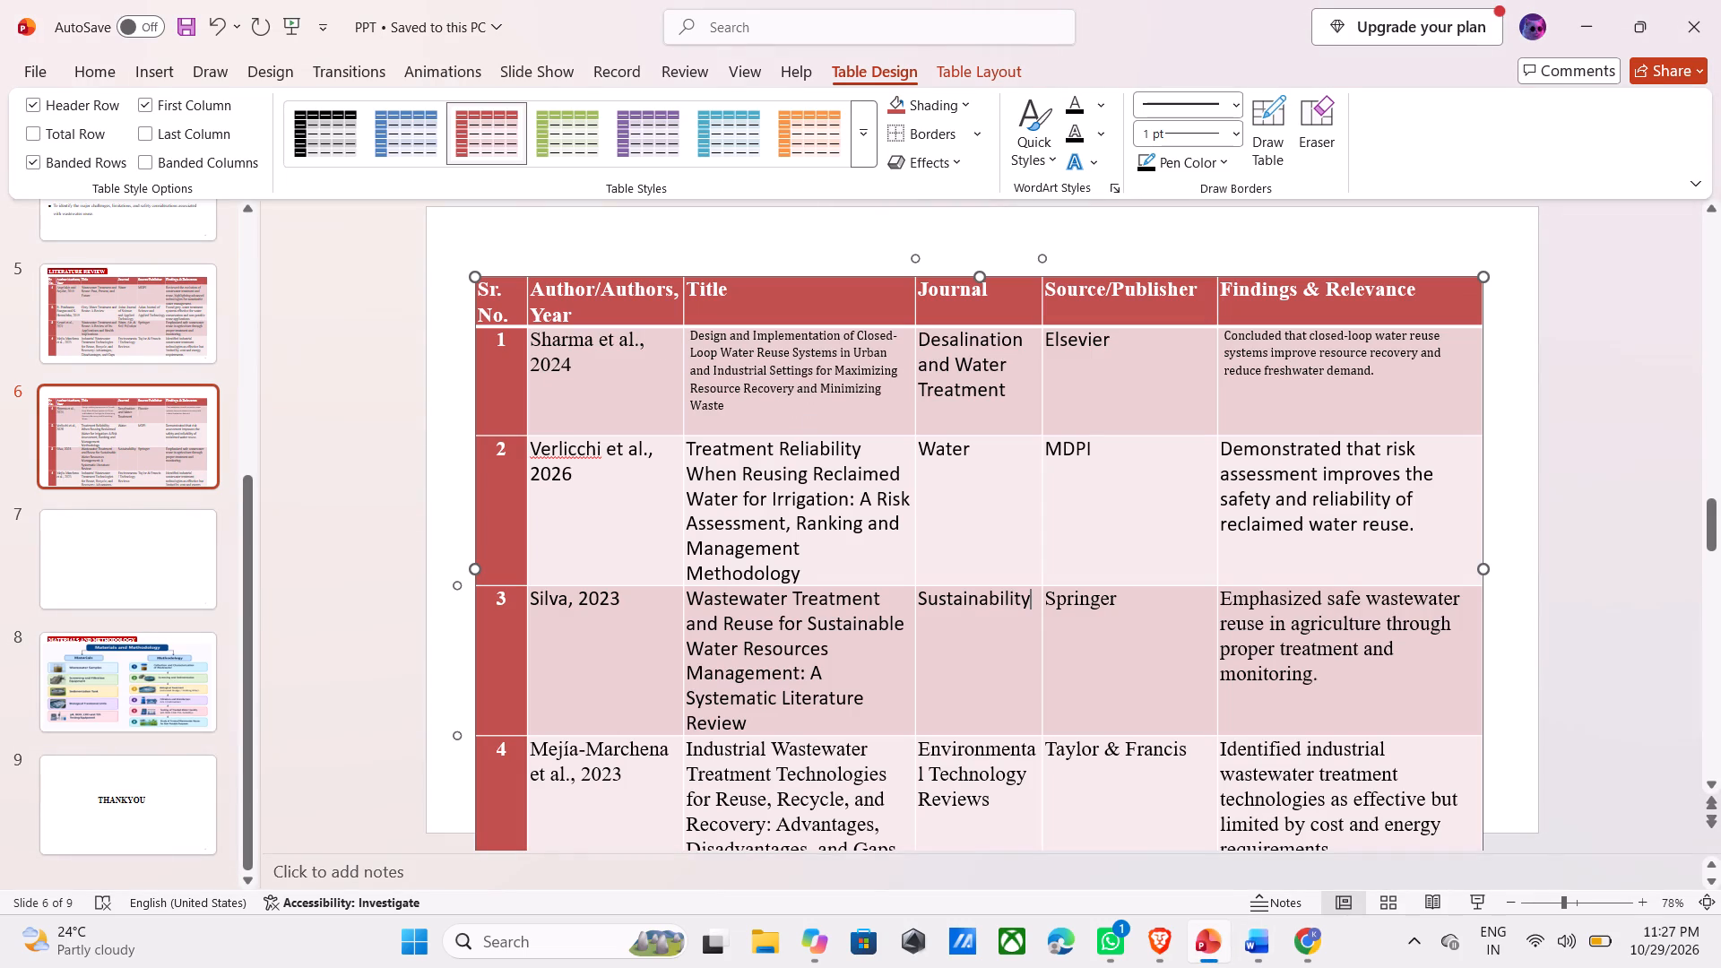
pyautogui.click(1141, 658)
pyautogui.press('BackSpace')
pyautogui.press('BackSpace')
pyautogui.press('BackSpace')
pyautogui.press('BackSpace')
pyautogui.press('BackSpace')
pyautogui.press('BackSpace')
pyautogui.press('BackSpace')
pyautogui.press('BackSpace')
pyautogui.press('BackSpace')
pyautogui.press('BackSpace')
pyautogui.press('BackSpace')
pyautogui.press('BackSpace')
pyautogui.hotkey('ctrl', 'c')
pyautogui.hotkey('ctrl', 'v')
# Replace the findings text in slide 6's third data row with row 7's water conservation and energy recovery findings from the Word table.
pyautogui.hotkey('alt', 'Tab')
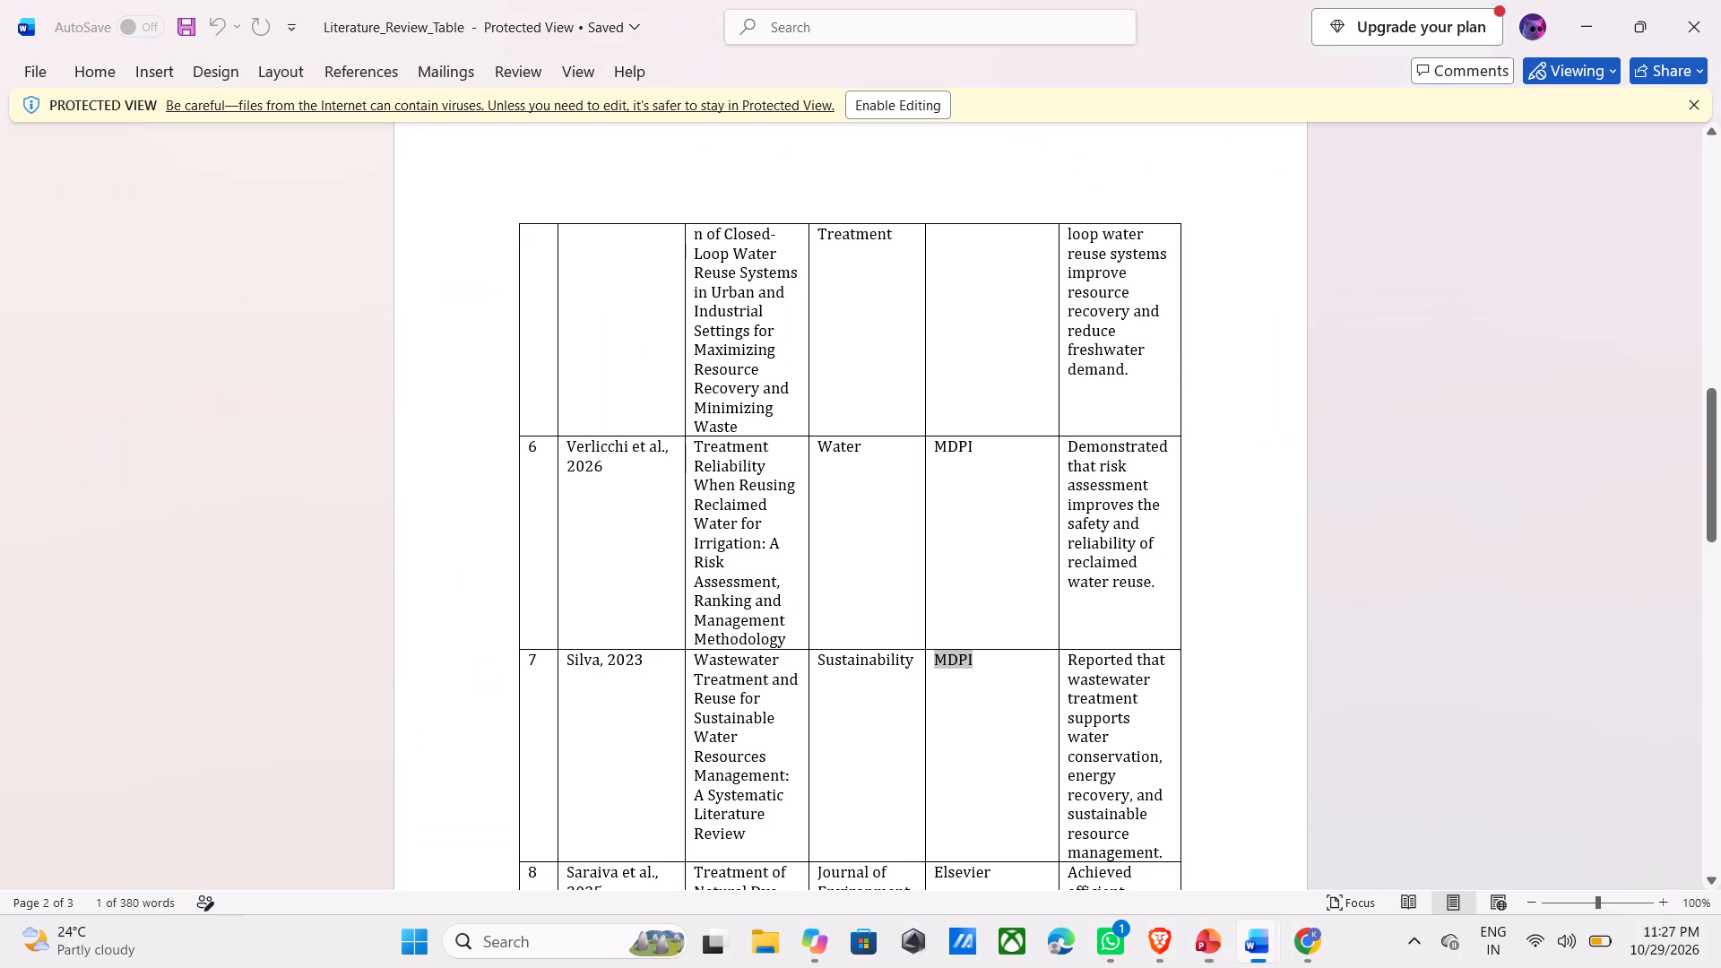
pyautogui.moveTo(1067, 659); pyautogui.dragTo(1094, 679)
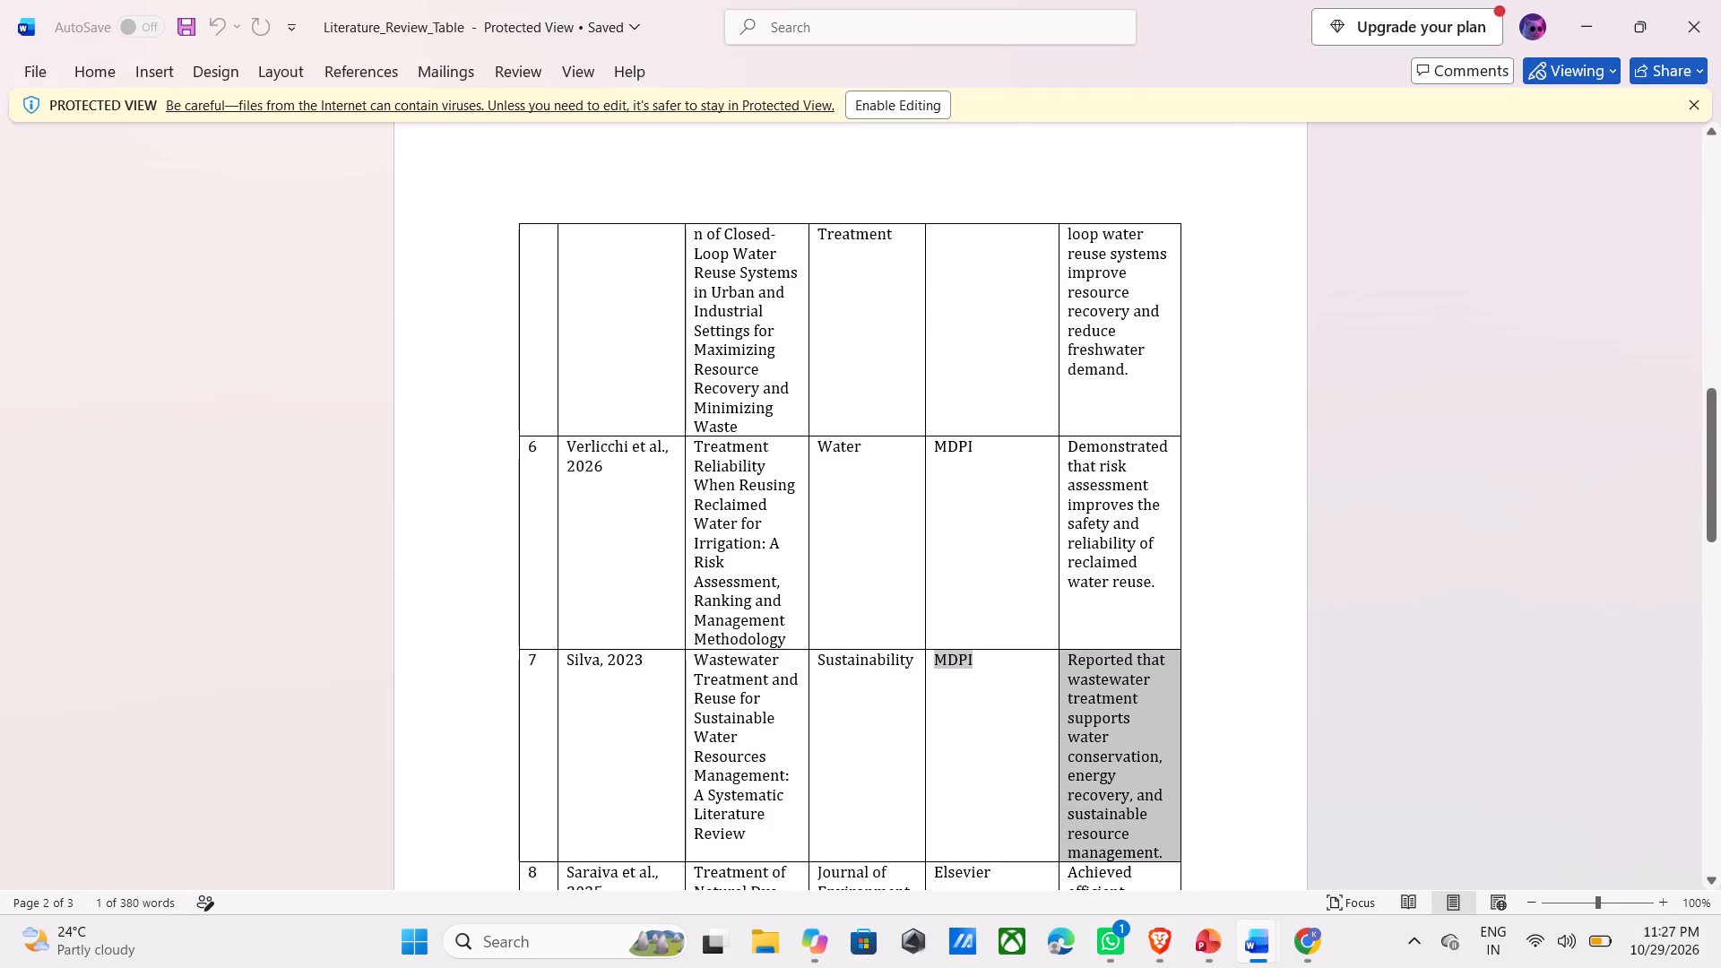
pyautogui.moveTo(1094, 679); pyautogui.dragTo(1137, 781)
pyautogui.hotkey('ctrl', 'c')
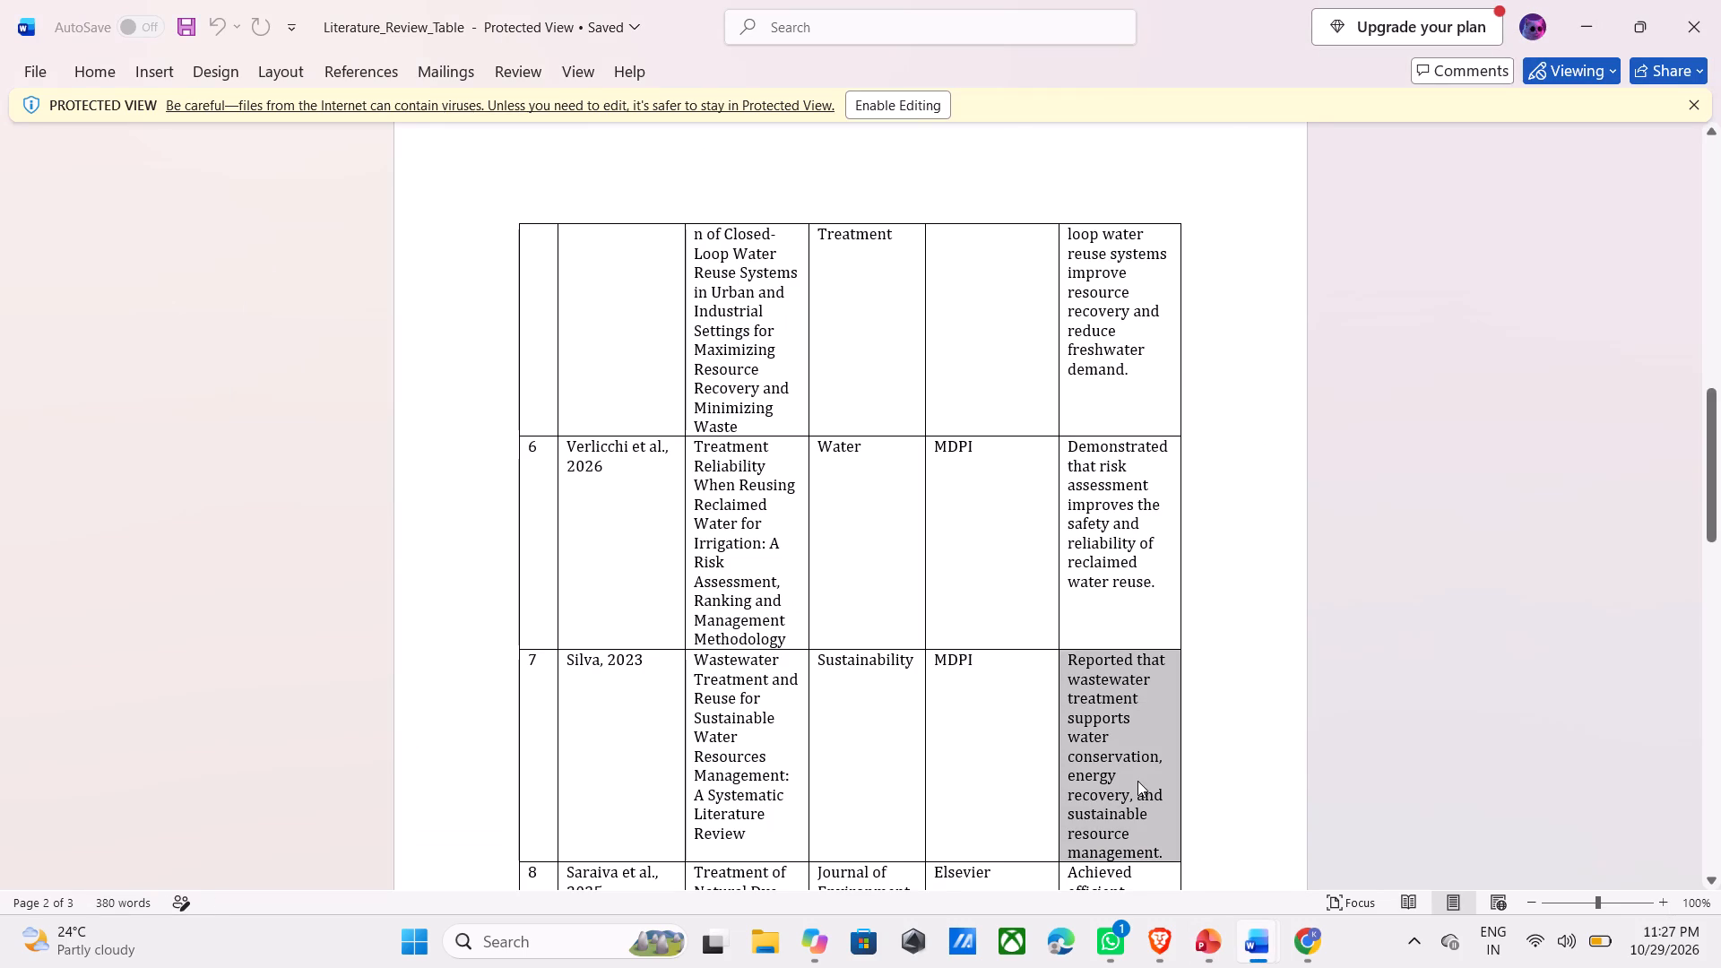
pyautogui.hotkey('alt', 'Tab')
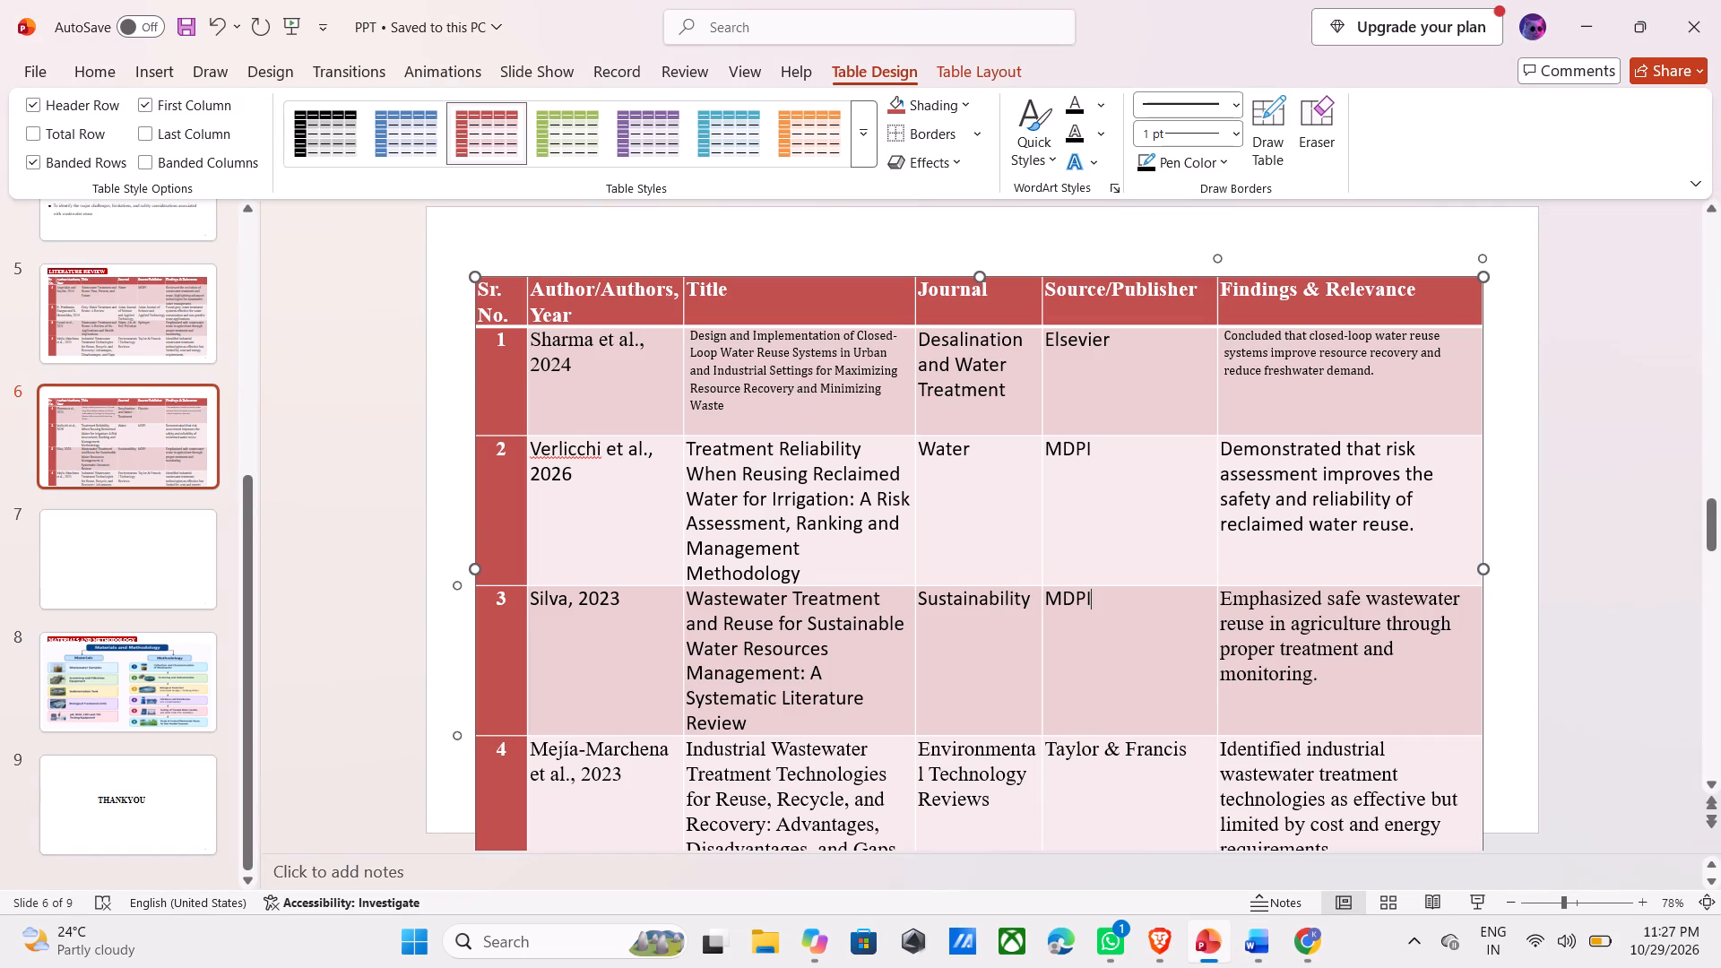
pyautogui.moveTo(1352, 720); pyautogui.dragTo(1261, 613)
pyautogui.press('BackSpace')
pyautogui.press('BackSpace')
pyautogui.press('BackSpace')
pyautogui.press('BackSpace')
pyautogui.press('BackSpace')
pyautogui.press('BackSpace')
pyautogui.press('BackSpace')
pyautogui.press('BackSpace')
pyautogui.press('BackSpace')
pyautogui.press('BackSpace')
pyautogui.press('BackSpace')
pyautogui.press('BackSpace')
pyautogui.press('BackSpace')
pyautogui.press('BackSpace')
pyautogui.press('BackSpace')
pyautogui.press('BackSpace')
pyautogui.press('BackSpace')
pyautogui.press('BackSpace')
pyautogui.press('BackSpace')
pyautogui.press('BackSpace')
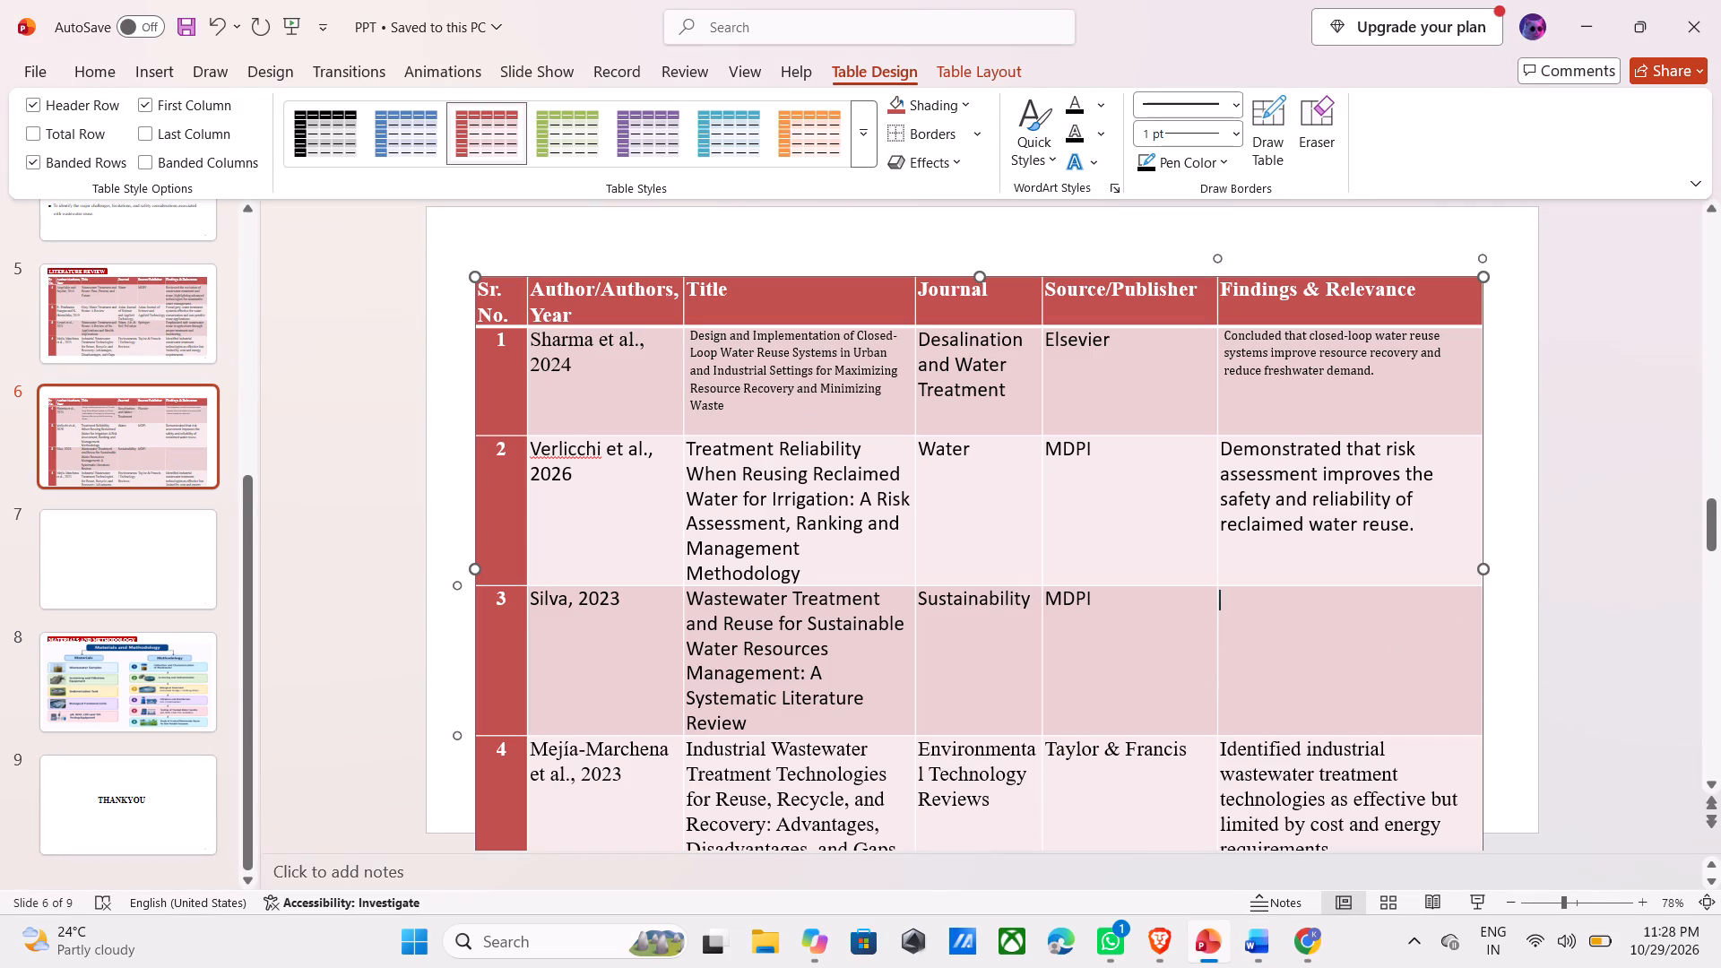
pyautogui.hotkey('ctrl', 'v')
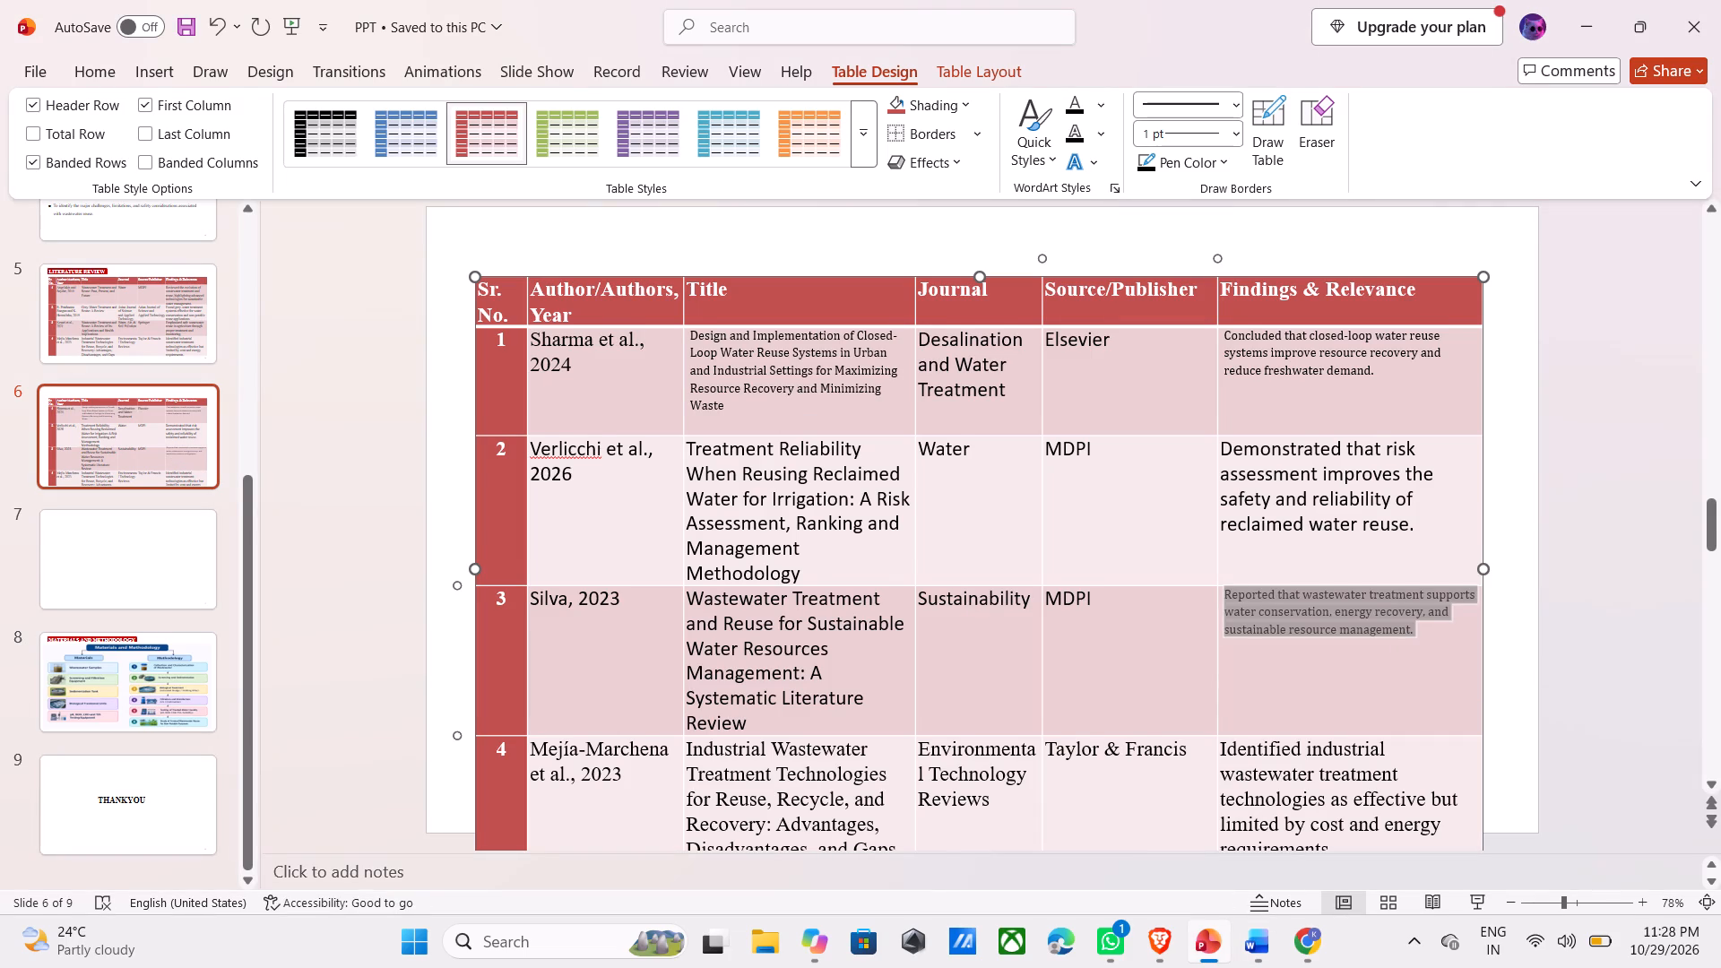
# Move slide 6's literature table up towards the slide's top edge so its last row fits on the slide.
pyautogui.scroll(-1, 1200, 704)
pyautogui.click(1200, 704)
pyautogui.scroll(1, 1200, 704)
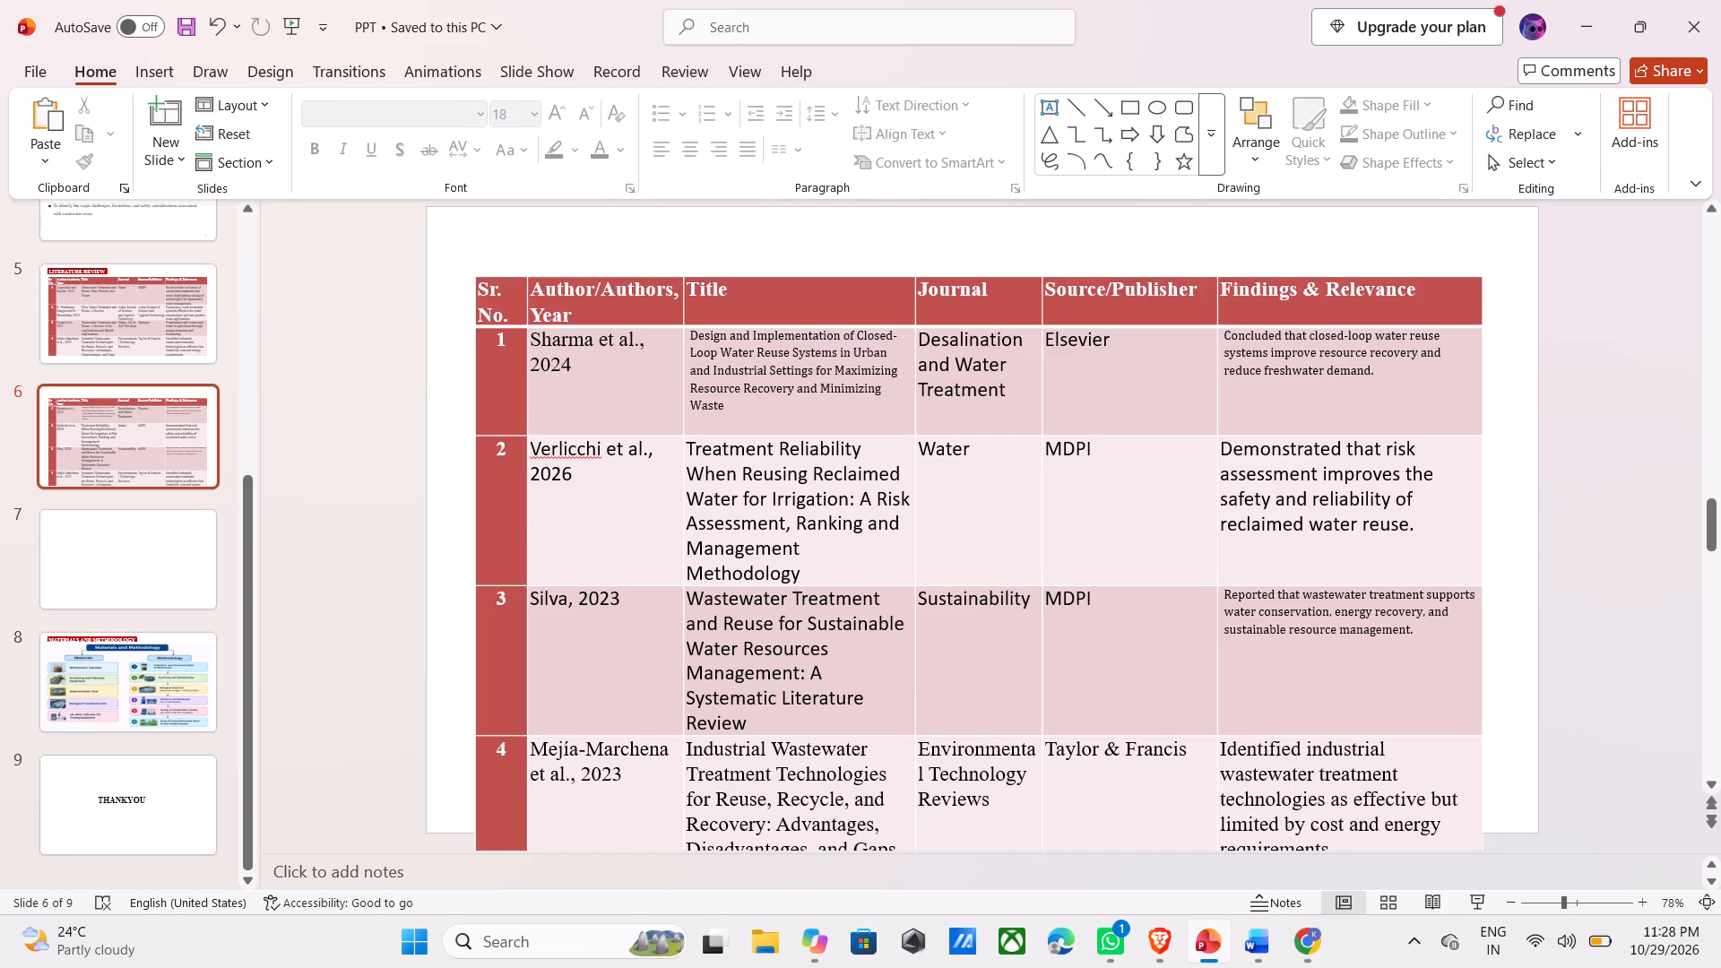
pyautogui.click(828, 276)
pyautogui.moveTo(828, 276); pyautogui.dragTo(820, 228)
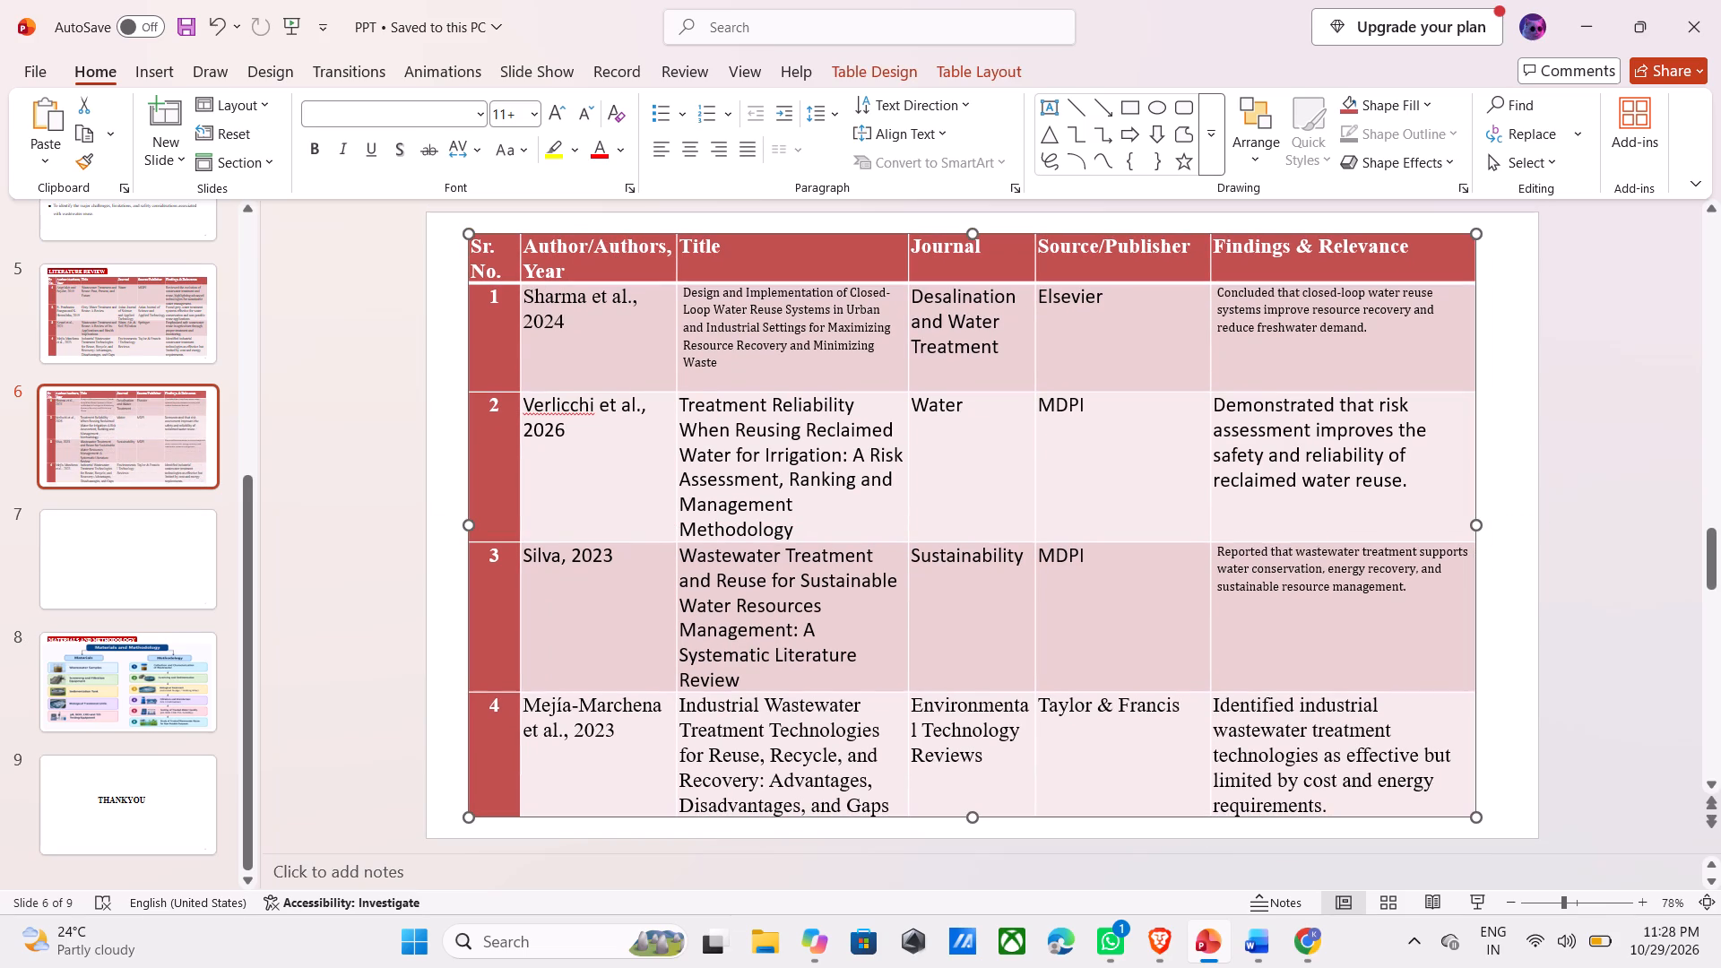
# Replace the author and year in slide 6's fourth data row with "Saraiva et al., 2025" from row 8 of the Word table.
pyautogui.hotkey('alt', 'Tab')
pyautogui.scroll(-2, 695, 511)
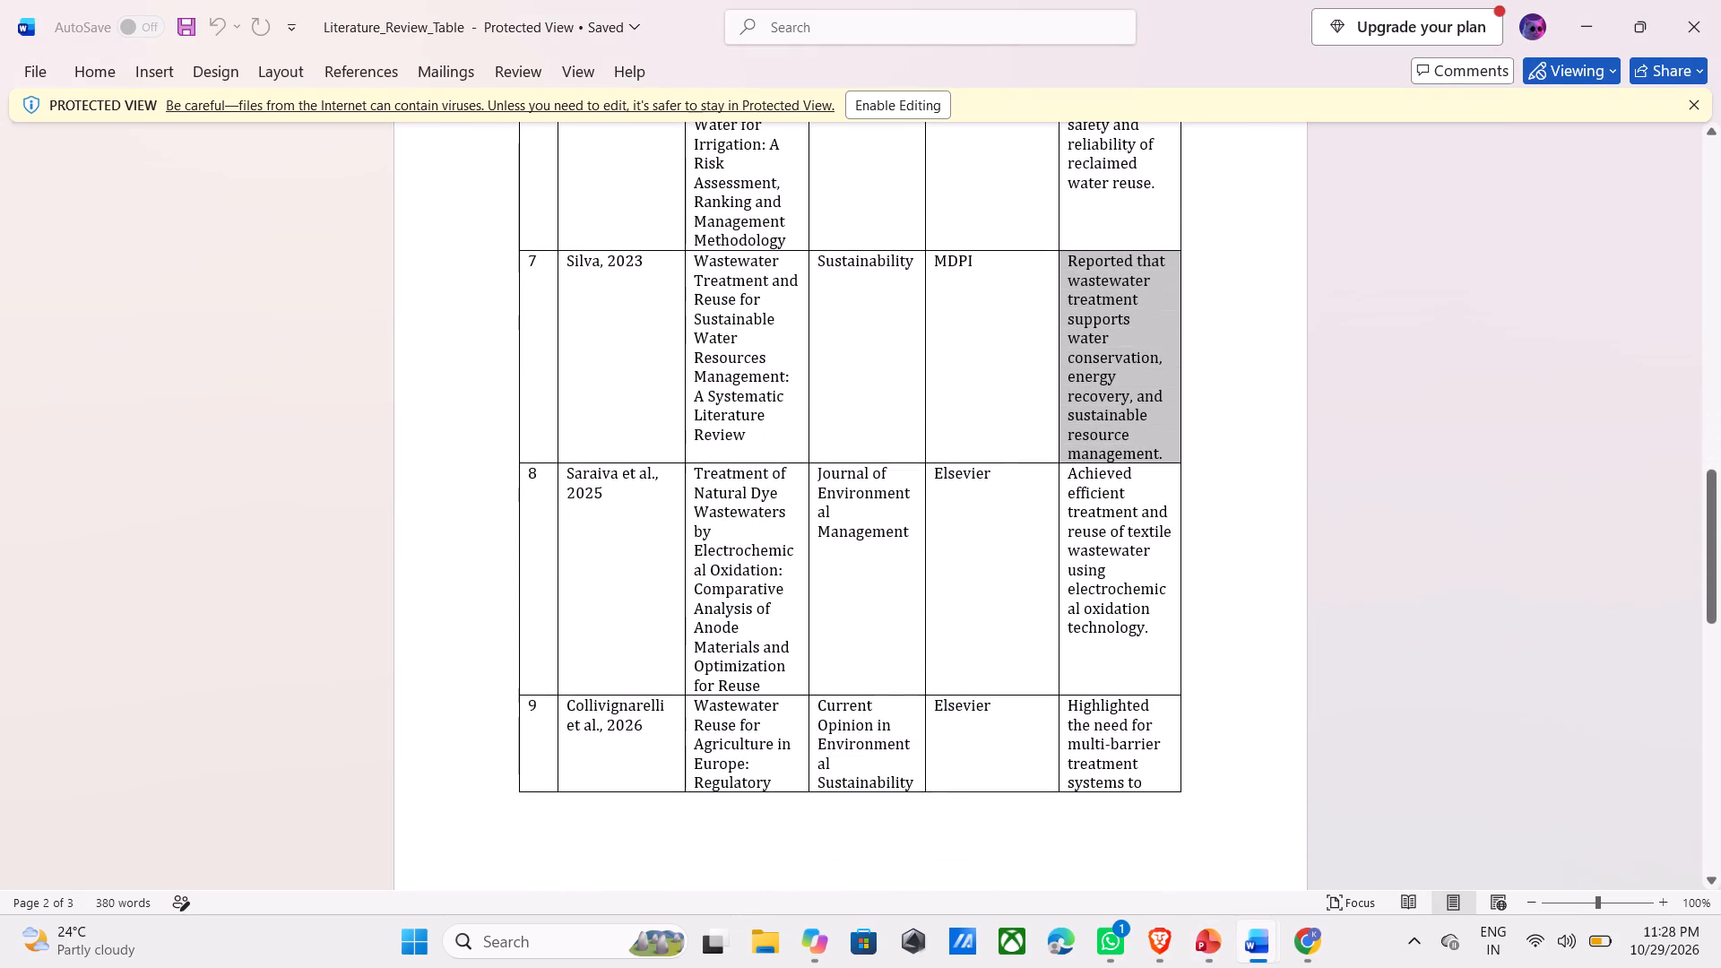
pyautogui.moveTo(614, 521); pyautogui.dragTo(576, 483)
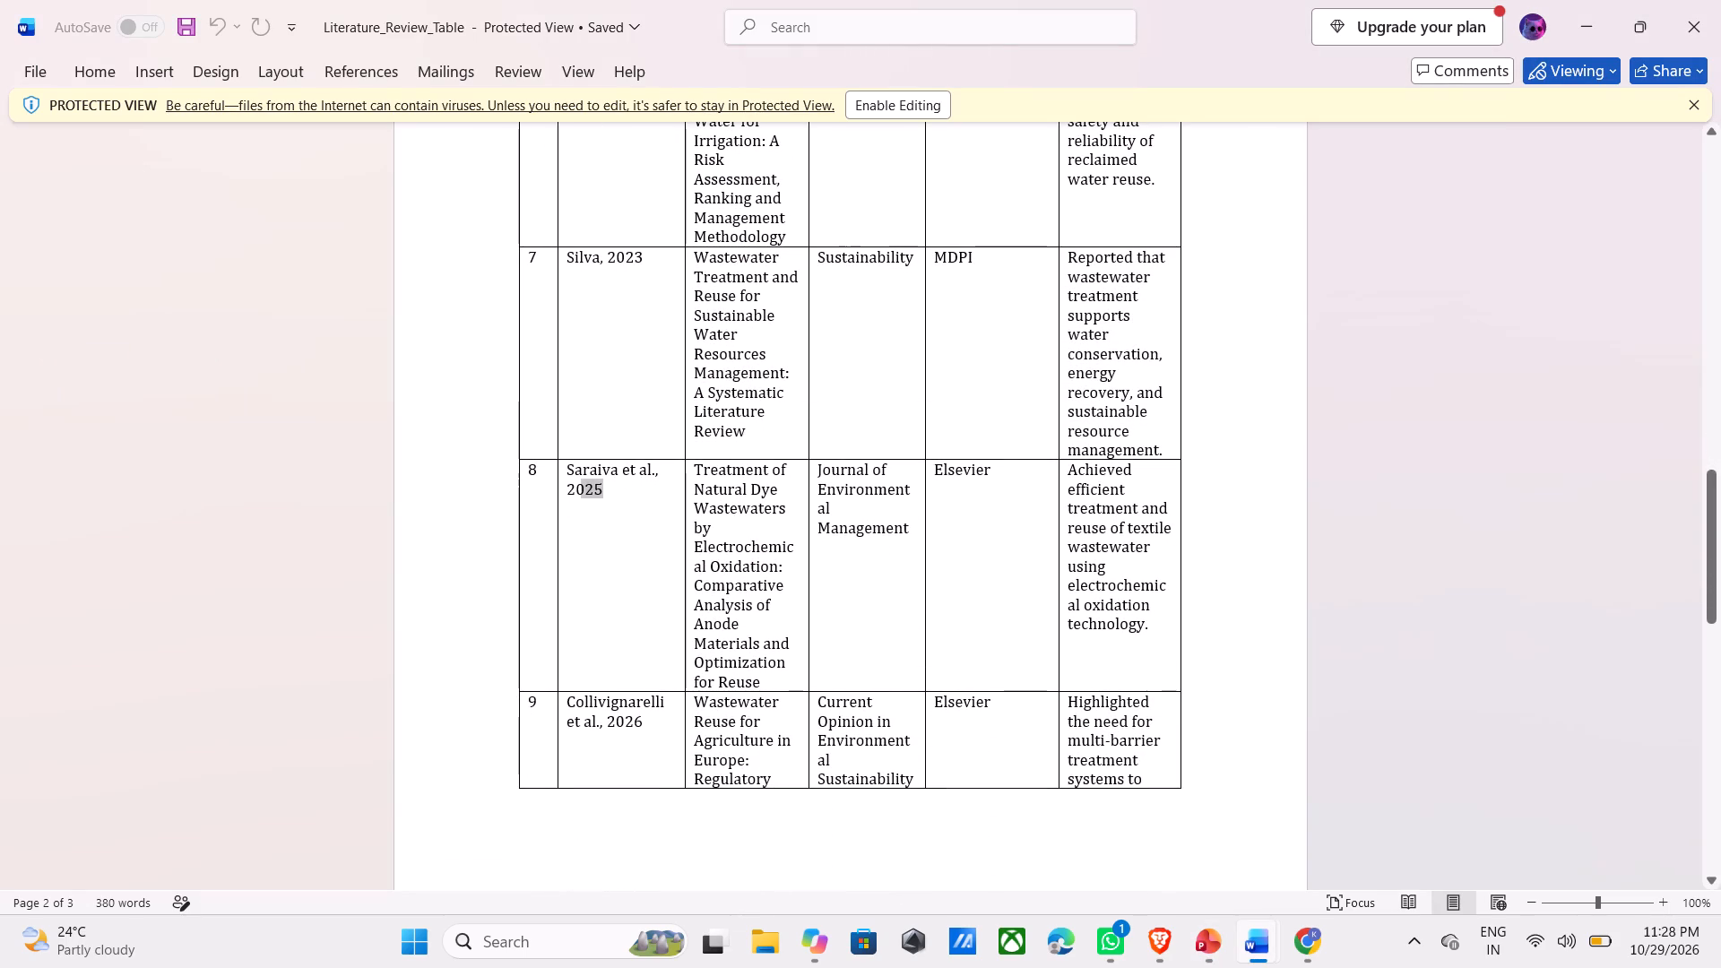
pyautogui.moveTo(576, 483); pyautogui.dragTo(562, 472)
pyautogui.hotkey('ctrl', 'c')
pyautogui.hotkey('alt', 'Tab')
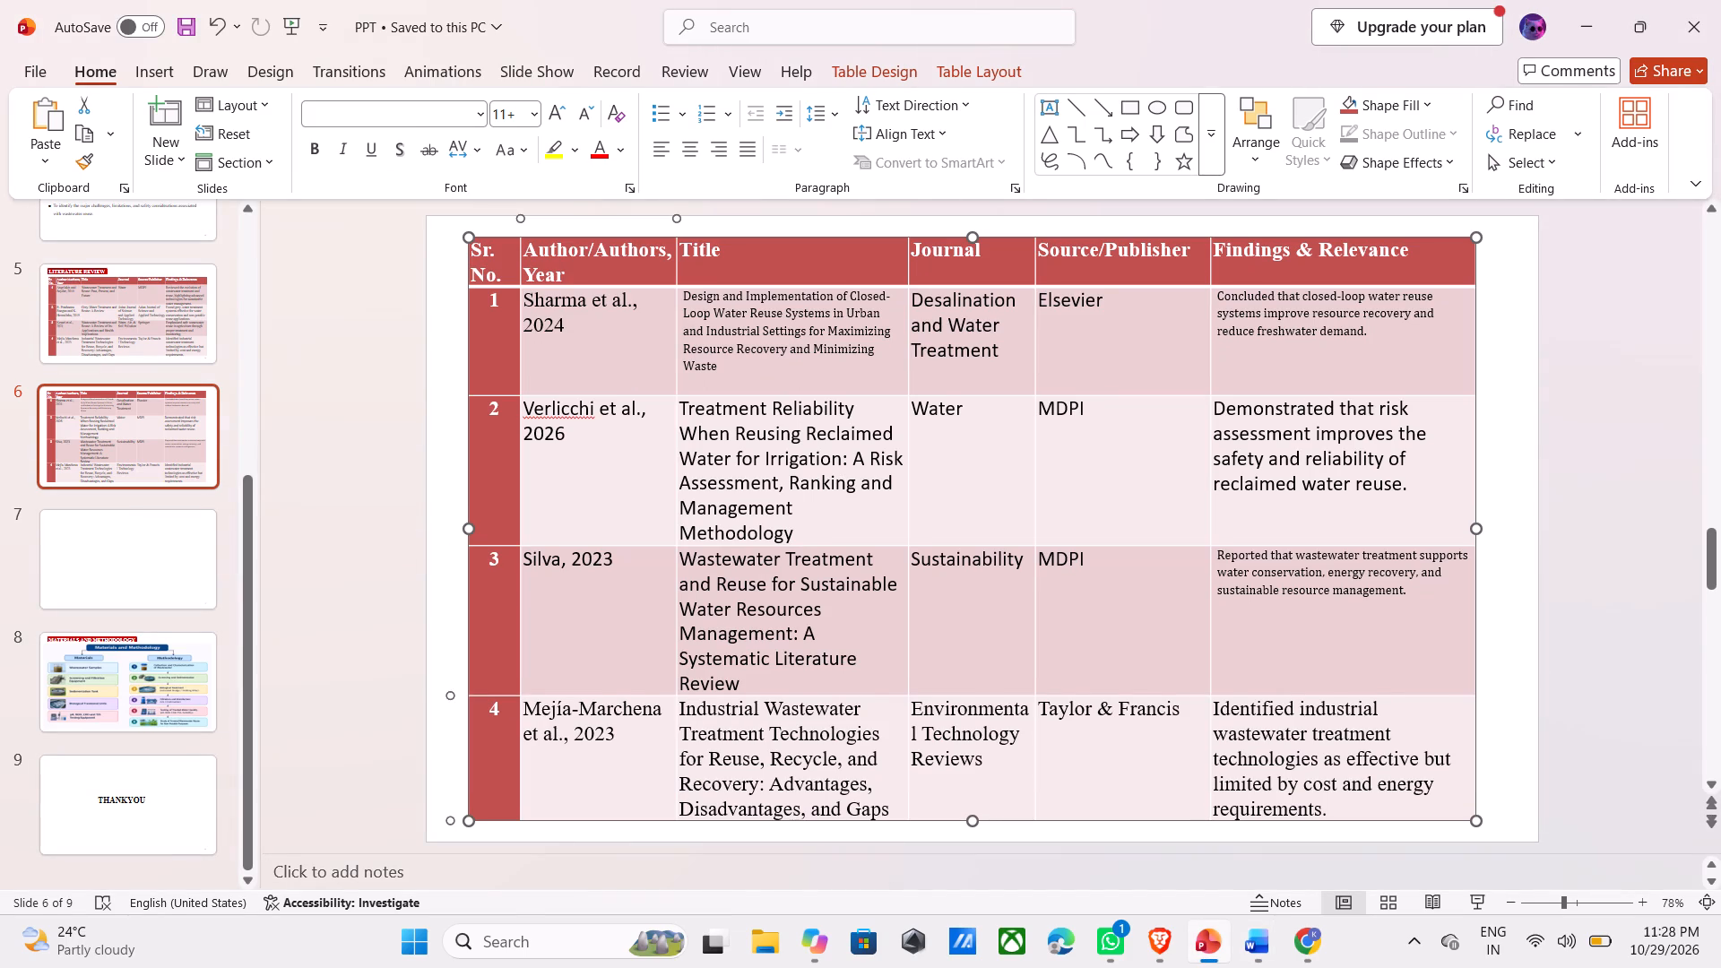
pyautogui.moveTo(632, 774); pyautogui.dragTo(529, 719)
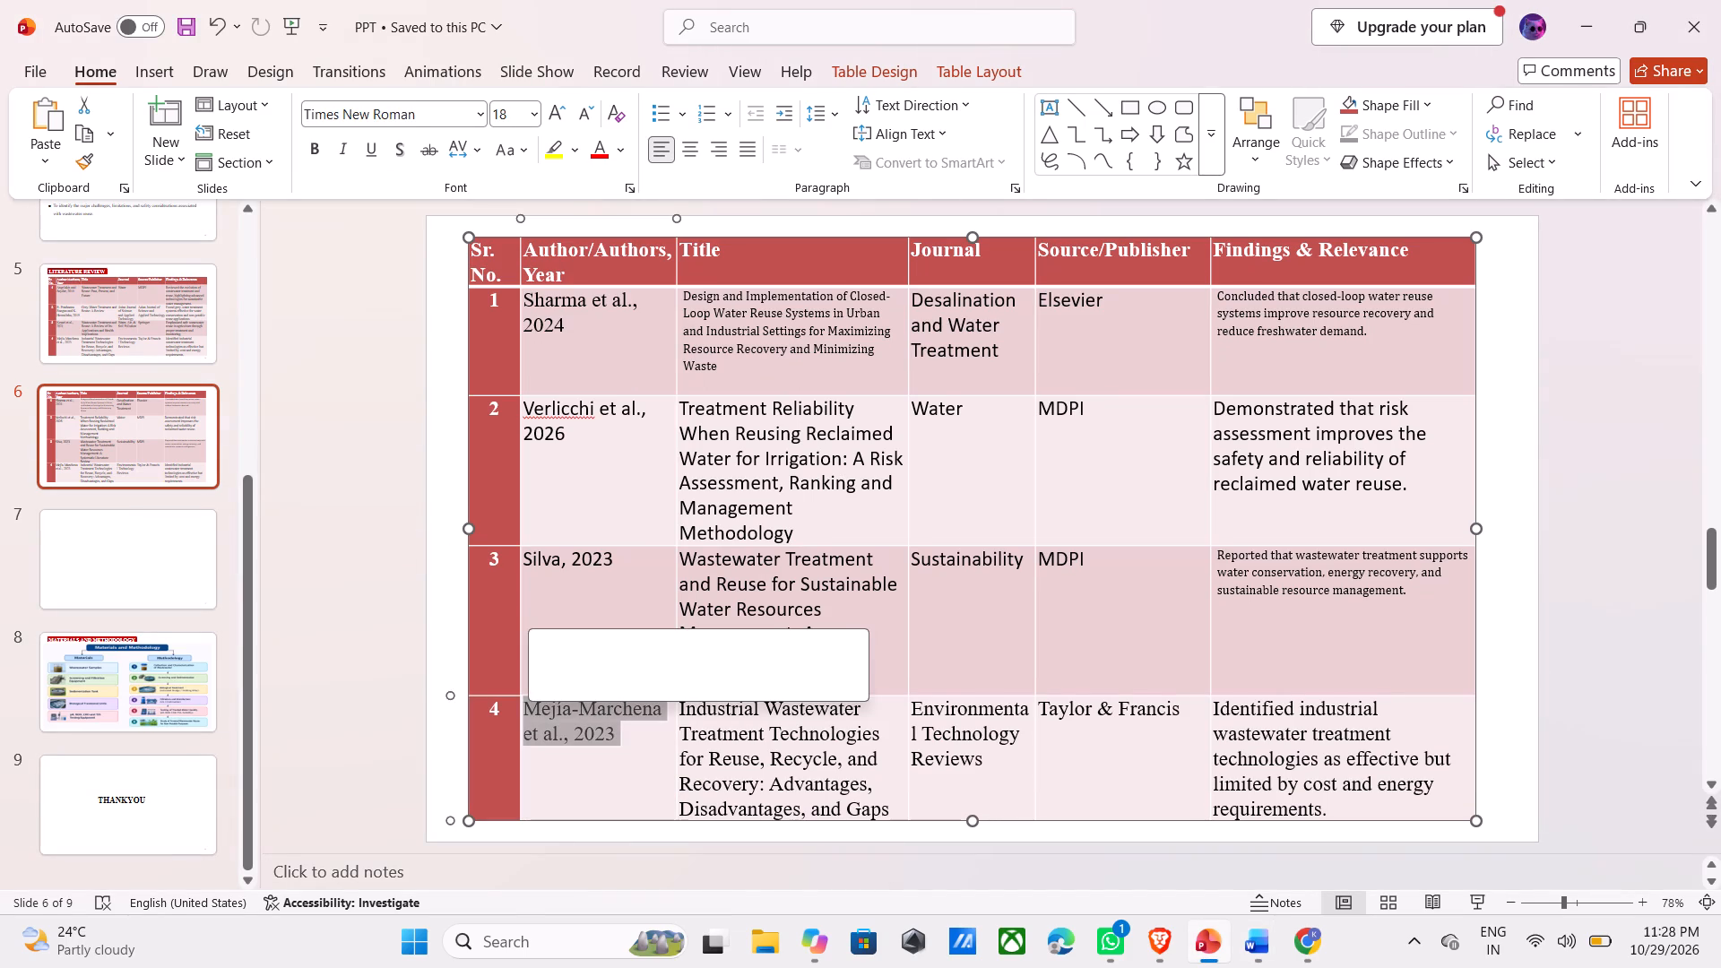
pyautogui.press('BackSpace')
pyautogui.hotkey('ctrl', 'v')
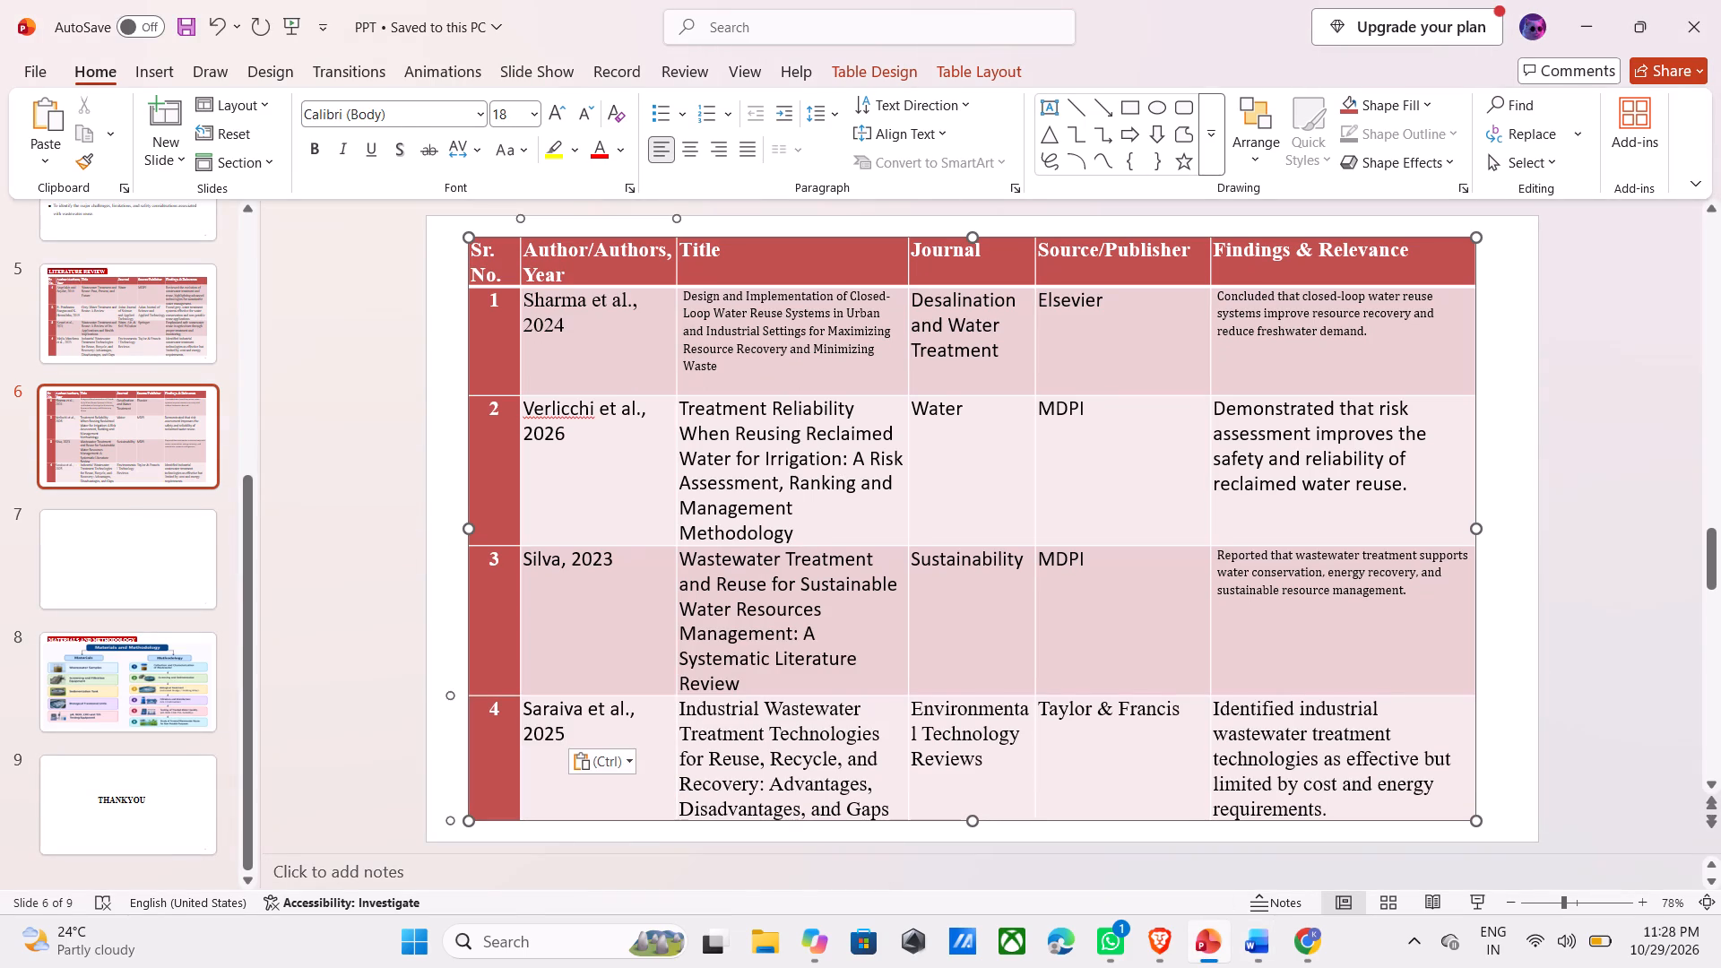
# Replace the title in slide 6's fourth data row with row 8's "Treatment of Natural Dye Wastewaters by Electrochemical Oxidation" title from the Word table.
pyautogui.hotkey('alt', 'Tab')
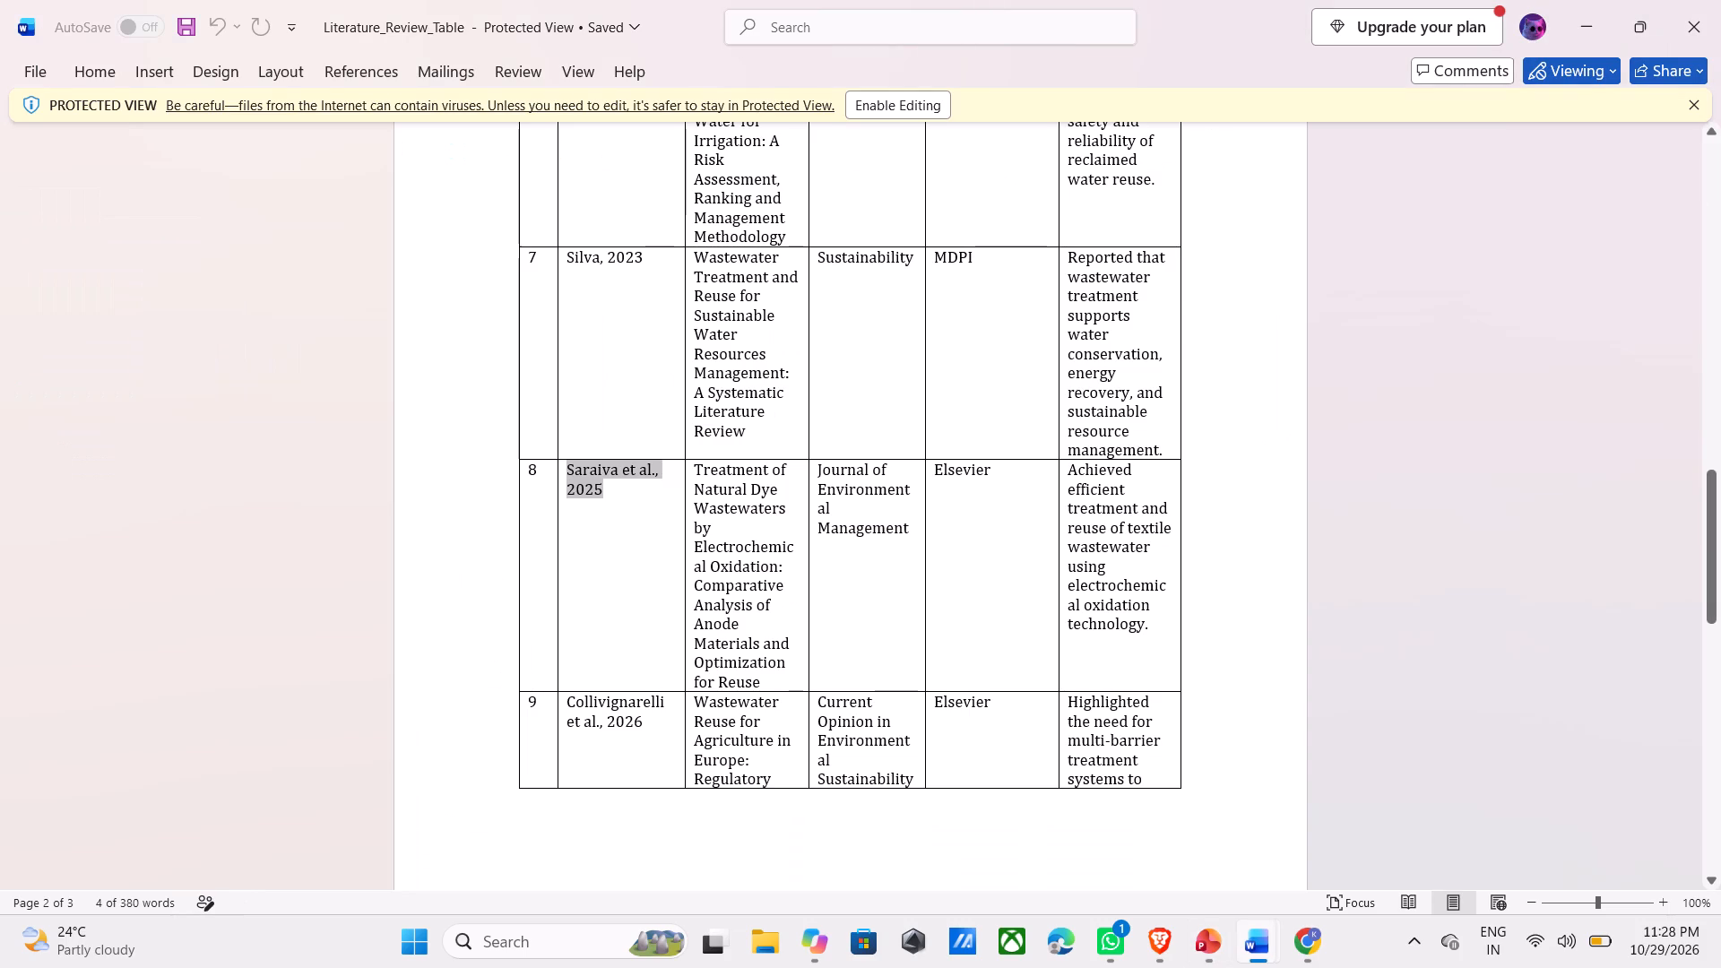
pyautogui.moveTo(767, 683); pyautogui.dragTo(693, 497)
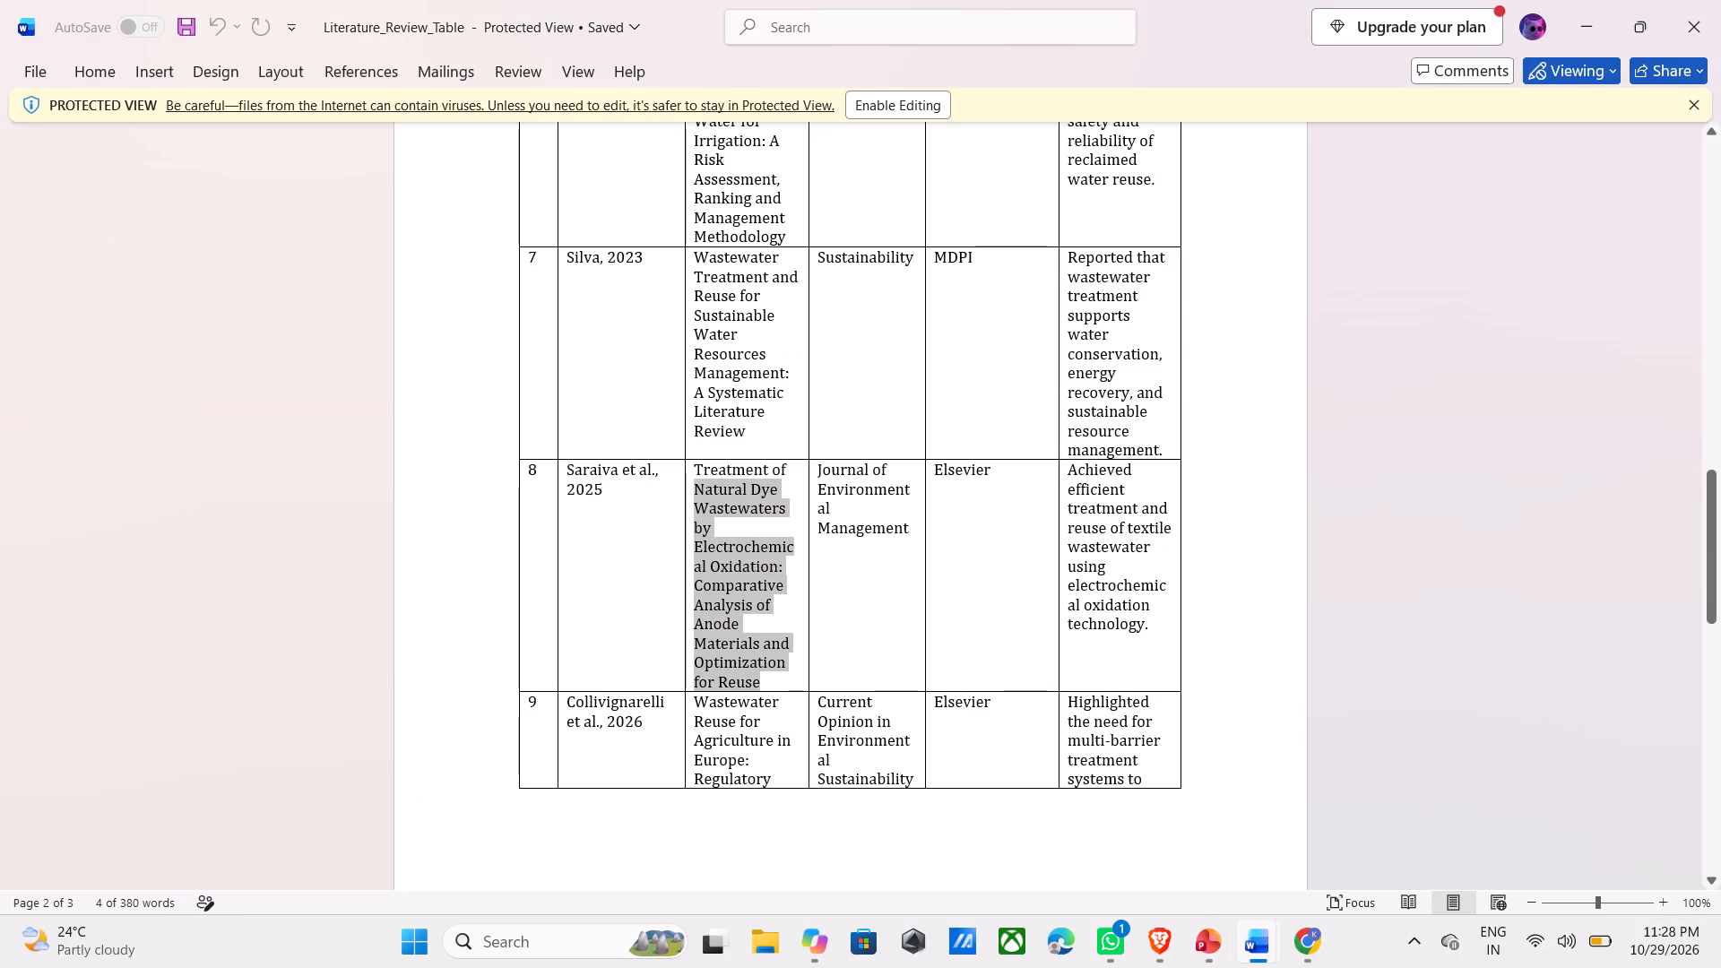
pyautogui.moveTo(693, 497); pyautogui.dragTo(692, 476)
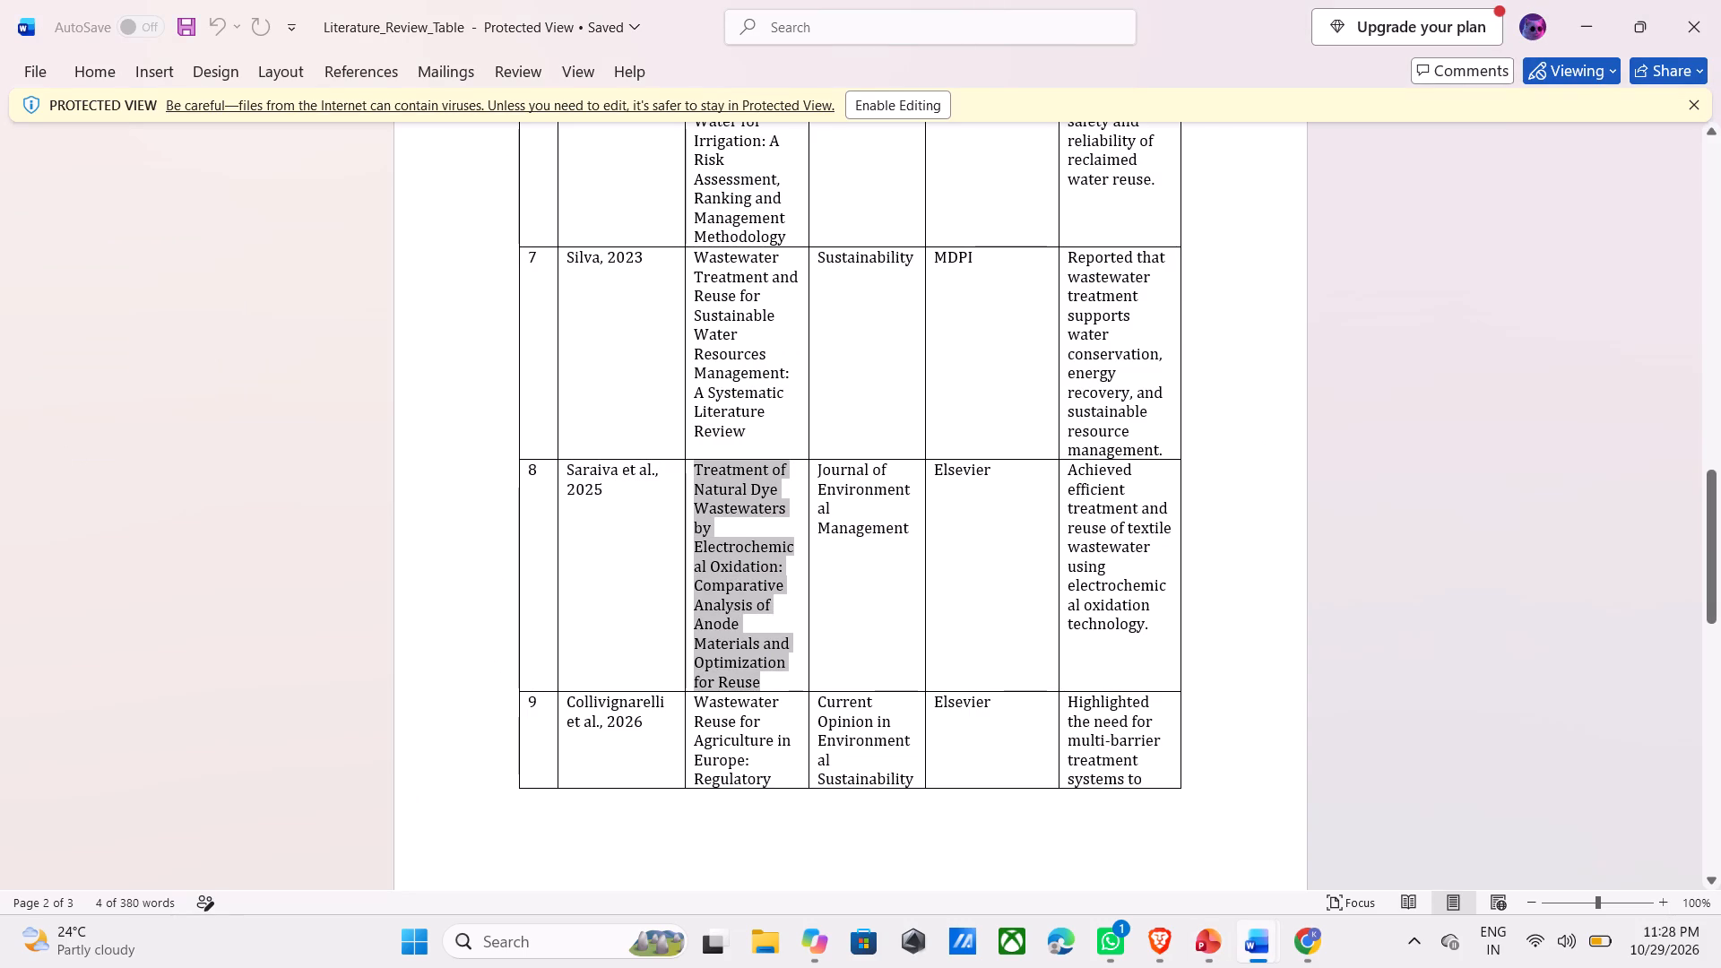
pyautogui.hotkey('ctrl', 'c')
pyautogui.hotkey('alt', 'Tab')
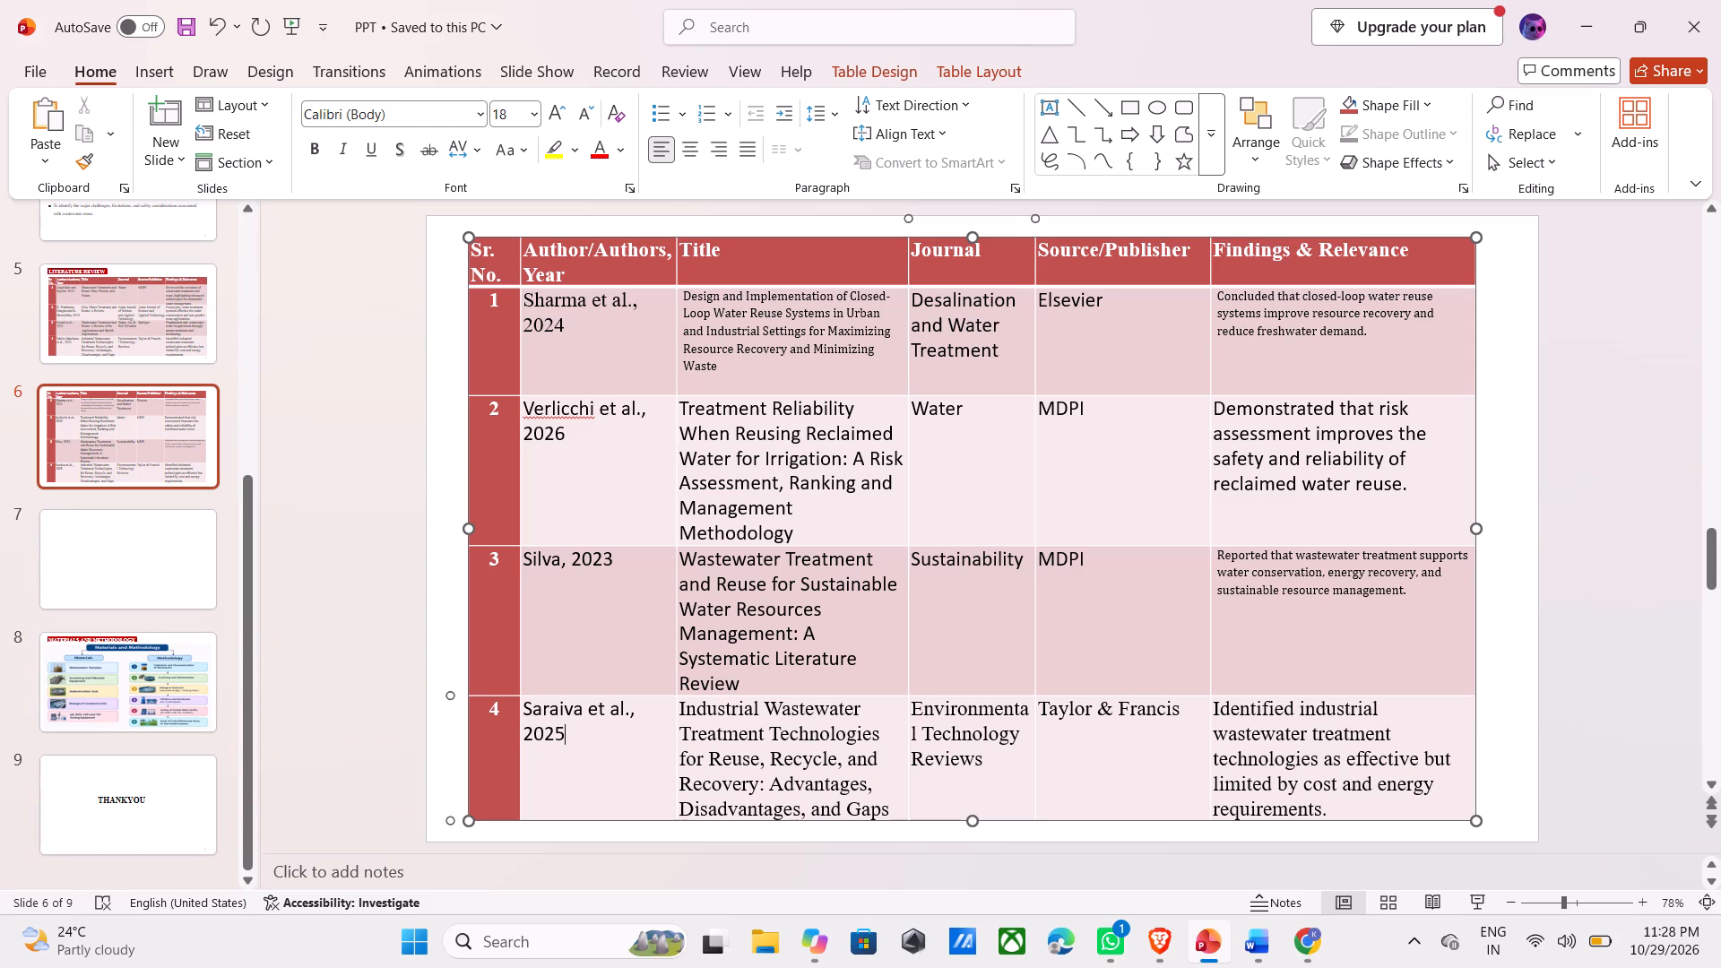
pyautogui.click(893, 808)
pyautogui.press('BackSpace')
pyautogui.press('BackSpace')
pyautogui.press('BackSpace')
pyautogui.press('BackSpace')
pyautogui.press('BackSpace')
pyautogui.press('BackSpace')
pyautogui.press('BackSpace')
pyautogui.press('BackSpace')
pyautogui.press('BackSpace')
pyautogui.press('BackSpace')
pyautogui.press('BackSpace')
pyautogui.press('BackSpace')
pyautogui.press('BackSpace')
pyautogui.press('BackSpace')
pyautogui.press('BackSpace')
pyautogui.press('BackSpace')
pyautogui.press('BackSpace')
pyautogui.press('BackSpace')
pyautogui.press('BackSpace')
pyautogui.press('BackSpace')
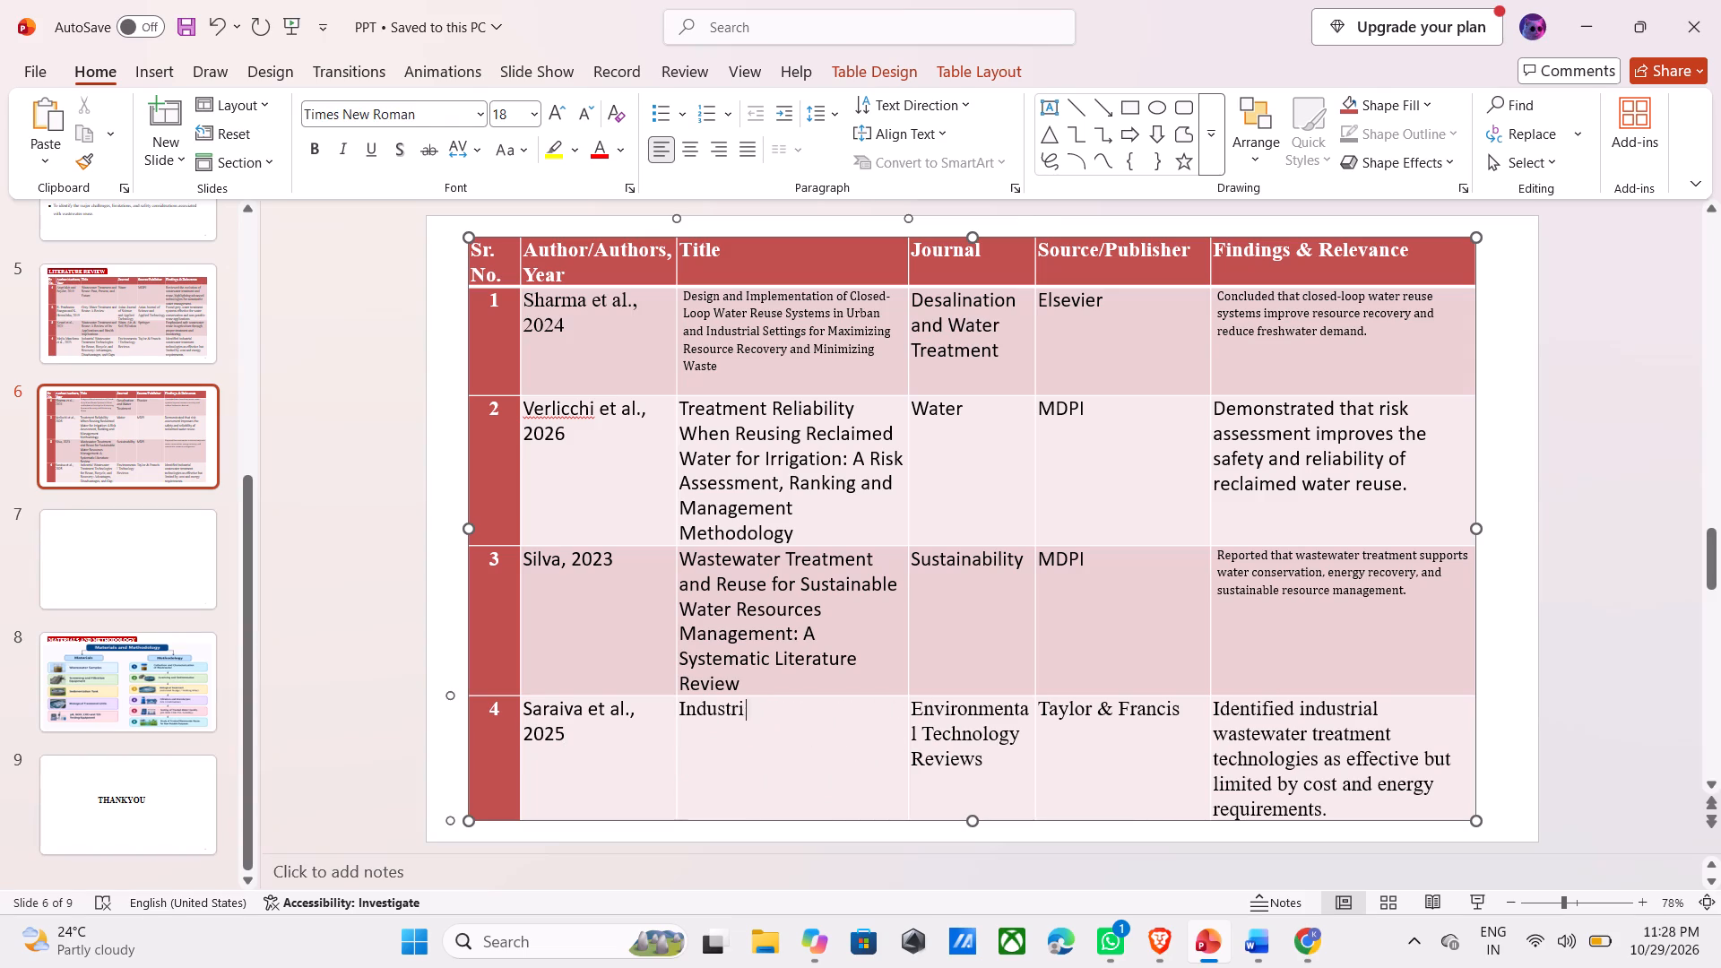
pyautogui.press('BackSpace')
pyautogui.hotkey('ctrl', 'v')
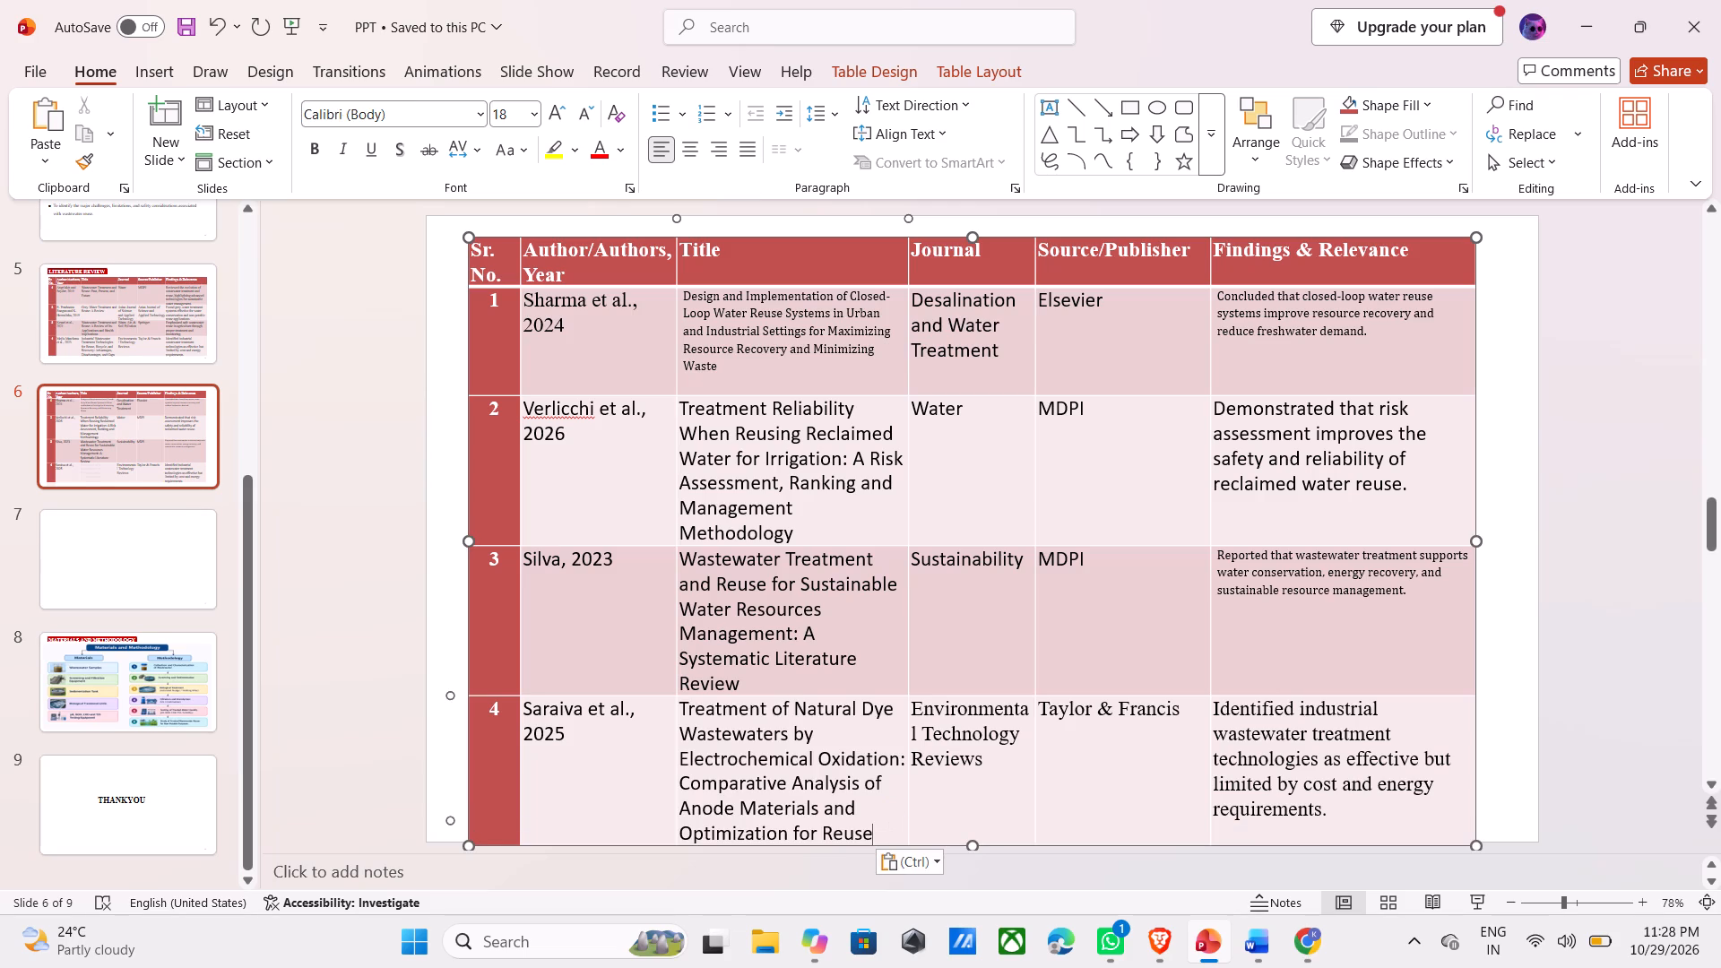
# Replace the journal in slide 6's fourth data row with "Journal of Environmental Management" from row 8 of the Word table.
pyautogui.hotkey('alt', 'Tab')
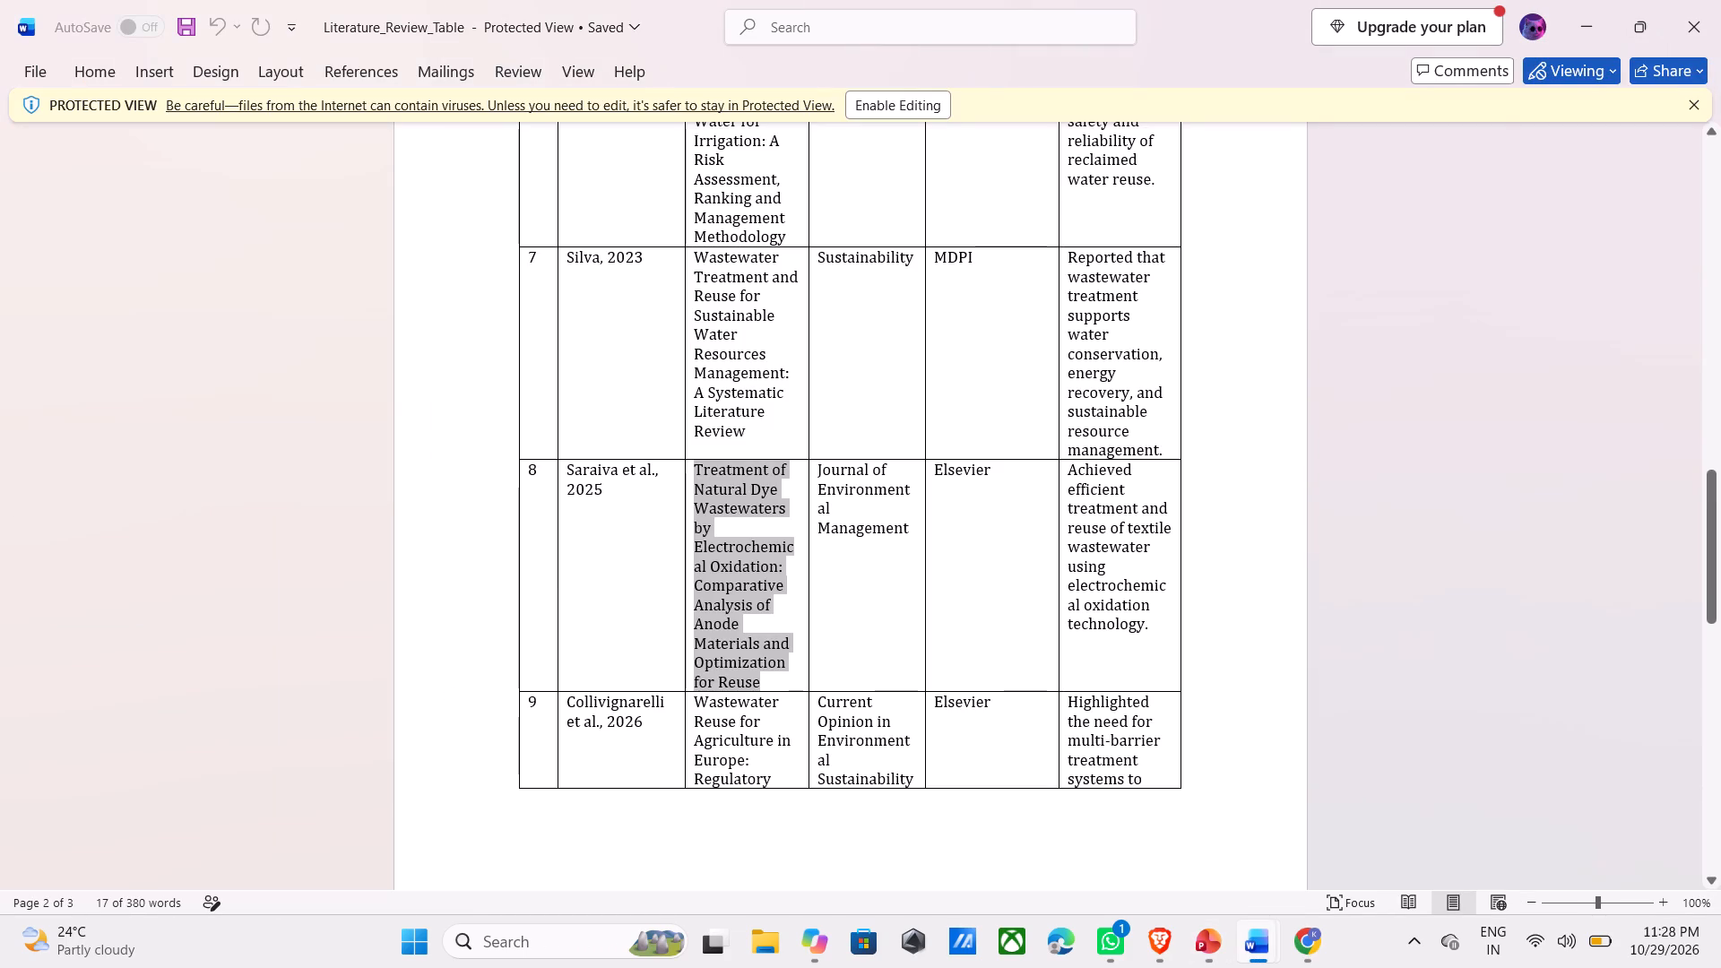
pyautogui.moveTo(876, 584); pyautogui.dragTo(807, 466)
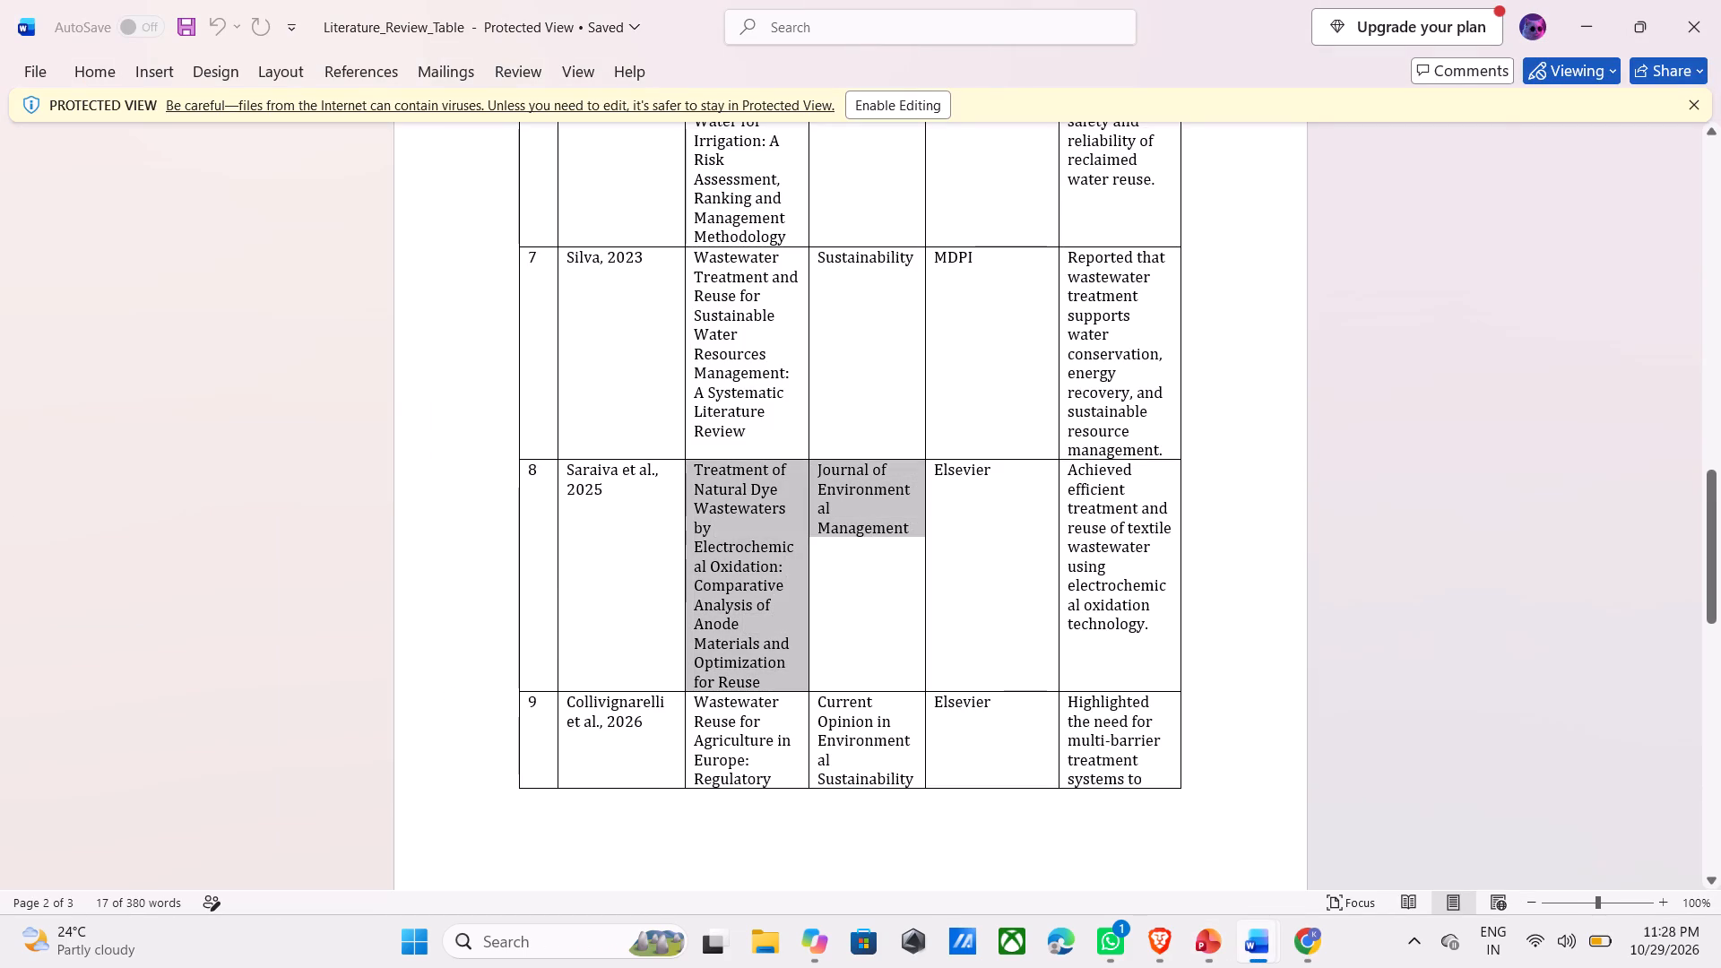
pyautogui.moveTo(807, 466); pyautogui.dragTo(816, 471)
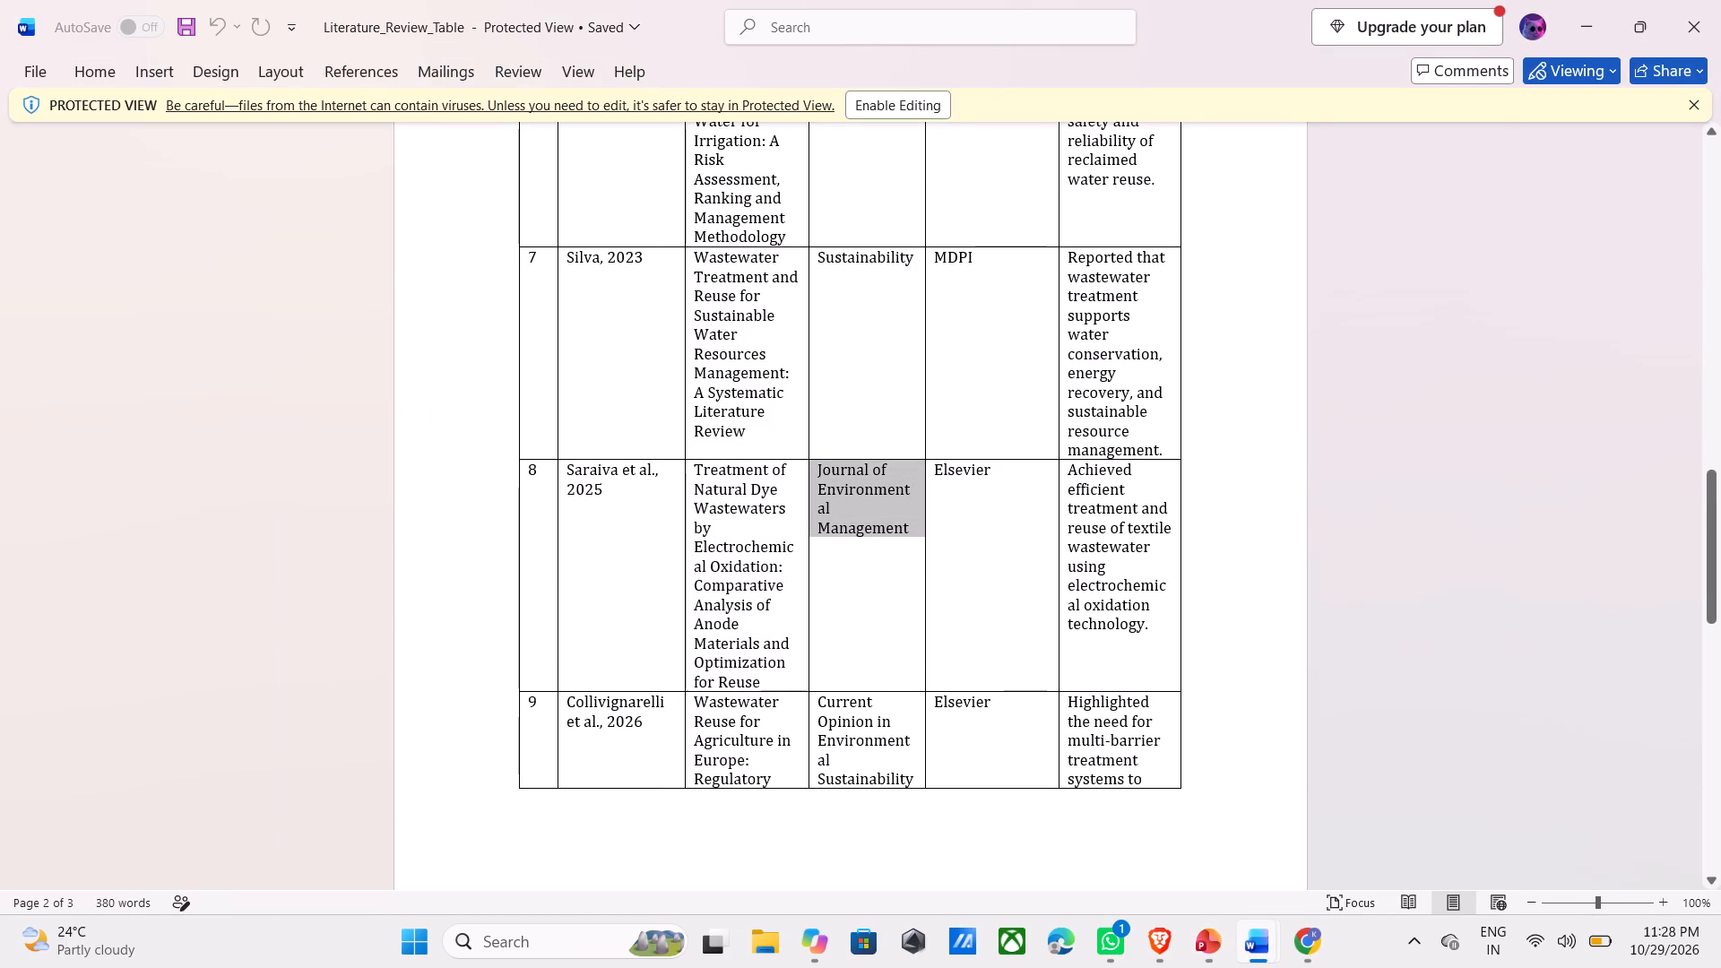
pyautogui.hotkey('ctrl', 'c')
pyautogui.hotkey('alt', 'Tab')
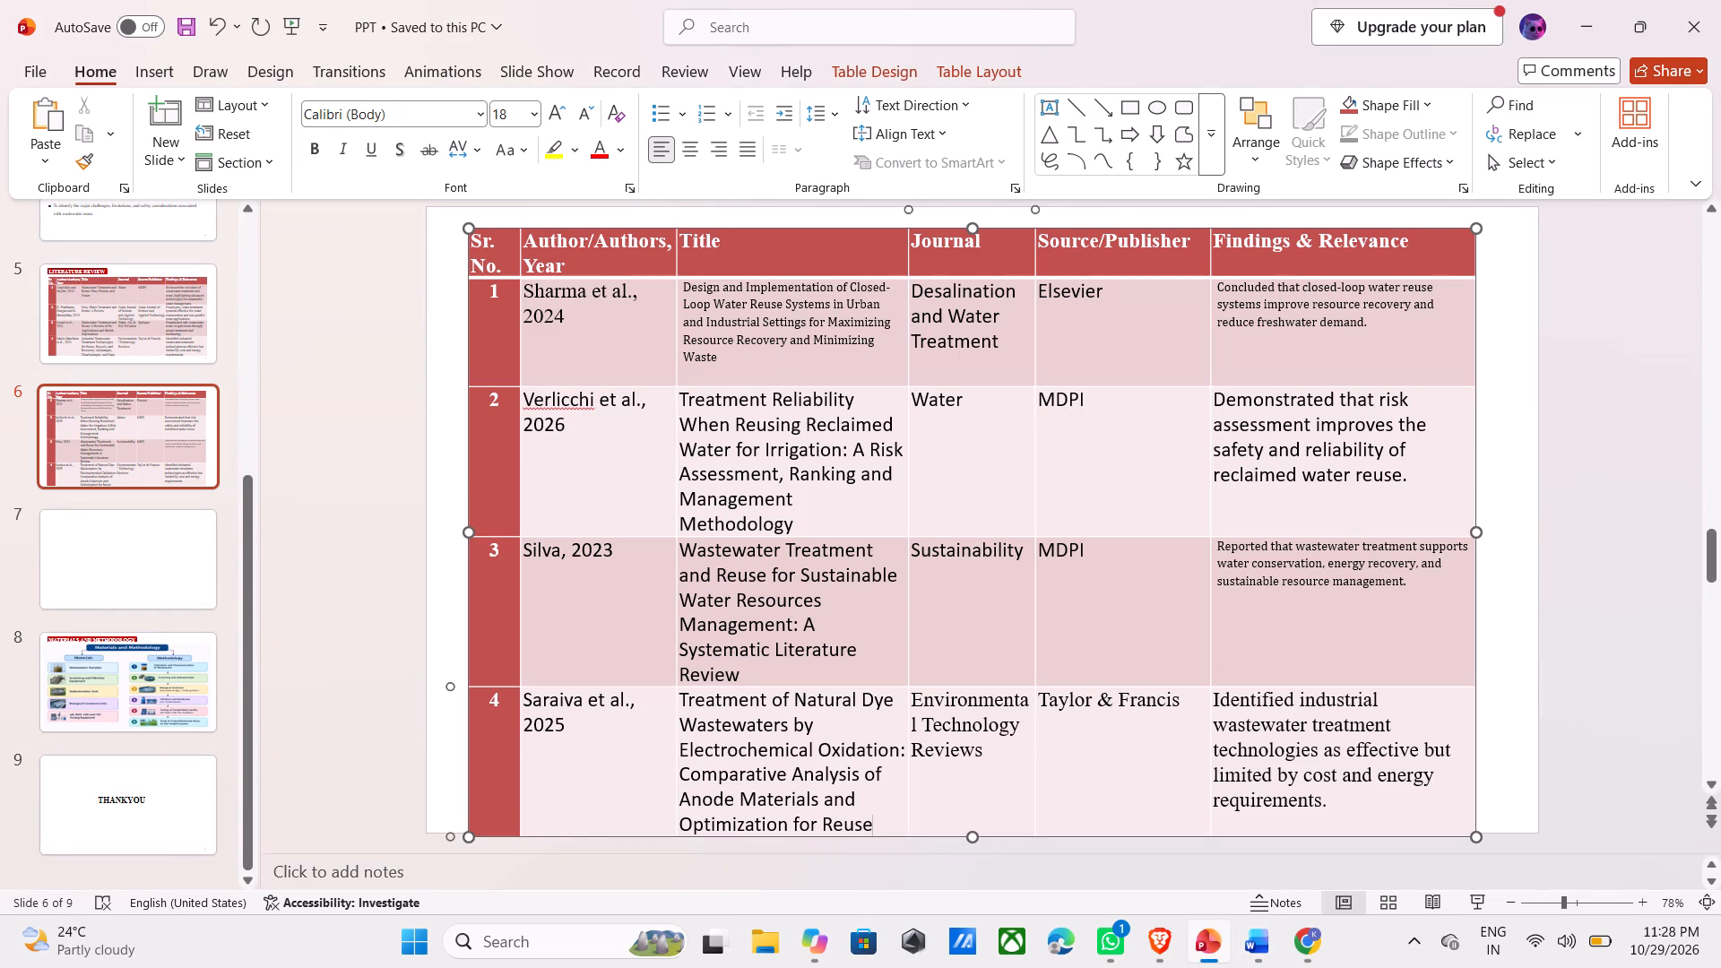
pyautogui.click(986, 771)
pyautogui.press('BackSpace')
pyautogui.press('BackSpace')
pyautogui.press('BackSpace')
pyautogui.press('BackSpace')
pyautogui.press('BackSpace')
pyautogui.press('BackSpace')
pyautogui.press('BackSpace')
pyautogui.press('BackSpace')
pyautogui.press('BackSpace')
pyautogui.press('BackSpace')
pyautogui.press('BackSpace')
pyautogui.press('BackSpace')
pyautogui.press('BackSpace')
pyautogui.press('BackSpace')
pyautogui.press('BackSpace')
pyautogui.press('BackSpace')
pyautogui.press('BackSpace')
pyautogui.press('BackSpace')
pyautogui.press('BackSpace')
pyautogui.press('BackSpace')
pyautogui.press('BackSpace')
pyautogui.press('BackSpace')
pyautogui.press('BackSpace')
pyautogui.press('BackSpace')
pyautogui.press('BackSpace')
pyautogui.press('BackSpace')
pyautogui.press('BackSpace')
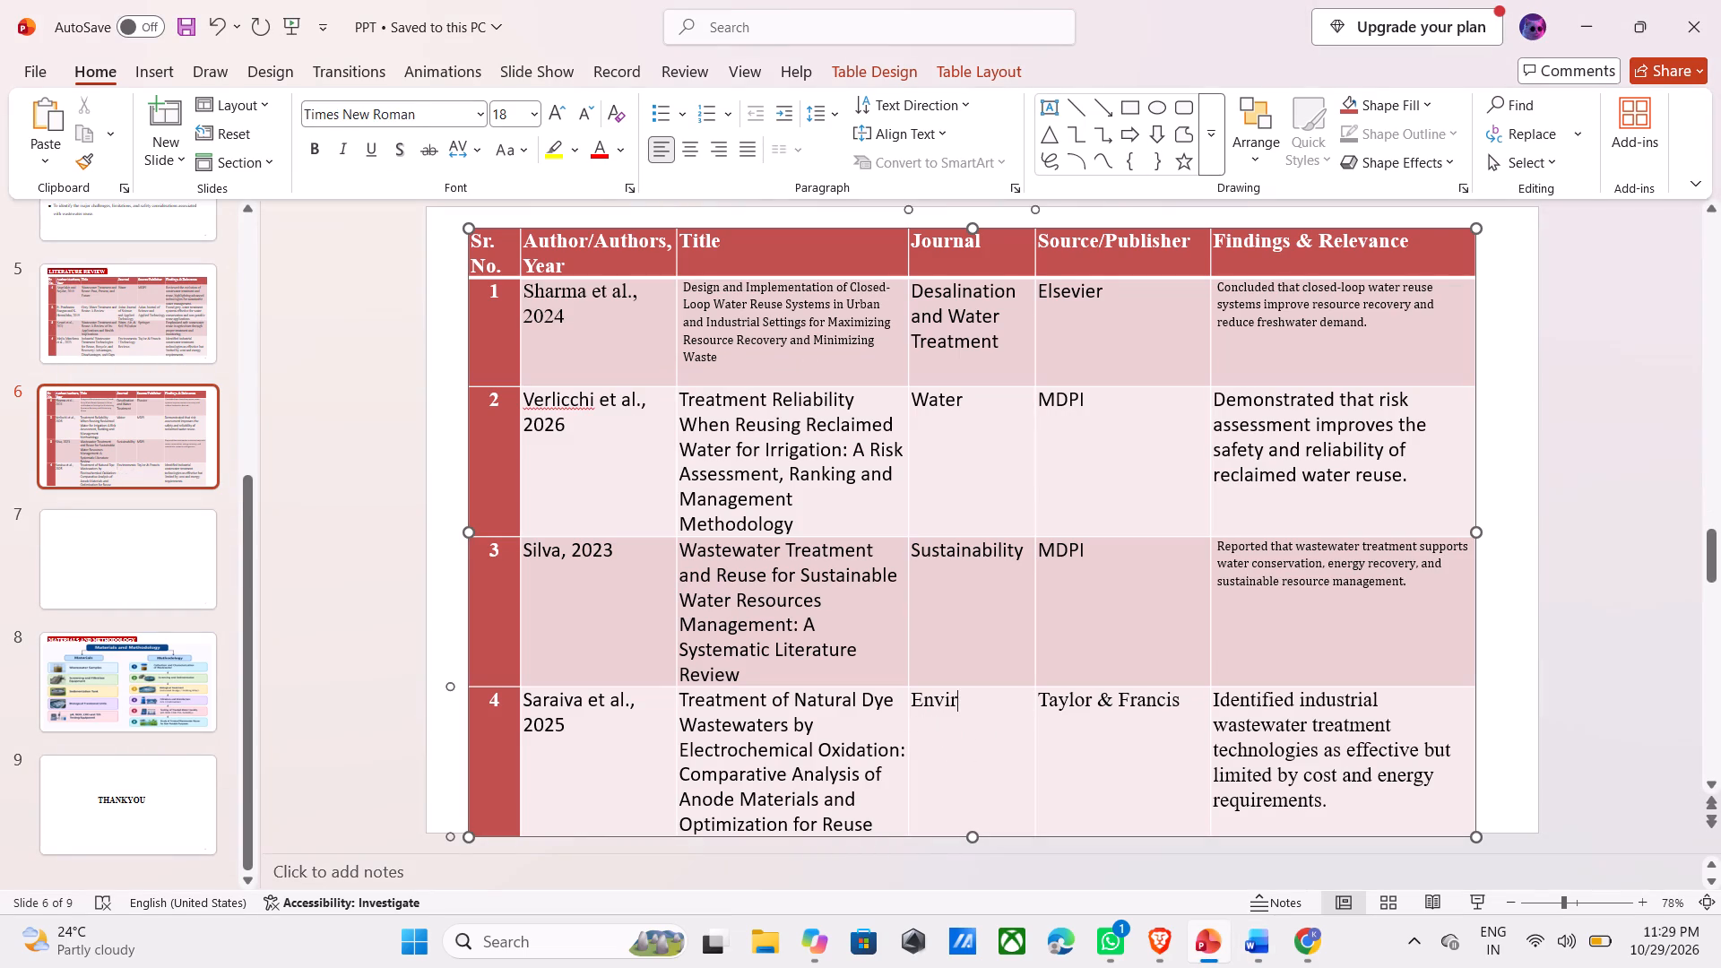
pyautogui.press('BackSpace')
pyautogui.press('BackSpace')
pyautogui.press('BackSpace')
pyautogui.press('BackSpace')
pyautogui.press('BackSpace')
pyautogui.hotkey('ctrl', 'v')
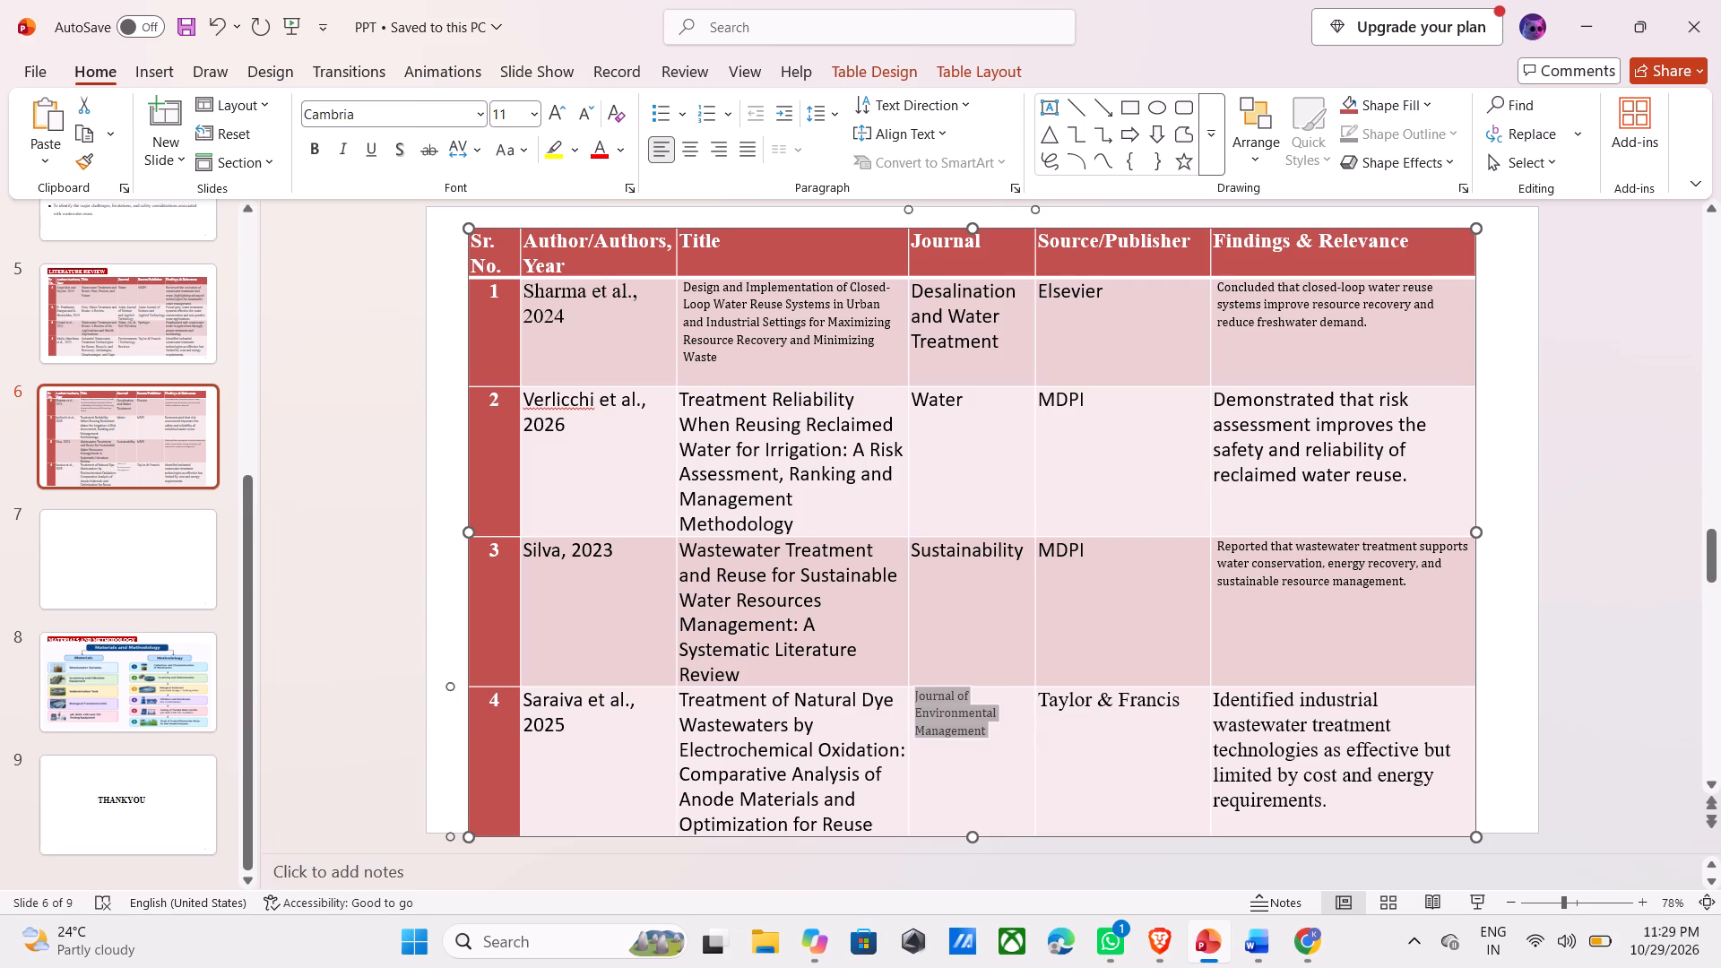
# Replace the publisher in slide 6's fourth data row with "Elsevier" from row 8 of the Word table.
pyautogui.hotkey('alt', 'Tab')
pyautogui.moveTo(1021, 522); pyautogui.dragTo(974, 504)
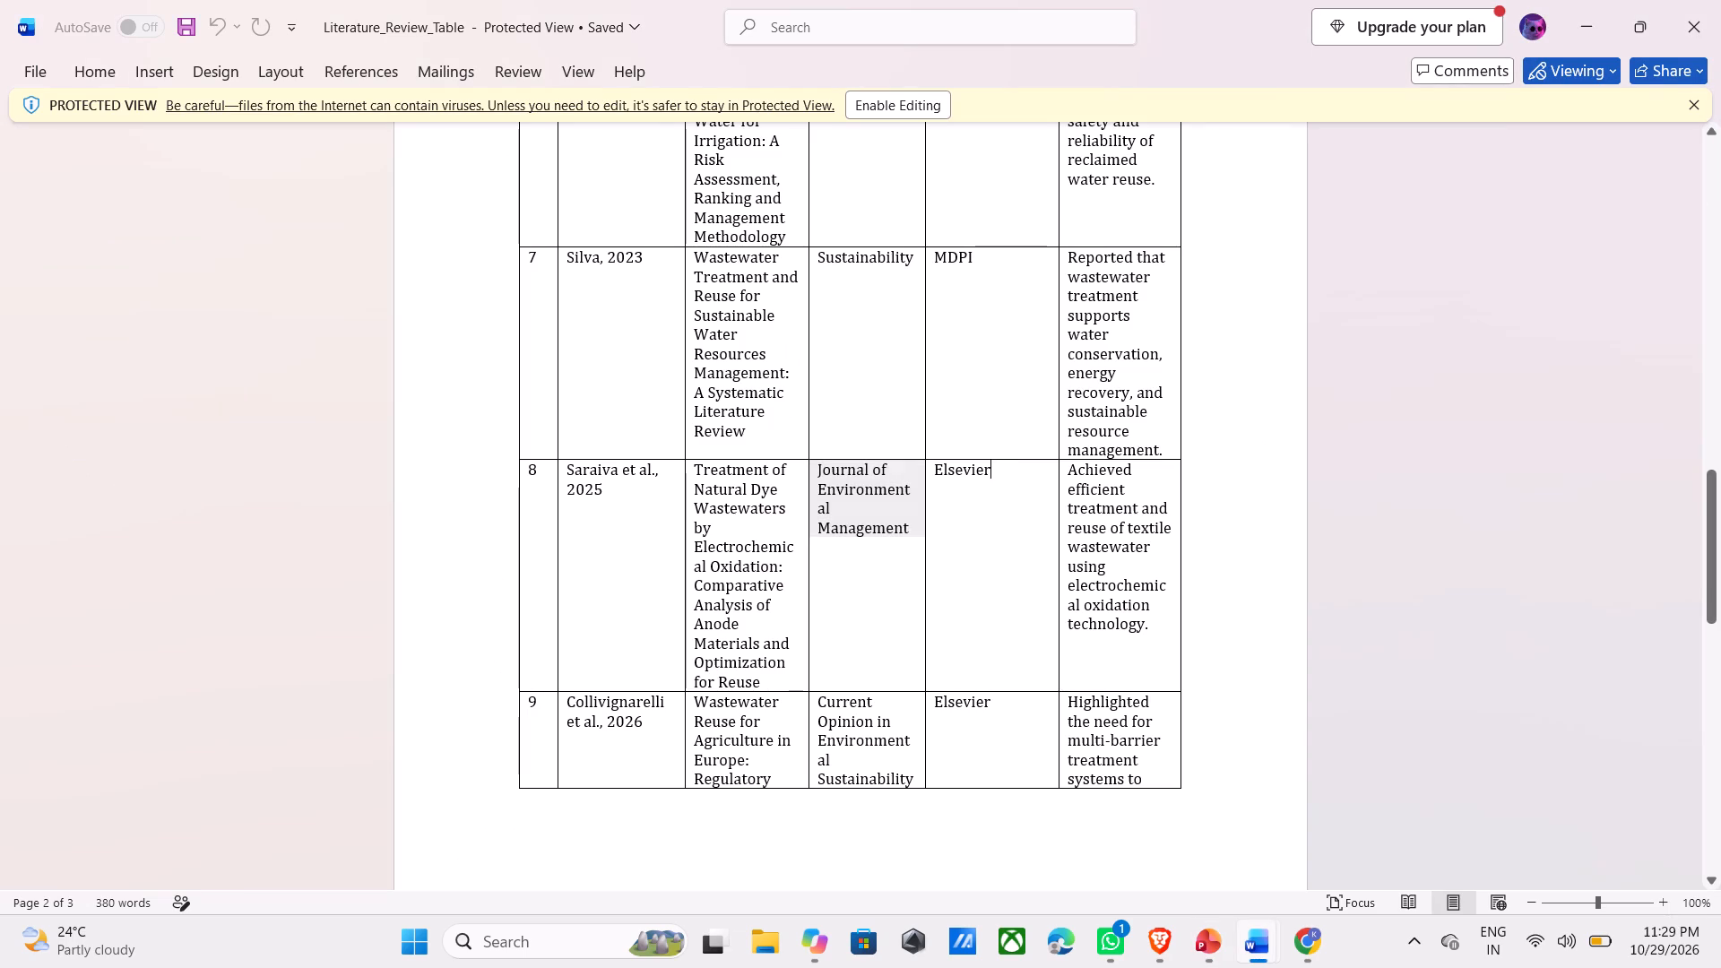
pyautogui.moveTo(974, 504); pyautogui.dragTo(933, 488)
pyautogui.hotkey('ctrl', 'c')
pyautogui.hotkey('alt', 'Tab')
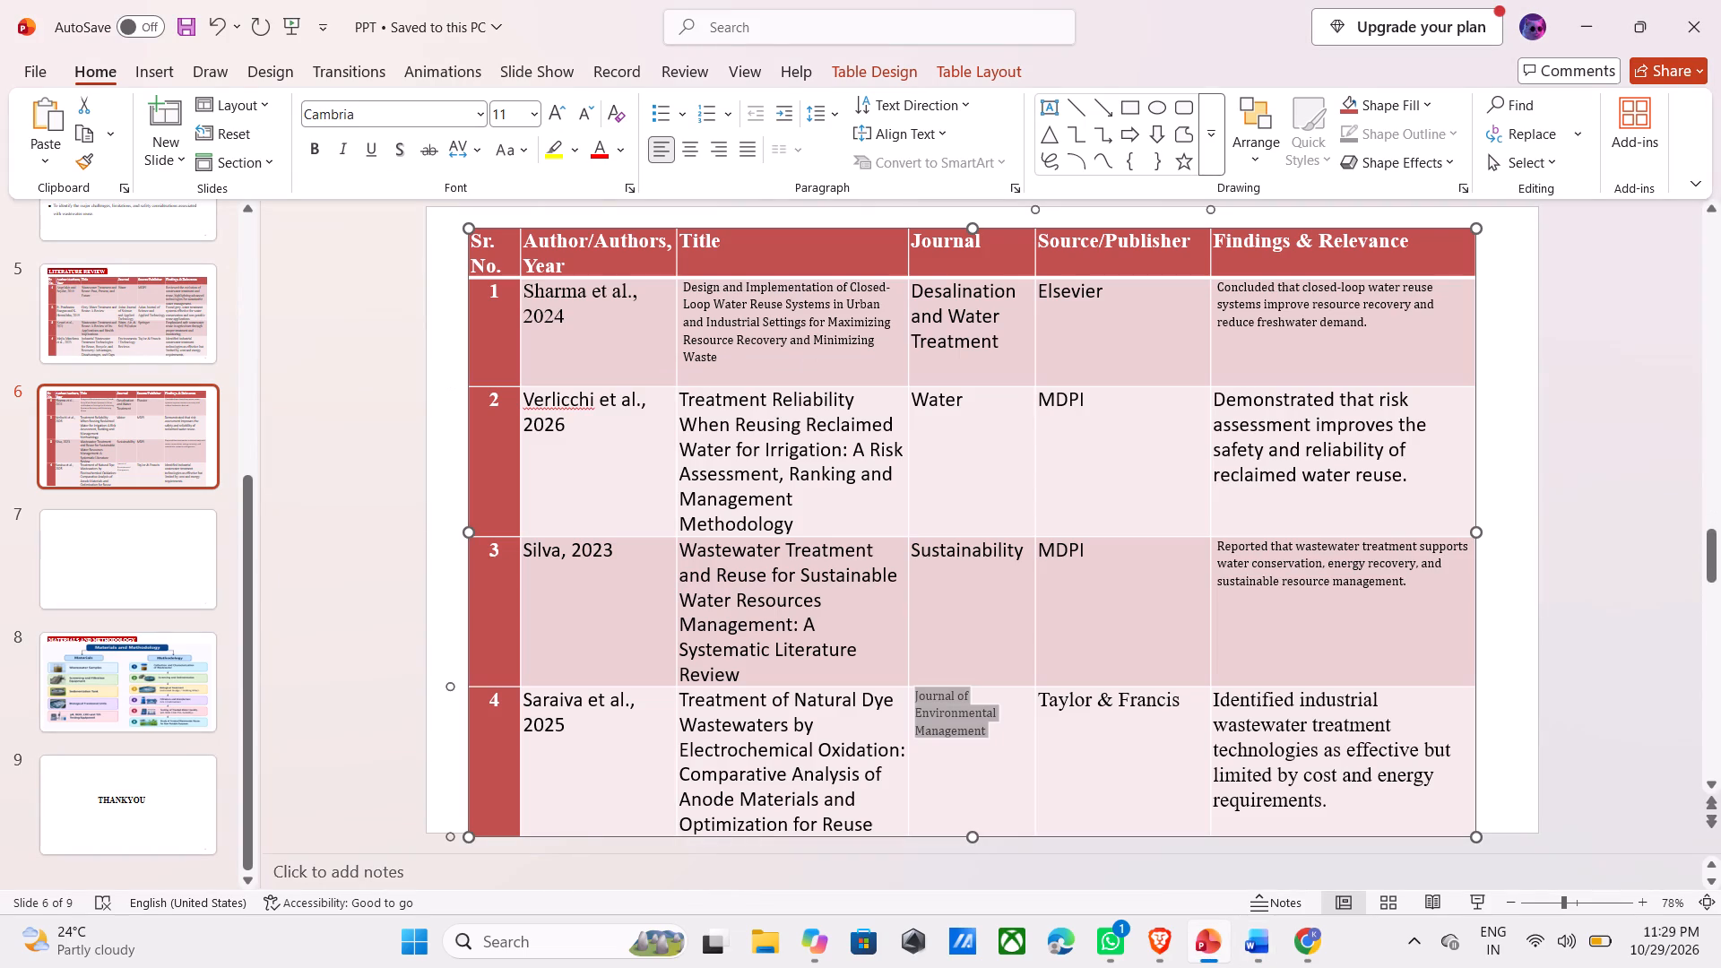
pyautogui.click(1200, 750)
pyautogui.press('BackSpace')
pyautogui.press('BackSpace')
pyautogui.press('BackSpace')
pyautogui.press('BackSpace')
pyautogui.press('BackSpace')
pyautogui.press('BackSpace')
pyautogui.press('BackSpace')
pyautogui.press('BackSpace')
pyautogui.press('BackSpace')
pyautogui.press('BackSpace')
pyautogui.press('BackSpace')
pyautogui.press('BackSpace')
pyautogui.press('BackSpace')
pyautogui.press('BackSpace')
pyautogui.press('BackSpace')
pyautogui.press('BackSpace')
pyautogui.press('BackSpace')
pyautogui.press('BackSpace')
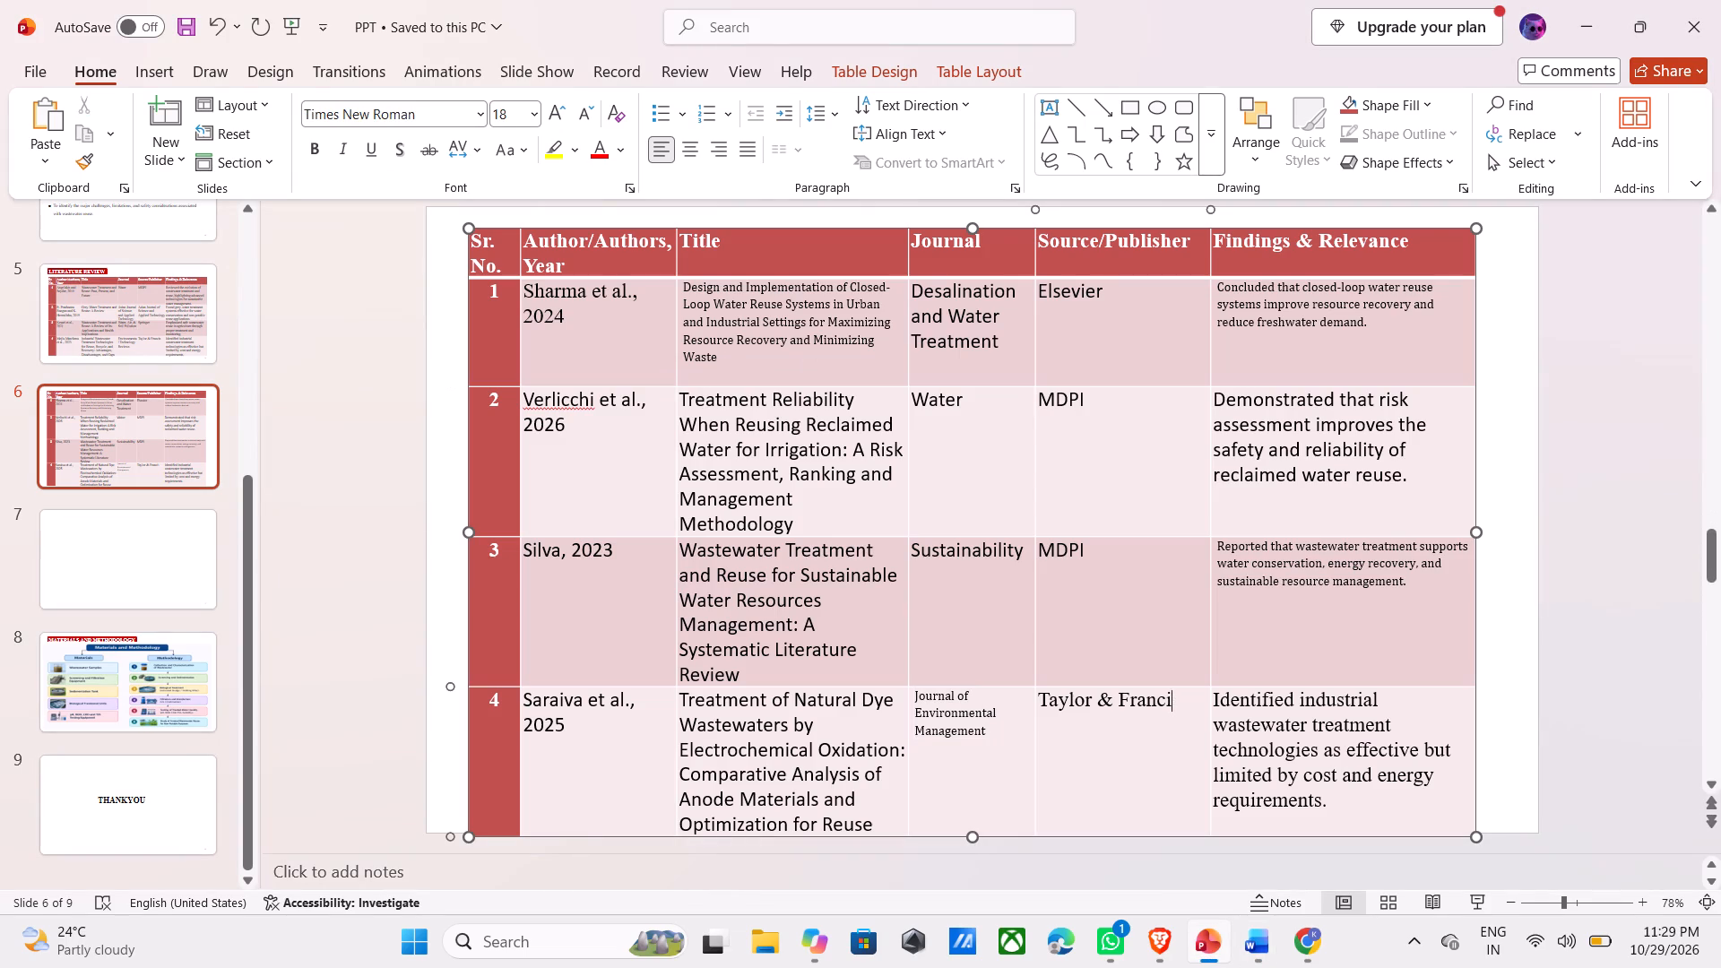
pyautogui.hotkey('ctrl', 'v')
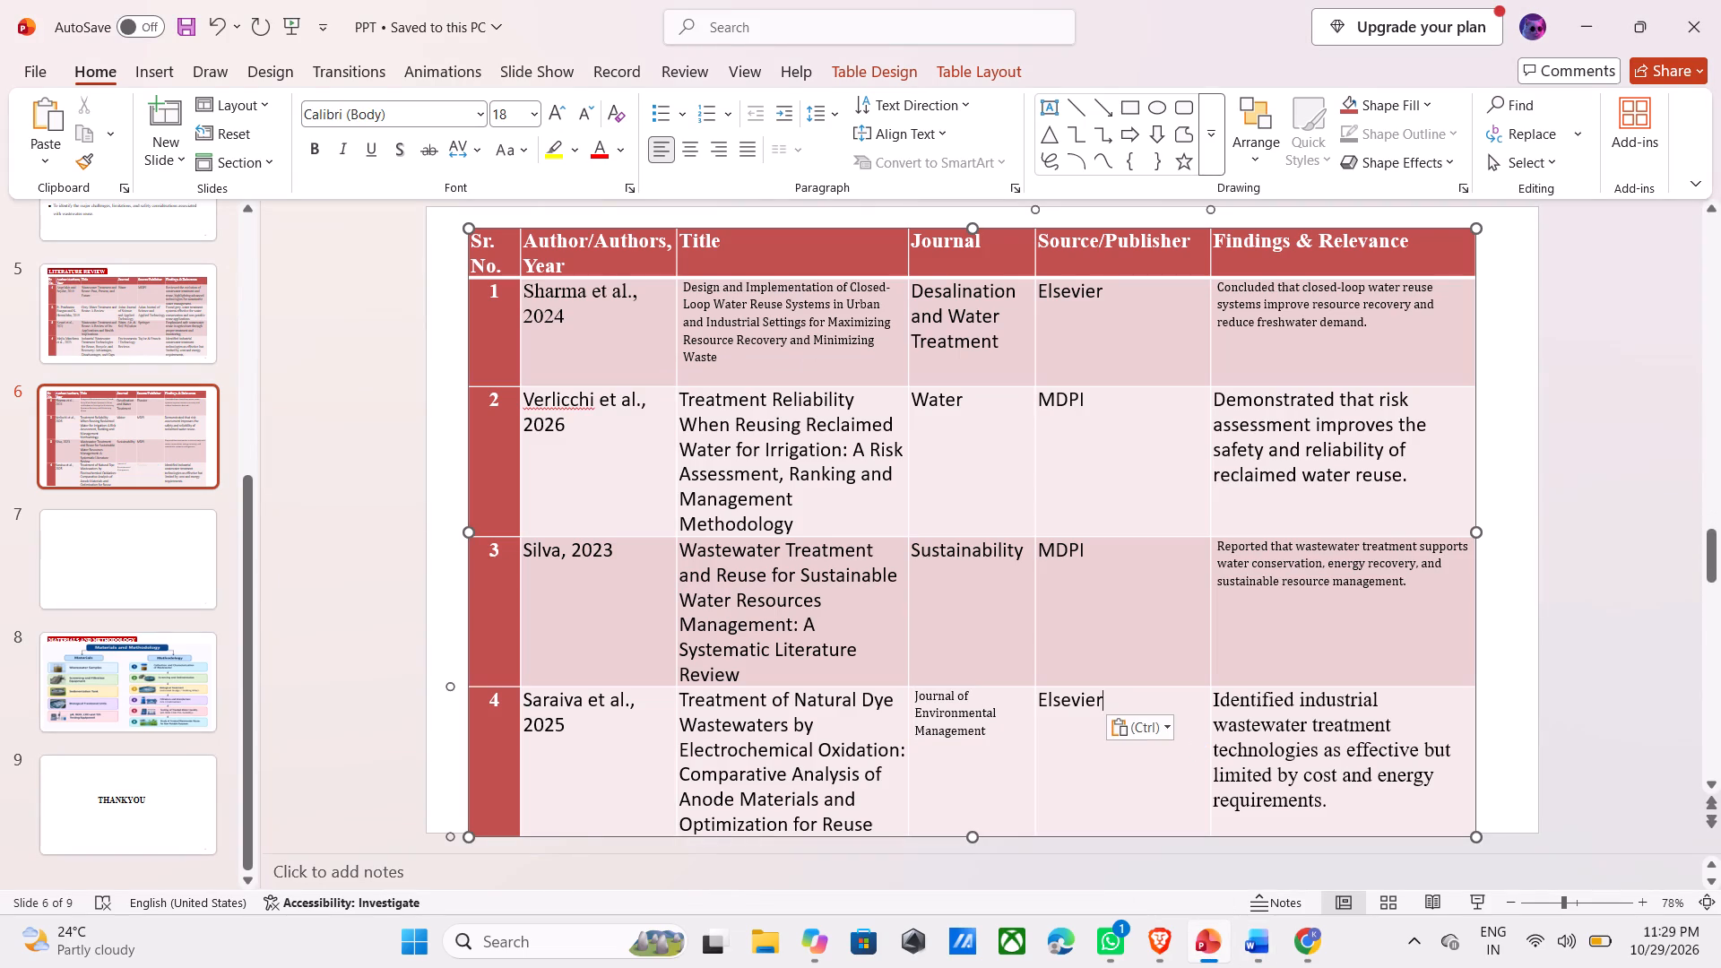
# Replace the findings text in slide 6's fourth data row with row 8's textile wastewater electrochemical oxidation findings from the Word table.
pyautogui.hotkey('alt', 'Tab')
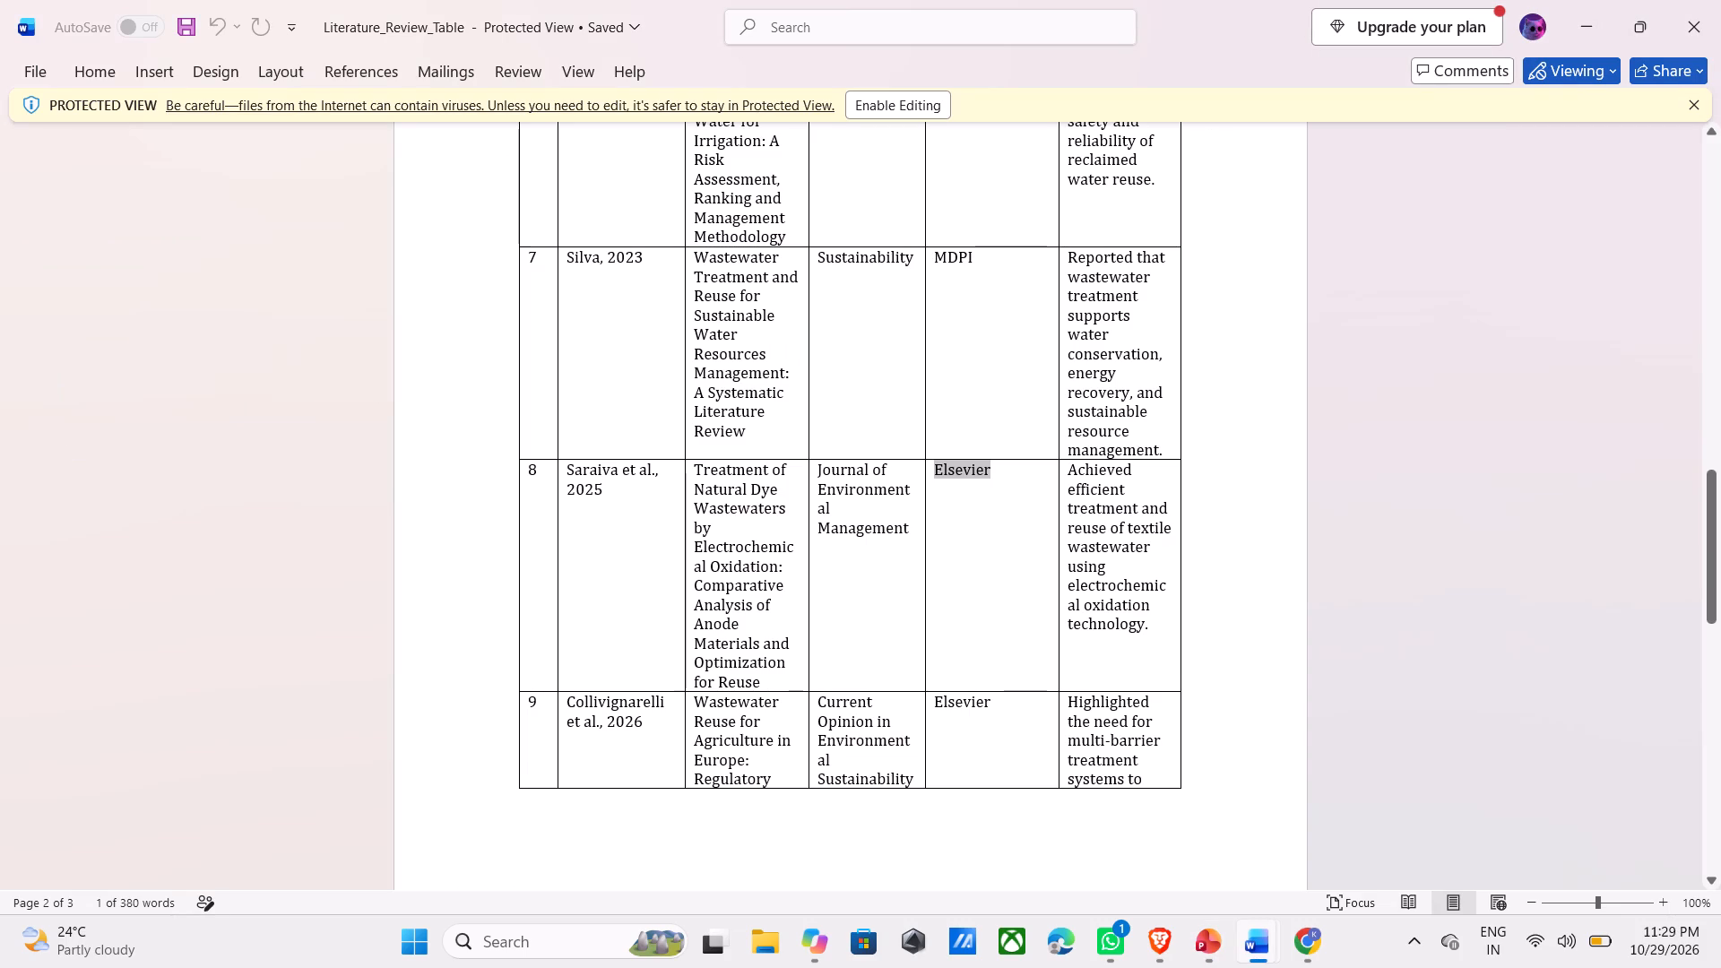
pyautogui.click(1153, 643)
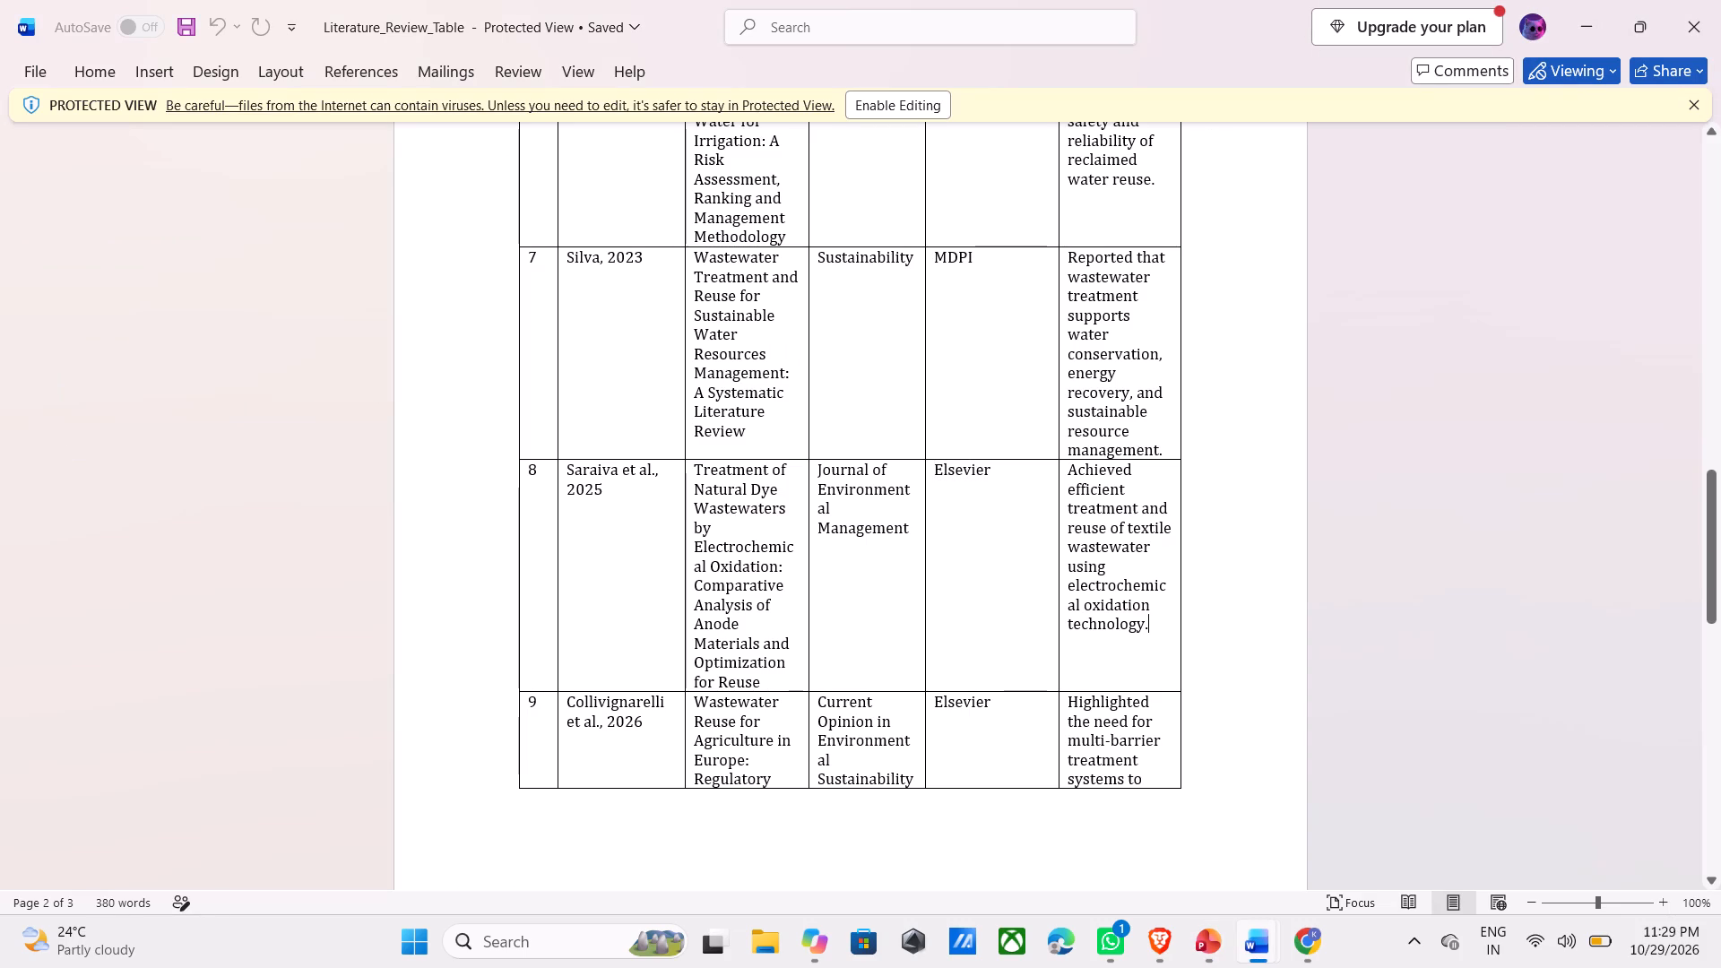
pyautogui.moveTo(1068, 473); pyautogui.dragTo(1170, 671)
pyautogui.hotkey('ctrl', 'c')
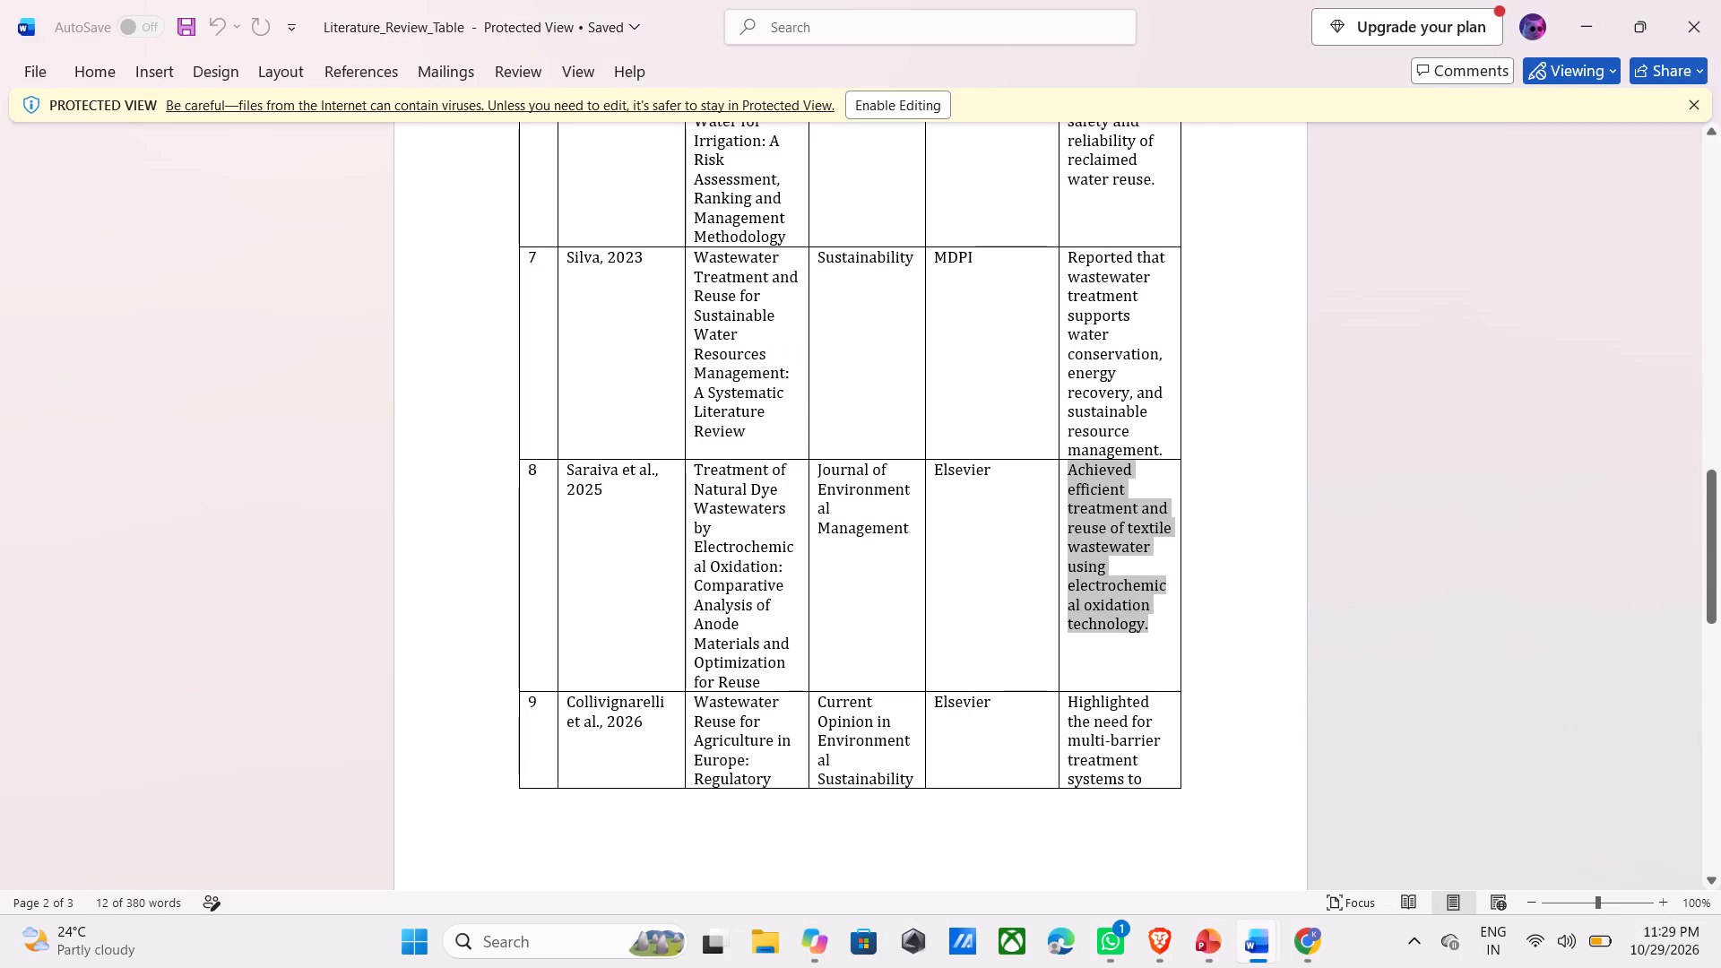
pyautogui.hotkey('alt', 'Tab')
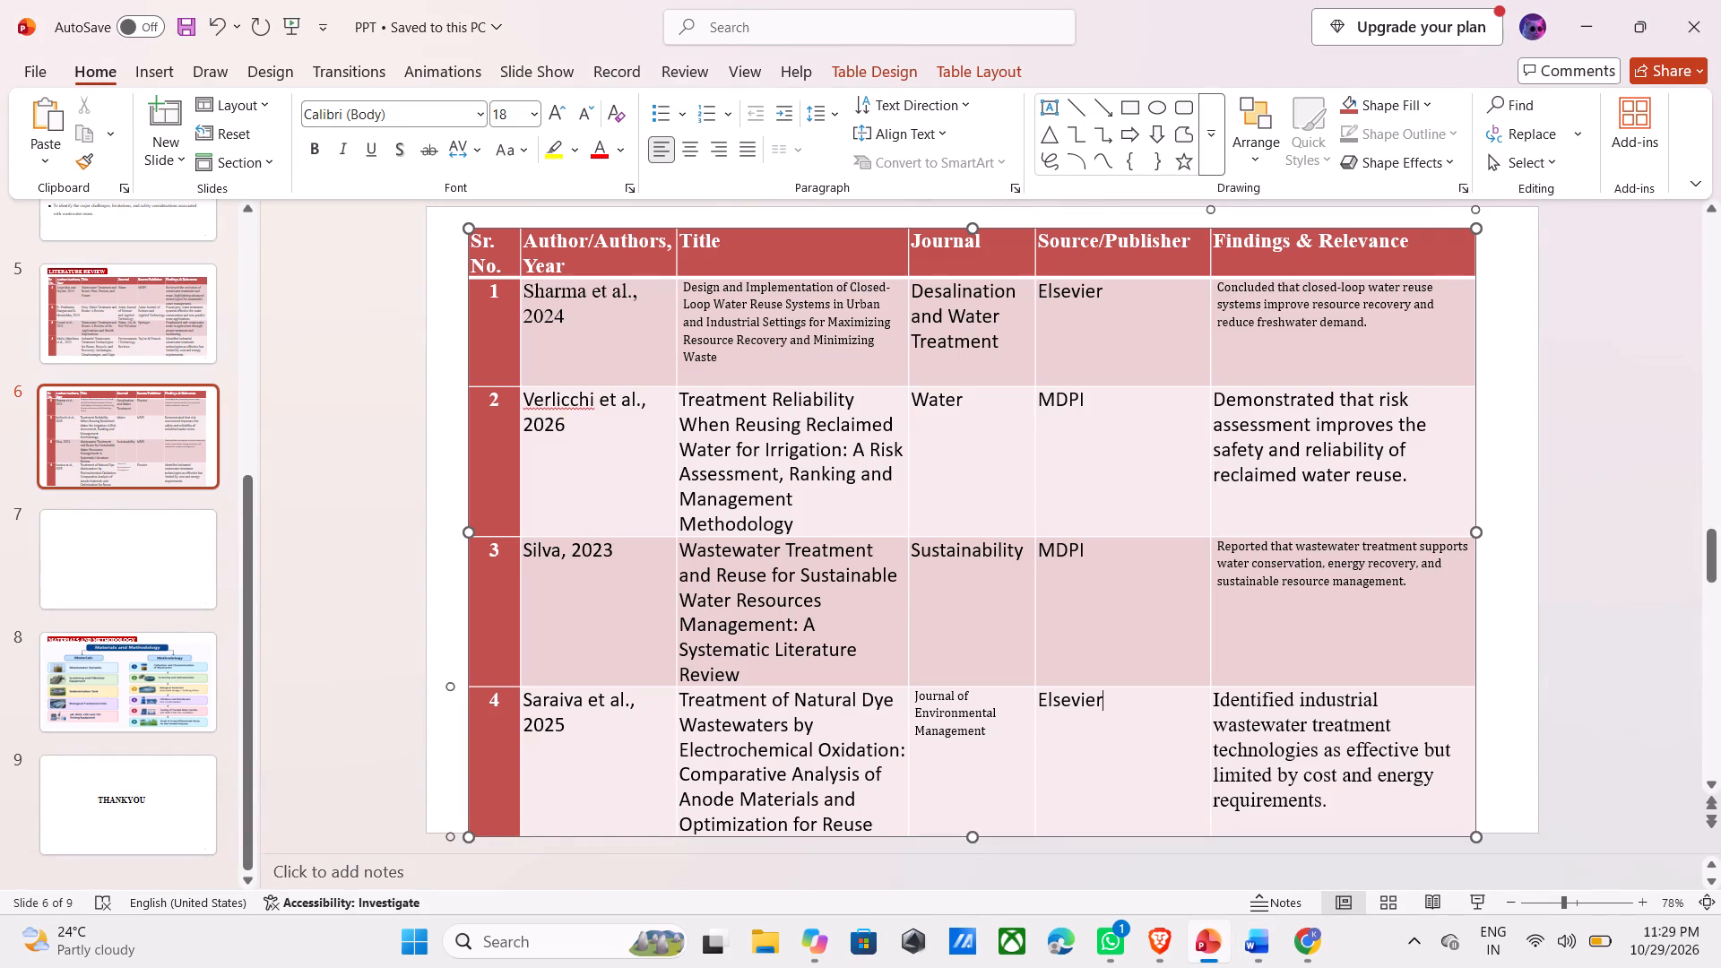
pyautogui.moveTo(1346, 824); pyautogui.dragTo(1241, 691)
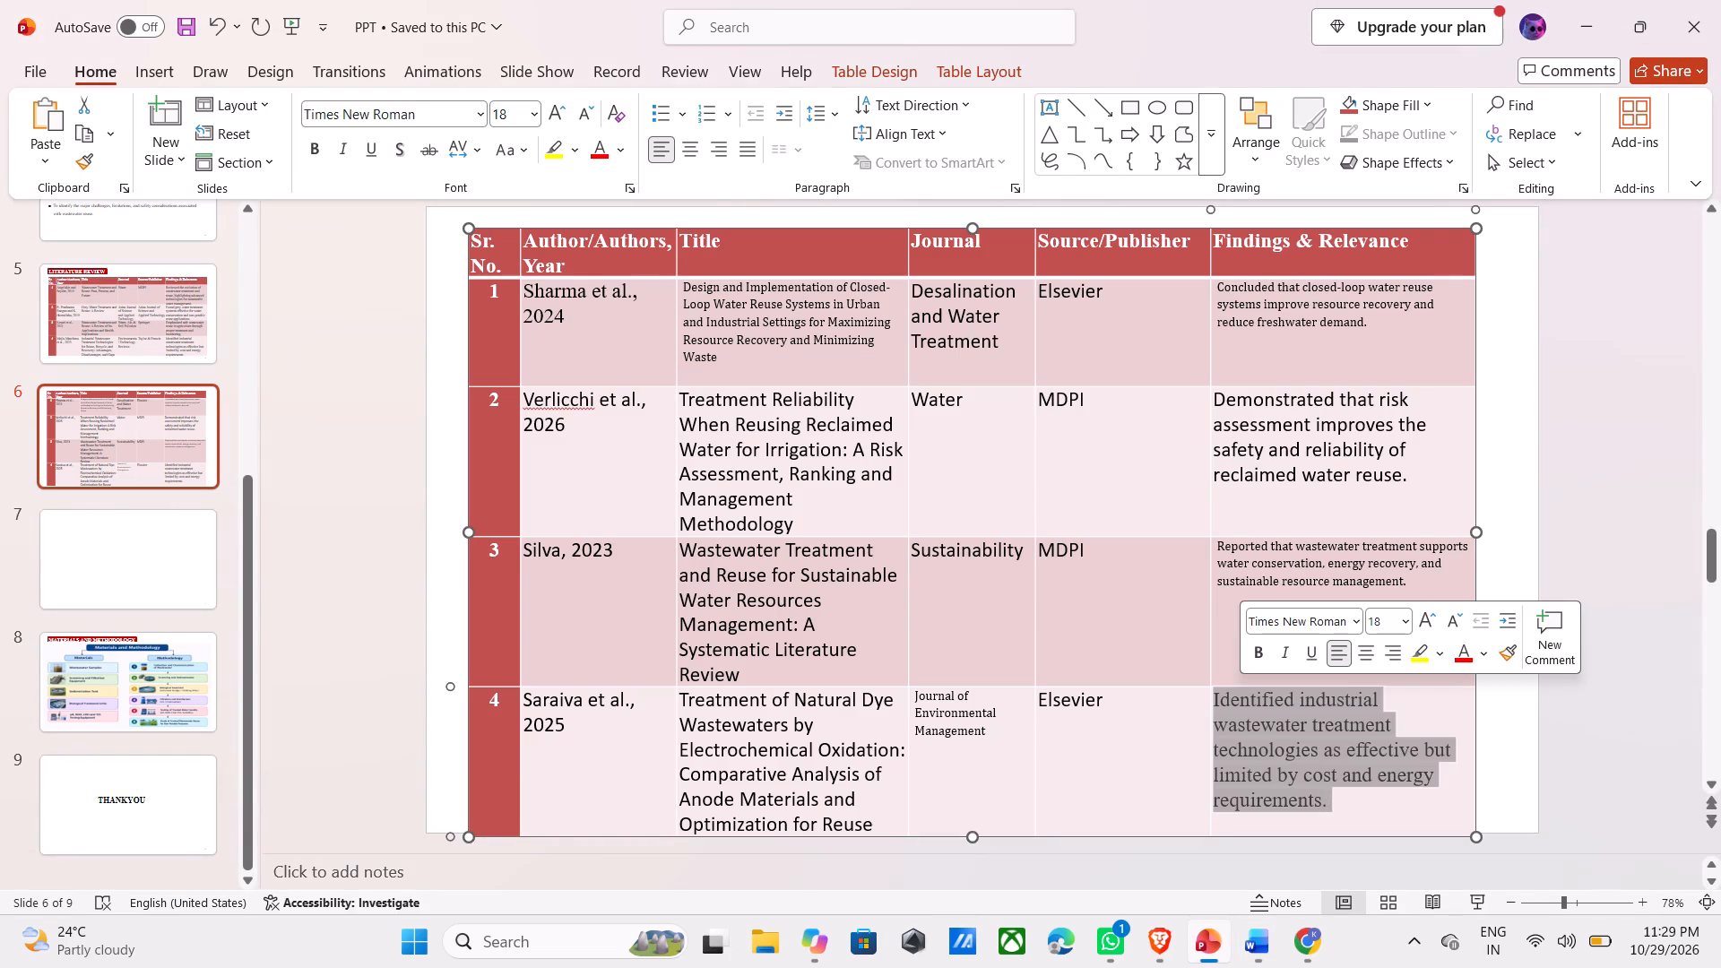
pyautogui.press('BackSpace')
pyautogui.hotkey('ctrl', 'v')
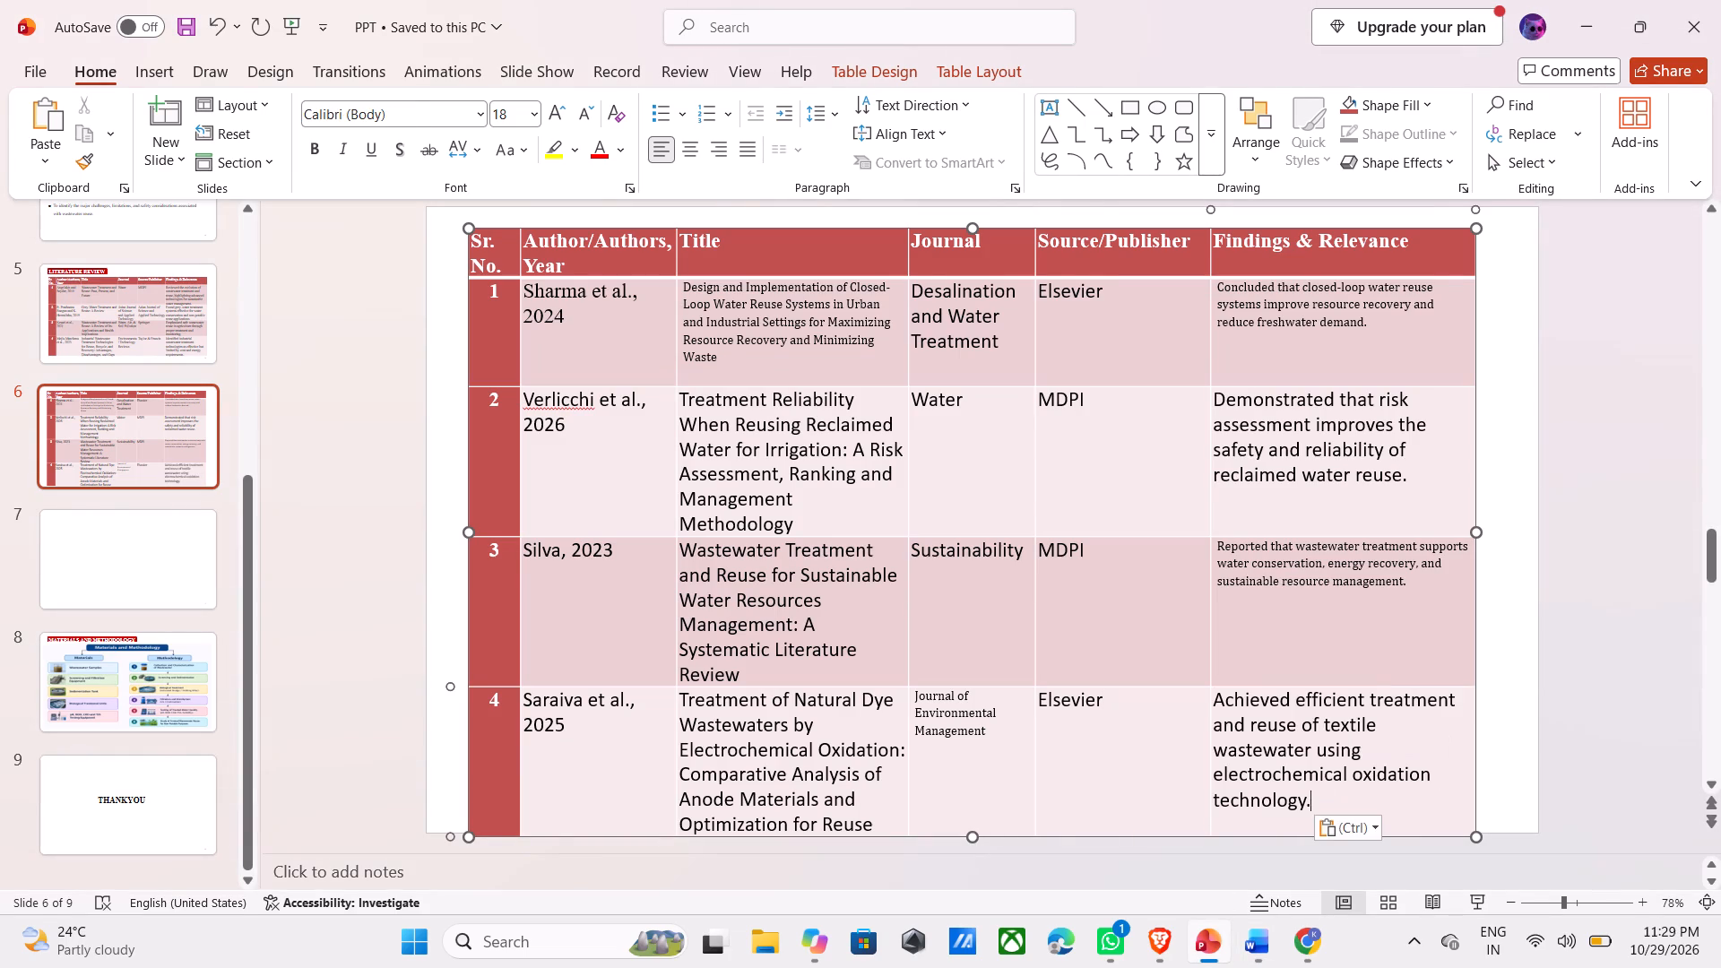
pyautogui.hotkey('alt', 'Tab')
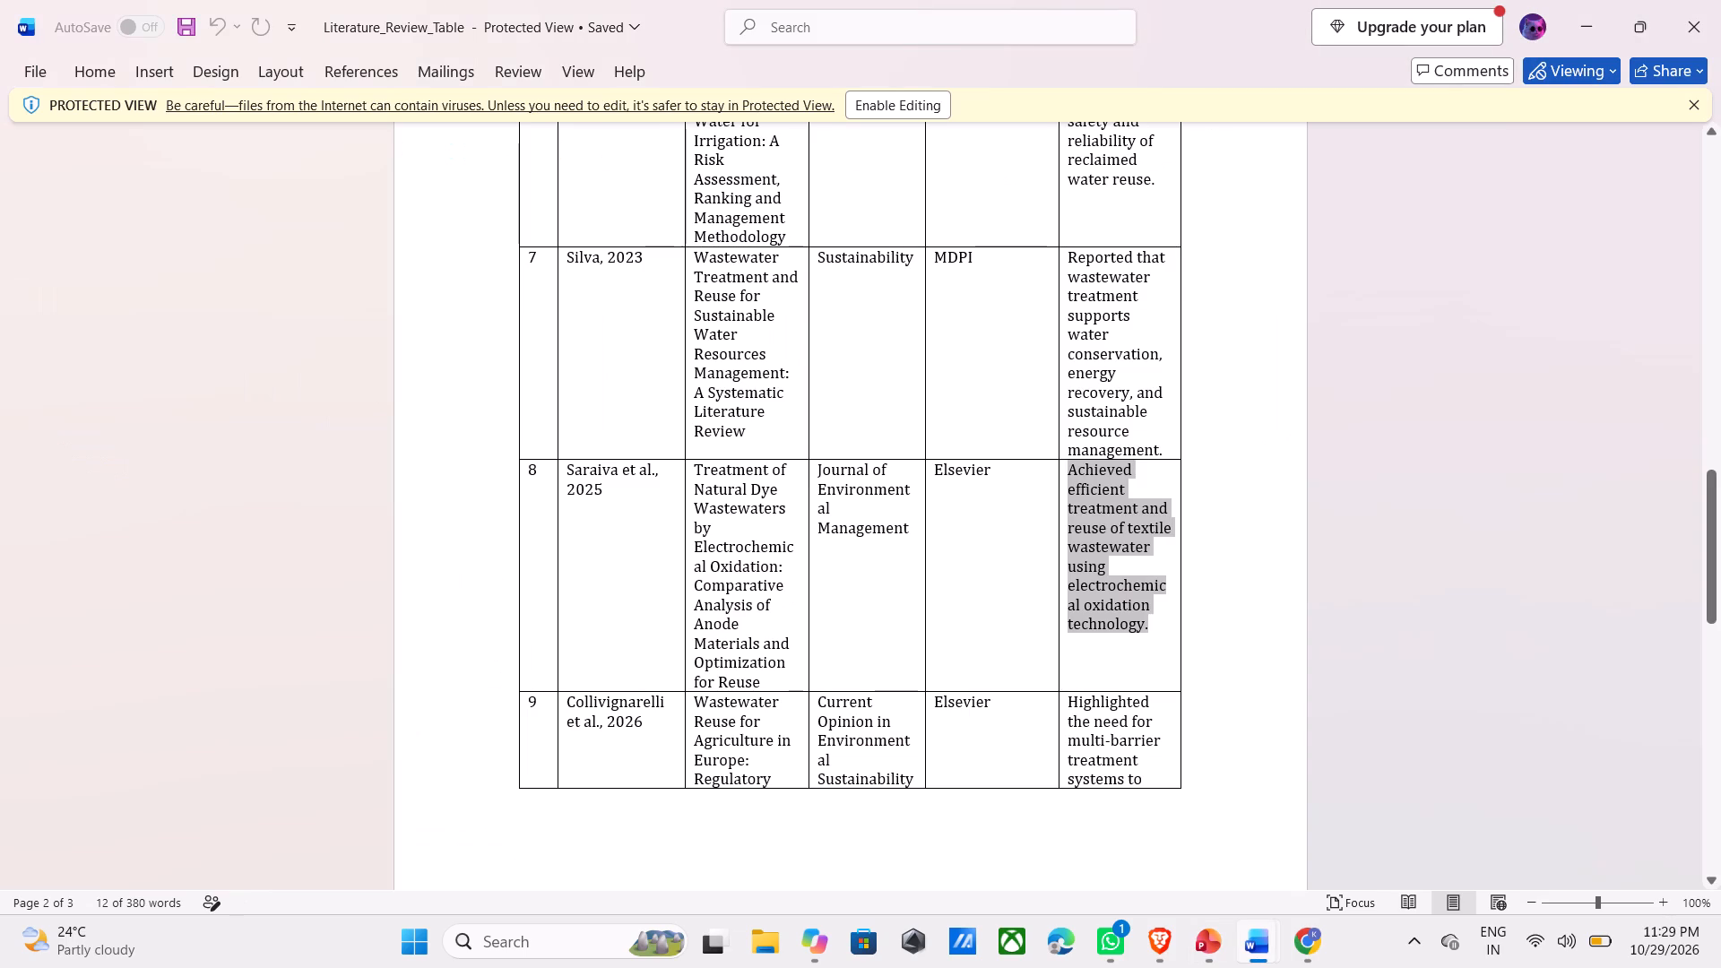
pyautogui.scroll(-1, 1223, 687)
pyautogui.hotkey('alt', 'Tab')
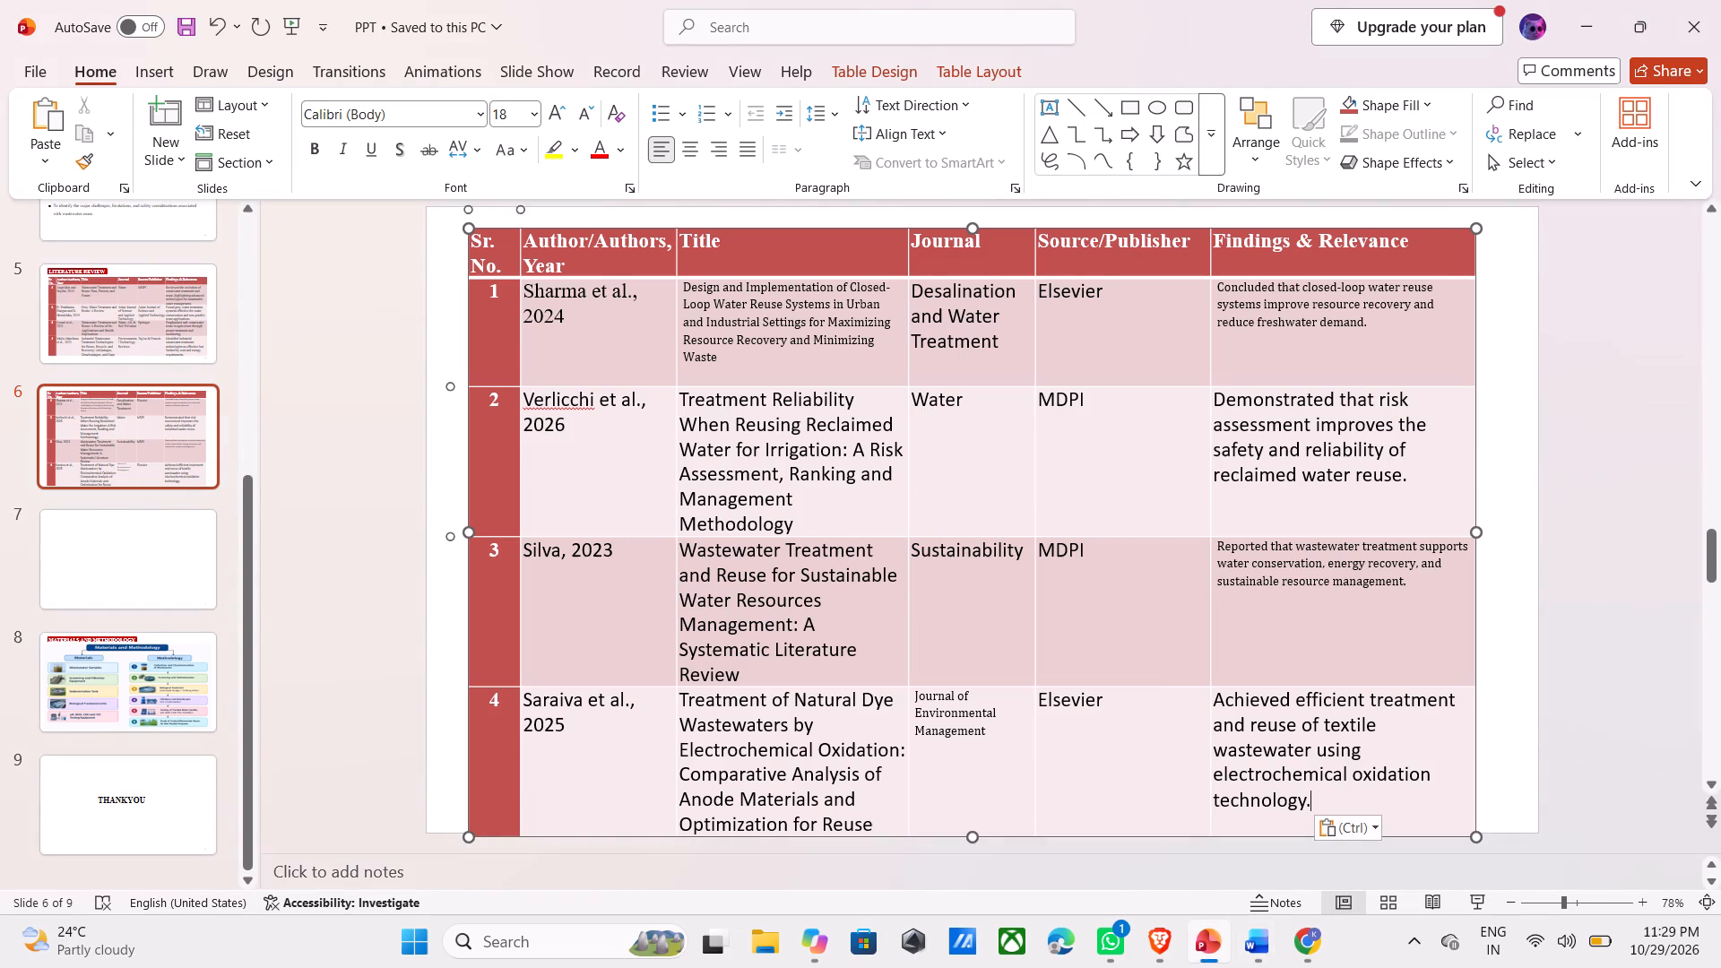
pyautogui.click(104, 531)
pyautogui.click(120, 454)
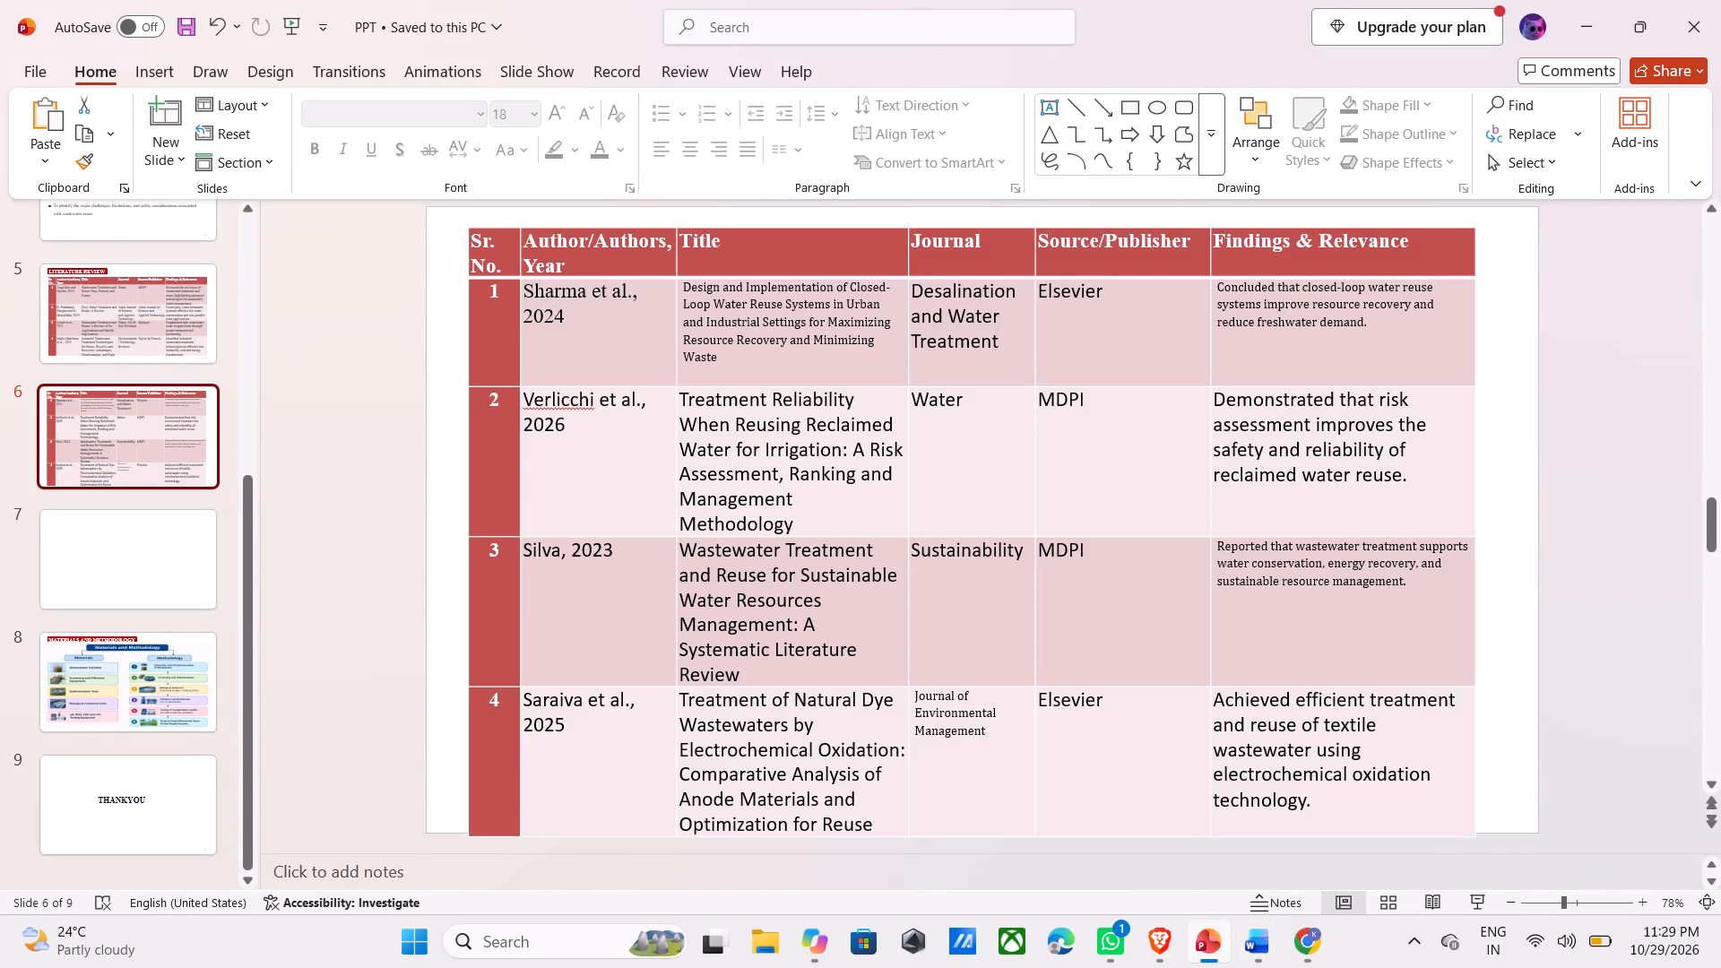
# Renumber the four data rows in slide 6's Sr. No. column as 5, 6, 7 and 8.
pyautogui.click(496, 311)
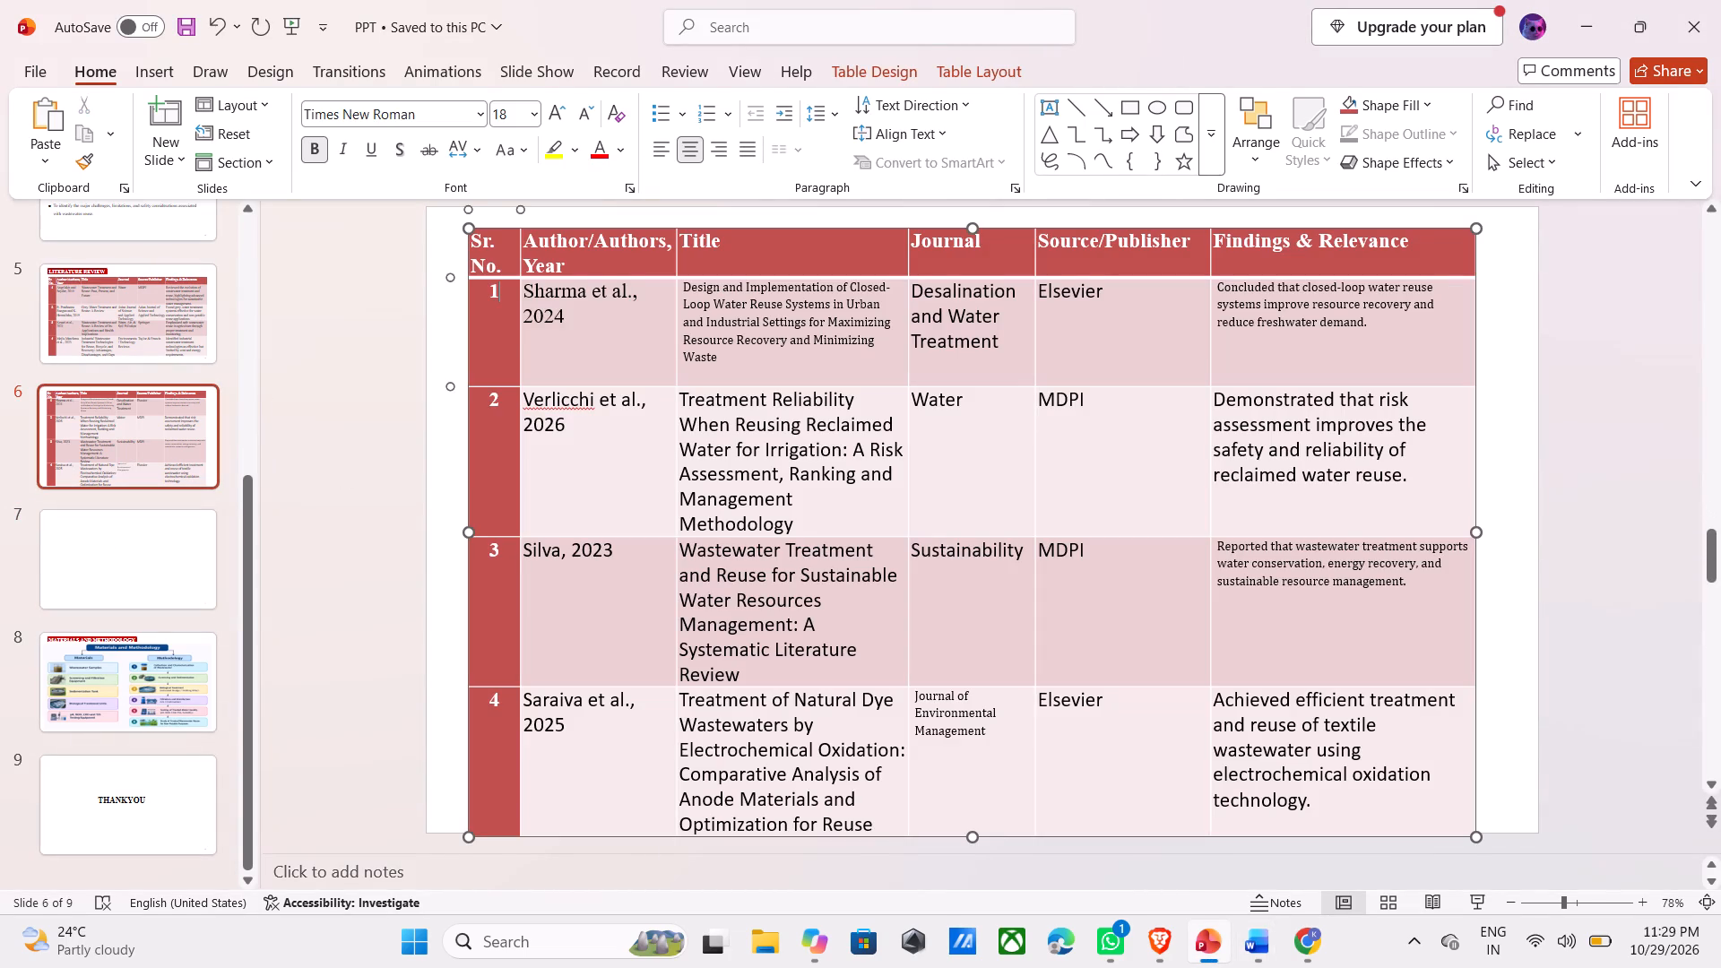
pyautogui.press('BackSpace')
pyautogui.press('5')
pyautogui.press('Down')
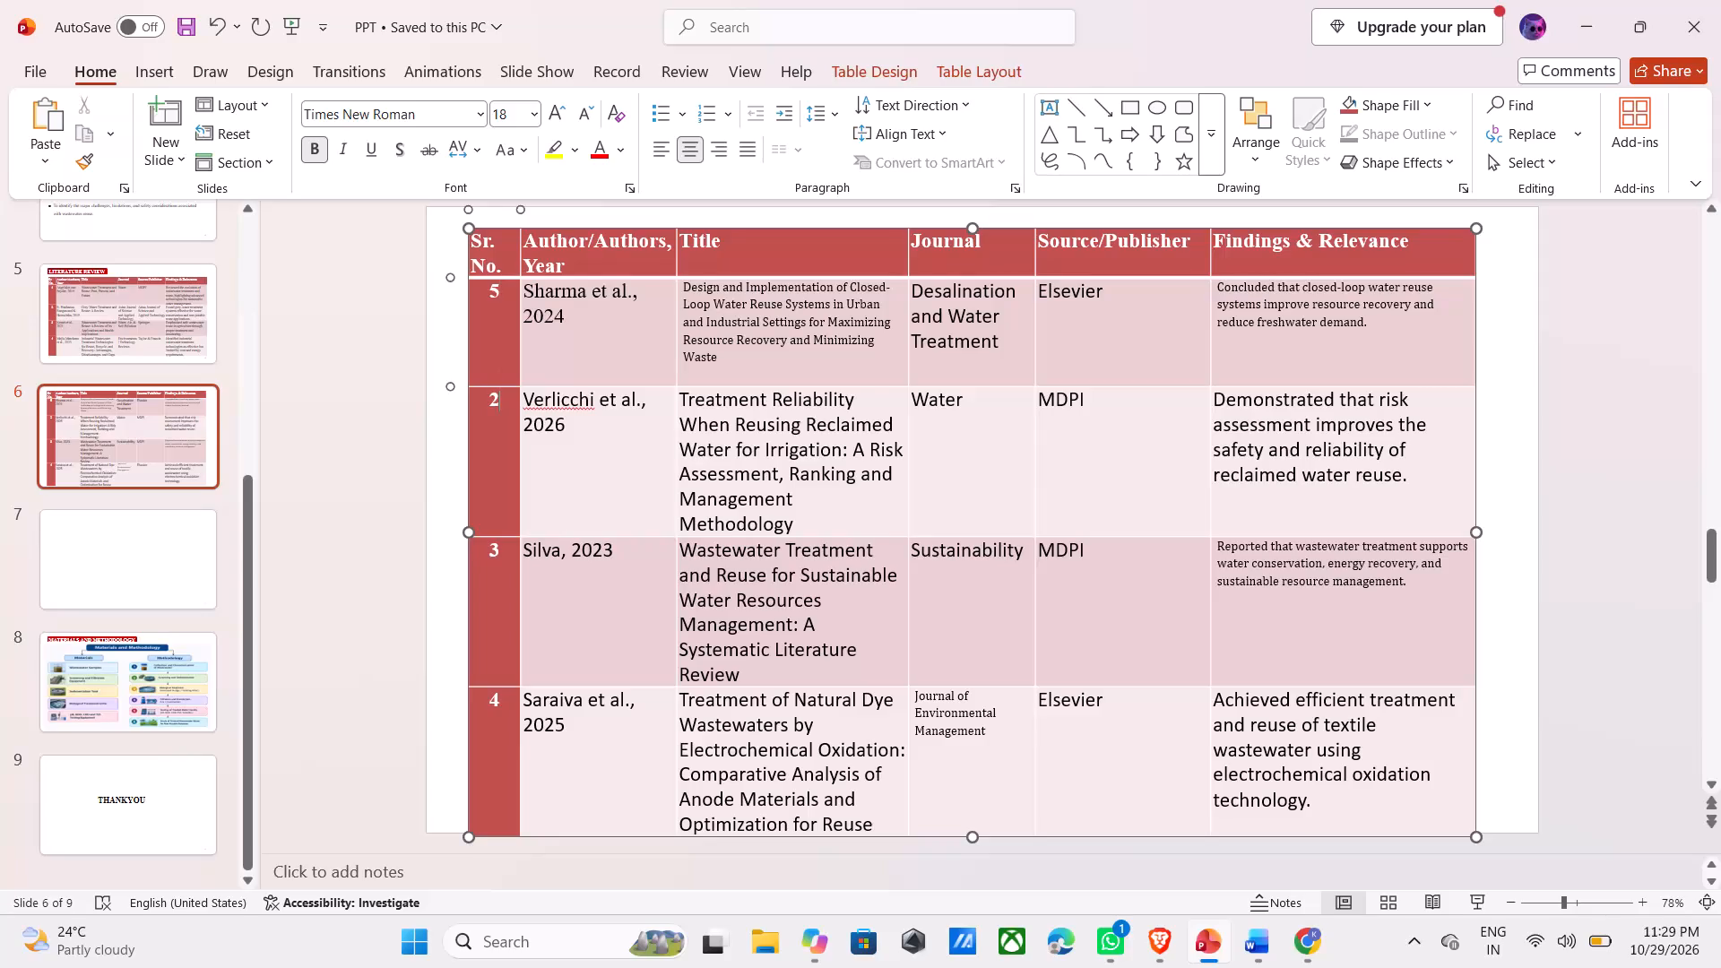
pyautogui.press('BackSpace')
pyautogui.press('6')
pyautogui.press('Down')
pyautogui.press('BackSpace')
pyautogui.press('7')
pyautogui.press('Down')
pyautogui.press('BackSpace')
pyautogui.press('8')
pyautogui.press('Down')
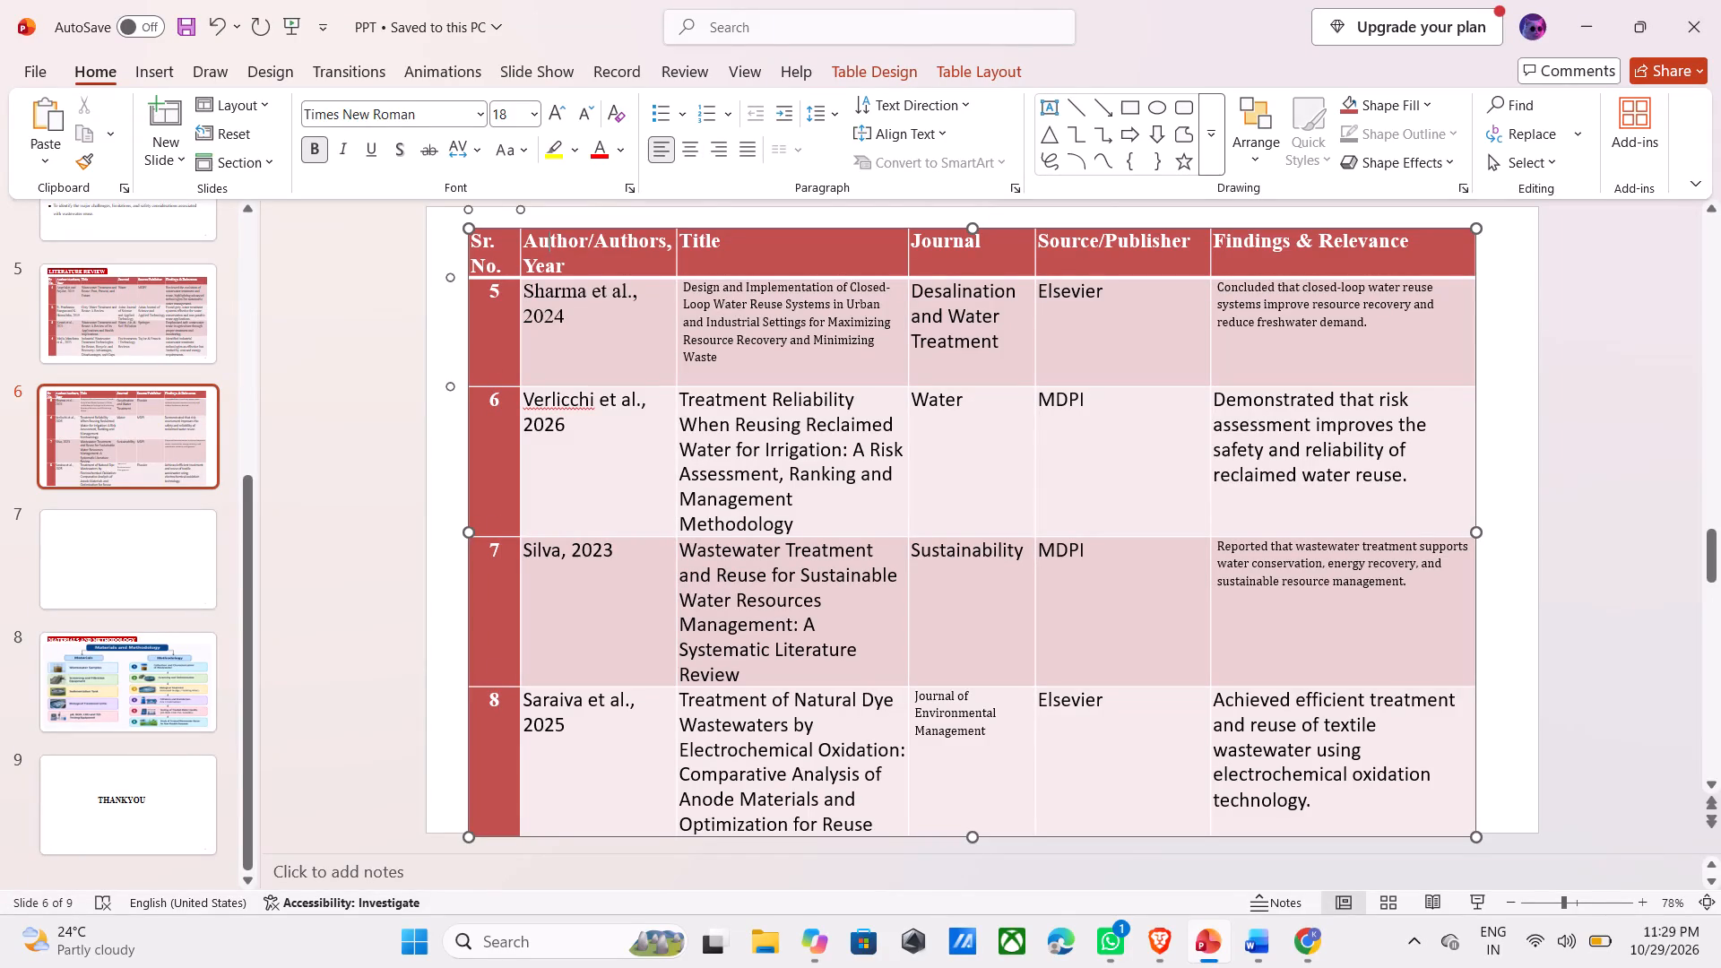
pyautogui.press('BackSpace')
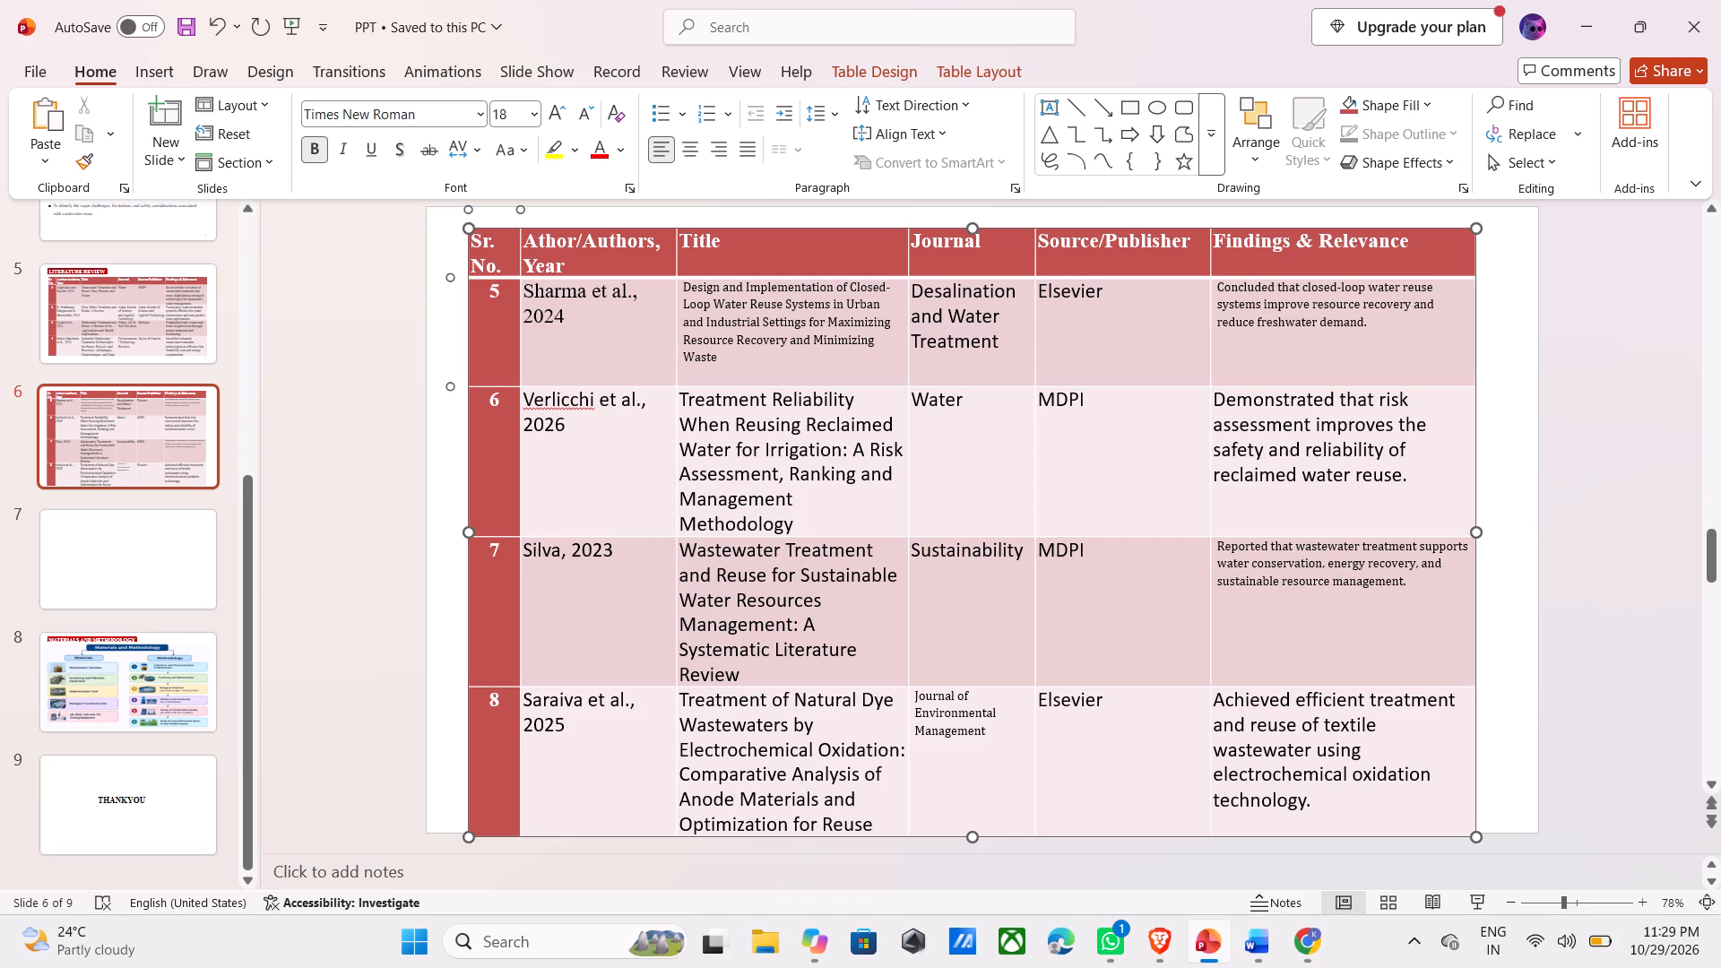
# Move slide 6's literature table slightly up so its last row sits within the slide's bottom edge.
pyautogui.click(100, 459)
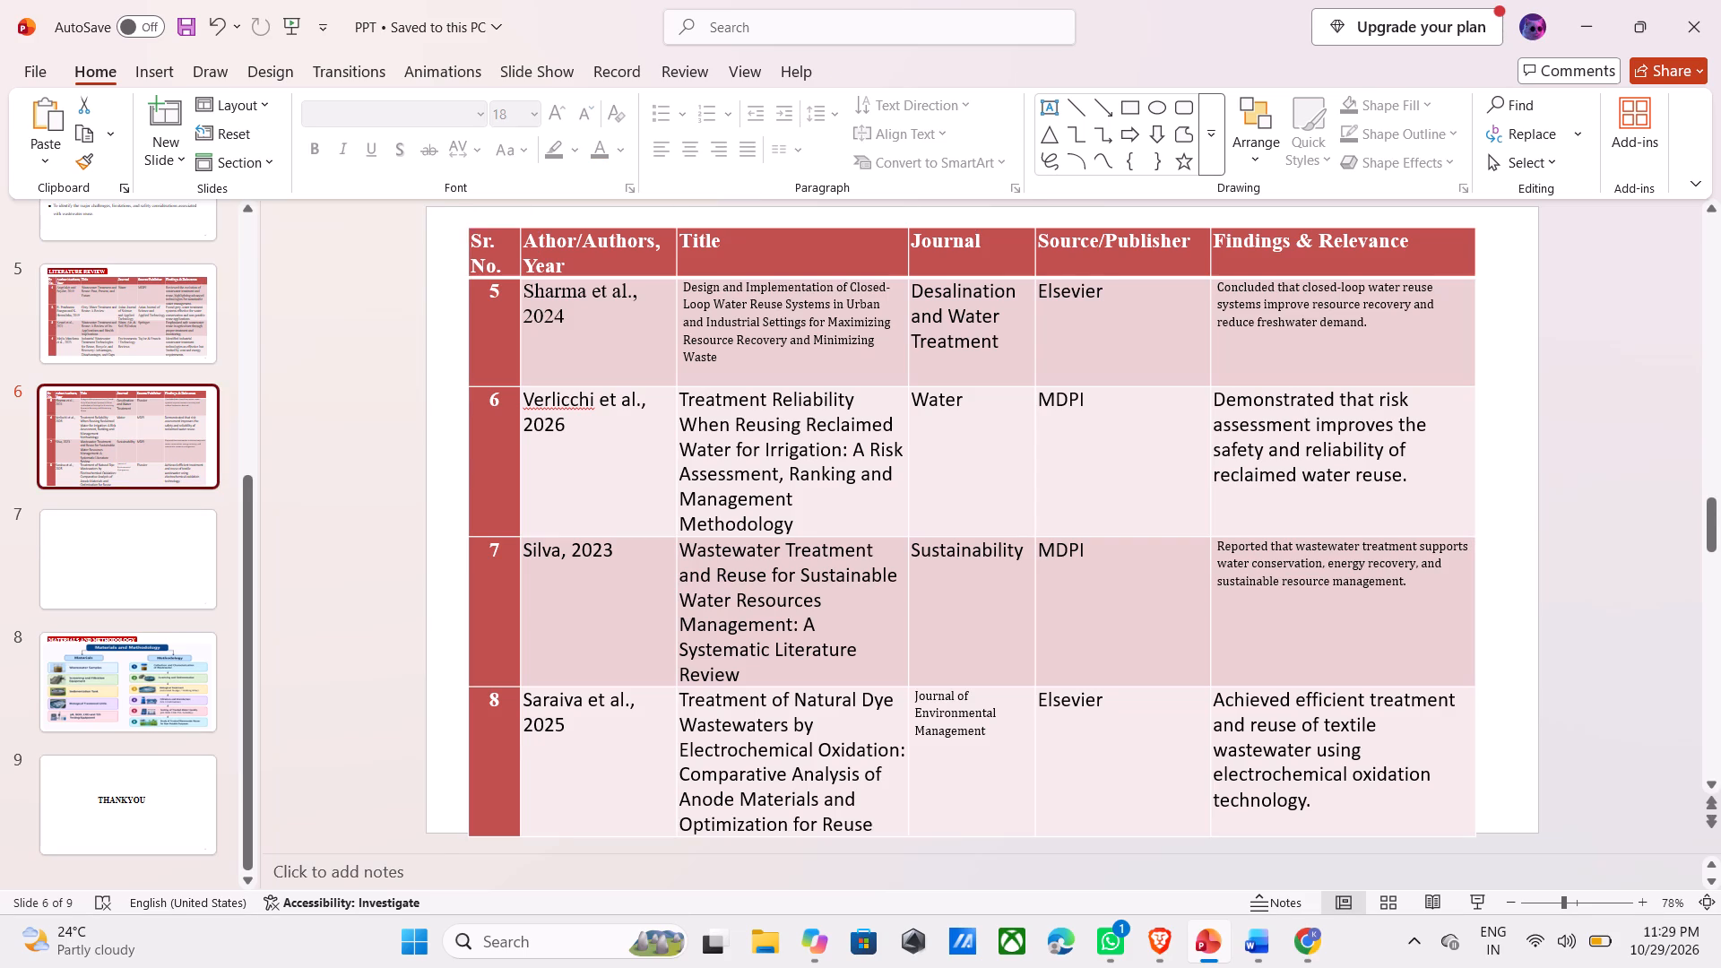
pyautogui.click(881, 262)
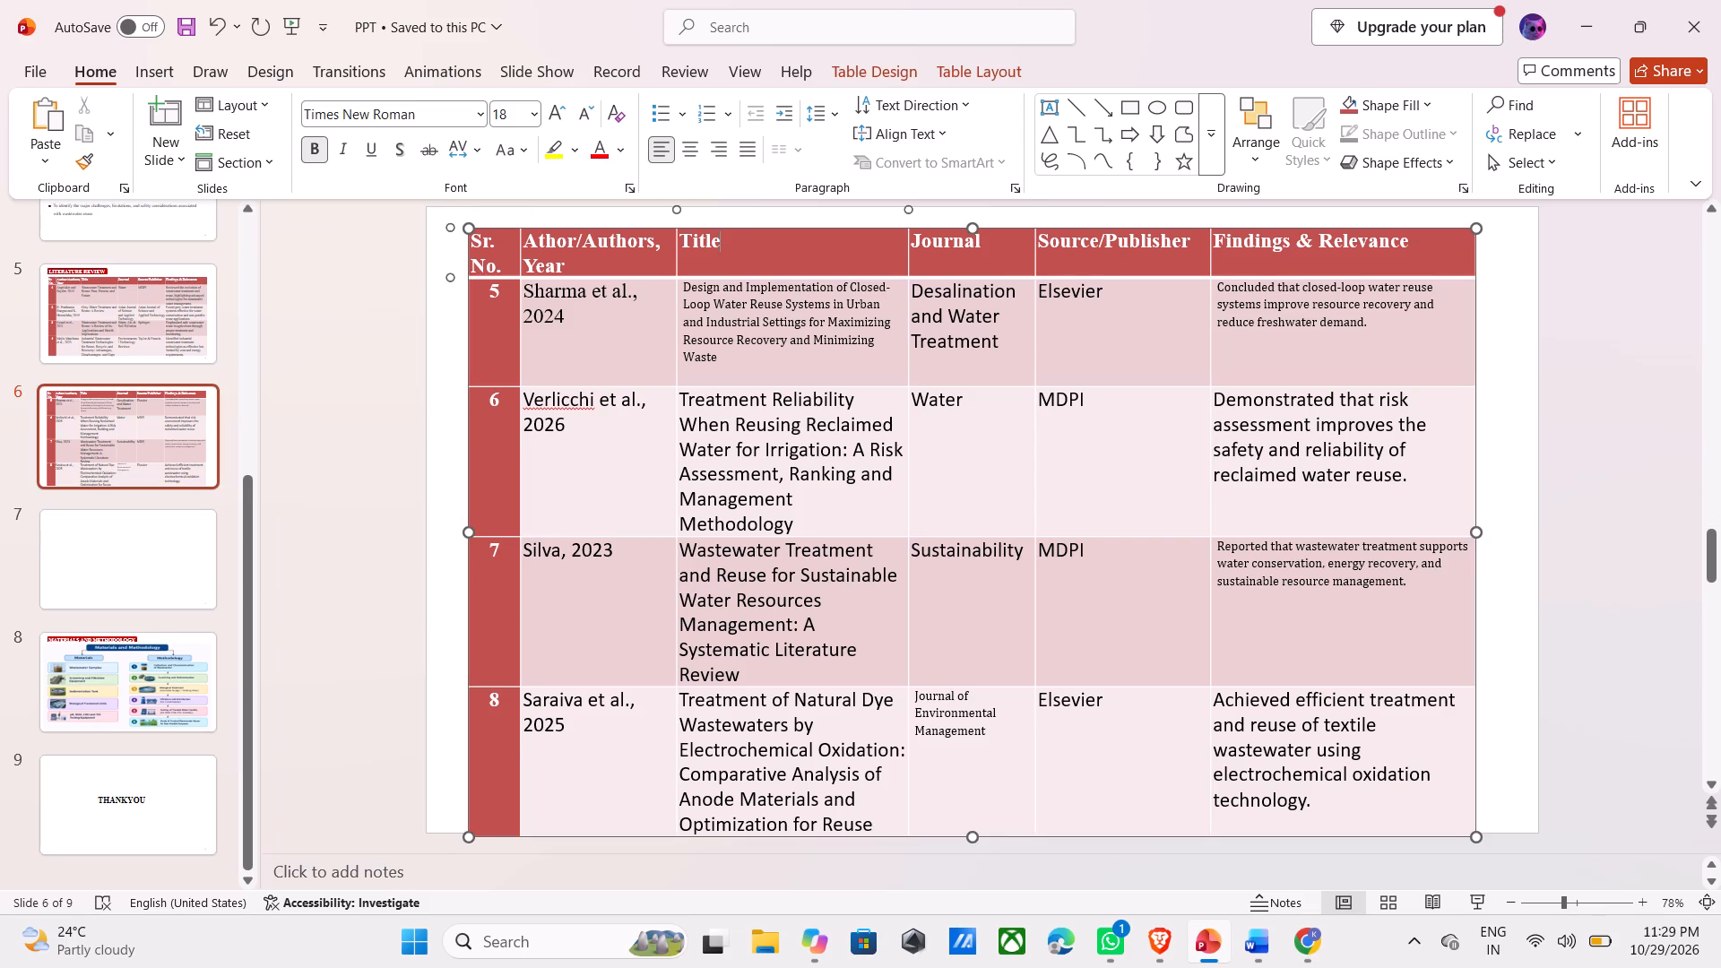
pyautogui.moveTo(885, 228); pyautogui.dragTo(885, 226)
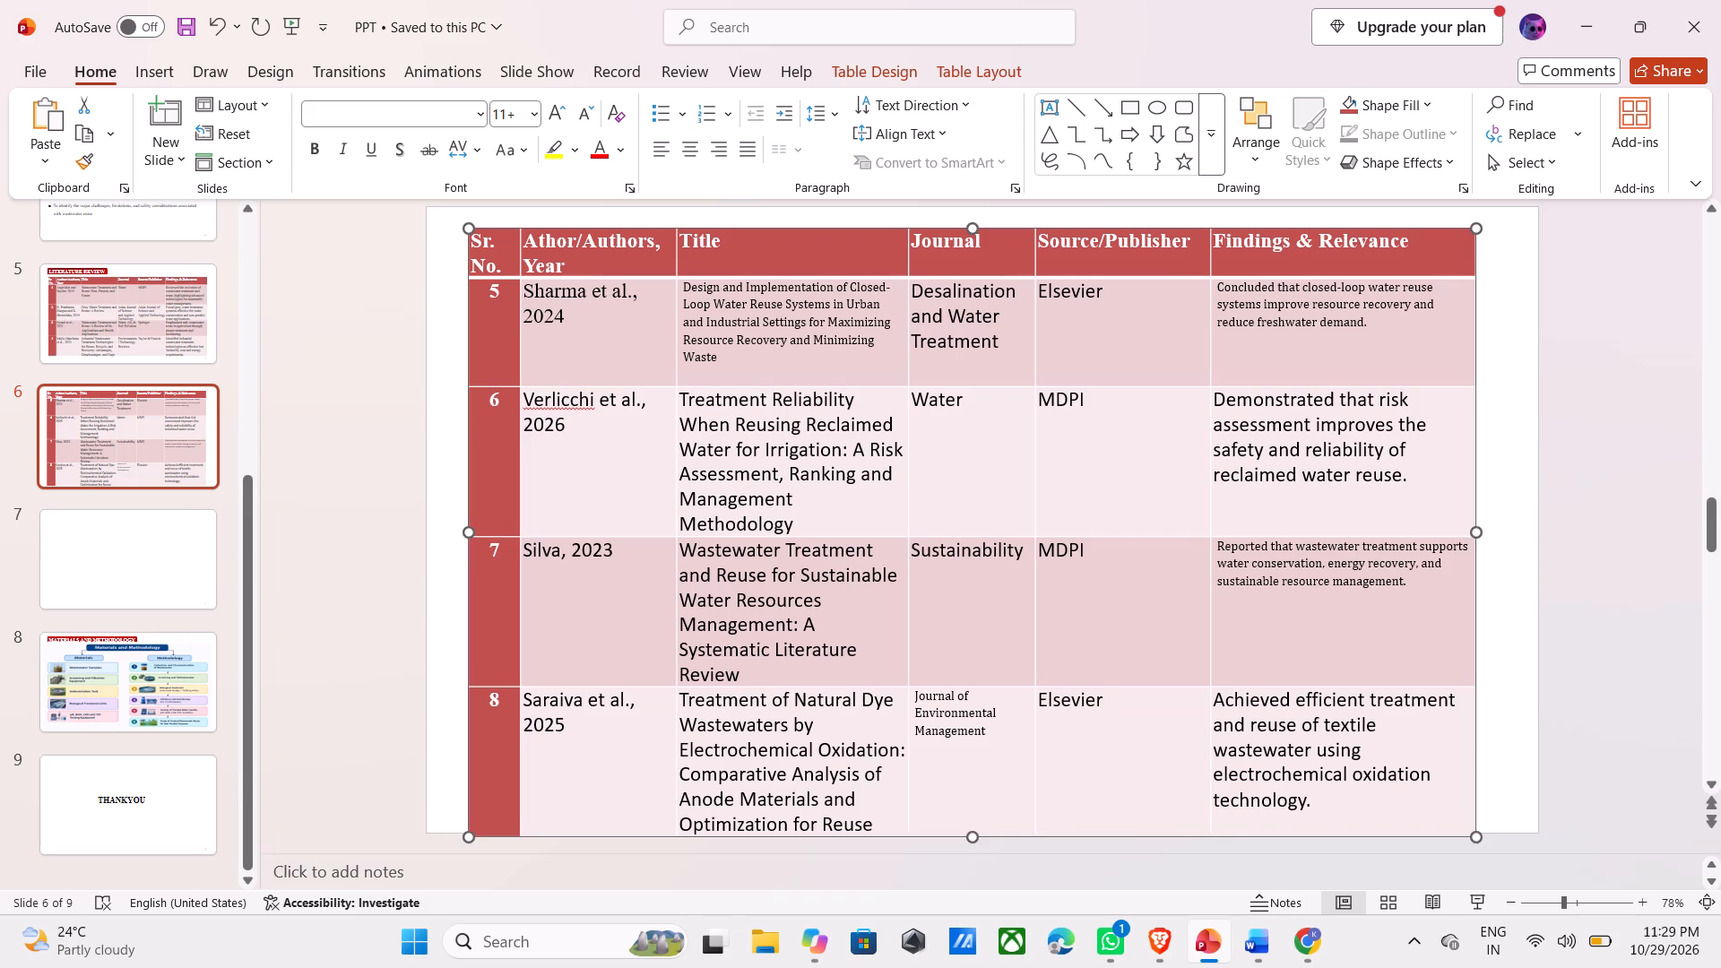
pyautogui.moveTo(885, 226); pyautogui.dragTo(878, 214)
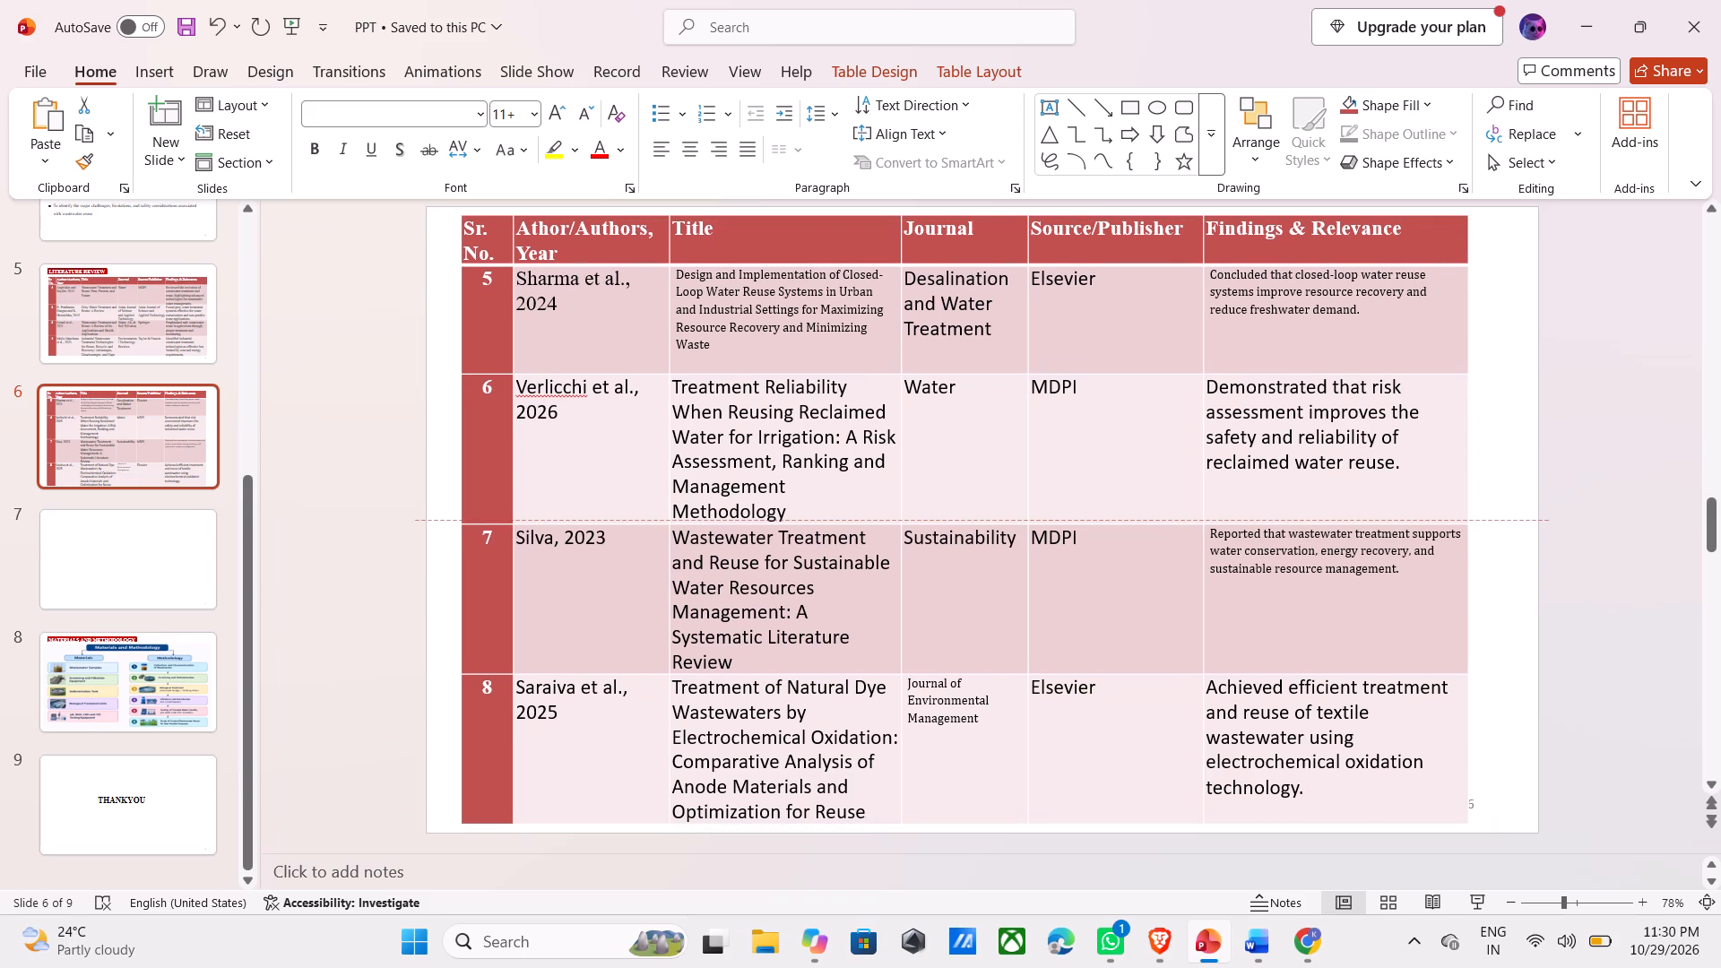
pyautogui.moveTo(878, 214); pyautogui.dragTo(885, 218)
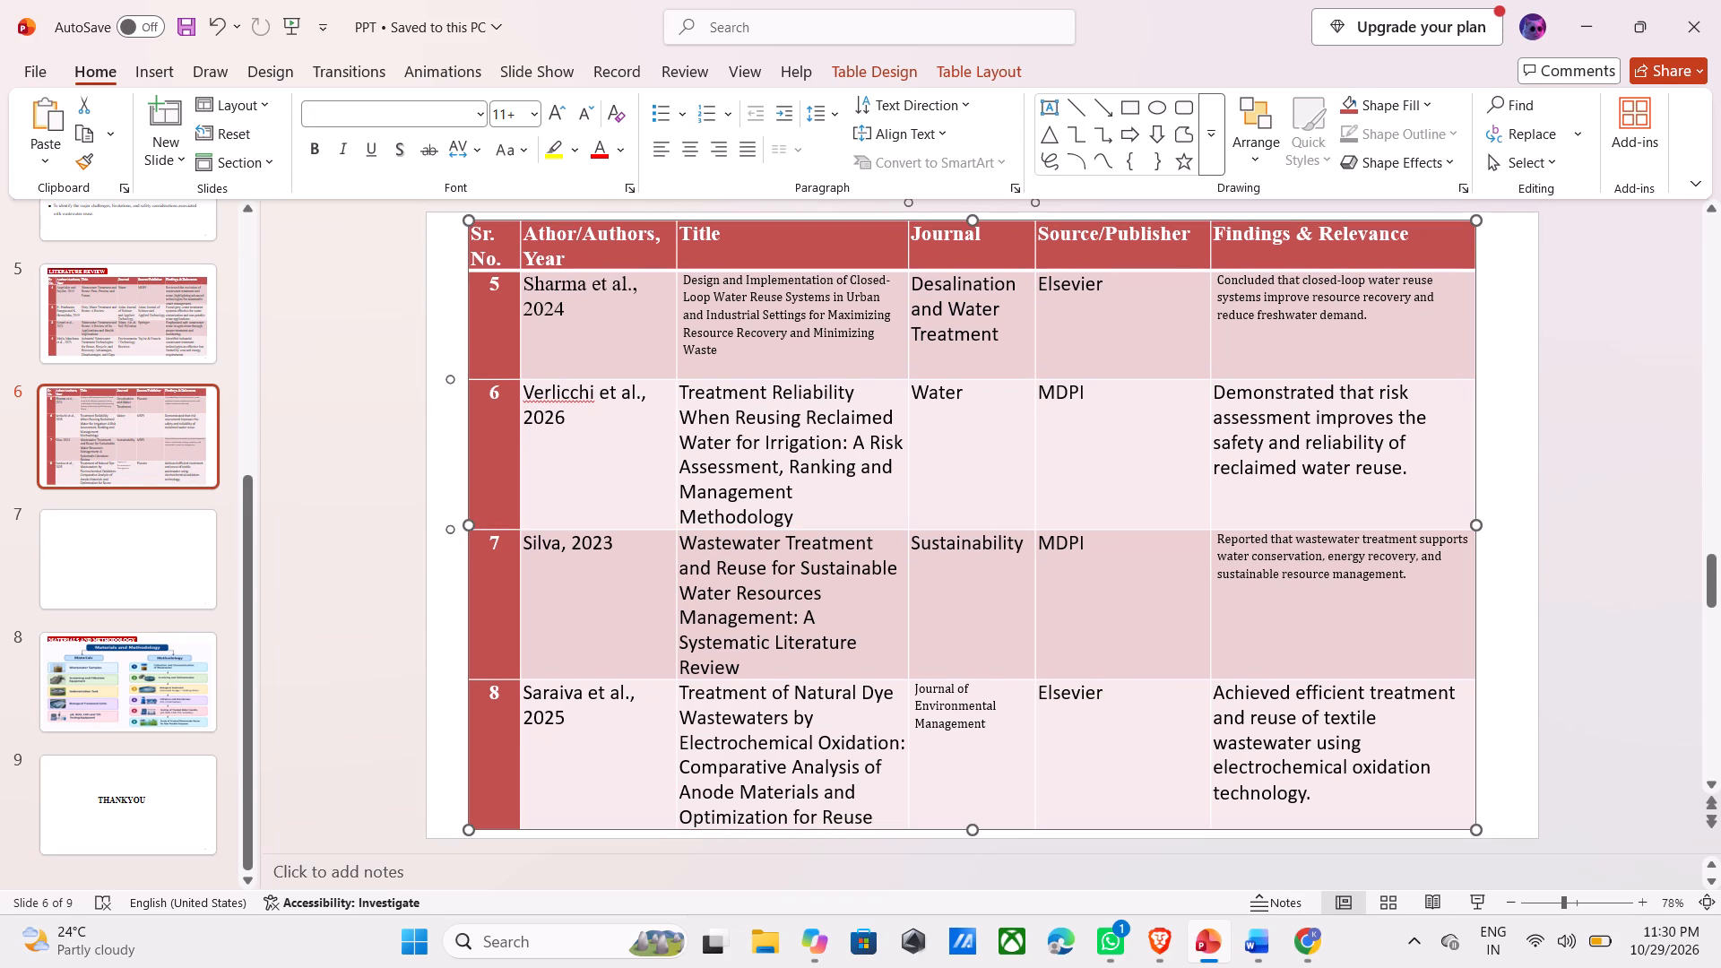
# Widen the Journal column of slide 6's table slightly by shifting its border with the Source/Publisher column.
pyautogui.moveTo(1033, 428); pyautogui.dragTo(1057, 432)
pyautogui.moveTo(1057, 432); pyautogui.dragTo(1062, 433)
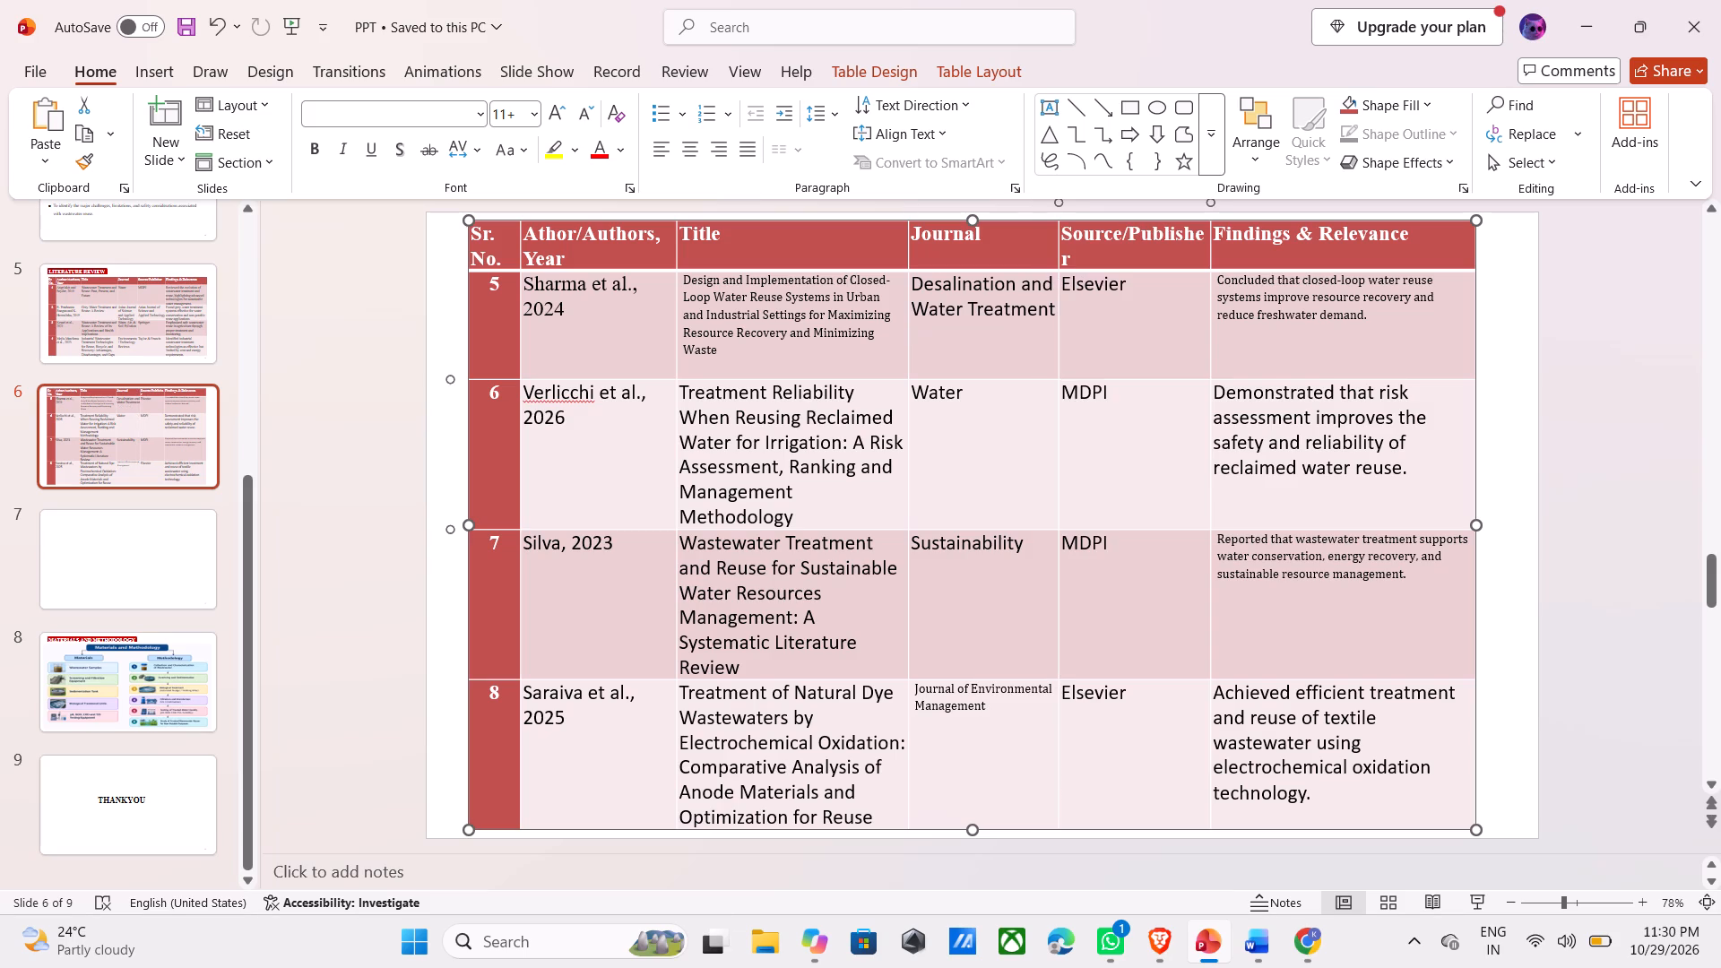
# Break the Source/Publisher header in slide 6's table onto two lines after the slash.
pyautogui.click(1129, 235)
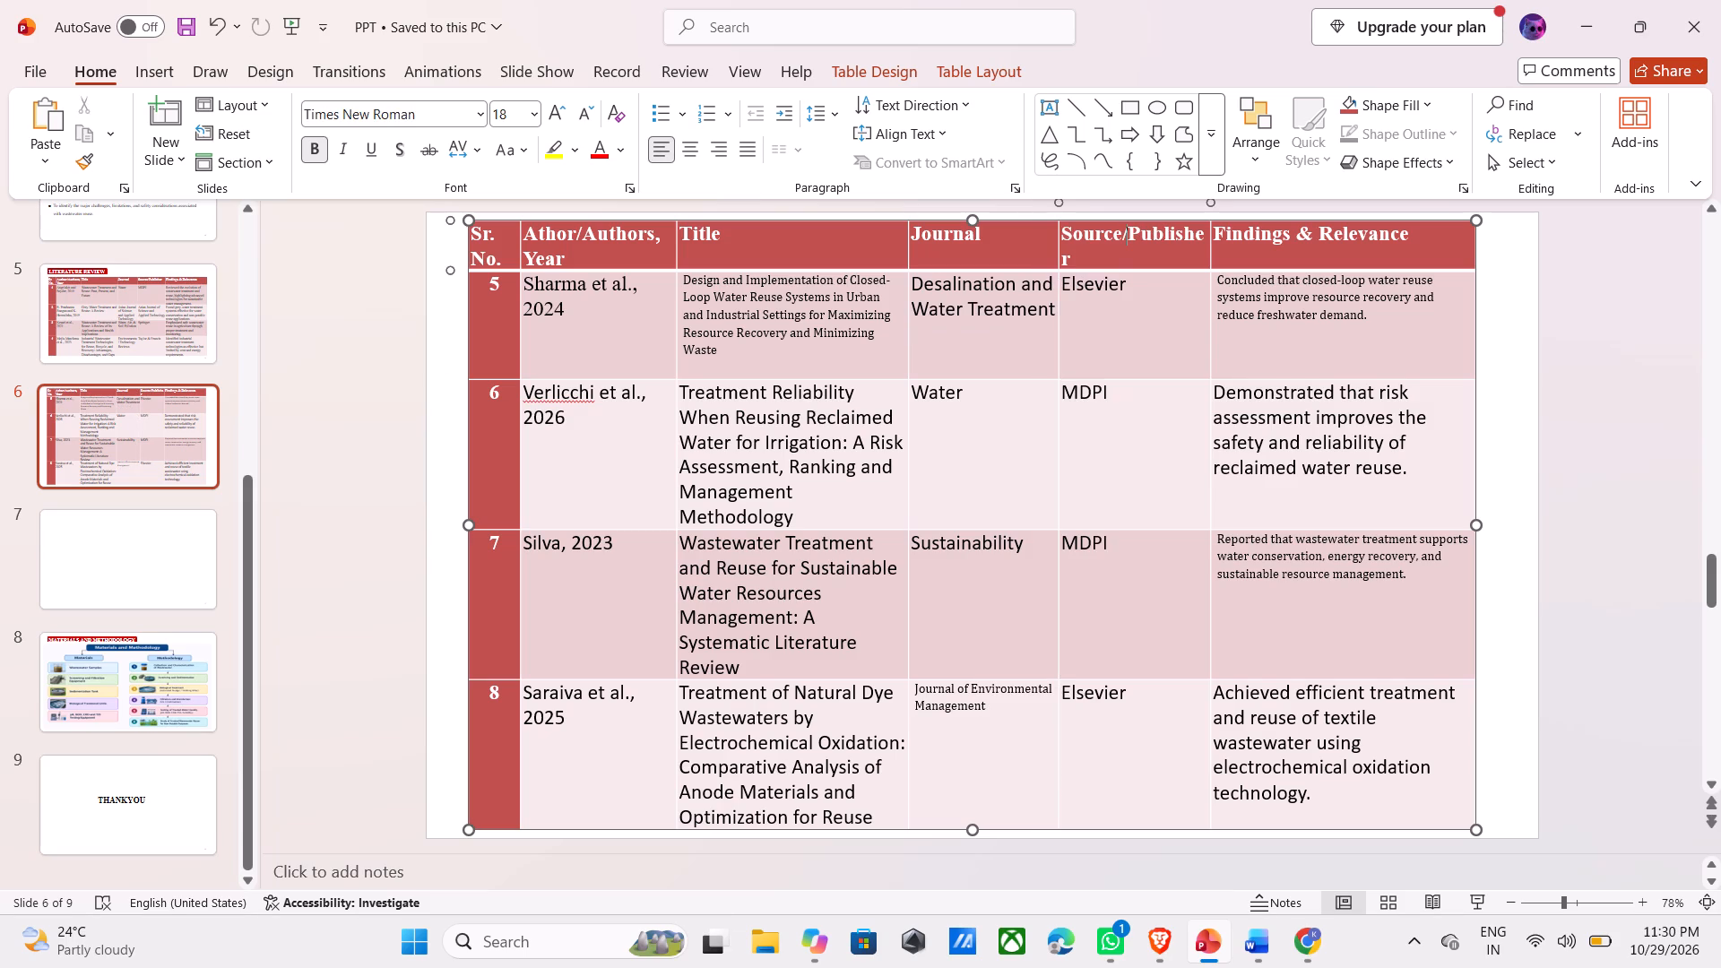
pyautogui.press('Return')
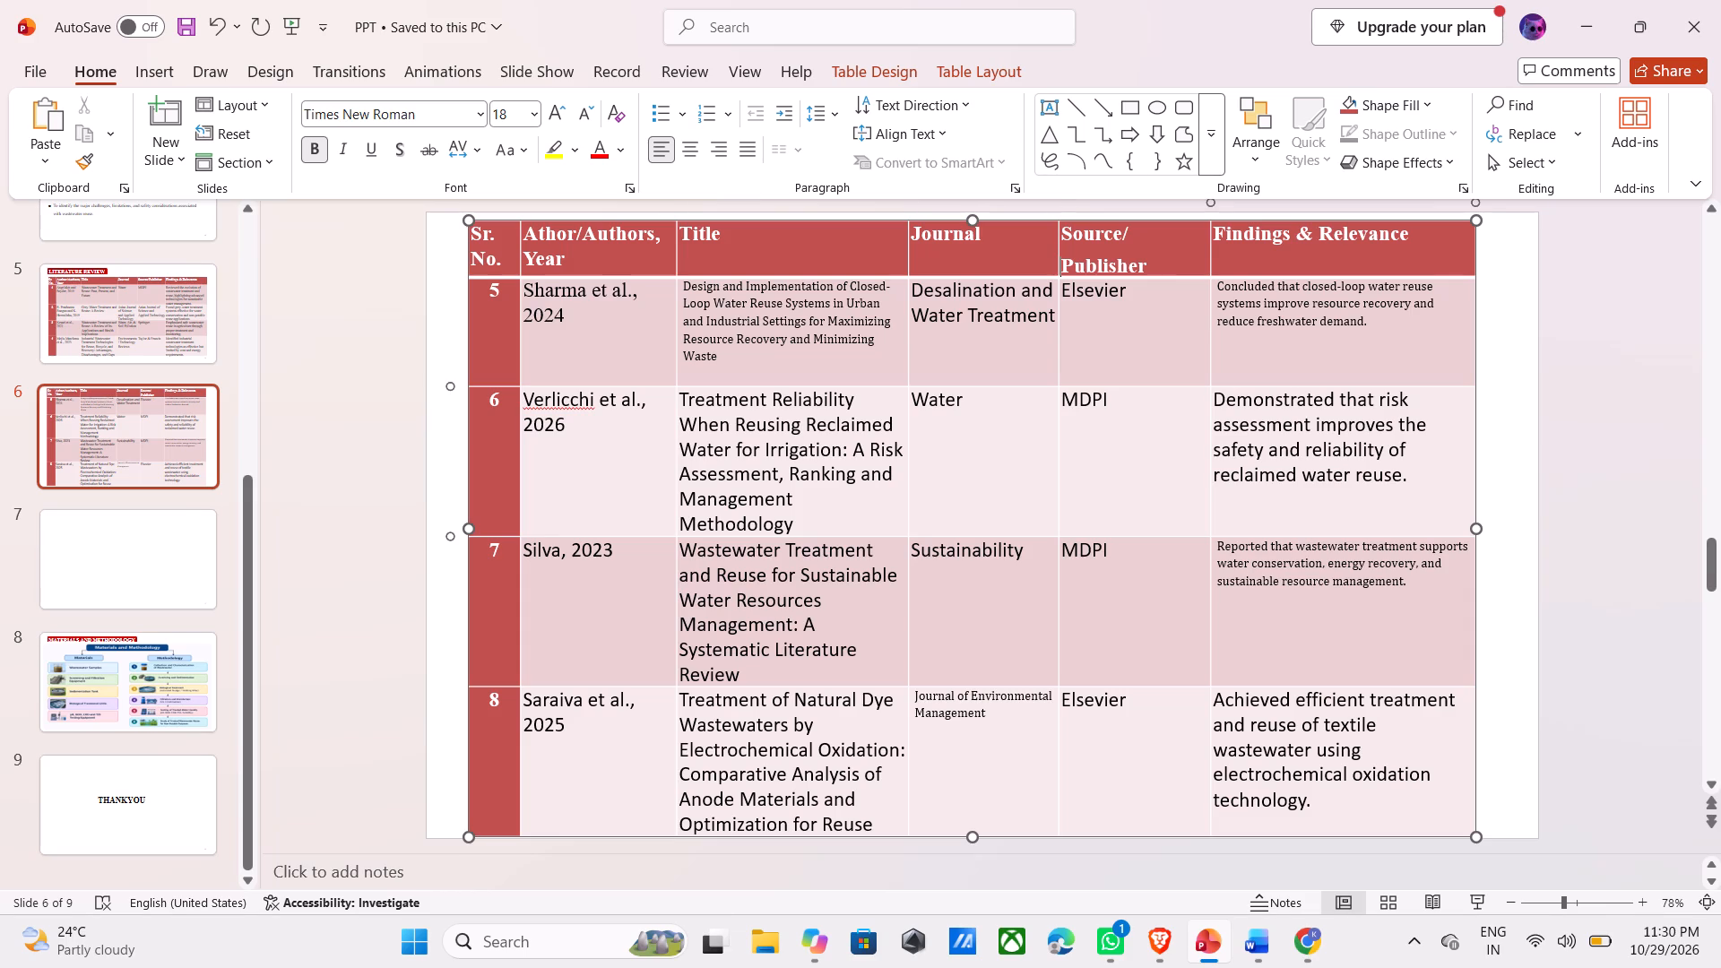
# Narrow slide 6's Source/Publisher column in favour of Findings & Relevance, and its author/year column slightly in favour of Title.
pyautogui.moveTo(1207, 445); pyautogui.dragTo(1175, 448)
pyautogui.moveTo(1175, 448); pyautogui.dragTo(1173, 448)
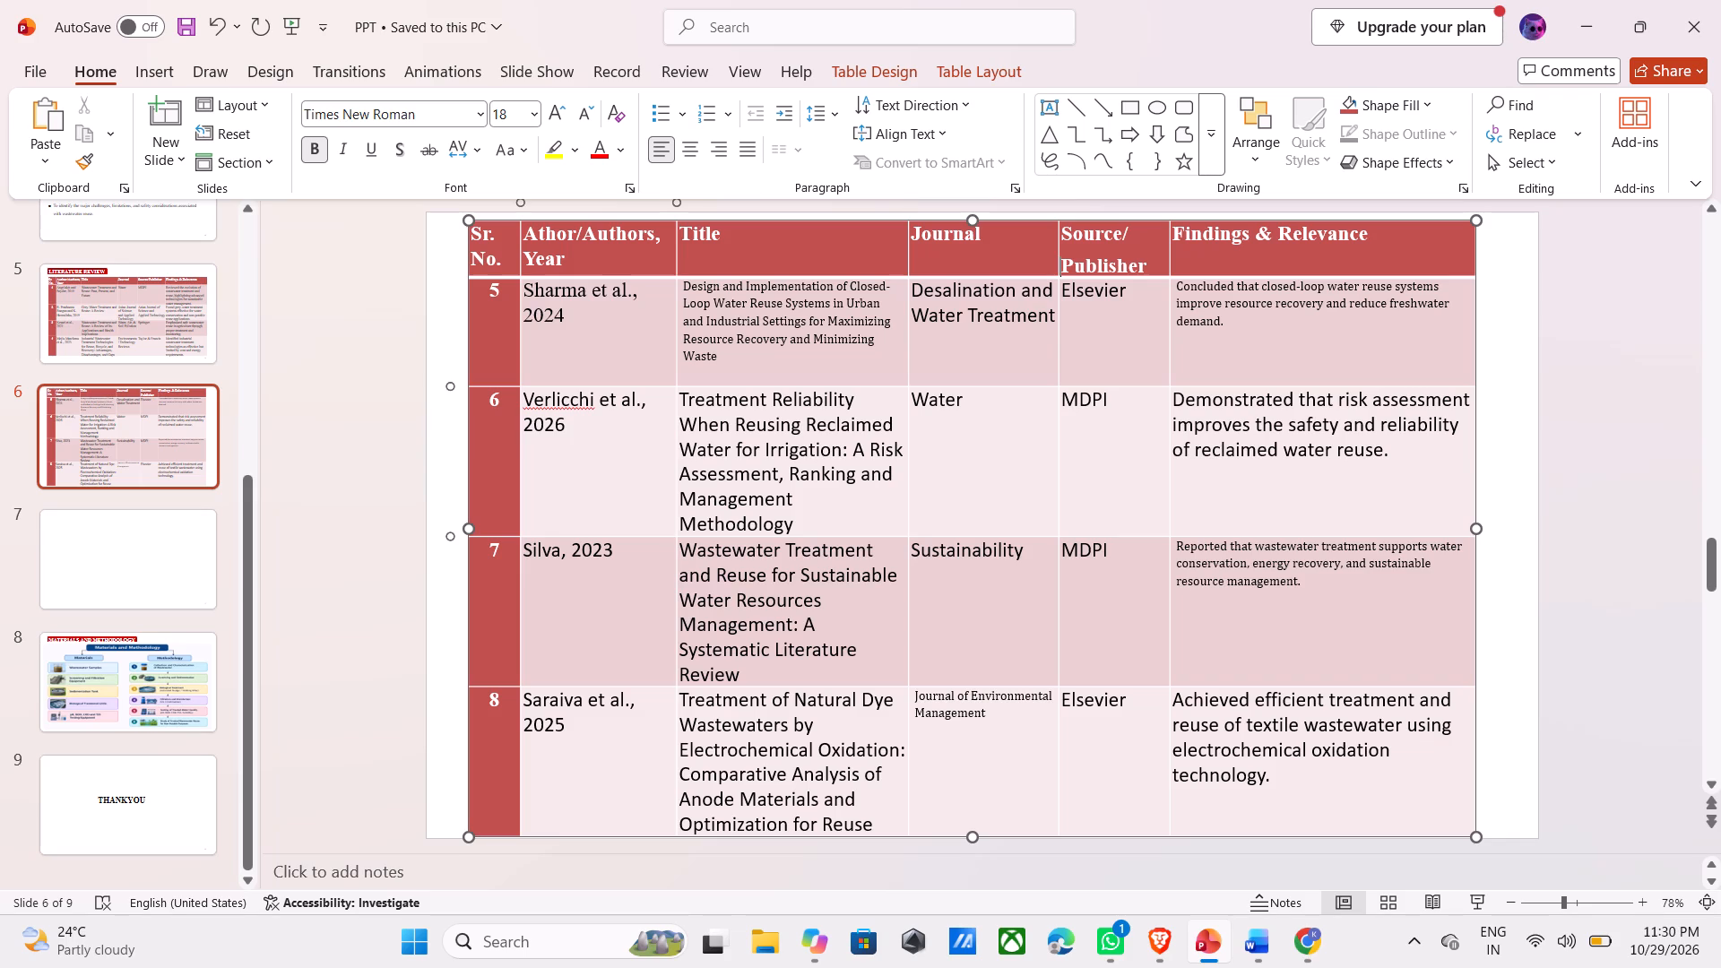
pyautogui.moveTo(679, 424); pyautogui.dragTo(658, 426)
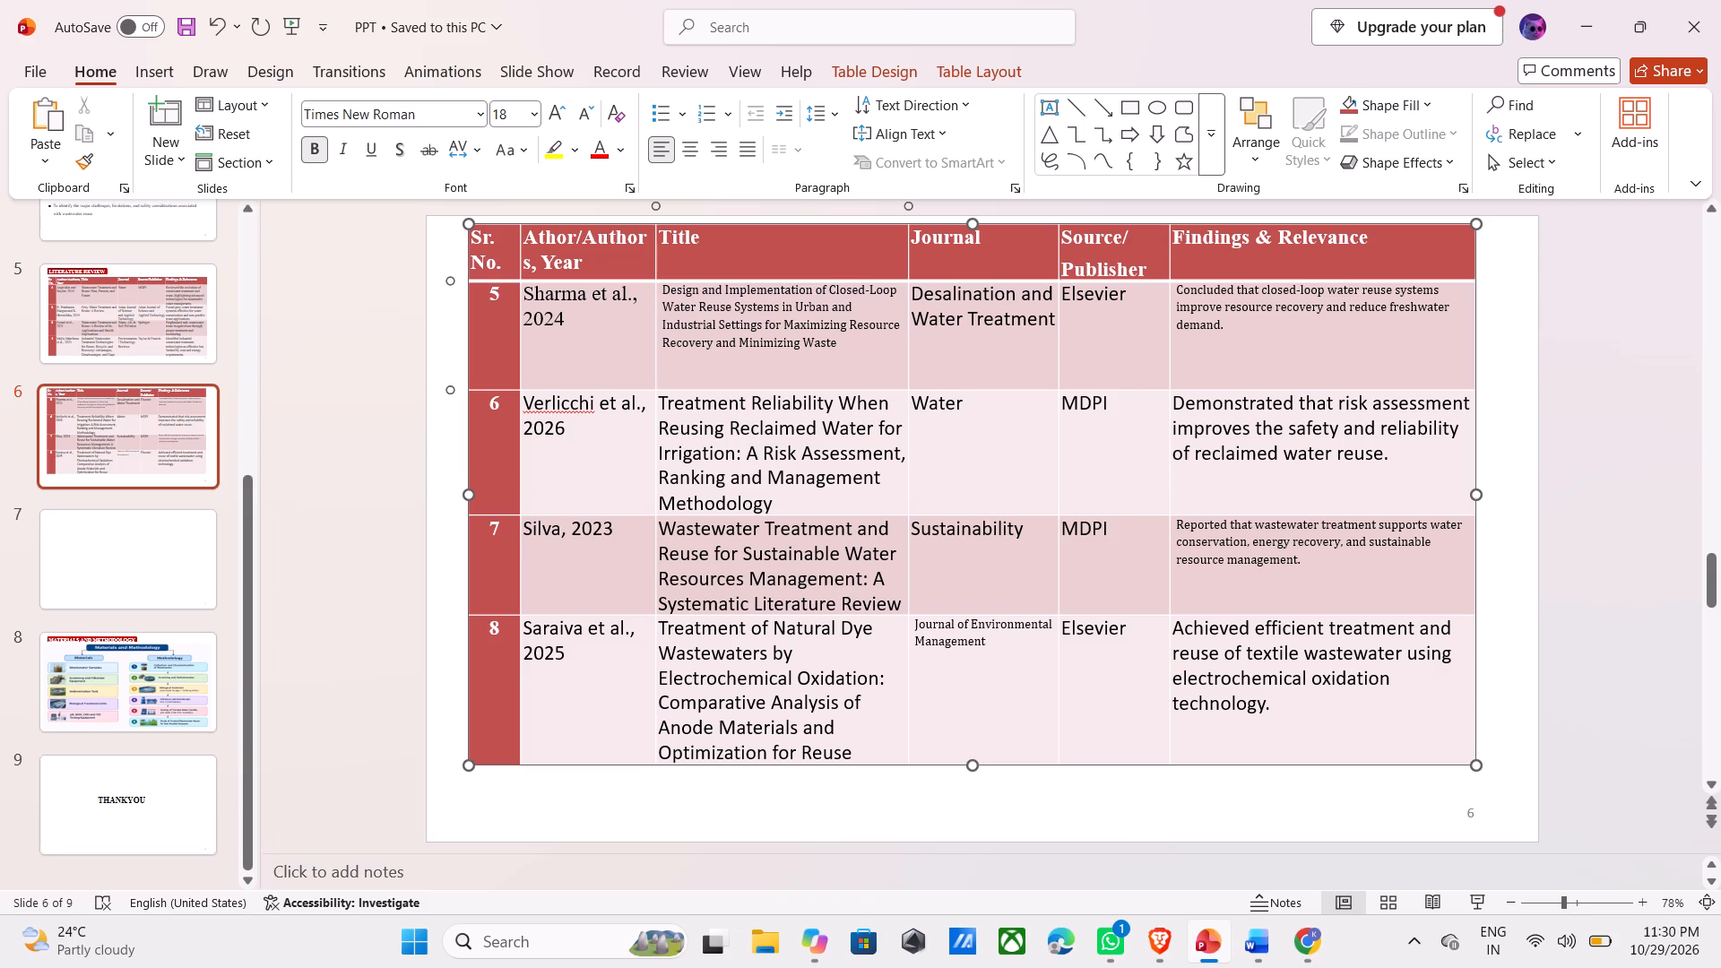
pyautogui.moveTo(654, 376); pyautogui.dragTo(665, 378)
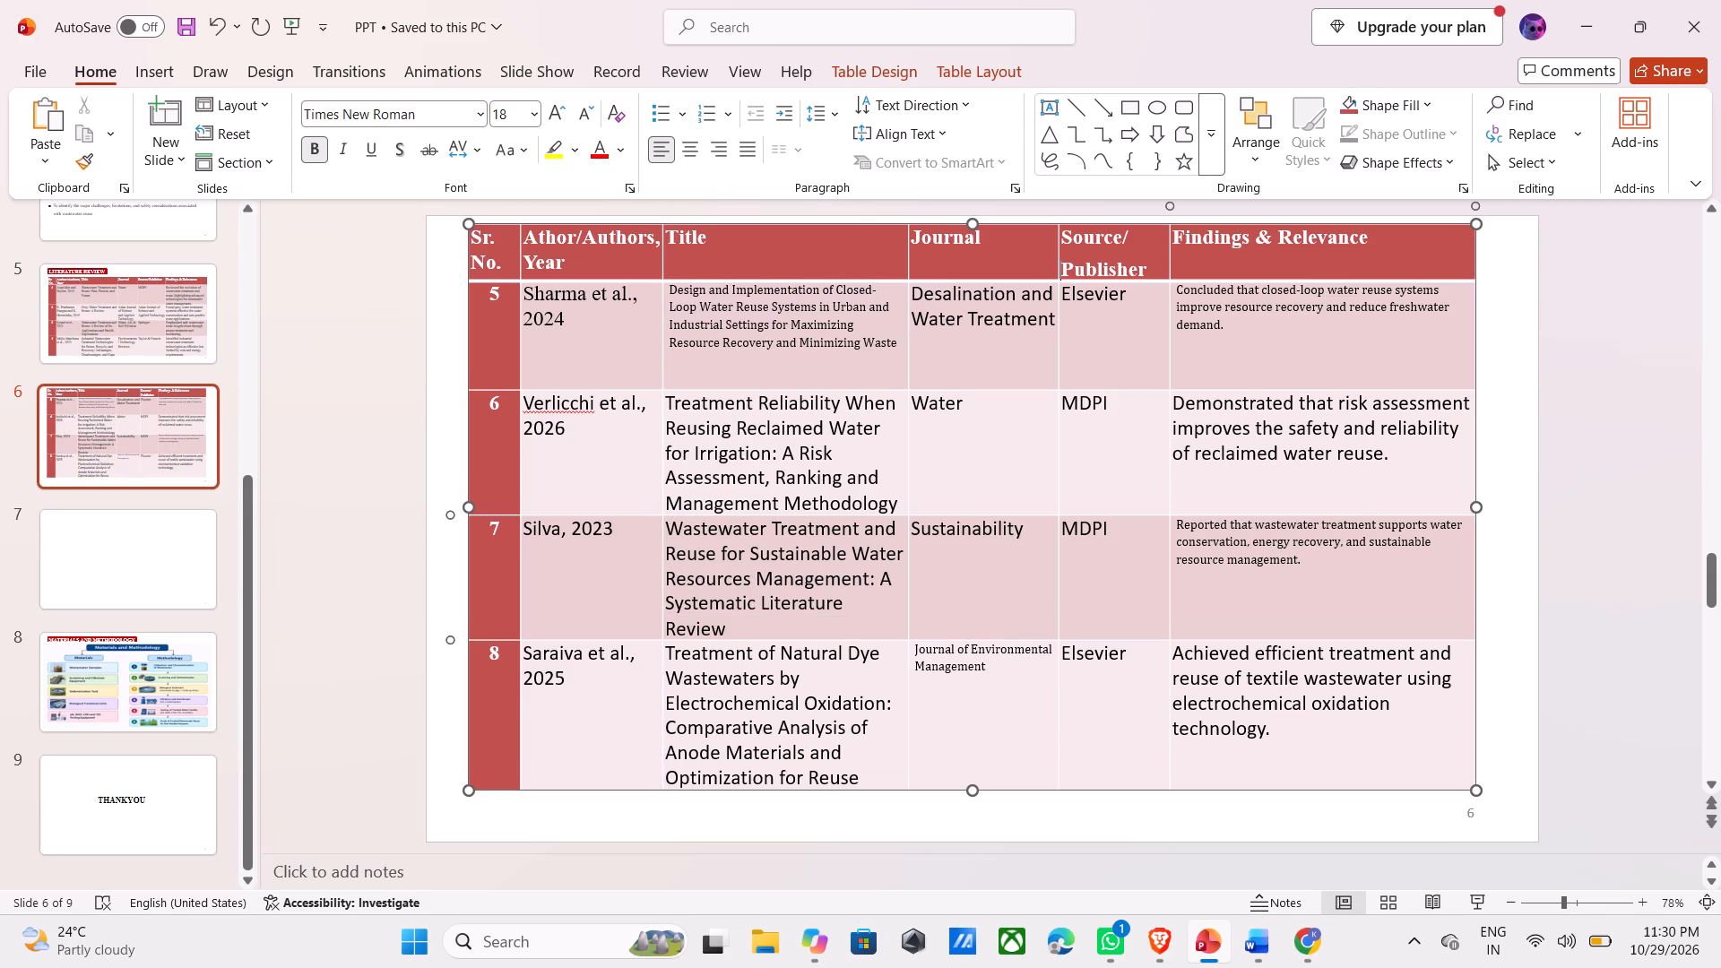
# Set all text in slide 6's literature table to size 18 in Times New Roman.
pyautogui.moveTo(1284, 751); pyautogui.dragTo(1241, 739)
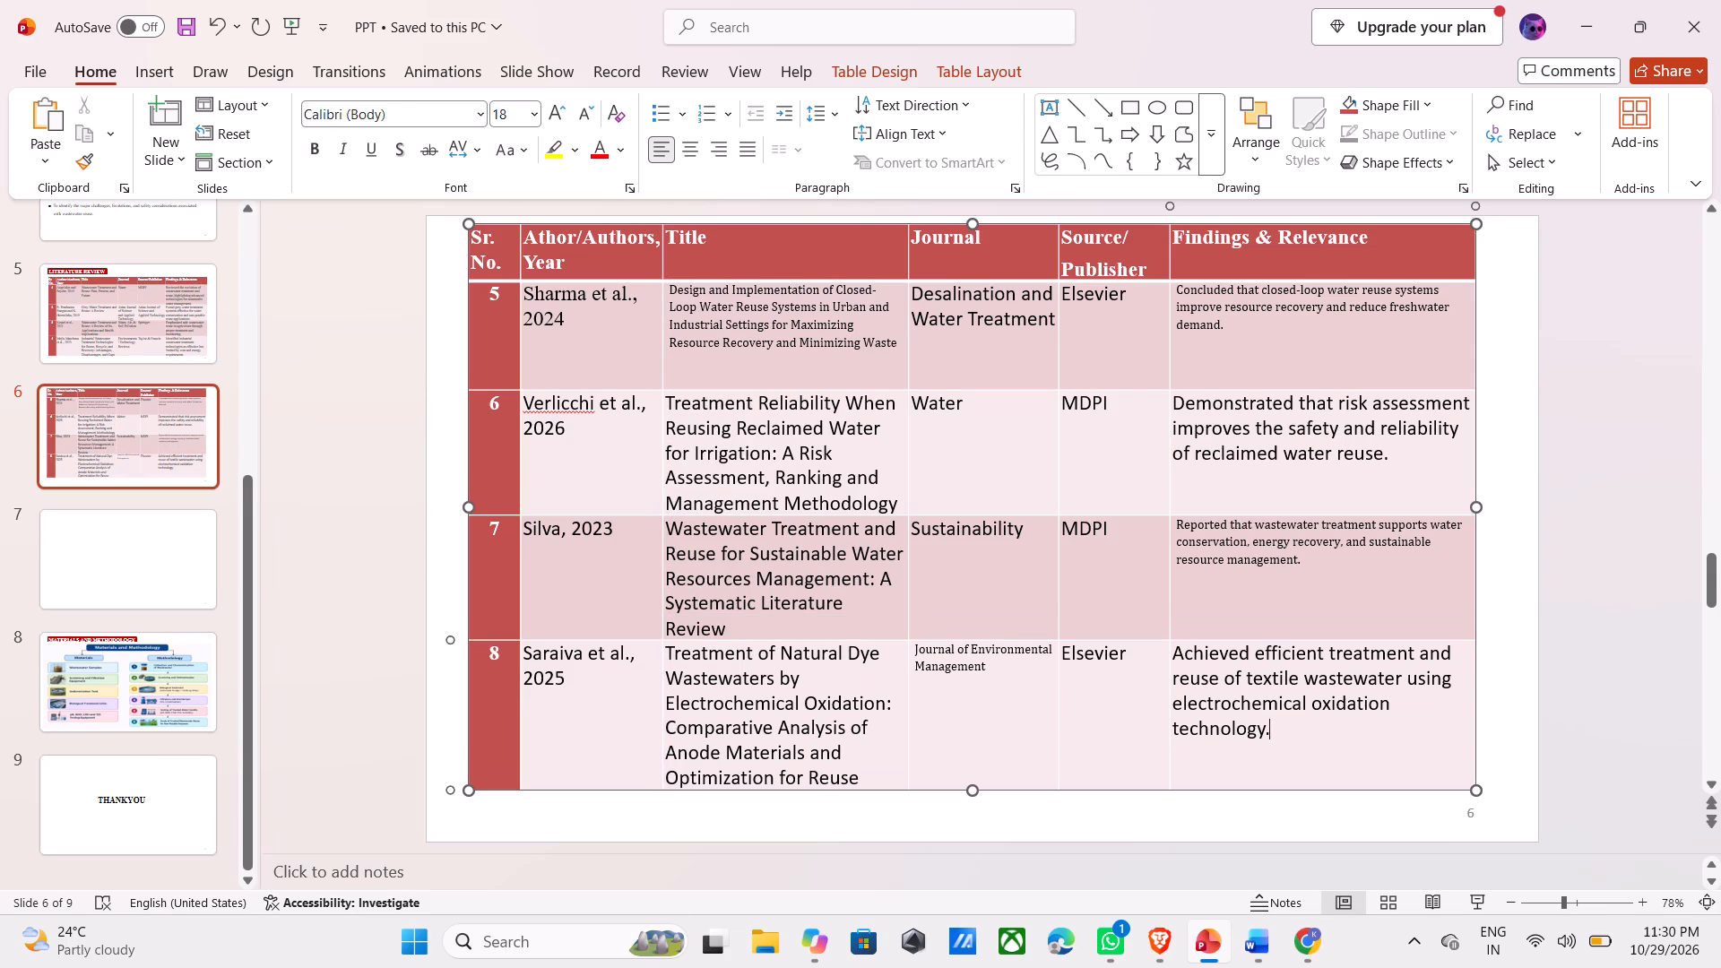
pyautogui.moveTo(1241, 739); pyautogui.dragTo(480, 261)
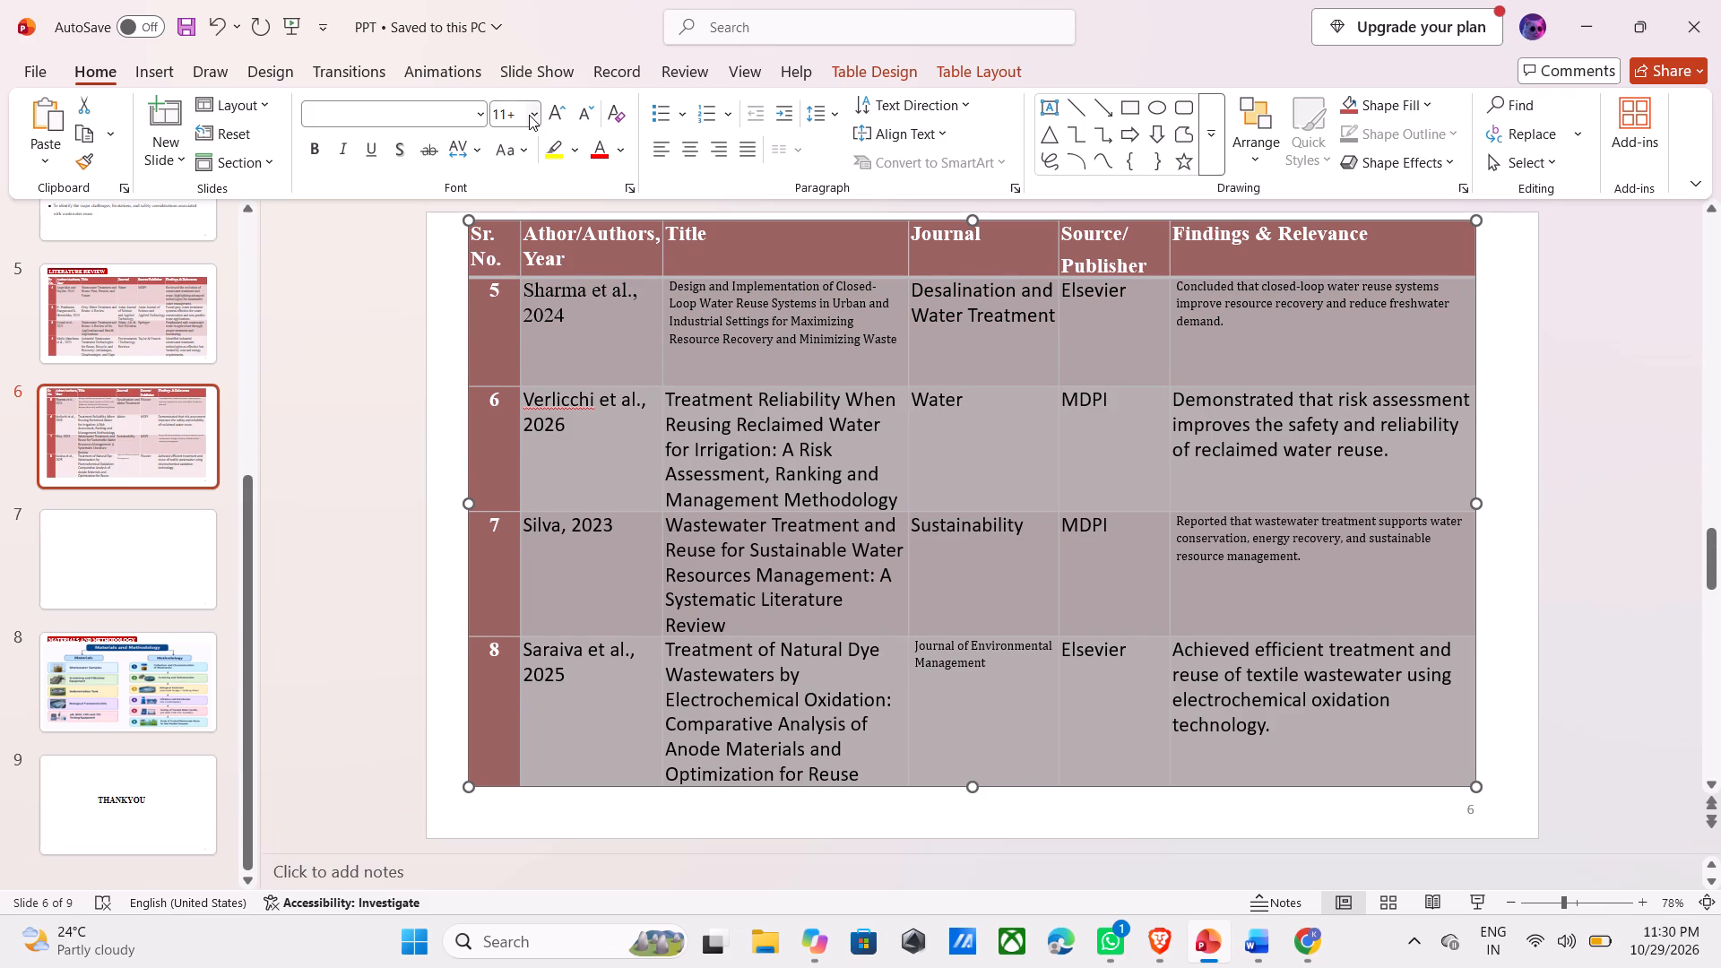
pyautogui.click(532, 115)
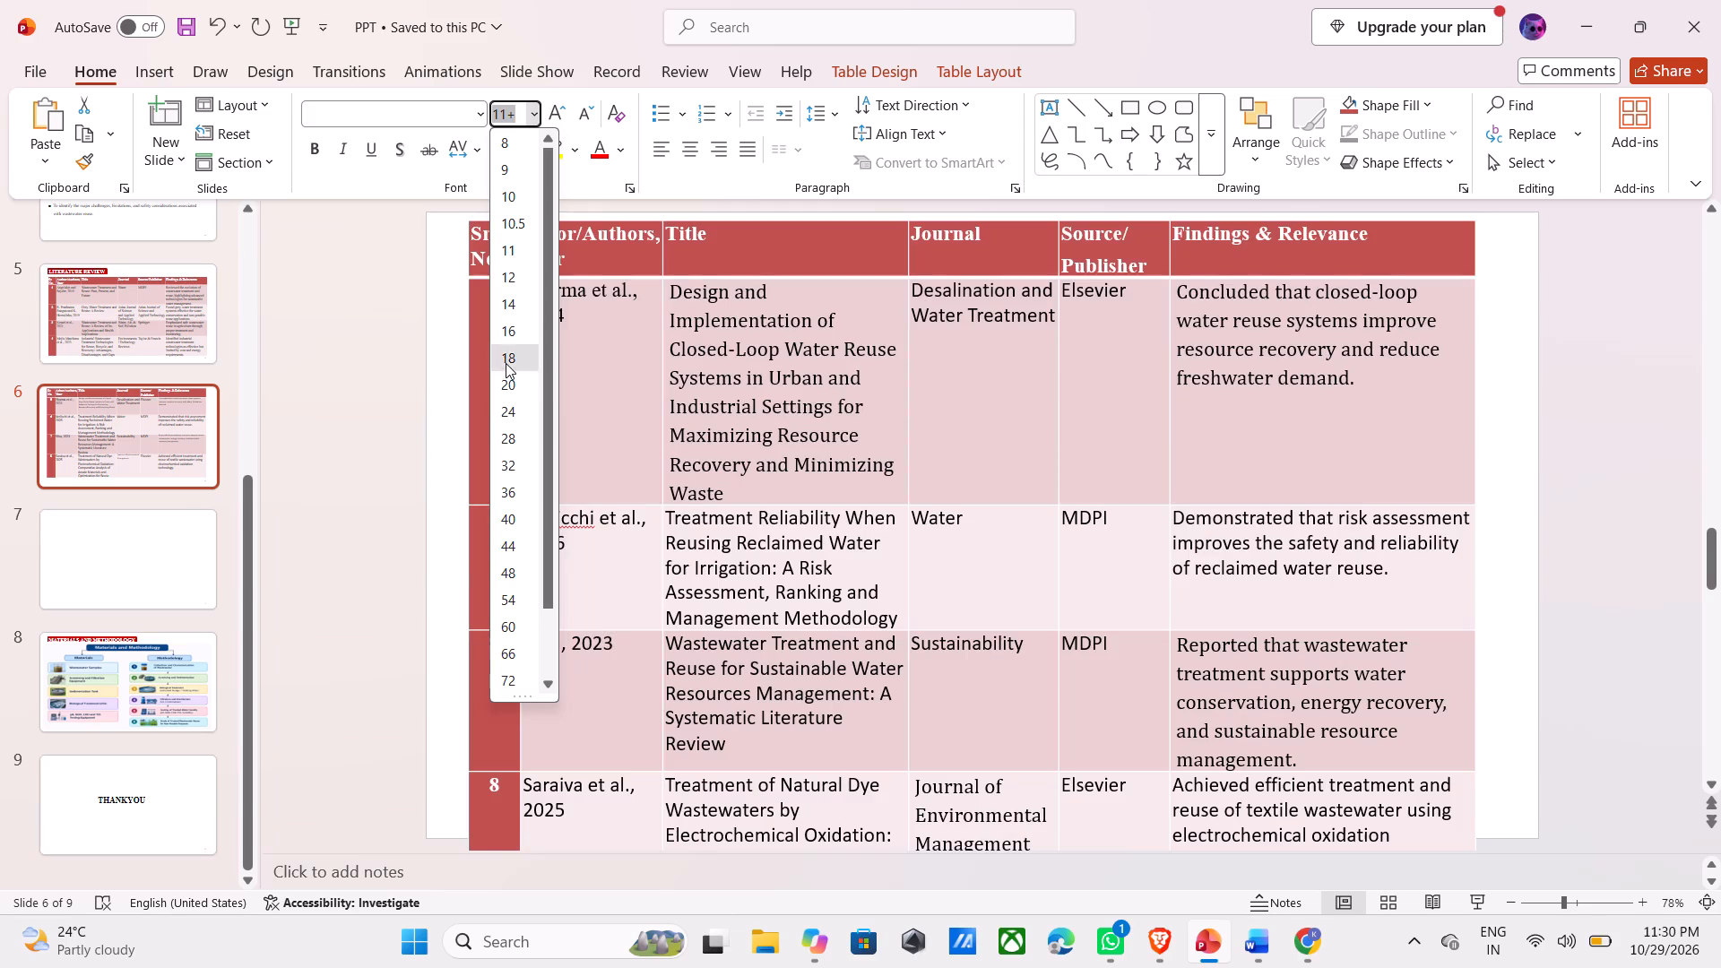
pyautogui.click(506, 363)
pyautogui.click(441, 116)
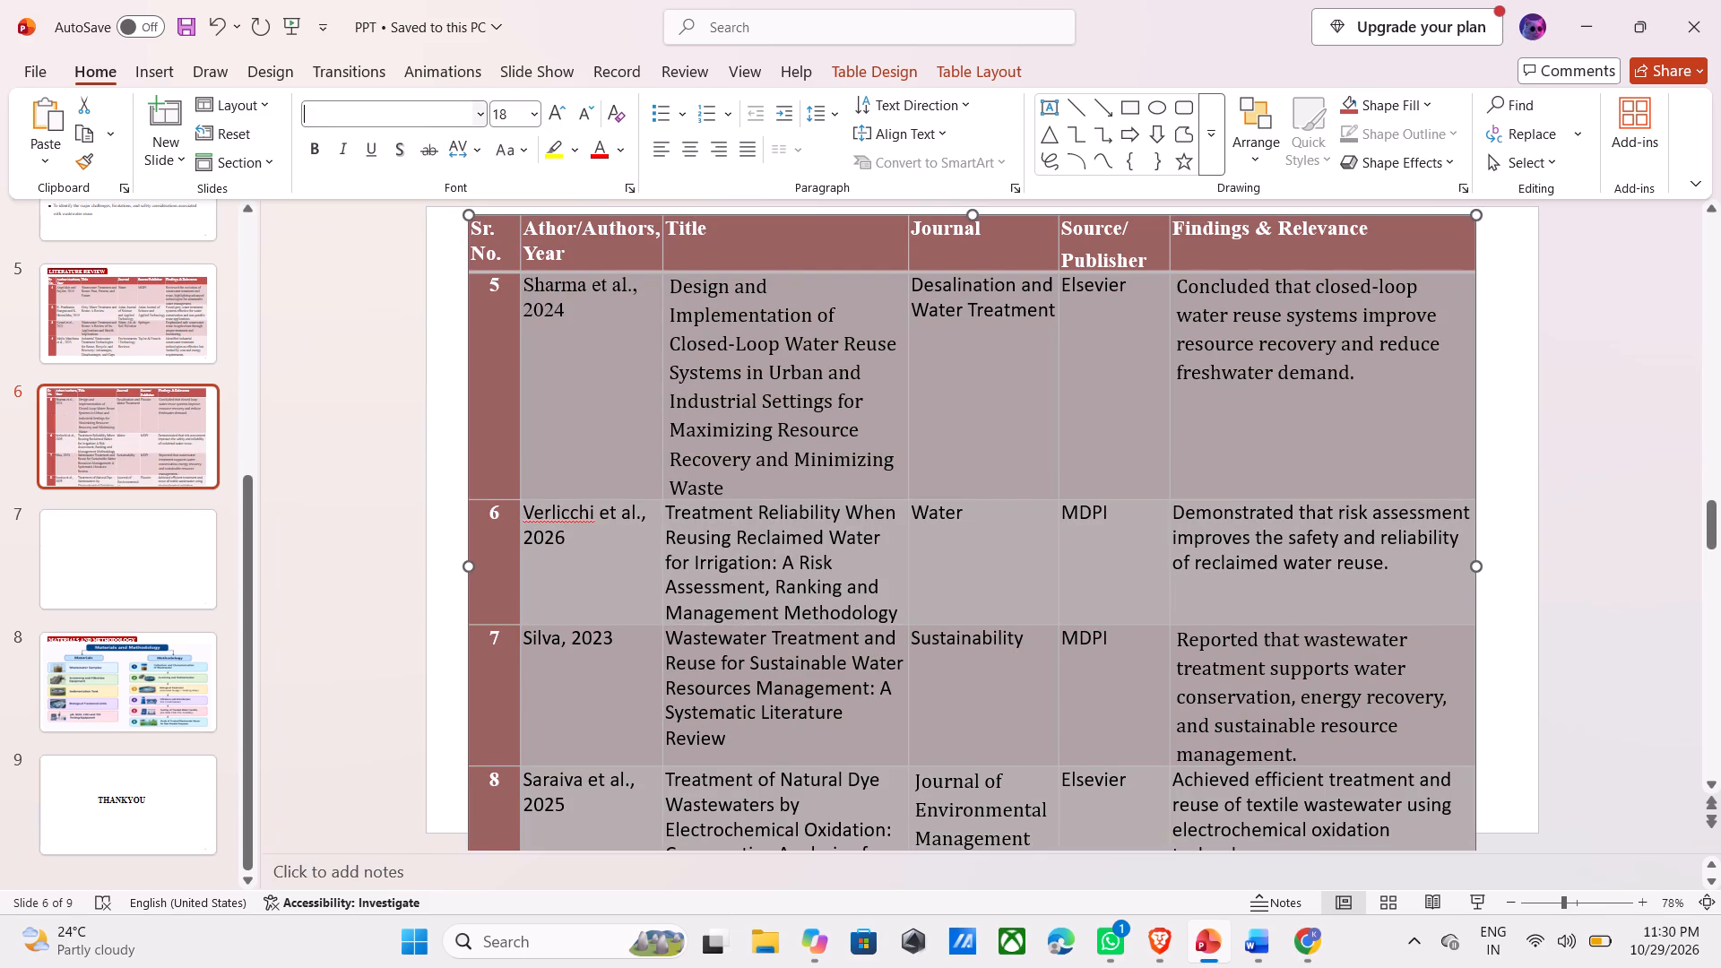
pyautogui.write('TIM')
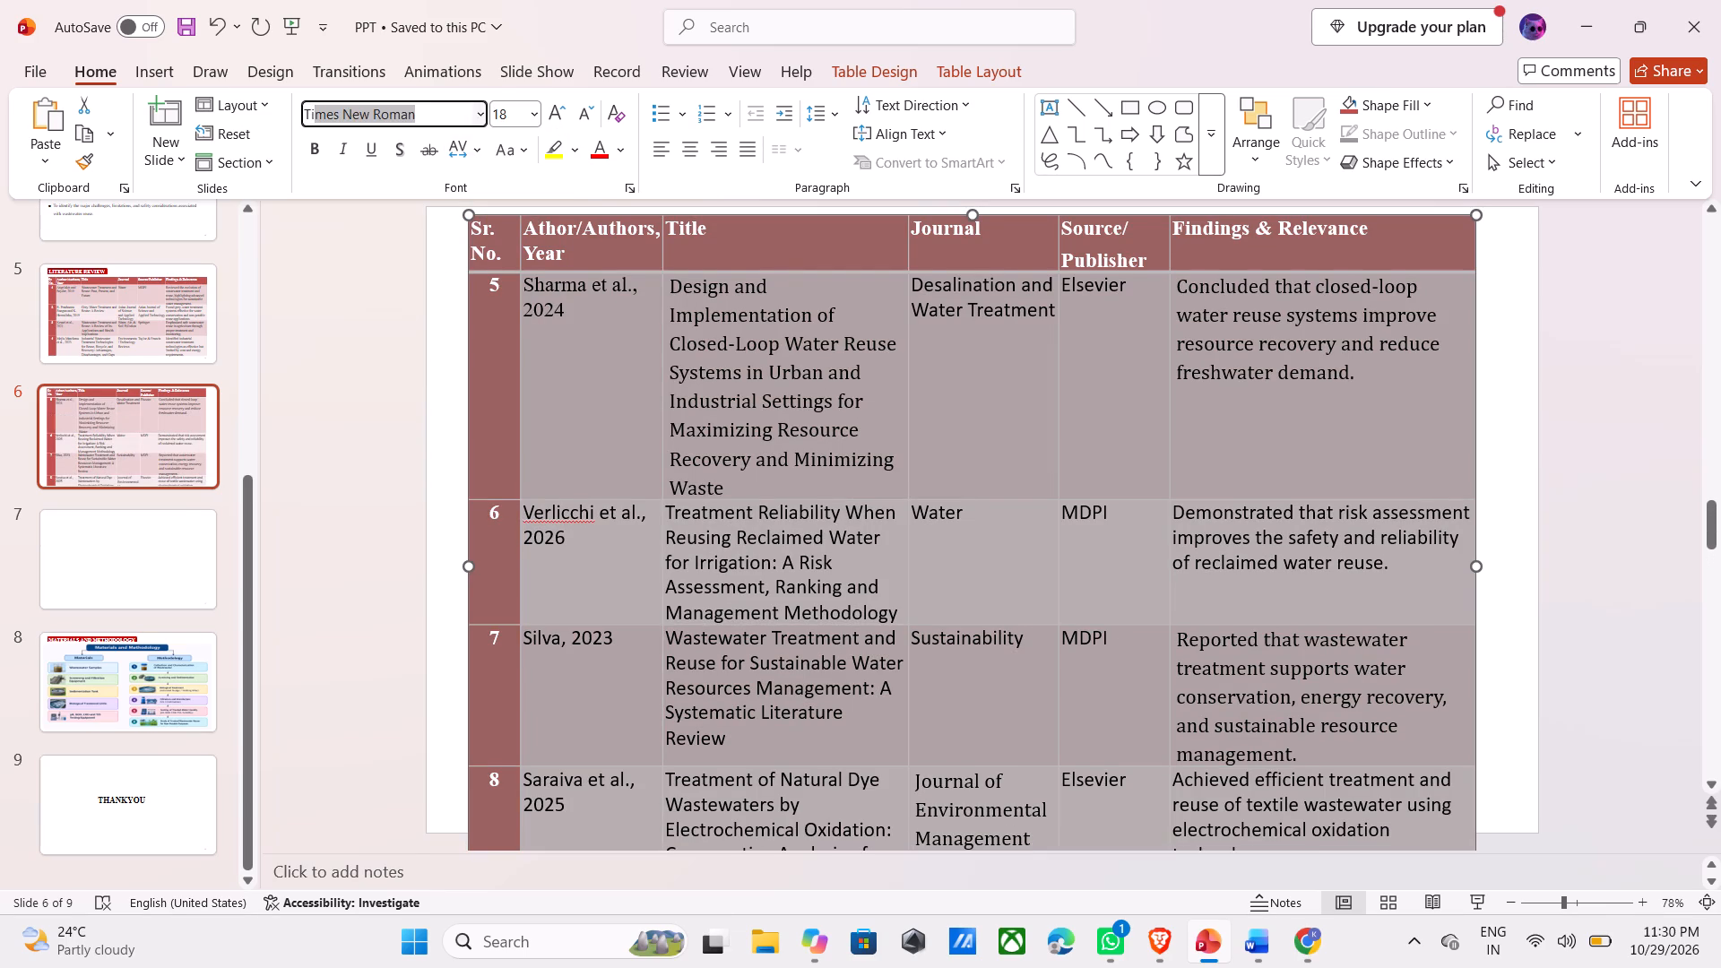
pyautogui.press('Return')
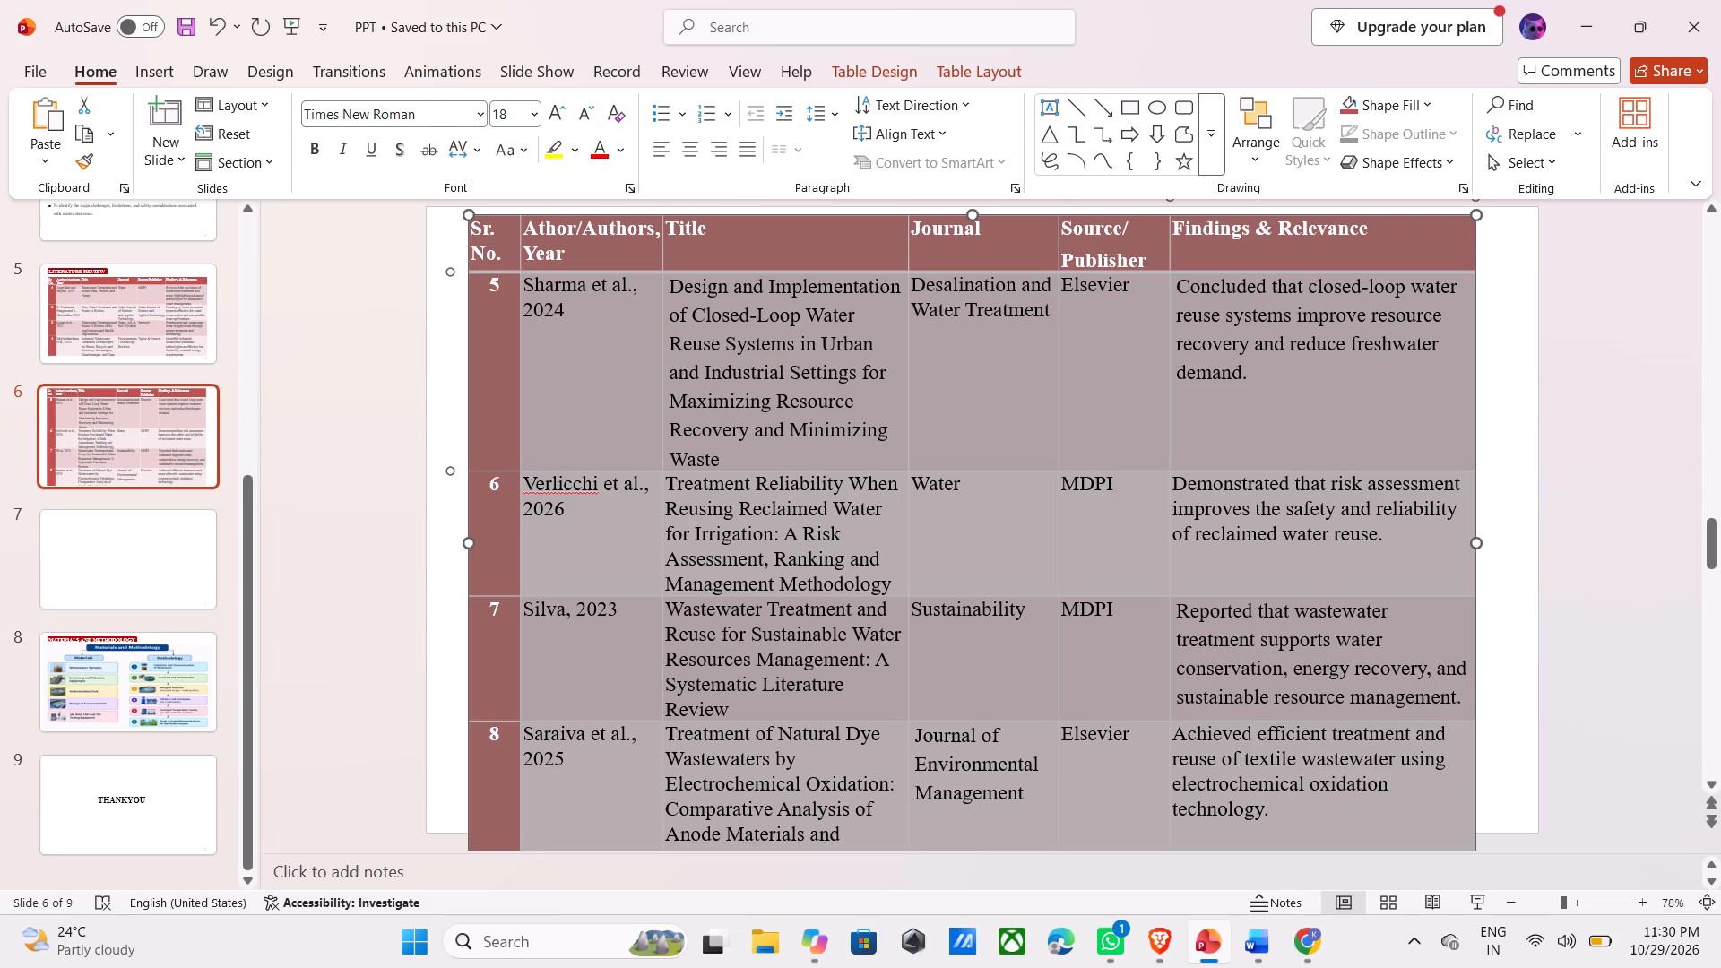
pyautogui.click(1554, 445)
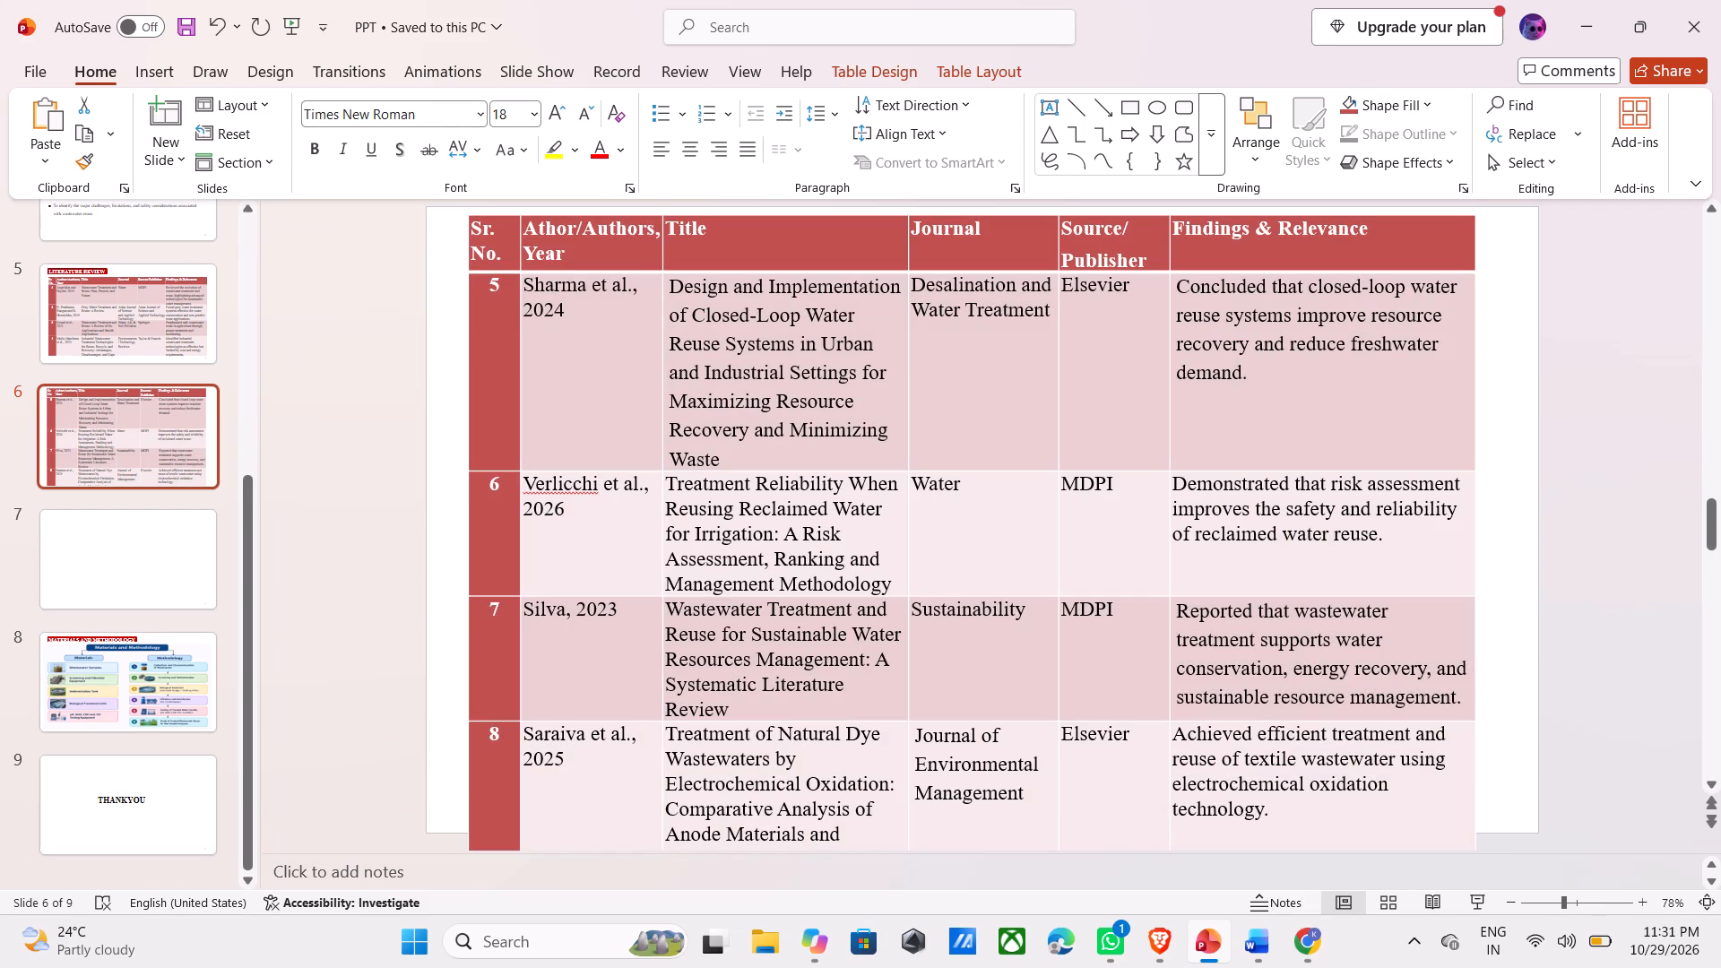
# Widen slide 6's whole table slightly by extending its outer edge beside the Findings & Relevance column.
pyautogui.click(910, 398)
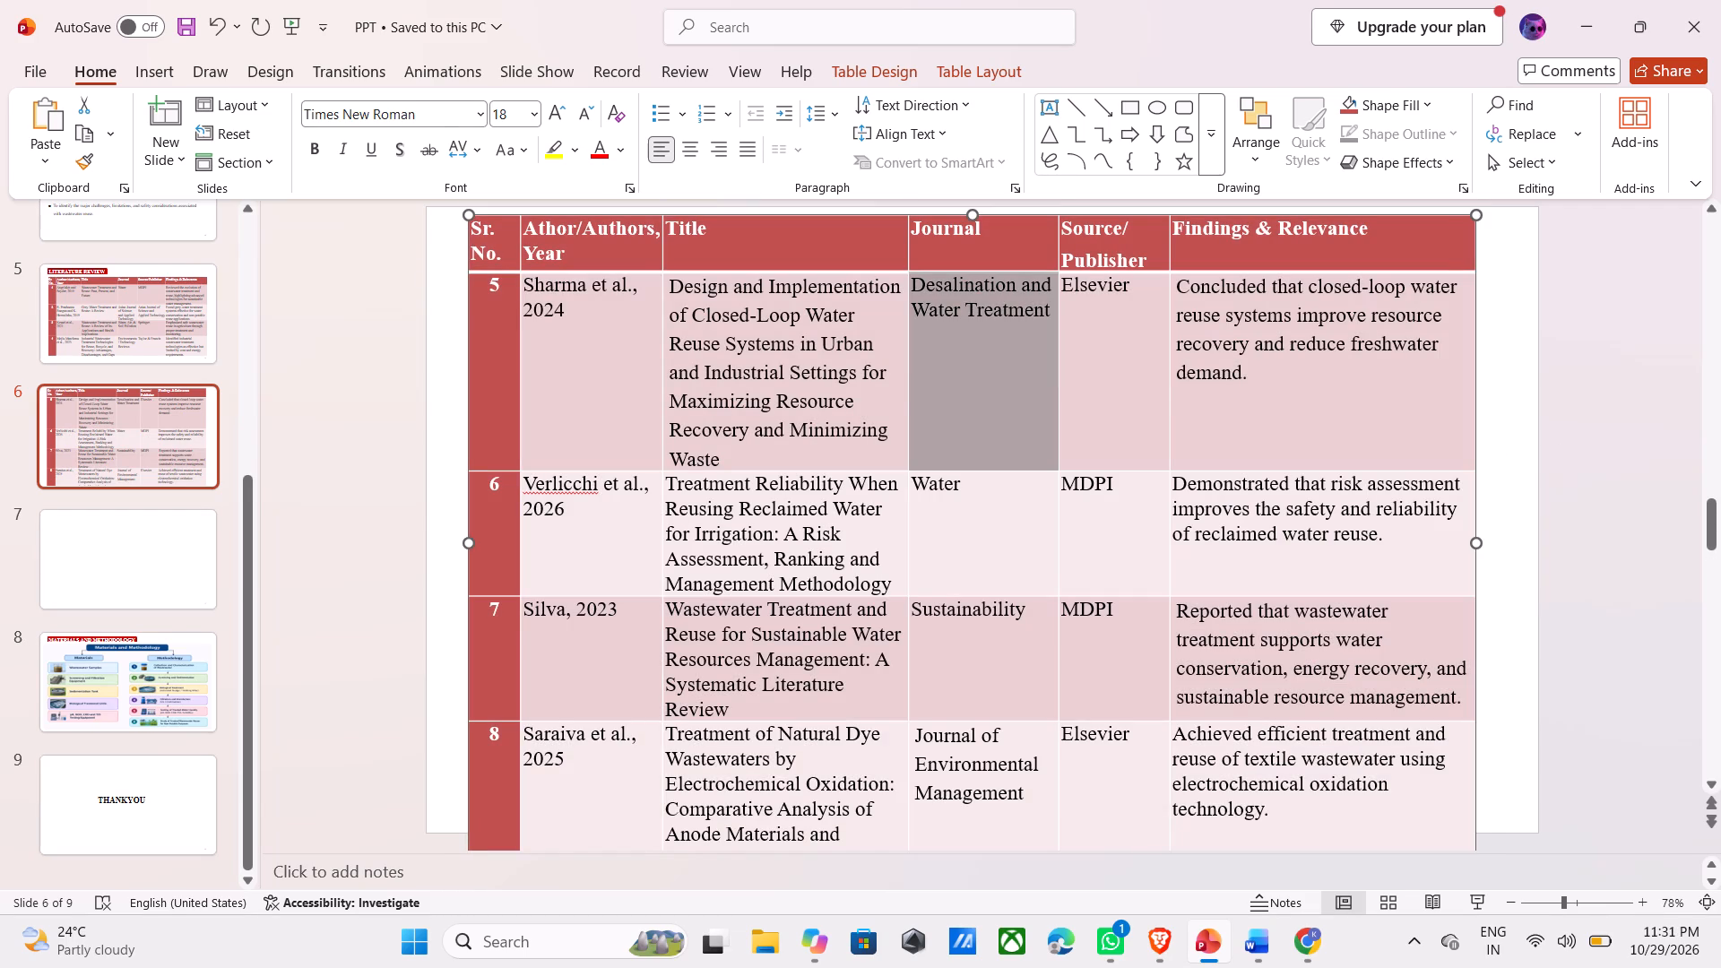
pyautogui.click(911, 398)
pyautogui.click(919, 415)
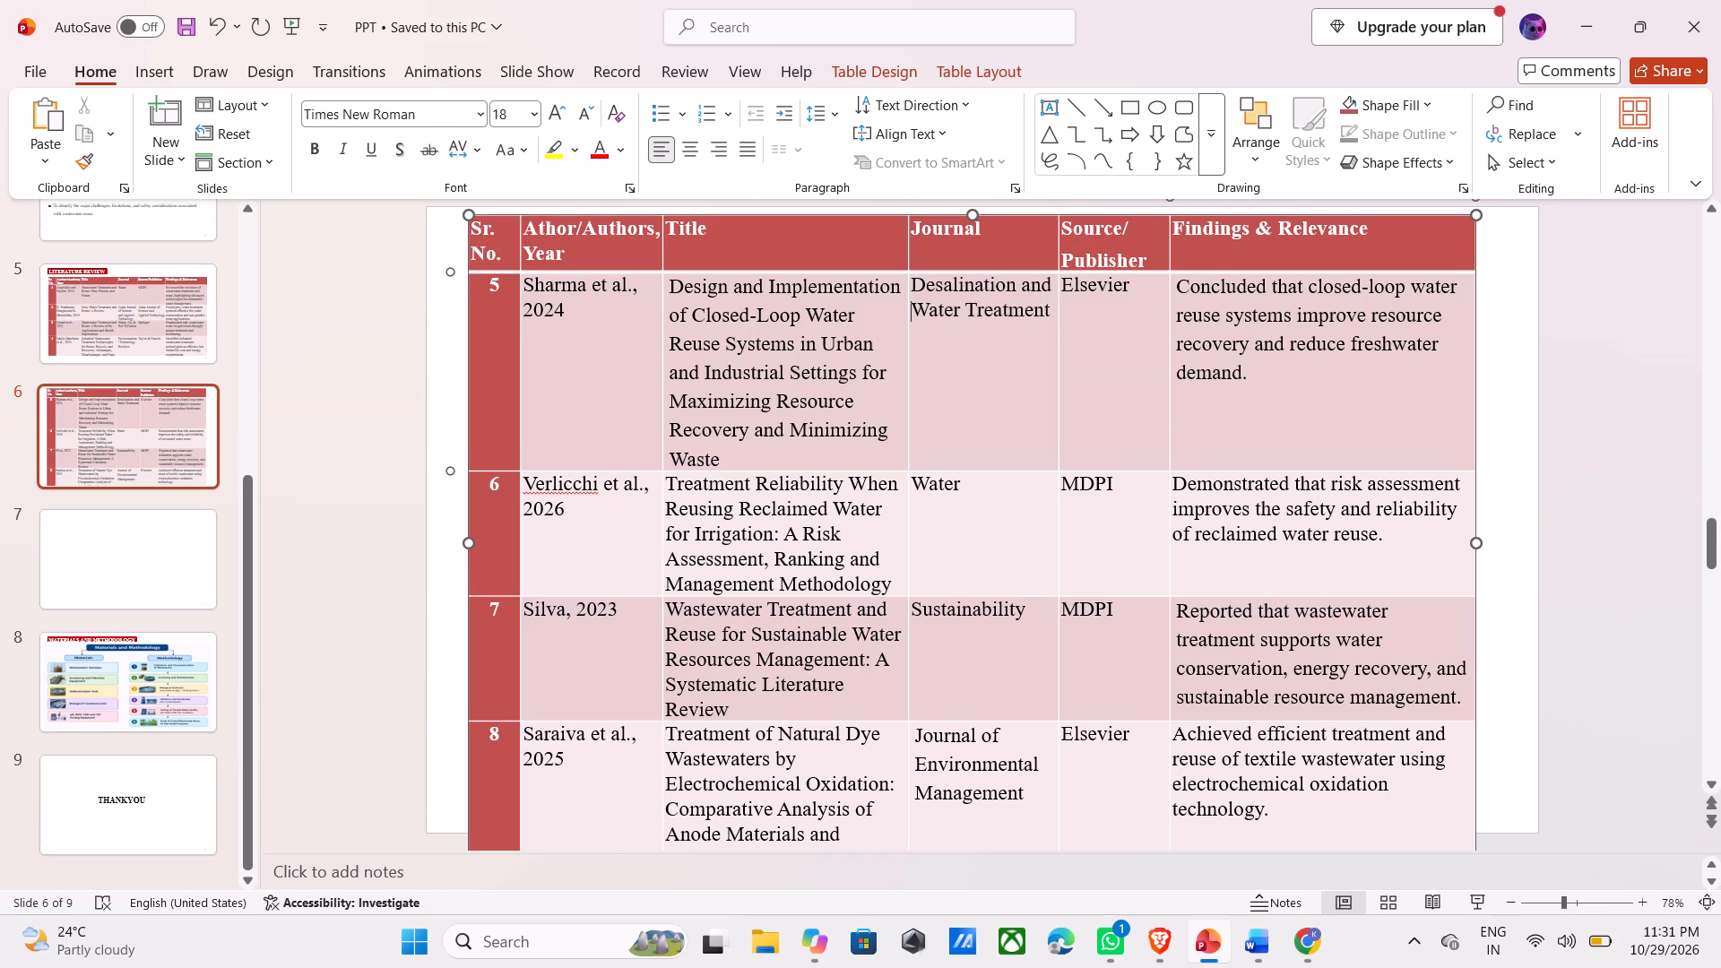
pyautogui.moveTo(1477, 549); pyautogui.dragTo(1488, 549)
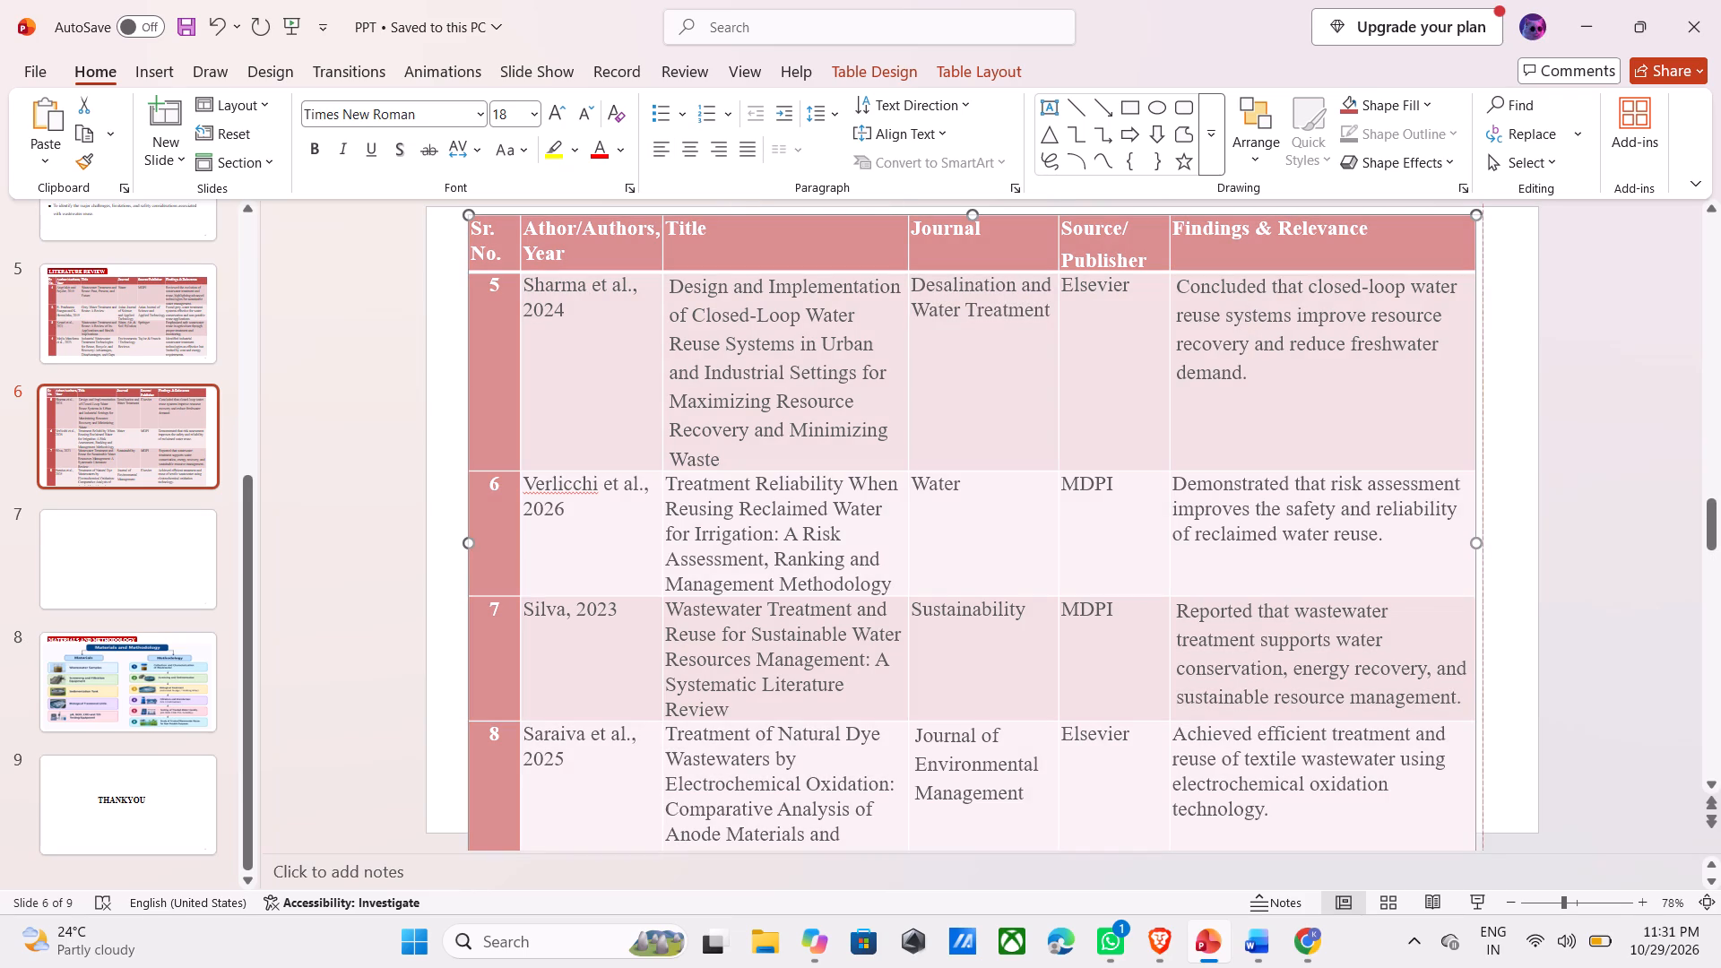
pyautogui.moveTo(1488, 549); pyautogui.dragTo(1500, 549)
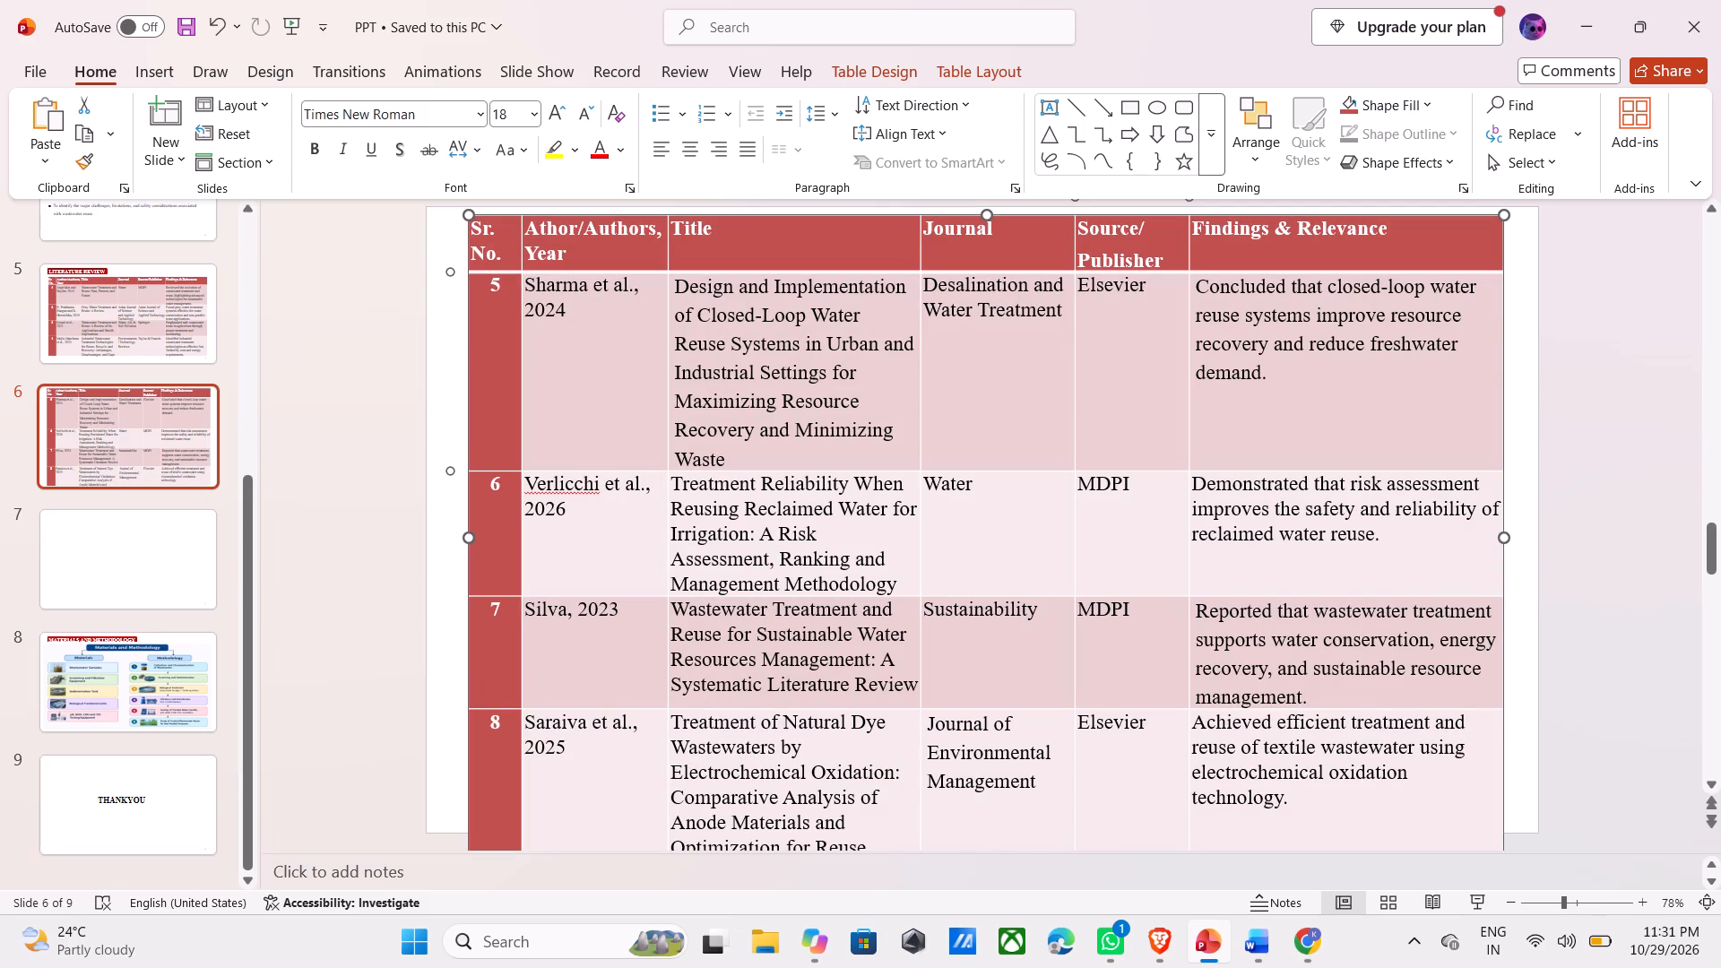
# Shift slide 6's column borders to widen Title and Source/Publisher slightly at the expense of Findings & Relevance.
pyautogui.moveTo(1074, 384); pyautogui.dragTo(1077, 384)
pyautogui.moveTo(1077, 384); pyautogui.dragTo(1087, 386)
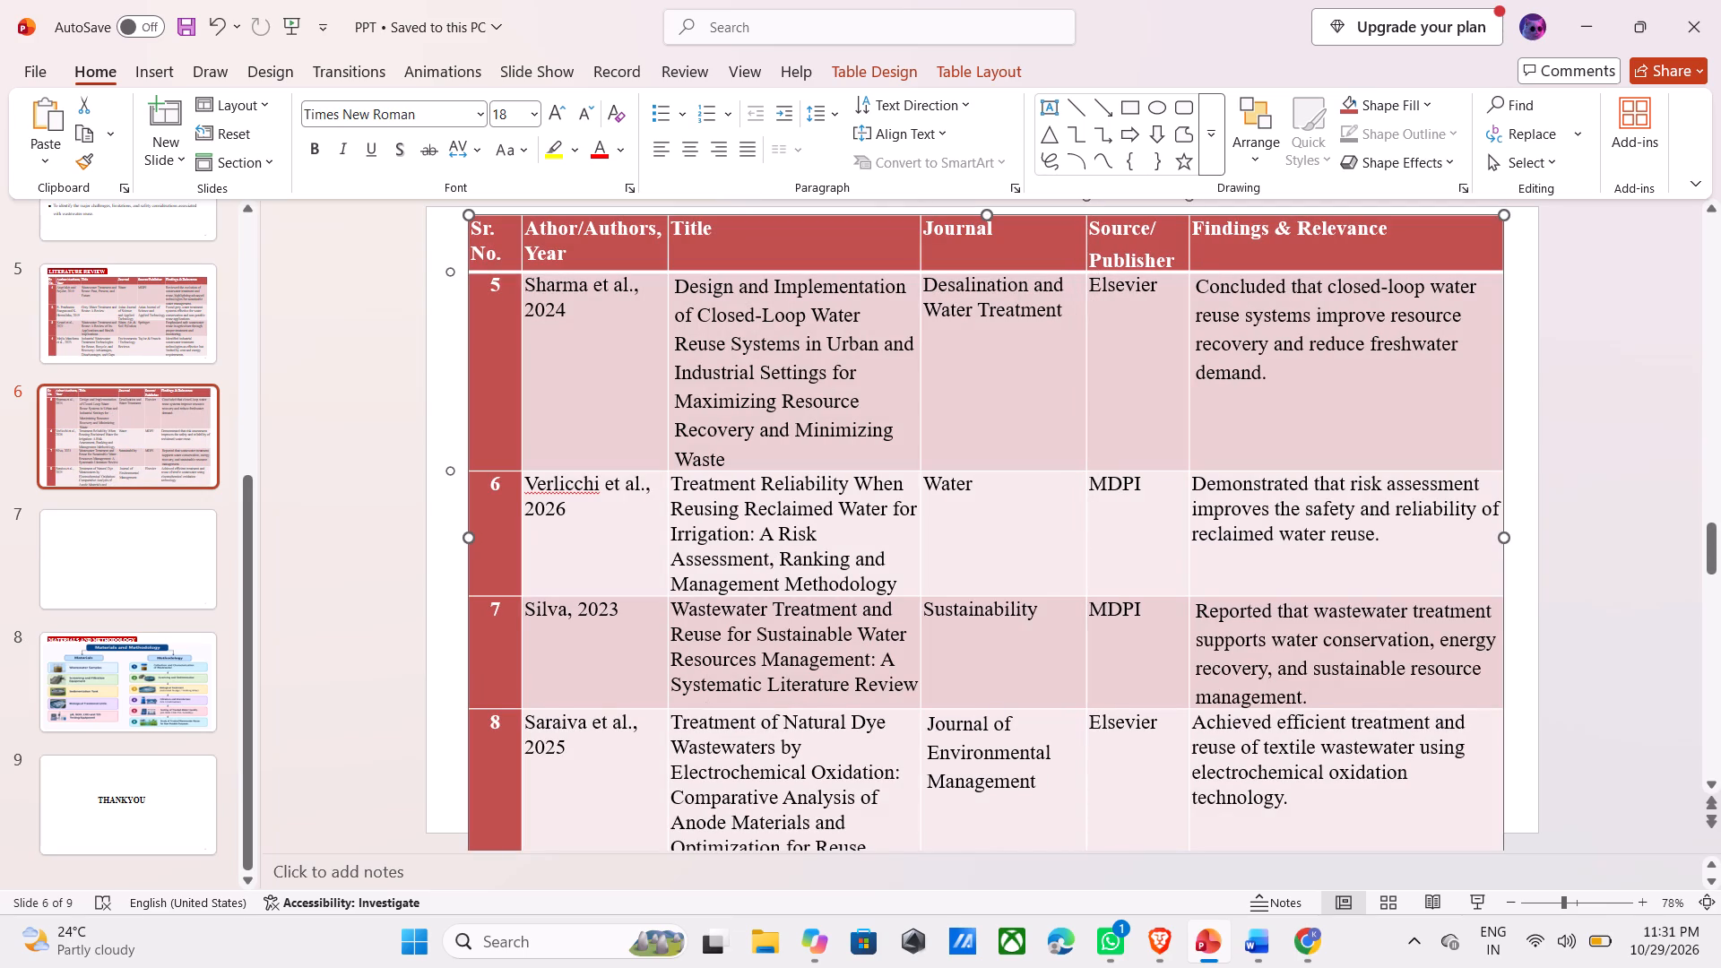
pyautogui.moveTo(1184, 391); pyautogui.dragTo(1199, 396)
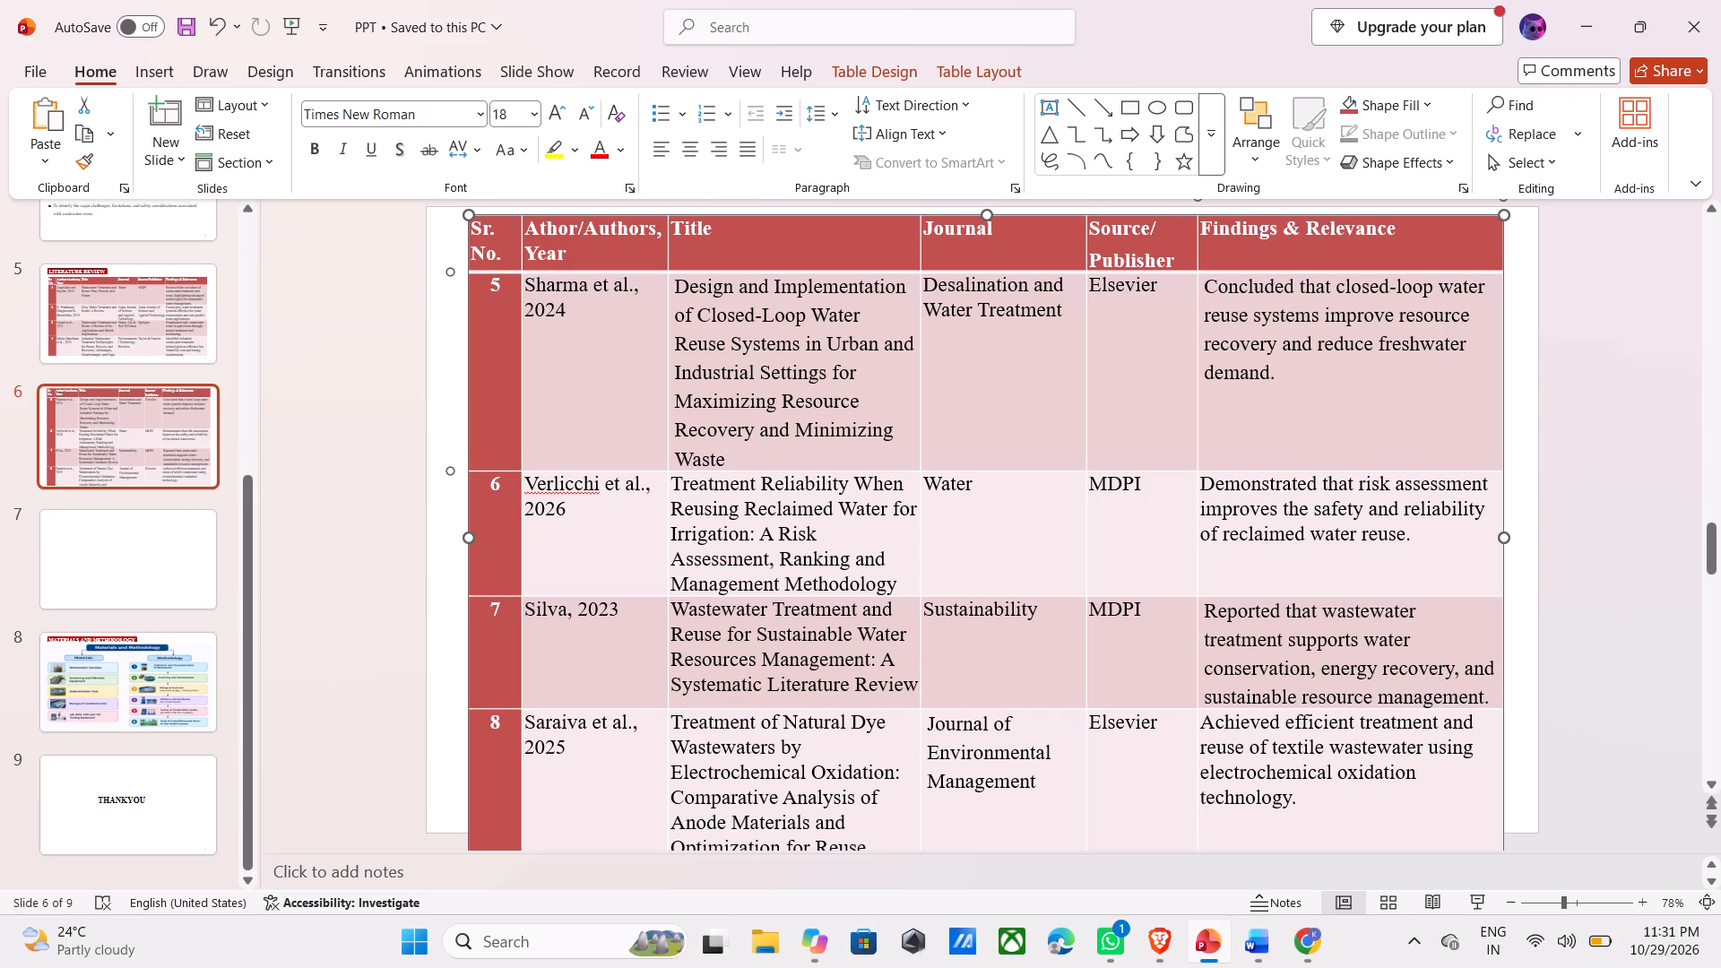
pyautogui.moveTo(1198, 396); pyautogui.dragTo(1206, 398)
pyautogui.moveTo(1206, 398); pyautogui.dragTo(1212, 399)
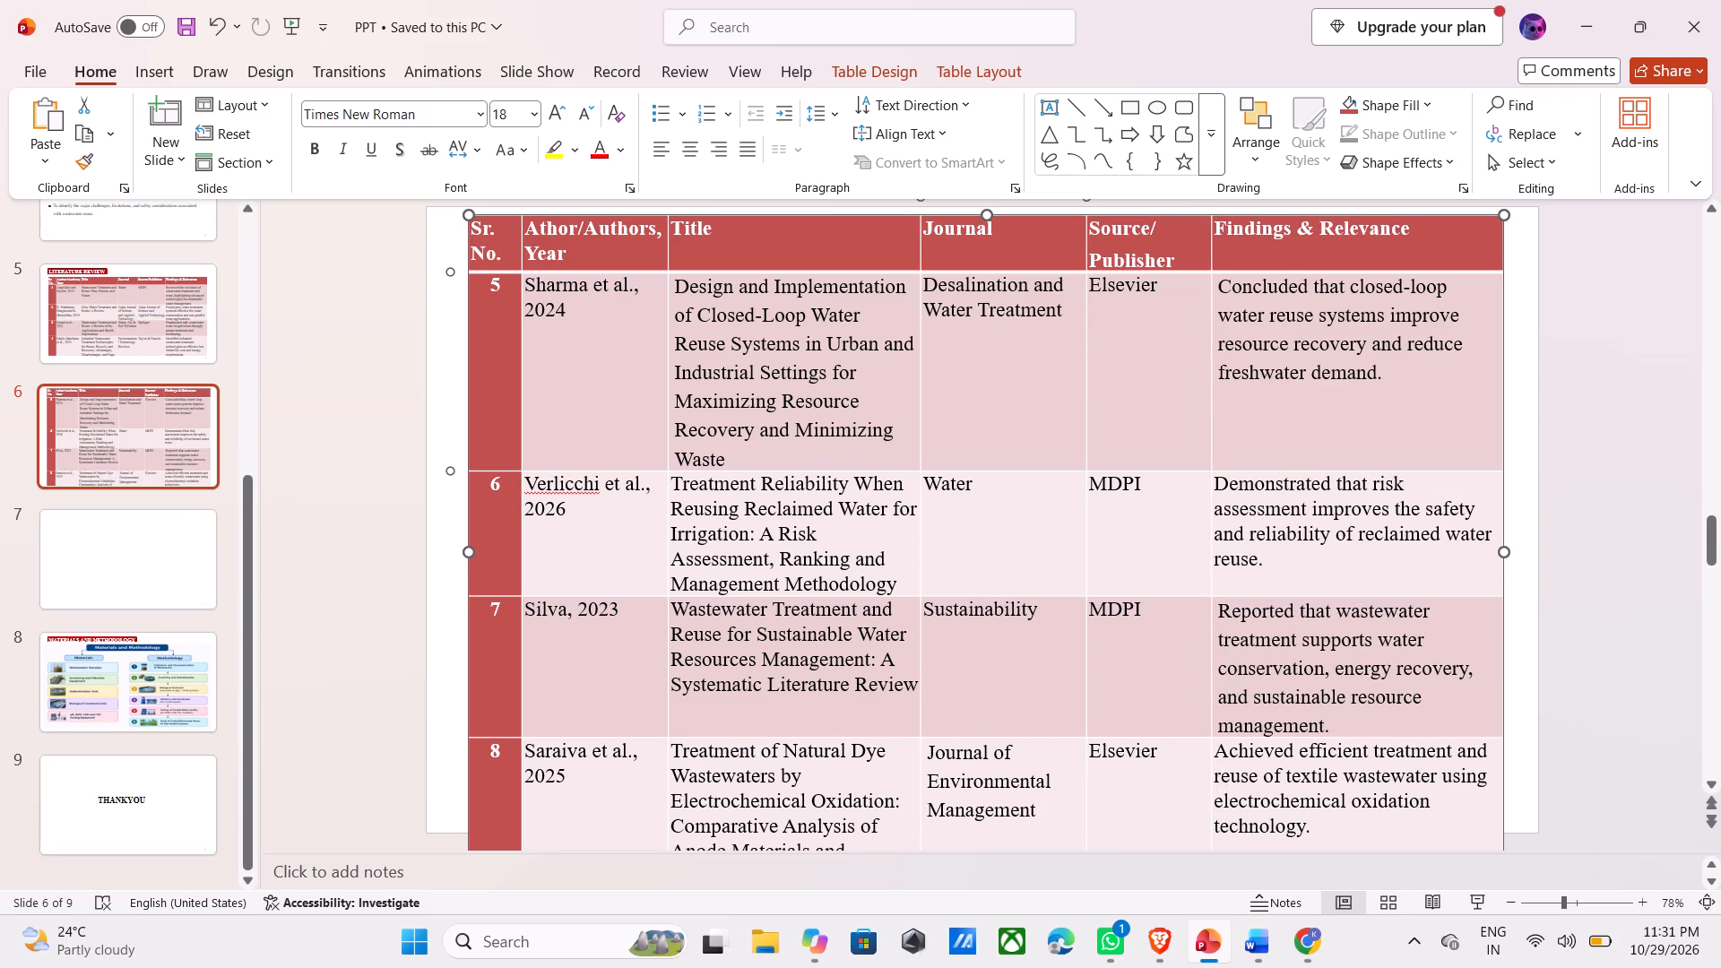
pyautogui.moveTo(919, 407); pyautogui.dragTo(931, 409)
pyautogui.moveTo(931, 409); pyautogui.dragTo(933, 409)
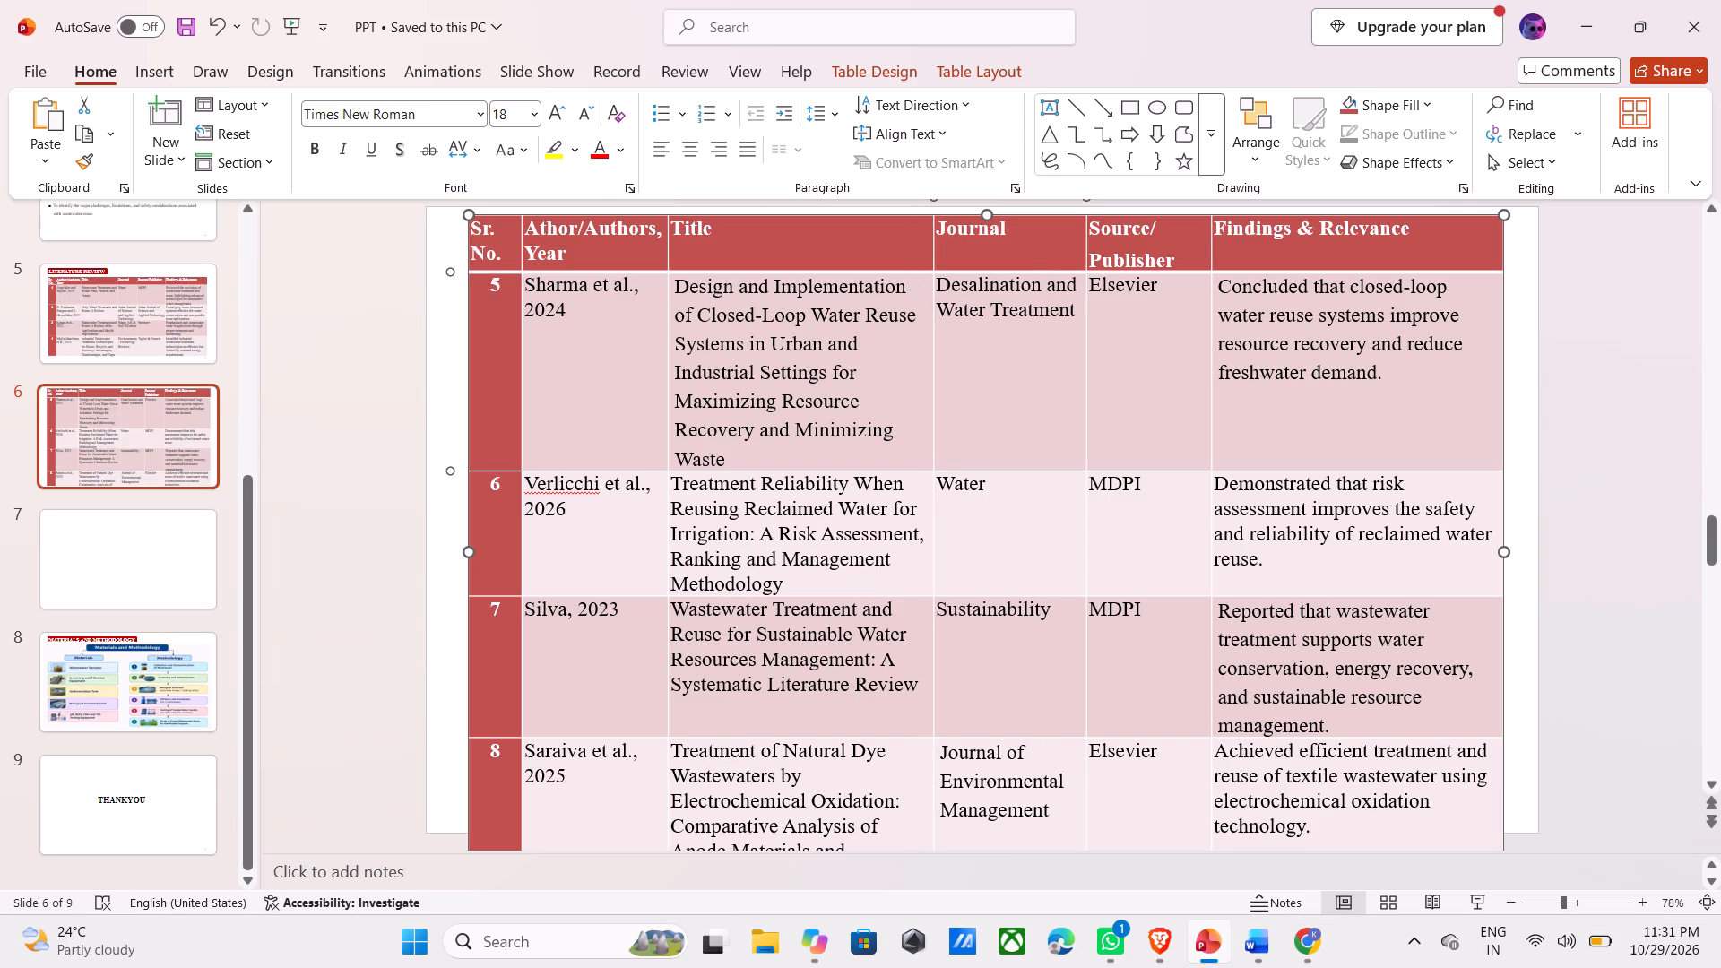
# Narrow slide 6's Source/Publisher column to give Findings & Relevance more width, and check how the table fits the slide.
pyautogui.scroll(-1, 937, 417)
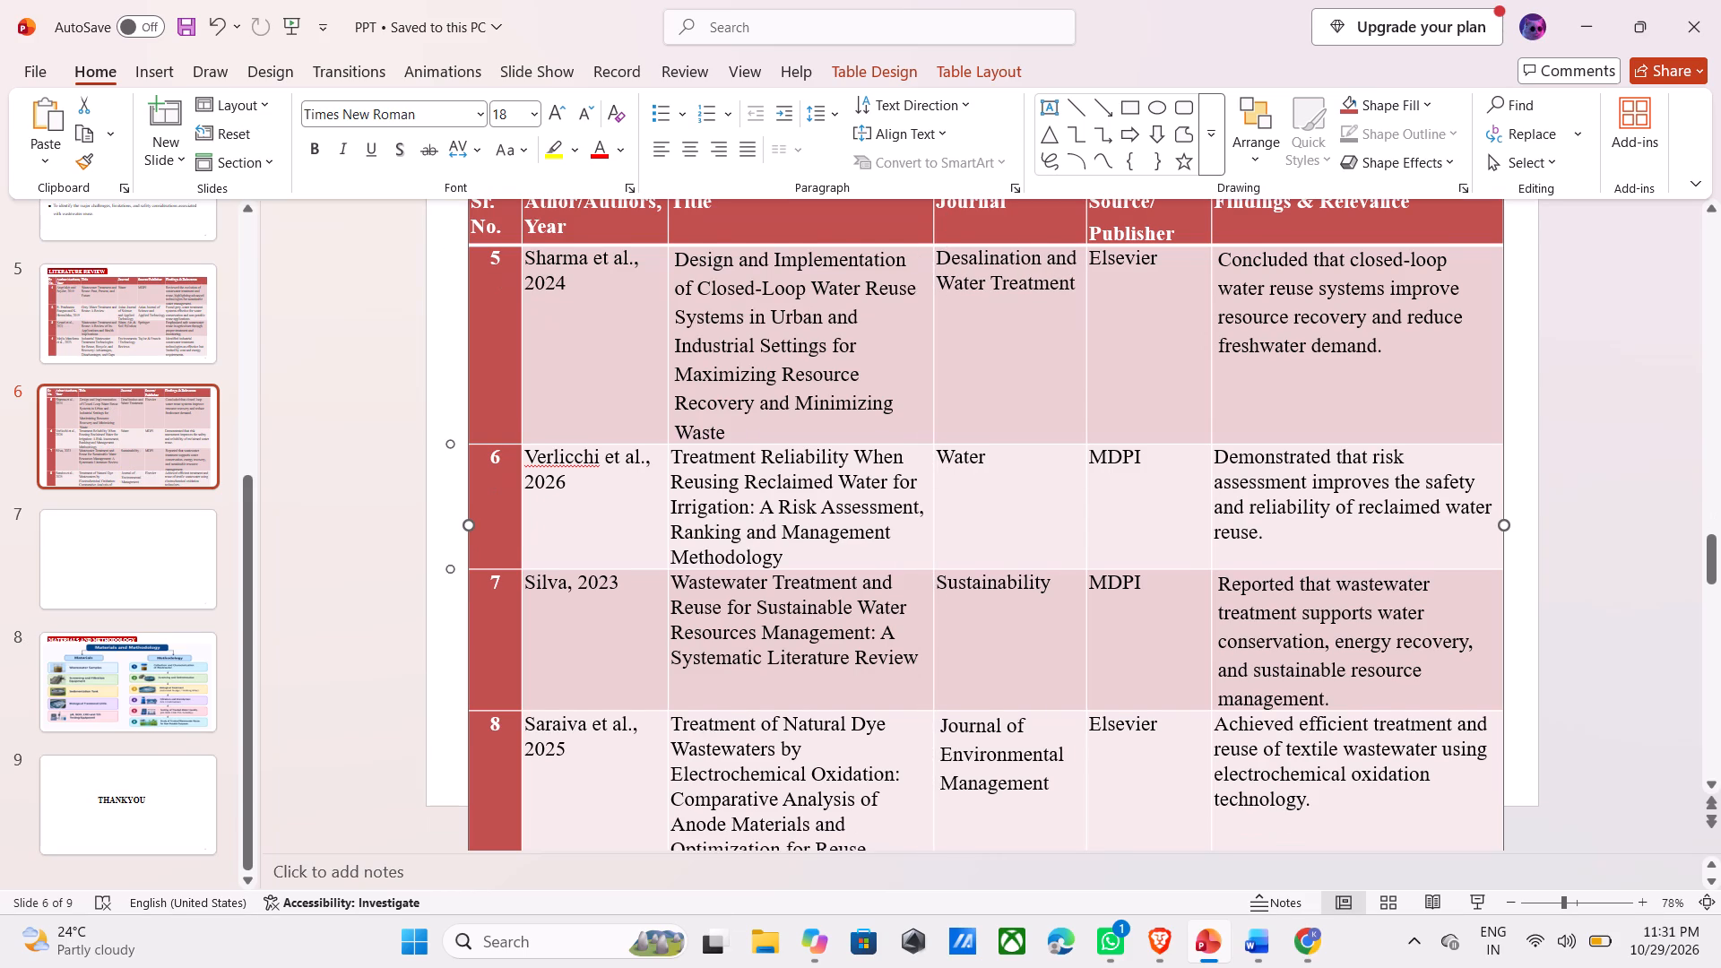
pyautogui.scroll(1, 1101, 454)
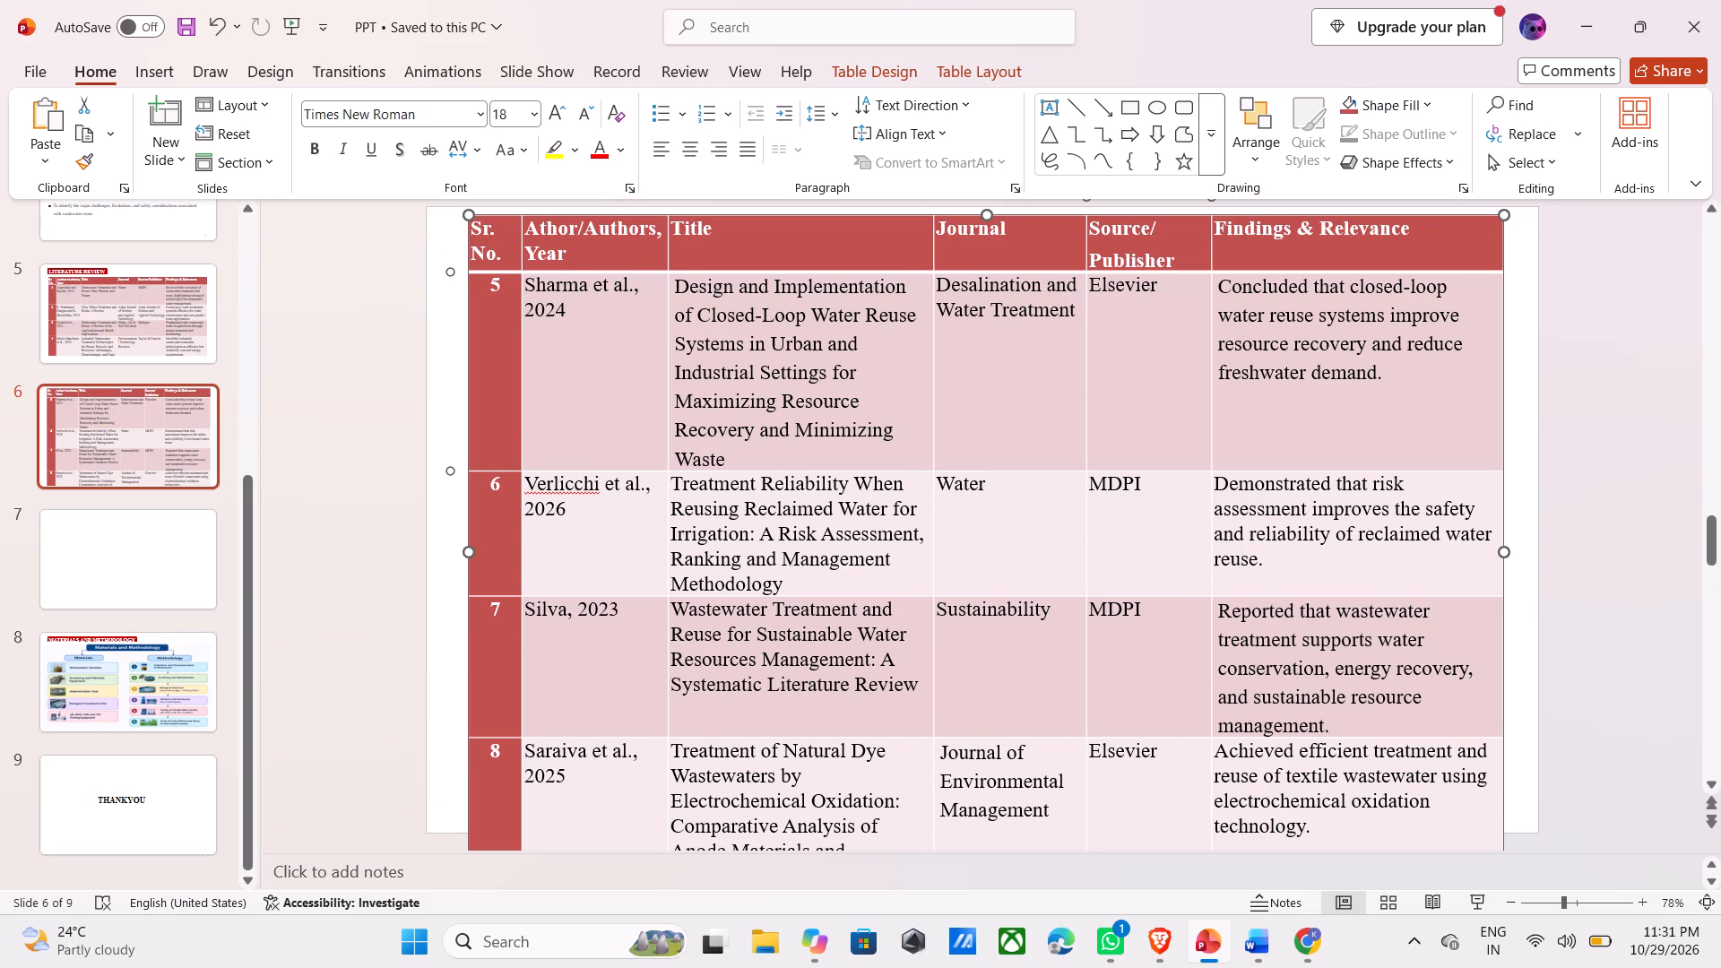
pyautogui.moveTo(1209, 440); pyautogui.dragTo(1199, 444)
pyautogui.moveTo(1199, 444); pyautogui.dragTo(1190, 449)
pyautogui.scroll(-1, 1190, 449)
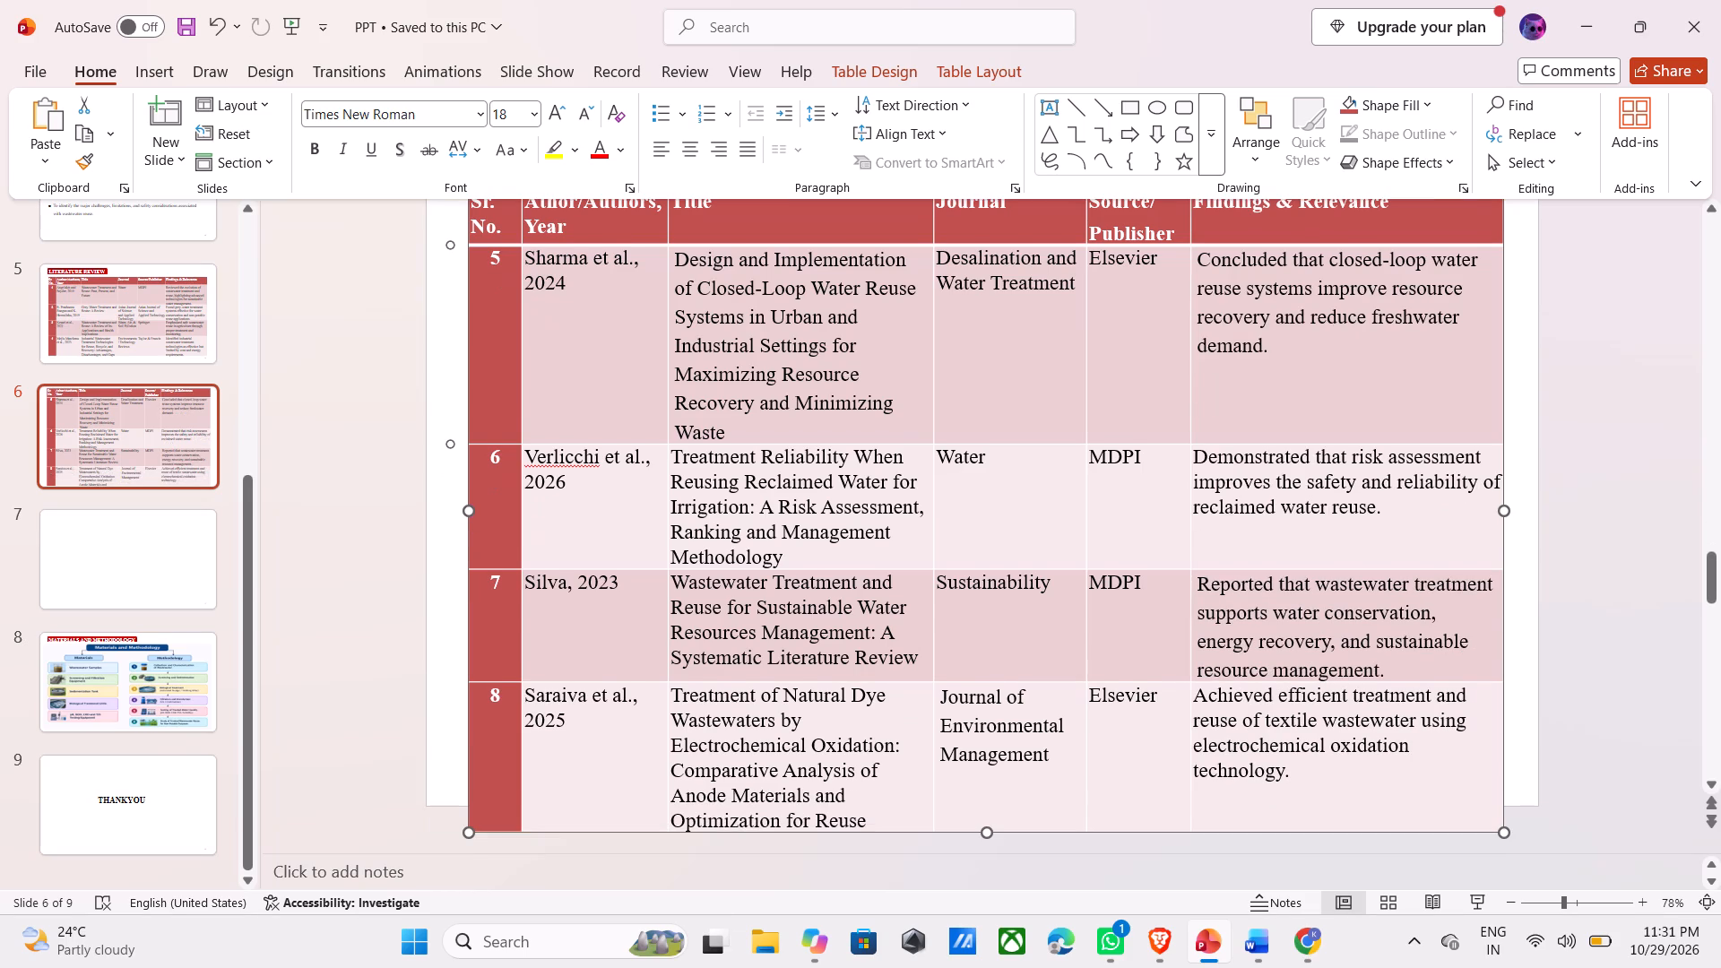
pyautogui.scroll(1, 1189, 449)
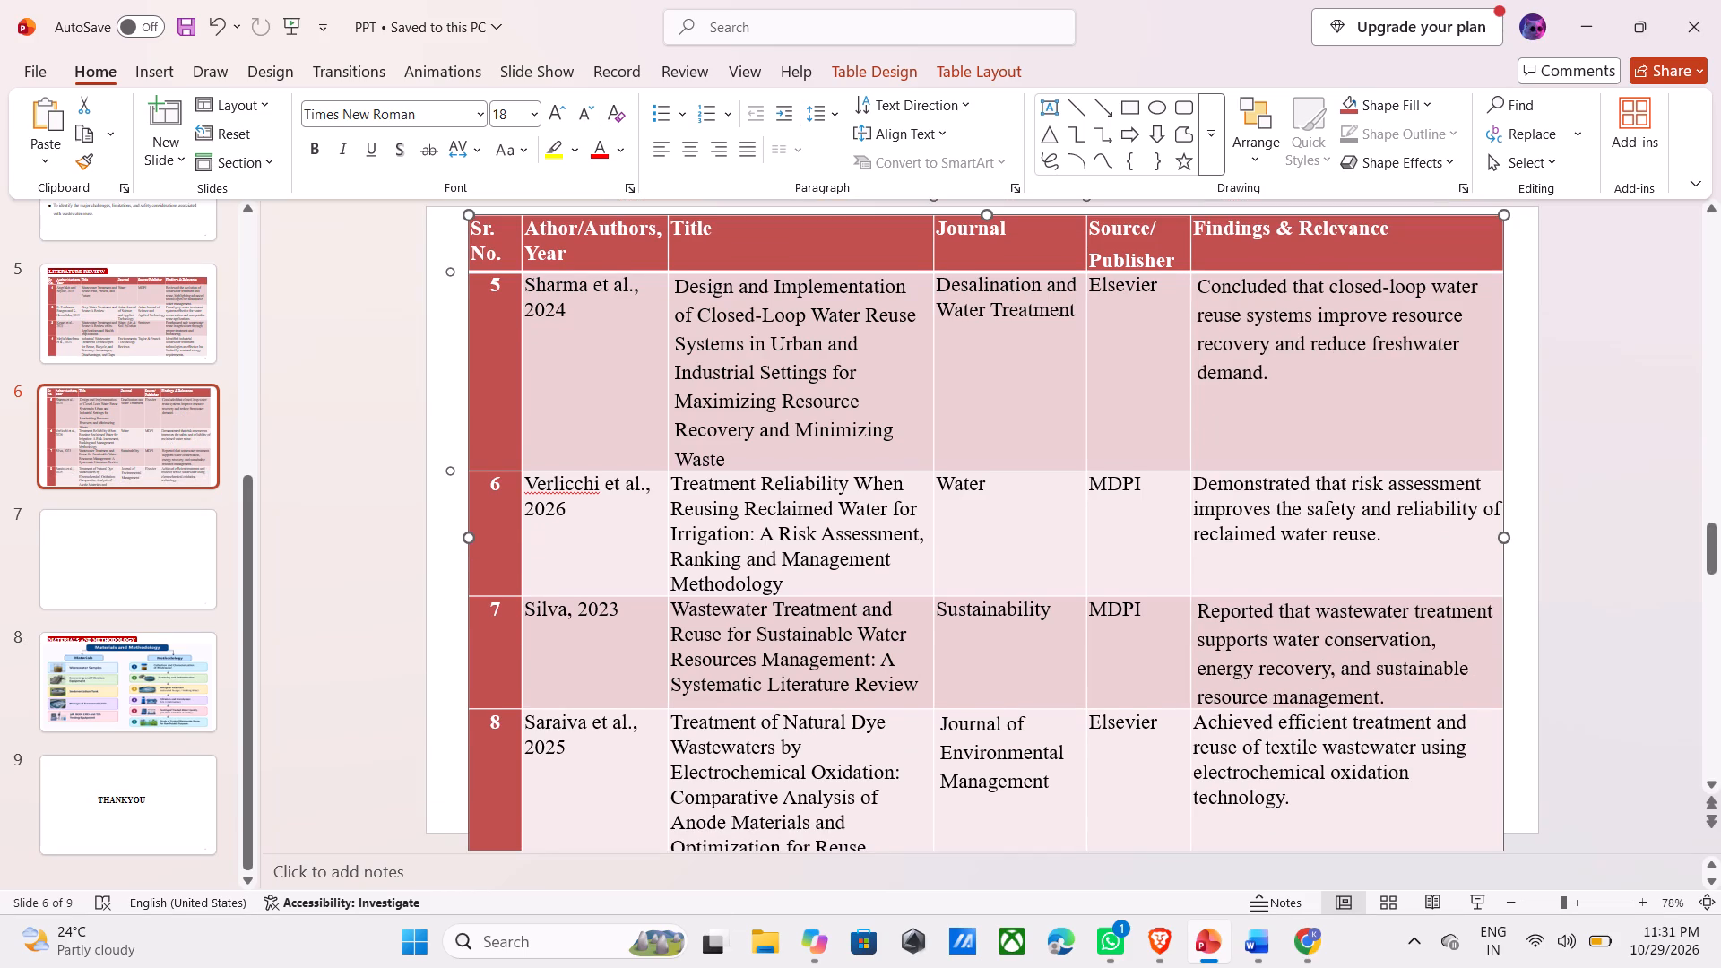
pyautogui.scroll(-2, 1008, 363)
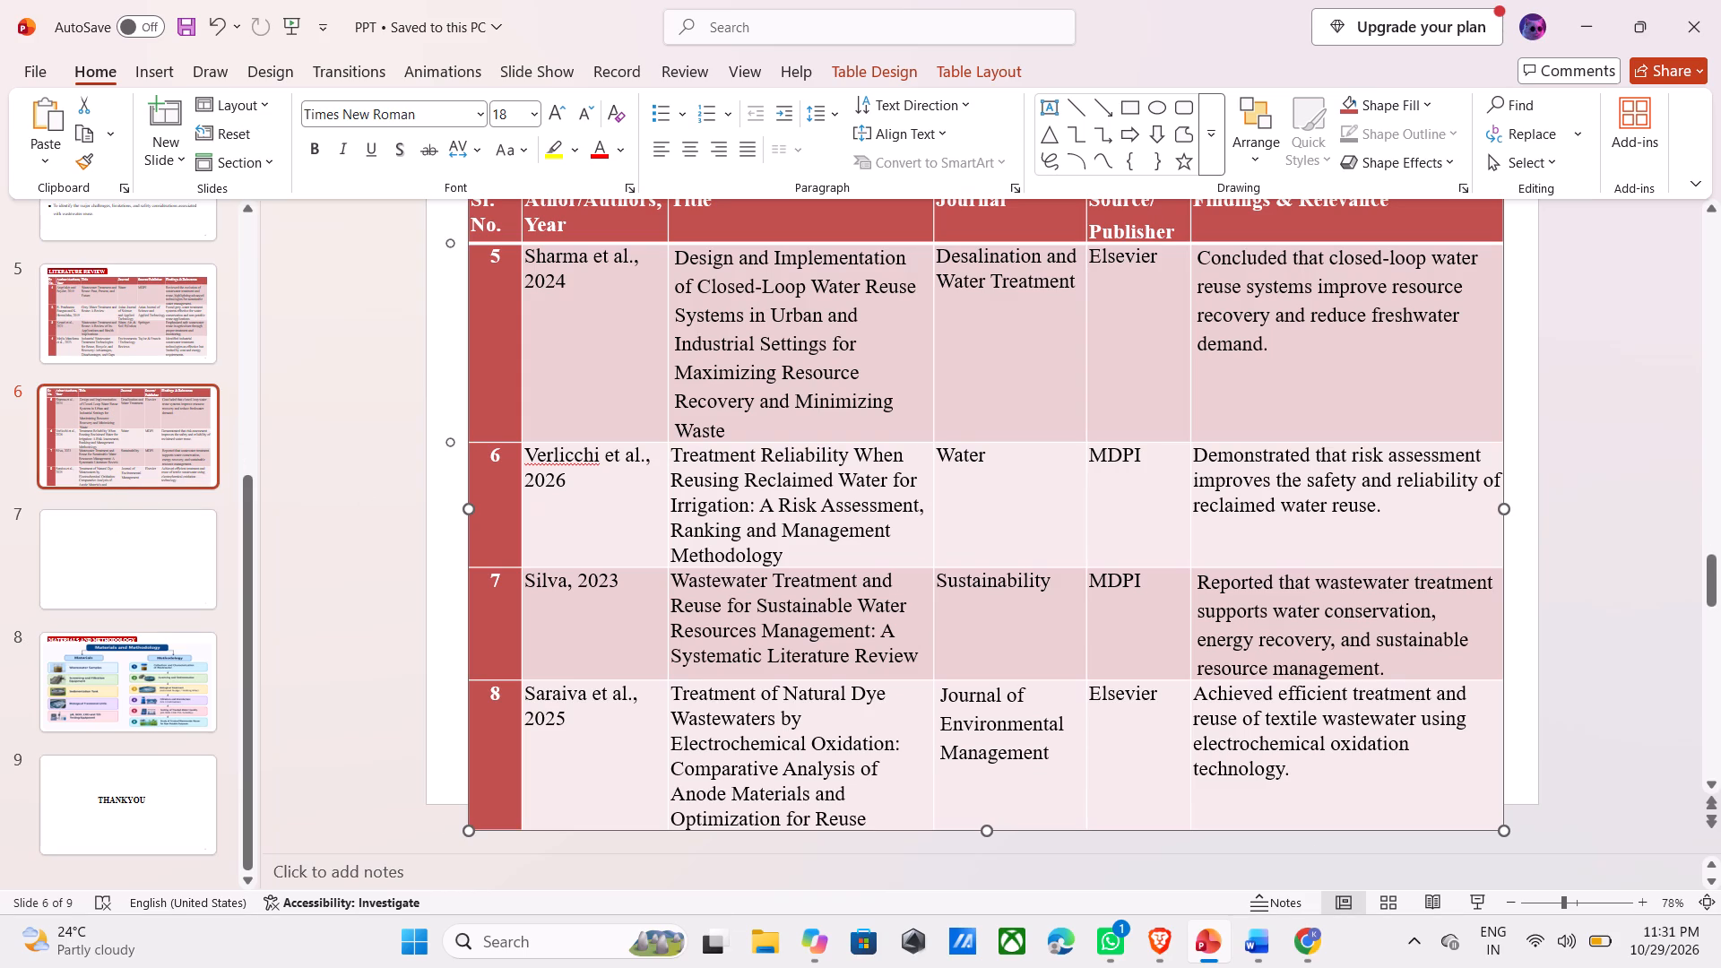
# Widen slide 5's Journal column slightly at its border with Title so "Environmental" fits on one line.
pyautogui.click(149, 340)
pyautogui.click(611, 389)
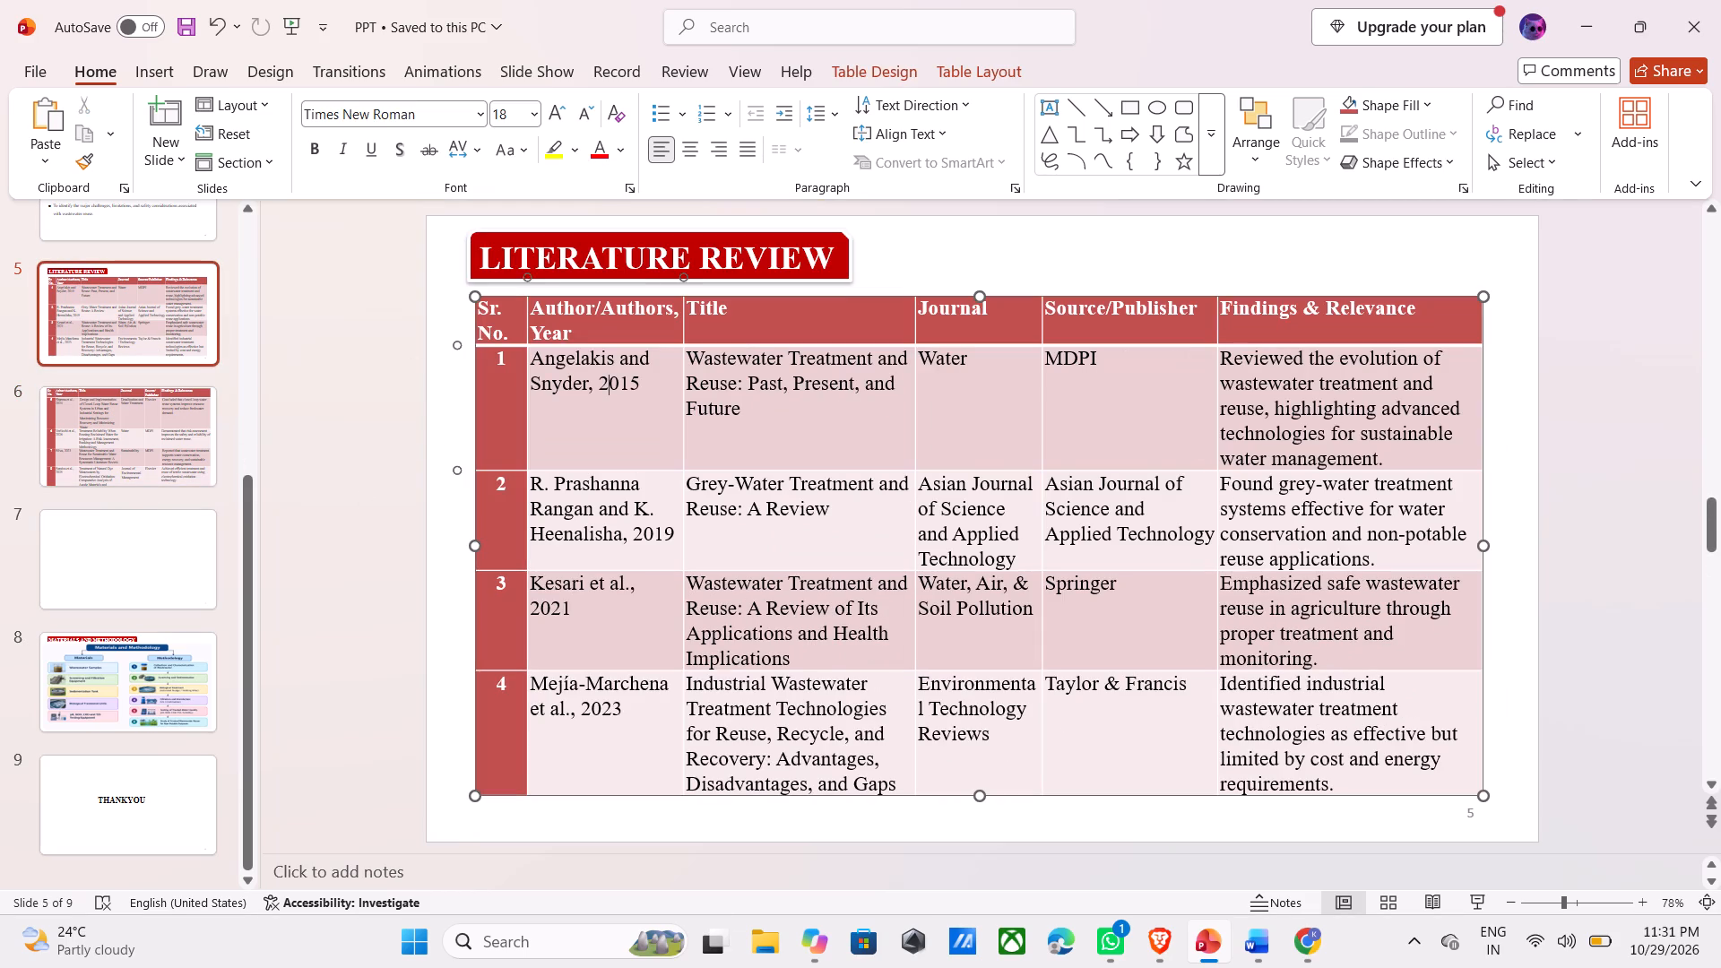
pyautogui.click(935, 300)
pyautogui.click(915, 372)
pyautogui.click(957, 271)
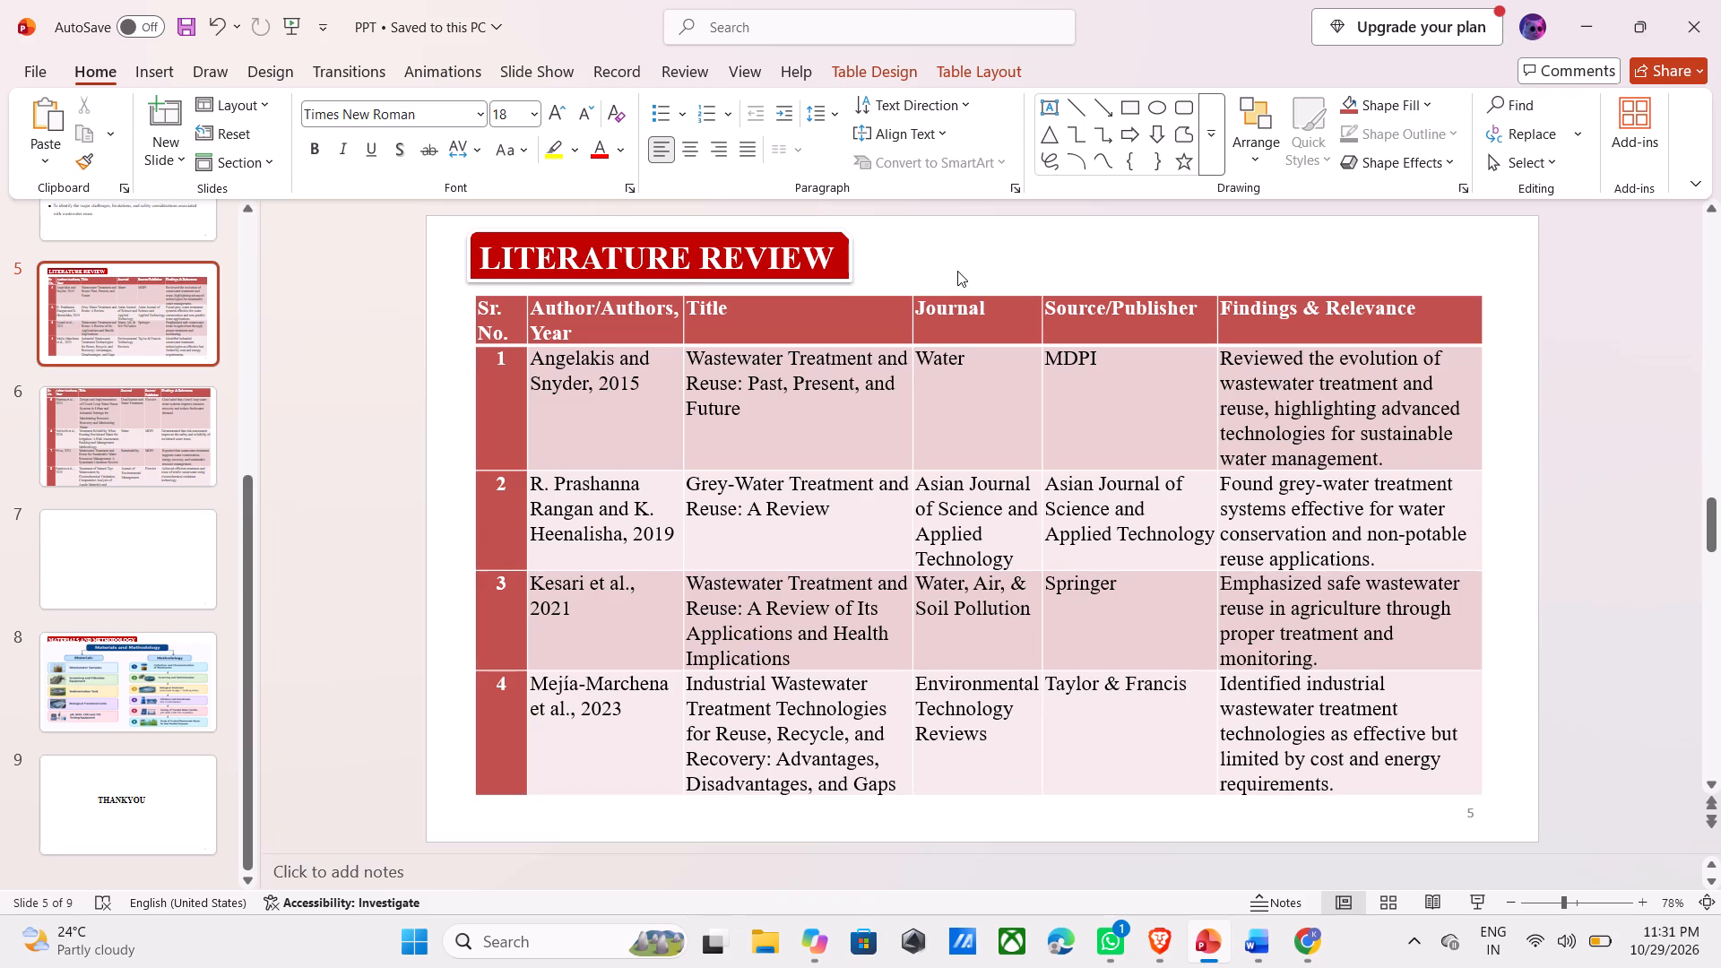
pyautogui.click(977, 298)
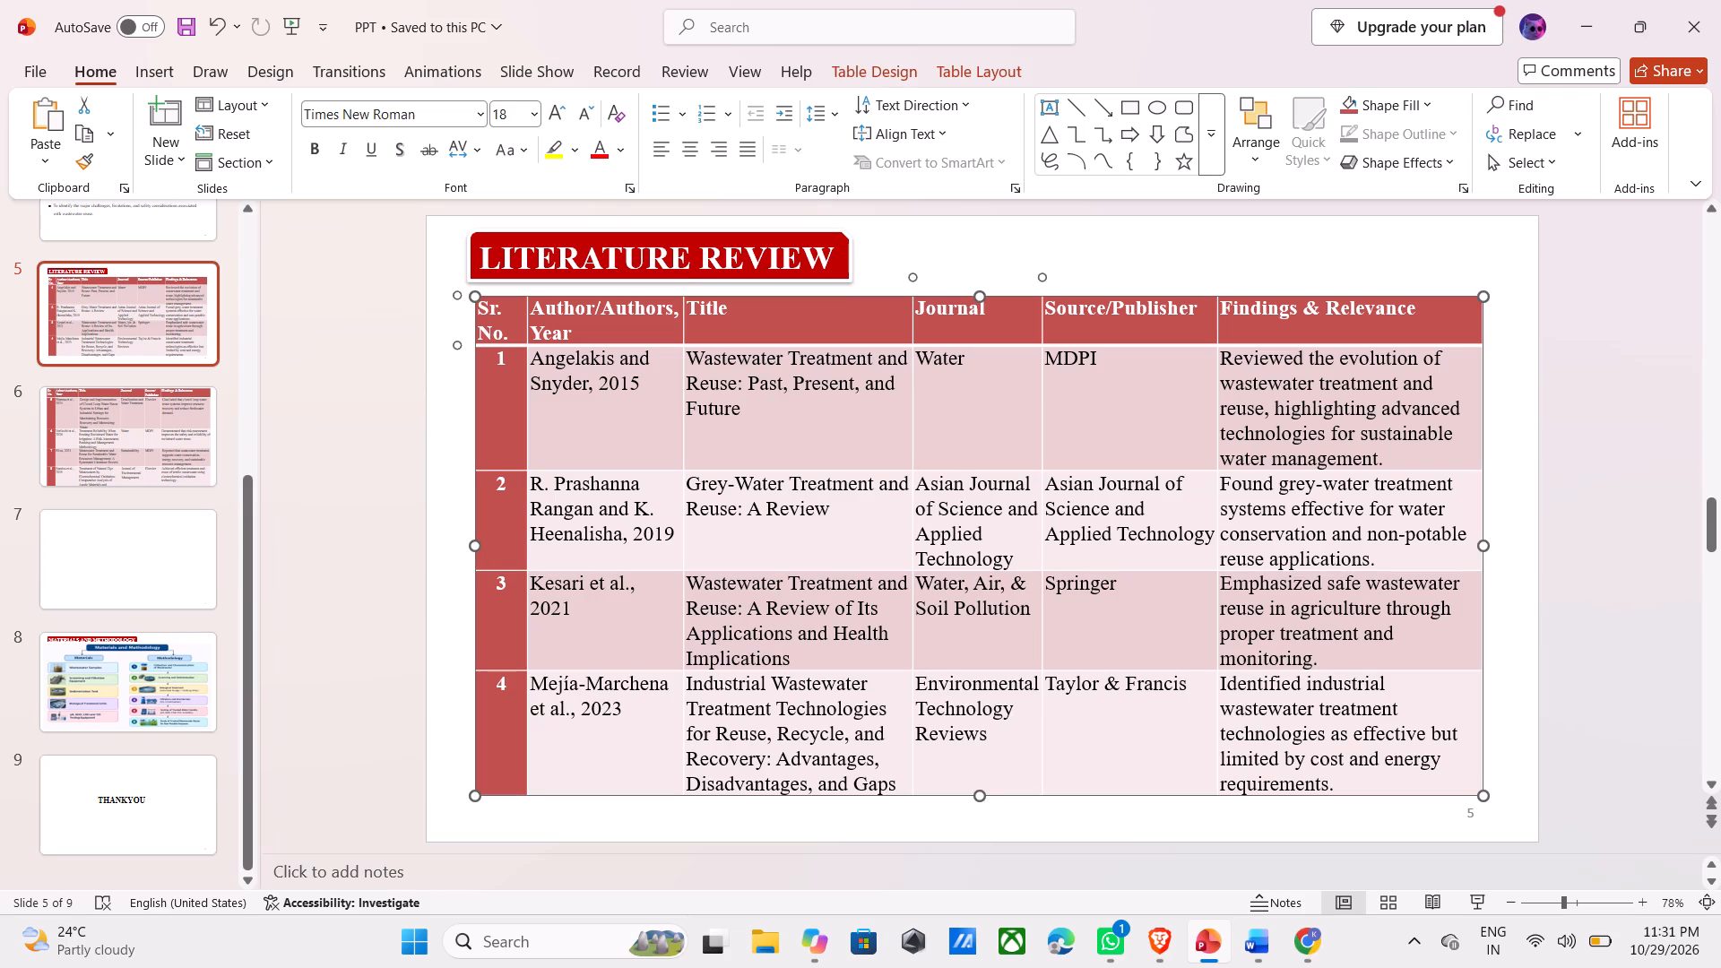
pyautogui.click(941, 298)
# Copy slide 5's whole literature review table onto the blank slide 7.
pyautogui.hotkey('ctrl', 'c')
pyautogui.click(128, 566)
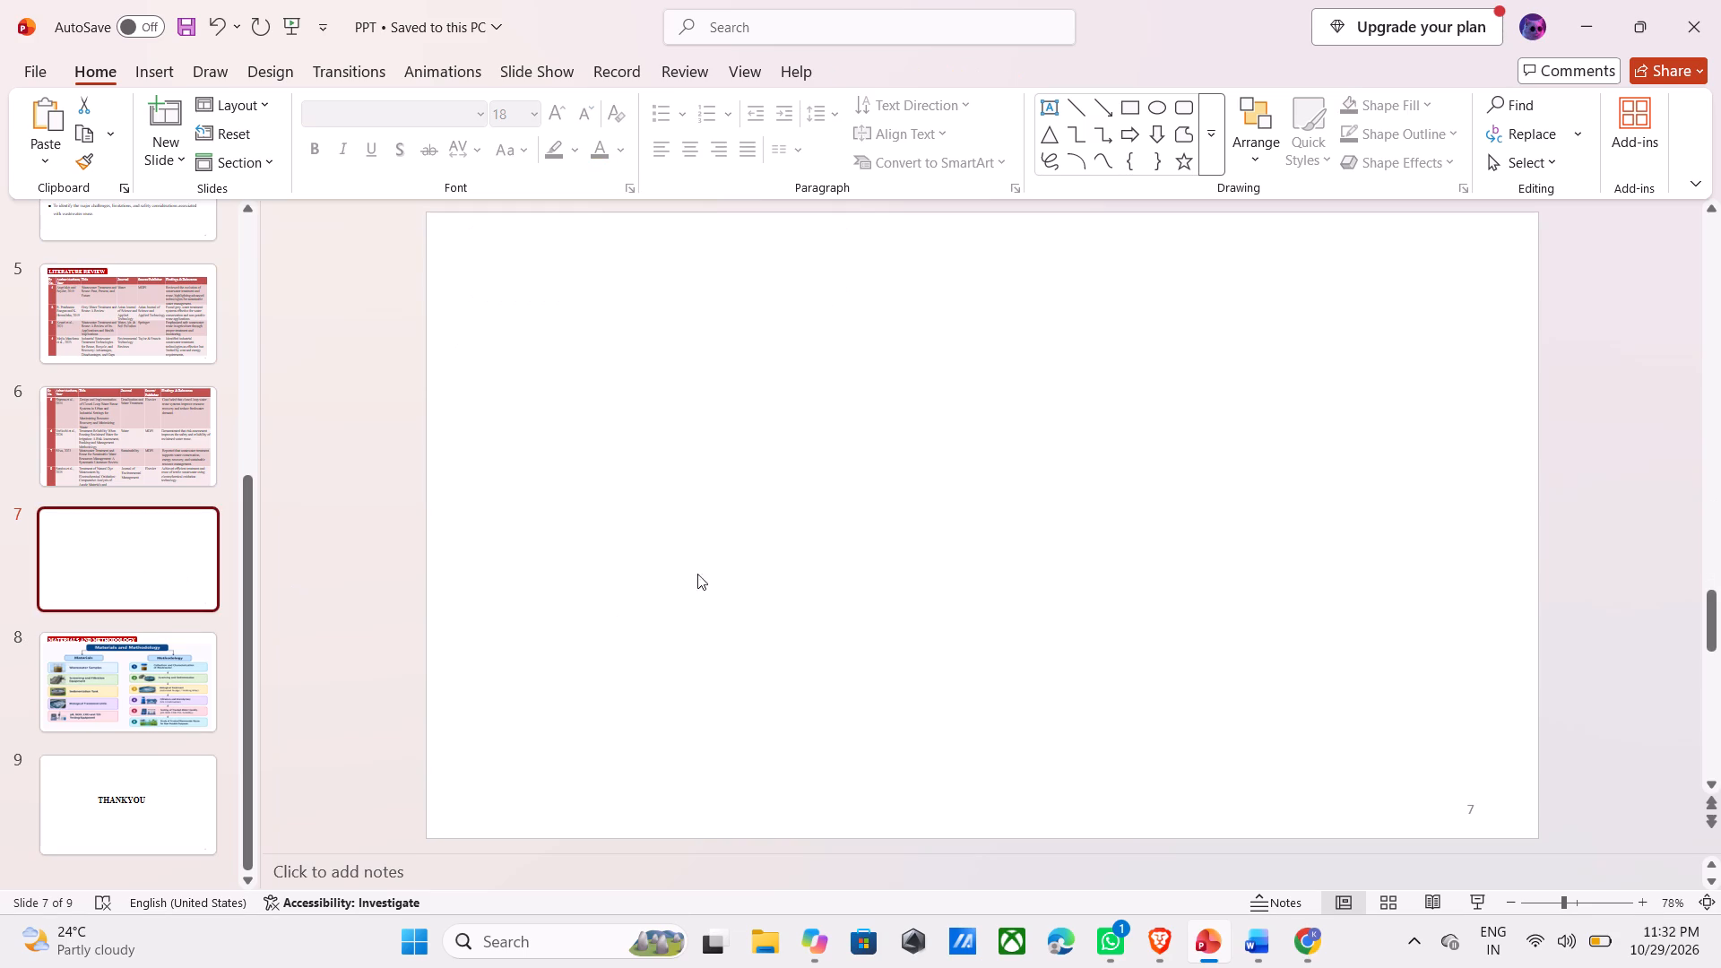
pyautogui.hotkey('ctrl', 'v')
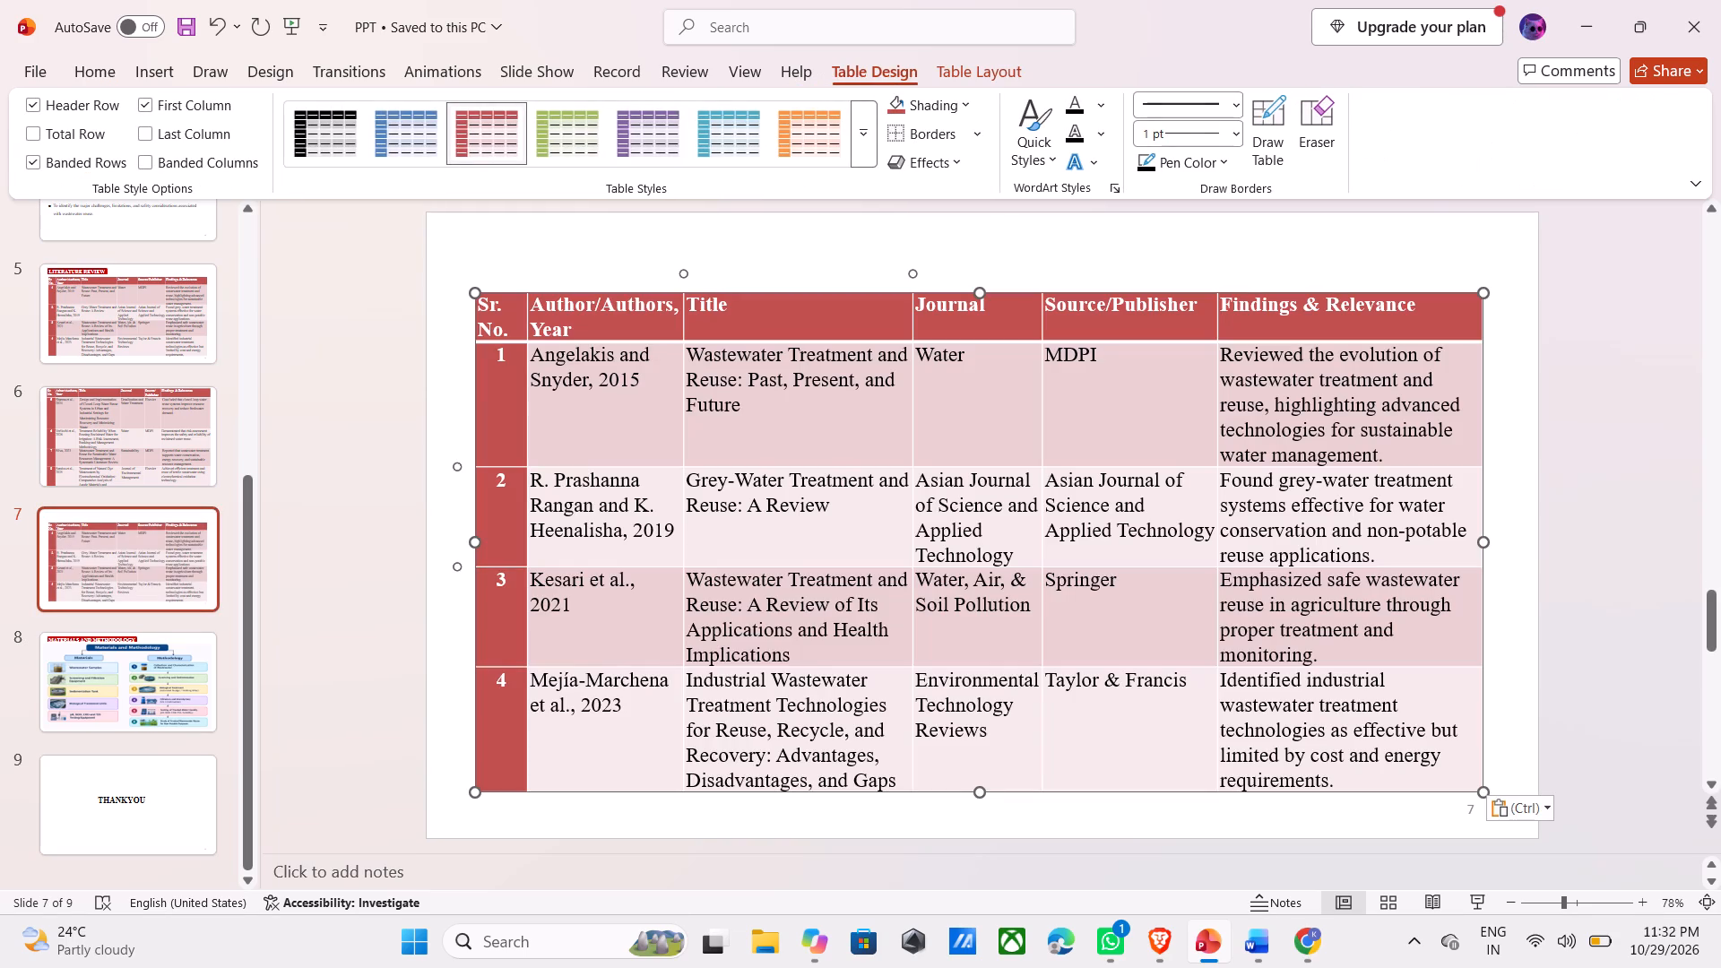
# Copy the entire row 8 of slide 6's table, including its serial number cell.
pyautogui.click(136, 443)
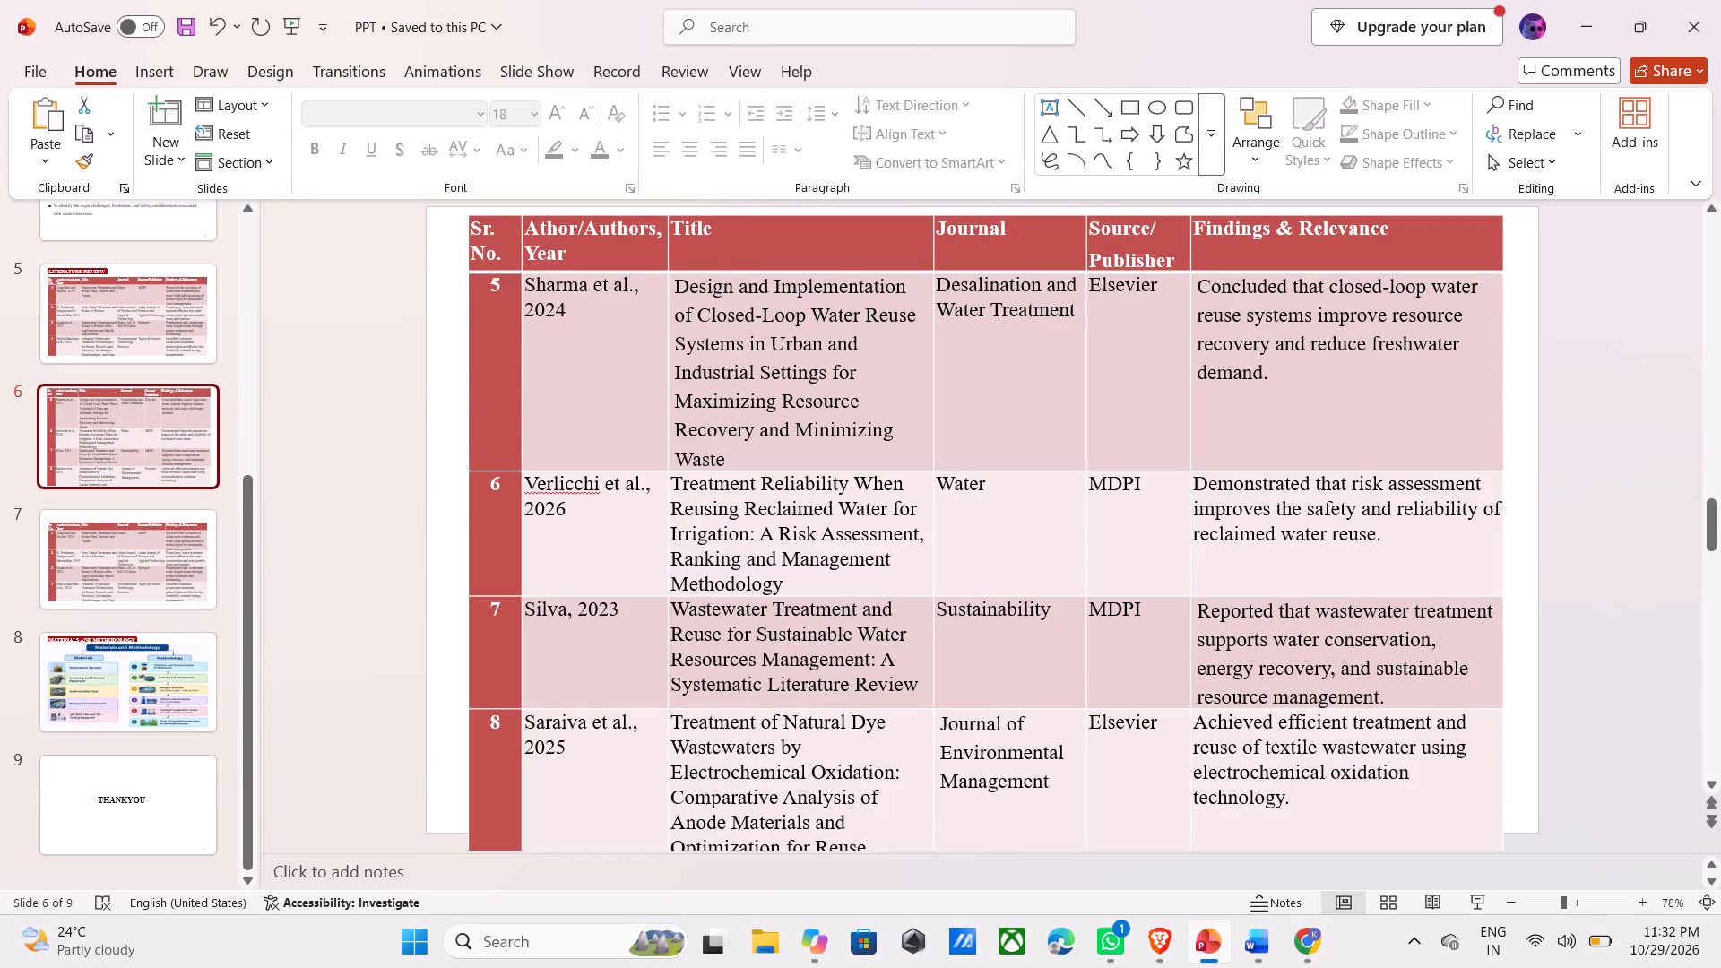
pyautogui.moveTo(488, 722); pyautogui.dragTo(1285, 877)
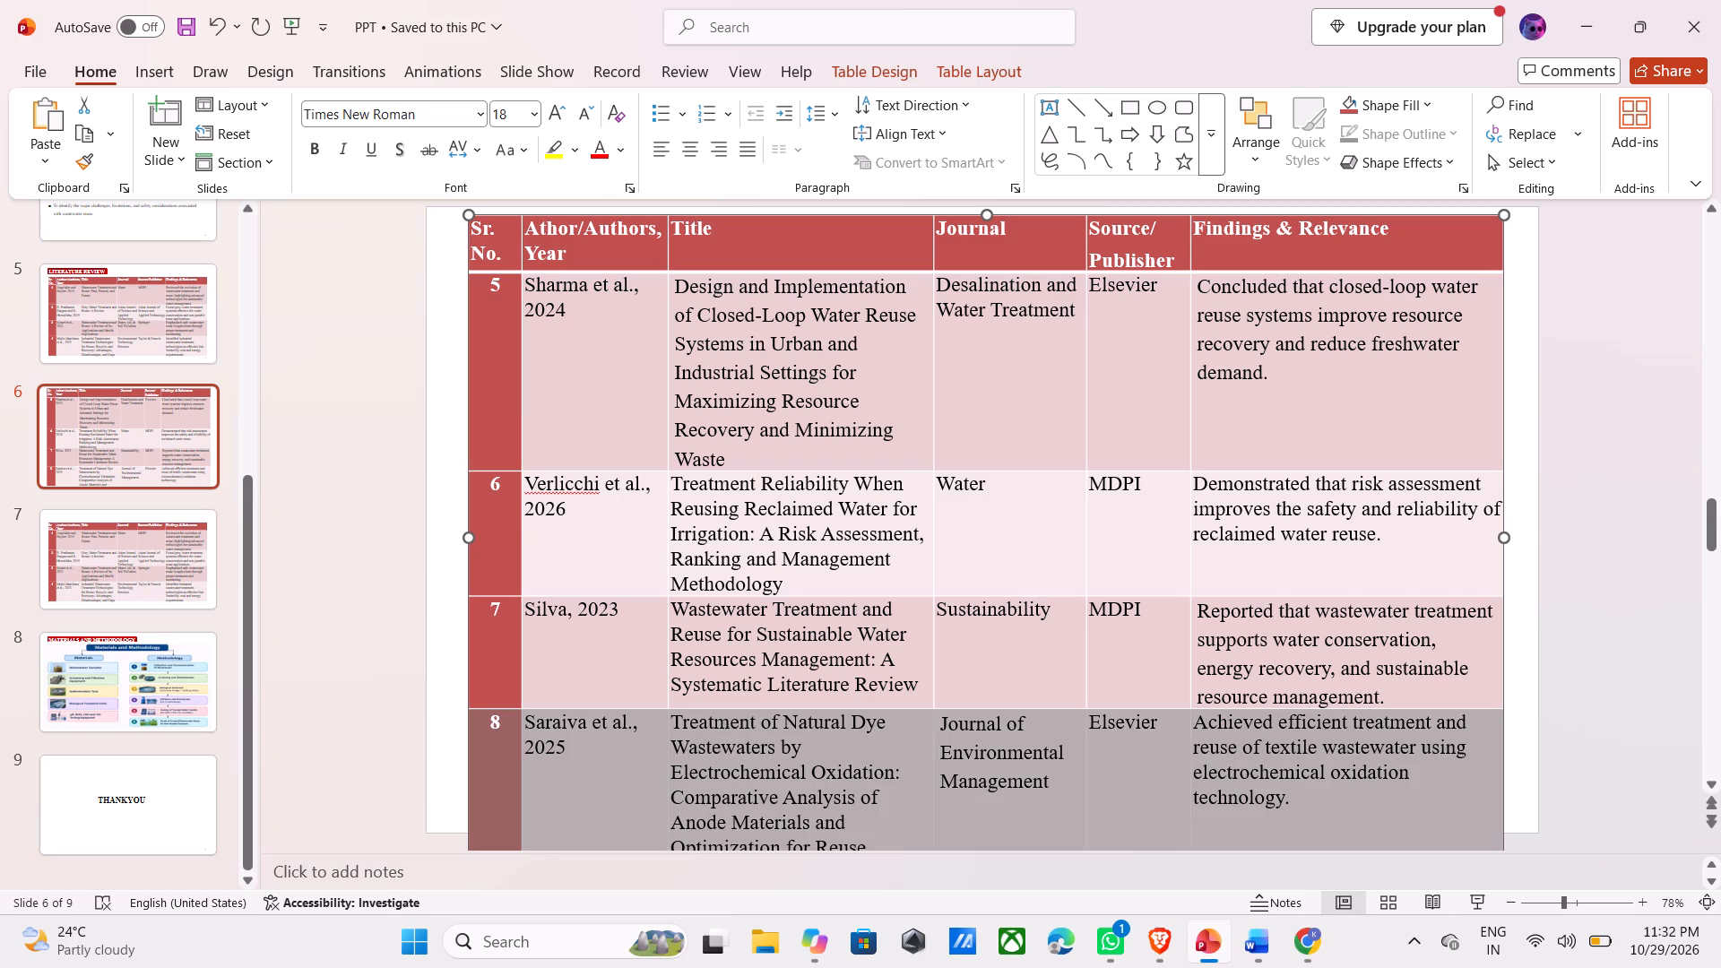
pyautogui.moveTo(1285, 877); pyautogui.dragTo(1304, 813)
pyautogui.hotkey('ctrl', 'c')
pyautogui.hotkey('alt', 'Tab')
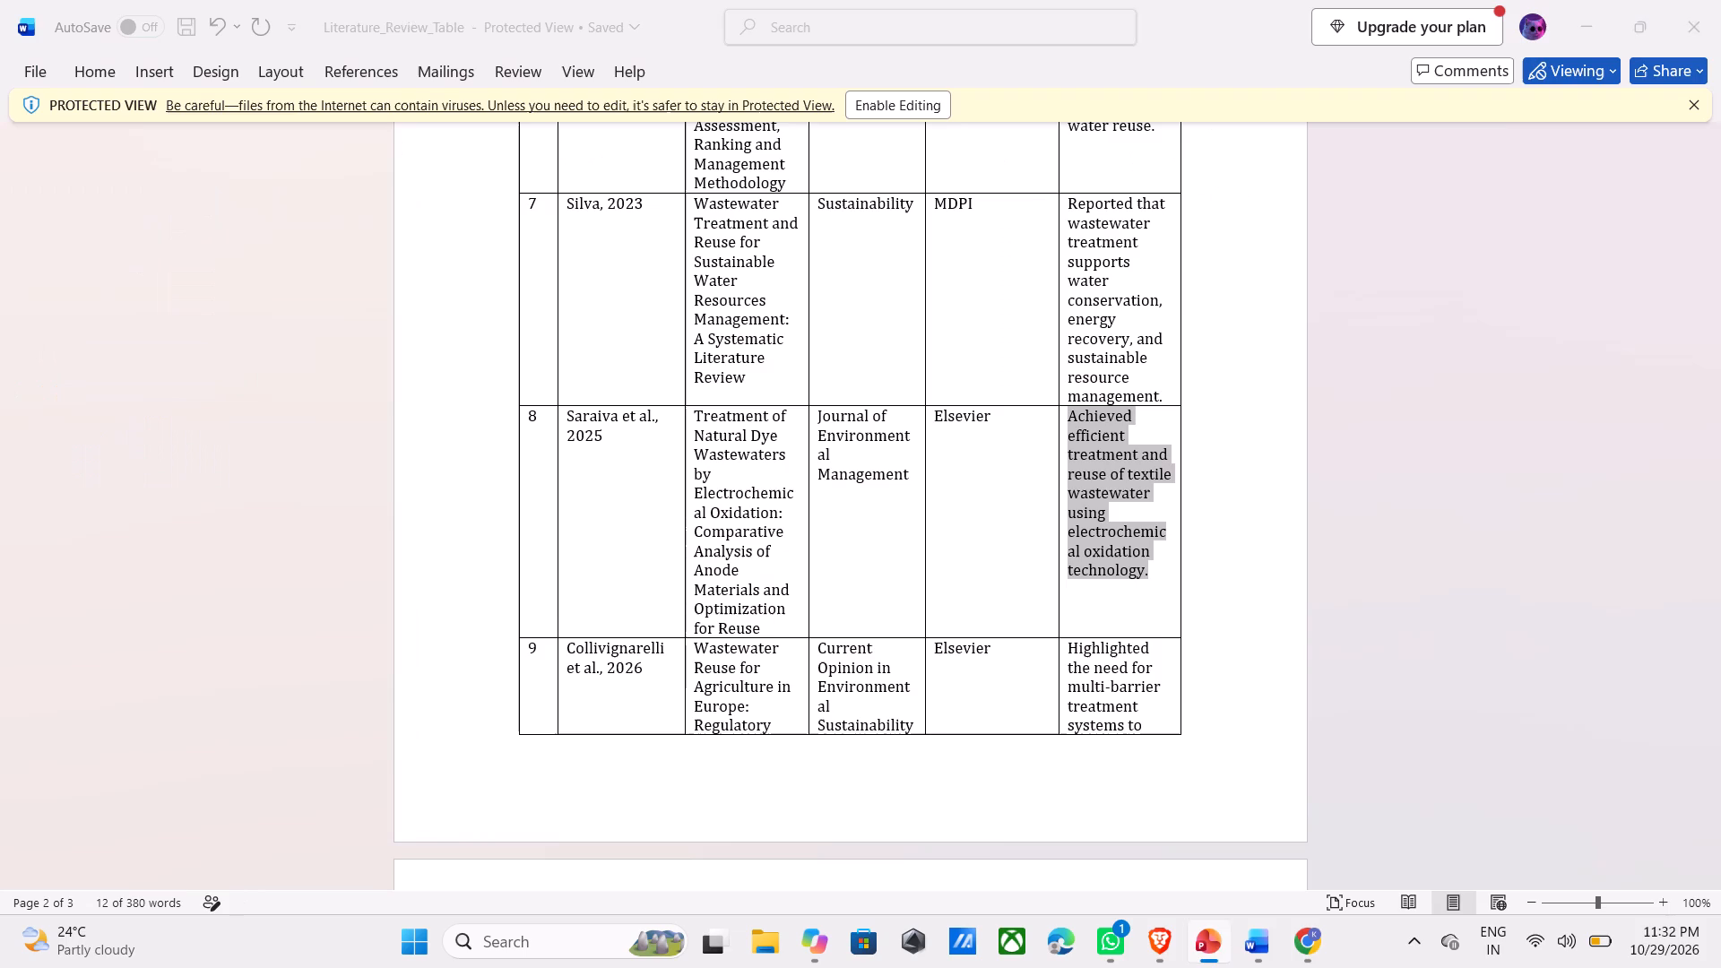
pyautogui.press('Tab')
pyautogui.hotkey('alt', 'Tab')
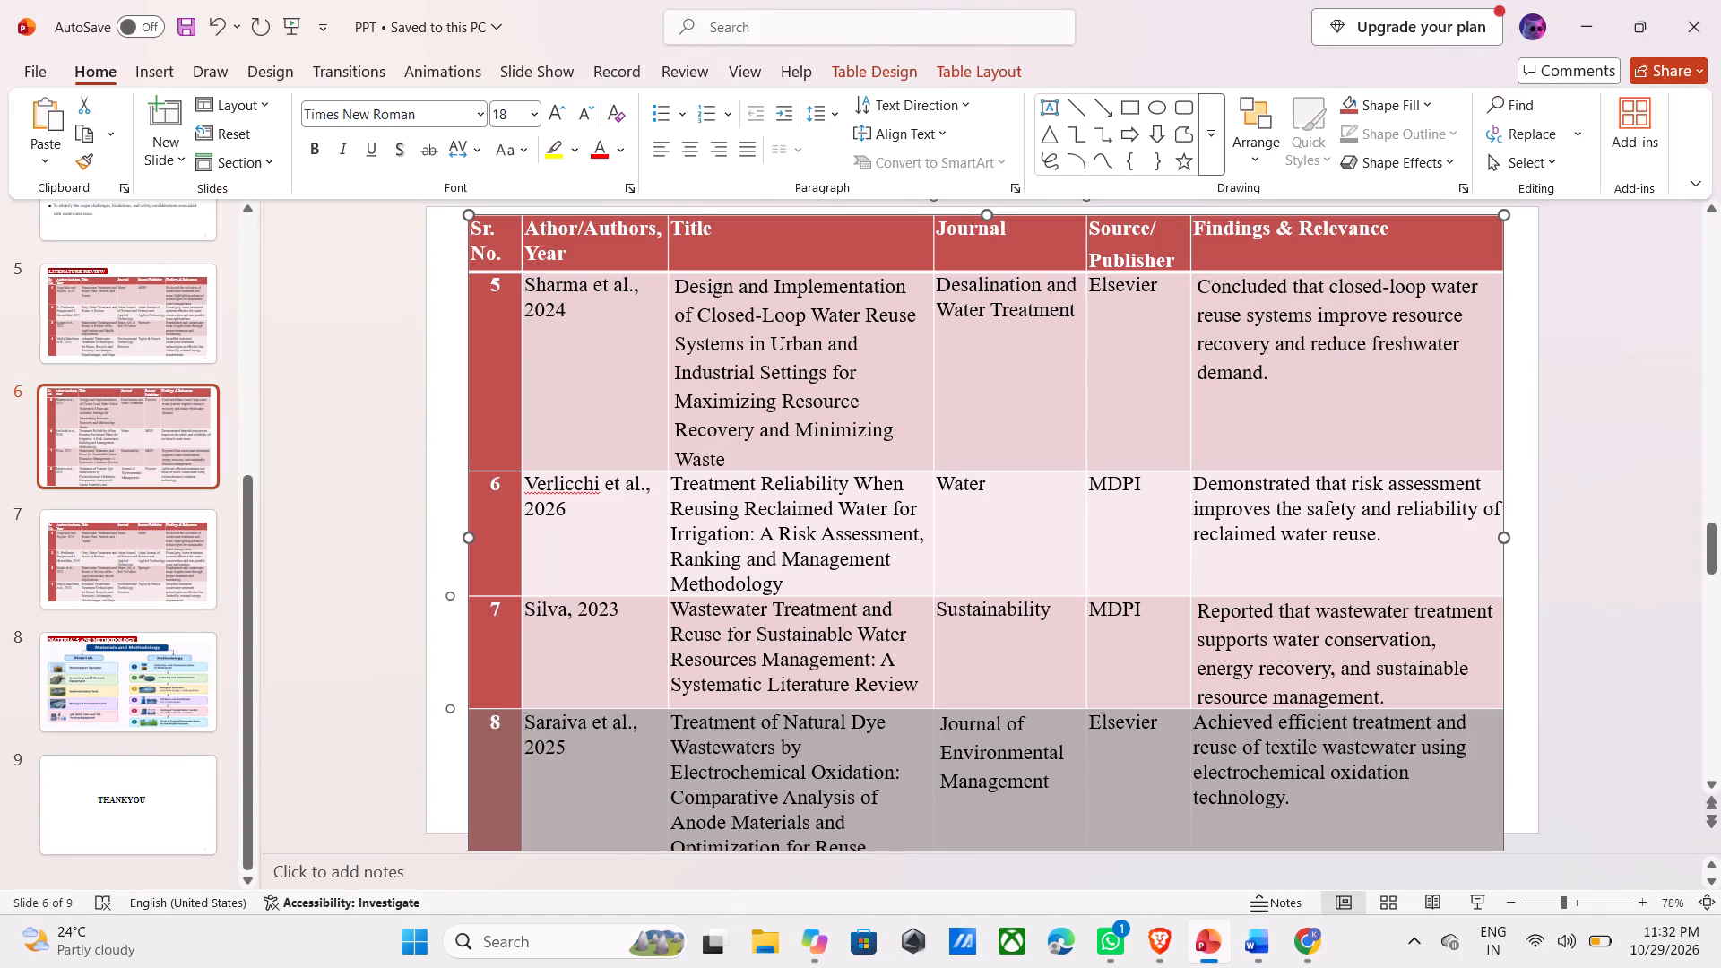
# Clear row 1 of slide 7's table from Author through Findings & Relevance, keeping the serial number cell.
pyautogui.click(106, 554)
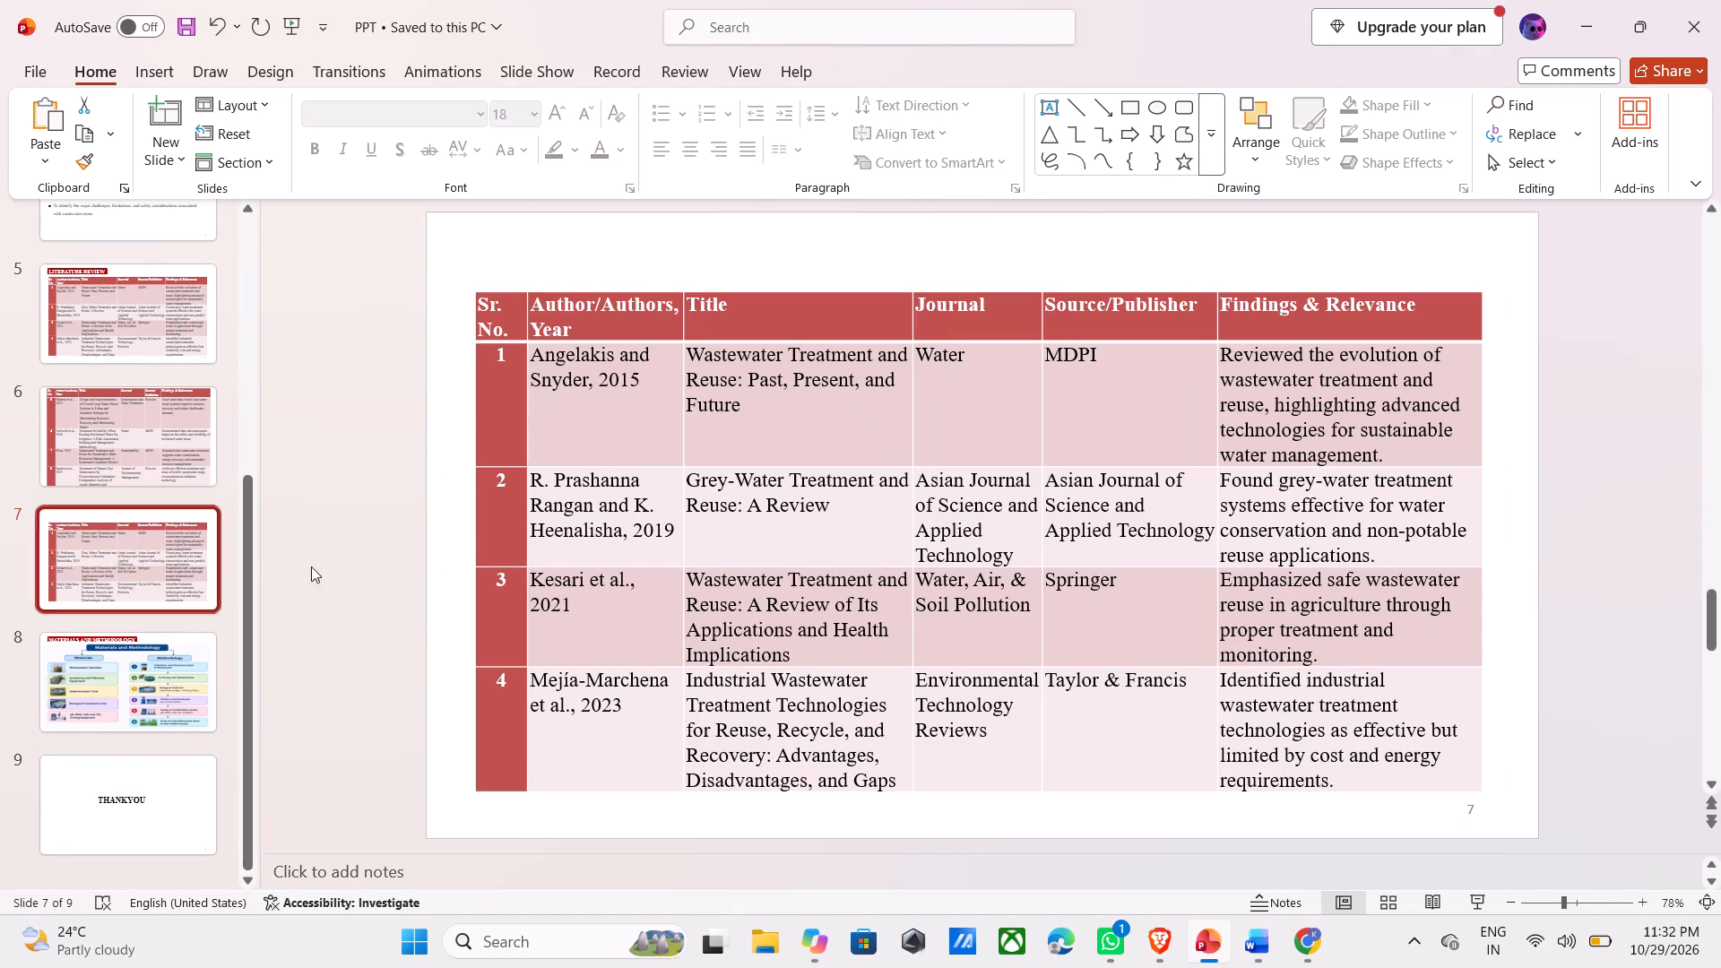
pyautogui.moveTo(1390, 459); pyautogui.dragTo(1382, 454)
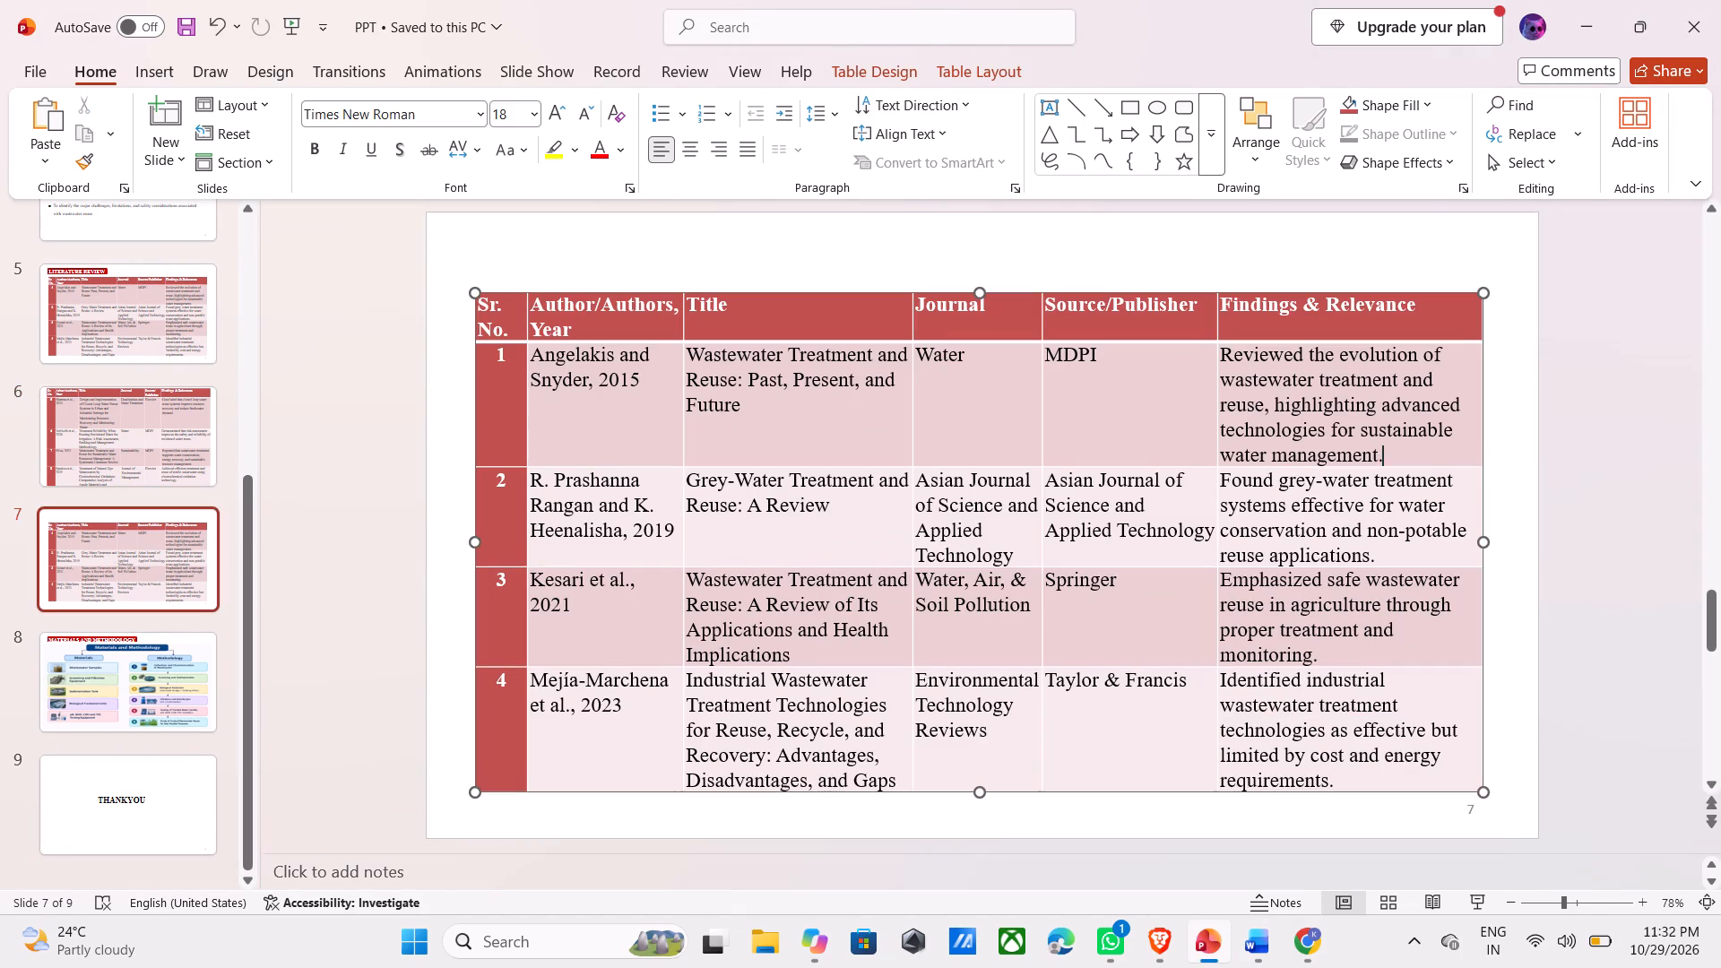
pyautogui.moveTo(1382, 454); pyautogui.dragTo(613, 409)
pyautogui.press('BackSpace')
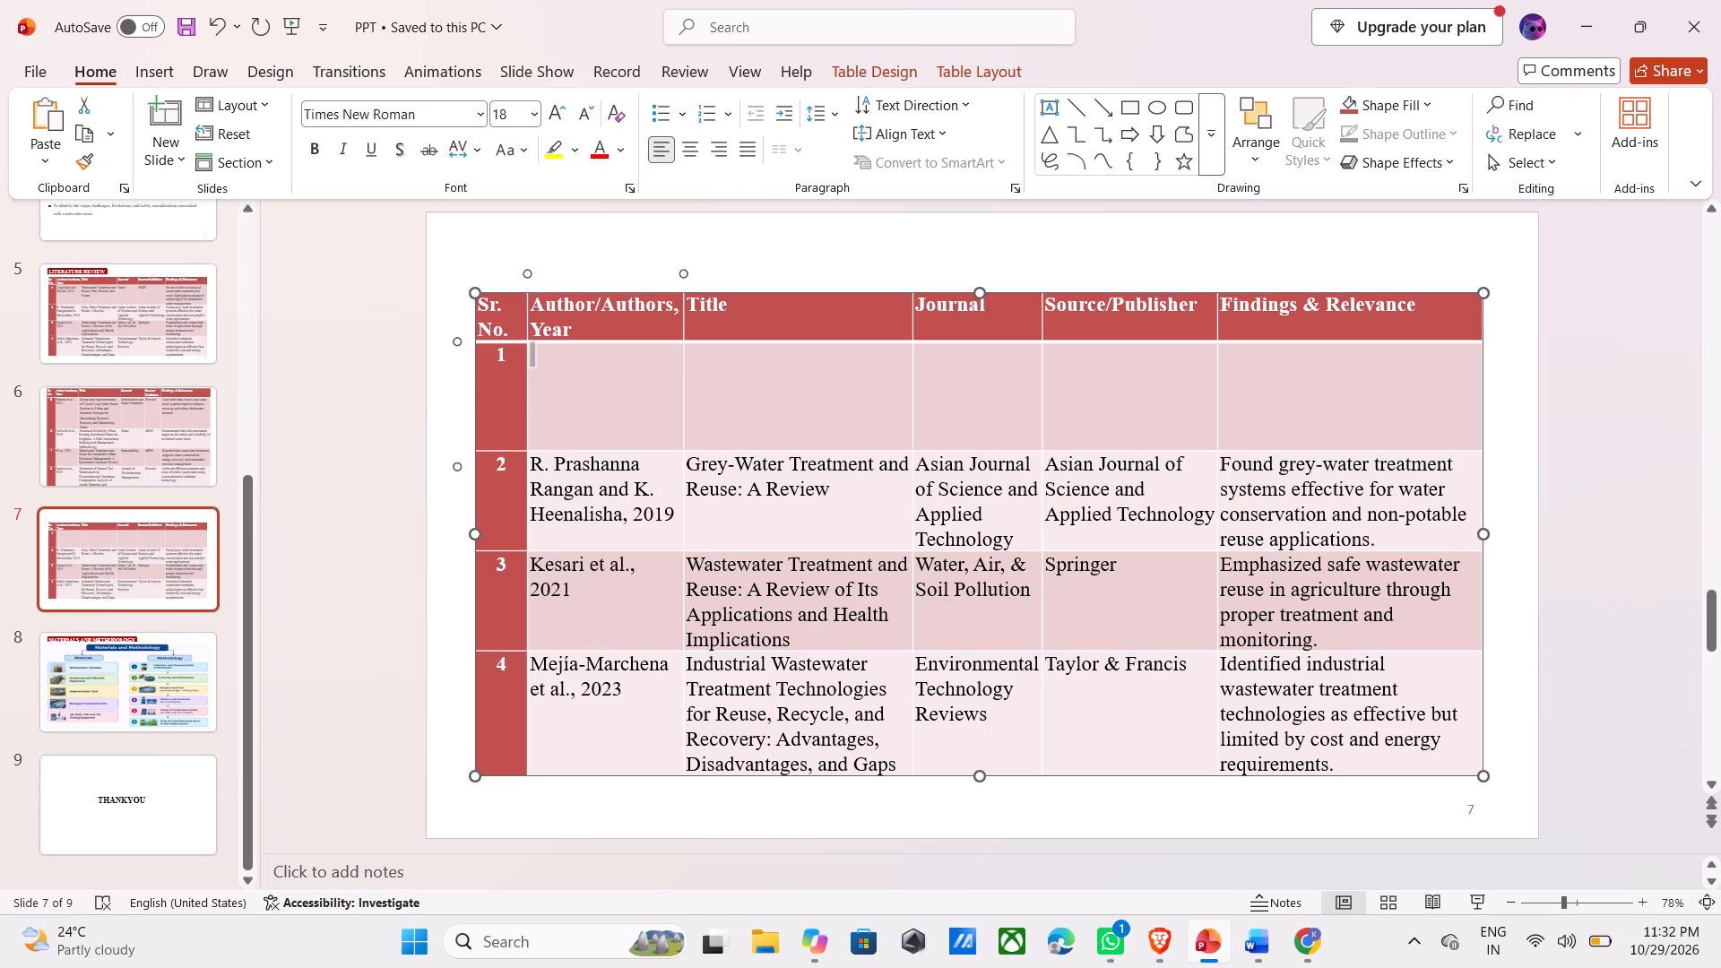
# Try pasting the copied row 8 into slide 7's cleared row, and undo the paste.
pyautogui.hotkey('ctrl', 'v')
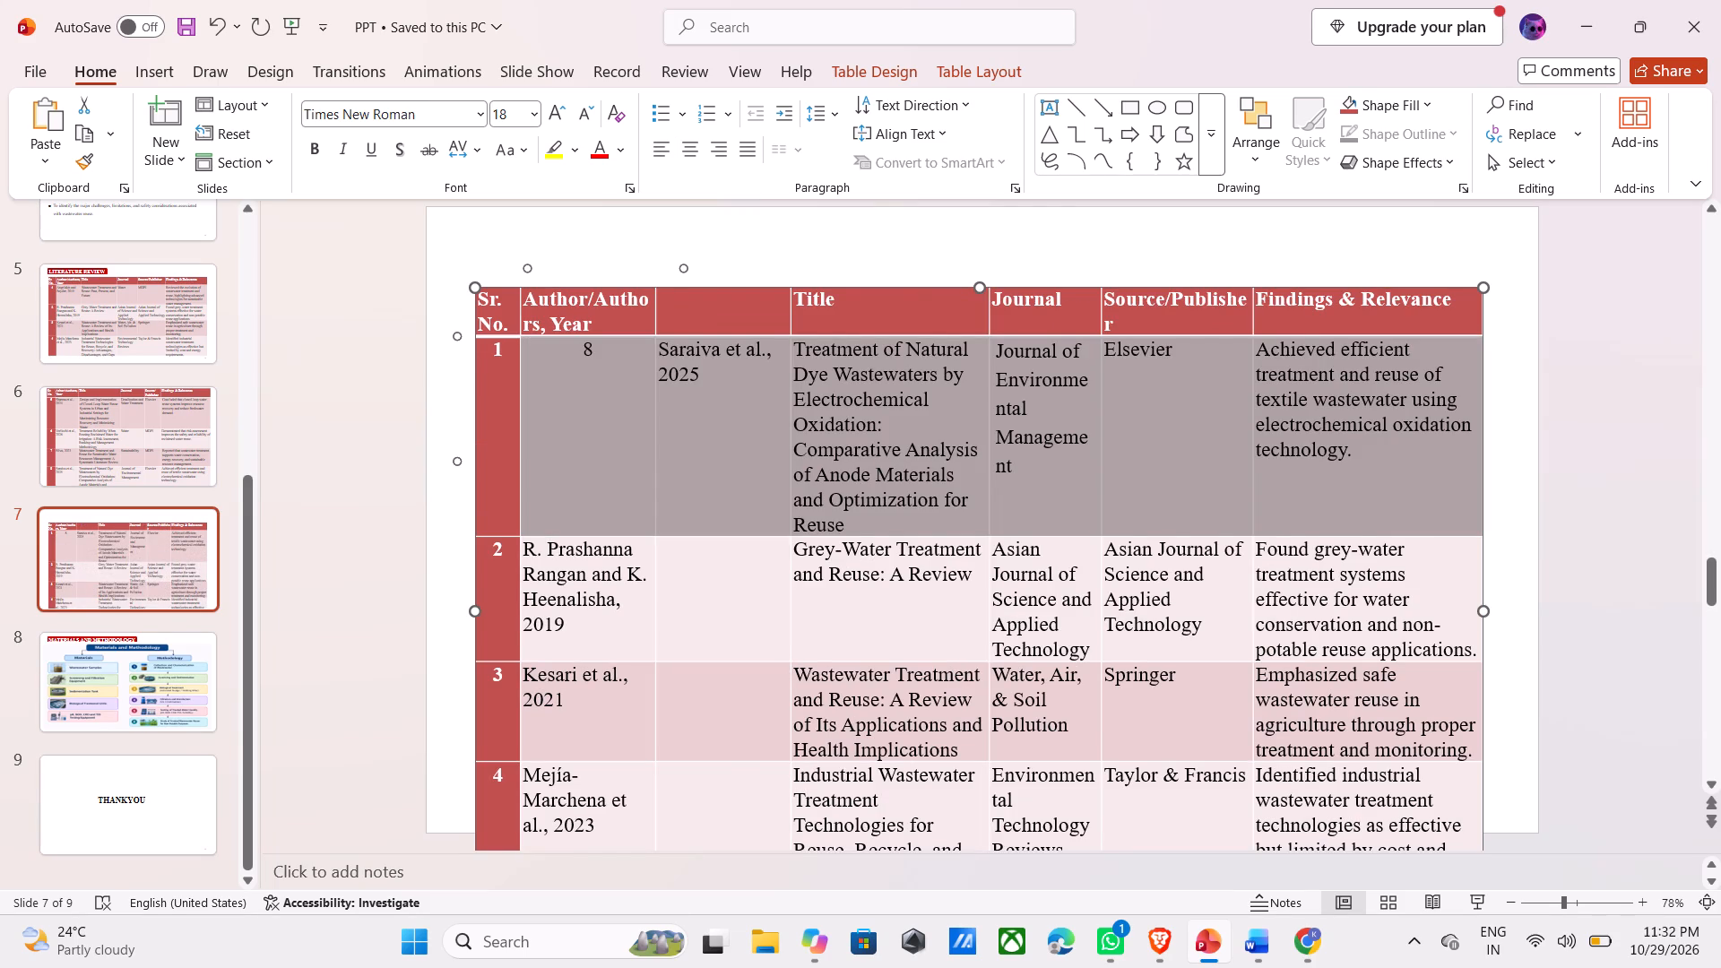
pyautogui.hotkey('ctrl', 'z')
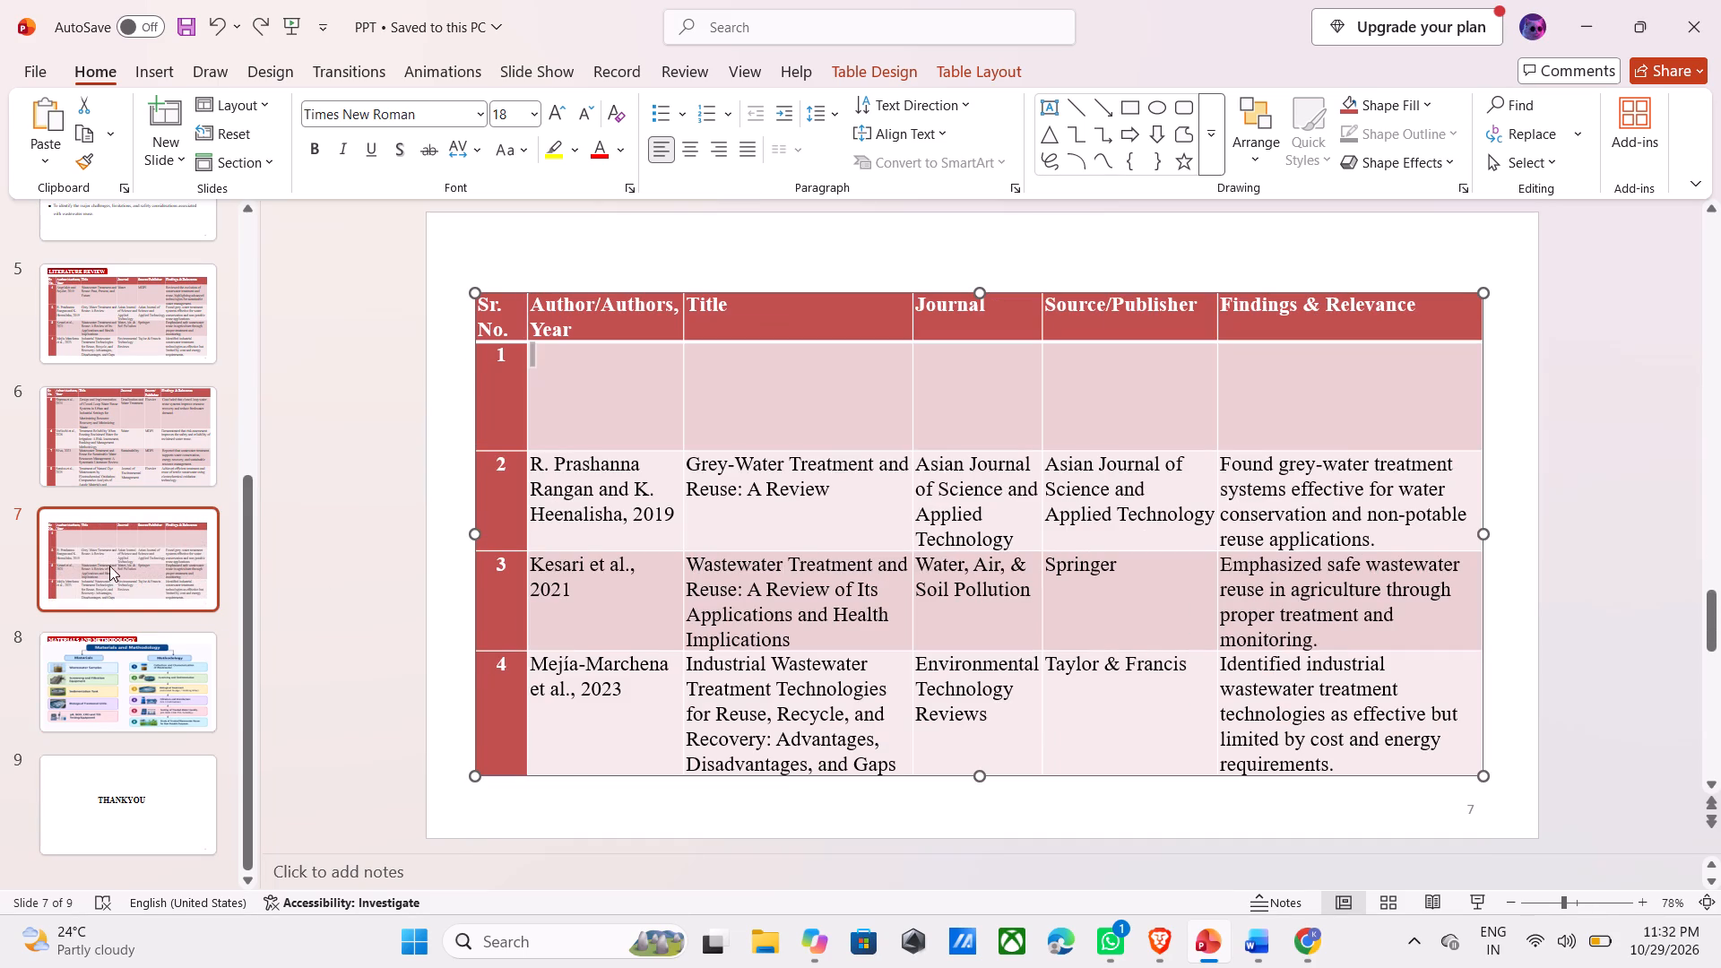
# Copy slide 6's row 8 cells from Author through Findings & Relevance into the cleared row 1 of slide 7's table.
pyautogui.click(151, 431)
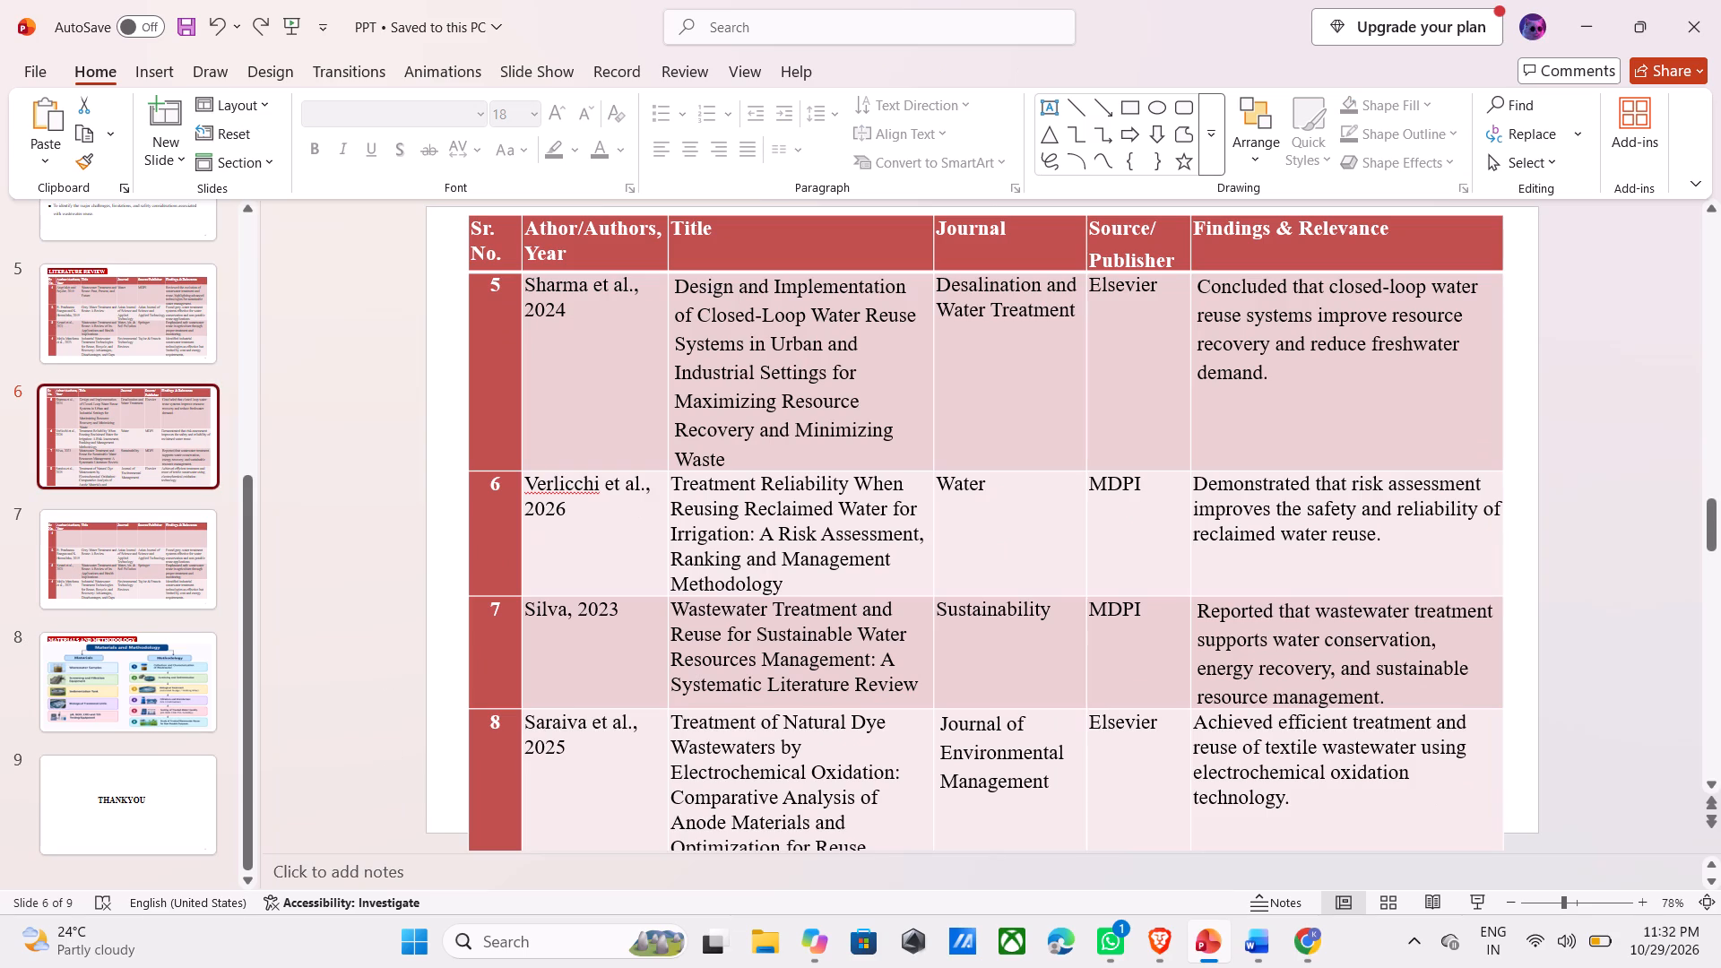
pyautogui.moveTo(525, 720); pyautogui.dragTo(1345, 836)
pyautogui.hotkey('ctrl', 'c')
pyautogui.hotkey('alt', 'Tab')
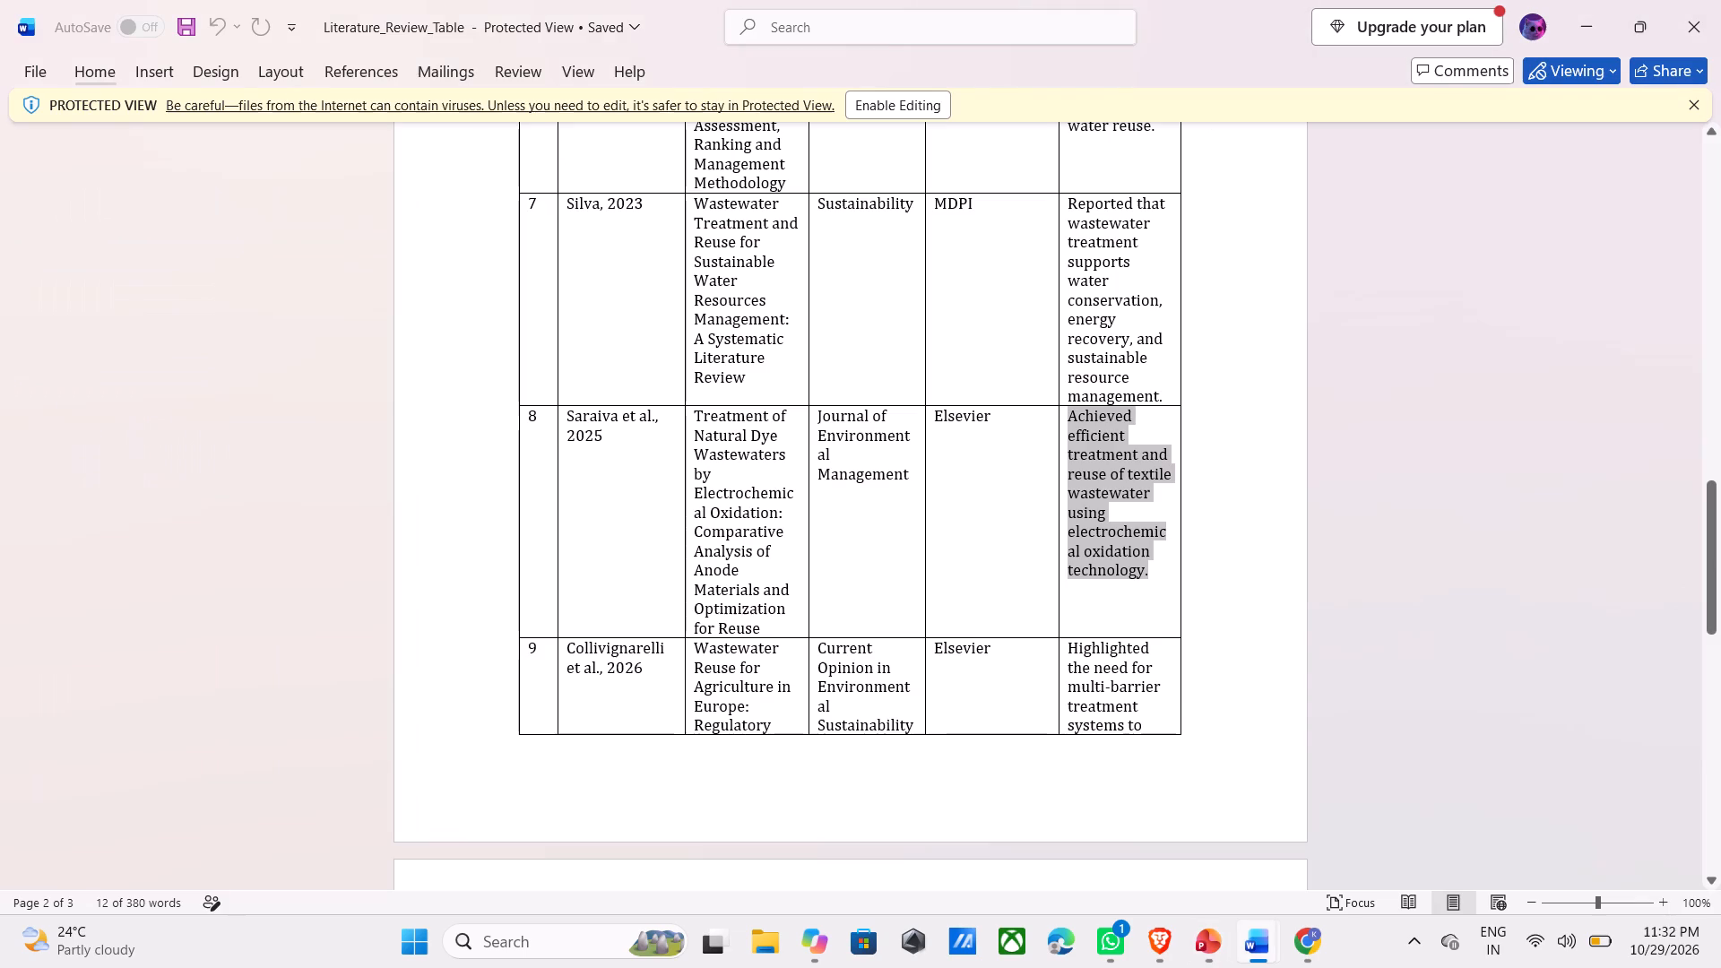
pyautogui.hotkey('alt', 'Tab')
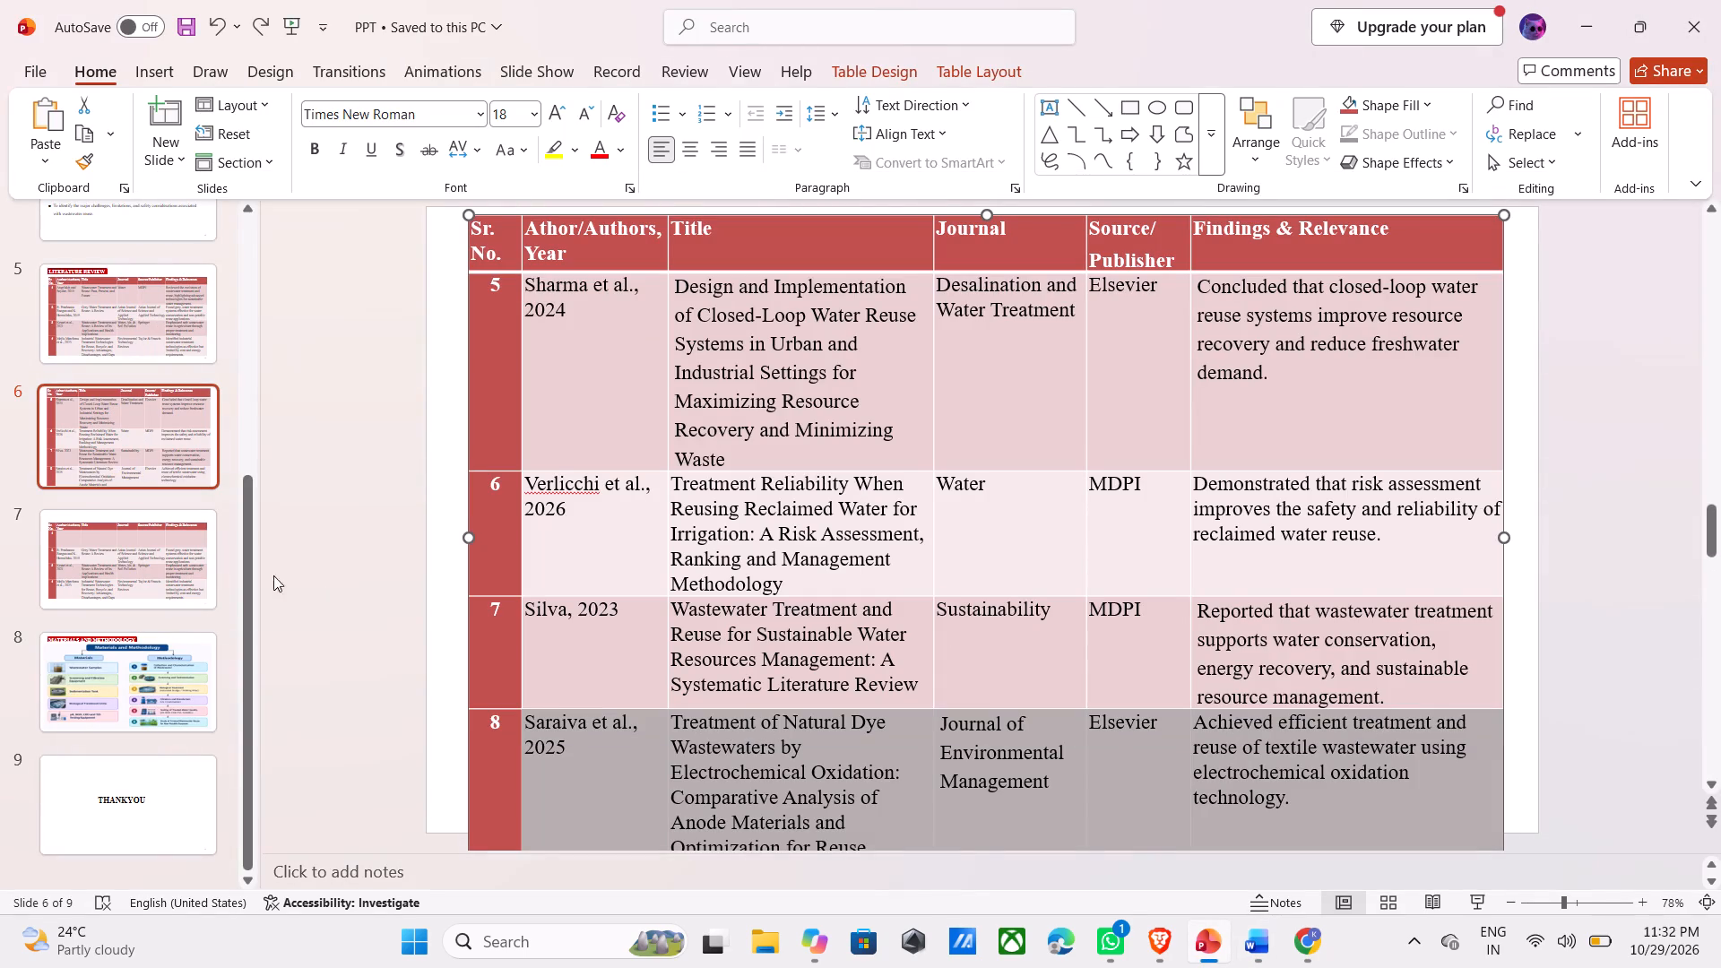
pyautogui.click(143, 565)
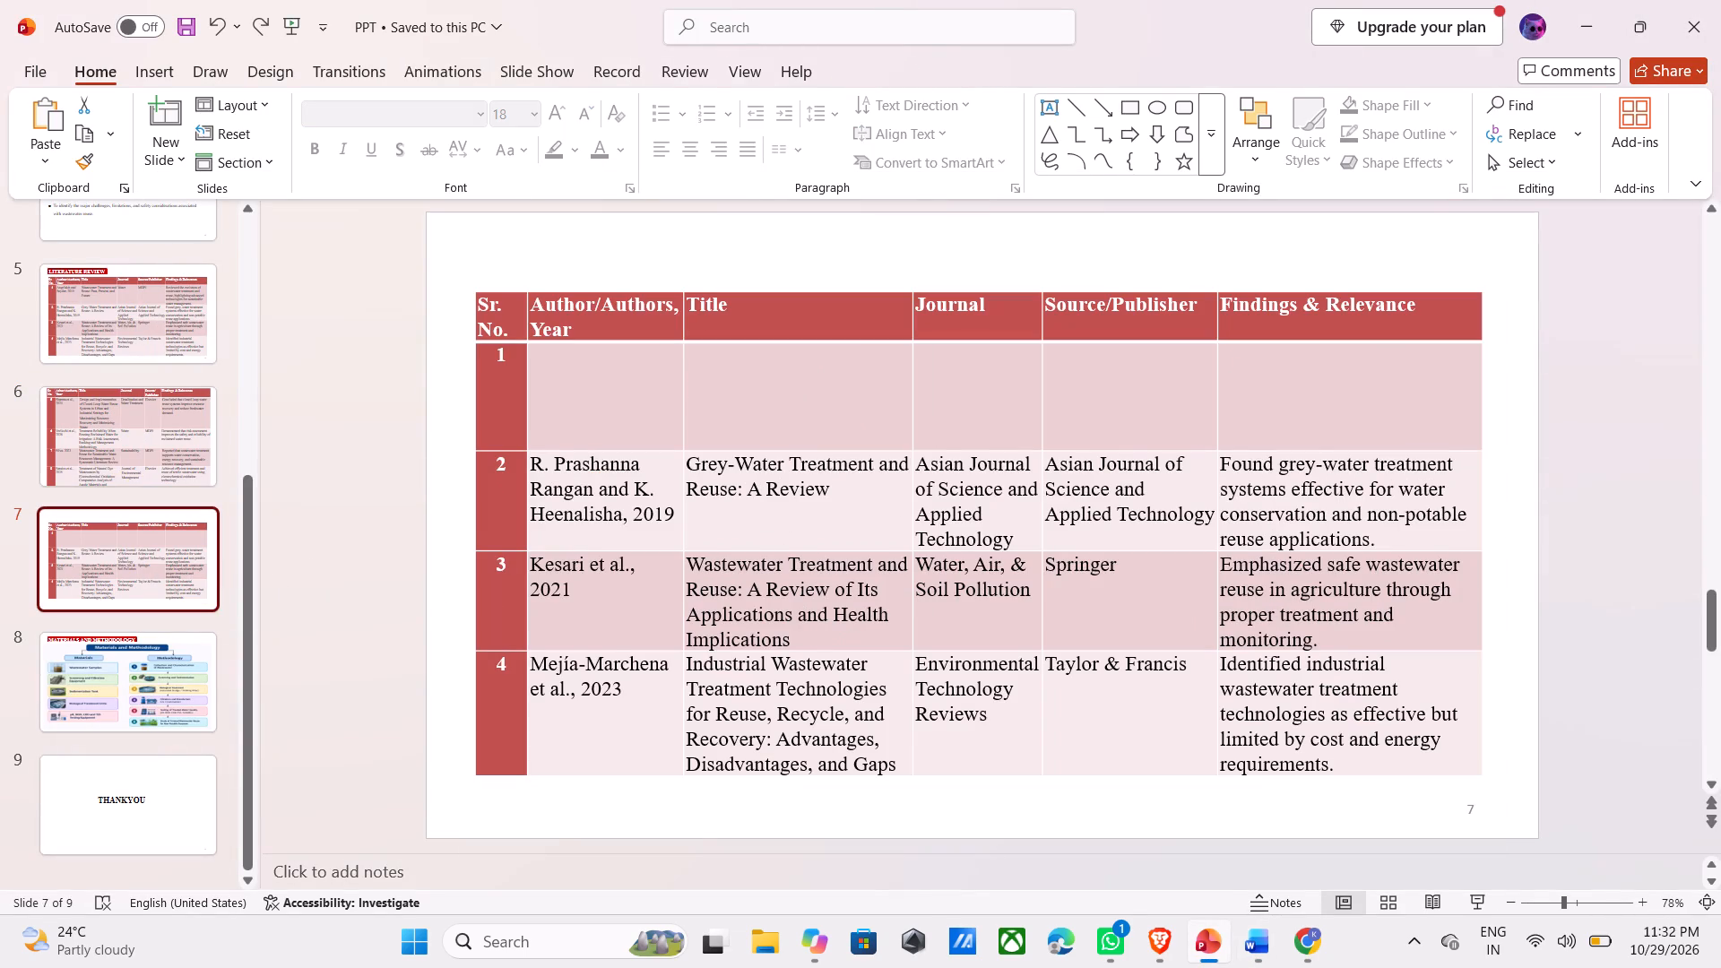
pyautogui.click(575, 384)
pyautogui.hotkey('ctrl', 'v')
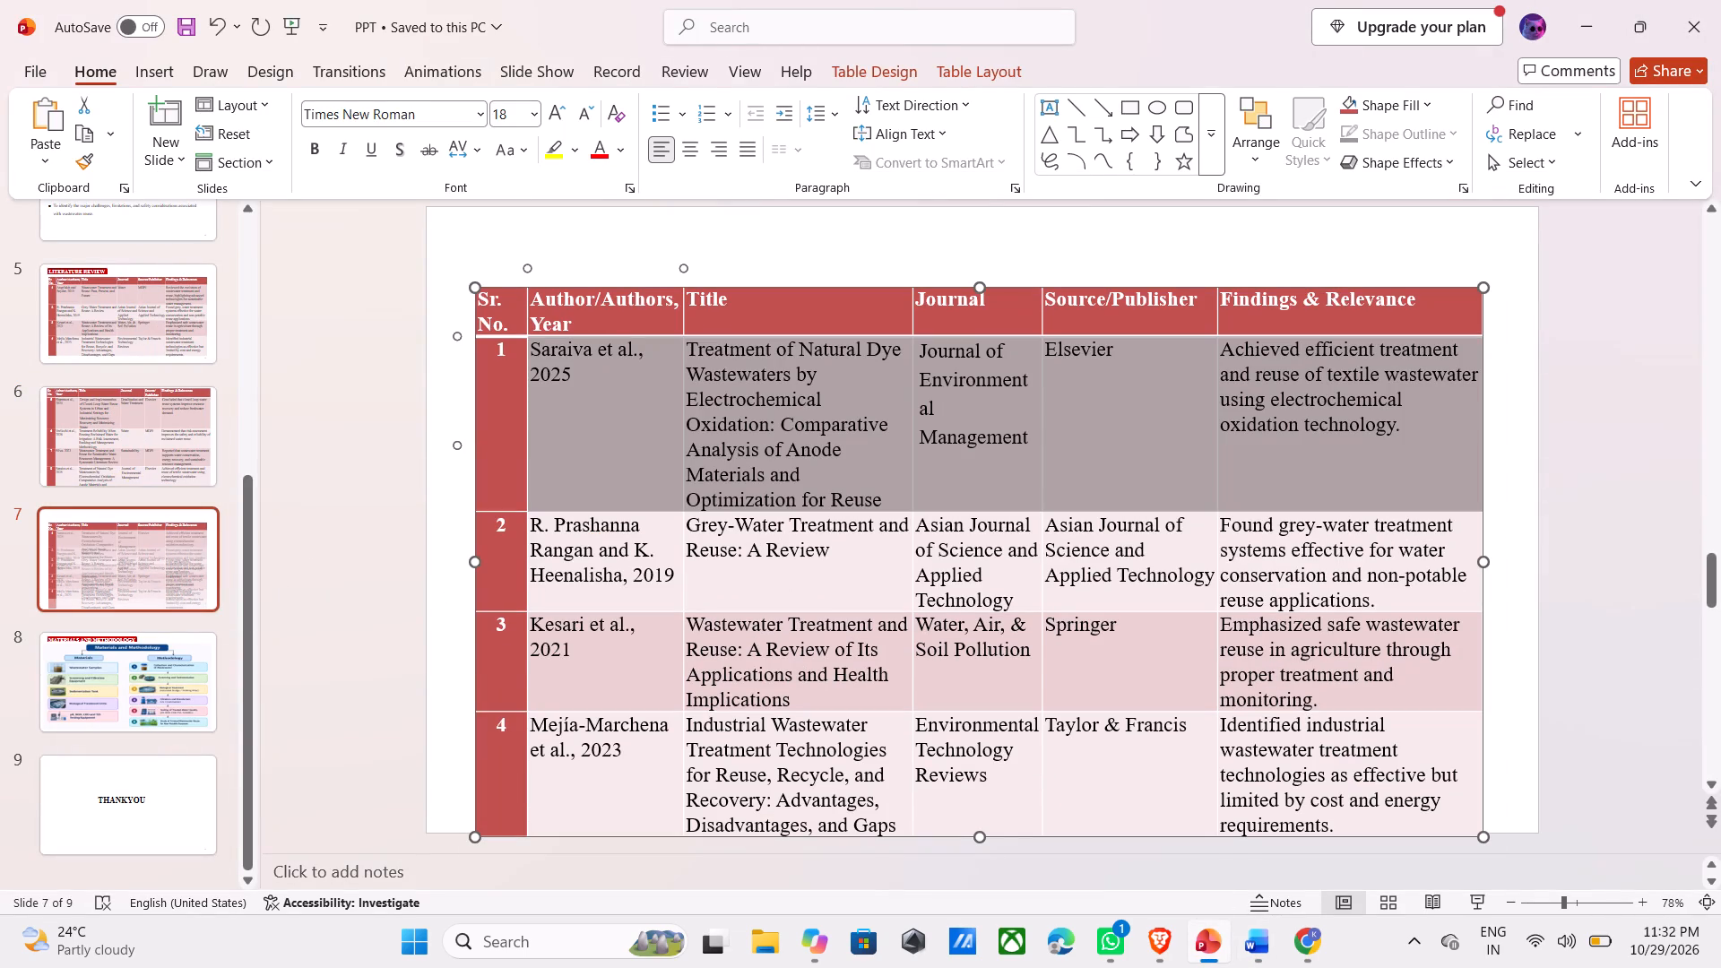
# Change the first data row's serial number on slide 7 to 8.
pyautogui.click(517, 367)
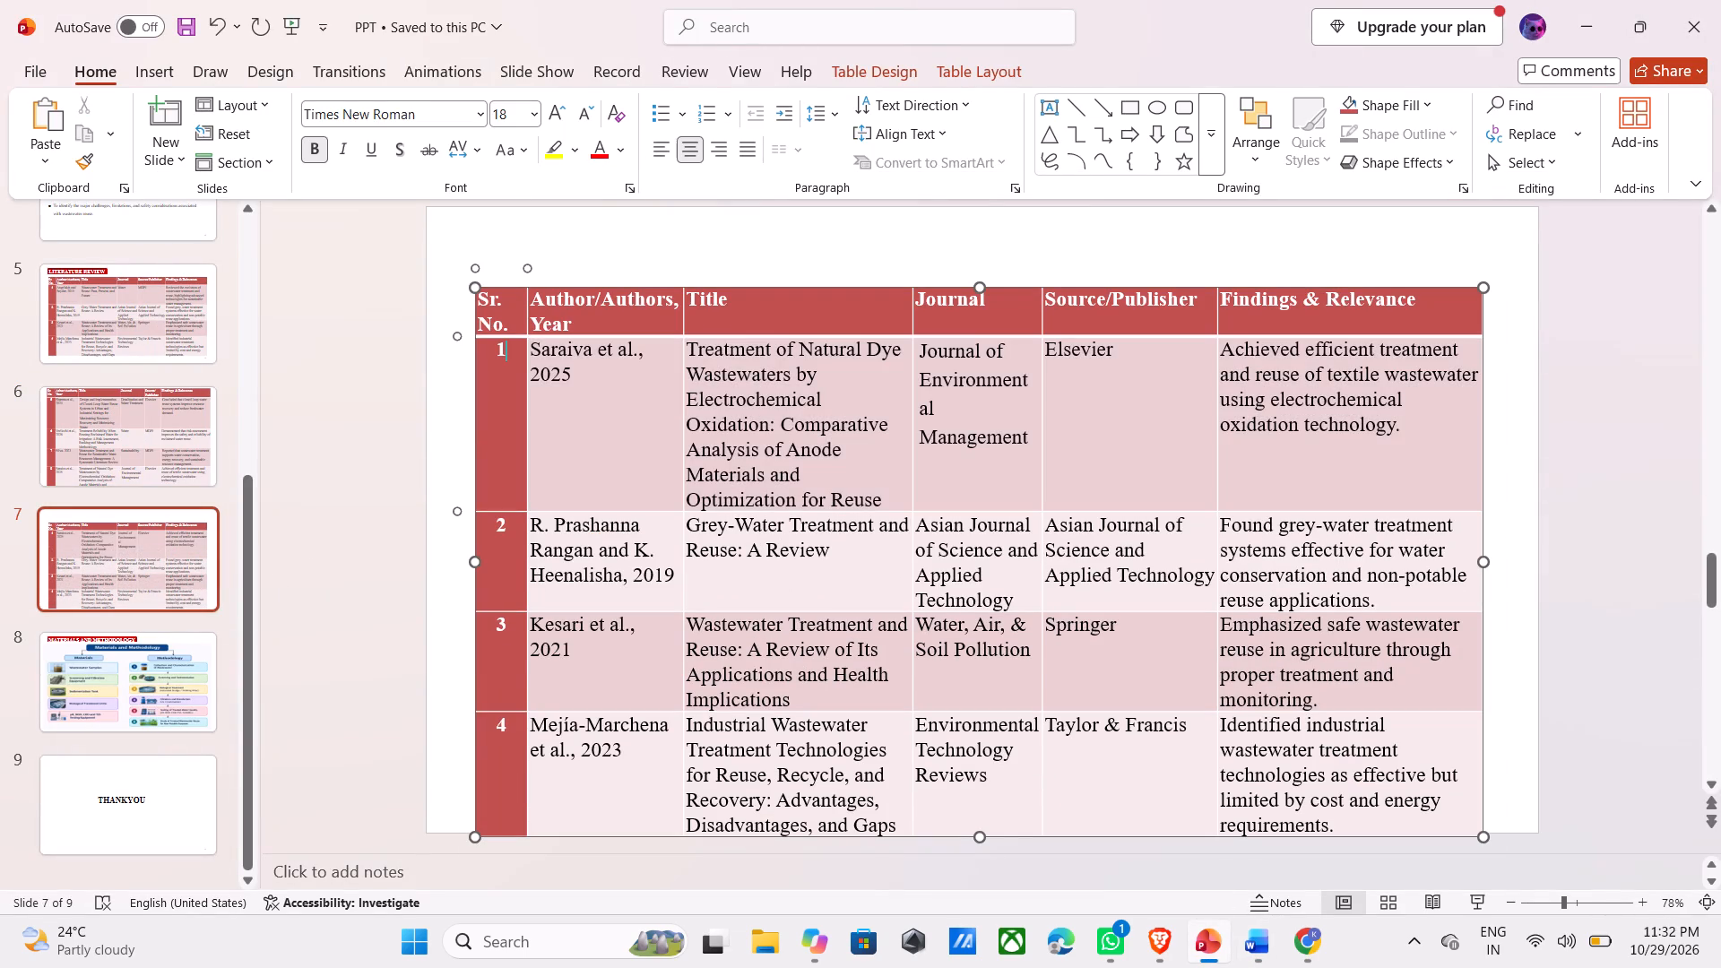
pyautogui.press('BackSpace')
pyautogui.press('8')
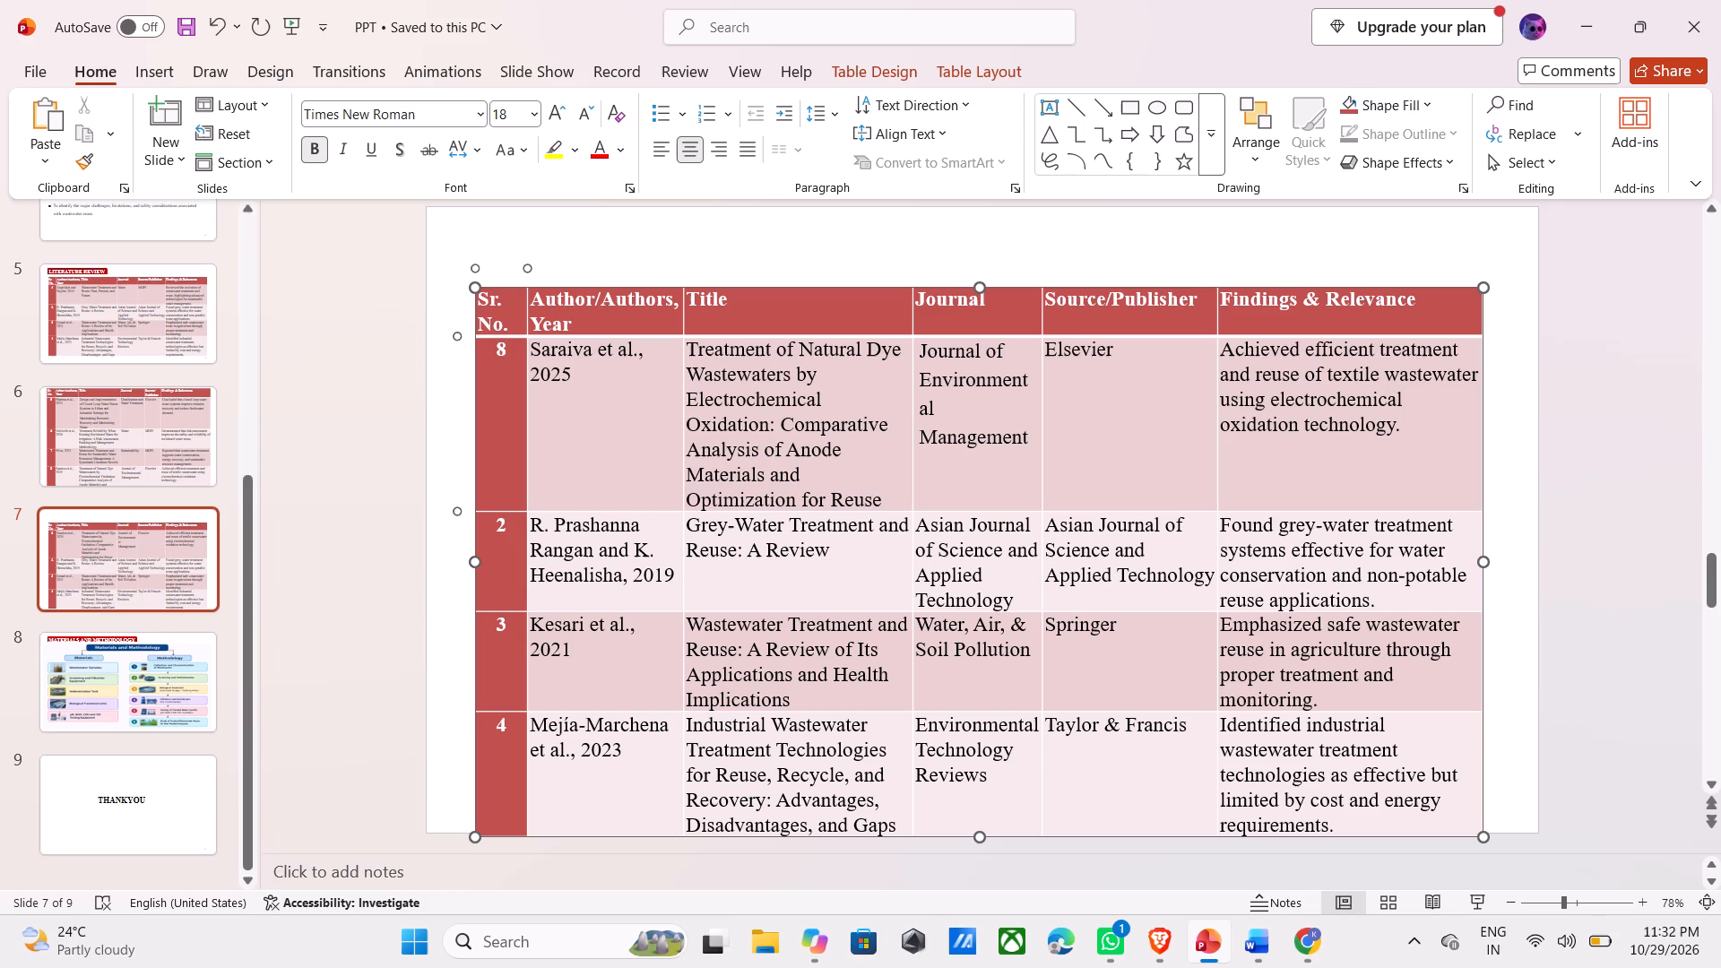
# Delete row 8 from slide 6's table.
pyautogui.click(172, 442)
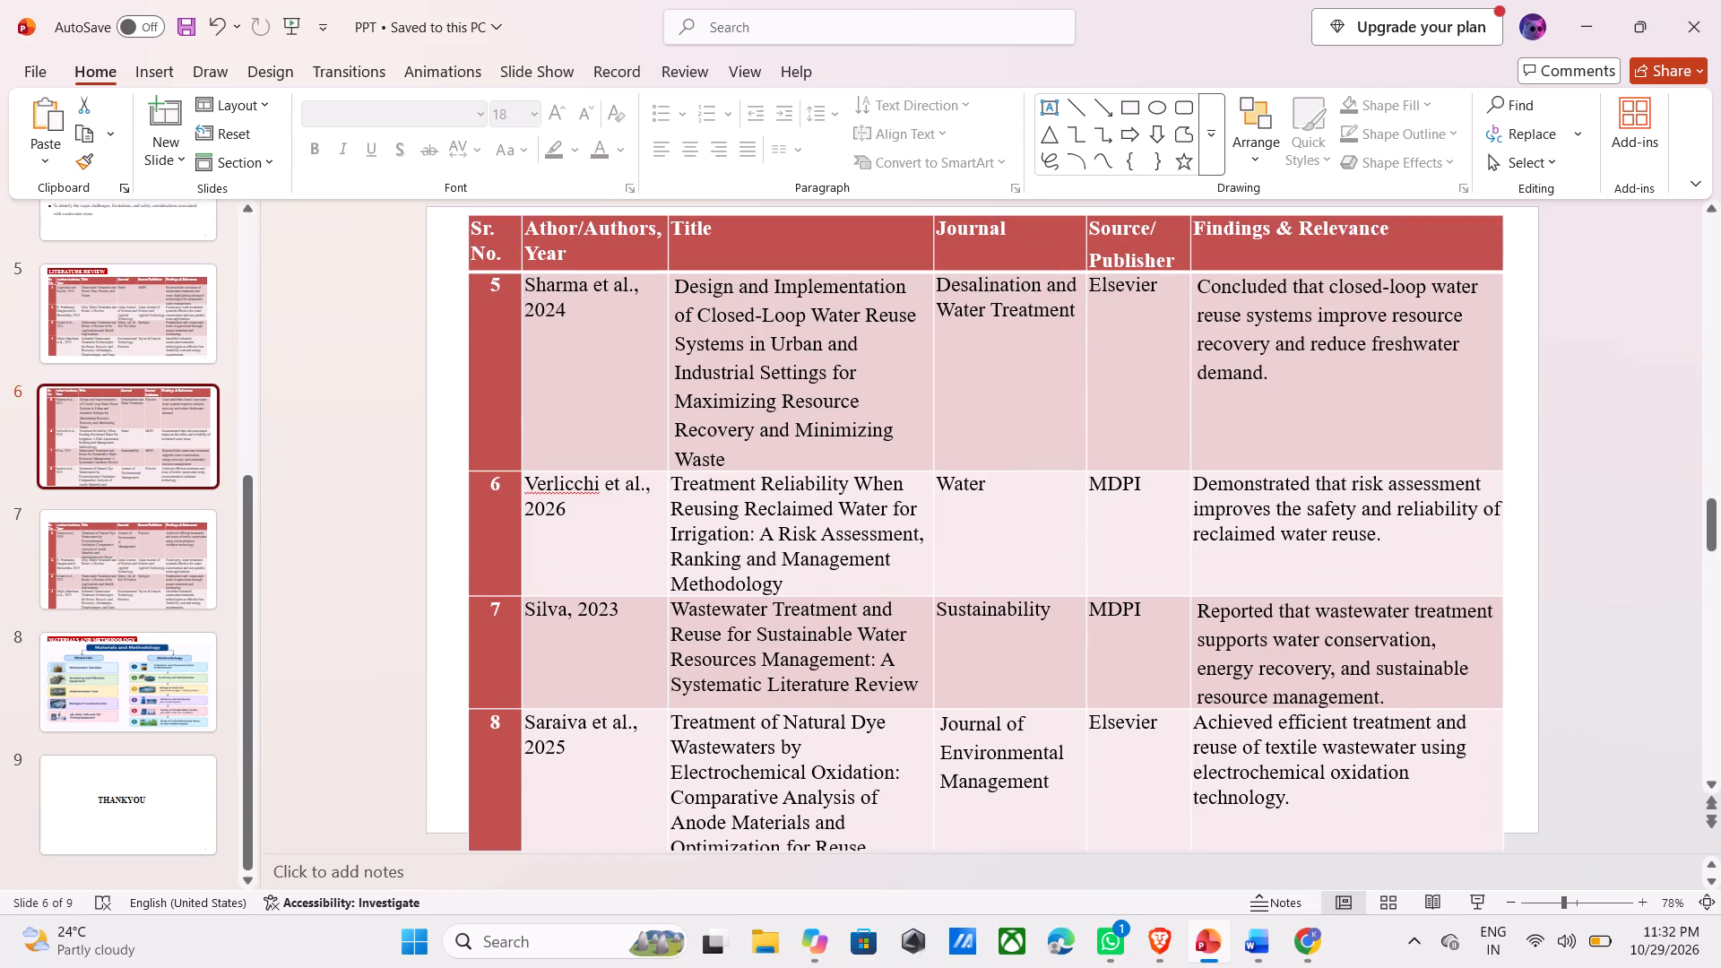
pyautogui.moveTo(1369, 812); pyautogui.dragTo(471, 783)
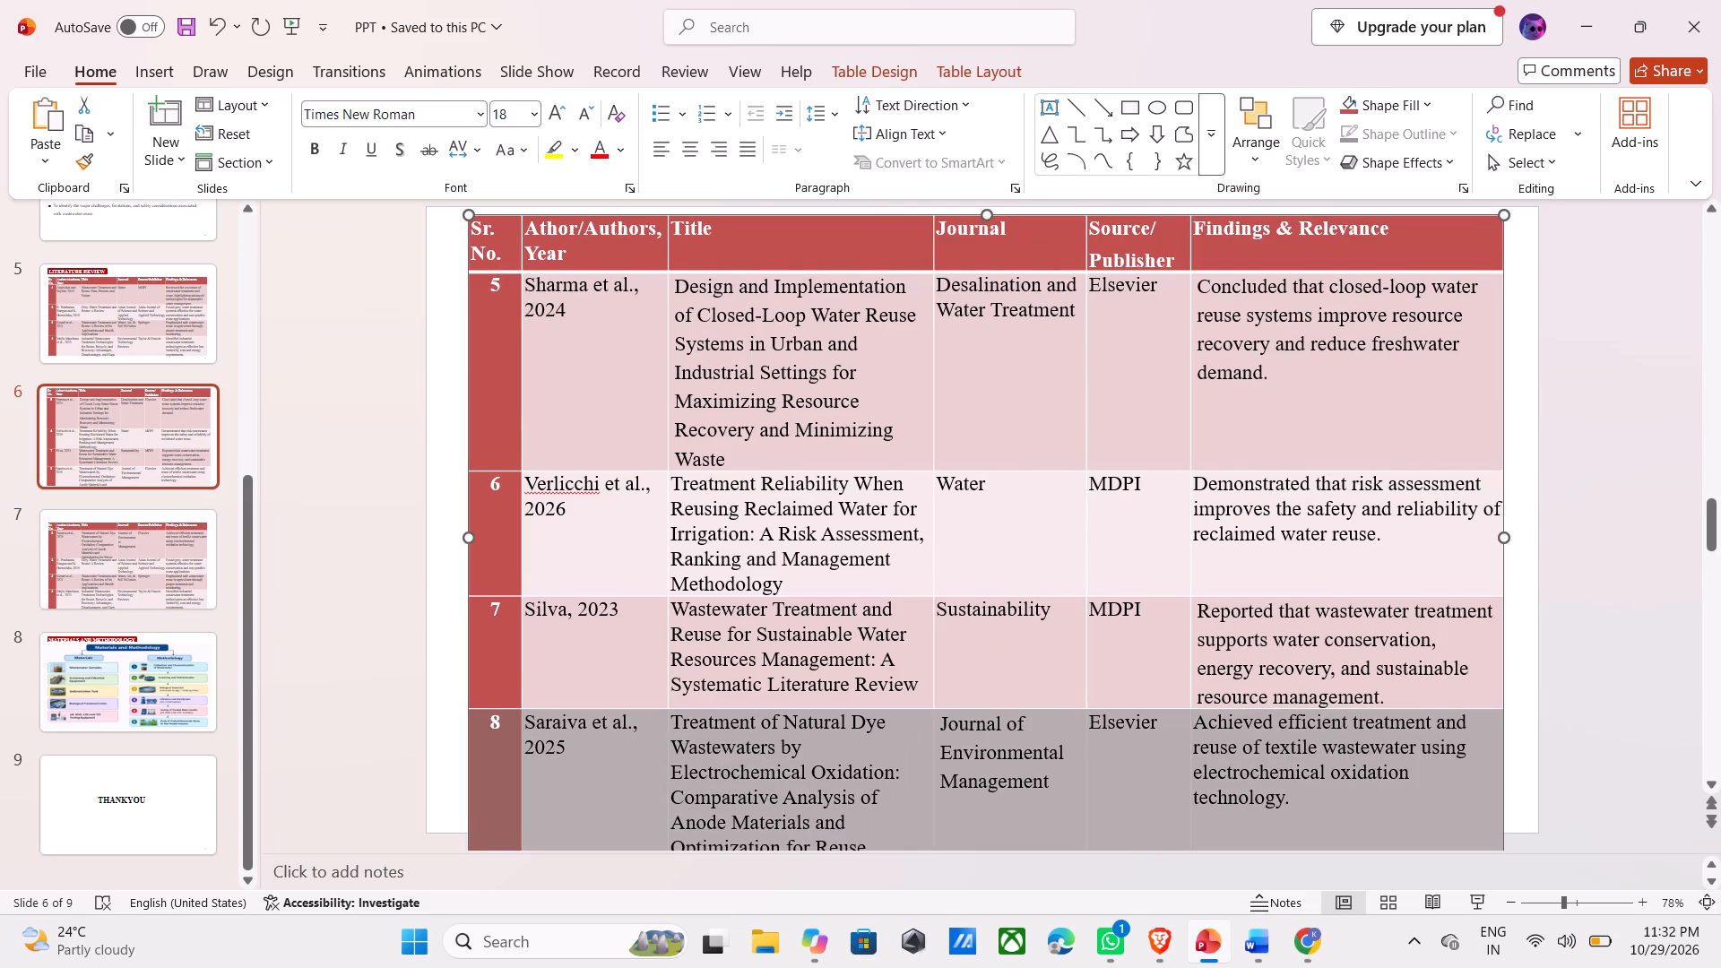
pyautogui.press('BackSpace')
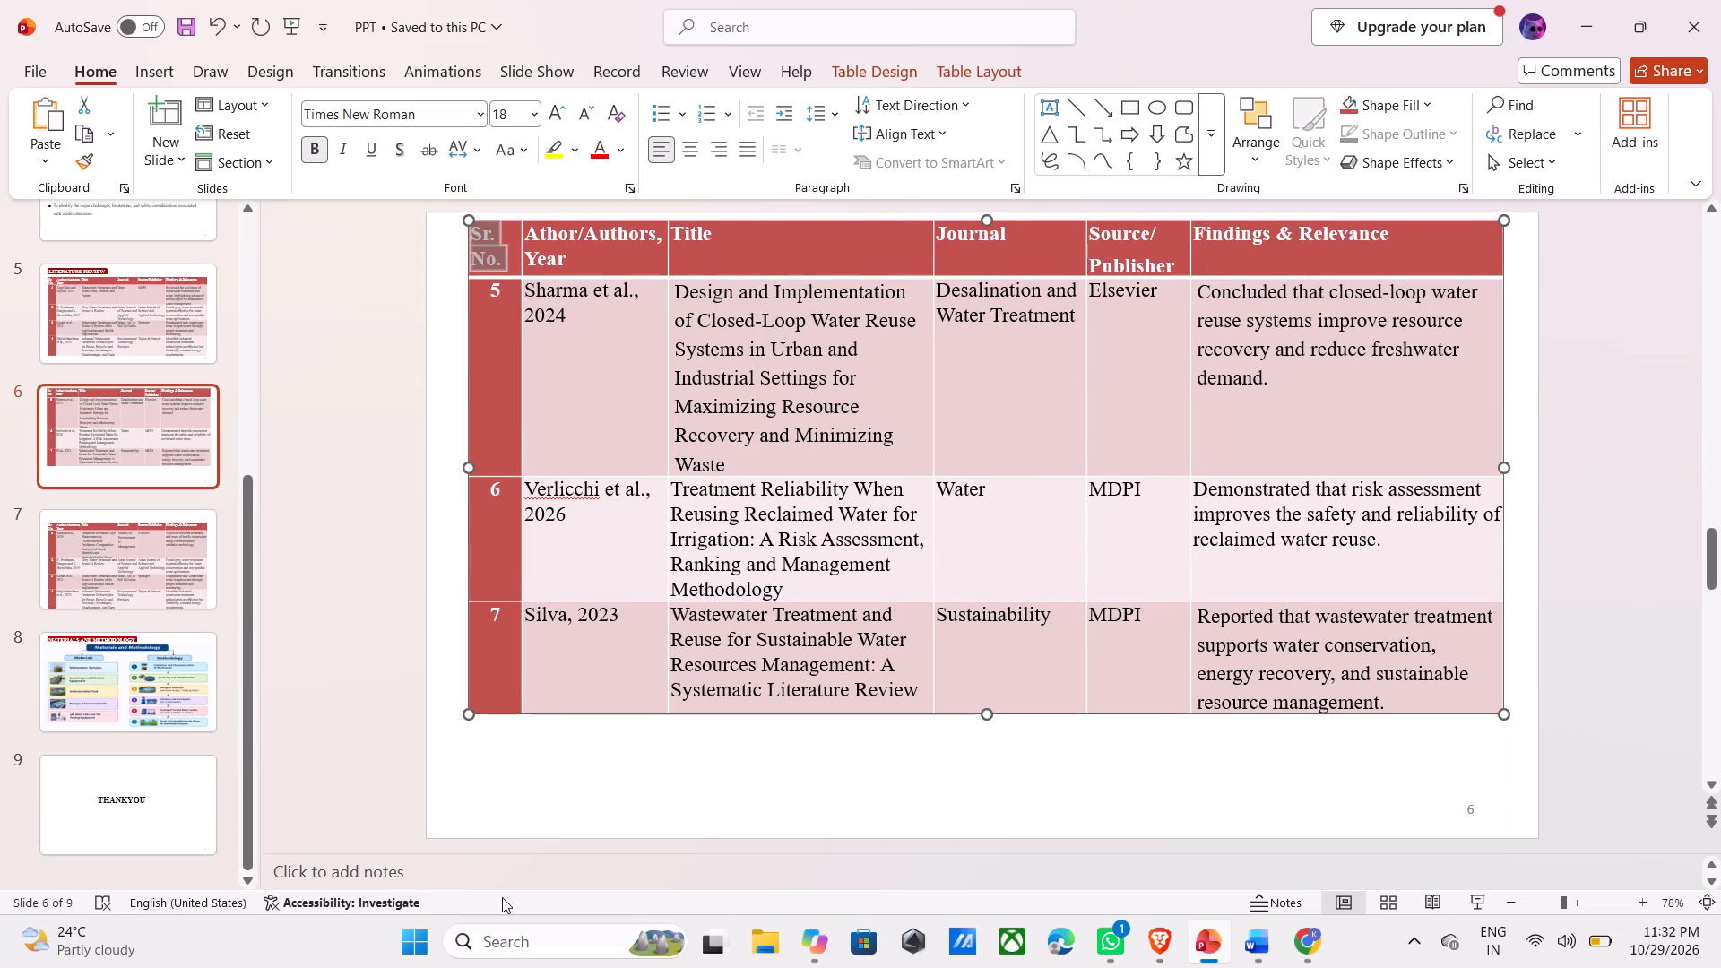
pyautogui.click(838, 758)
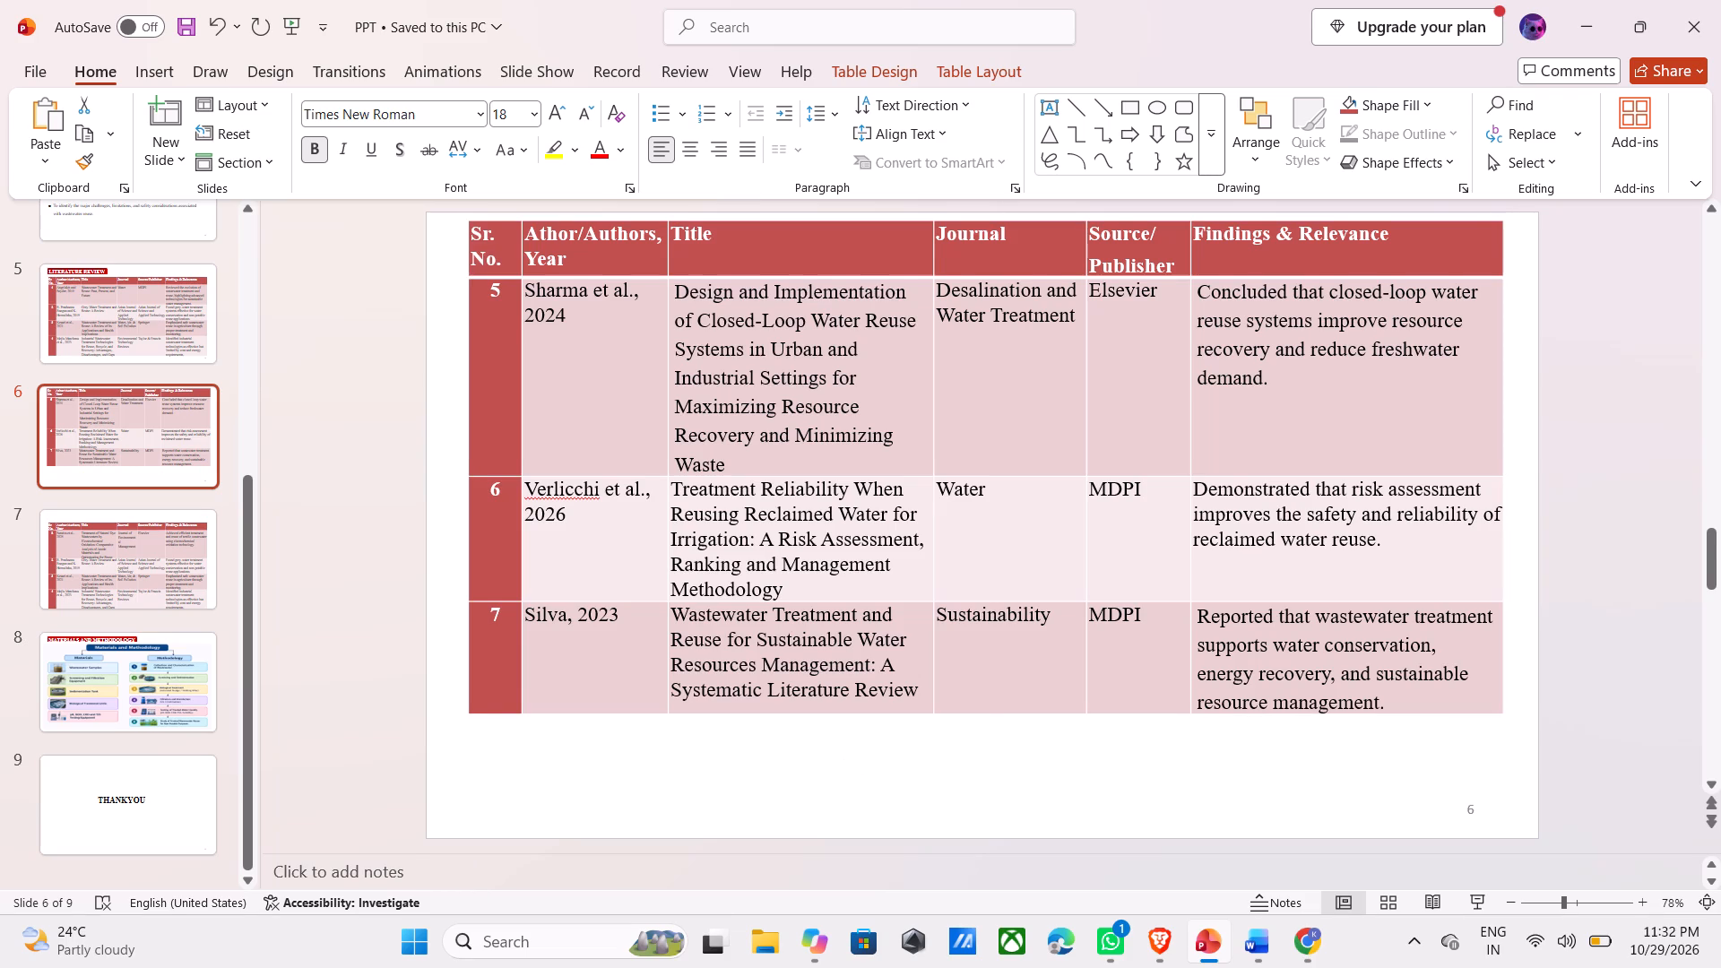
# Move slide 6's table lower on the slide, leaving a margin above its header row.
pyautogui.click(973, 717)
pyautogui.moveTo(971, 717); pyautogui.dragTo(955, 750)
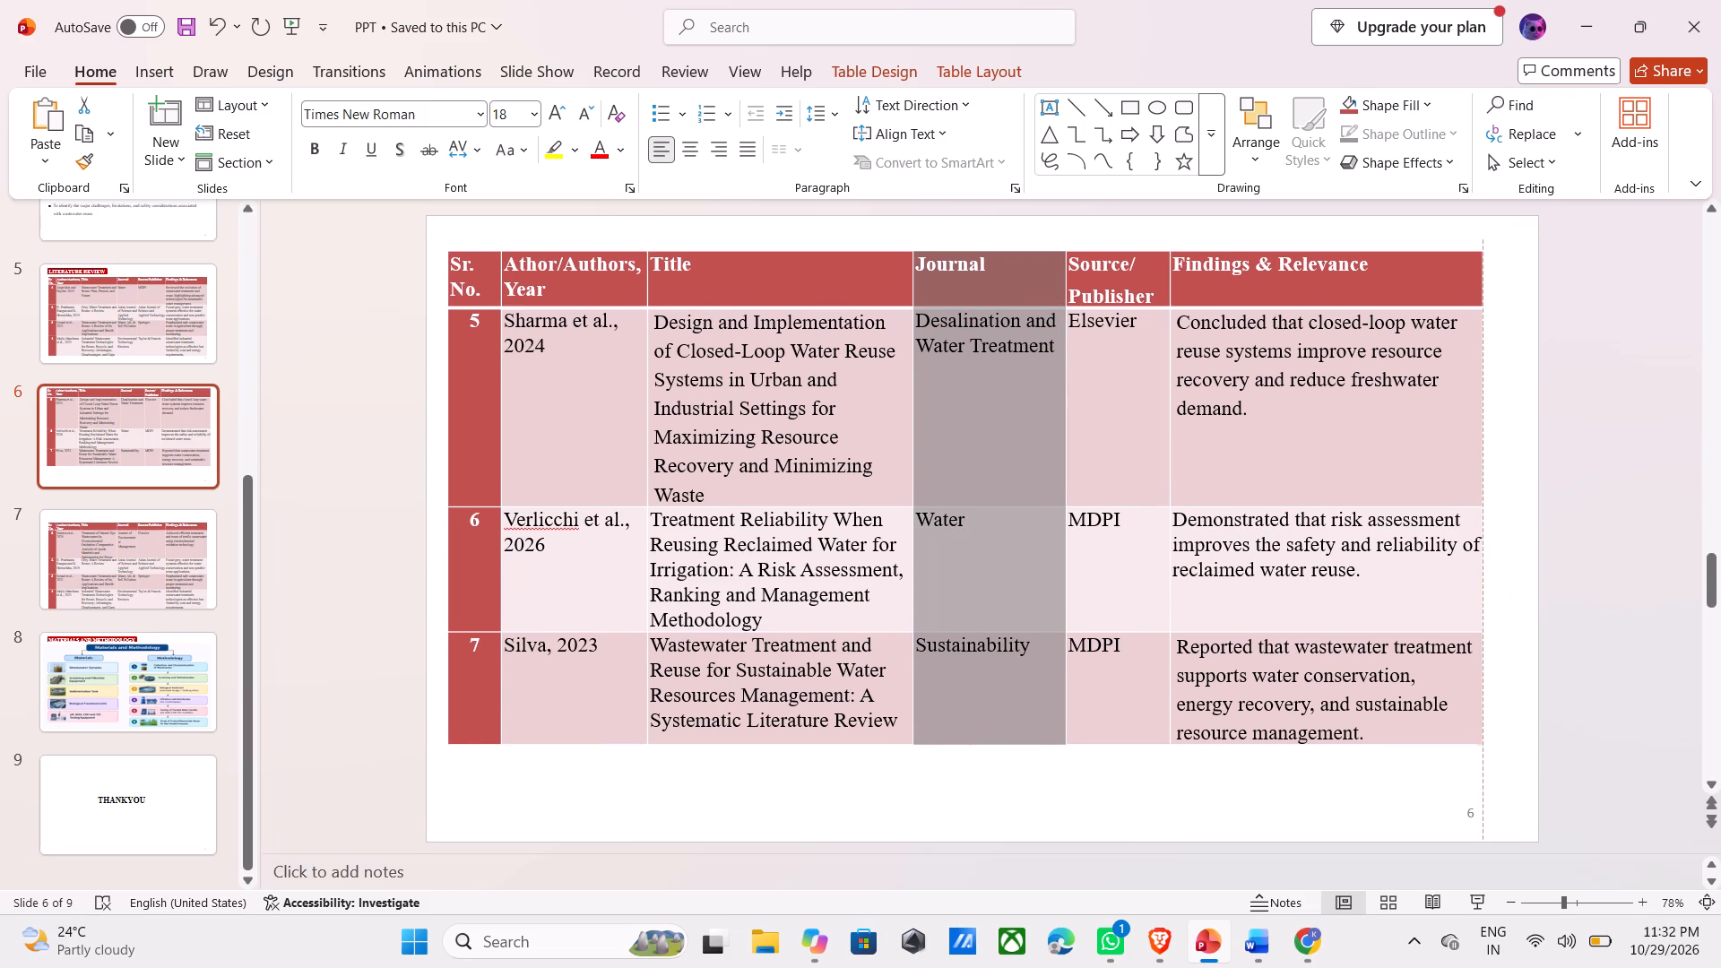
pyautogui.moveTo(955, 750); pyautogui.dragTo(955, 756)
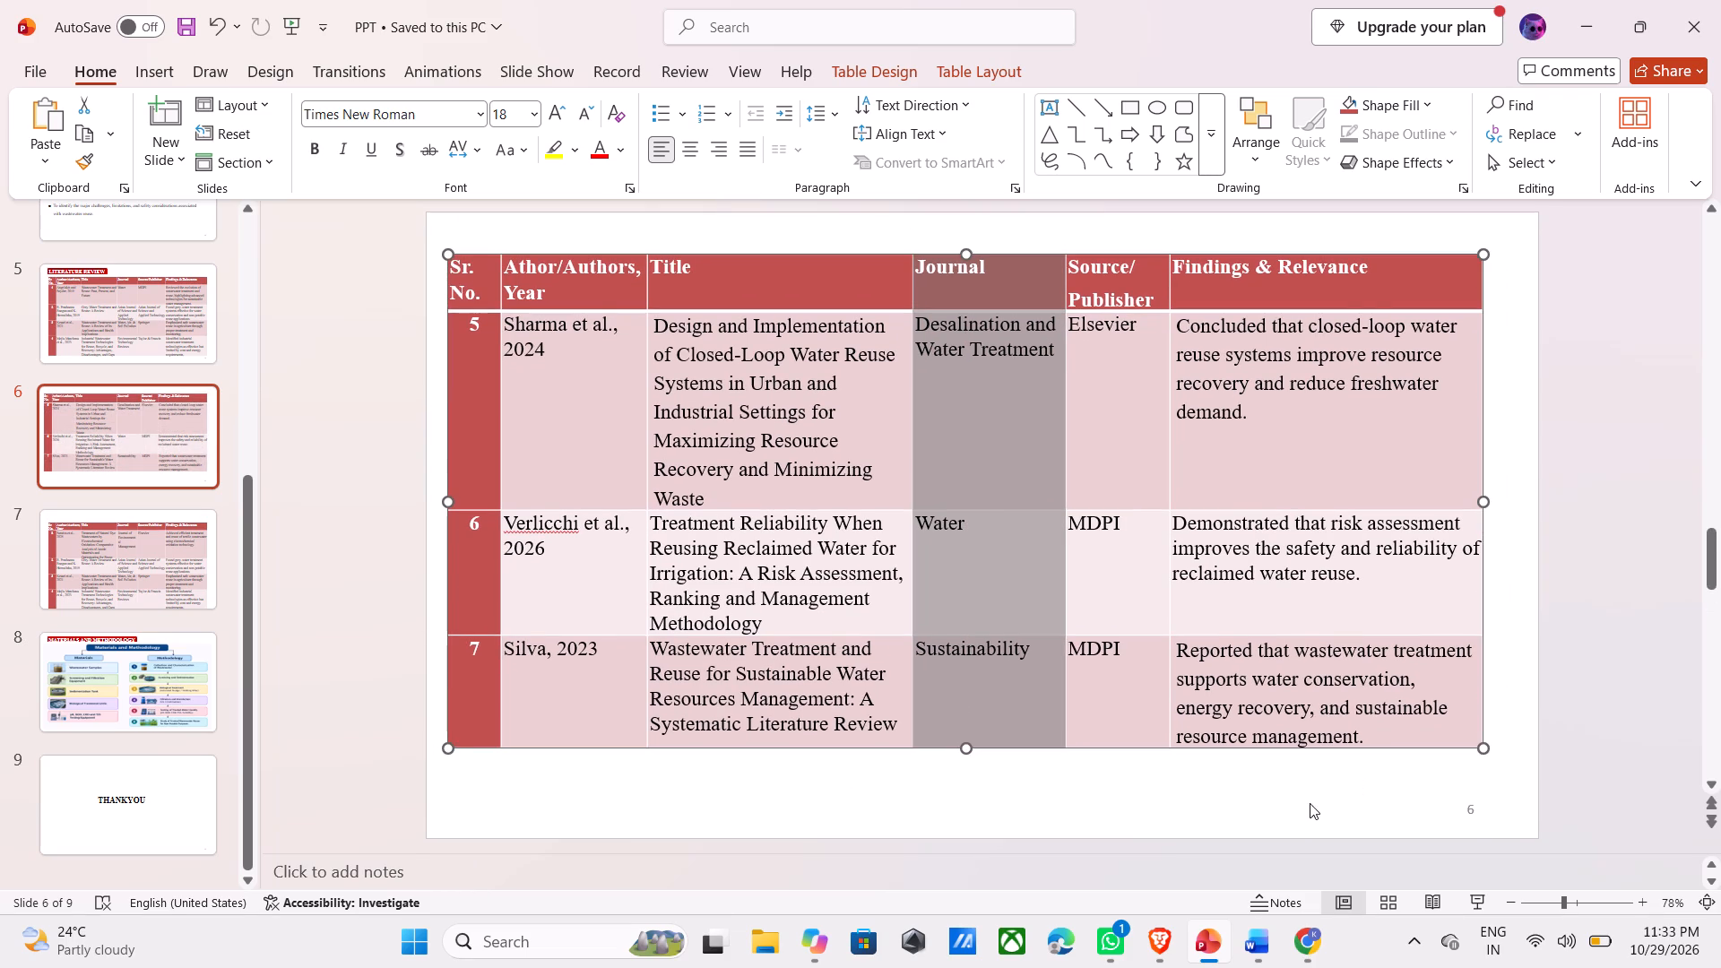
pyautogui.click(1310, 803)
# Narrow slide 6's whole table slightly by pulling in its outer edge beside the Findings & Relevance column.
pyautogui.click(1479, 497)
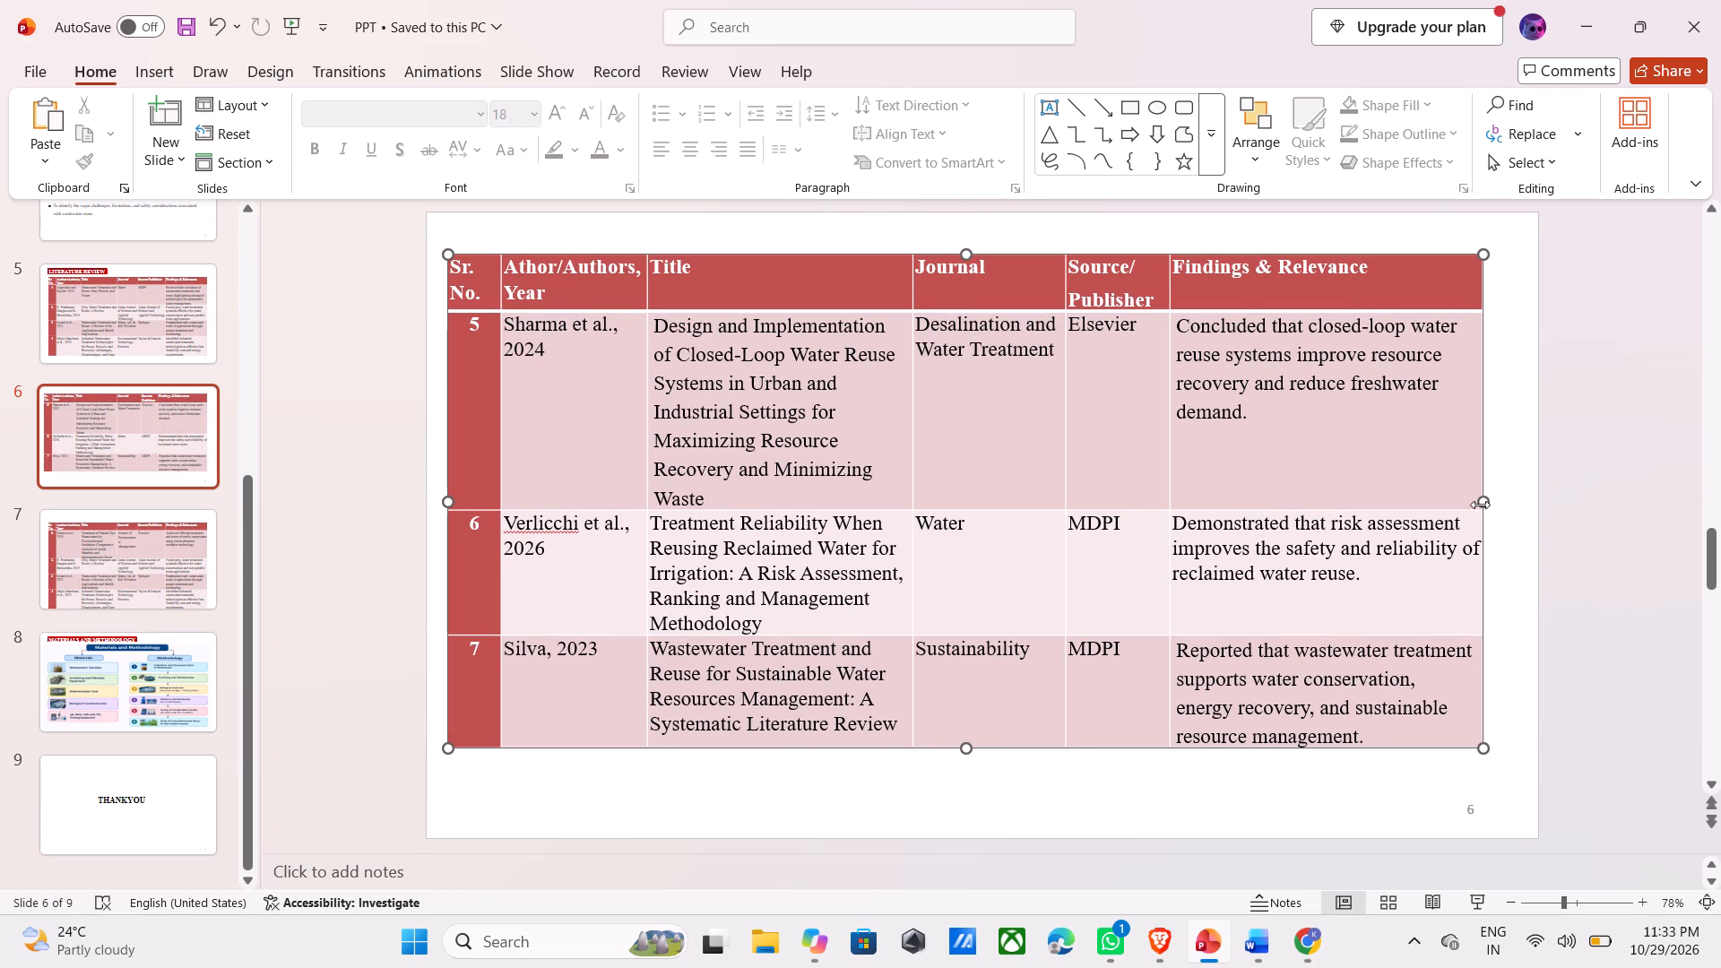
pyautogui.moveTo(1480, 505); pyautogui.dragTo(1457, 525)
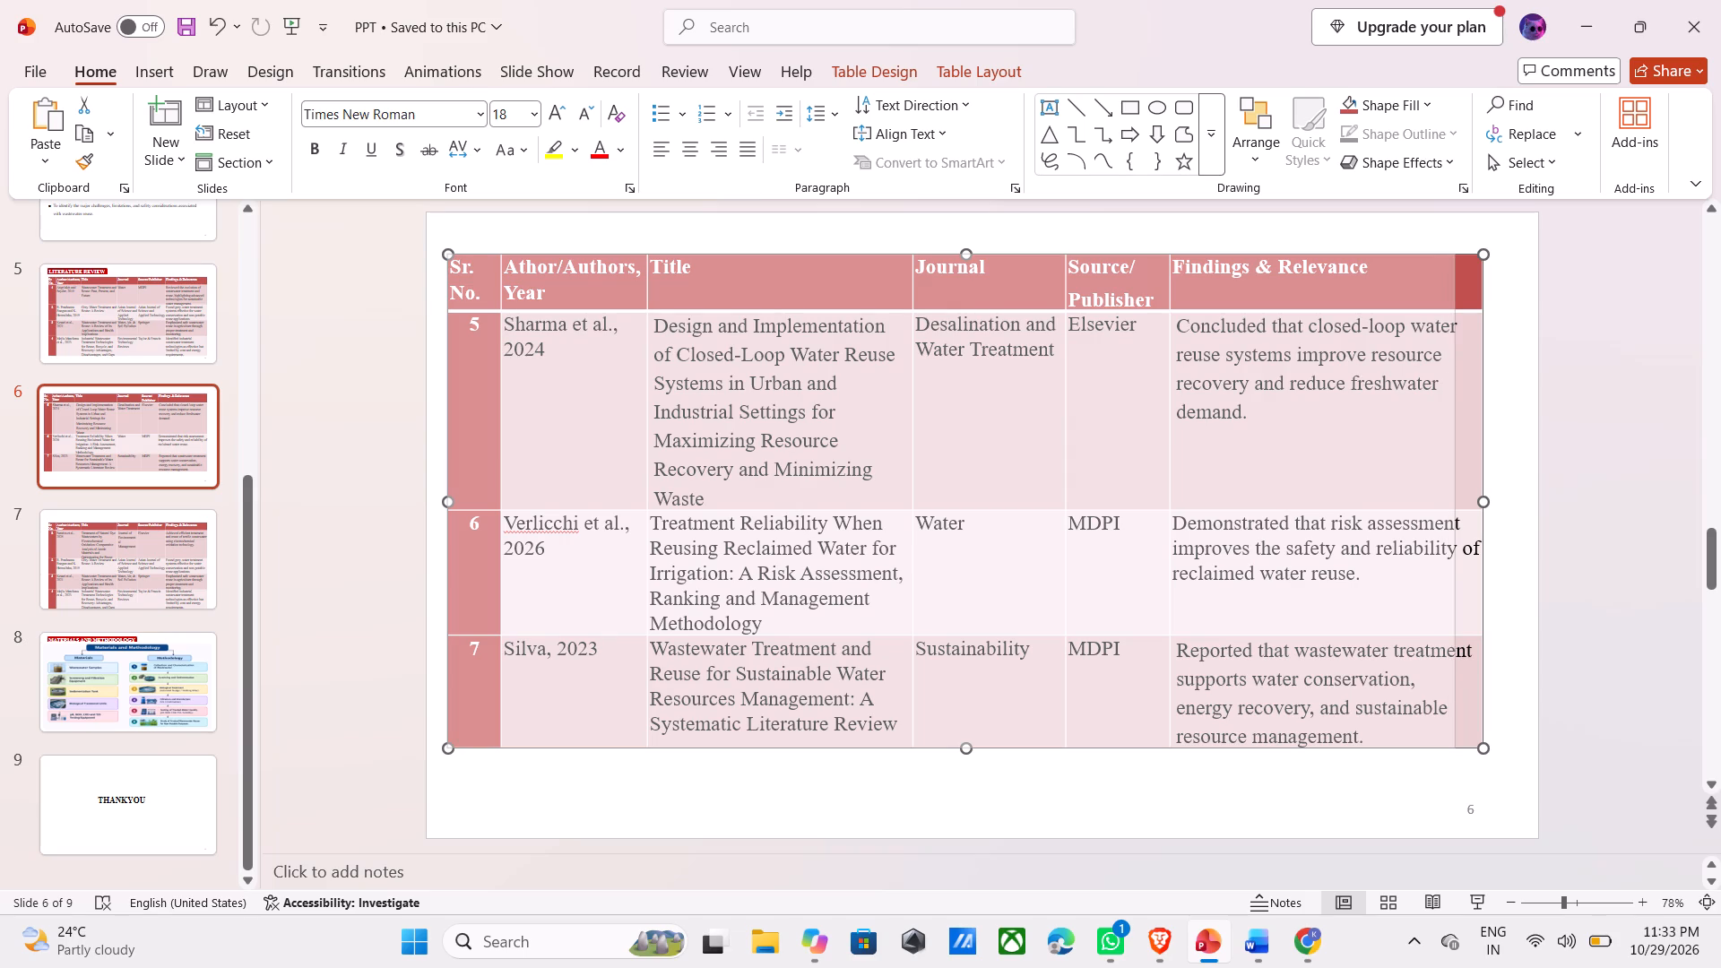
pyautogui.moveTo(1457, 525); pyautogui.dragTo(1475, 522)
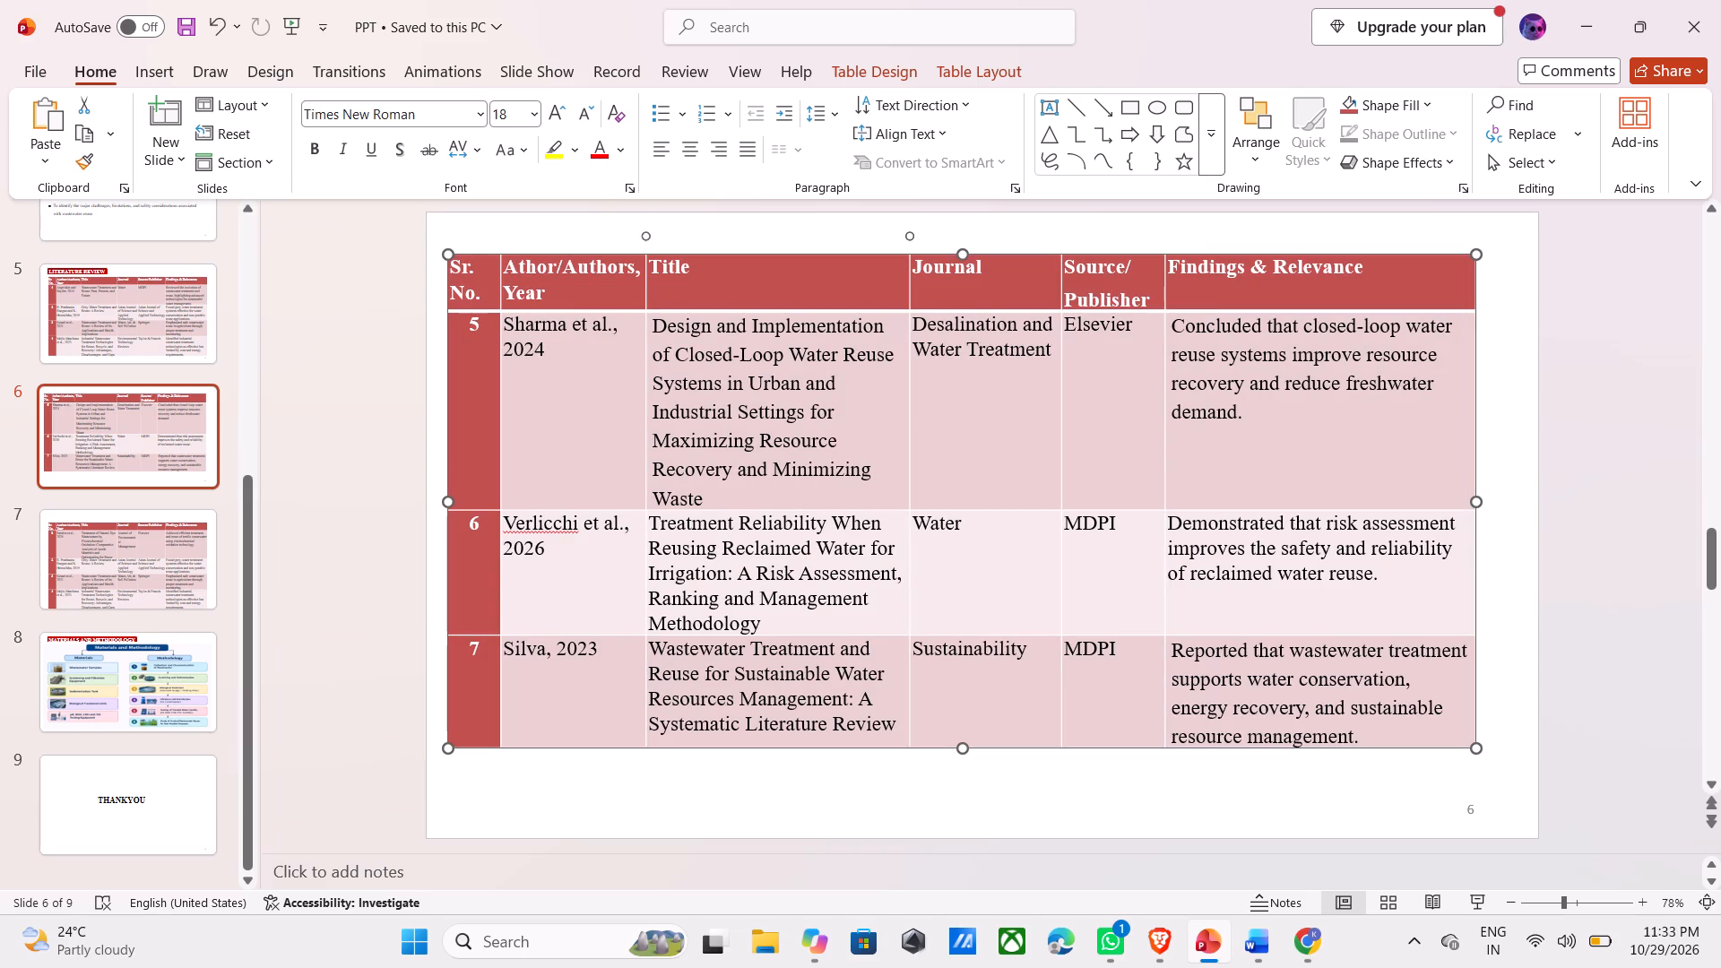
# Reposition slide 6's table slightly lower and centre it horizontally on the slide.
pyautogui.moveTo(872, 255); pyautogui.dragTo(898, 259)
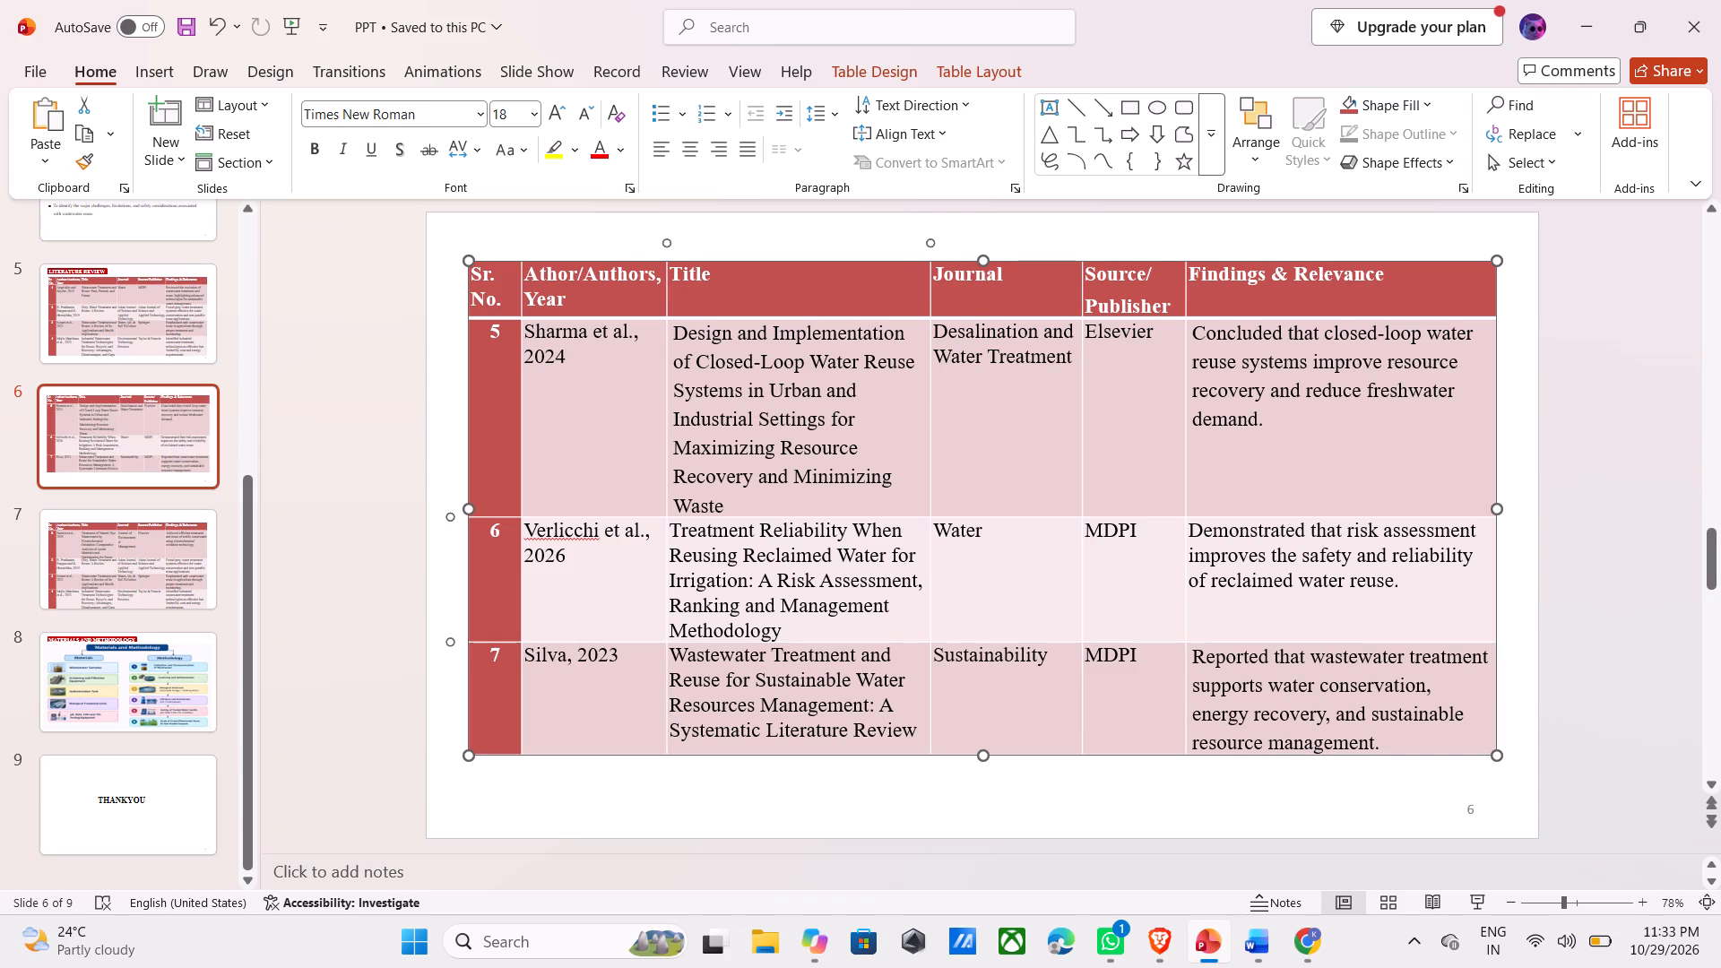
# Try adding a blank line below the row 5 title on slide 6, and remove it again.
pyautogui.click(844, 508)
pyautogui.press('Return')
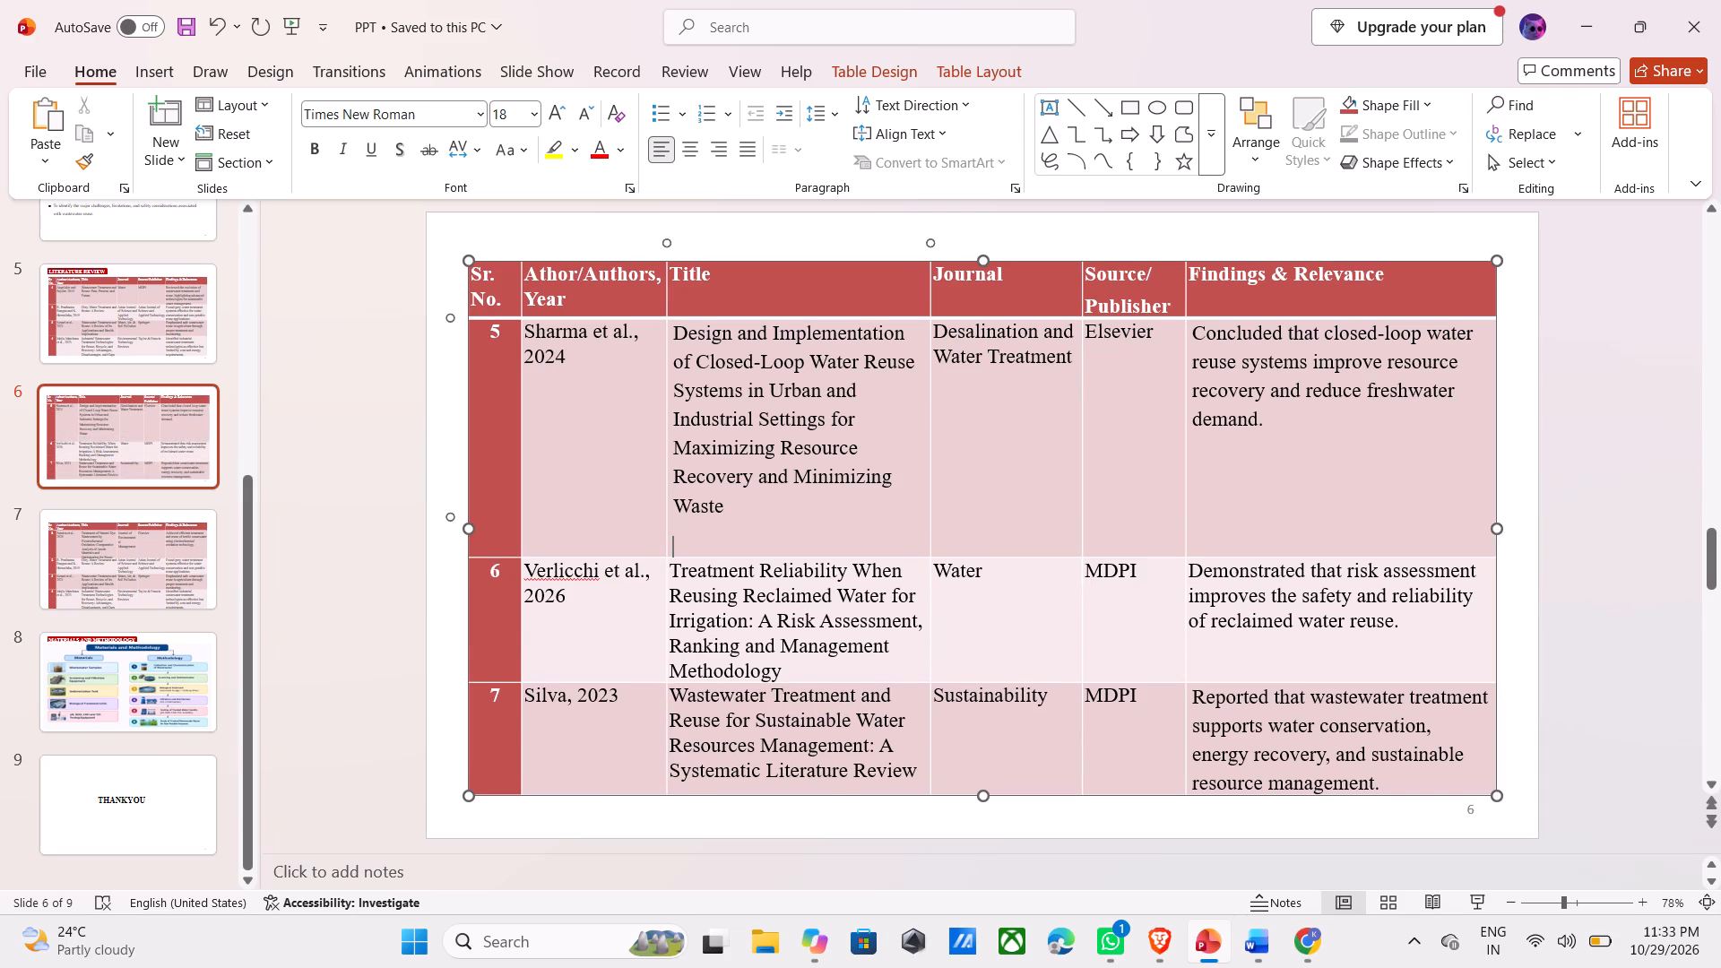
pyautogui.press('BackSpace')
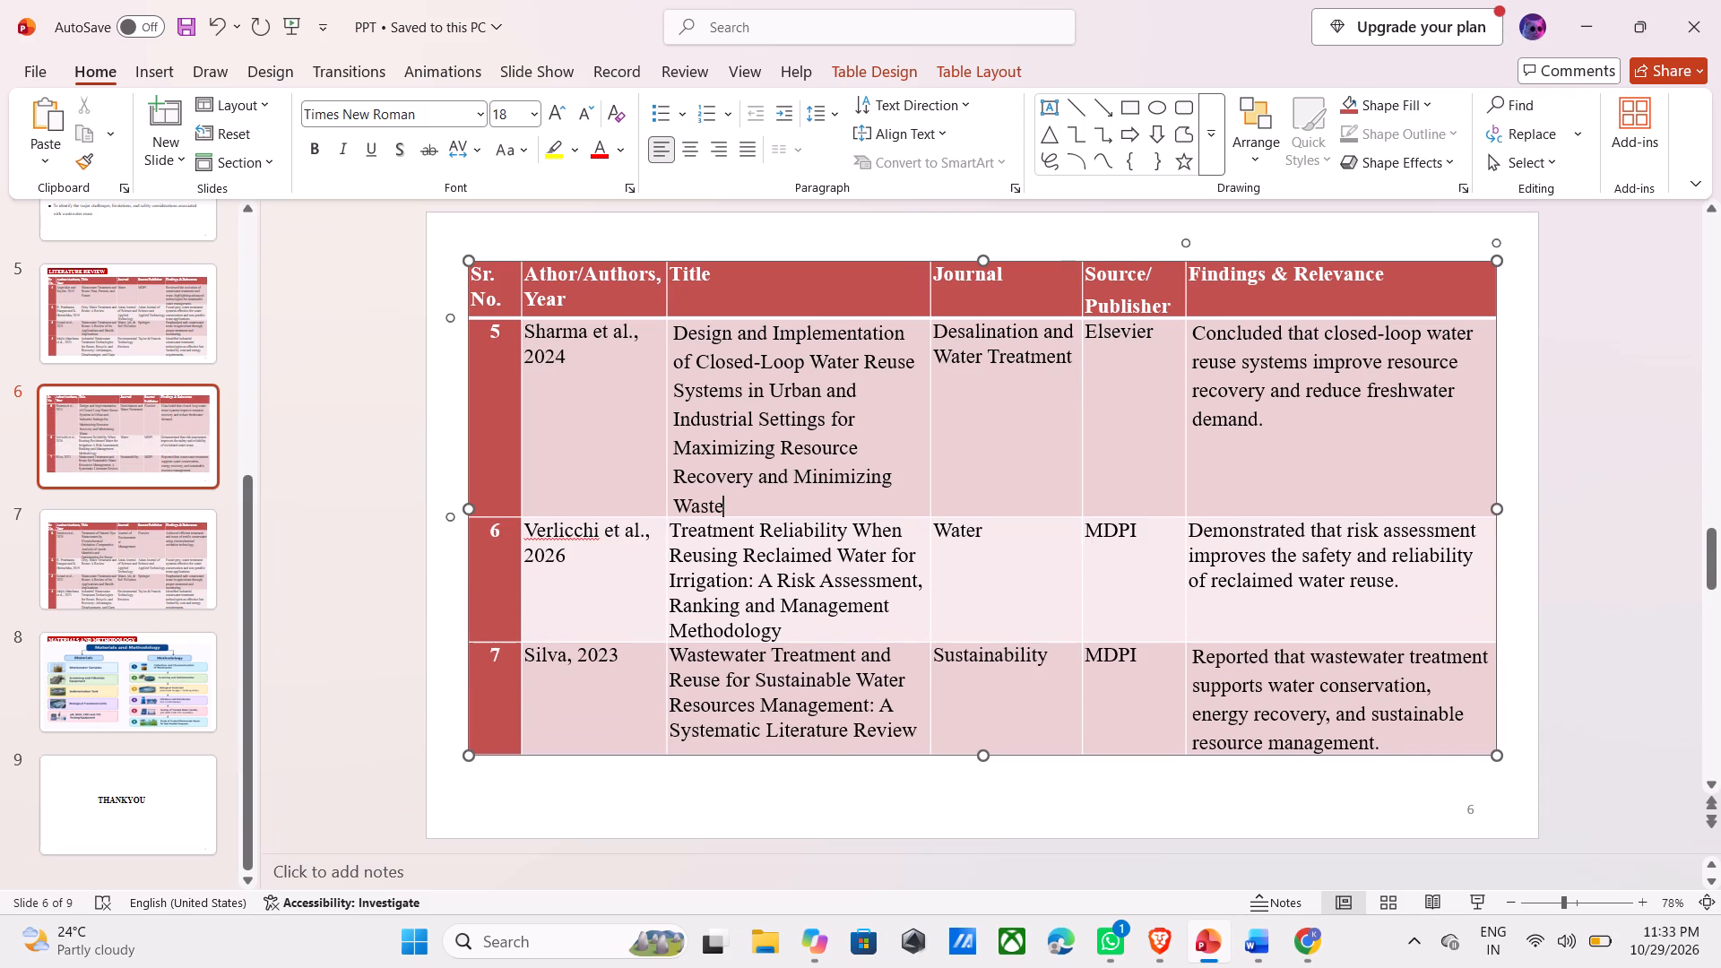
# Widen slide 6's Title and Source/Publisher columns, taking the space from the Findings & Relevance column.
pyautogui.click(1544, 497)
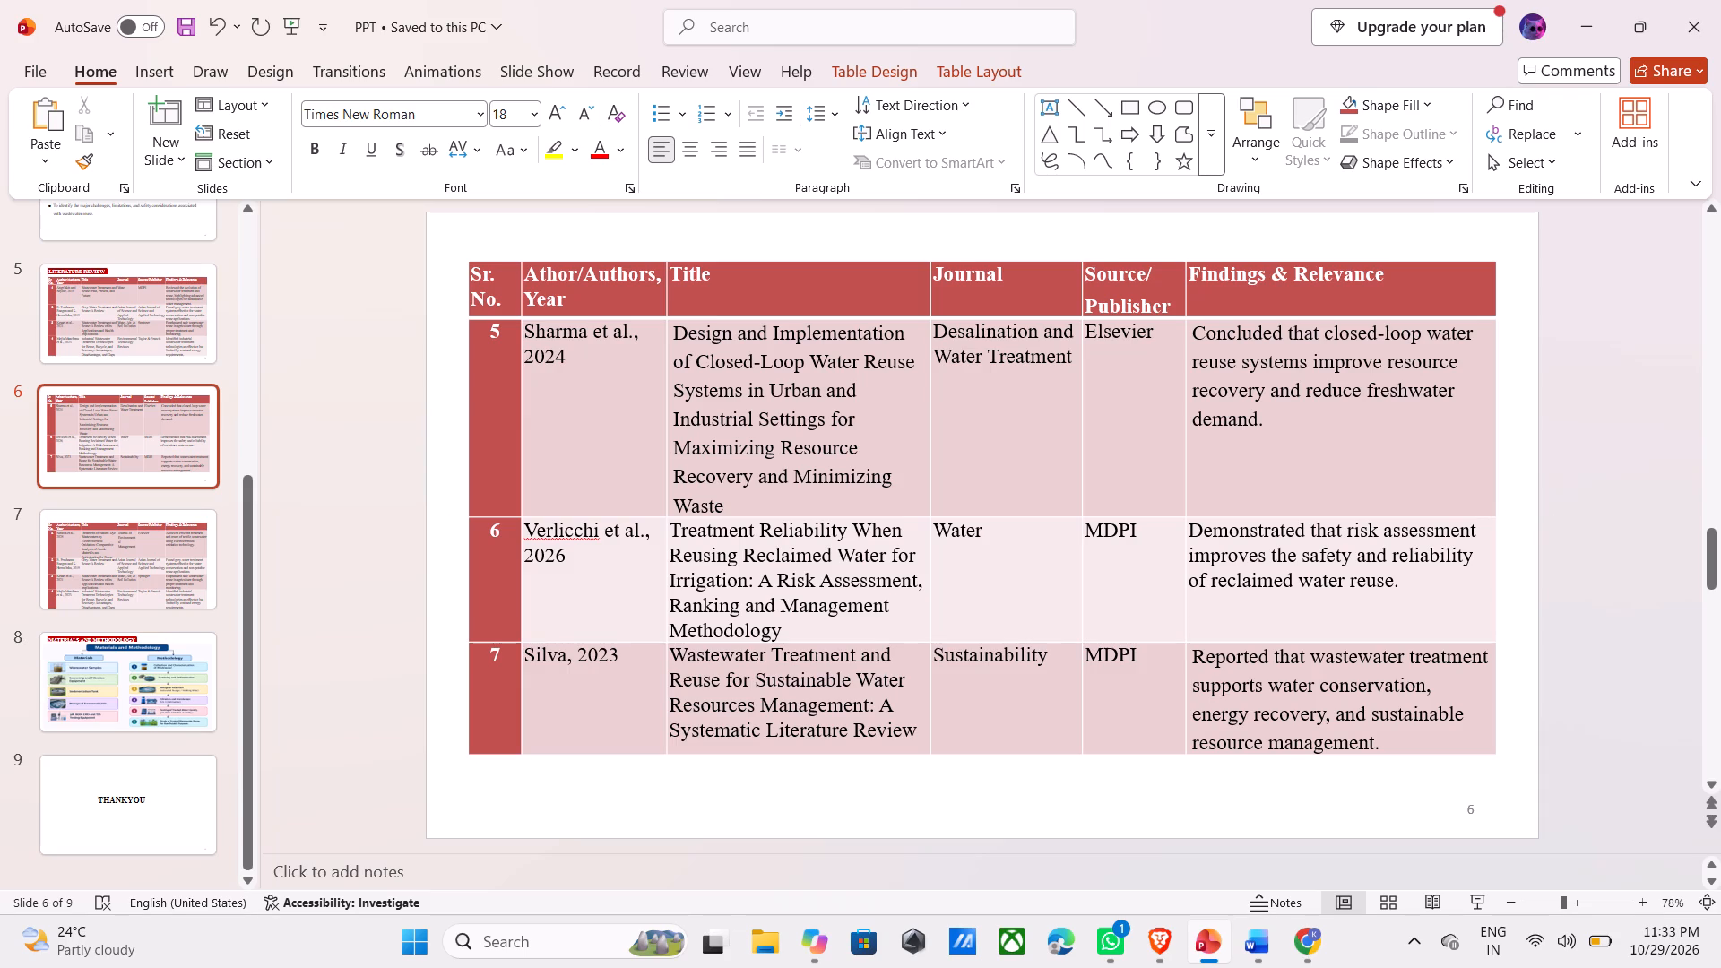
pyautogui.moveTo(1182, 428); pyautogui.dragTo(1213, 434)
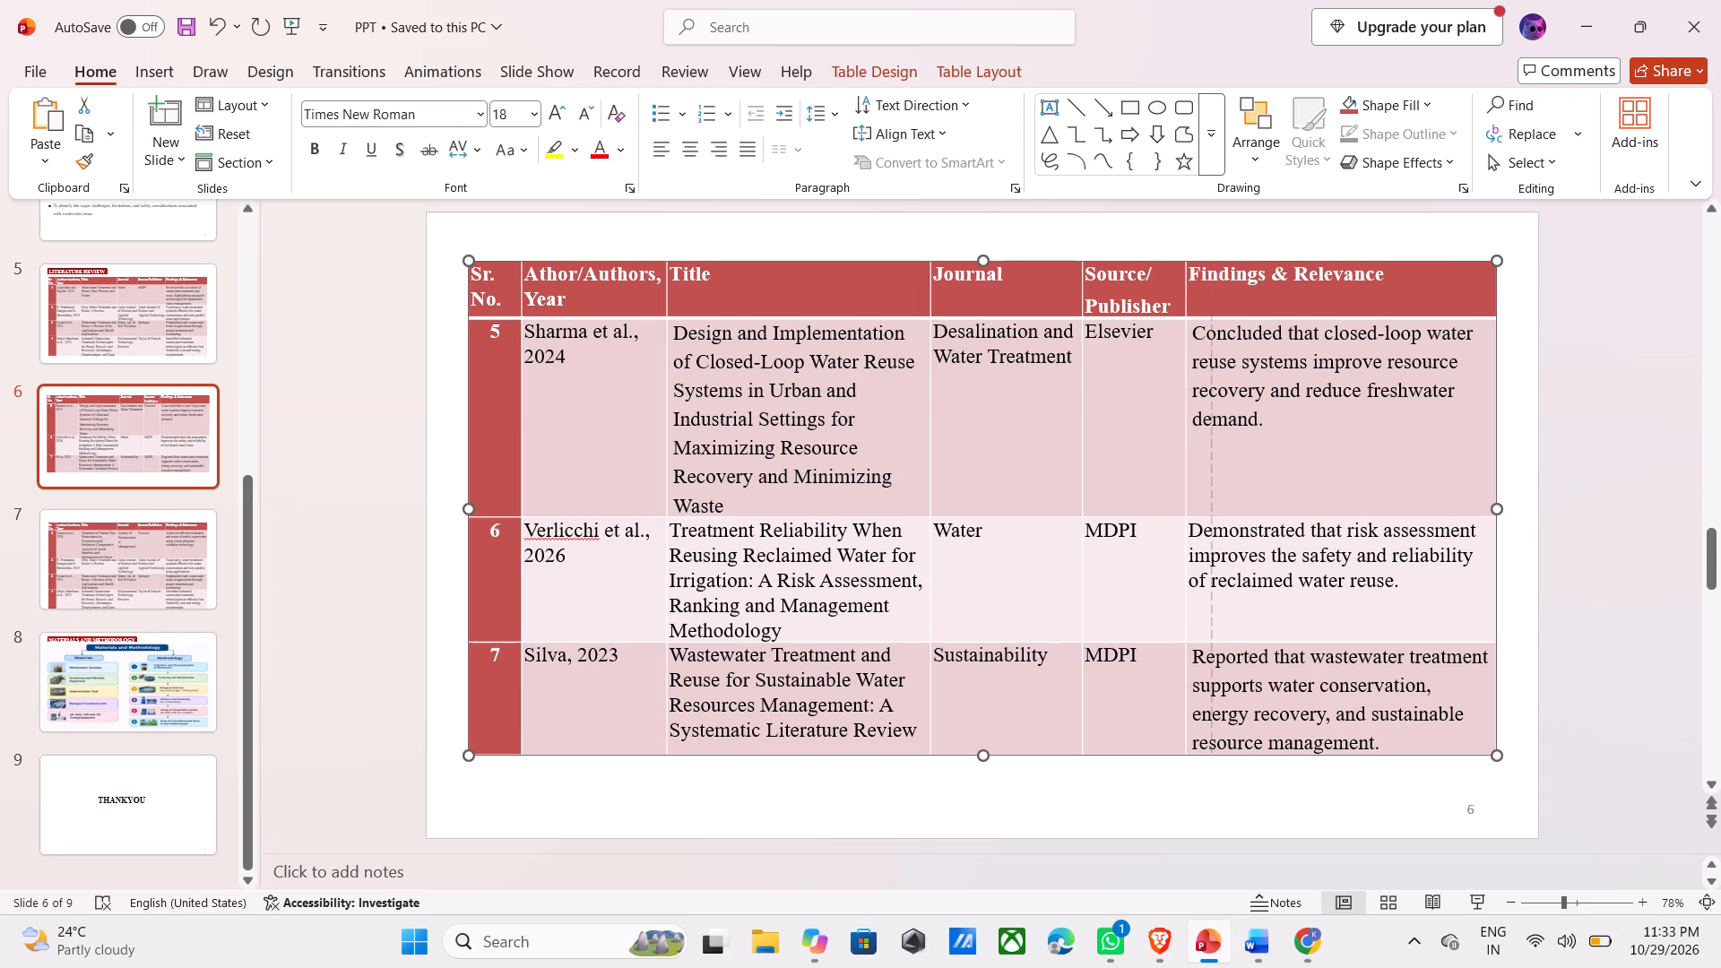
pyautogui.moveTo(1213, 434); pyautogui.dragTo(1240, 436)
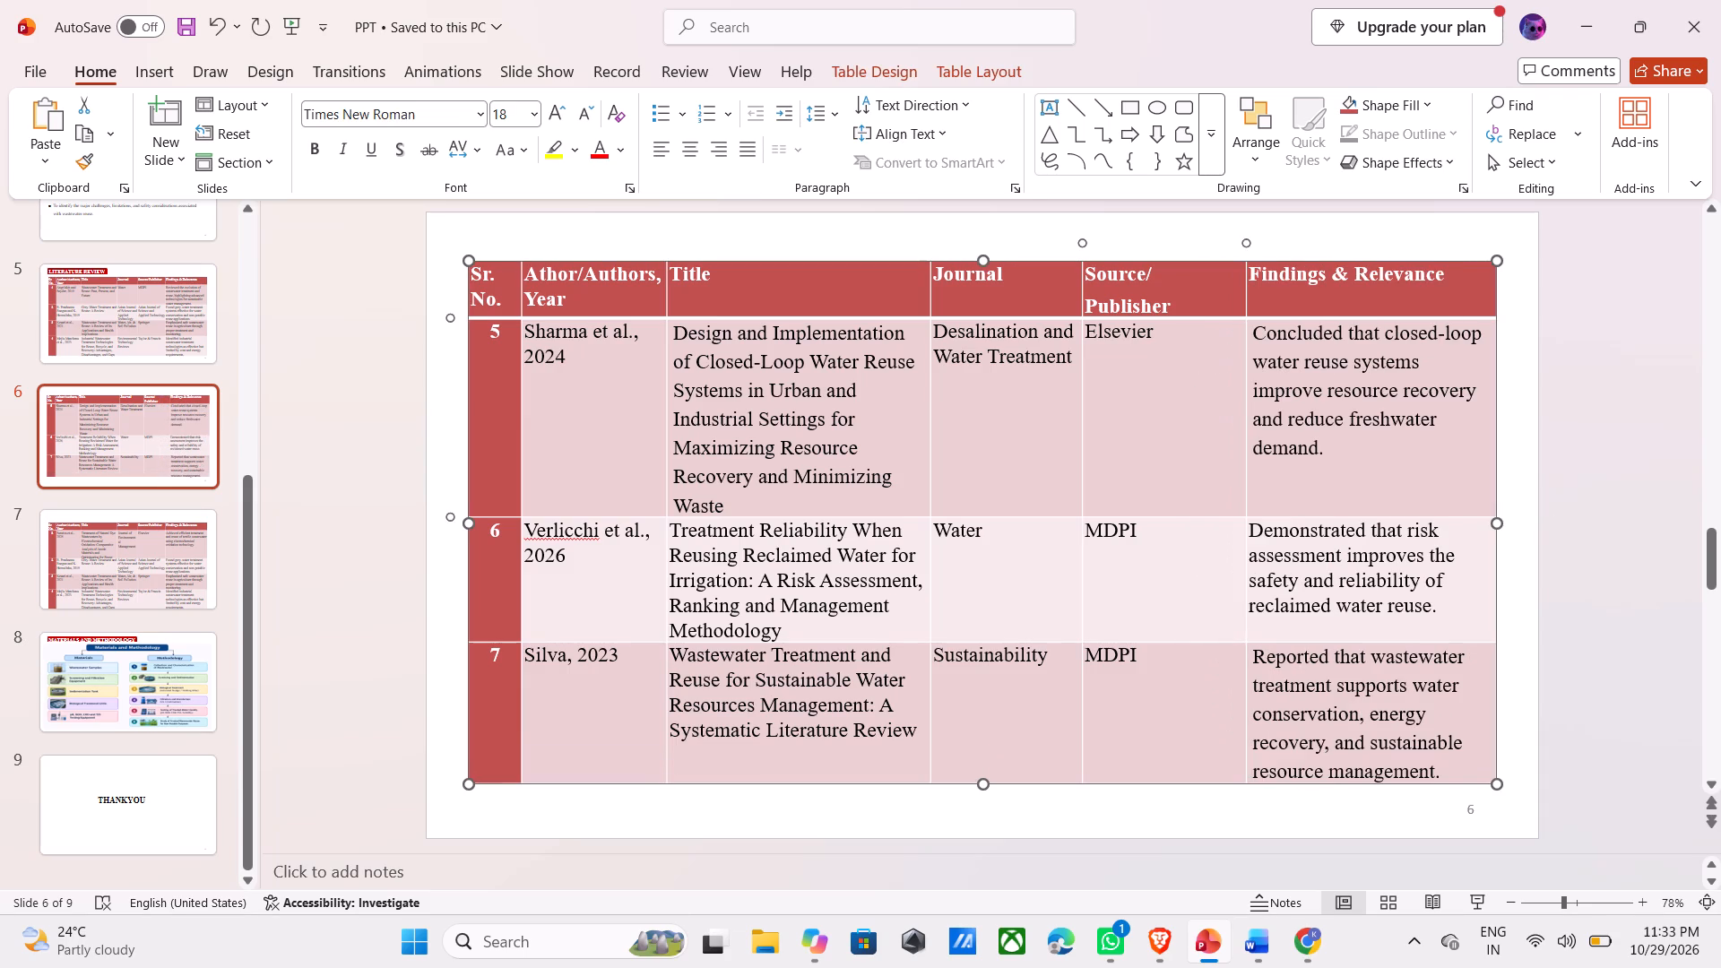
pyautogui.moveTo(1082, 438); pyautogui.dragTo(1116, 447)
pyautogui.moveTo(1116, 447); pyautogui.dragTo(1107, 451)
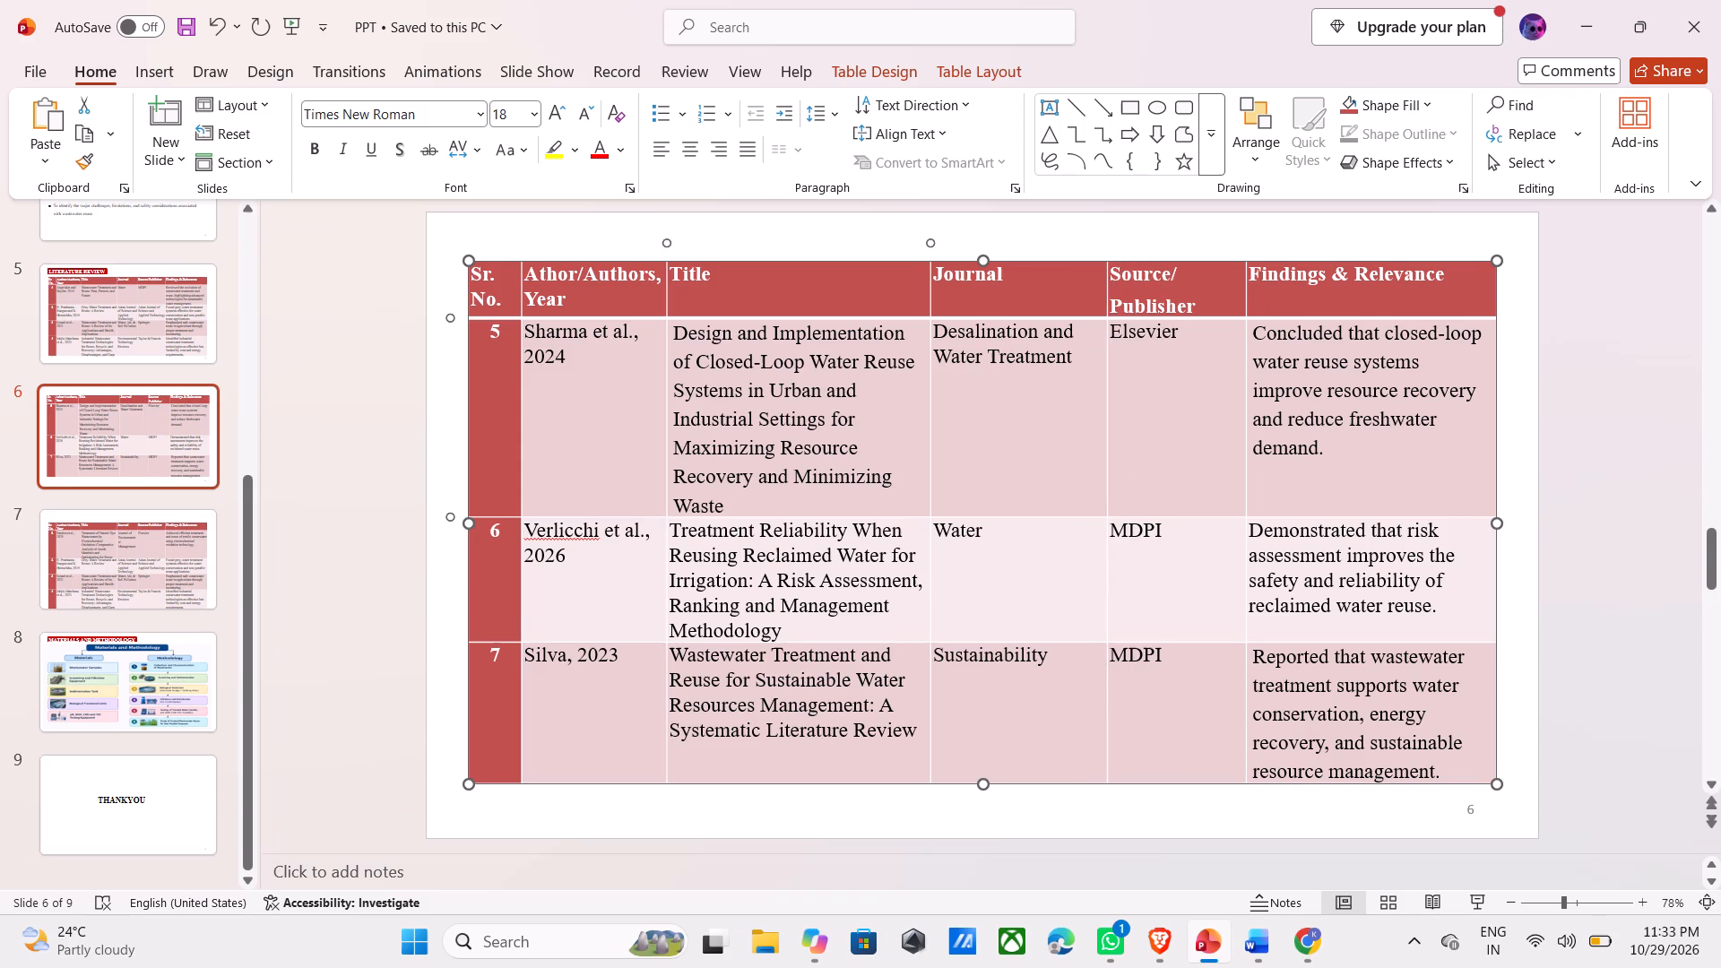
pyautogui.moveTo(930, 461); pyautogui.dragTo(960, 463)
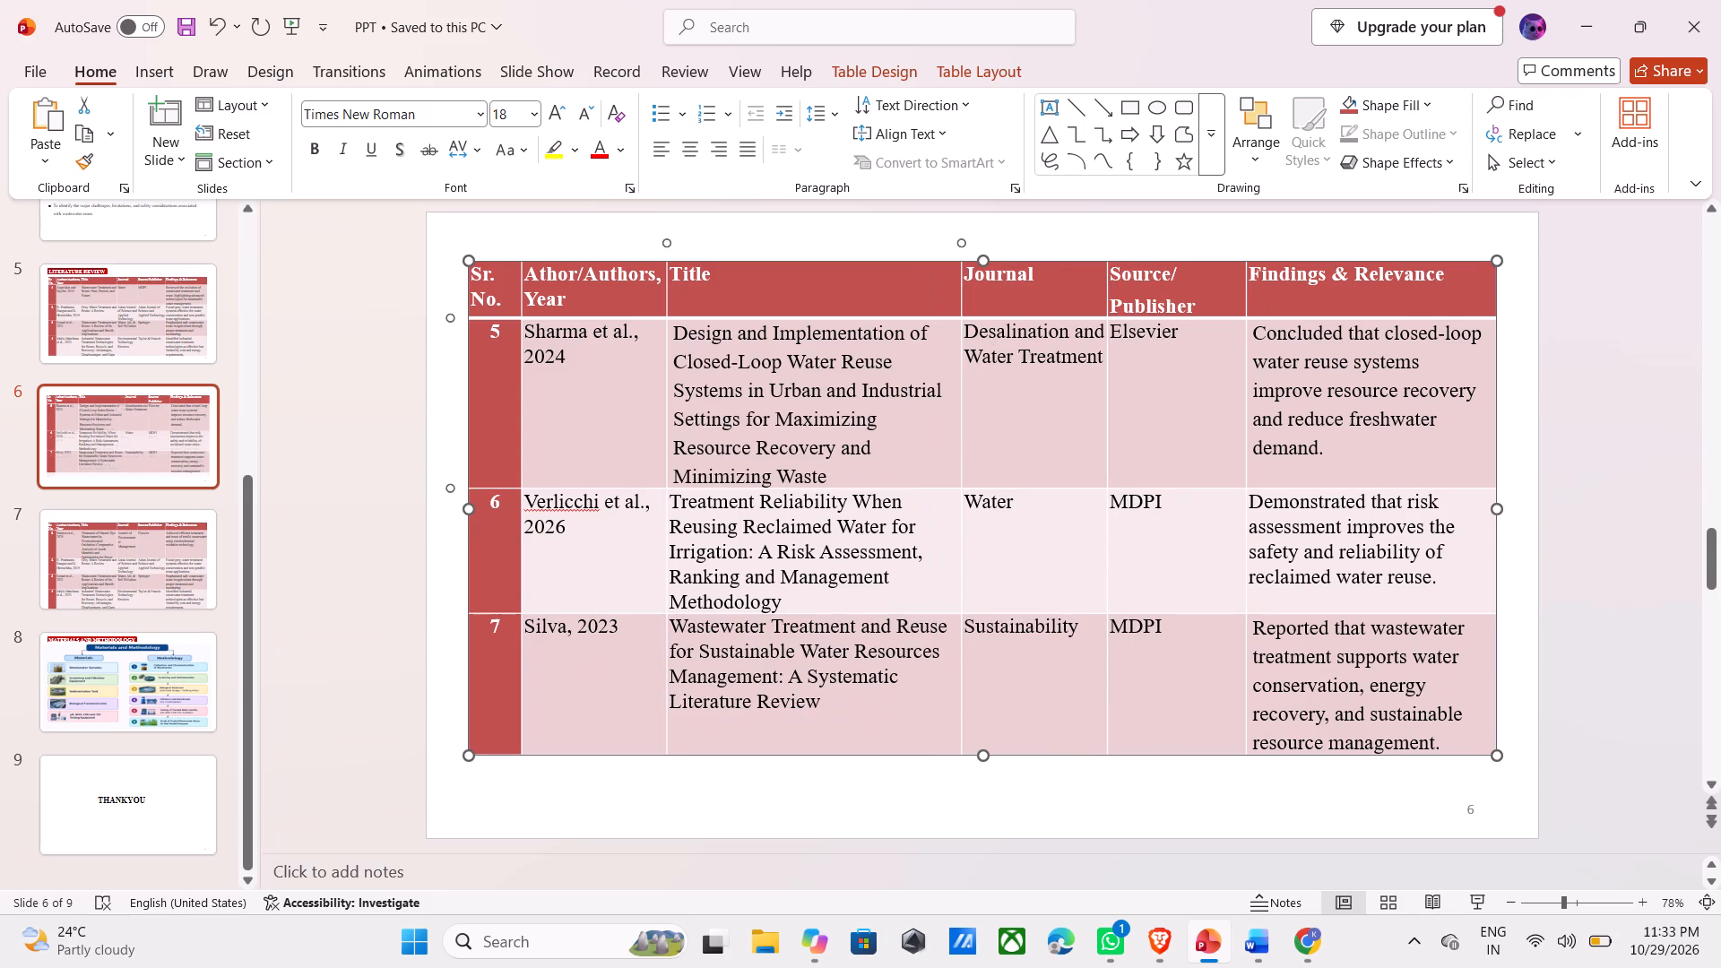
pyautogui.click(1574, 555)
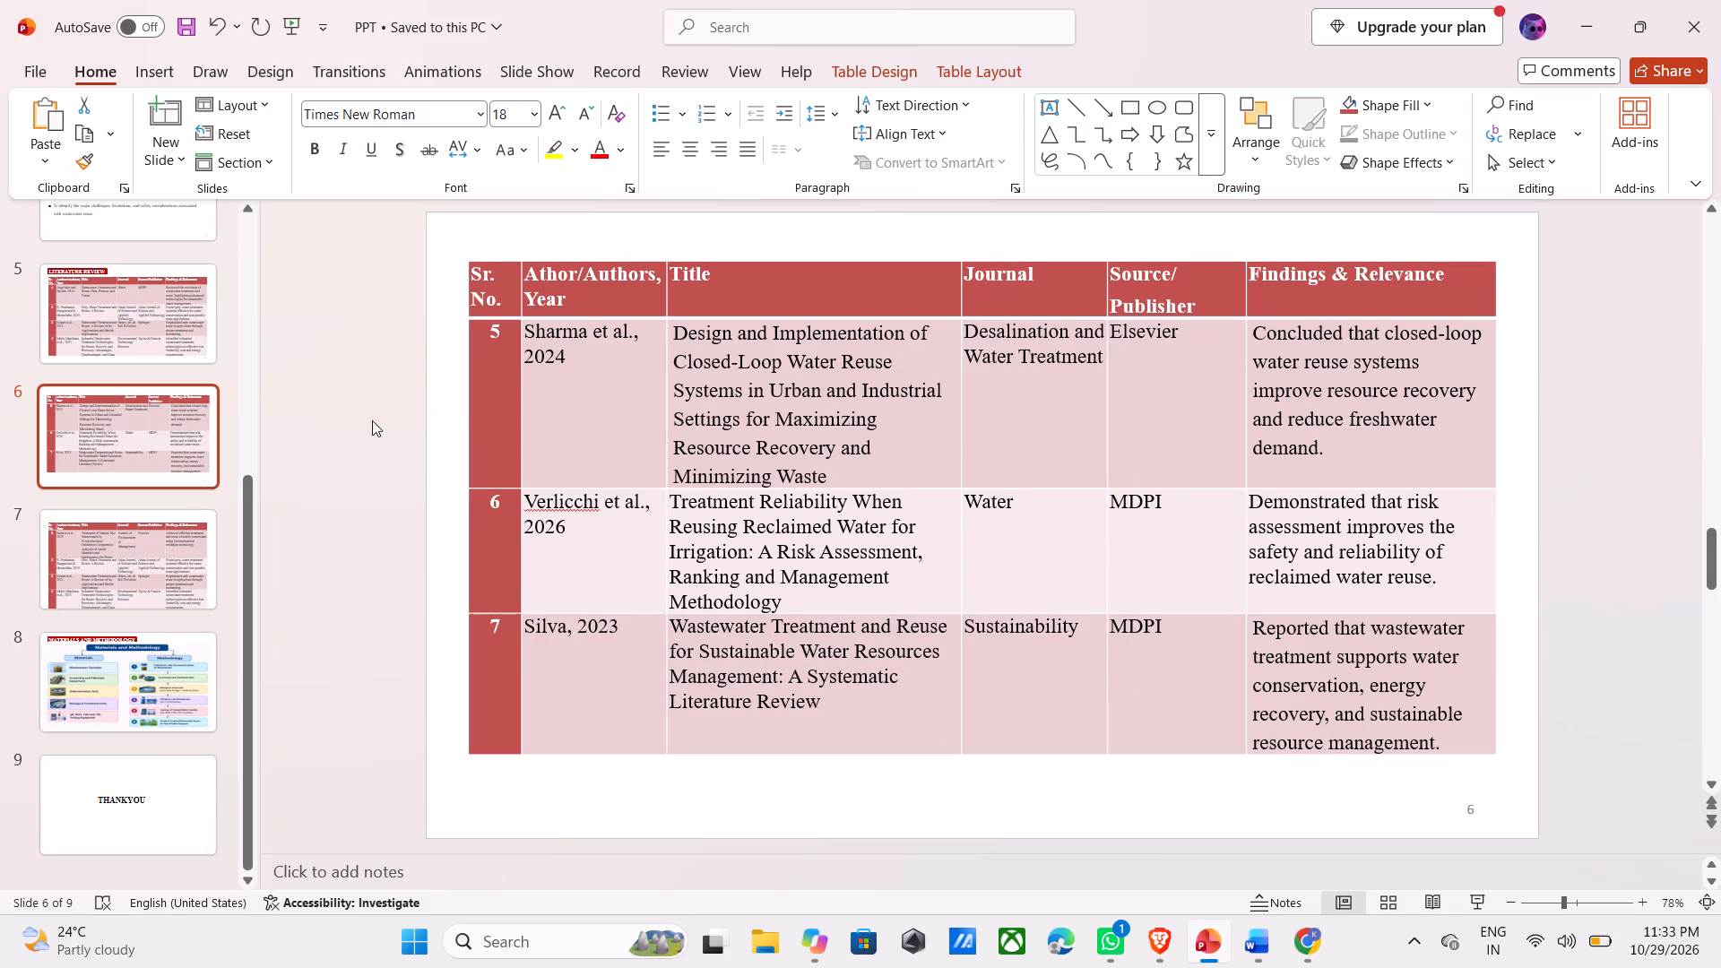
# Move slide 7's table higher on the slide so that its last row fits above the slide number.
pyautogui.click(178, 534)
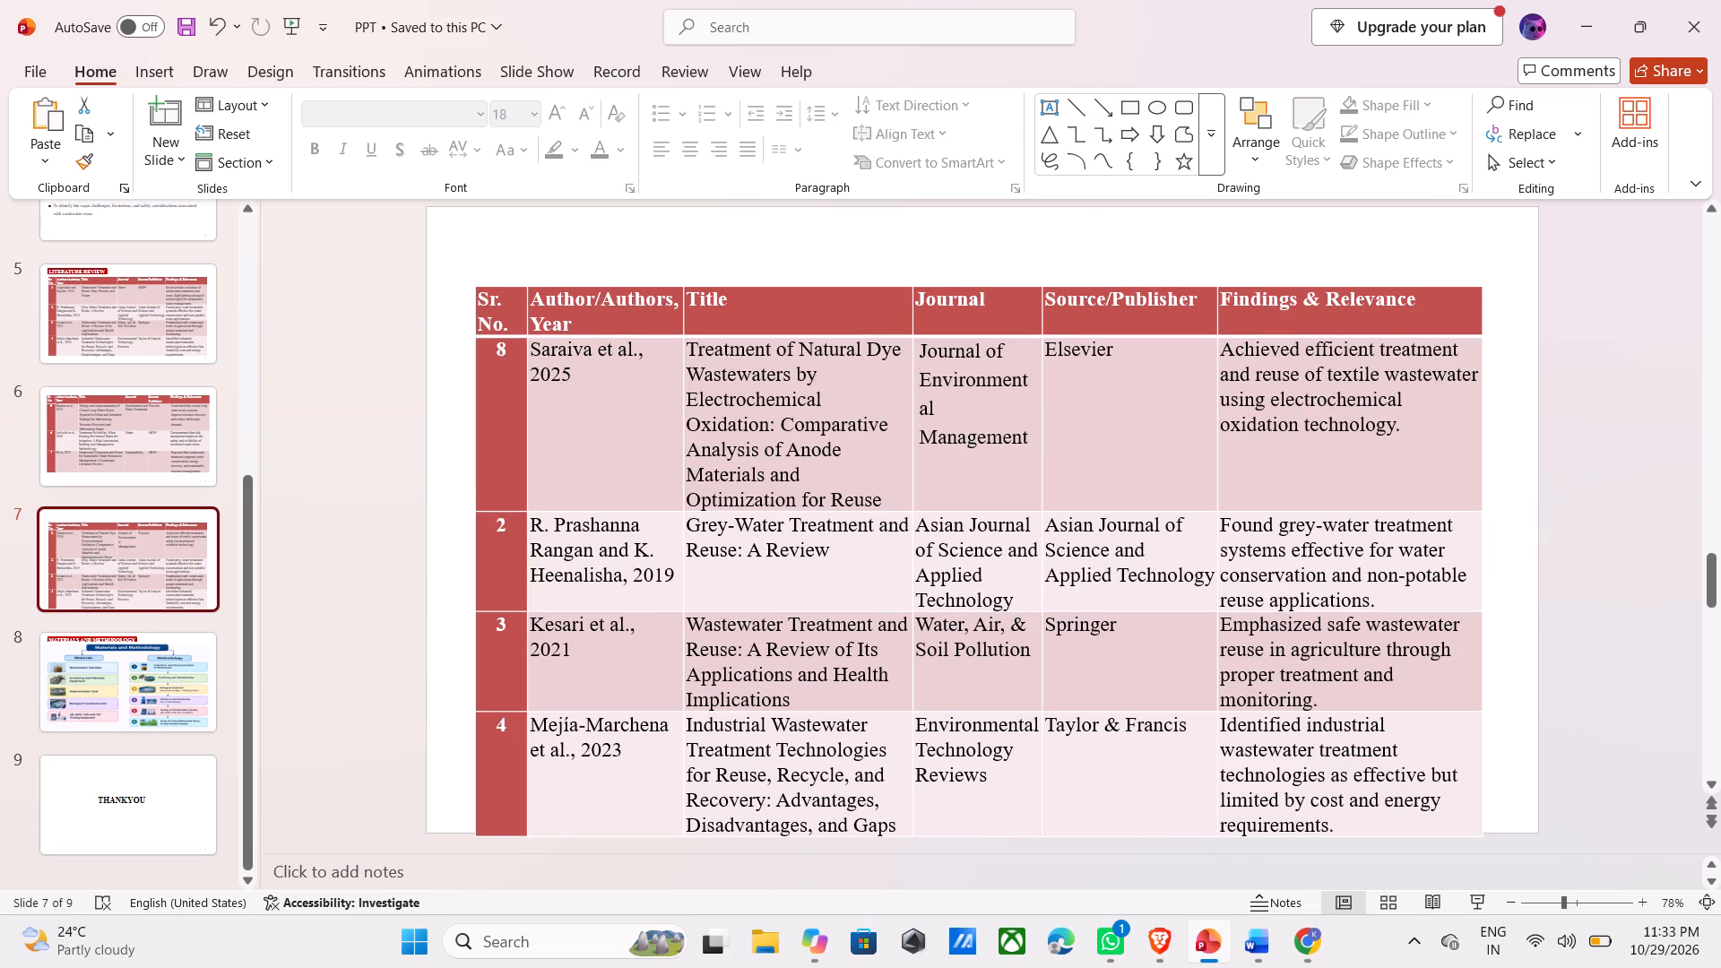
pyautogui.click(881, 315)
pyautogui.moveTo(924, 289); pyautogui.dragTo(926, 289)
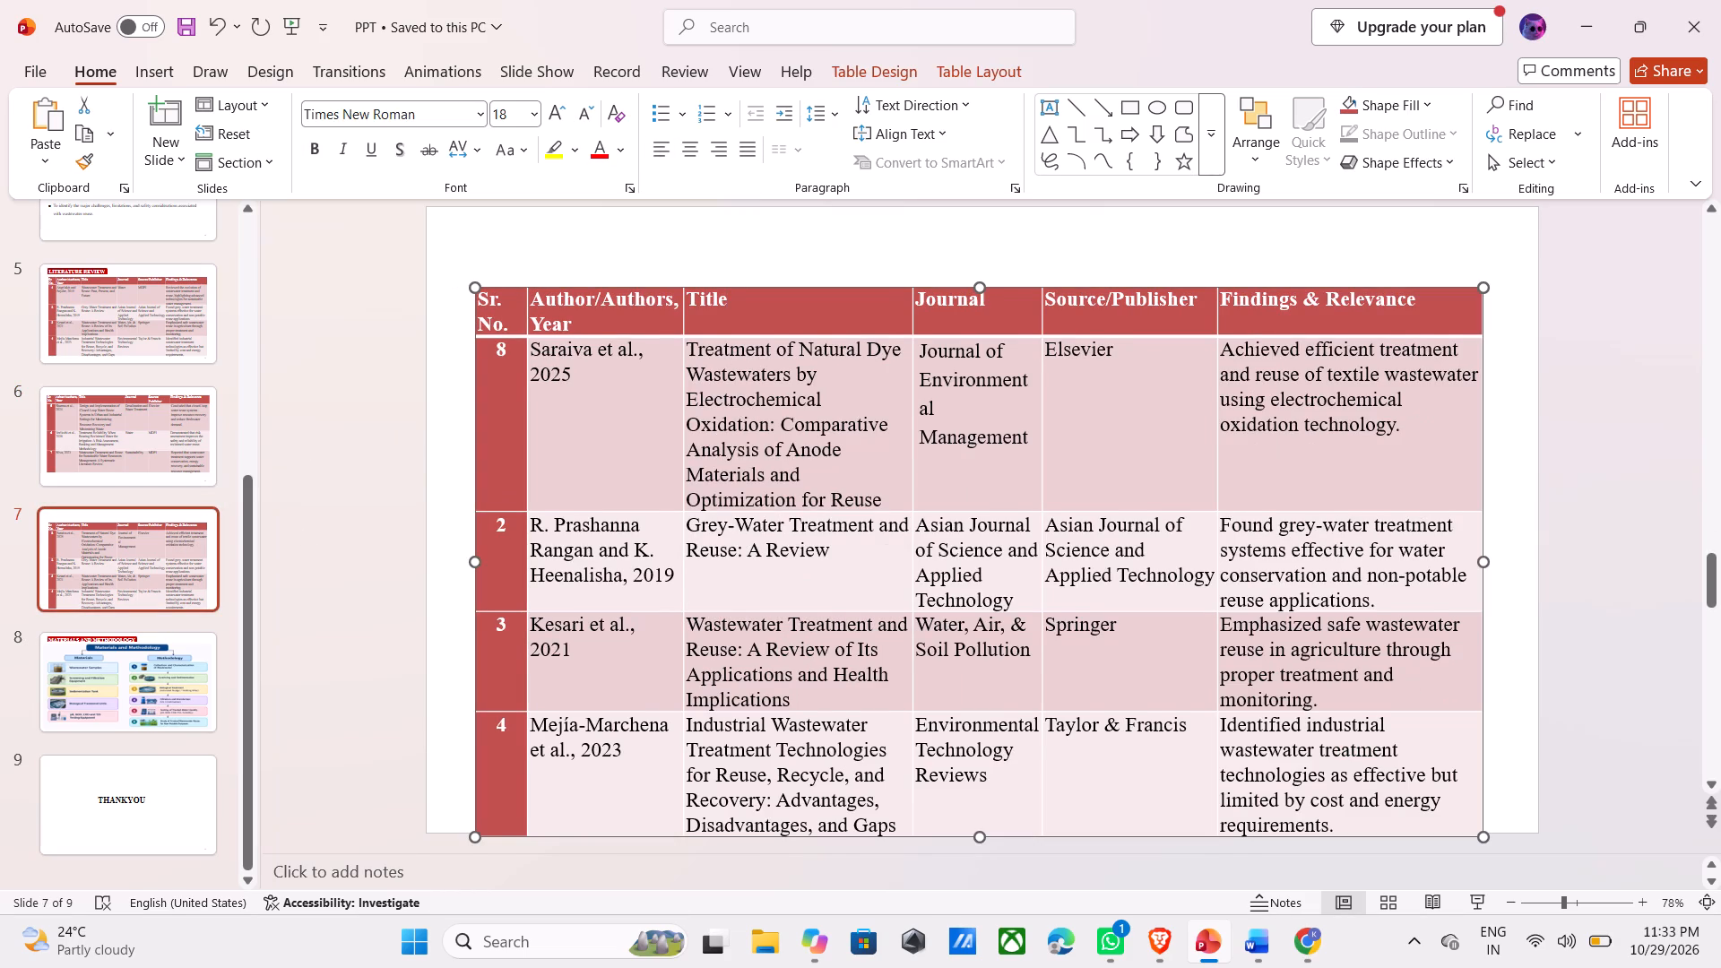
pyautogui.moveTo(926, 289); pyautogui.dragTo(912, 244)
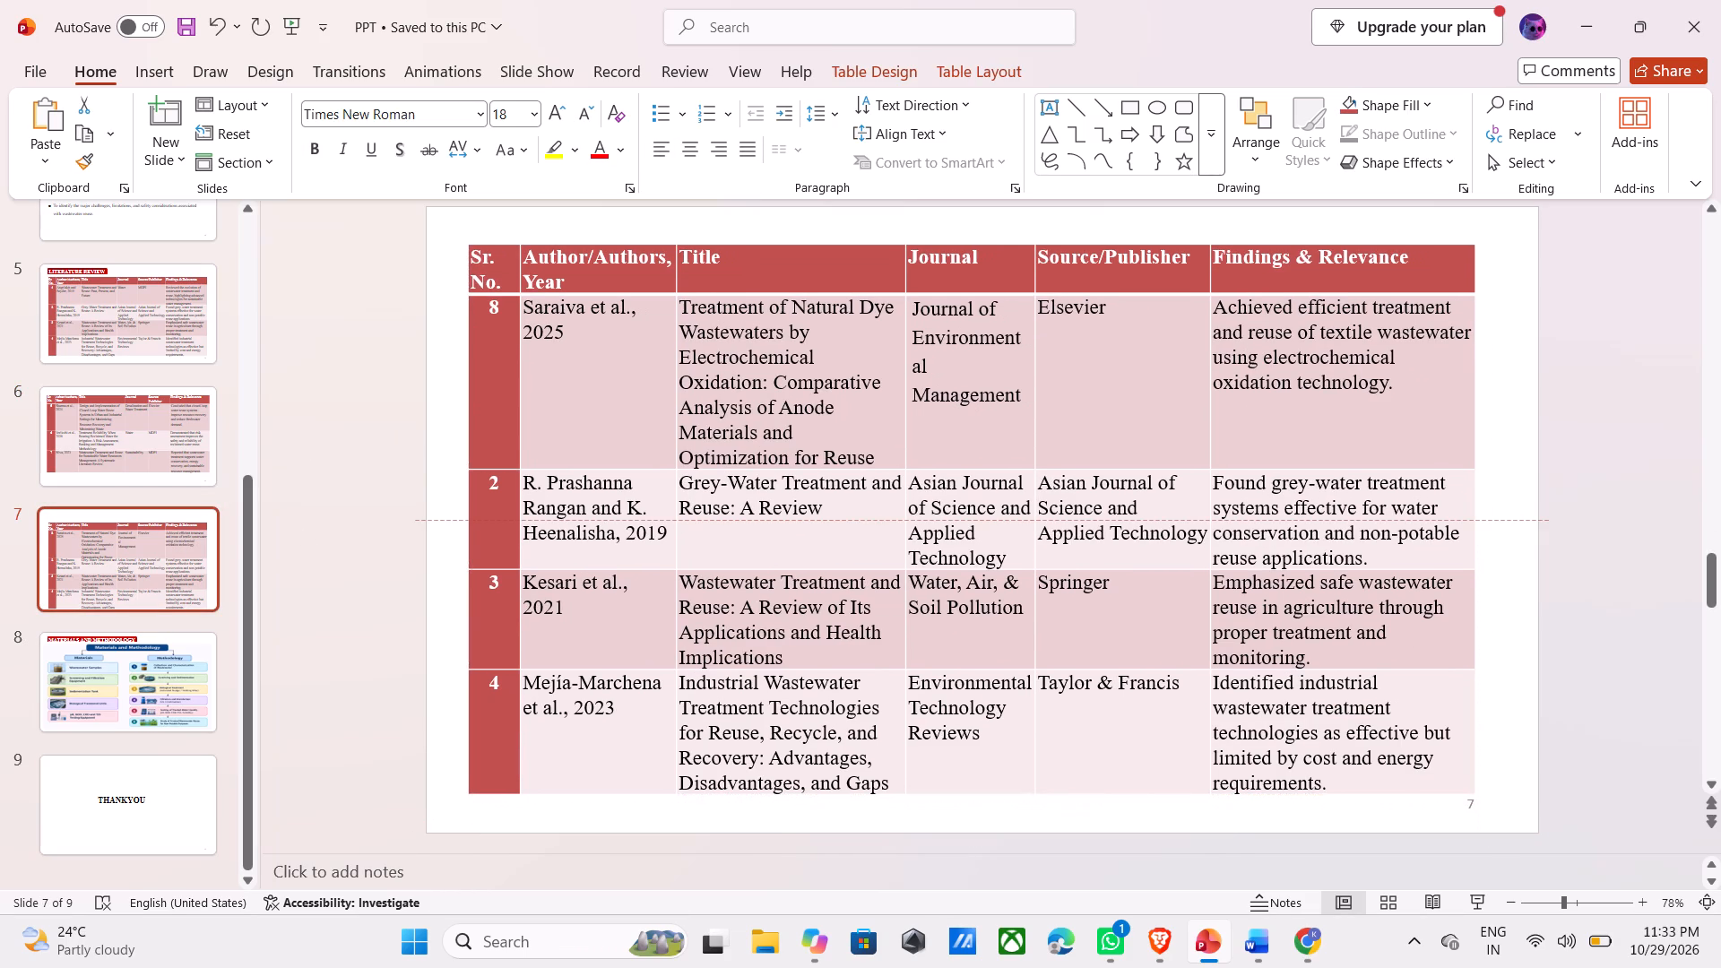
pyautogui.moveTo(912, 244); pyautogui.dragTo(912, 239)
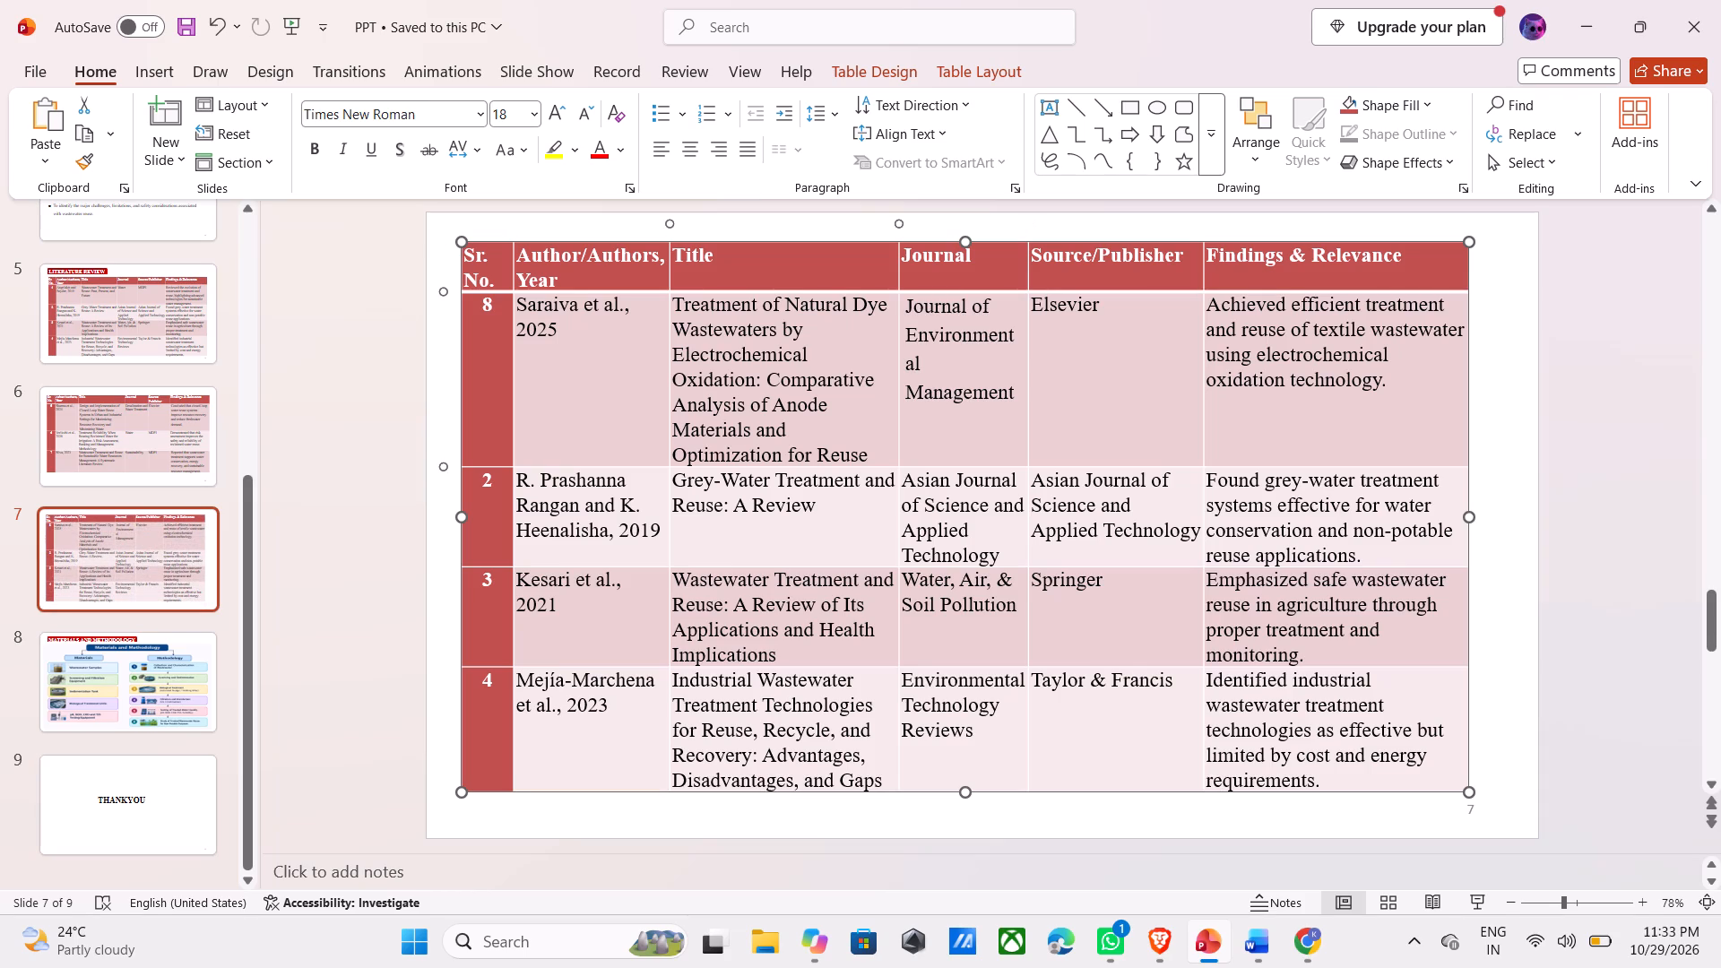
# Copy the row 9 author entry, Collivignarelli et al., 2026, from the Literature_Review_Table document in Word.
pyautogui.hotkey('alt', 'Tab')
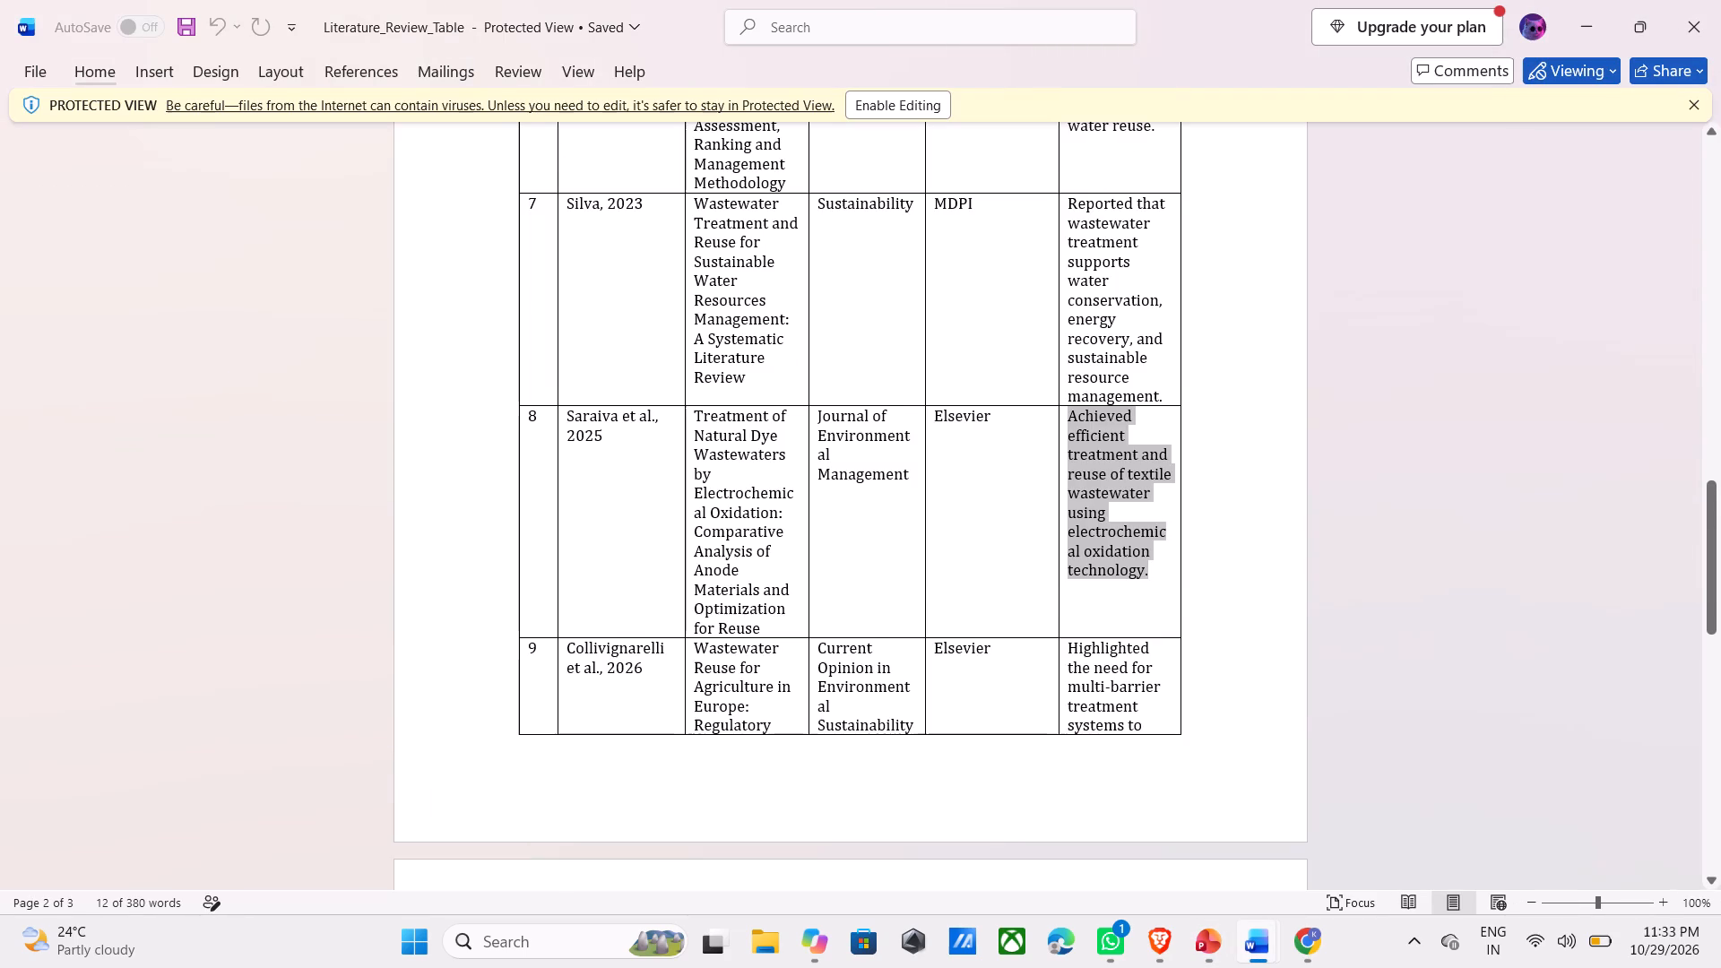
pyautogui.scroll(-2, 621, 541)
pyautogui.moveTo(653, 567); pyautogui.dragTo(556, 528)
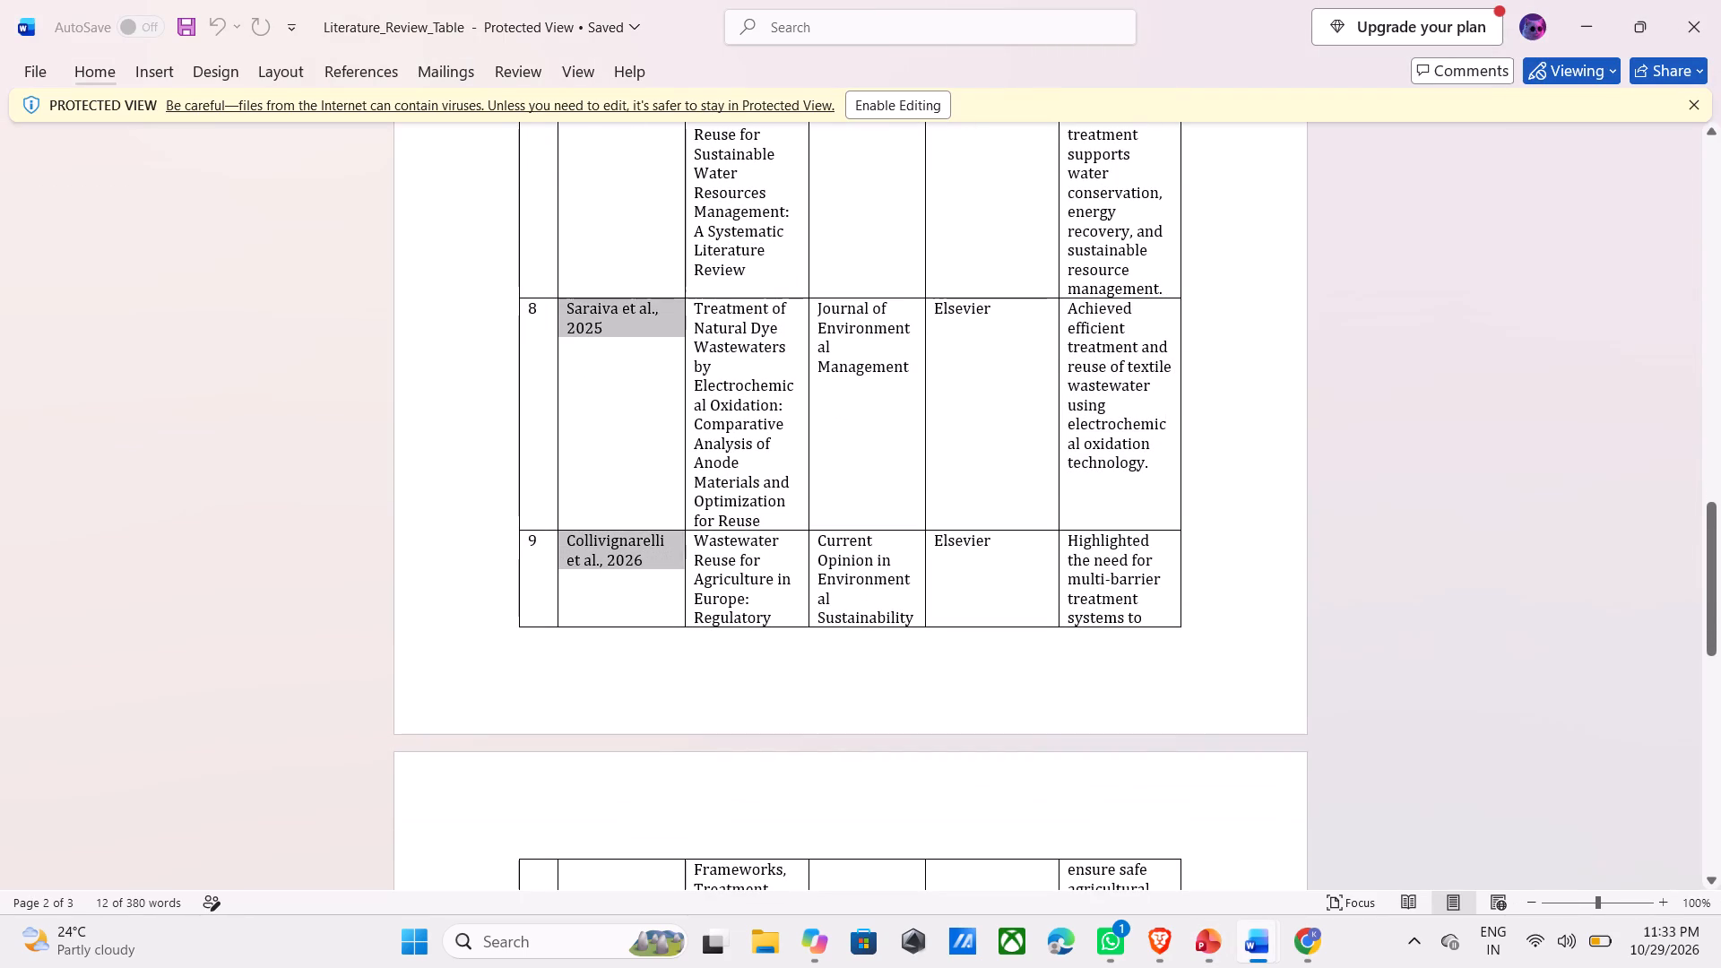
pyautogui.moveTo(556, 528); pyautogui.dragTo(567, 541)
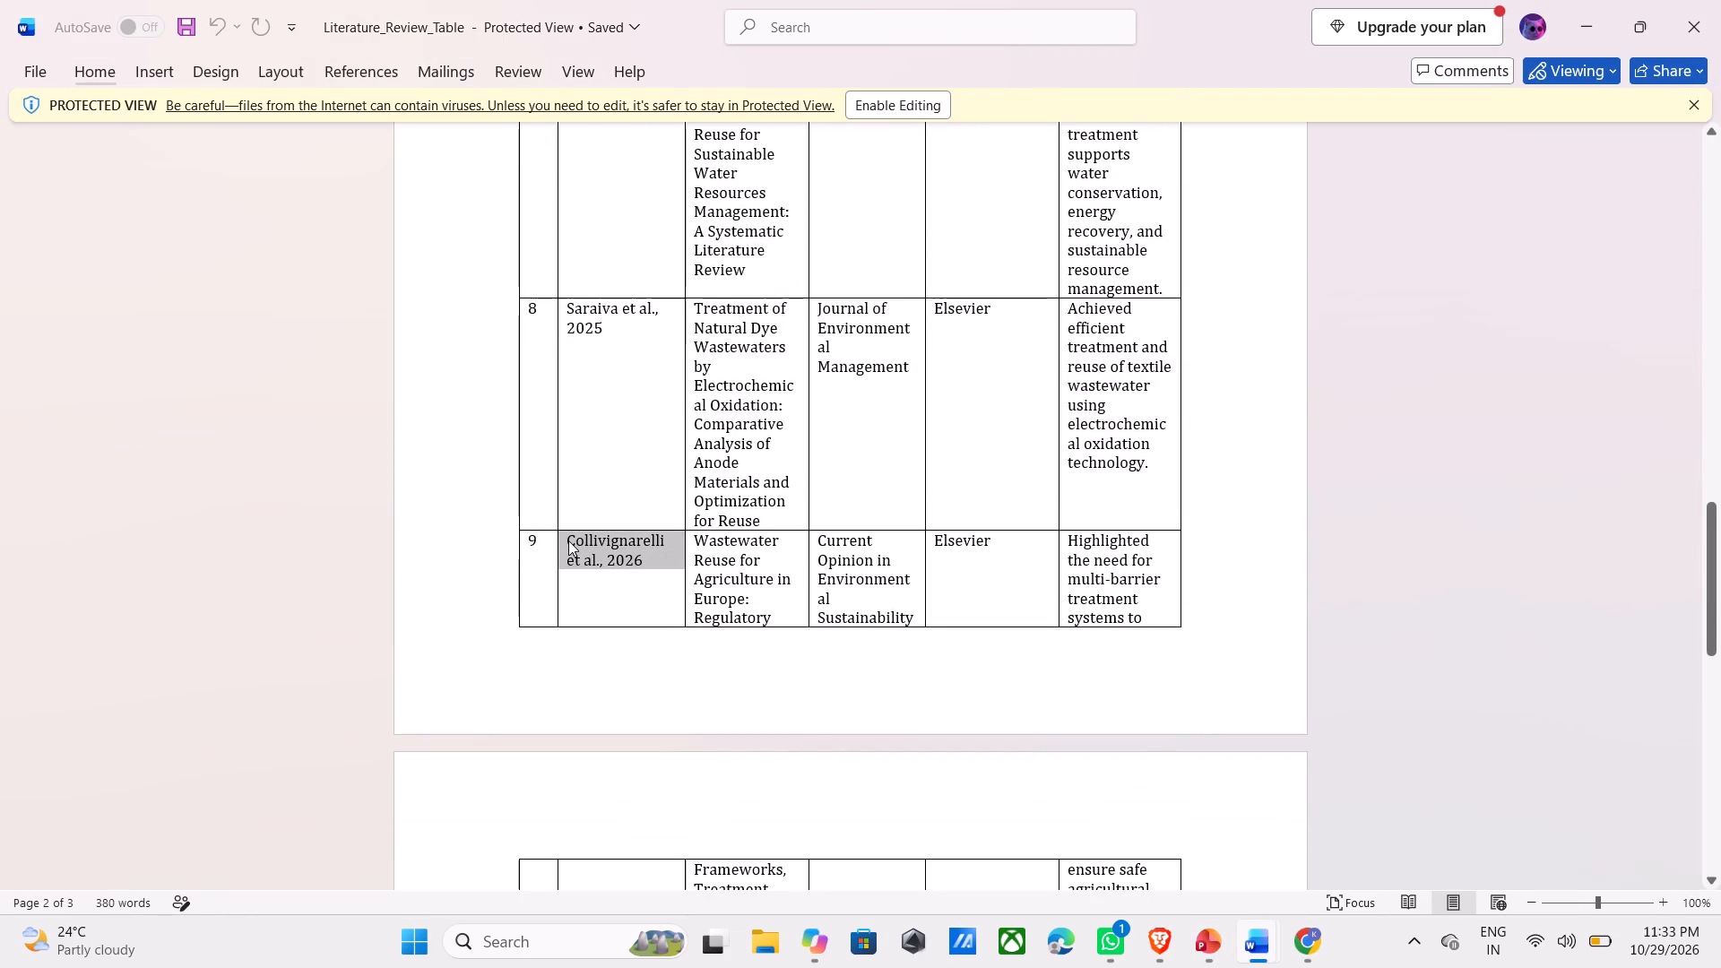
pyautogui.hotkey('ctrl', 'c')
pyautogui.hotkey('alt', 'Tab')
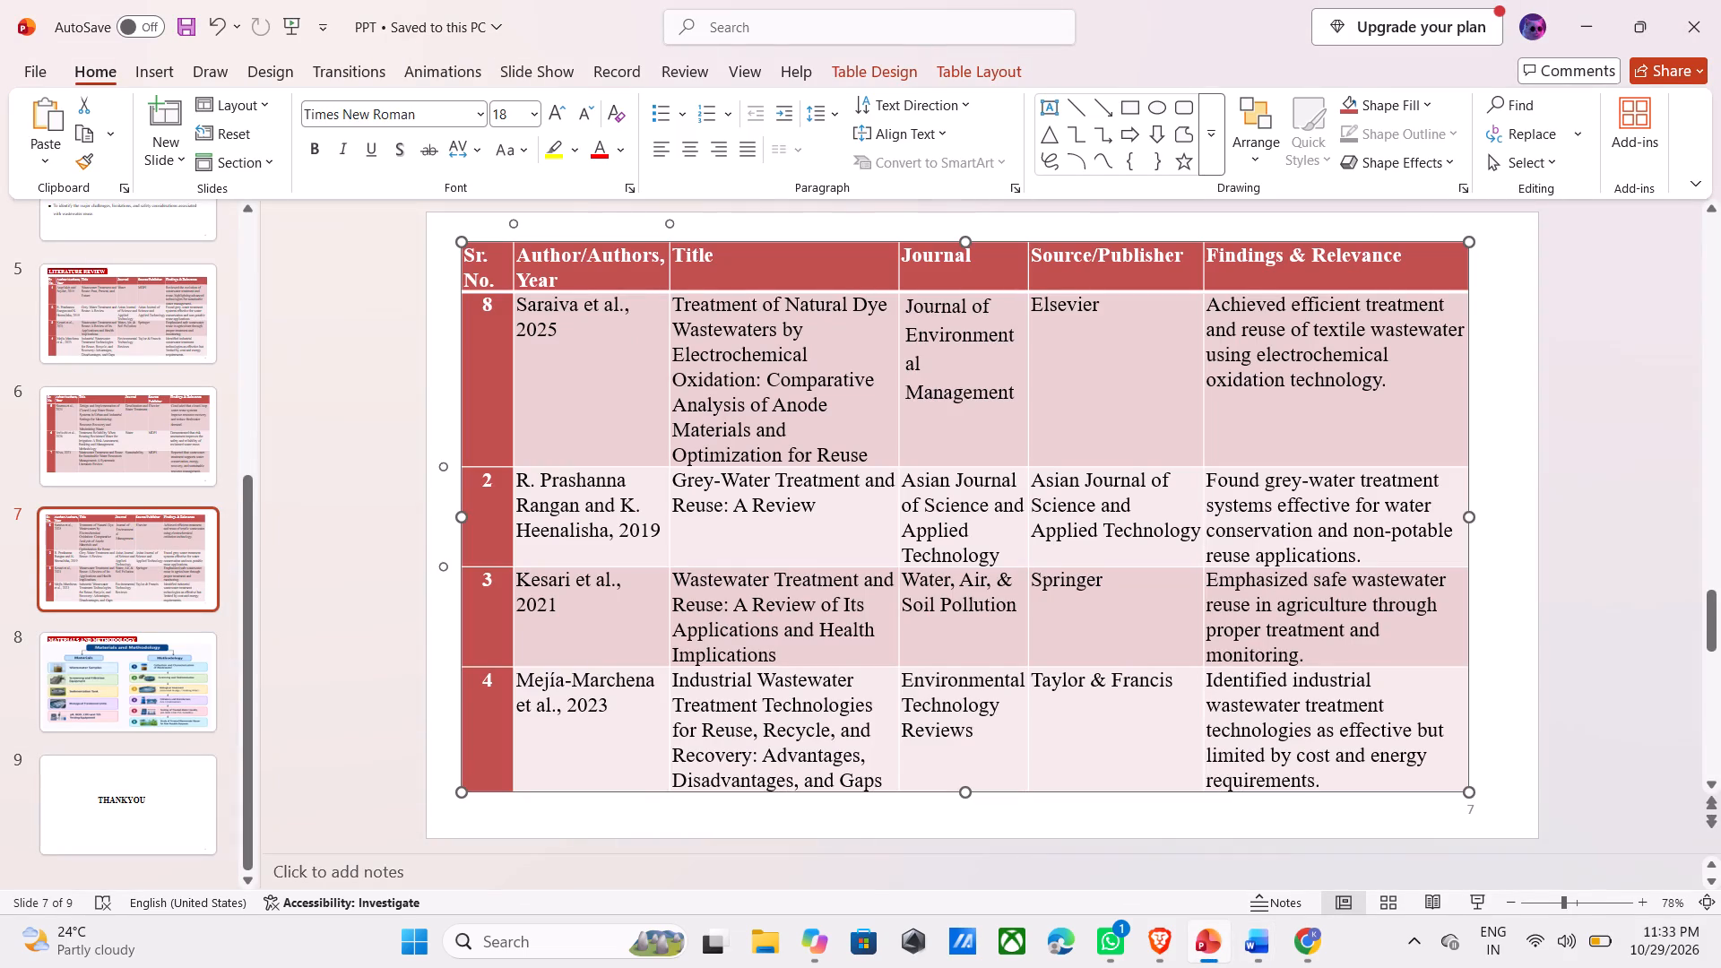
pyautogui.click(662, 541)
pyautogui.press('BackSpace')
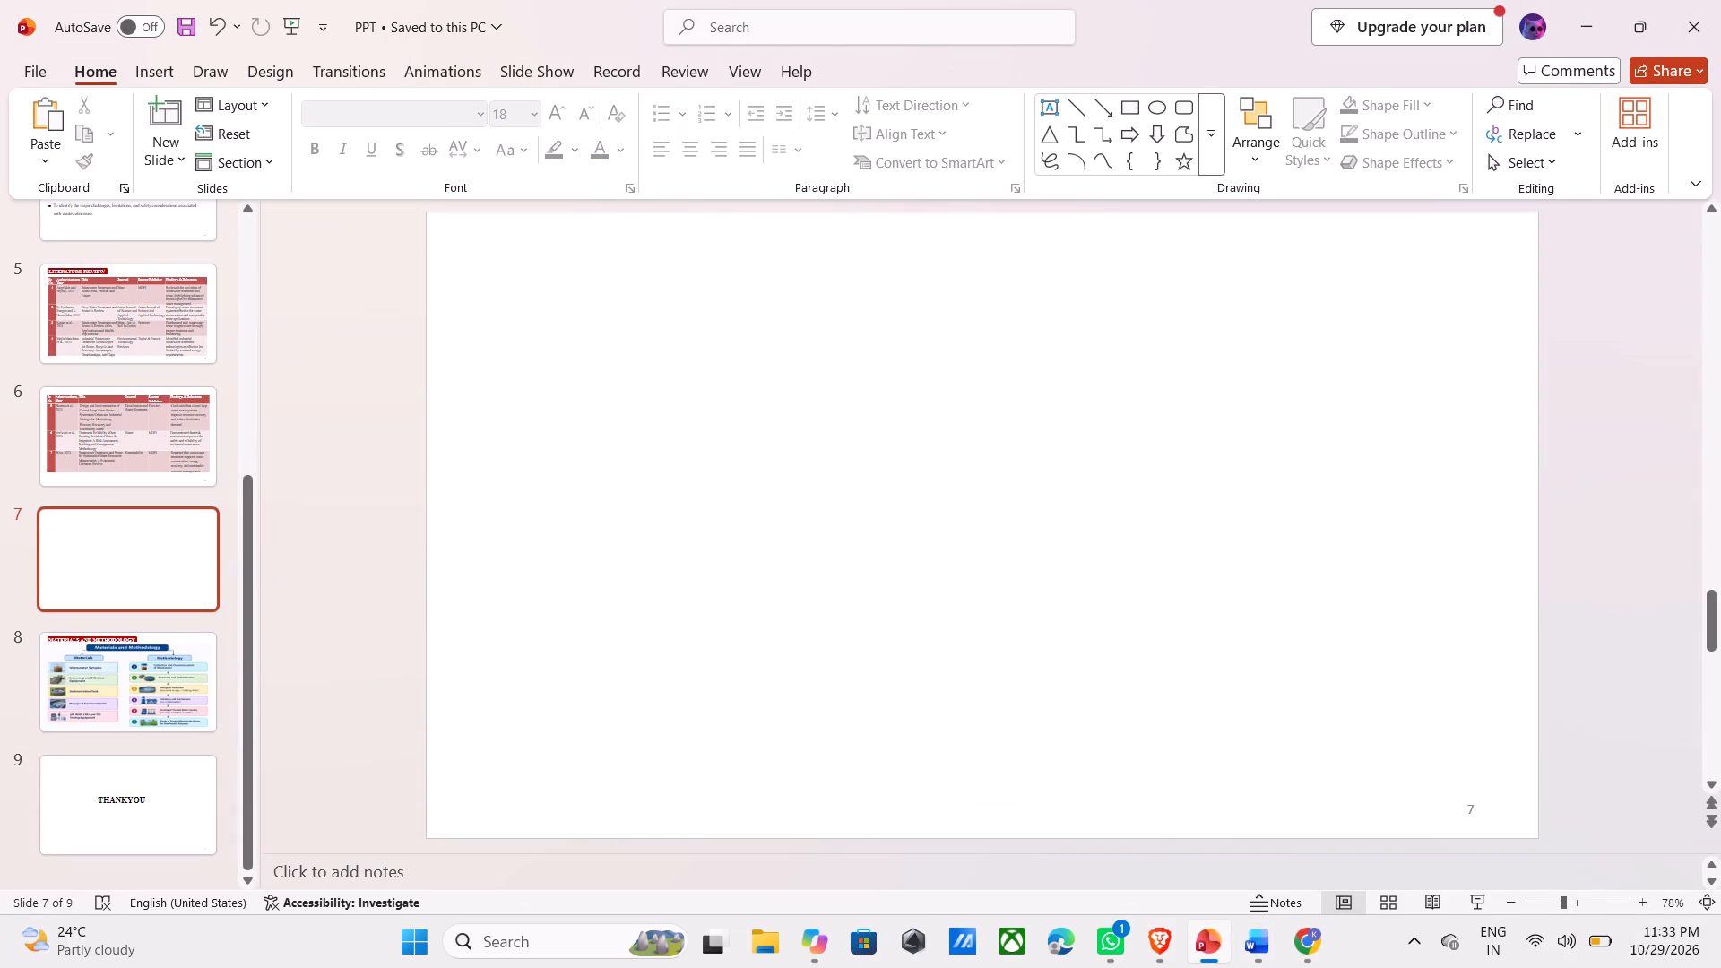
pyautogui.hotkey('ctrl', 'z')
# Replace the author text in the row numbered 2 on slide 7 with the copied Collivignarelli et al., 2026.
pyautogui.click(655, 546)
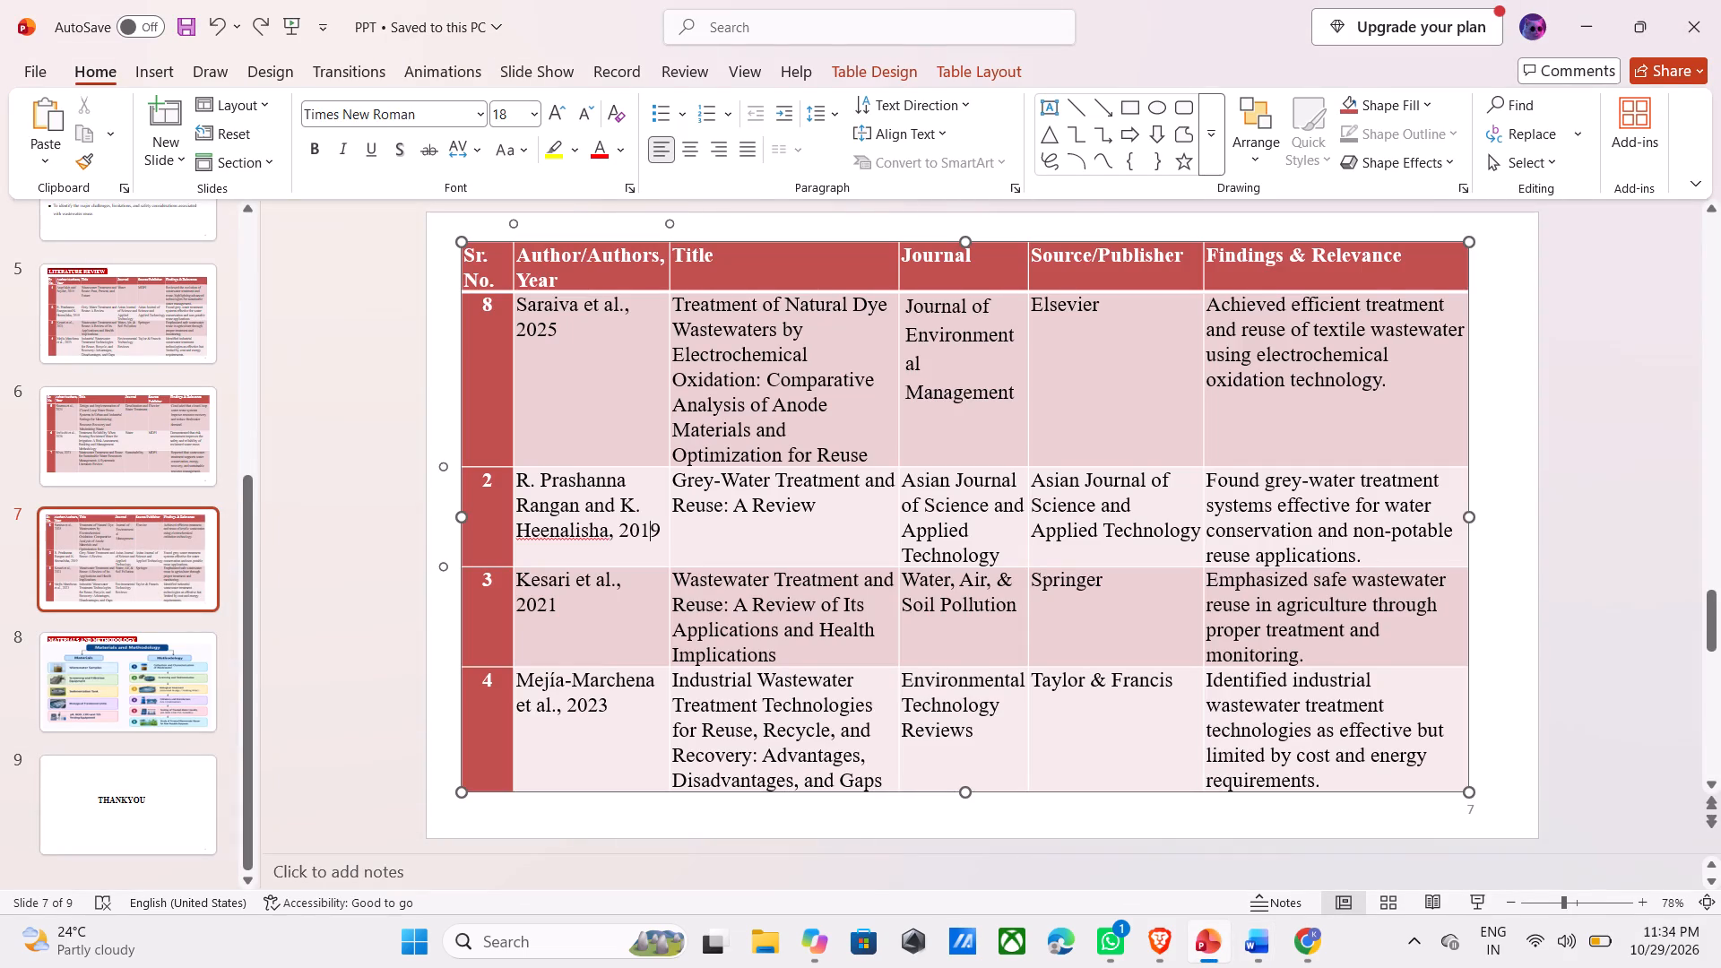
pyautogui.press('Right')
pyautogui.press('BackSpace')
pyautogui.press('BackSpace')
pyautogui.press('BackSpace')
pyautogui.press('BackSpace')
pyautogui.press('BackSpace')
pyautogui.press('BackSpace')
pyautogui.press('BackSpace')
pyautogui.press('BackSpace')
pyautogui.press('BackSpace')
pyautogui.press('BackSpace')
pyautogui.press('BackSpace')
pyautogui.press('BackSpace')
pyautogui.press('BackSpace')
pyautogui.press('BackSpace')
pyautogui.press('BackSpace')
pyautogui.press('BackSpace')
pyautogui.press('BackSpace')
pyautogui.press('BackSpace')
pyautogui.press('BackSpace')
pyautogui.press('BackSpace')
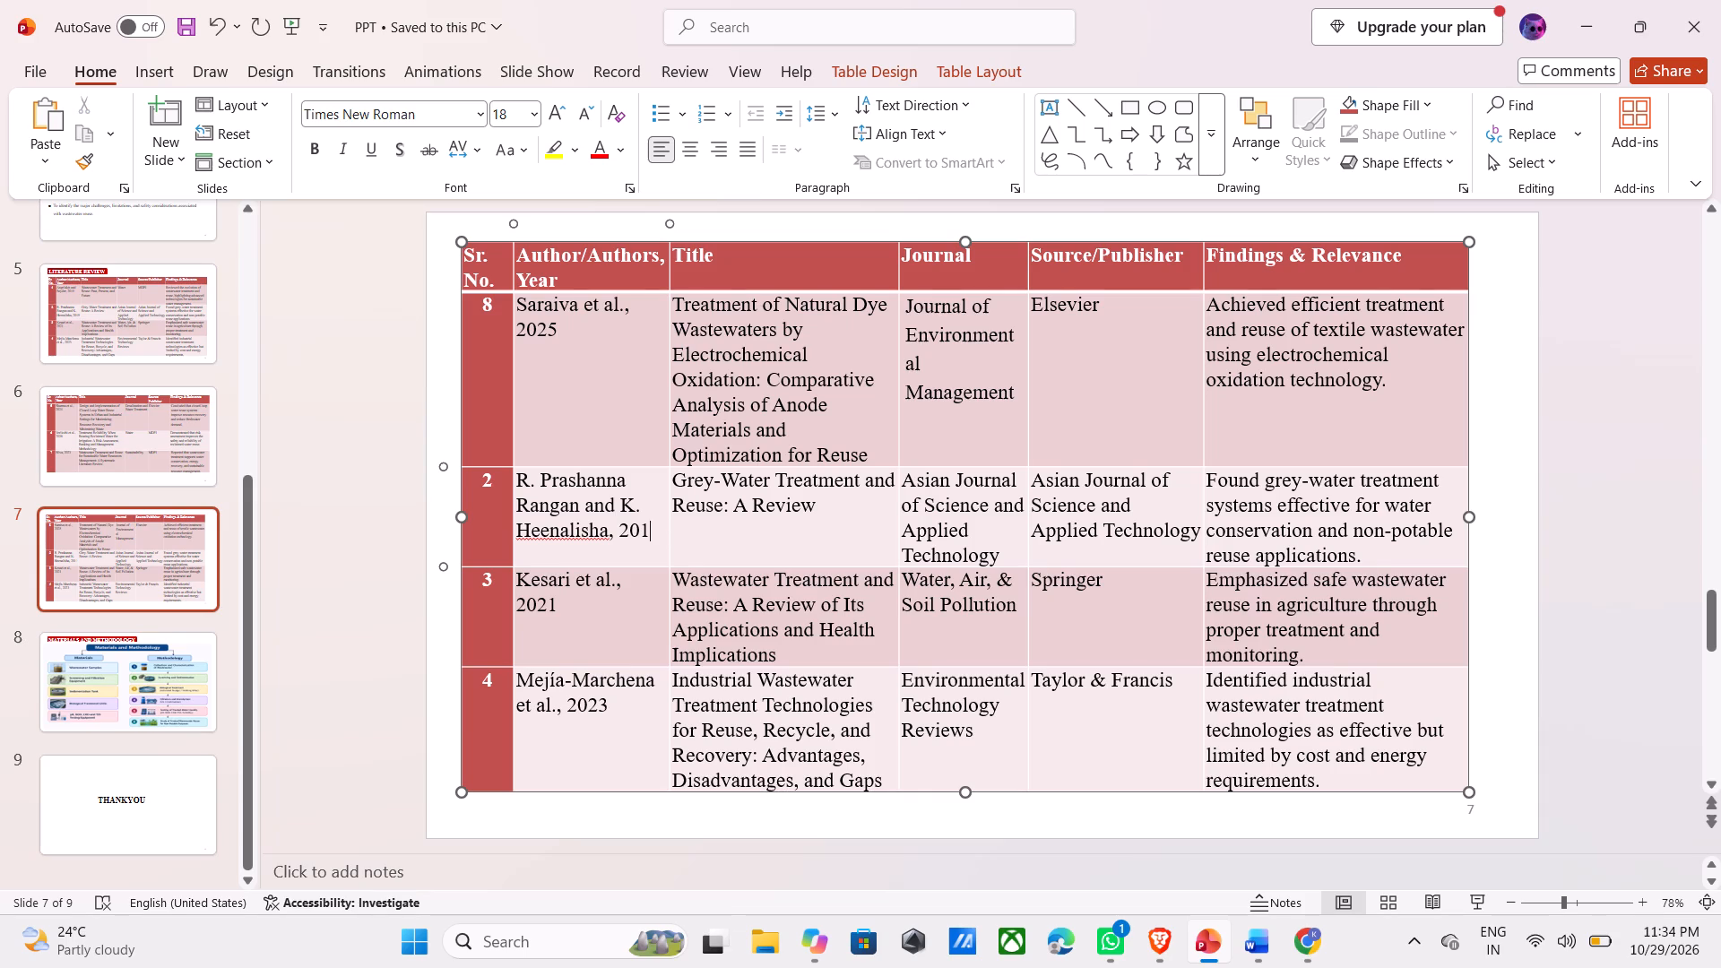
pyautogui.press('BackSpace')
pyautogui.press('BackSpace')
pyautogui.press('BackSpace')
pyautogui.press('BackSpace')
pyautogui.press('BackSpace')
pyautogui.press('BackSpace')
pyautogui.press('BackSpace')
pyautogui.press('BackSpace')
pyautogui.press('BackSpace')
pyautogui.press('BackSpace')
pyautogui.press('BackSpace')
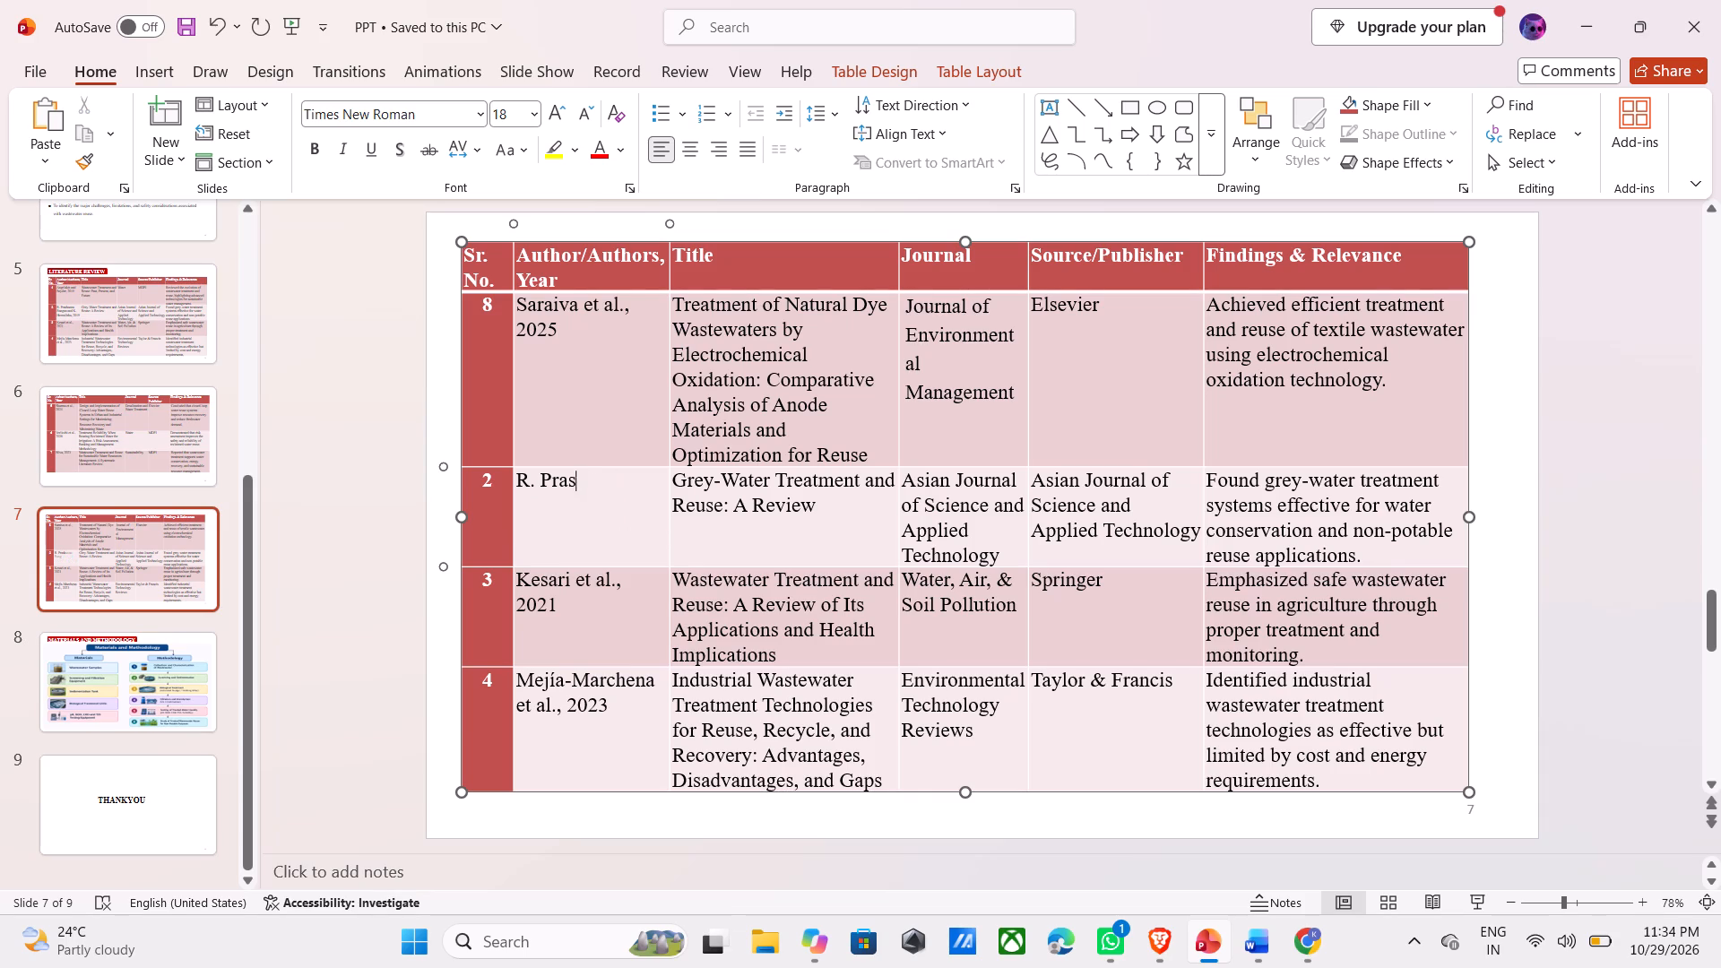
pyautogui.press('BackSpace')
pyautogui.press('BackSpace')
pyautogui.press('BackSpace')
pyautogui.press('BackSpace')
pyautogui.press('BackSpace')
pyautogui.press('BackSpace')
pyautogui.press('BackSpace')
pyautogui.hotkey('ctrl', 'v')
# Replace the title beside Collivignarelli et al. on slide 7 with Word row 9's full title, Wastewater Reuse for Agriculture in Europe, including its continuation overleaf.
pyautogui.hotkey('alt', 'Tab')
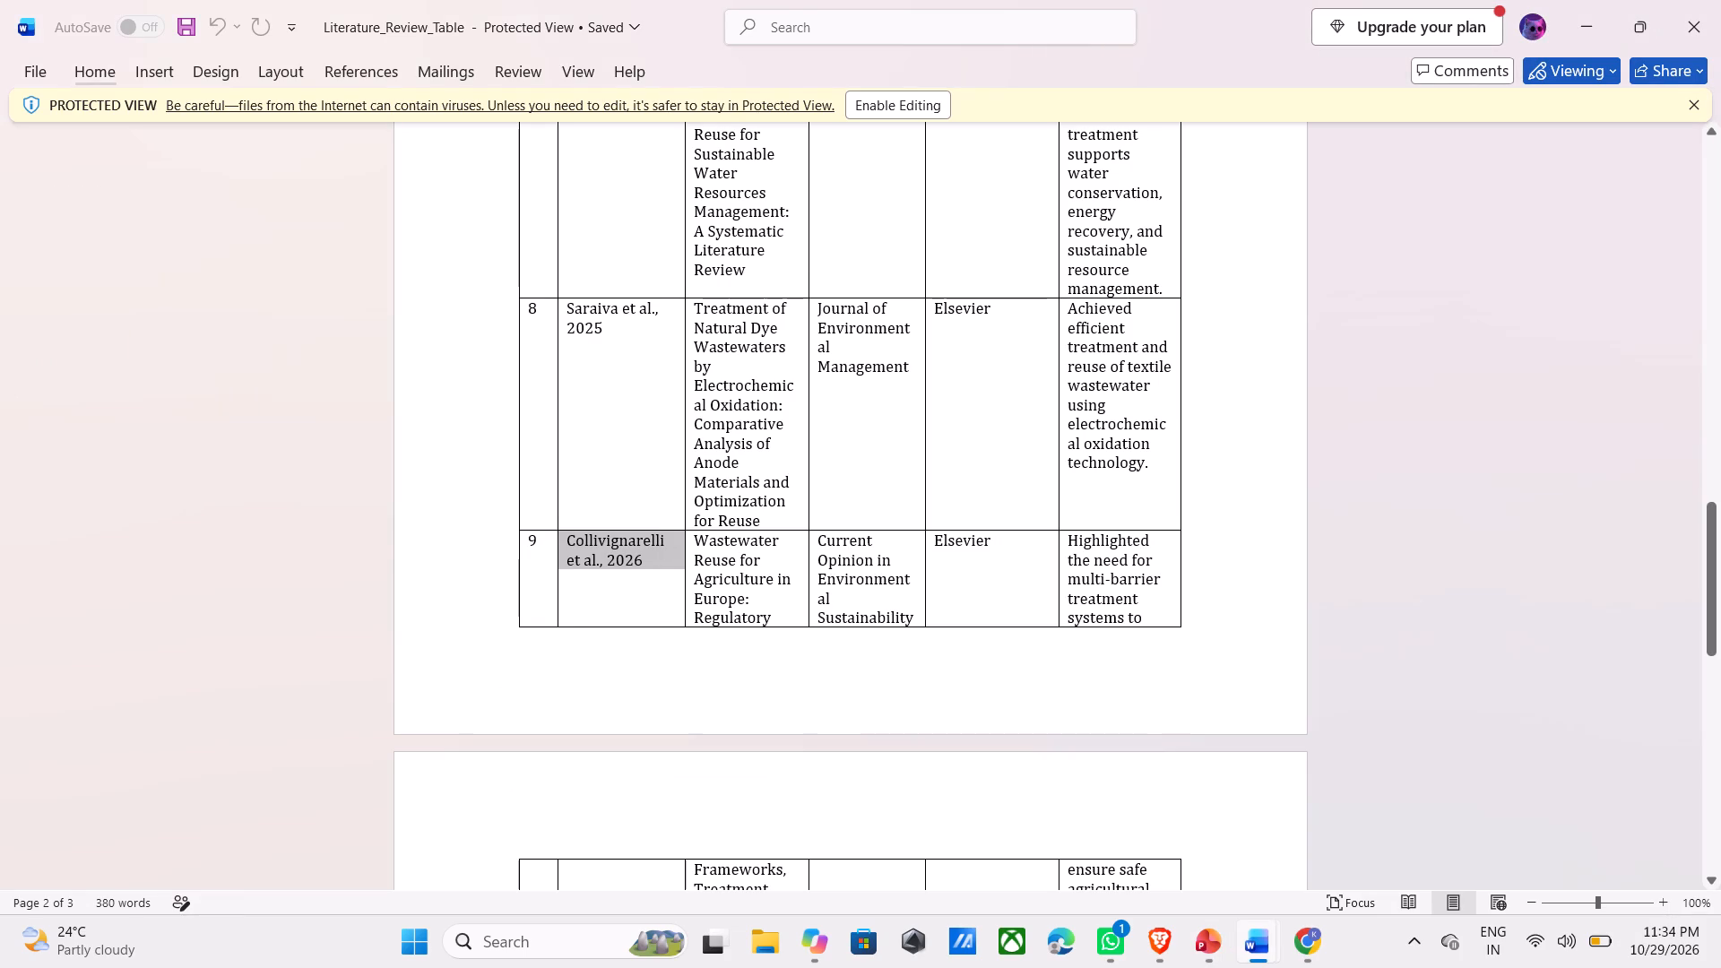
pyautogui.moveTo(695, 540); pyautogui.dragTo(754, 852)
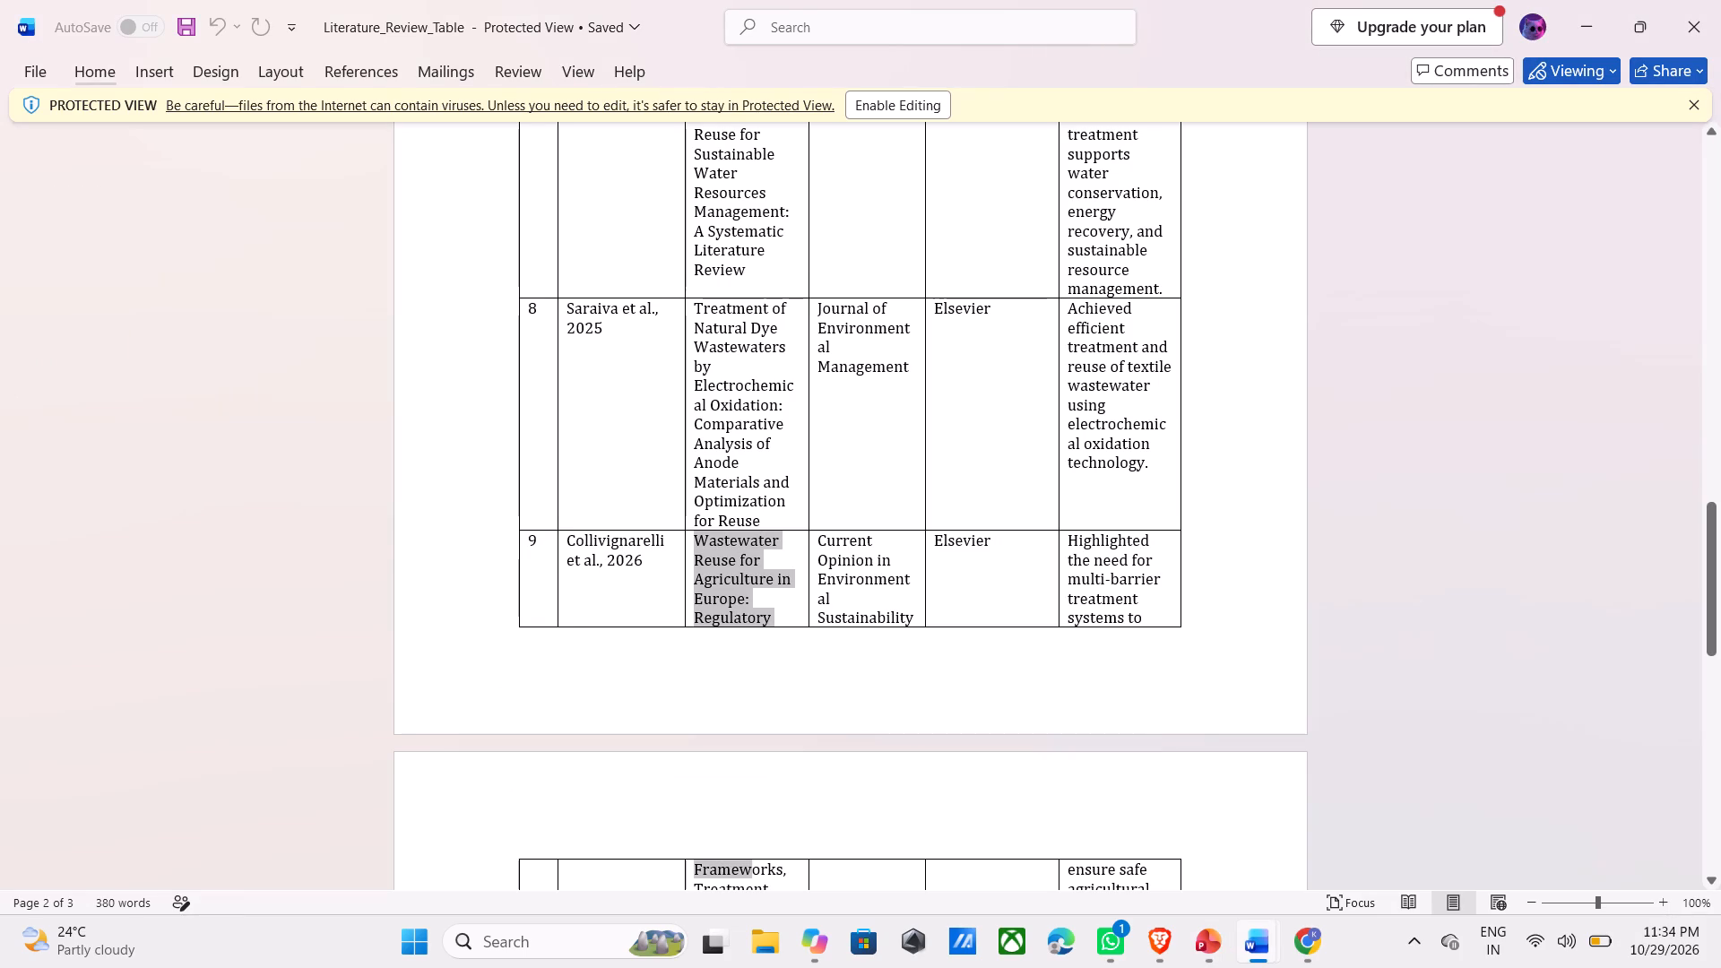
pyautogui.moveTo(754, 852); pyautogui.dragTo(785, 450)
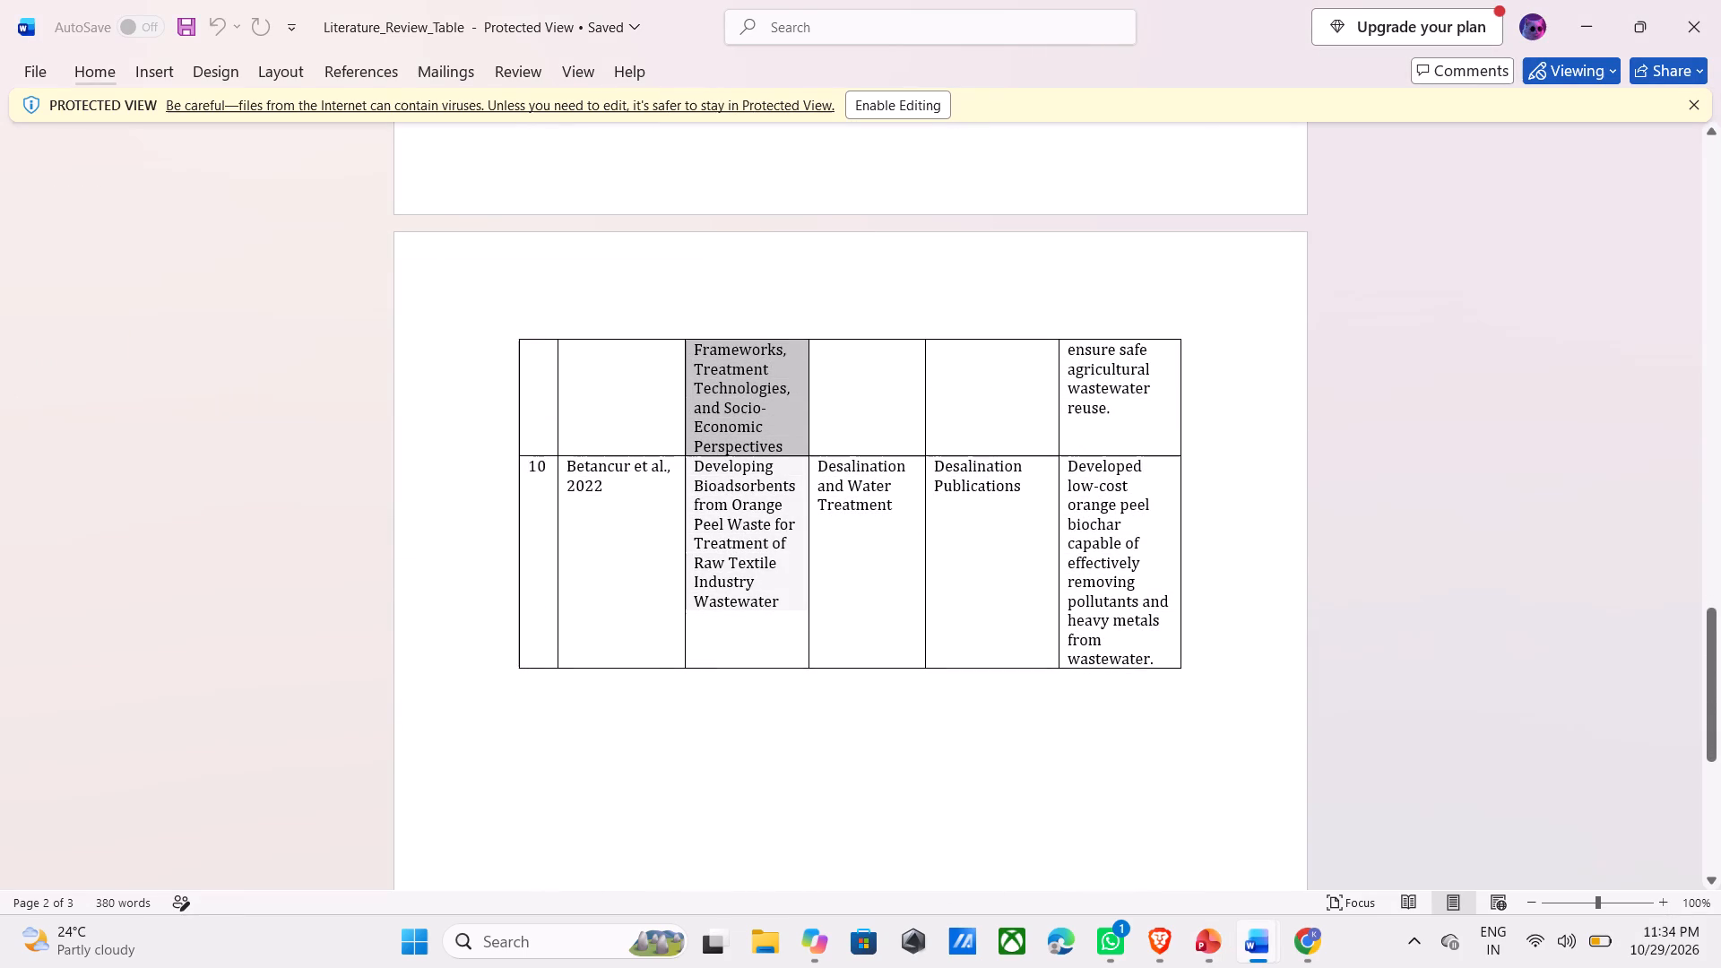
pyautogui.moveTo(785, 450); pyautogui.dragTo(779, 447)
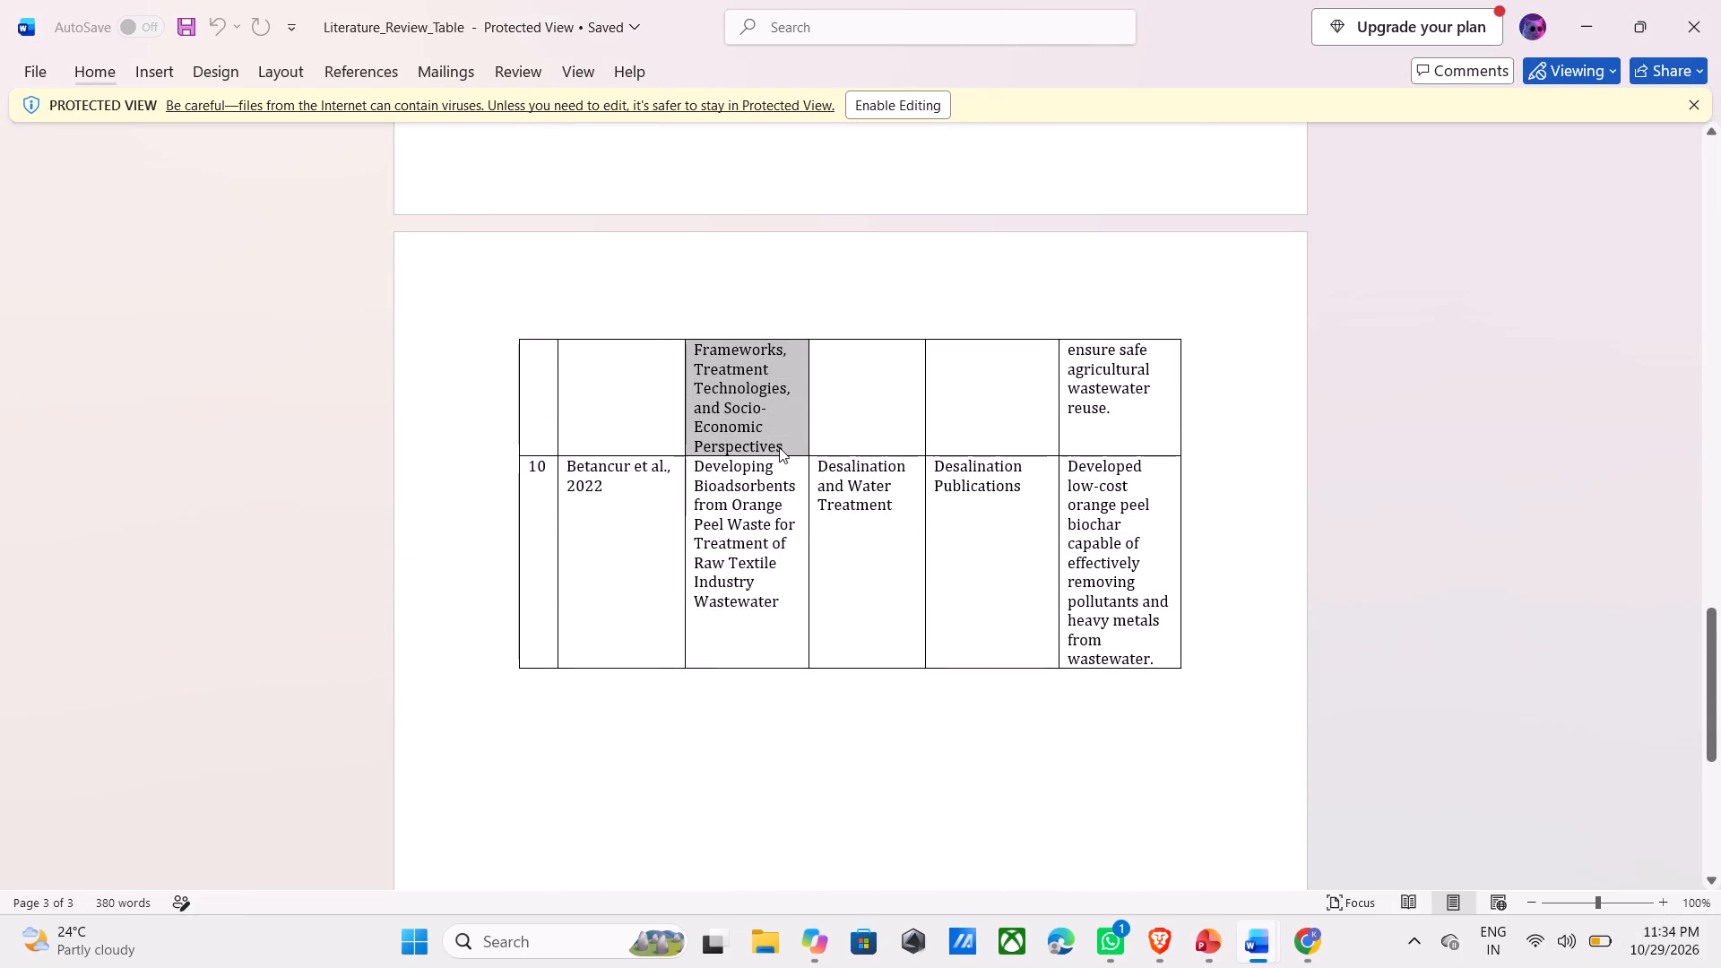
pyautogui.hotkey('ctrl', 'c')
pyautogui.hotkey('alt', 'Tab')
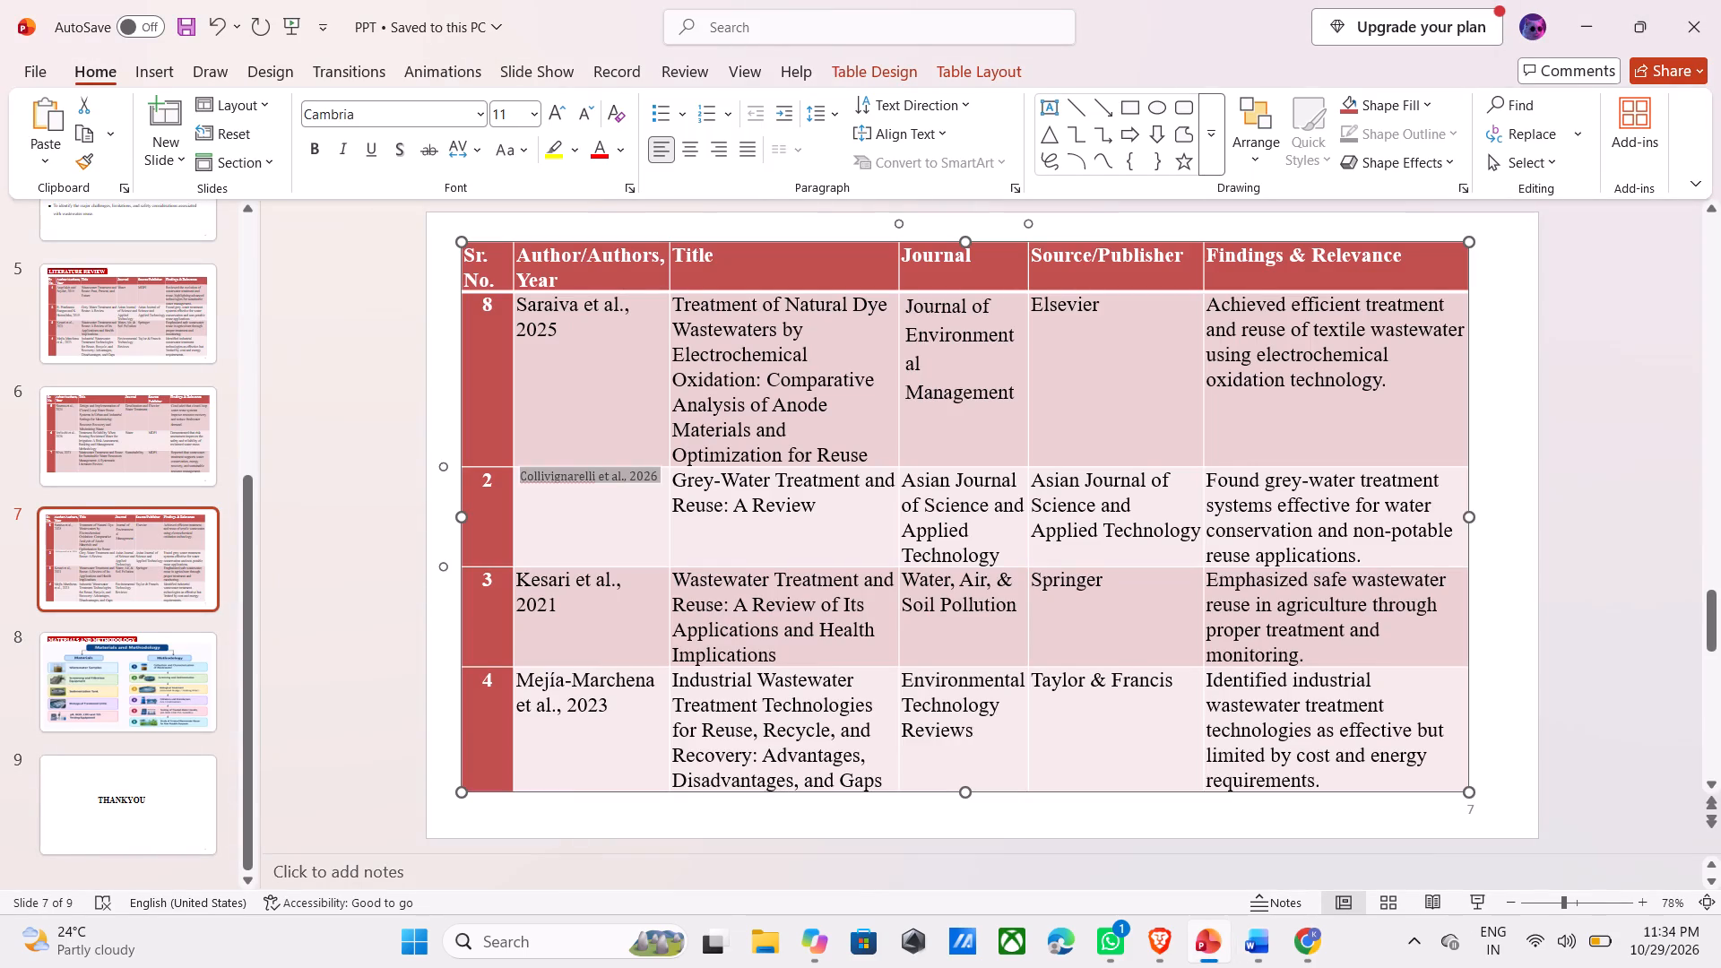
pyautogui.moveTo(826, 540); pyautogui.dragTo(702, 484)
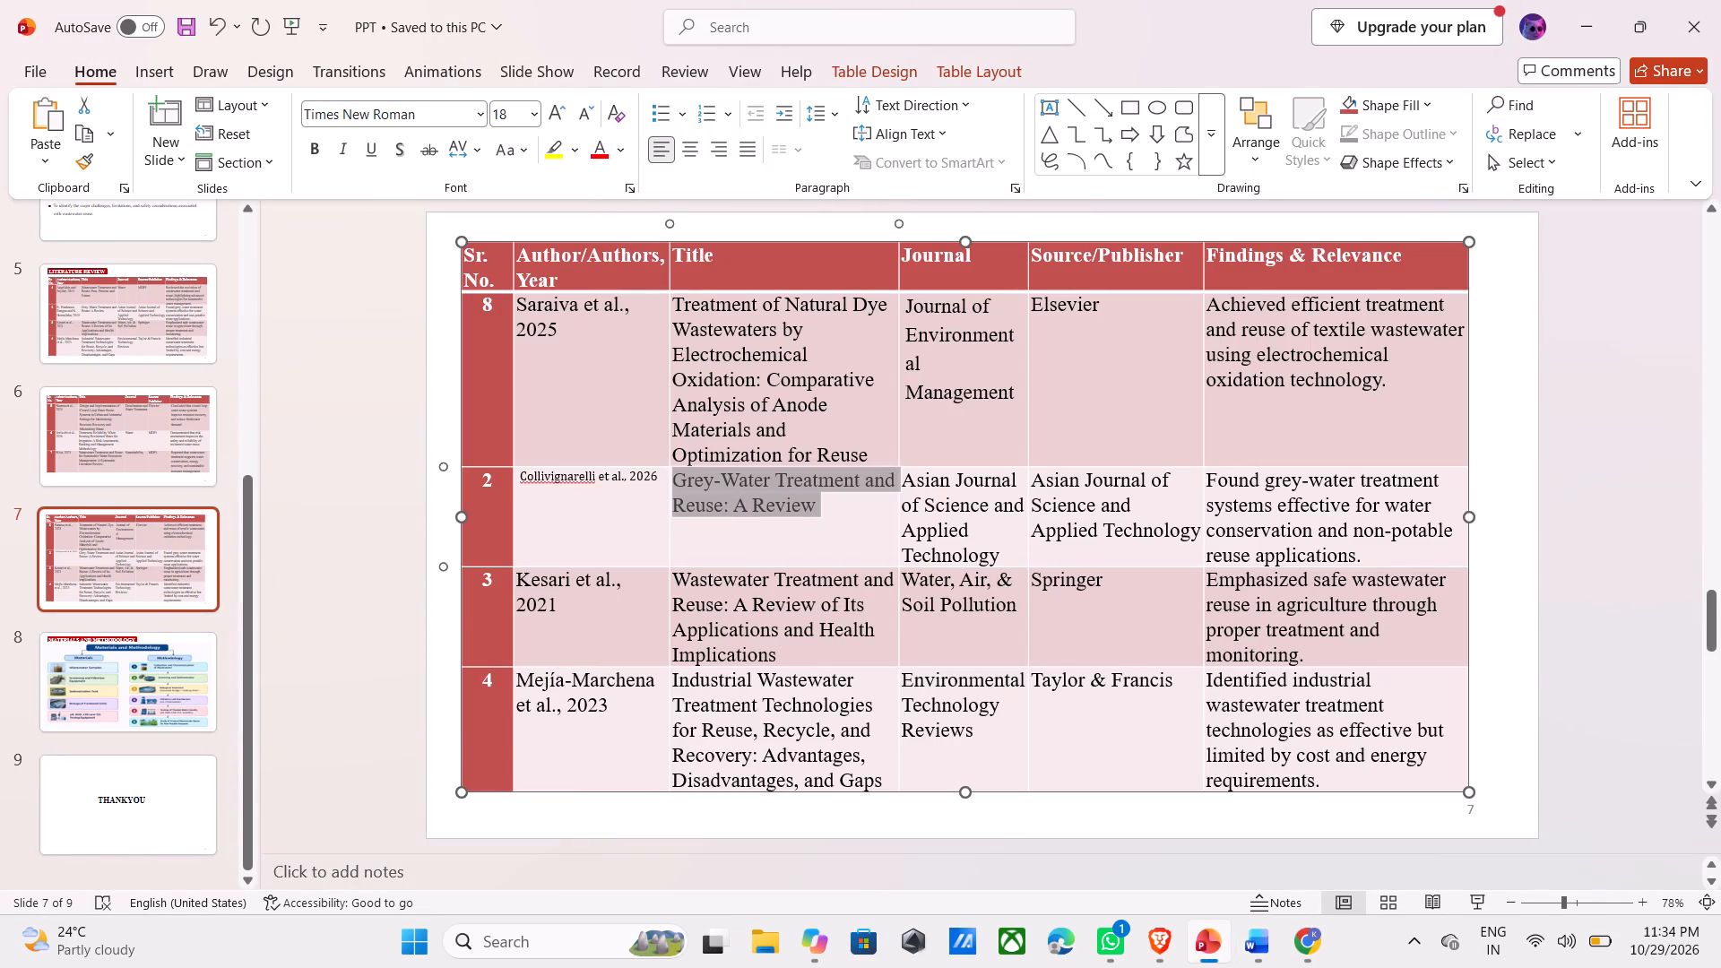
pyautogui.moveTo(702, 484); pyautogui.dragTo(704, 486)
pyautogui.press('BackSpace')
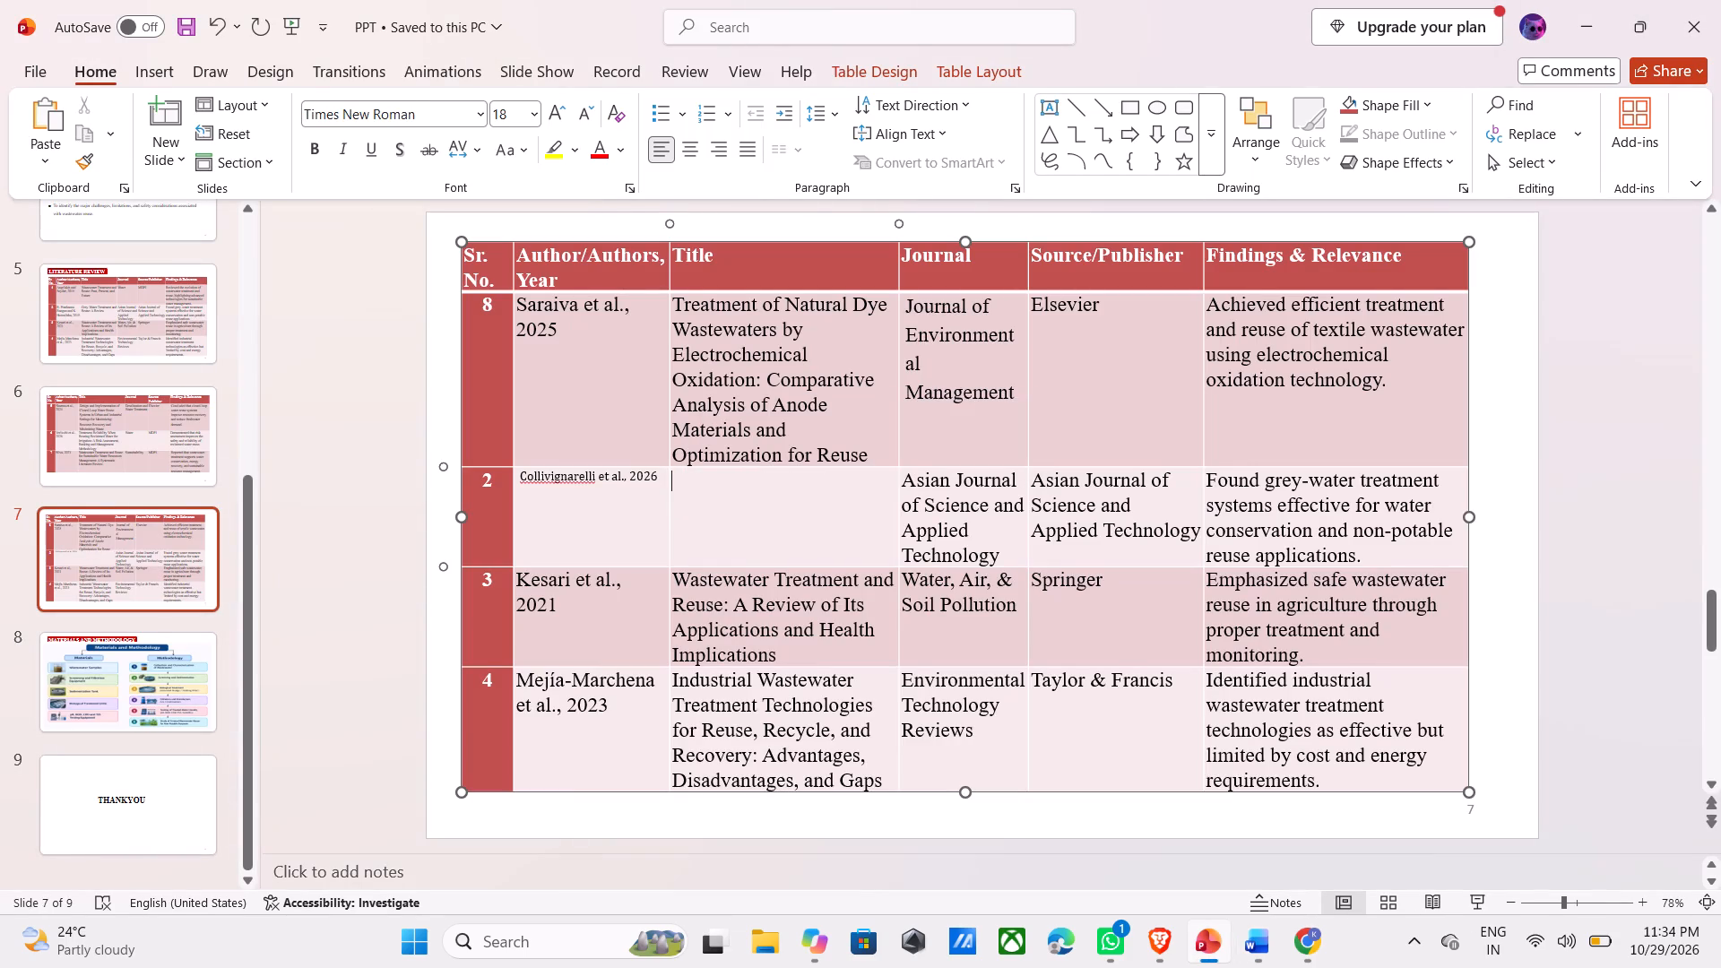
pyautogui.hotkey('ctrl', 'v')
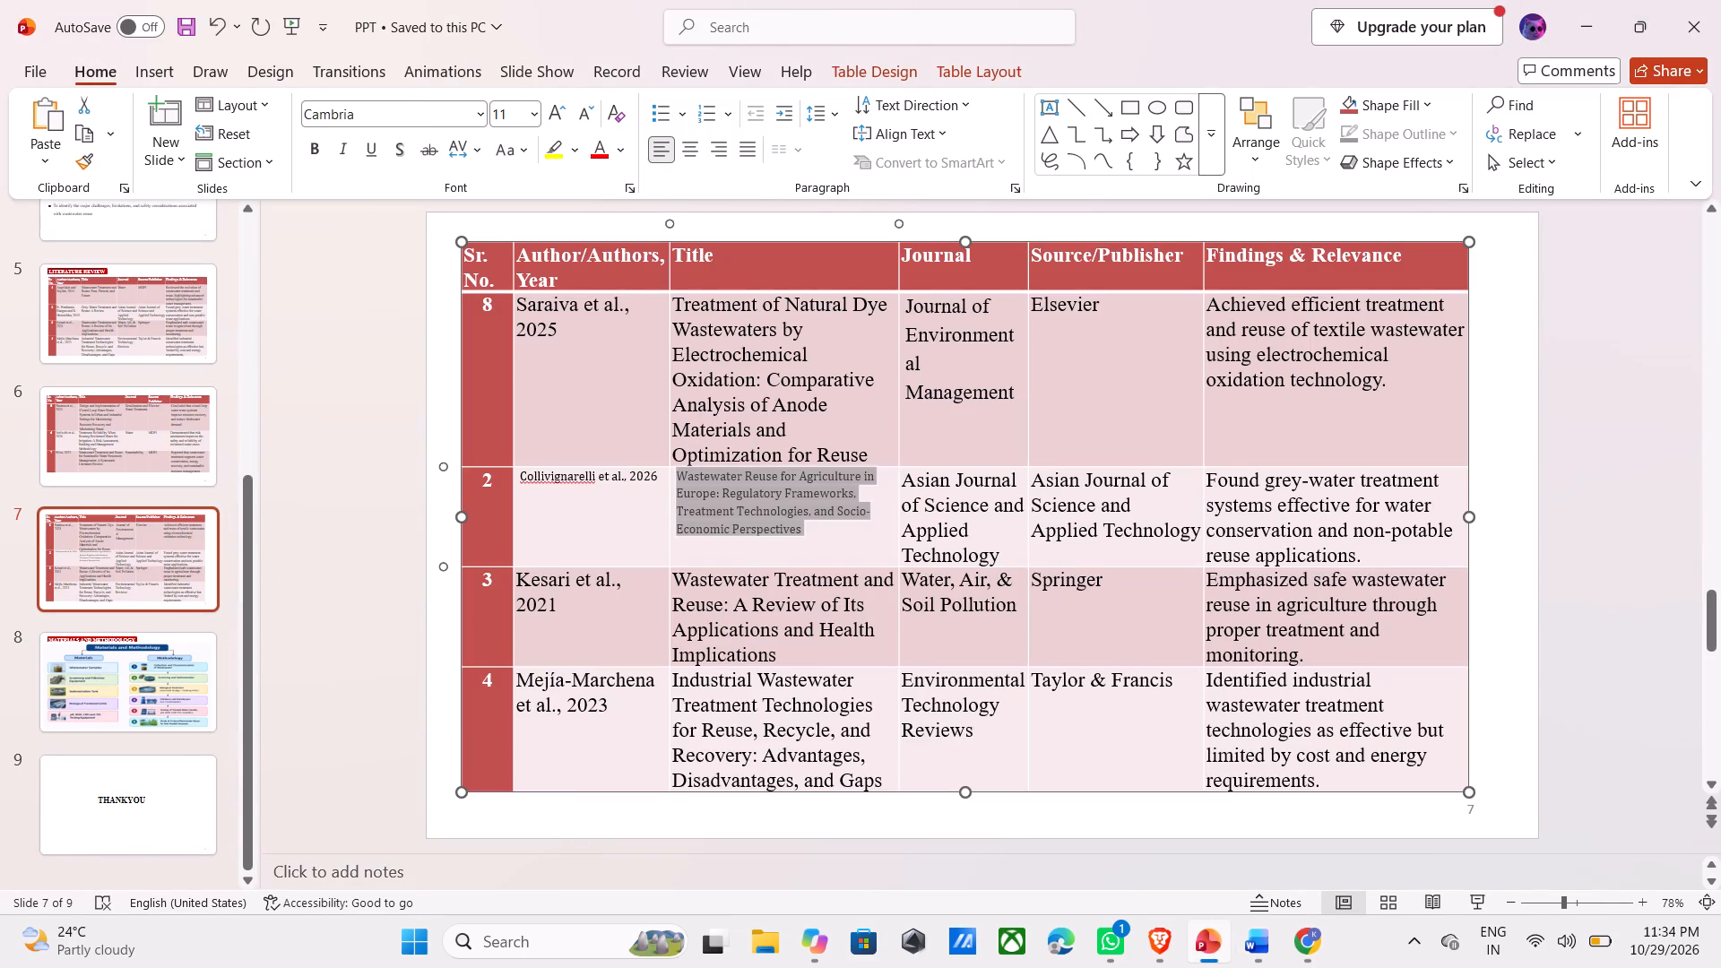
# Replace the journal in slide 7's Collivignarelli row with Current Opinion in Environmental Sustainability, copied from row 9 of the Word table.
pyautogui.hotkey('alt', 'Tab')
pyautogui.scroll(2, 964, 431)
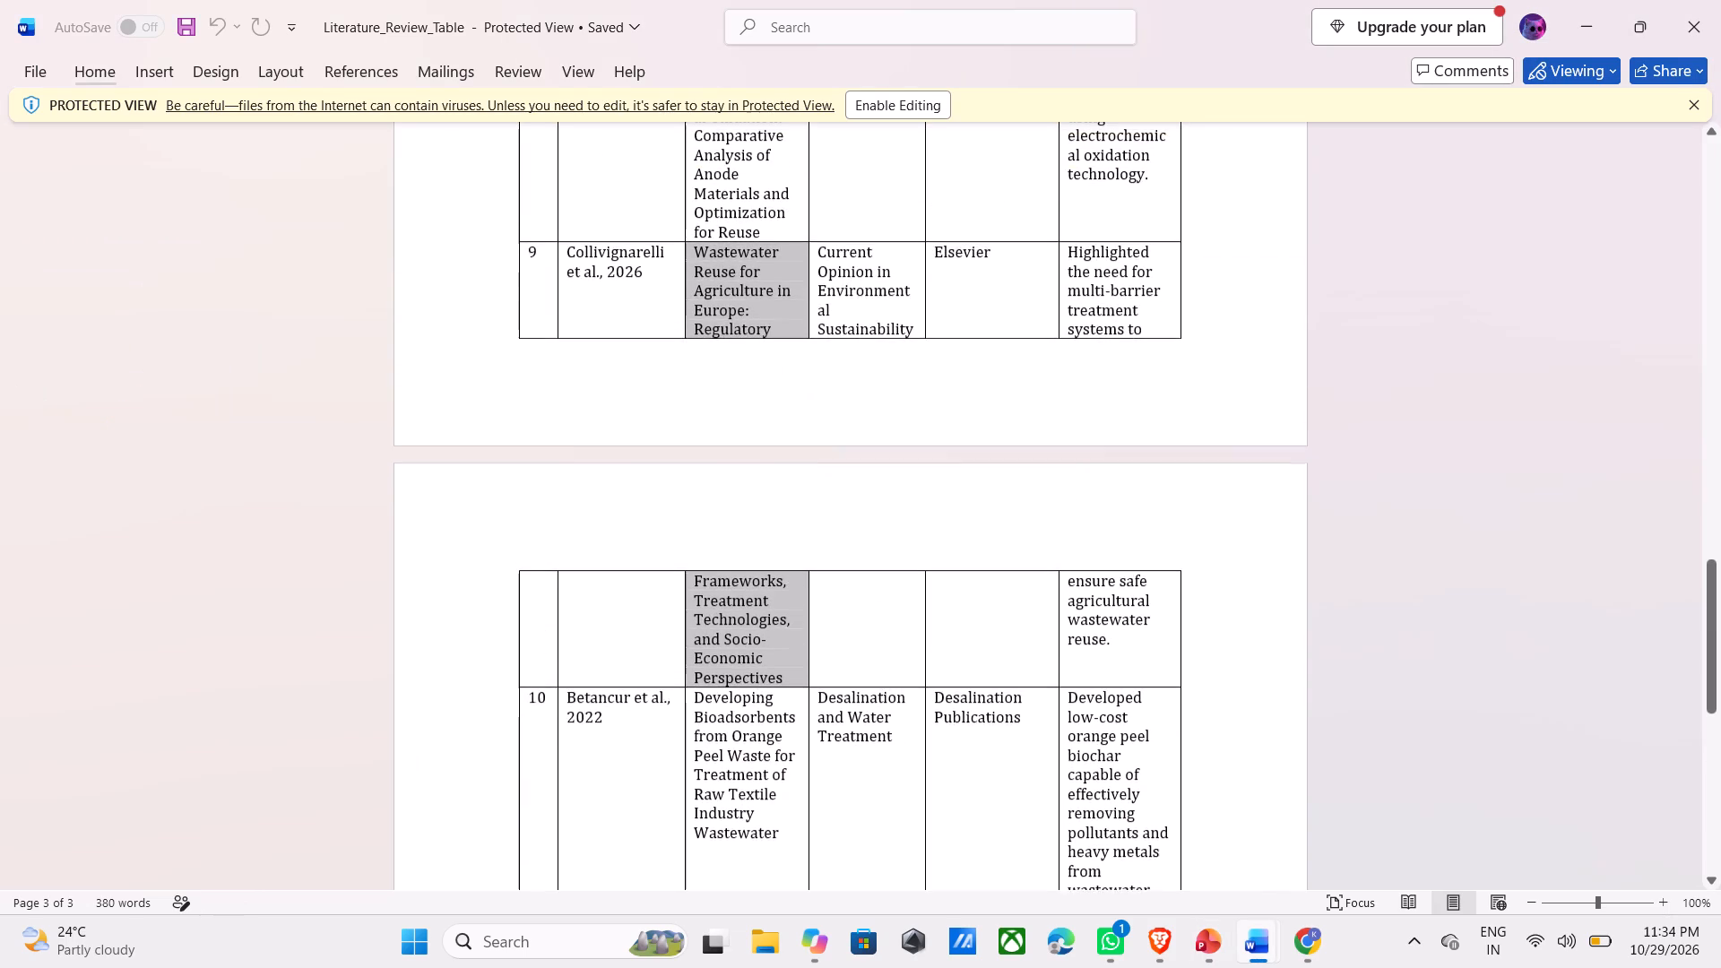
pyautogui.scroll(1, 964, 431)
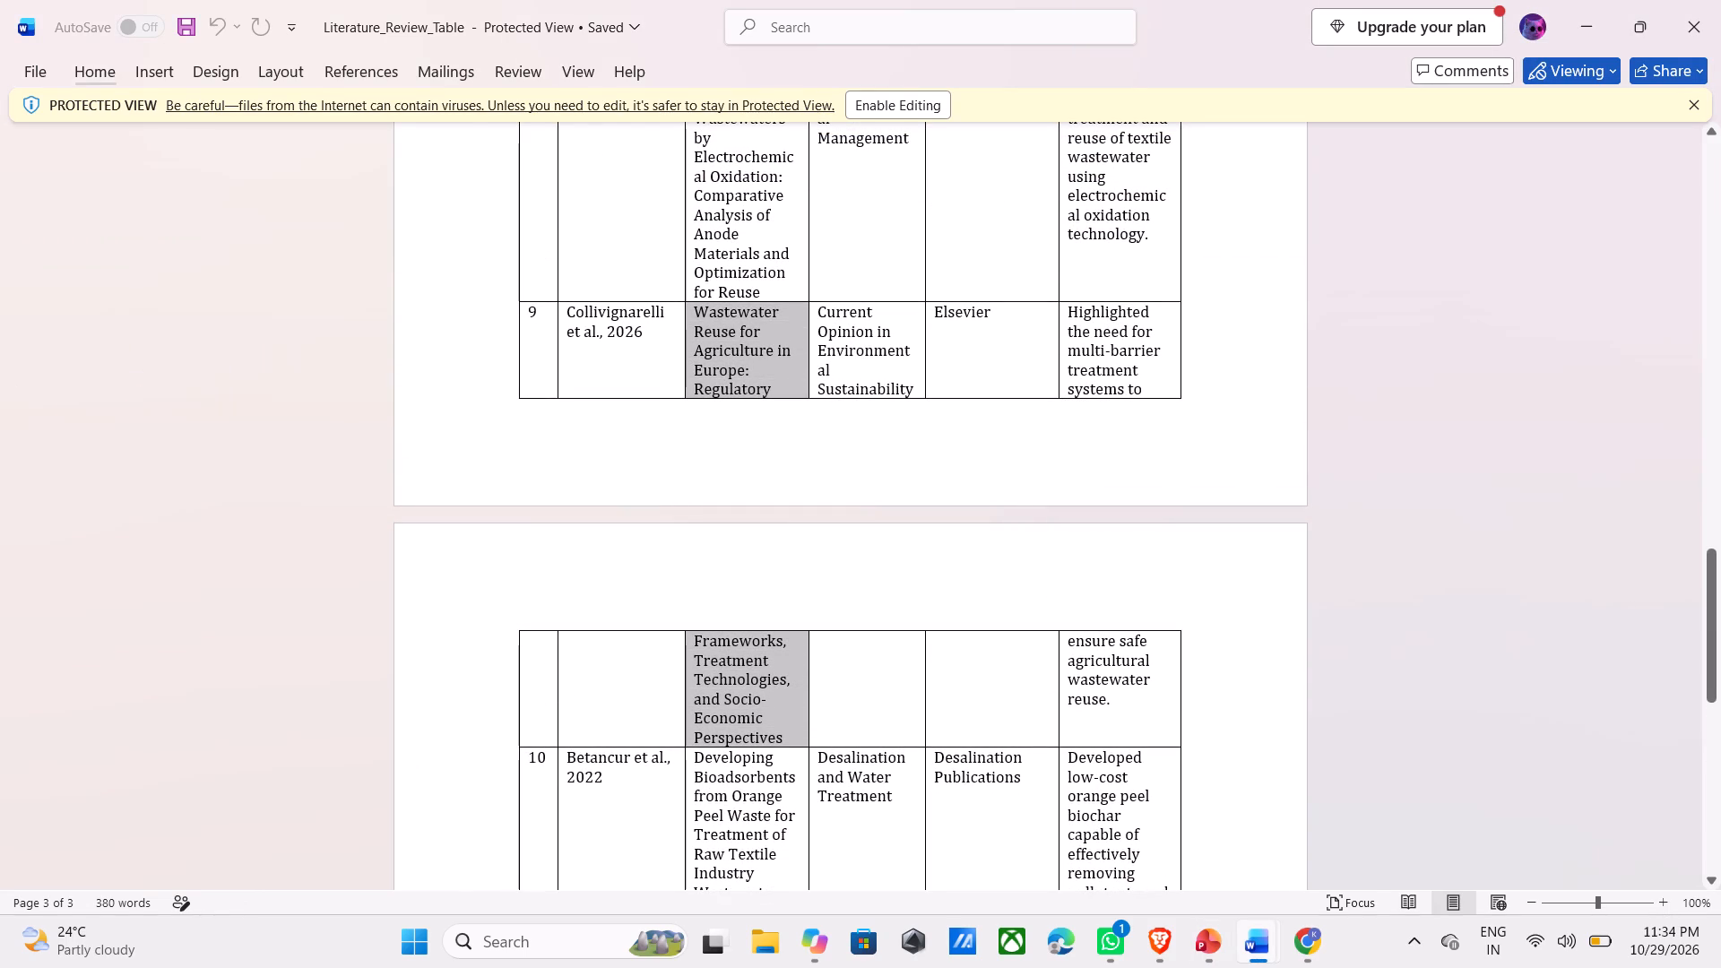
pyautogui.moveTo(818, 317); pyautogui.dragTo(870, 493)
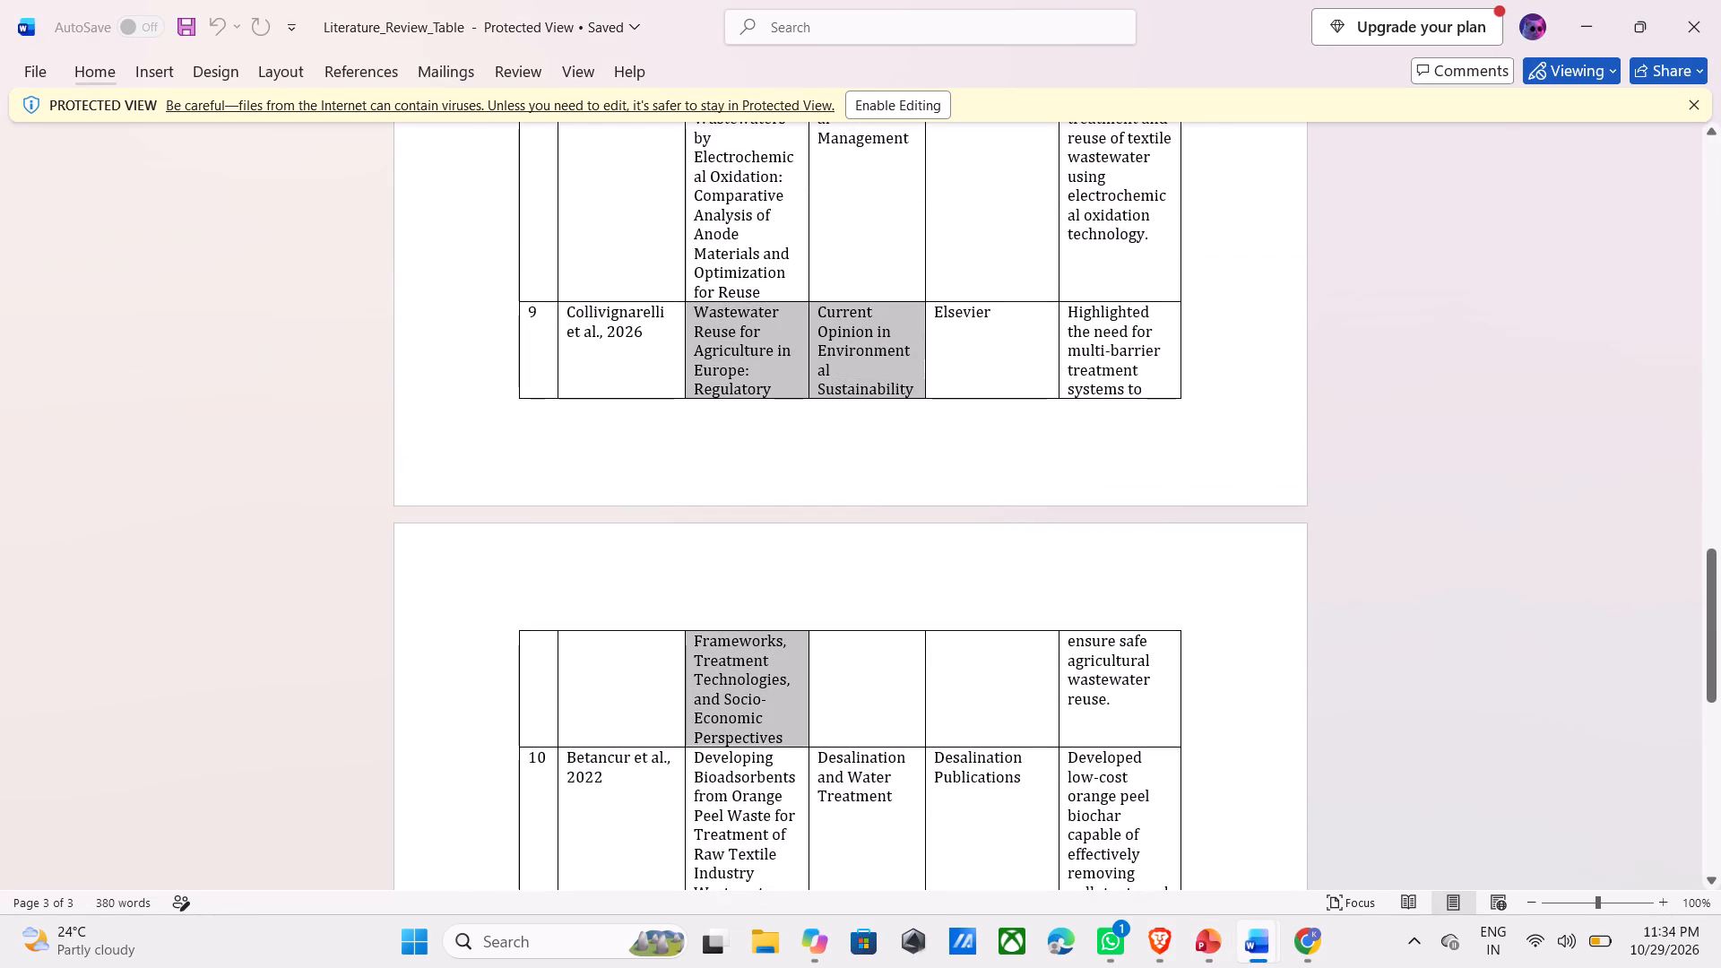
pyautogui.moveTo(870, 493); pyautogui.dragTo(920, 388)
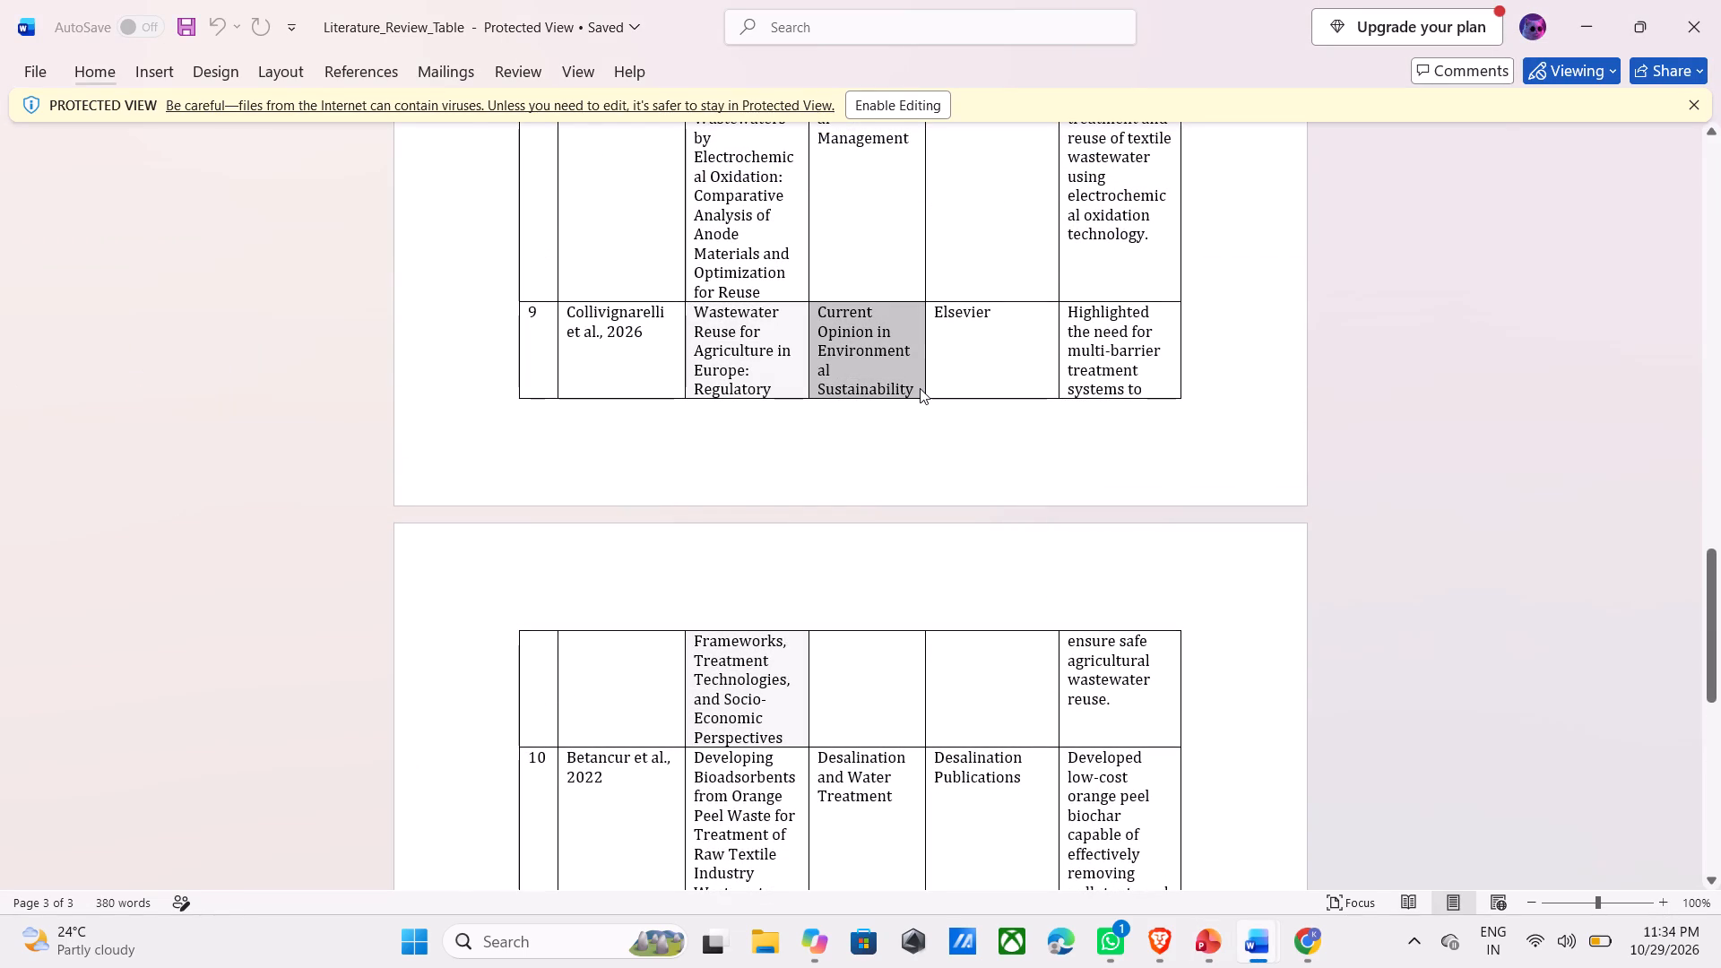
pyautogui.hotkey('ctrl', 'c')
pyautogui.hotkey('alt', 'Tab')
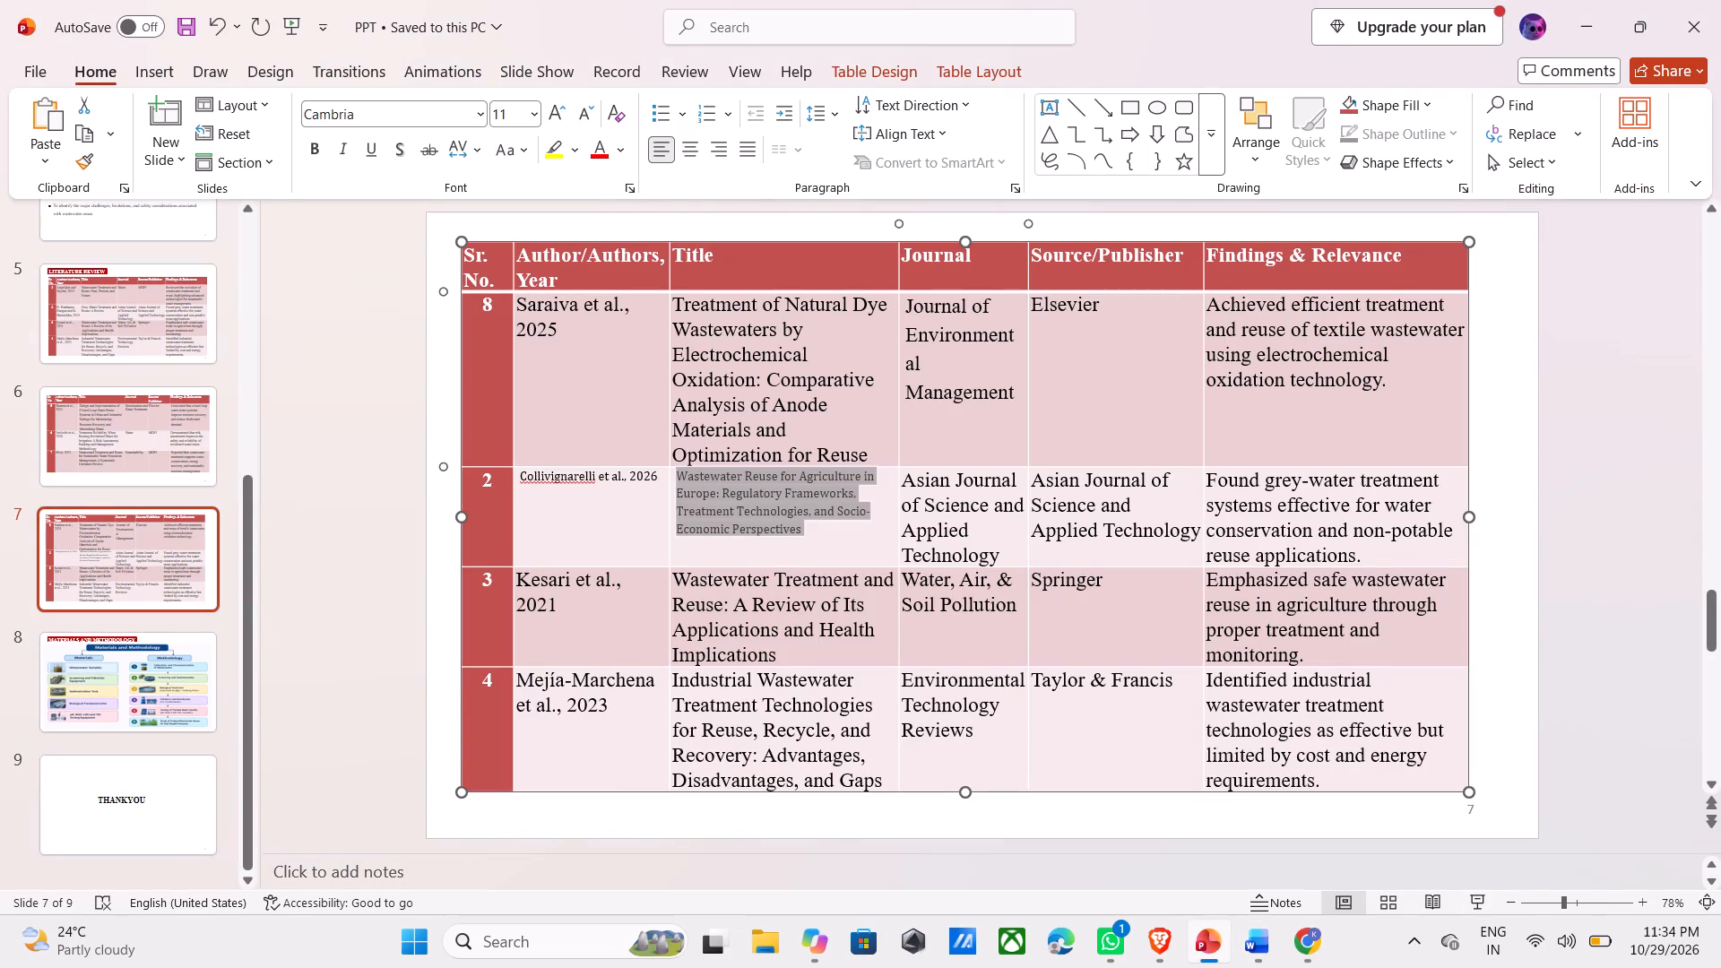
pyautogui.click(999, 554)
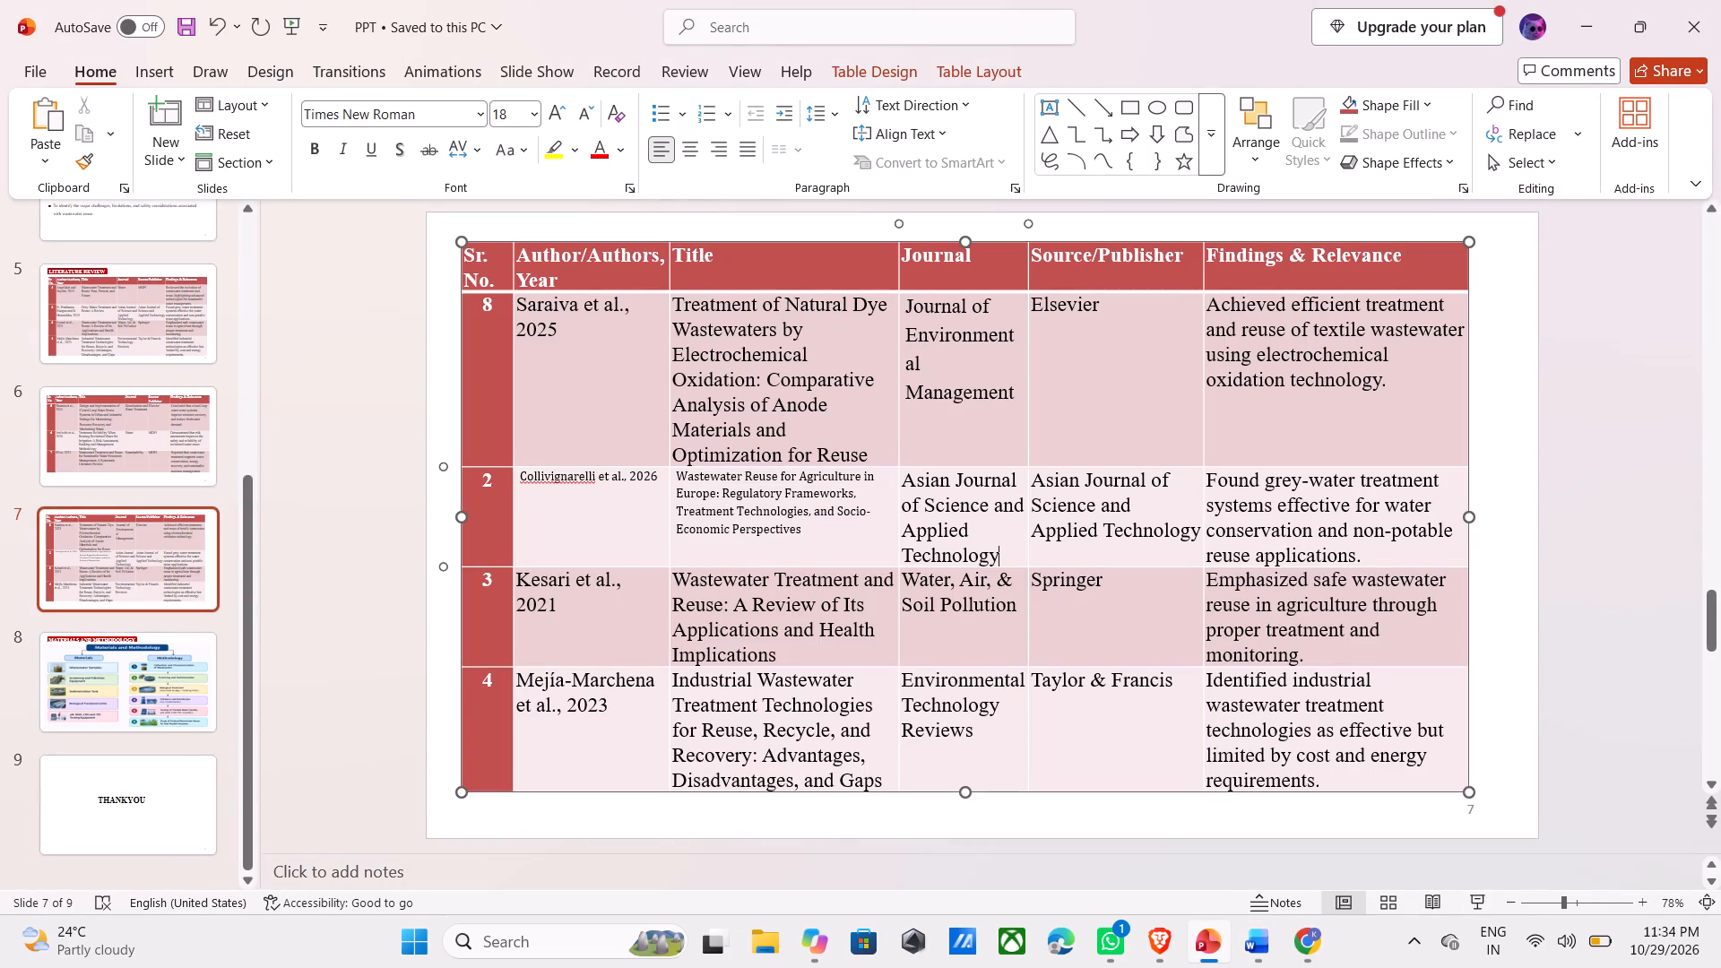
pyautogui.press('BackSpace')
pyautogui.press('BackSpace')
pyautogui.press('BackSpace')
pyautogui.press('BackSpace')
pyautogui.press('BackSpace')
pyautogui.press('BackSpace')
pyautogui.press('BackSpace')
pyautogui.press('BackSpace')
pyautogui.press('BackSpace')
pyautogui.press('BackSpace')
pyautogui.press('BackSpace')
pyautogui.press('BackSpace')
pyautogui.press('BackSpace')
pyautogui.press('BackSpace')
pyautogui.press('BackSpace')
pyautogui.press('BackSpace')
pyautogui.press('BackSpace')
pyautogui.press('BackSpace')
pyautogui.press('BackSpace')
pyautogui.press('BackSpace')
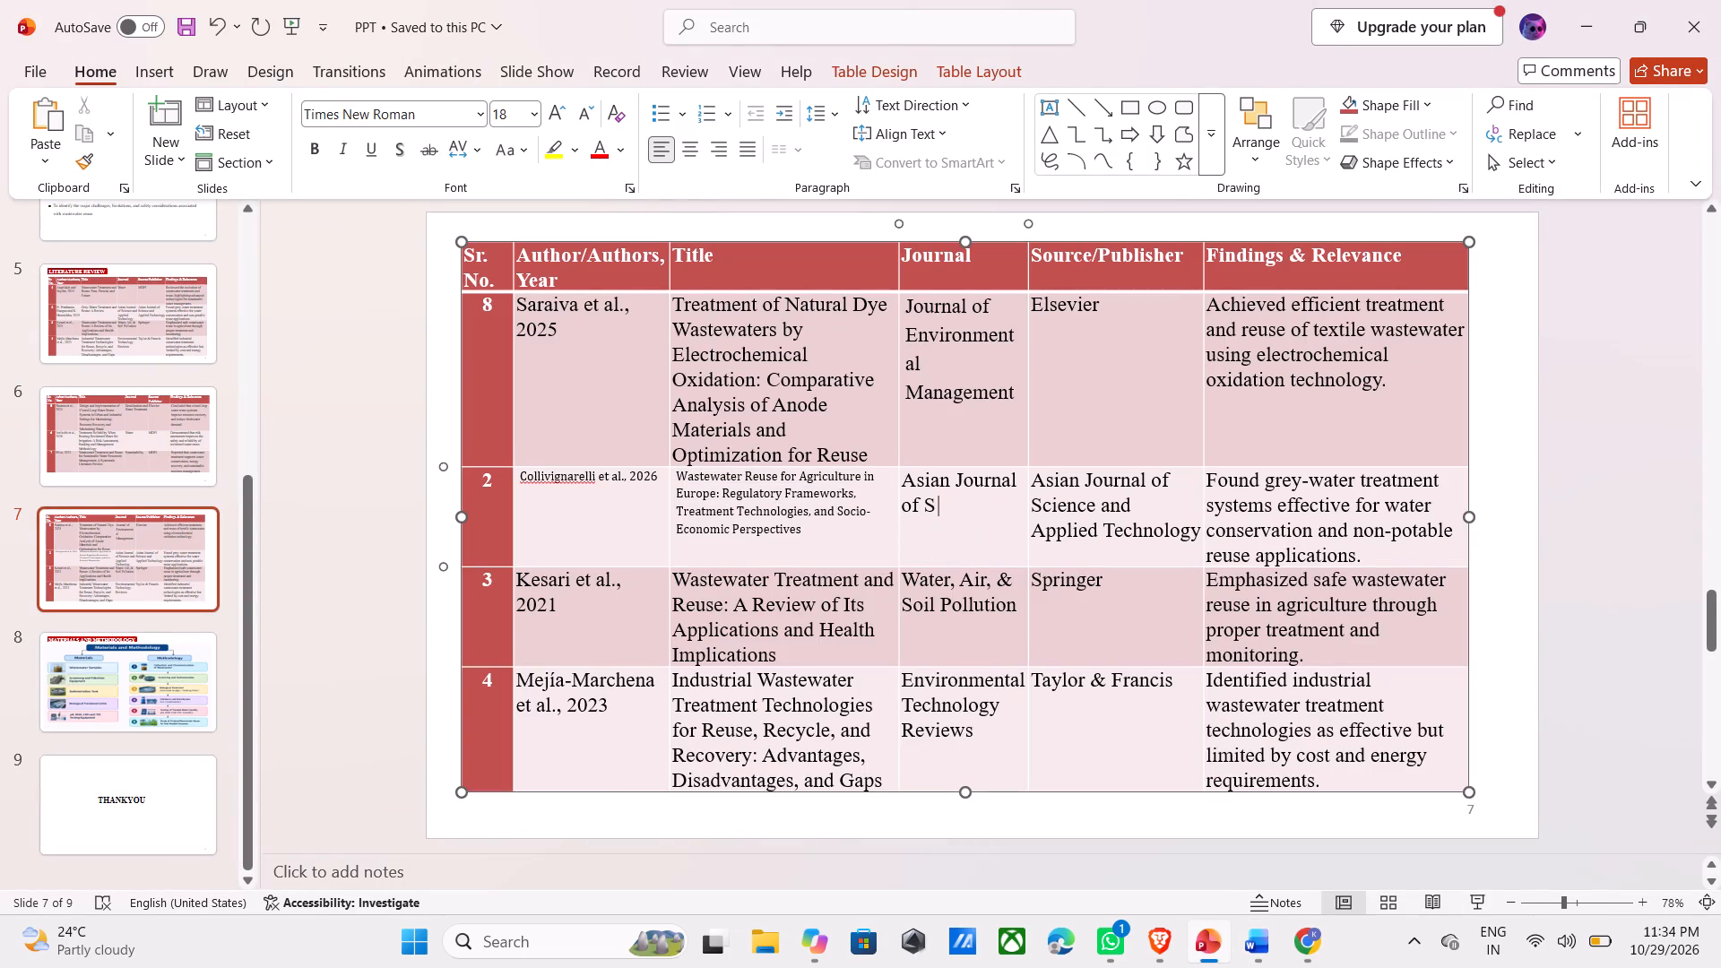
pyautogui.press('BackSpace')
pyautogui.press('BackSpace')
pyautogui.press('BackSpace')
pyautogui.press('BackSpace')
pyautogui.press('BackSpace')
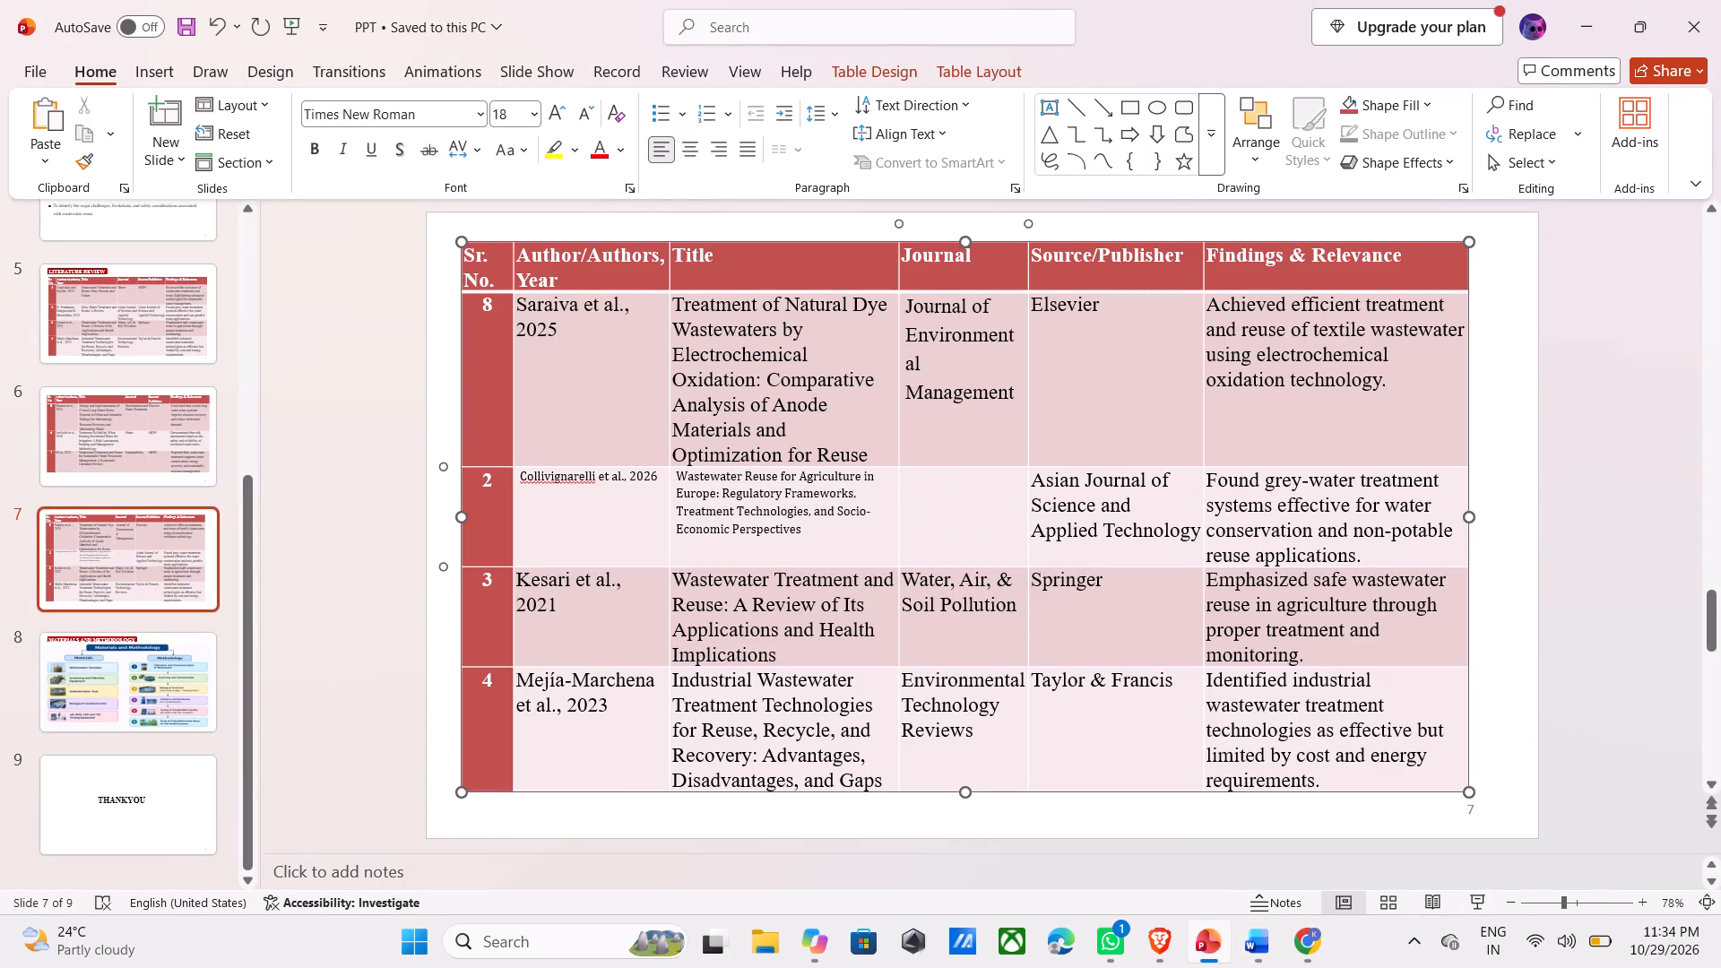
pyautogui.hotkey('ctrl', 'v')
# Replace the source/publisher in slide 7's Collivignarelli row with Elsevier, copied from row 9 of the Word table.
pyautogui.hotkey('alt', 'Tab')
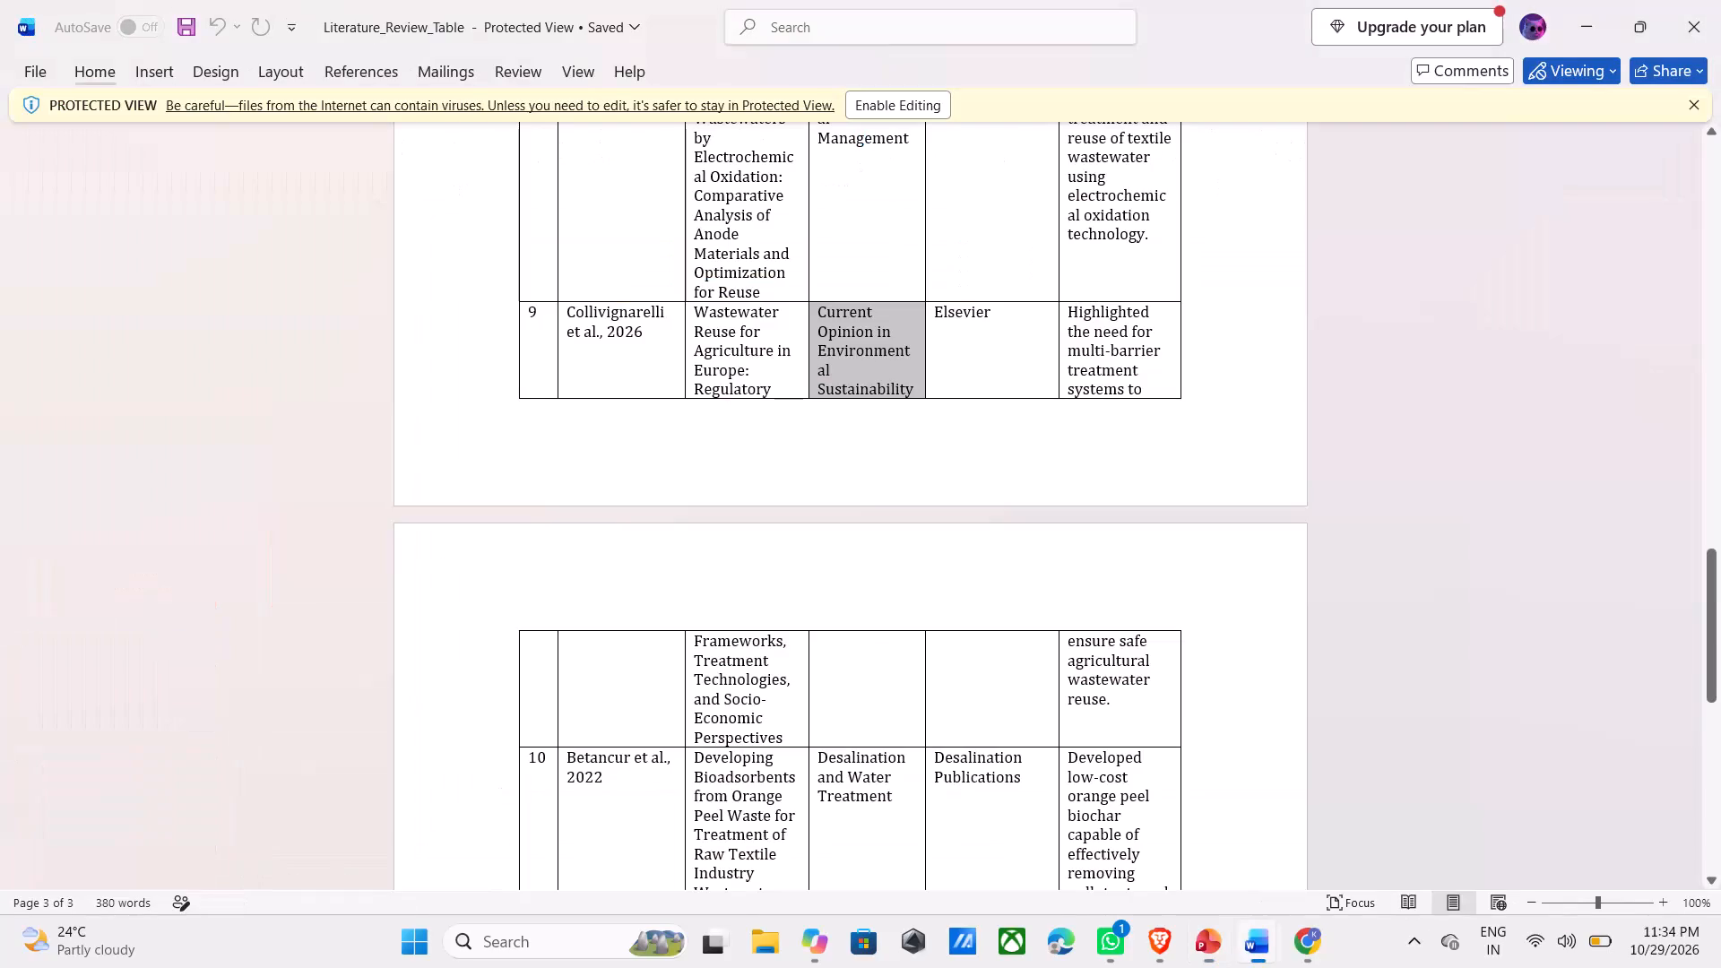
pyautogui.moveTo(935, 315); pyautogui.dragTo(1003, 331)
pyautogui.hotkey('ctrl', 'c')
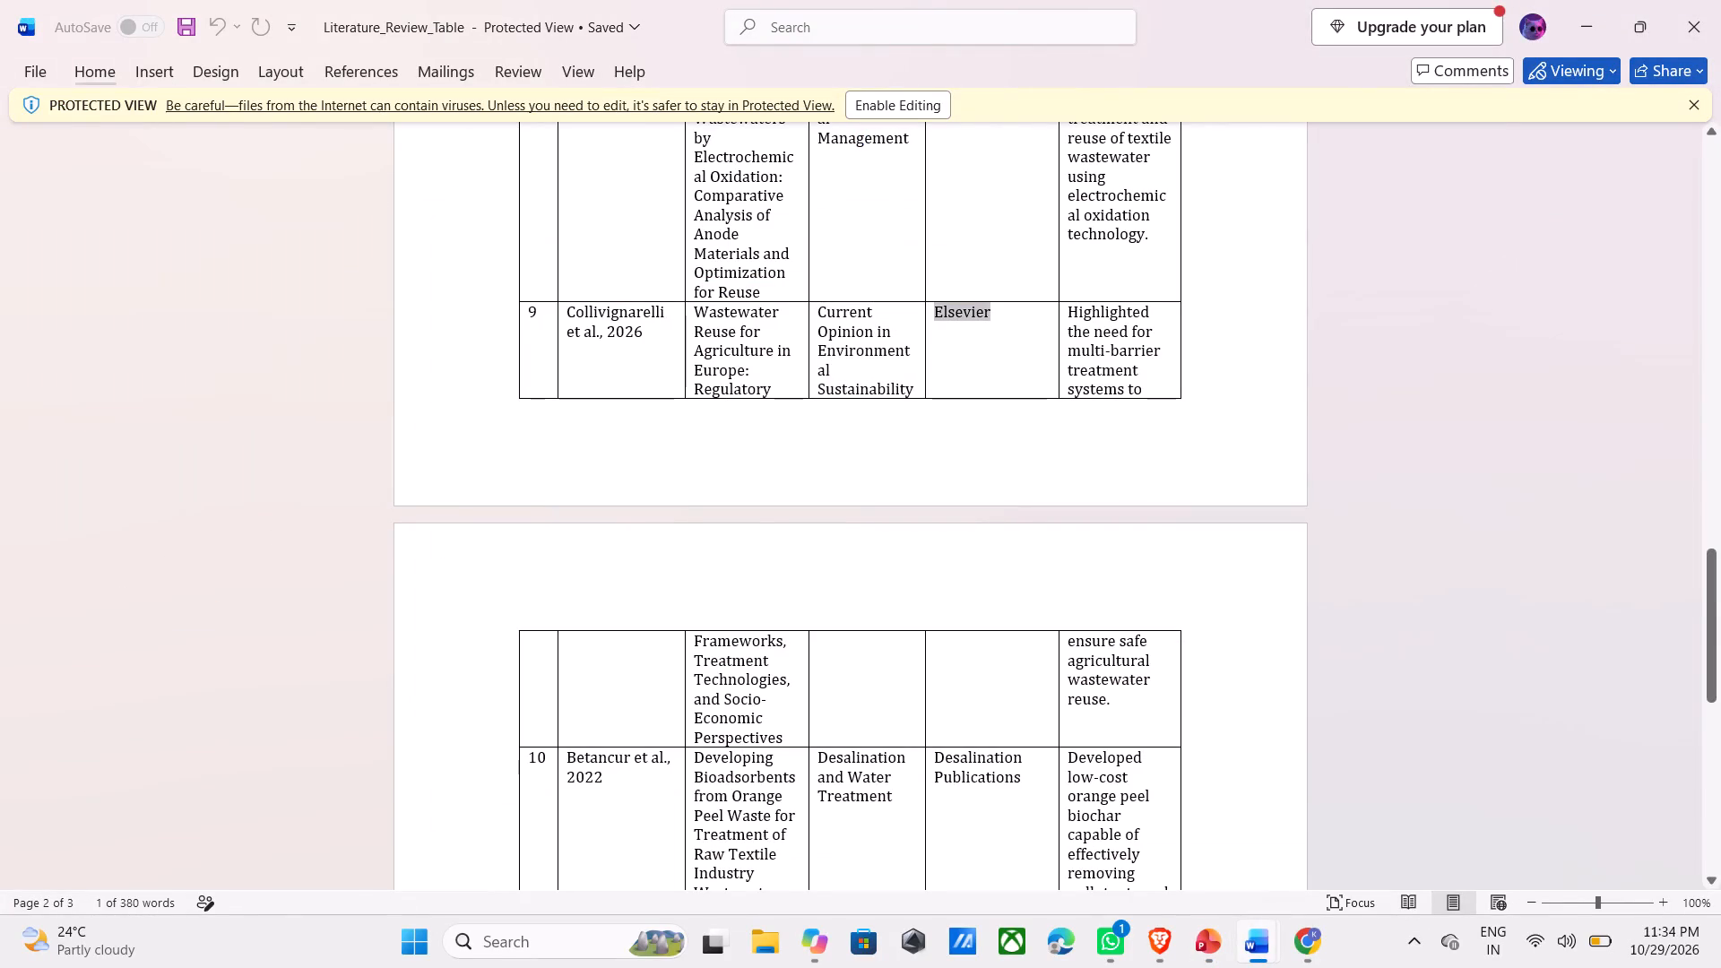
pyautogui.hotkey('alt', 'Tab')
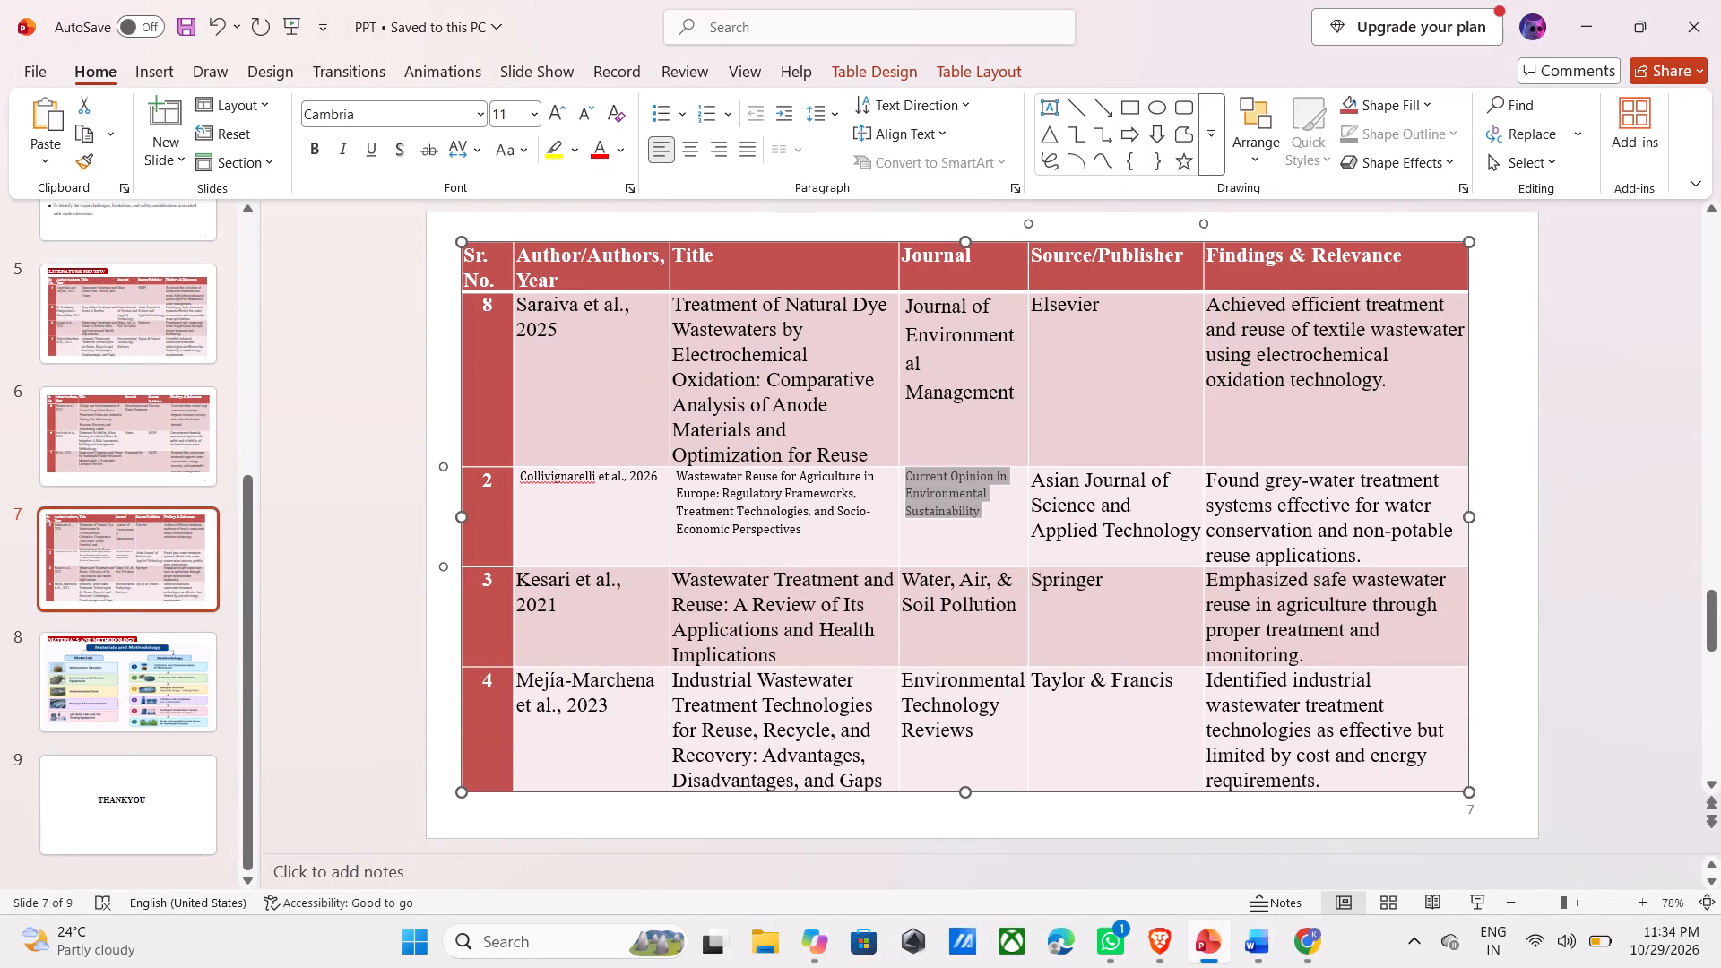
pyautogui.click(1195, 540)
pyautogui.click(1173, 532)
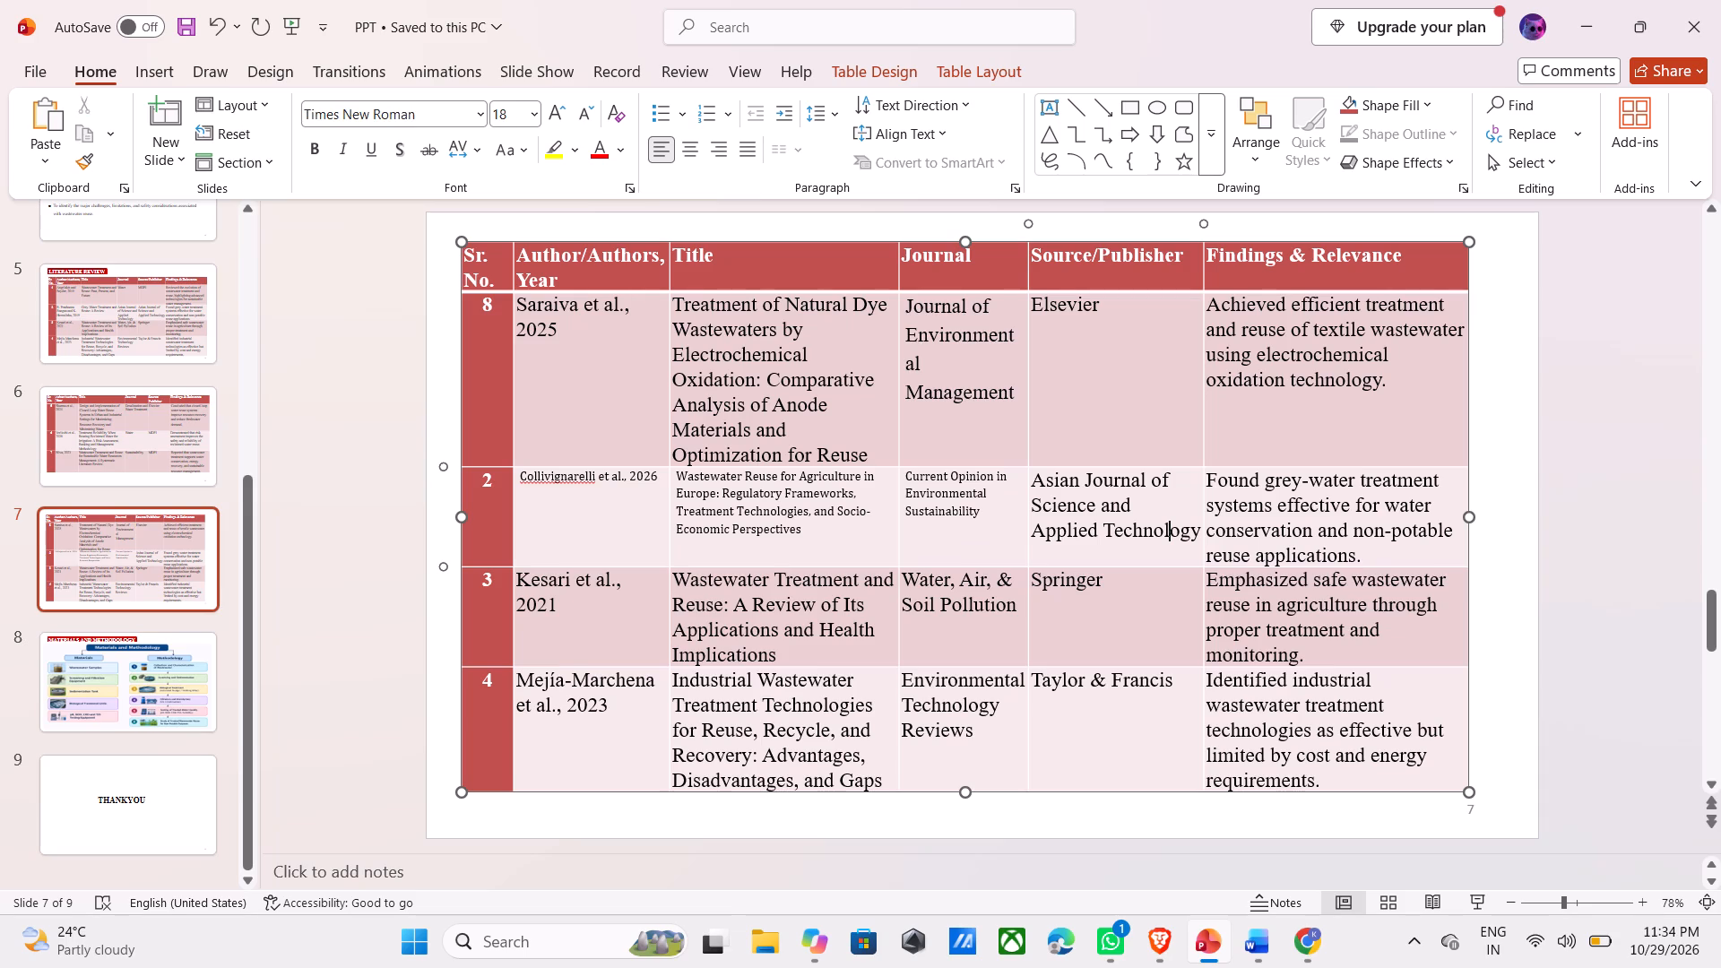
pyautogui.press('Right')
pyautogui.press('Right')
pyautogui.press('Right')
pyautogui.press('BackSpace')
pyautogui.press('BackSpace')
pyautogui.press('BackSpace')
pyautogui.press('BackSpace')
pyautogui.press('BackSpace')
pyautogui.press('BackSpace')
pyautogui.press('BackSpace')
pyautogui.press('BackSpace')
pyautogui.press('BackSpace')
pyautogui.press('BackSpace')
pyautogui.press('BackSpace')
pyautogui.press('BackSpace')
pyautogui.press('BackSpace')
pyautogui.press('BackSpace')
pyautogui.press('BackSpace')
pyautogui.press('BackSpace')
pyautogui.press('BackSpace')
pyautogui.press('BackSpace')
pyautogui.press('BackSpace')
pyautogui.press('BackSpace')
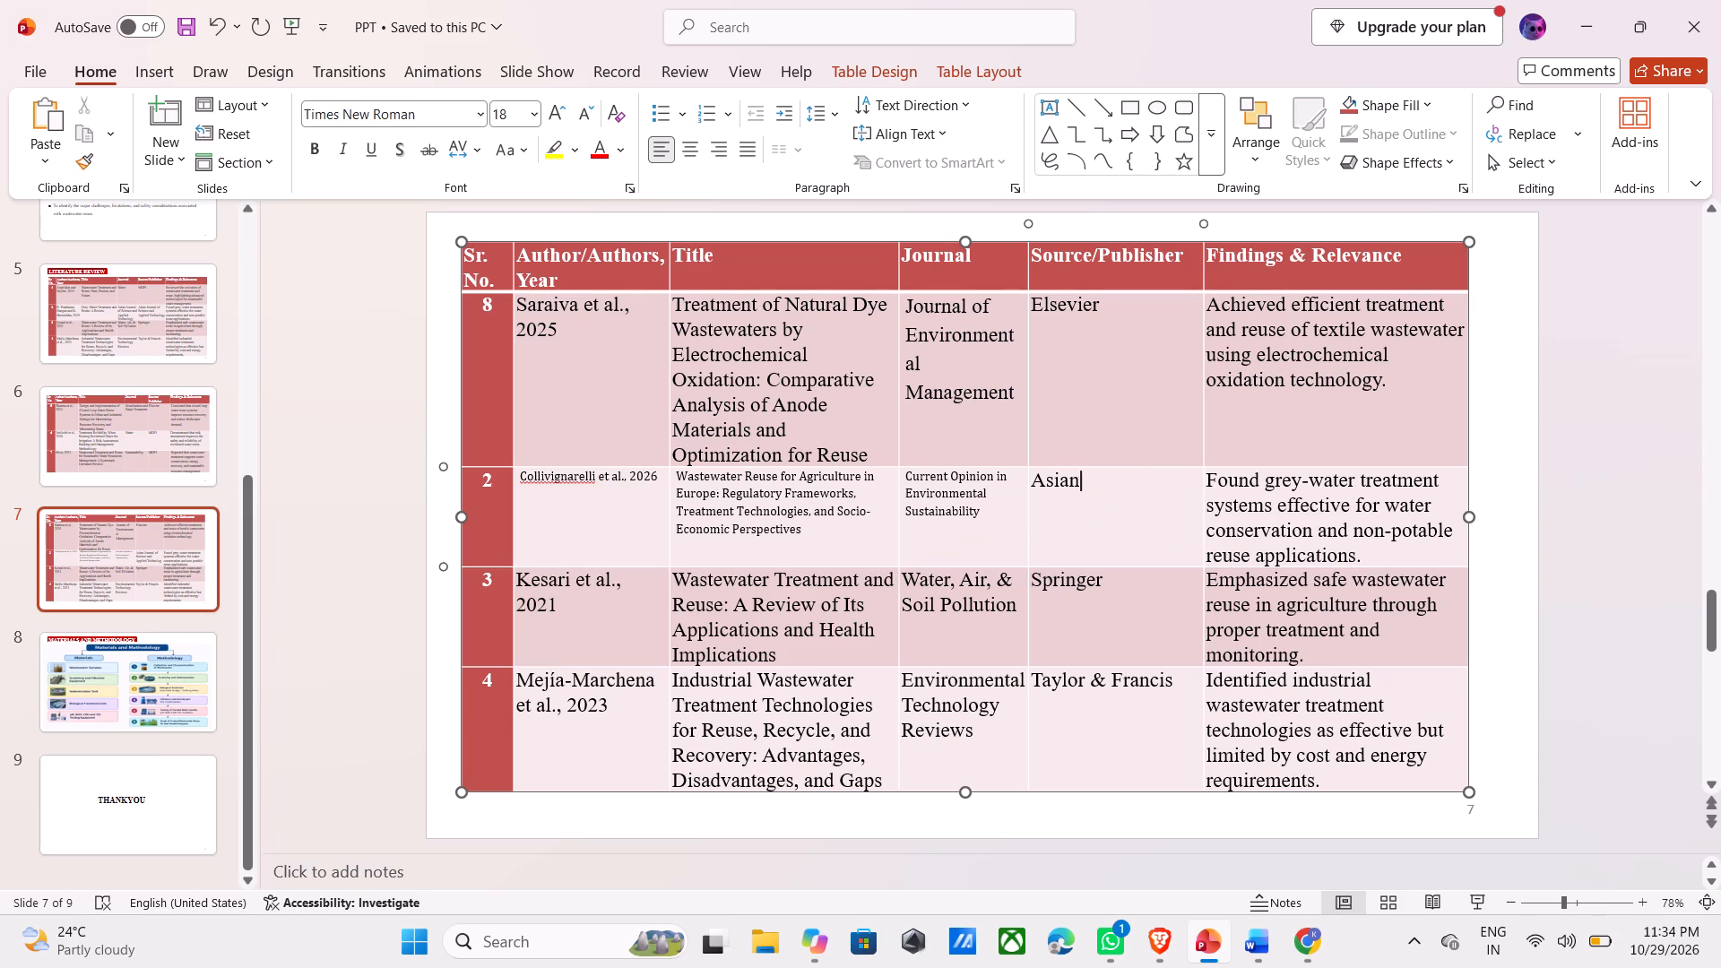
pyautogui.hotkey('ctrl', 'v')
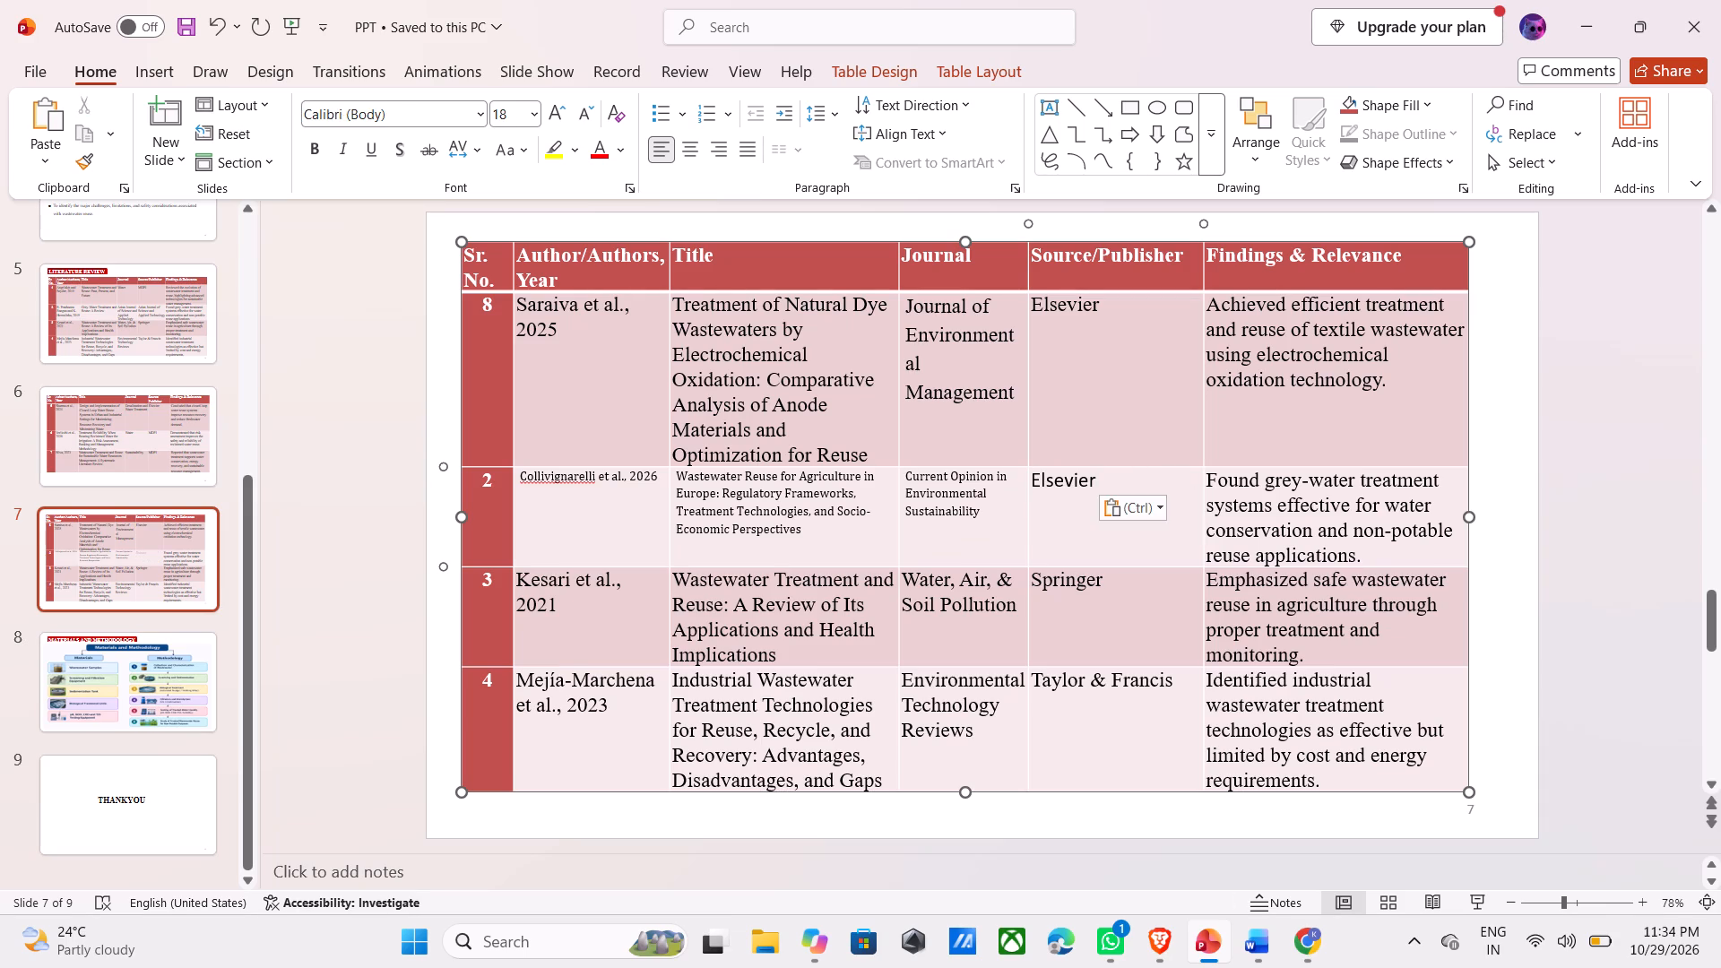
# Replace the findings in slide 7's Collivignarelli row with Word row 9's text on multi-barrier treatment systems, including its continuation overleaf.
pyautogui.hotkey('alt', 'Tab')
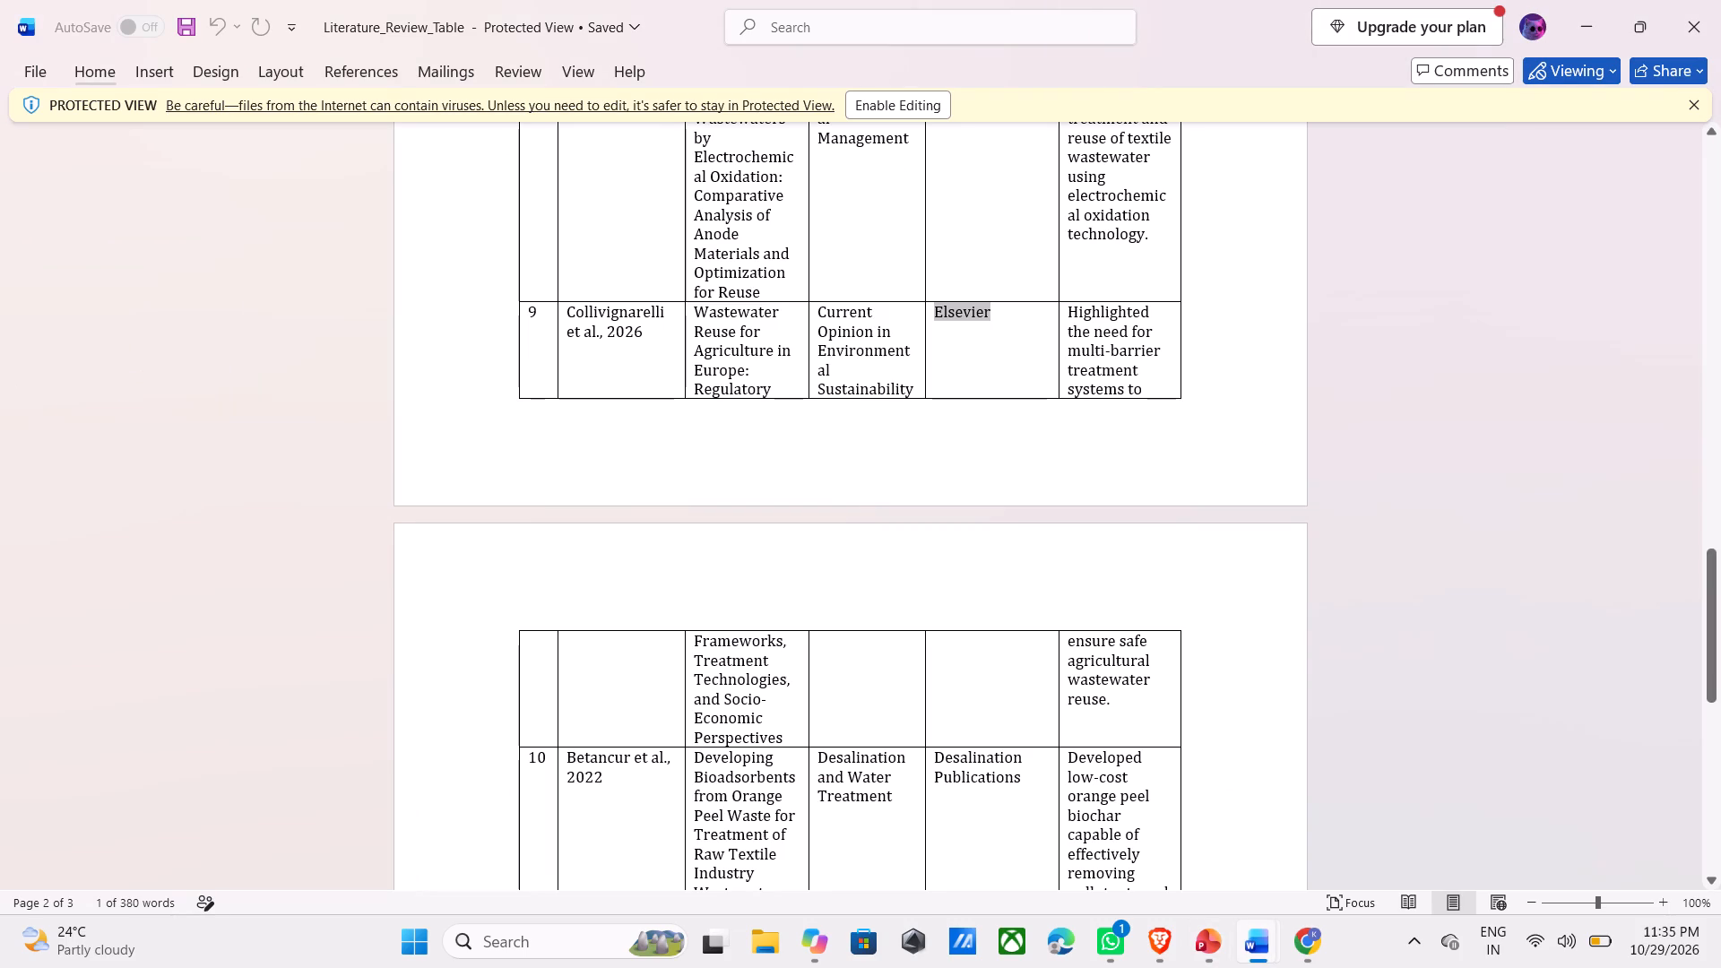
pyautogui.moveTo(1070, 311); pyautogui.dragTo(1155, 661)
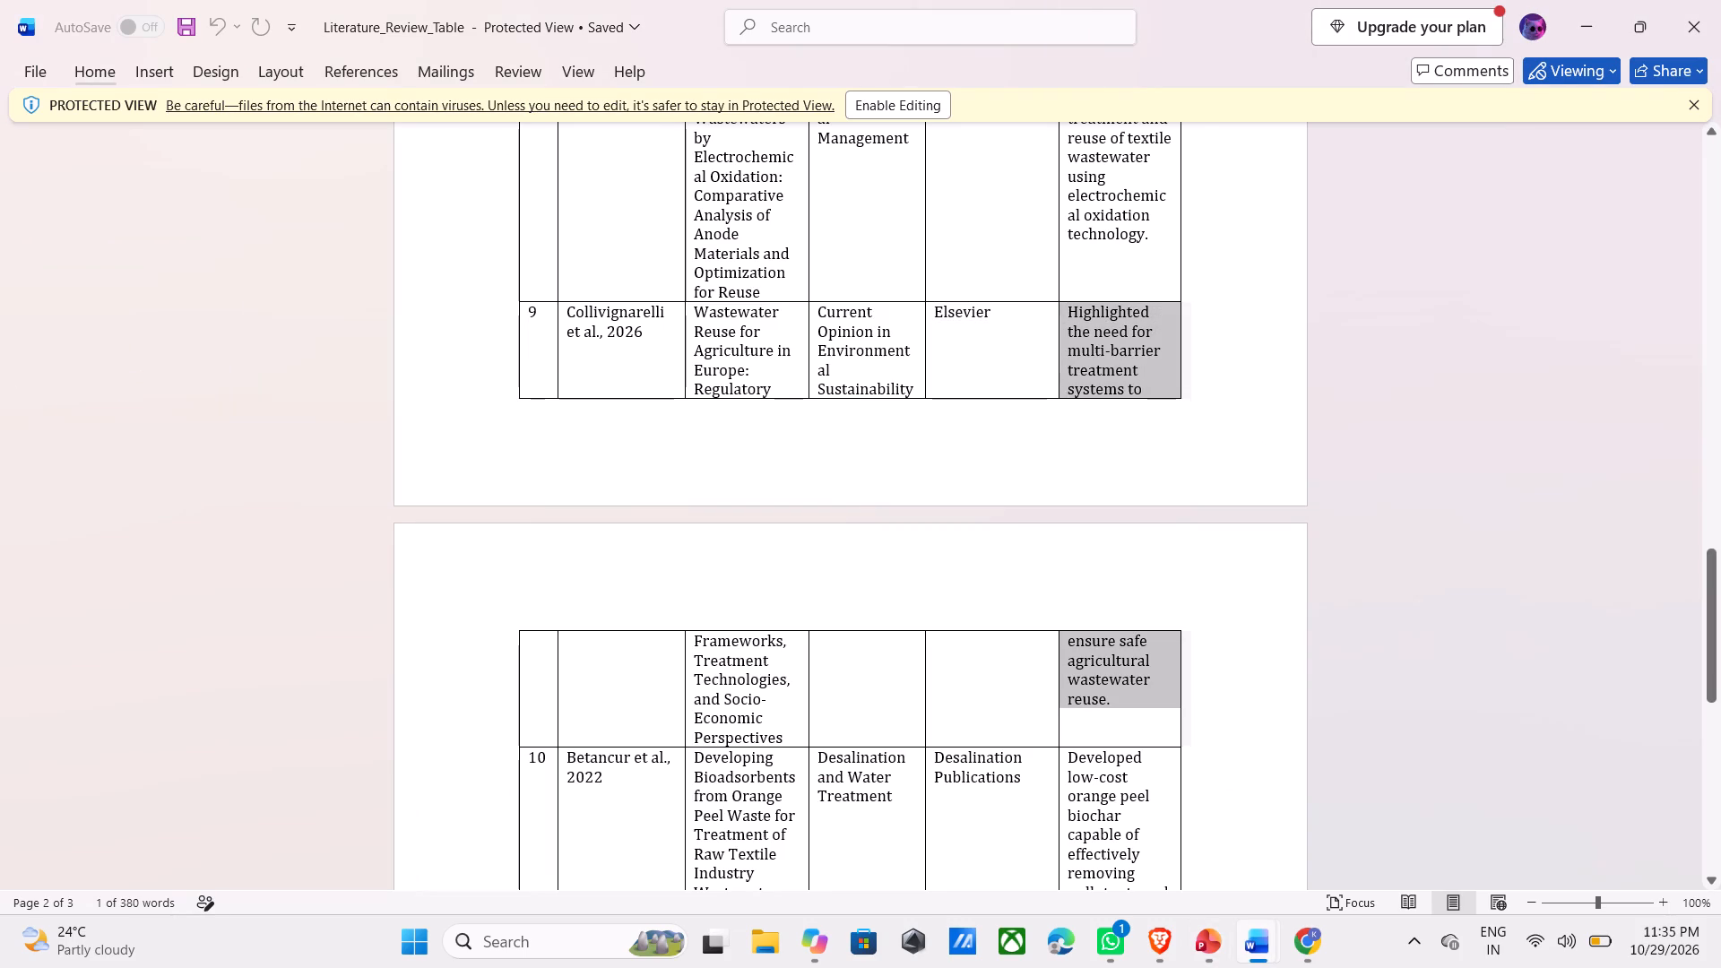
pyautogui.moveTo(1155, 661); pyautogui.dragTo(1135, 710)
pyautogui.hotkey('ctrl', 'c')
pyautogui.hotkey('alt', 'Tab')
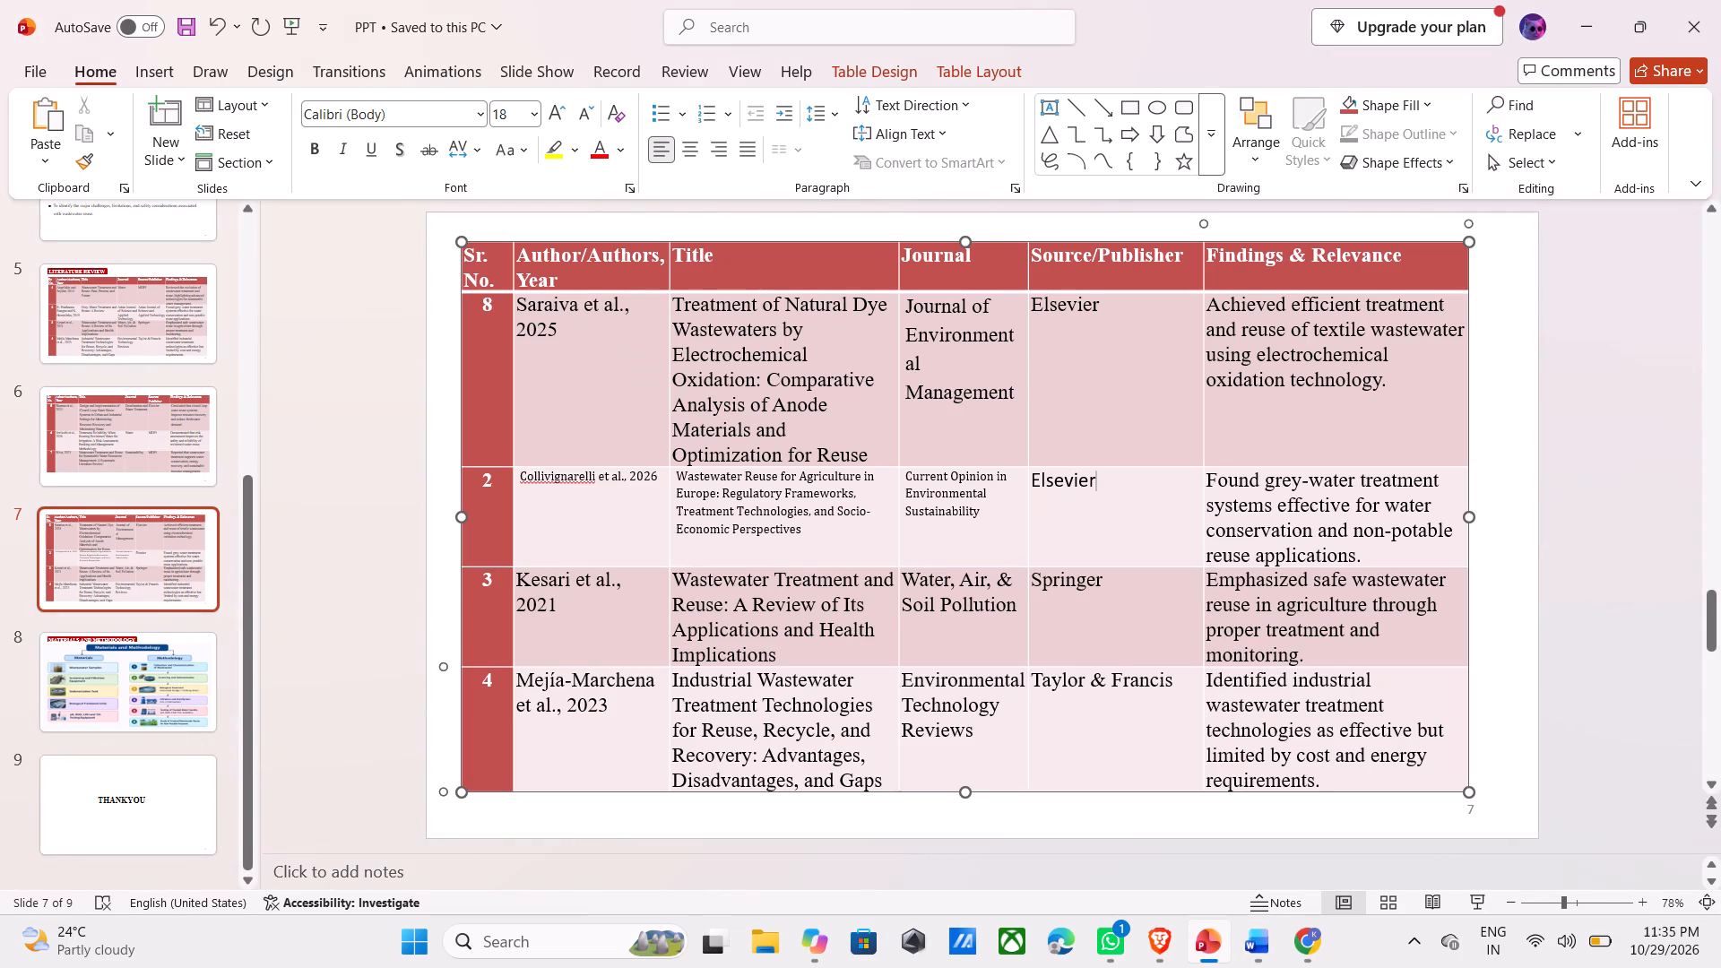
pyautogui.click(1383, 566)
pyautogui.moveTo(1384, 561); pyautogui.dragTo(1254, 499)
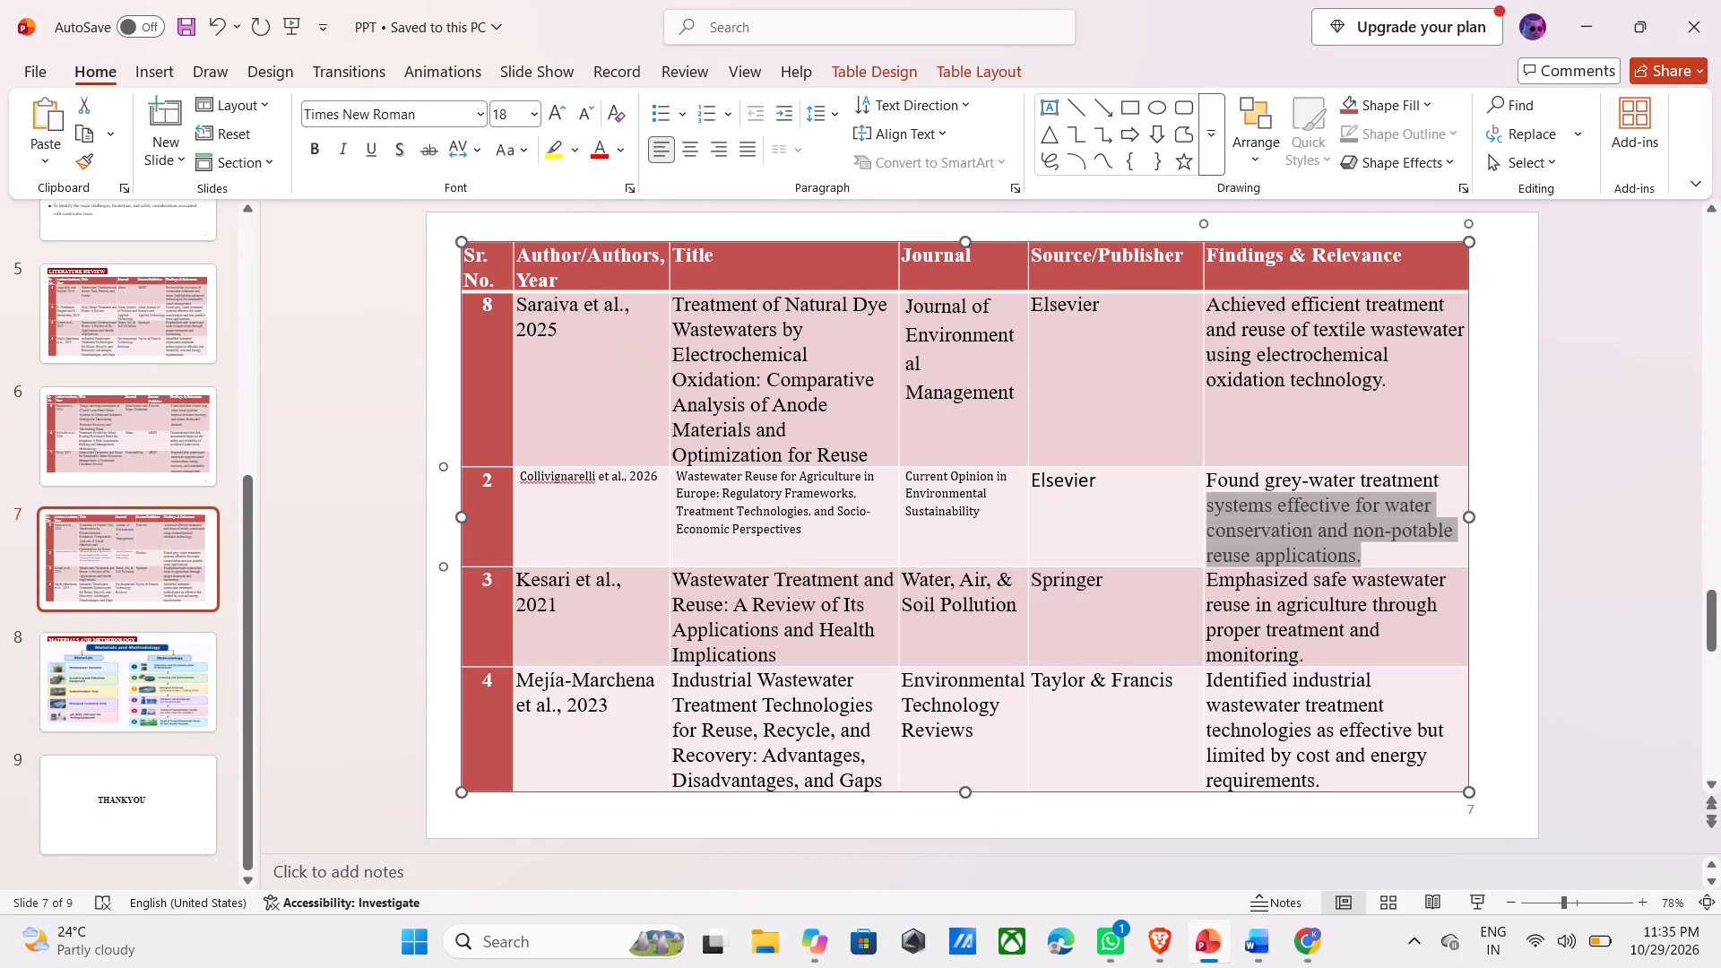
pyautogui.moveTo(1254, 499); pyautogui.dragTo(1245, 494)
pyautogui.press('BackSpace')
pyautogui.press('BackSpace')
pyautogui.press('BackSpace')
pyautogui.press('BackSpace')
pyautogui.press('BackSpace')
pyautogui.press('BackSpace')
pyautogui.press('BackSpace')
pyautogui.press('BackSpace')
pyautogui.press('BackSpace')
pyautogui.press('BackSpace')
pyautogui.press('BackSpace')
pyautogui.press('BackSpace')
pyautogui.press('BackSpace')
pyautogui.press('BackSpace')
pyautogui.press('BackSpace')
pyautogui.press('BackSpace')
pyautogui.press('BackSpace')
pyautogui.press('BackSpace')
pyautogui.press('BackSpace')
pyautogui.press('BackSpace')
pyautogui.press('BackSpace')
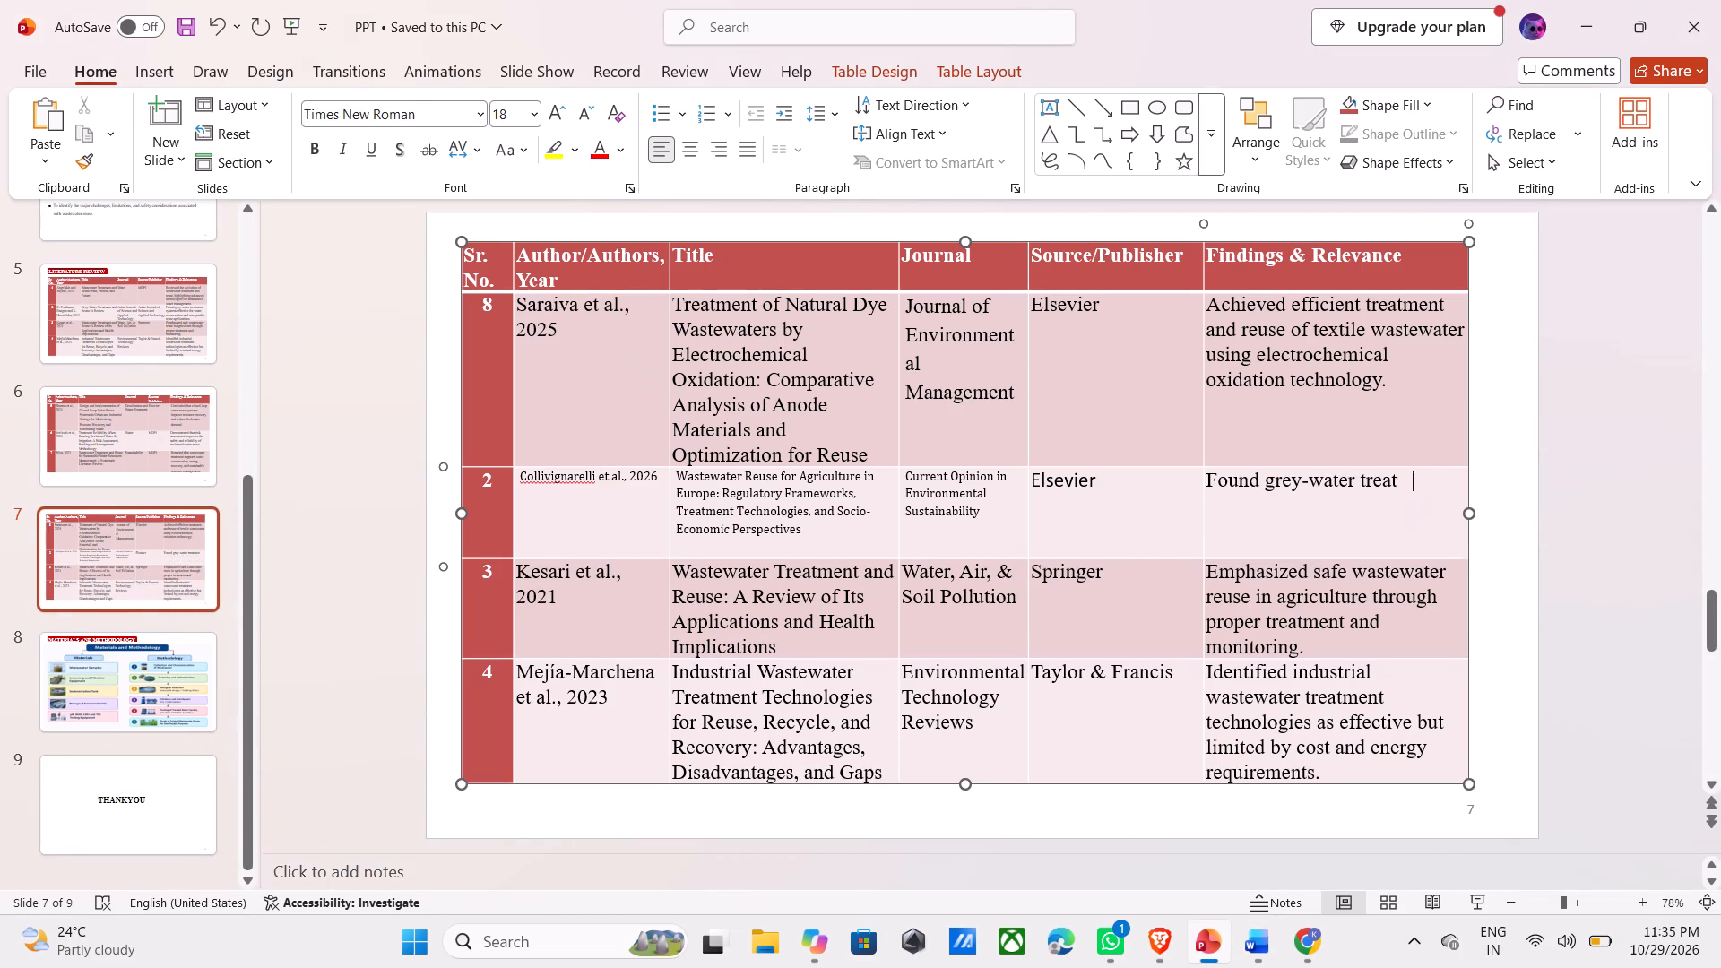
pyautogui.hotkey('ctrl', 'v')
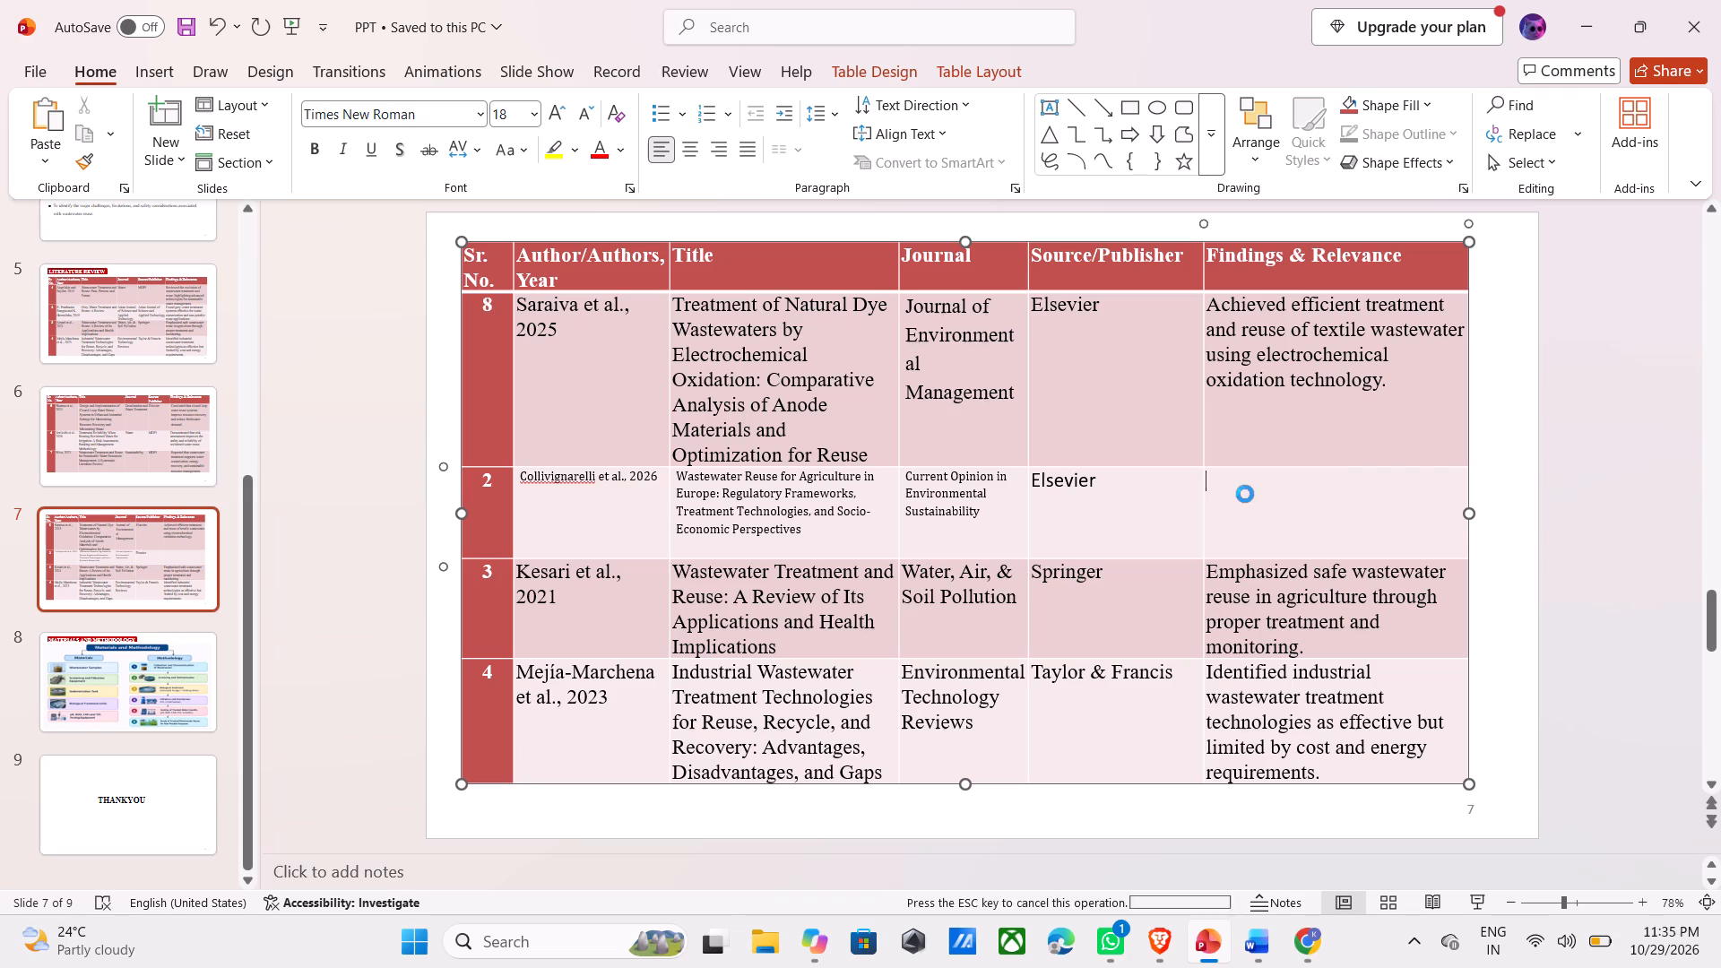
# Replace the author text in the row numbered 3 on slide 7 with Betancur et al., 2022, copied from Word row 10.
pyautogui.hotkey('alt', 'Tab')
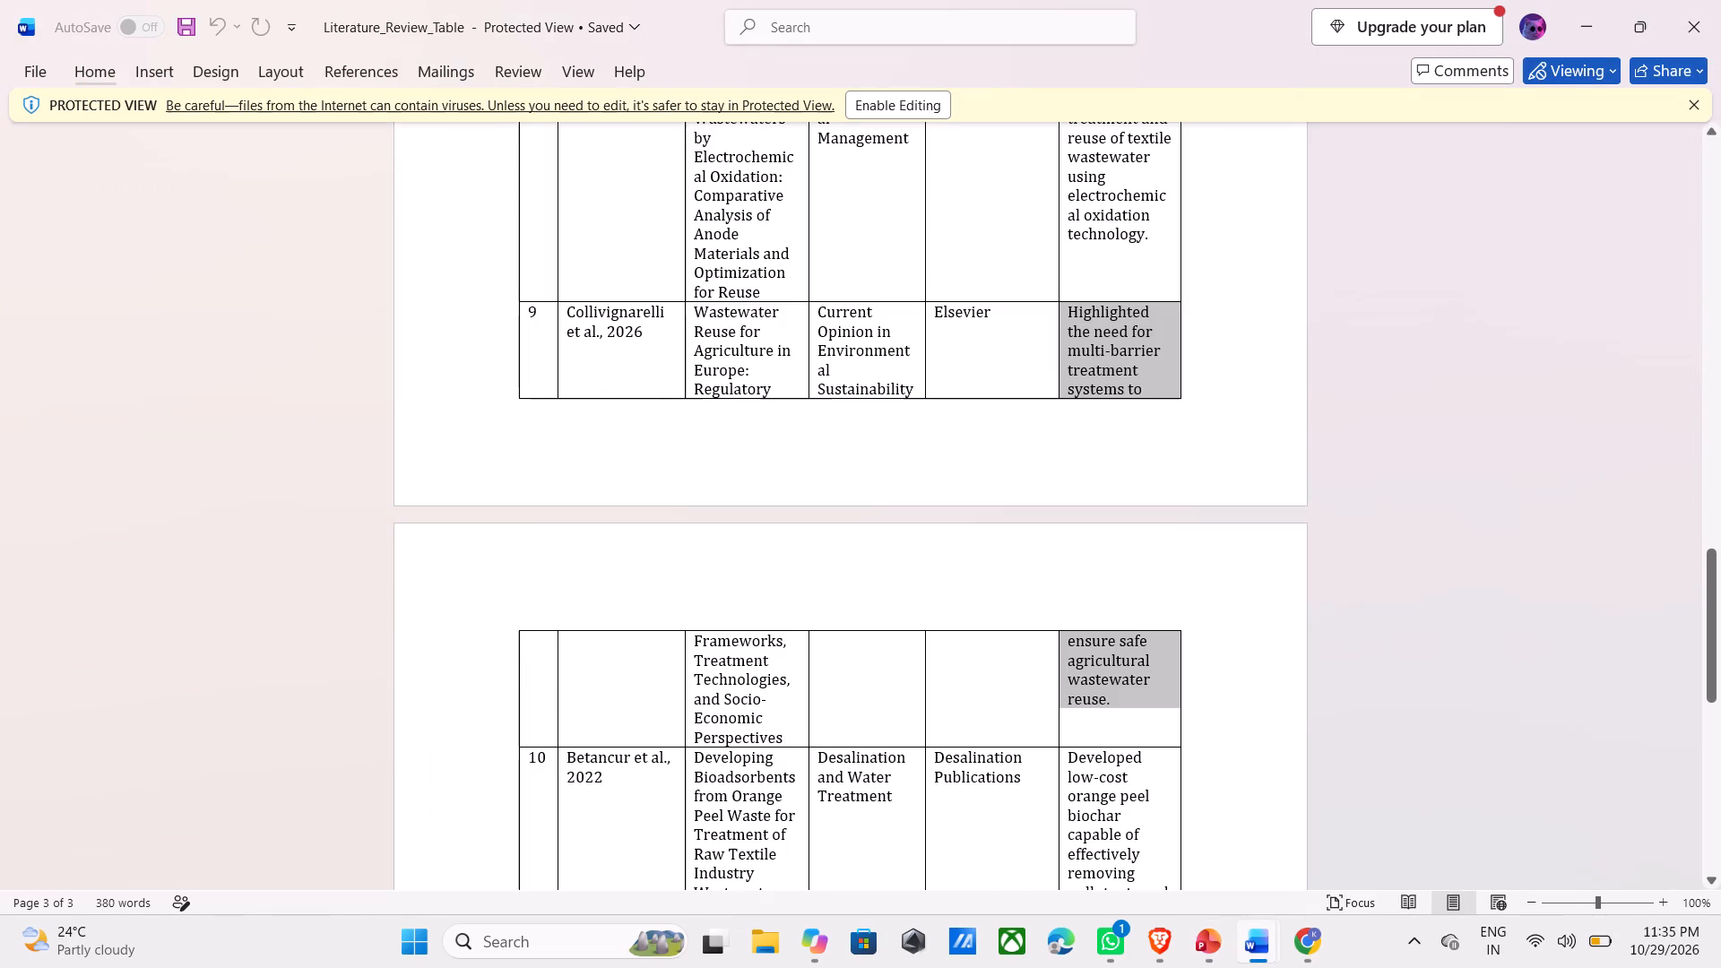
pyautogui.scroll(-2, 1033, 601)
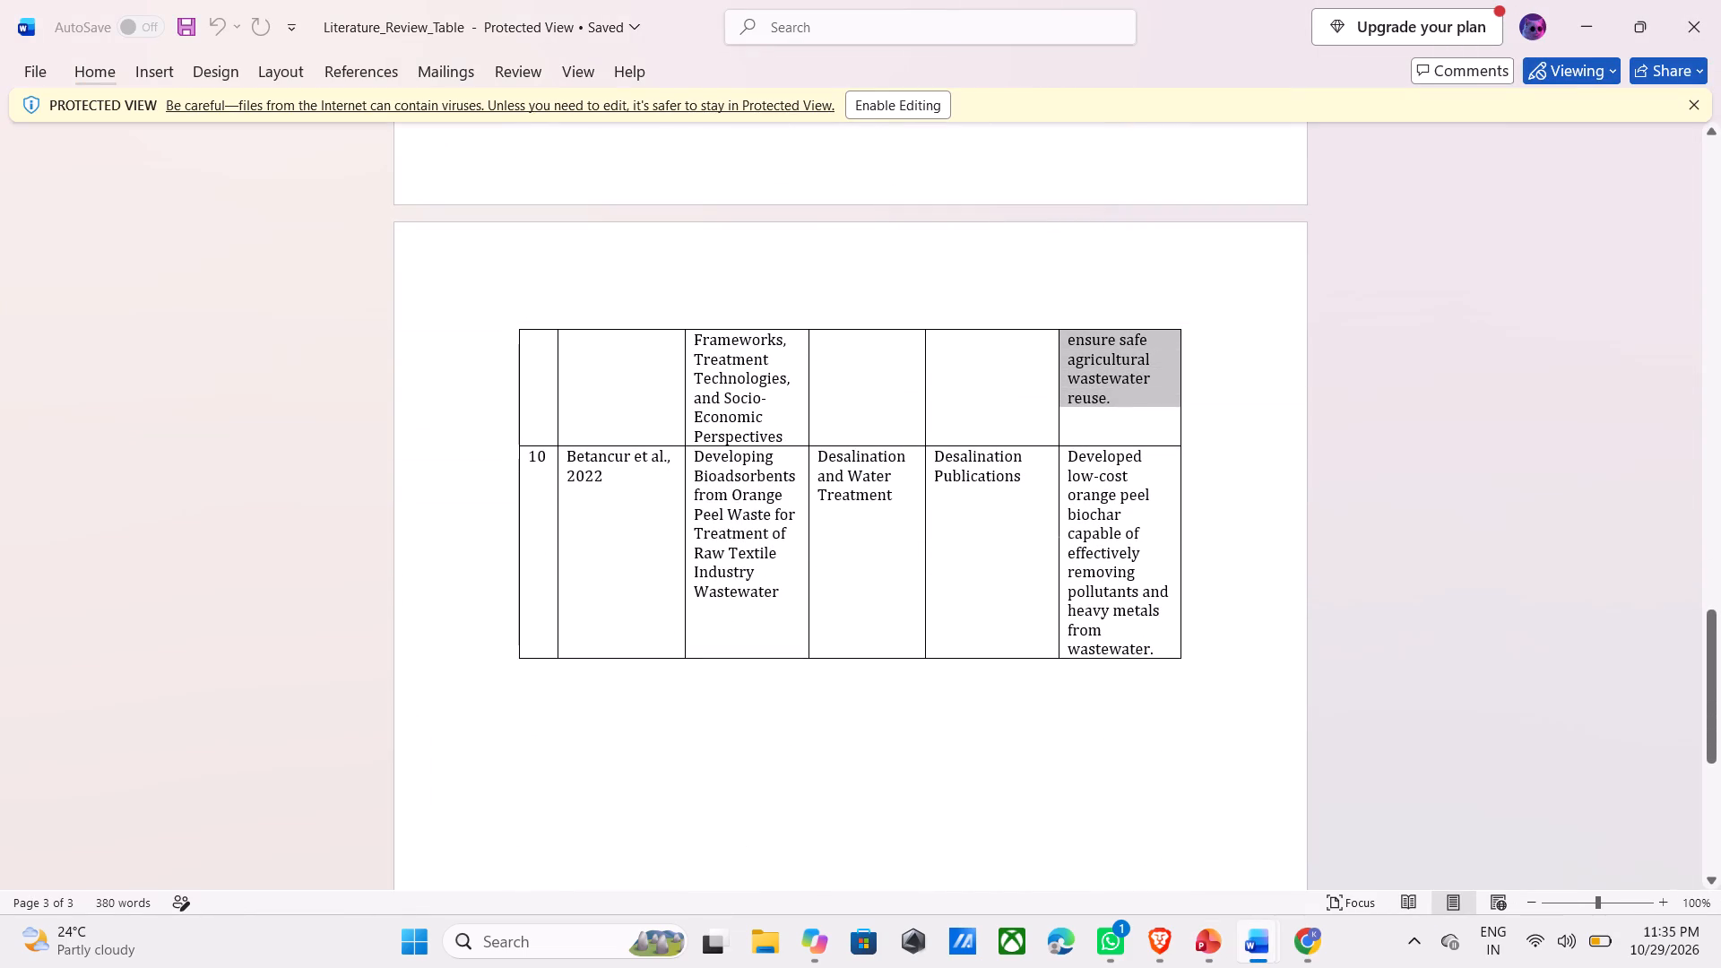
pyautogui.moveTo(649, 562); pyautogui.dragTo(567, 462)
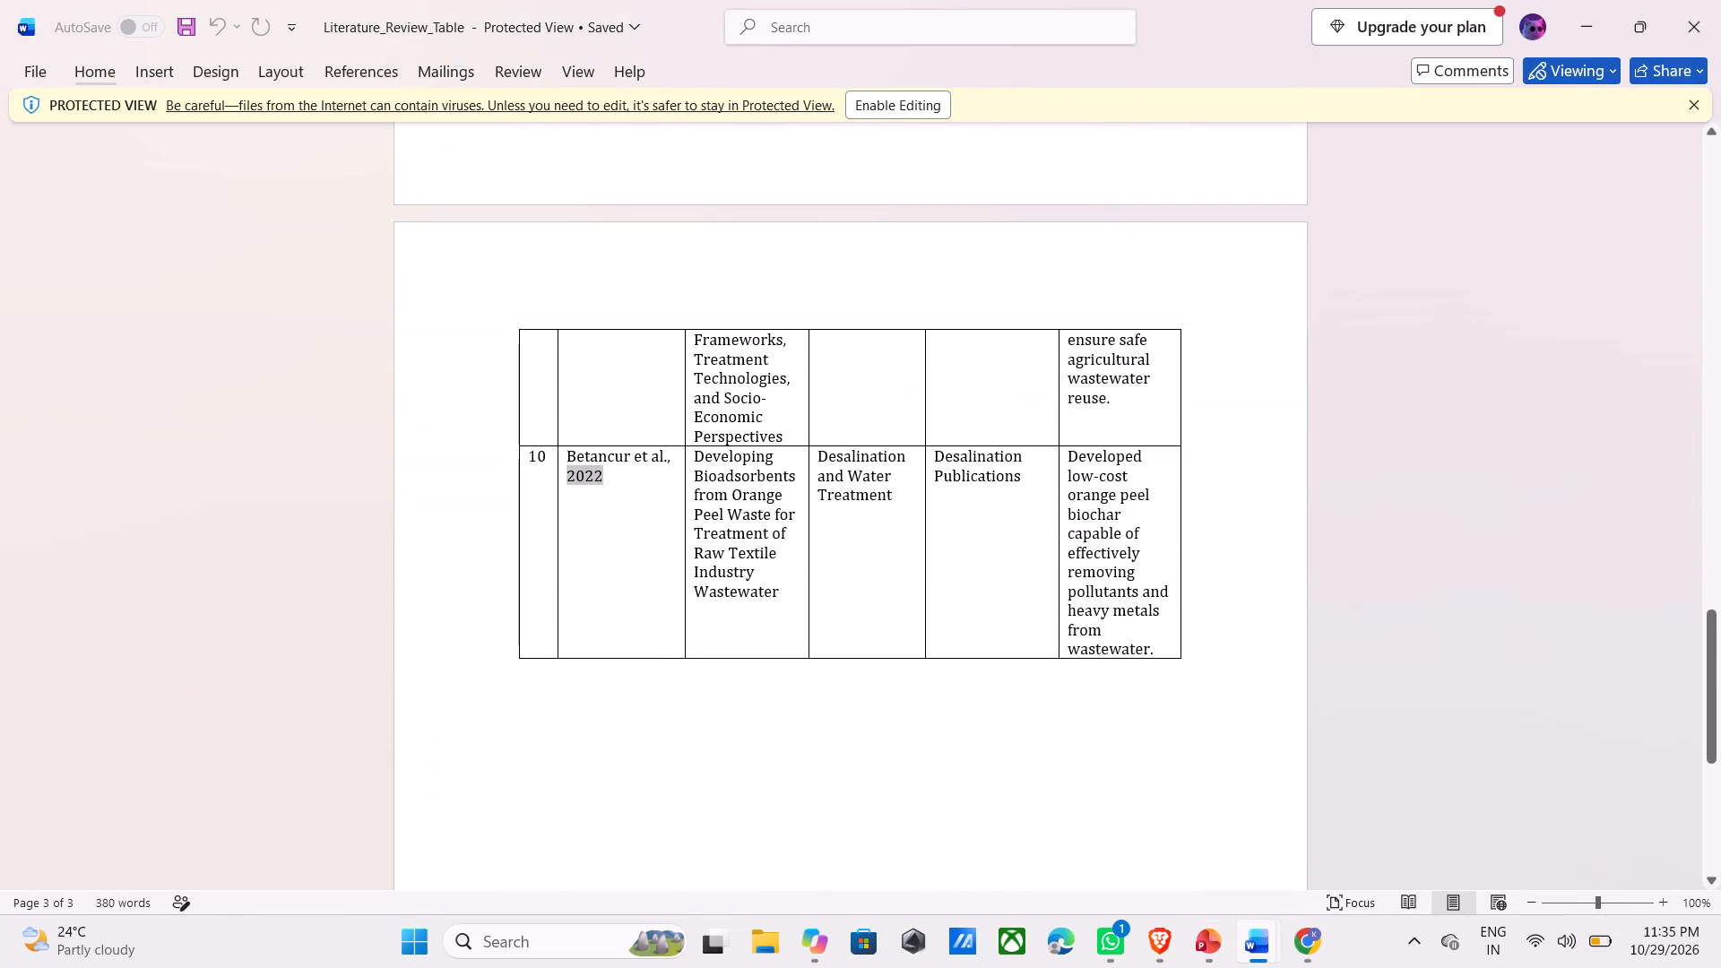
pyautogui.moveTo(567, 462); pyautogui.dragTo(567, 463)
pyautogui.hotkey('ctrl', 'c')
pyautogui.hotkey('alt', 'Tab')
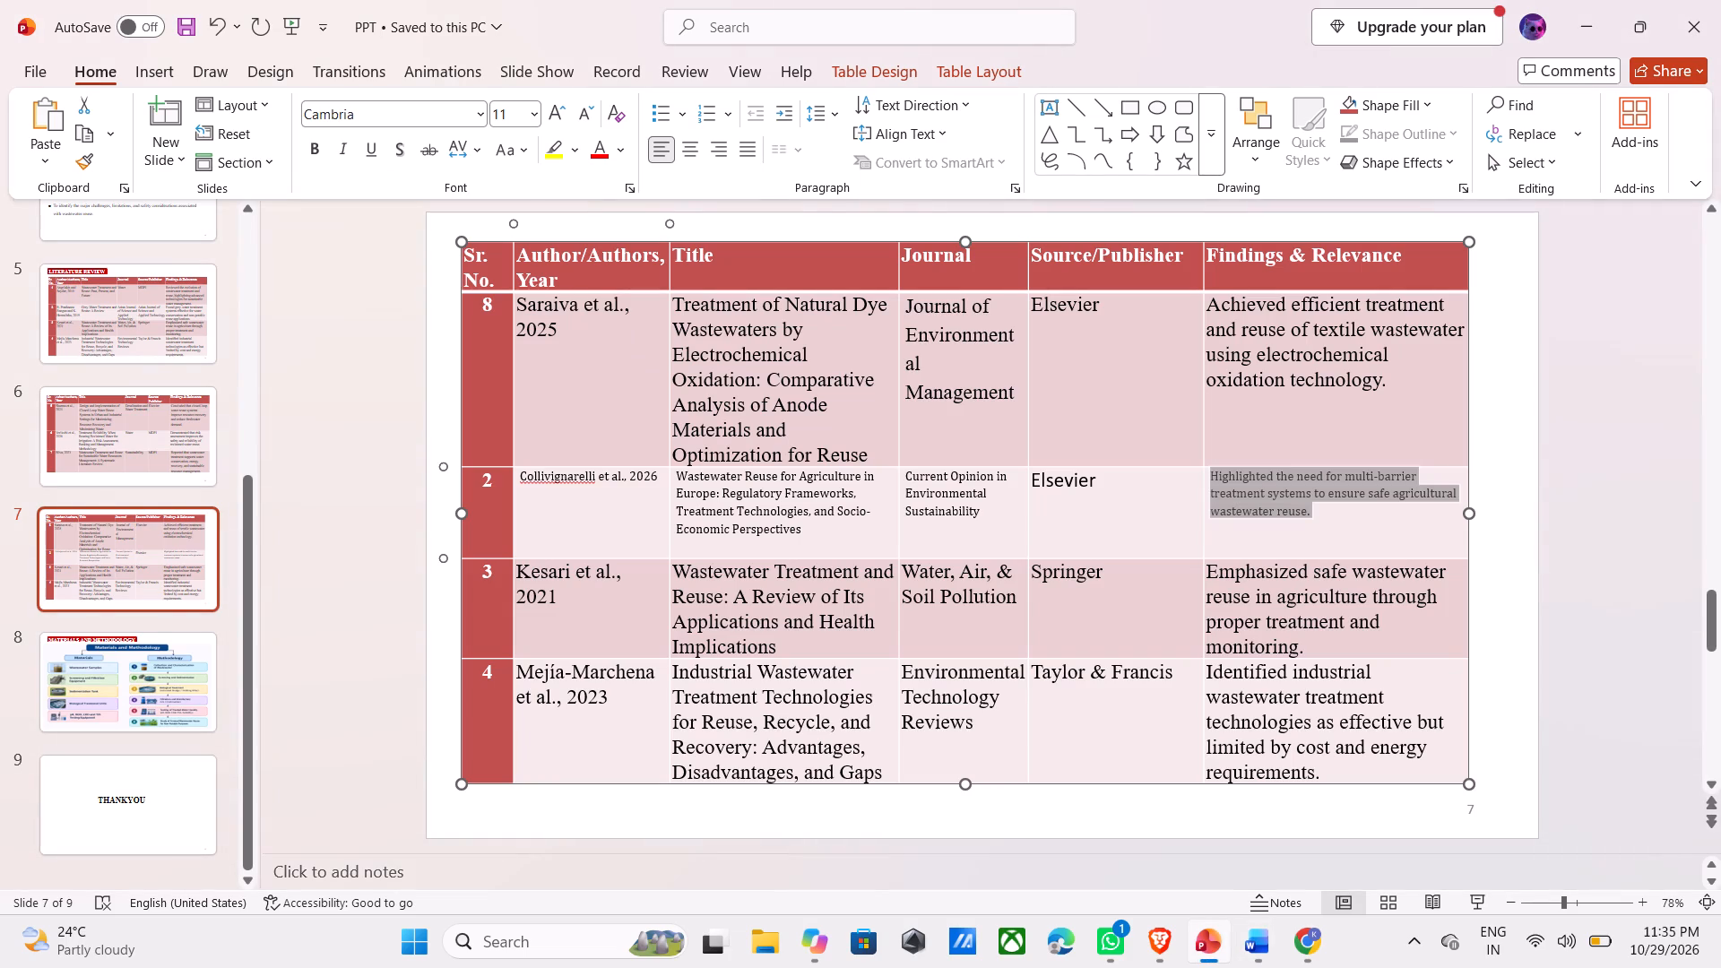
pyautogui.moveTo(613, 632); pyautogui.dragTo(517, 586)
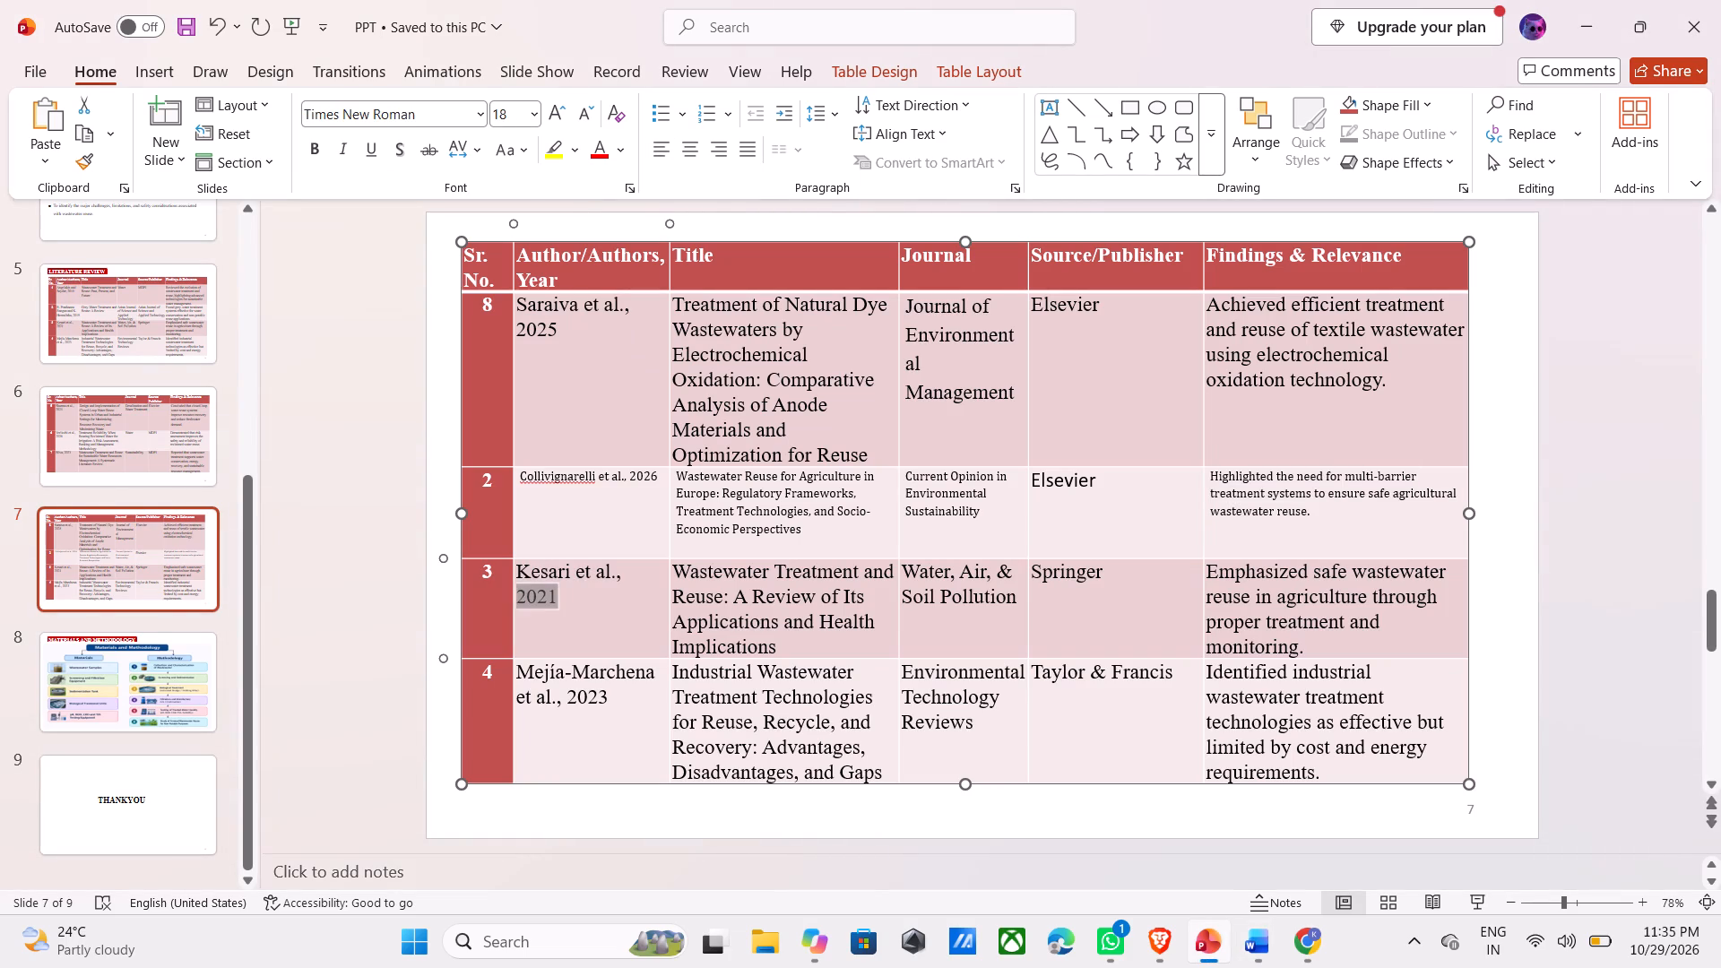
pyautogui.moveTo(517, 586); pyautogui.dragTo(515, 573)
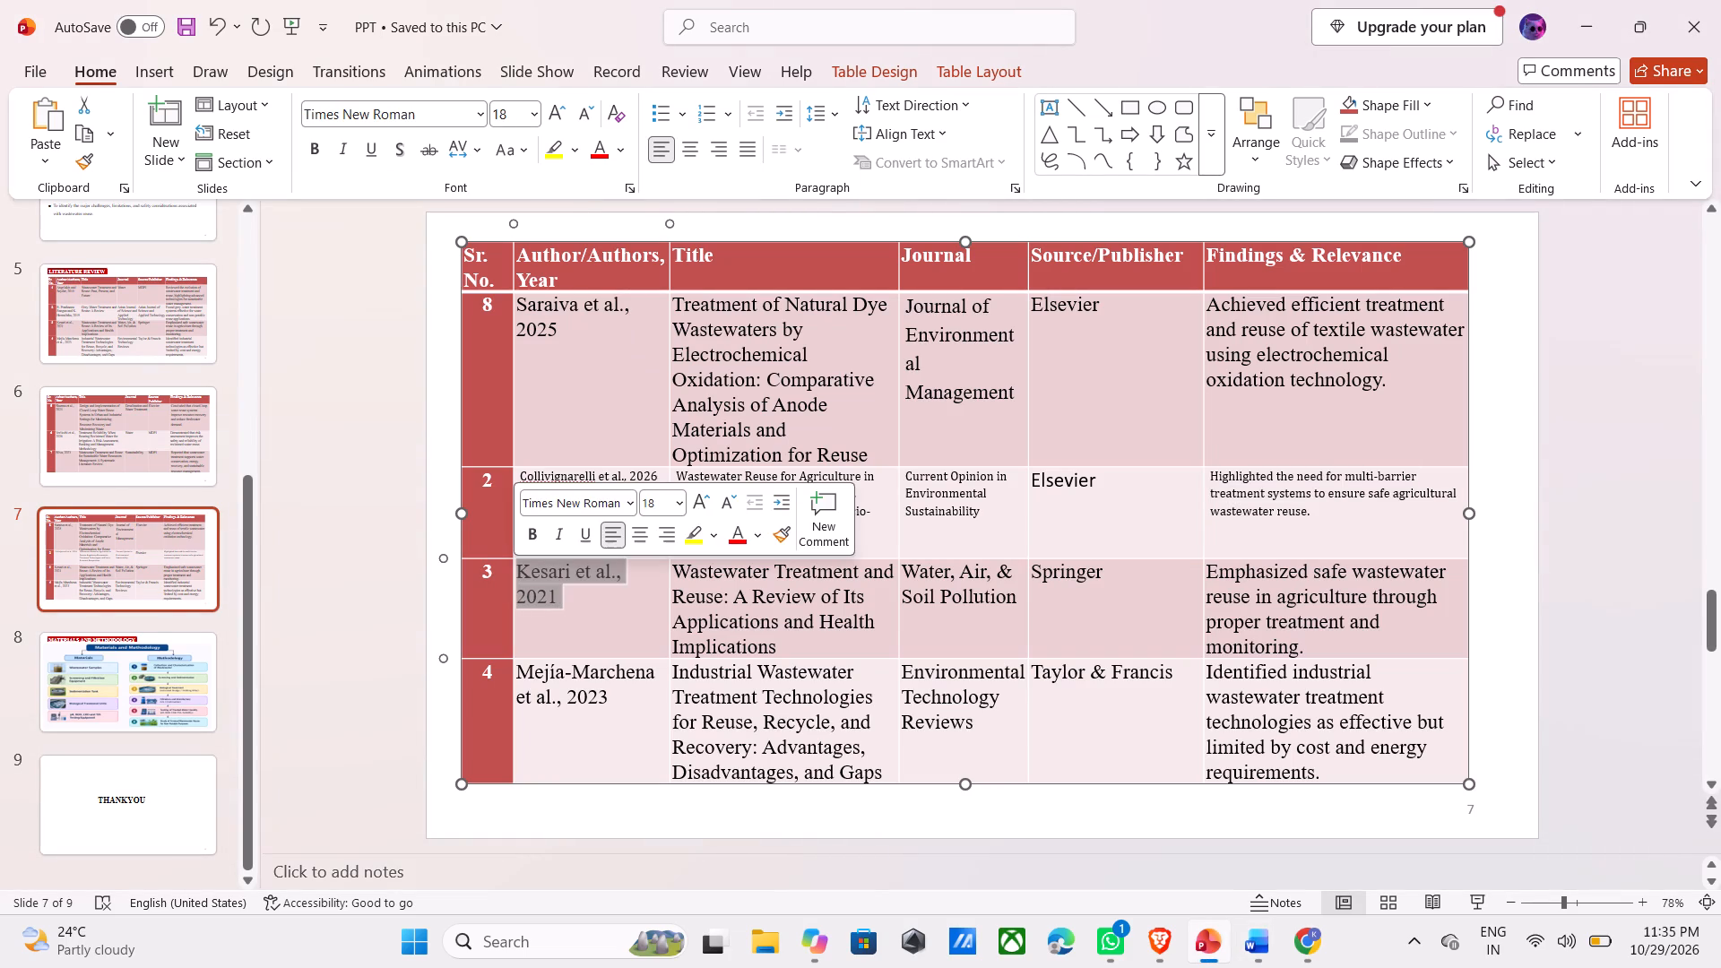
pyautogui.press('BackSpace')
pyautogui.hotkey('ctrl', 'v')
# Replace the title in slide 7's Betancur row with Developing Bioadsorbents from Orange Peel Waste for Treatment of Raw Textile Industry Wastewater, copied from Word row 10.
pyautogui.hotkey('alt', 'Tab')
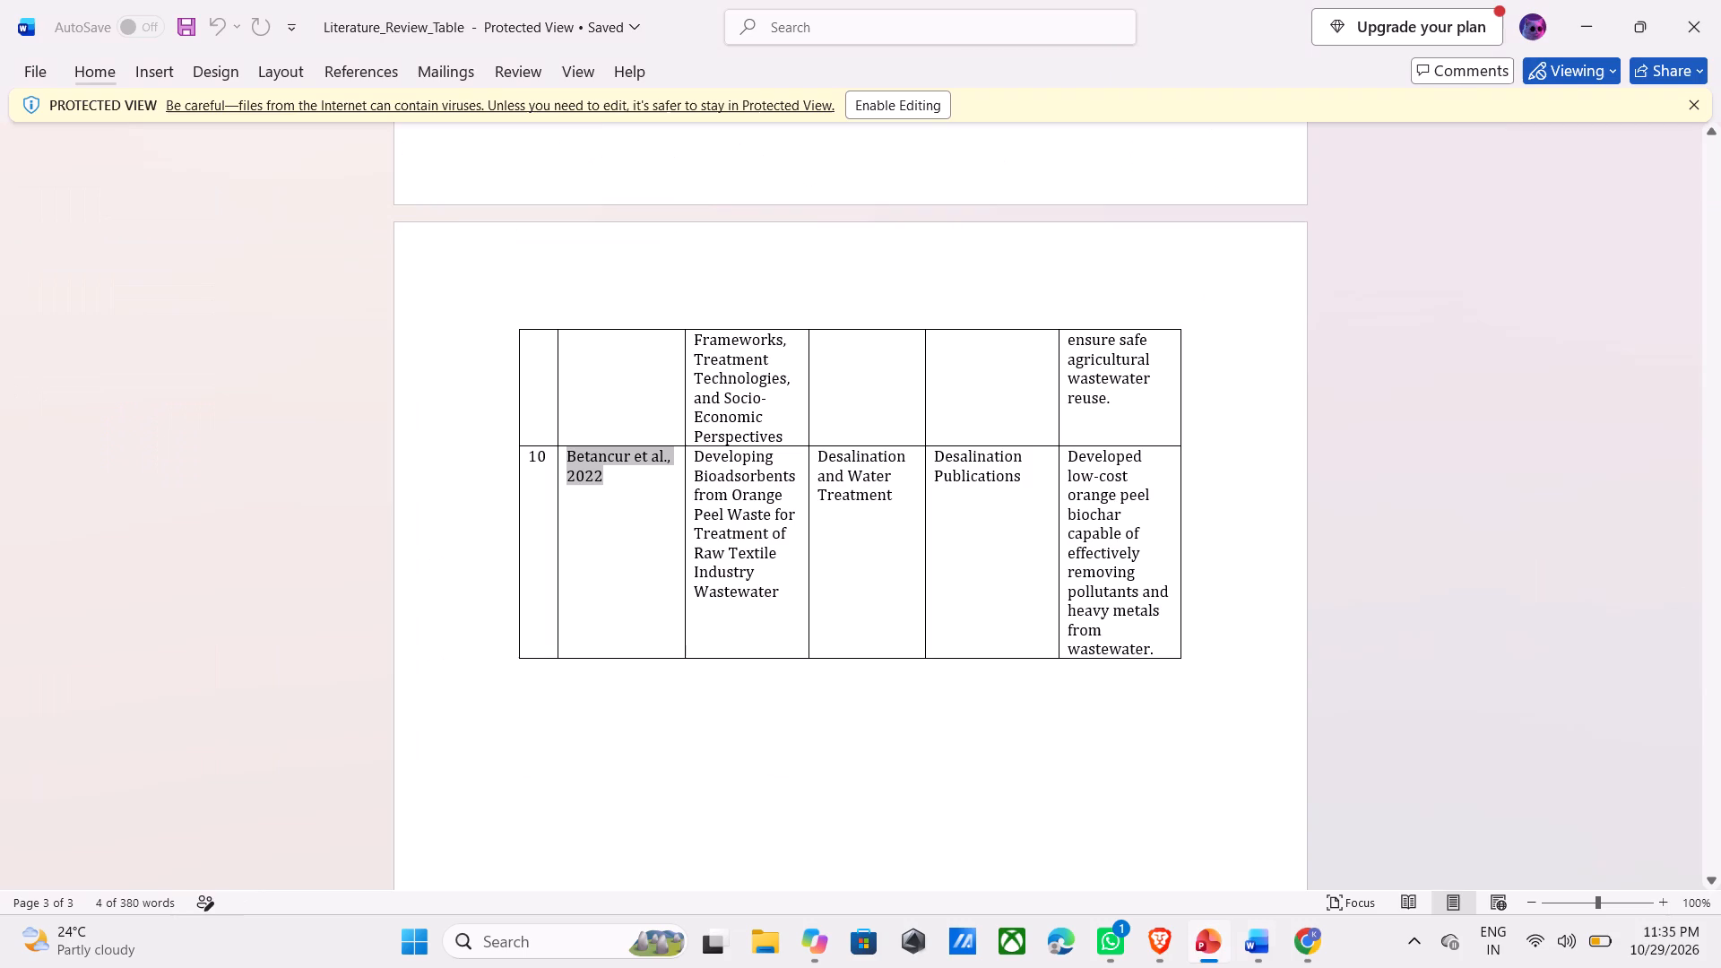
pyautogui.moveTo(757, 620); pyautogui.dragTo(702, 500)
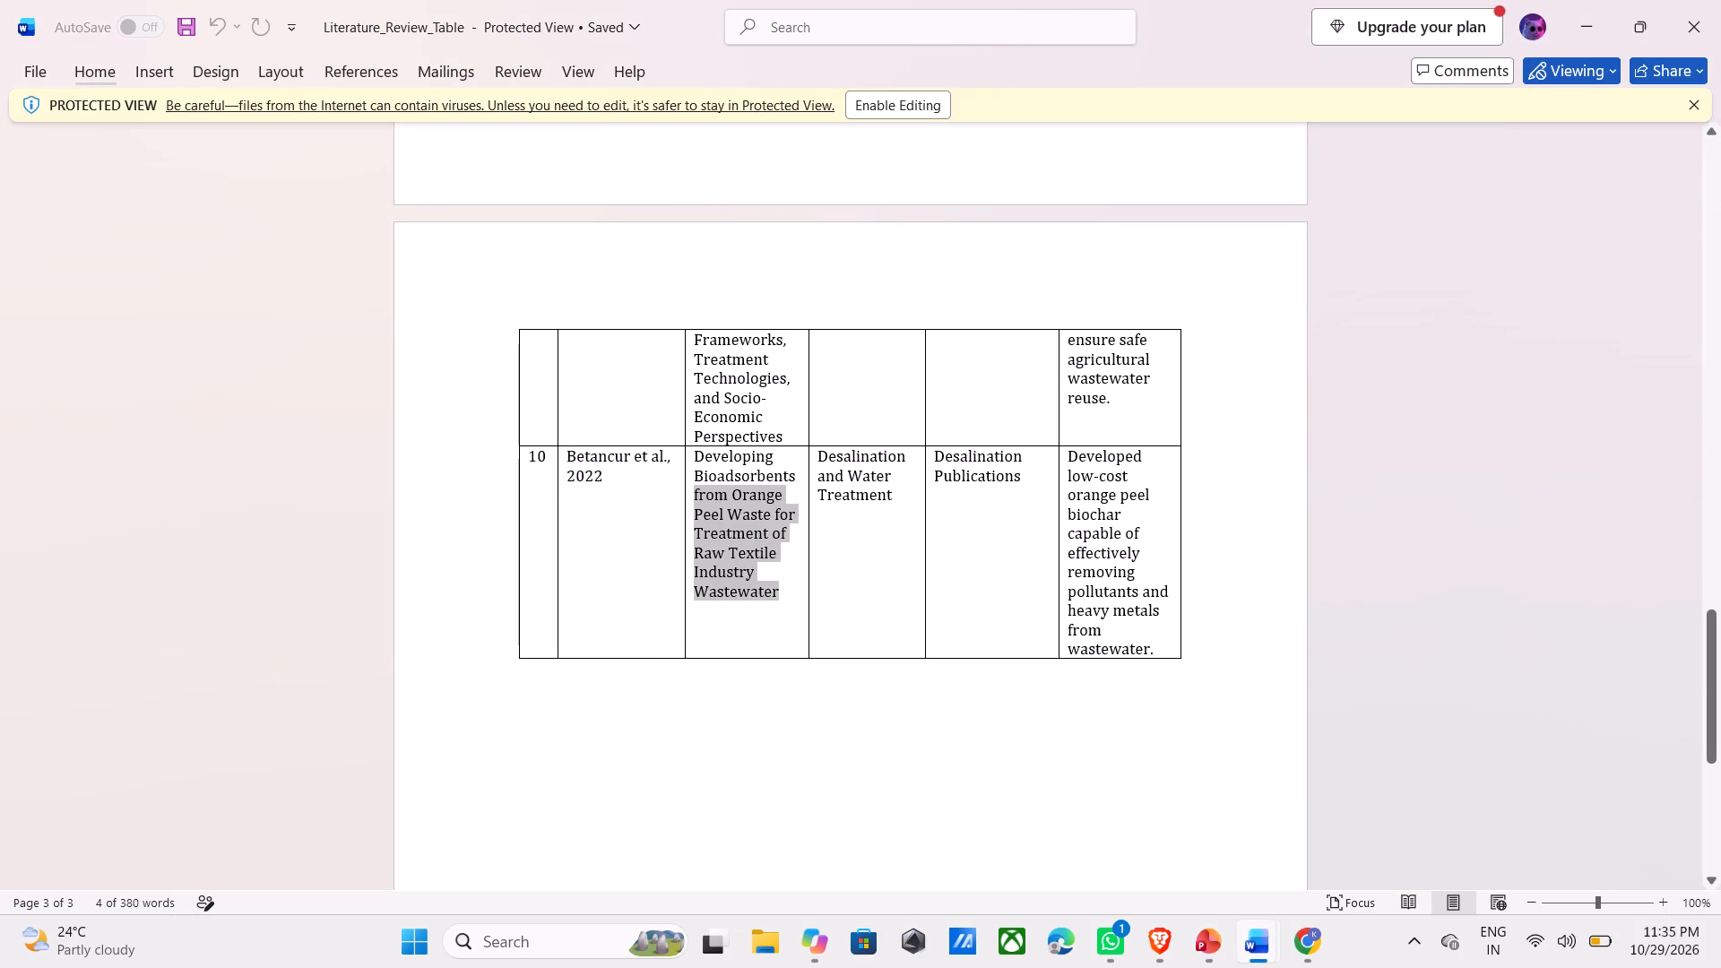
pyautogui.moveTo(702, 500); pyautogui.dragTo(688, 462)
pyautogui.hotkey('ctrl', 'c')
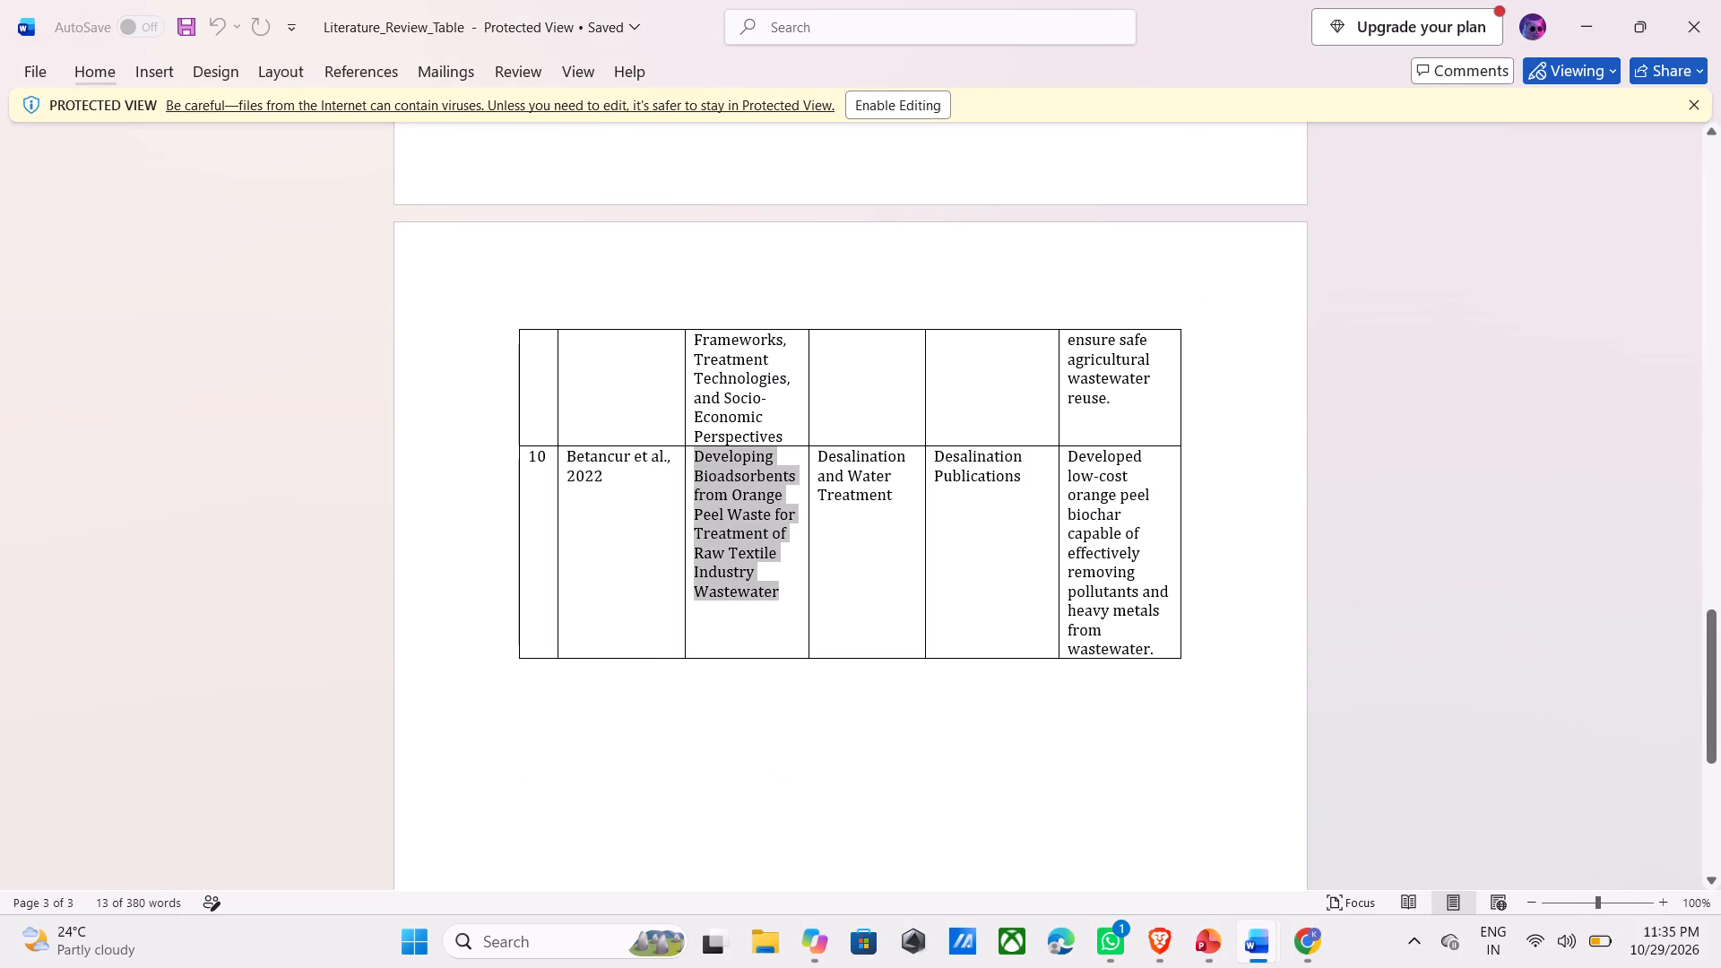
pyautogui.hotkey('alt', 'Tab')
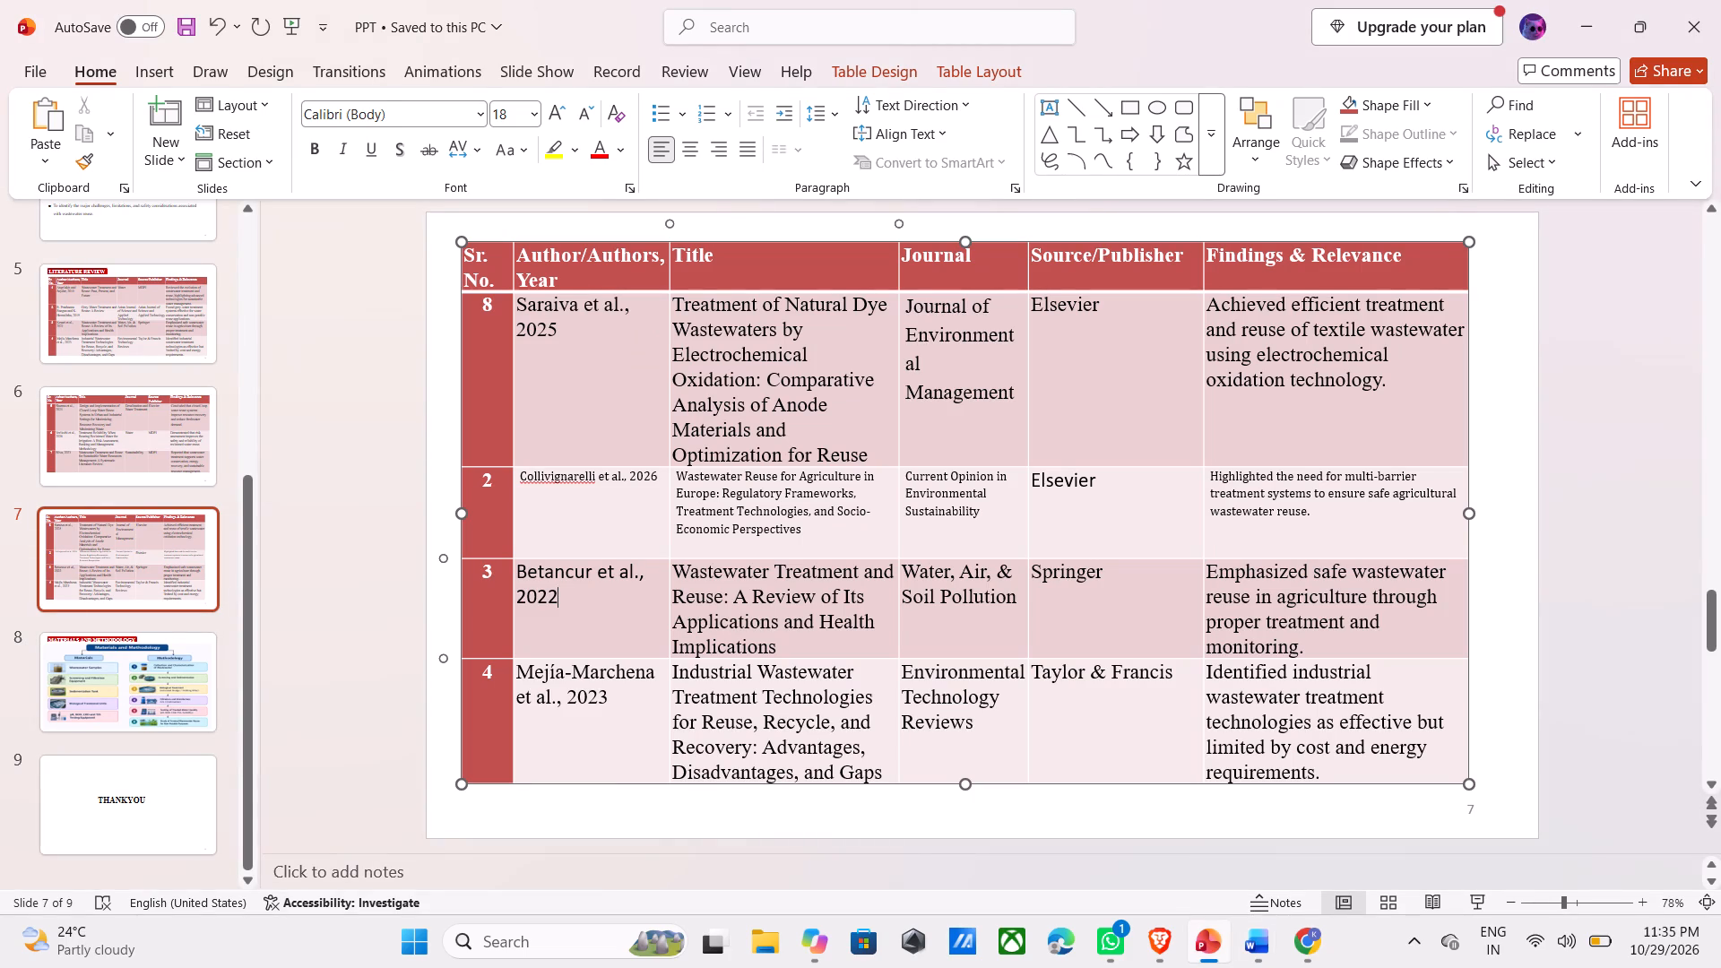
pyautogui.moveTo(813, 653); pyautogui.dragTo(712, 579)
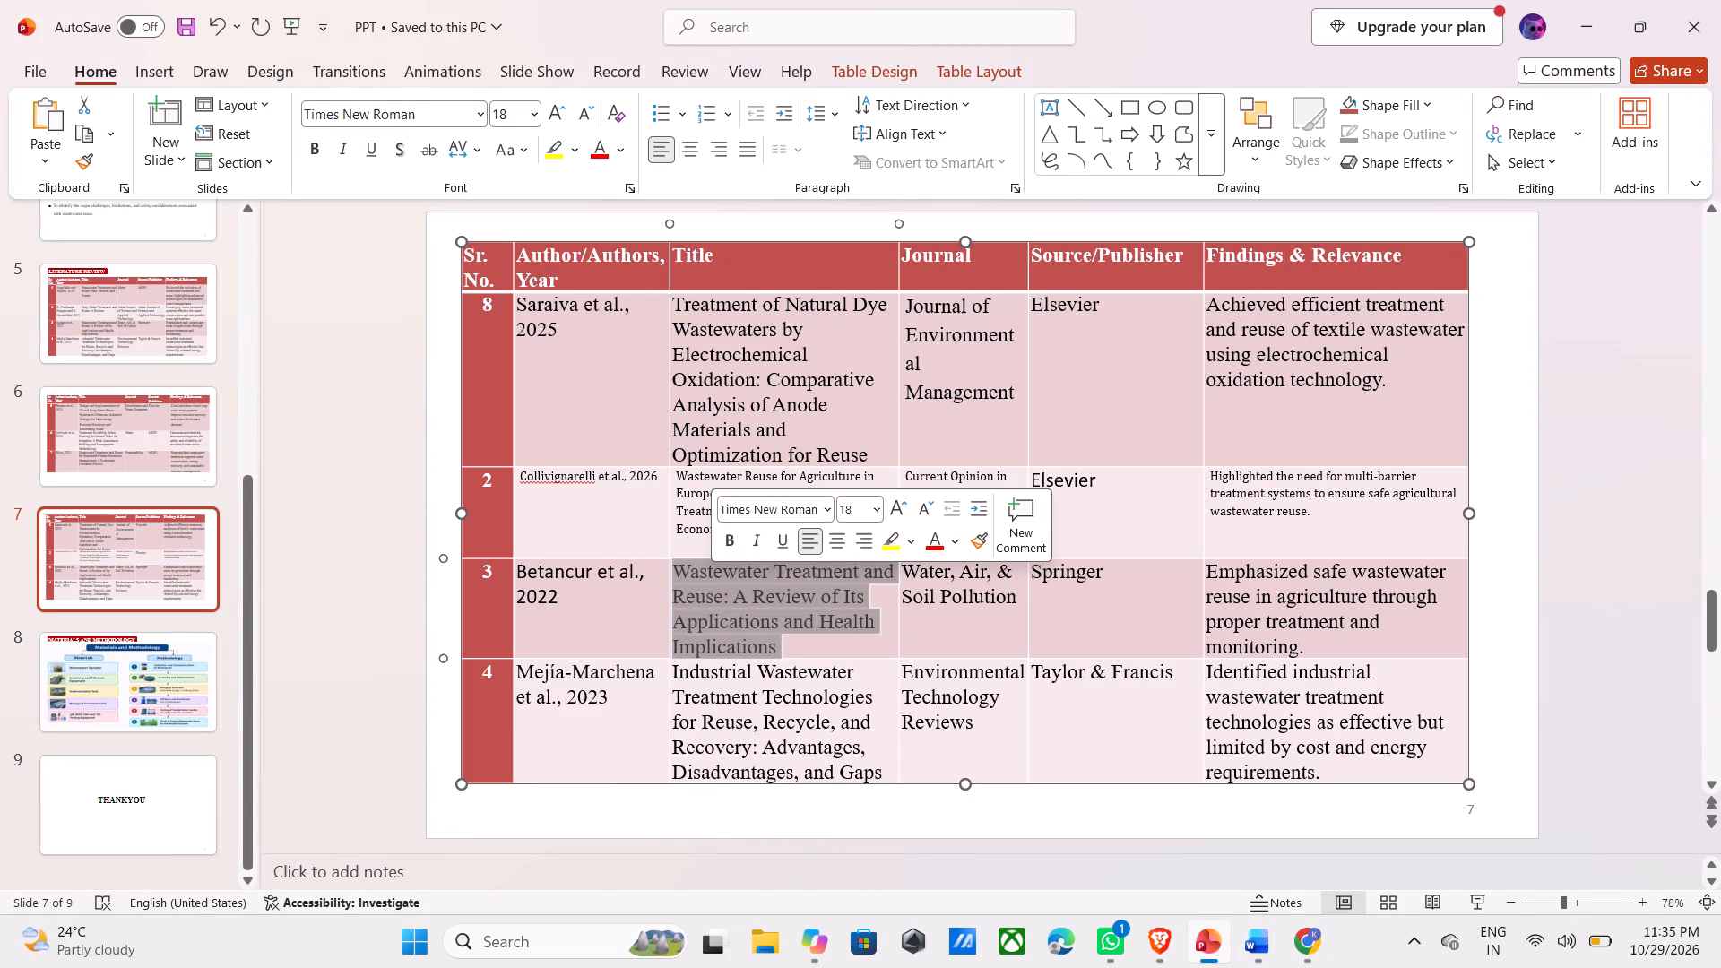
pyautogui.press('BackSpace')
pyautogui.hotkey('ctrl', 'v')
# Replace the journal in slide 7's Betancur row with Desalination and Water Treatment, copied from row 10 of the Word table.
pyautogui.hotkey('alt', 'Tab')
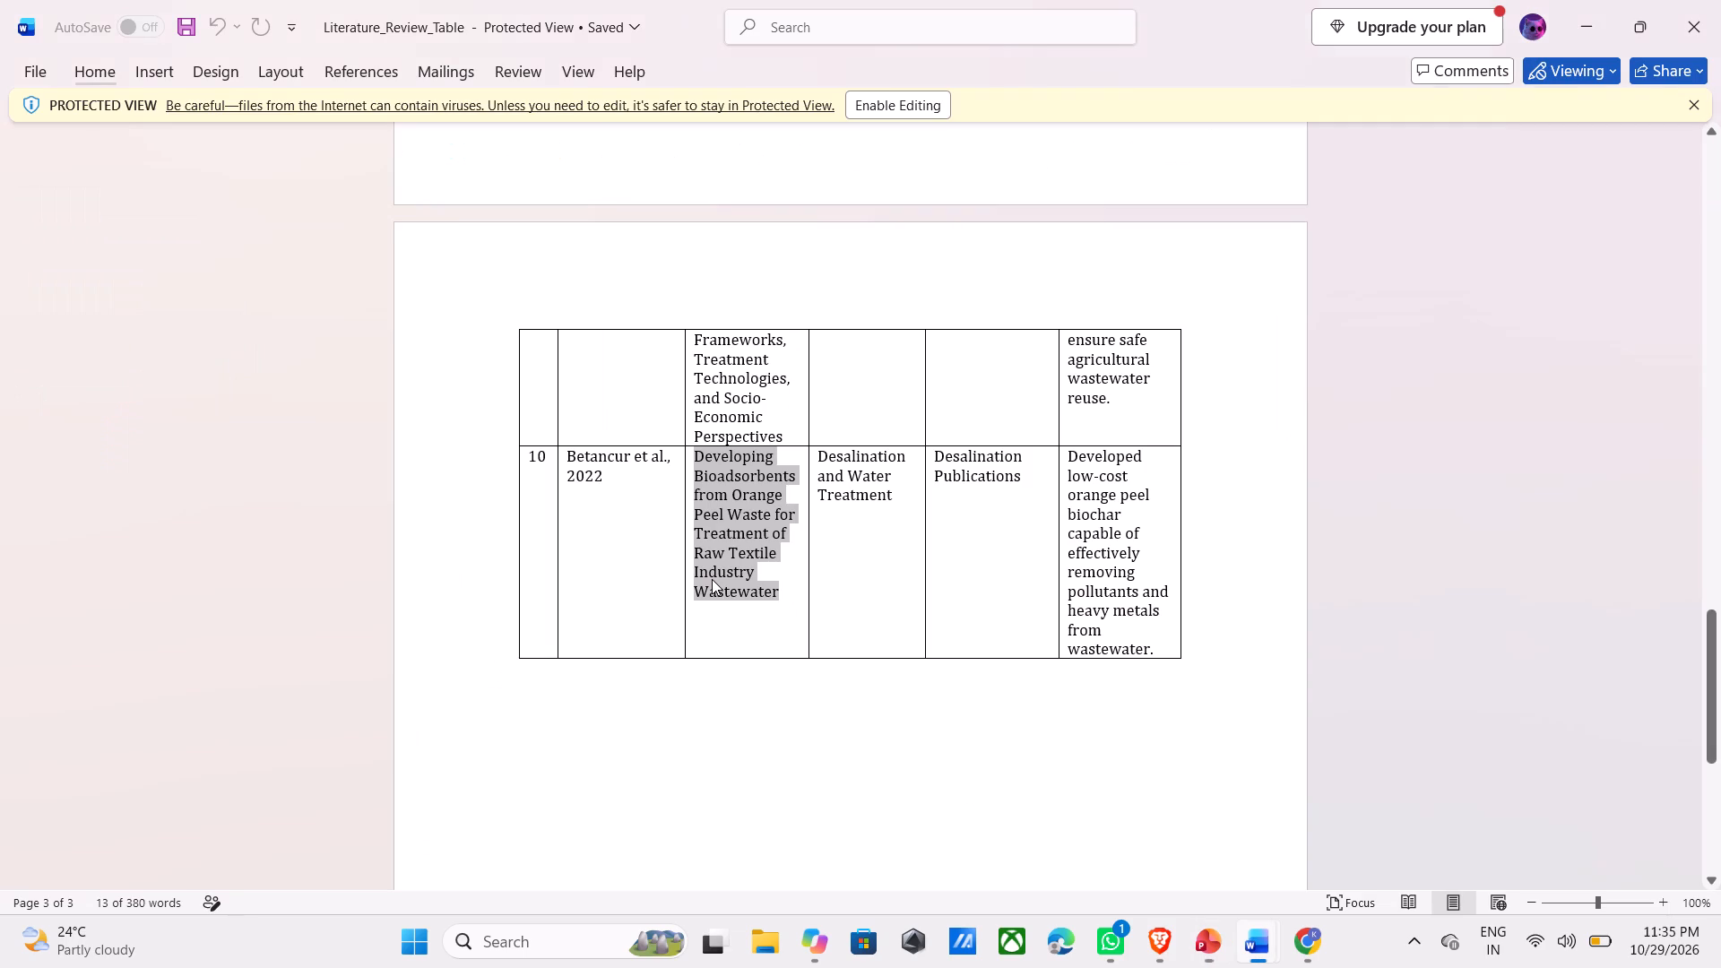
pyautogui.moveTo(860, 585); pyautogui.dragTo(813, 419)
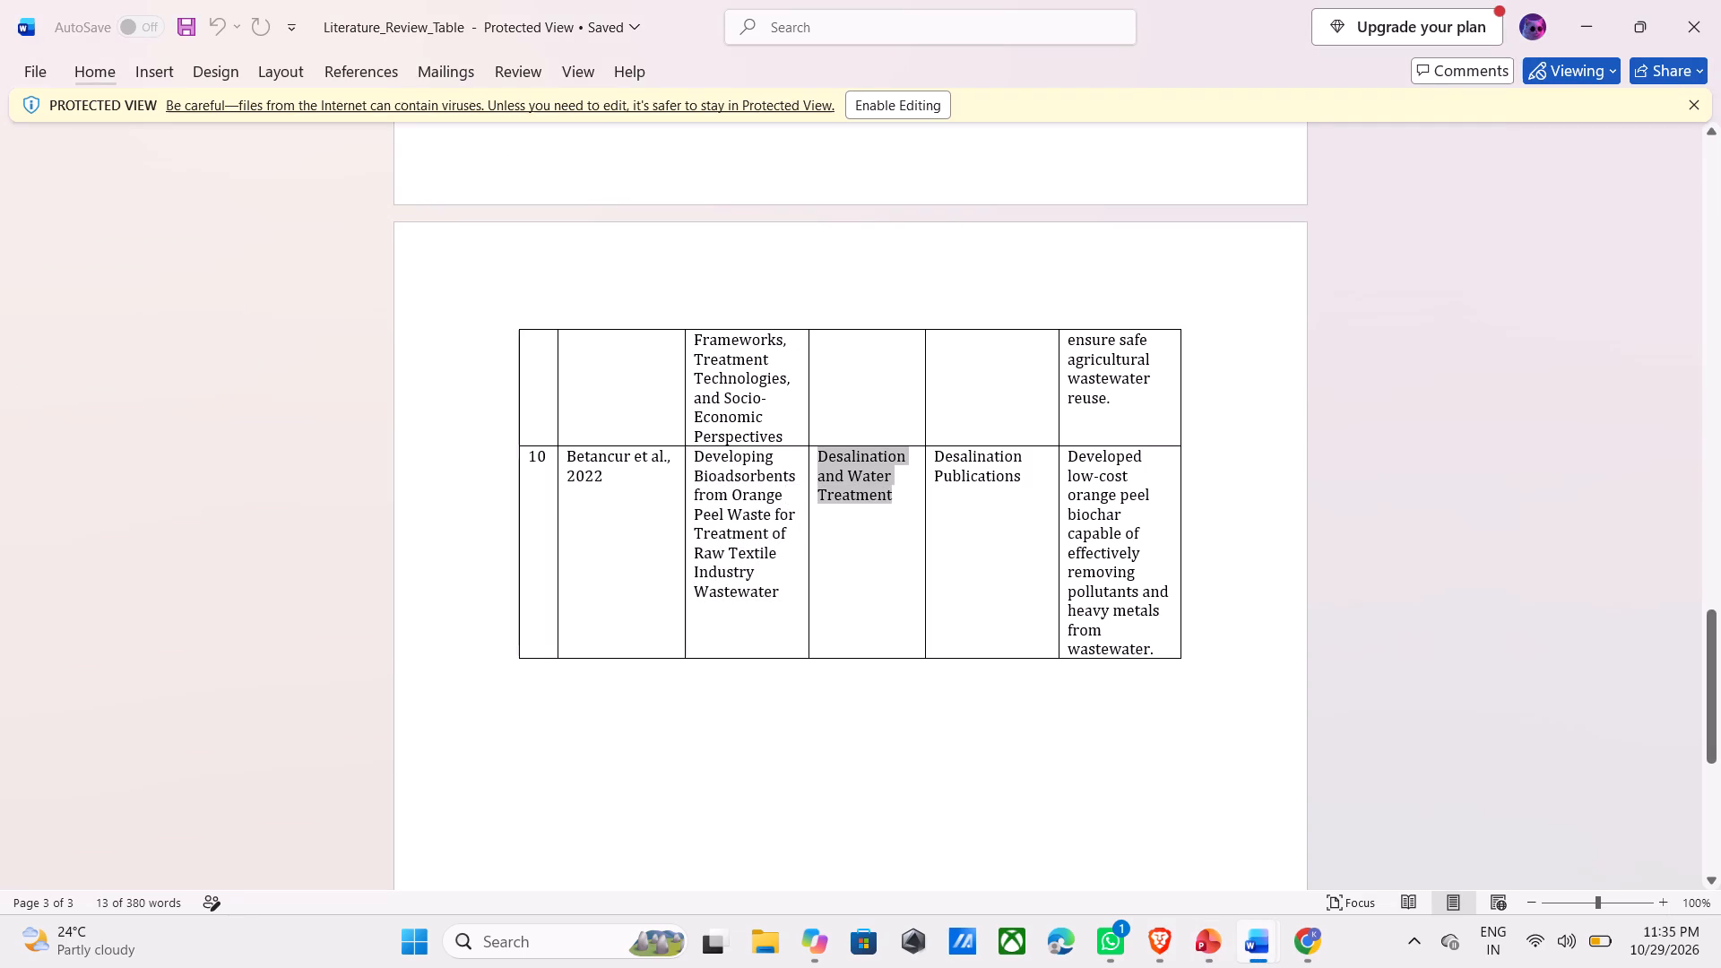
pyautogui.moveTo(813, 419); pyautogui.dragTo(817, 452)
pyautogui.hotkey('ctrl', 'c')
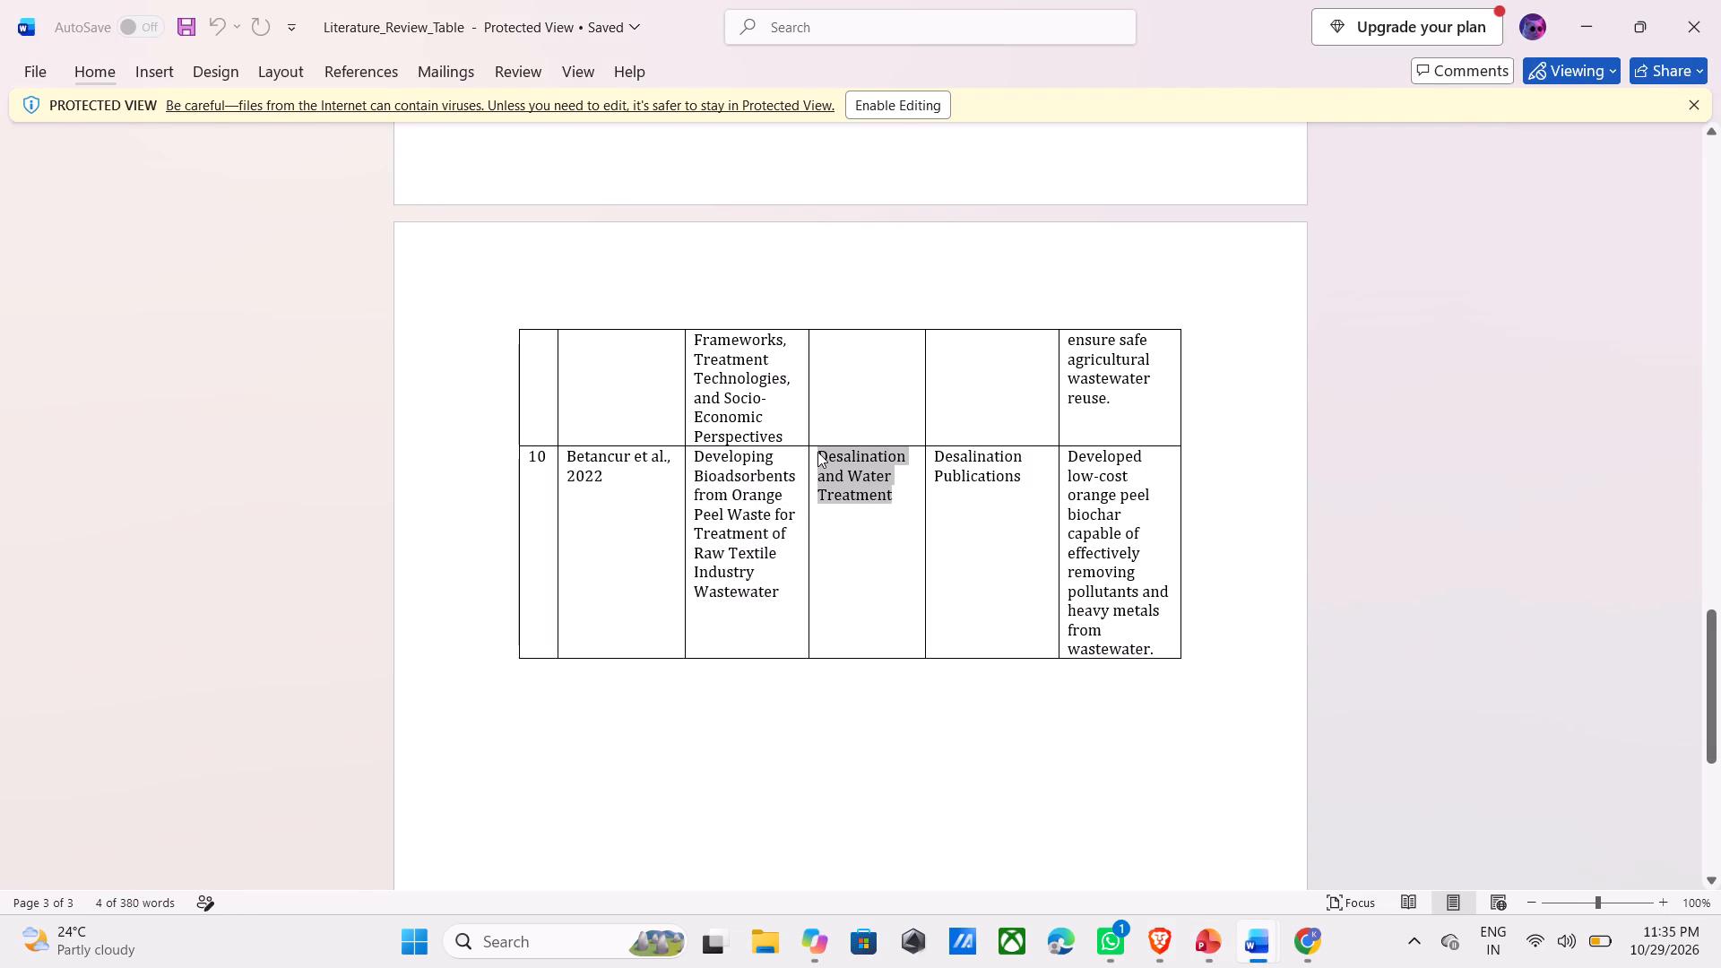
pyautogui.hotkey('alt', 'Tab')
pyautogui.moveTo(962, 650); pyautogui.dragTo(911, 575)
pyautogui.press('BackSpace')
pyautogui.hotkey('ctrl', 'v')
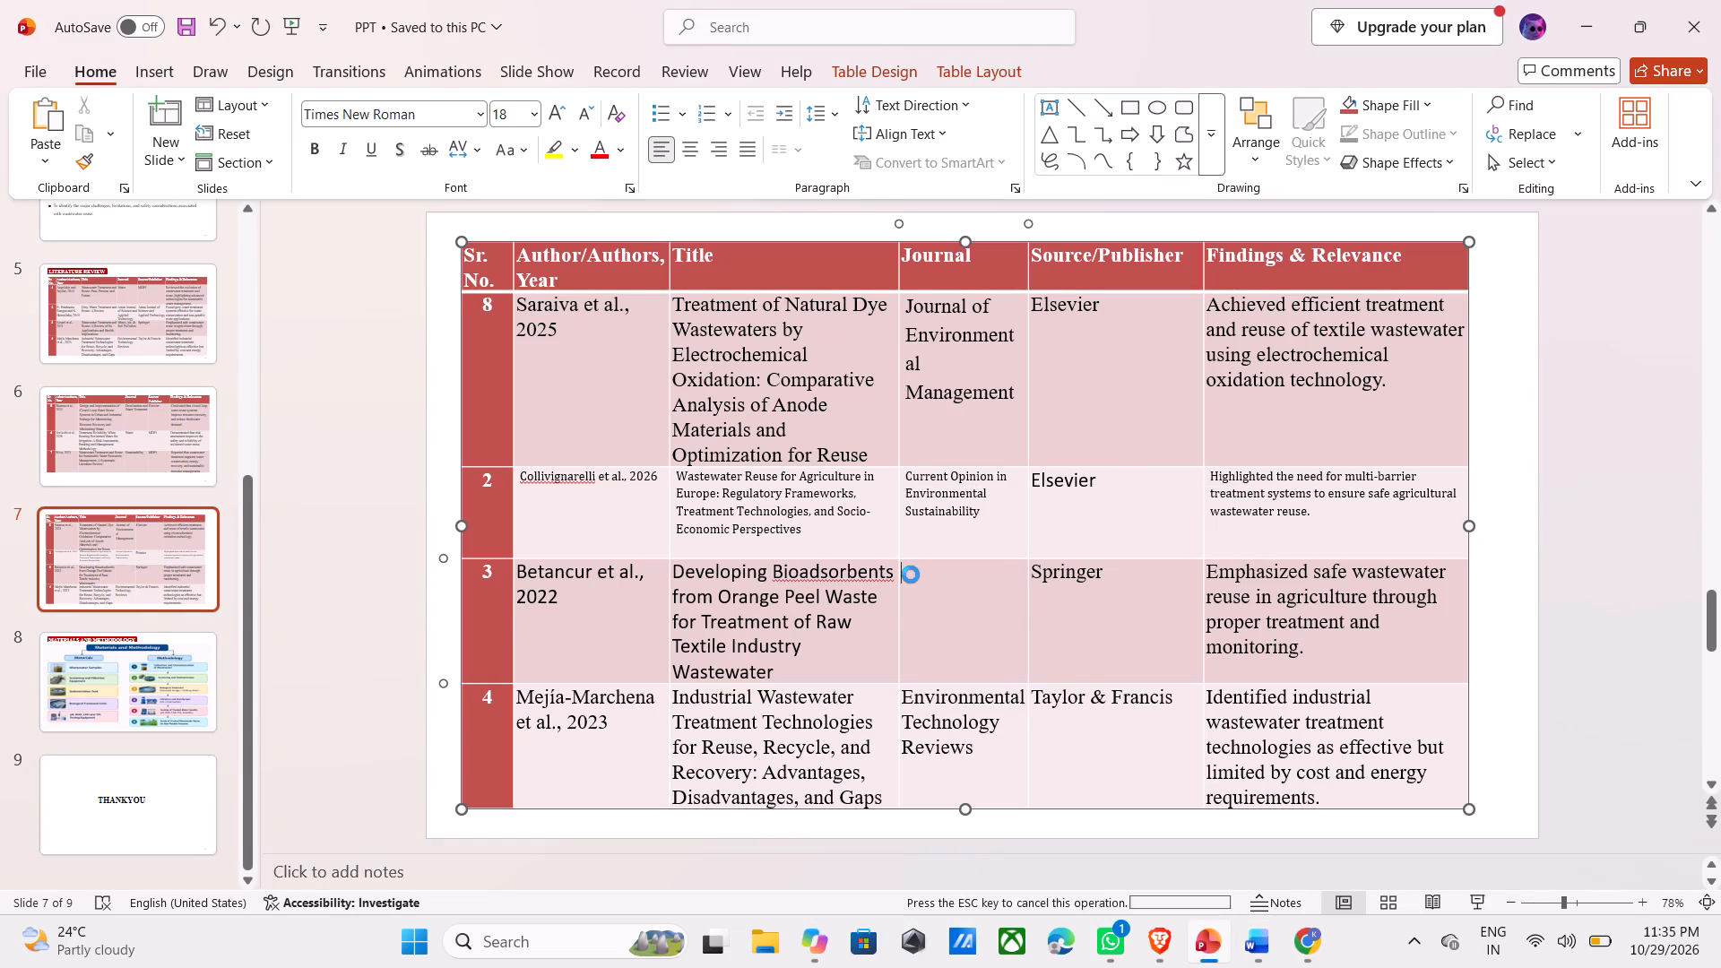
# Replace the source/publisher in slide 7's Betancur row with Desalination Publications, copied from row 10 of the Word table.
pyautogui.hotkey('alt', 'Tab')
pyautogui.moveTo(995, 532); pyautogui.dragTo(929, 458)
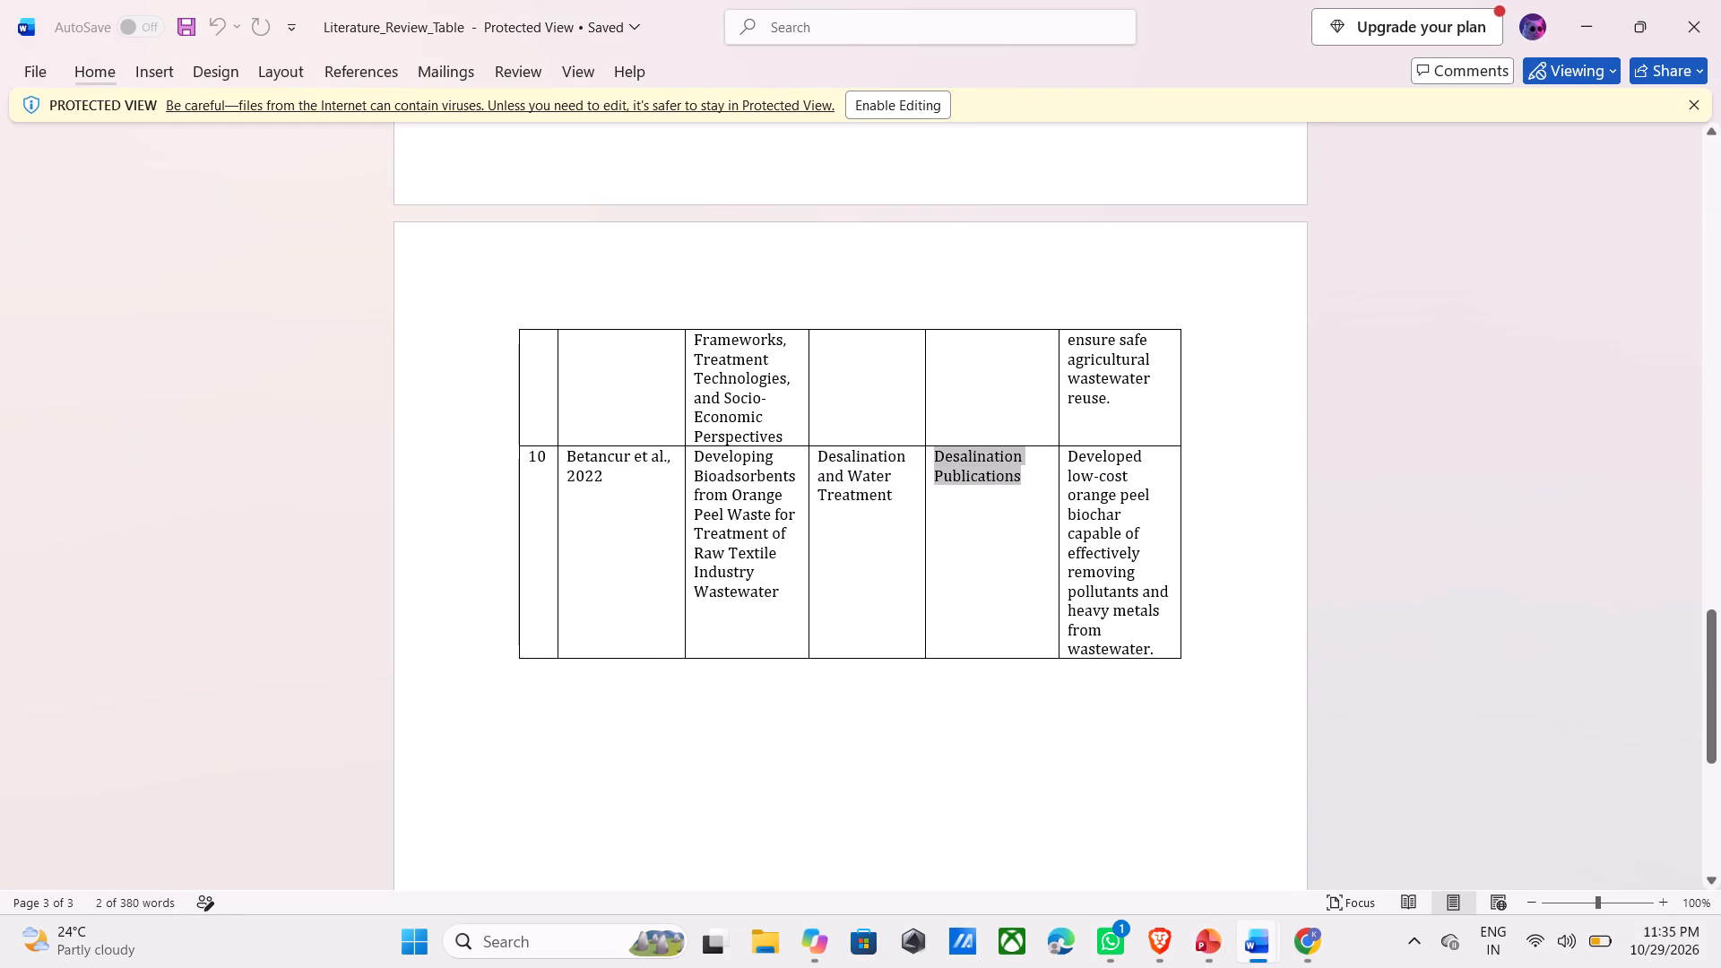
pyautogui.hotkey('ctrl', 'c')
pyautogui.hotkey('alt', 'Tab')
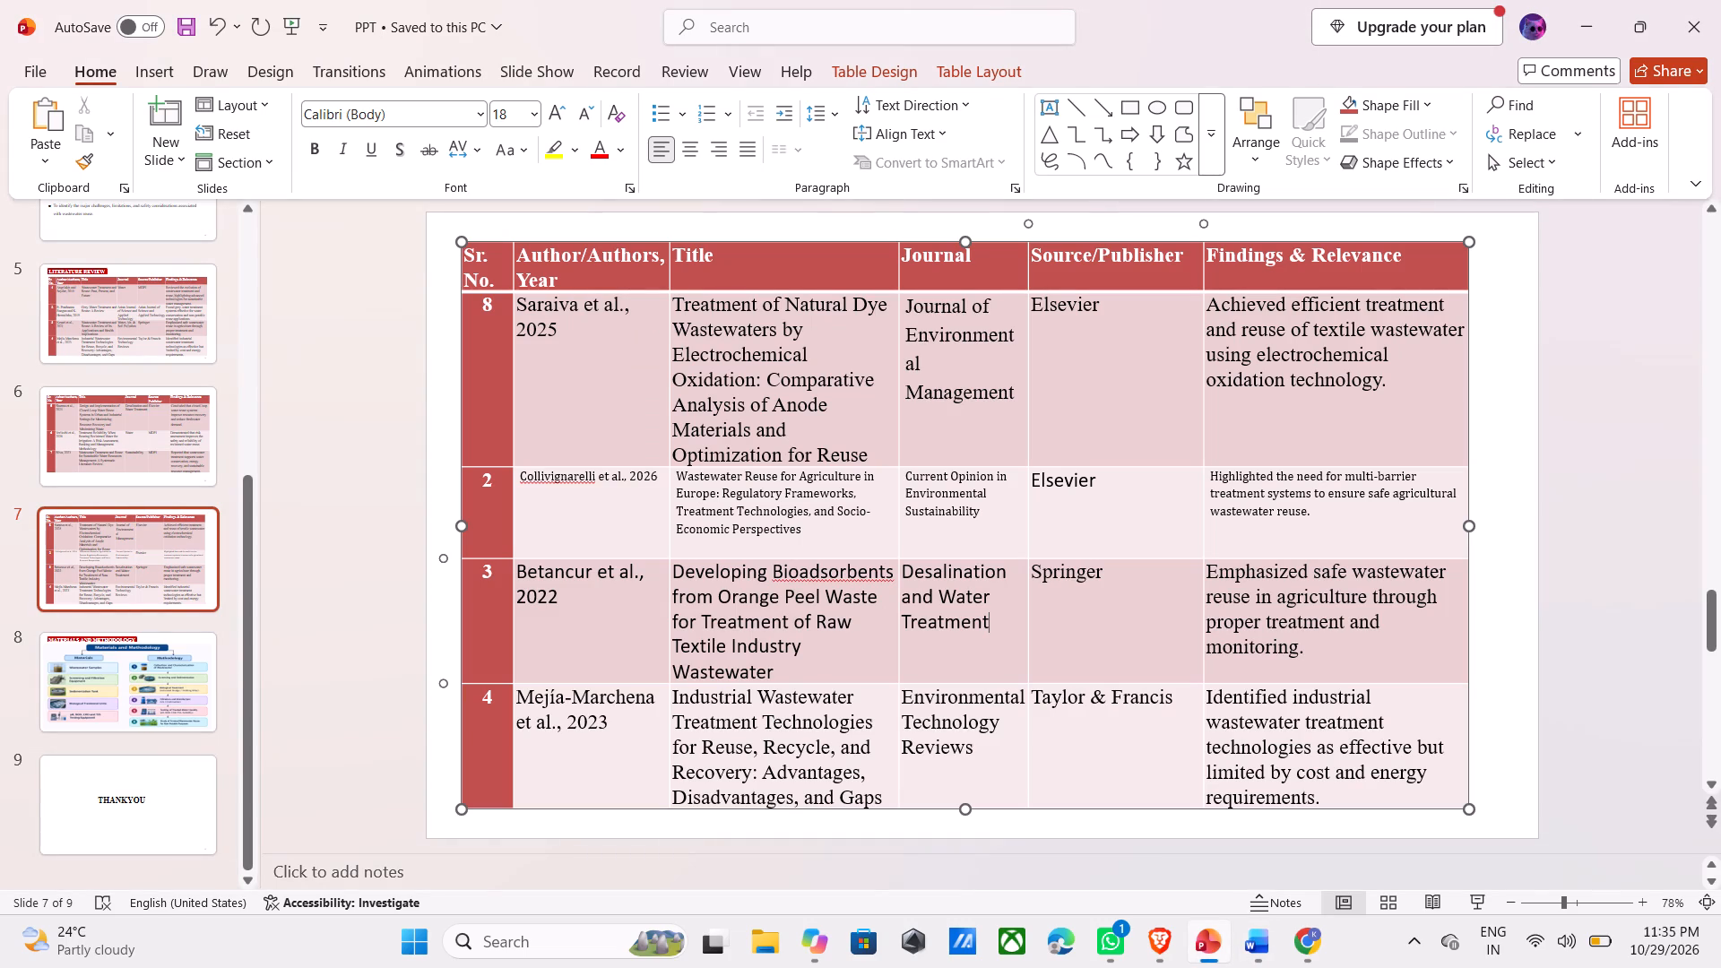
pyautogui.hotkey('alt', 'Tab')
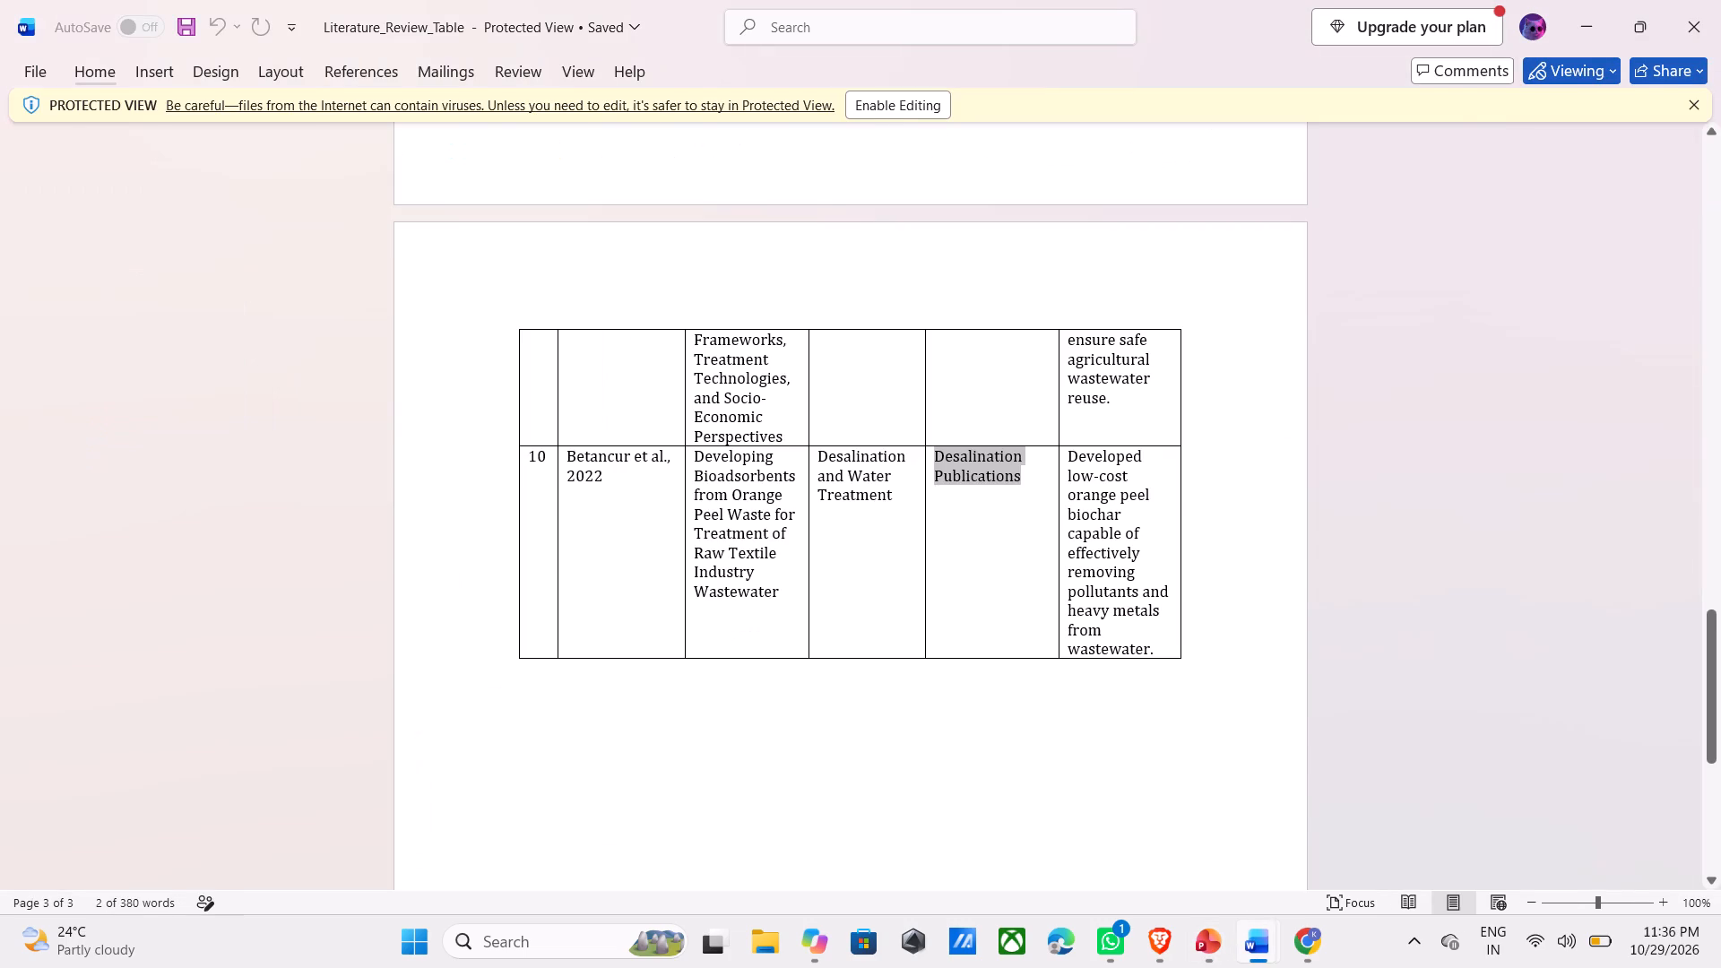
pyautogui.hotkey('alt', 'Tab')
pyautogui.moveTo(1097, 637); pyautogui.dragTo(1037, 576)
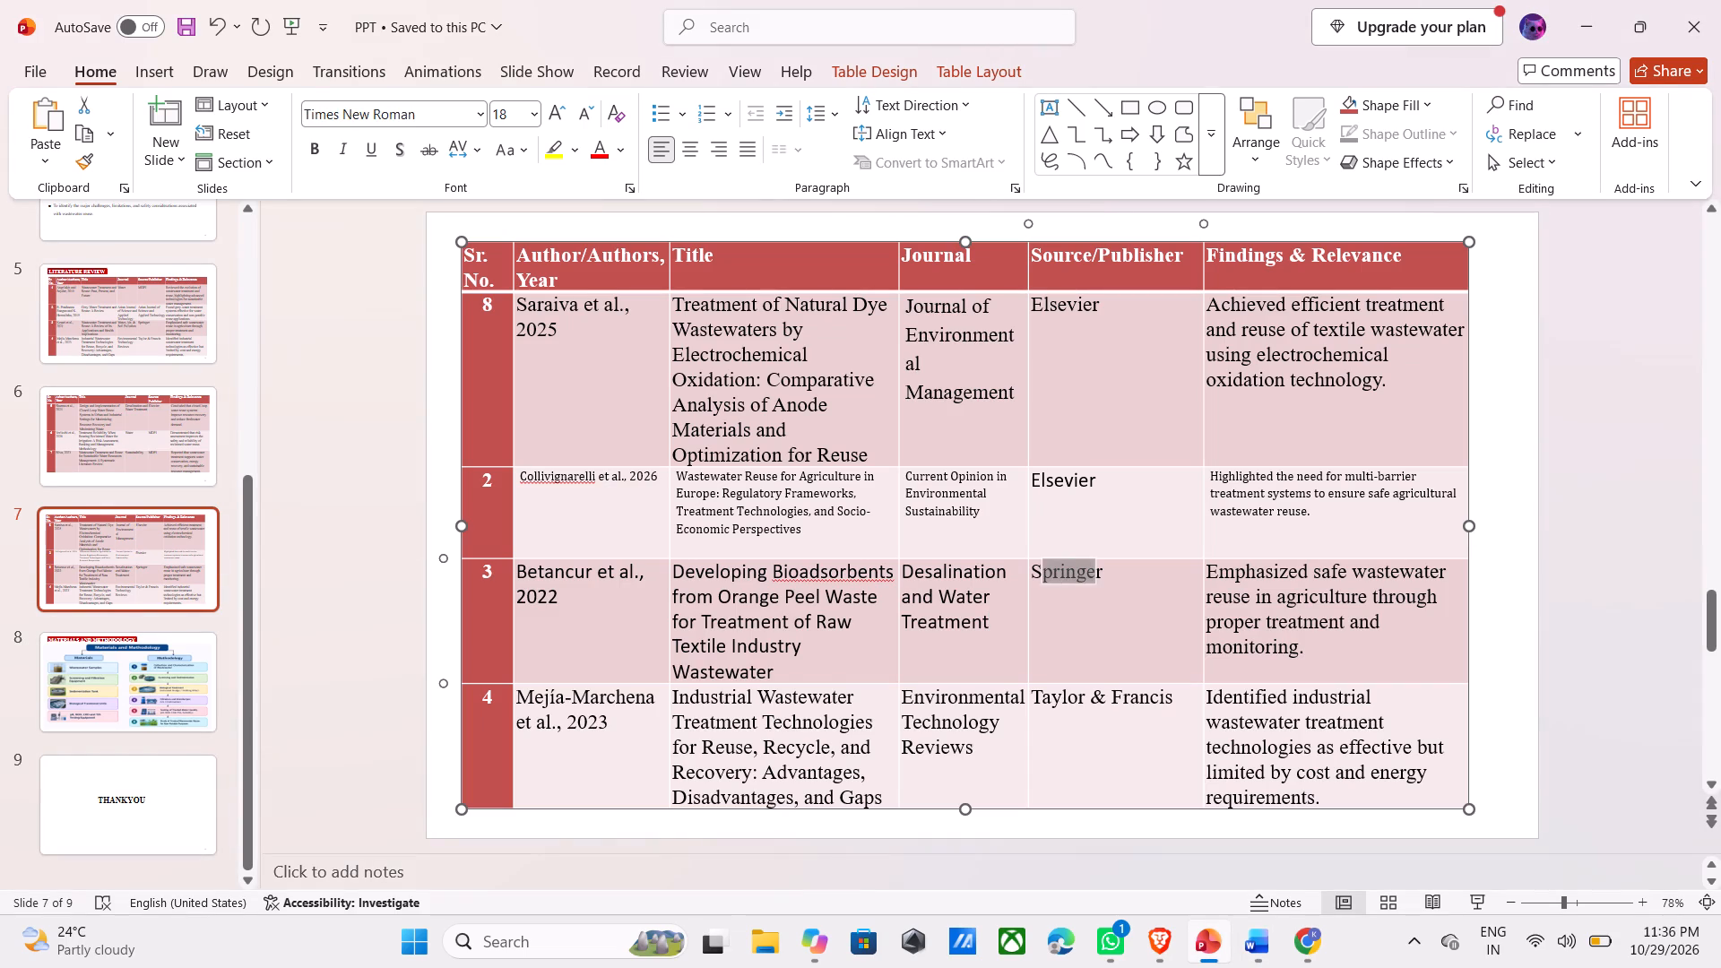
pyautogui.moveTo(1037, 576); pyautogui.dragTo(1036, 580)
pyautogui.press('BackSpace')
pyautogui.press('Right')
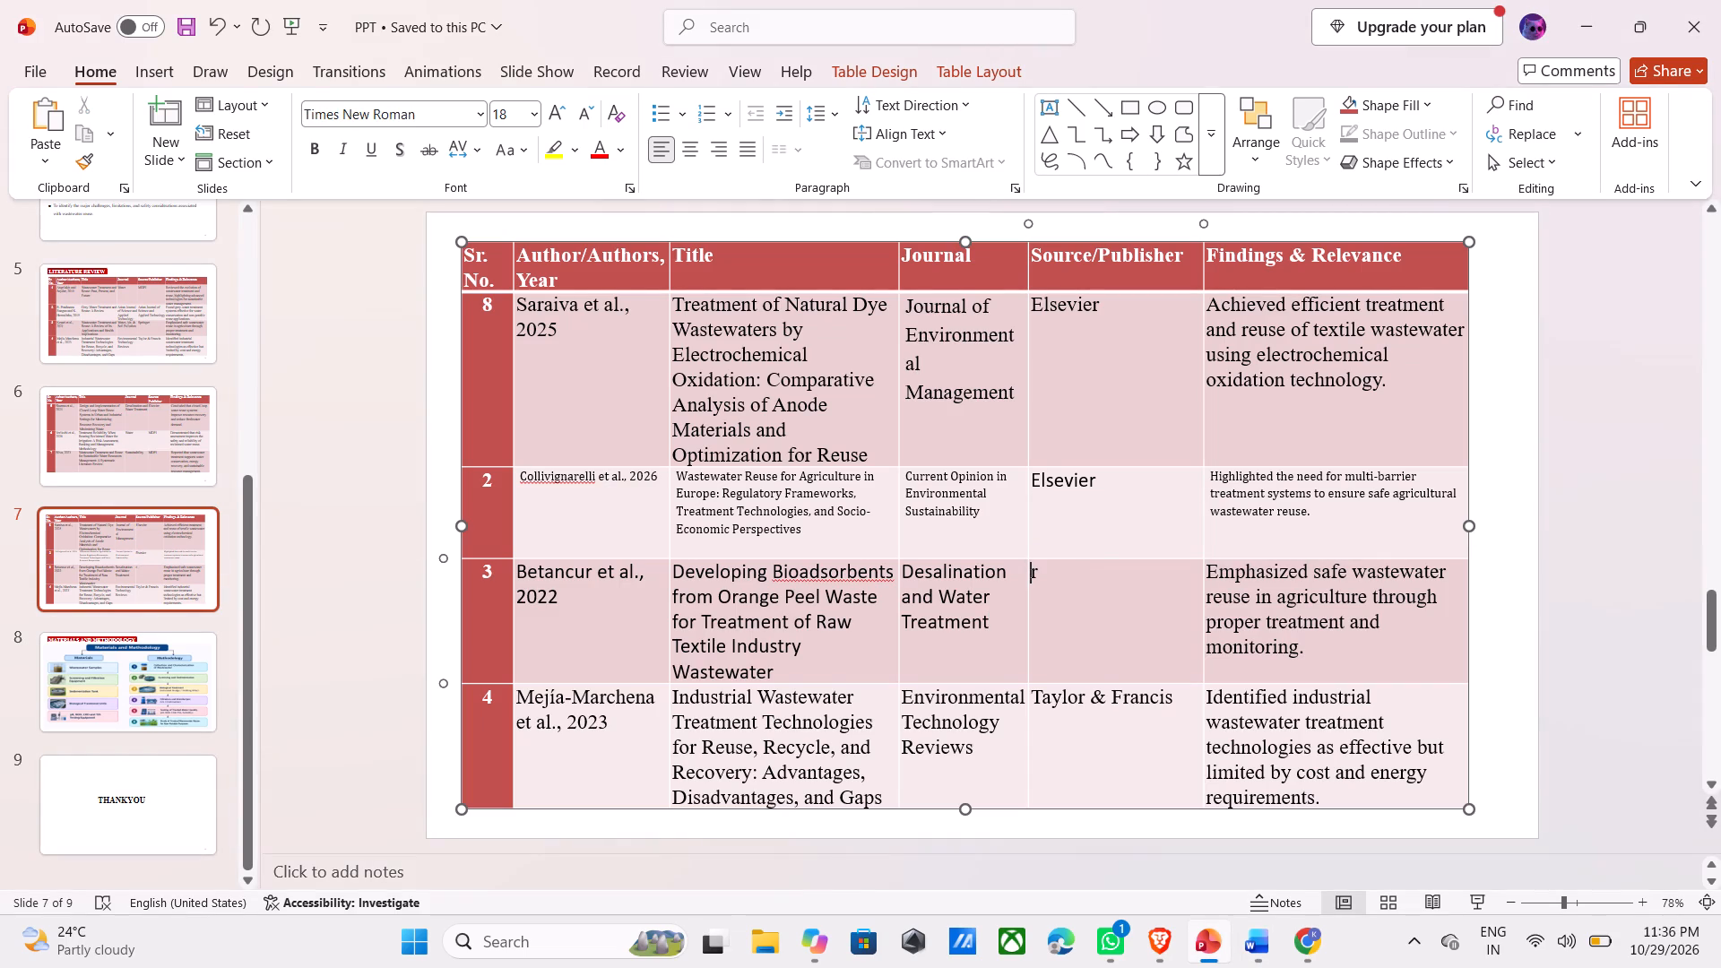
pyautogui.press('BackSpace')
pyautogui.press('BackSpace')
pyautogui.hotkey('ctrl', 'v')
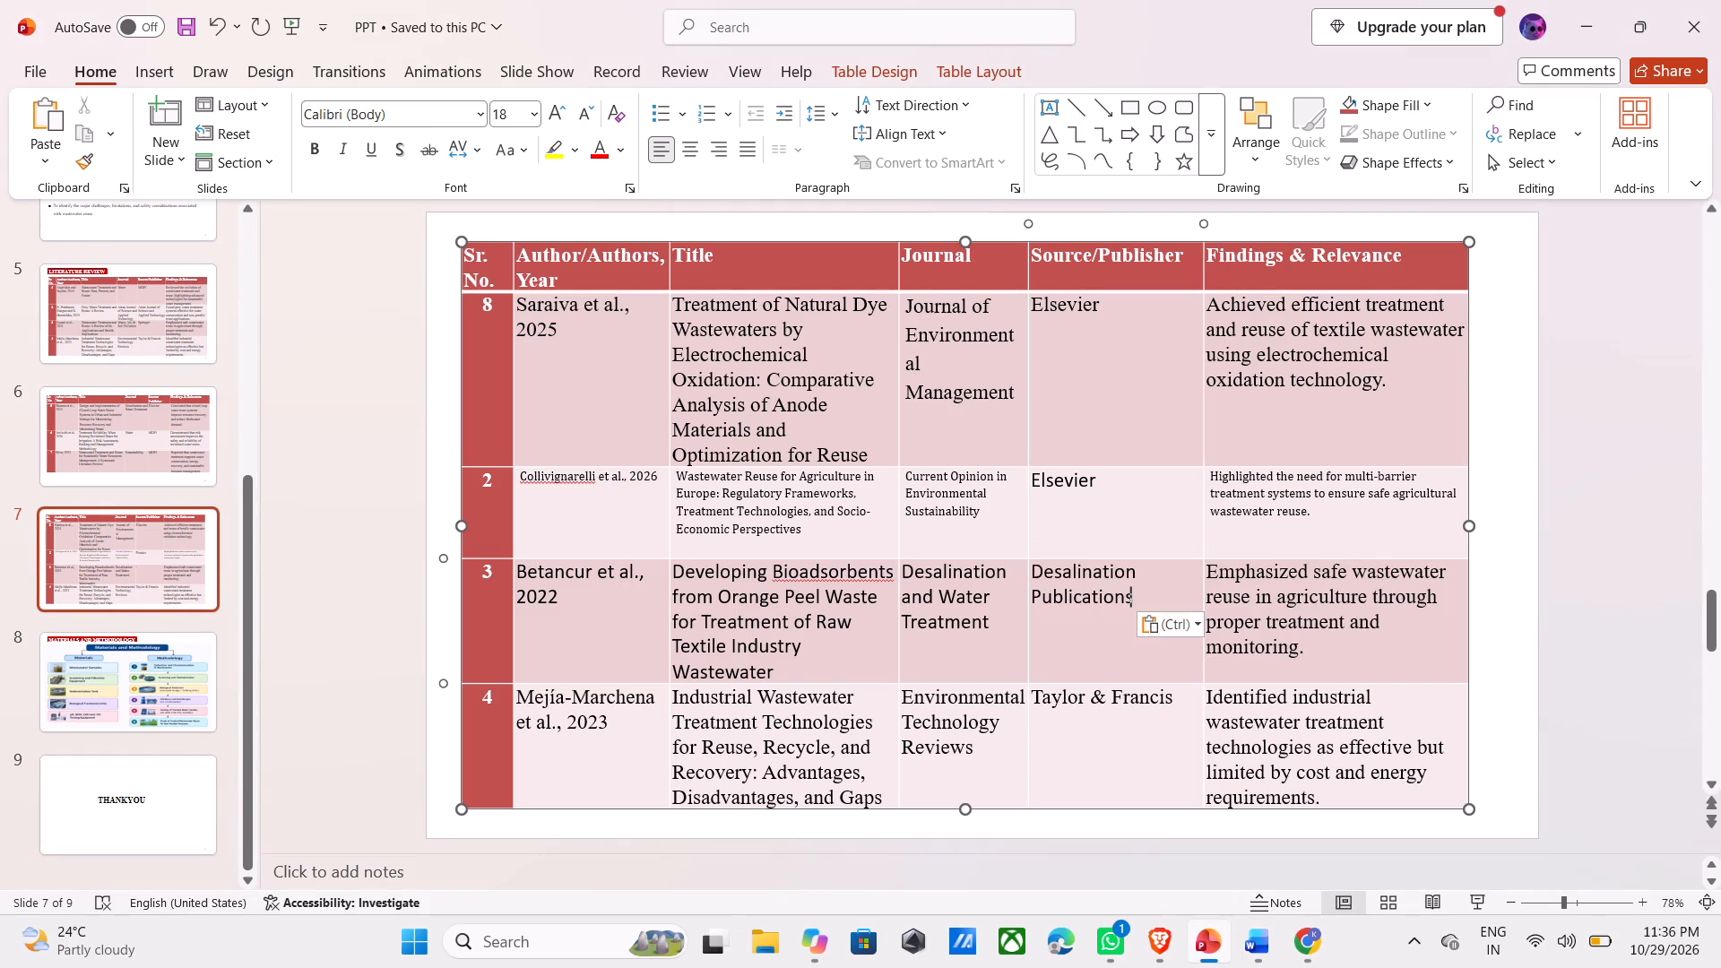
# Replace the findings in slide 7's Betancur row with Word row 10's text on low-cost orange peel biochar removing pollutants and heavy metals.
pyautogui.hotkey('alt', 'Tab')
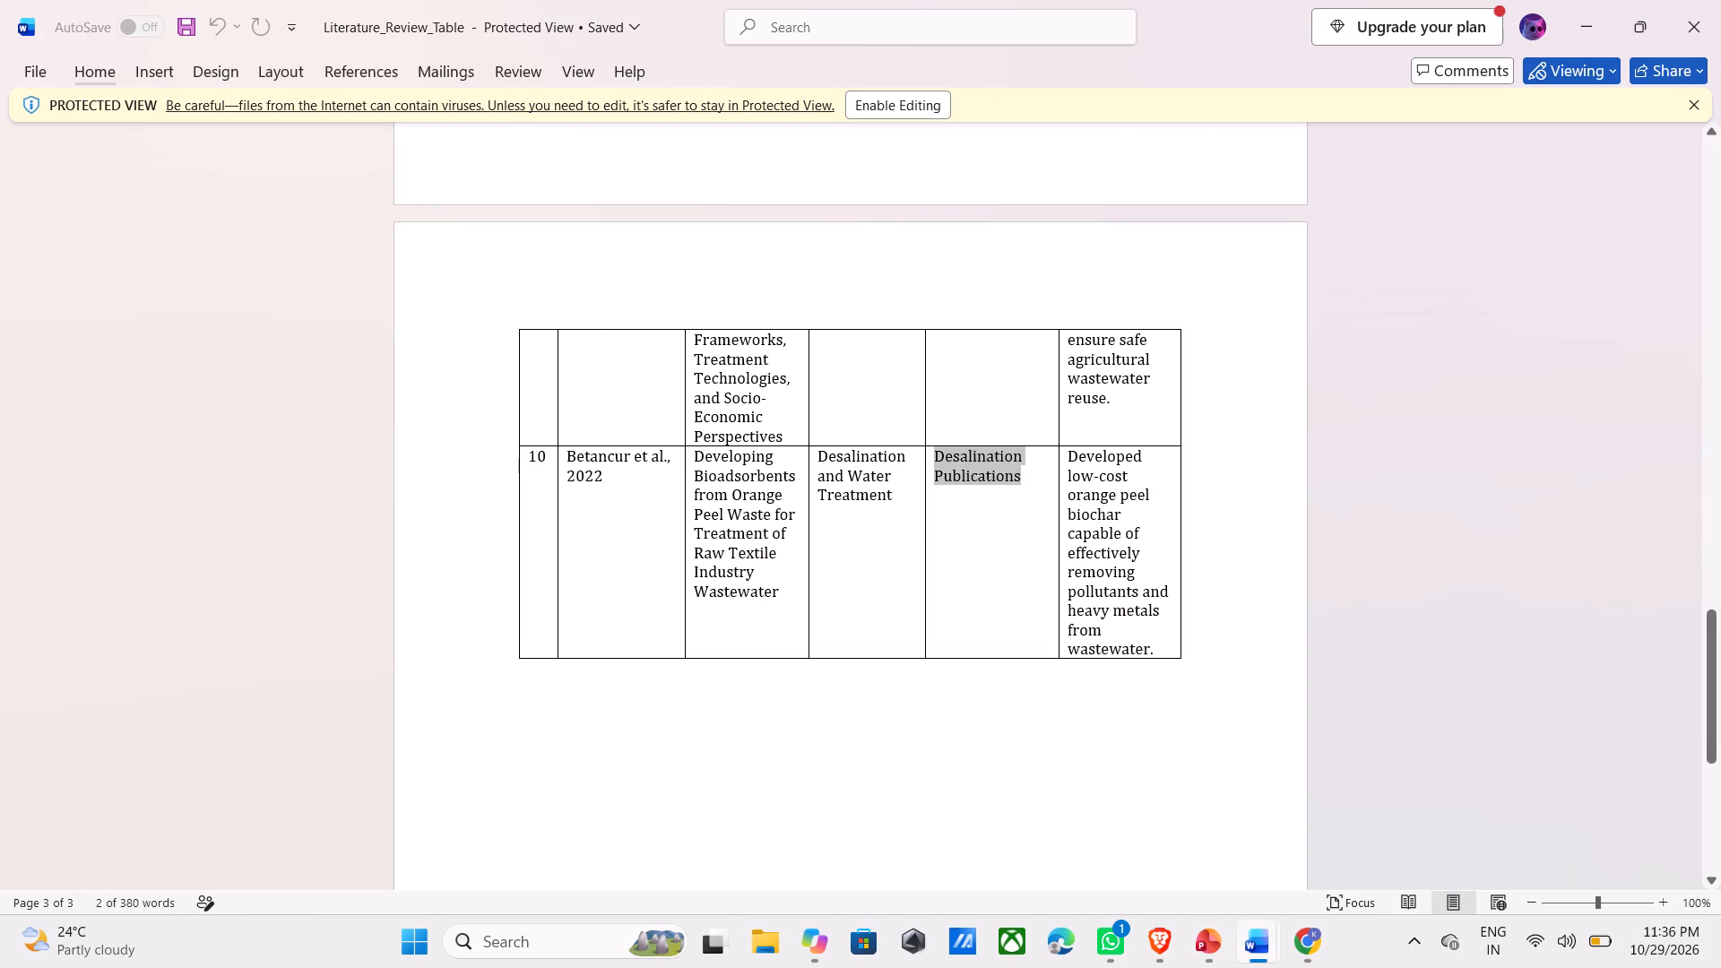
pyautogui.moveTo(1162, 653); pyautogui.dragTo(1083, 468)
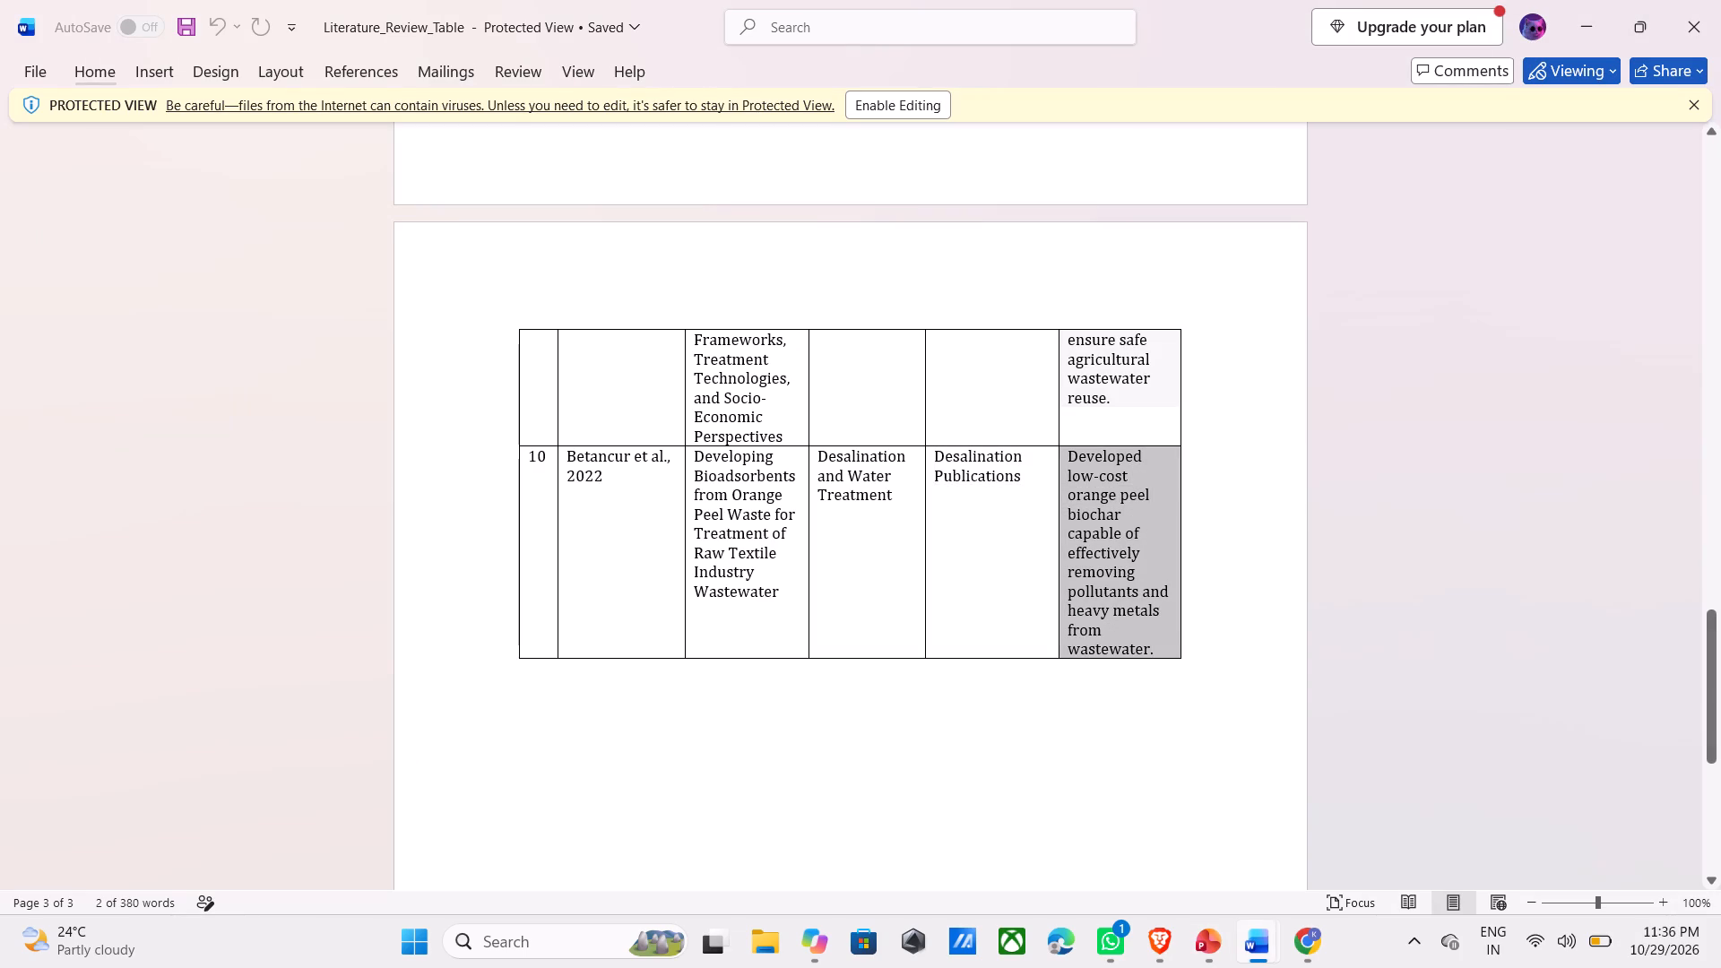
pyautogui.moveTo(1083, 468); pyautogui.dragTo(1063, 462)
pyautogui.hotkey('ctrl', 'c')
pyautogui.hotkey('alt', 'Tab')
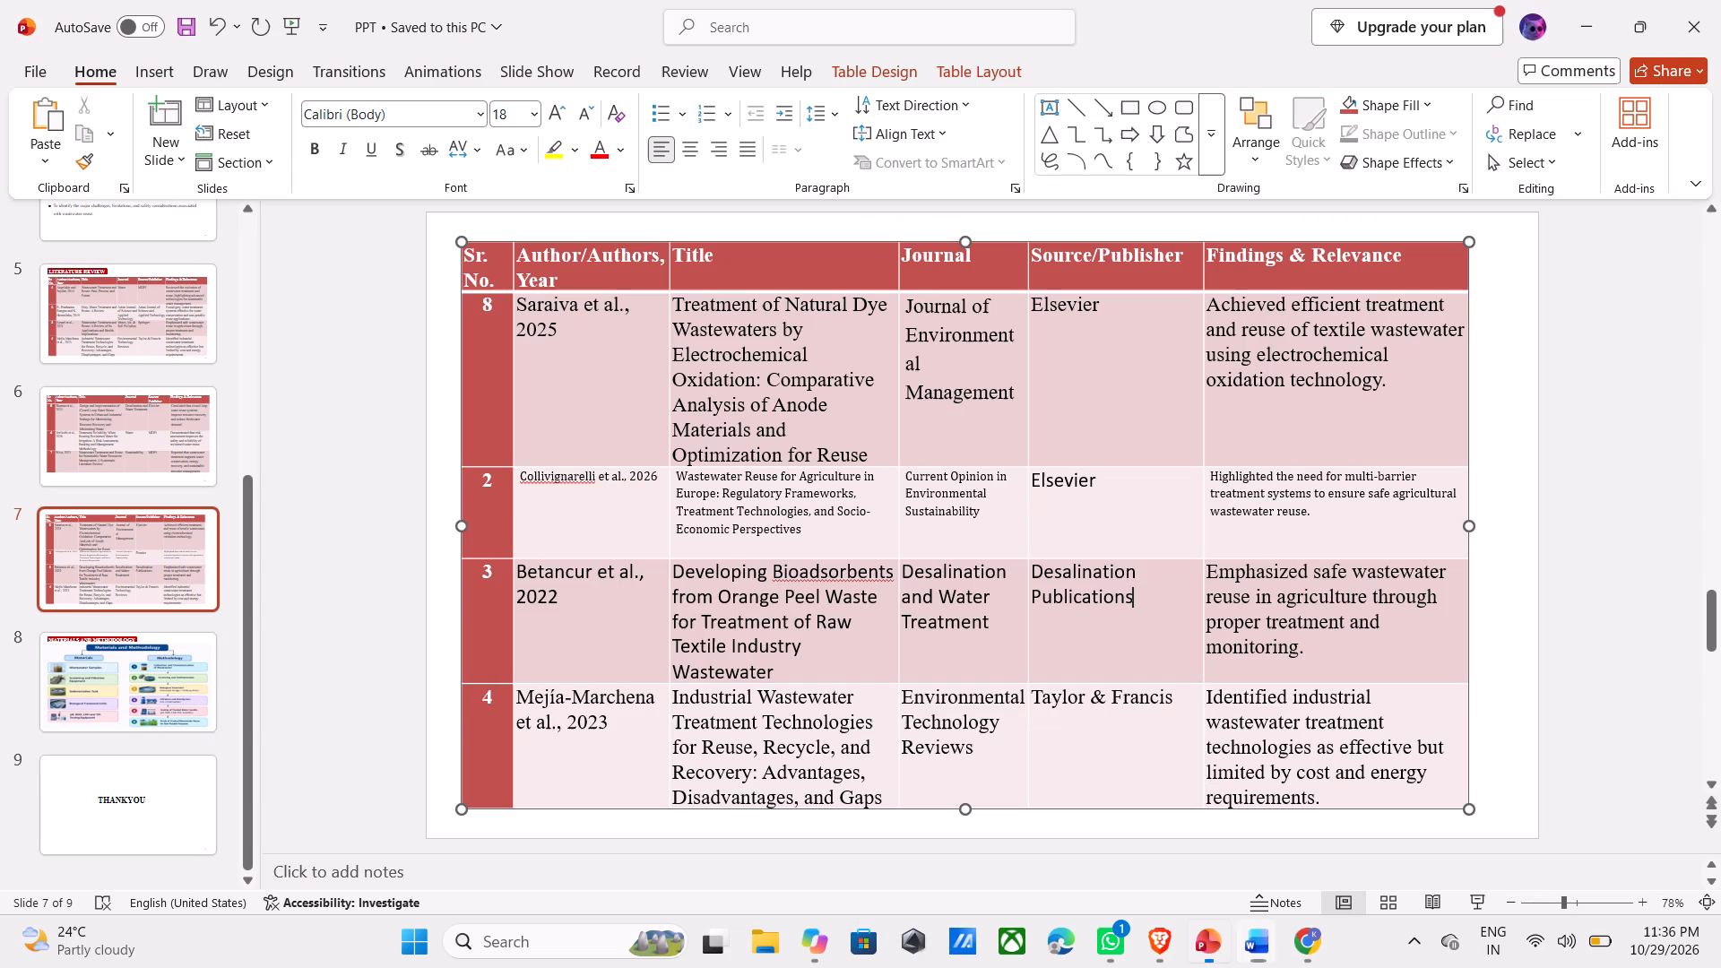
pyautogui.moveTo(1324, 650); pyautogui.dragTo(1291, 628)
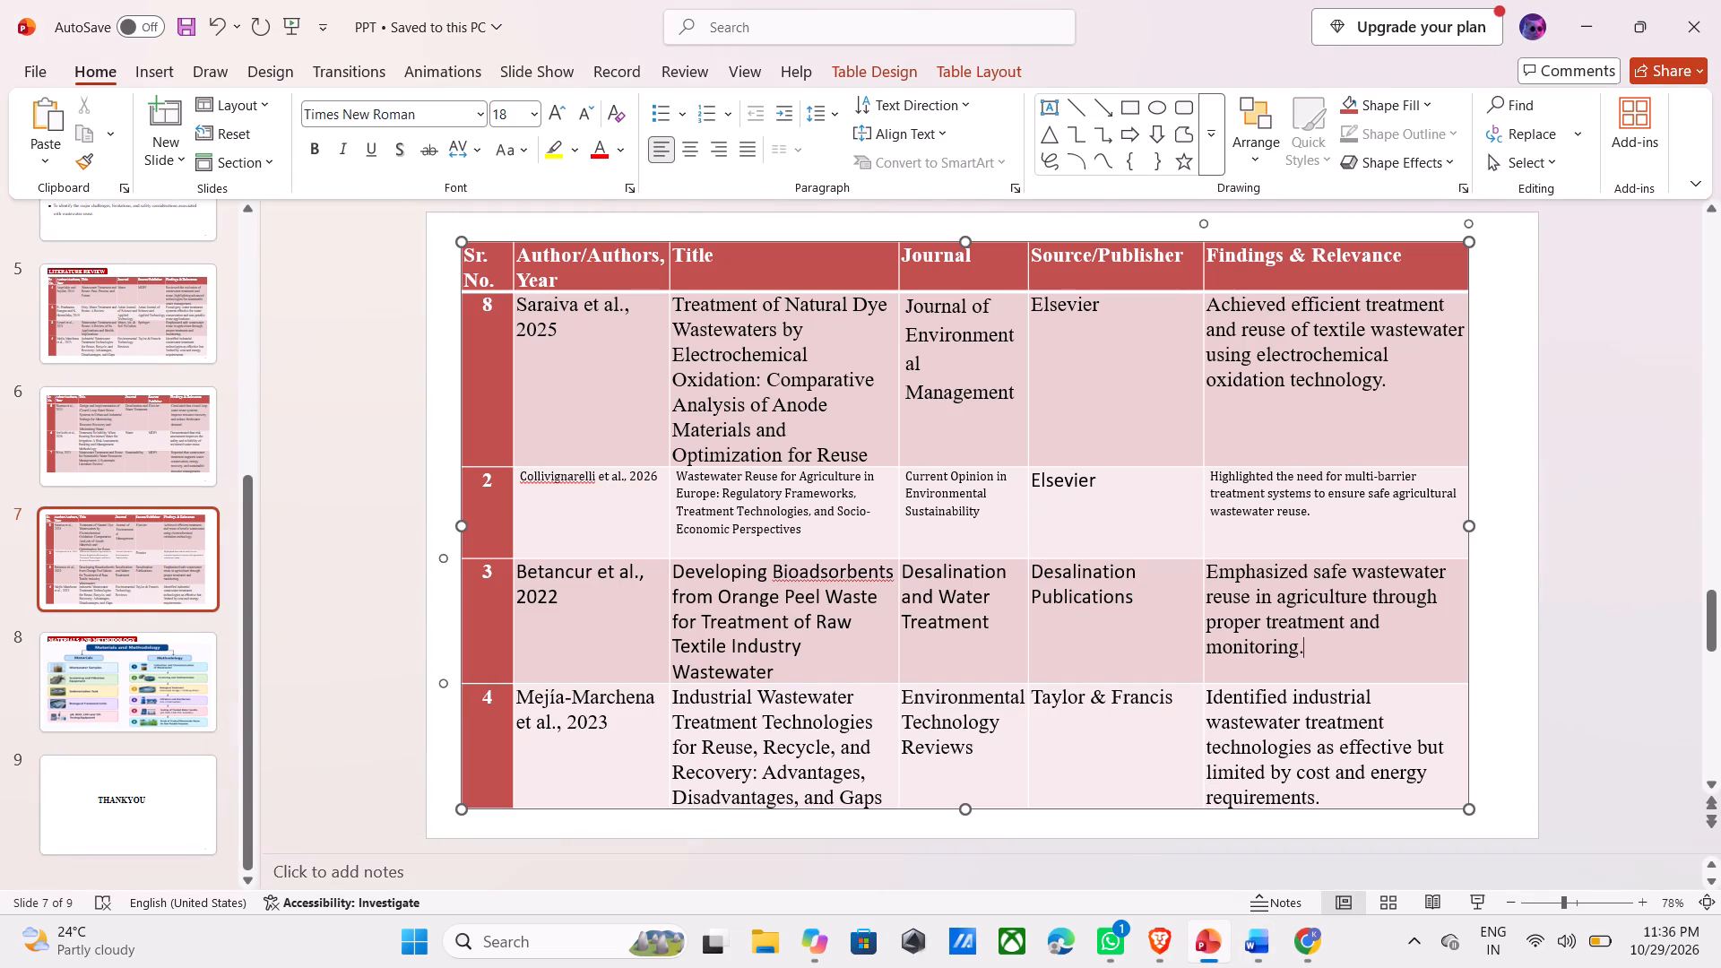
pyautogui.moveTo(1291, 628); pyautogui.dragTo(1233, 582)
pyautogui.press('BackSpace')
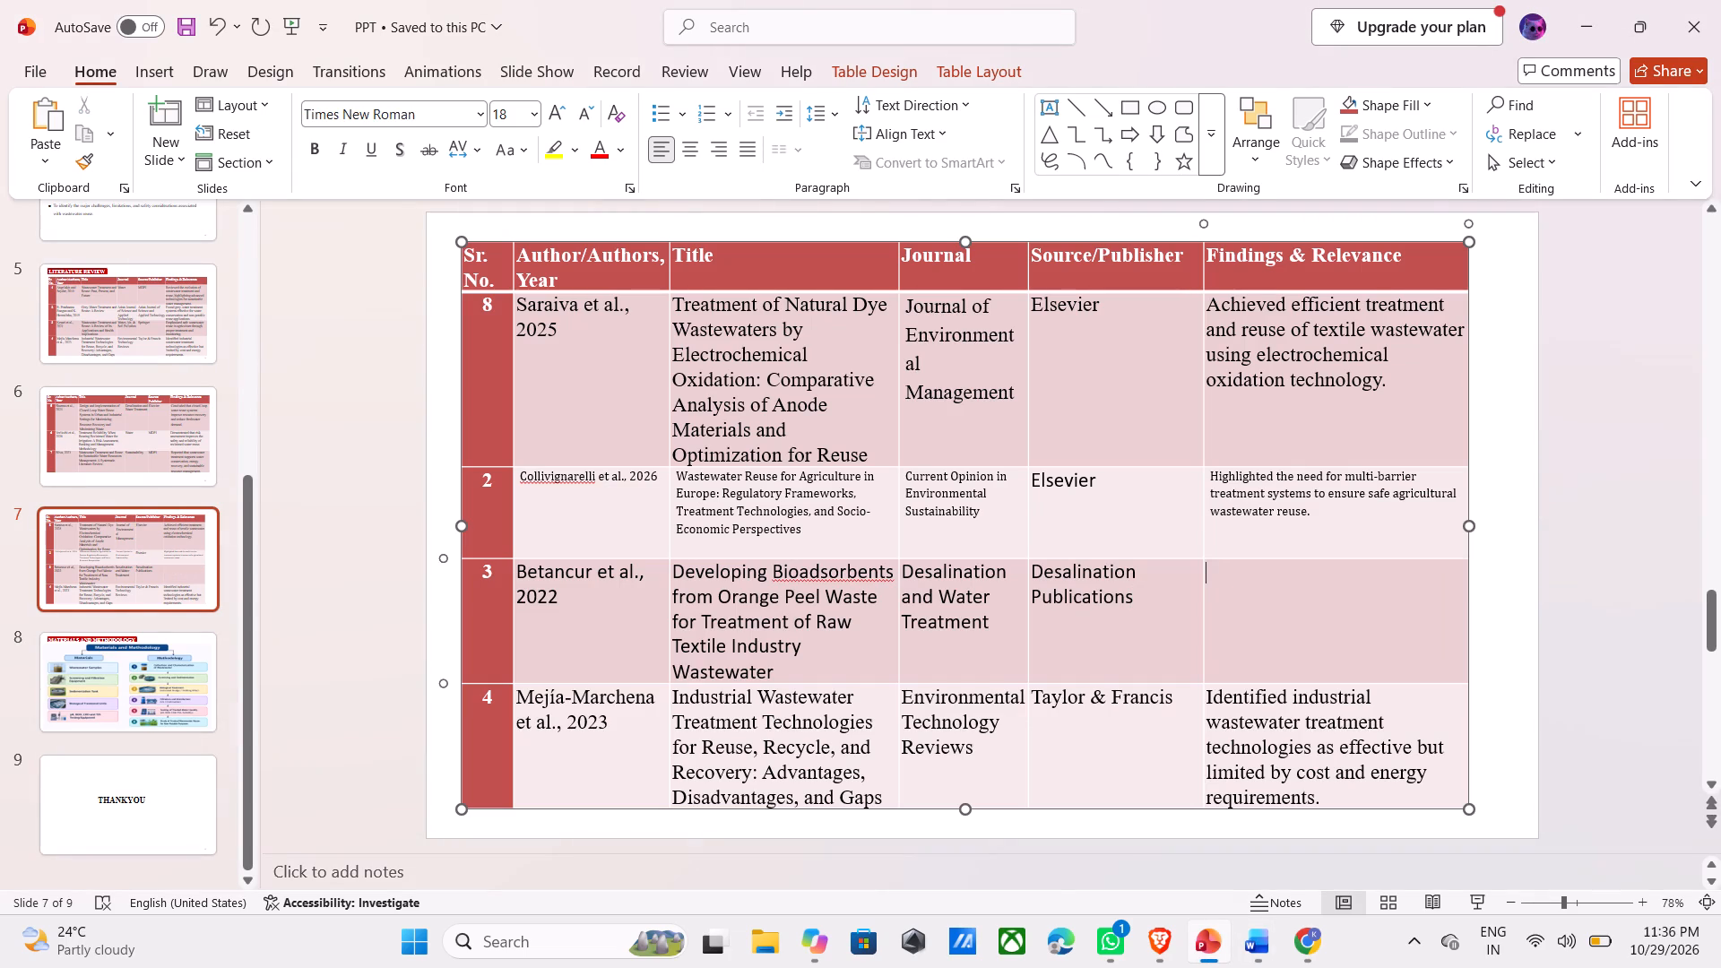
pyautogui.hotkey('ctrl', 'v')
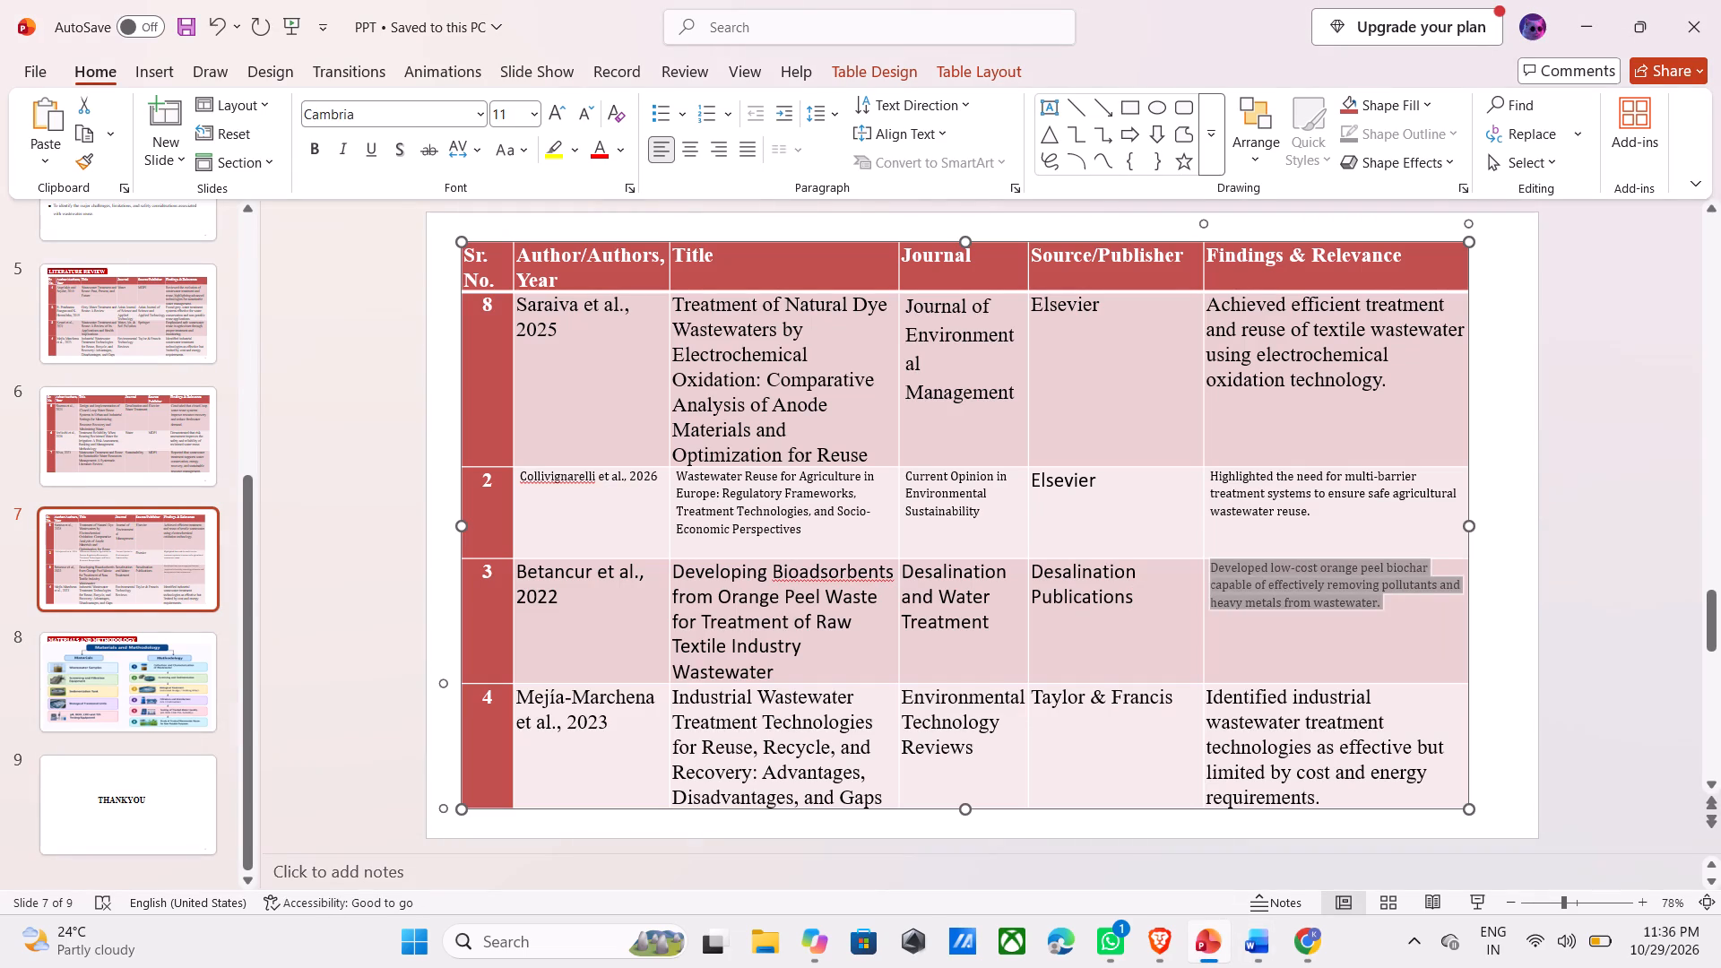
# Clear the leftover Mejía-Marchena entry in the row numbered 4 on slide 7 and delete that row from the table.
pyautogui.moveTo(1325, 792); pyautogui.dragTo(548, 724)
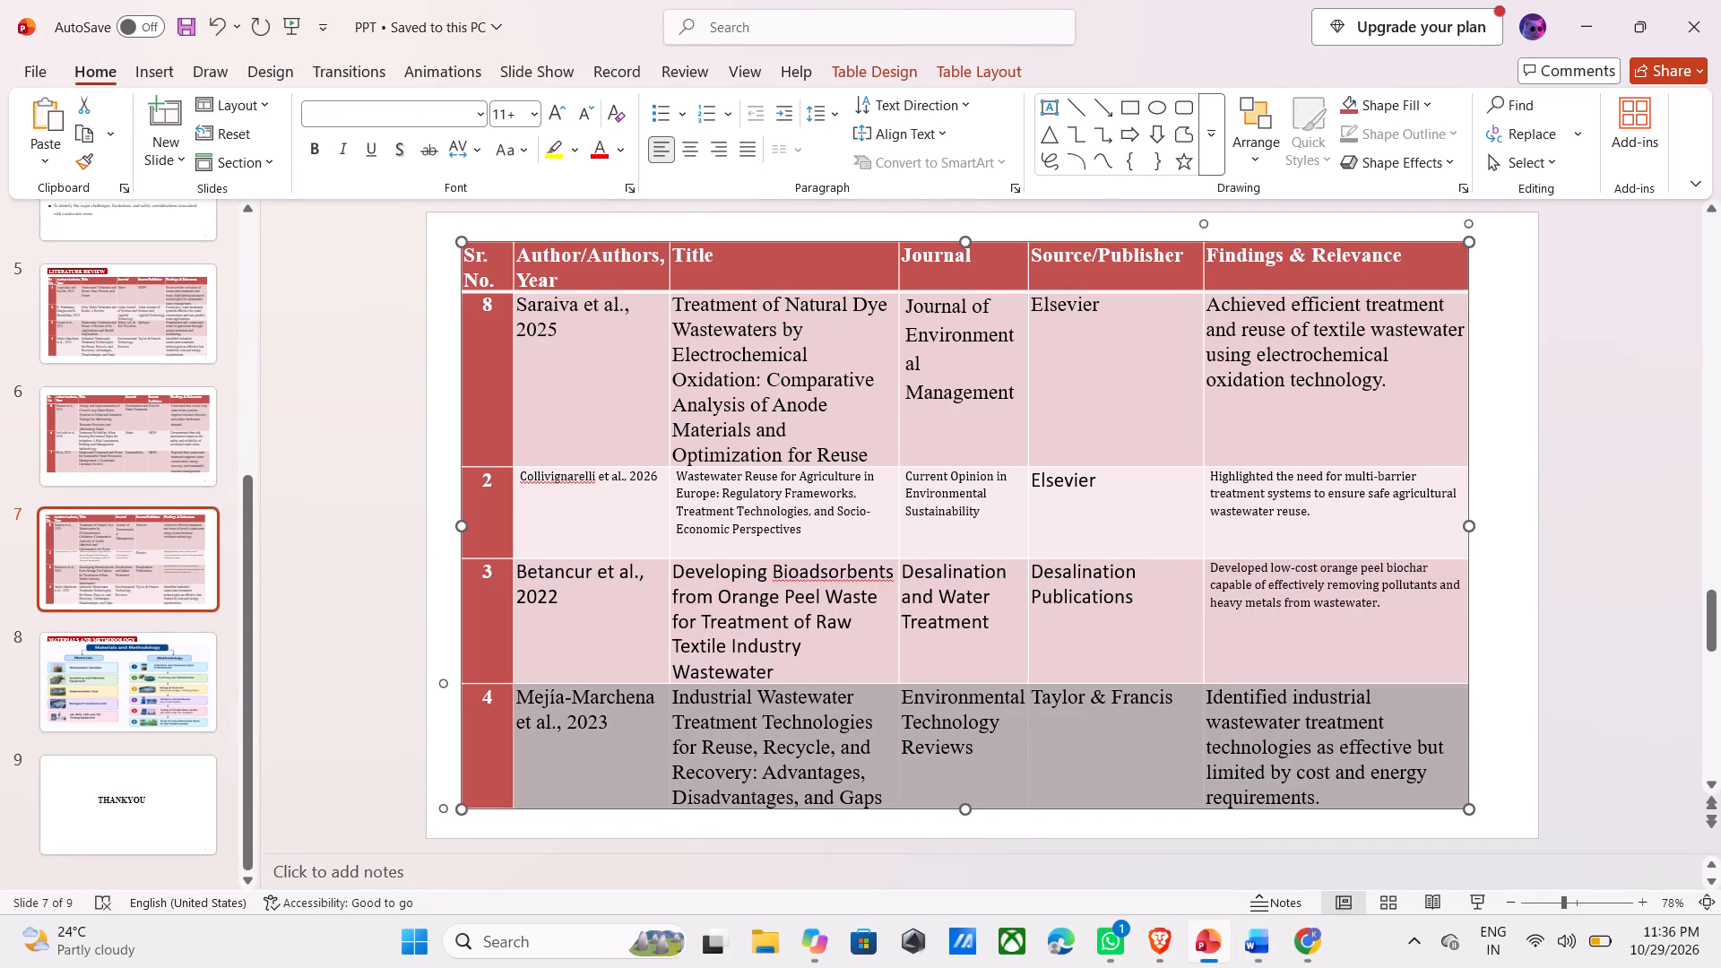
pyautogui.moveTo(548, 724); pyautogui.dragTo(526, 730)
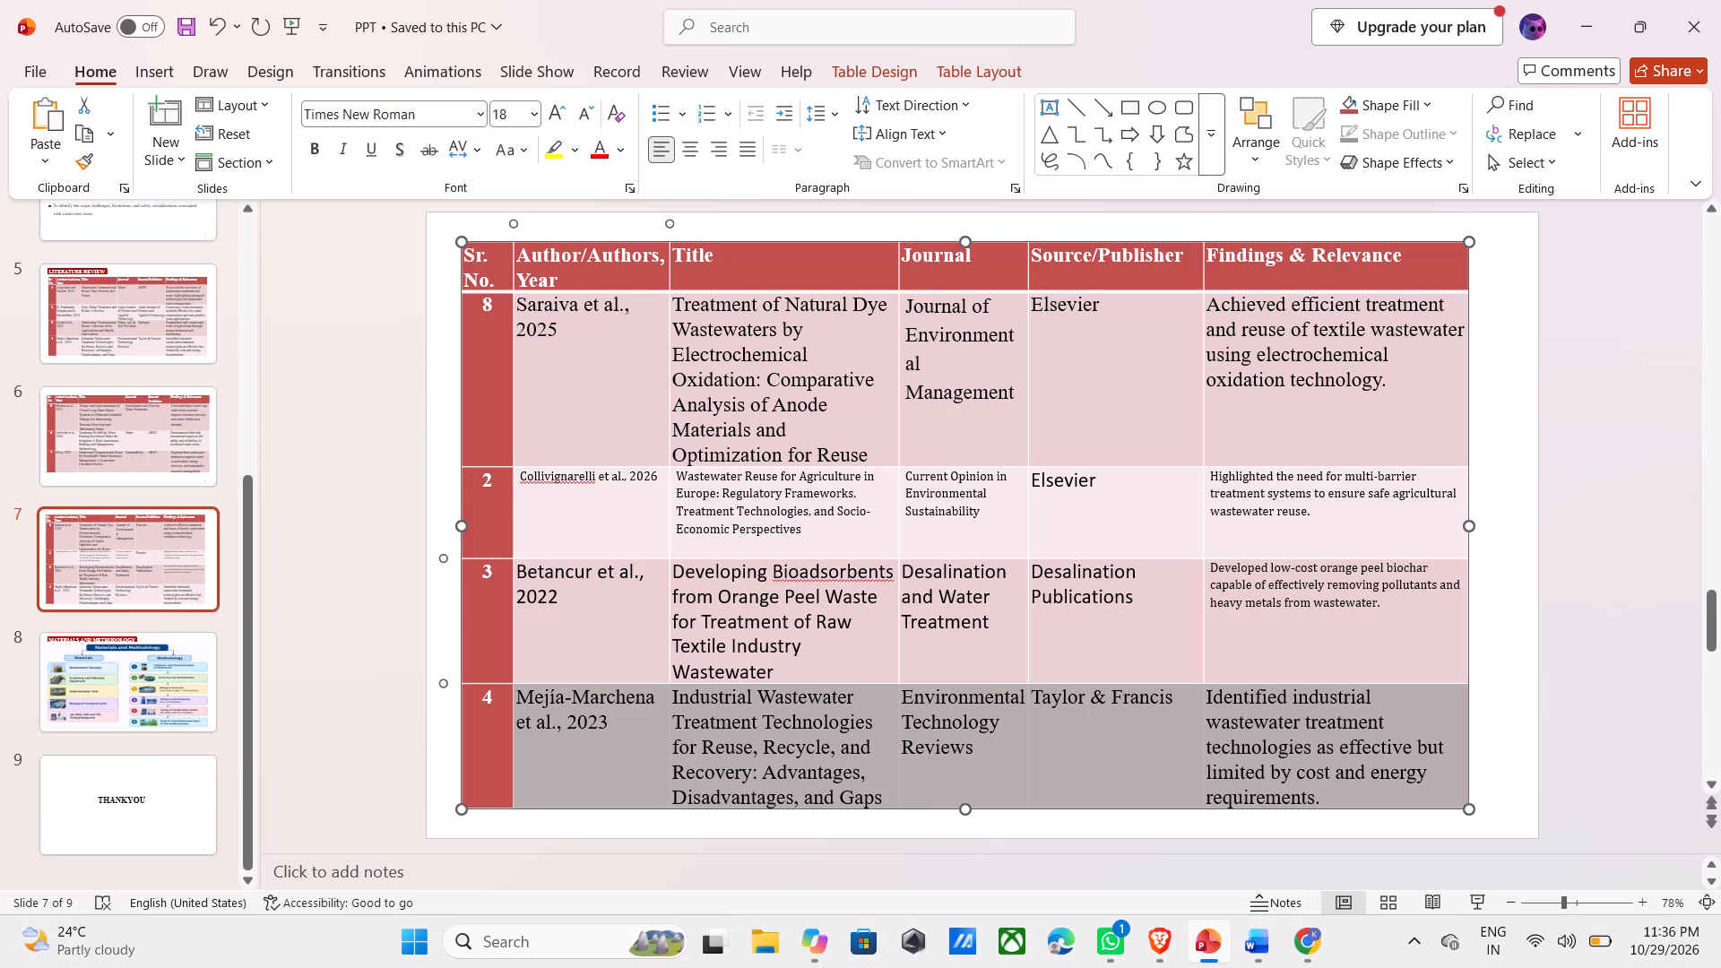
pyautogui.press('Delete')
pyautogui.press('Delete')
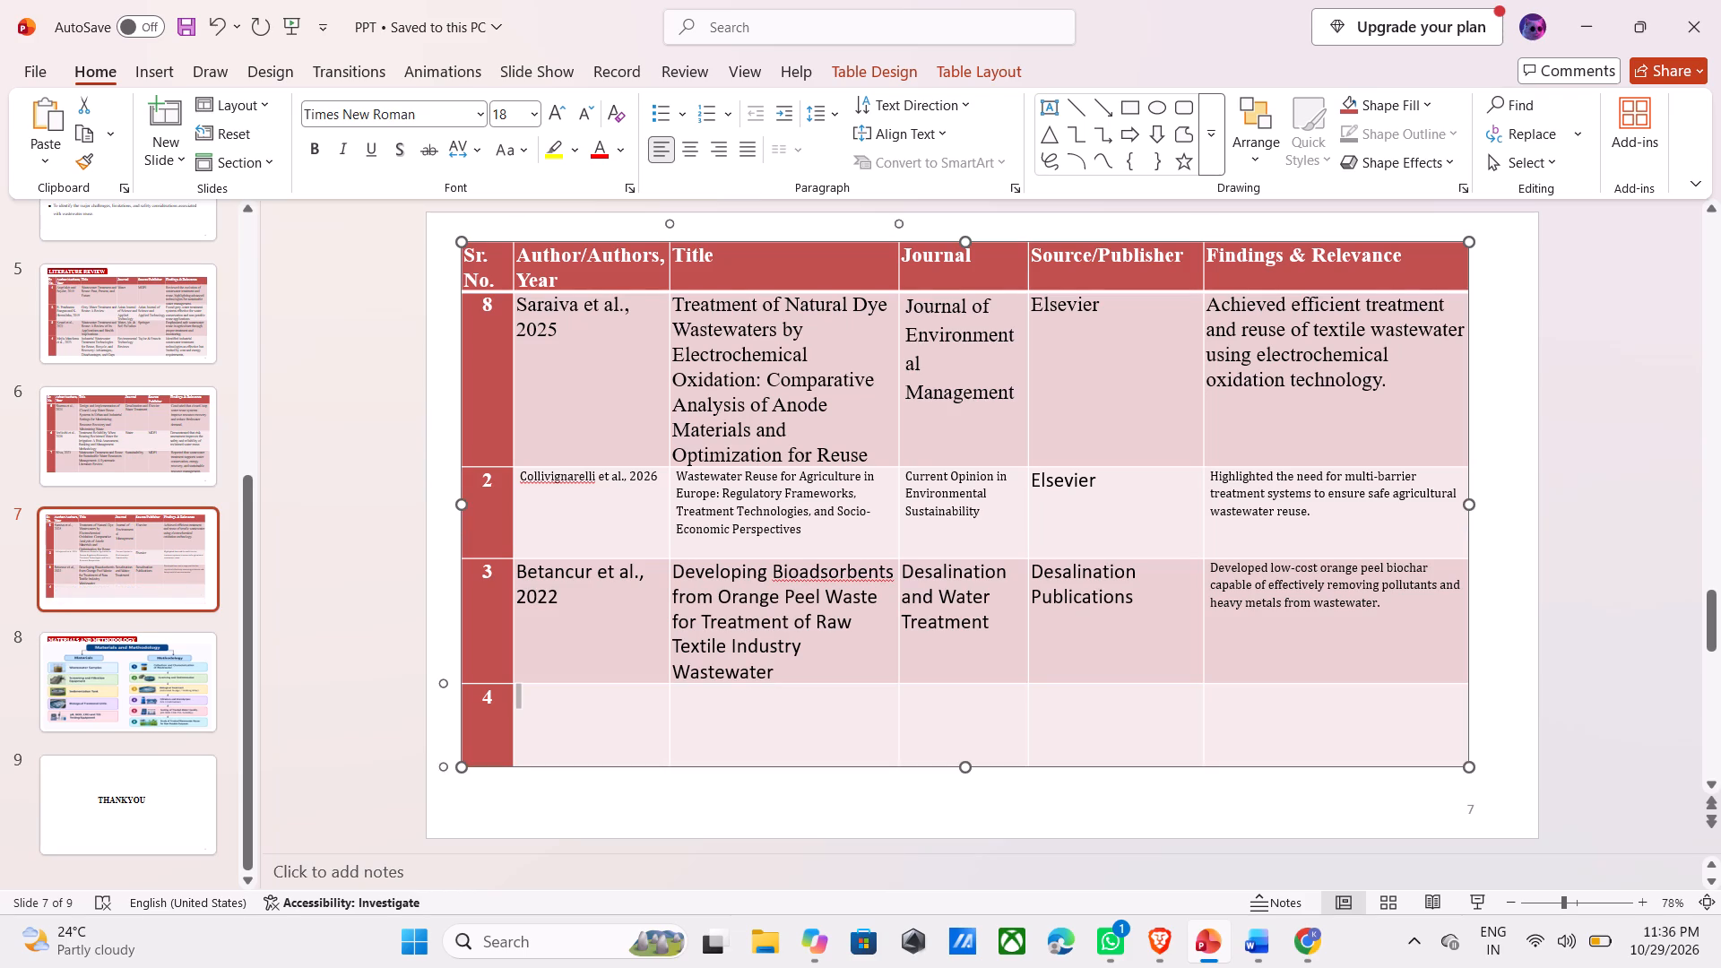
pyautogui.moveTo(1285, 735); pyautogui.dragTo(510, 685)
pyautogui.press('Delete')
pyautogui.moveTo(1276, 736); pyautogui.dragTo(1224, 736)
pyautogui.moveTo(1224, 736); pyautogui.dragTo(489, 722)
pyautogui.press('Delete')
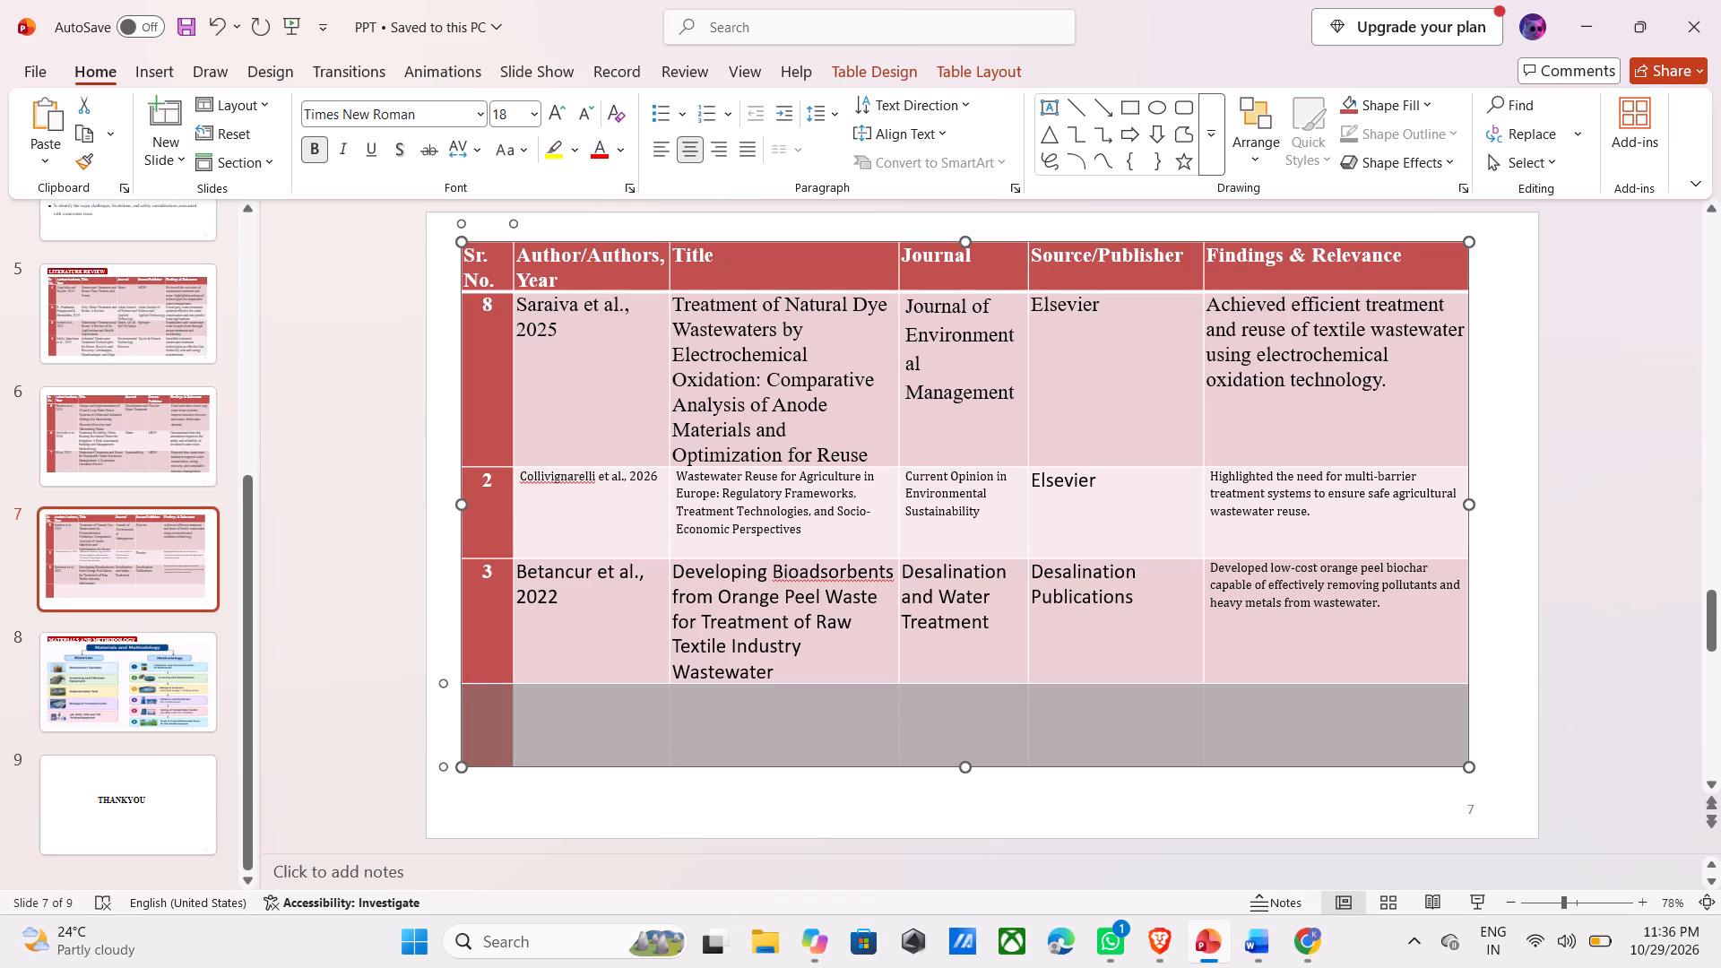
pyautogui.press('Delete')
pyautogui.moveTo(1278, 732); pyautogui.dragTo(513, 738)
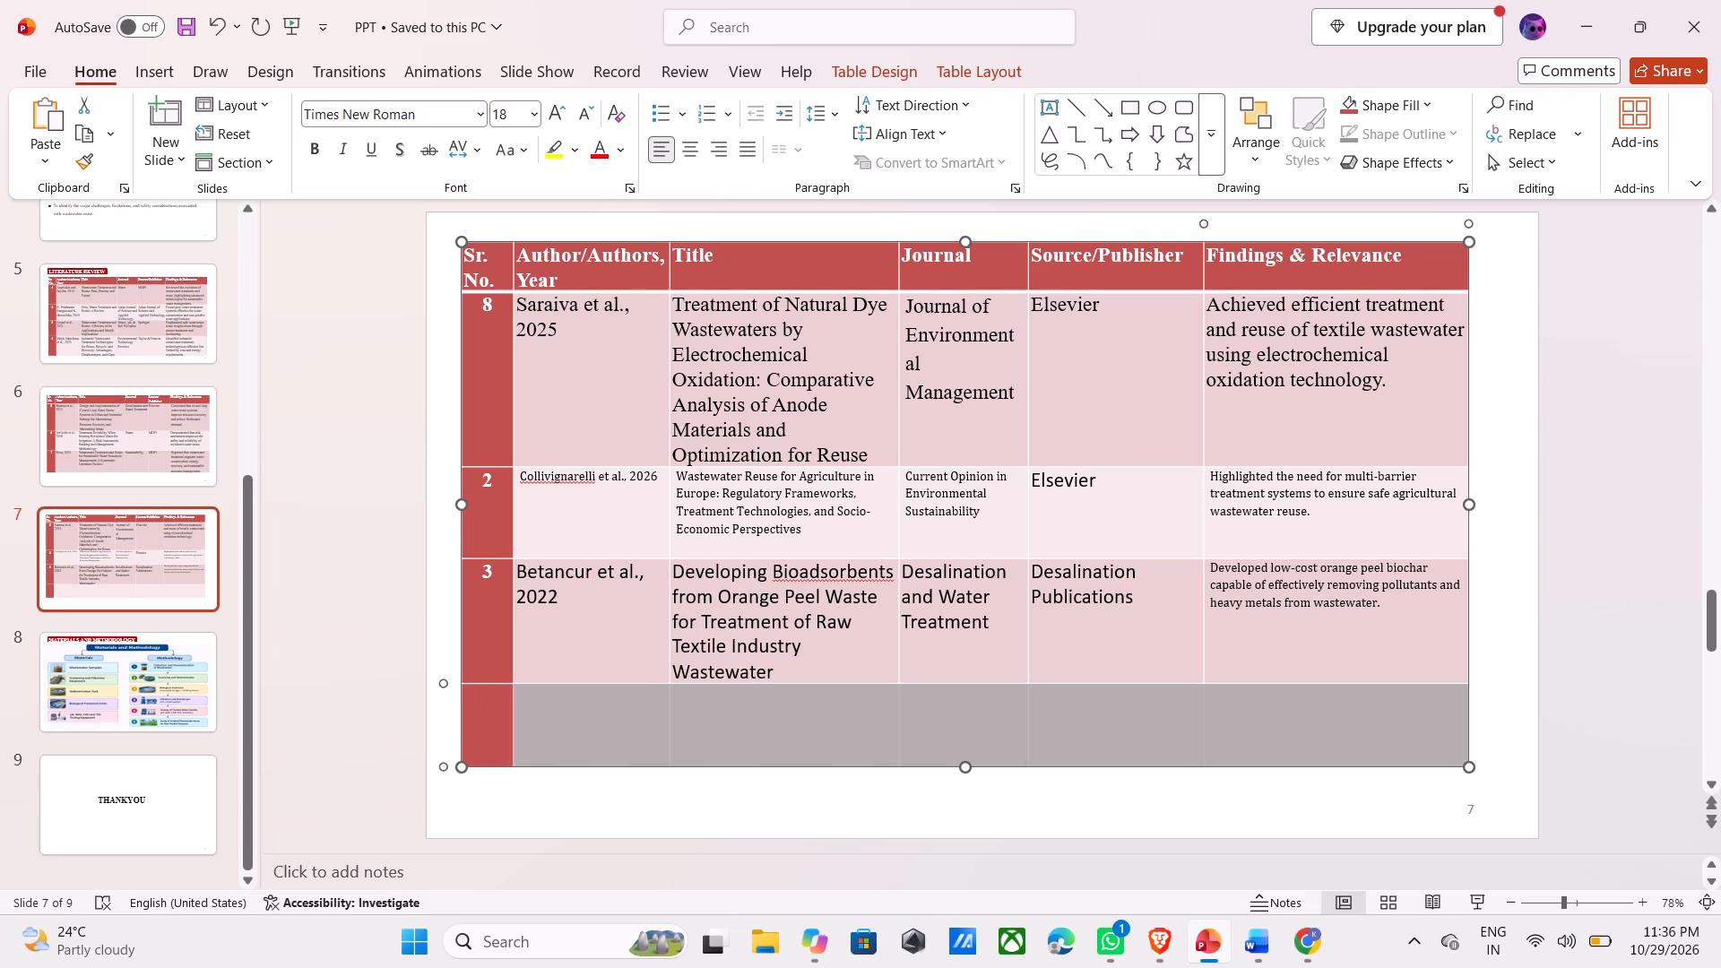
pyautogui.moveTo(513, 738); pyautogui.dragTo(480, 741)
pyautogui.click(986, 73)
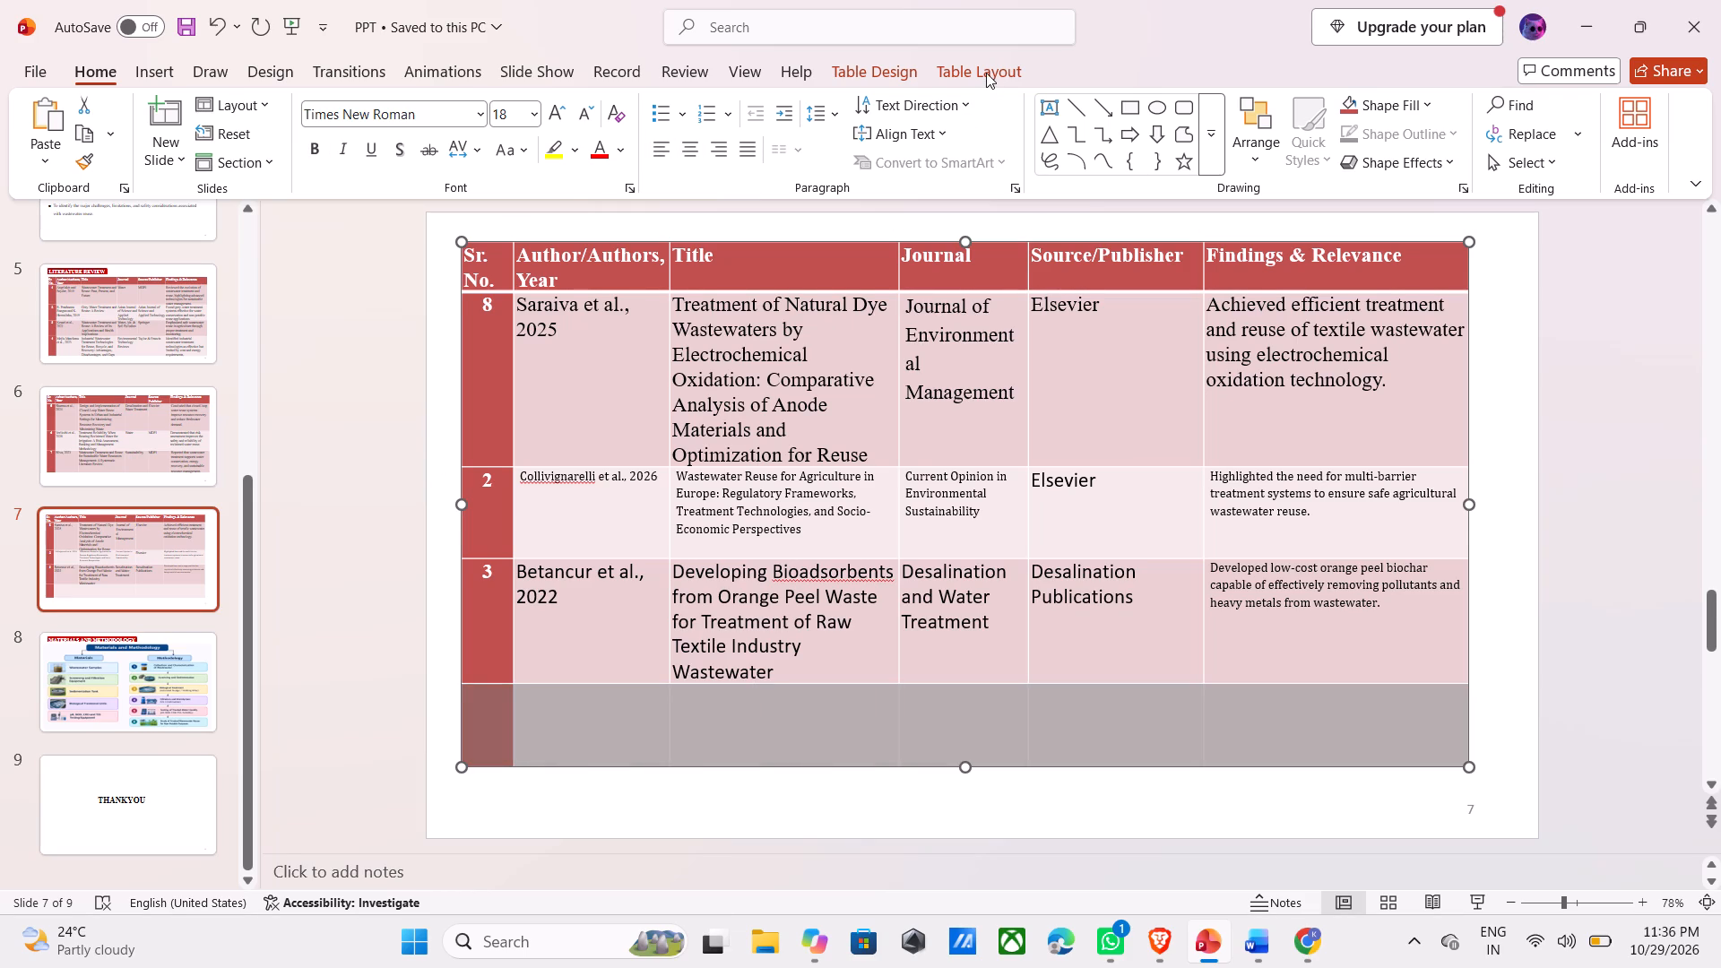
pyautogui.click(173, 109)
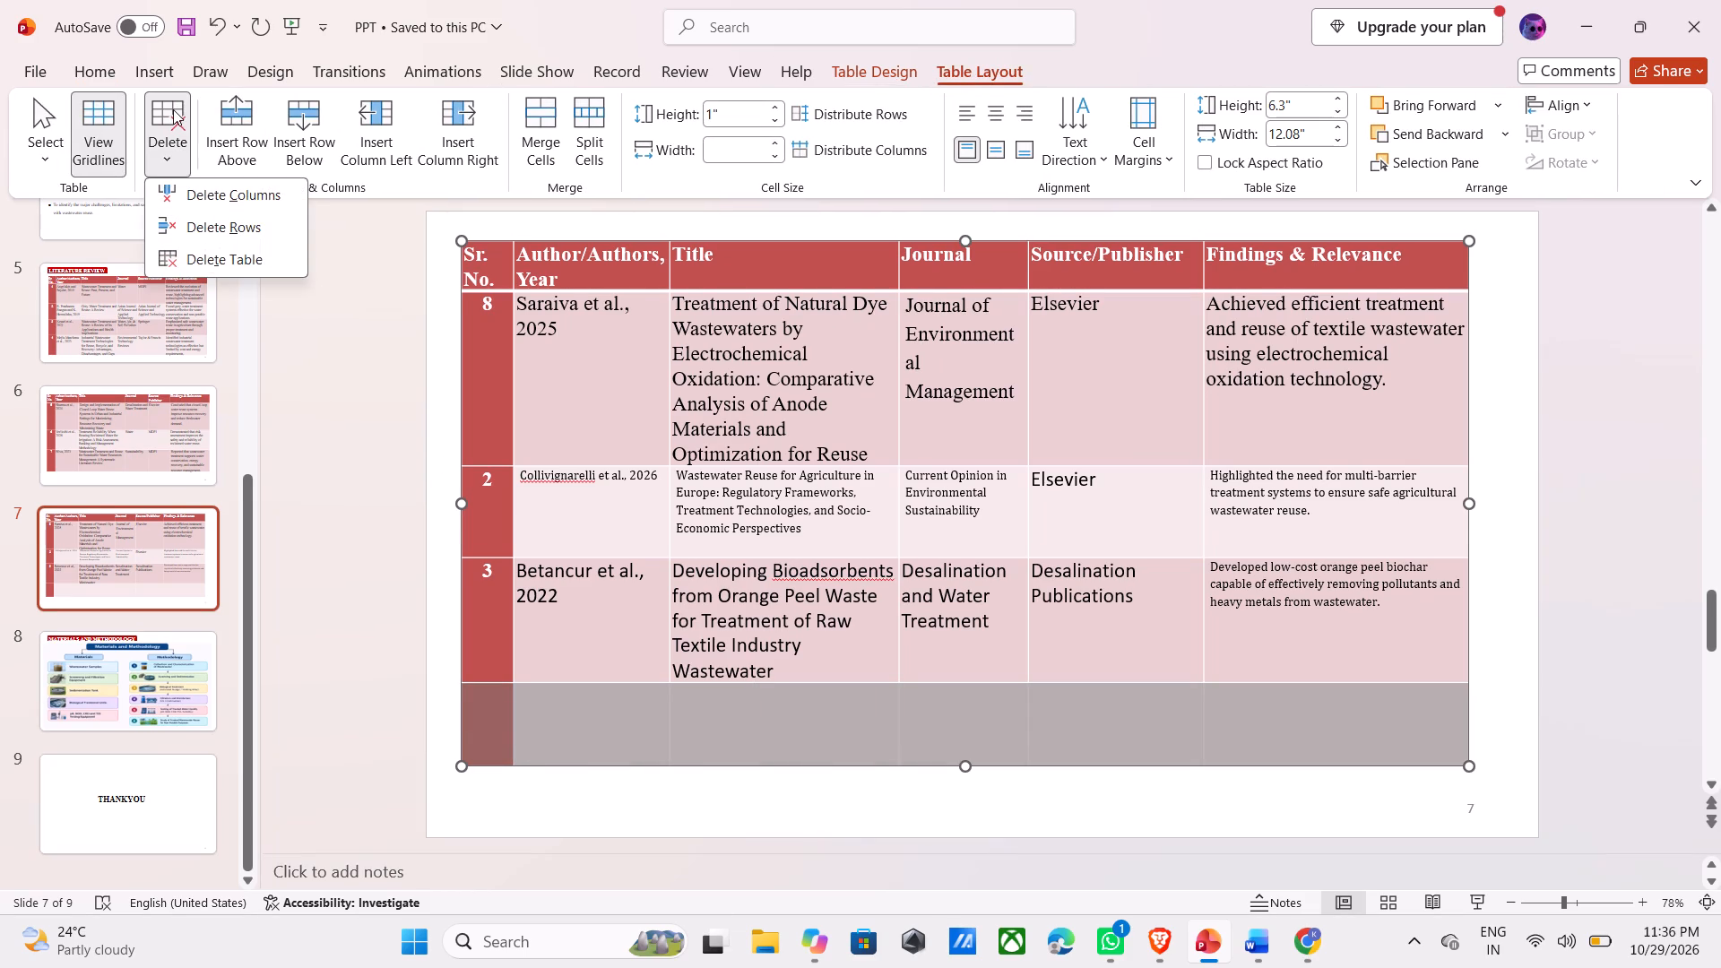
pyautogui.click(236, 224)
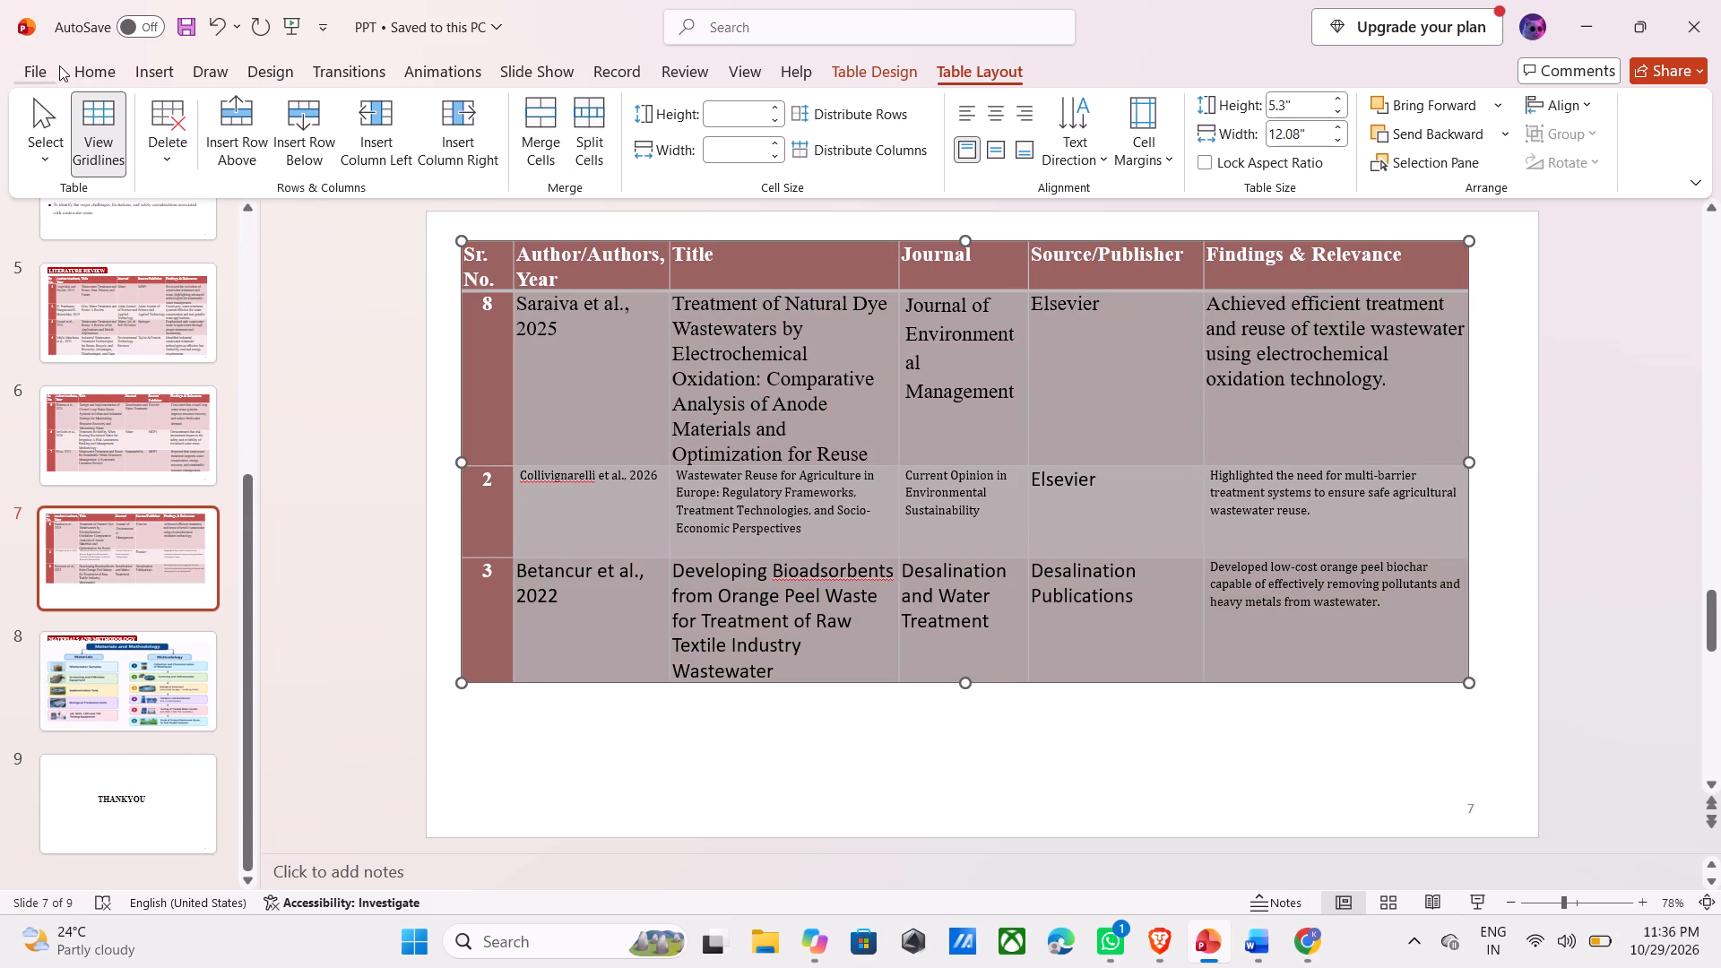
# Set all text in slide 7's literature review table to Times New Roman, size 18.
pyautogui.click(88, 68)
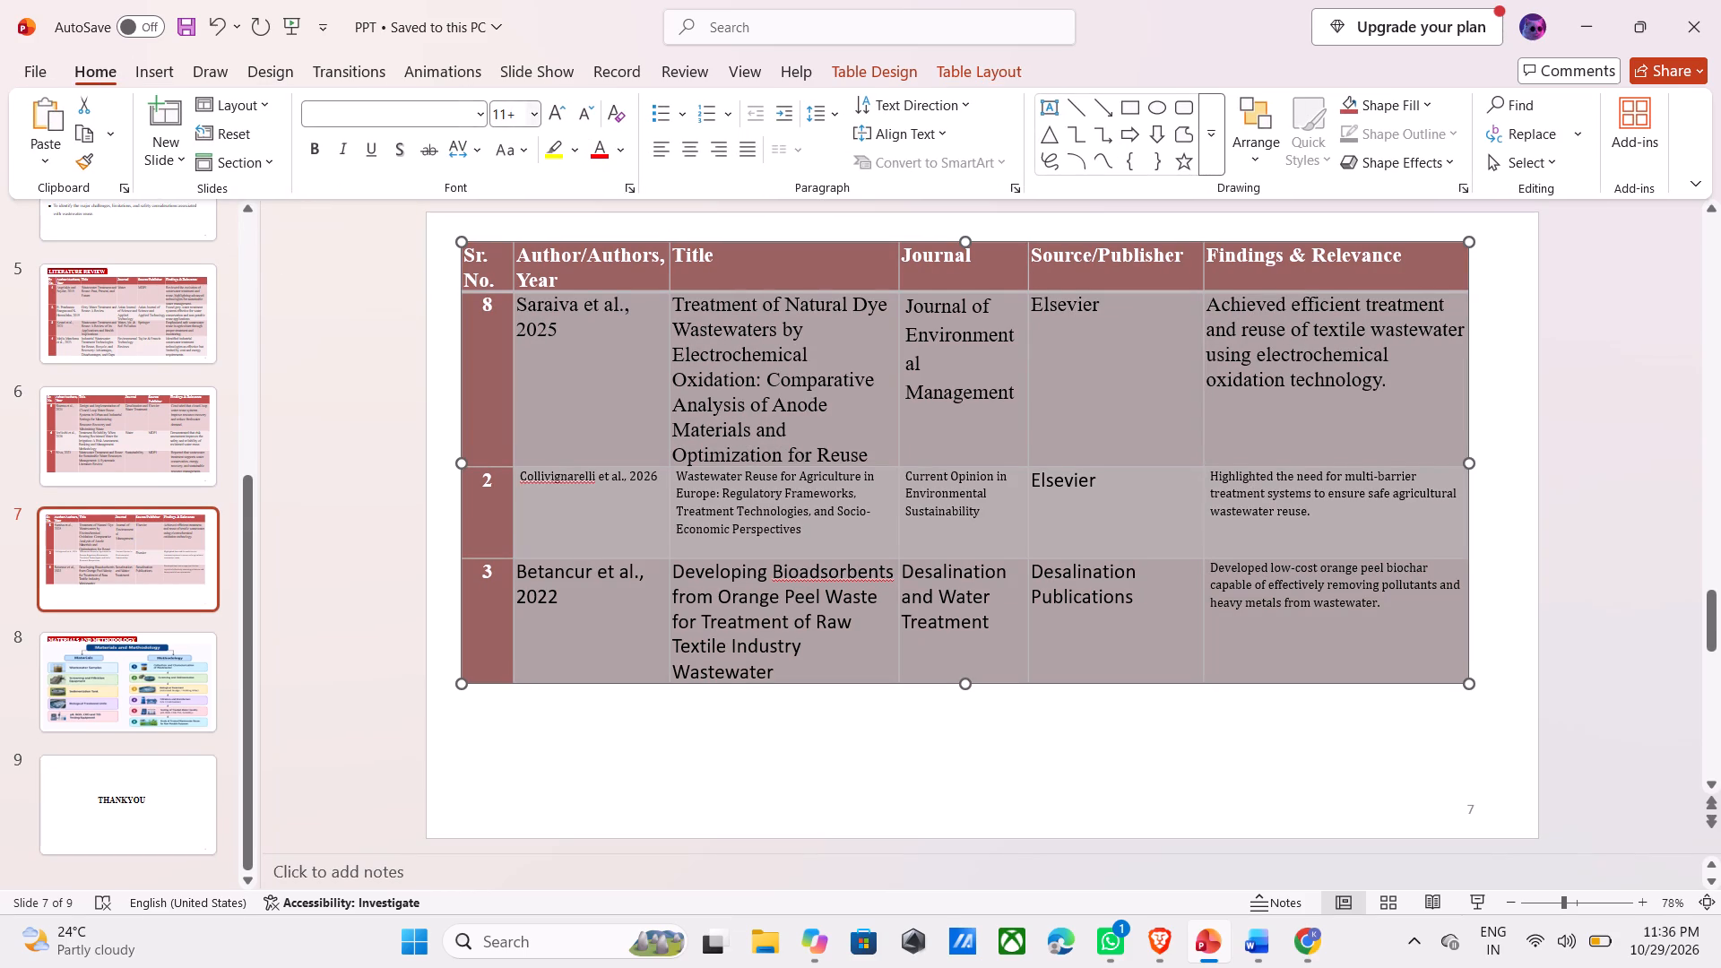
pyautogui.click(417, 120)
pyautogui.write('TIM')
pyautogui.press('Return')
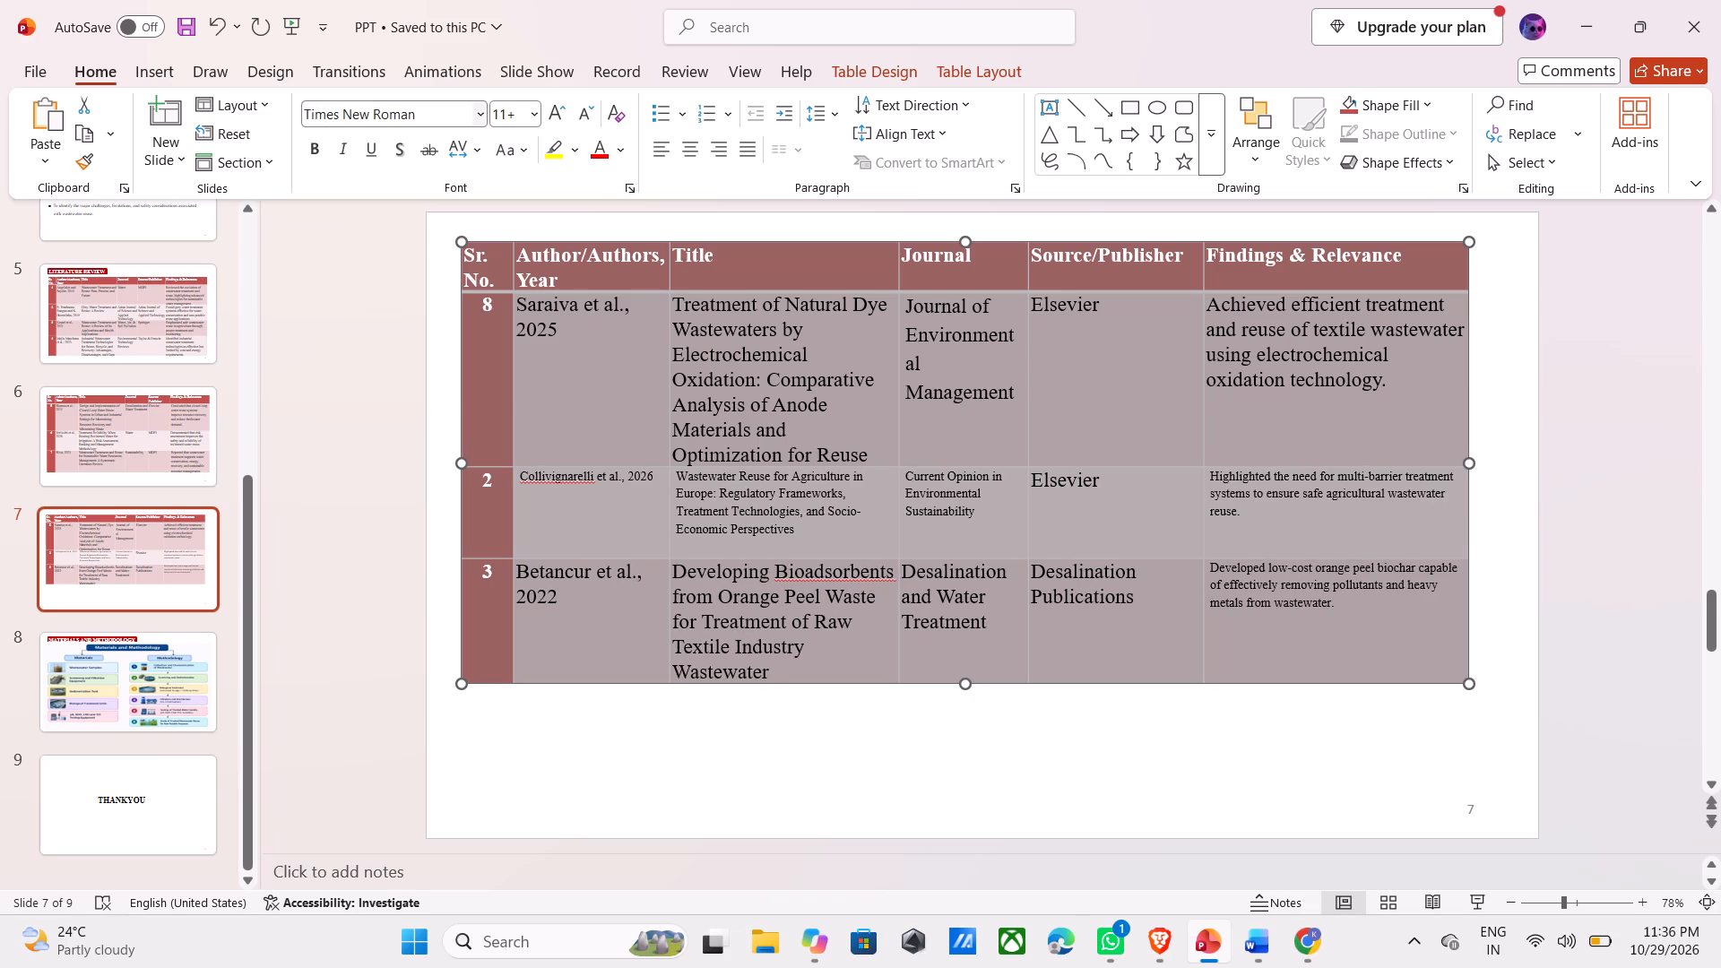
pyautogui.click(529, 110)
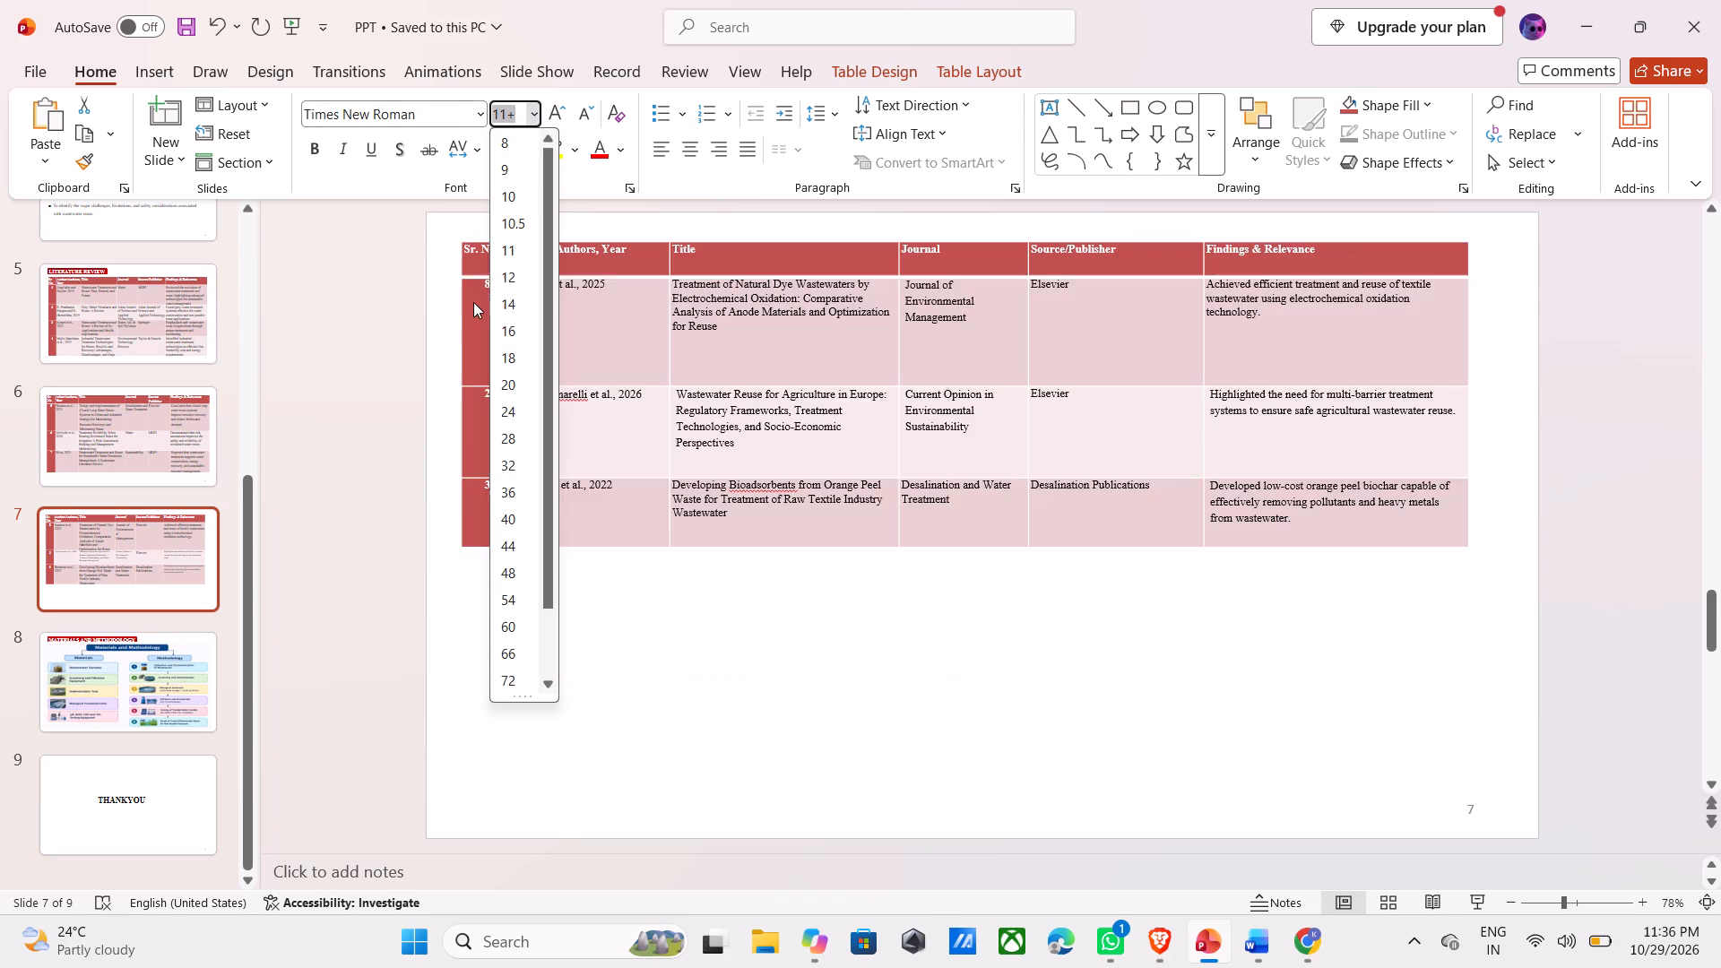
pyautogui.click(515, 365)
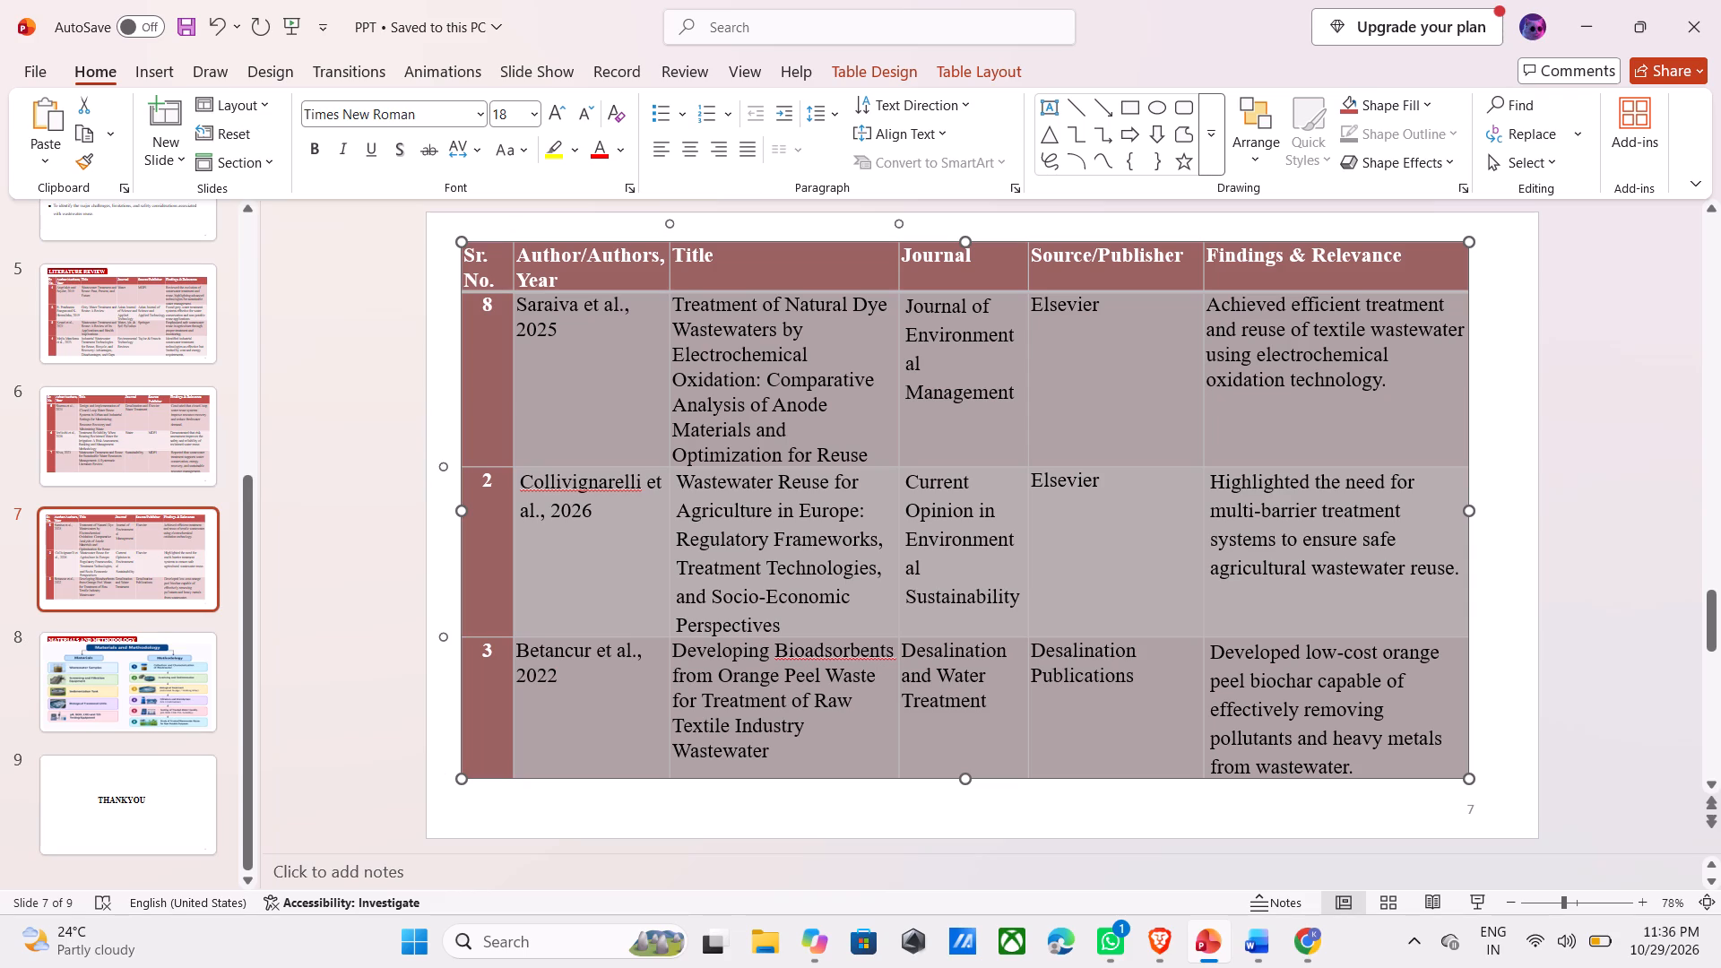
pyautogui.click(1501, 591)
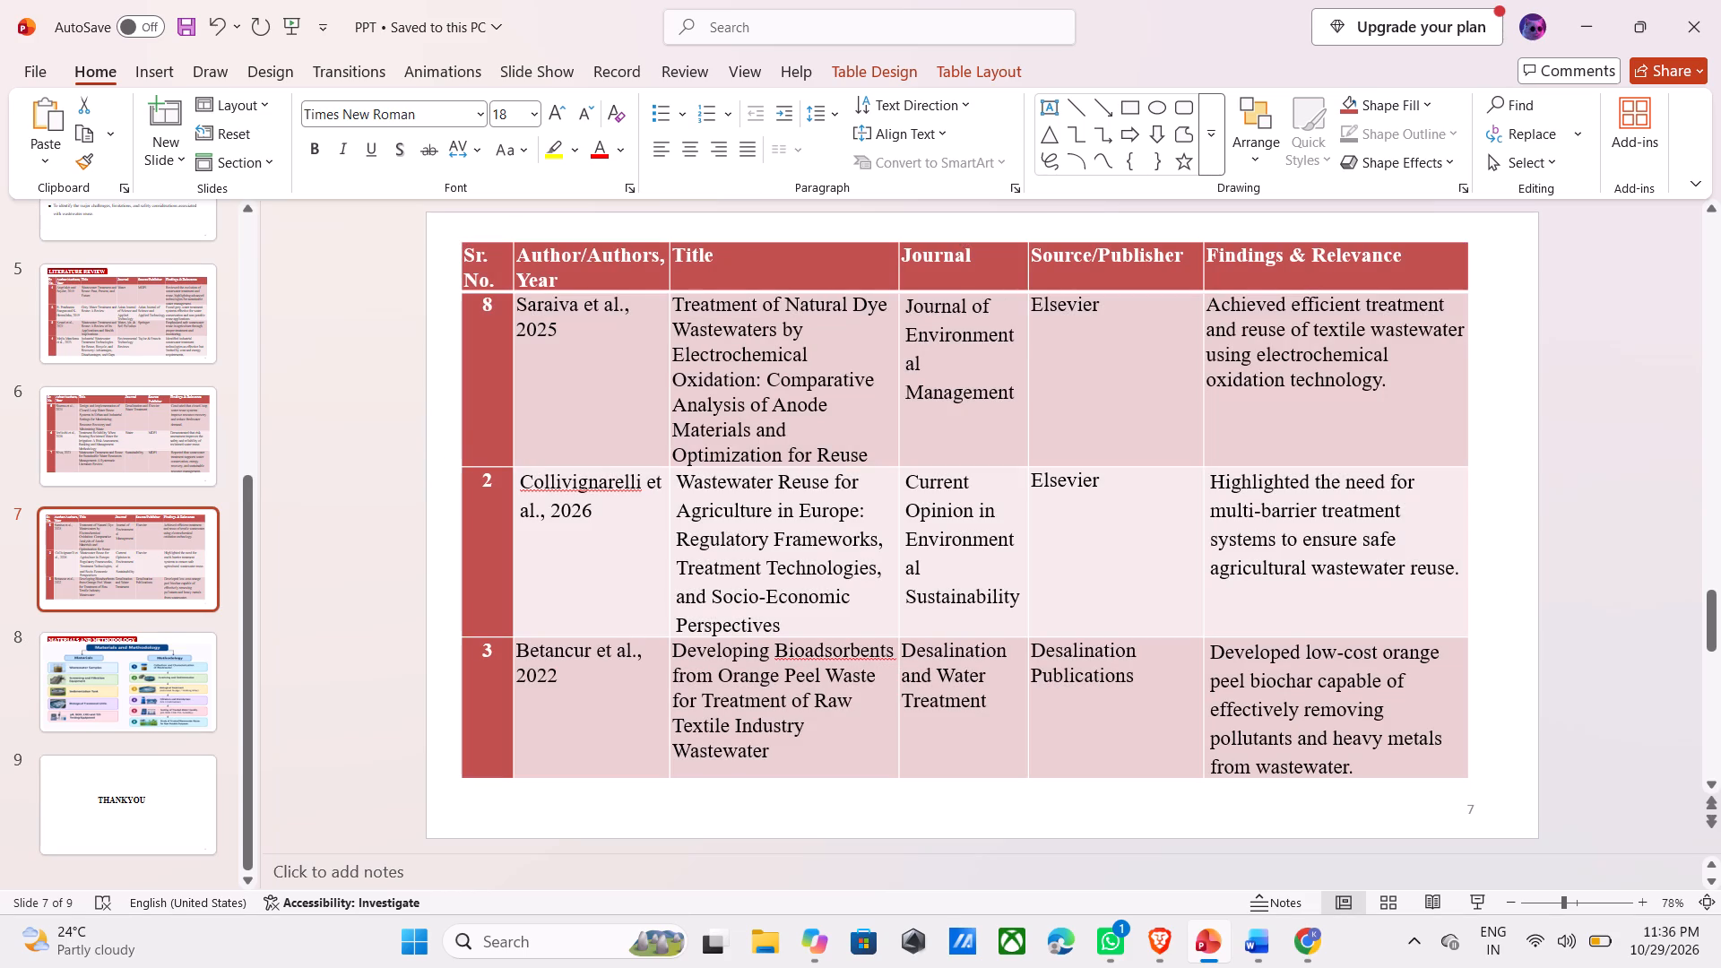
# Renumber the Collivignarelli and Betancur rows in slide 7's literature review table as 9 and 10.
pyautogui.click(500, 506)
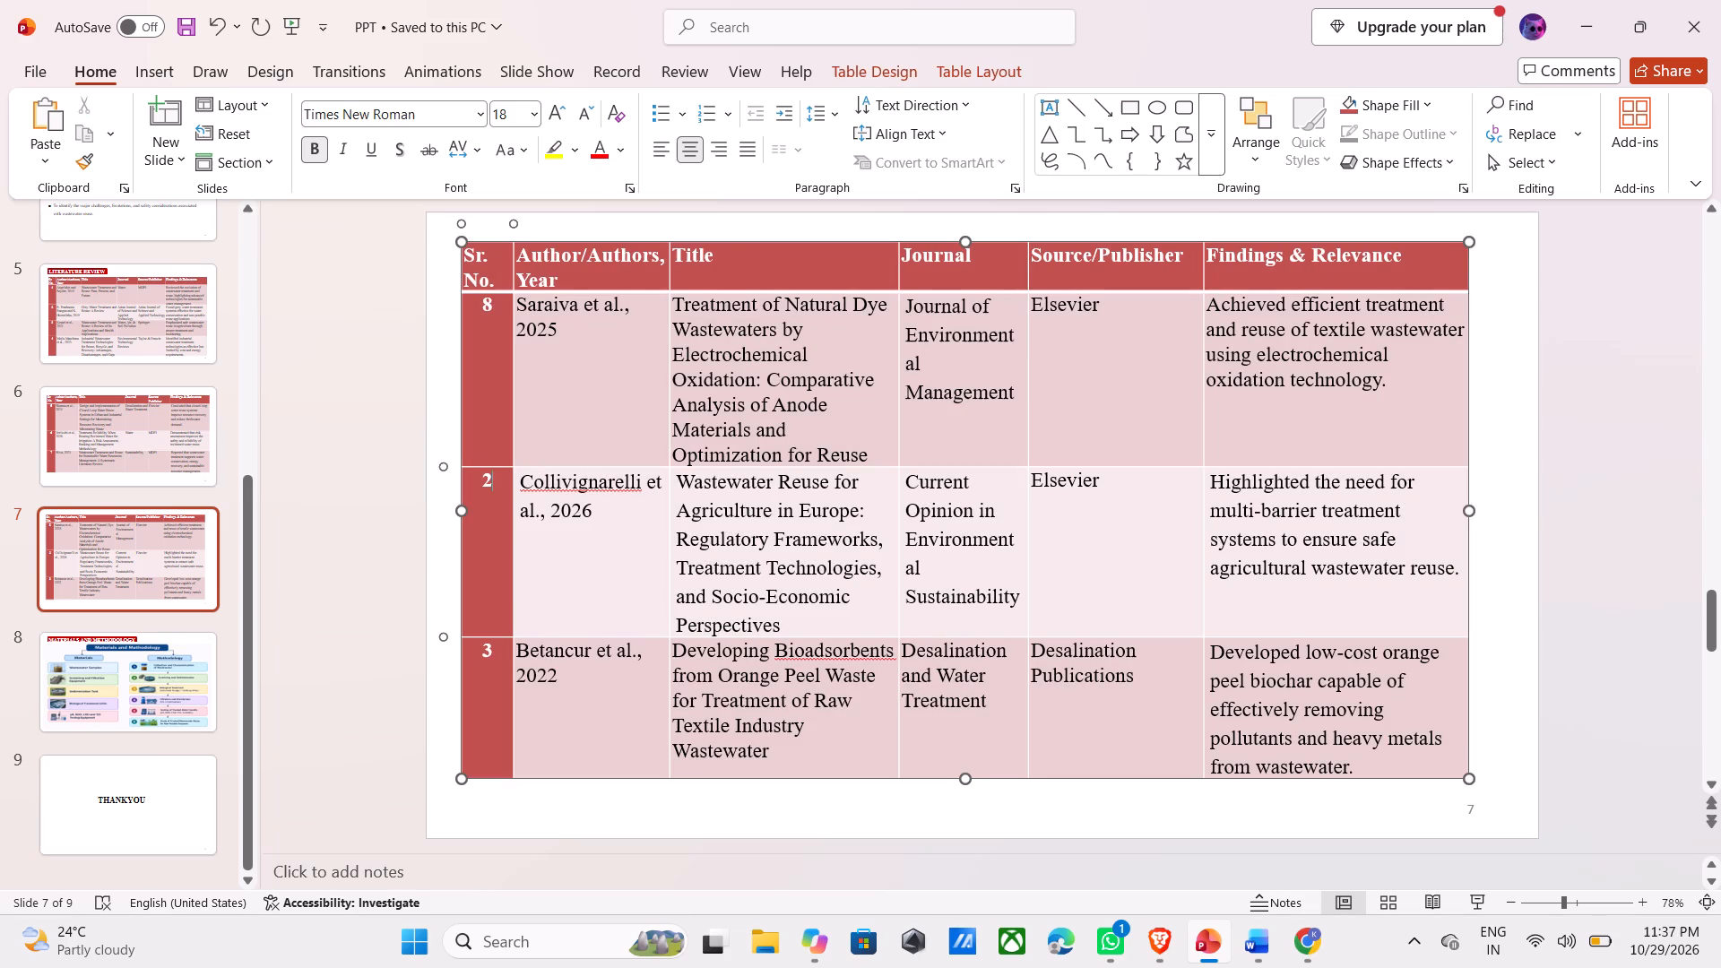
pyautogui.press('BackSpace')
pyautogui.press('9')
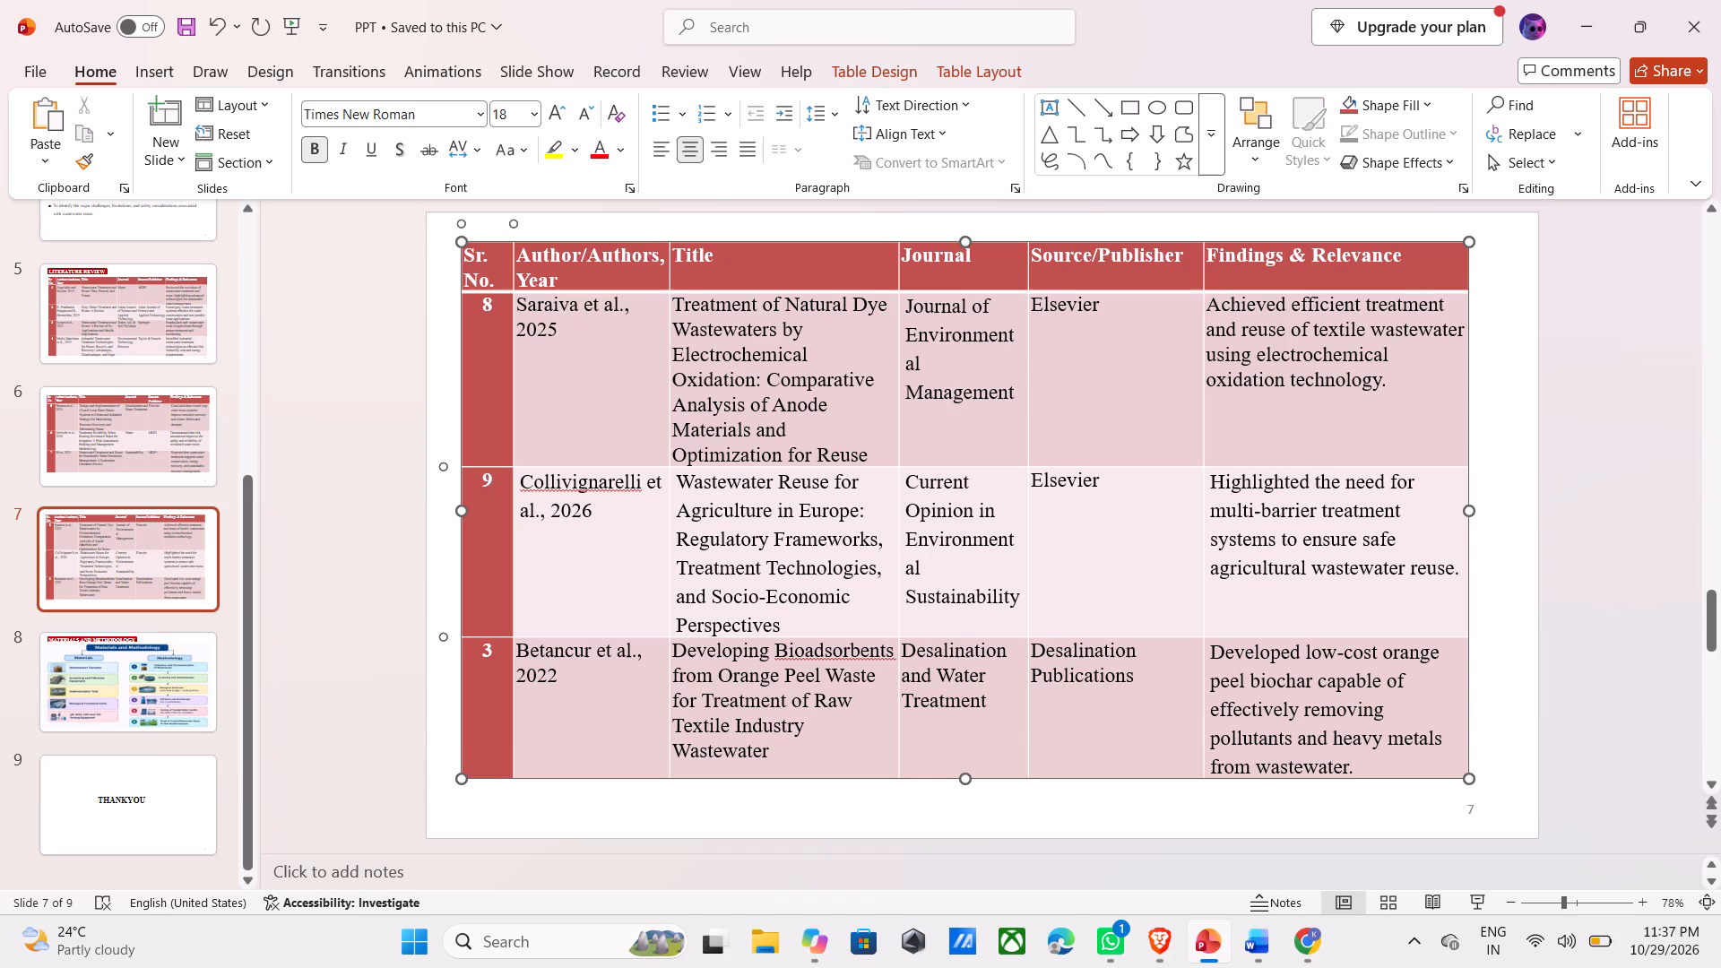
pyautogui.press('Down')
pyautogui.press('BackSpace')
pyautogui.write('10')
# Review the literature review tables on slides 5 to 7, checking the row numbering and layout across the slides.
pyautogui.click(340, 437)
pyautogui.press('Up')
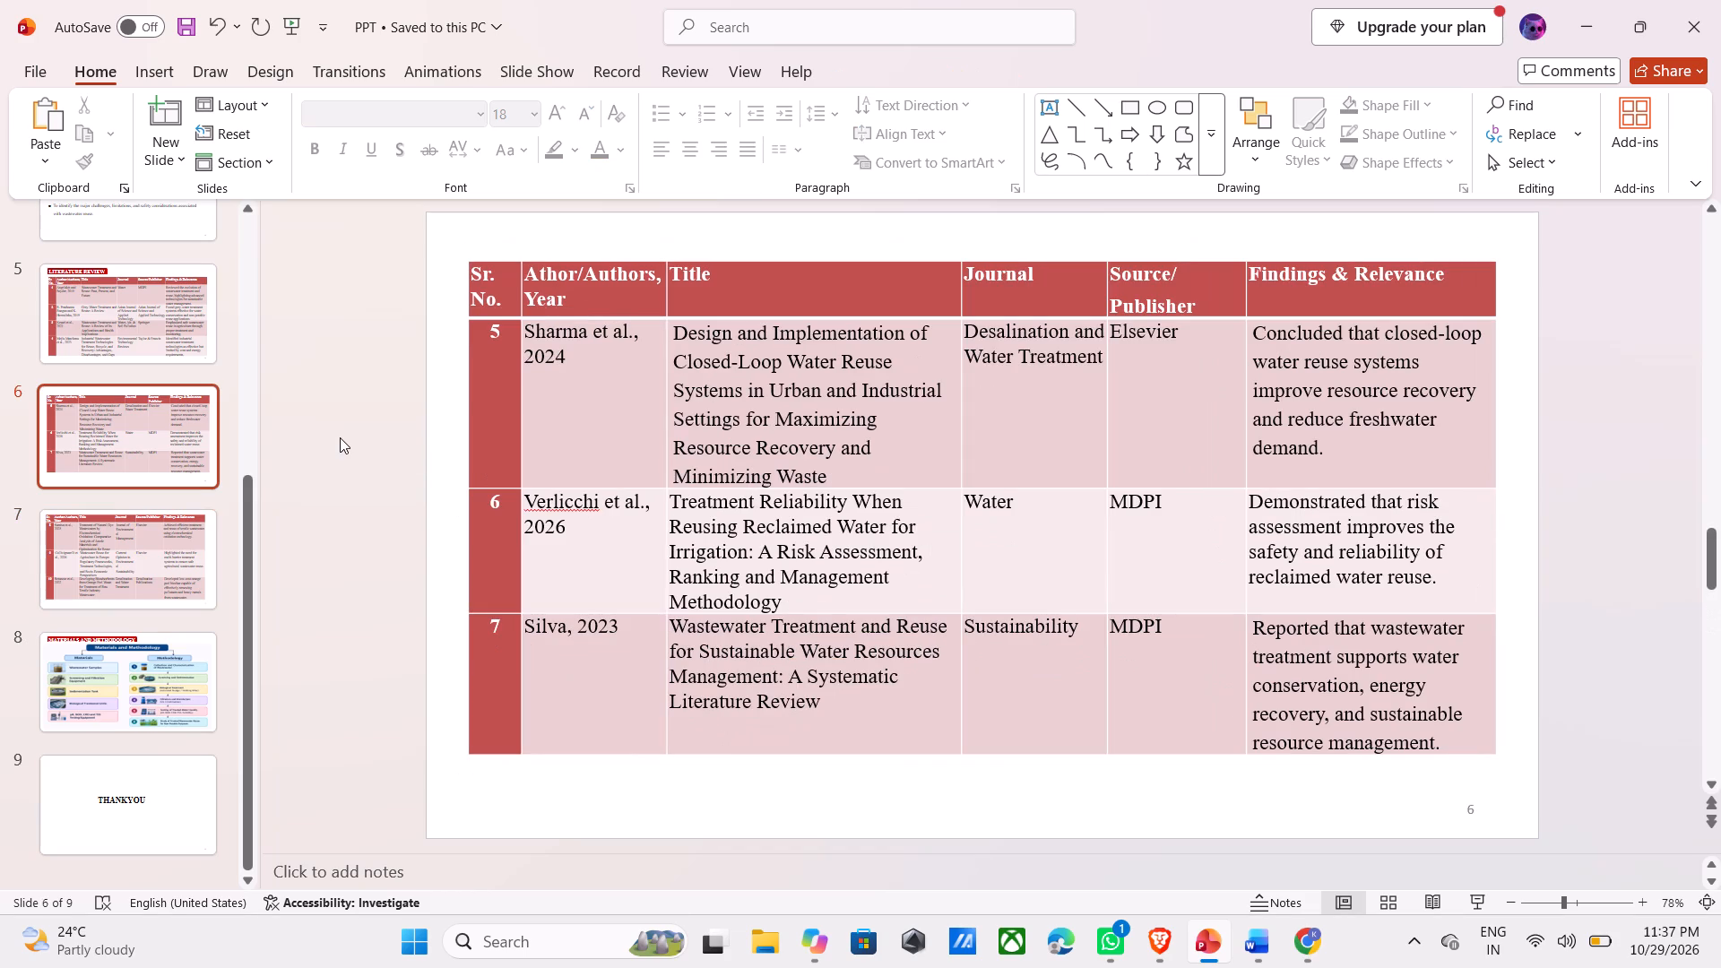
pyautogui.press('Up')
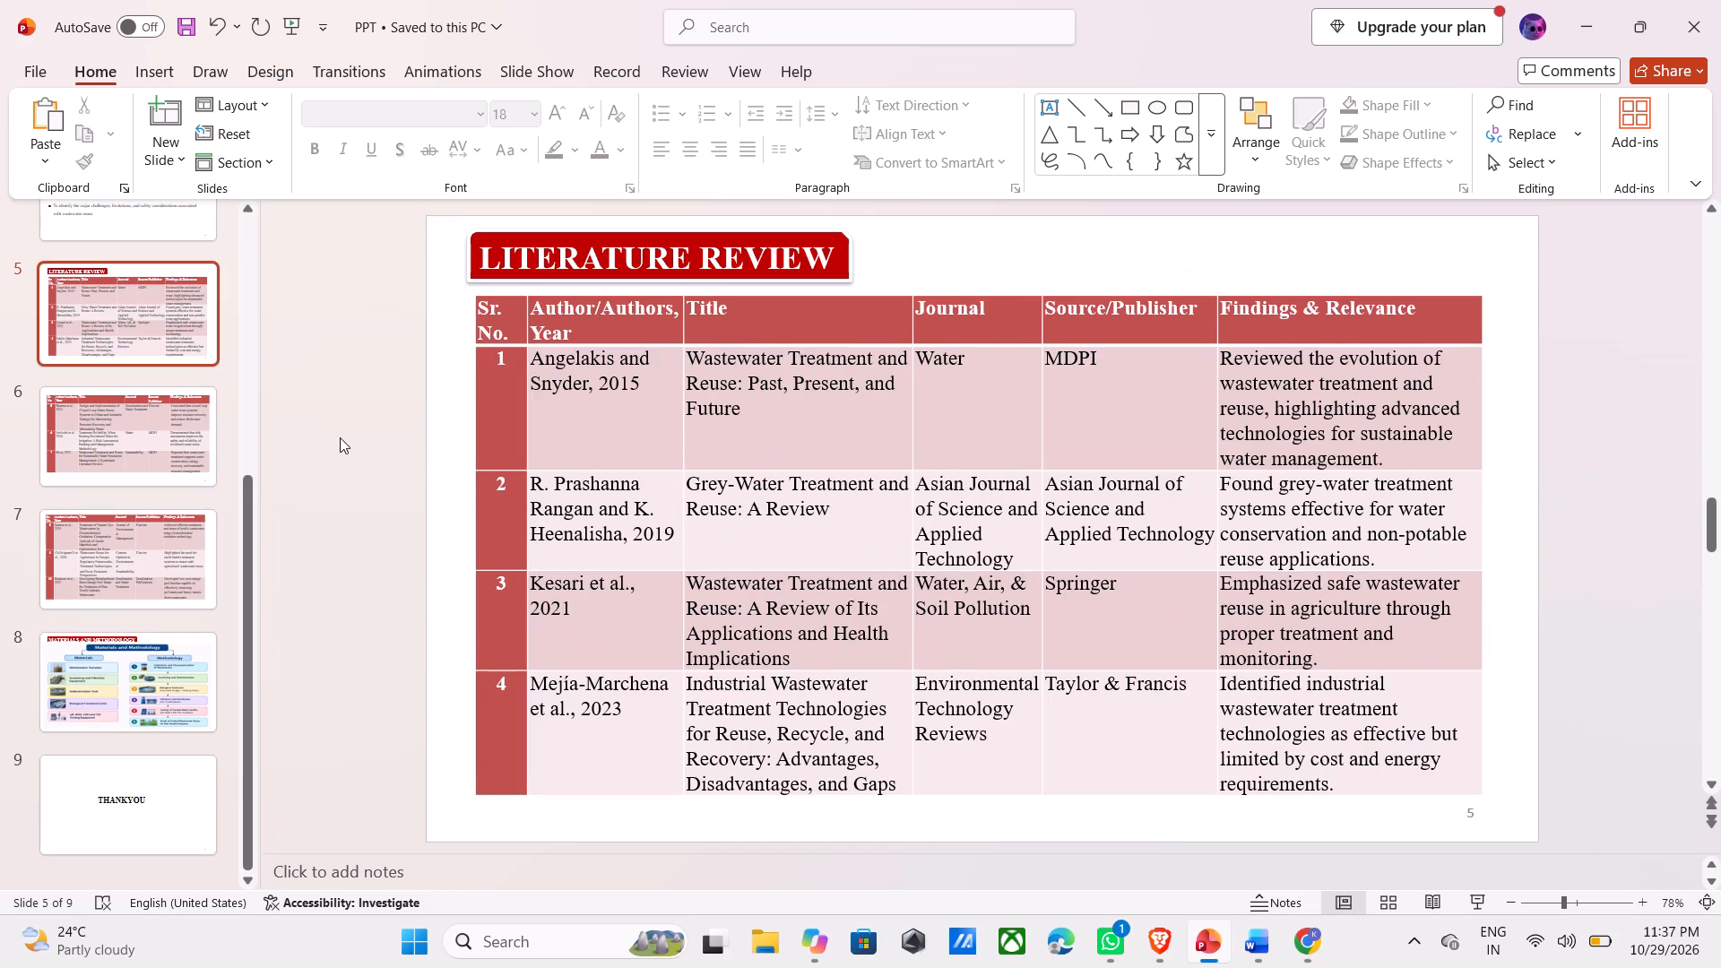
pyautogui.press('Down')
pyautogui.press('Down')
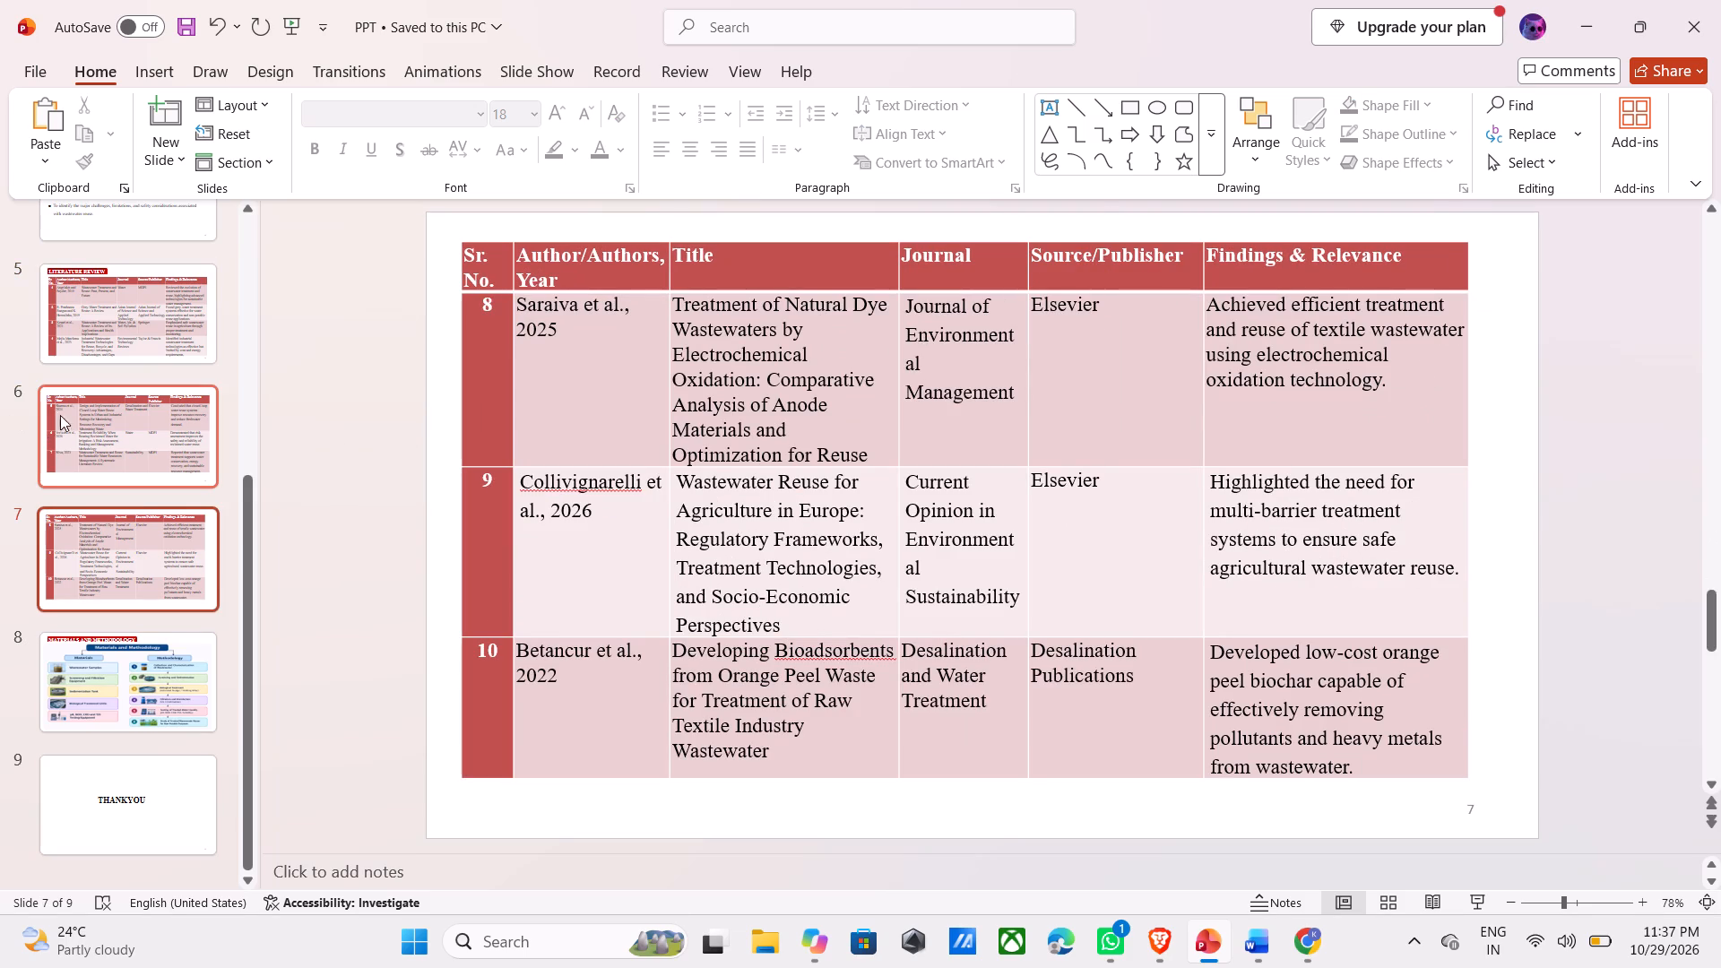
pyautogui.scroll(6, 69, 410)
pyautogui.scroll(-8, 72, 404)
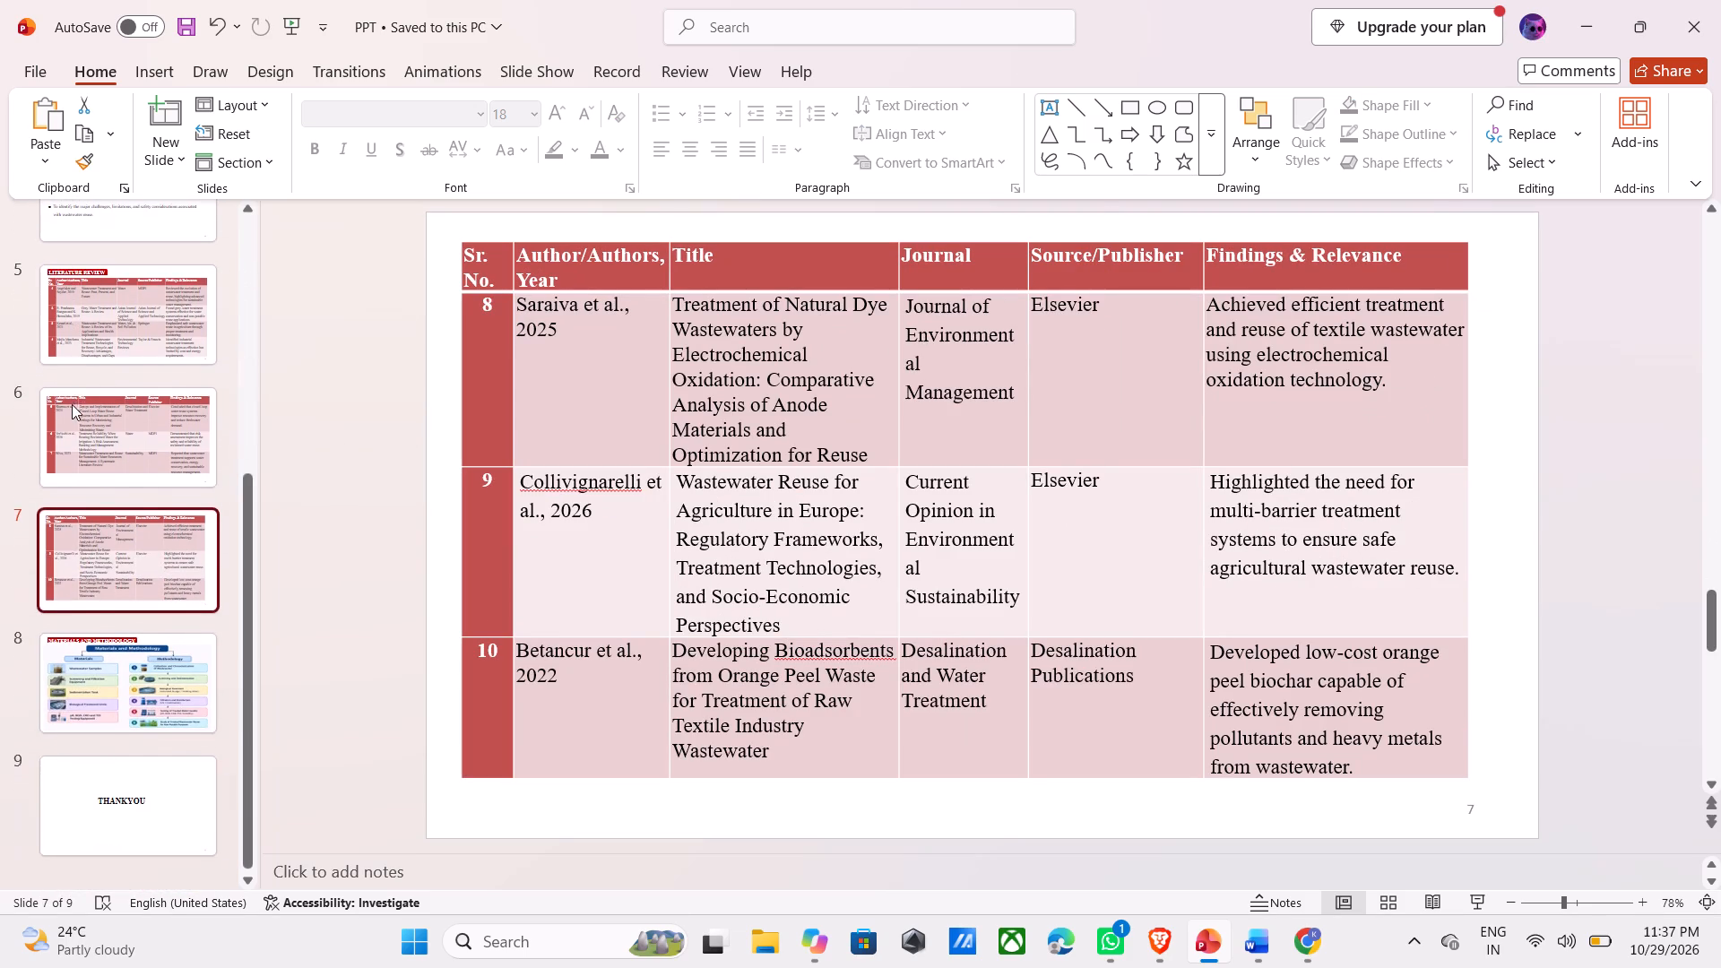
pyautogui.scroll(-3, 72, 404)
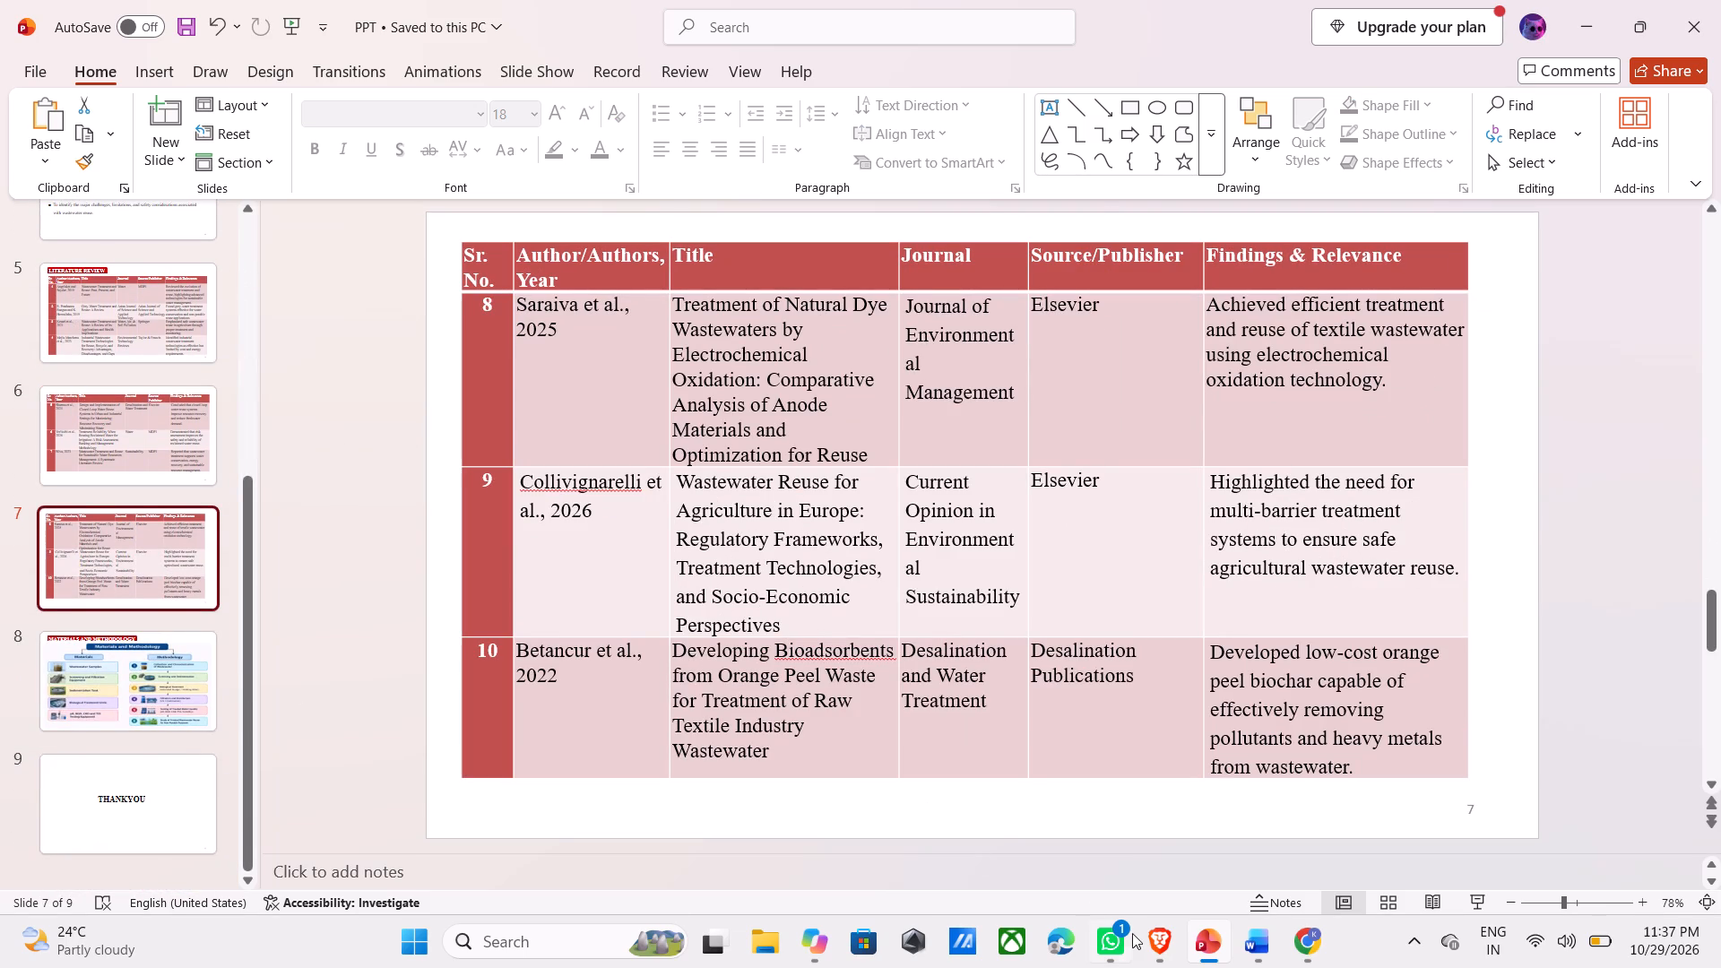
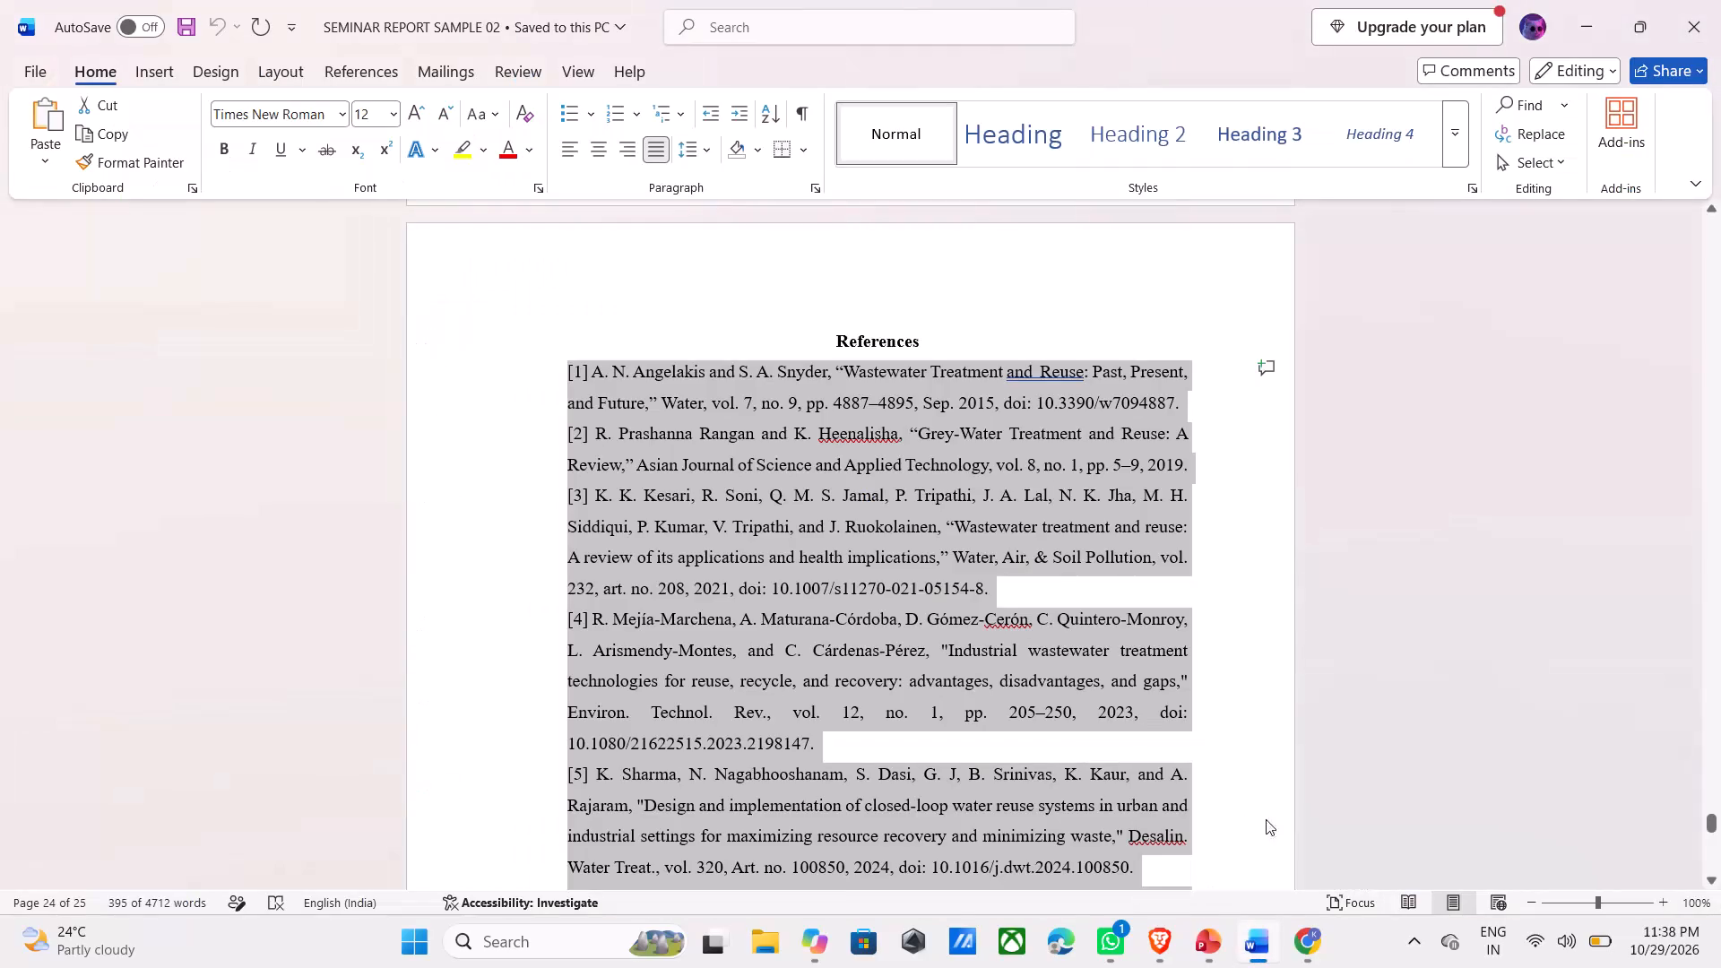
# Copy the whole Table 3.2, Comparison of wastewater treatment, in section 3.3, from the header row through row 7, Chlorination.
pyautogui.click(1236, 737)
pyautogui.scroll(2, 1247, 706)
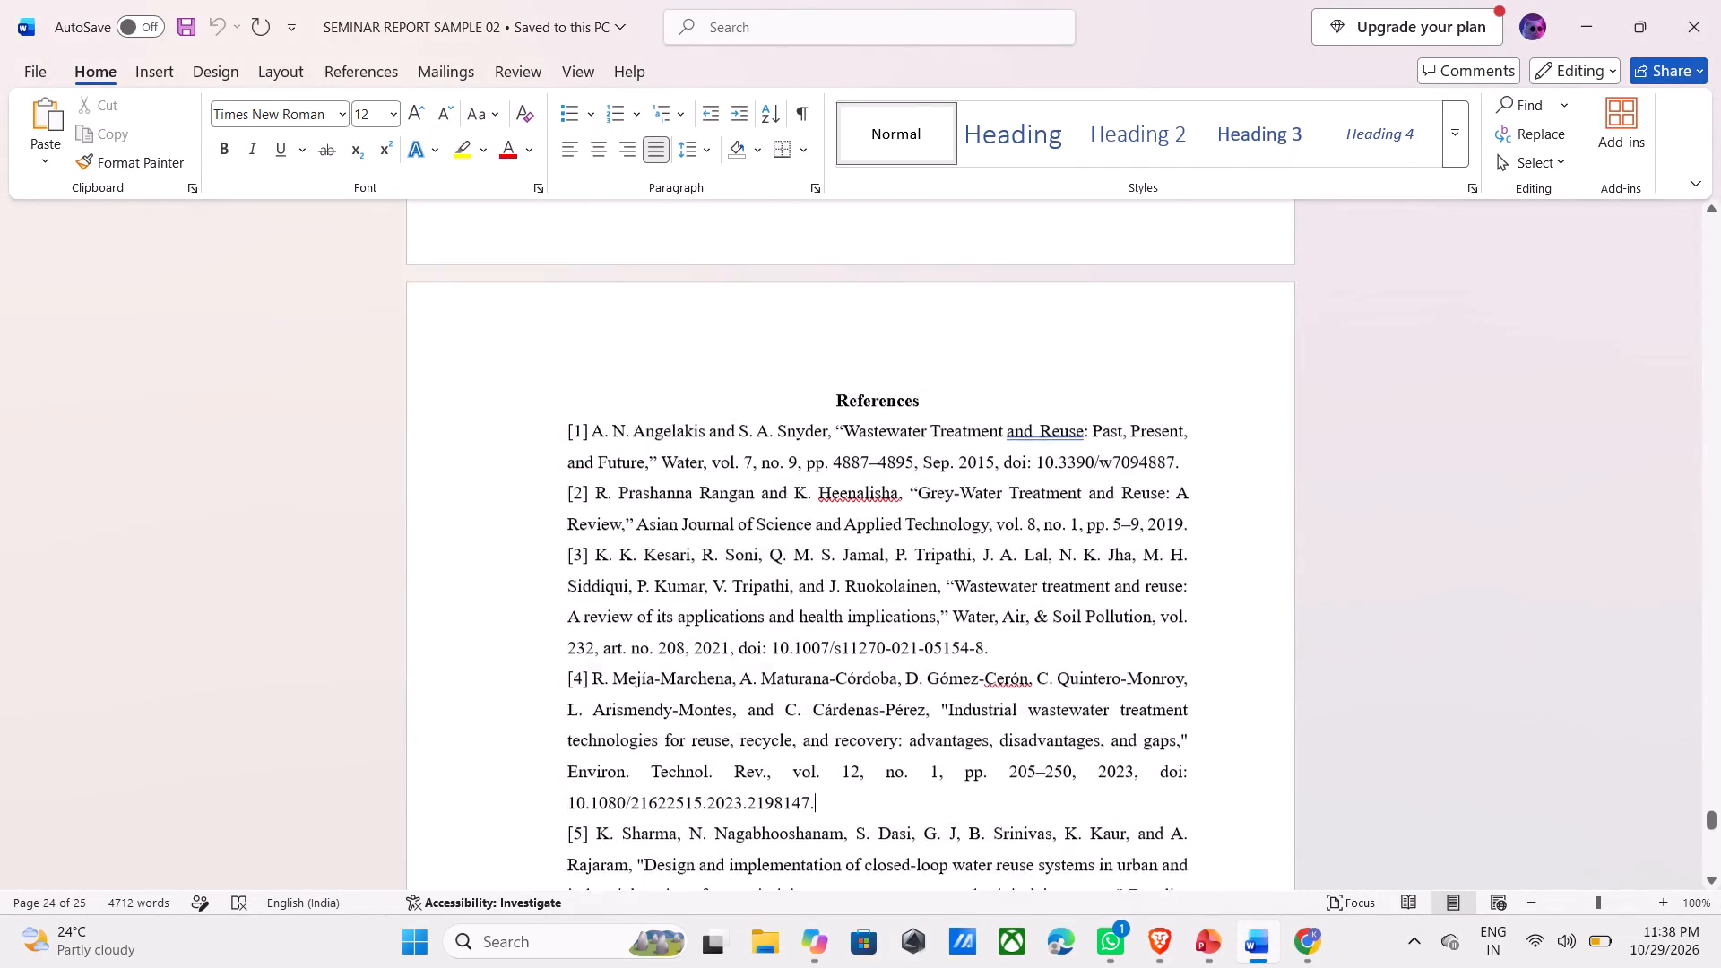
pyautogui.scroll(20, 1247, 706)
pyautogui.scroll(20, 1247, 706)
pyautogui.scroll(4, 1247, 706)
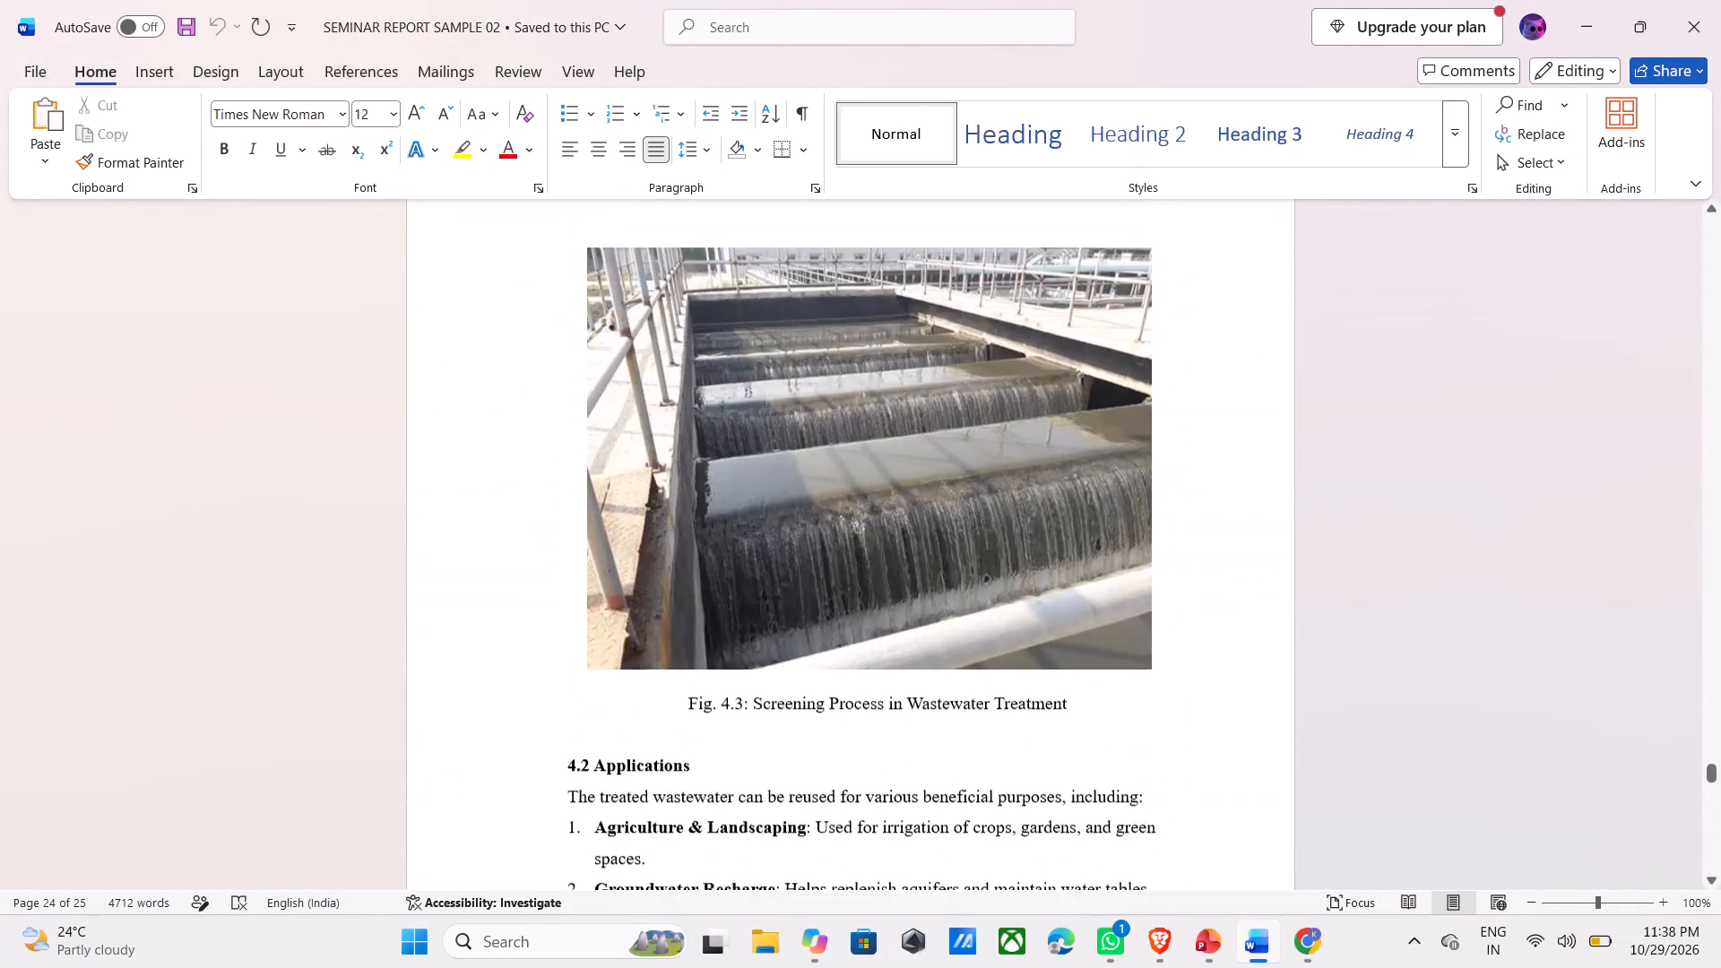
pyautogui.scroll(20, 1243, 703)
pyautogui.scroll(19, 1243, 703)
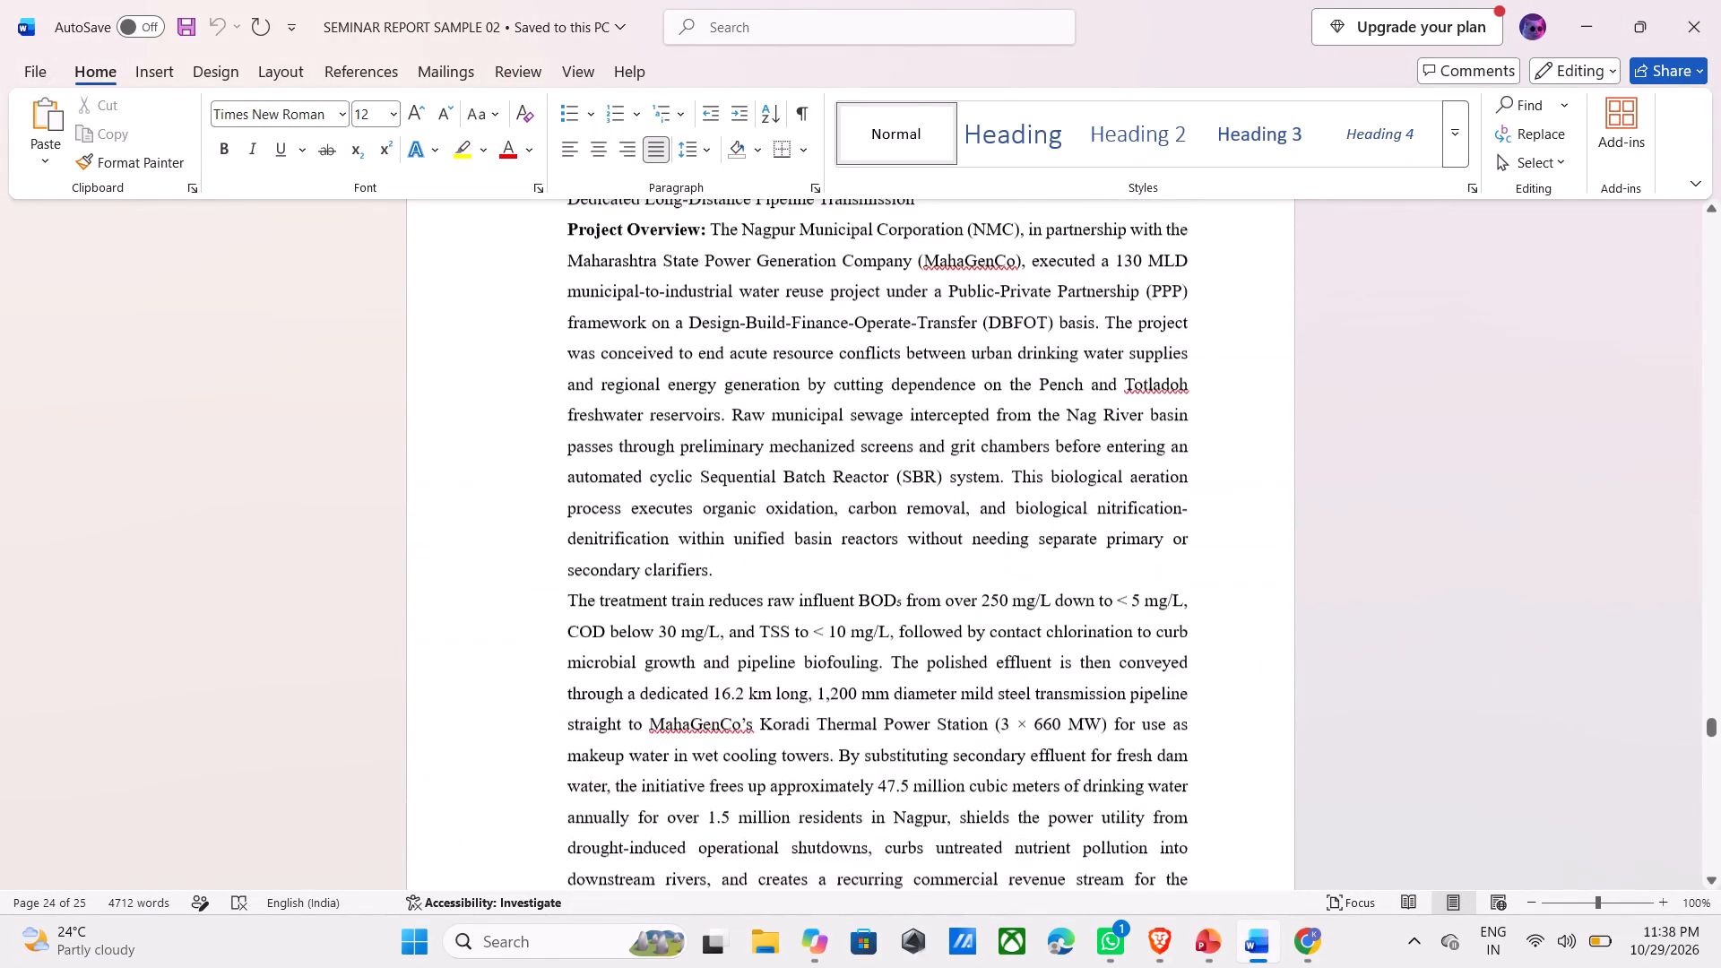
pyautogui.scroll(20, 1242, 703)
pyautogui.scroll(11, 1242, 703)
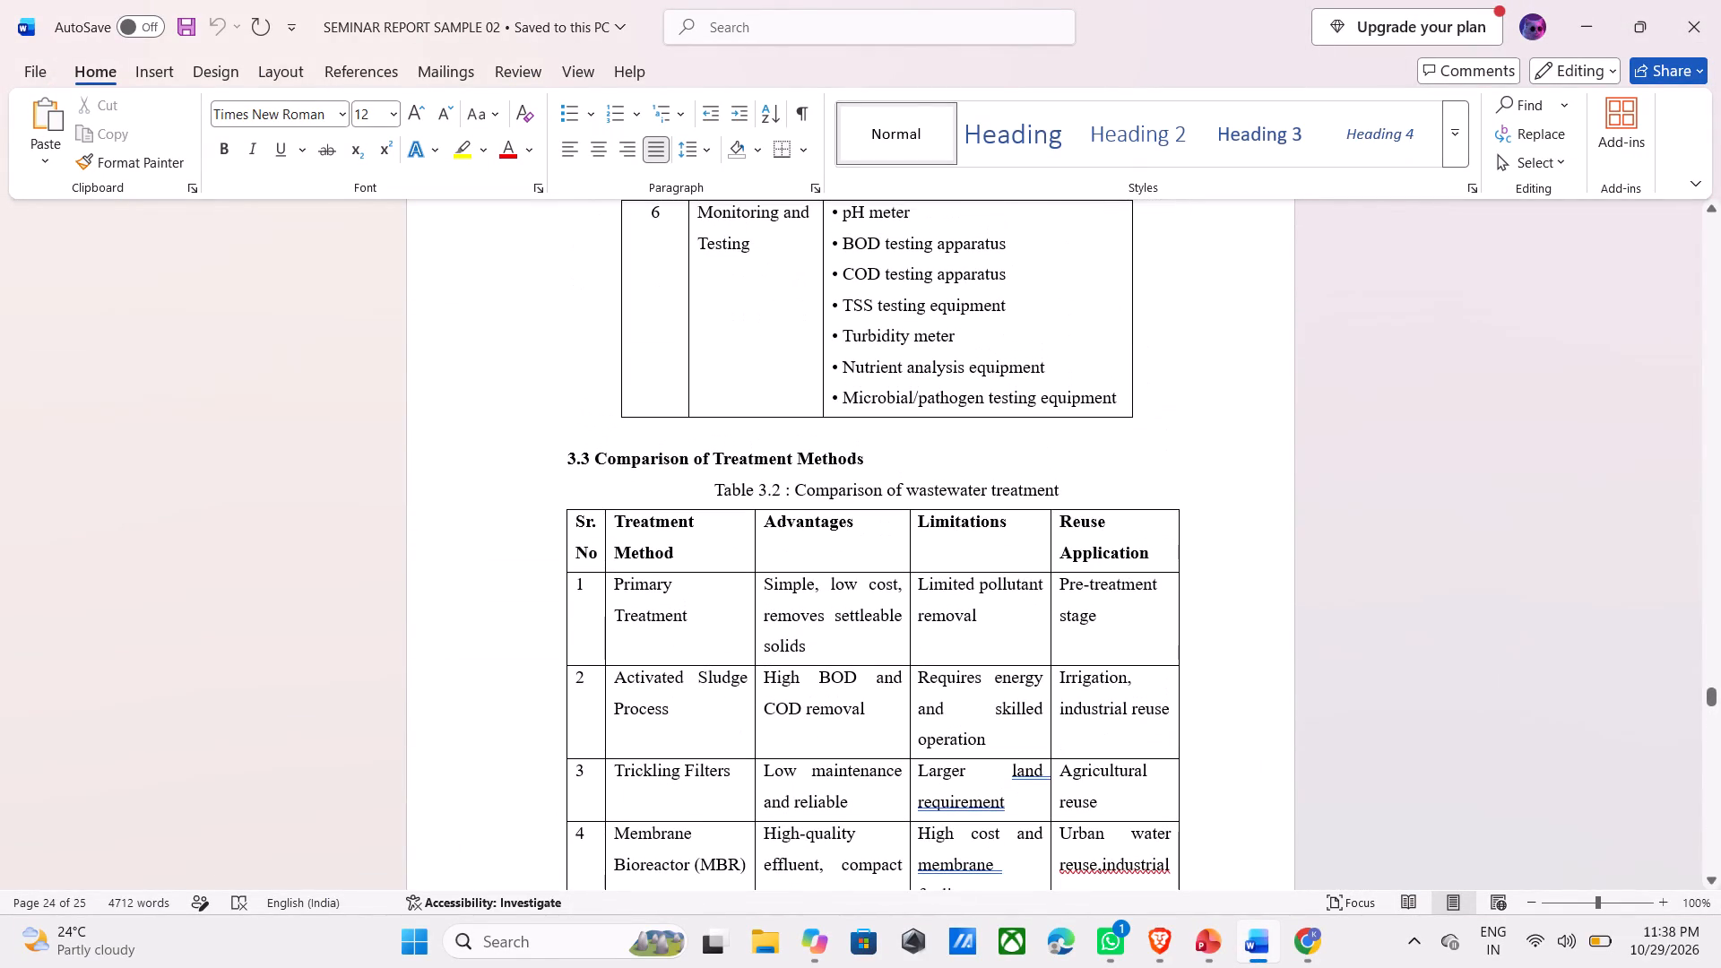
pyautogui.scroll(7, 1242, 702)
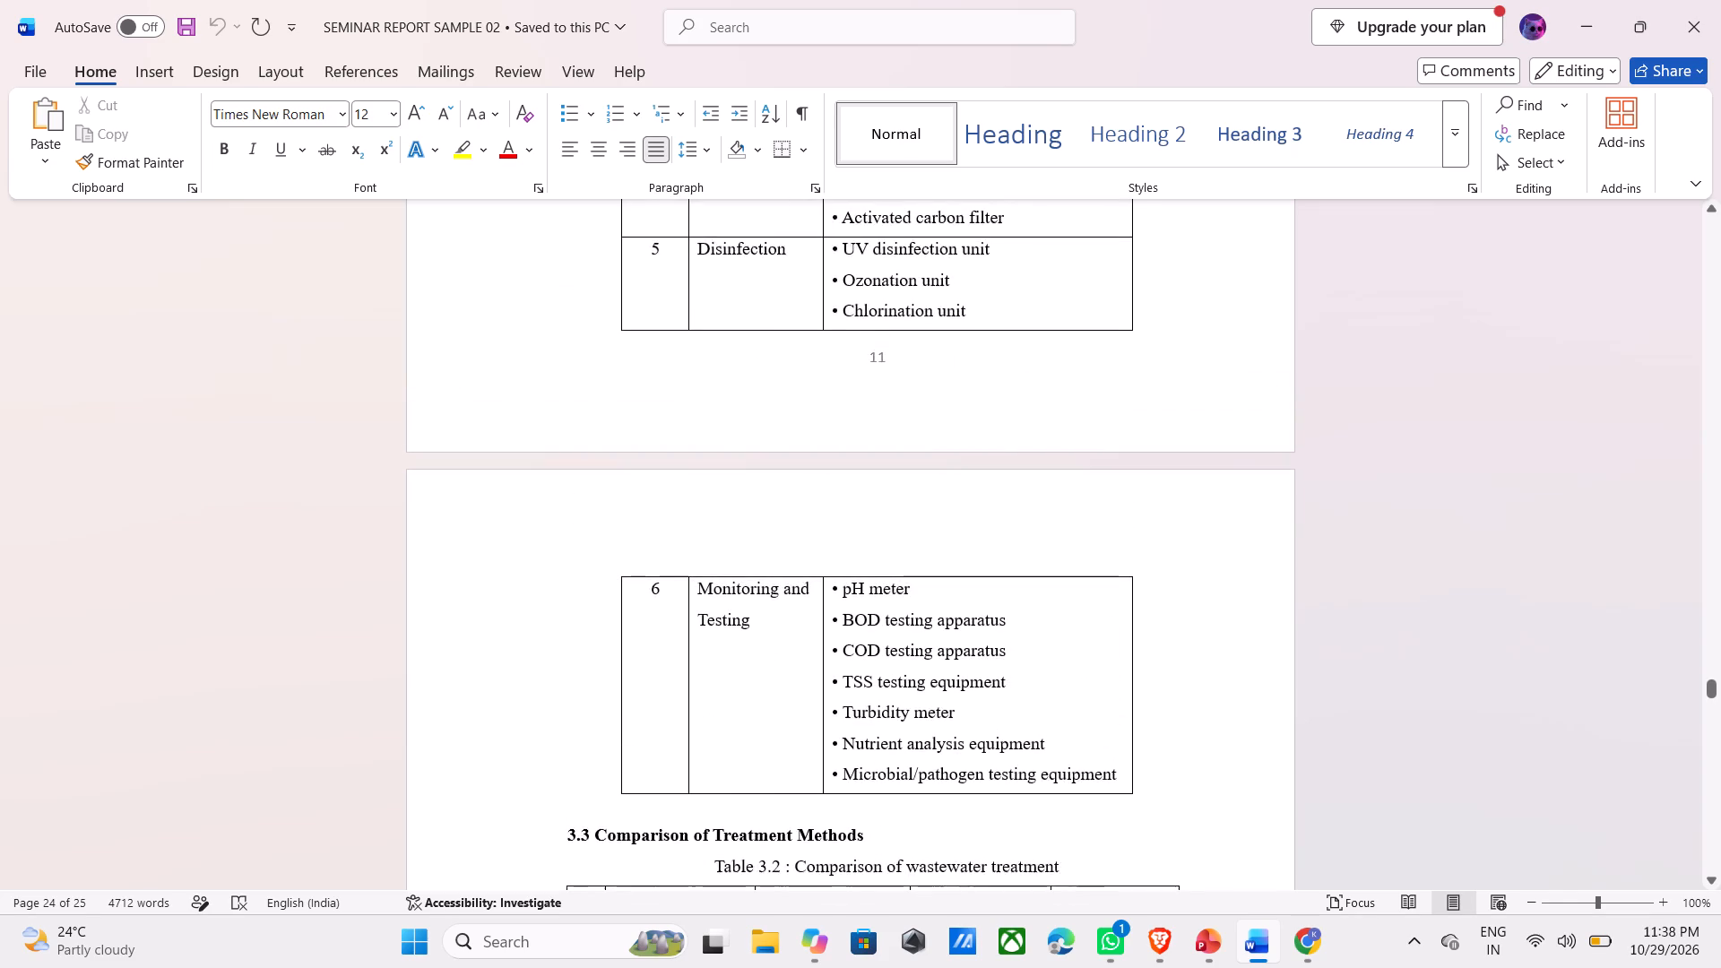
pyautogui.scroll(-8, 1241, 702)
pyautogui.scroll(-6, 1115, 689)
pyautogui.scroll(4, 1048, 676)
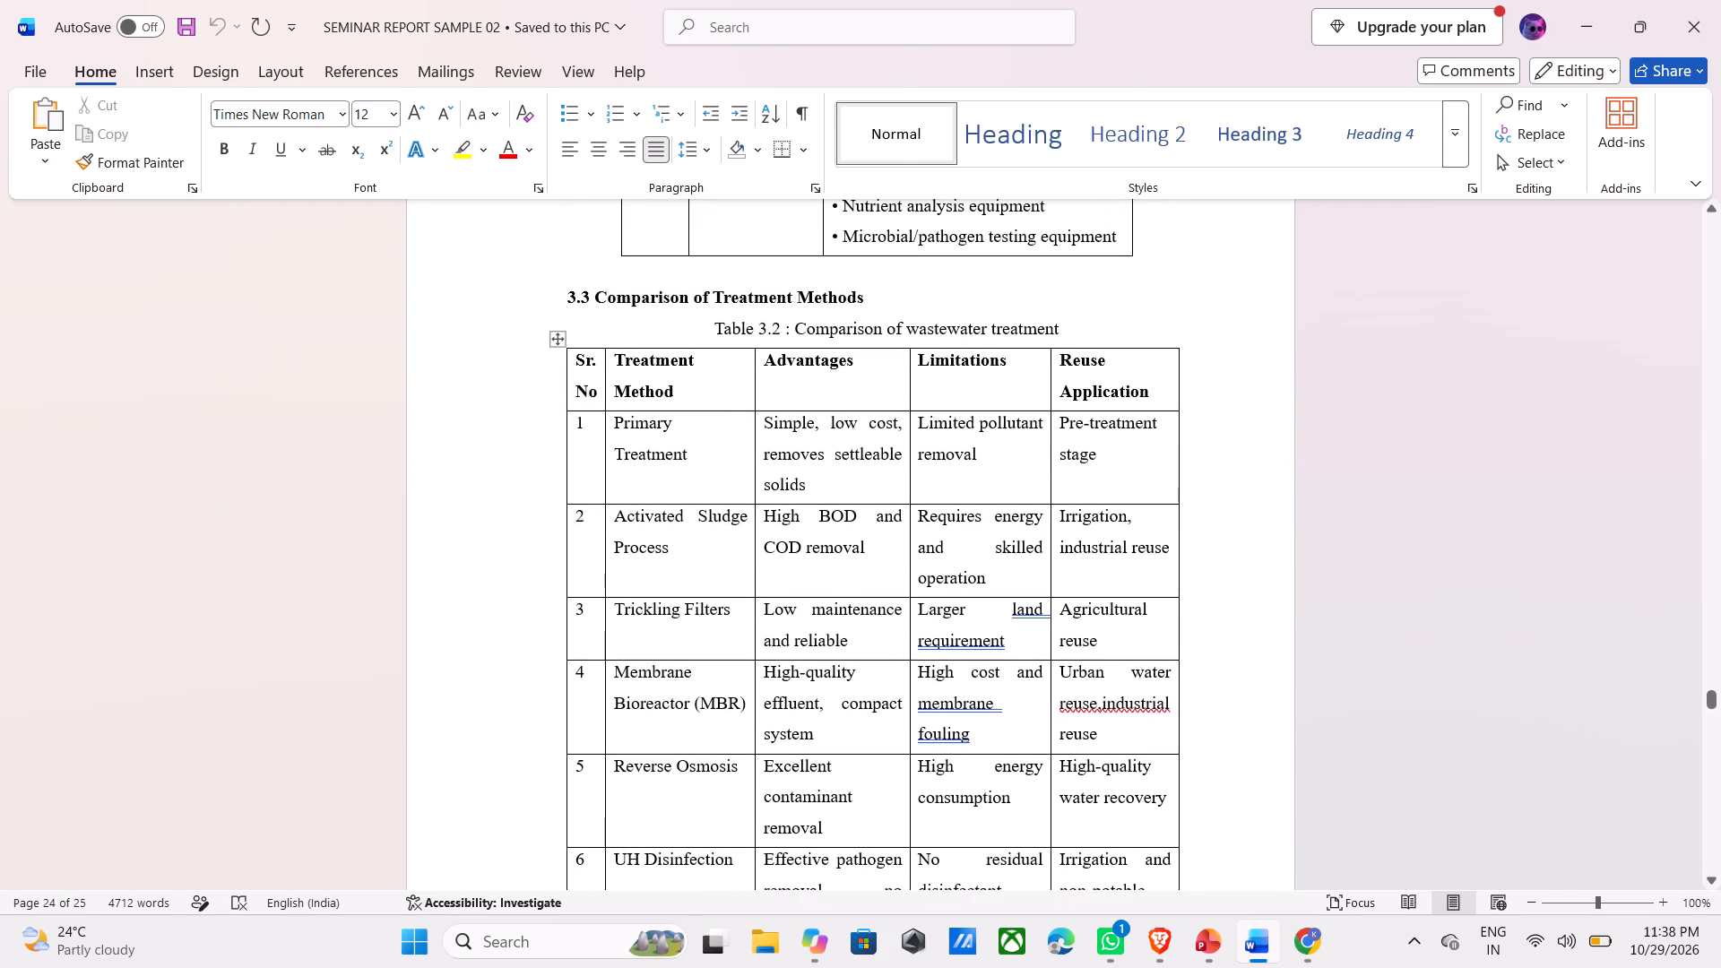
pyautogui.moveTo(576, 367); pyautogui.dragTo(1245, 716)
pyautogui.scroll(-2, 1245, 709)
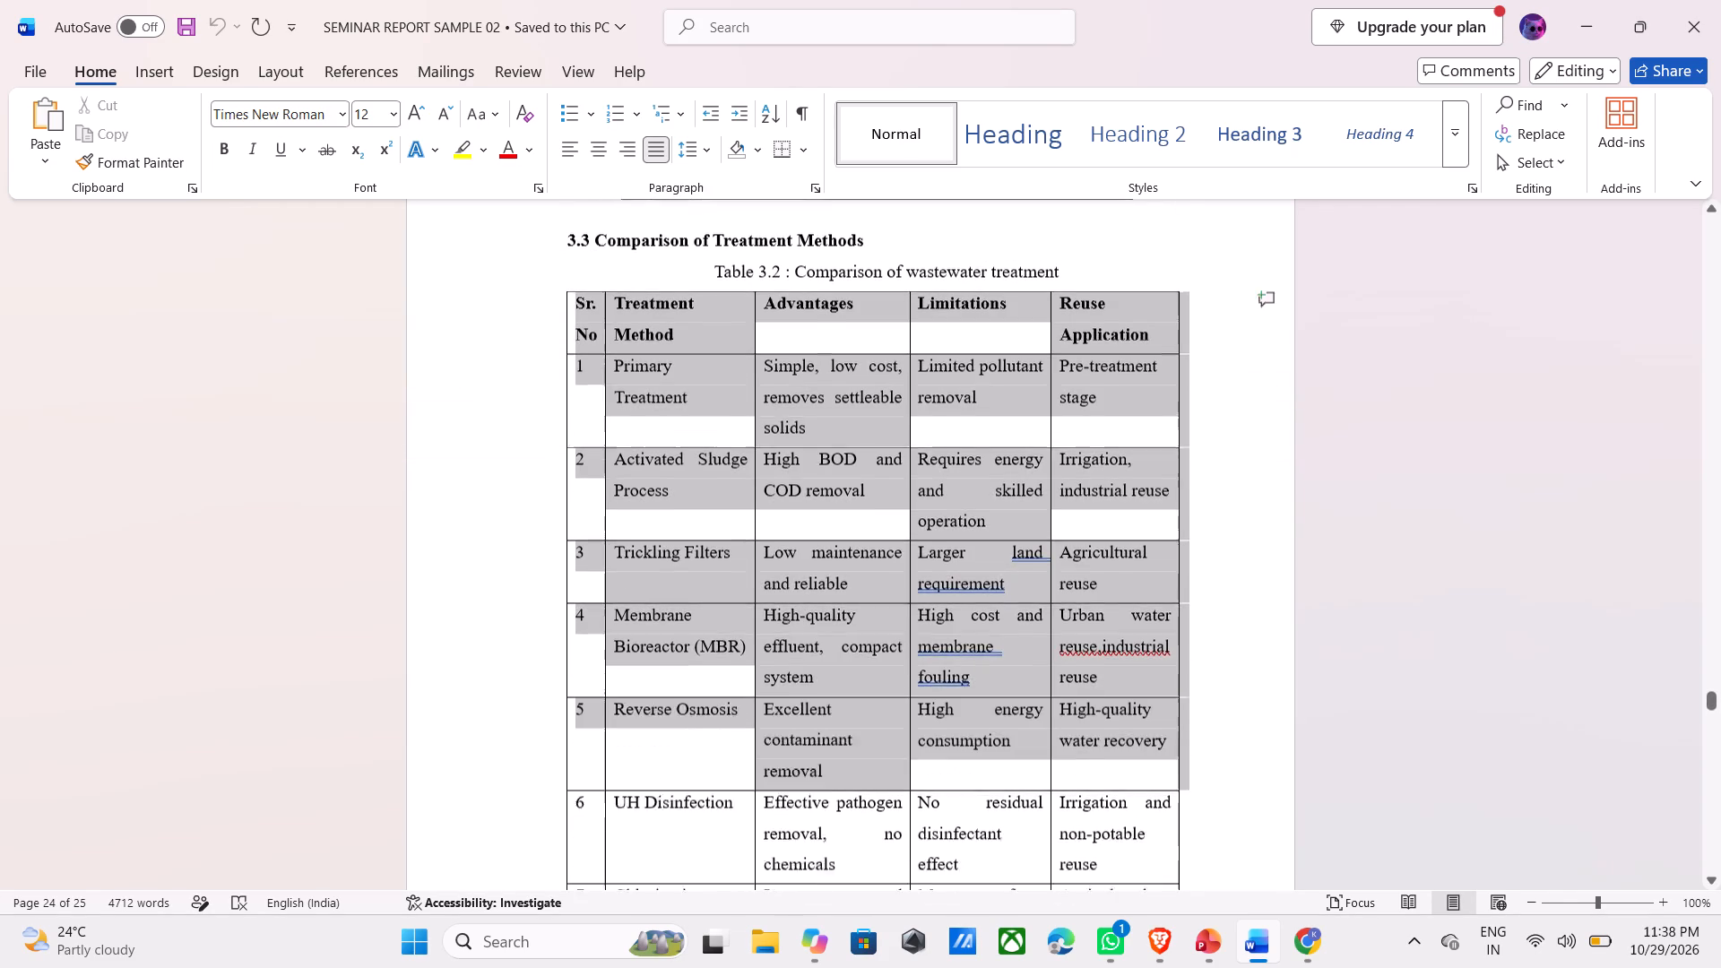
pyautogui.scroll(-1, 1245, 716)
pyautogui.moveTo(1245, 716); pyautogui.dragTo(1128, 707)
pyautogui.scroll(-3, 1241, 732)
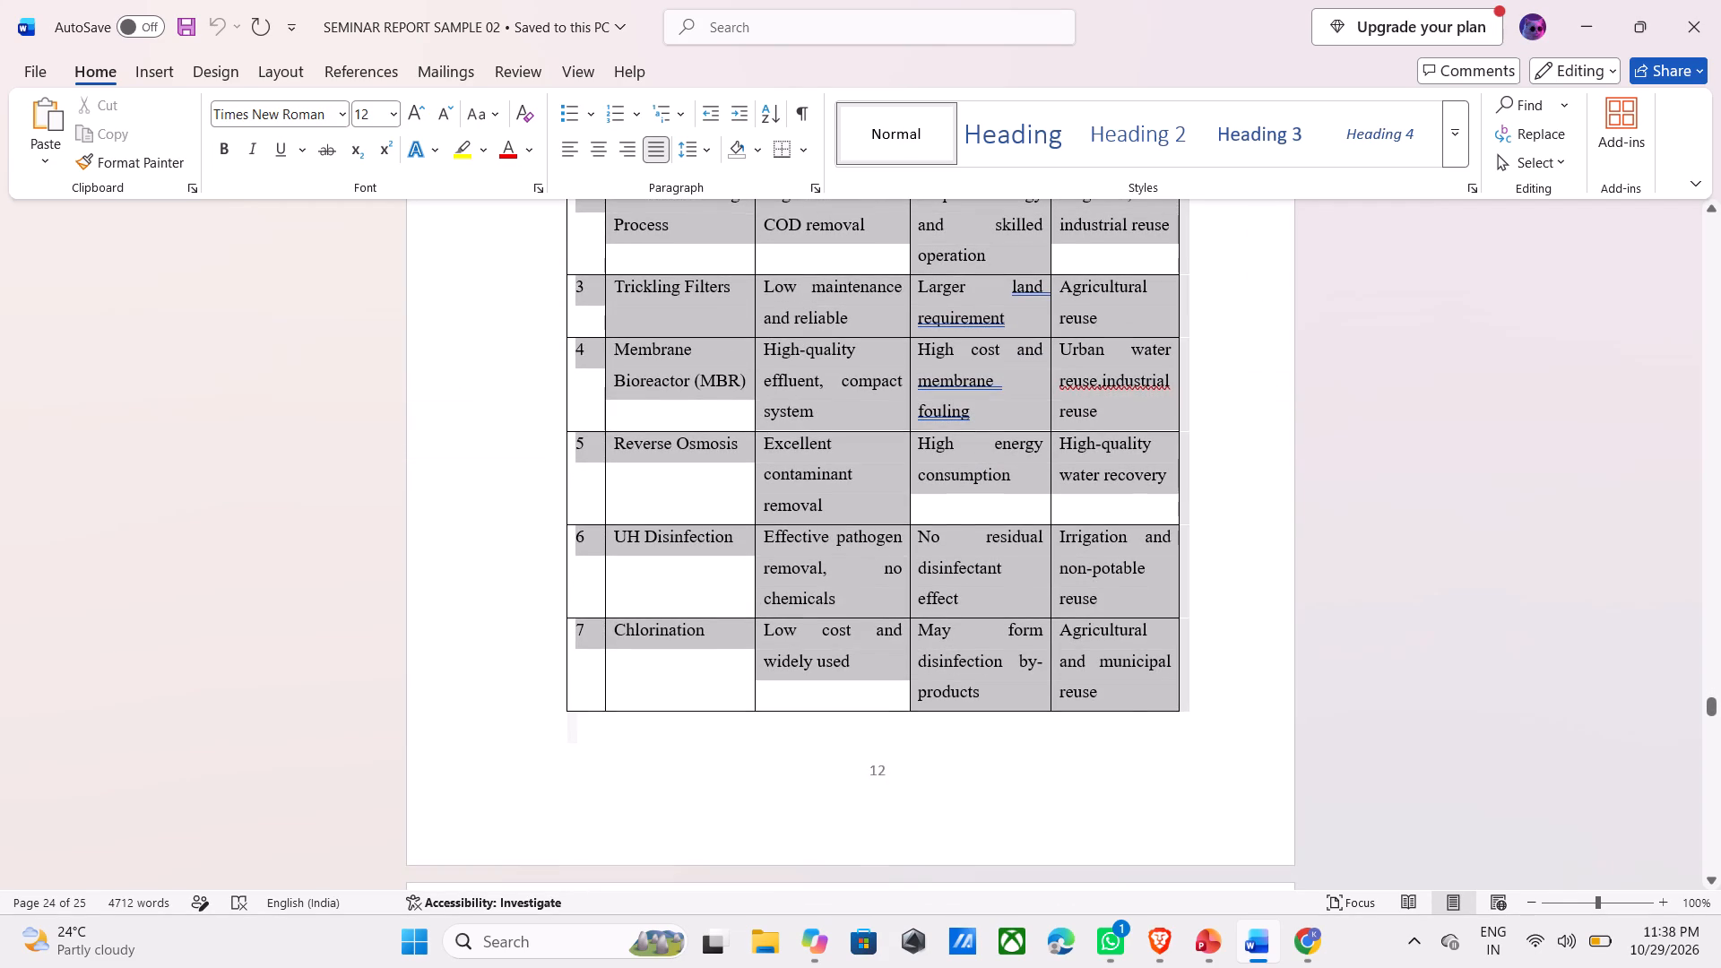
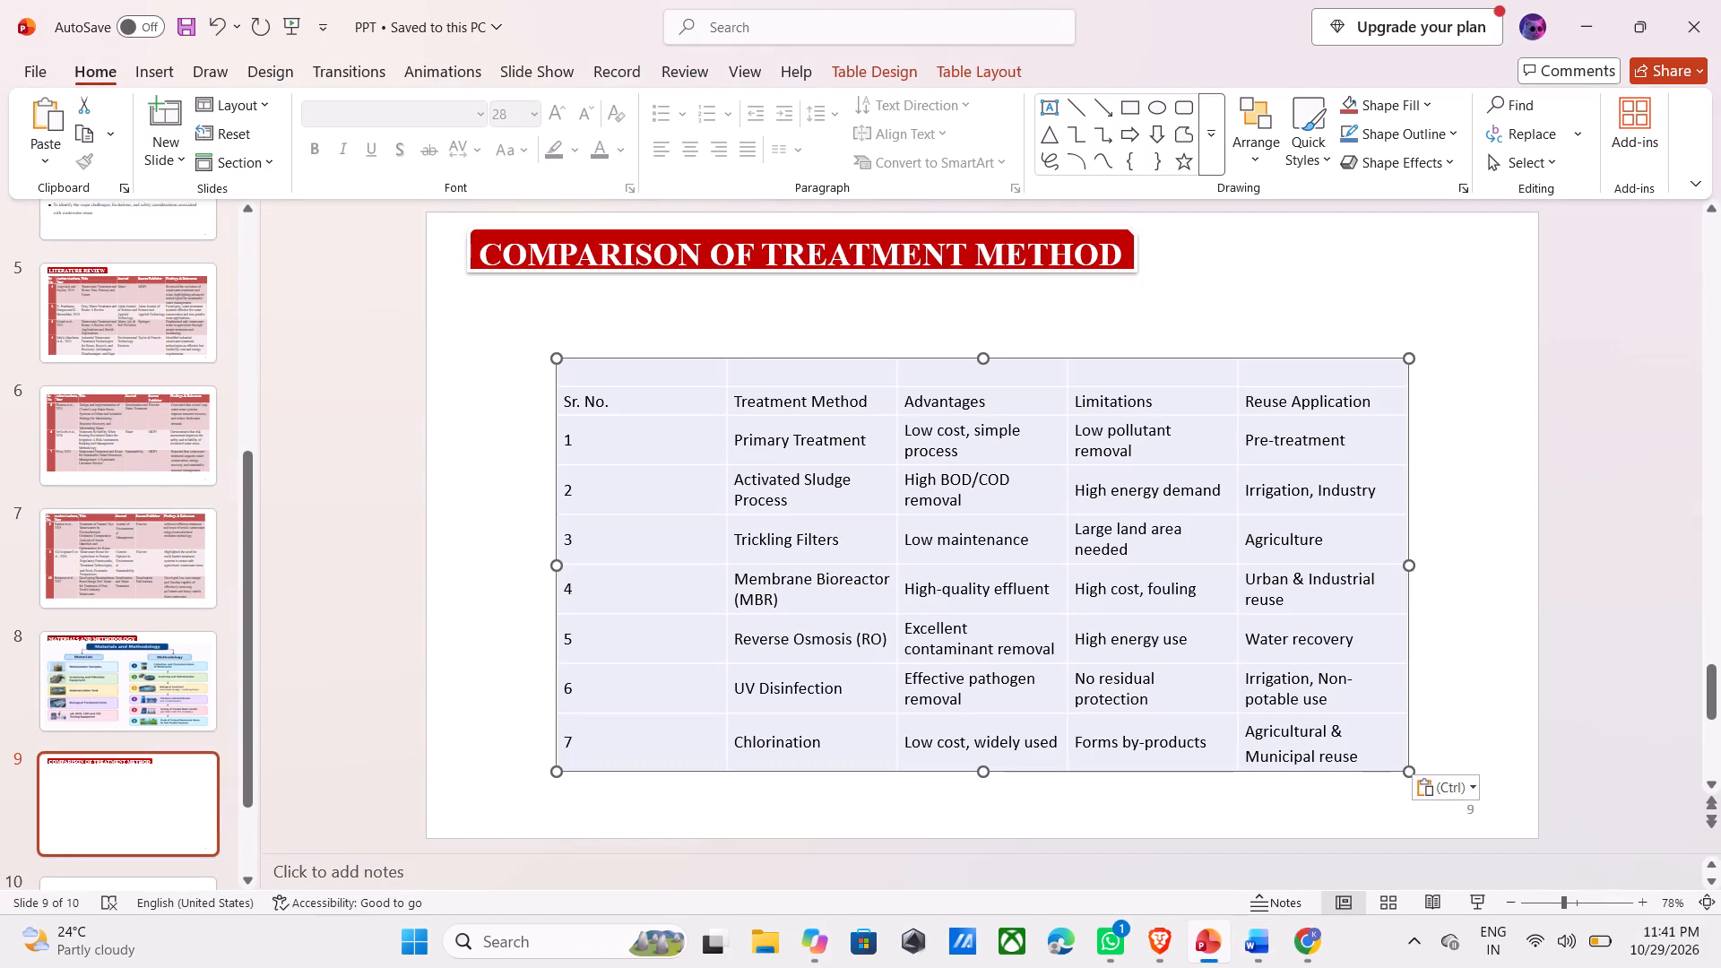
pyautogui.click(800, 487)
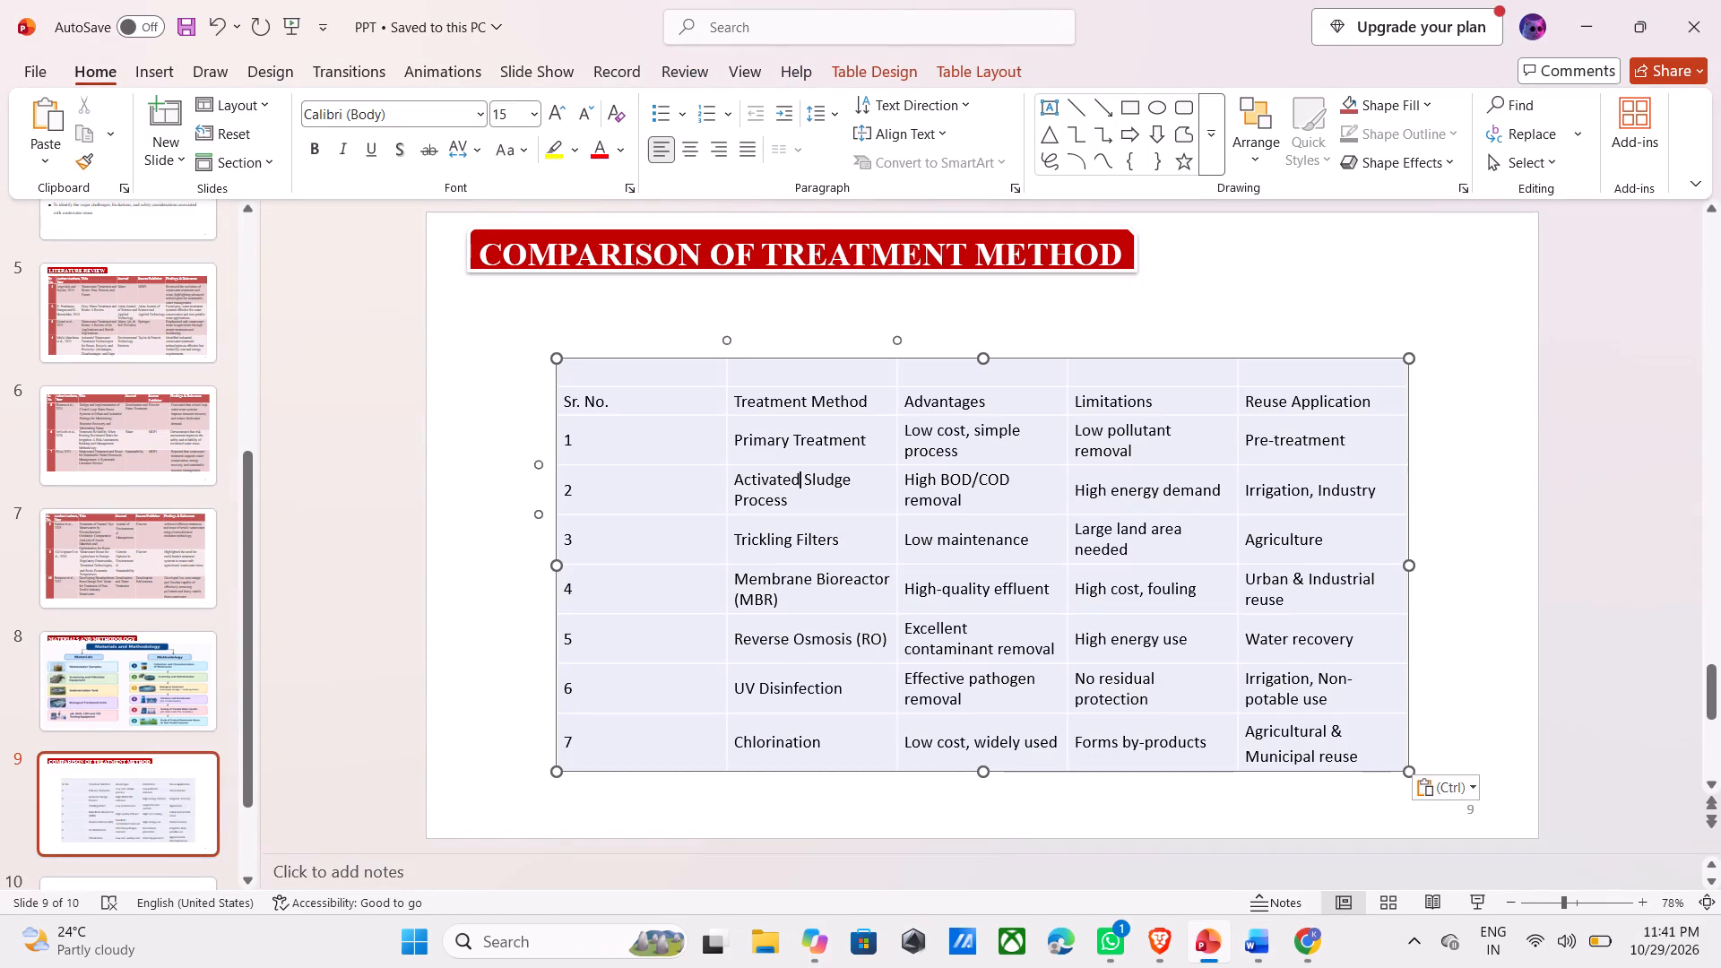
pyautogui.click(1137, 326)
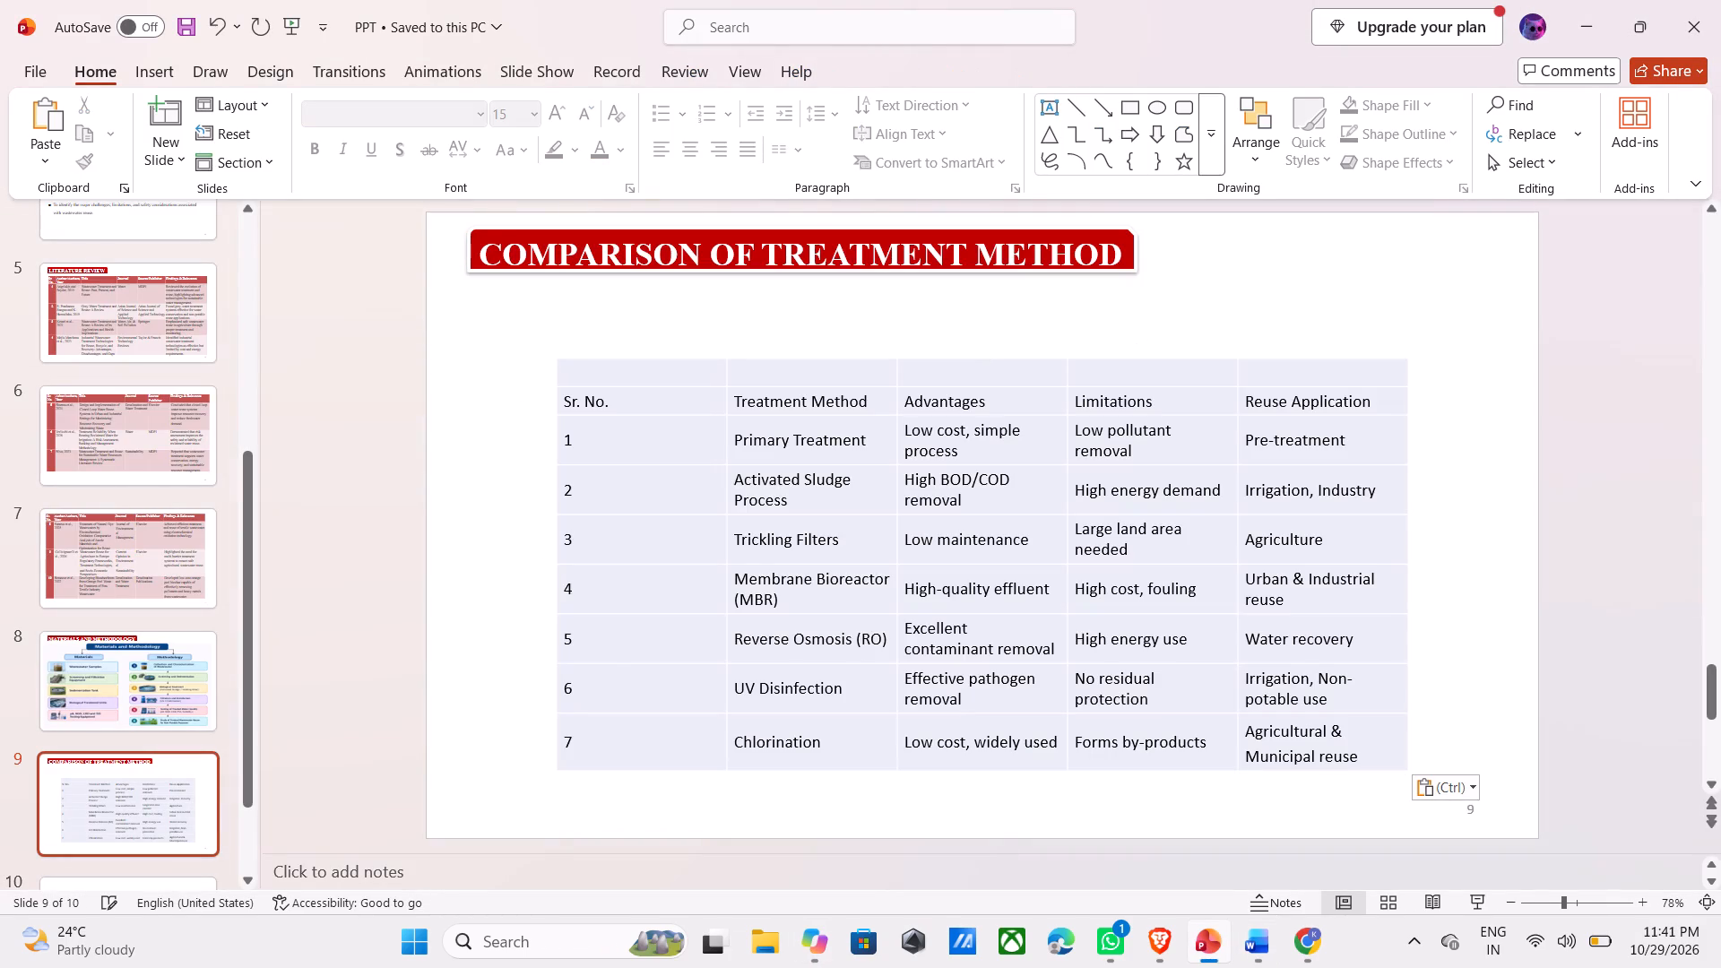
# Delete the empty row above the header row of the pasted comparison table.
pyautogui.moveTo(1261, 375); pyautogui.dragTo(611, 377)
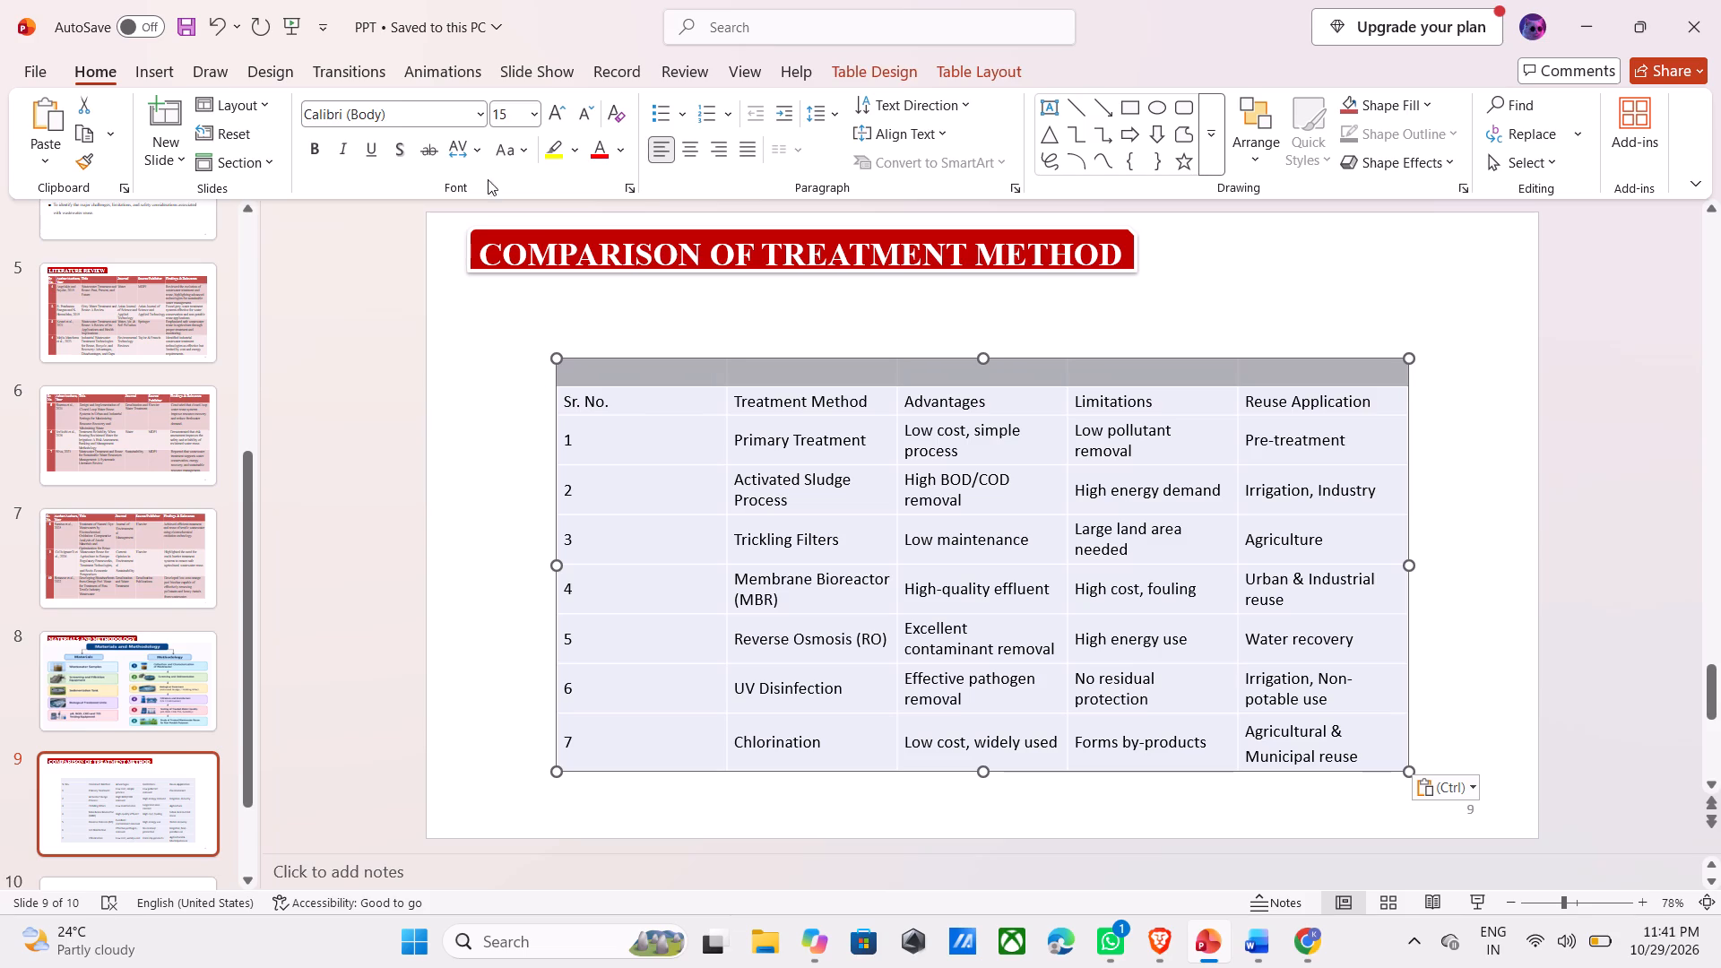
pyautogui.click(890, 74)
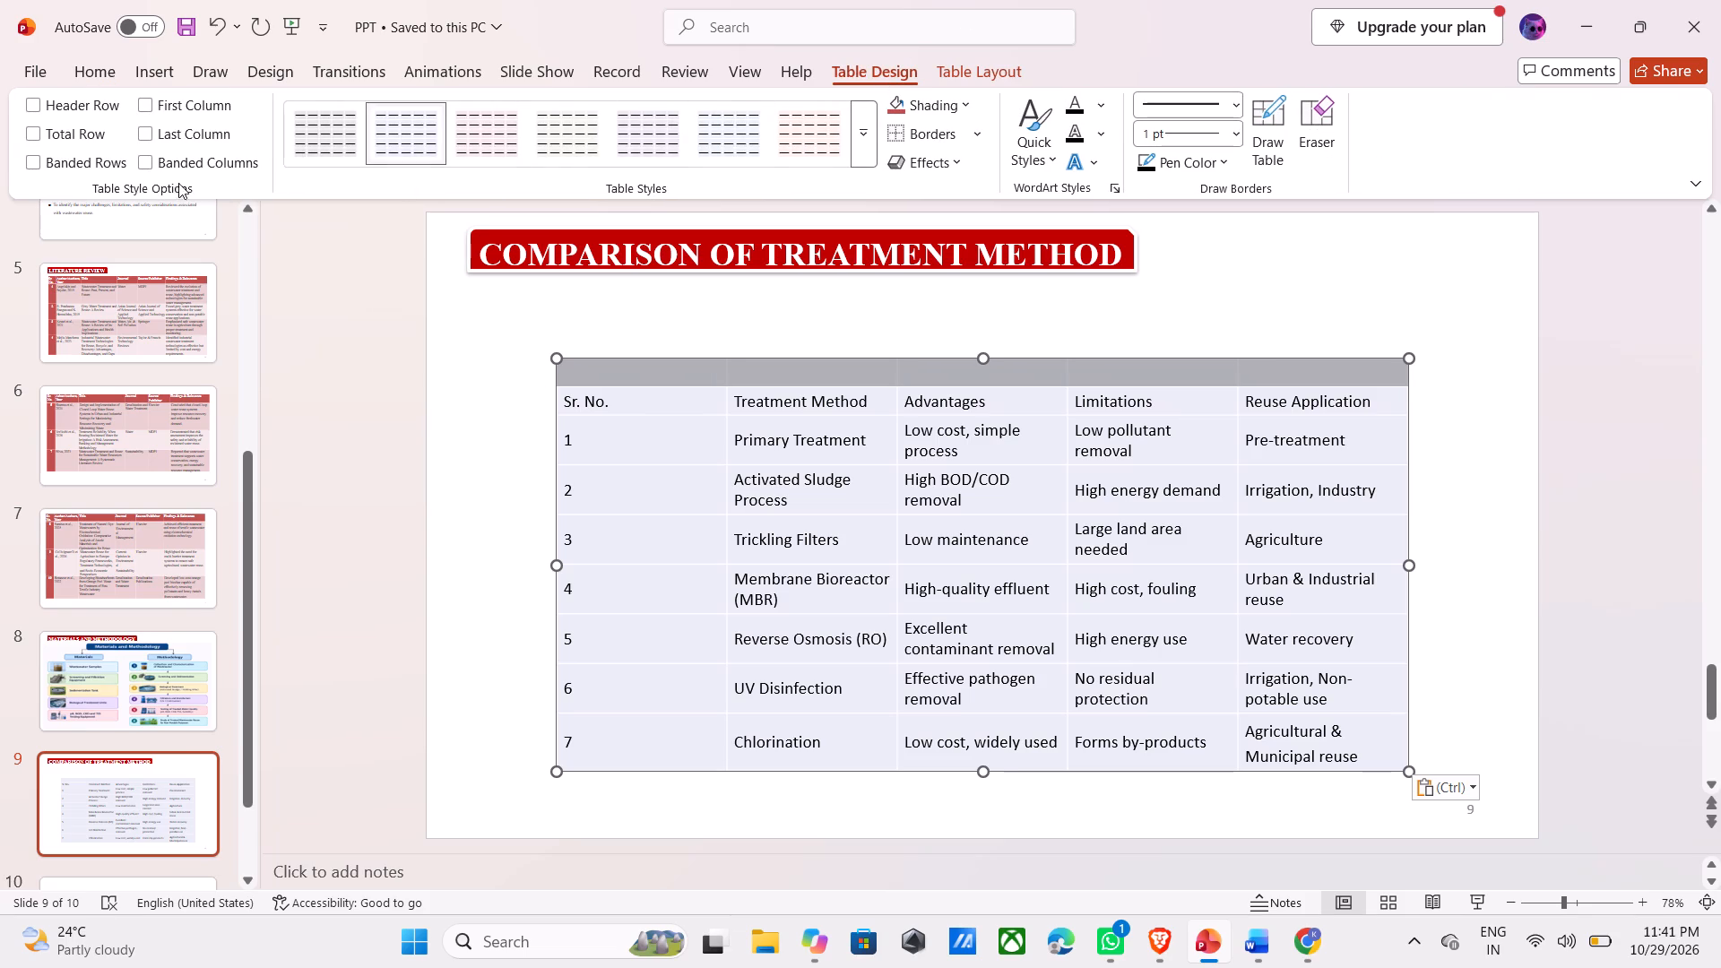
pyautogui.click(960, 73)
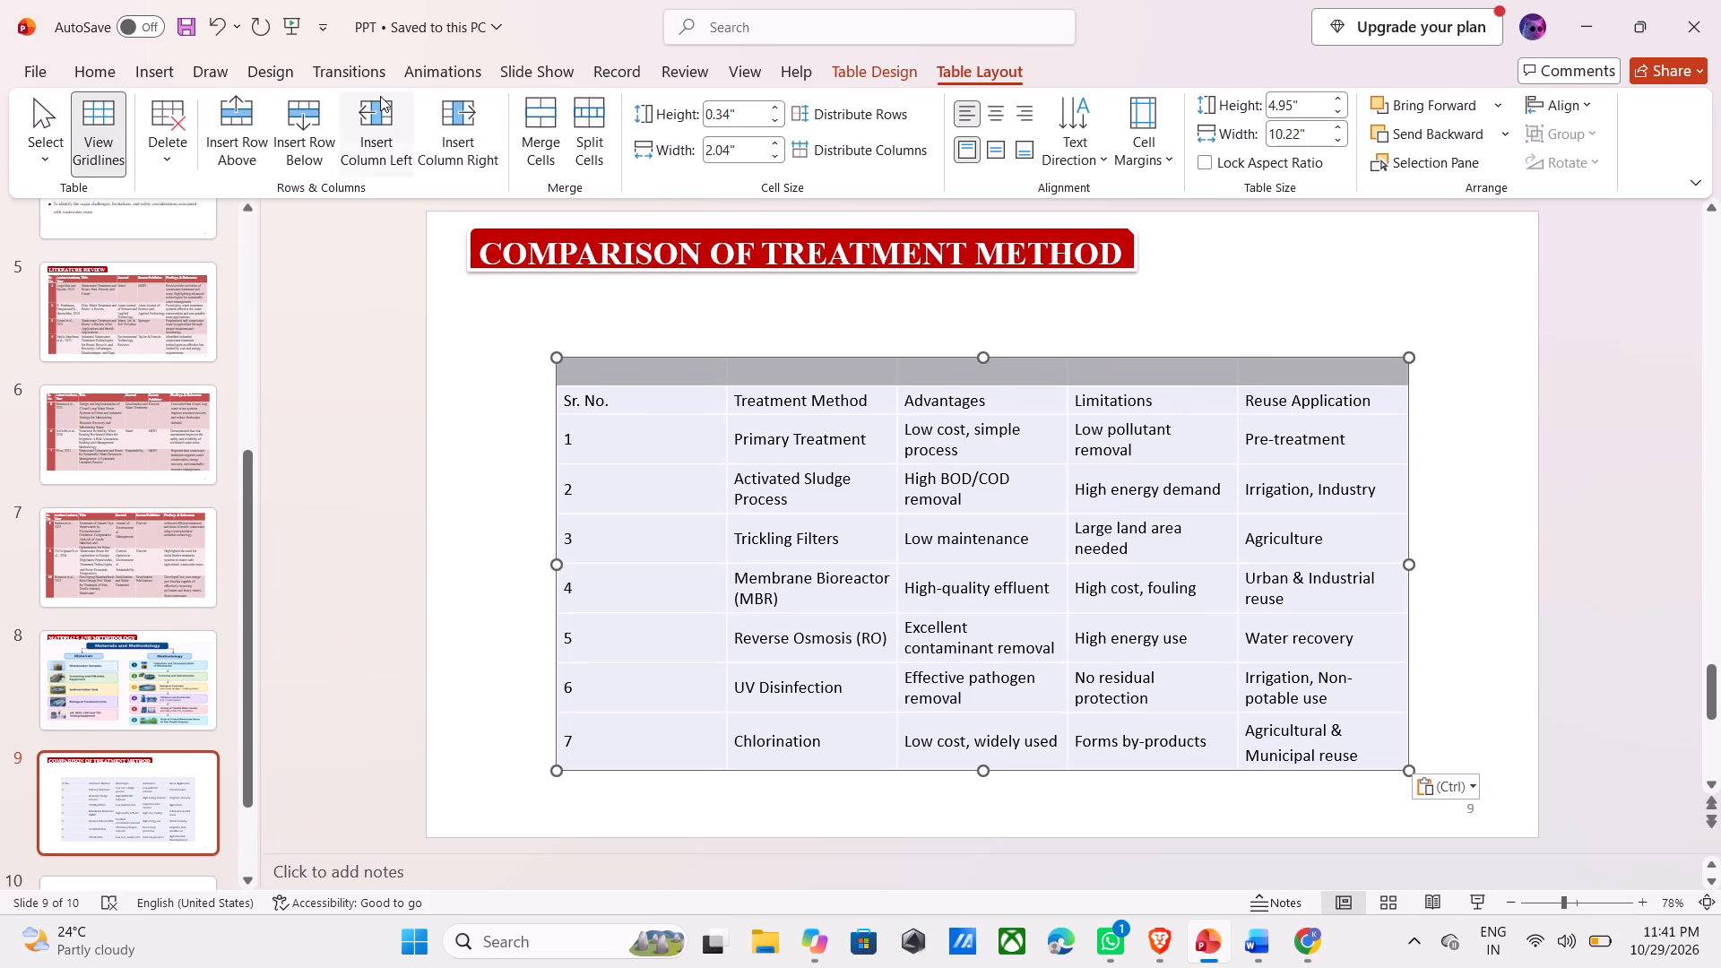
pyautogui.click(162, 134)
pyautogui.click(197, 223)
# Apply the plain table style with a black grid and no fill to the whole comparison table.
pyautogui.moveTo(1374, 730); pyautogui.dragTo(1361, 721)
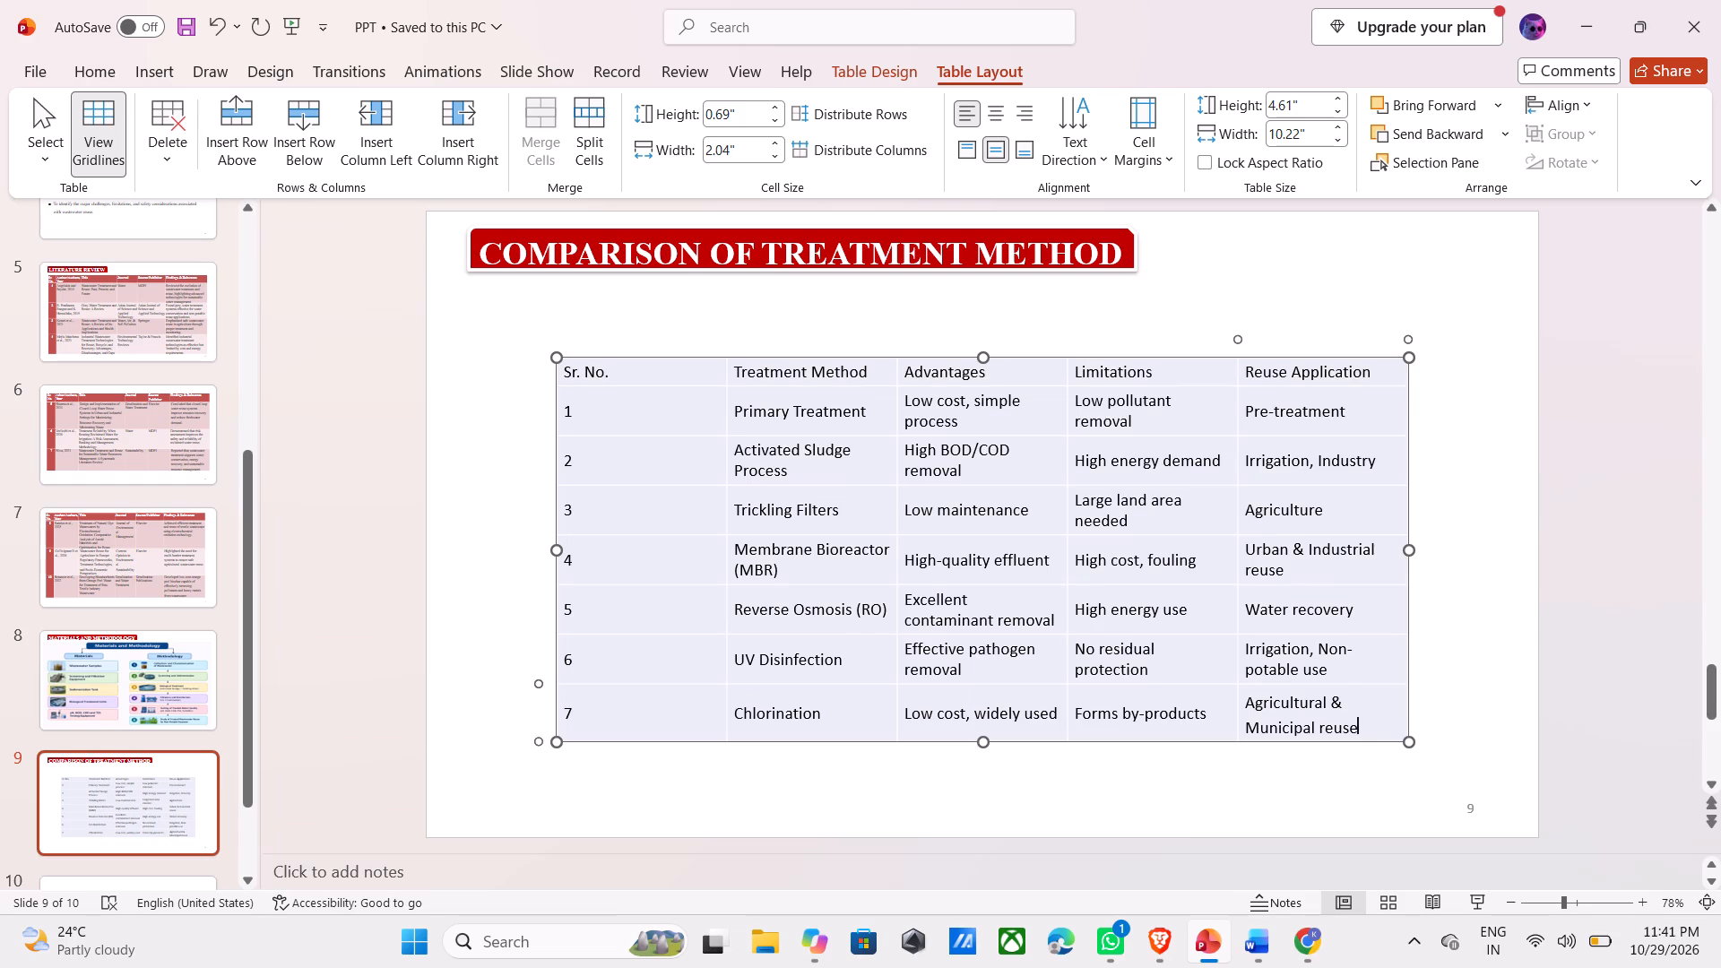
pyautogui.moveTo(1361, 721); pyautogui.dragTo(589, 366)
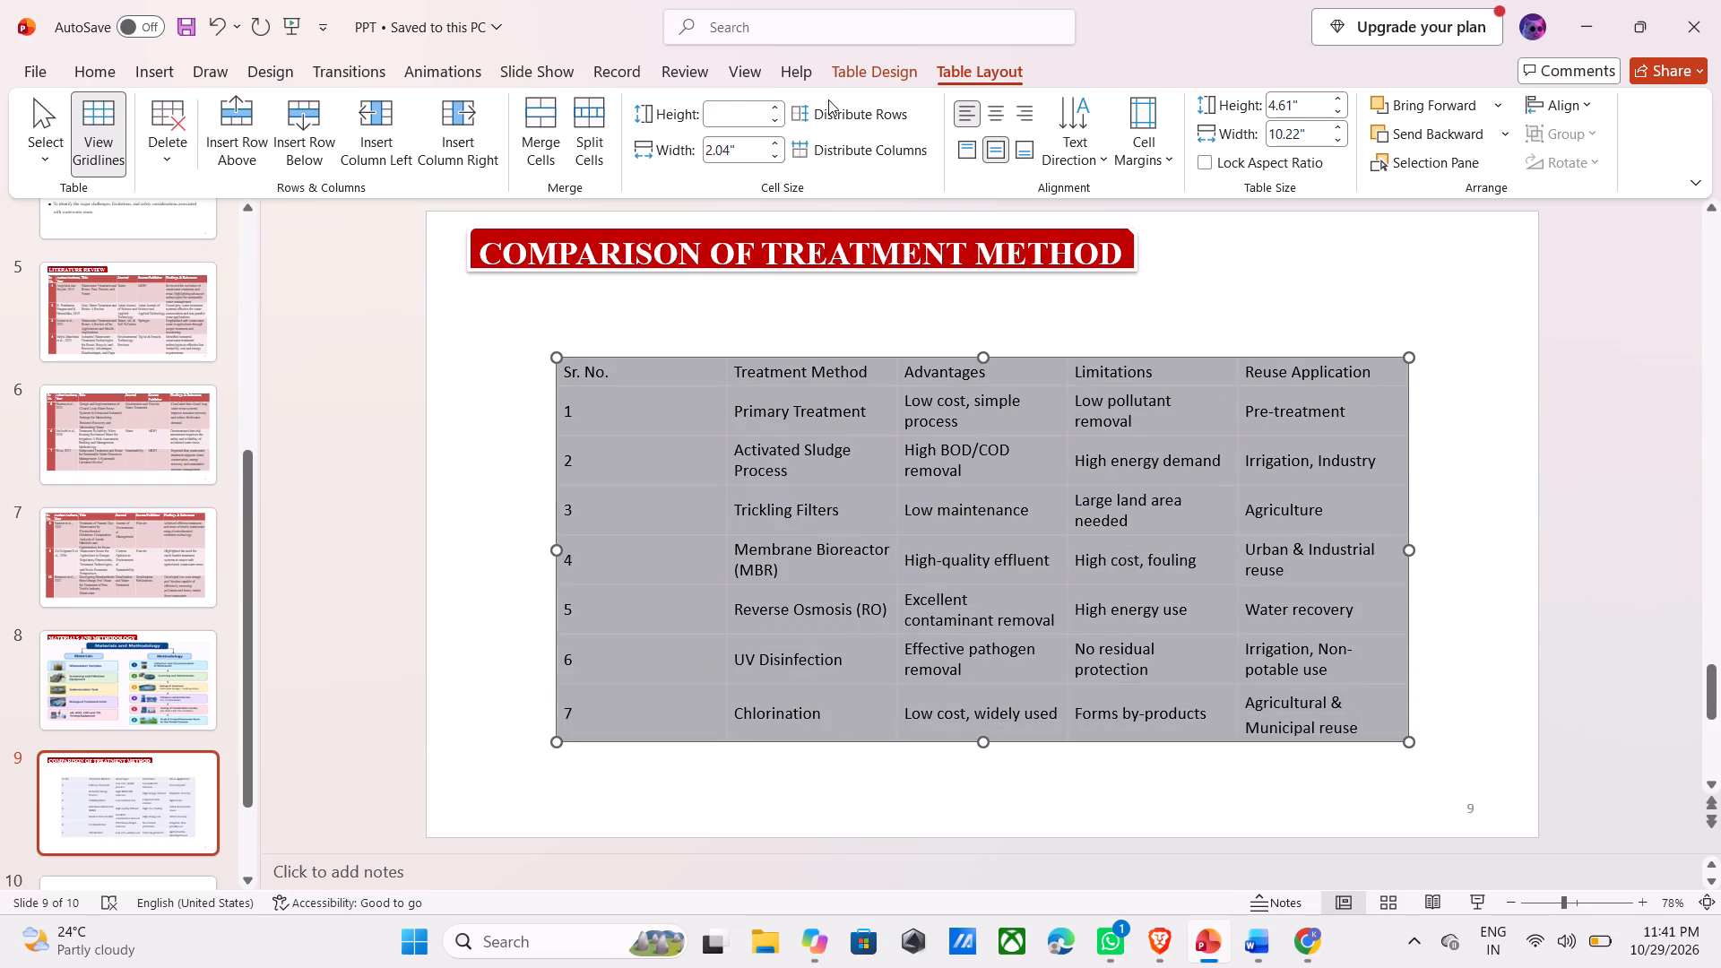
pyautogui.click(852, 73)
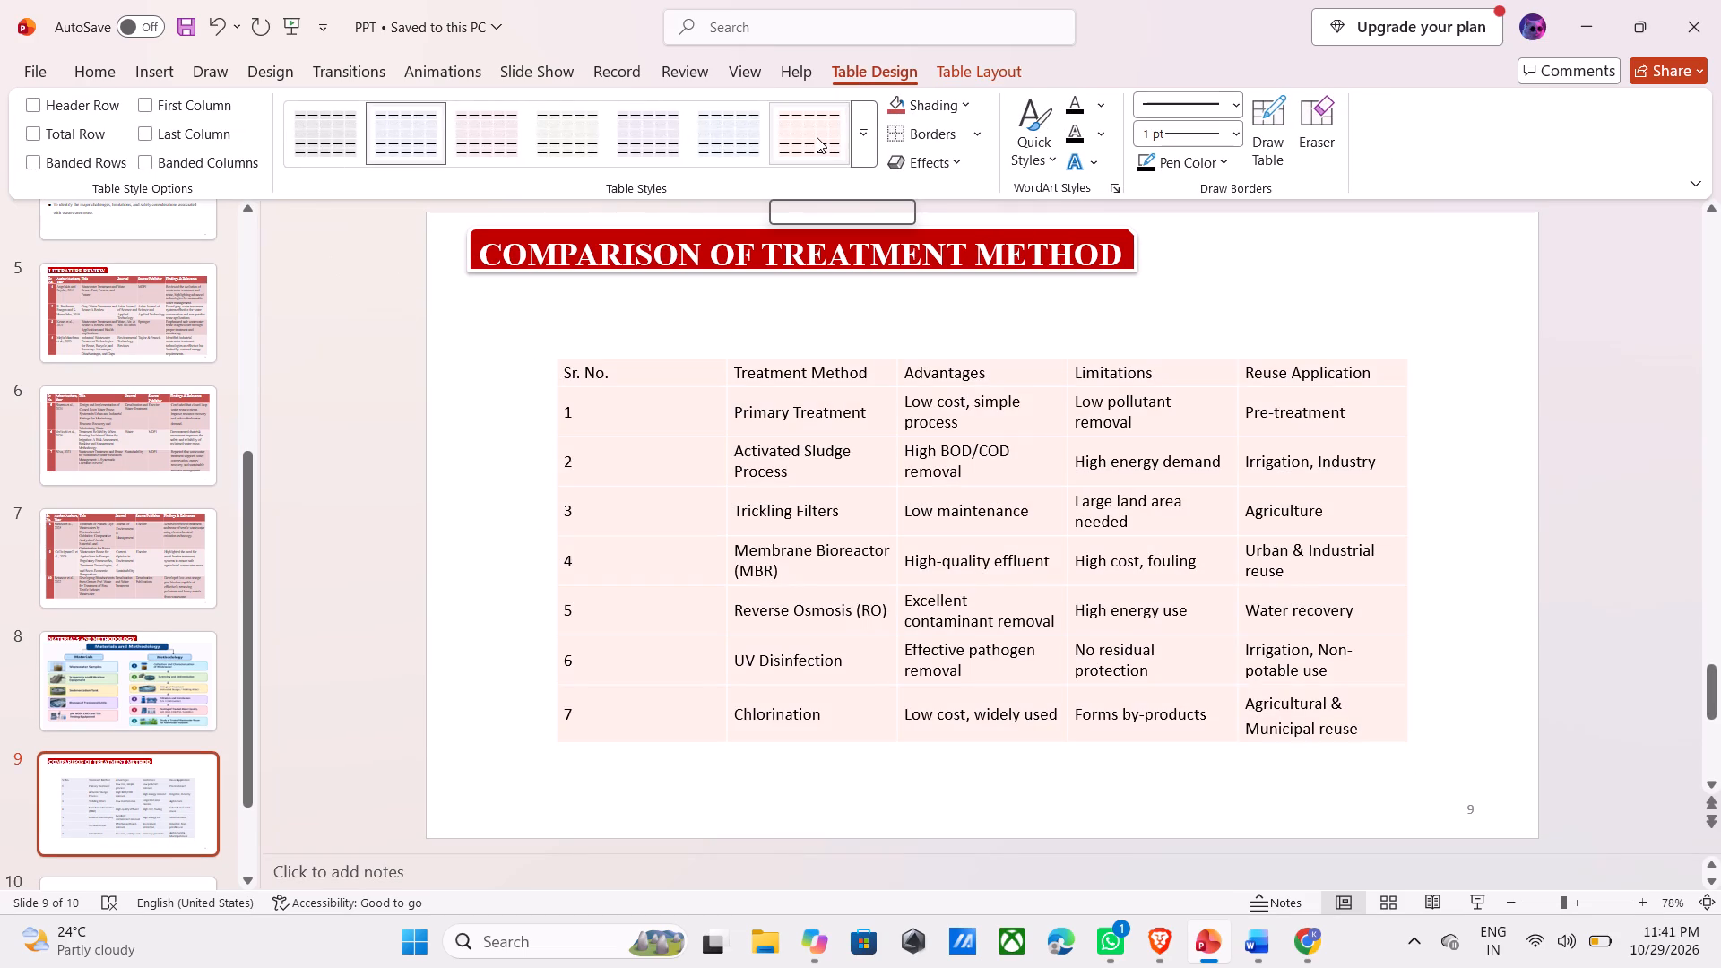
pyautogui.click(866, 130)
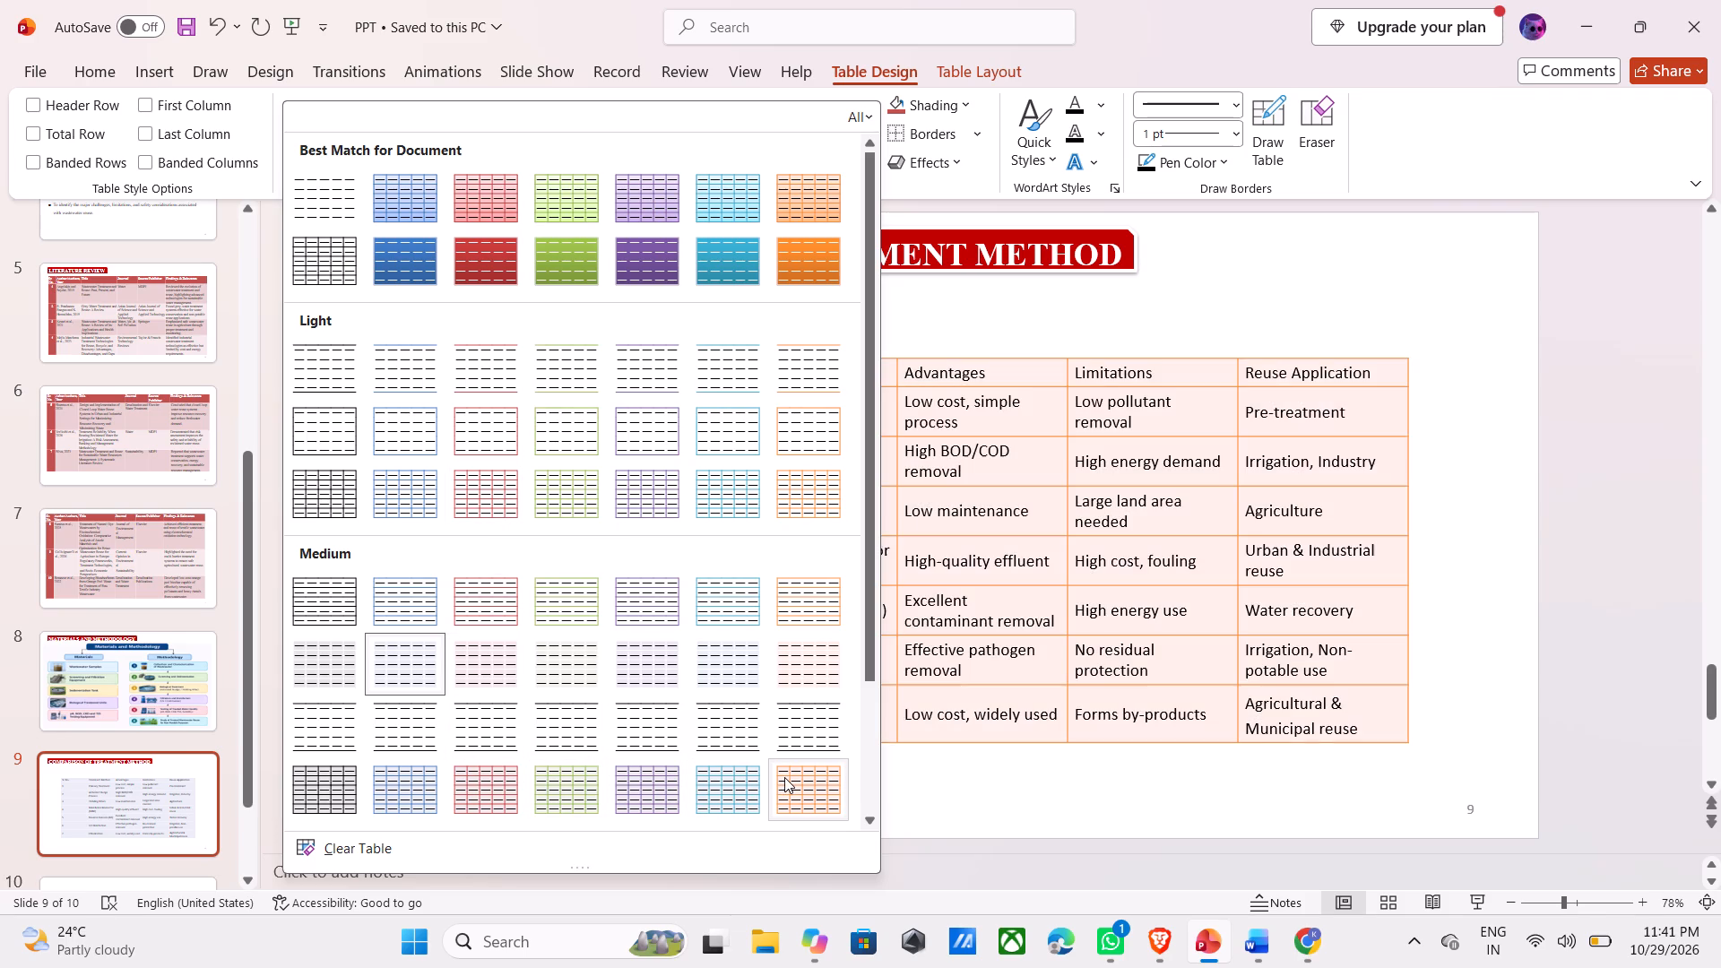
pyautogui.scroll(-4, 606, 651)
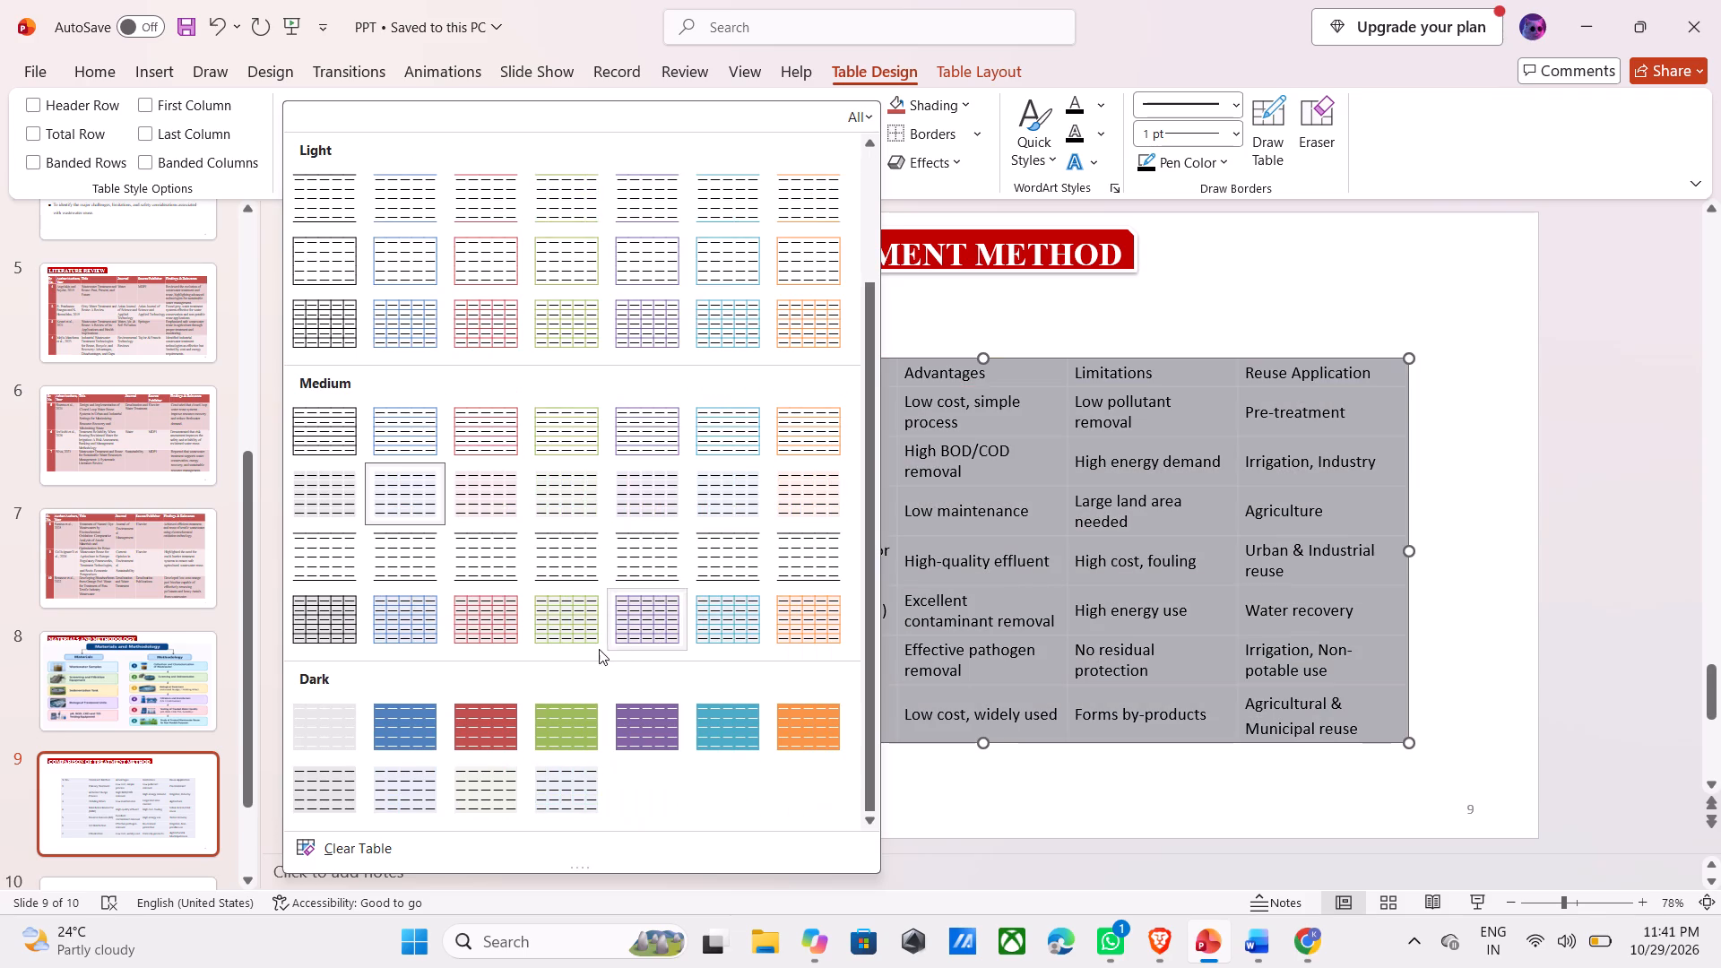
pyautogui.scroll(-4, 522, 696)
pyautogui.scroll(5, 539, 740)
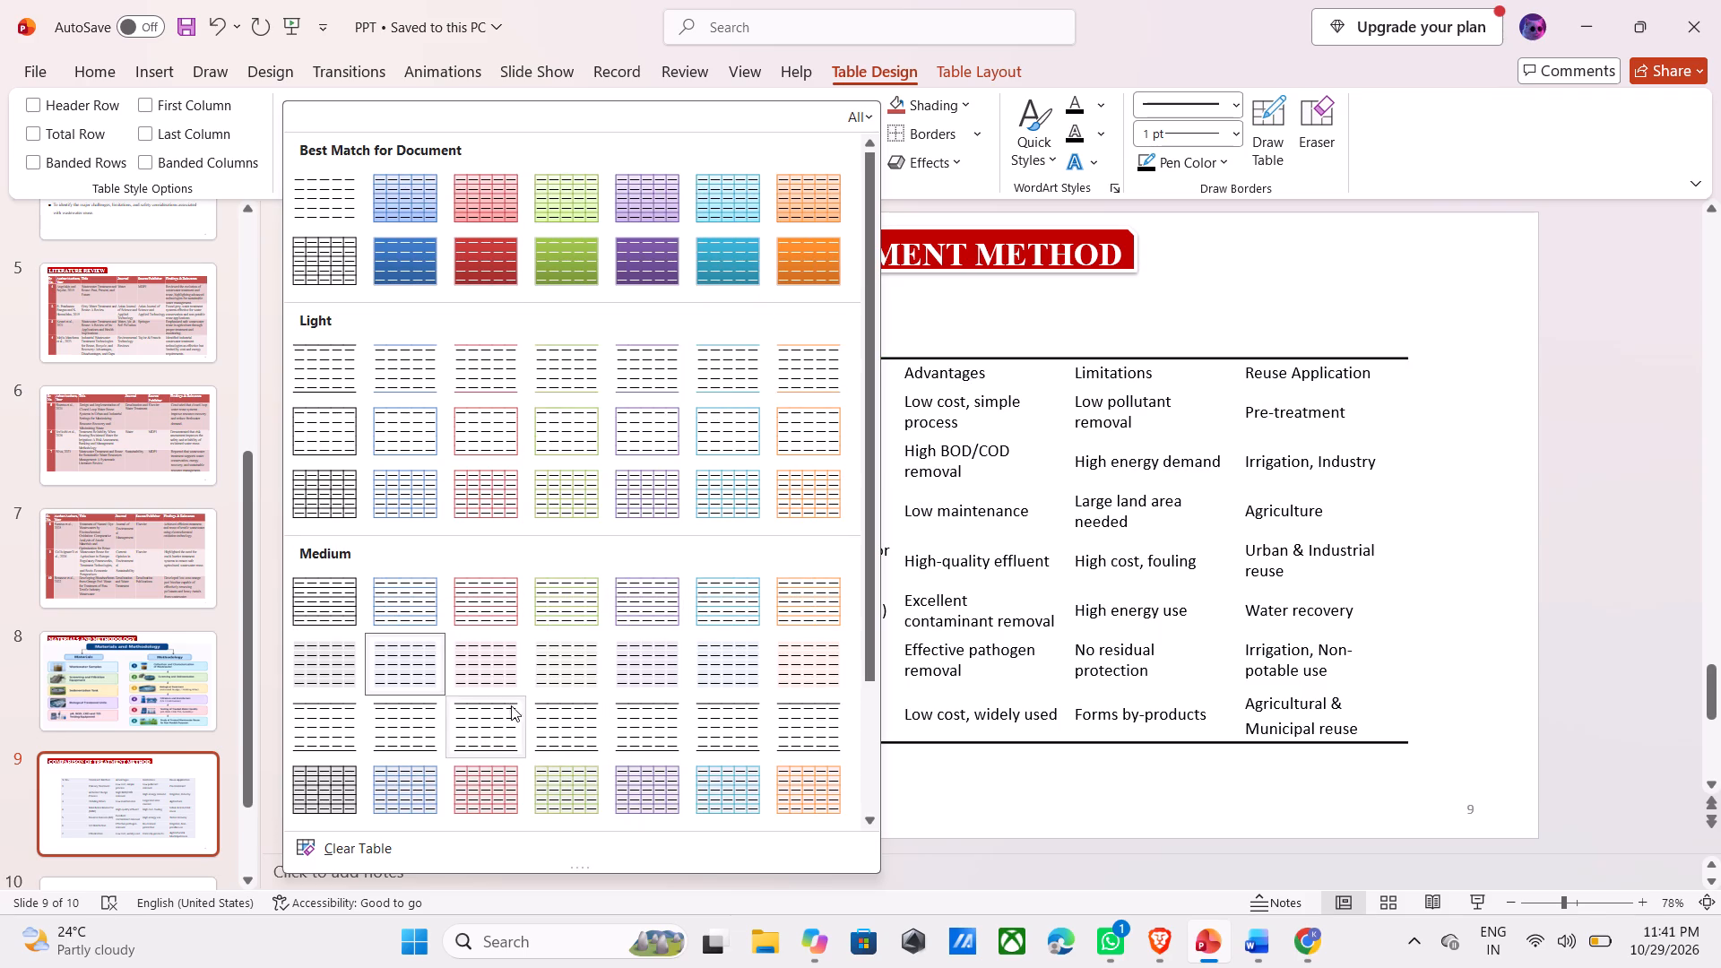
pyautogui.scroll(6, 510, 593)
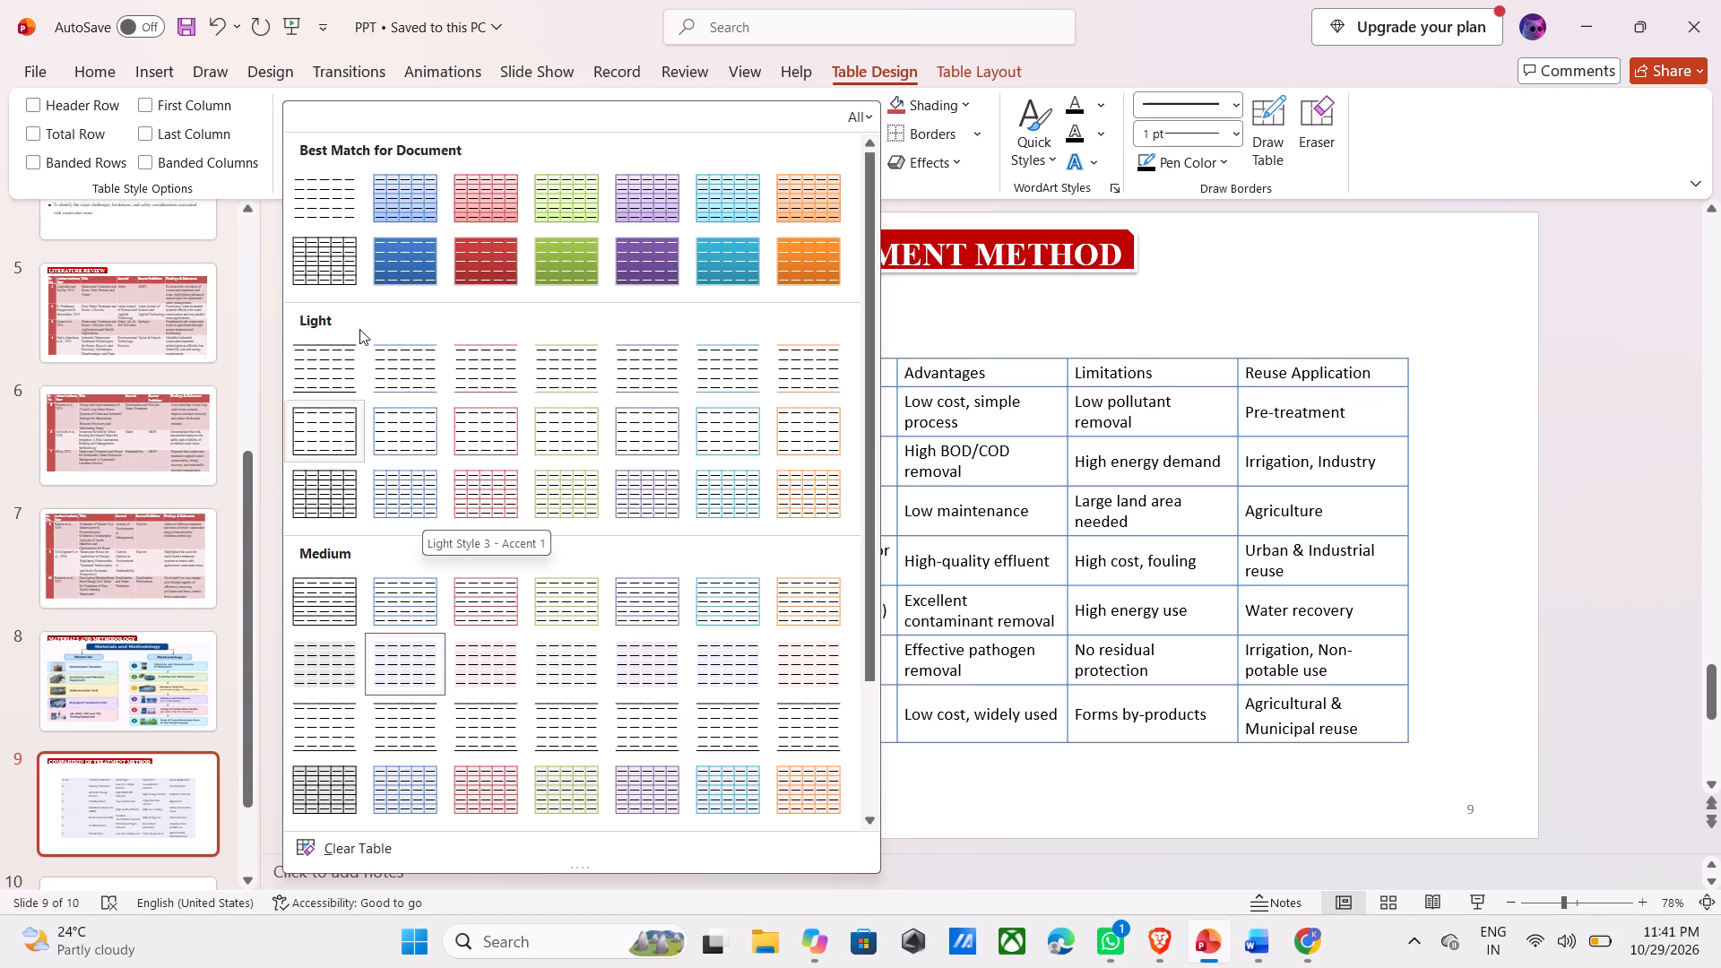
pyautogui.click(347, 279)
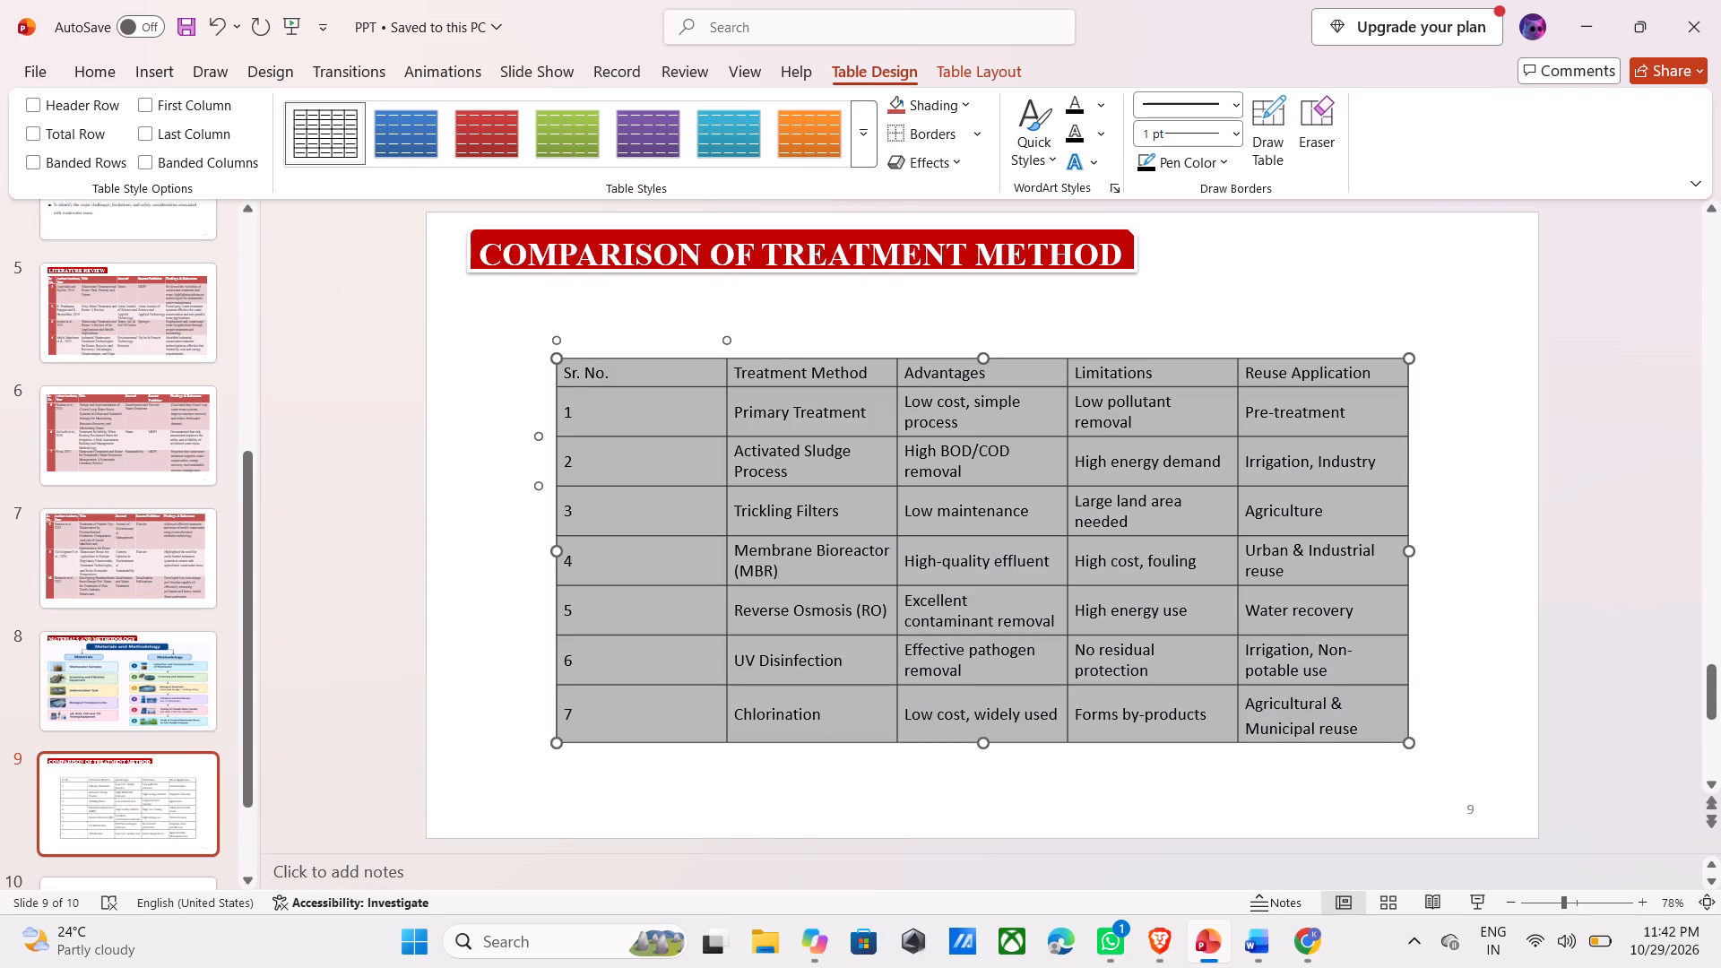
# Narrow the Sr. No. column and shift the other column borders so the cell text in the comparison table wraps less.
pyautogui.moveTo(722, 486); pyautogui.dragTo(608, 487)
pyautogui.moveTo(608, 487); pyautogui.dragTo(615, 487)
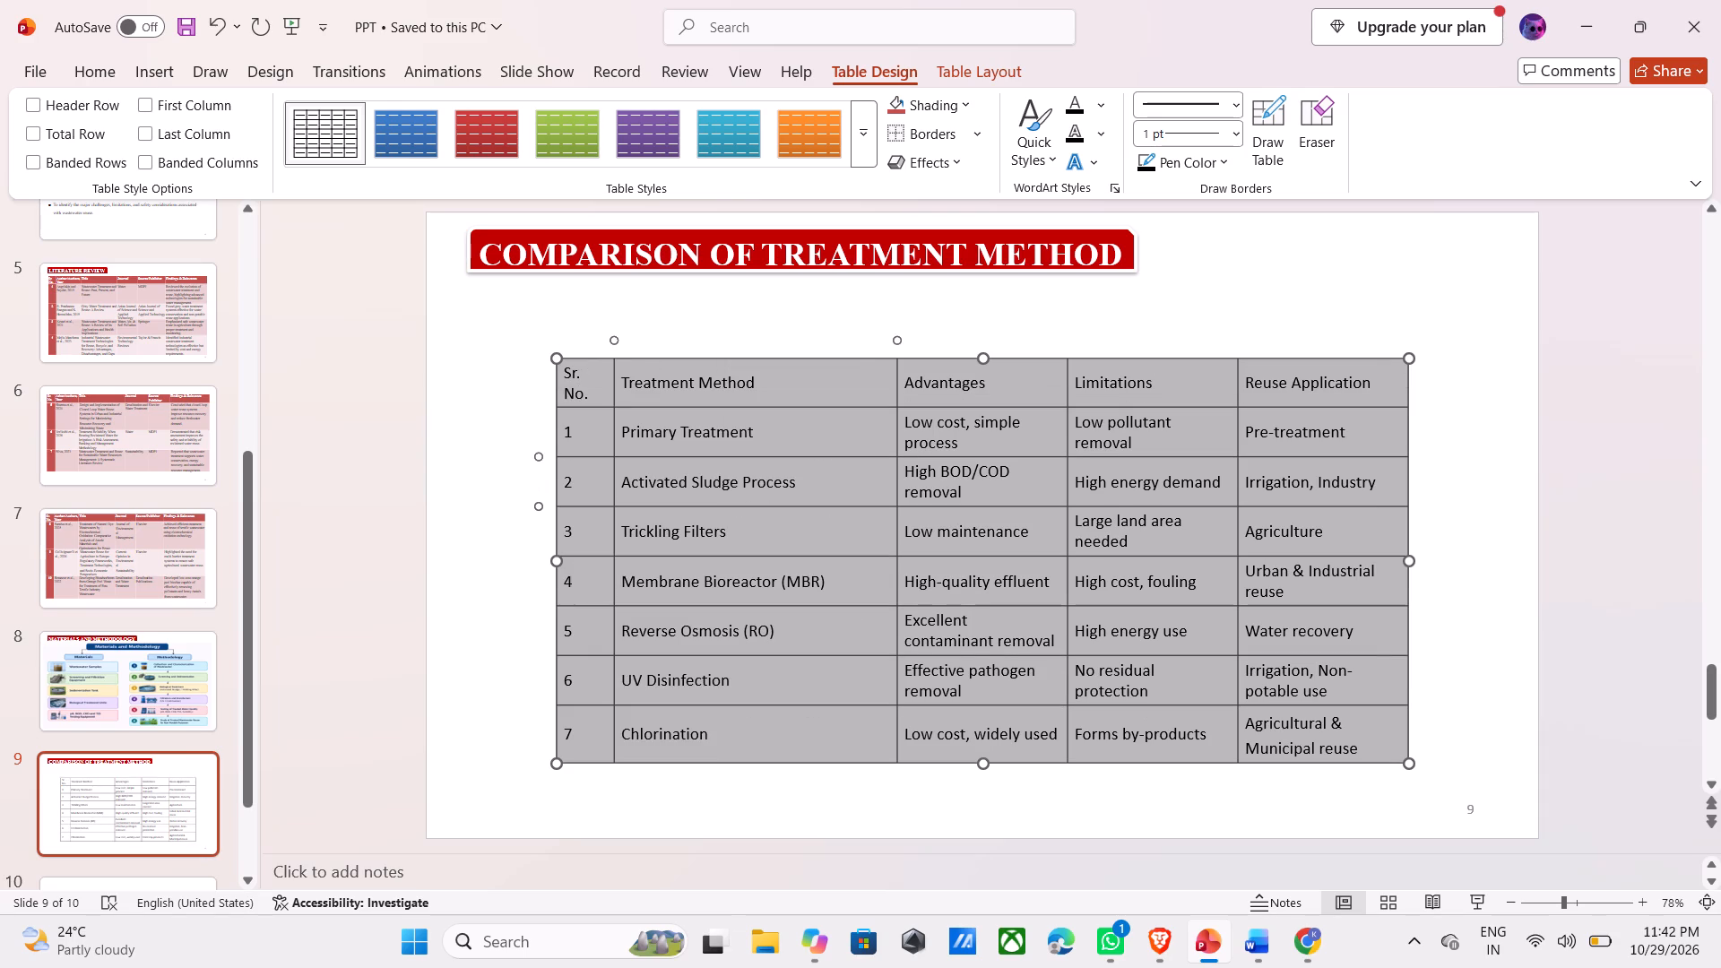
pyautogui.moveTo(895, 524); pyautogui.dragTo(815, 545)
pyautogui.moveTo(815, 545); pyautogui.dragTo(830, 548)
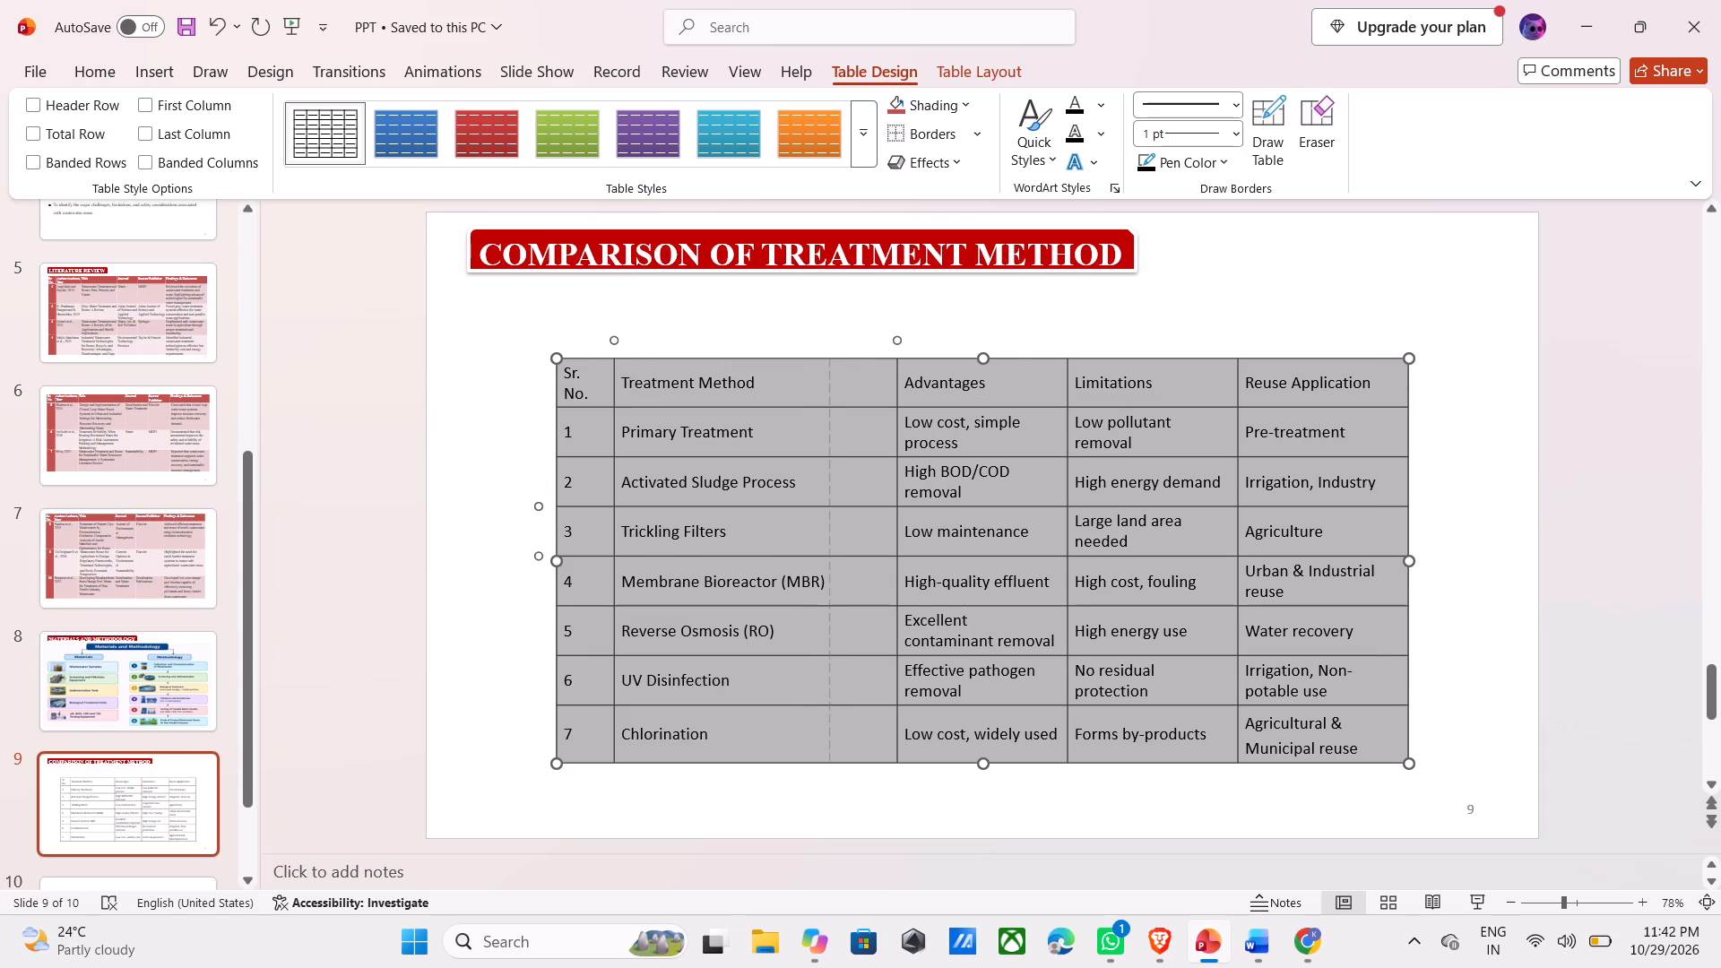
pyautogui.moveTo(830, 548); pyautogui.dragTo(833, 548)
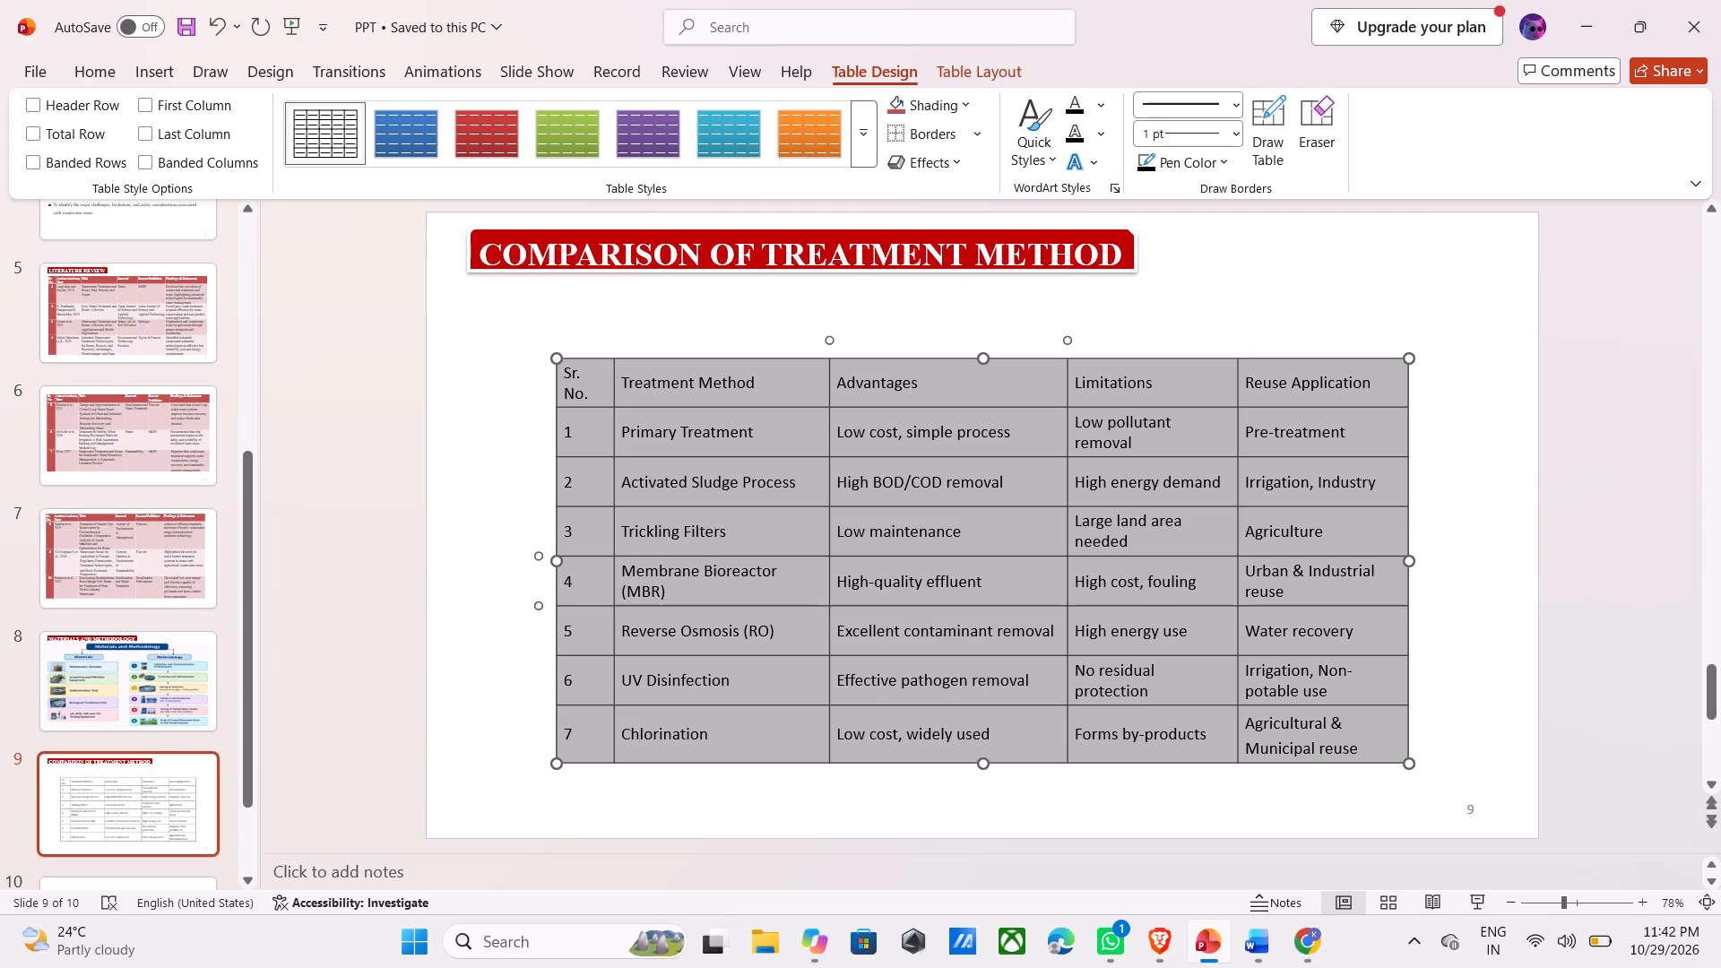
pyautogui.moveTo(1064, 541); pyautogui.dragTo(1053, 550)
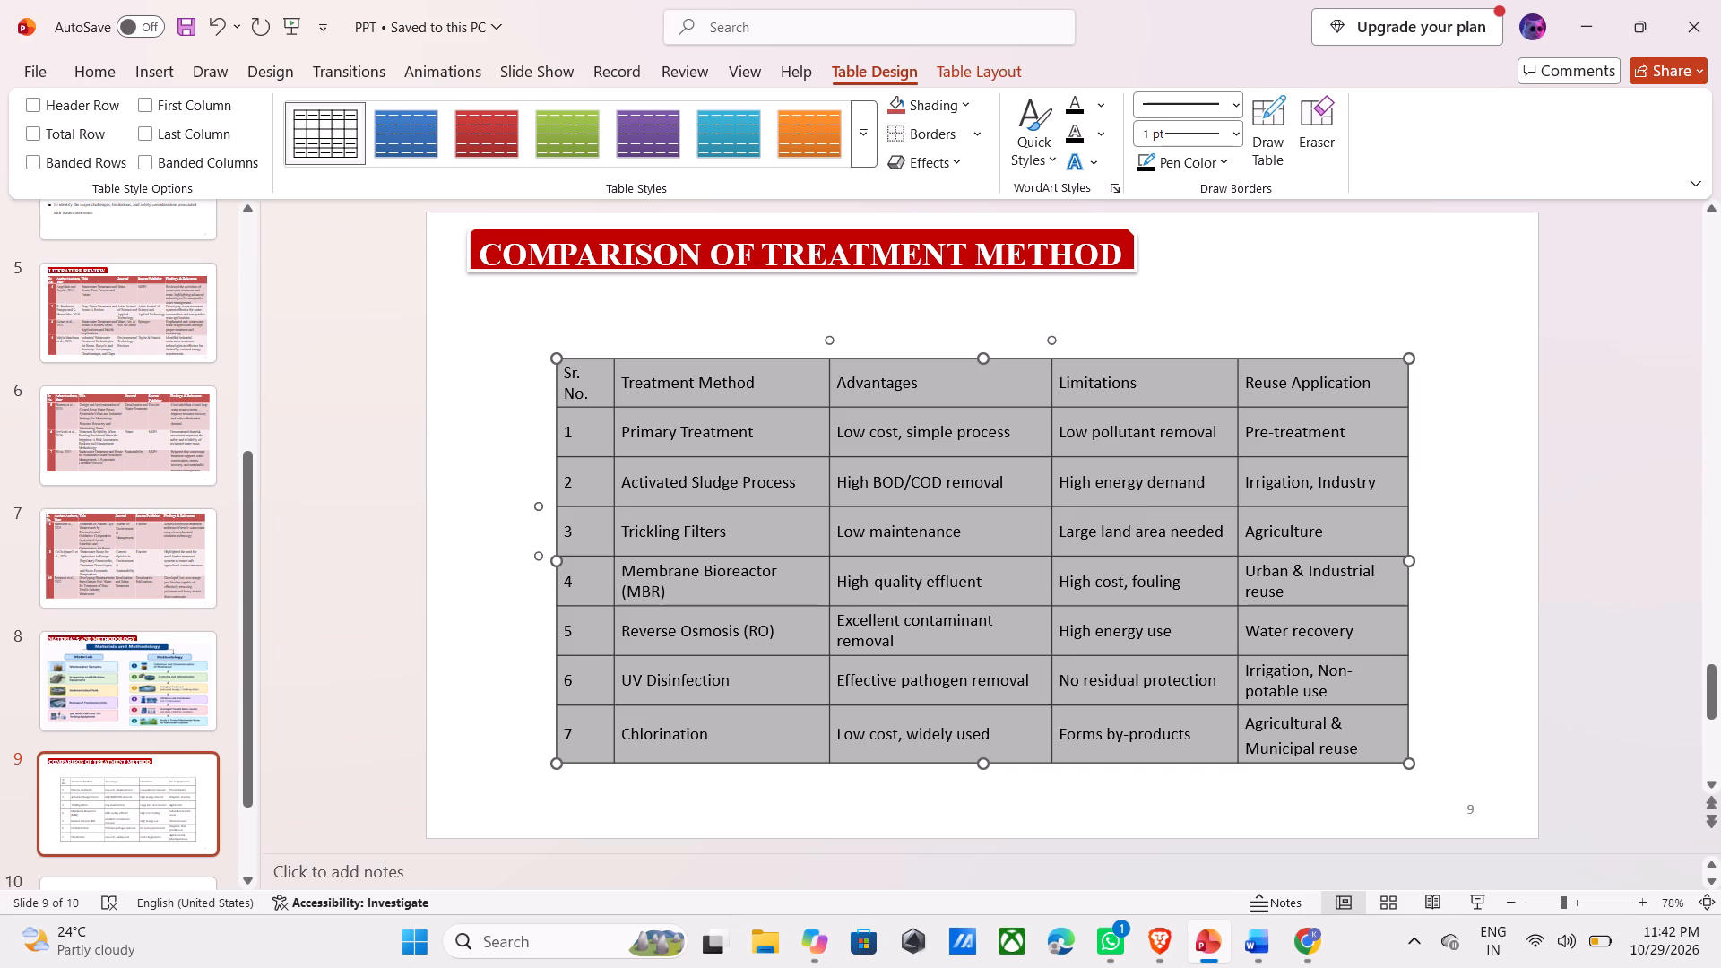
pyautogui.moveTo(1050, 552); pyautogui.dragTo(1040, 559)
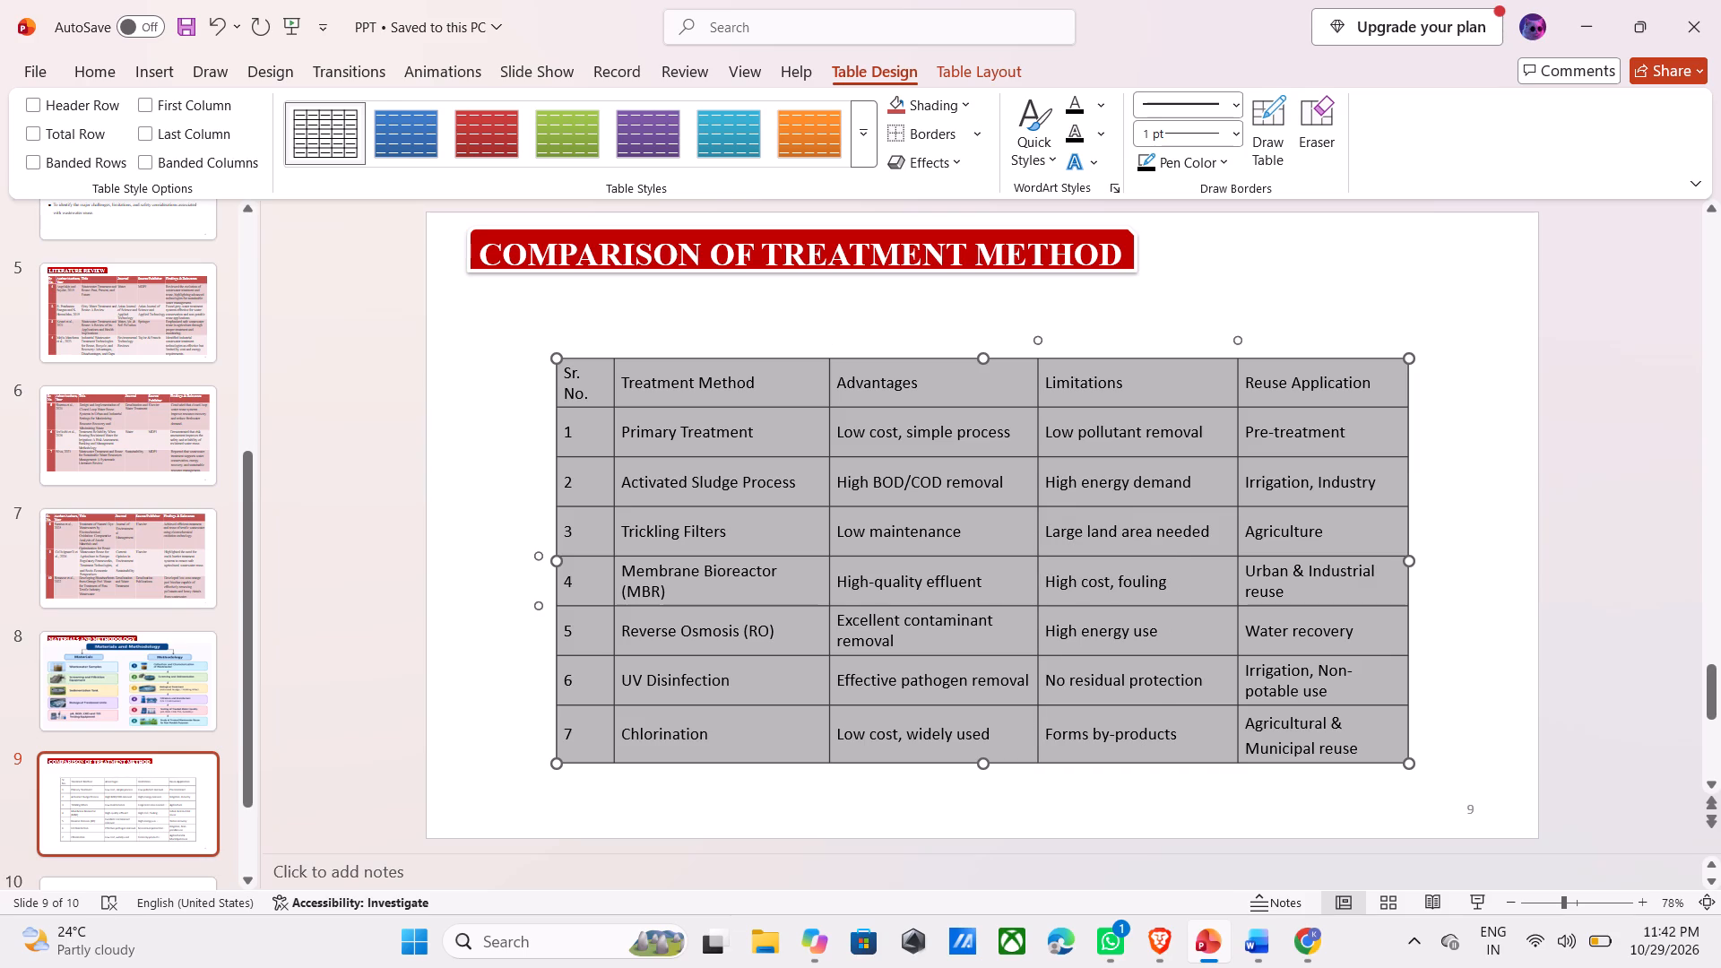
pyautogui.moveTo(1238, 534); pyautogui.dragTo(1231, 540)
pyautogui.moveTo(1231, 540); pyautogui.dragTo(1215, 549)
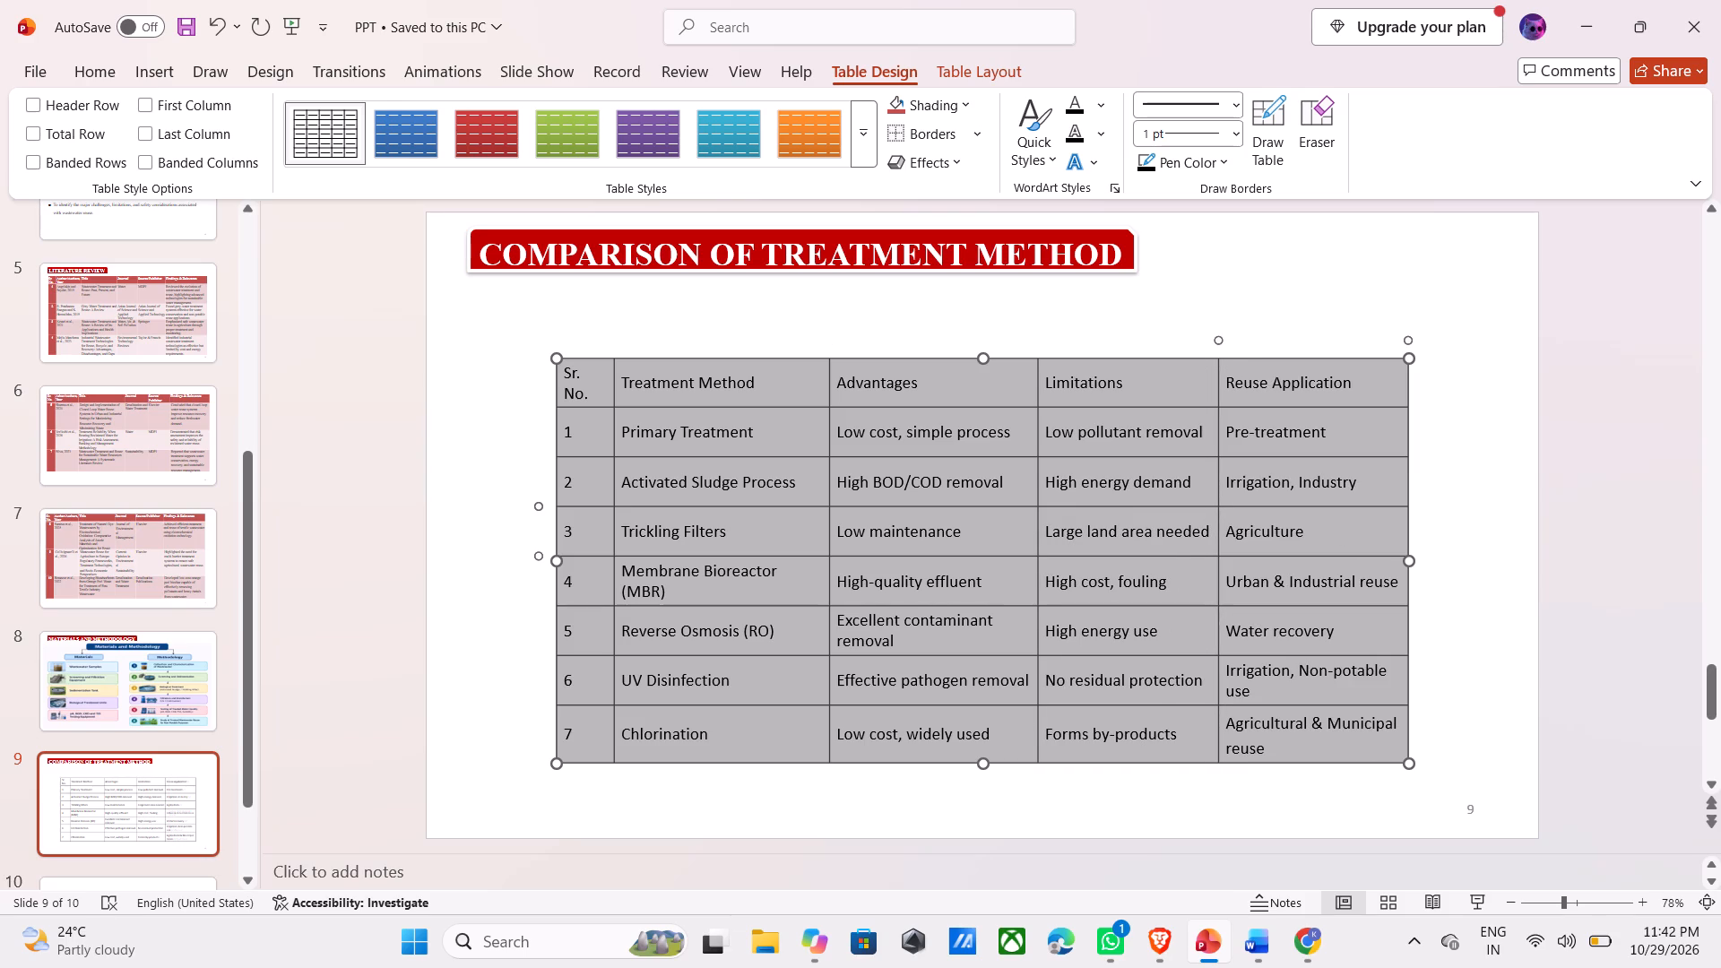
# Slightly reduce the overall width of the comparison table from its outer edge beside the Reuse Application column.
pyautogui.moveTo(1409, 566); pyautogui.dragTo(1384, 570)
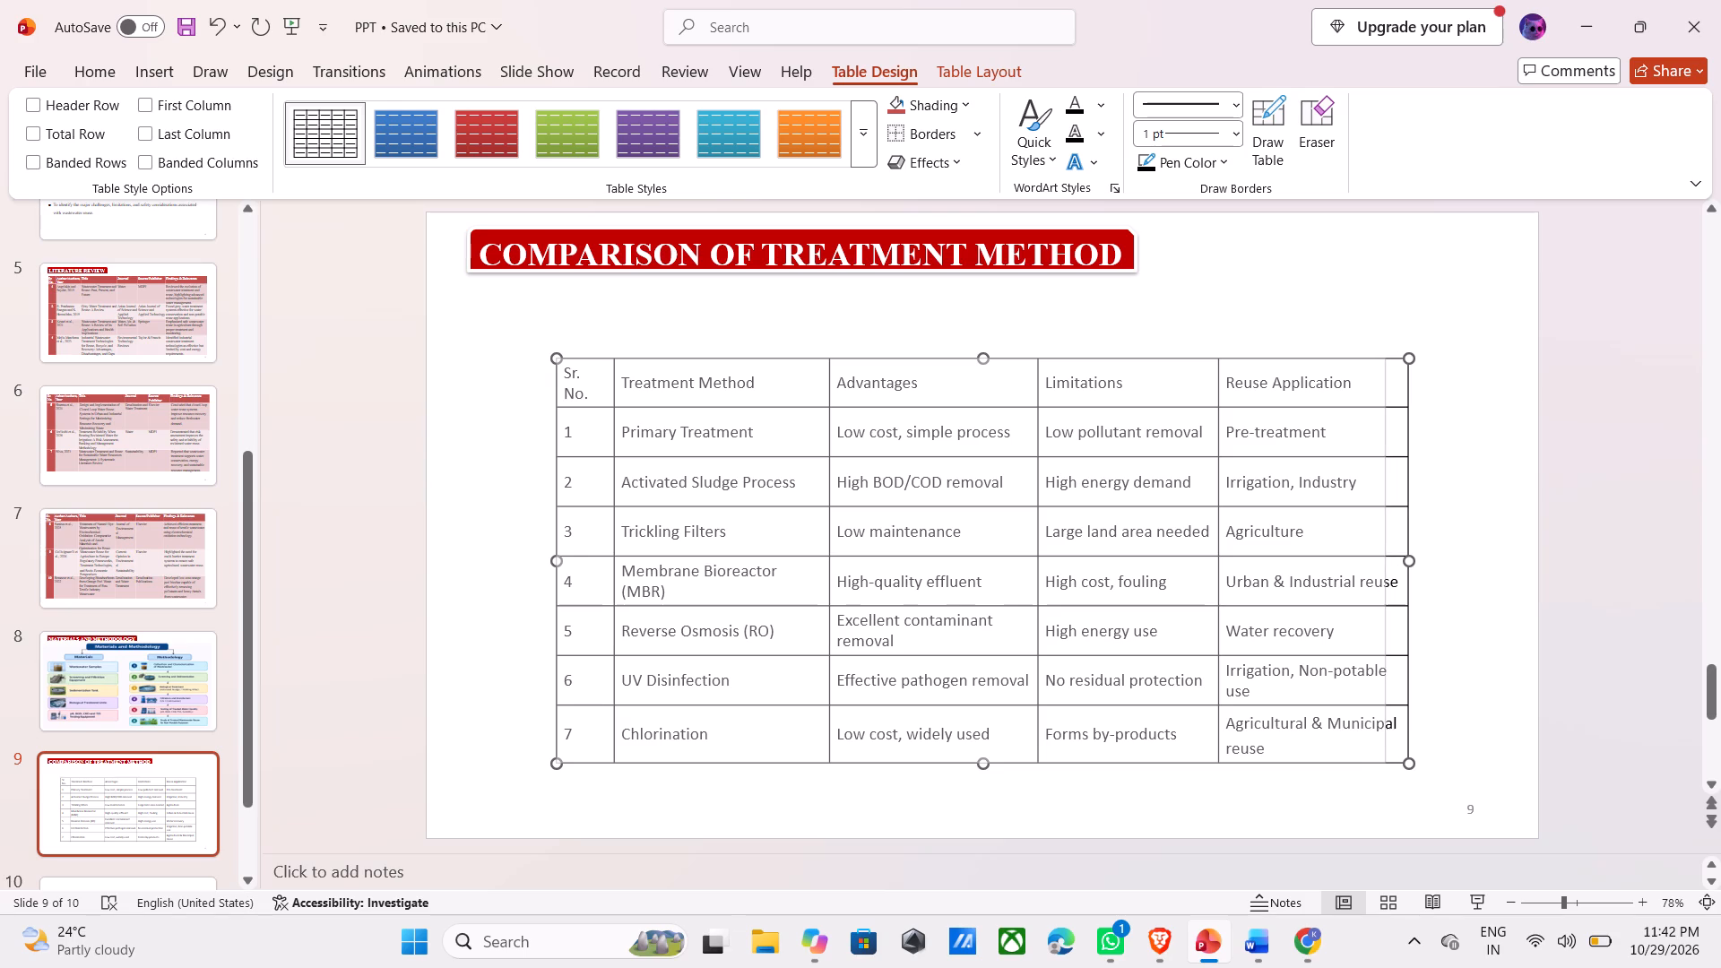
pyautogui.moveTo(1384, 570); pyautogui.dragTo(1381, 570)
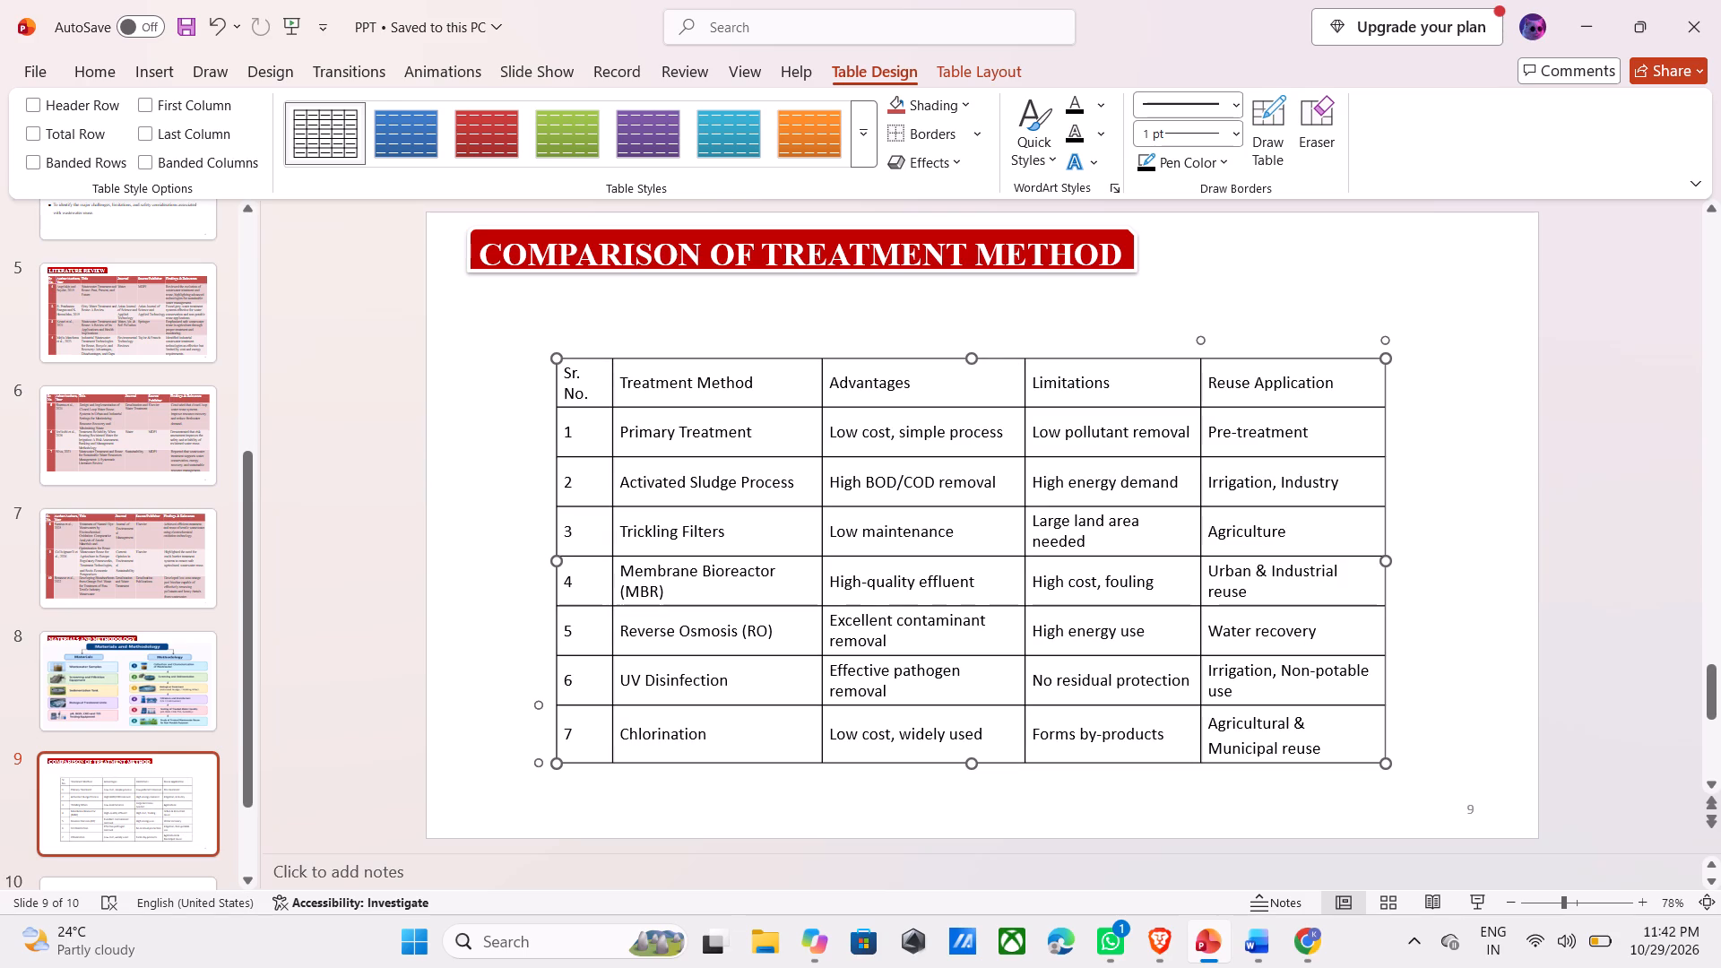
# Set all text in the comparison table to Times New Roman, size 18.
pyautogui.moveTo(1332, 753); pyautogui.dragTo(566, 392)
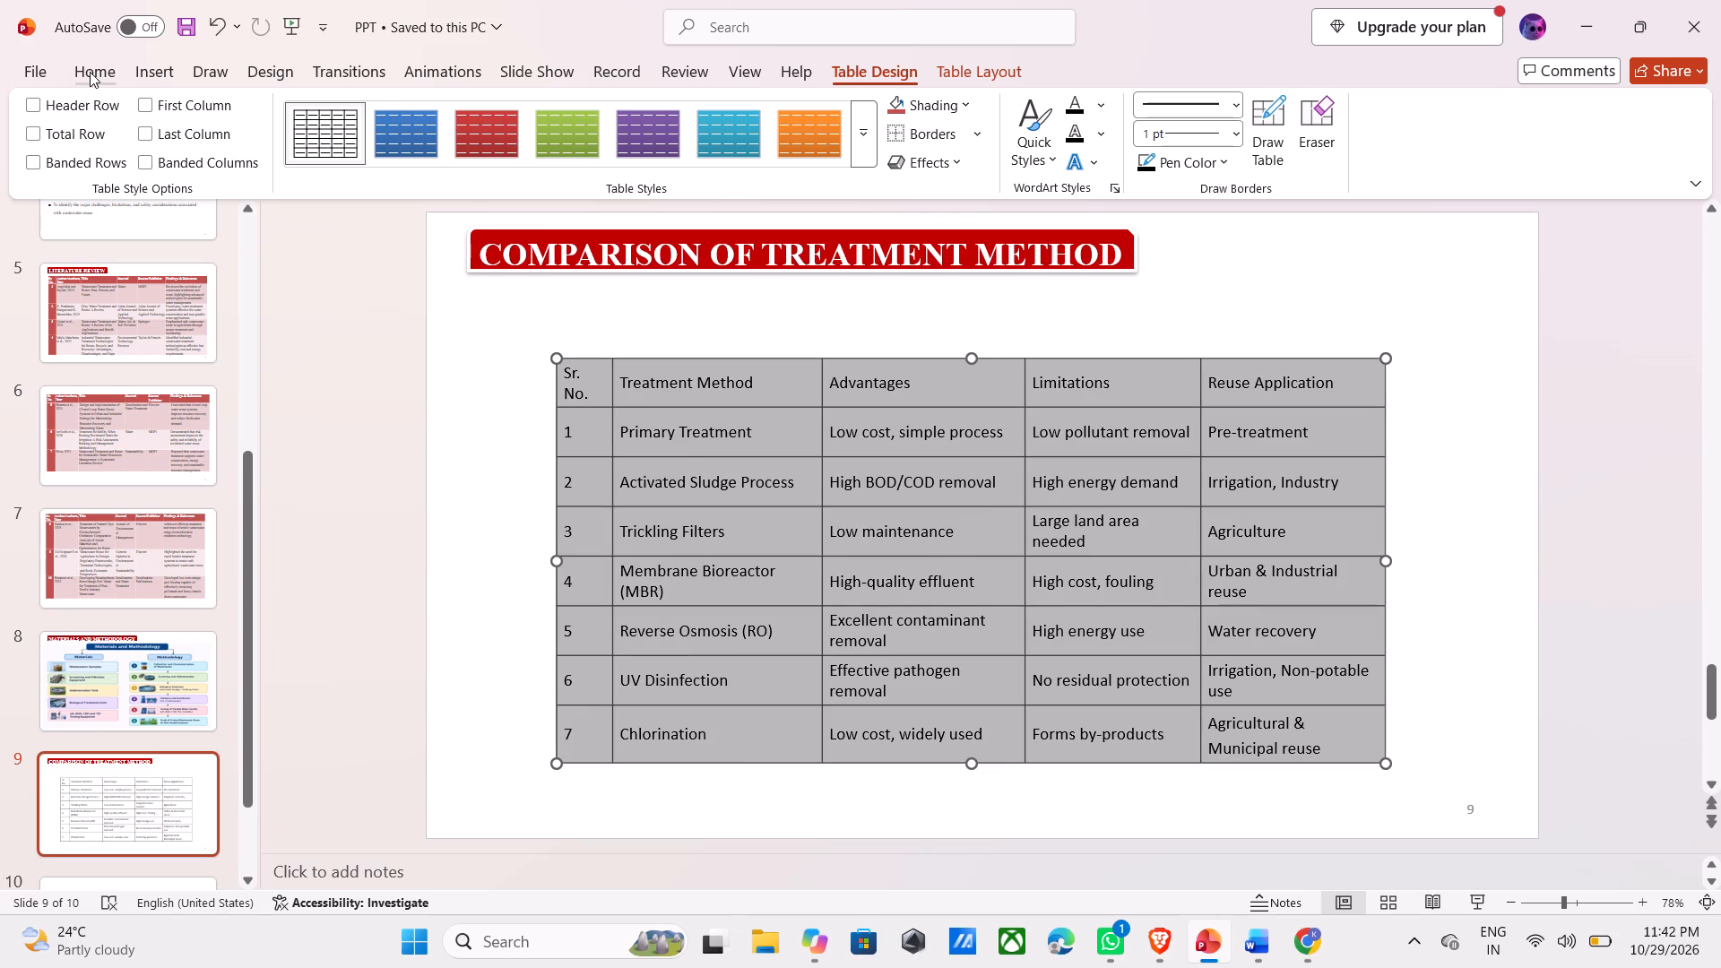
pyautogui.click(91, 72)
pyautogui.click(441, 115)
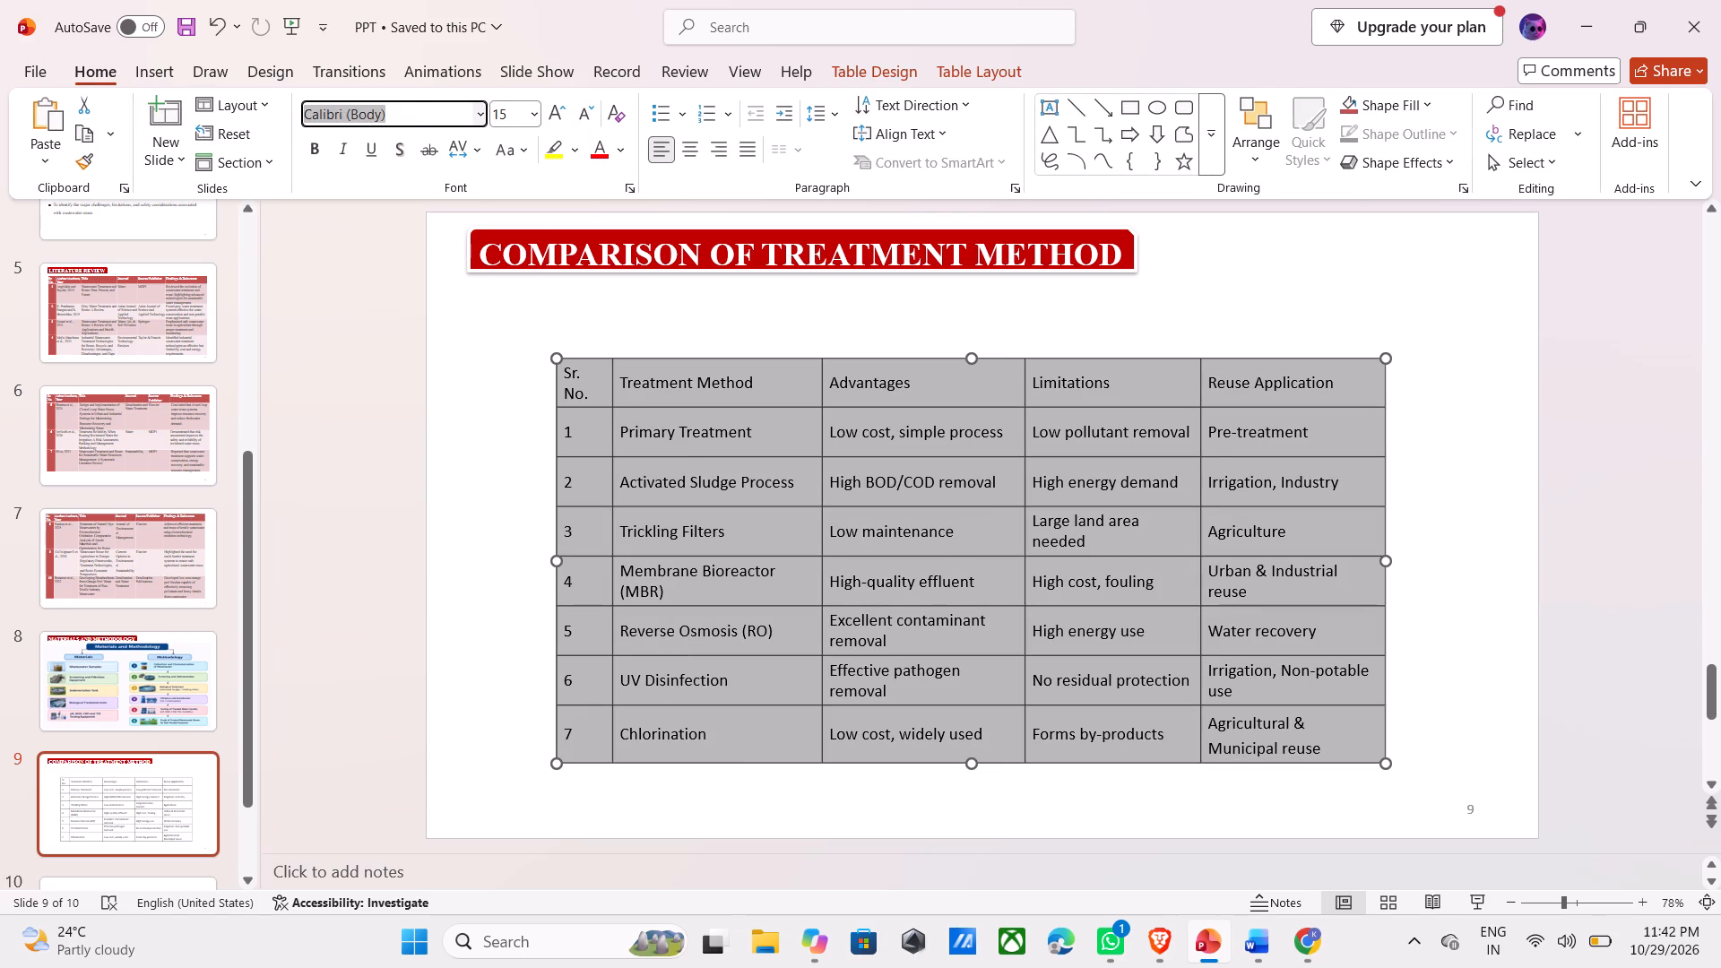
pyautogui.write('TIM')
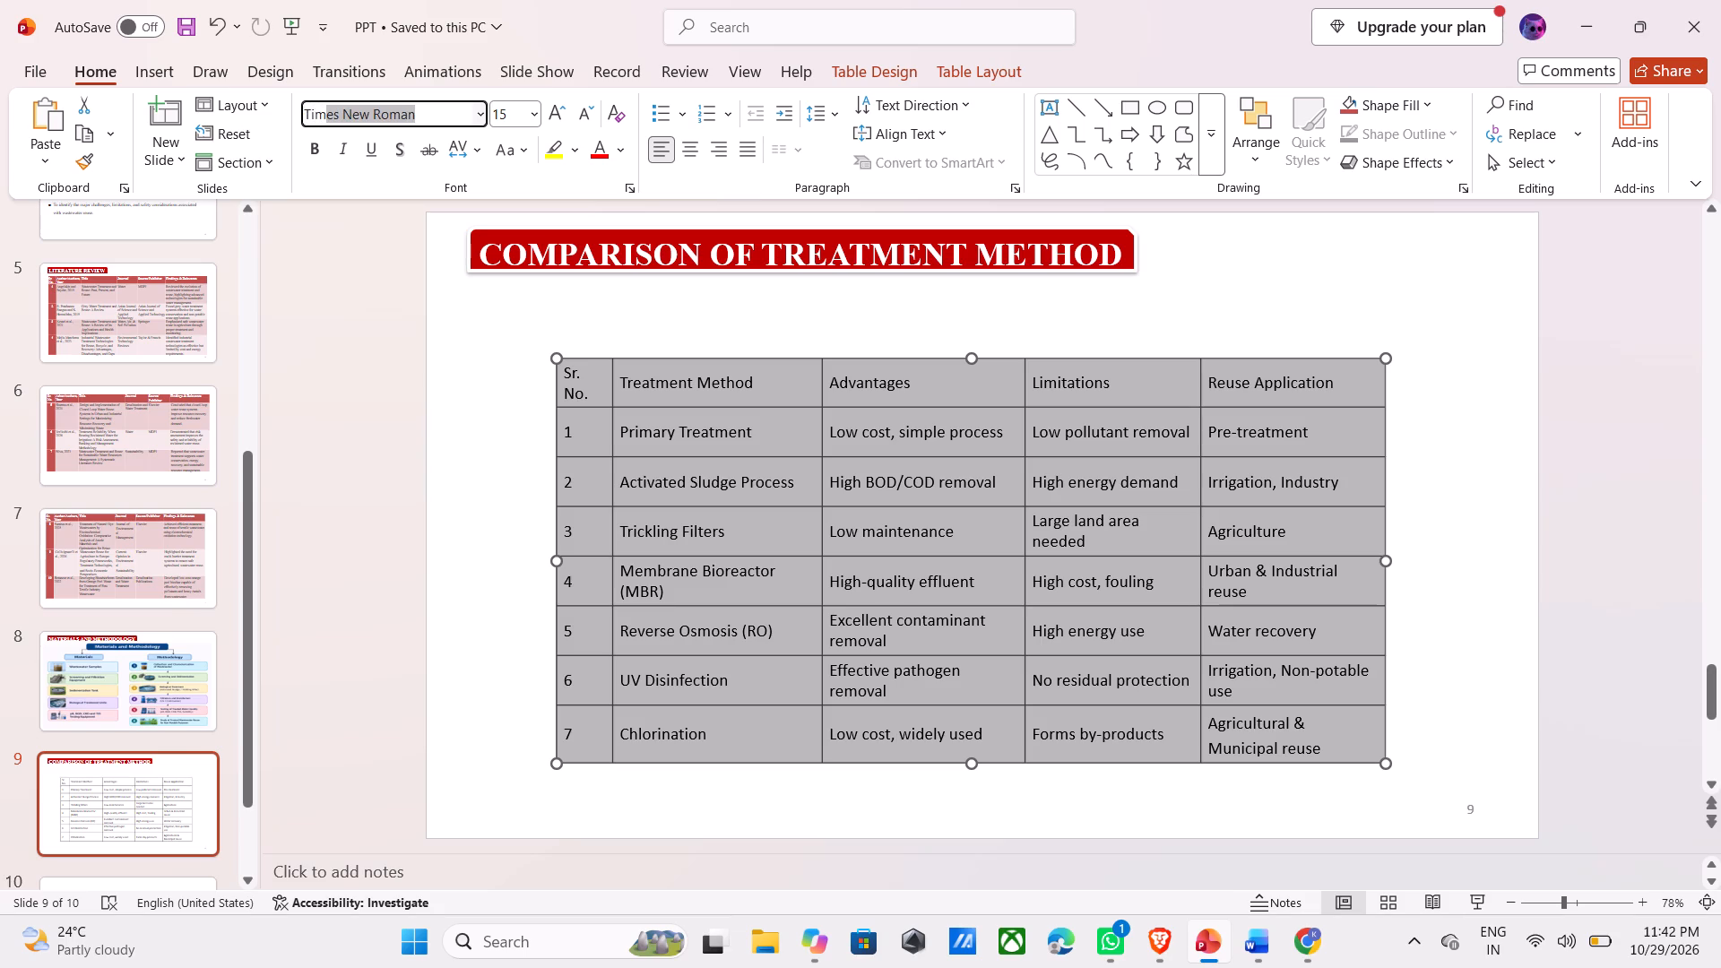
pyautogui.press('Return')
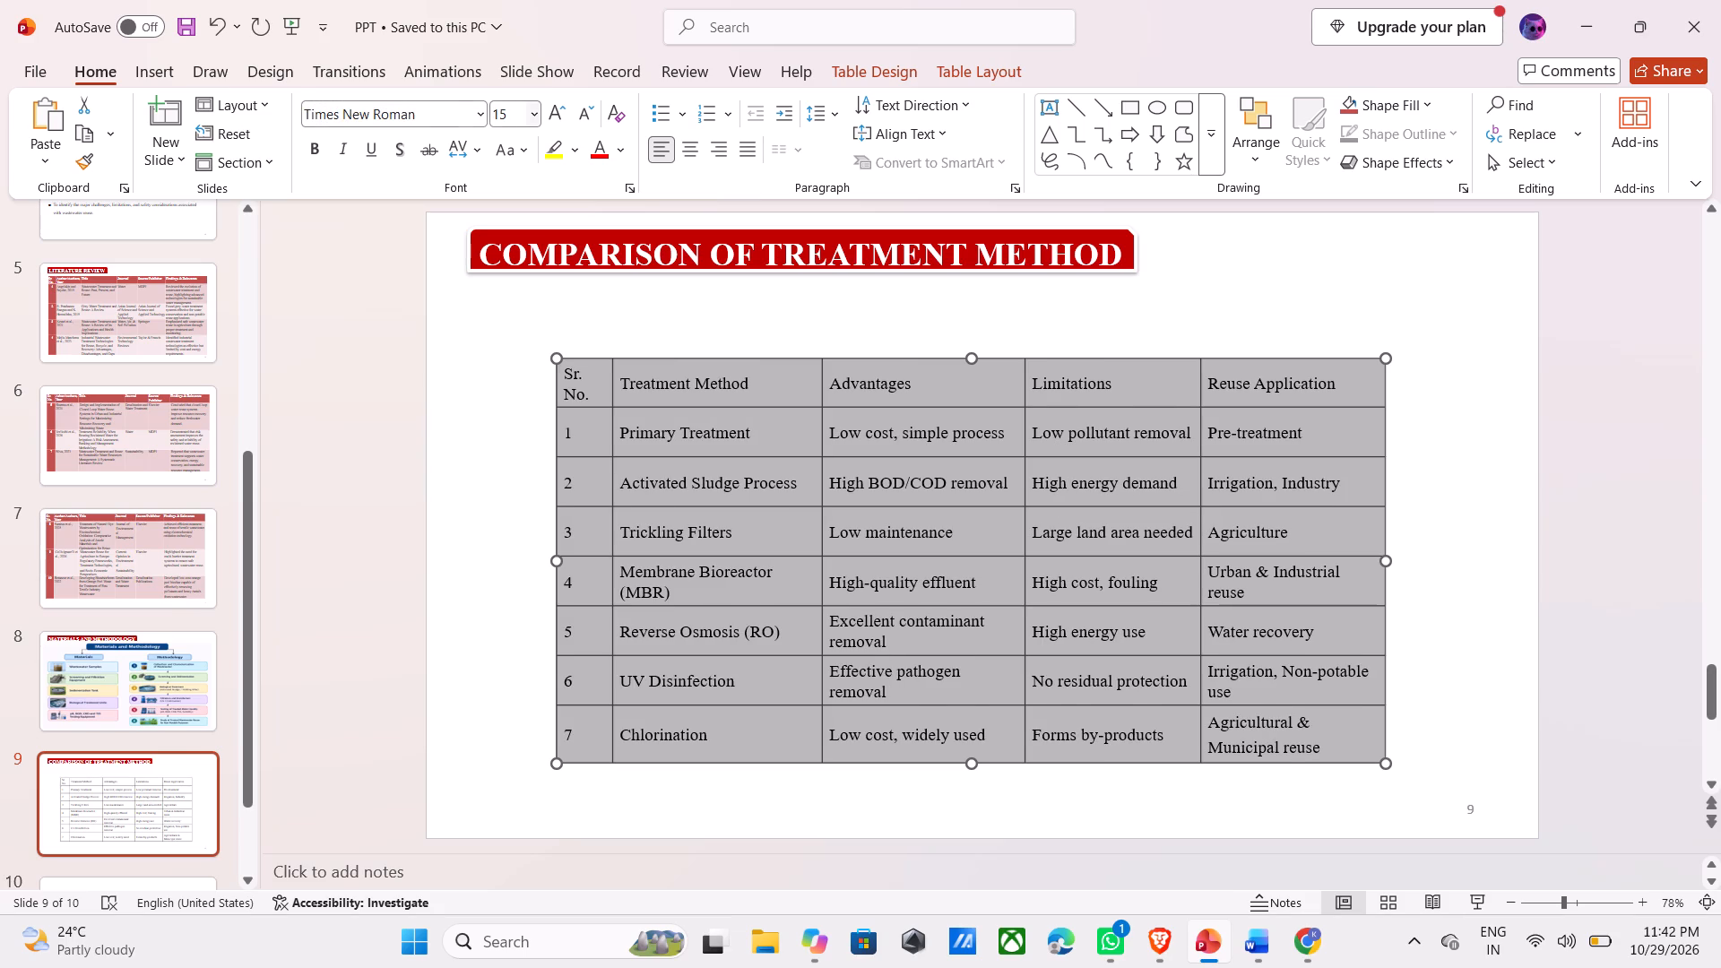
pyautogui.click(531, 118)
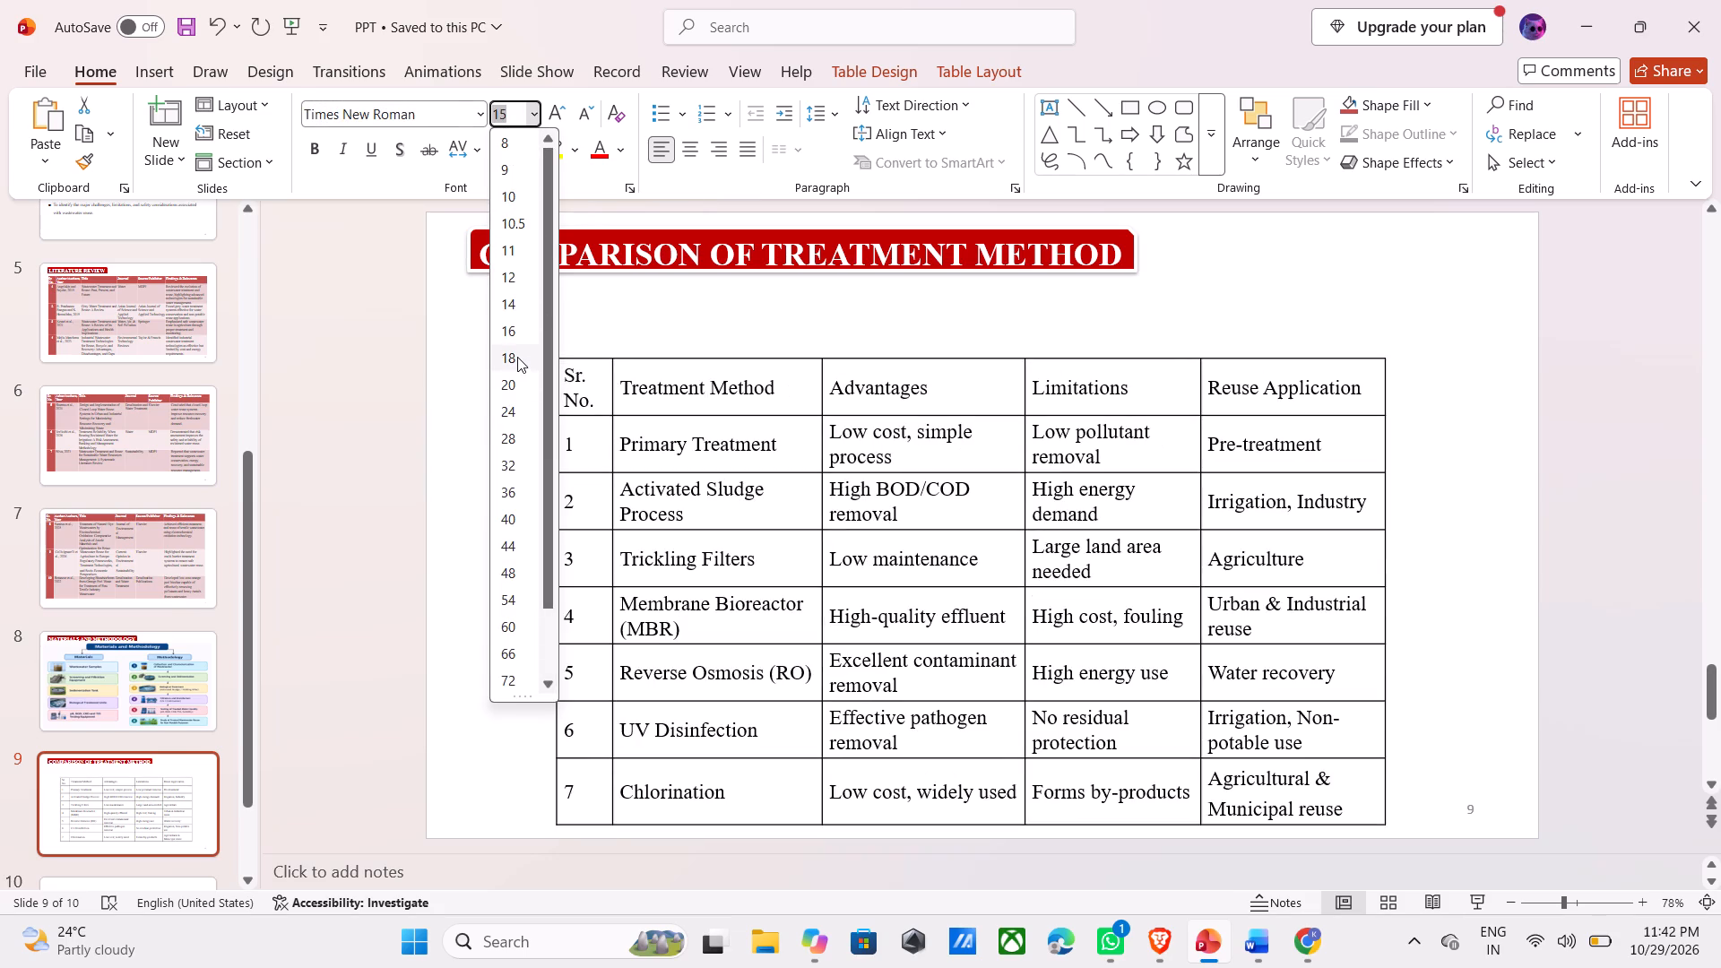
pyautogui.click(517, 357)
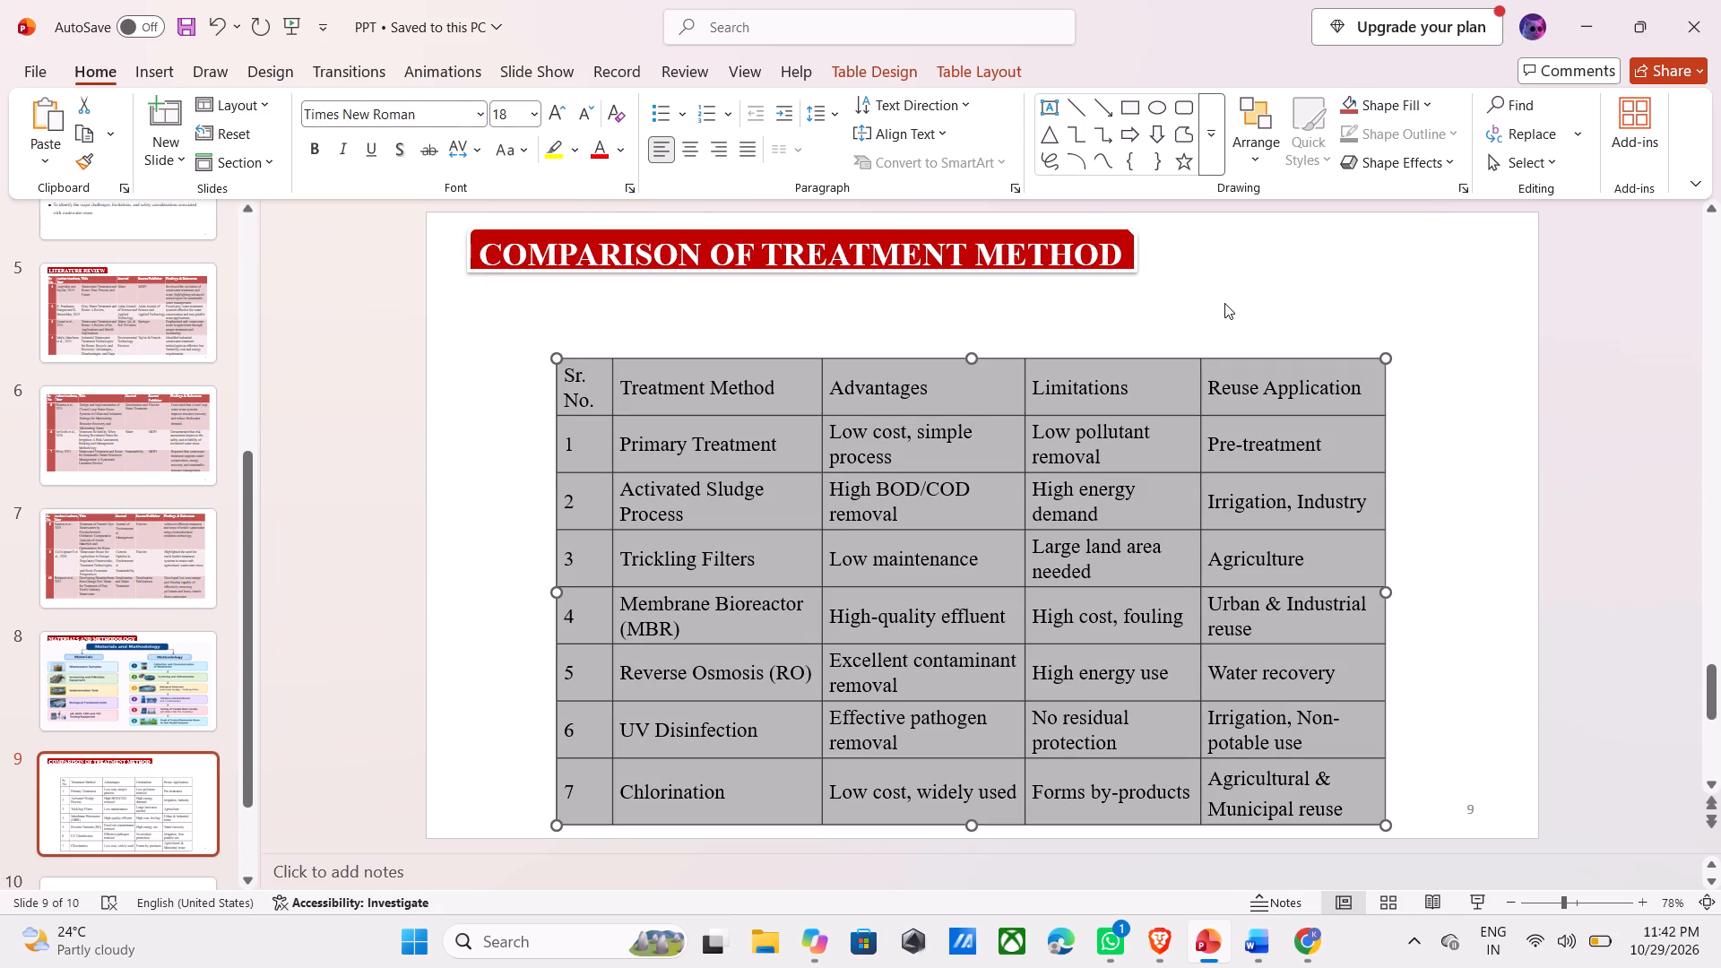
pyautogui.click(1226, 303)
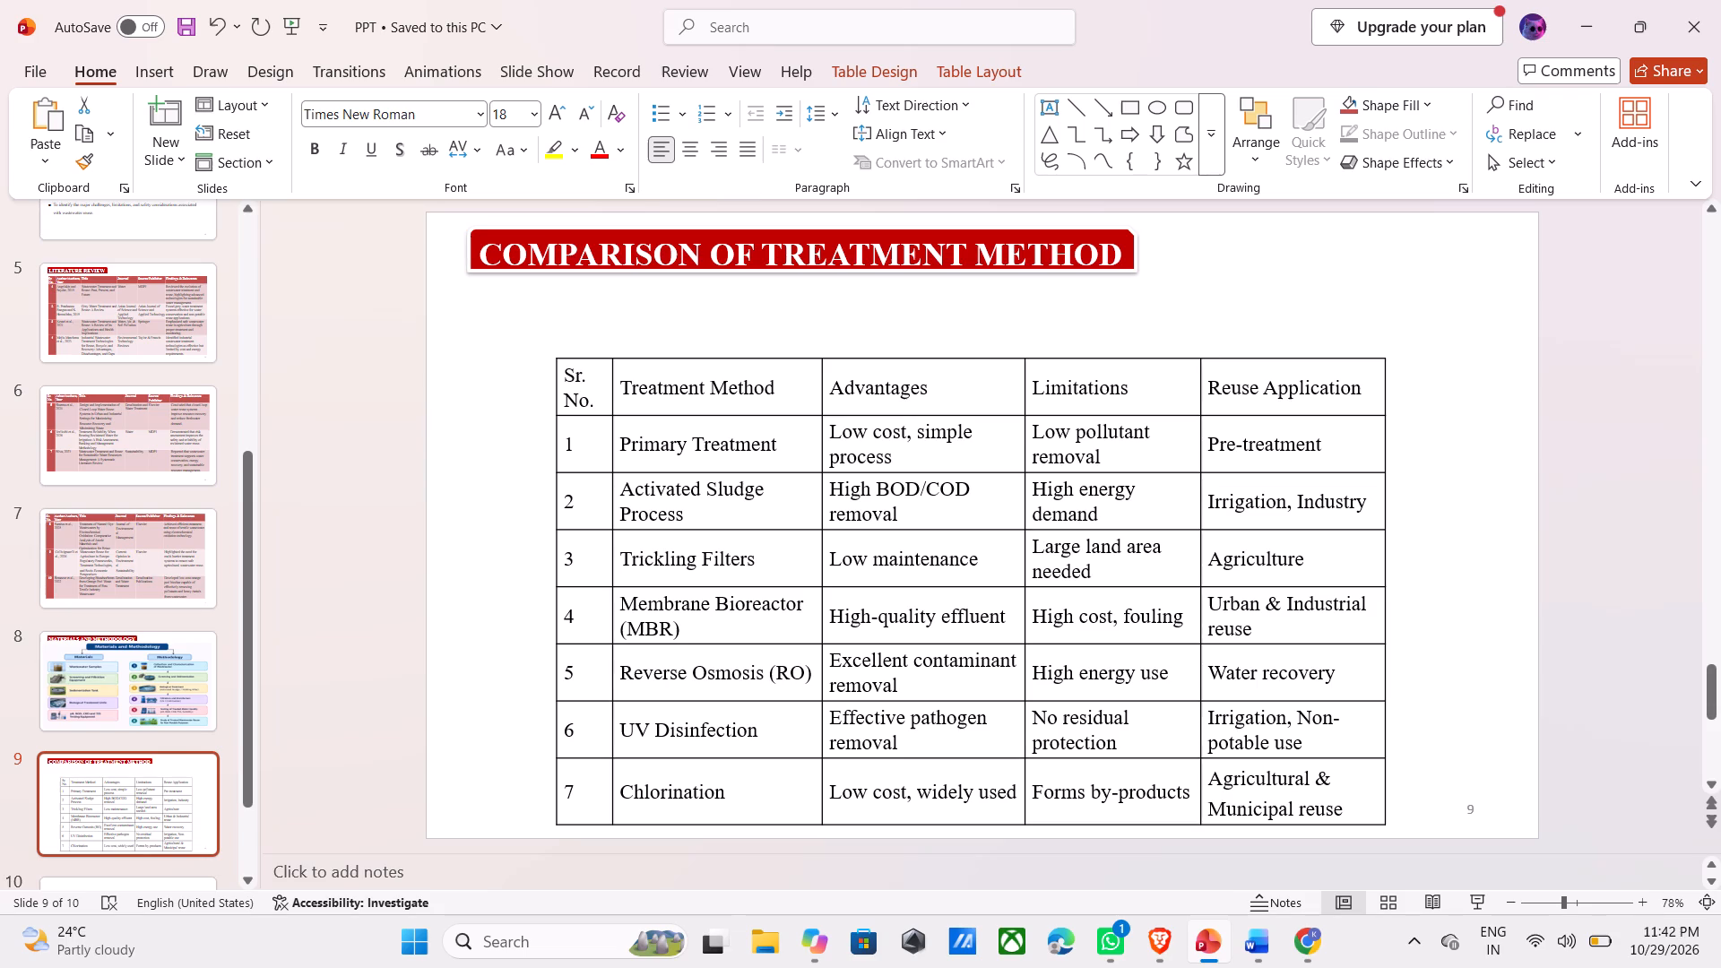
# Make the header row of the comparison table bold, from Sr. No. to Reuse Application.
pyautogui.moveTo(1364, 392); pyautogui.dragTo(537, 403)
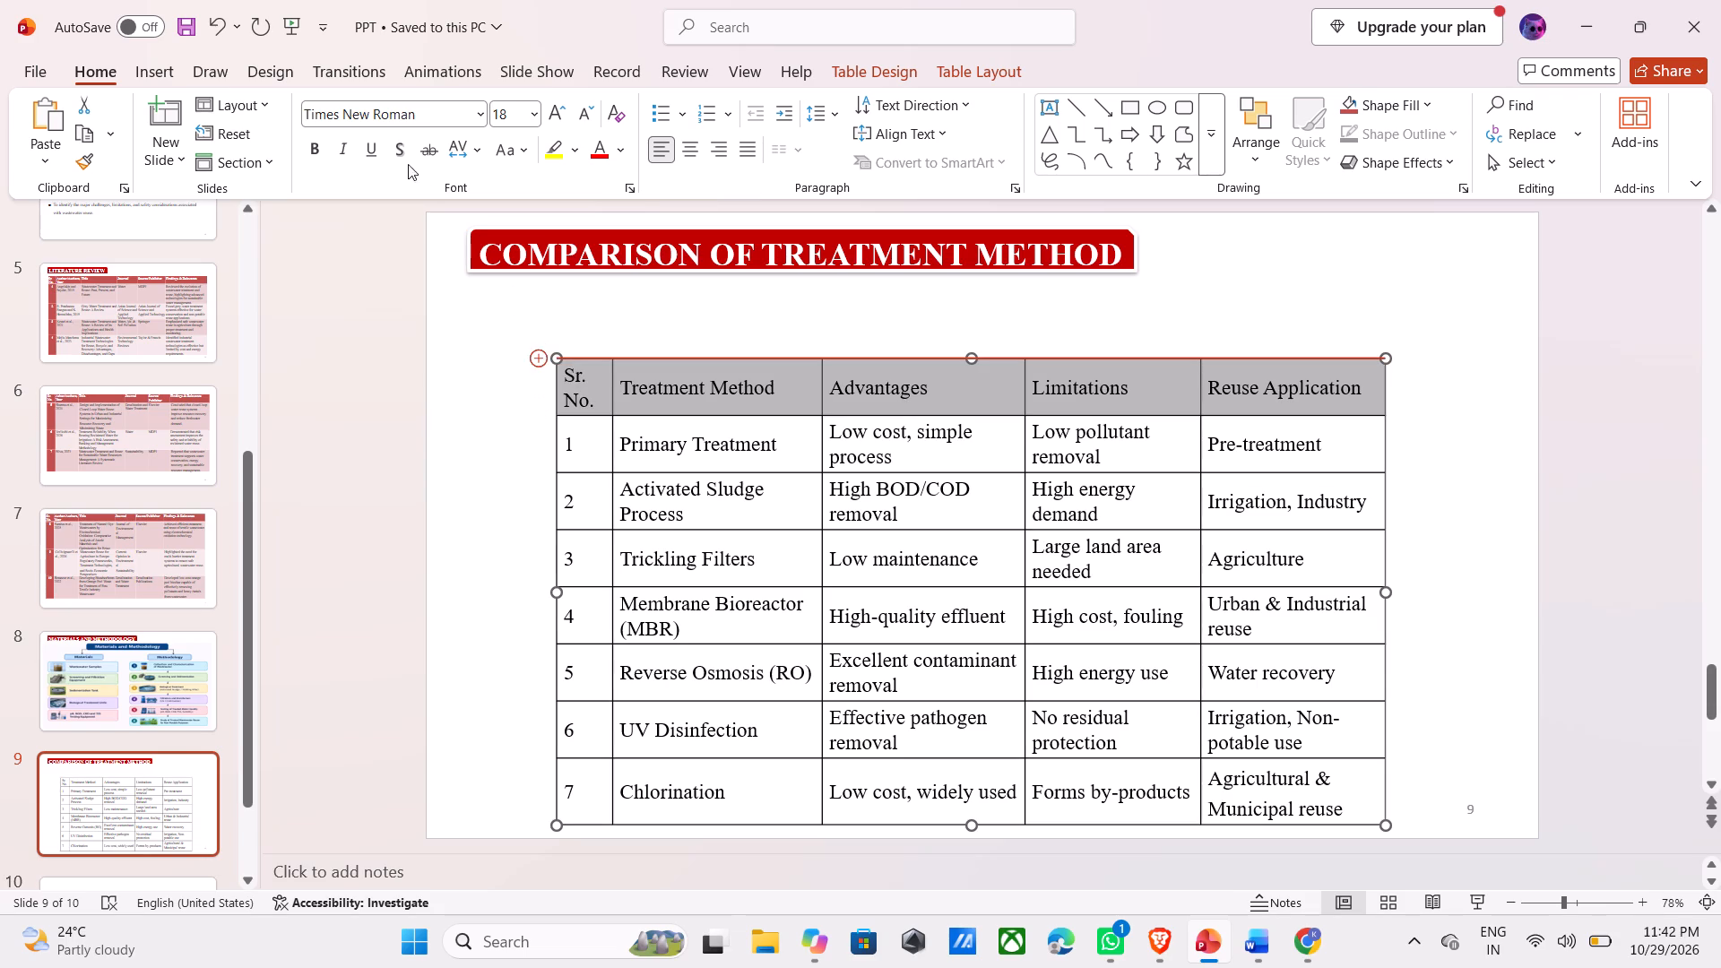
pyautogui.click(310, 152)
# Move the comparison table on slide 9 slightly up, closer to the red title banner.
pyautogui.scroll(-1, 696, 334)
pyautogui.click(140, 670)
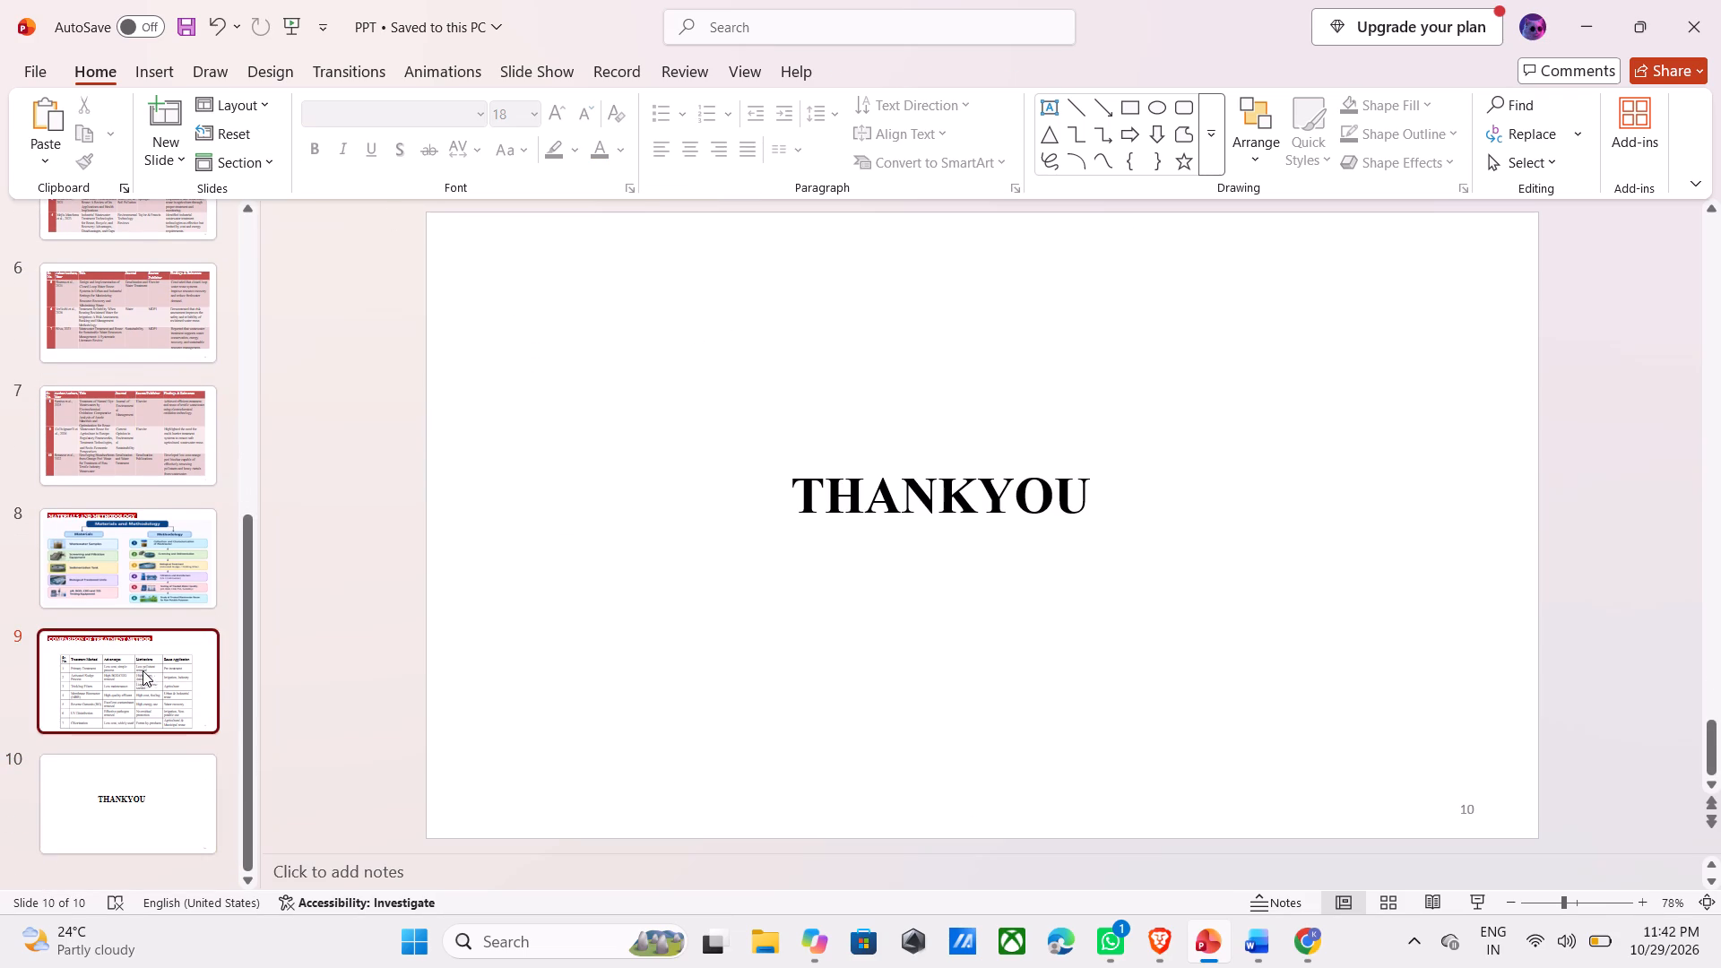
pyautogui.click(942, 328)
pyautogui.click(948, 362)
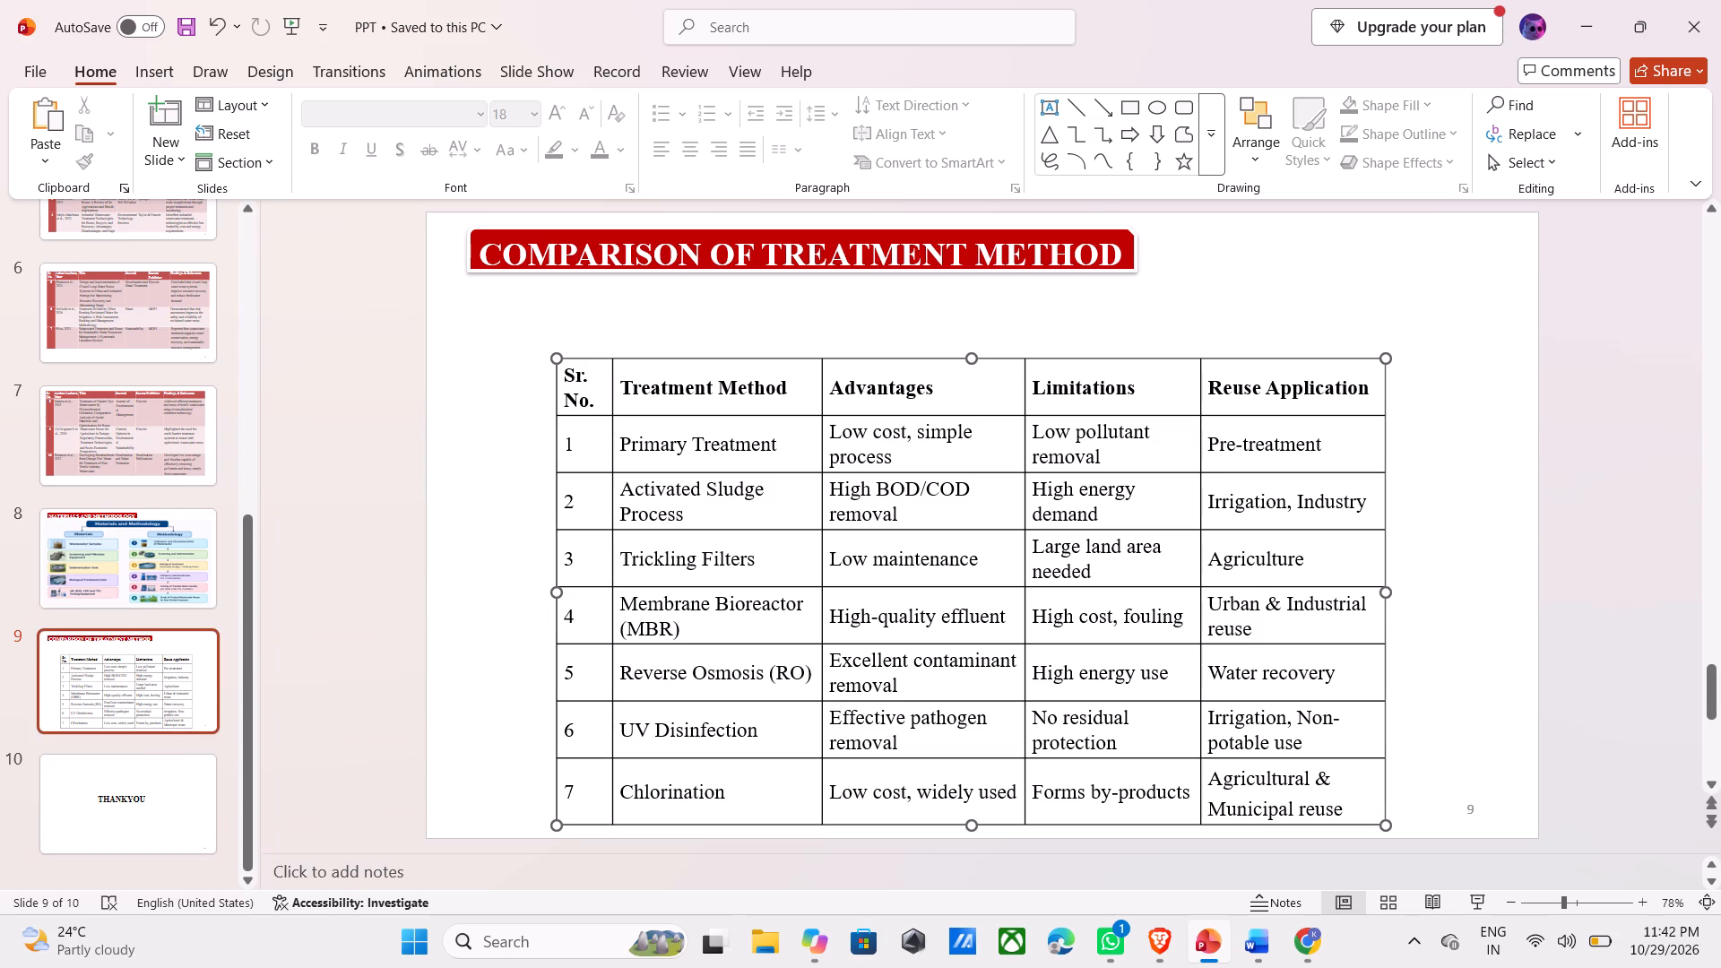
pyautogui.moveTo(978, 358); pyautogui.dragTo(977, 333)
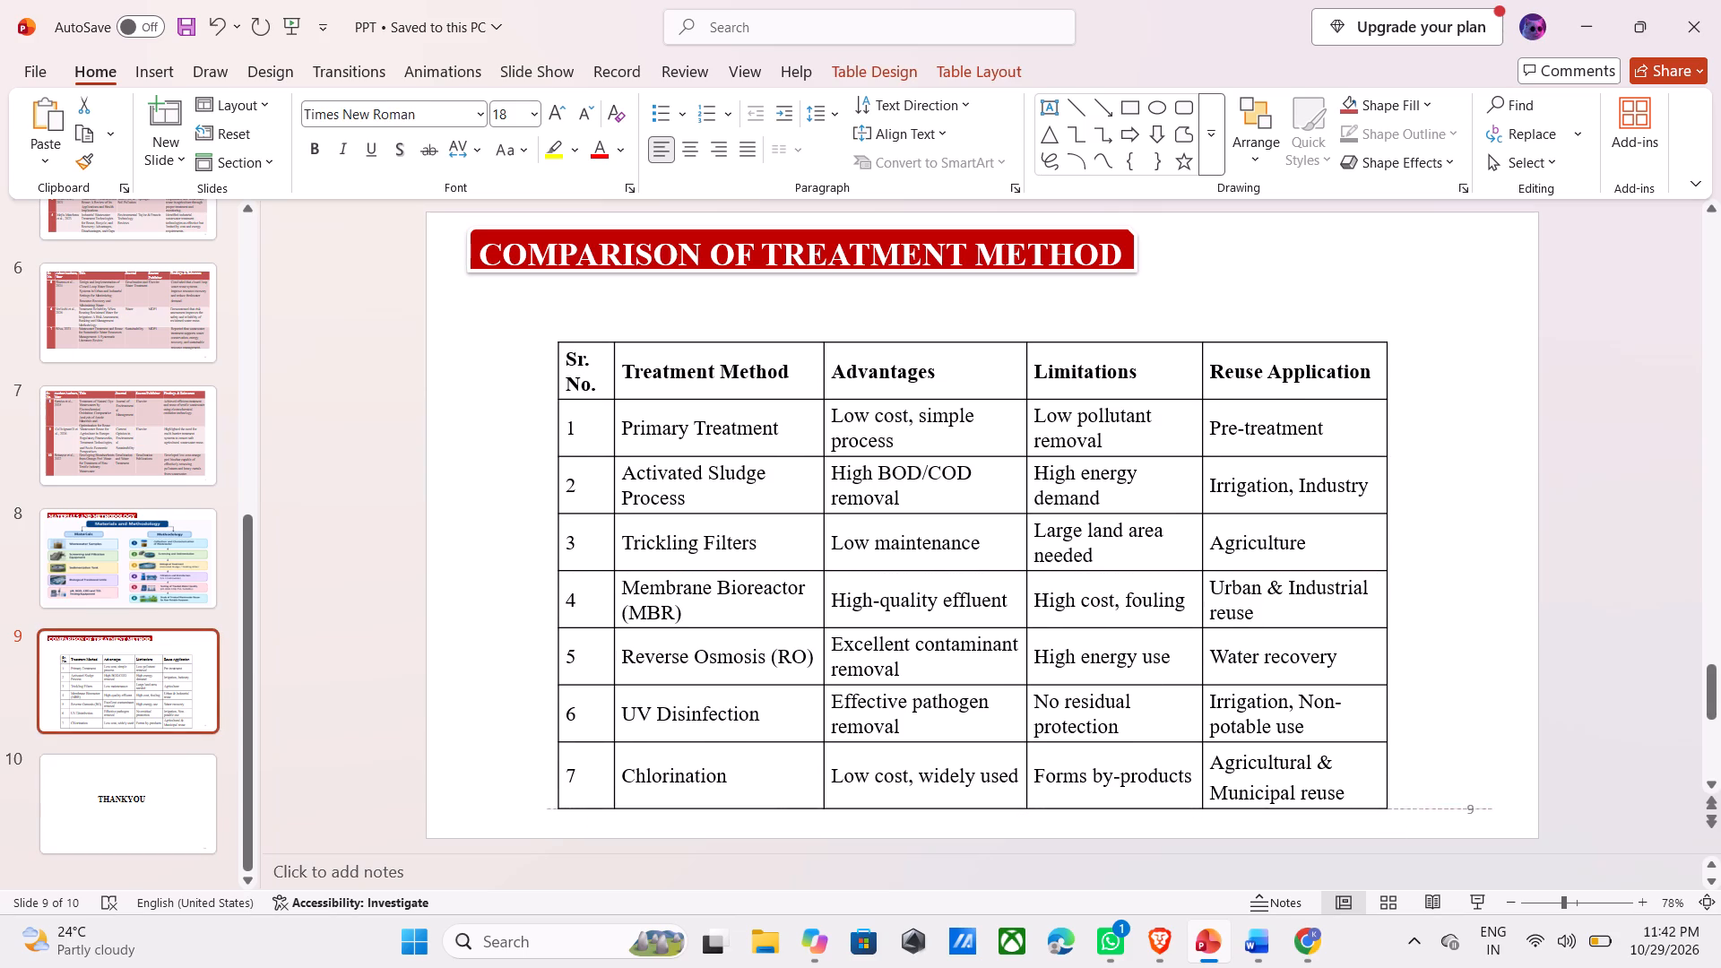
# Move the comparison table on slide 9 further up and slightly left, closer beneath the red title banner, and deselect it.
pyautogui.moveTo(977, 333); pyautogui.dragTo(973, 312)
pyautogui.click(1468, 452)
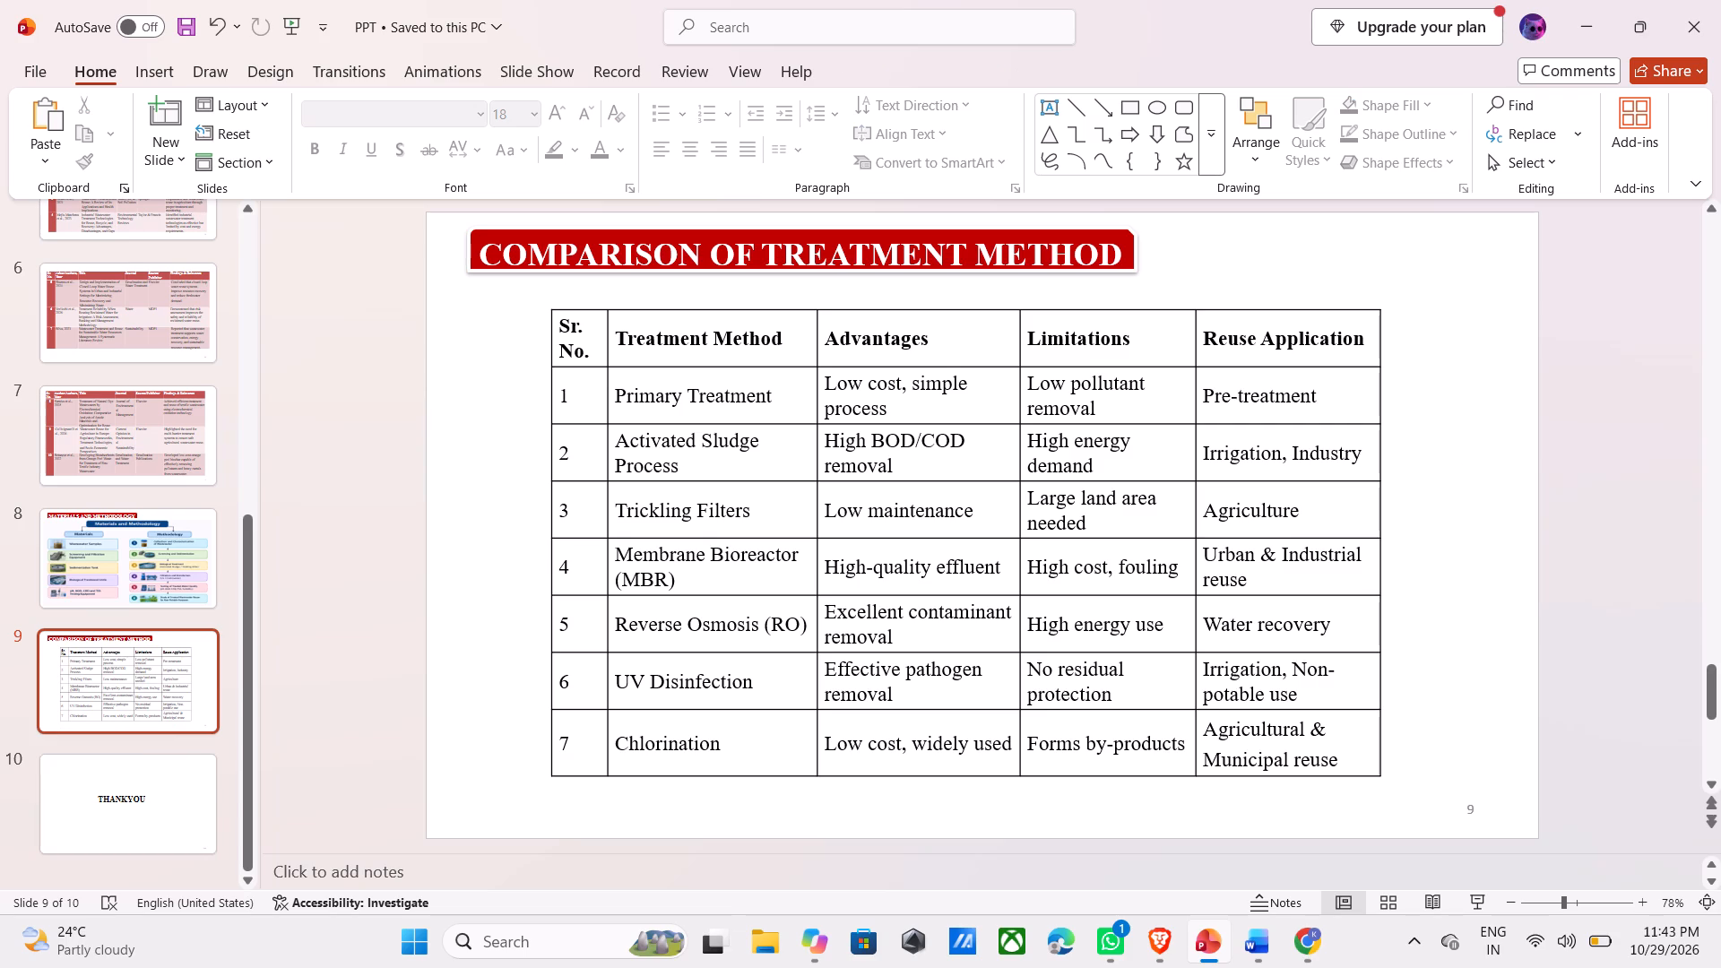
# Leave slide 9 and switch to the Copilot window that holds the table content.
pyautogui.click(141, 703)
pyautogui.hotkey('alt', 'Tab')
pyautogui.hotkey('alt', 'Tab')
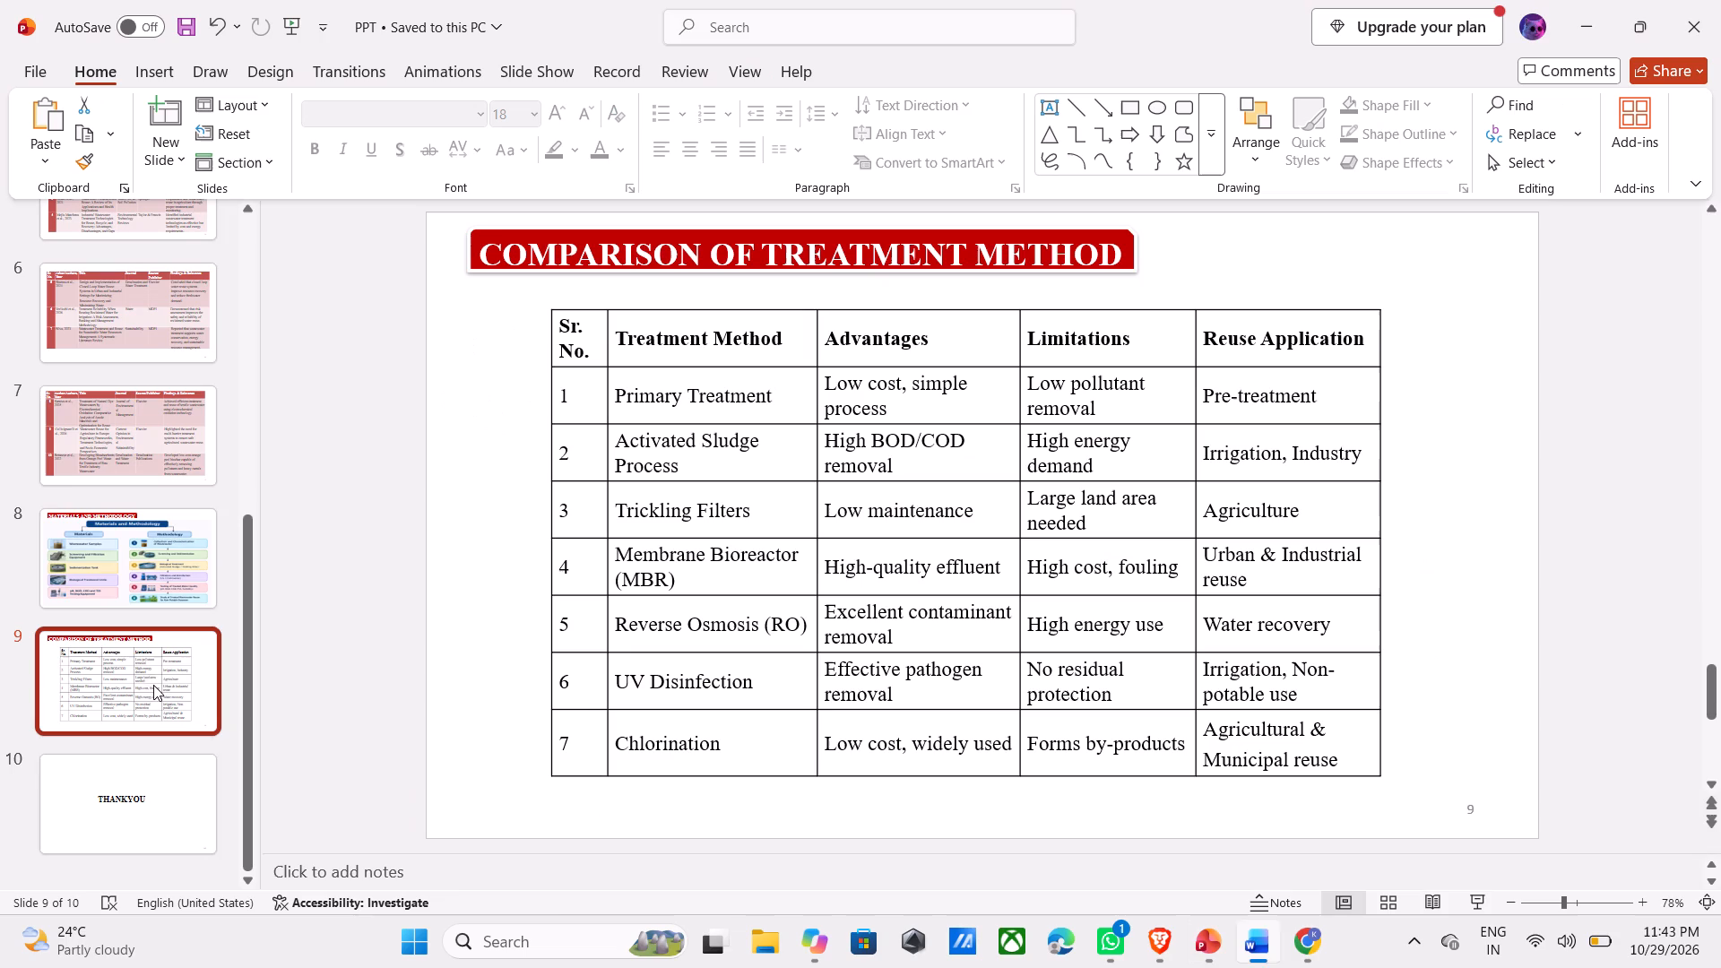
pyautogui.hotkey('alt', 'Tab')
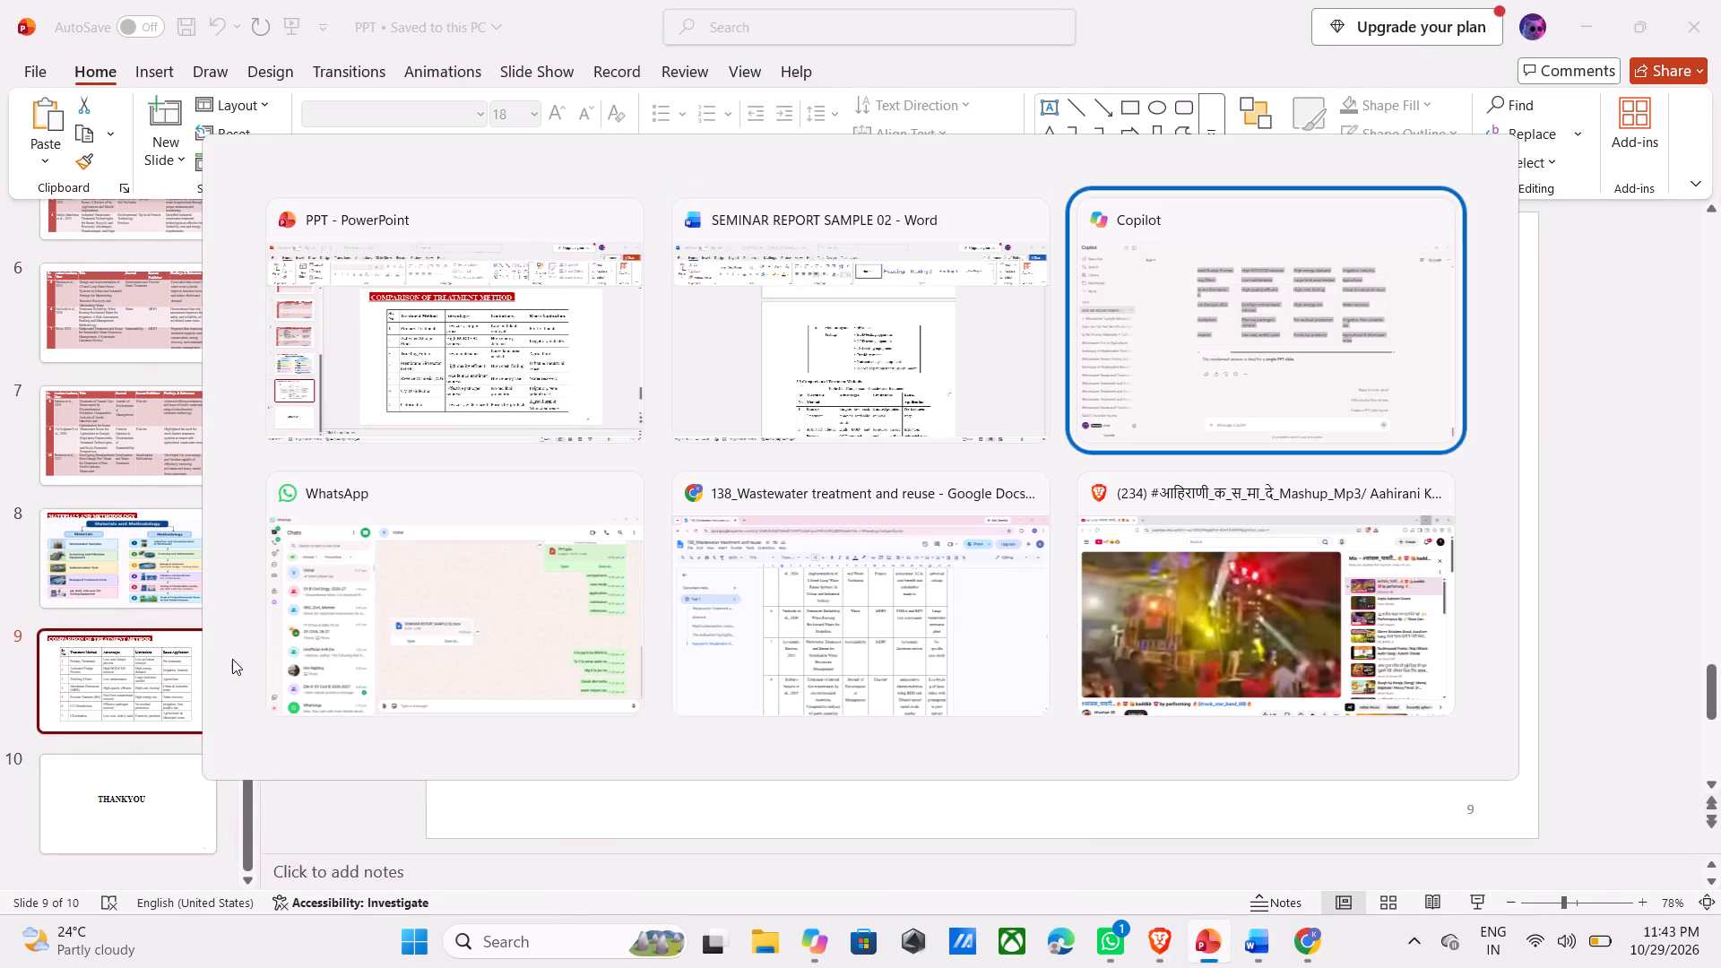
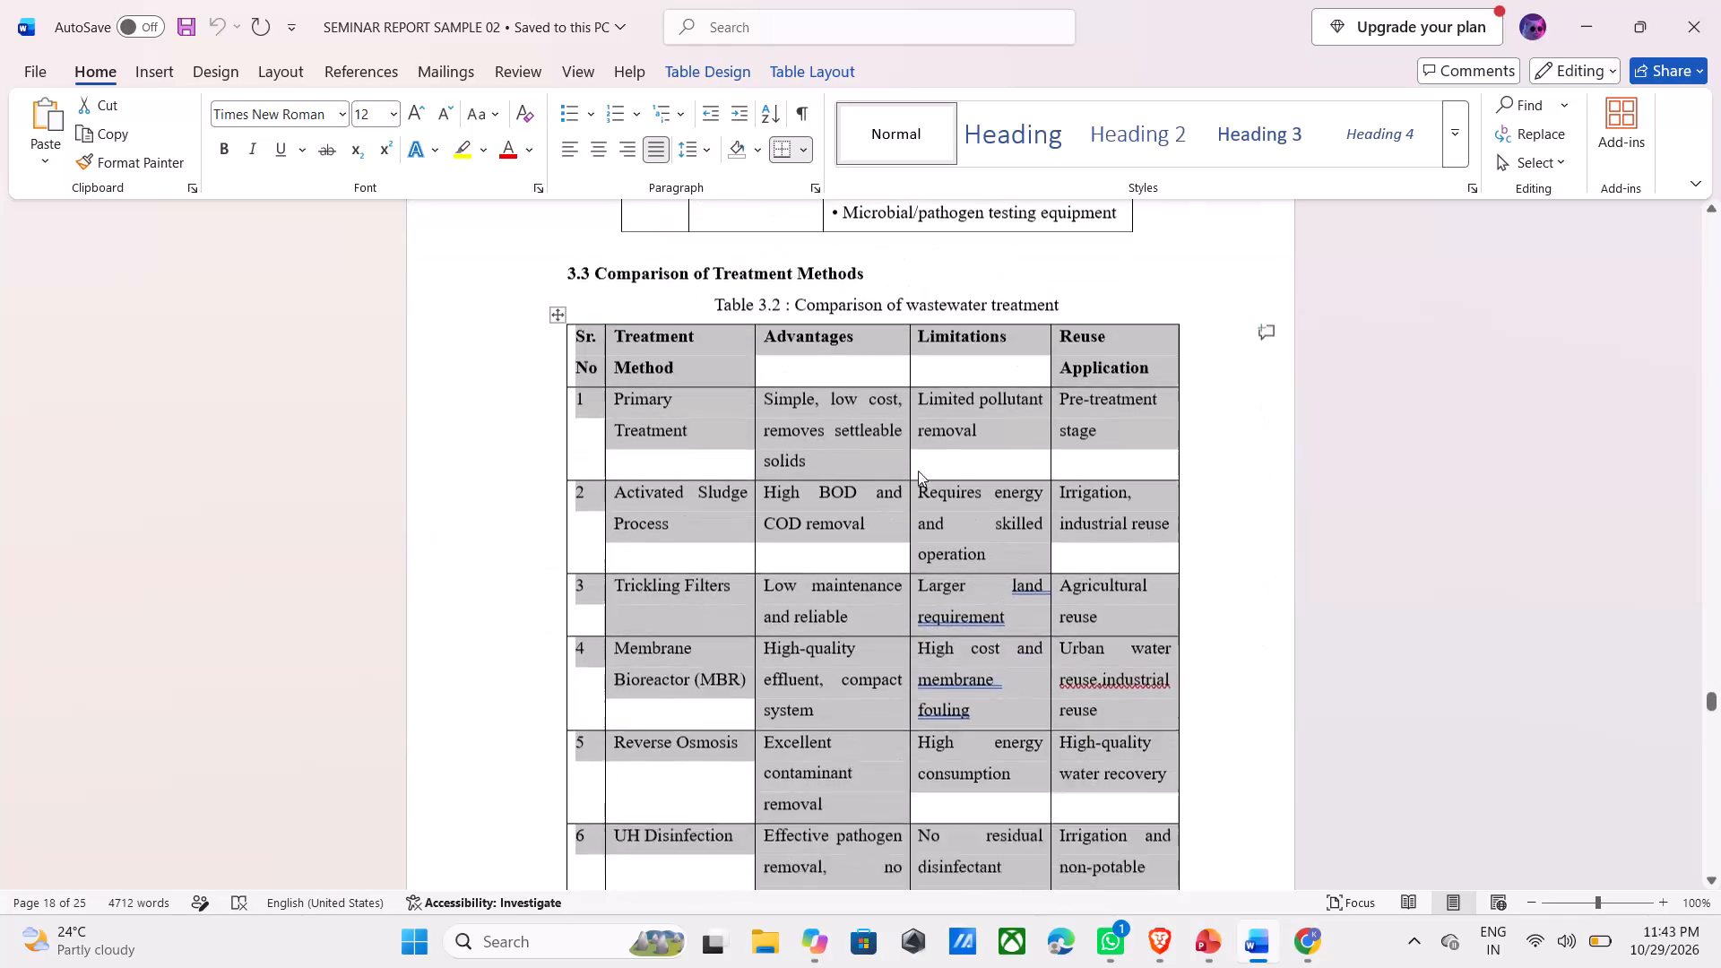
# Copy the Chapter 4 Case Study text in the seminar report, from the 4.1 Information heading through the paragraph ending "municipal body.".
pyautogui.click(1428, 480)
pyautogui.scroll(-13, 1193, 486)
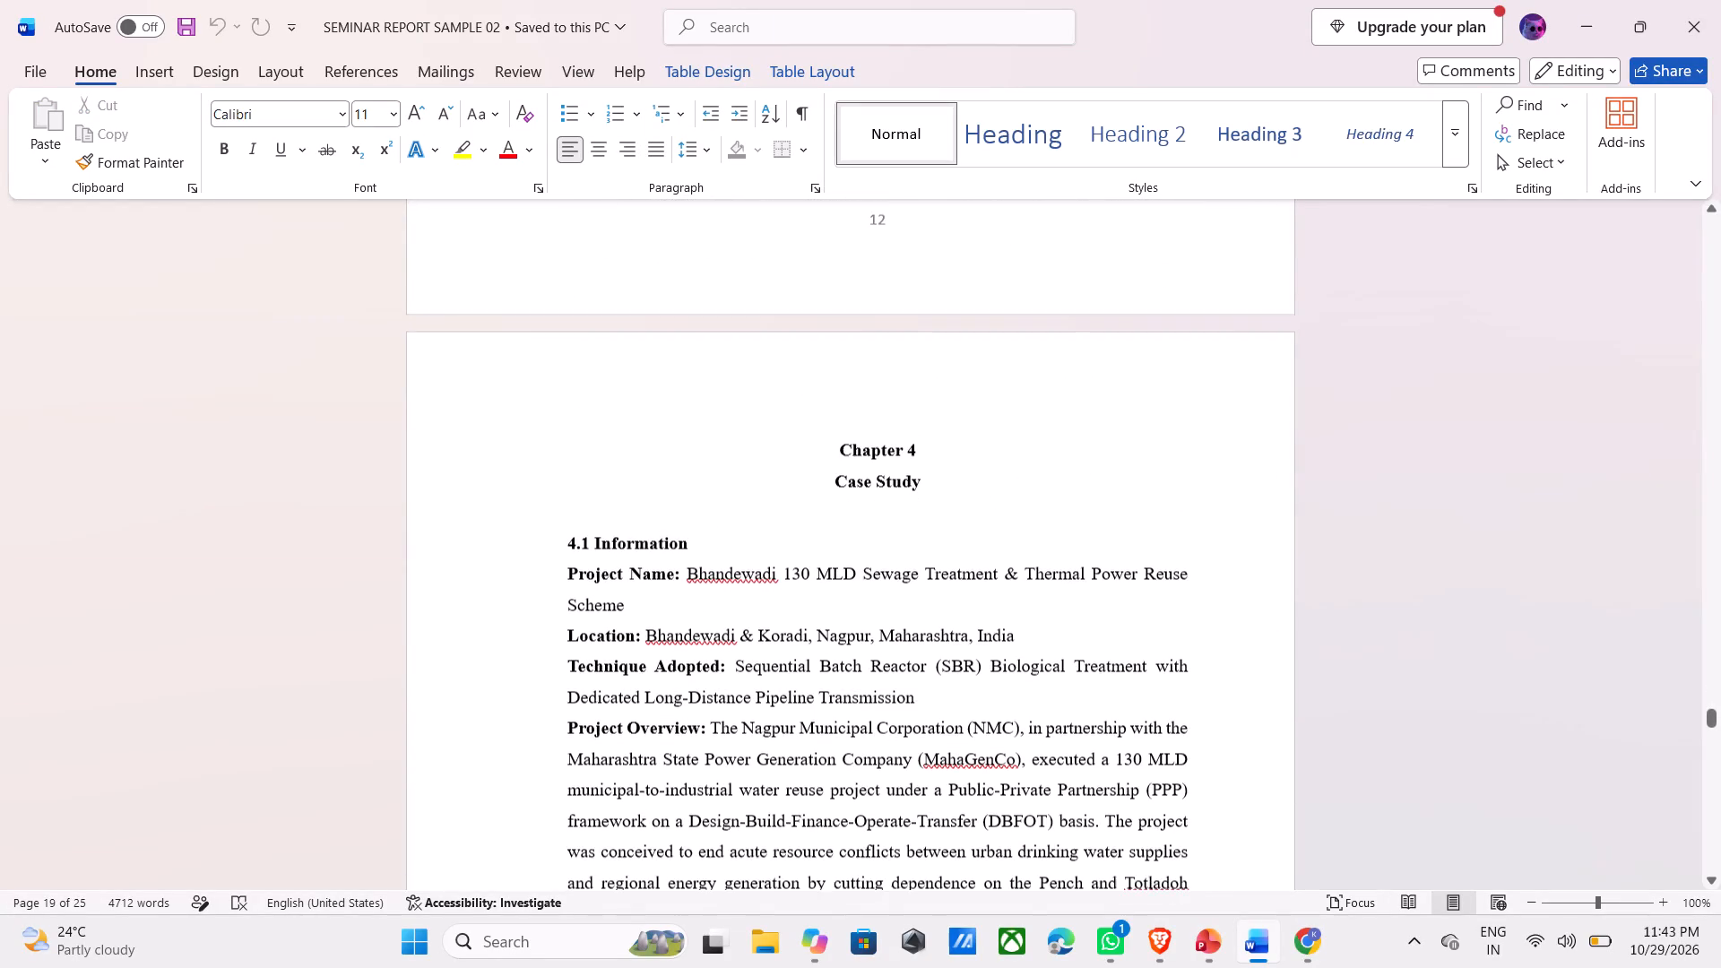
pyautogui.moveTo(559, 543); pyautogui.dragTo(816, 795)
pyautogui.rightClick(814, 794)
pyautogui.scroll(-3, 814, 795)
pyautogui.scroll(-19, 814, 795)
pyautogui.scroll(-20, 816, 795)
pyautogui.scroll(-2, 816, 795)
pyautogui.scroll(1, 816, 795)
pyautogui.scroll(-20, 816, 795)
pyautogui.scroll(-2, 816, 795)
pyautogui.scroll(15, 816, 795)
pyautogui.scroll(18, 816, 795)
pyautogui.scroll(18, 816, 795)
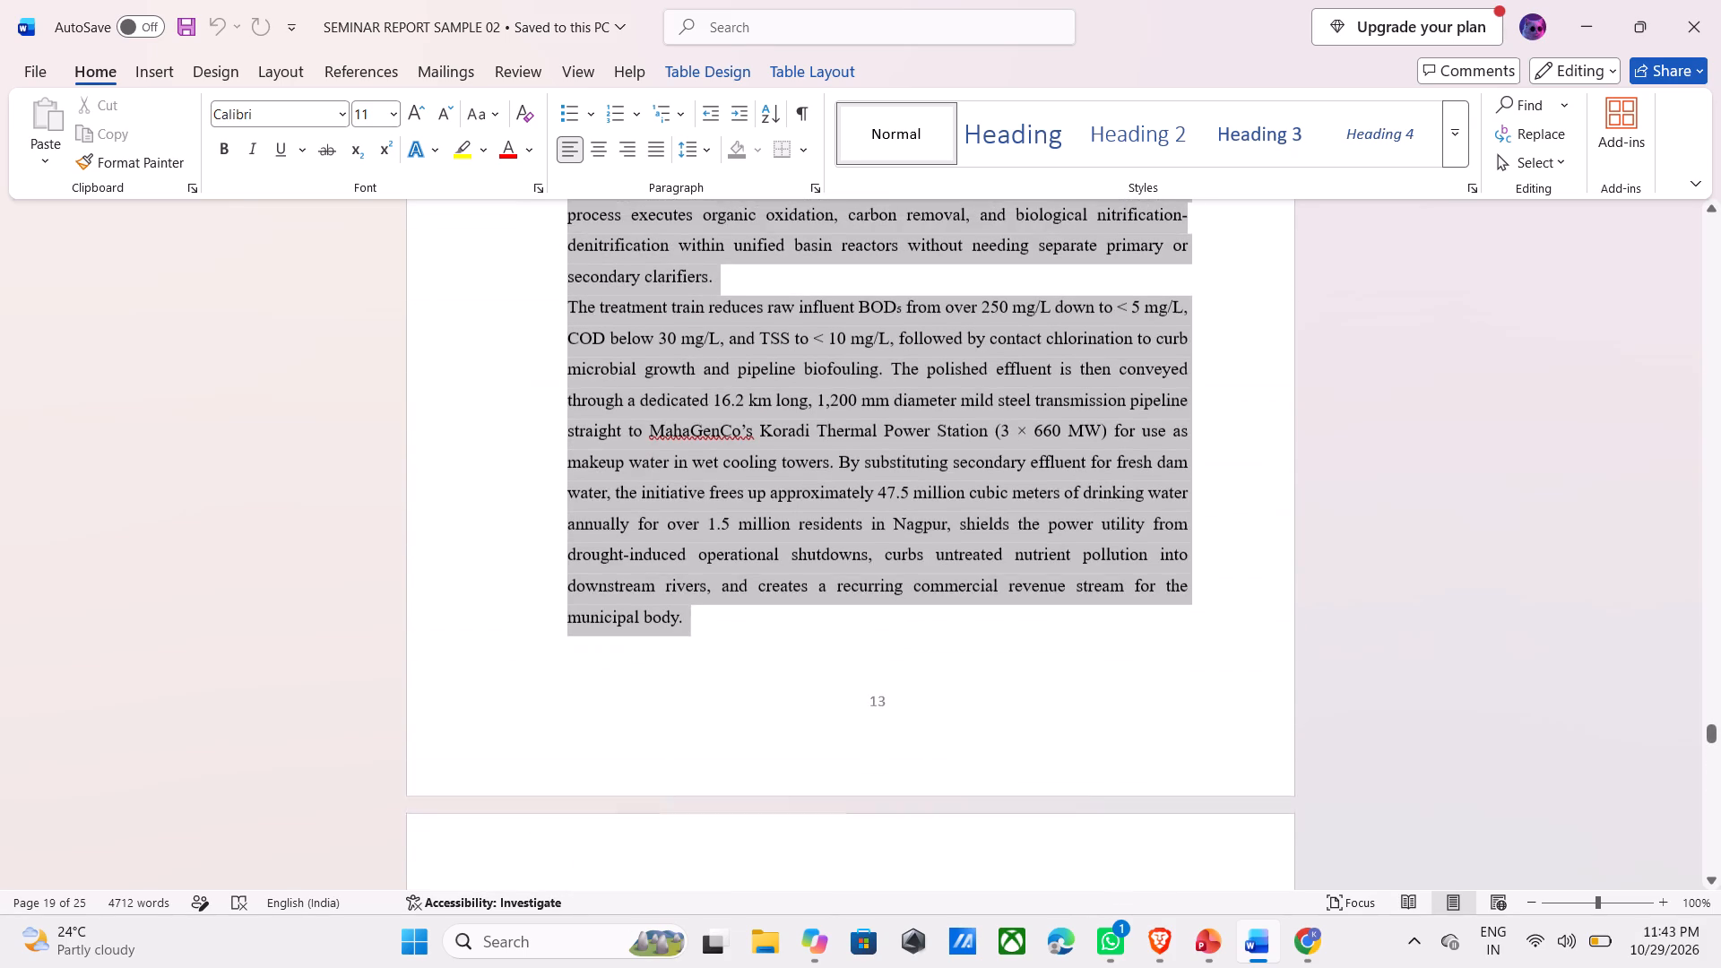
pyautogui.moveTo(816, 795); pyautogui.dragTo(742, 650)
pyautogui.rightClick(742, 651)
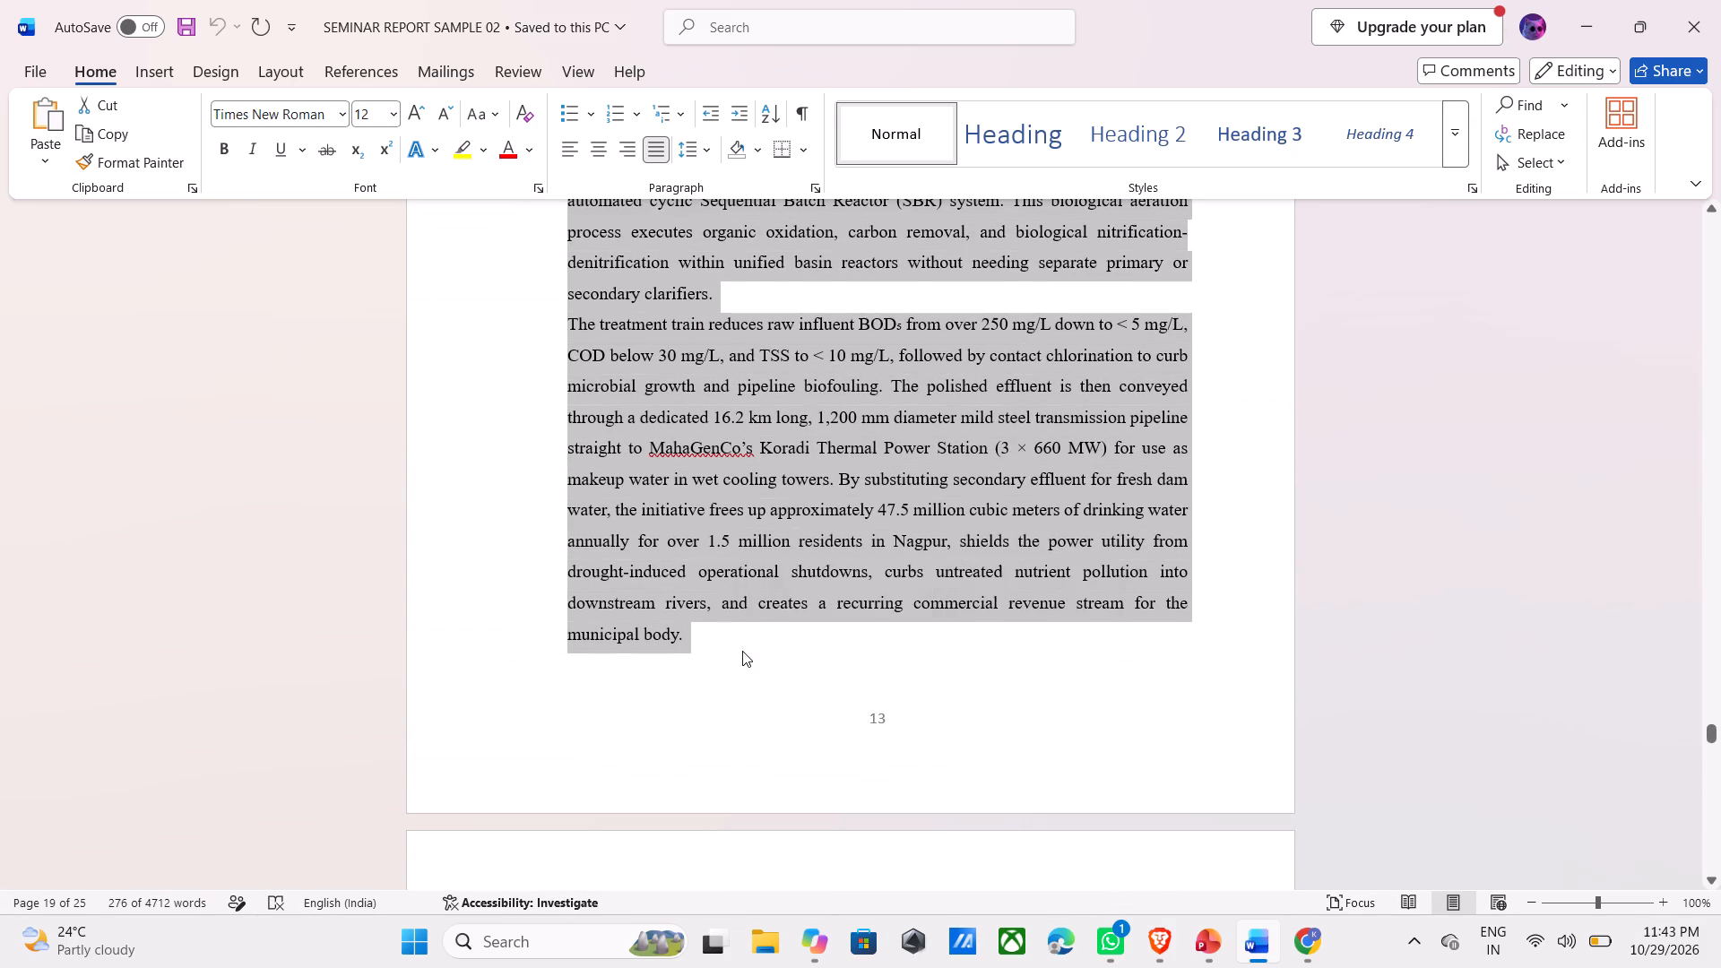
pyautogui.click(833, 290)
# Switch to Copilot with the copied case study text.
pyautogui.click(816, 950)
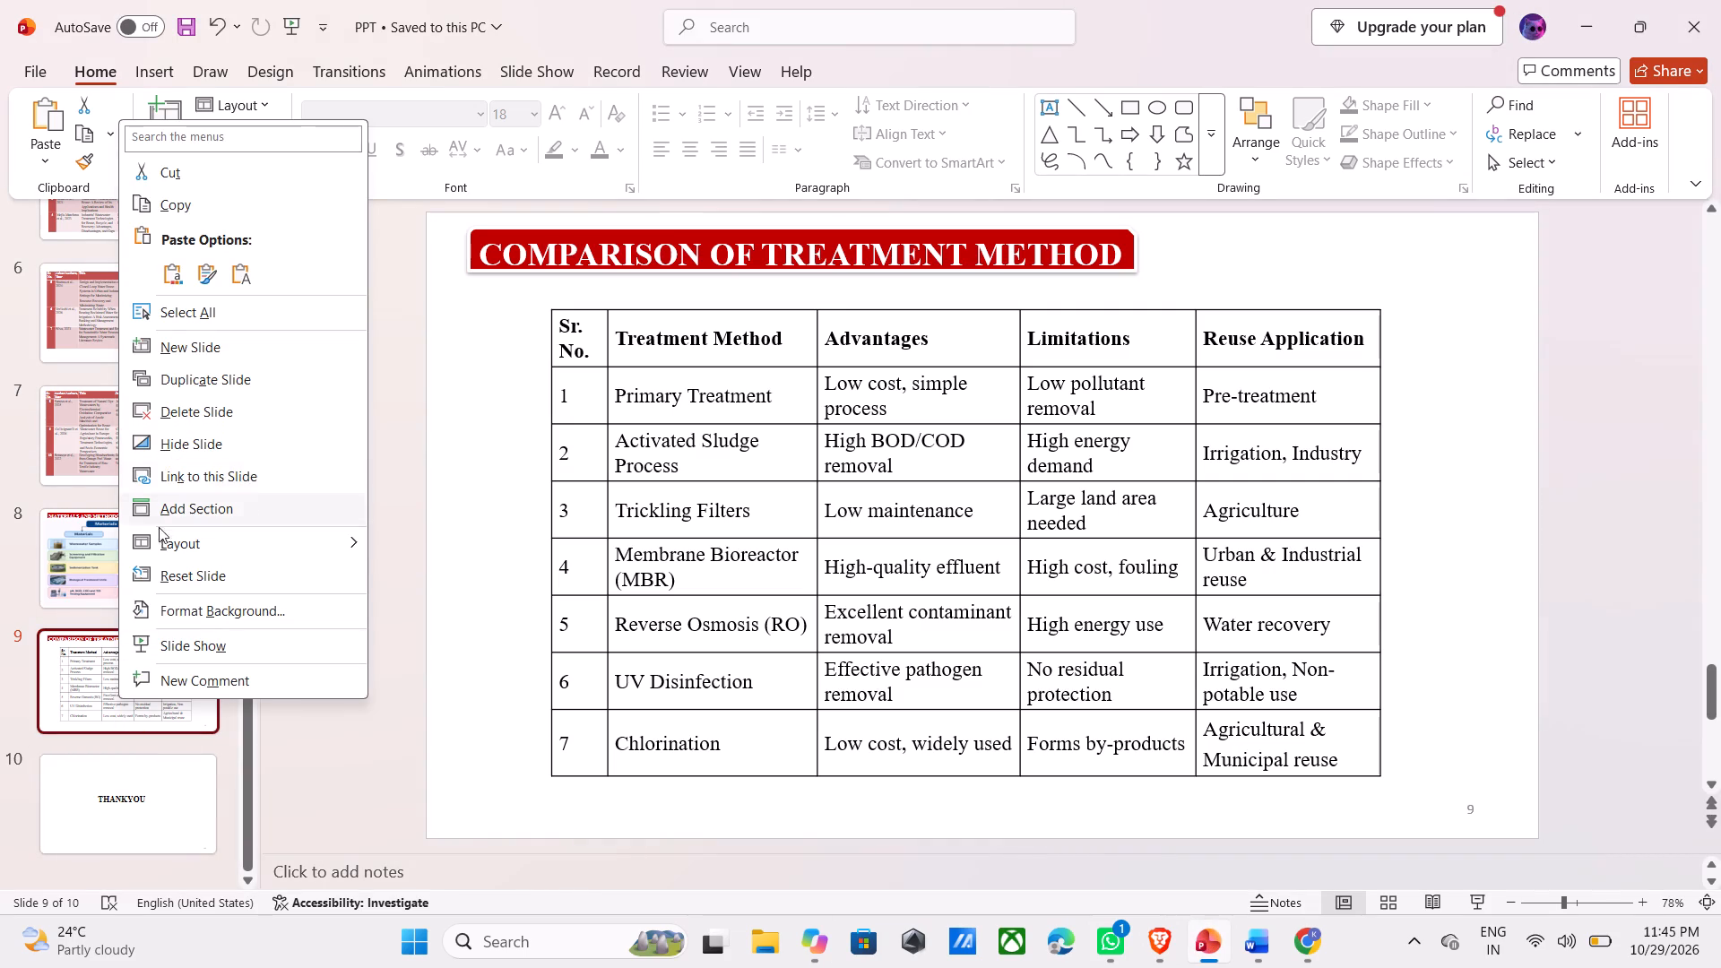
pyautogui.click(181, 390)
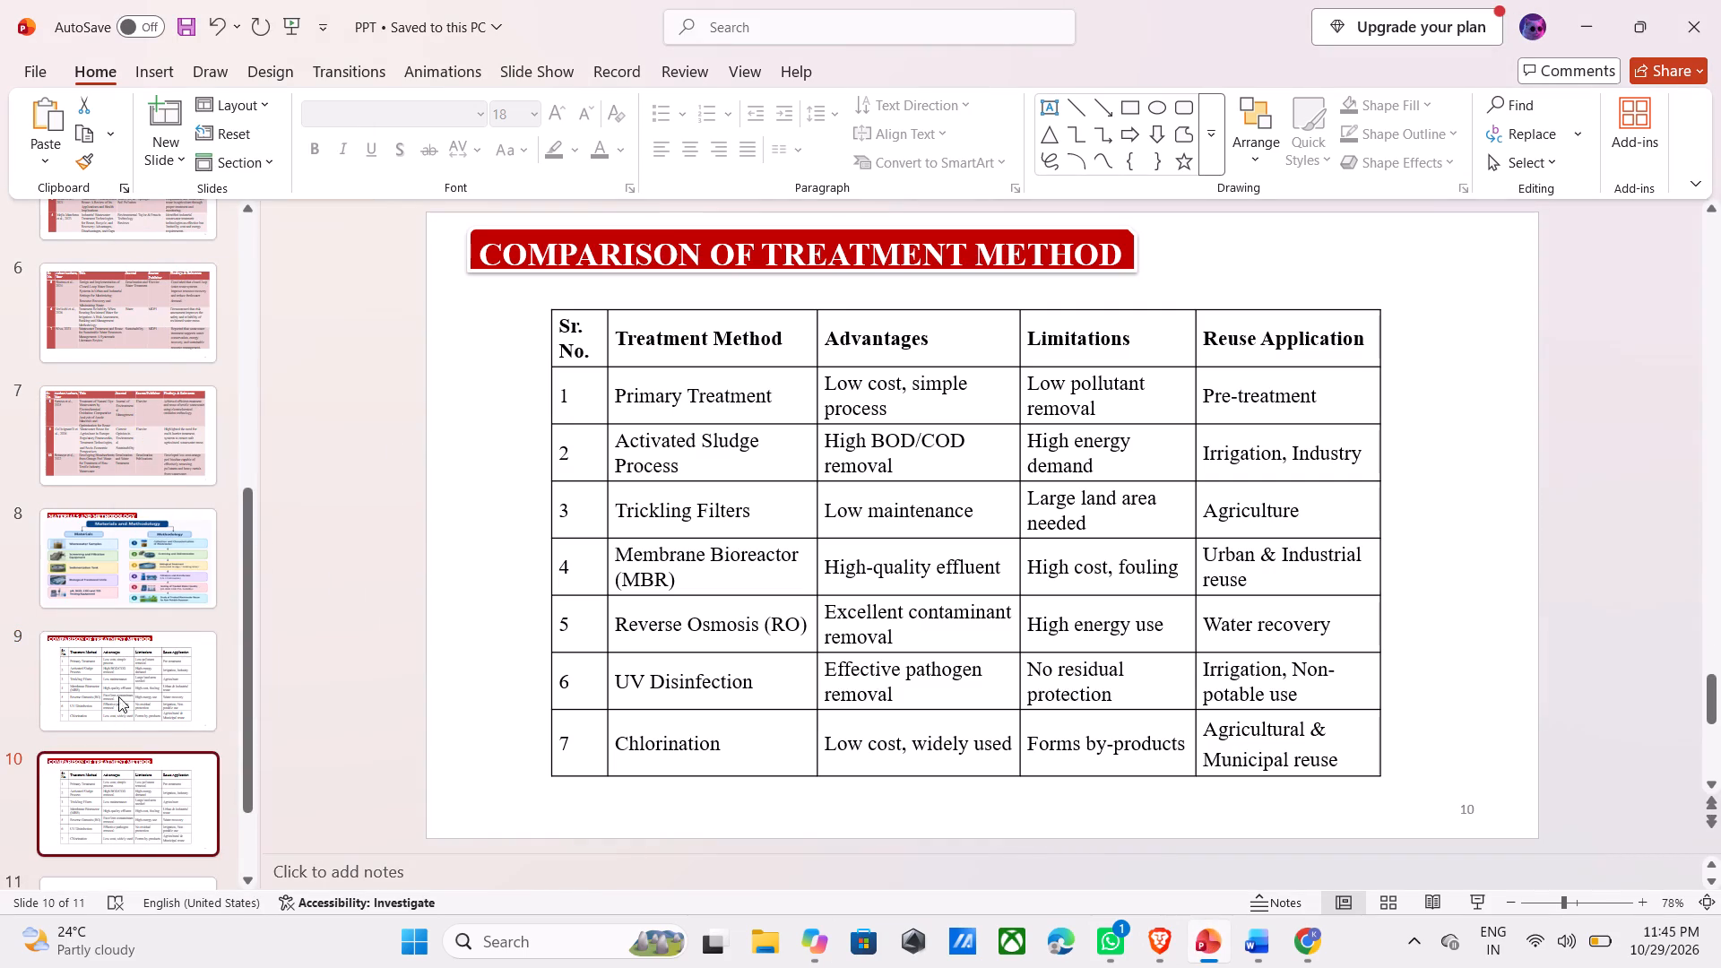
# Delete the treatment comparison table from the duplicated slide 10.
pyautogui.click(95, 808)
pyautogui.click(570, 544)
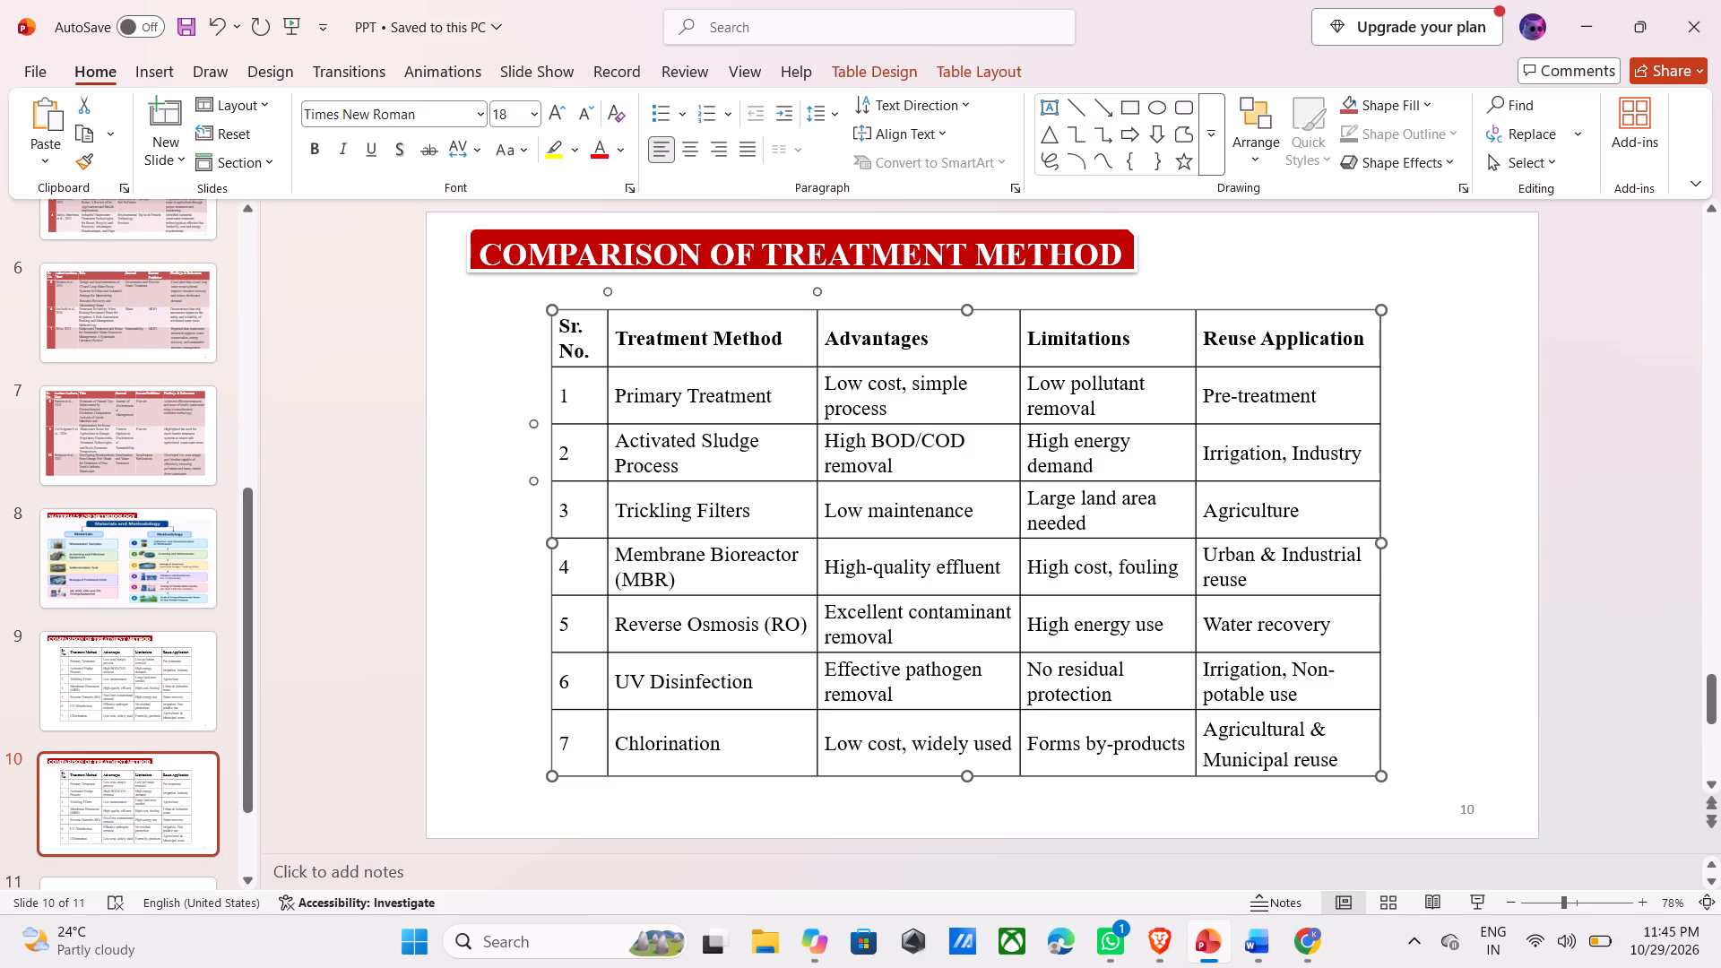
pyautogui.click(995, 314)
pyautogui.press('Delete')
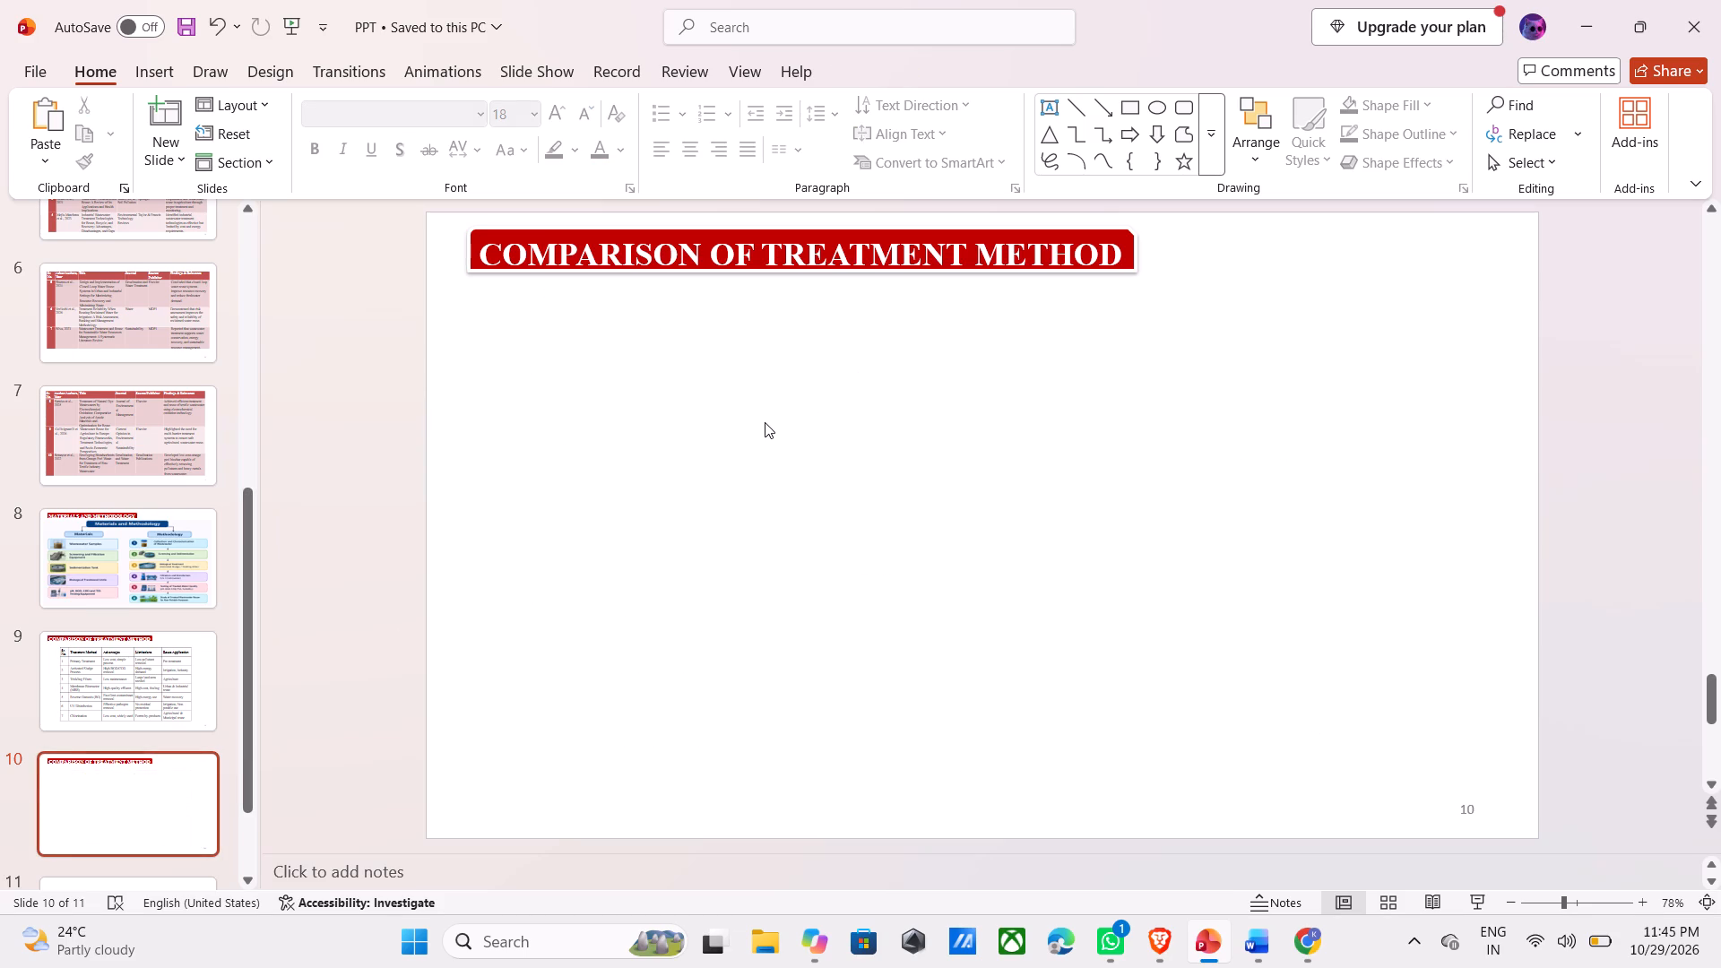
# Paste the copied case study text onto slide 10 and widen its text box so the lines wrap less.
pyautogui.hotkey('ctrl', 'v')
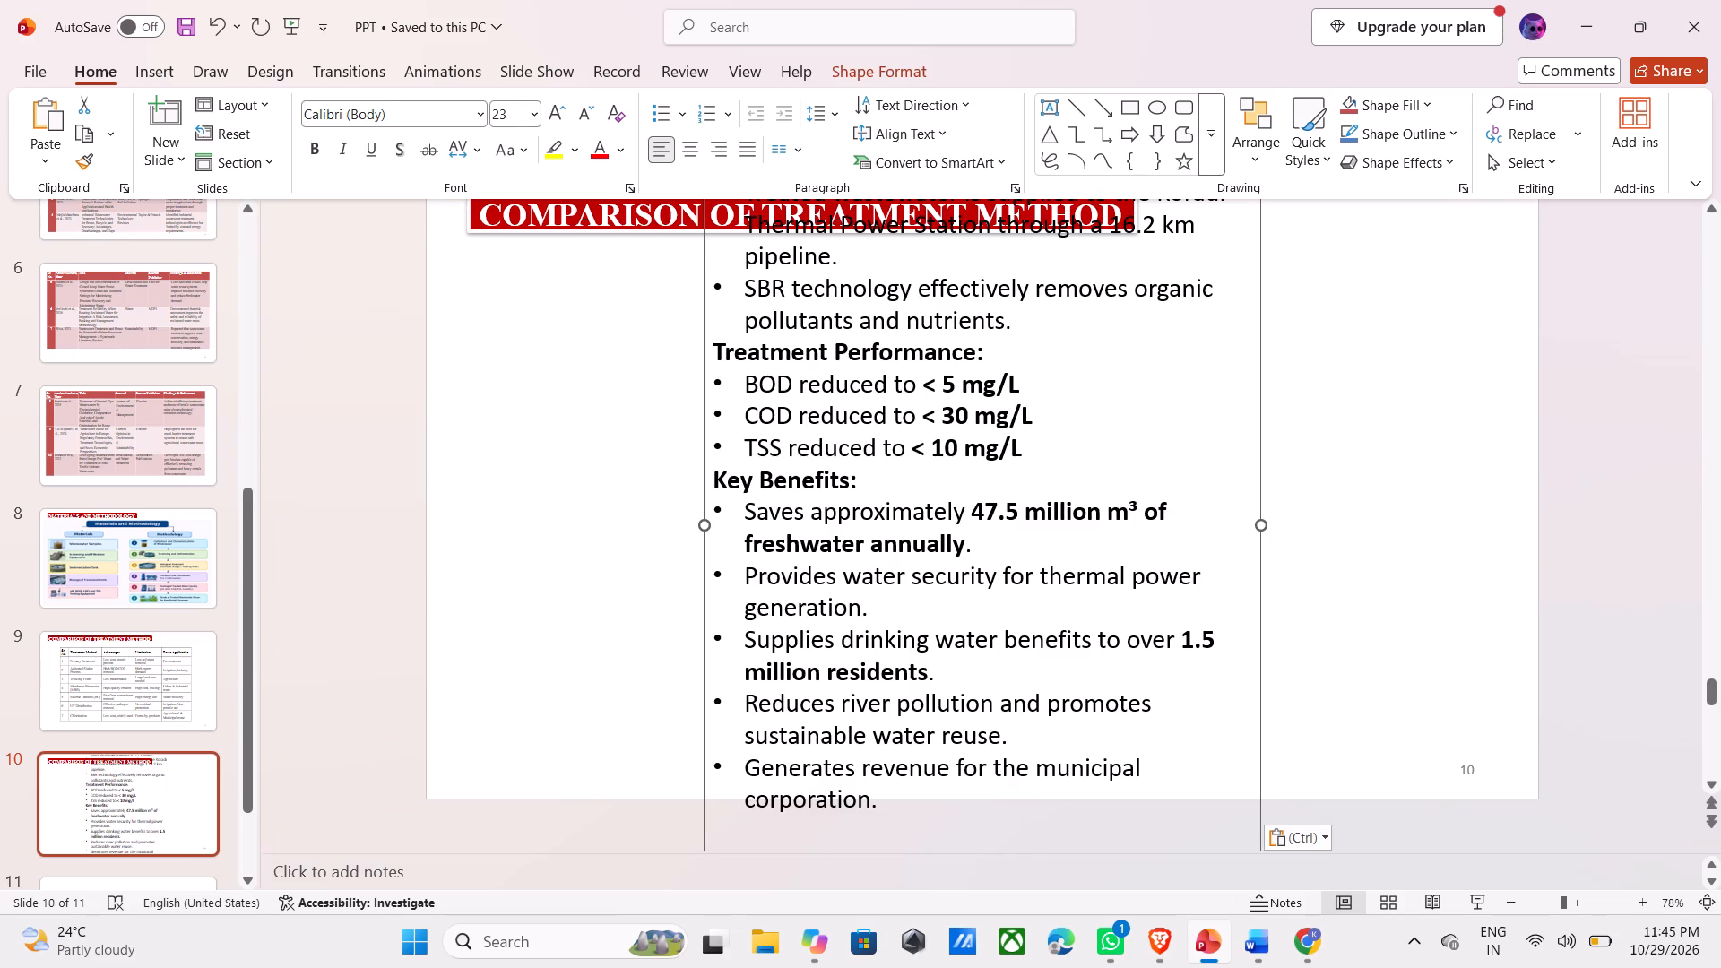
pyautogui.moveTo(1266, 526); pyautogui.dragTo(1435, 531)
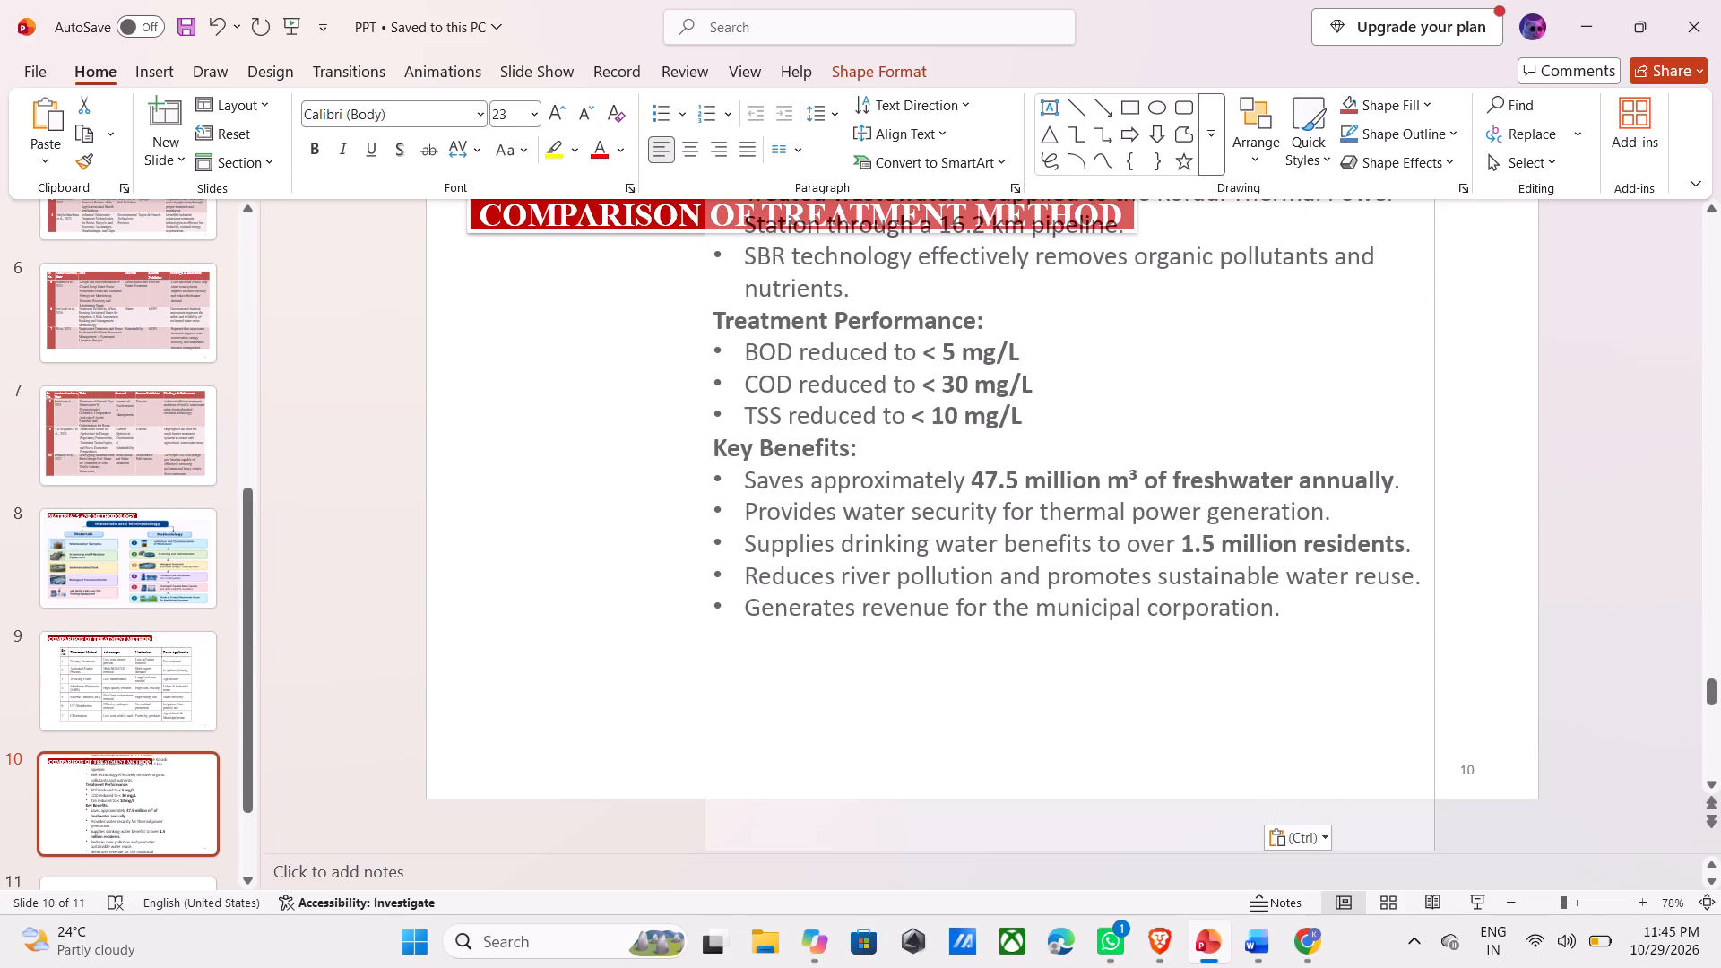
pyautogui.moveTo(1435, 531); pyautogui.dragTo(1454, 519)
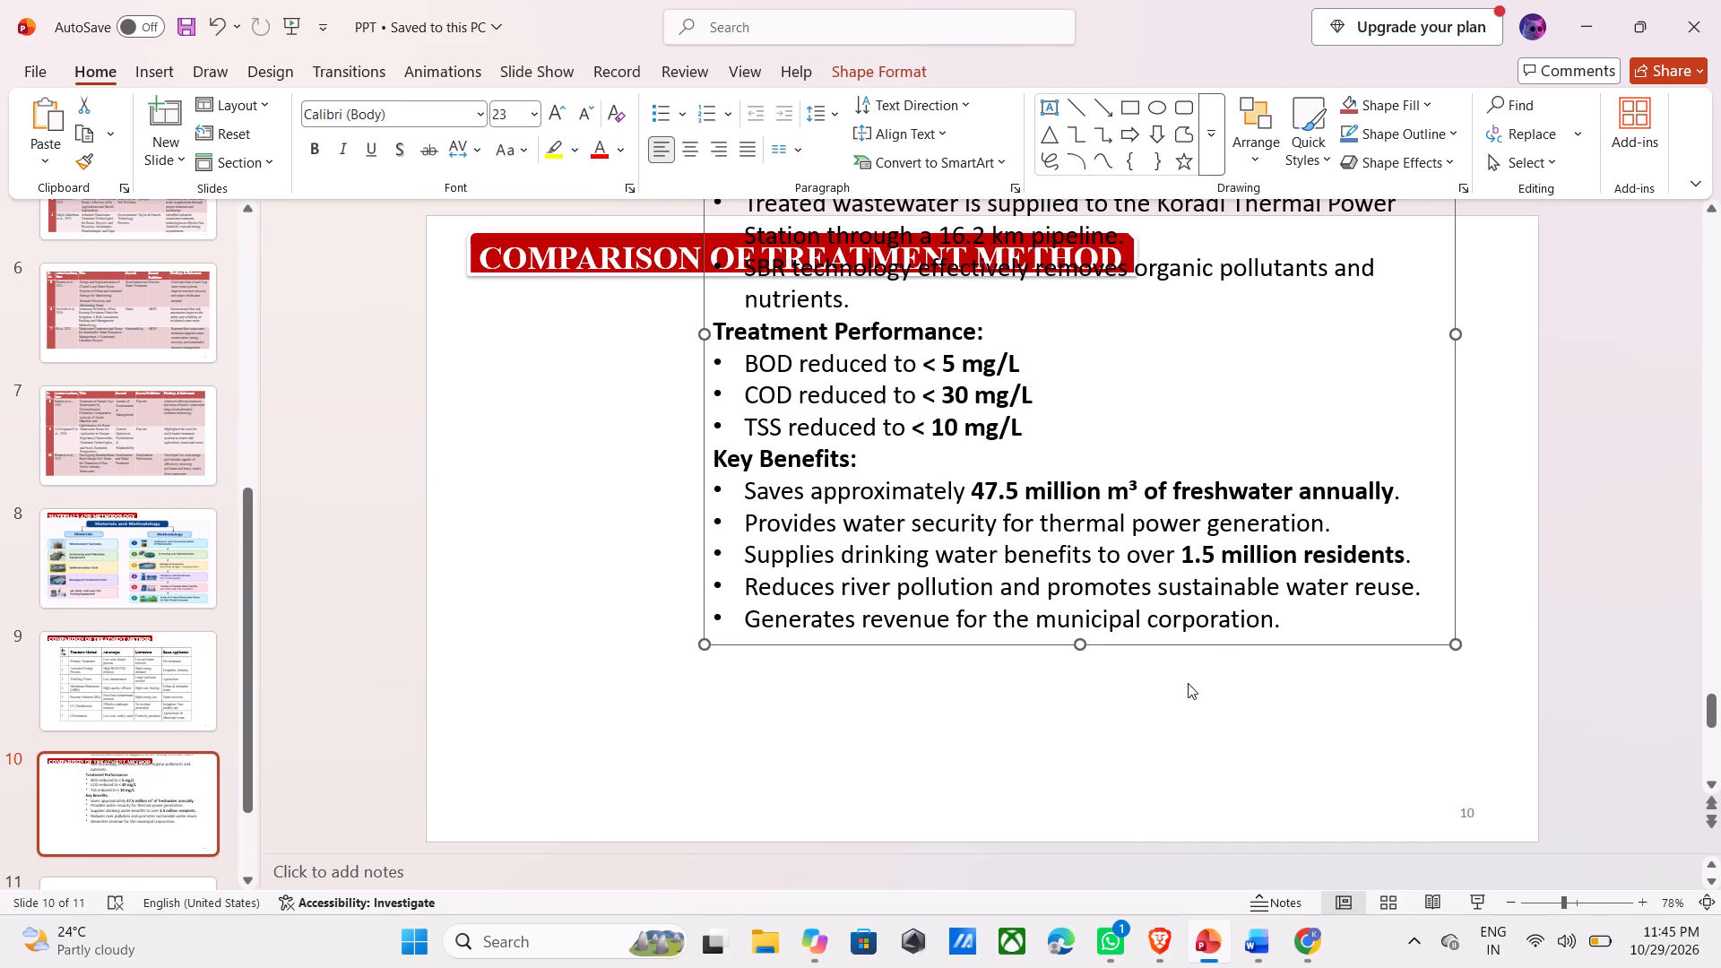
pyautogui.moveTo(1215, 653); pyautogui.dragTo(1025, 873)
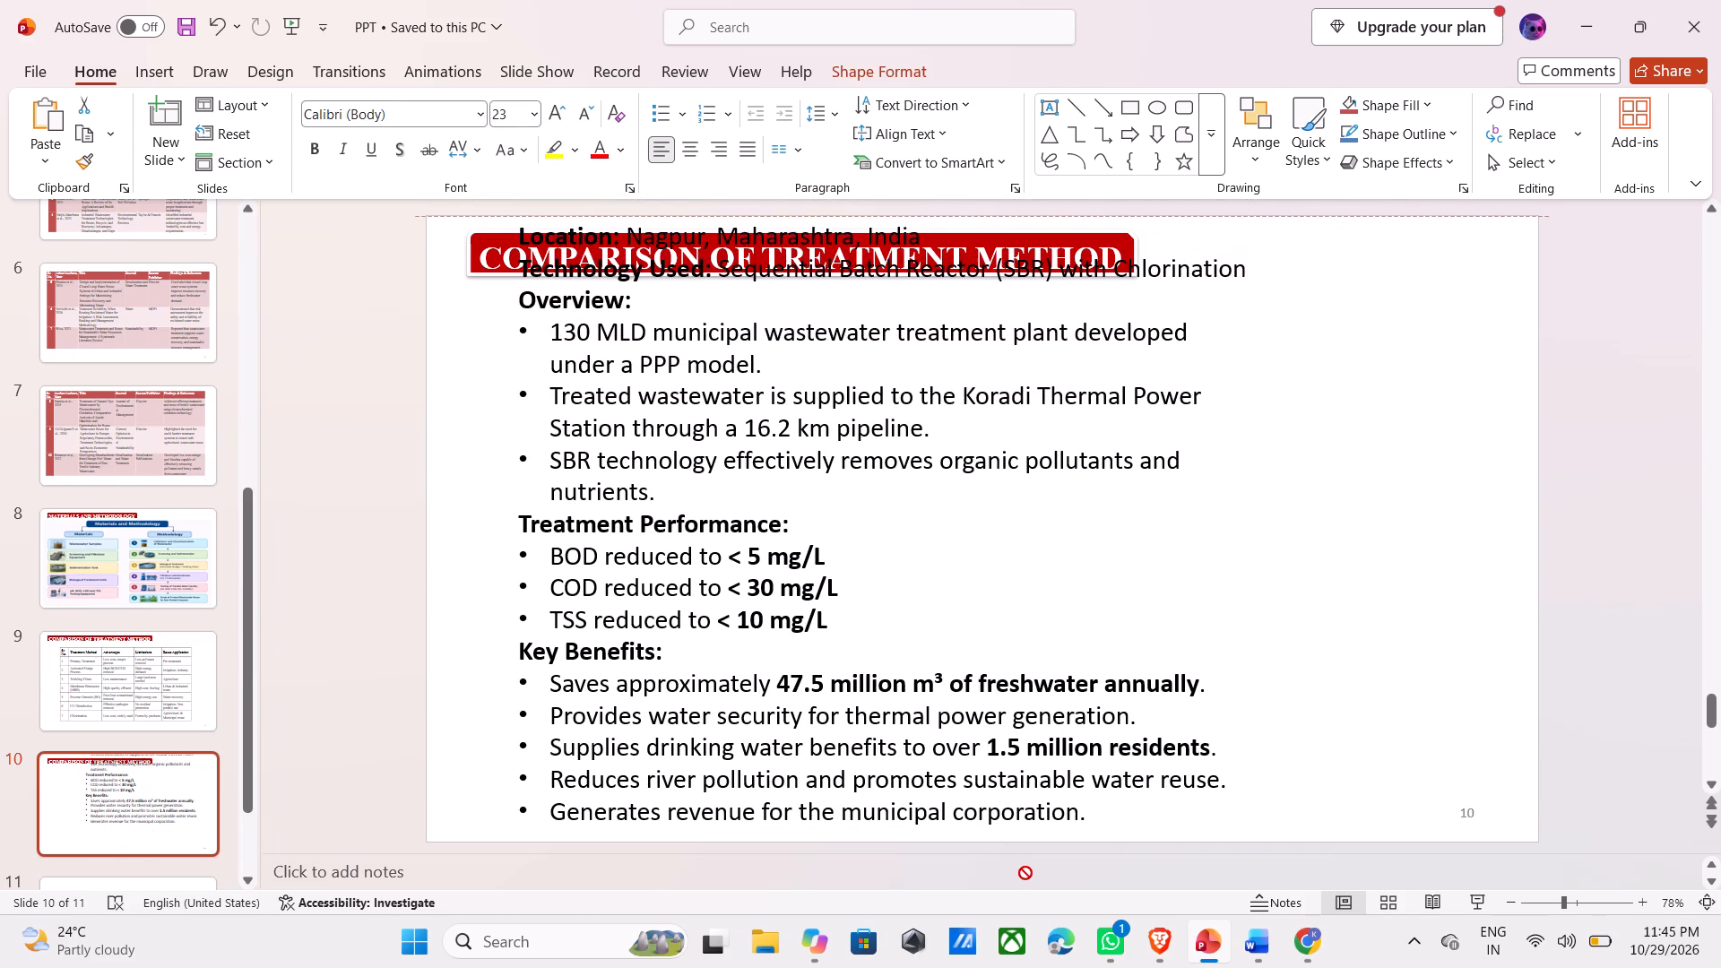
pyautogui.moveTo(1025, 873); pyautogui.dragTo(1025, 859)
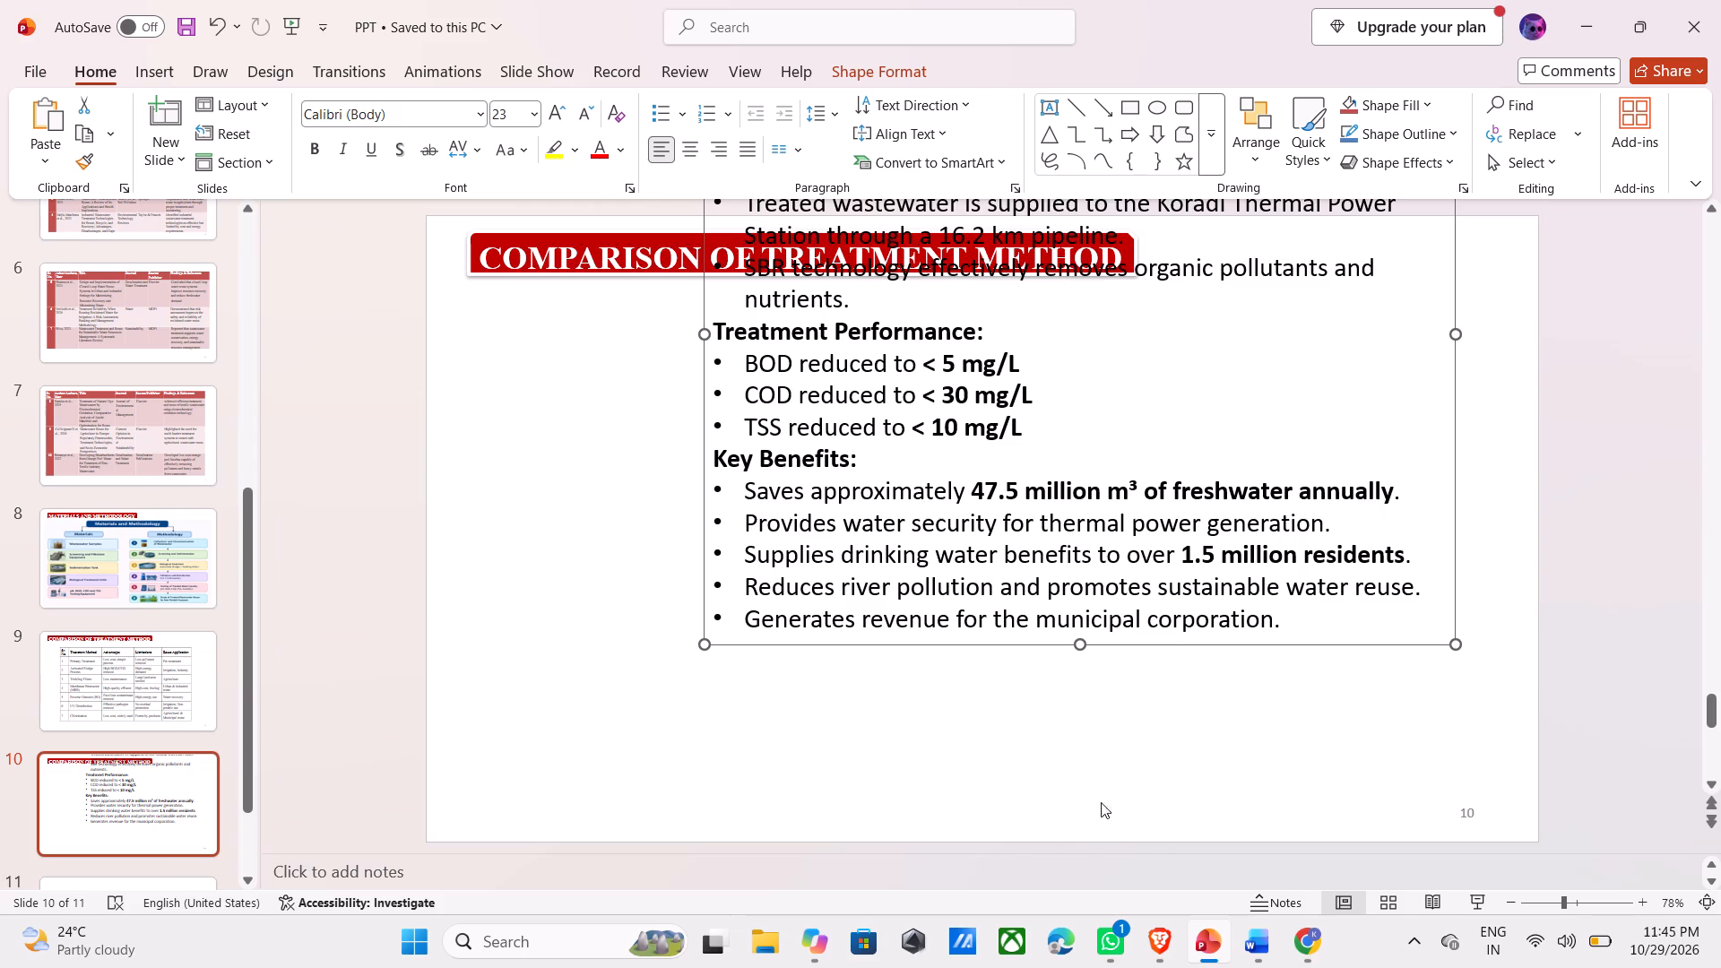
# Delete the Key Benefits heading and its five bullets from the pasted text.
pyautogui.moveTo(1301, 621); pyautogui.dragTo(599, 469)
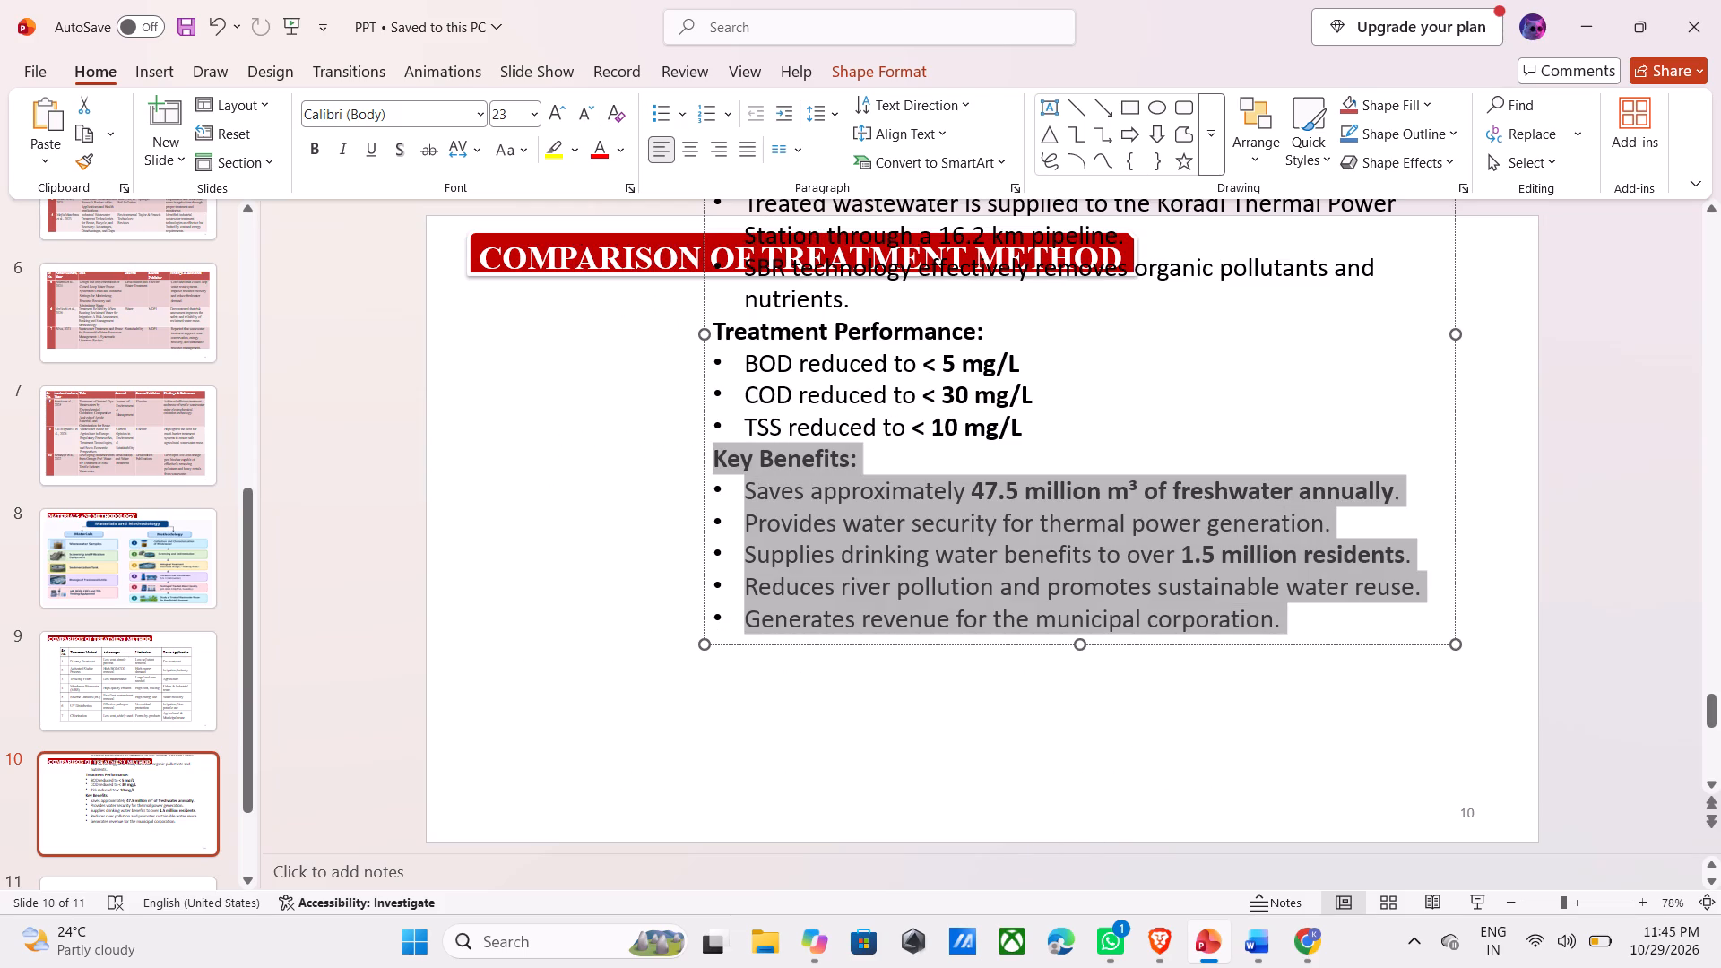
pyautogui.moveTo(599, 469); pyautogui.dragTo(599, 470)
pyautogui.press('BackSpace')
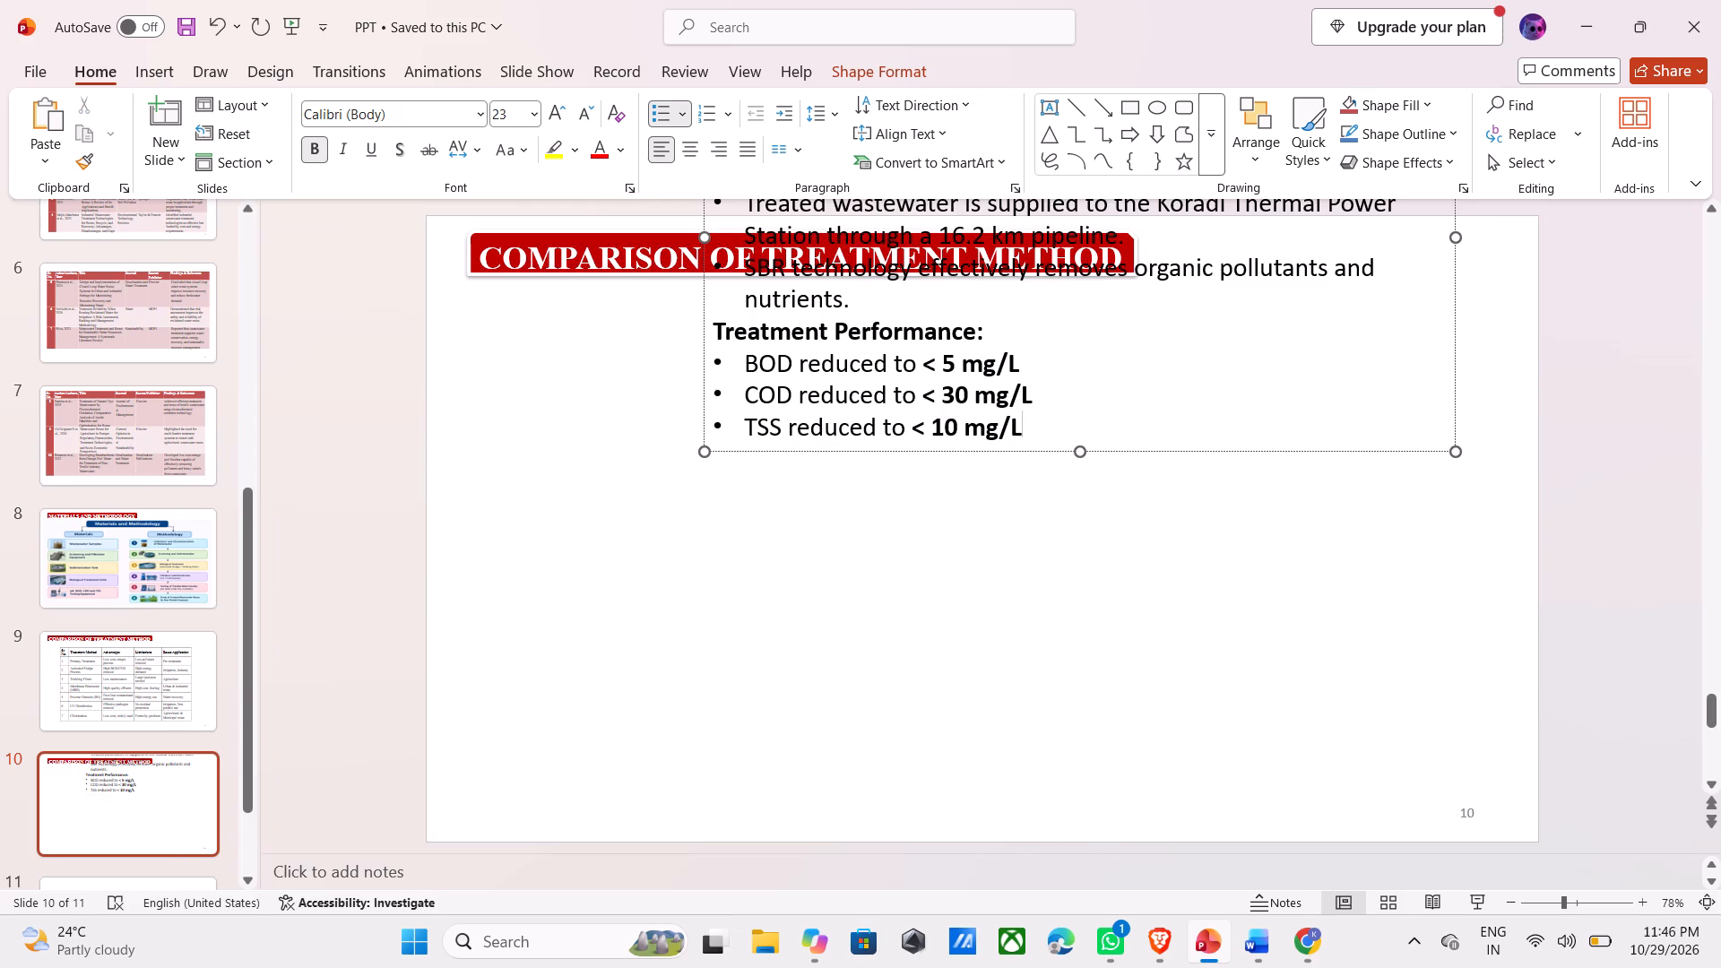
# Move the case study text box below the slide title so that it starts clear of the red banner.
pyautogui.moveTo(963, 456); pyautogui.dragTo(762, 772)
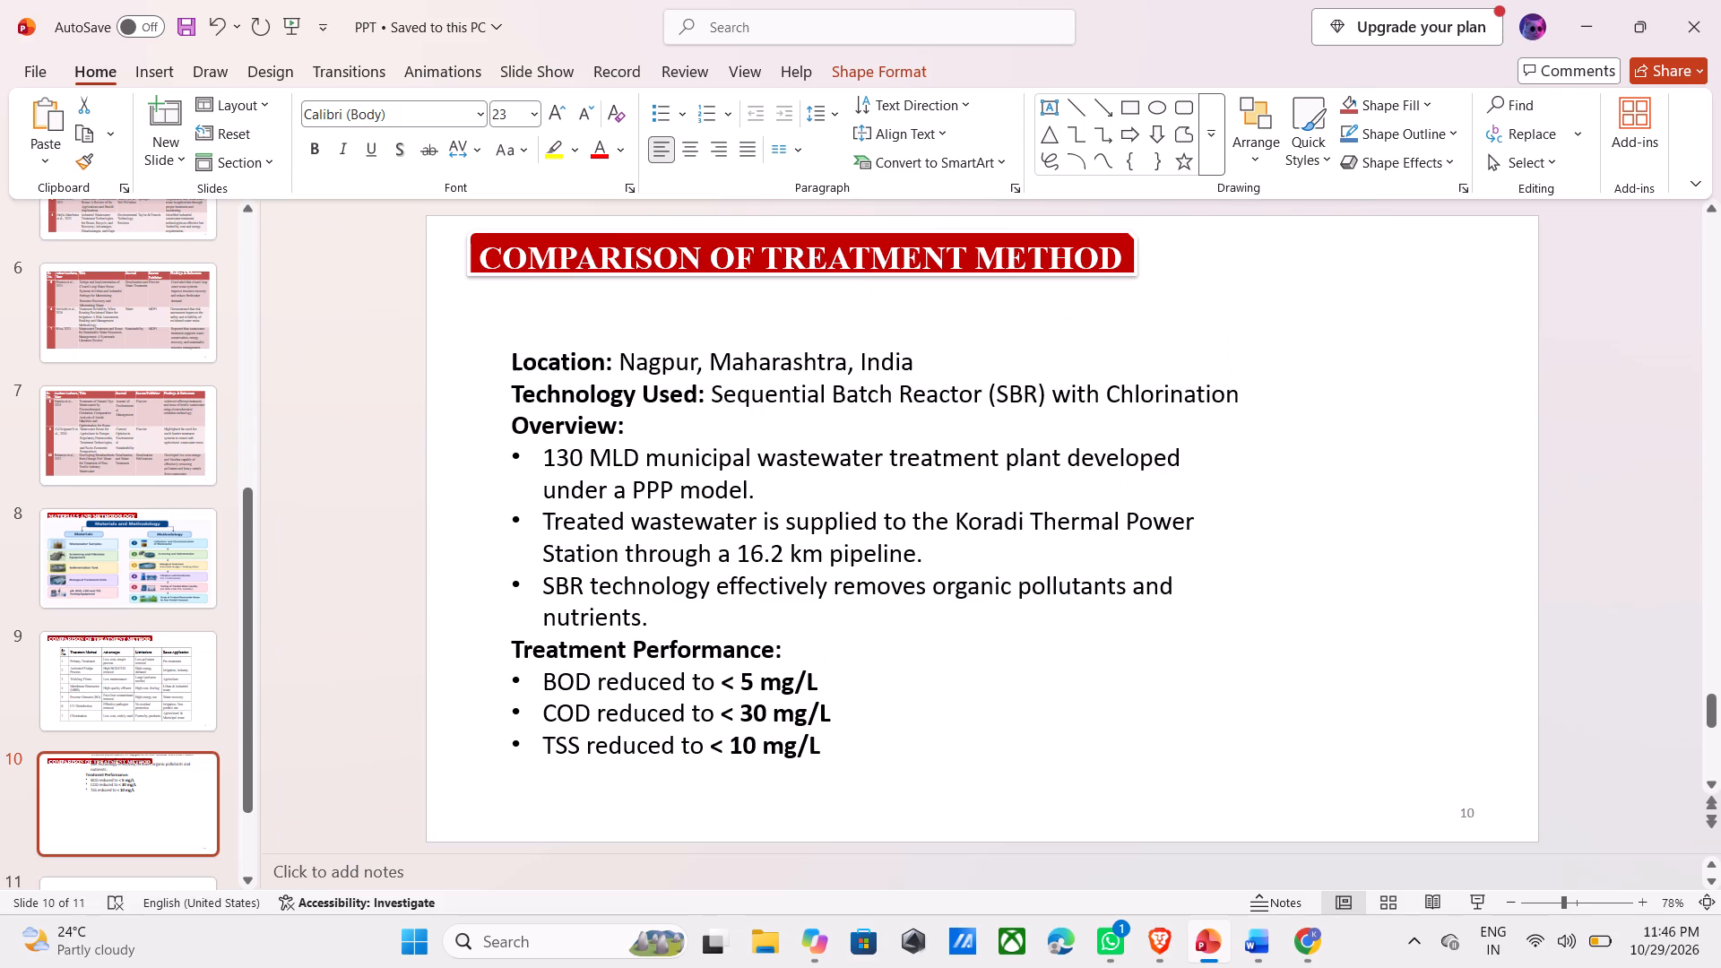
pyautogui.moveTo(762, 772); pyautogui.dragTo(764, 808)
# Format all the case study text, from Location to the TSS bullet, in Times New Roman at size 24.
pyautogui.click(865, 770)
pyautogui.moveTo(887, 782); pyautogui.dragTo(887, 782)
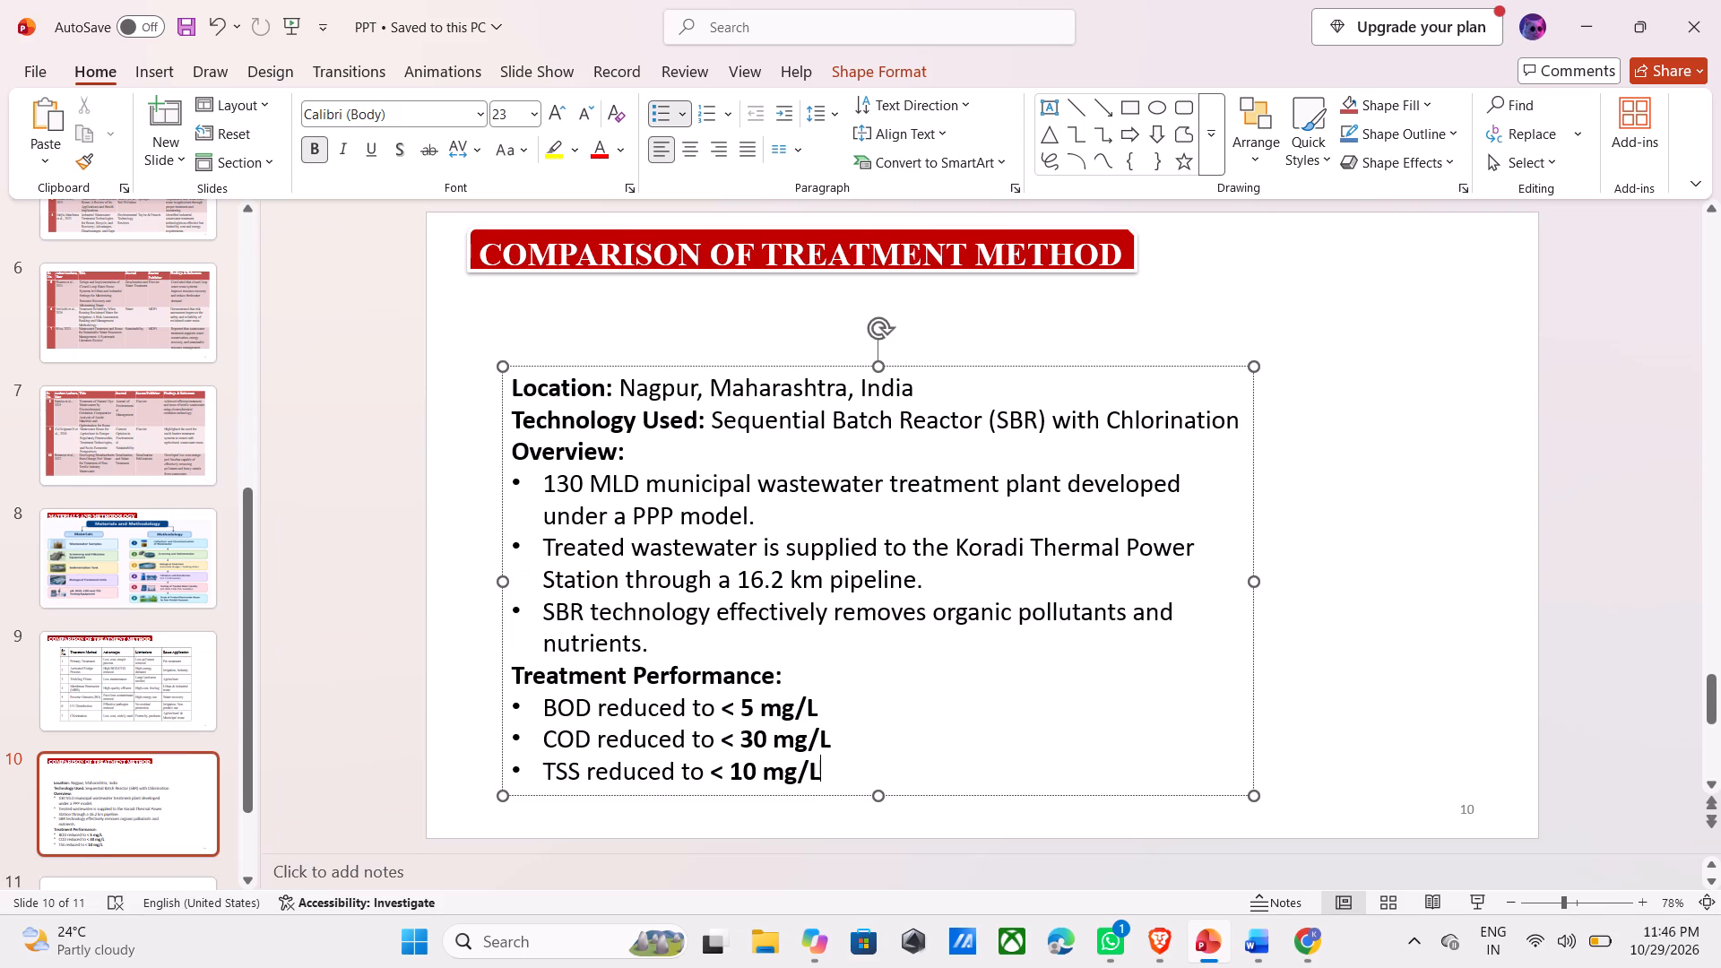
pyautogui.moveTo(887, 782); pyautogui.dragTo(549, 364)
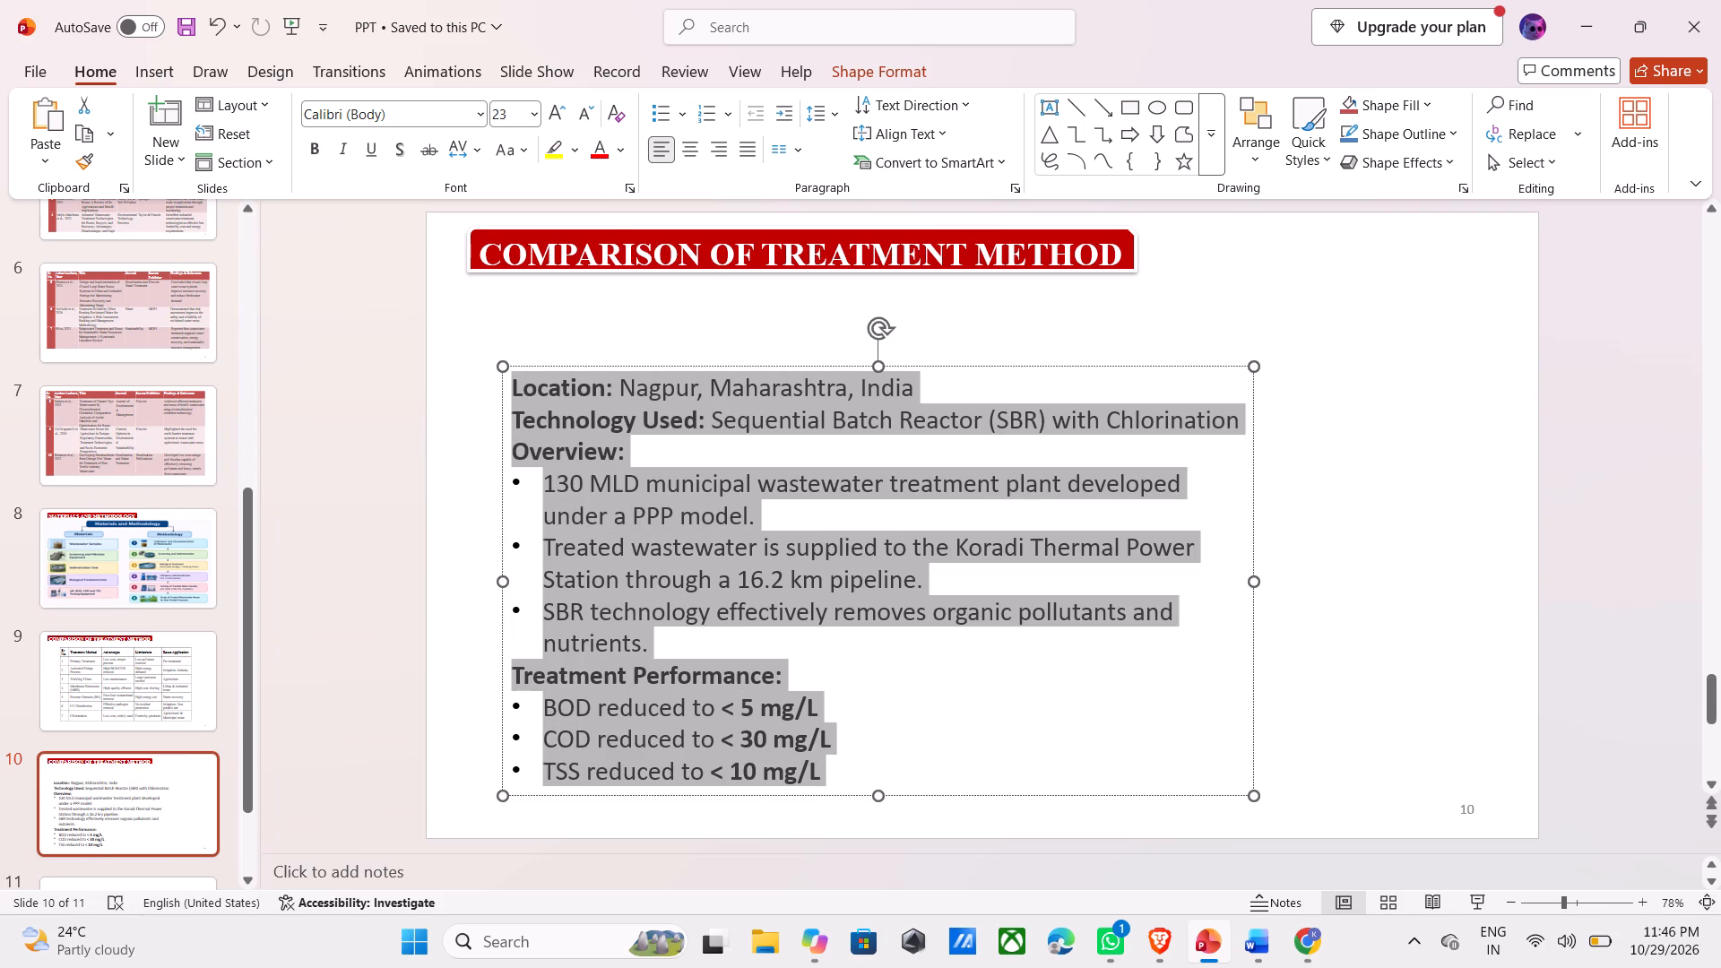
pyautogui.moveTo(549, 364); pyautogui.dragTo(549, 366)
pyautogui.click(637, 298)
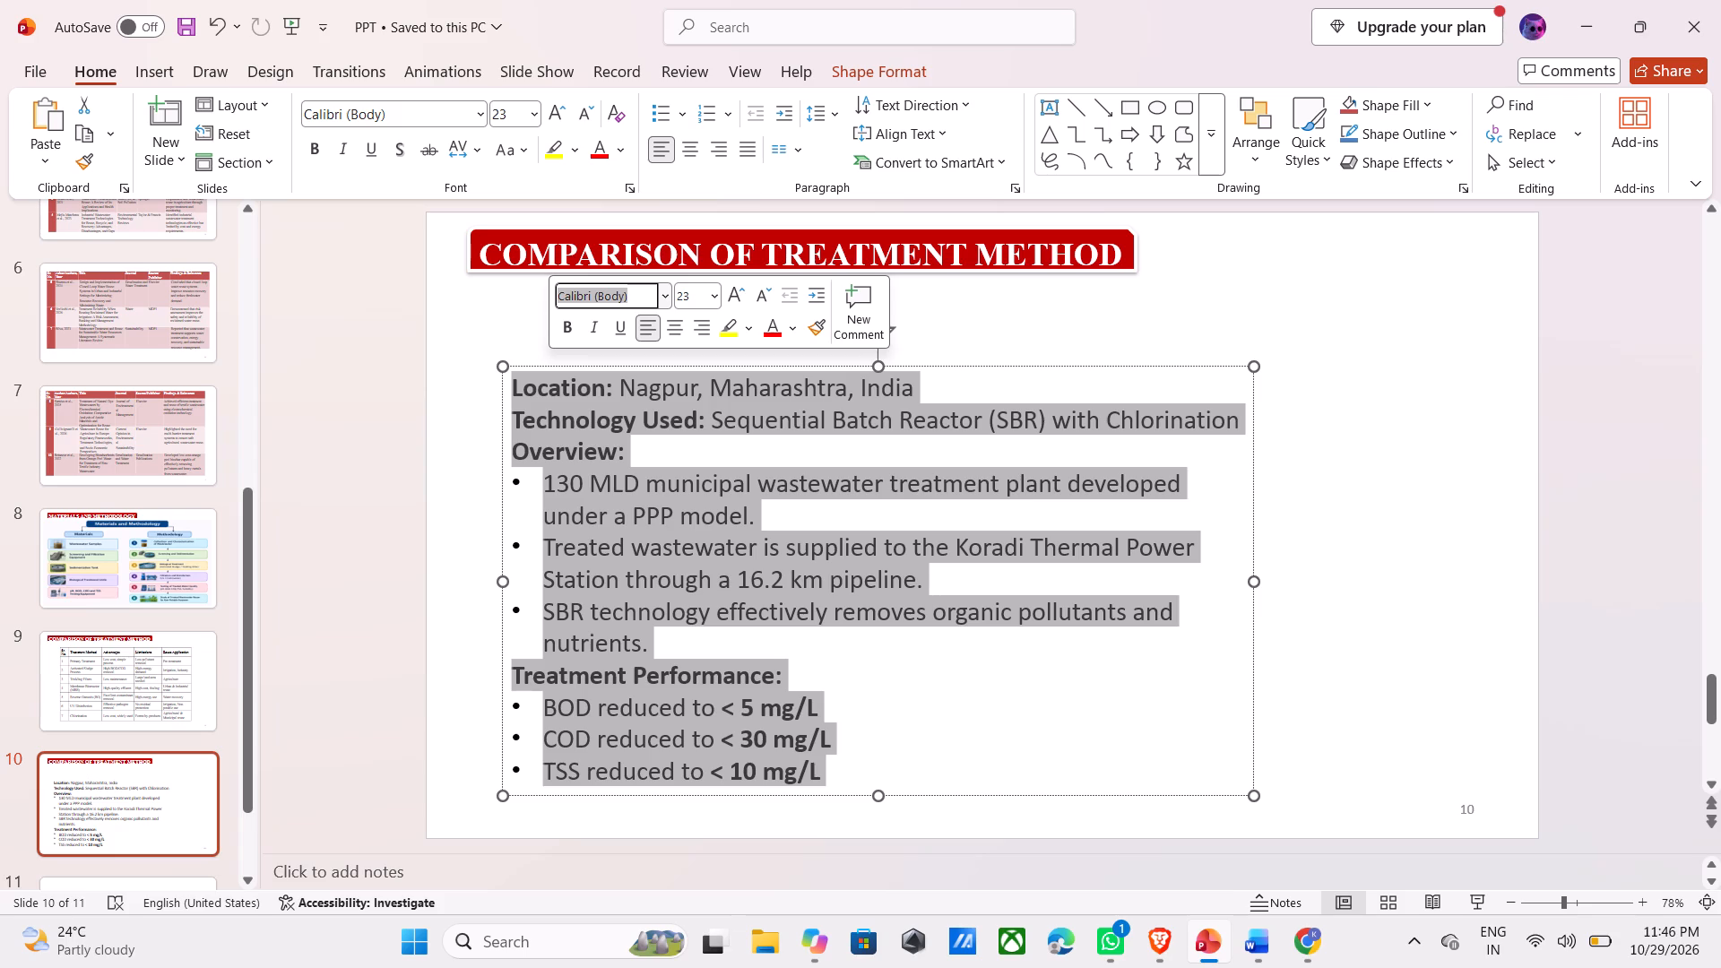
pyautogui.press('t')
pyautogui.write('IM')
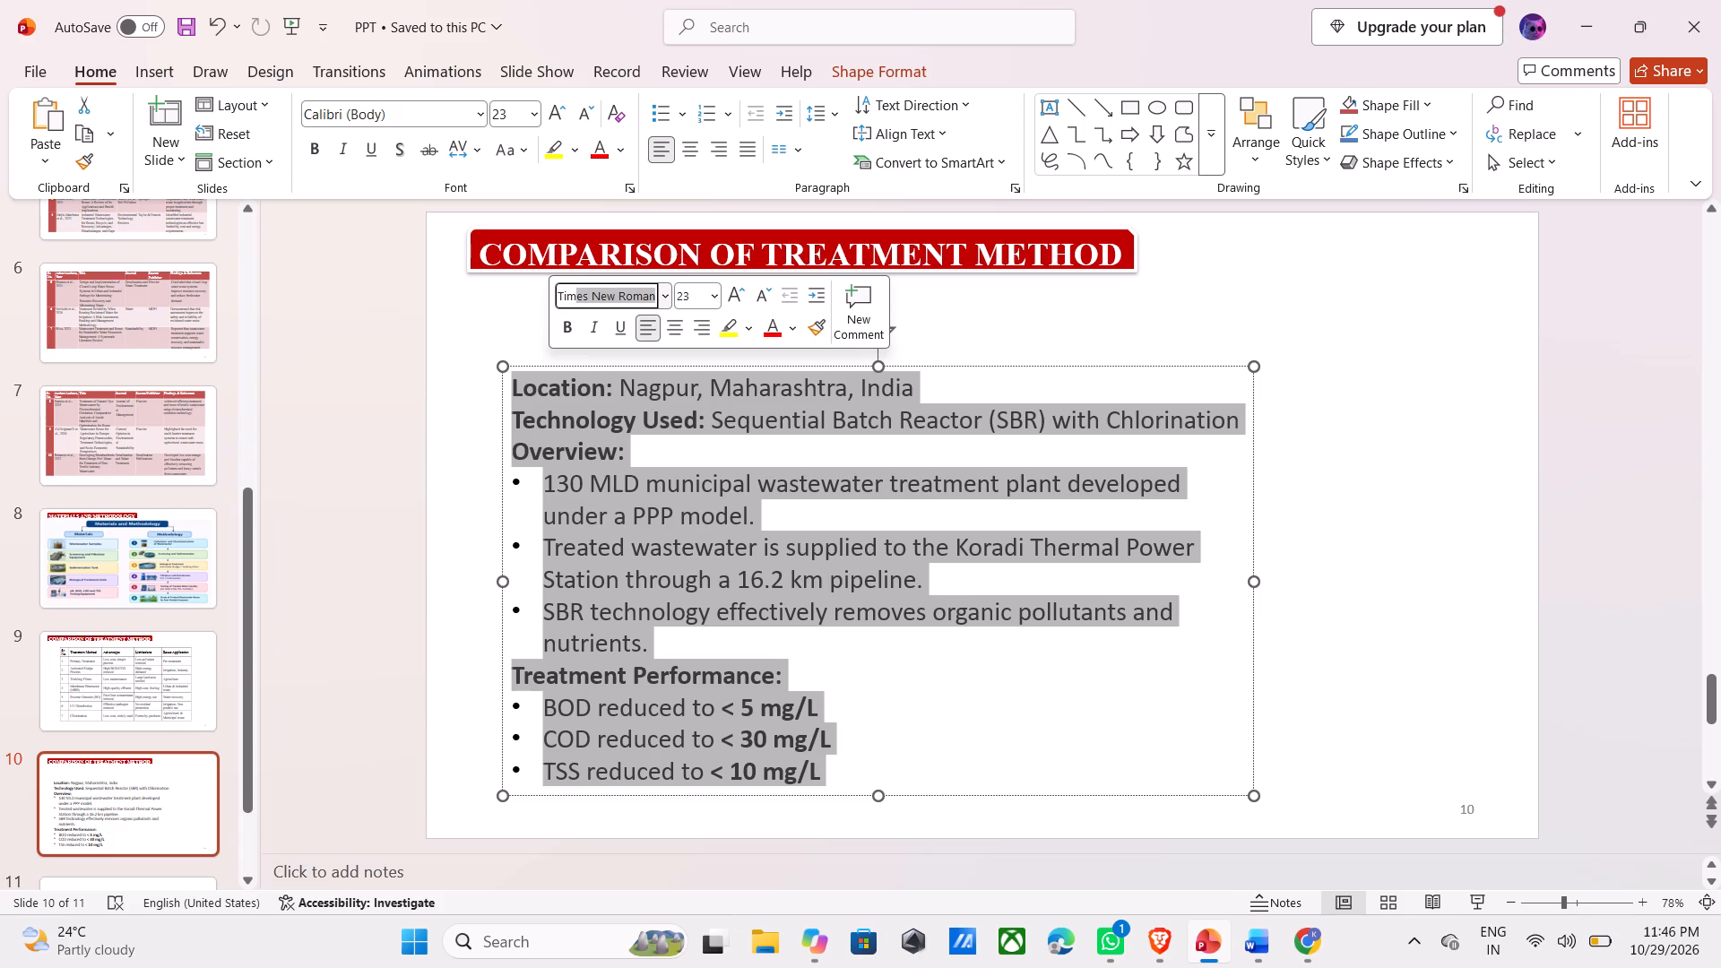
pyautogui.press('Return')
pyautogui.click(714, 298)
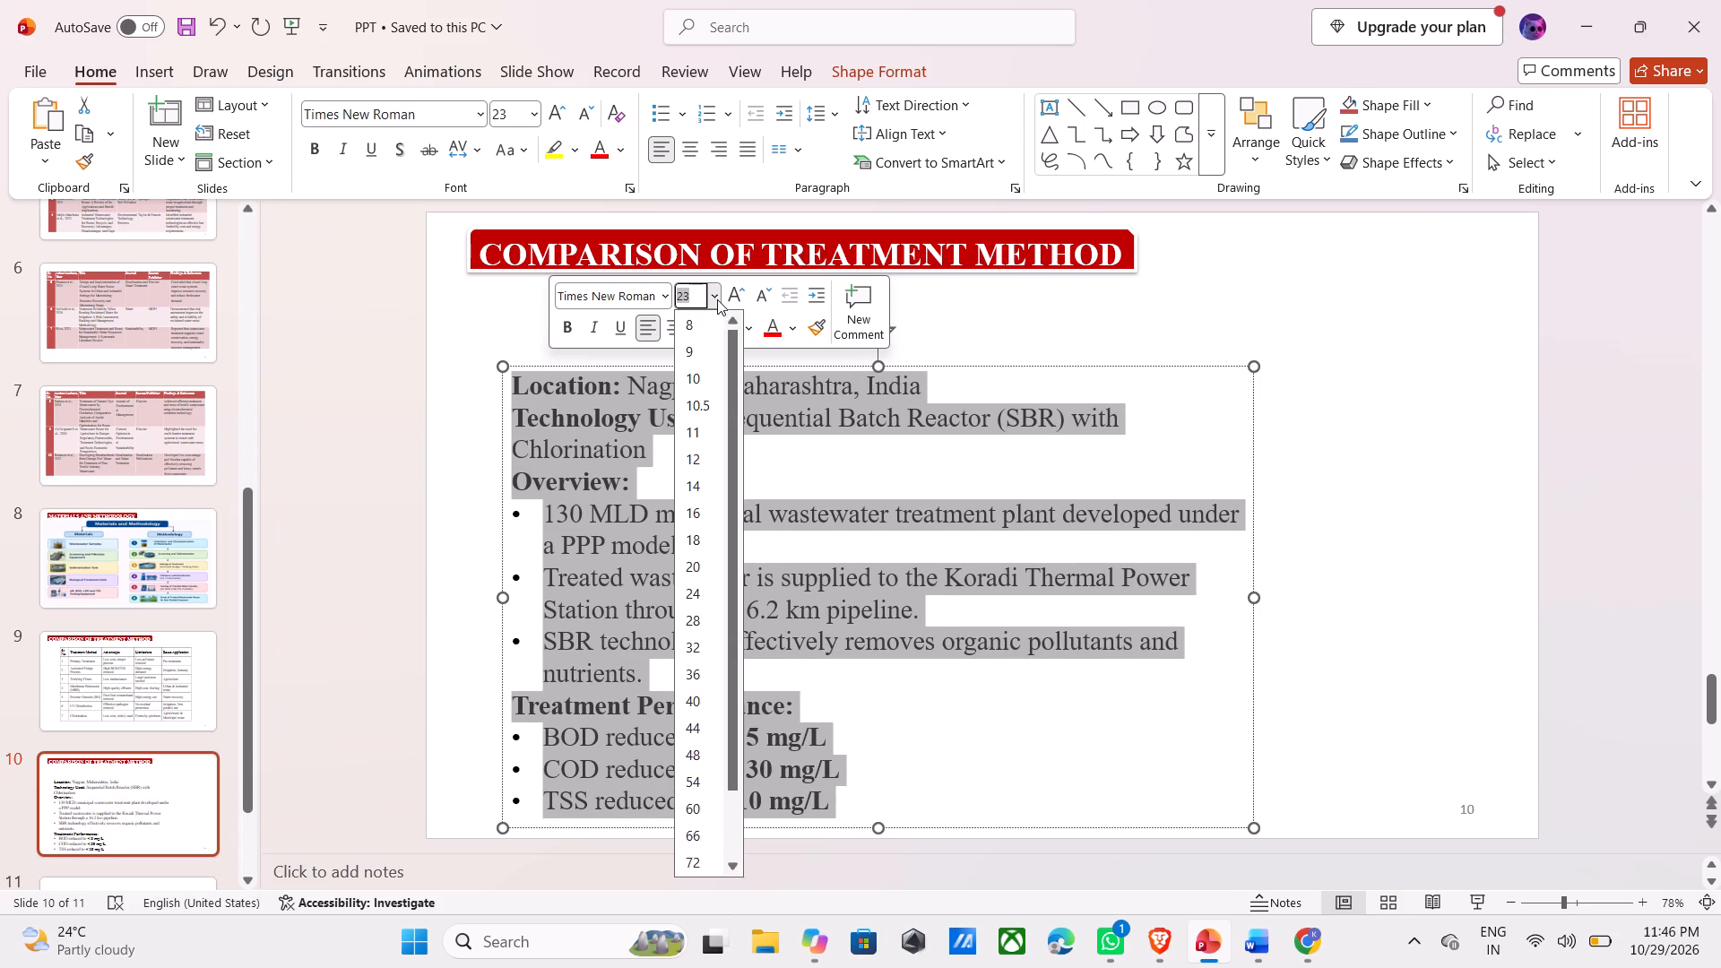
pyautogui.click(700, 583)
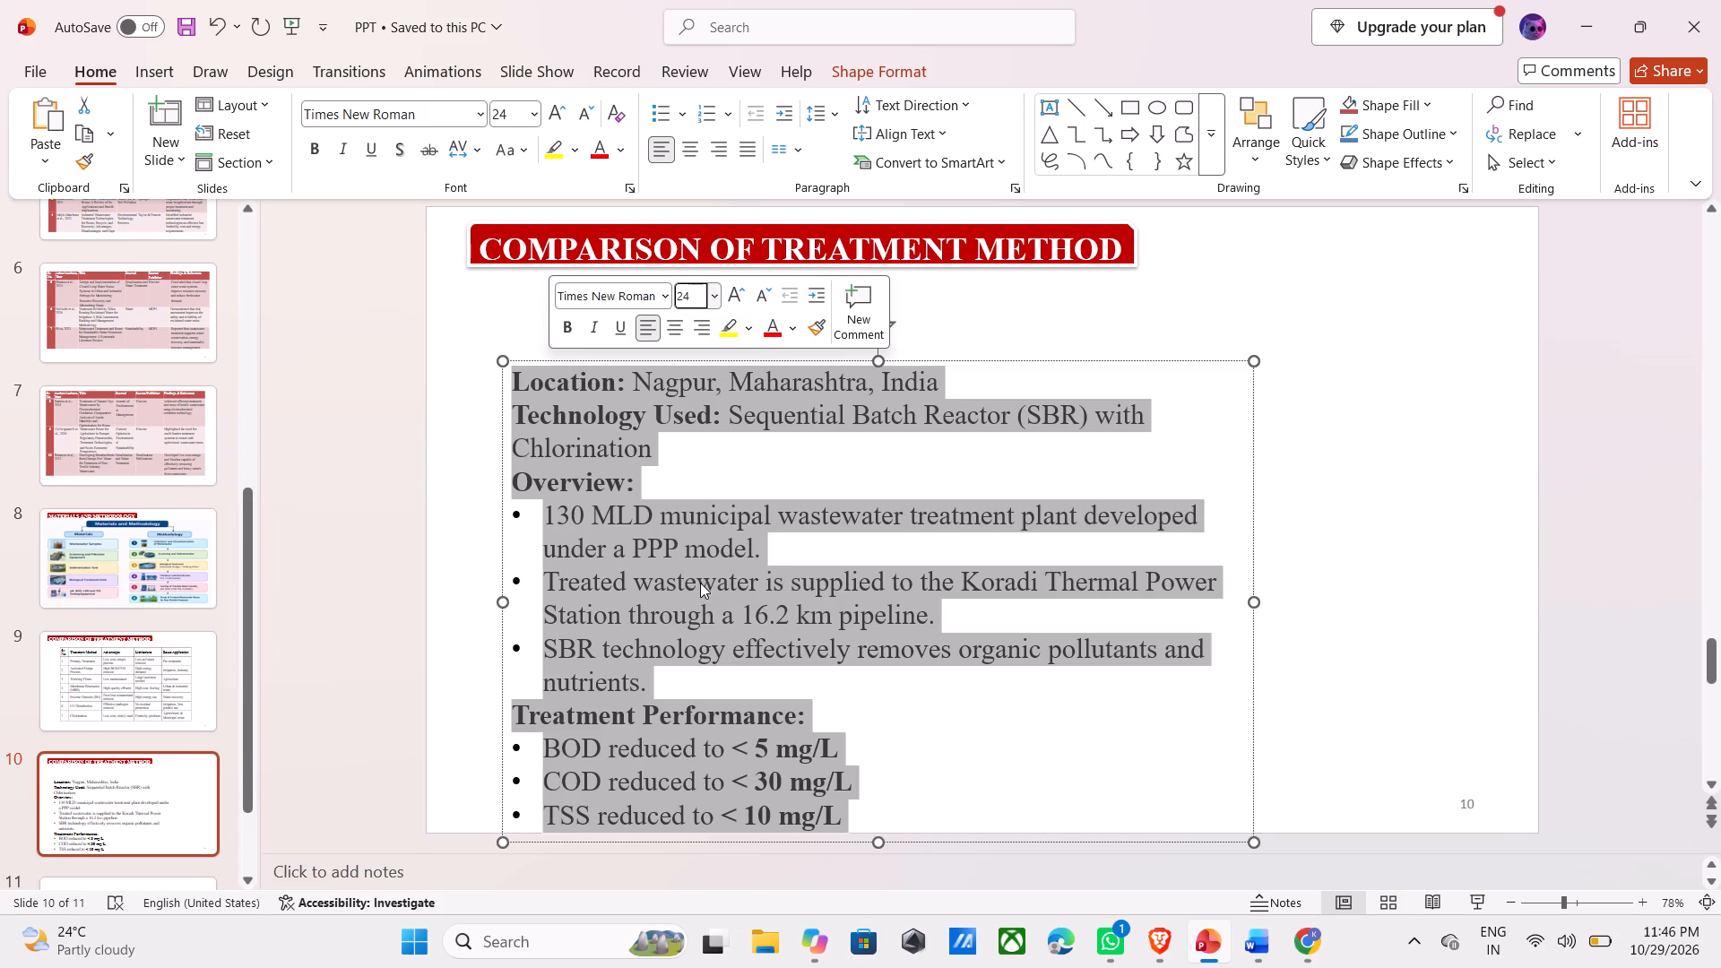
# Move the case study text box up slightly so all its lines fit on the slide beneath the title.
pyautogui.moveTo(1118, 359); pyautogui.dragTo(1156, 269)
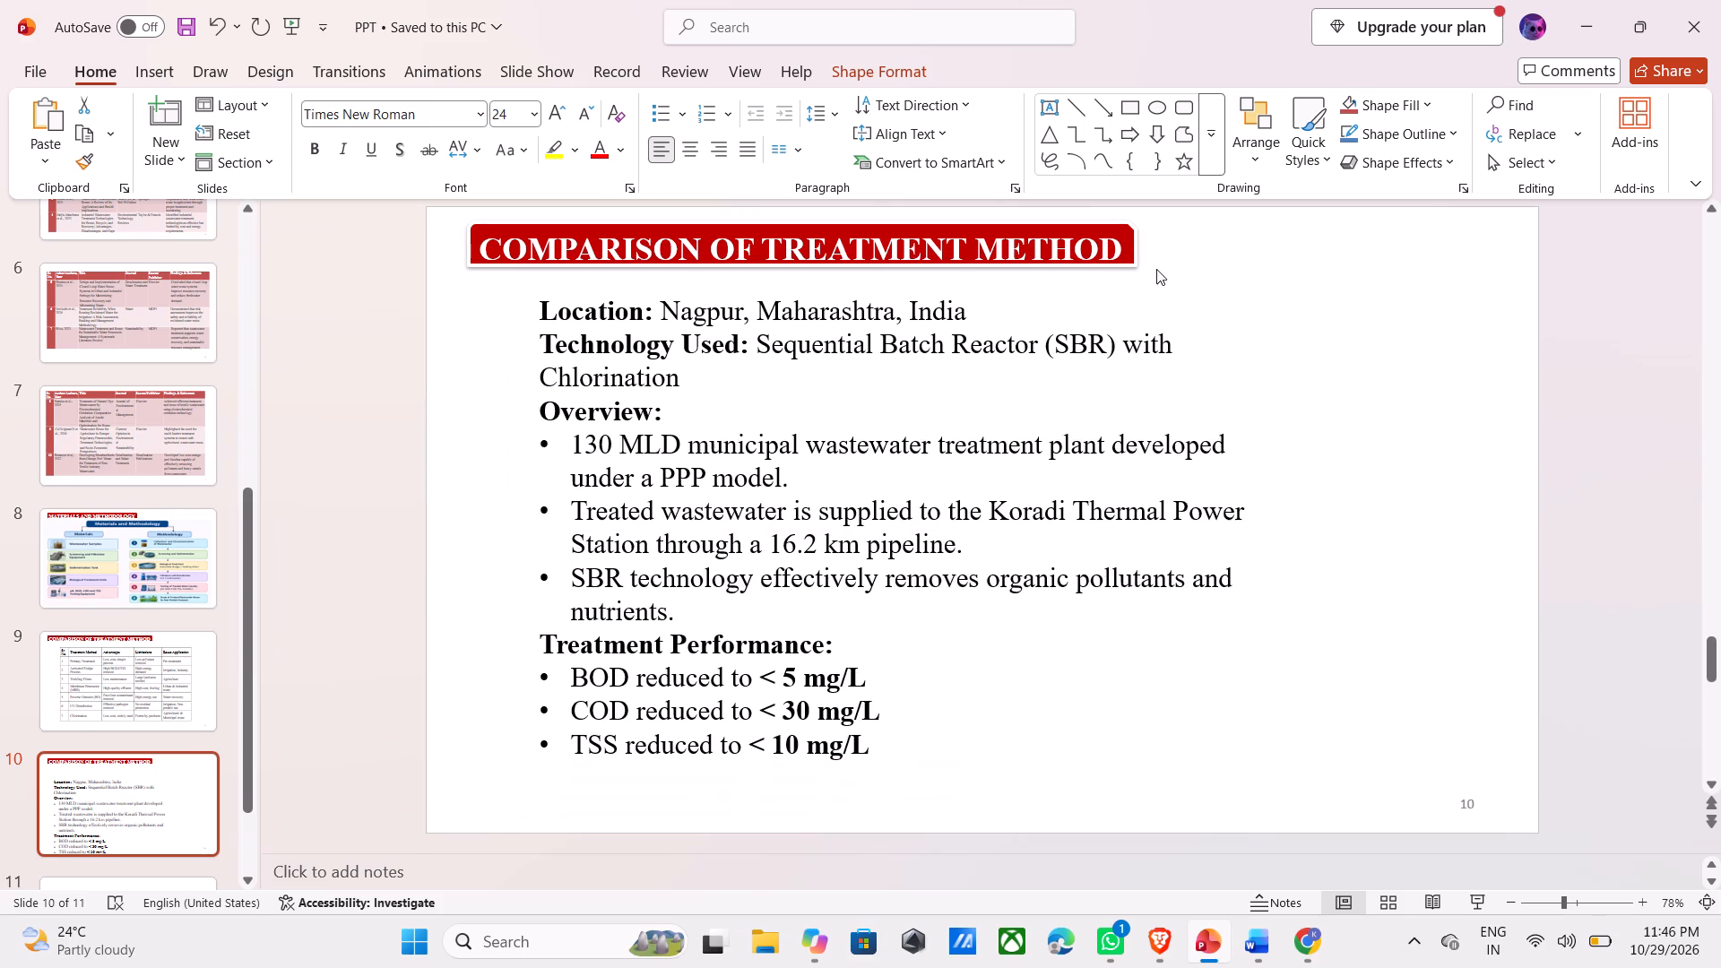
pyautogui.moveTo(1156, 269); pyautogui.dragTo(1118, 338)
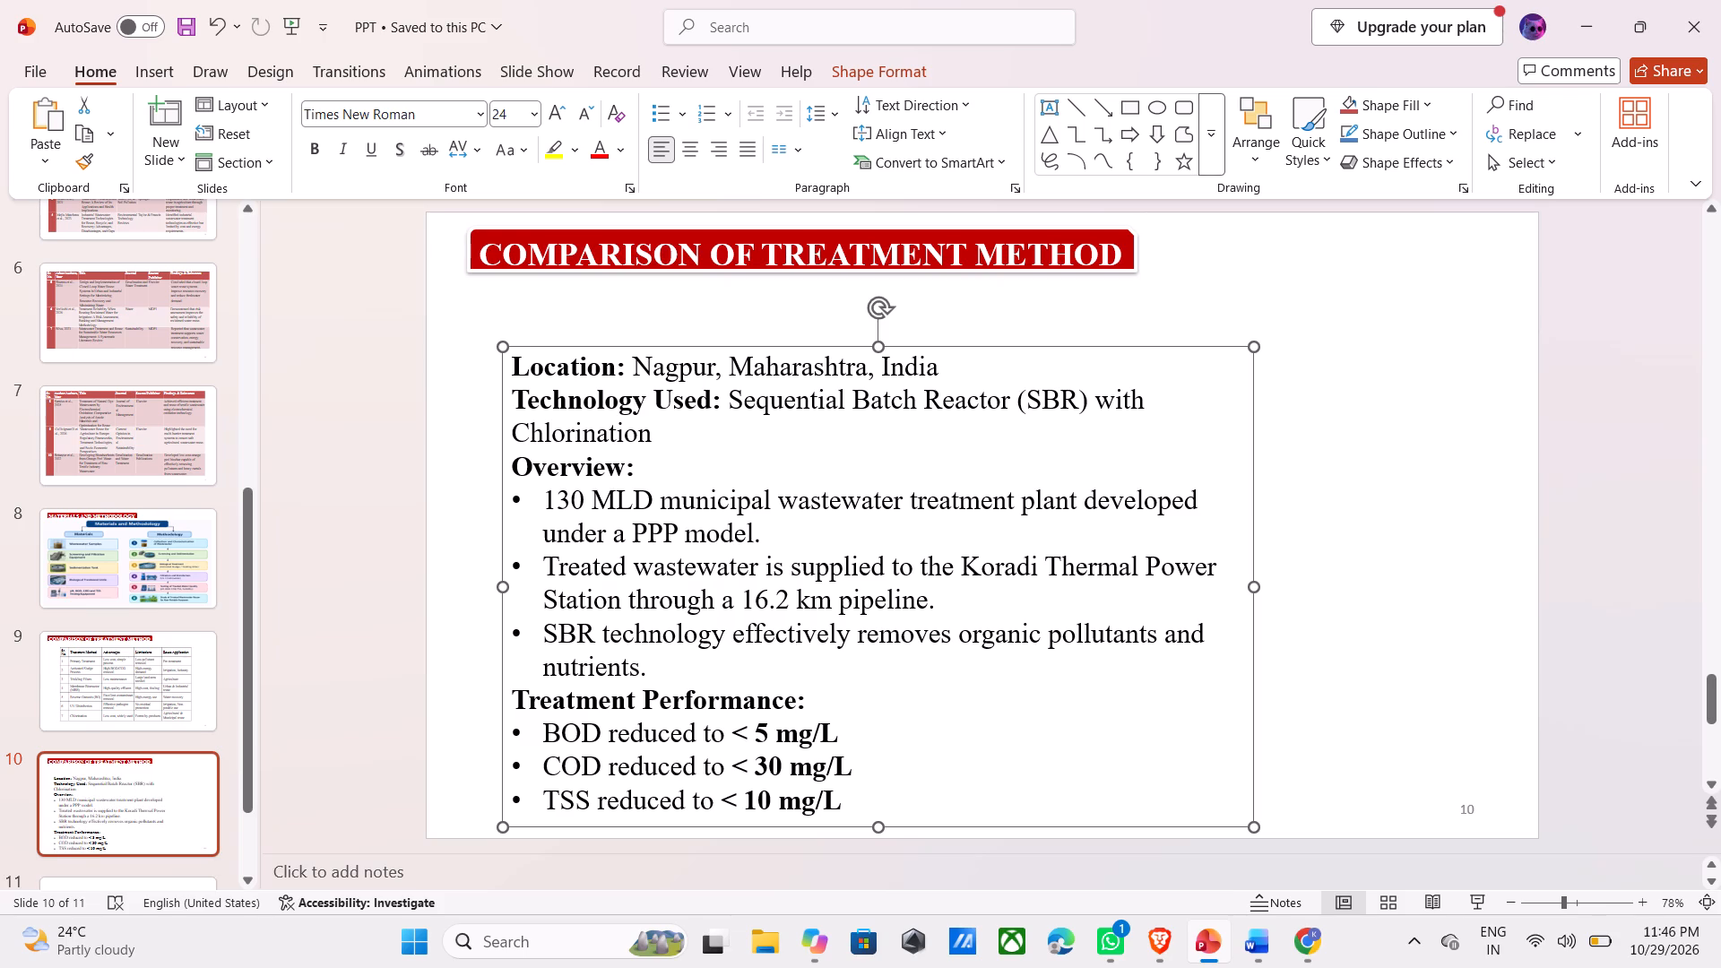
# Apply hollow square bullets to the Location, Technology Used, Overview and Treatment Performance lines.
pyautogui.click(690, 668)
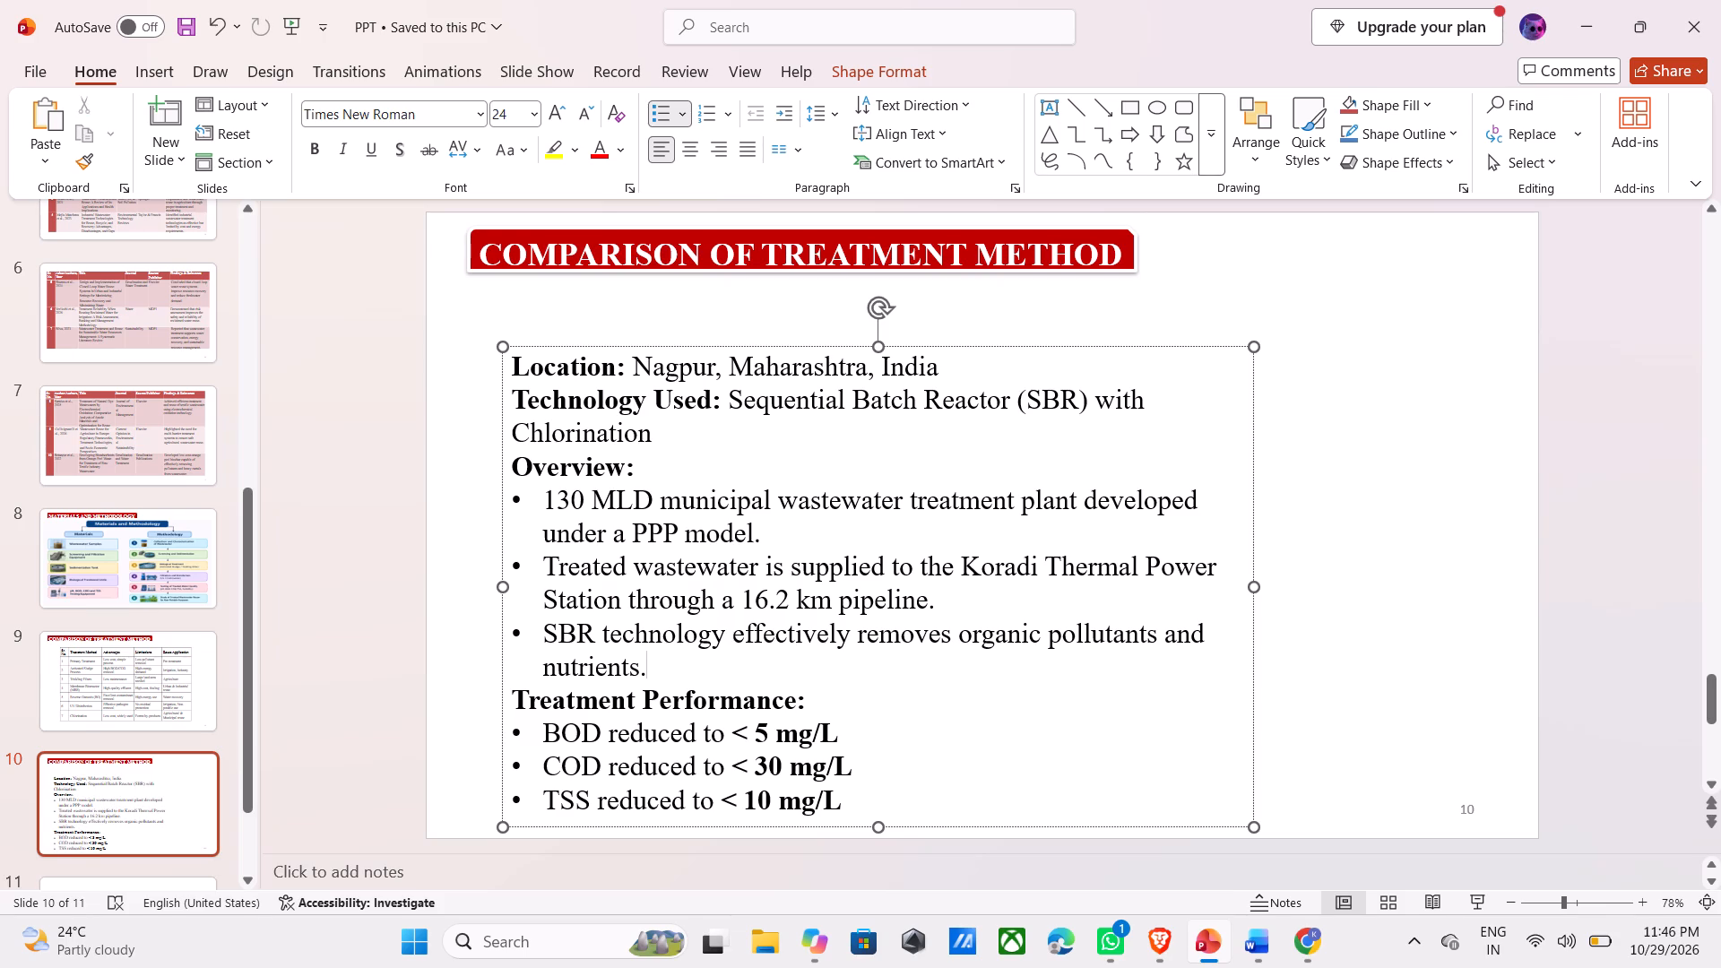
pyautogui.click(511, 360)
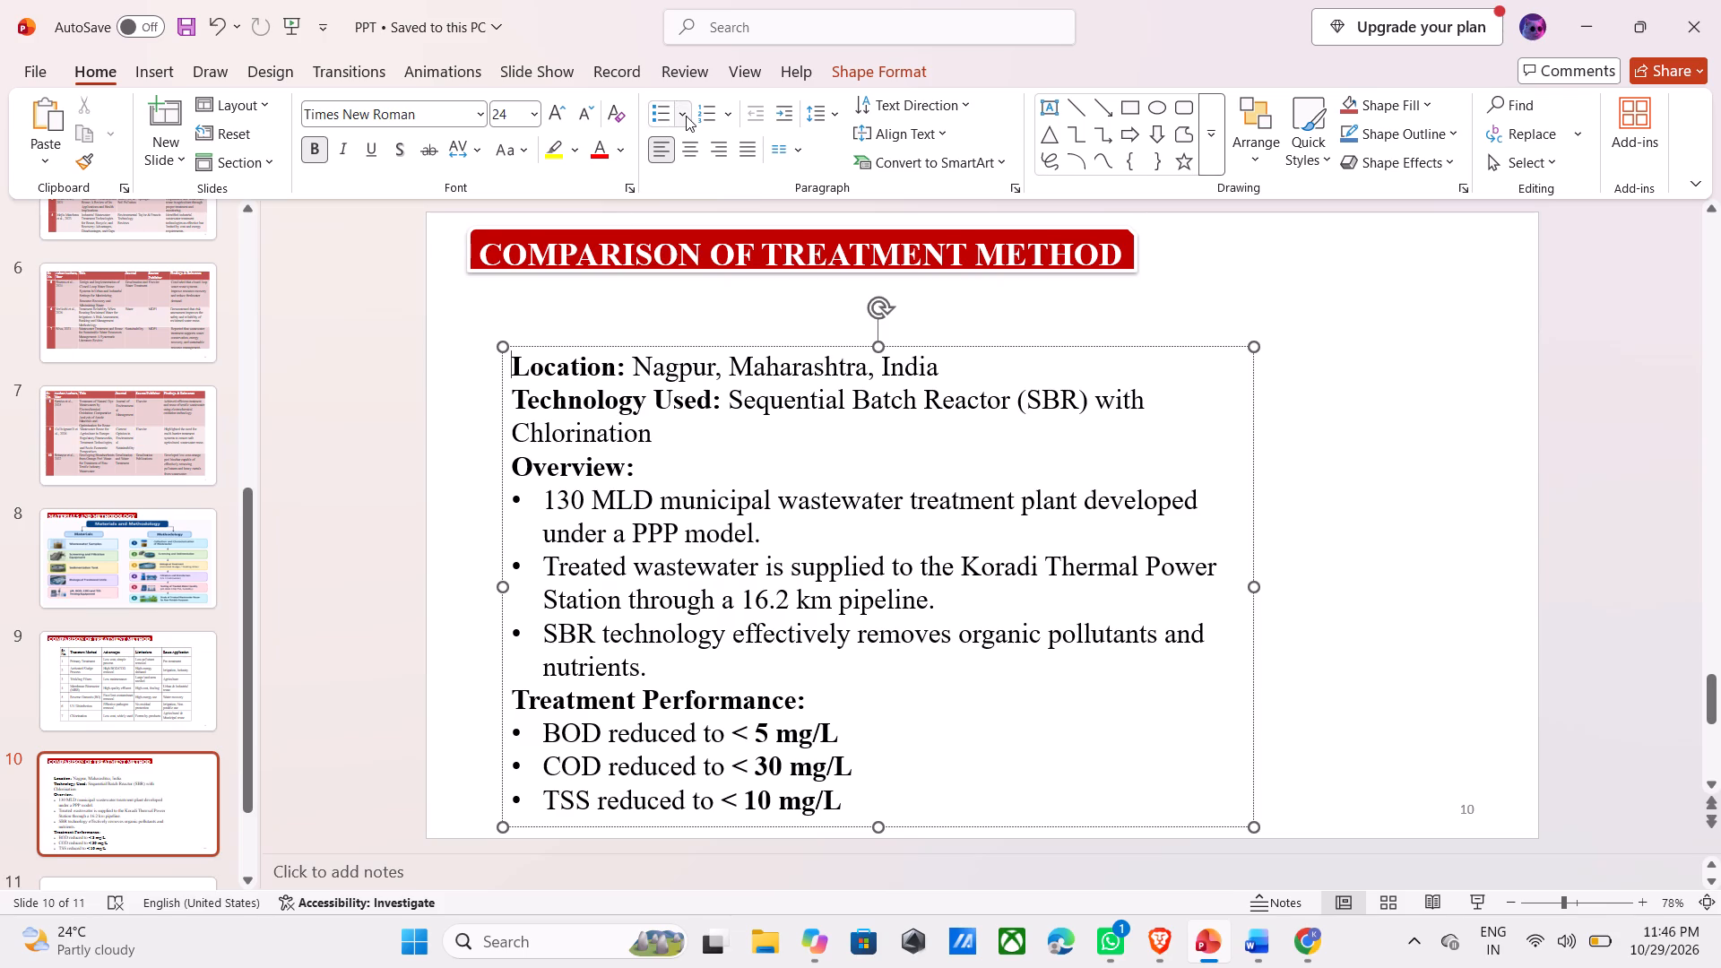
pyautogui.click(686, 116)
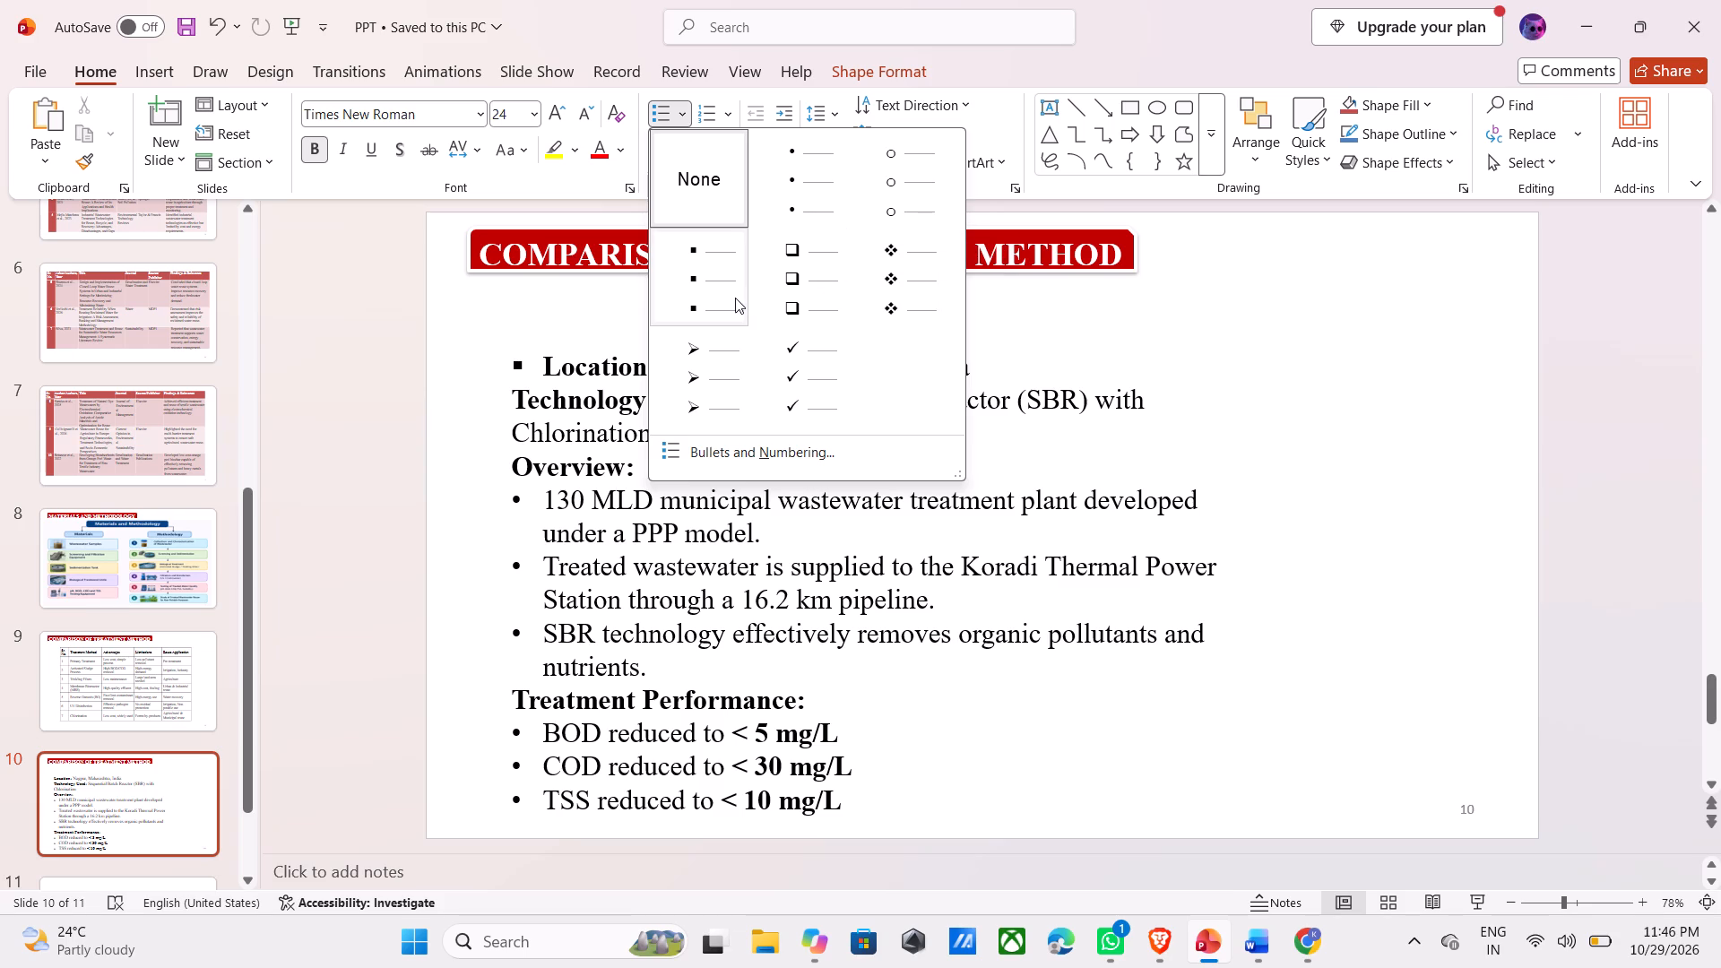
pyautogui.click(783, 271)
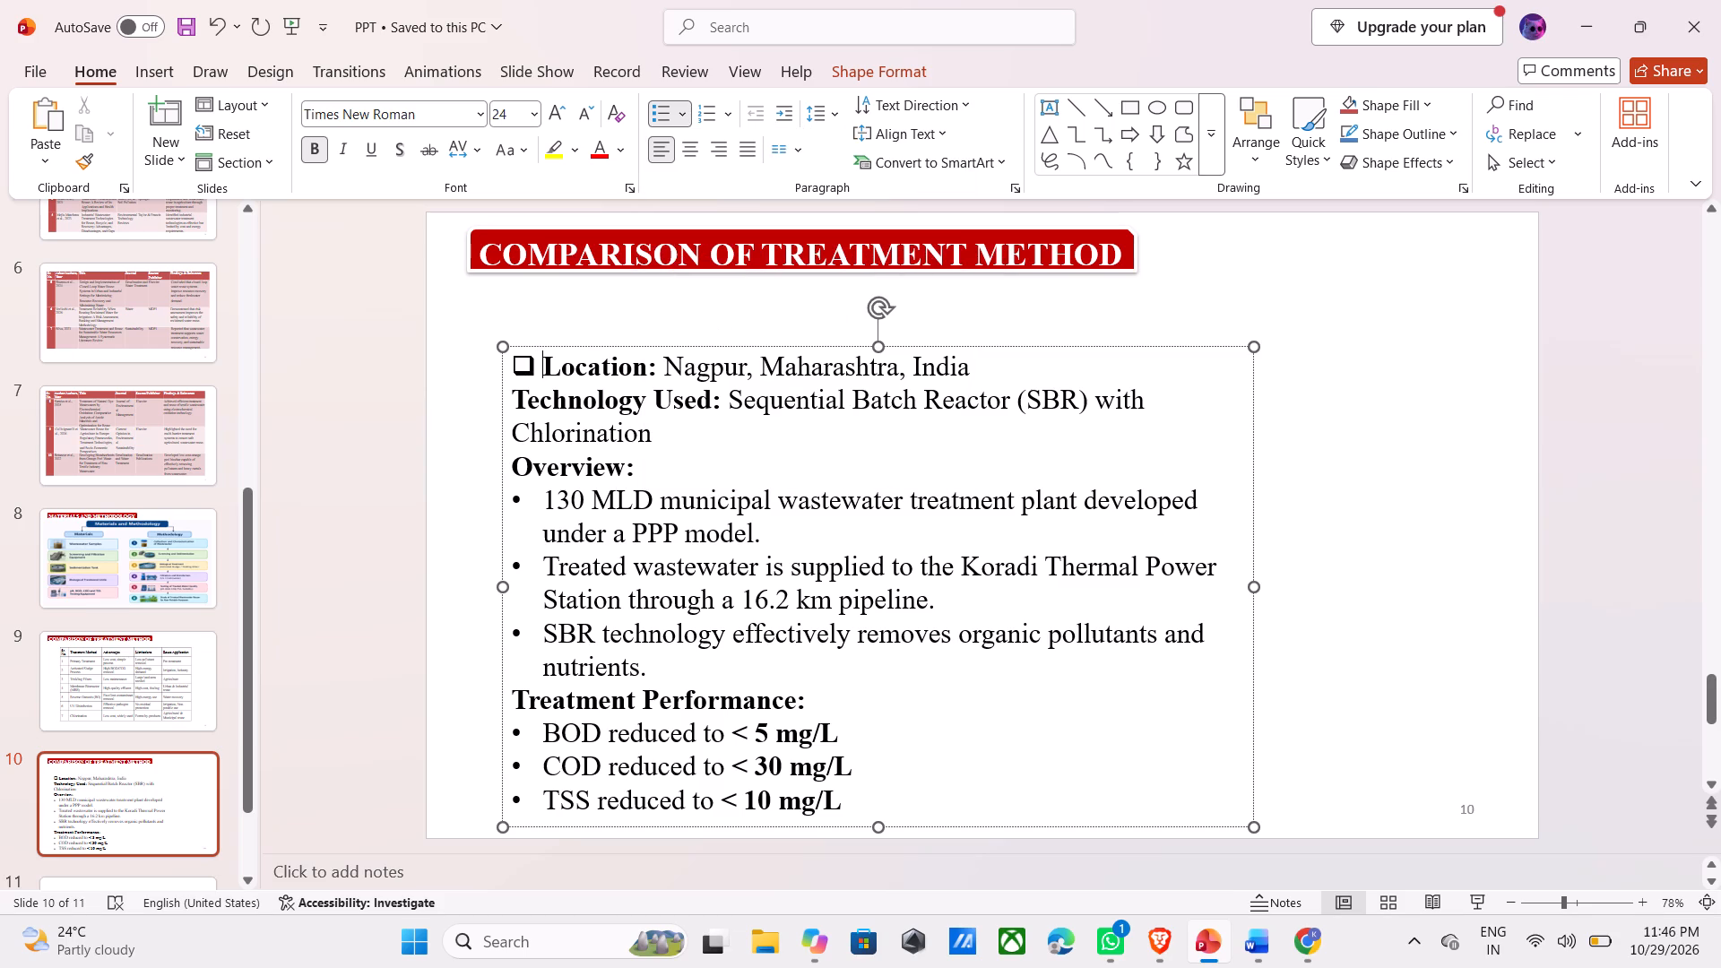
pyautogui.click(517, 394)
pyautogui.click(670, 114)
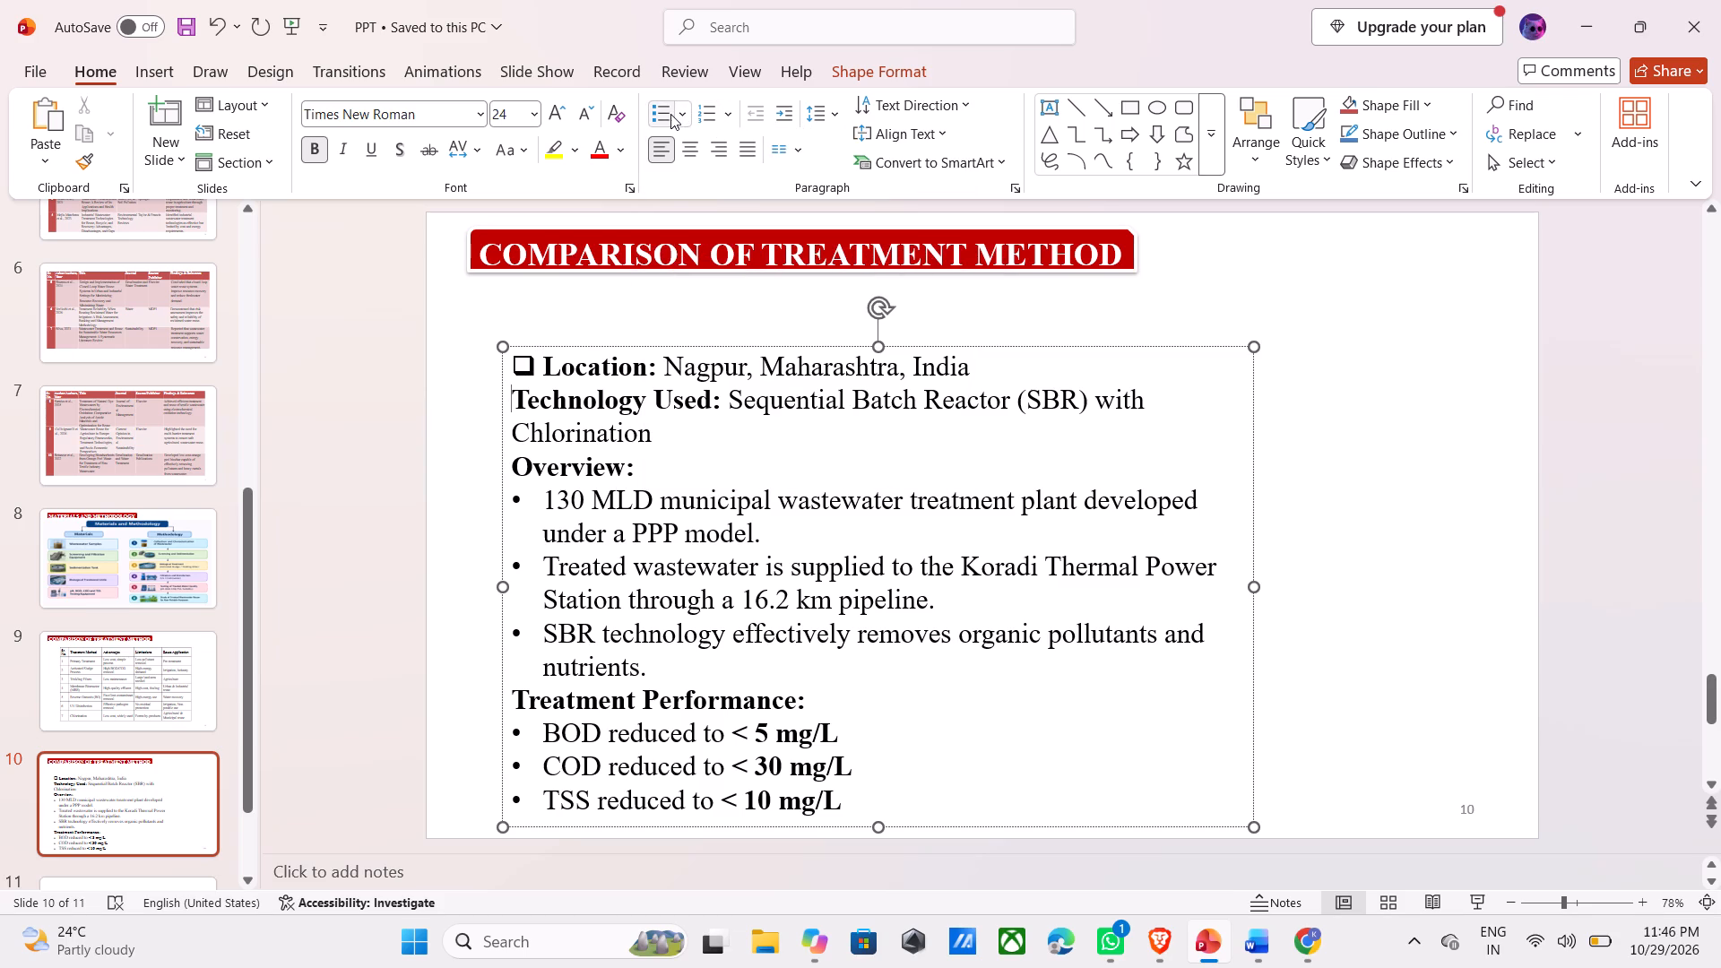
pyautogui.click(686, 122)
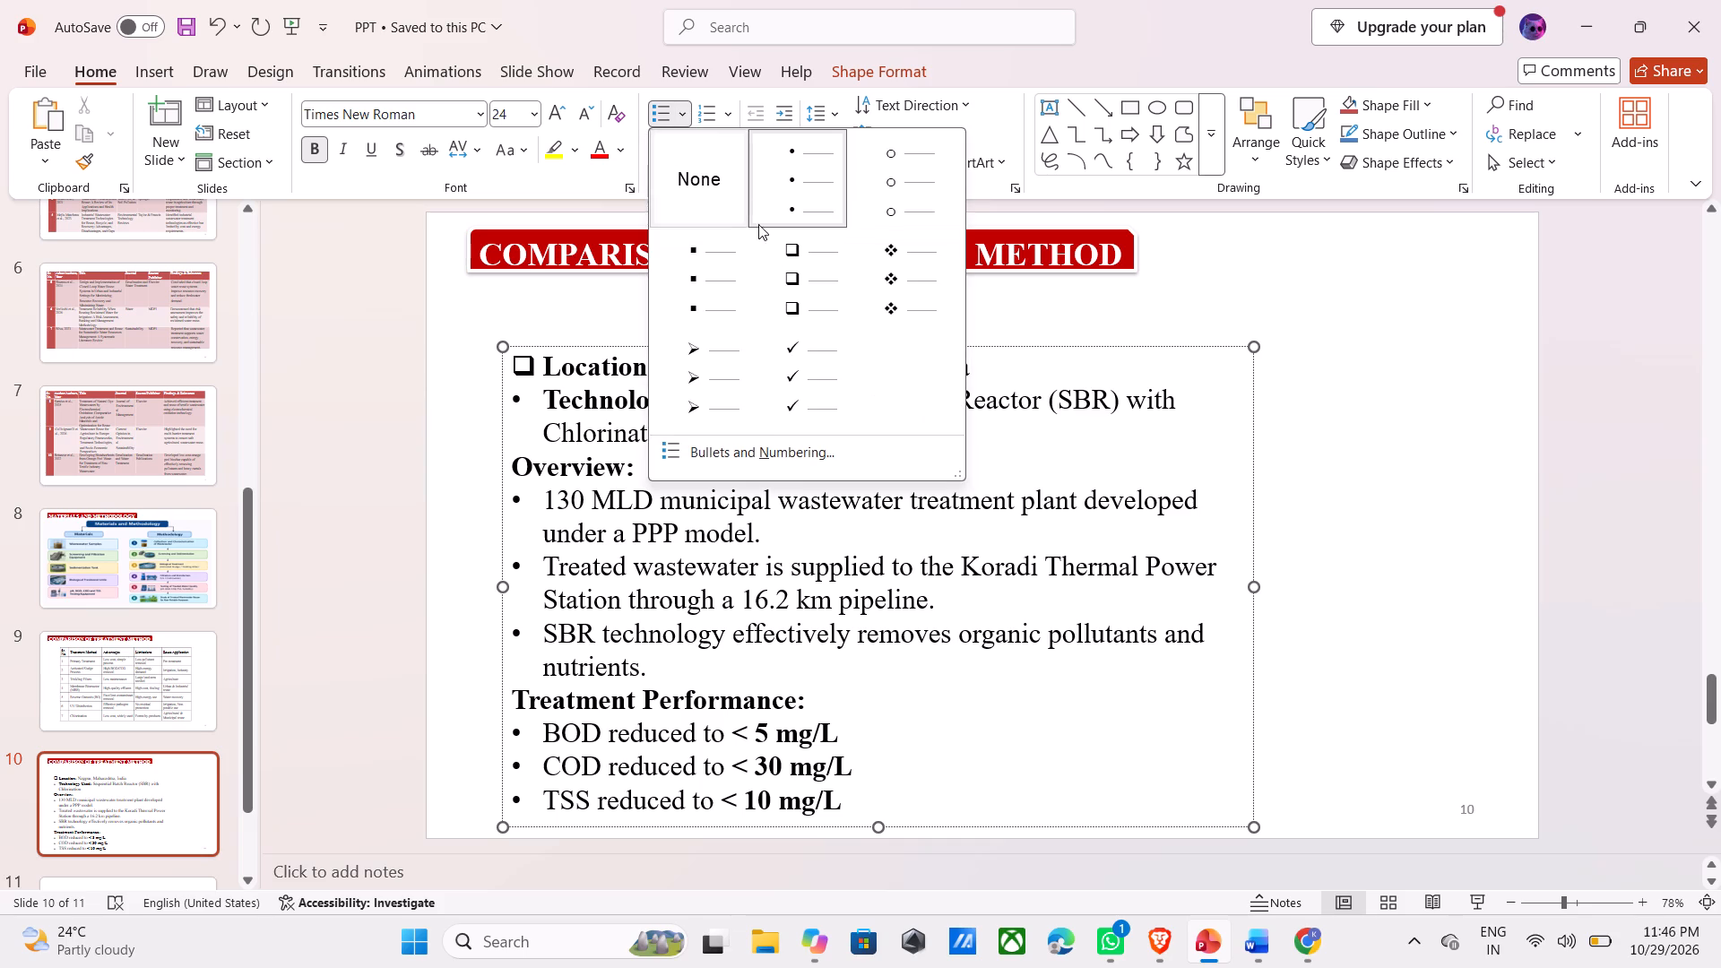
pyautogui.click(796, 266)
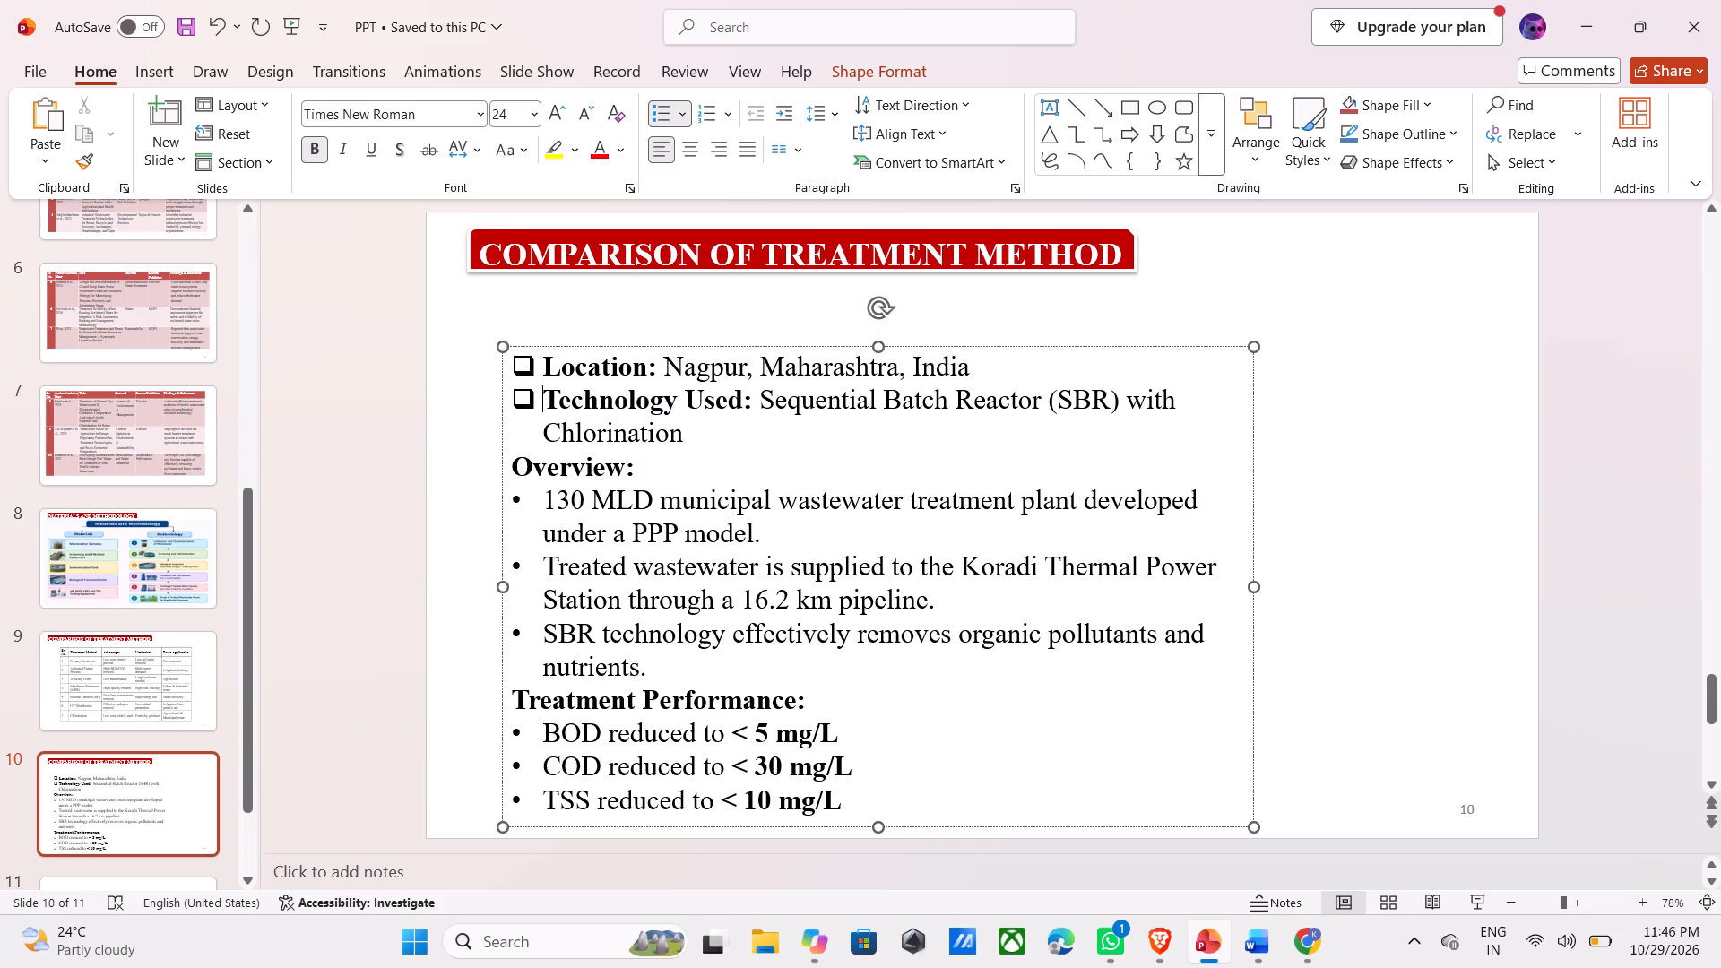
pyautogui.click(515, 465)
pyautogui.click(681, 119)
pyautogui.click(774, 285)
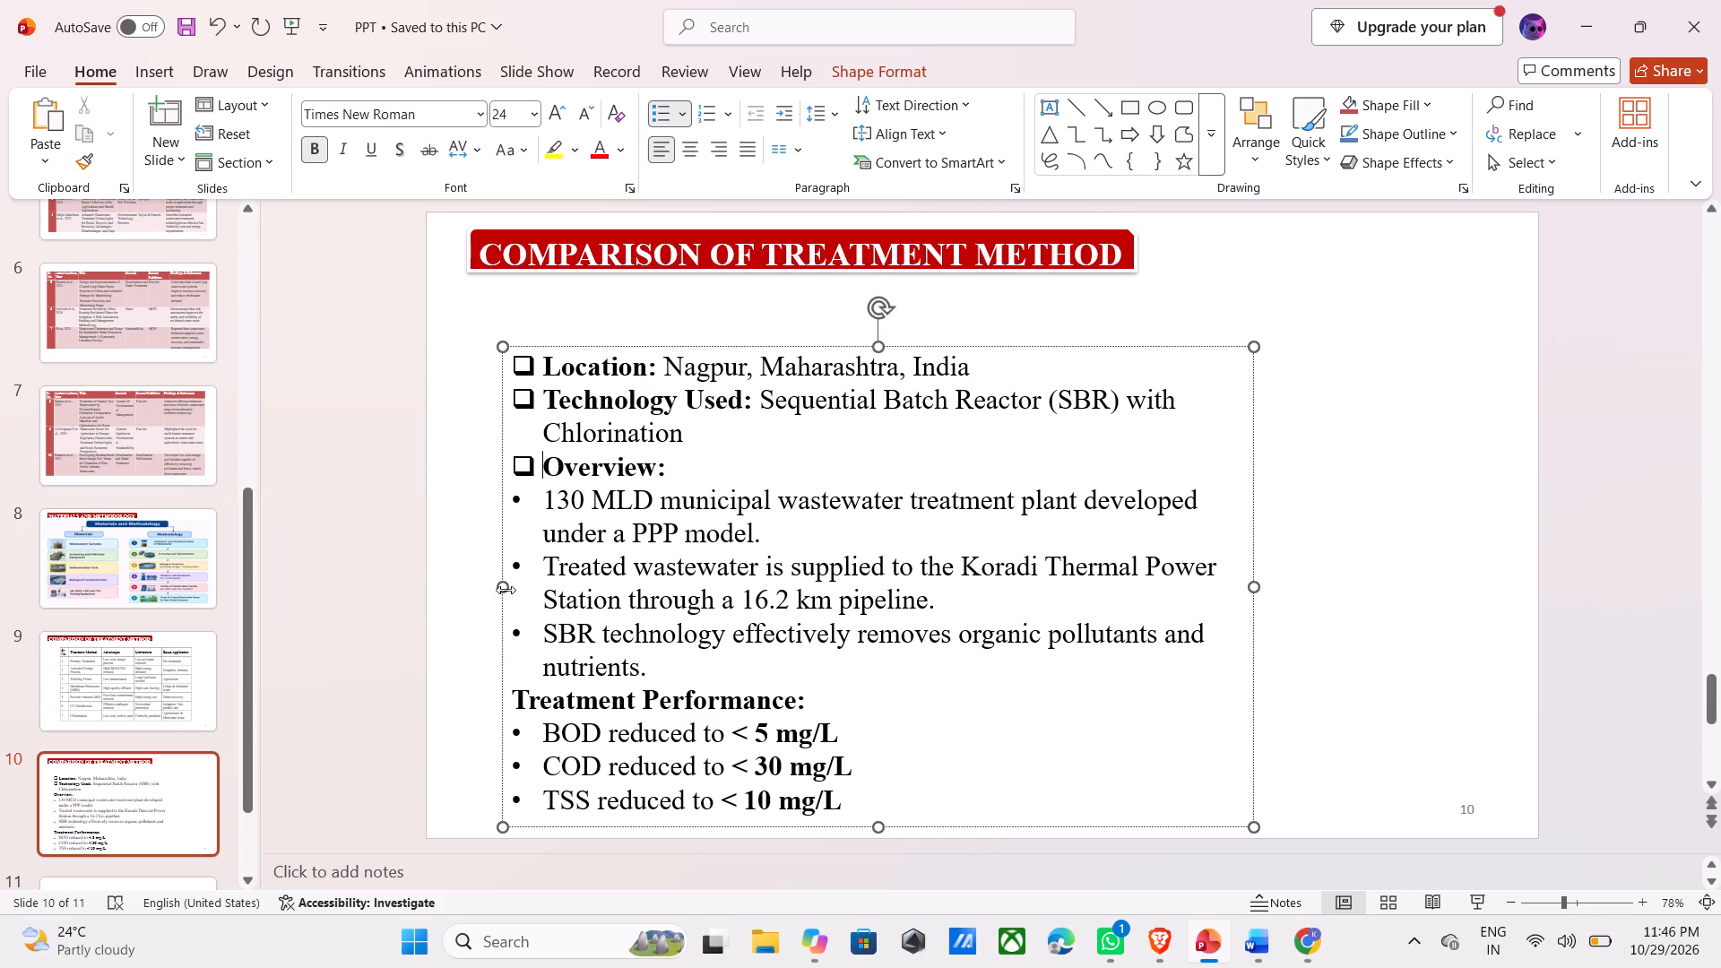
pyautogui.click(518, 694)
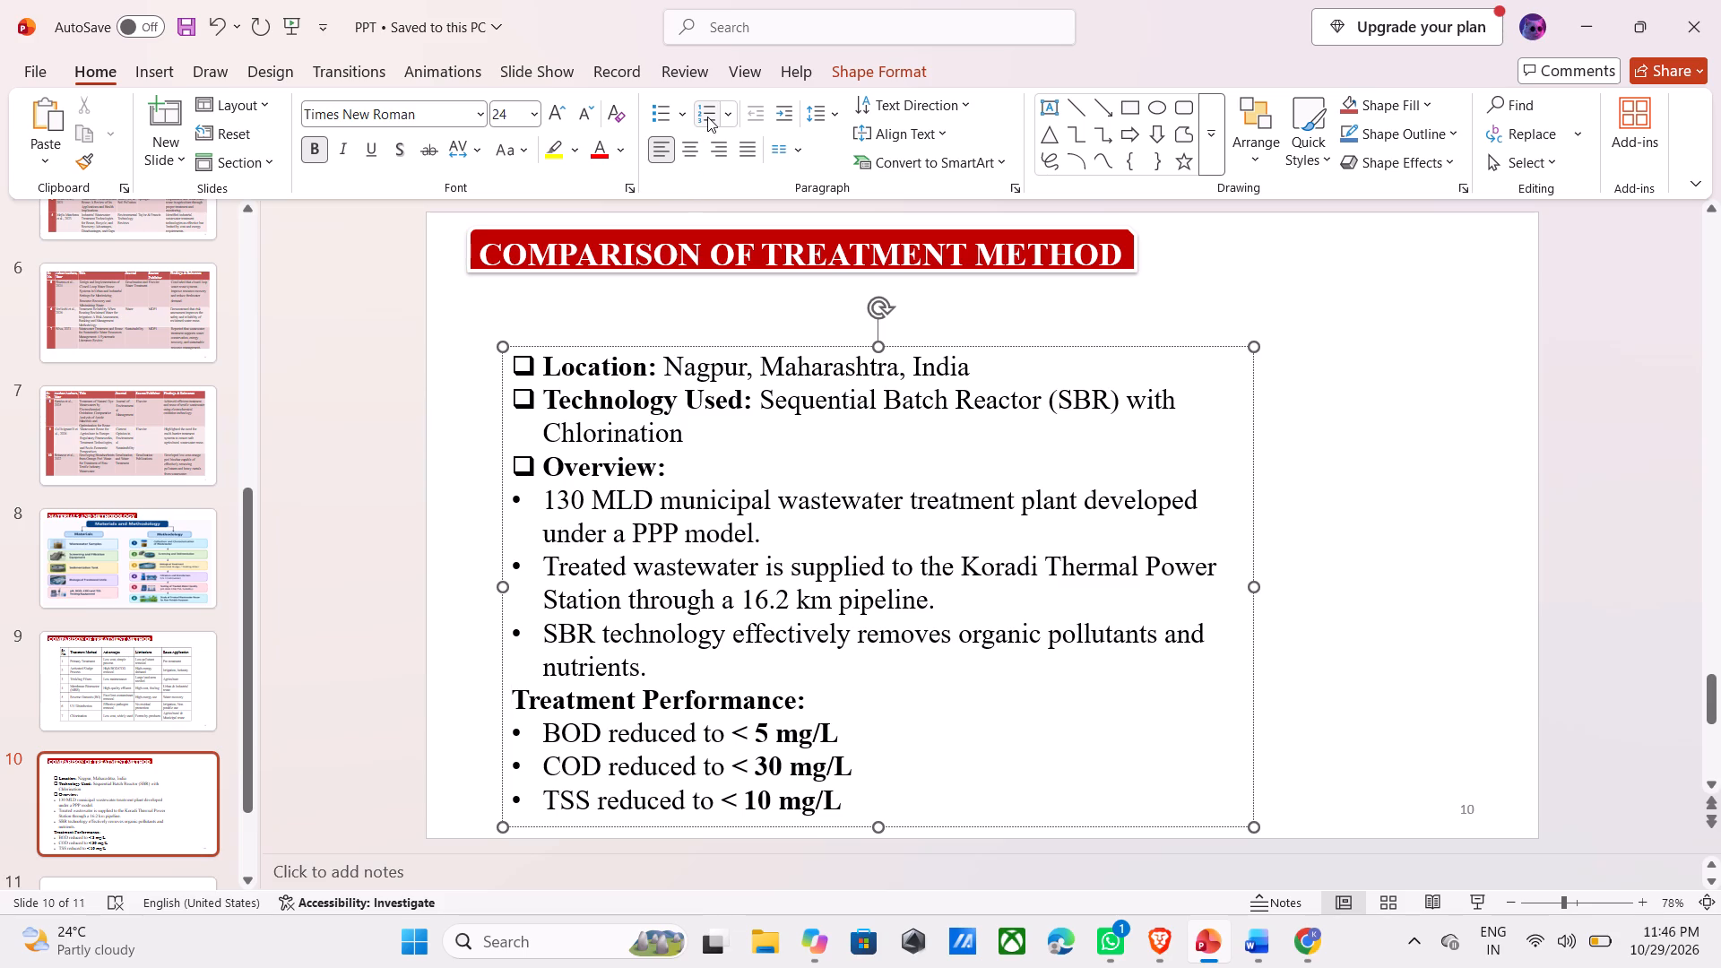
pyautogui.click(688, 109)
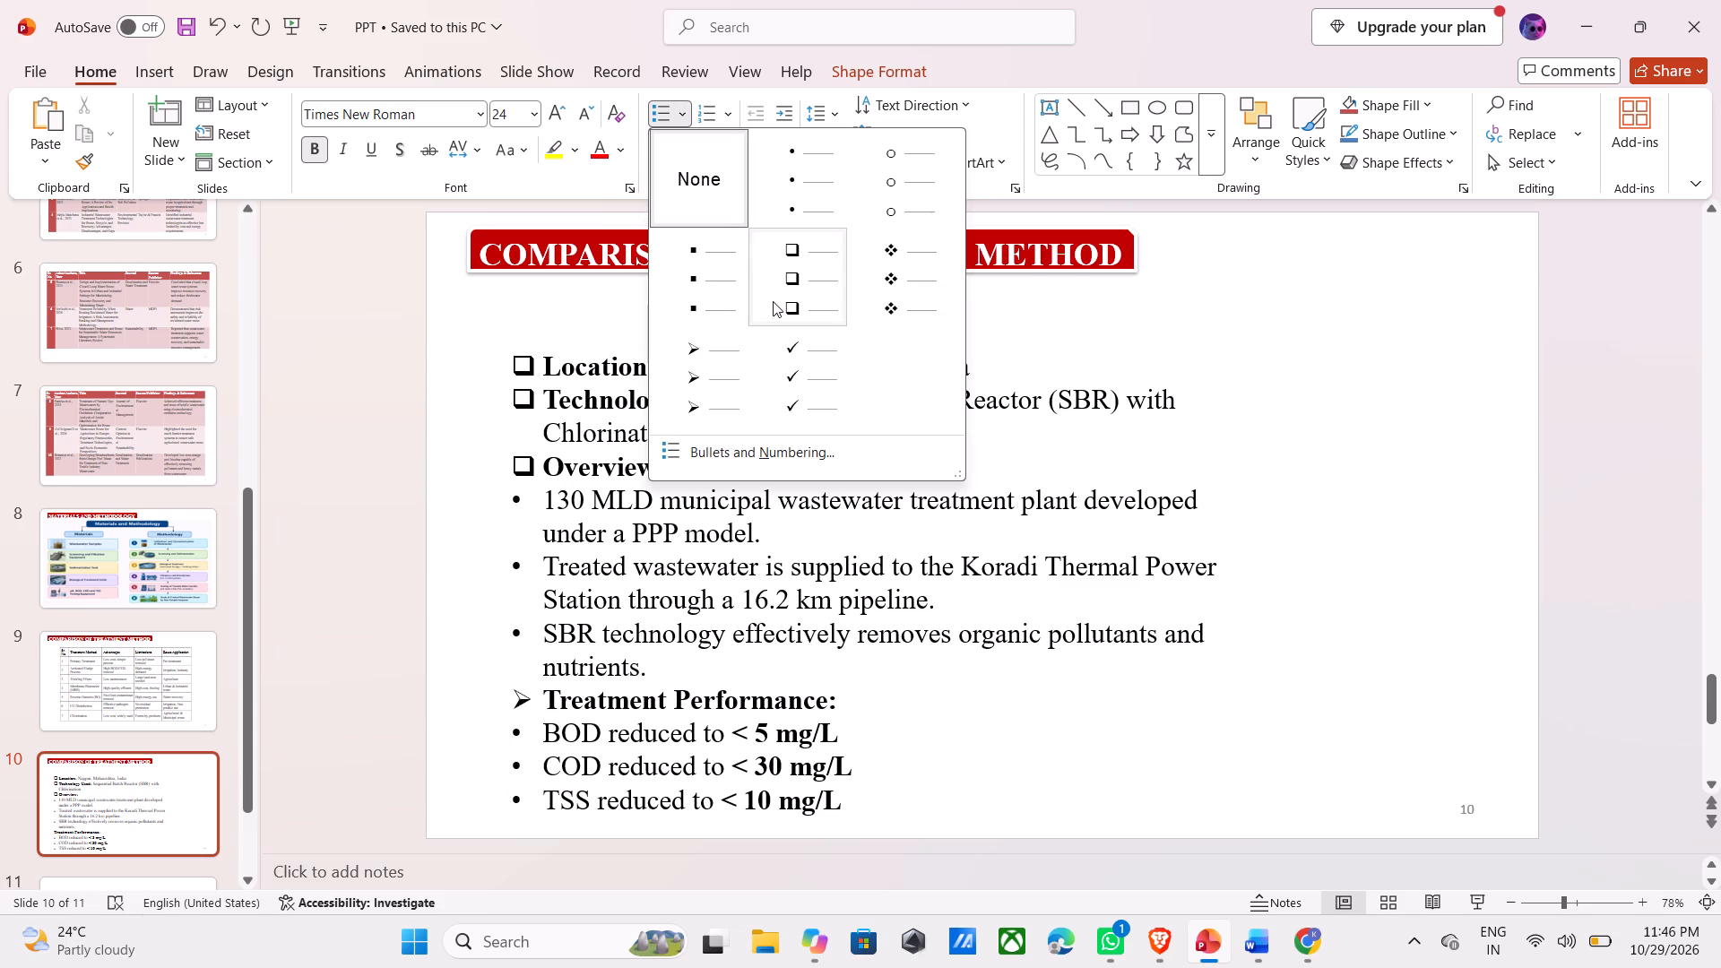
pyautogui.click(780, 287)
# Delete the stray empty text box overlapping the case study text on slide 10.
pyautogui.click(1344, 542)
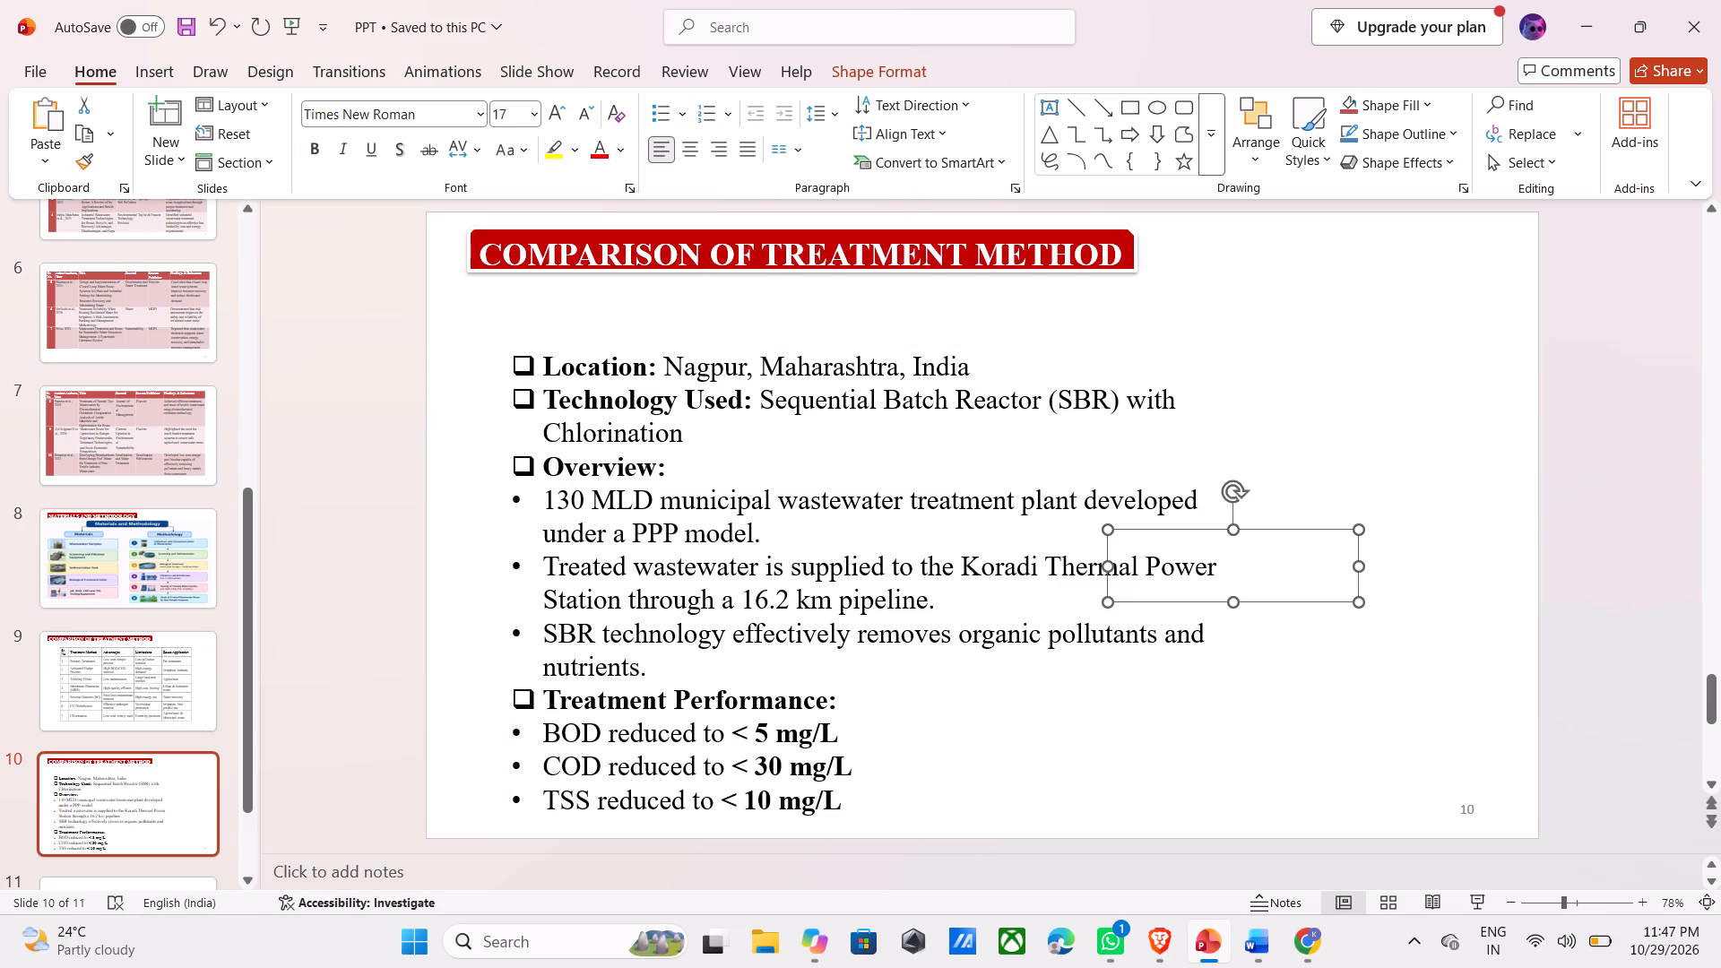
pyautogui.moveTo(1303, 527); pyautogui.dragTo(1386, 301)
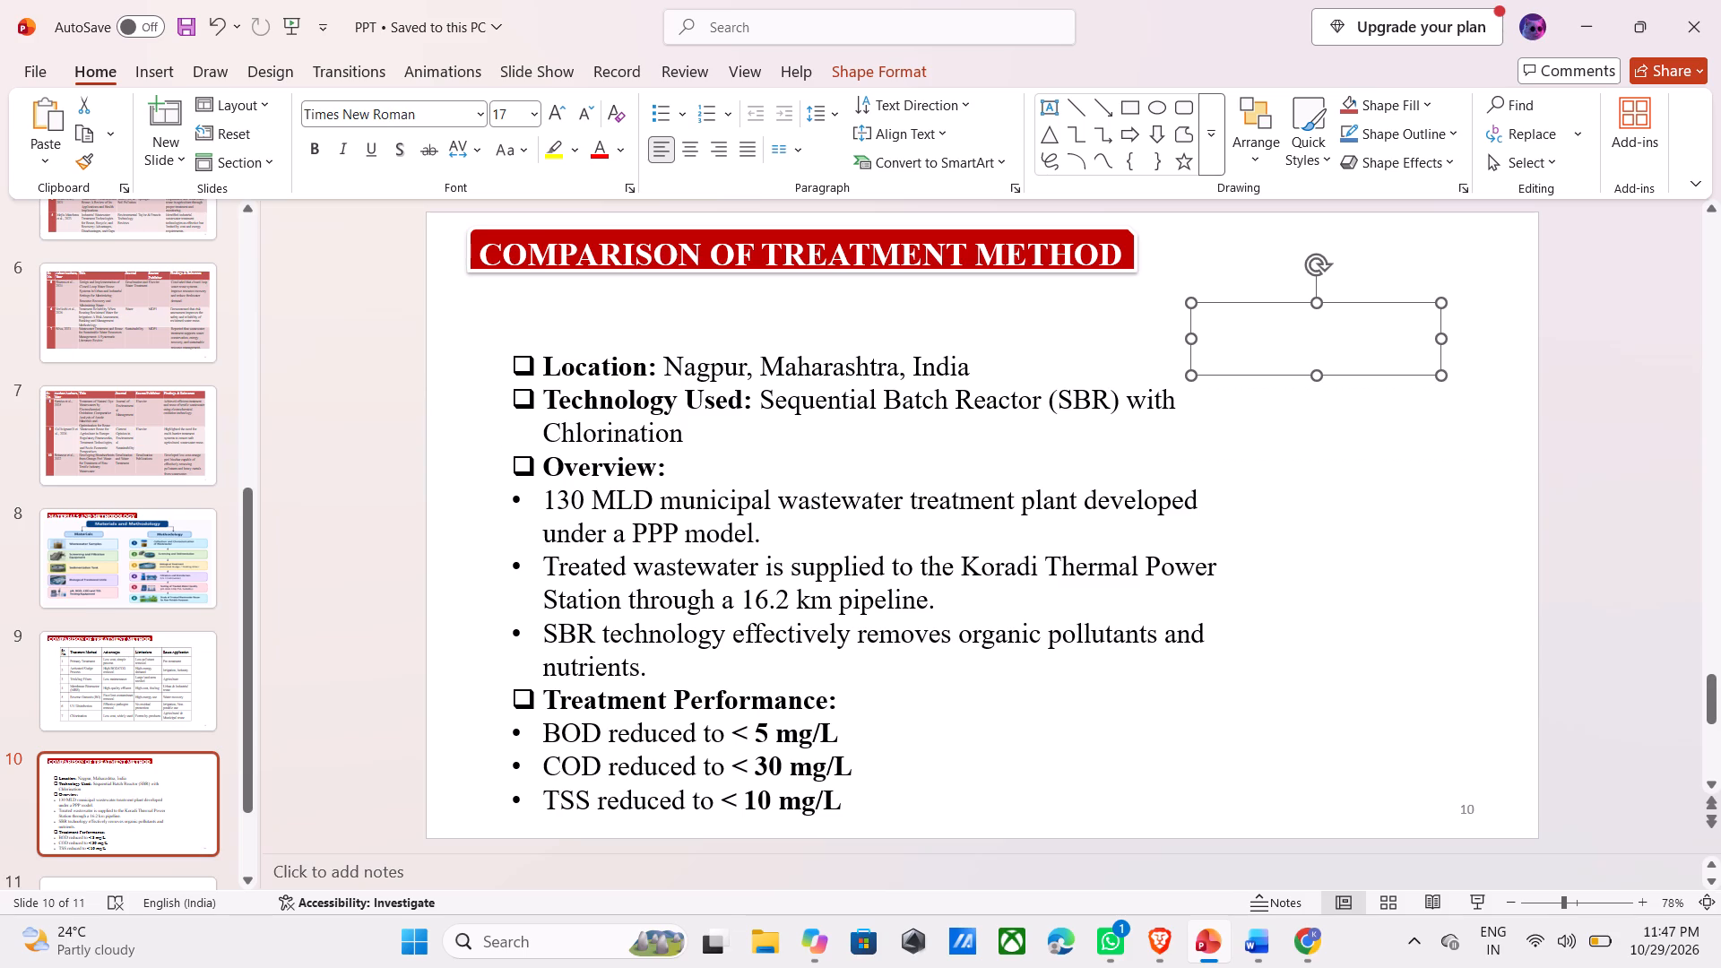
pyautogui.press('Delete')
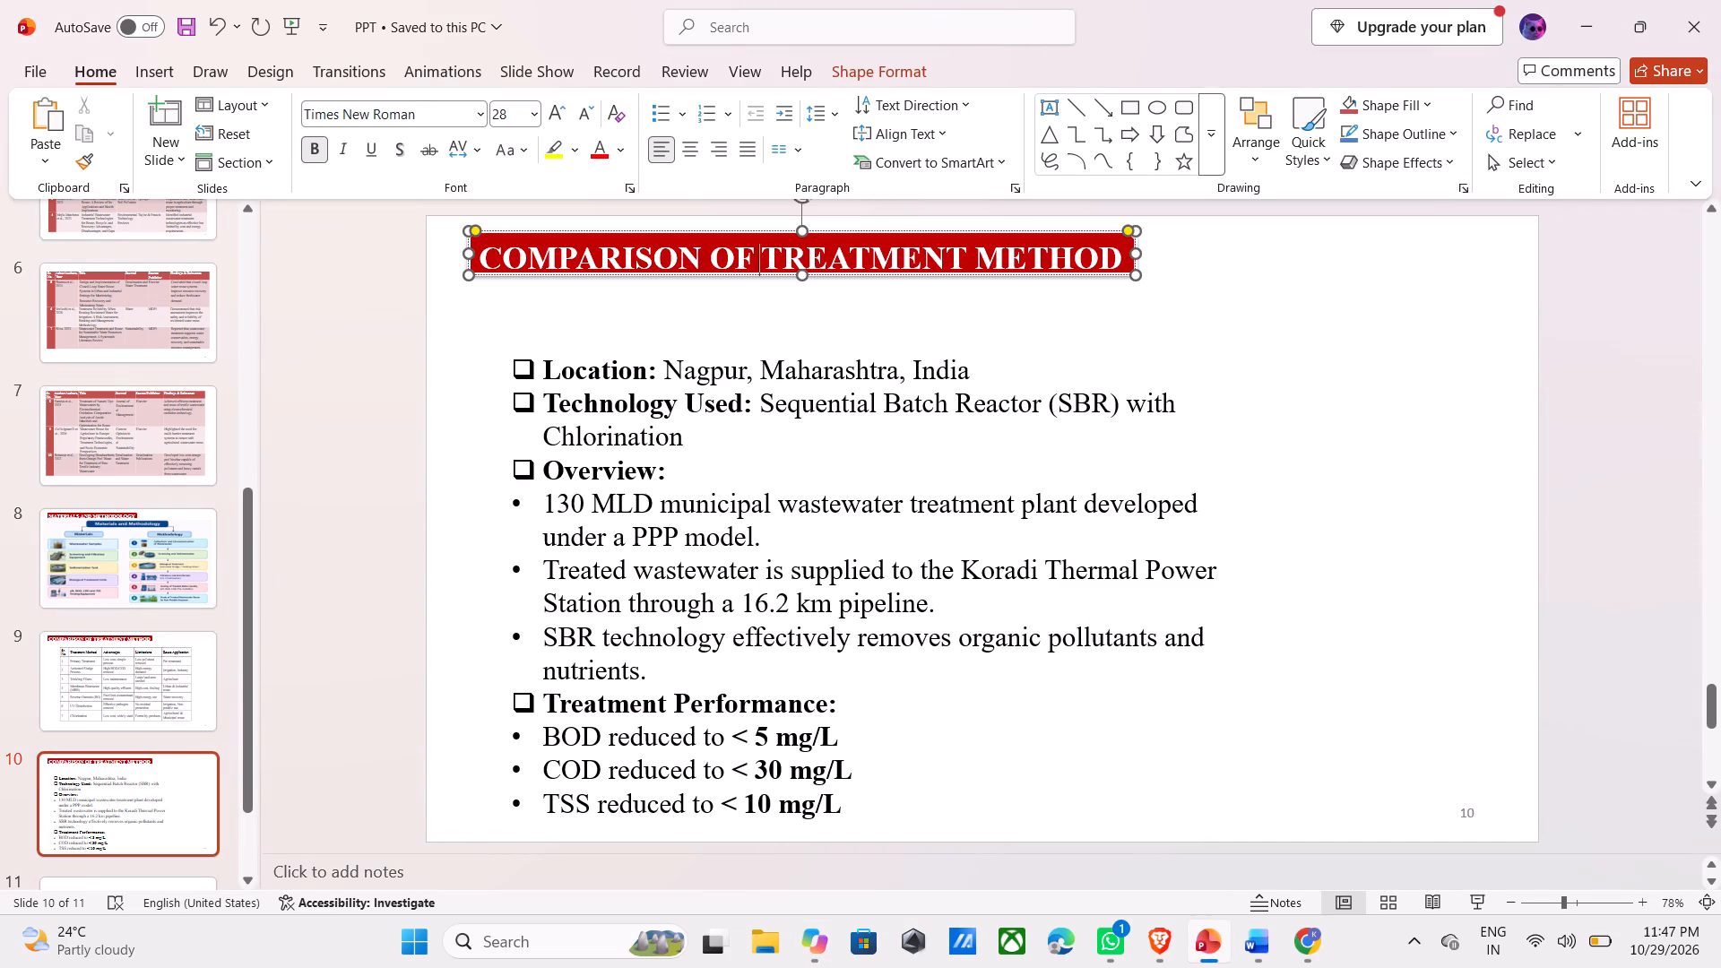
pyautogui.press('BackSpace')
pyautogui.press('BackSpace')
pyautogui.press('BackSpace')
pyautogui.press('BackSpace')
pyautogui.press('BackSpace')
pyautogui.press('BackSpace')
pyautogui.press('BackSpace')
pyautogui.press('BackSpace')
pyautogui.press('BackSpace')
pyautogui.press('BackSpace')
pyautogui.press('BackSpace')
pyautogui.press('BackSpace')
pyautogui.press('BackSpace')
pyautogui.press('BackSpace')
pyautogui.press('BackSpace')
pyautogui.press('BackSpace')
pyautogui.press('BackSpace')
pyautogui.press('BackSpace')
pyautogui.press('BackSpace')
pyautogui.press('BackSpace')
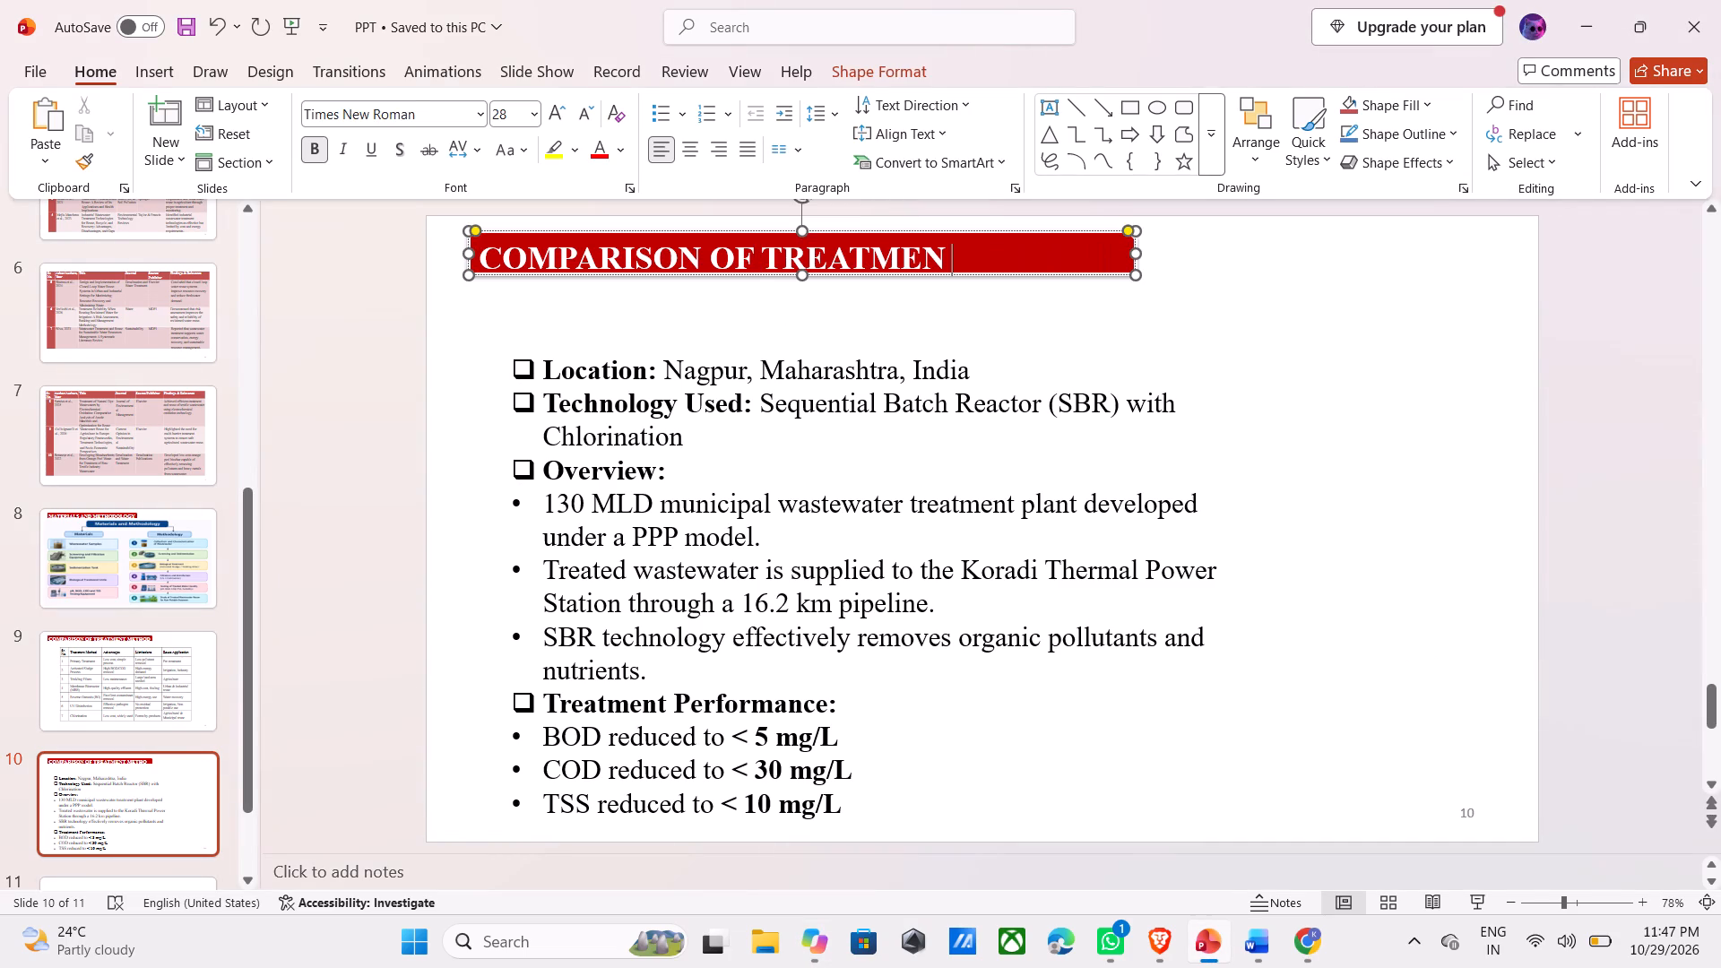
pyautogui.hotkey('ctrl', 'v')
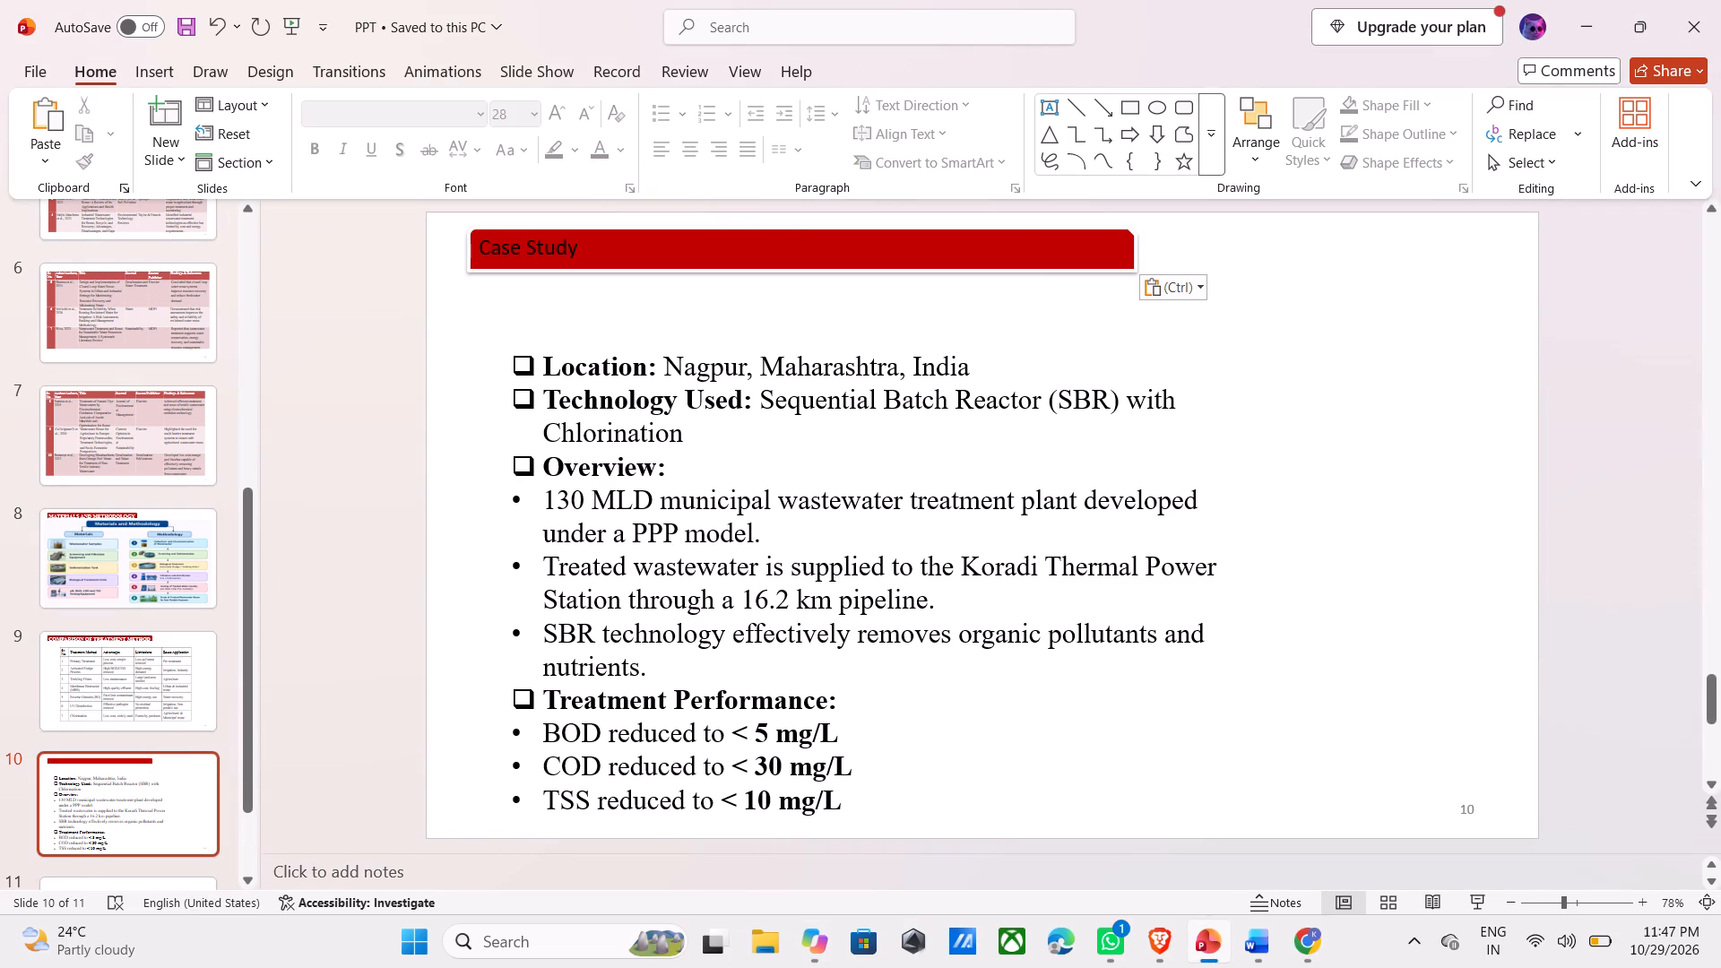
pyautogui.scroll(1, 870, 326)
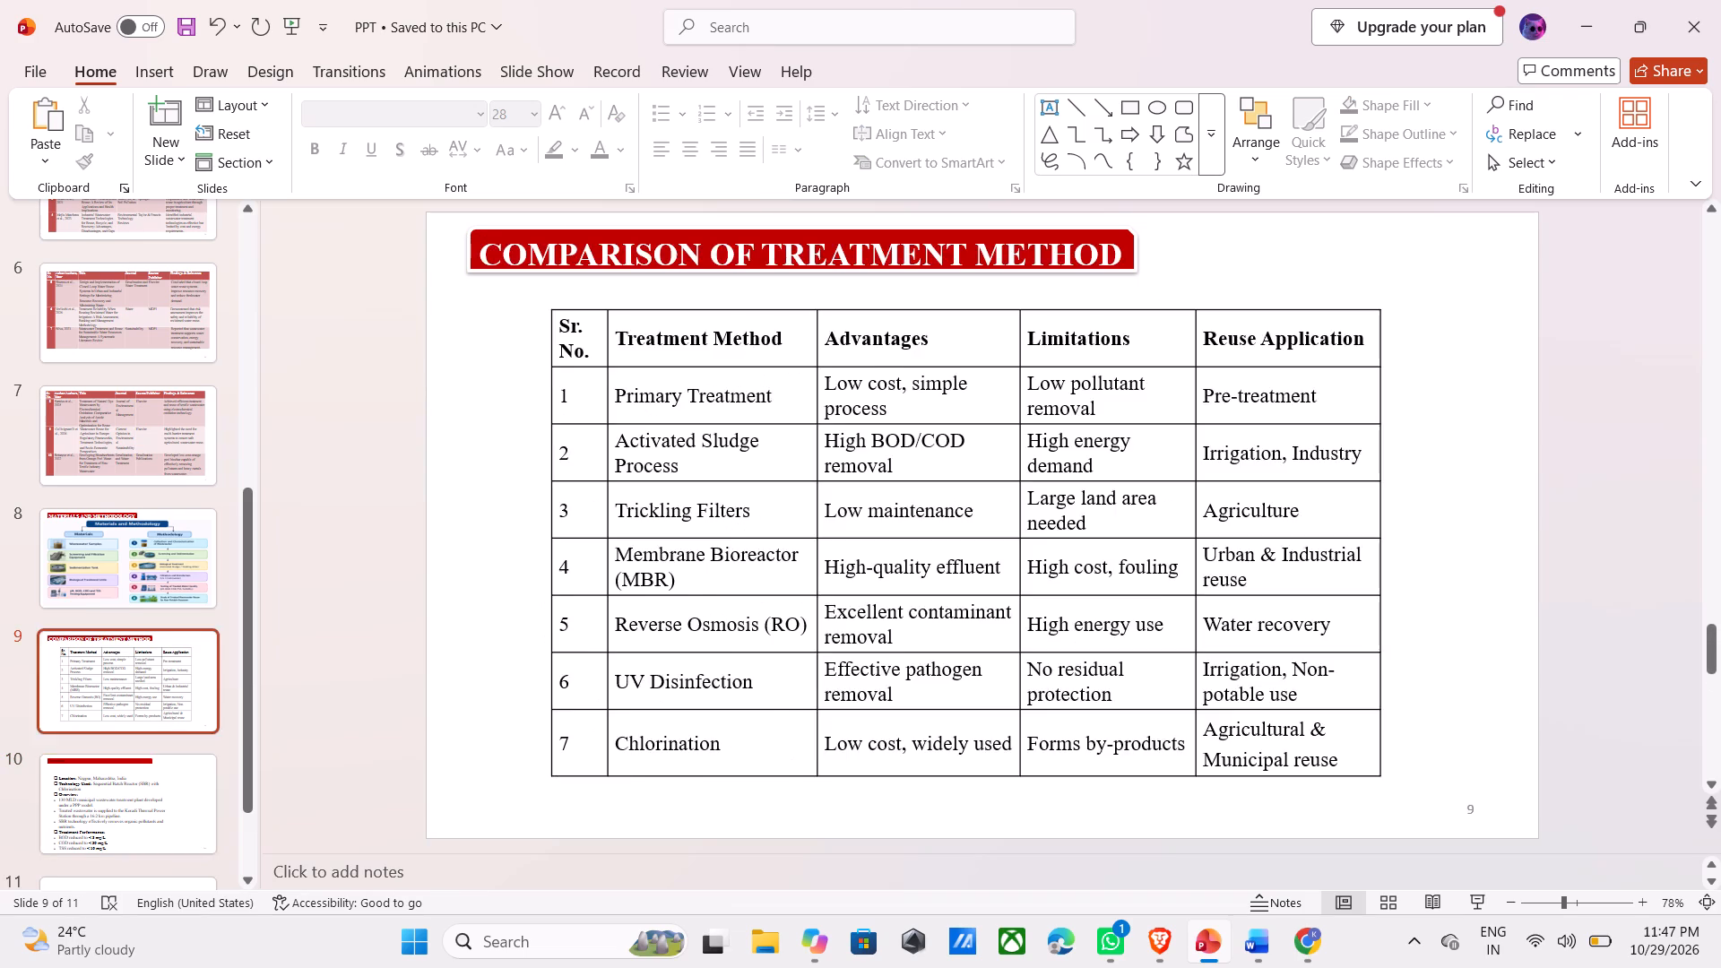
pyautogui.scroll(-1, 603, 507)
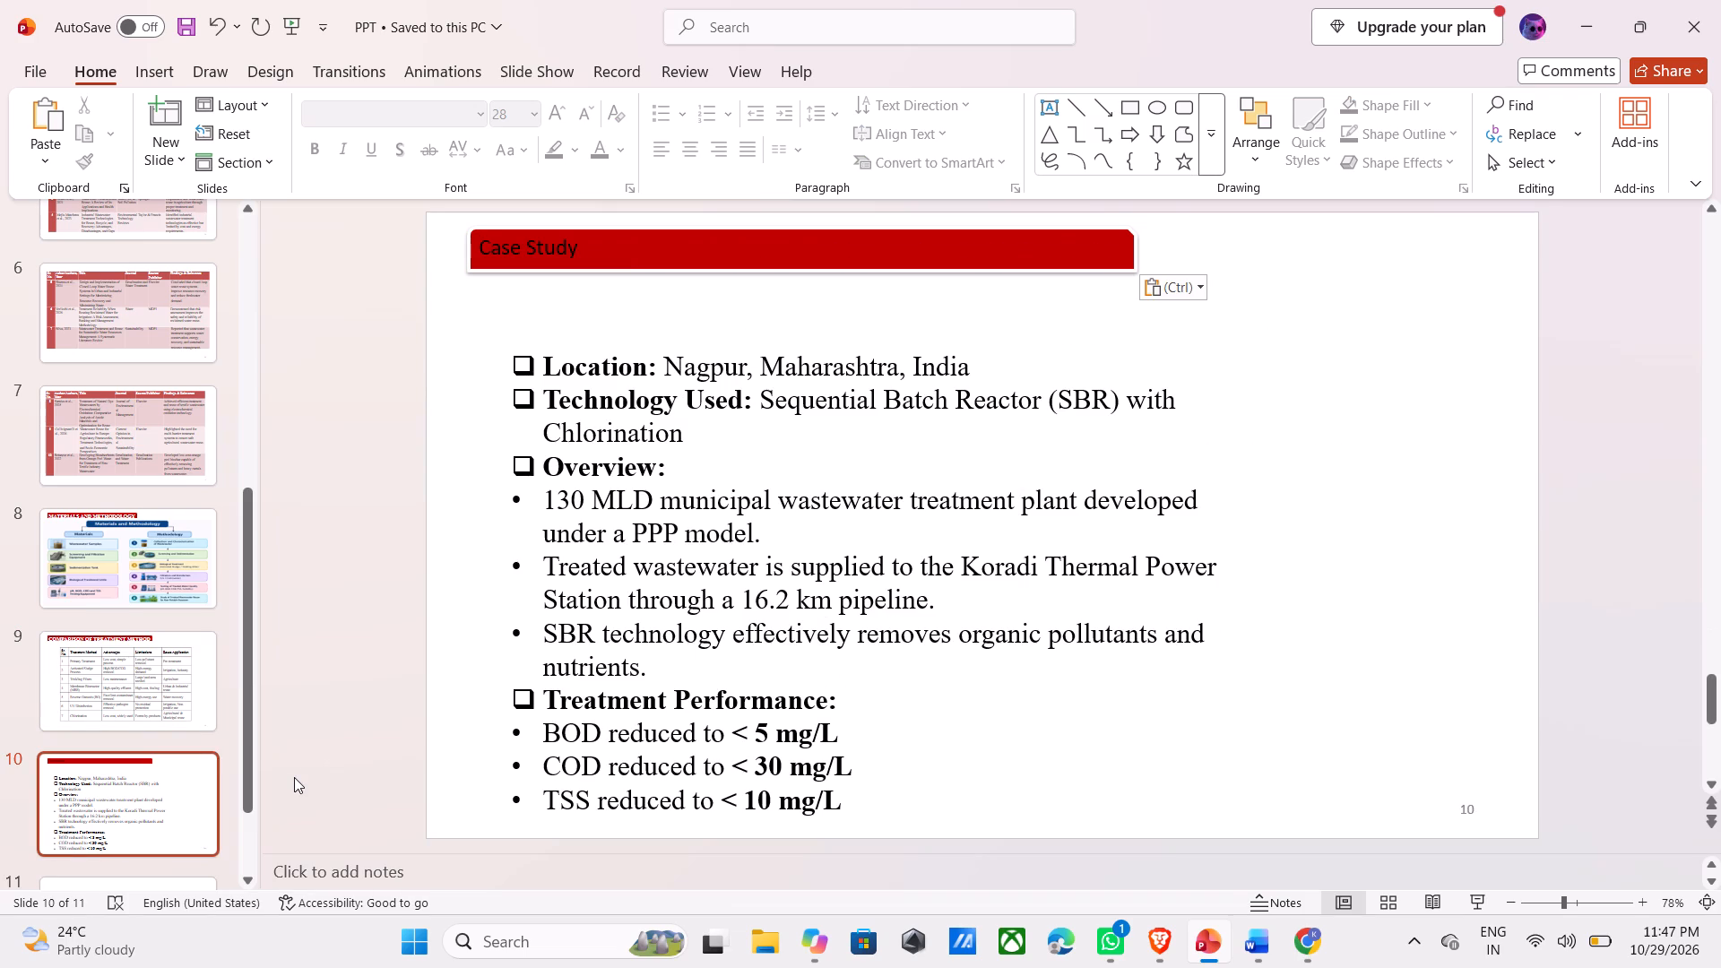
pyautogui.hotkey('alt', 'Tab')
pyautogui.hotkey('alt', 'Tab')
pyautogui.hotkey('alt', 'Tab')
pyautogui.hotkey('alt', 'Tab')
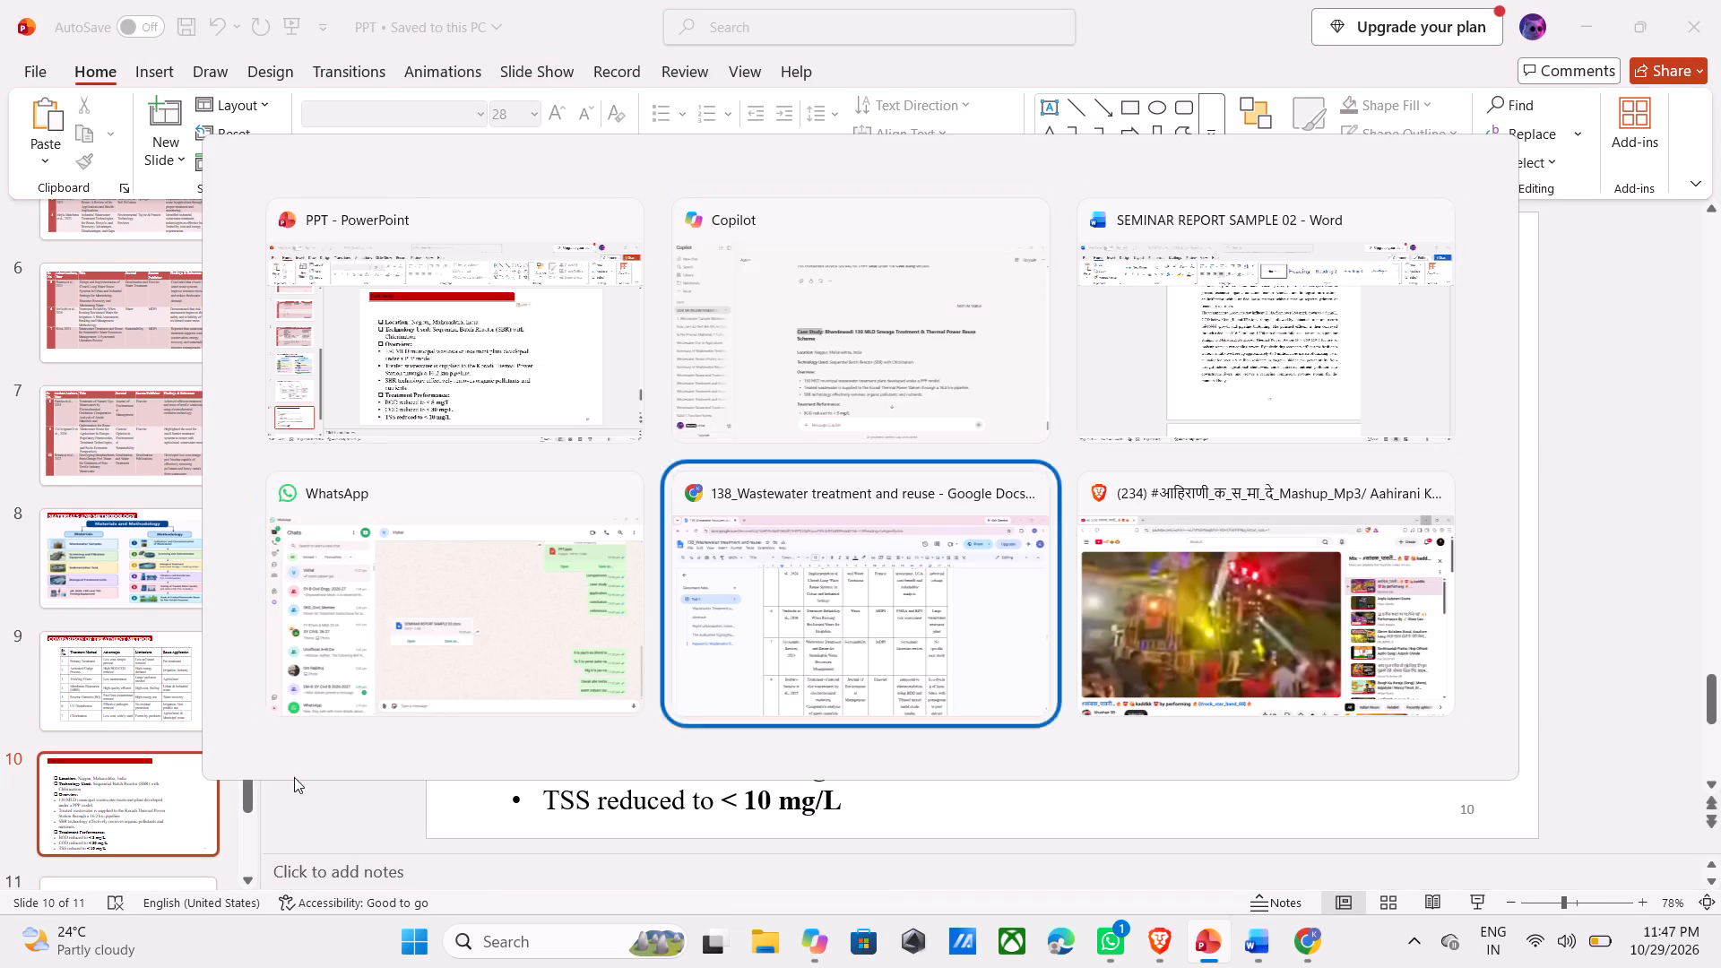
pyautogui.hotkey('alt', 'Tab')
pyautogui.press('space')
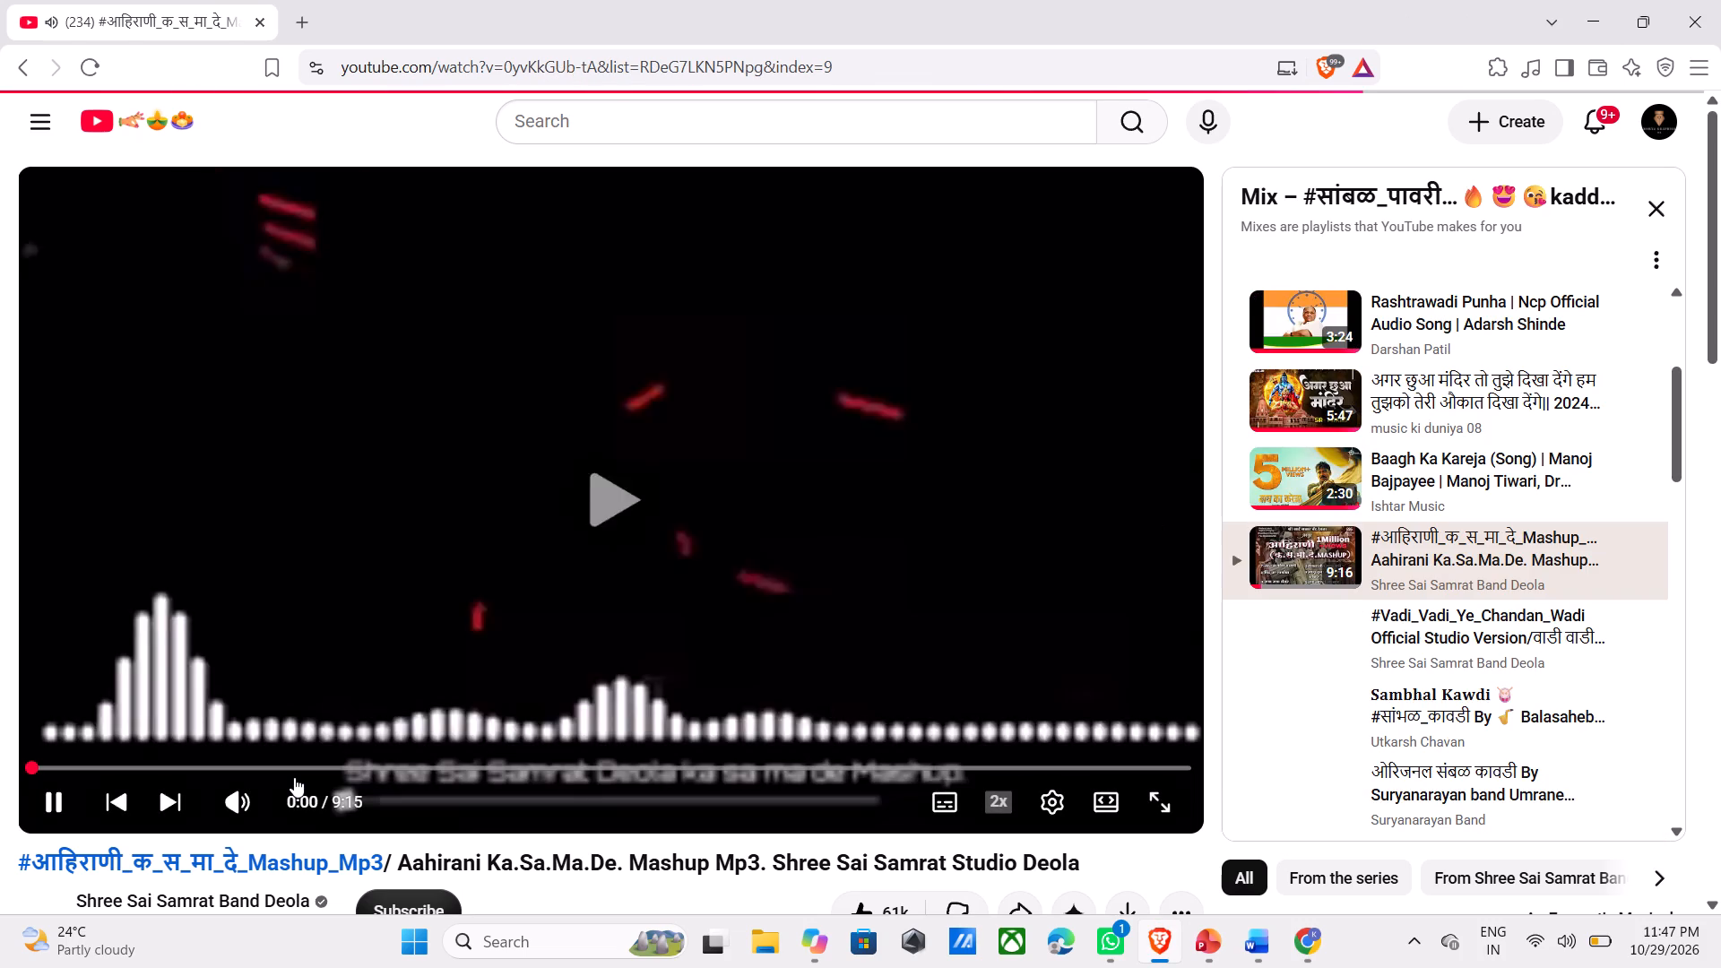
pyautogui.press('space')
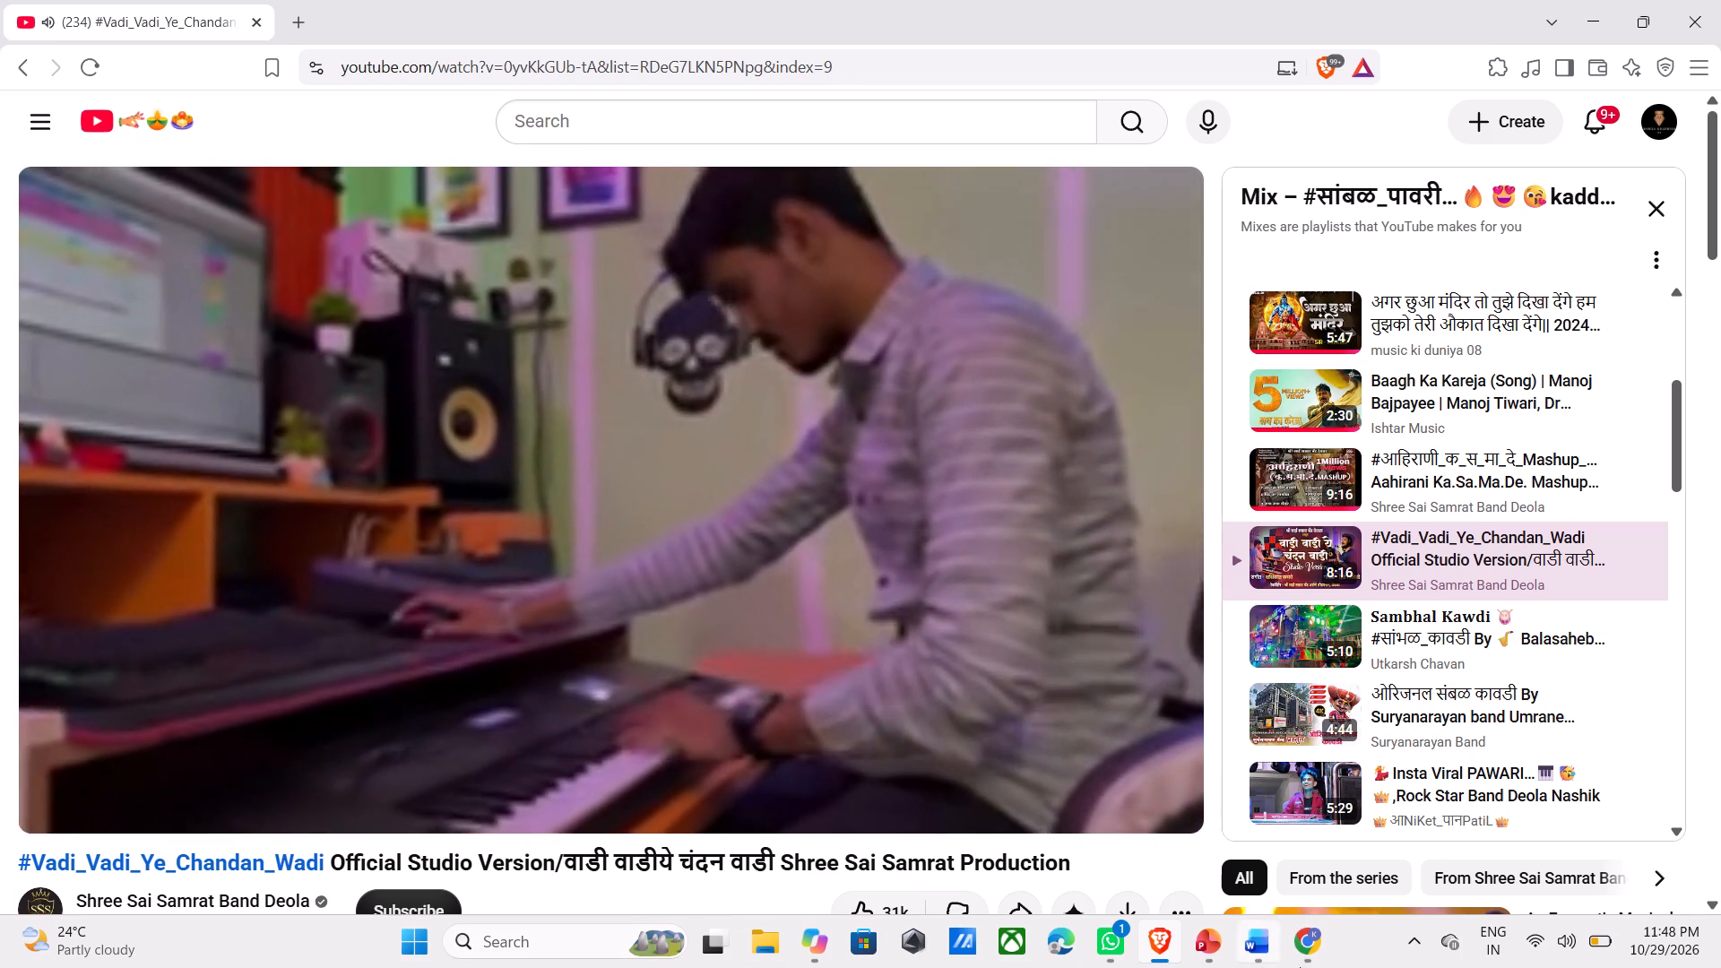
# Lower the system sound volume to about one-sixth of its range while the music video plays.
pyautogui.click(1567, 940)
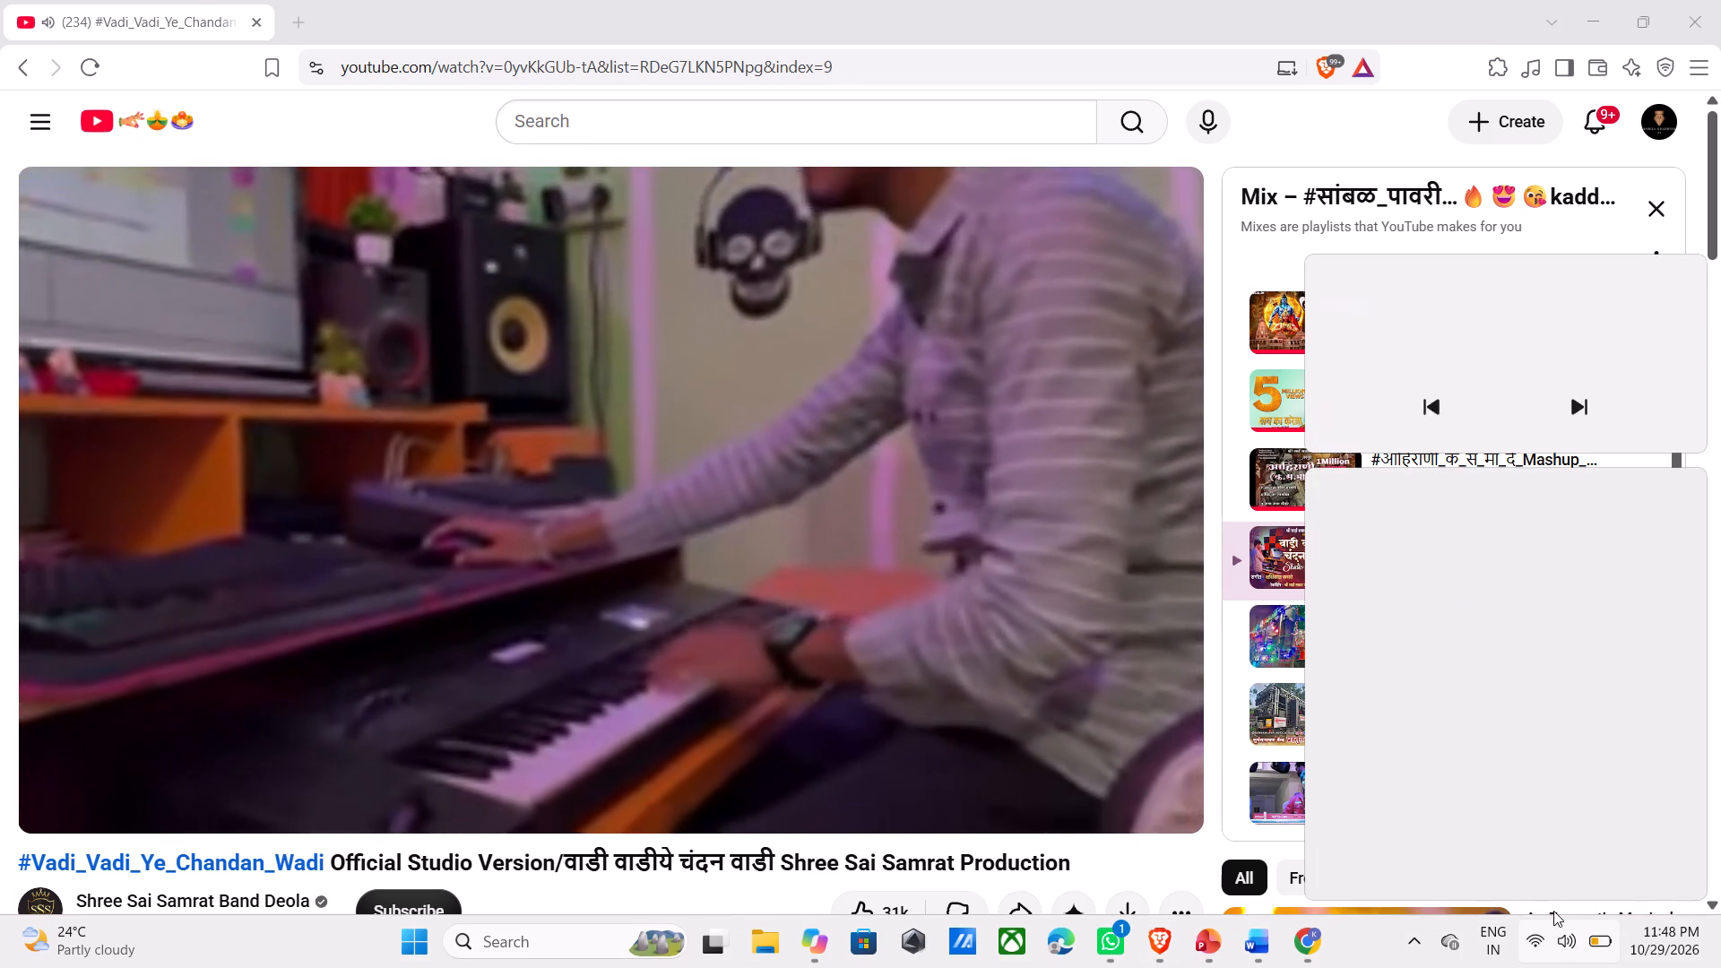
pyautogui.click(1464, 811)
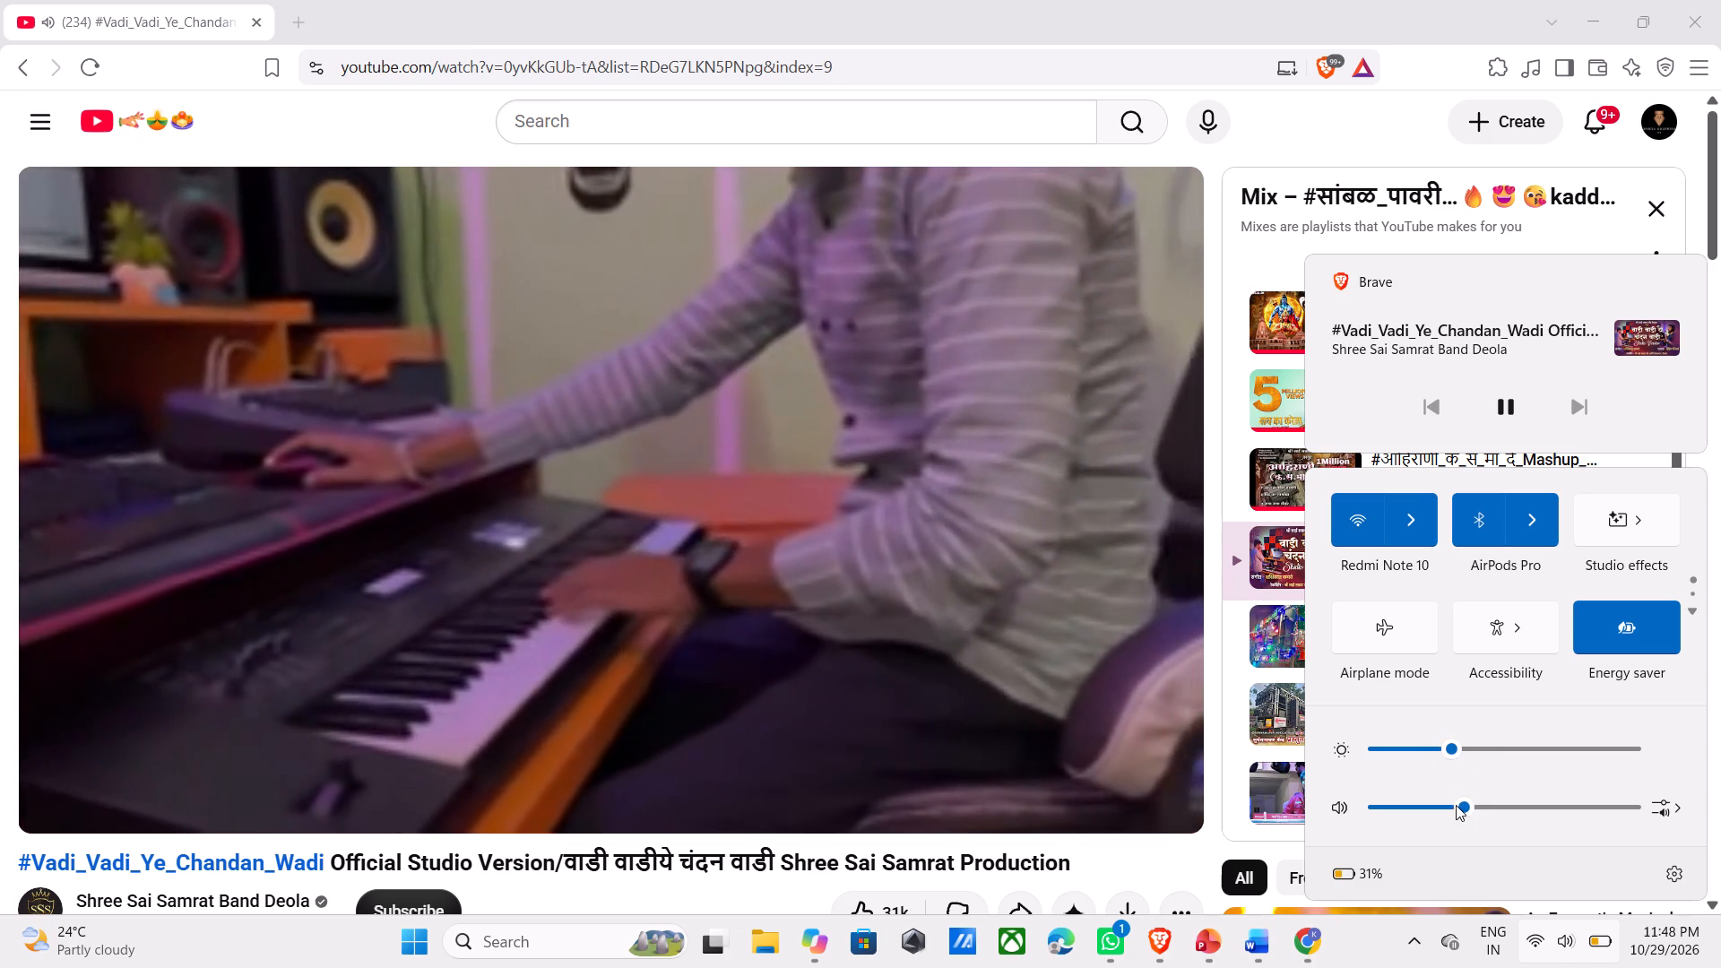
pyautogui.click(1353, 946)
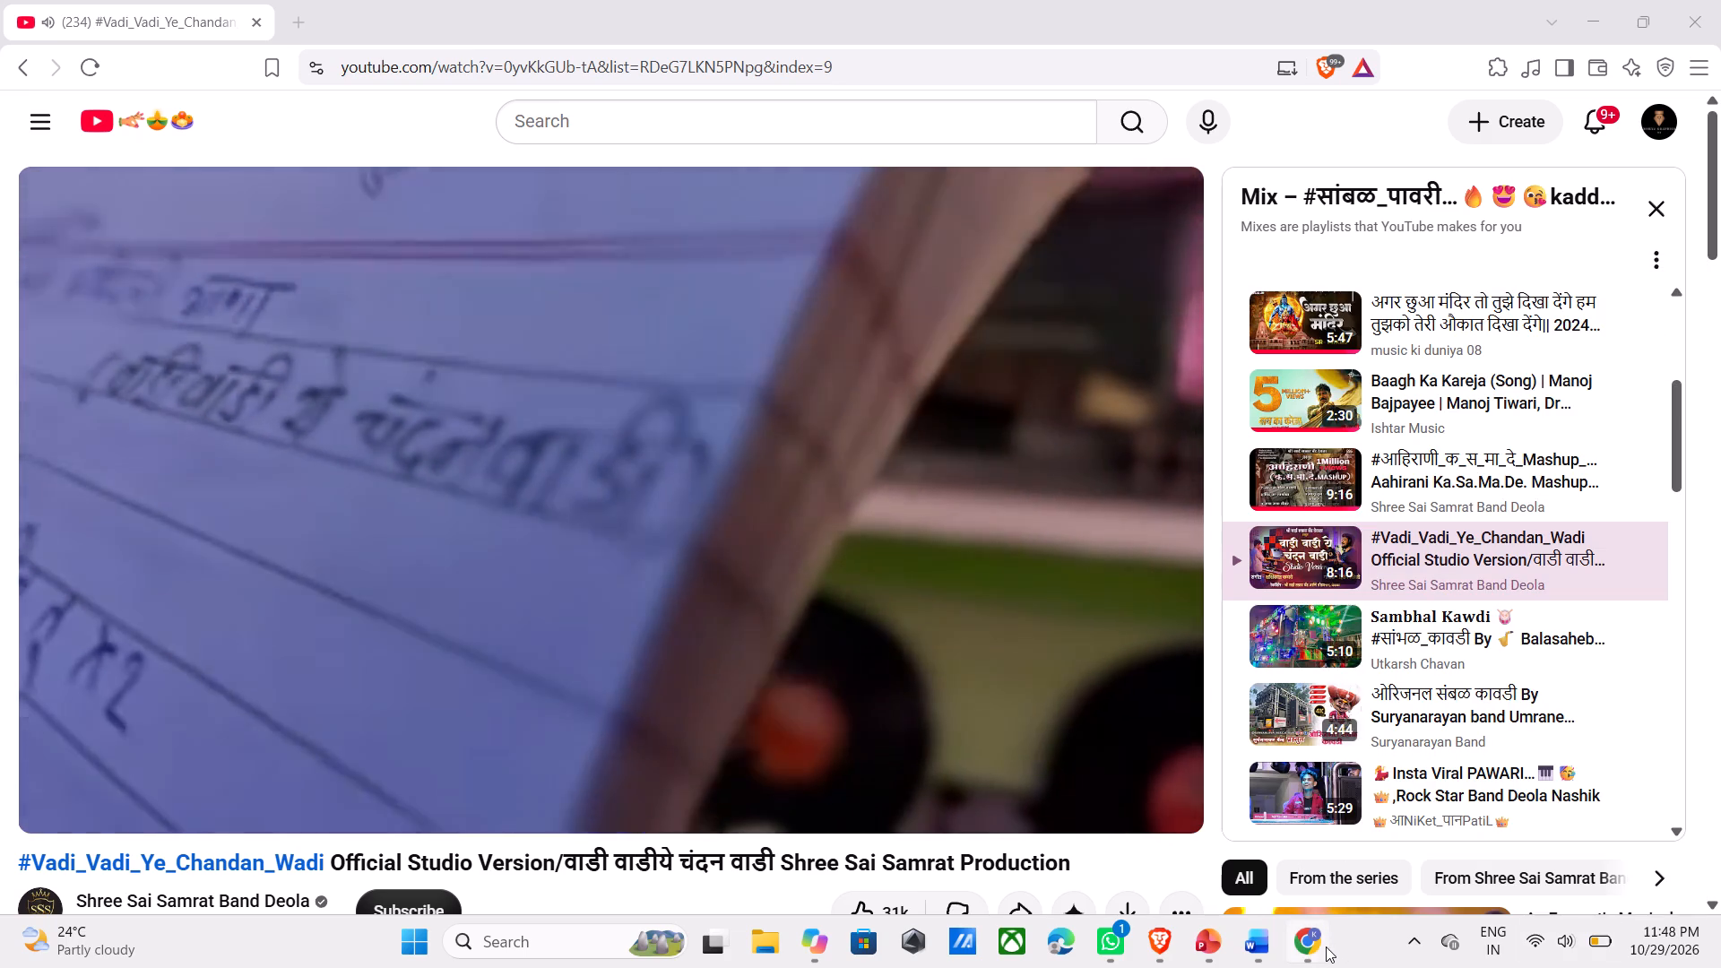
pyautogui.click(1557, 938)
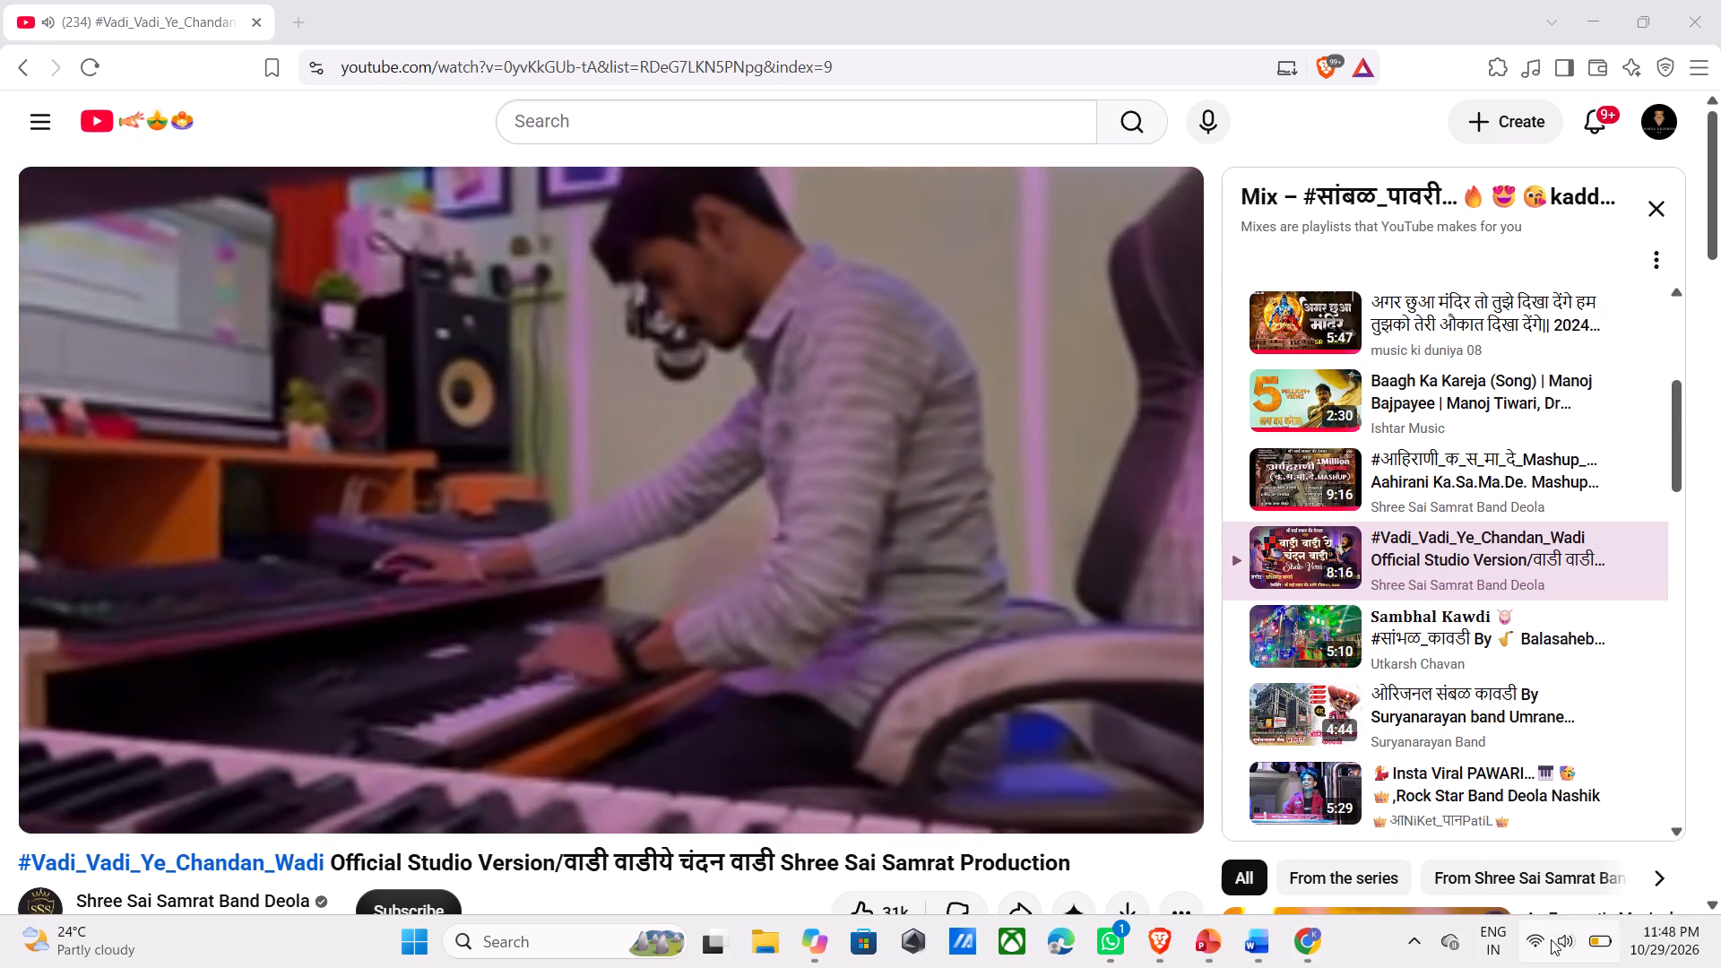
pyautogui.click(1554, 940)
pyautogui.click(1412, 814)
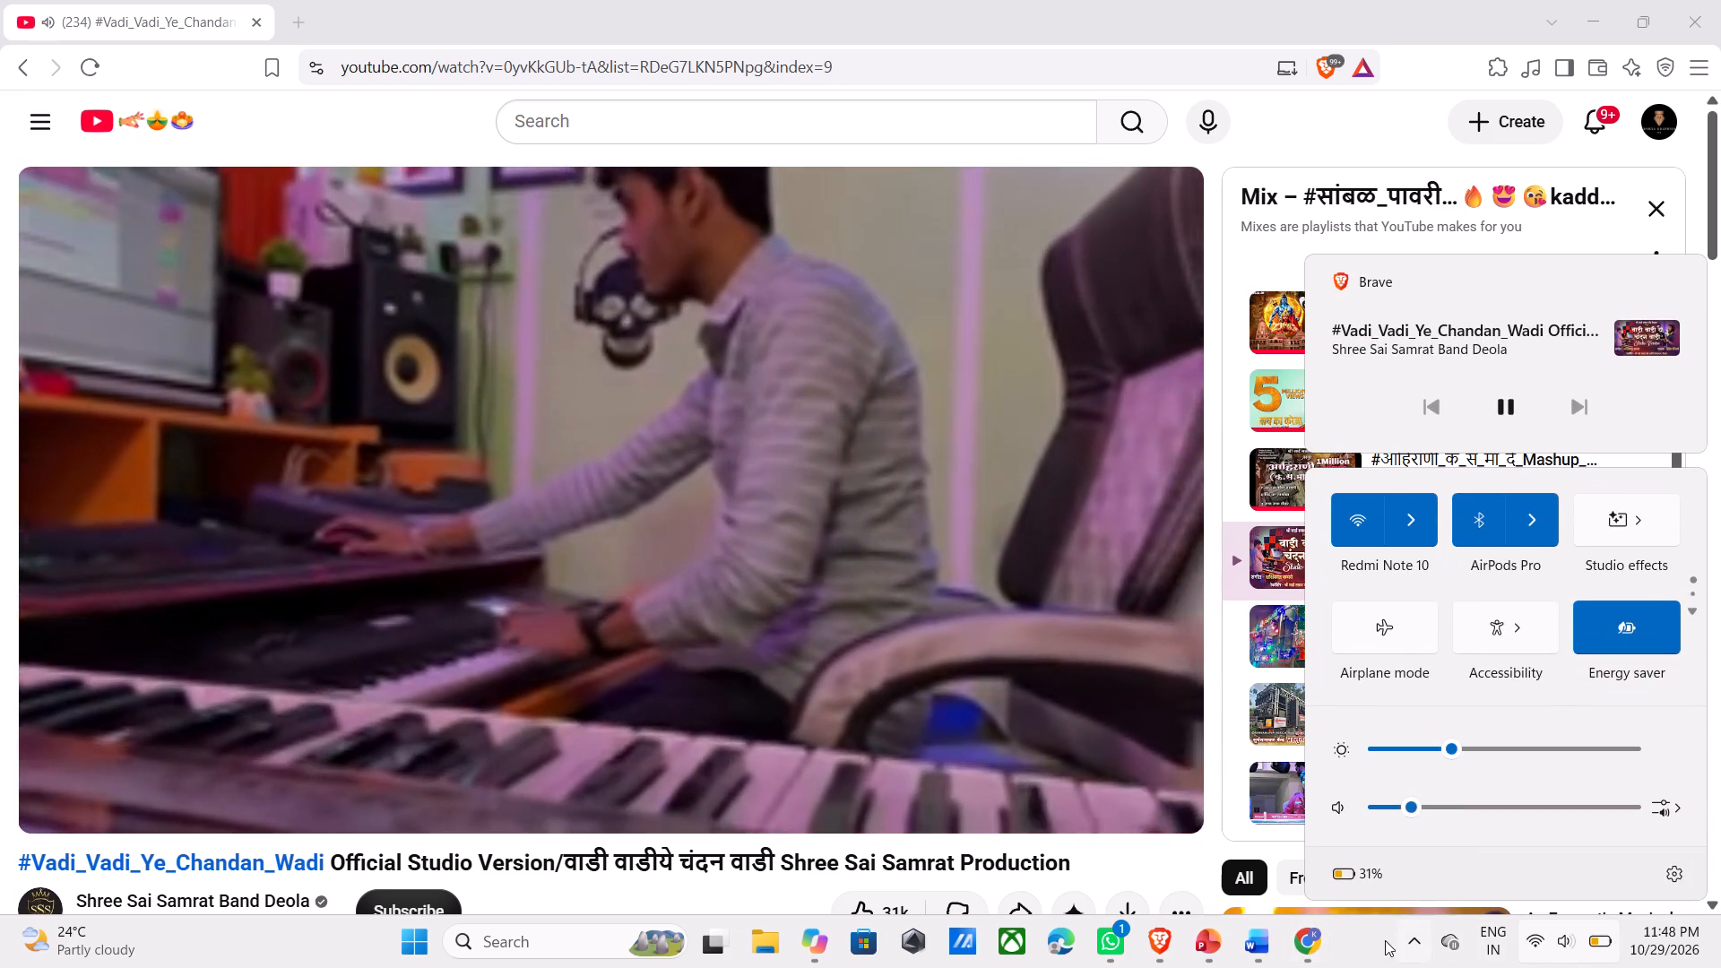
pyautogui.click(1375, 938)
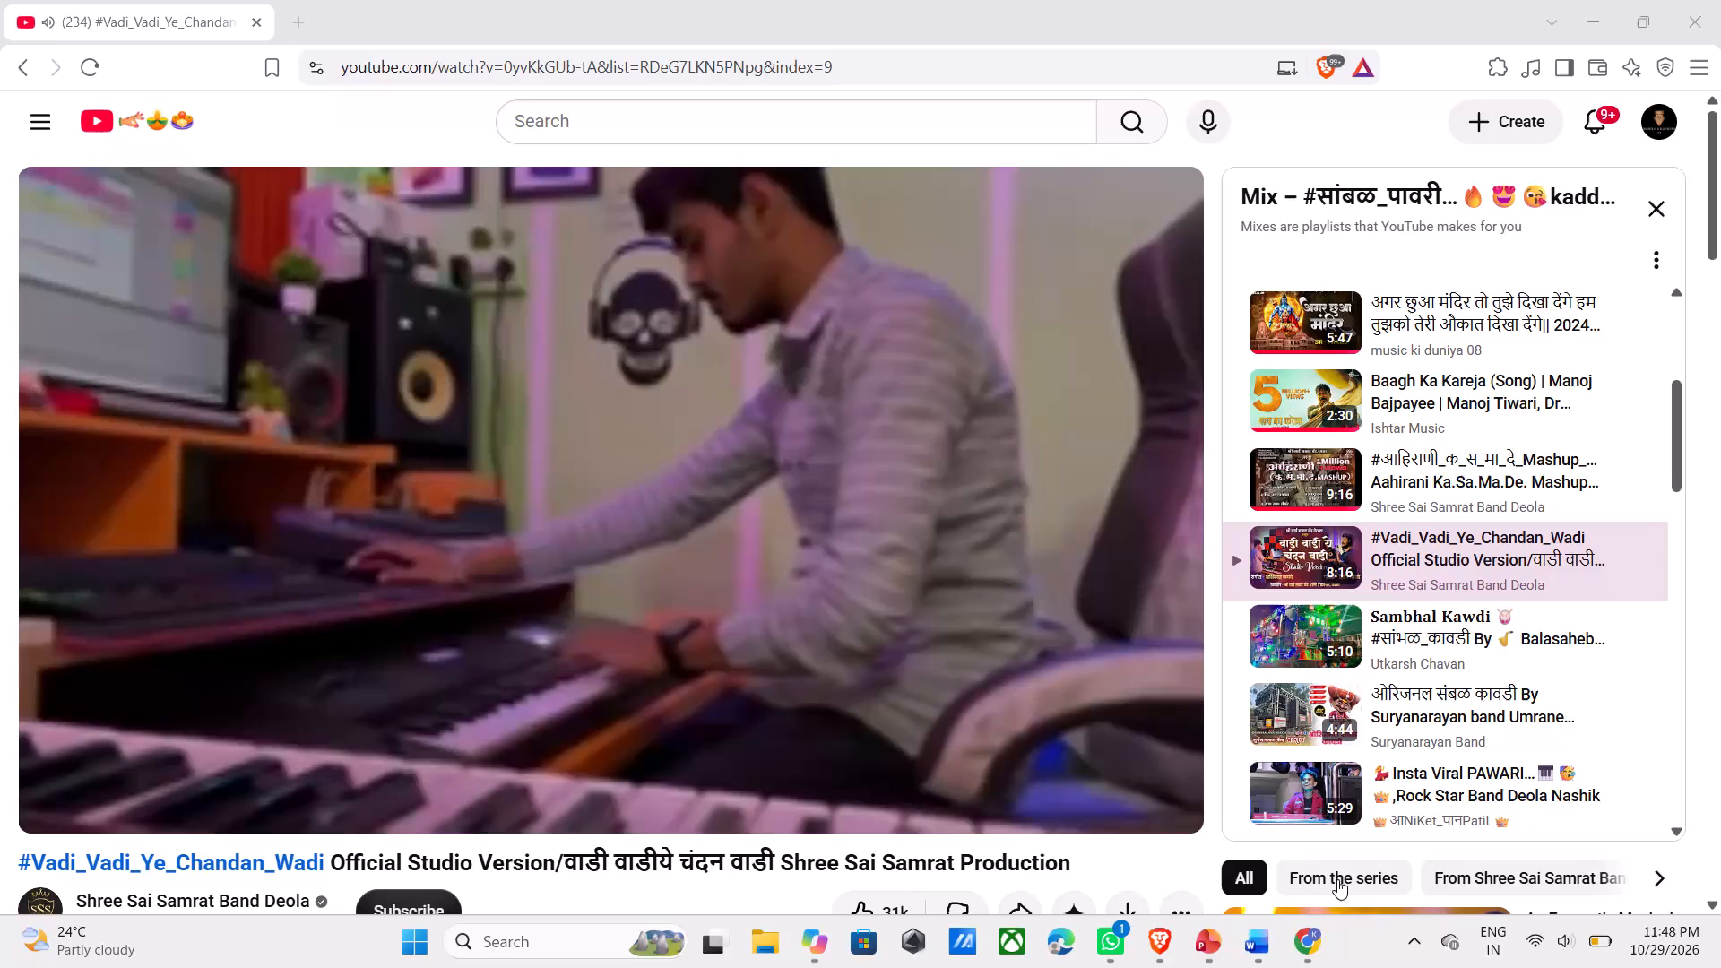
# Switch from the music video to the SEMINAR REPORT SAMPLE 02 document in Word.
pyautogui.rightClick(1337, 879)
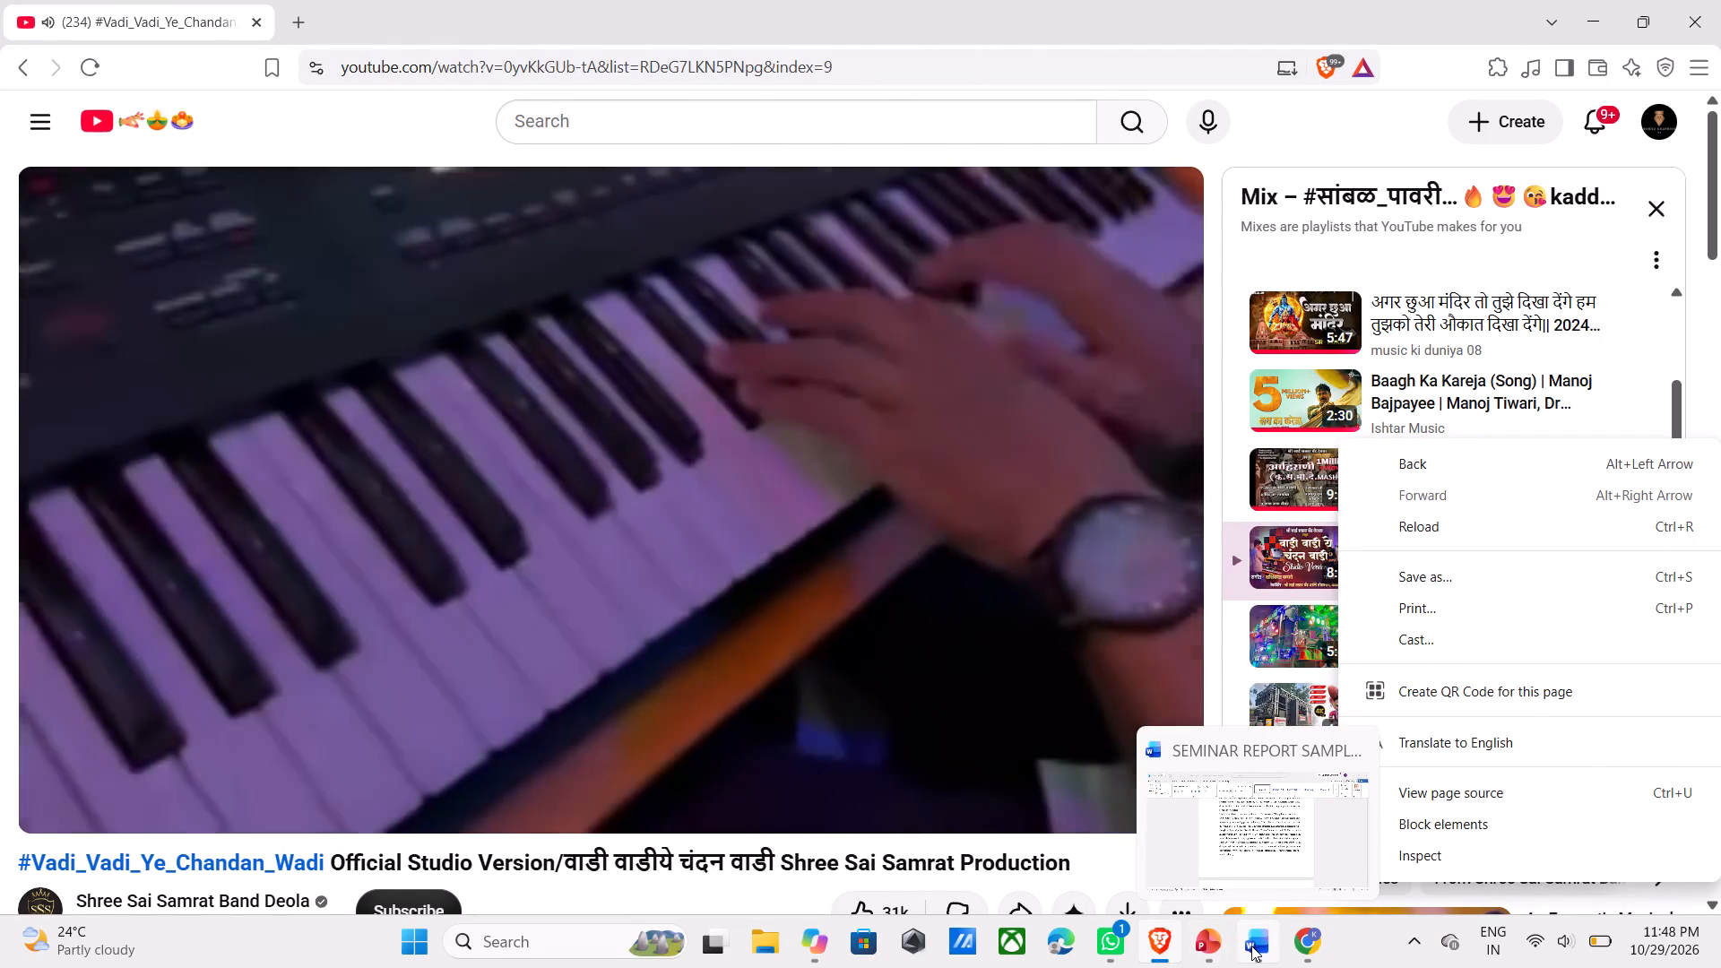
pyautogui.click(1252, 946)
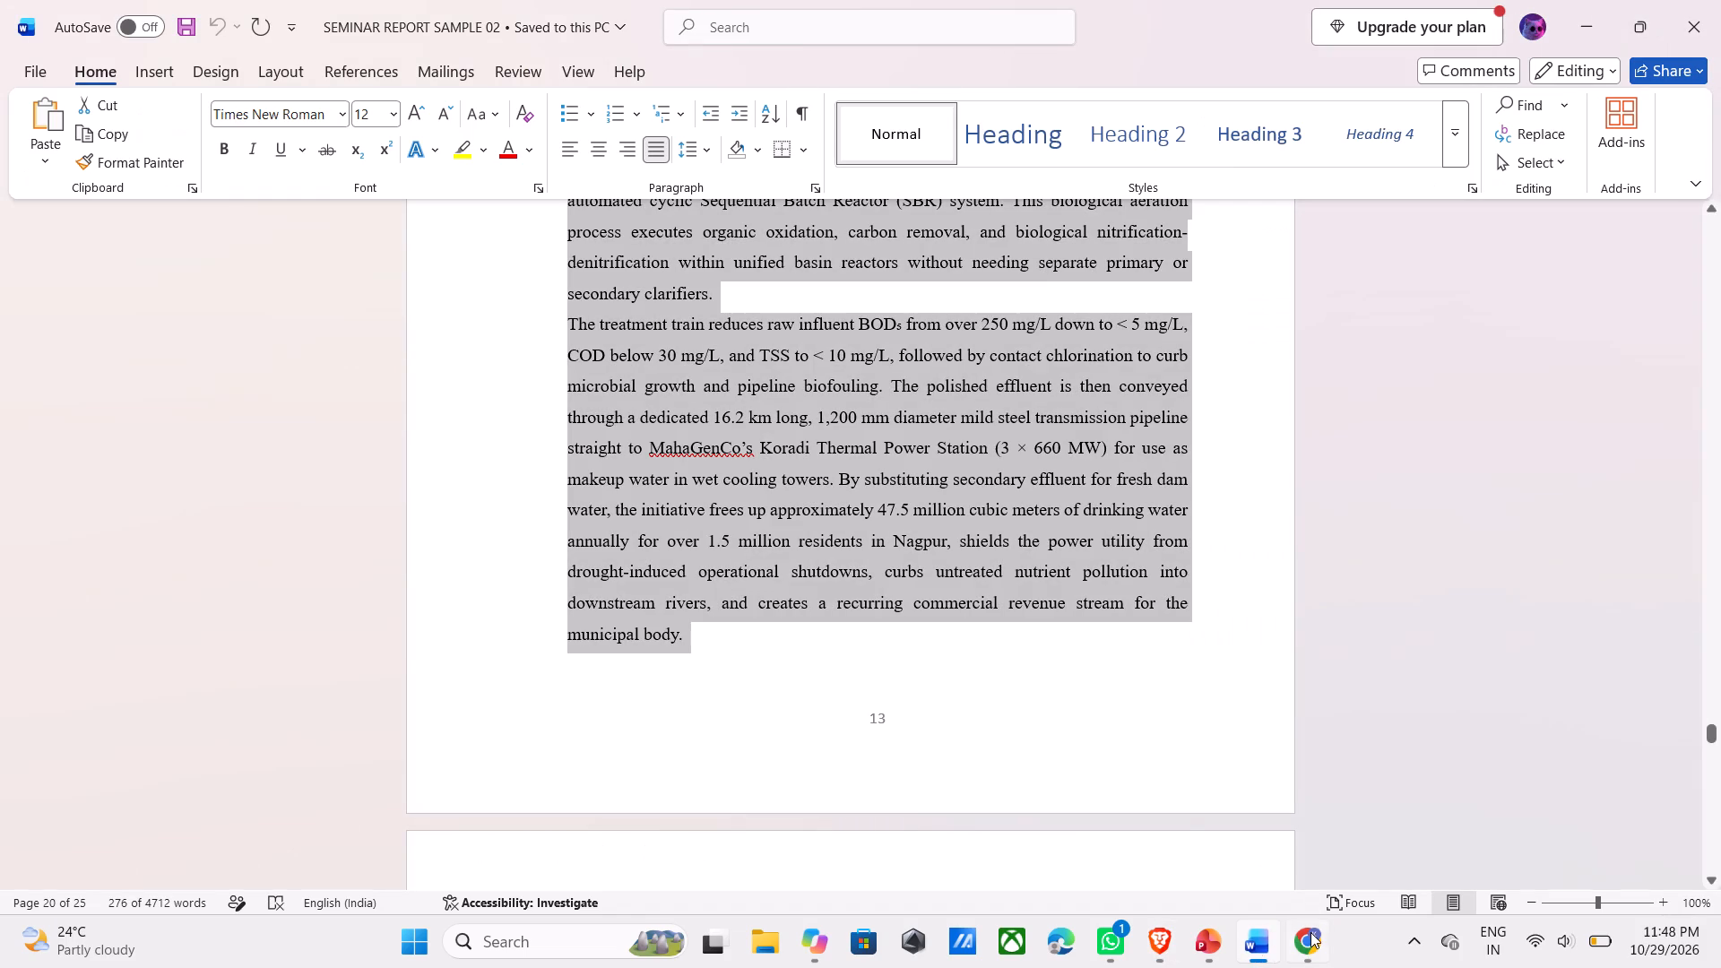
# Close the Chrome window holding the wastewater treatment Google Doc and switch back to the PowerPoint presentation.
pyautogui.click(1310, 932)
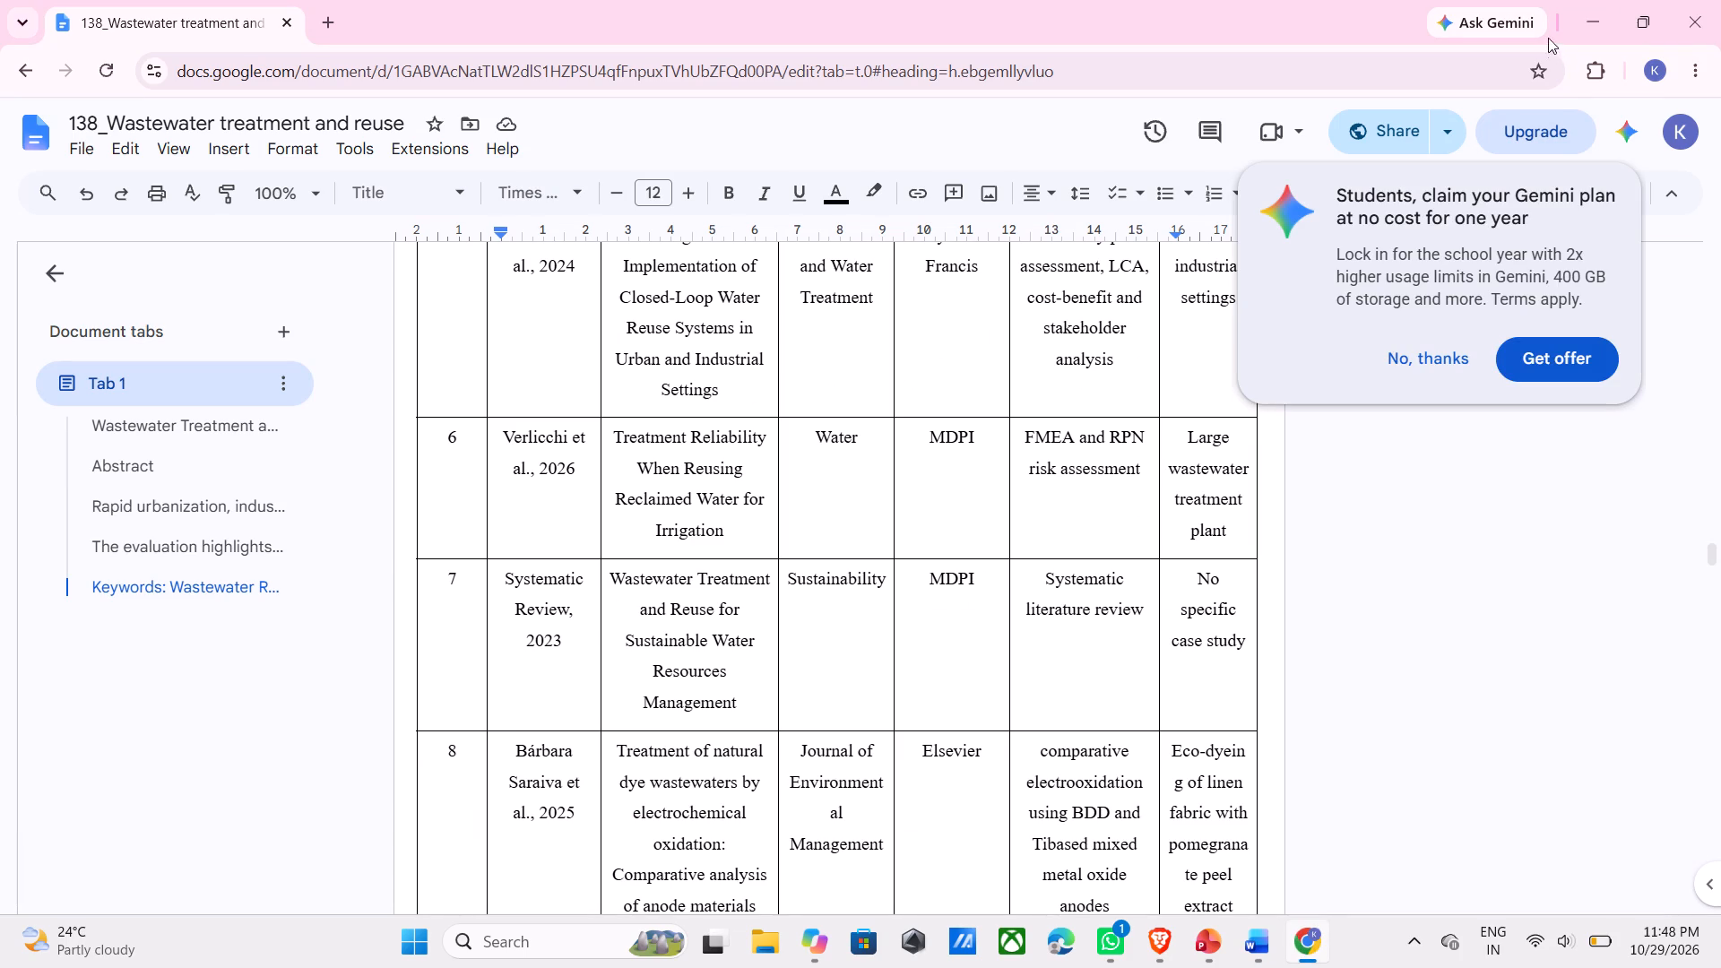
pyautogui.click(1719, 27)
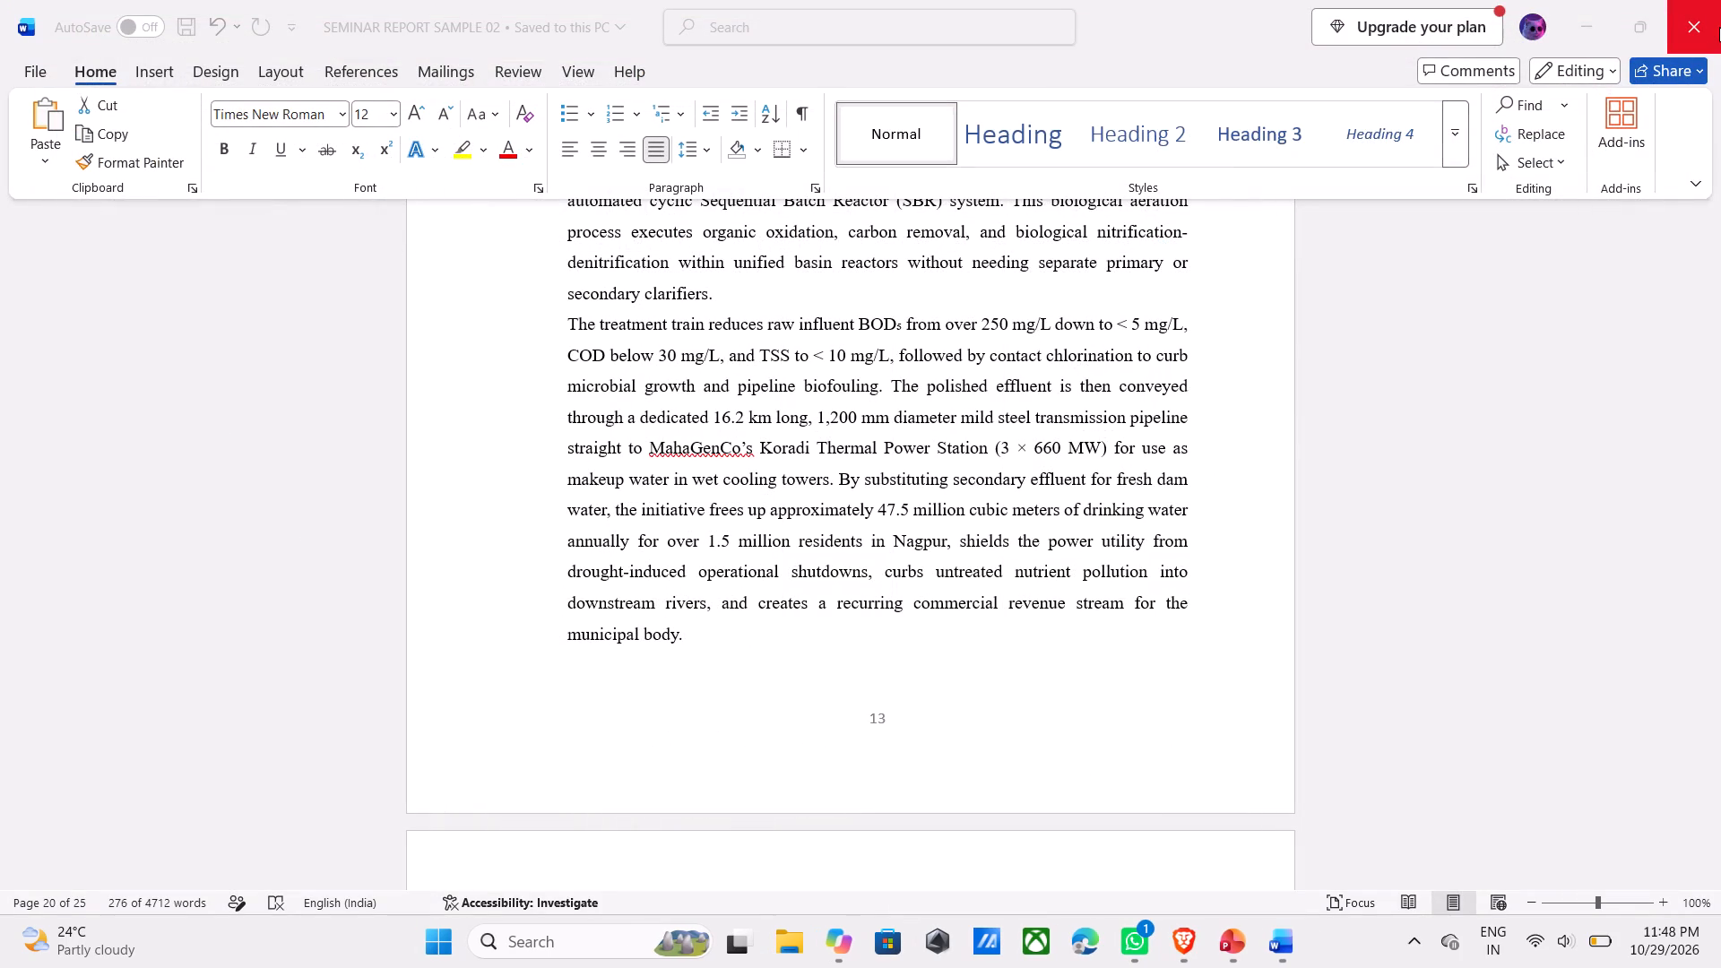
pyautogui.hotkey('alt', 'Tab')
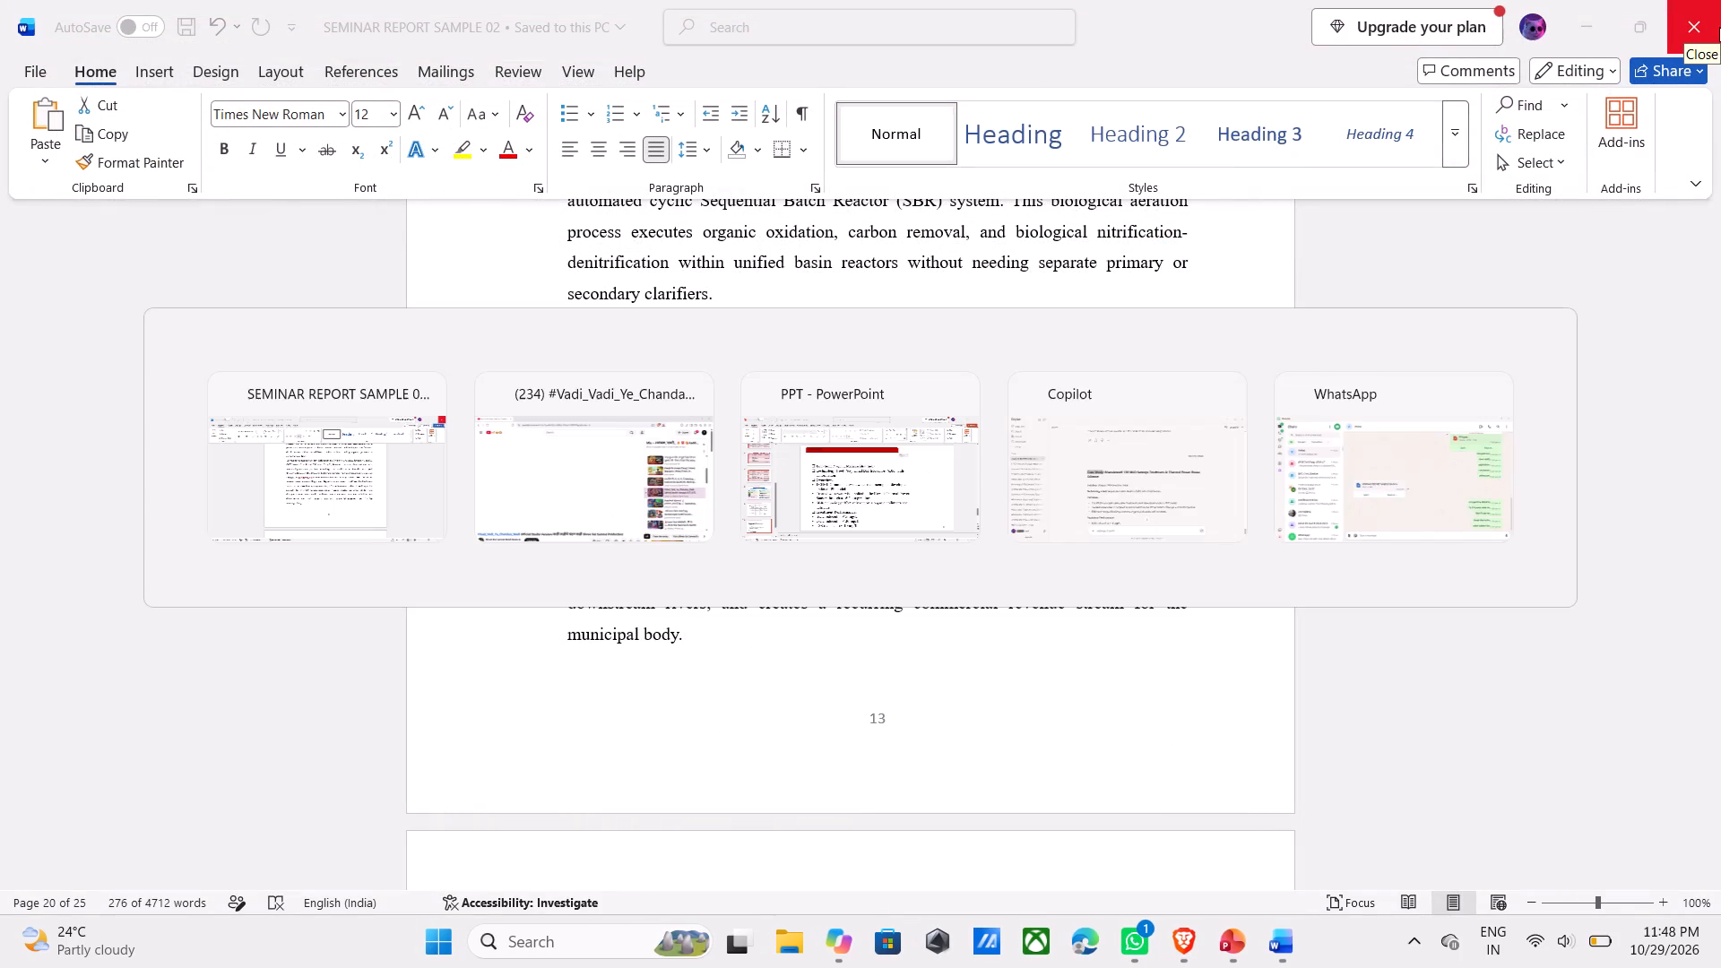
pyautogui.hotkey('alt', 'Tab')
pyautogui.hotkey('alt', 'Tab')
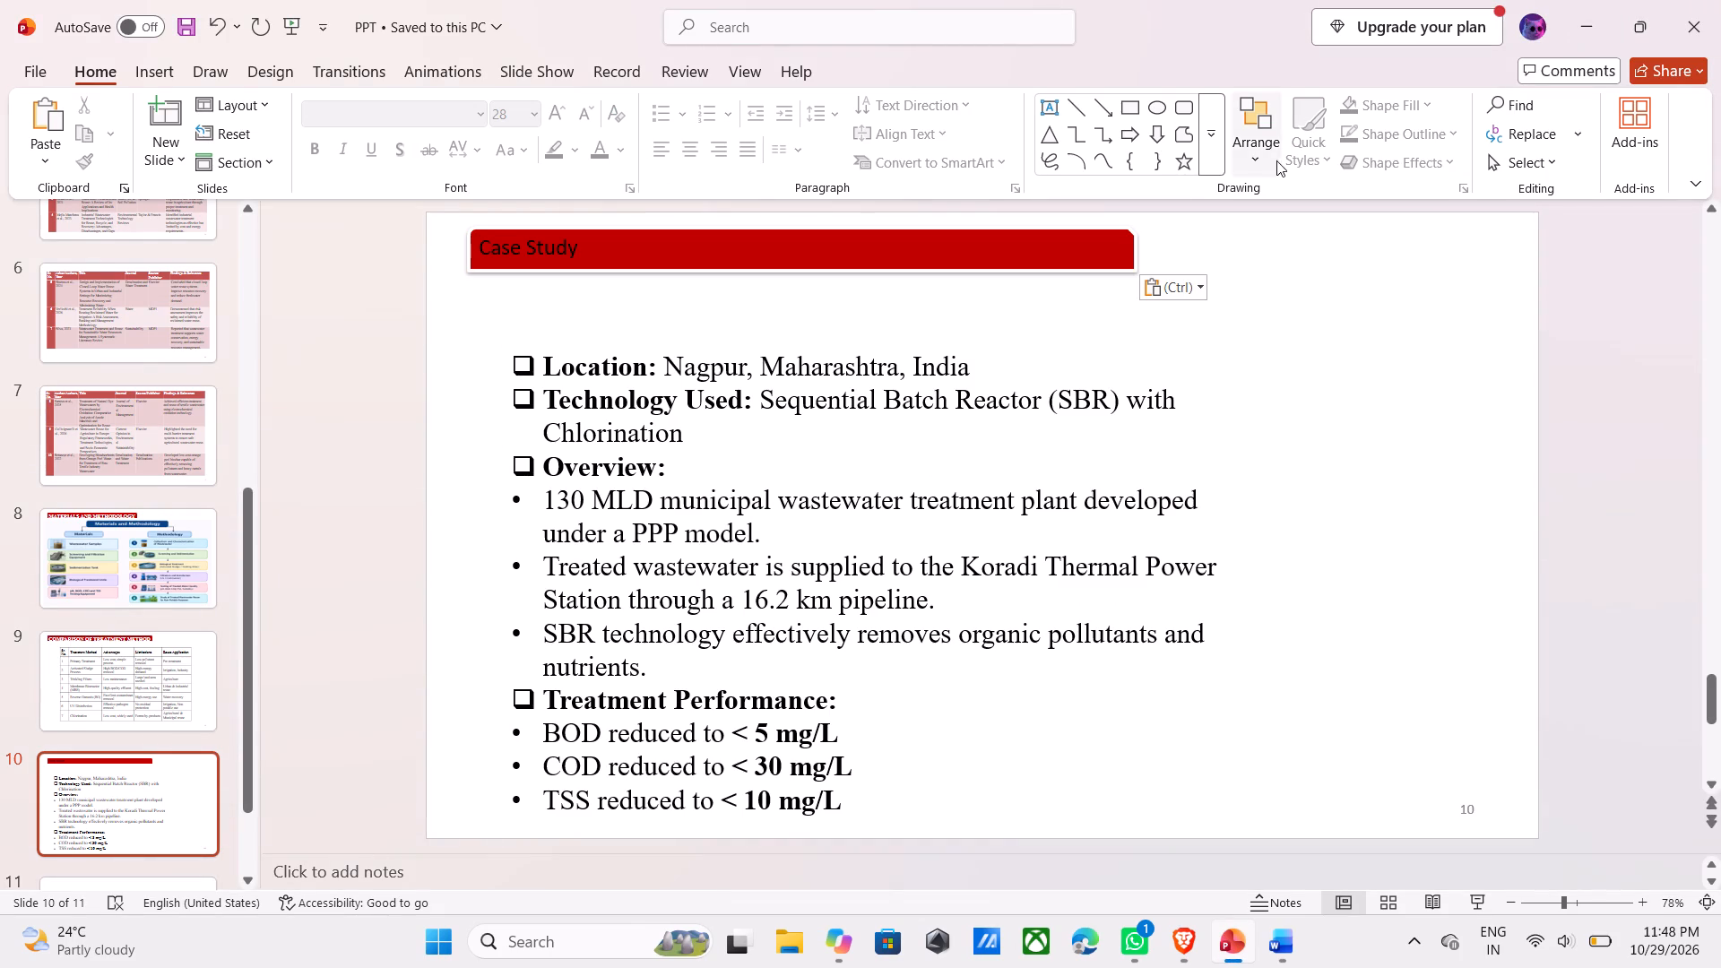
# Narrow the red title banner on slide 10 from its right edge to fit the Case Study text.
pyautogui.click(1132, 250)
pyautogui.moveTo(1137, 252); pyautogui.dragTo(730, 272)
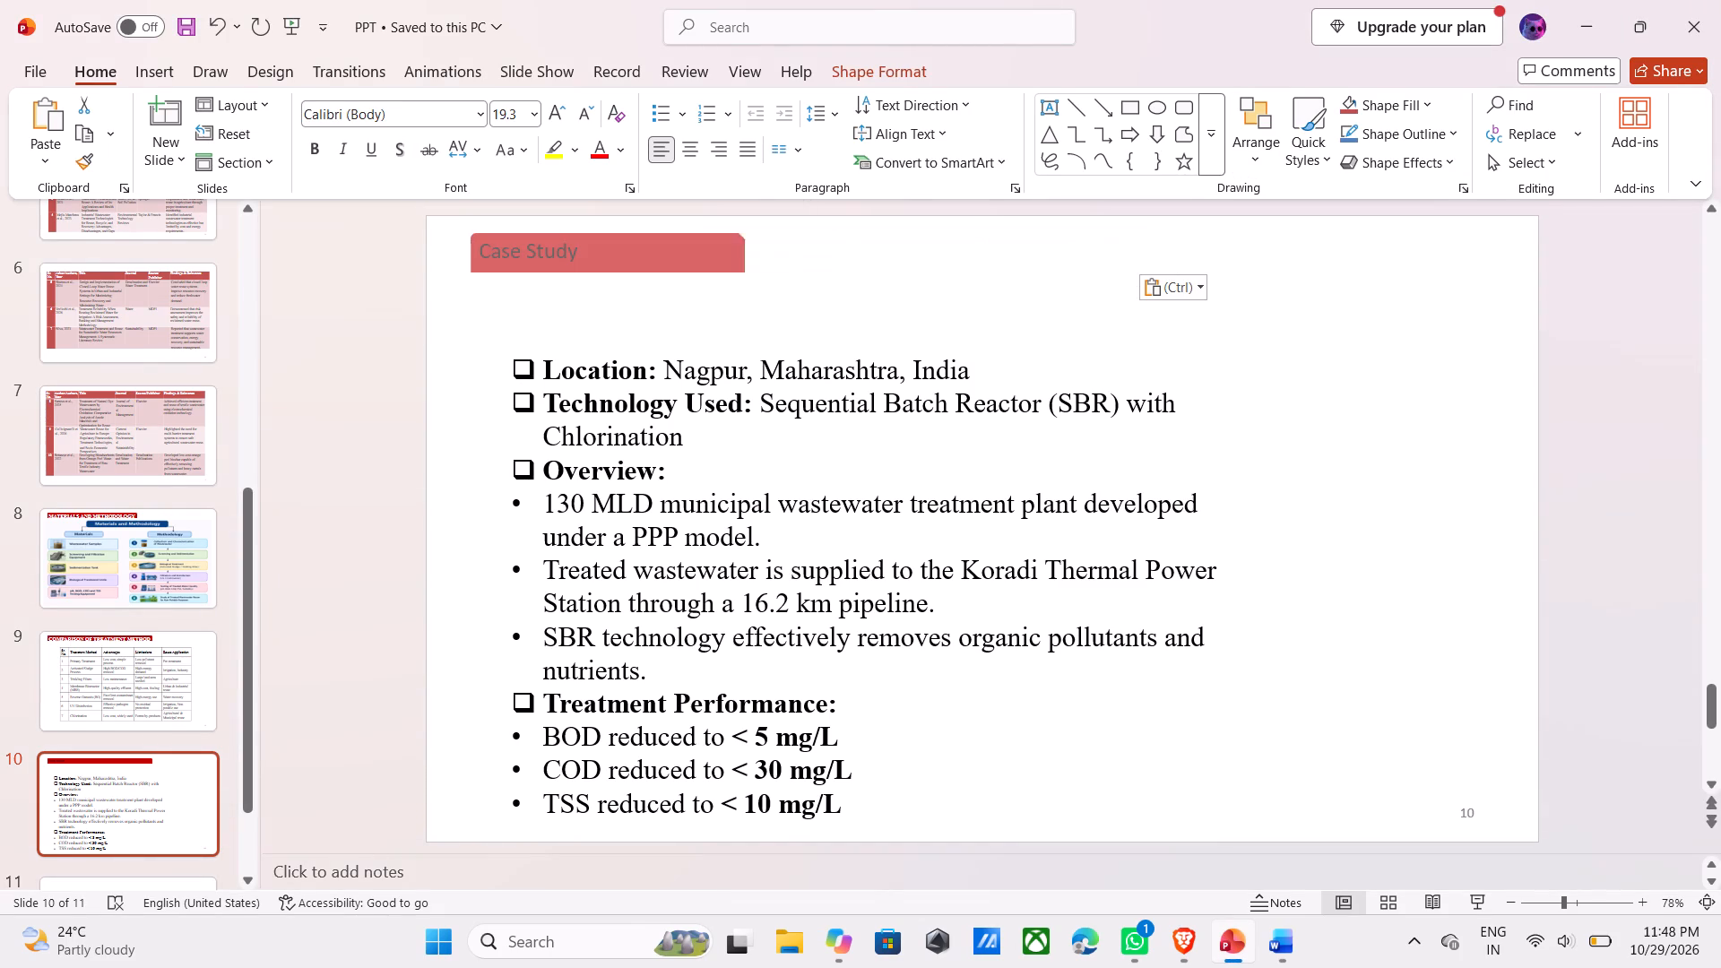
pyautogui.moveTo(730, 272); pyautogui.dragTo(594, 266)
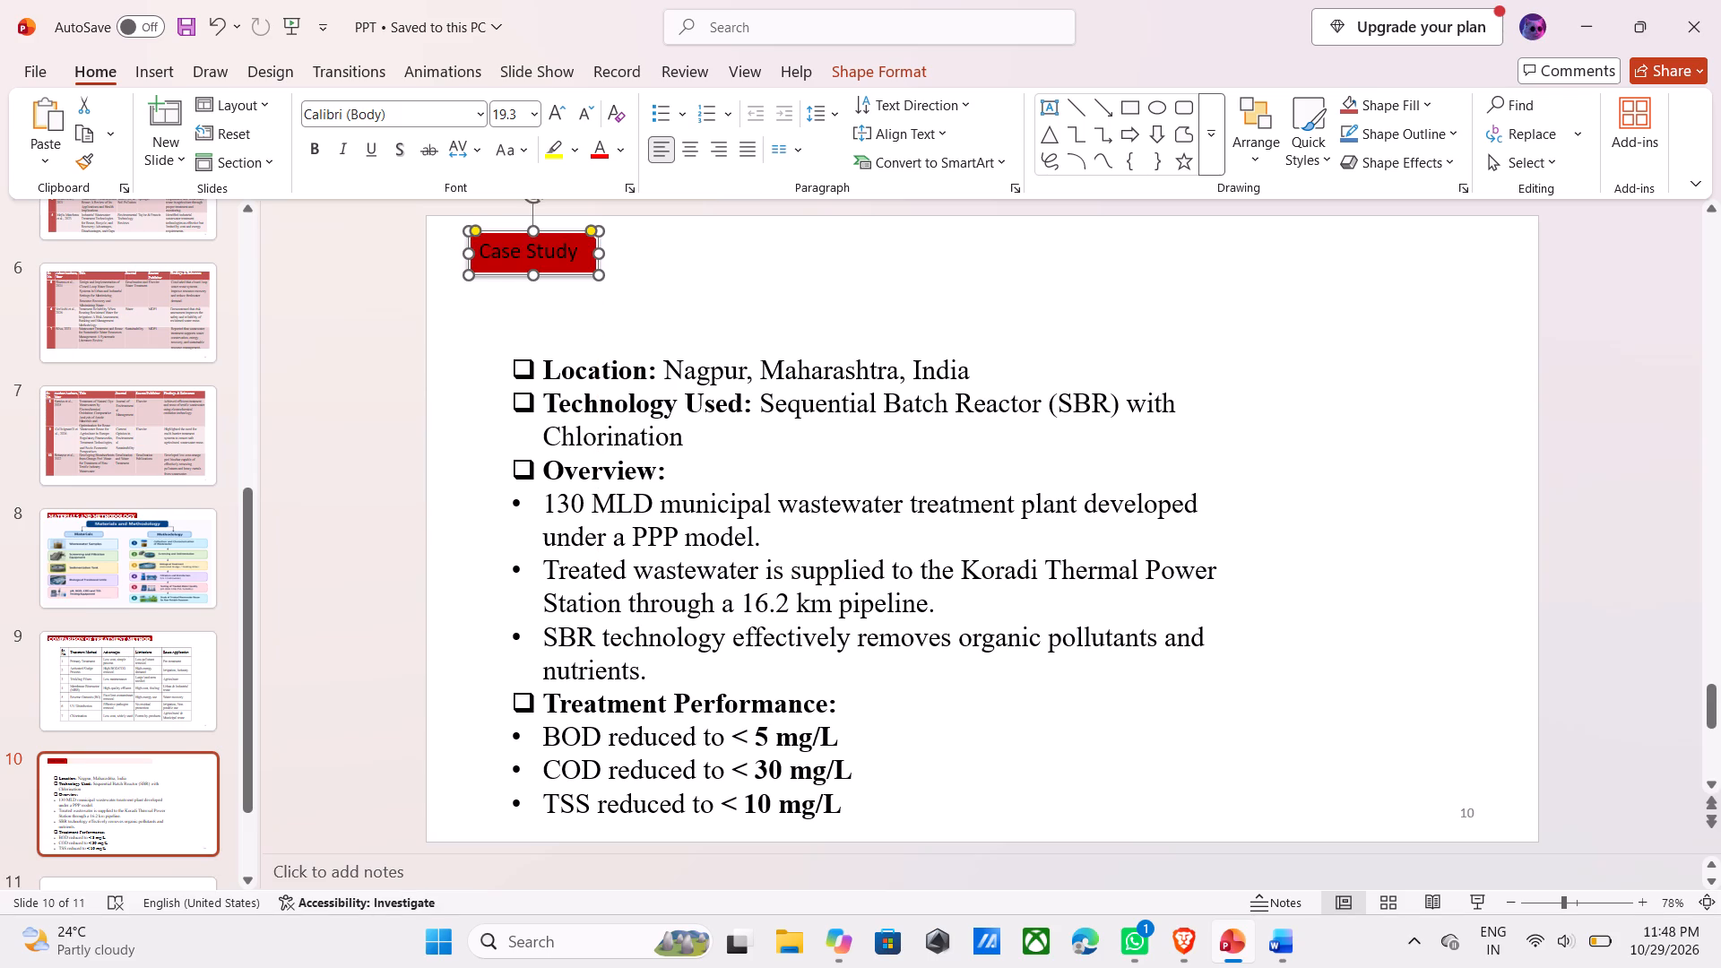
# Format the Case Study title text as bold Times New Roman in uppercase.
pyautogui.moveTo(575, 257); pyautogui.dragTo(488, 266)
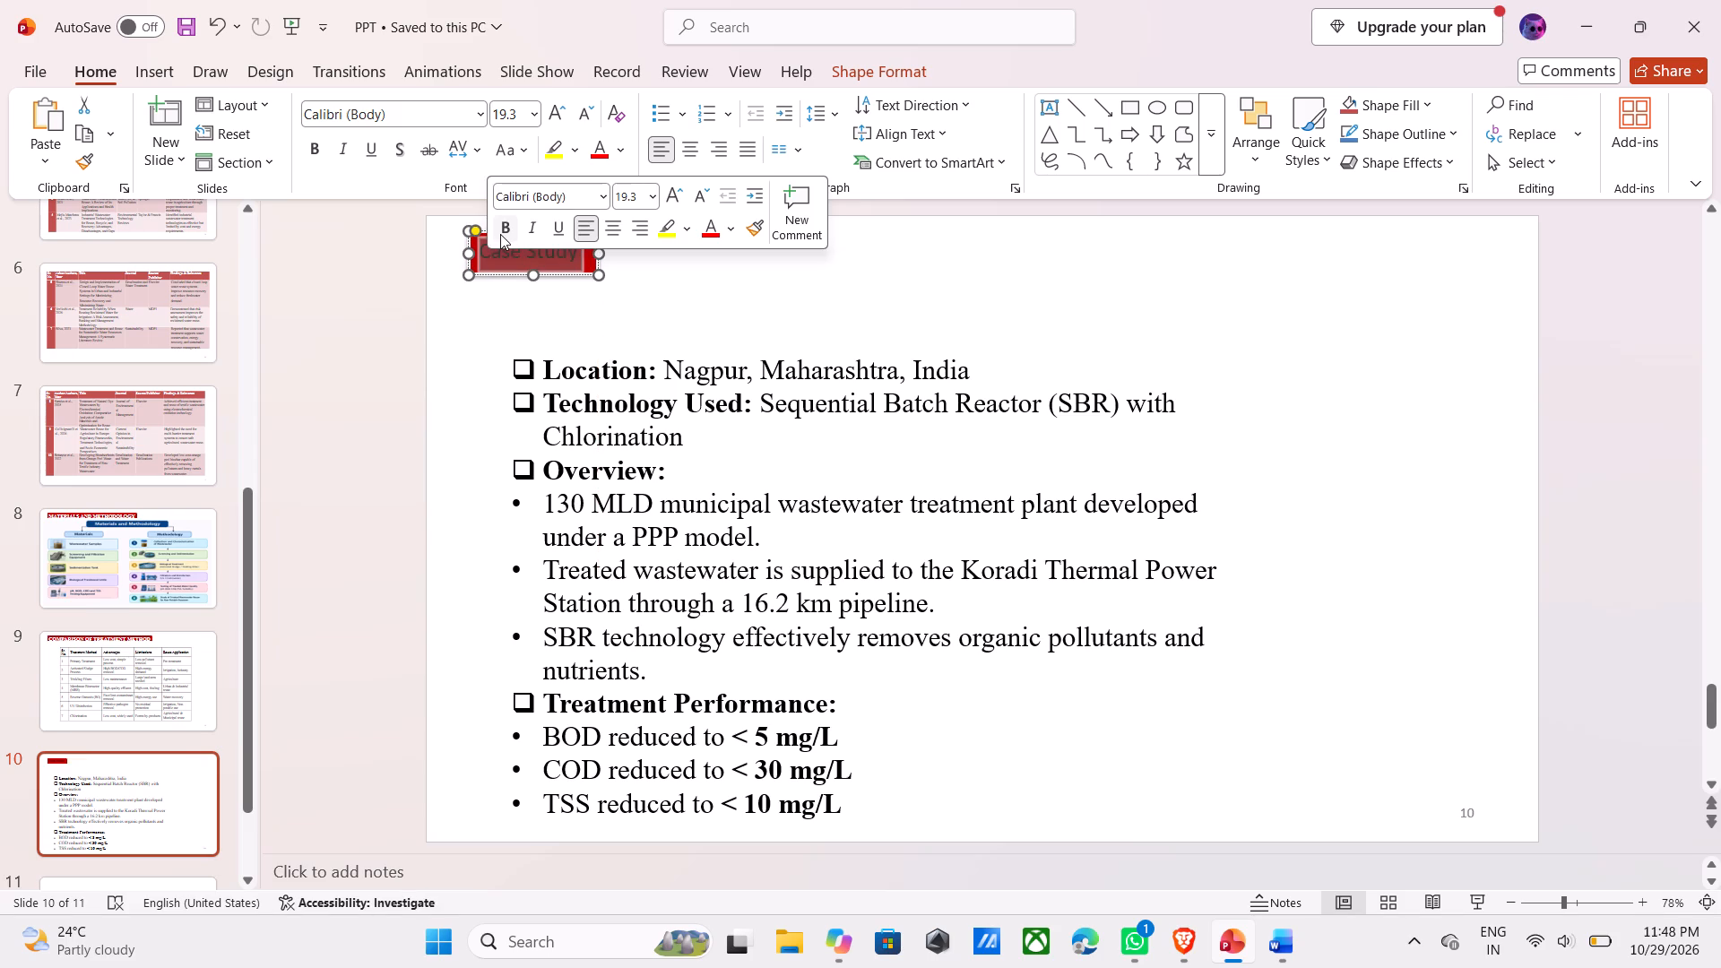
pyautogui.click(500, 234)
pyautogui.click(583, 202)
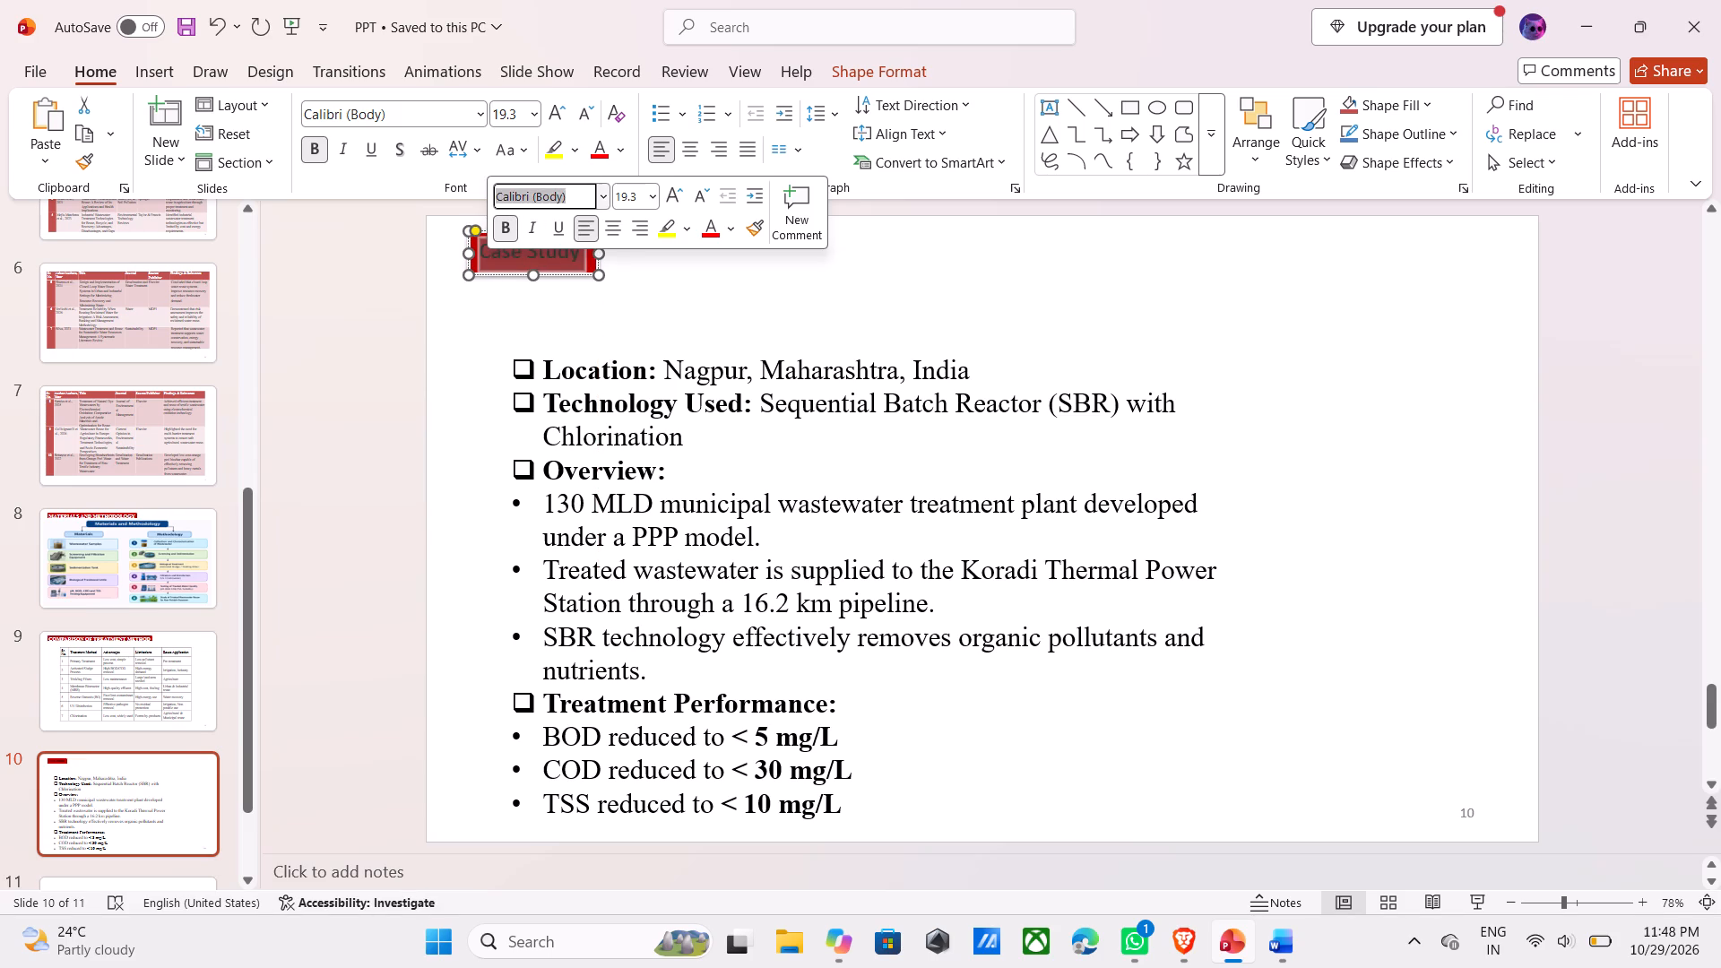
pyautogui.write('TIM')
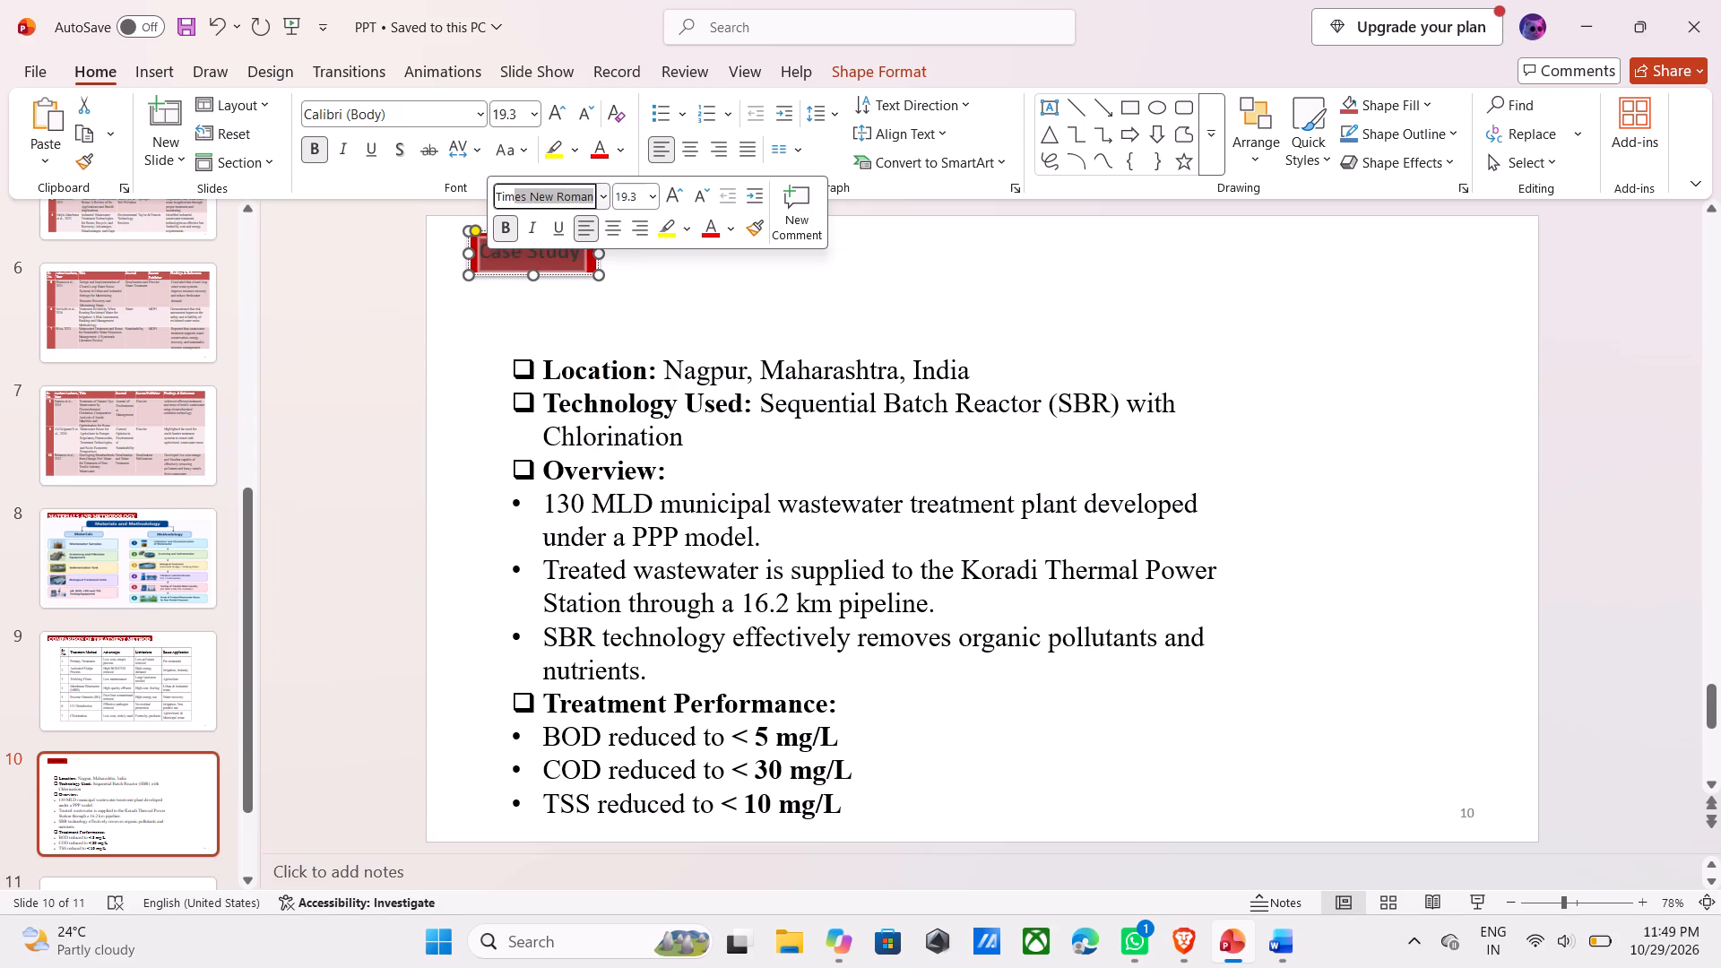
pyautogui.press('Return')
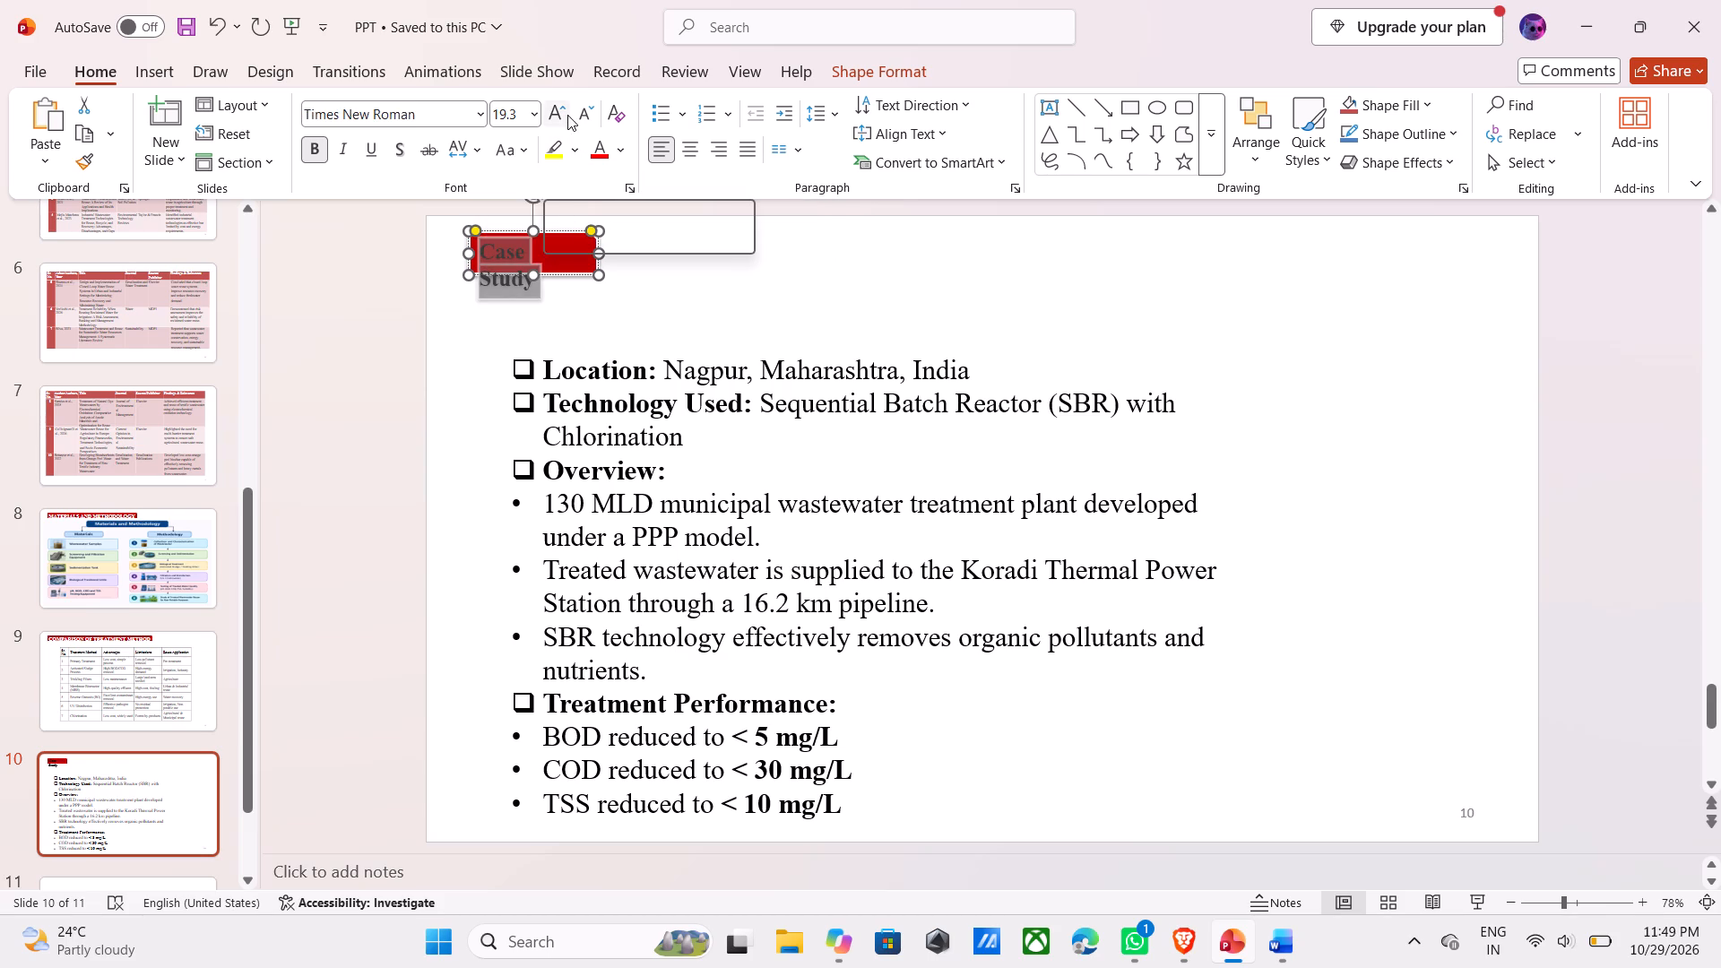
pyautogui.click(520, 154)
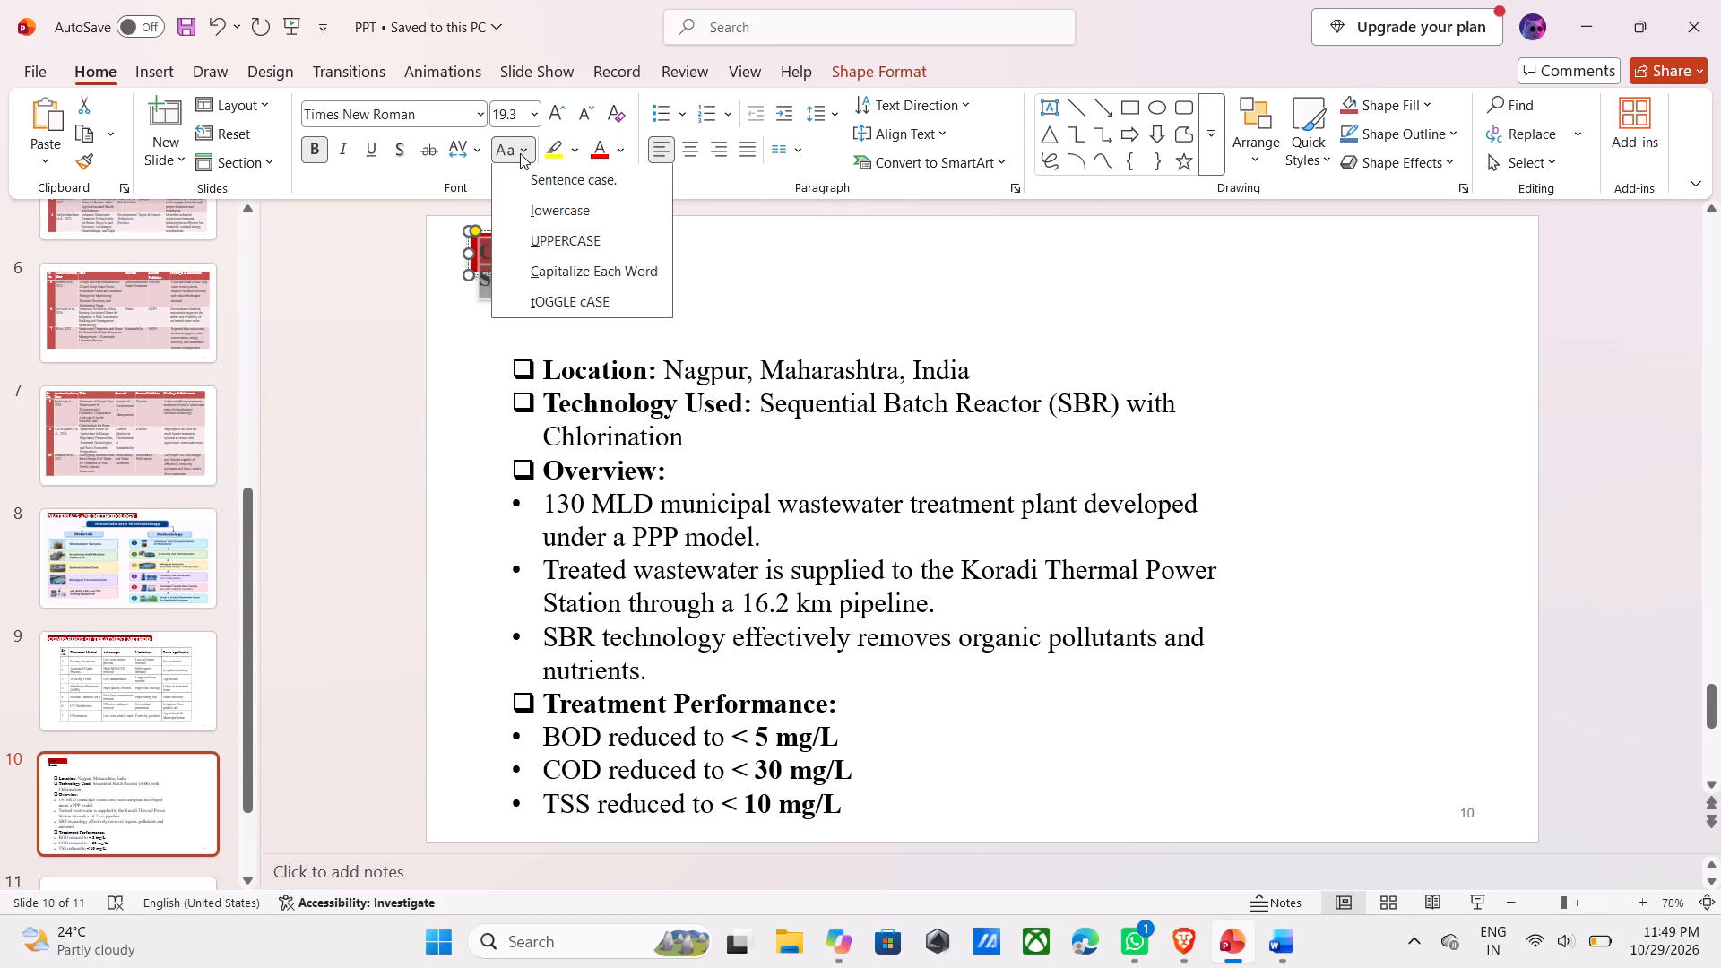
pyautogui.click(570, 238)
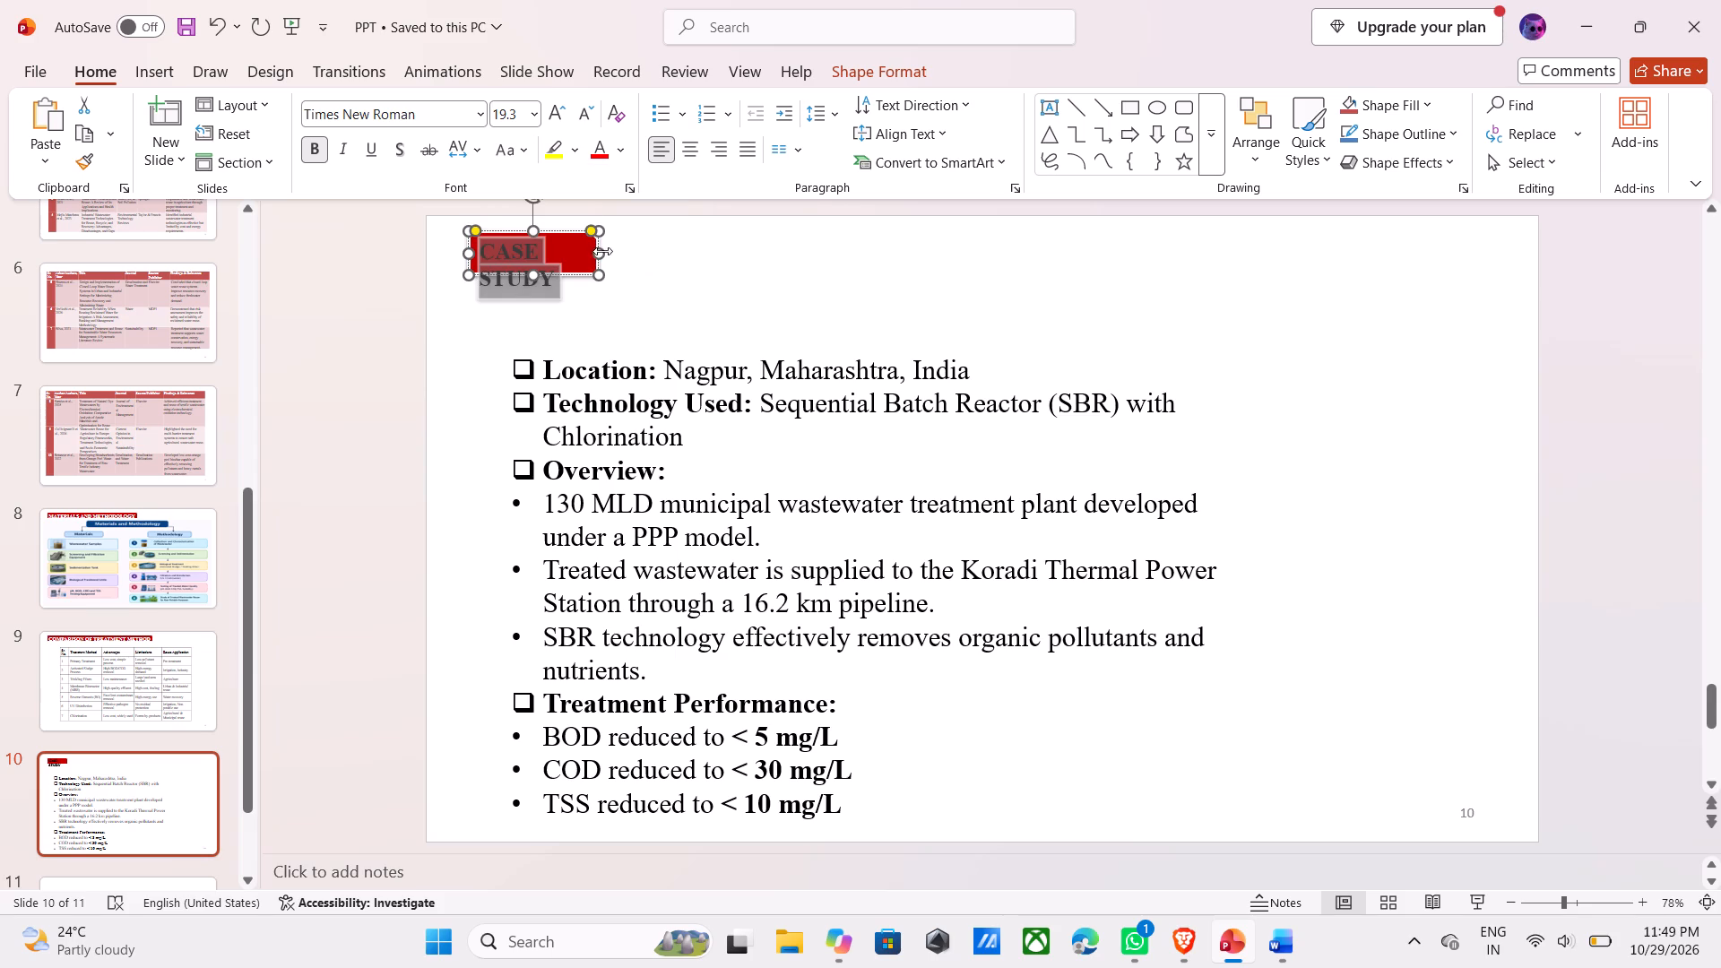
# Widen the red title banner slightly so CASE STUDY fits on one line.
pyautogui.moveTo(602, 253); pyautogui.dragTo(626, 260)
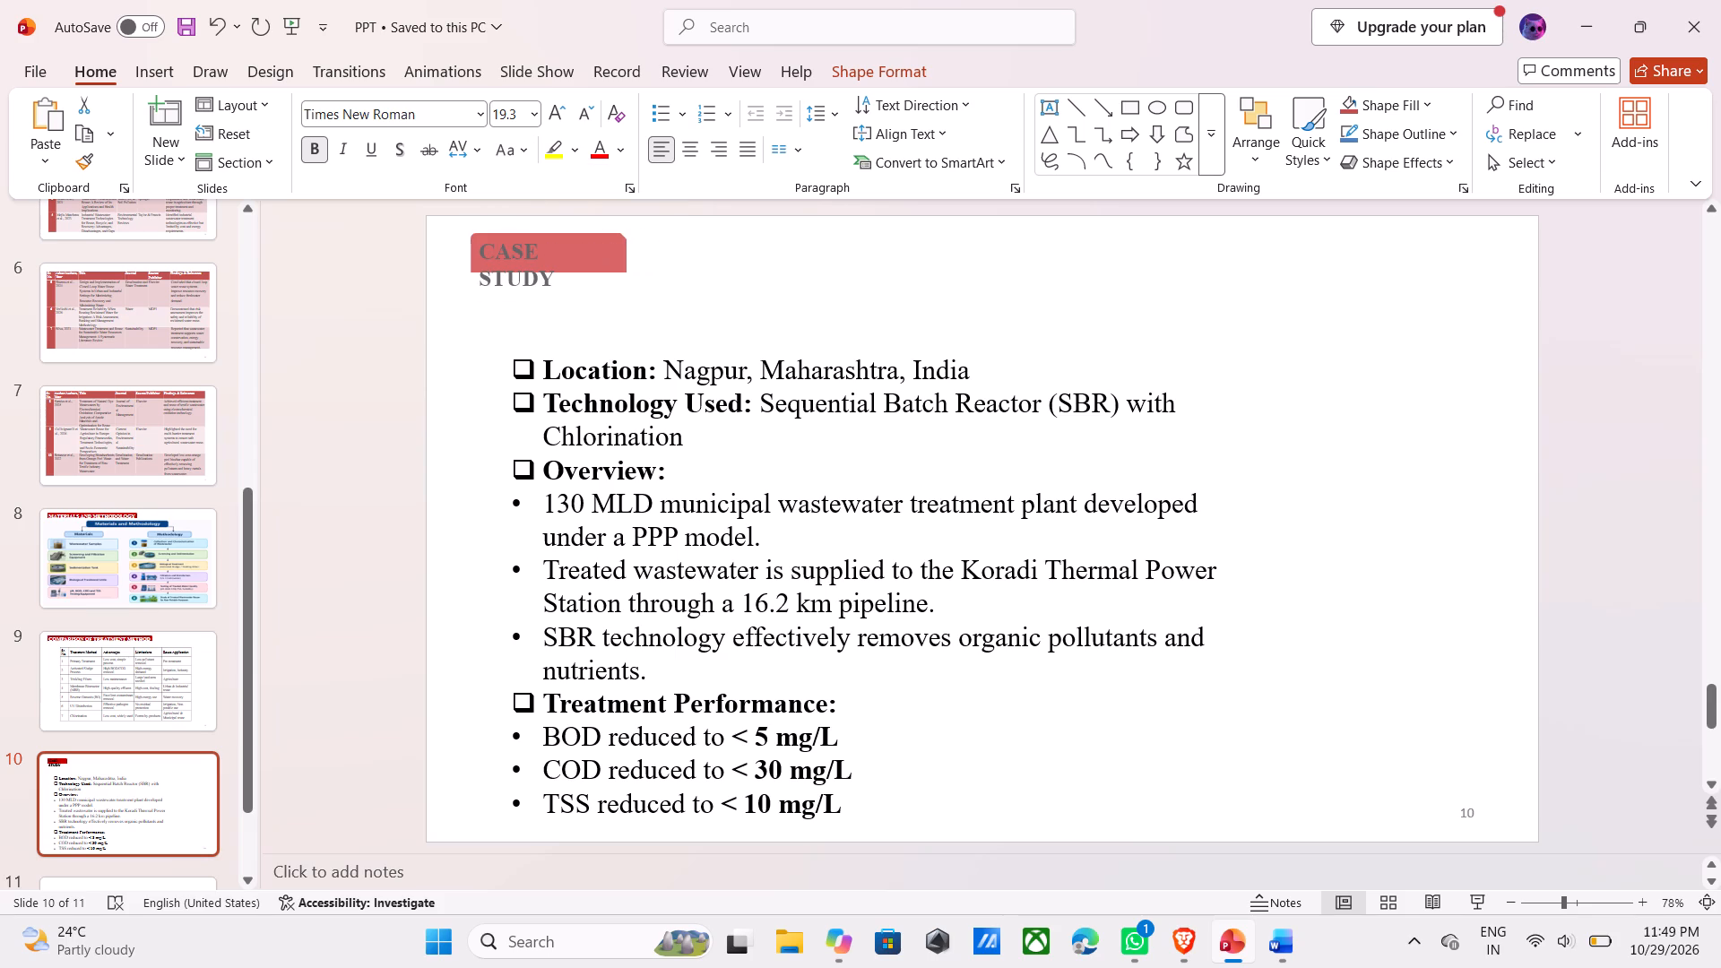
pyautogui.moveTo(626, 260); pyautogui.dragTo(635, 260)
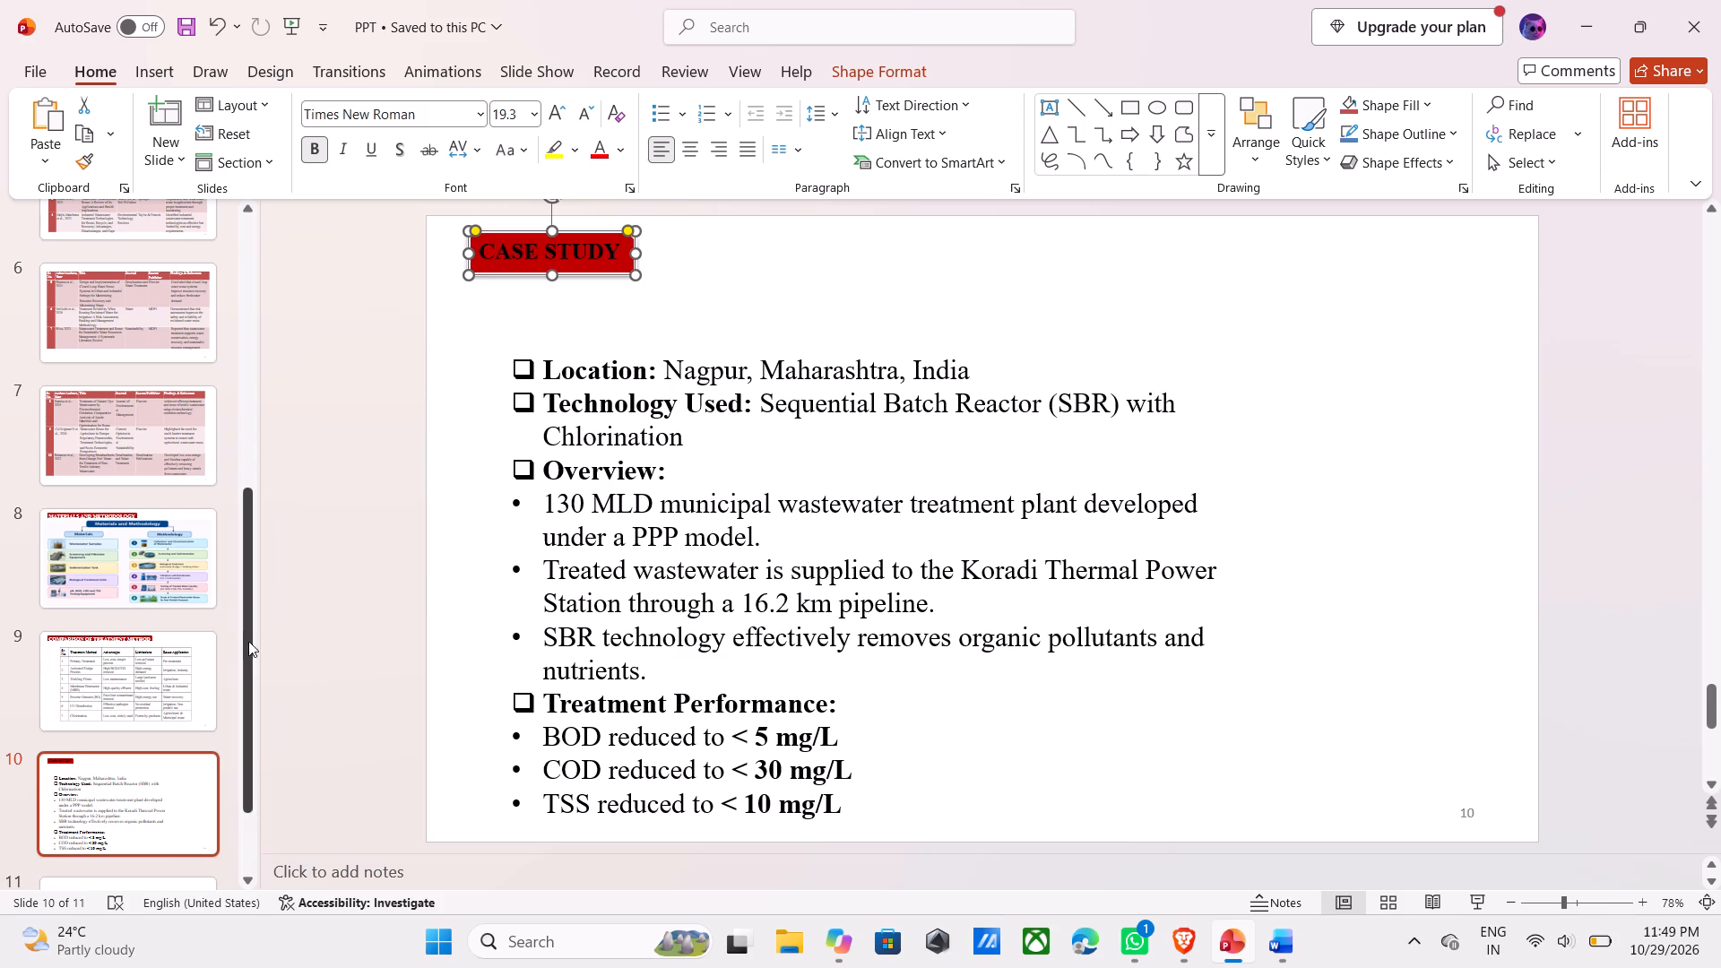
# Compare the title formatting on slide 9 with the CASE STUDY title on slide 10.
pyautogui.click(171, 647)
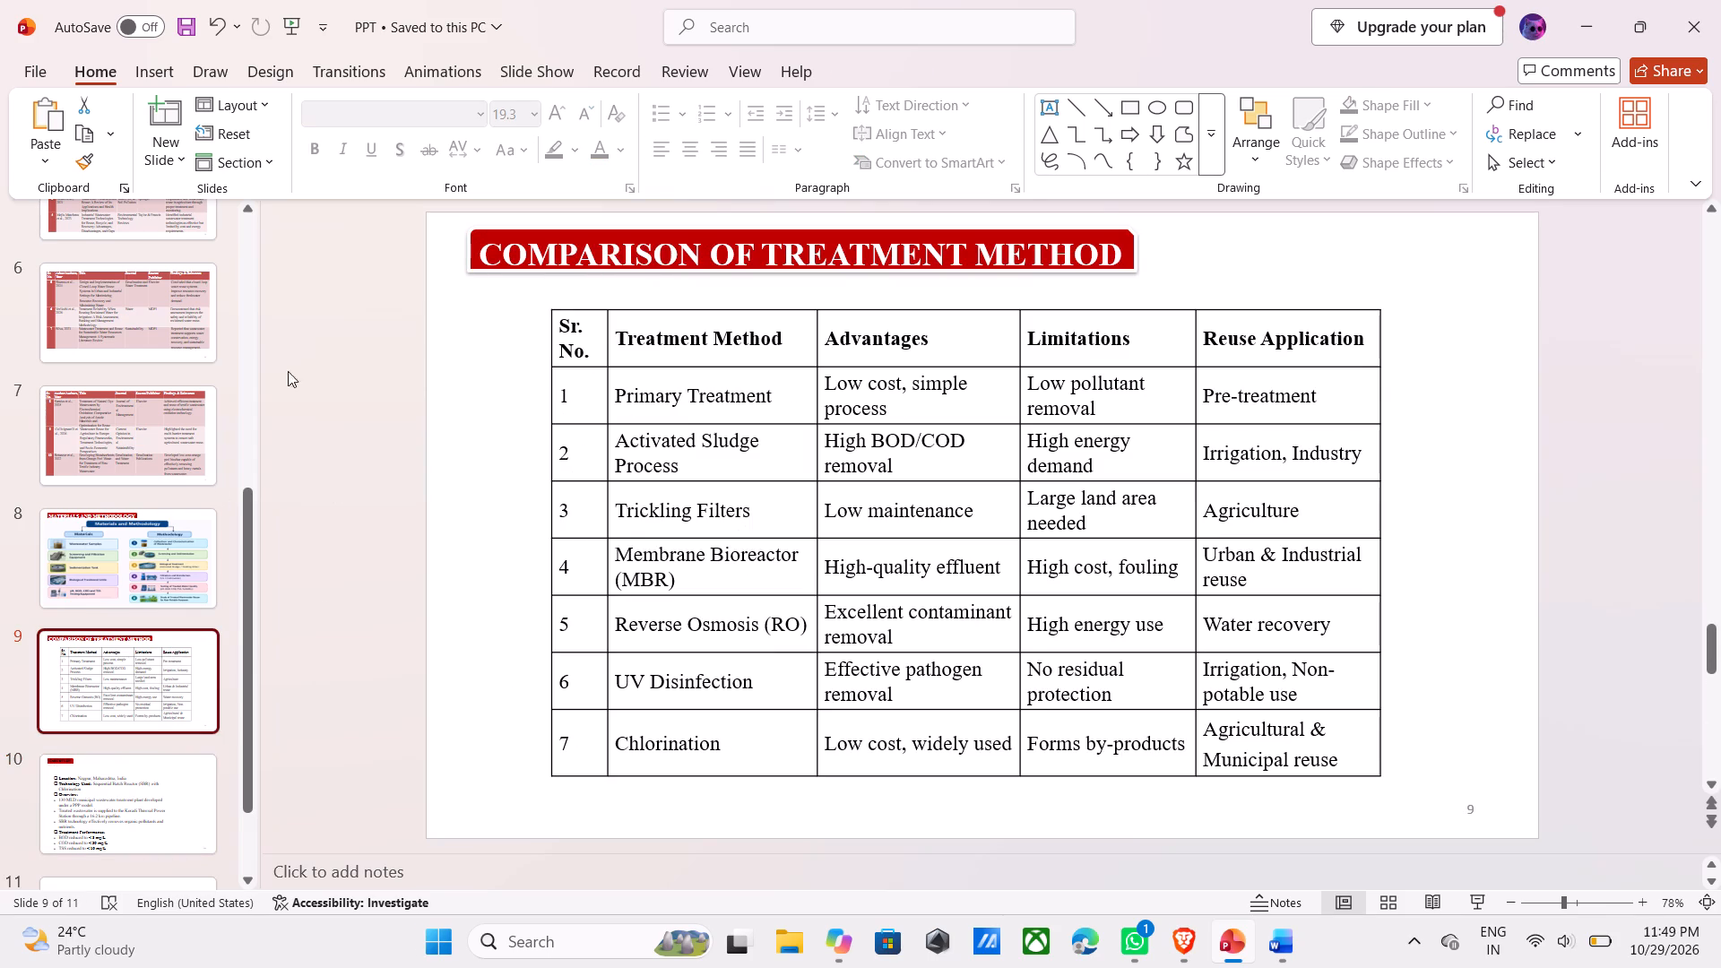
pyautogui.click(597, 265)
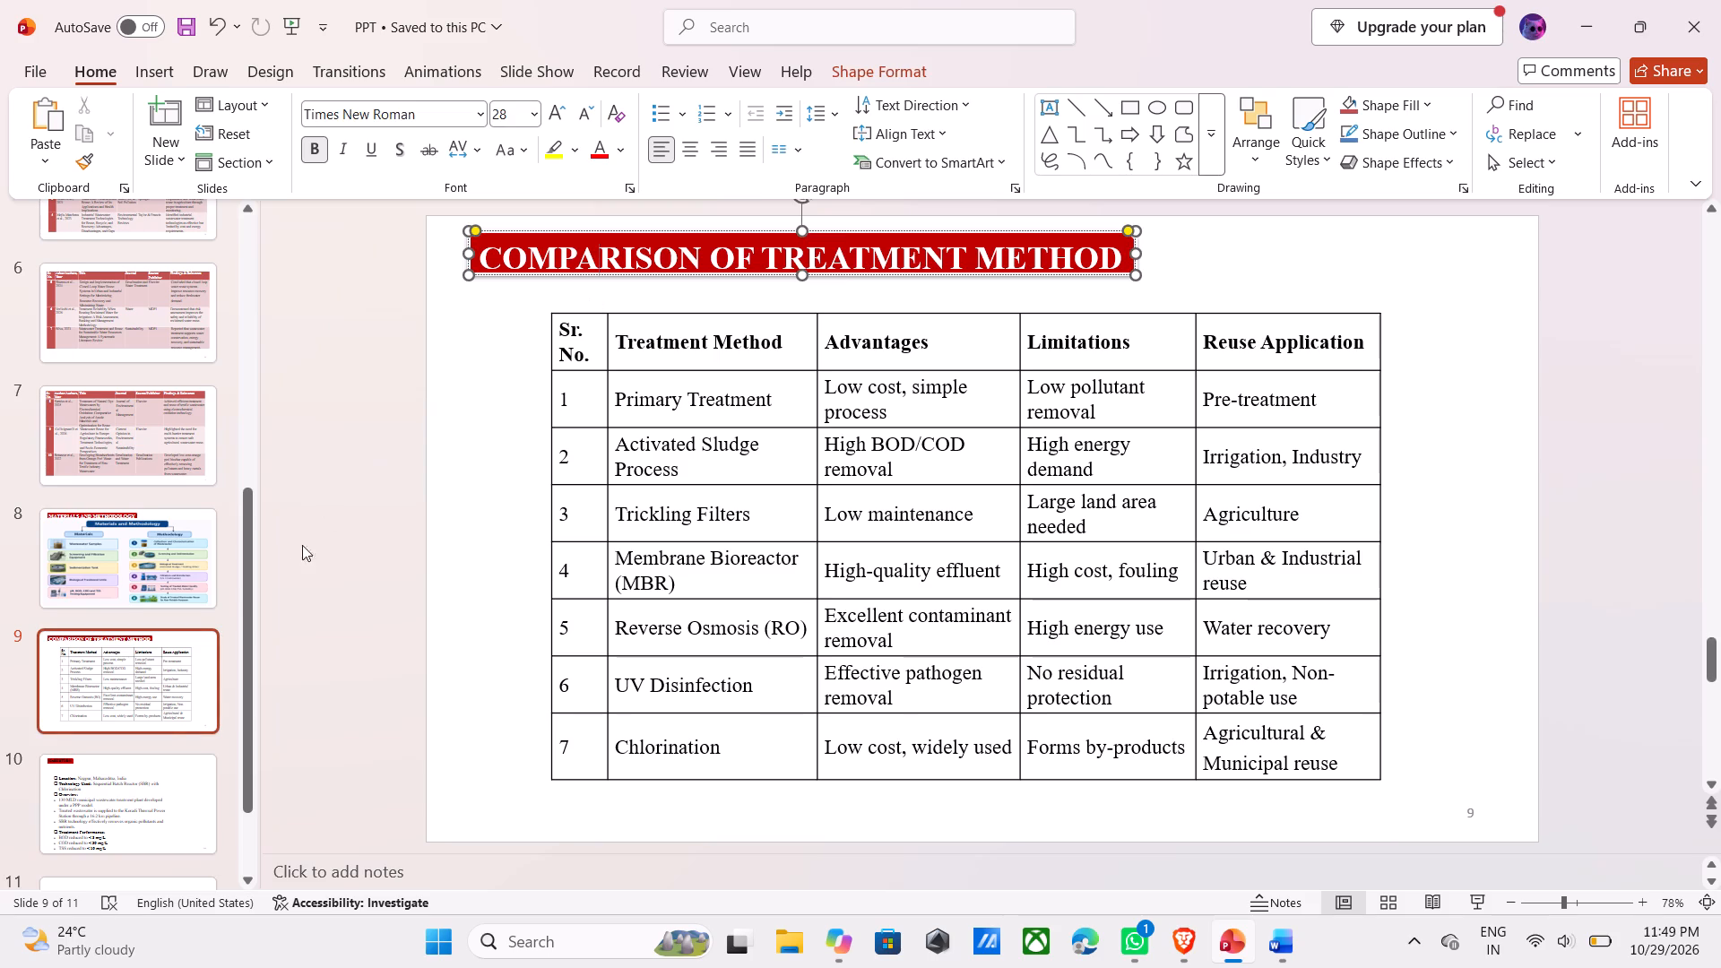
pyautogui.click(128, 775)
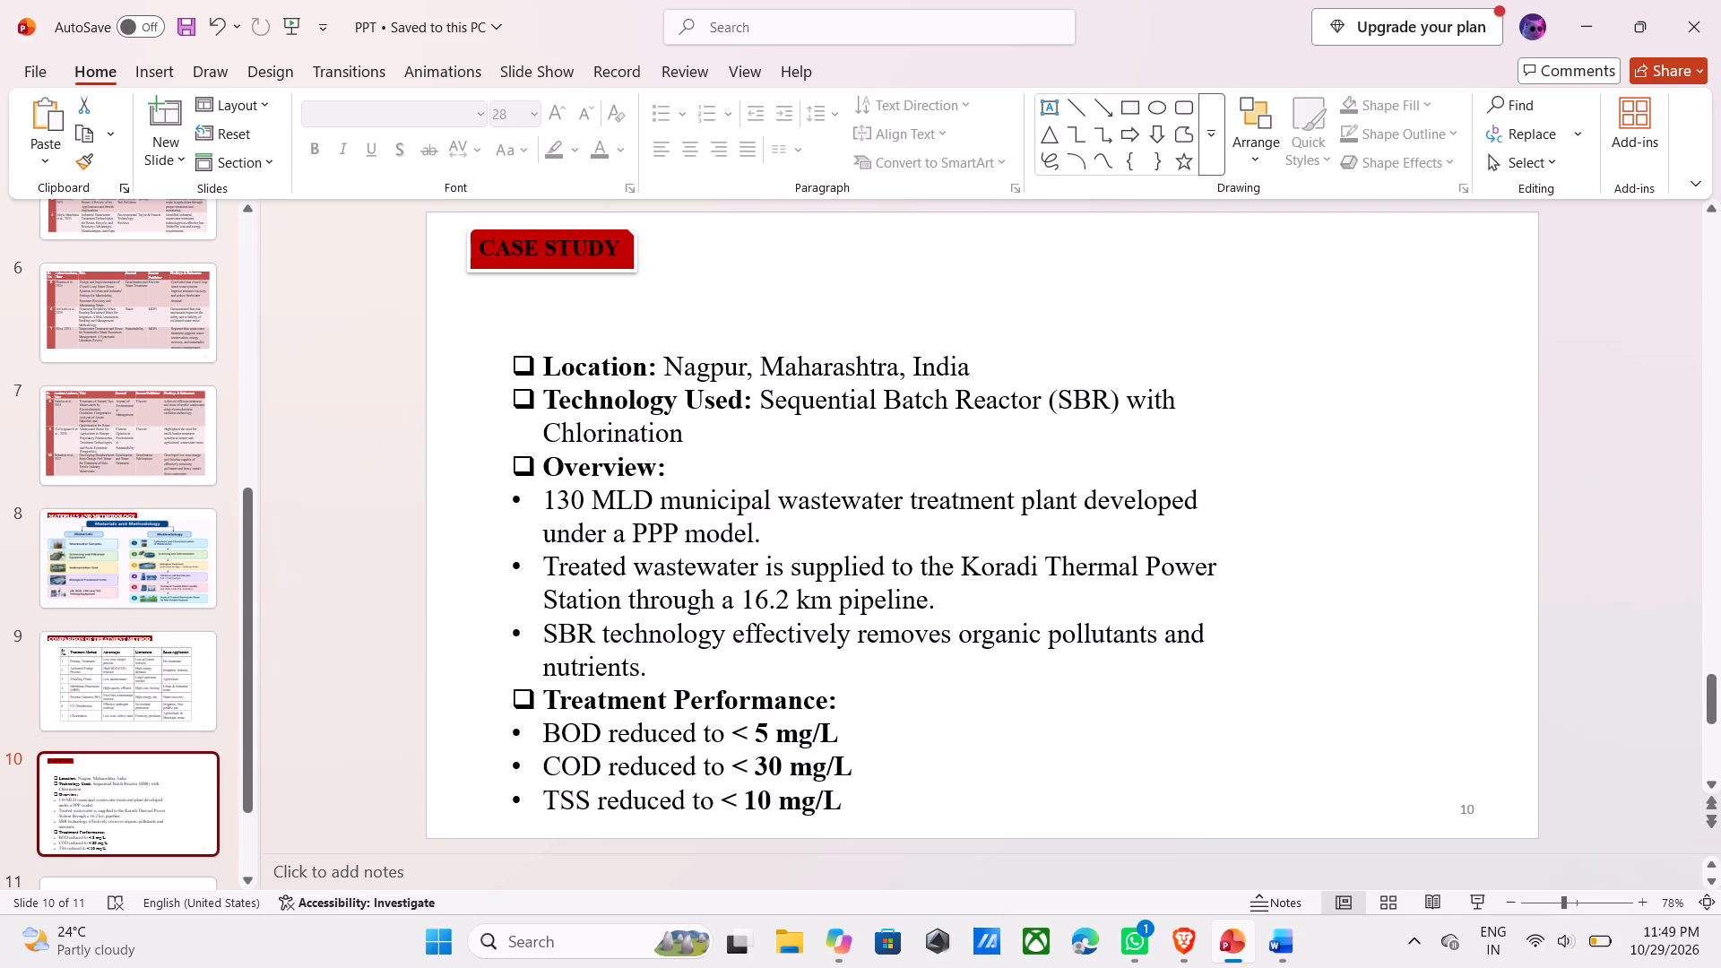
pyautogui.moveTo(613, 246); pyautogui.dragTo(501, 254)
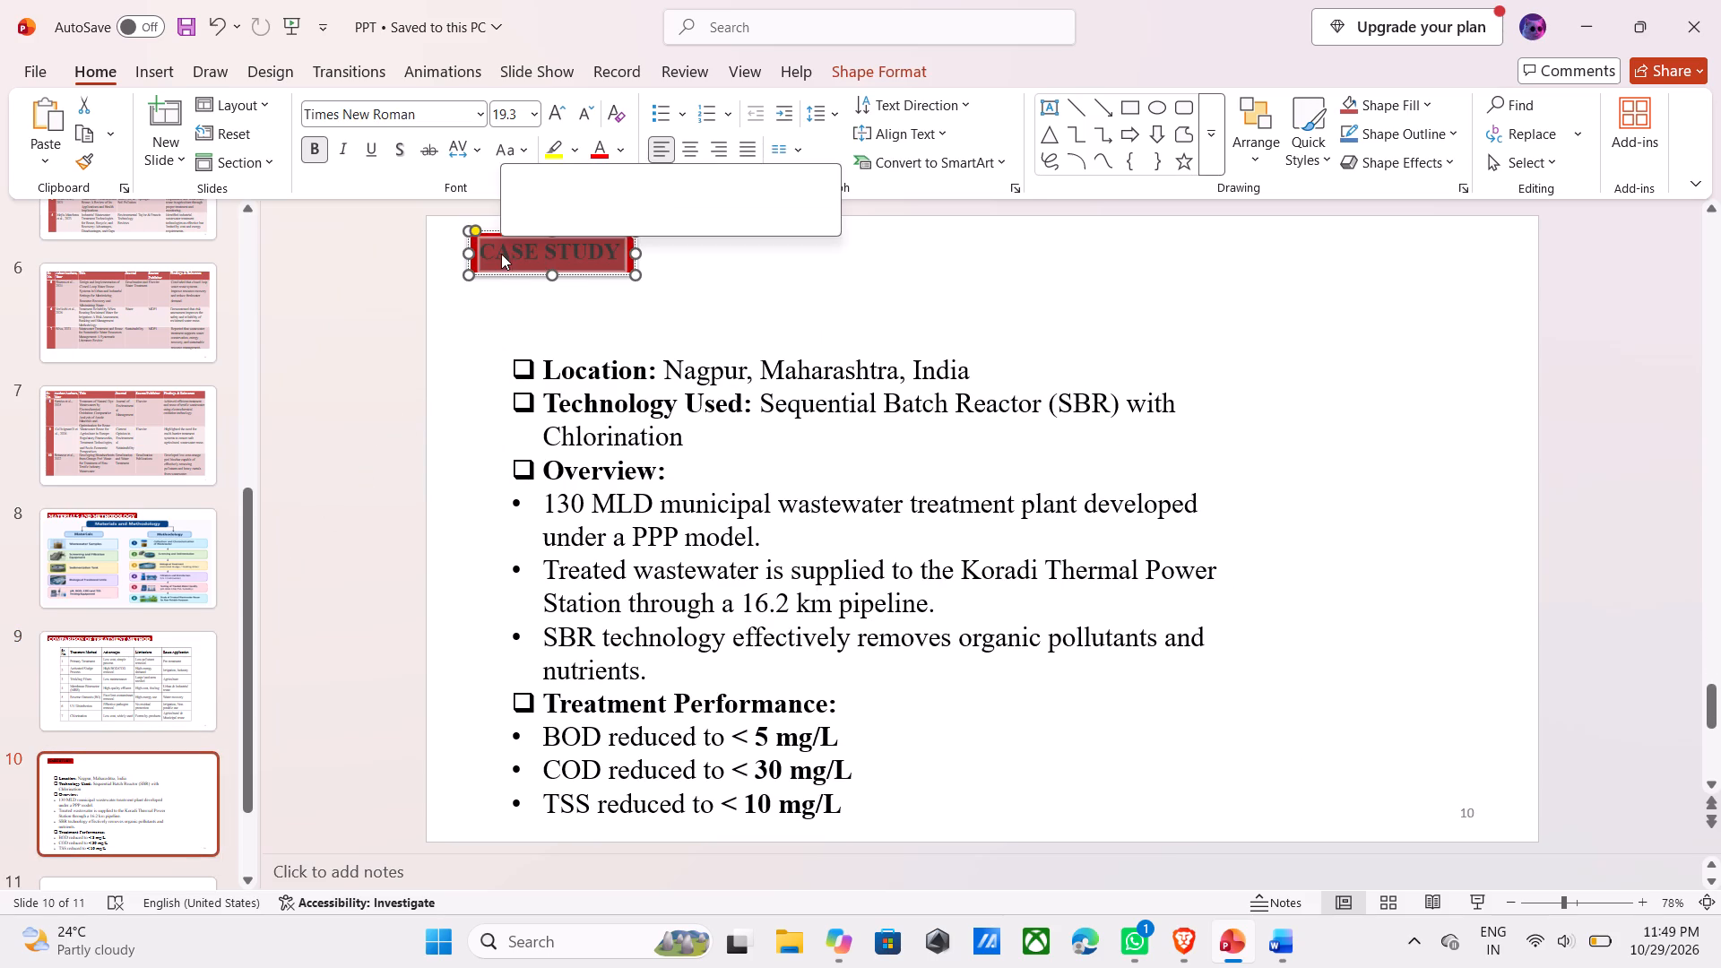
pyautogui.click(708, 290)
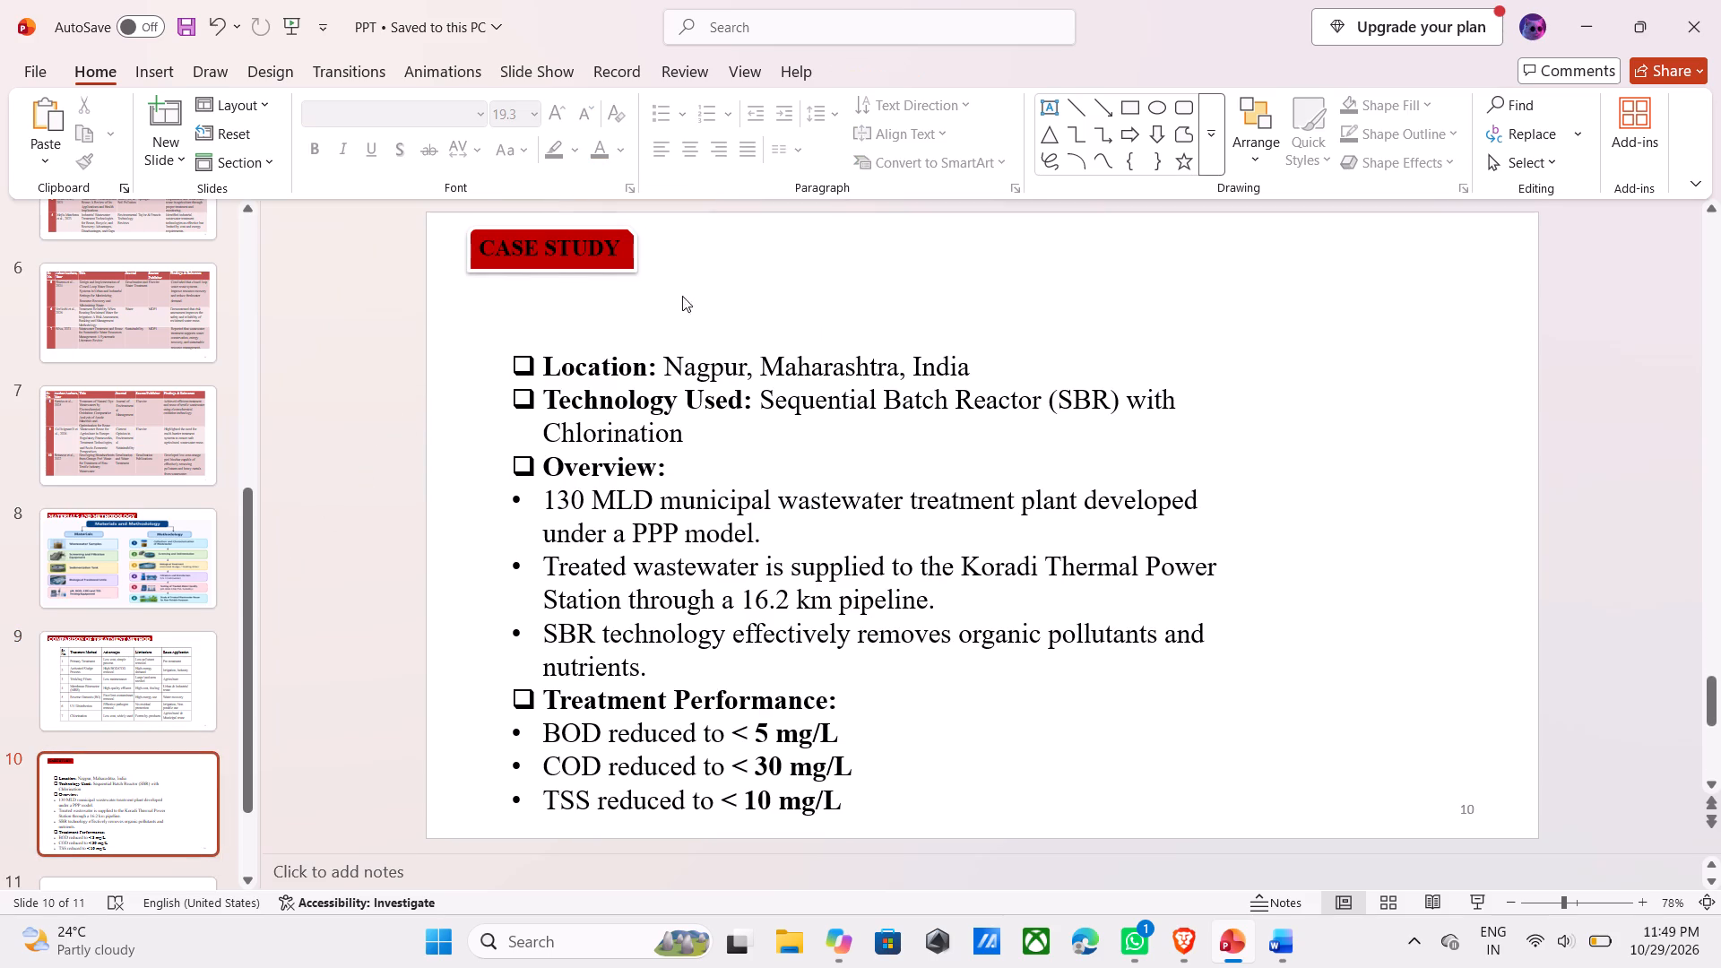
# Replace the CASE STUDY banner on slide 10 with a copy of slide 9's COMPARISON OF TREATMENT METHOD banner.
pyautogui.click(179, 660)
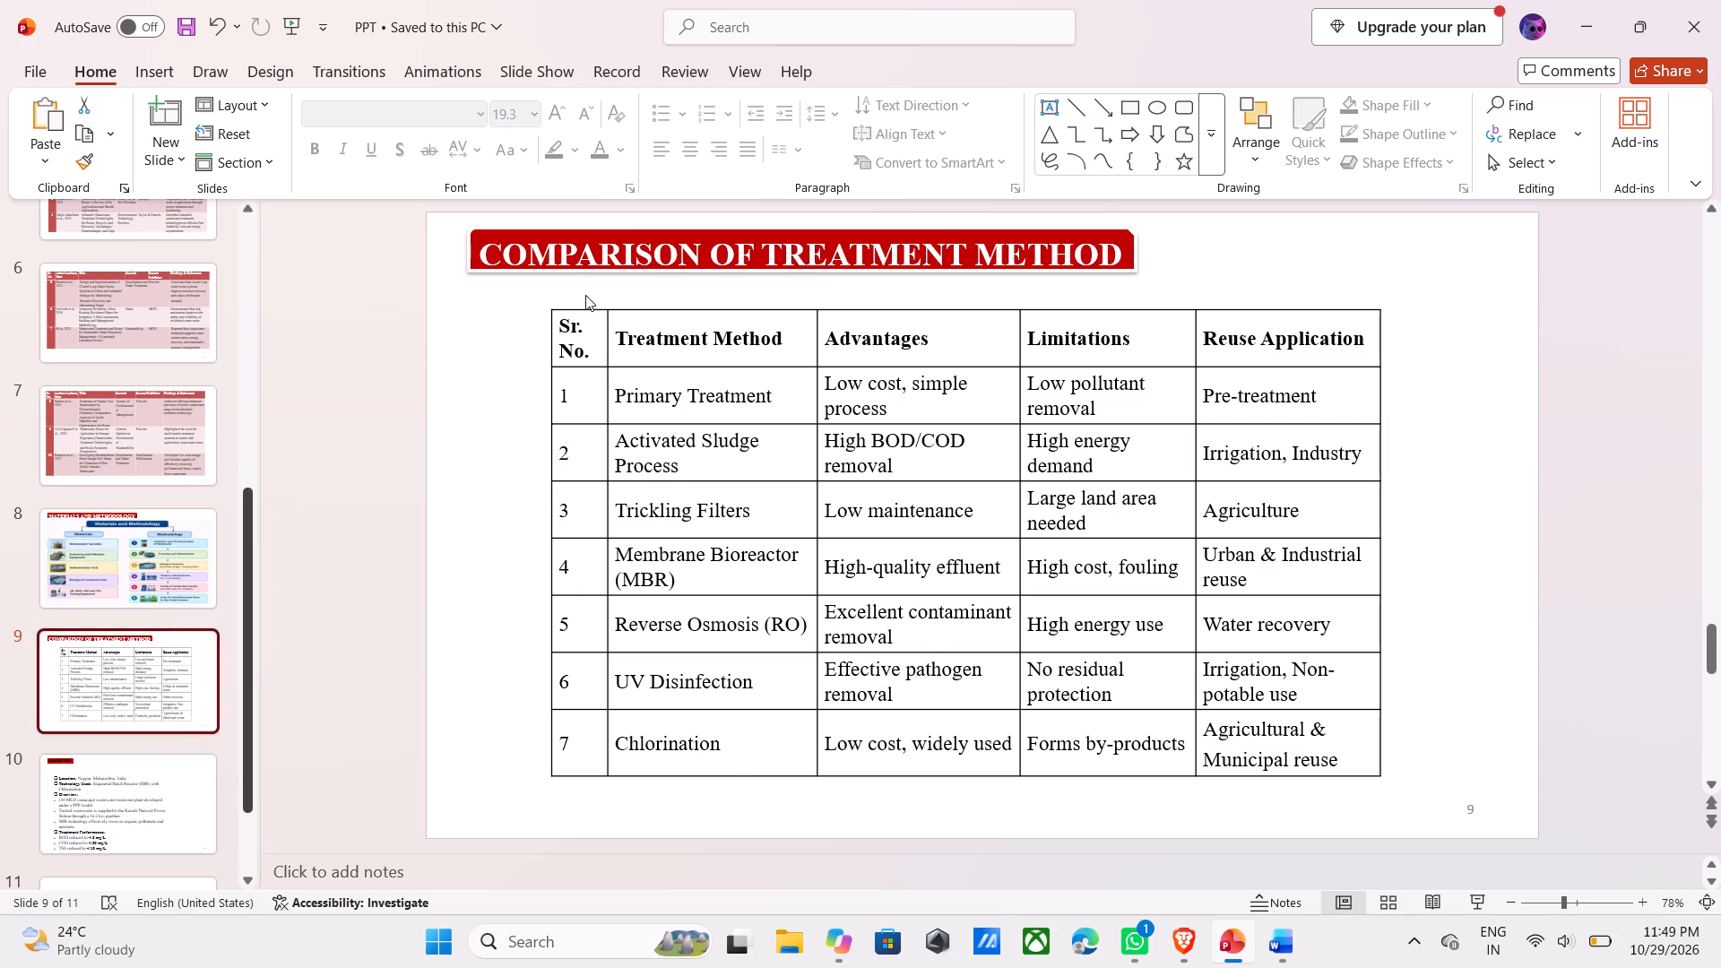
pyautogui.click(610, 250)
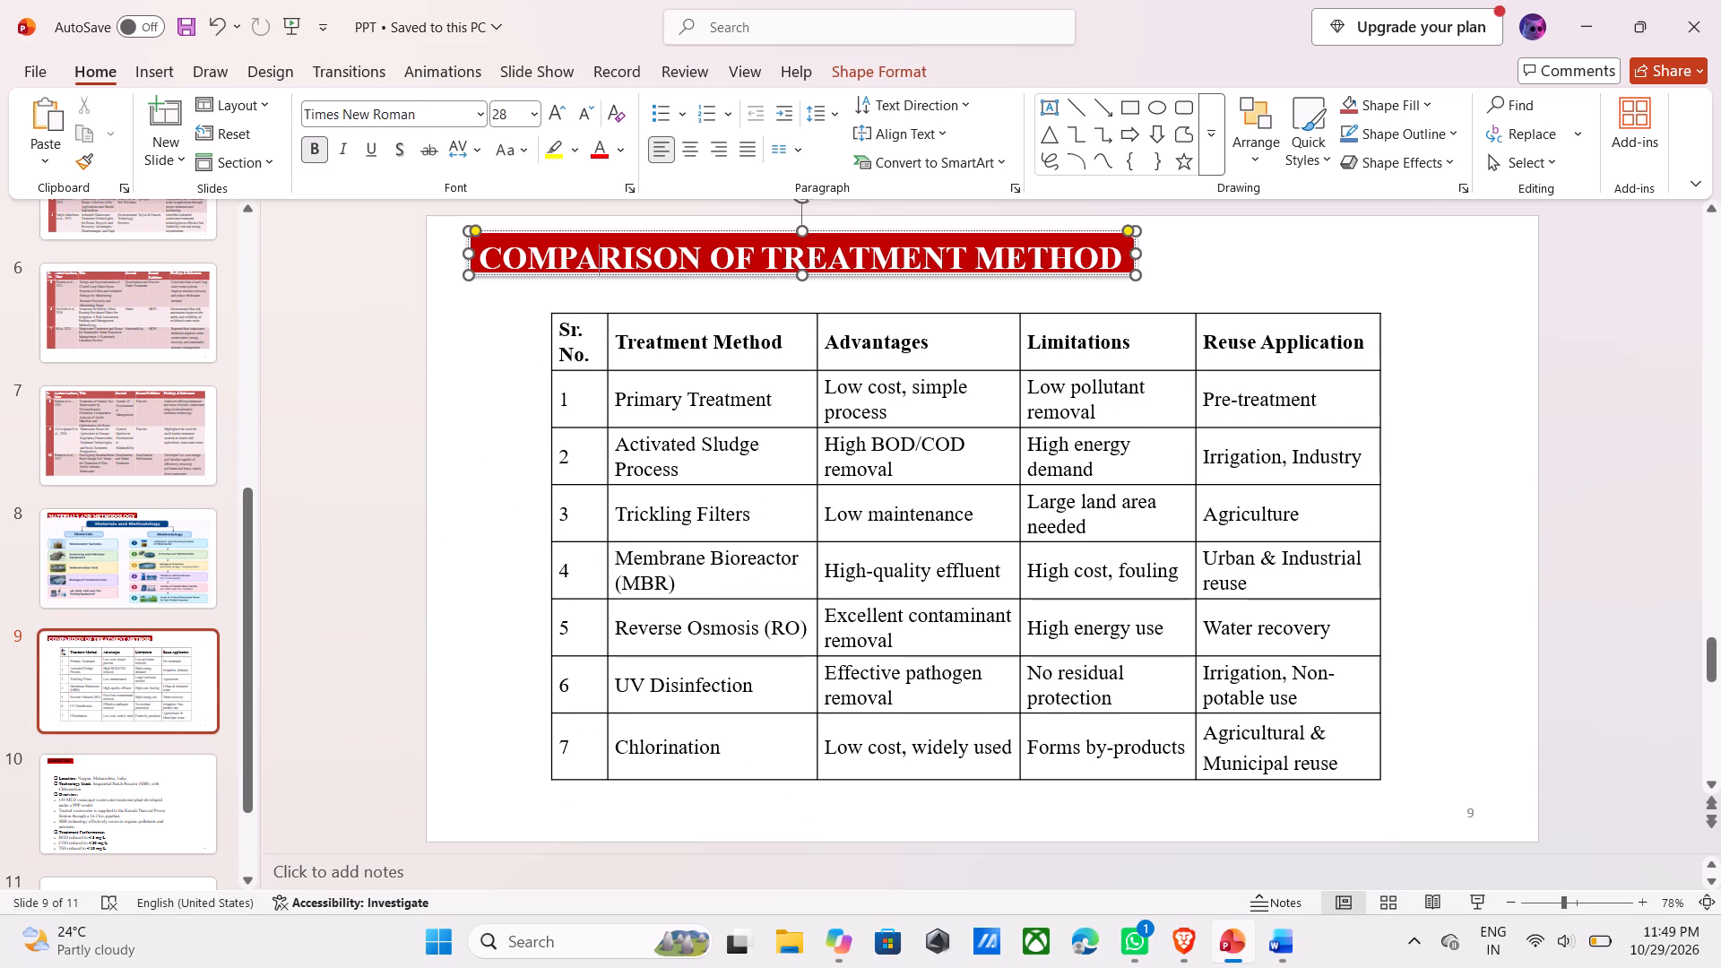
pyautogui.hotkey('ctrl', 'c')
pyautogui.click(636, 230)
pyautogui.hotkey('ctrl', 'c')
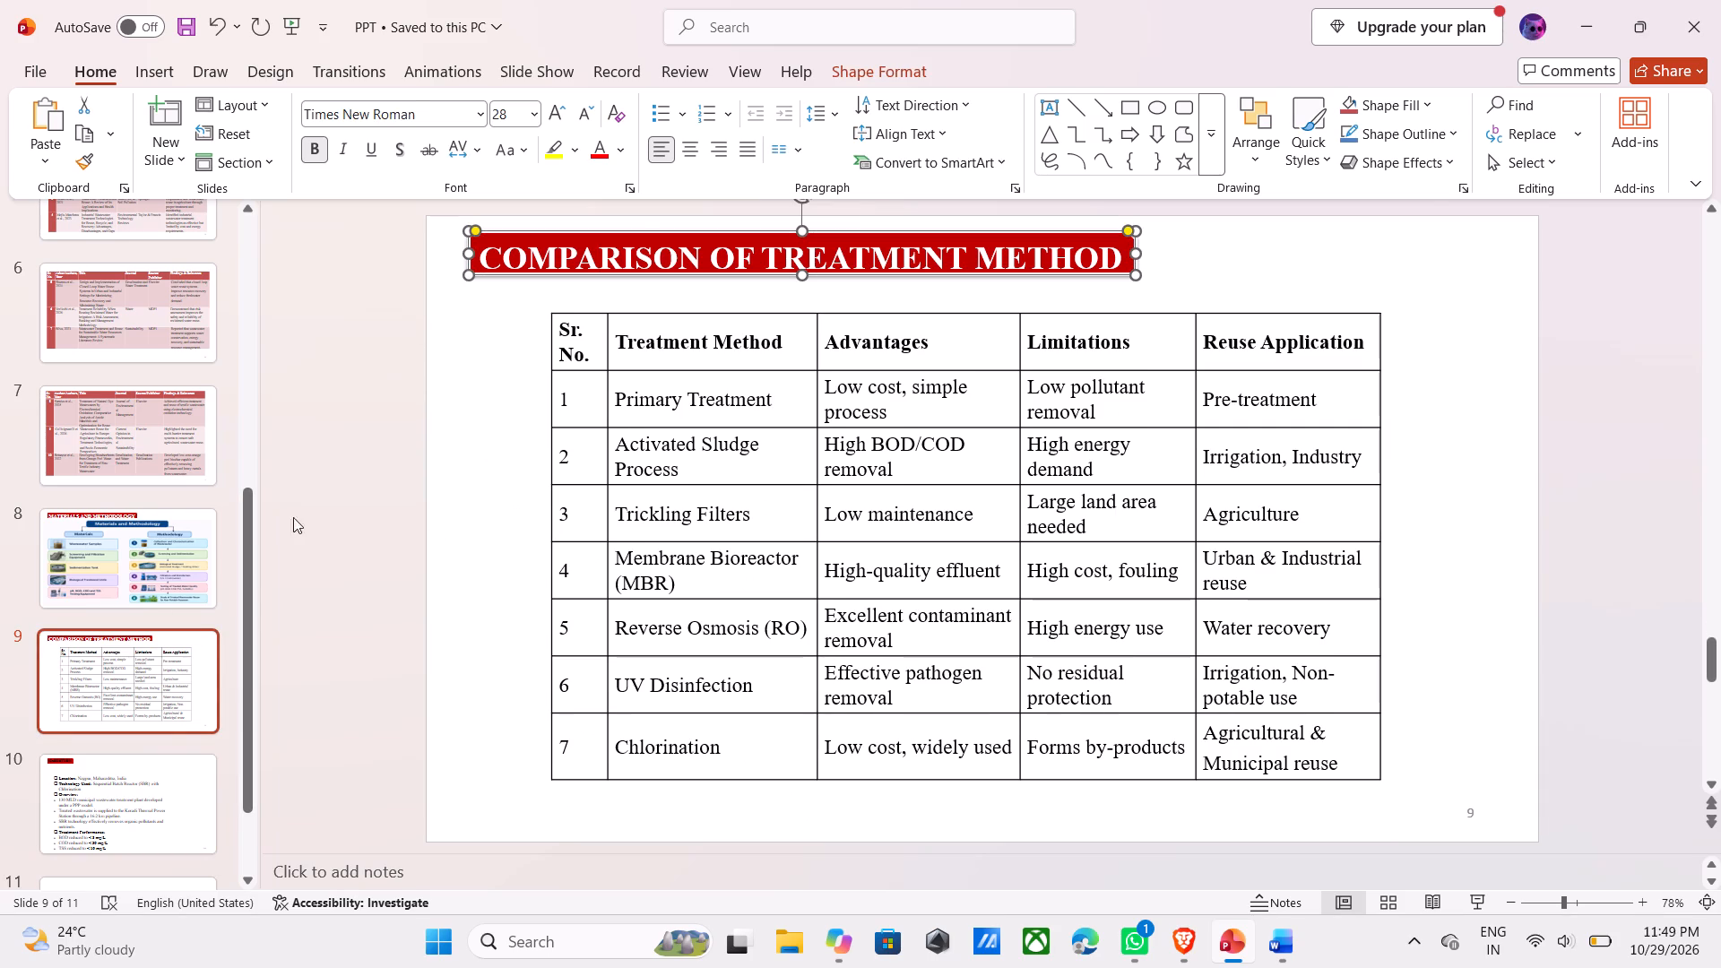
pyautogui.click(129, 775)
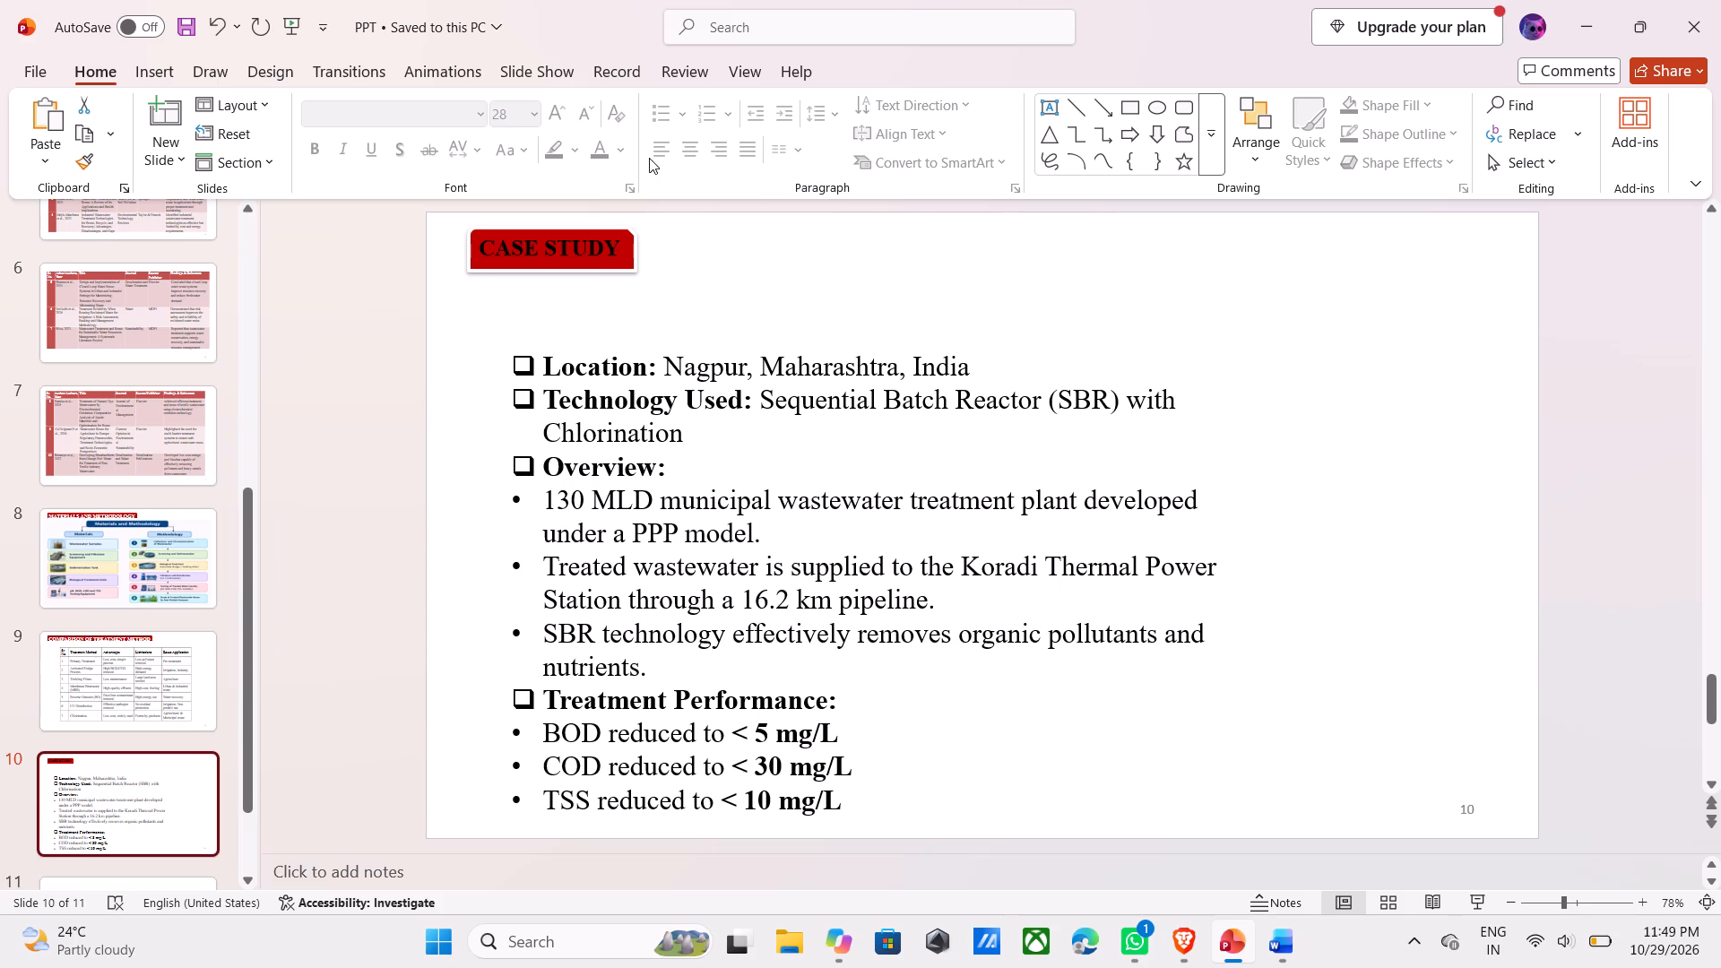
pyautogui.click(631, 230)
pyautogui.hscroll(1, 1060, 294)
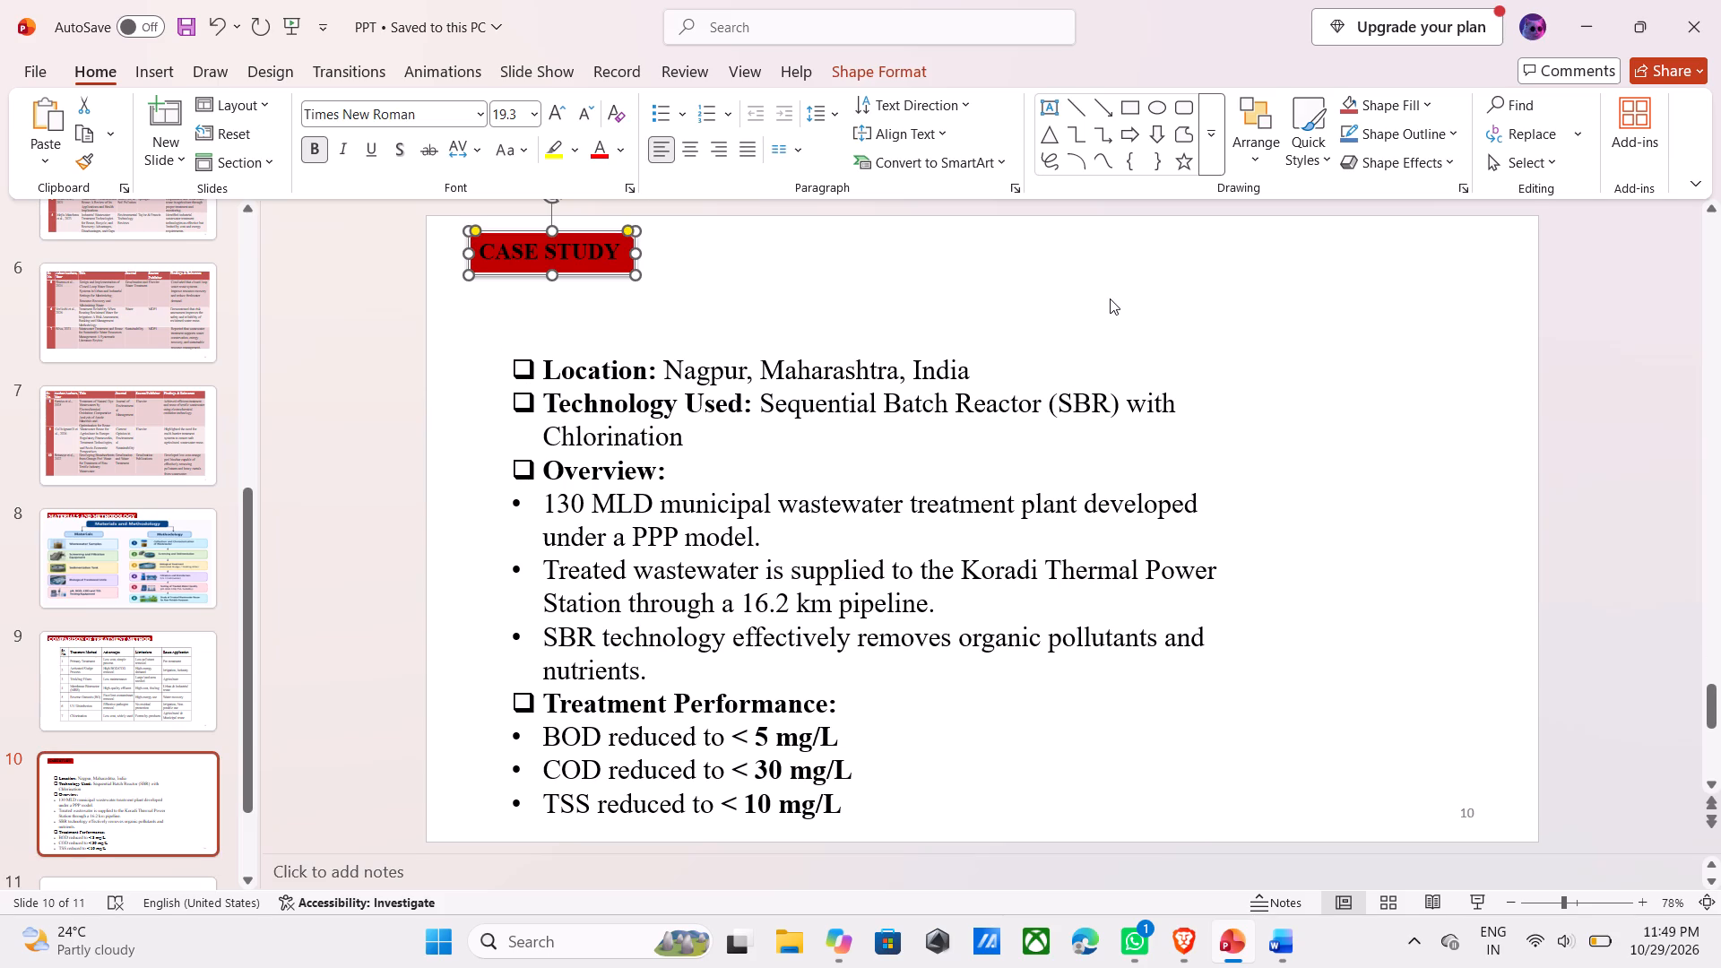
pyautogui.press('Delete')
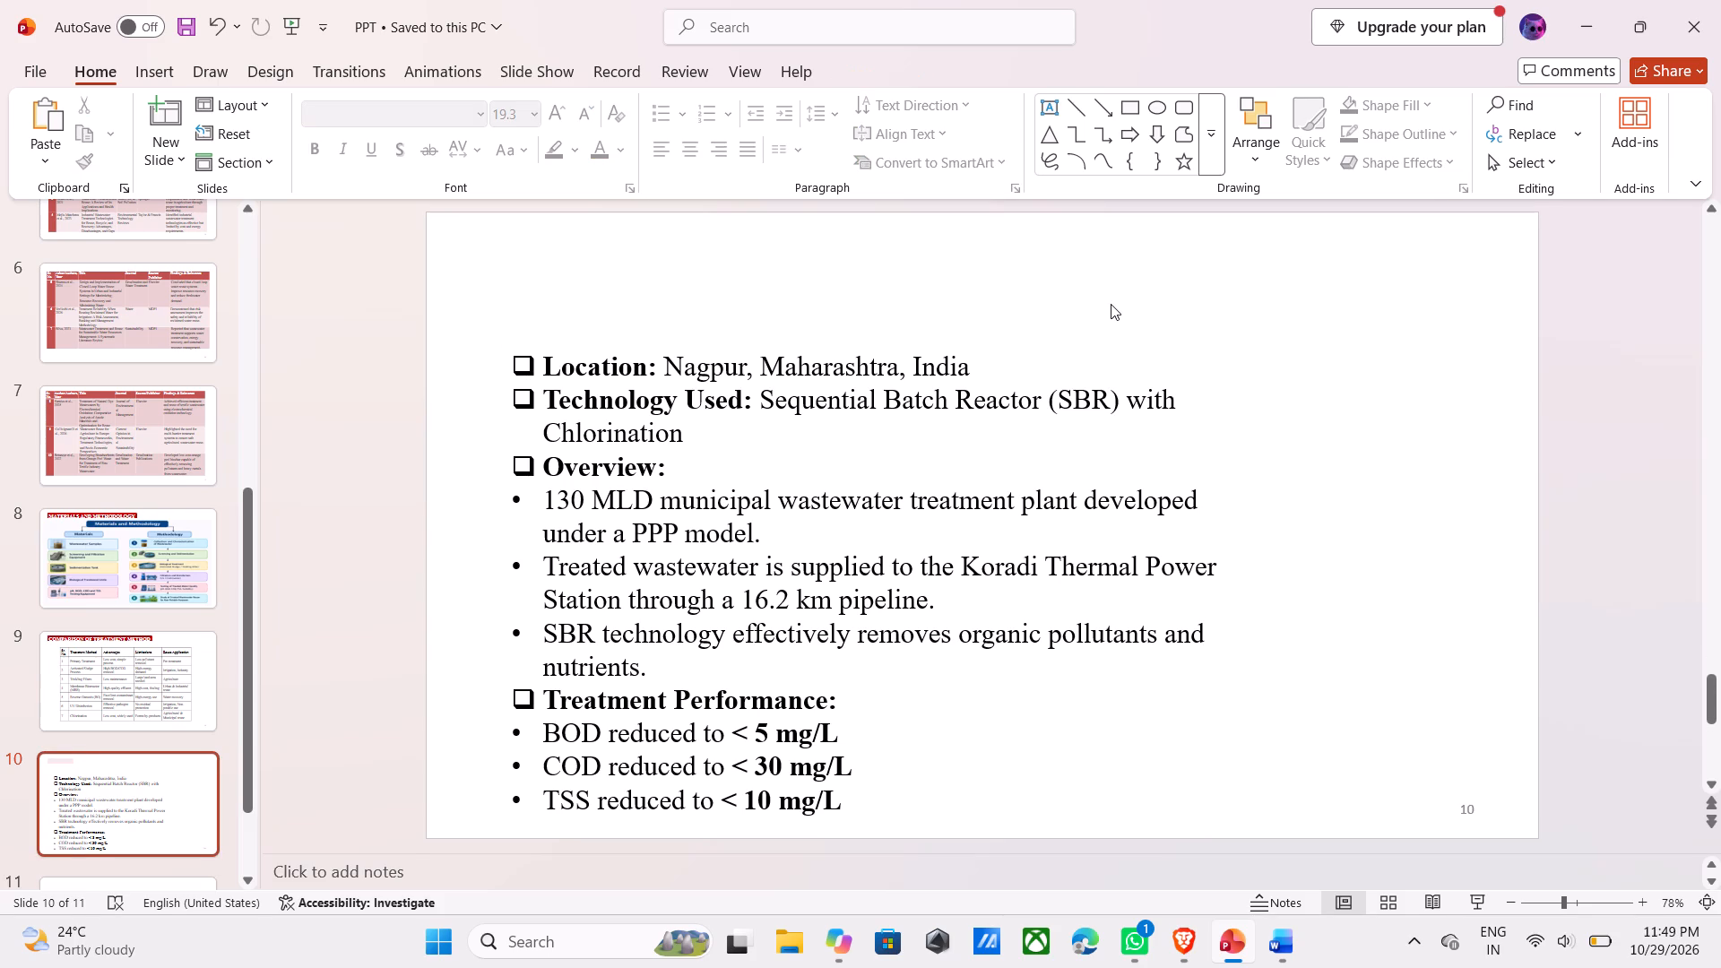
pyautogui.hotkey('ctrl', 'v')
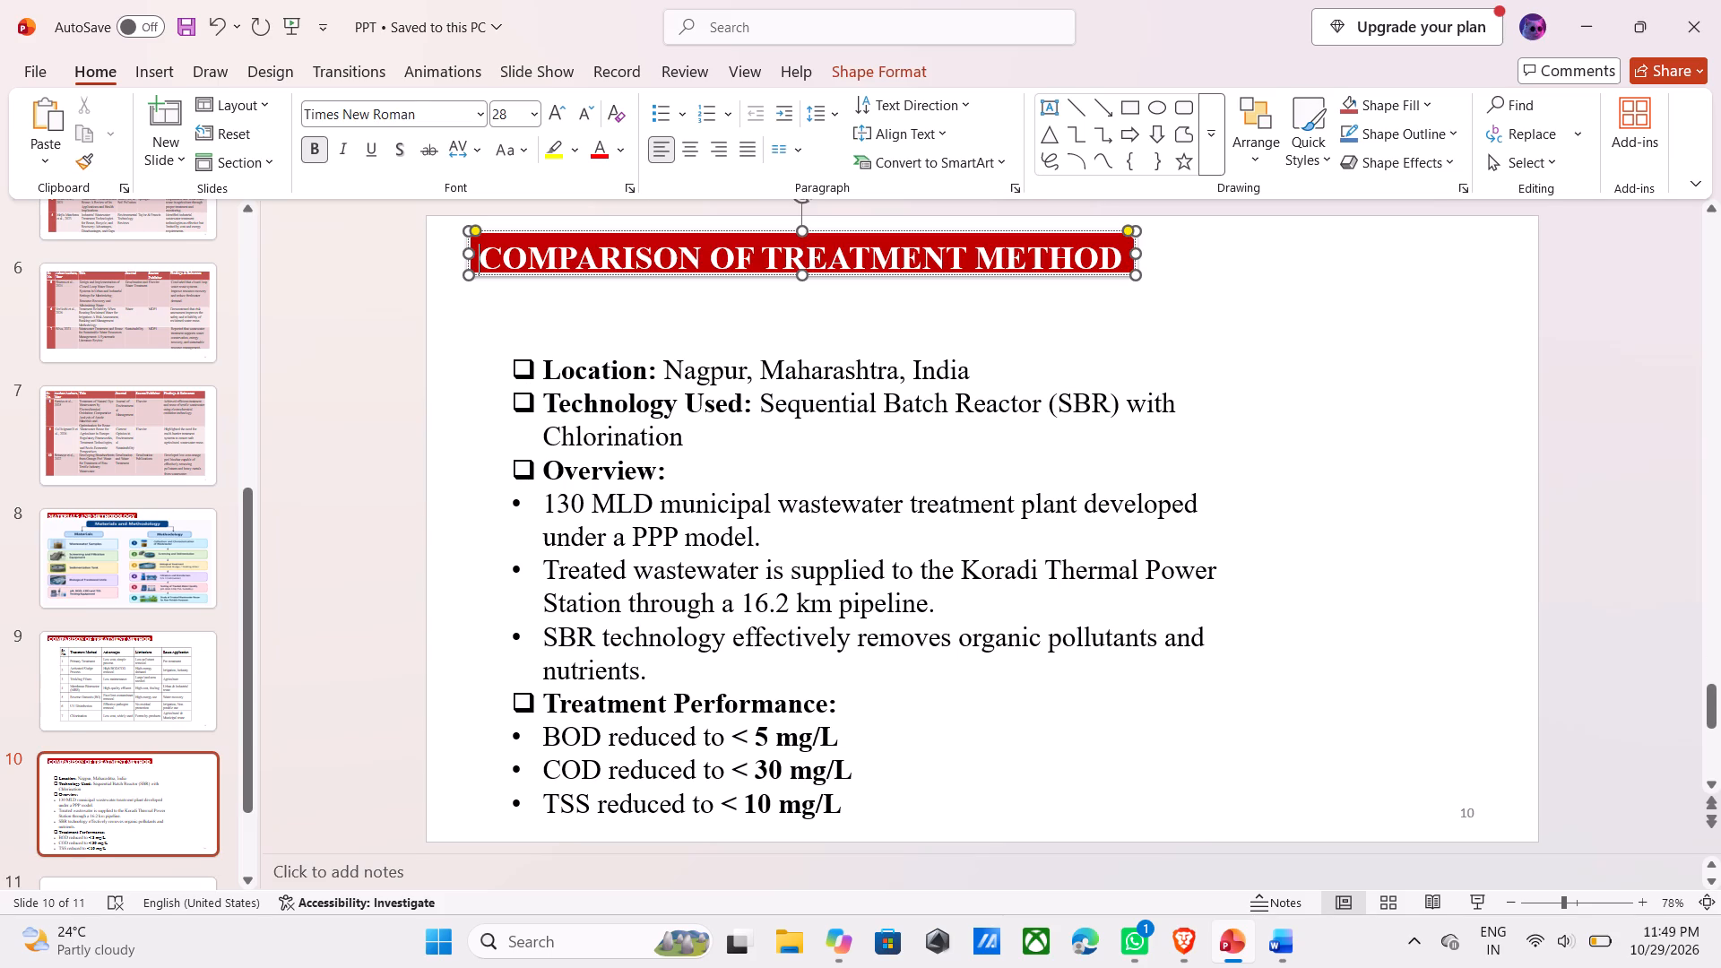
# Change the copied banner's text on slide 10 to CASE STUDY.
pyautogui.click(1120, 259)
pyautogui.press('BackSpace')
pyautogui.press('BackSpace')
pyautogui.press('BackSpace')
pyautogui.press('BackSpace')
pyautogui.press('BackSpace')
pyautogui.press('BackSpace')
pyautogui.press('BackSpace')
pyautogui.press('BackSpace')
pyautogui.press('BackSpace')
pyautogui.press('BackSpace')
pyautogui.press('BackSpace')
pyautogui.press('BackSpace')
pyautogui.press('BackSpace')
pyautogui.press('BackSpace')
pyautogui.press('BackSpace')
pyautogui.press('BackSpace')
pyautogui.press('BackSpace')
pyautogui.press('BackSpace')
pyautogui.press('BackSpace')
pyautogui.press('BackSpace')
pyautogui.press('BackSpace')
pyautogui.press('BackSpace')
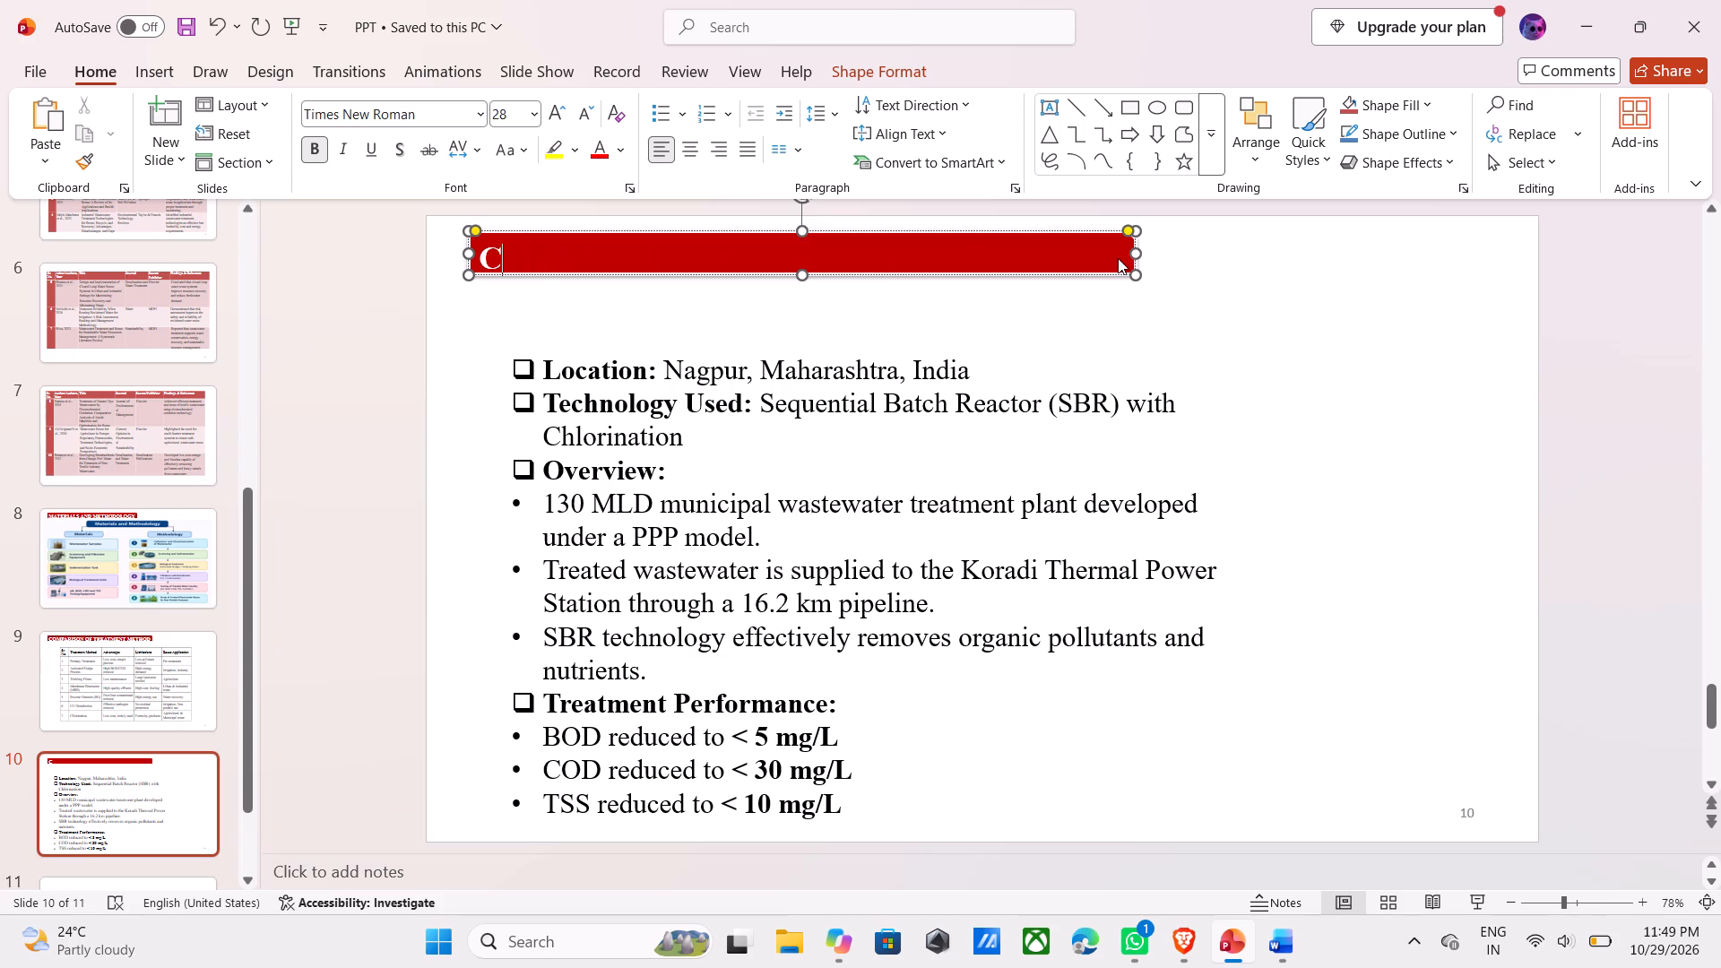
pyautogui.write('ASE STUDY')
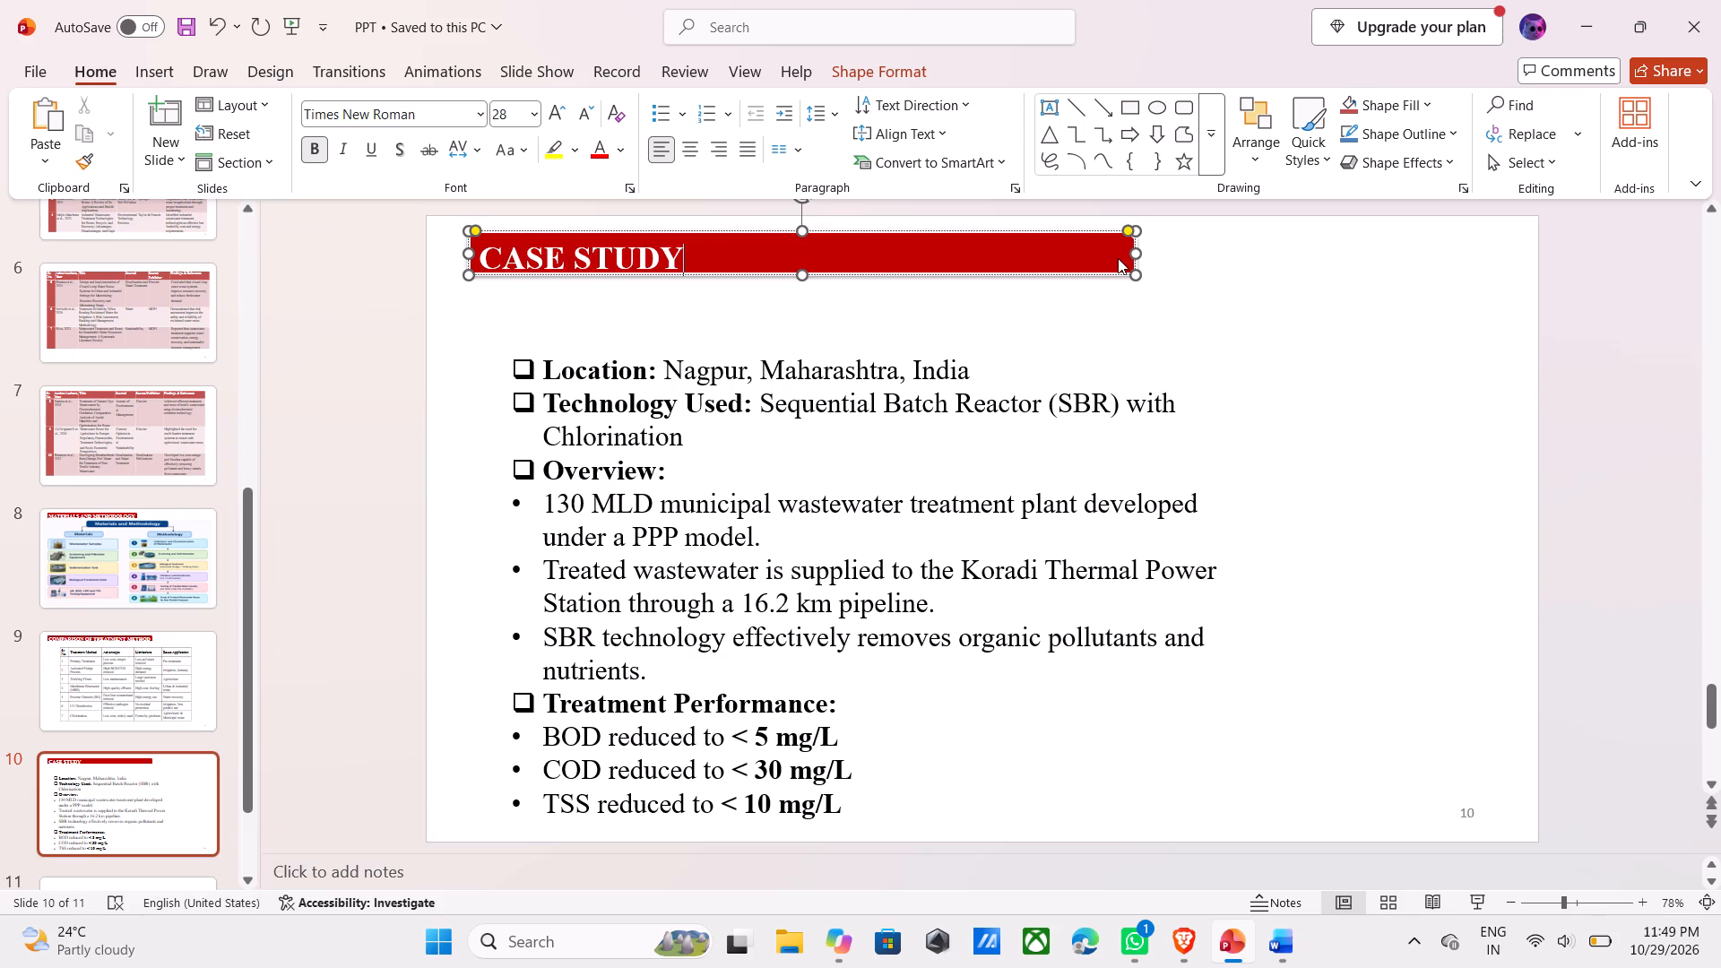
# Narrow the red banner from its right edge to fit the CASE STUDY text.
pyautogui.moveTo(1137, 255); pyautogui.dragTo(756, 278)
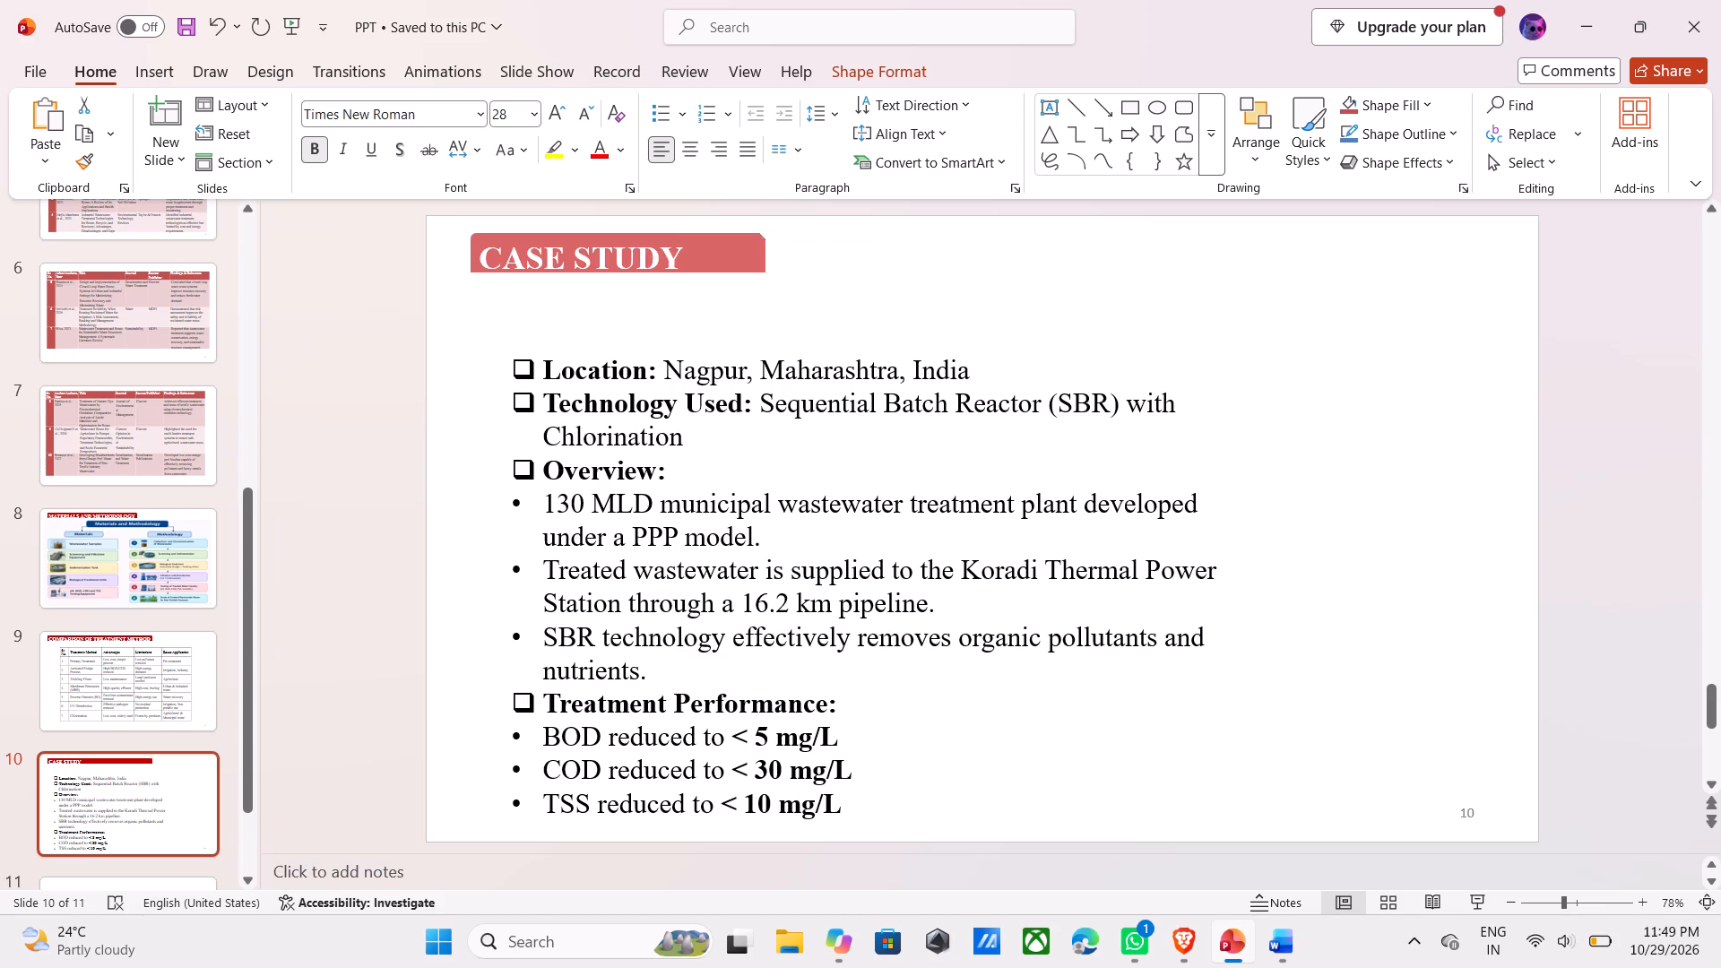
pyautogui.moveTo(756, 278); pyautogui.dragTo(699, 282)
pyautogui.click(829, 328)
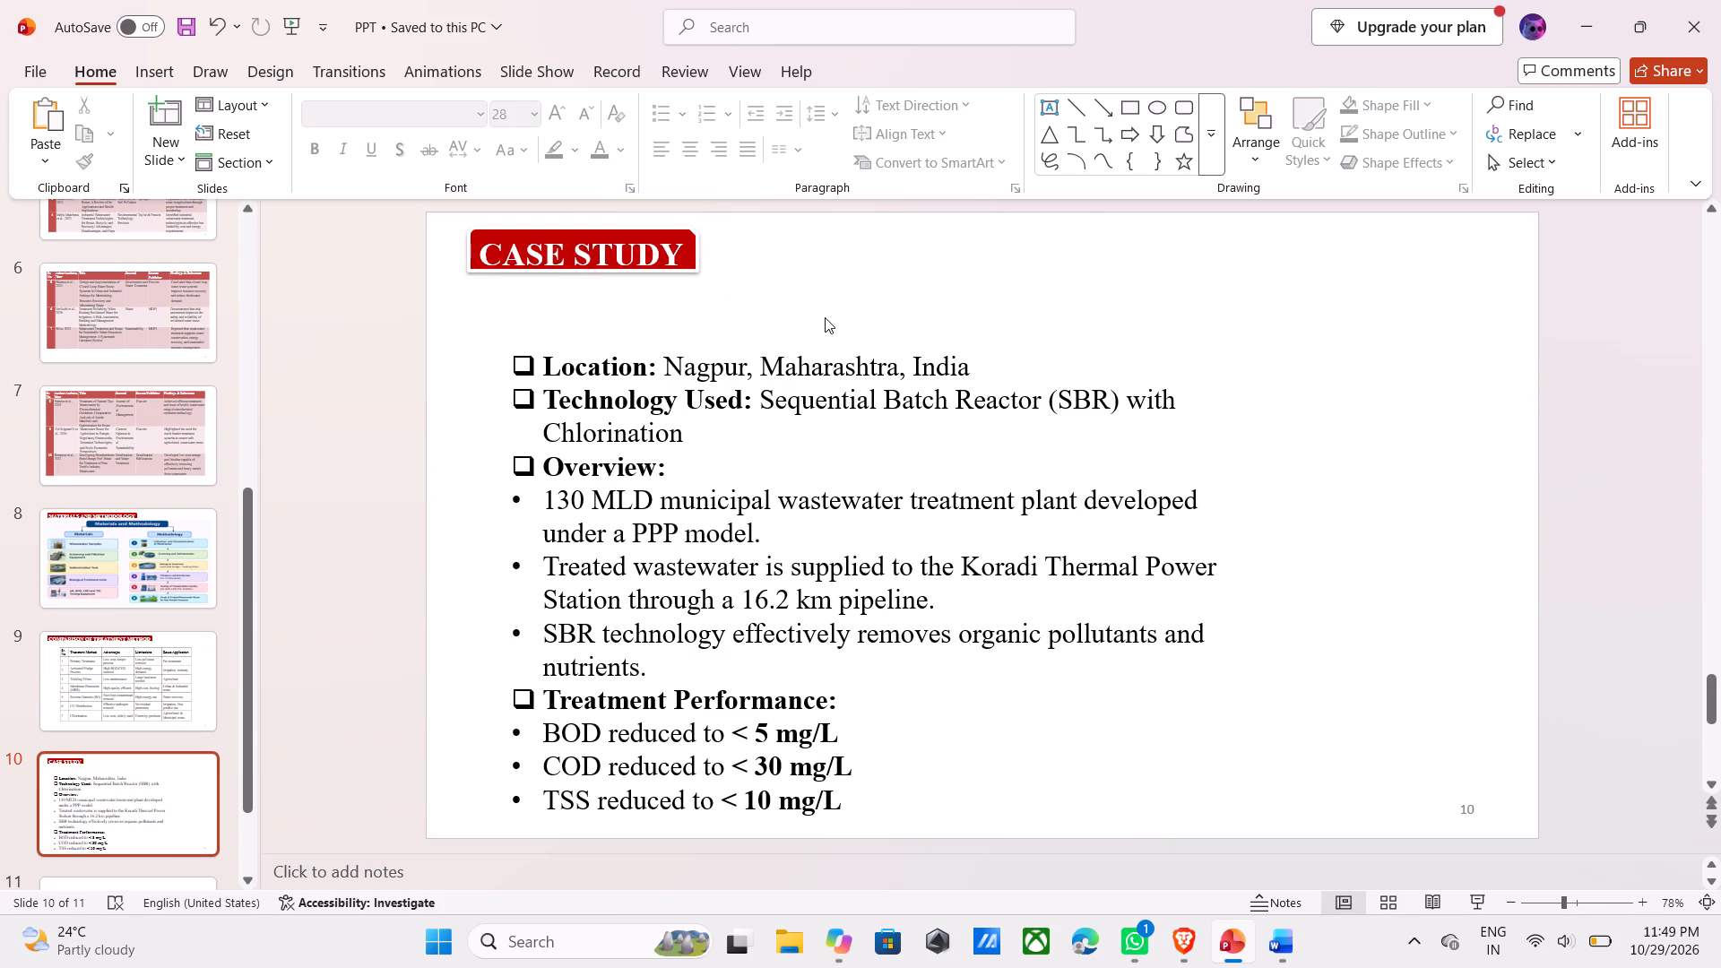
pyautogui.hotkey('alt', 'Tab')
pyautogui.scroll(8, 813, 375)
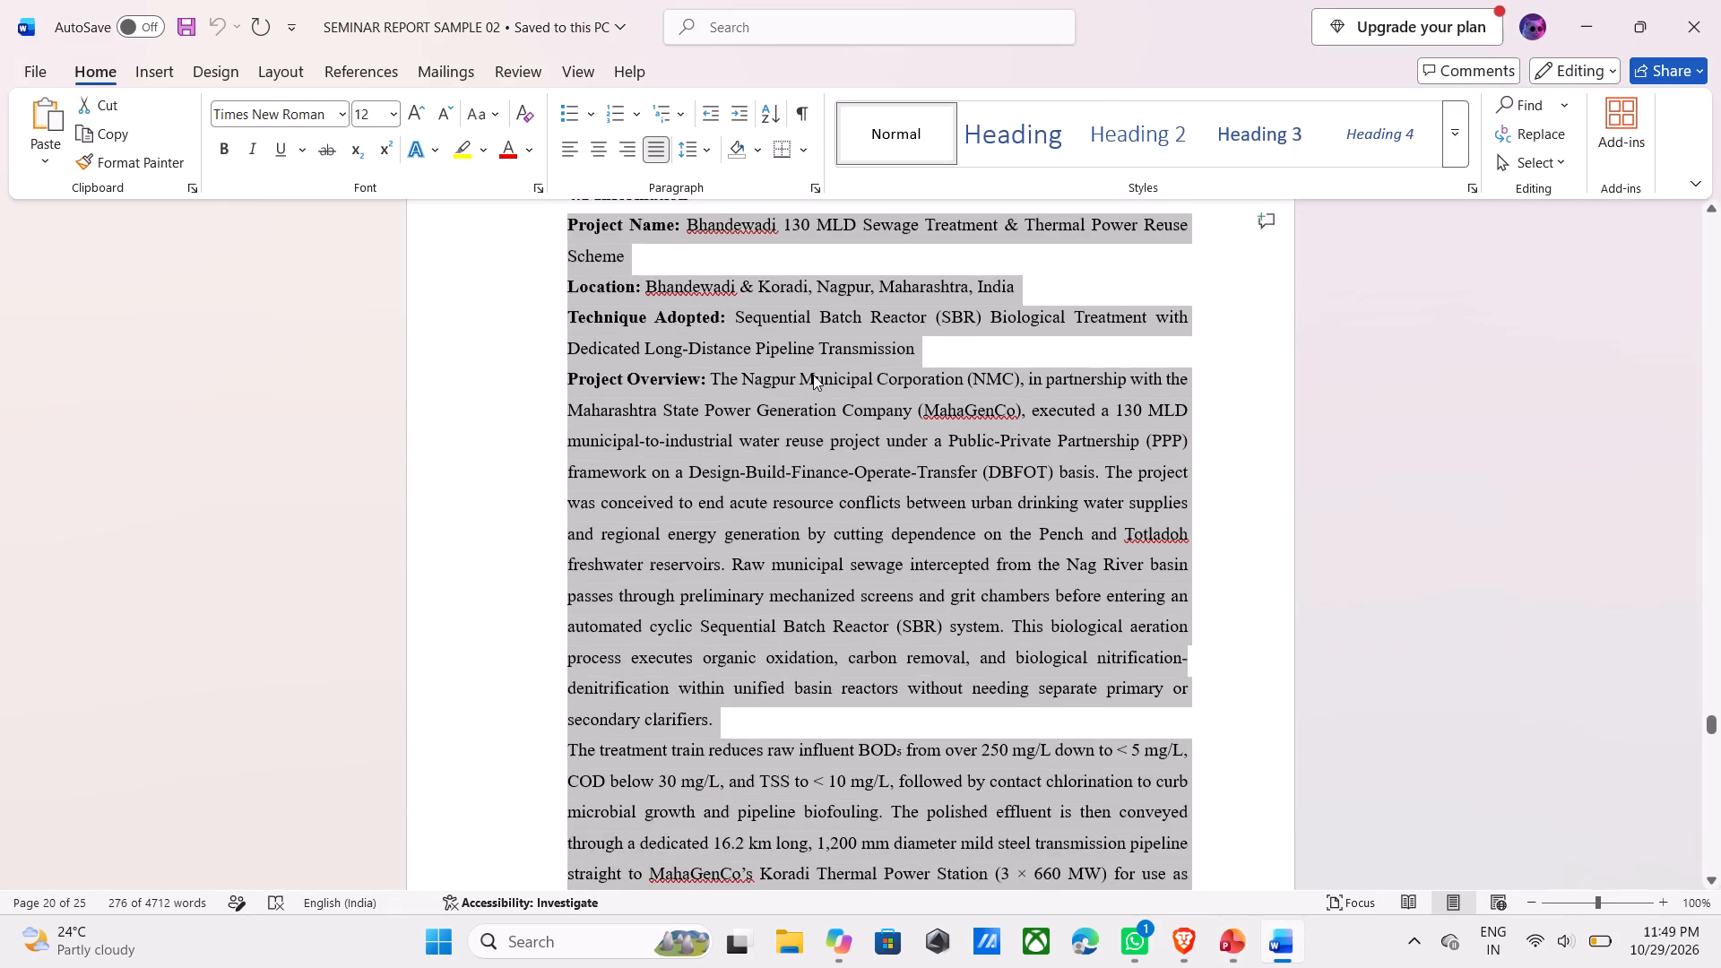
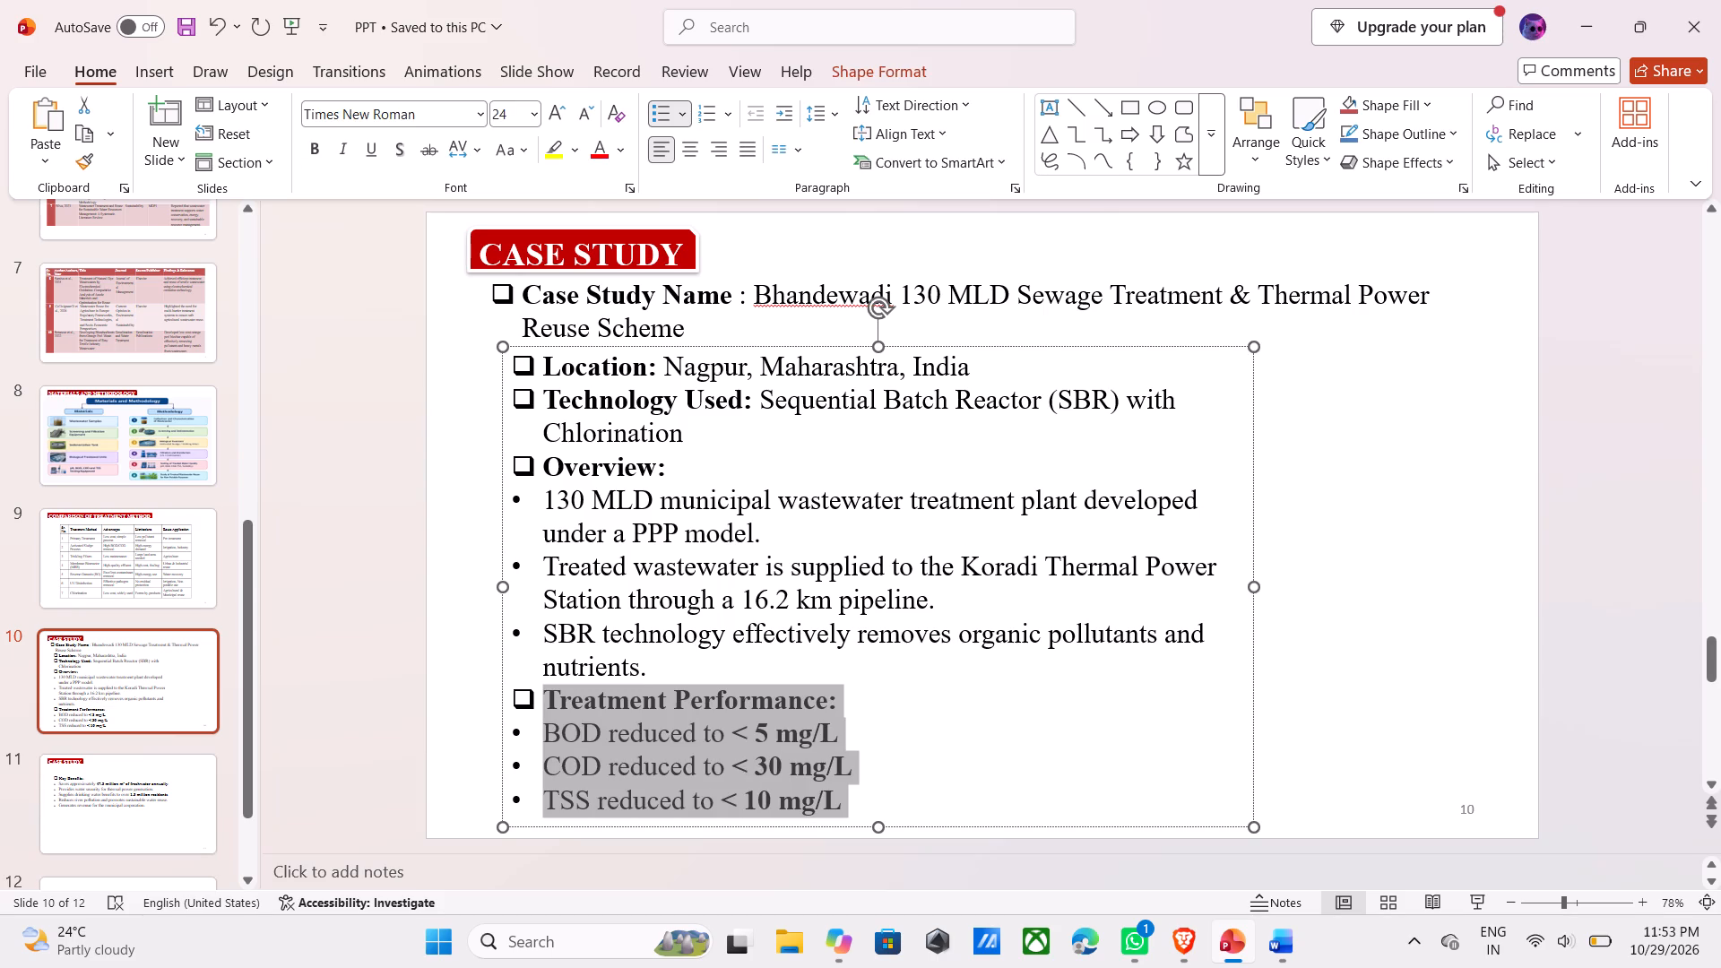
pyautogui.moveTo(531, 707); pyautogui.dragTo(506, 703)
pyautogui.hotkey('ctrl', 'c')
pyautogui.press('BackSpace')
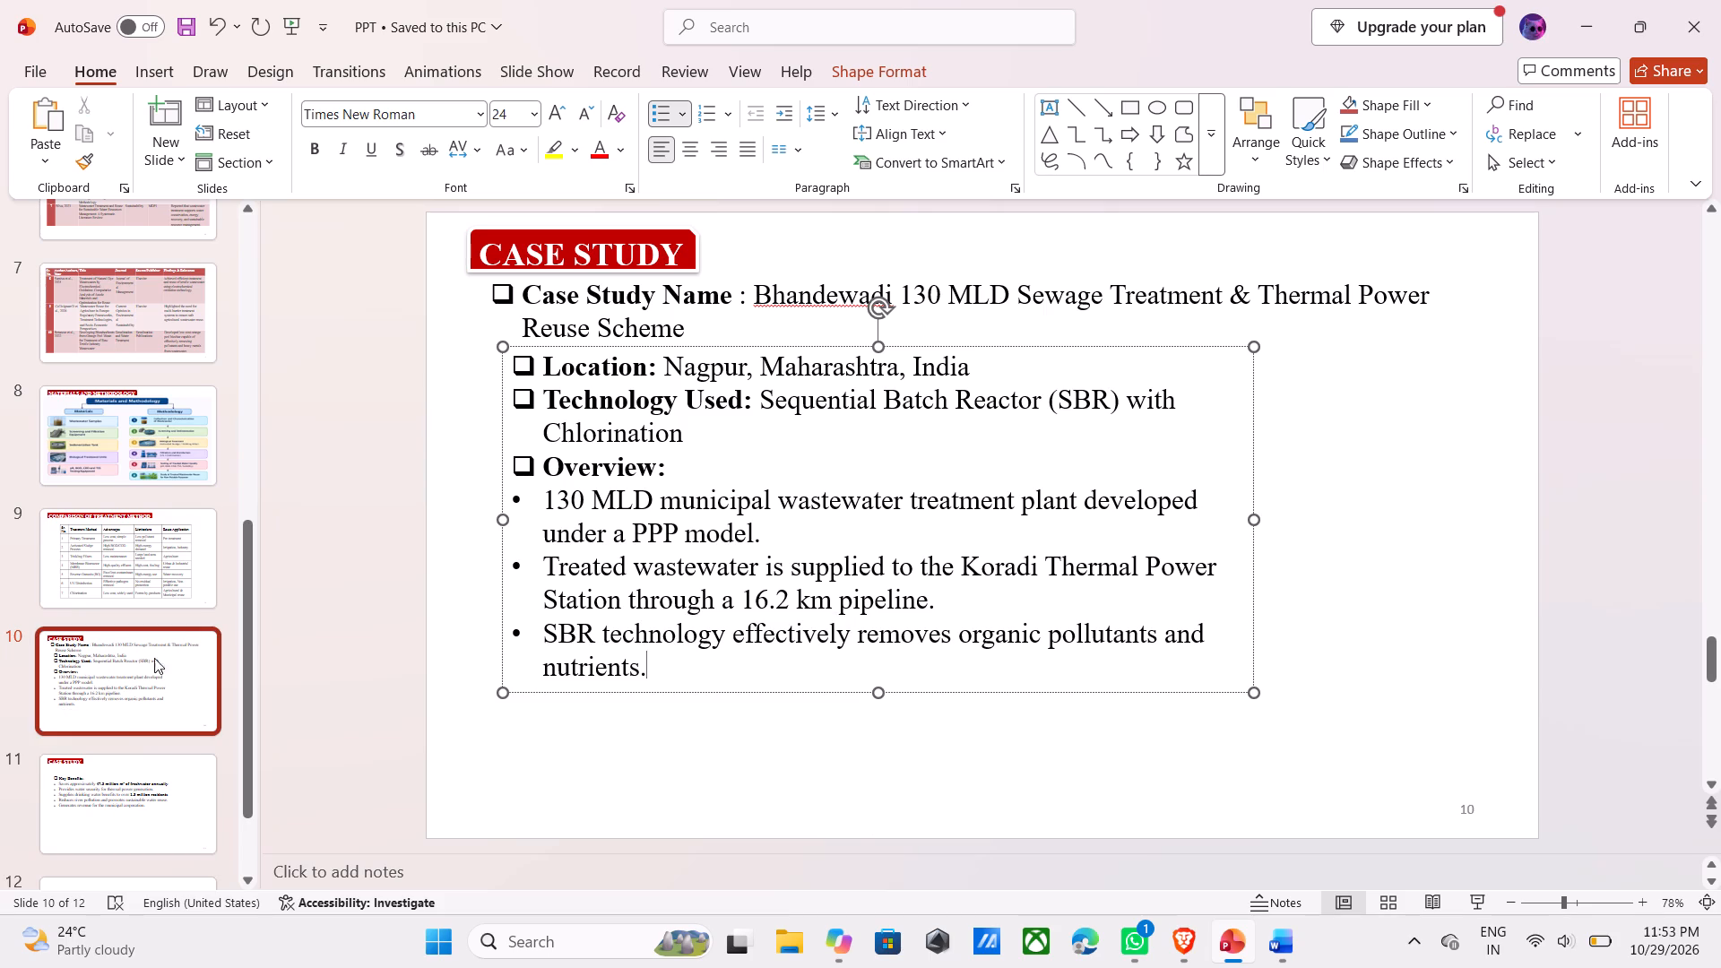
# Insert the copied Treatment Performance section above the "Key Benefits:" heading on slide 11.
pyautogui.click(123, 765)
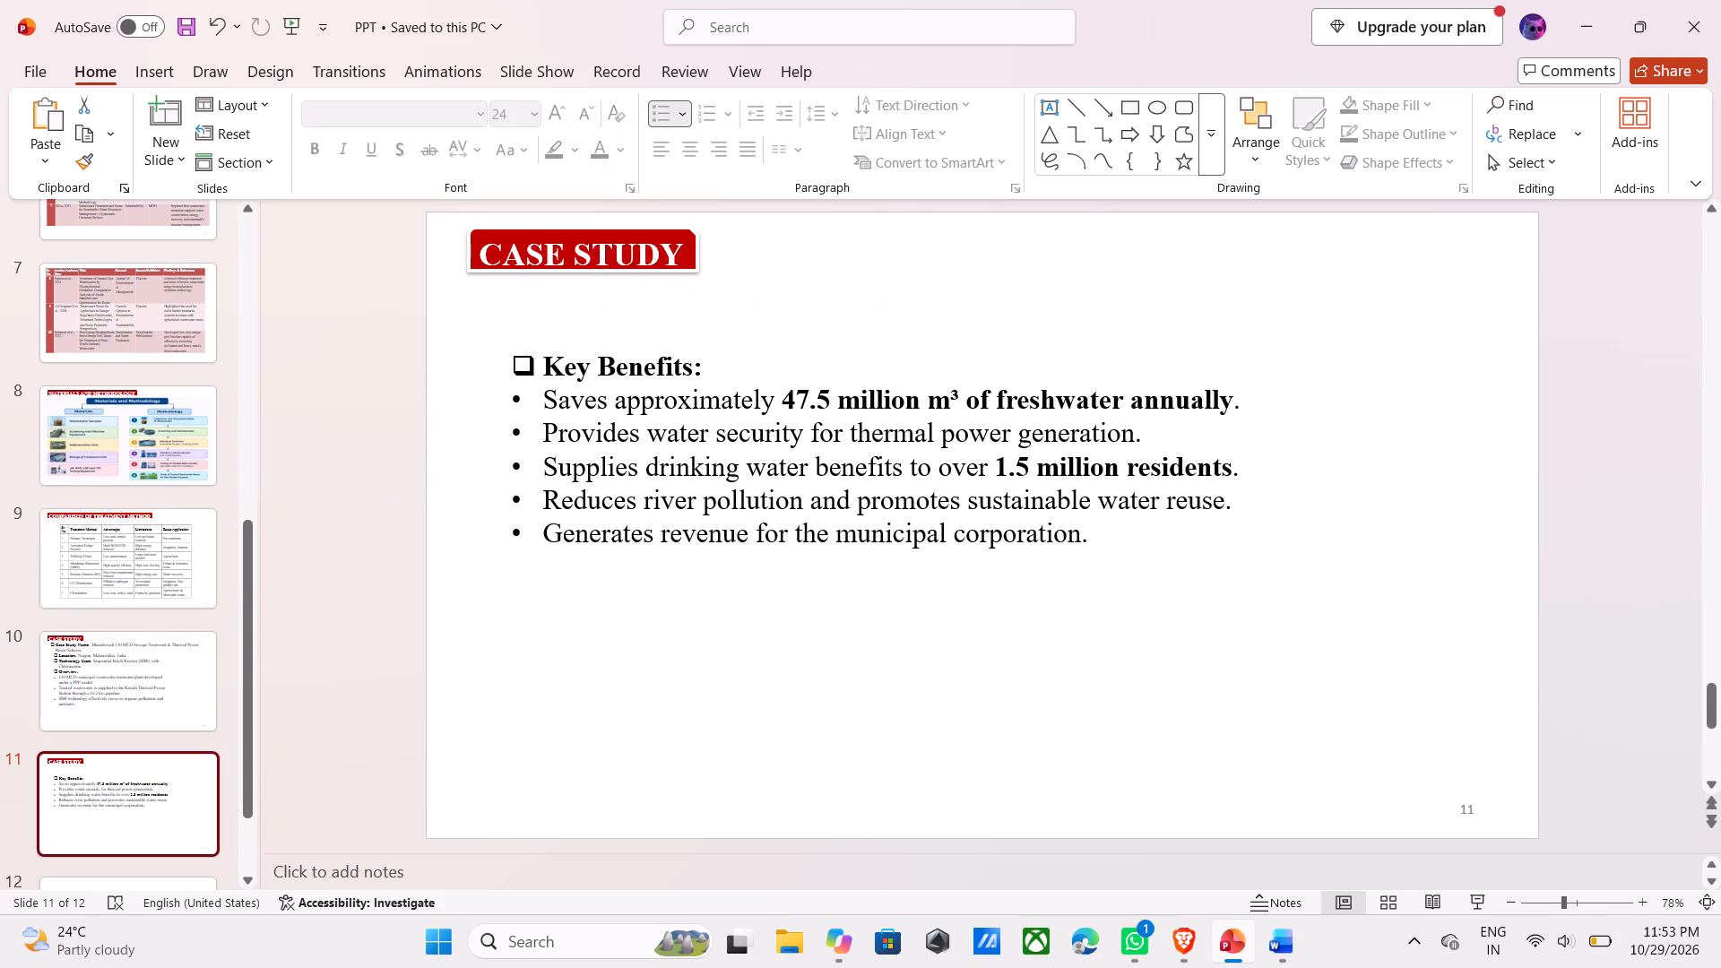
pyautogui.click(582, 392)
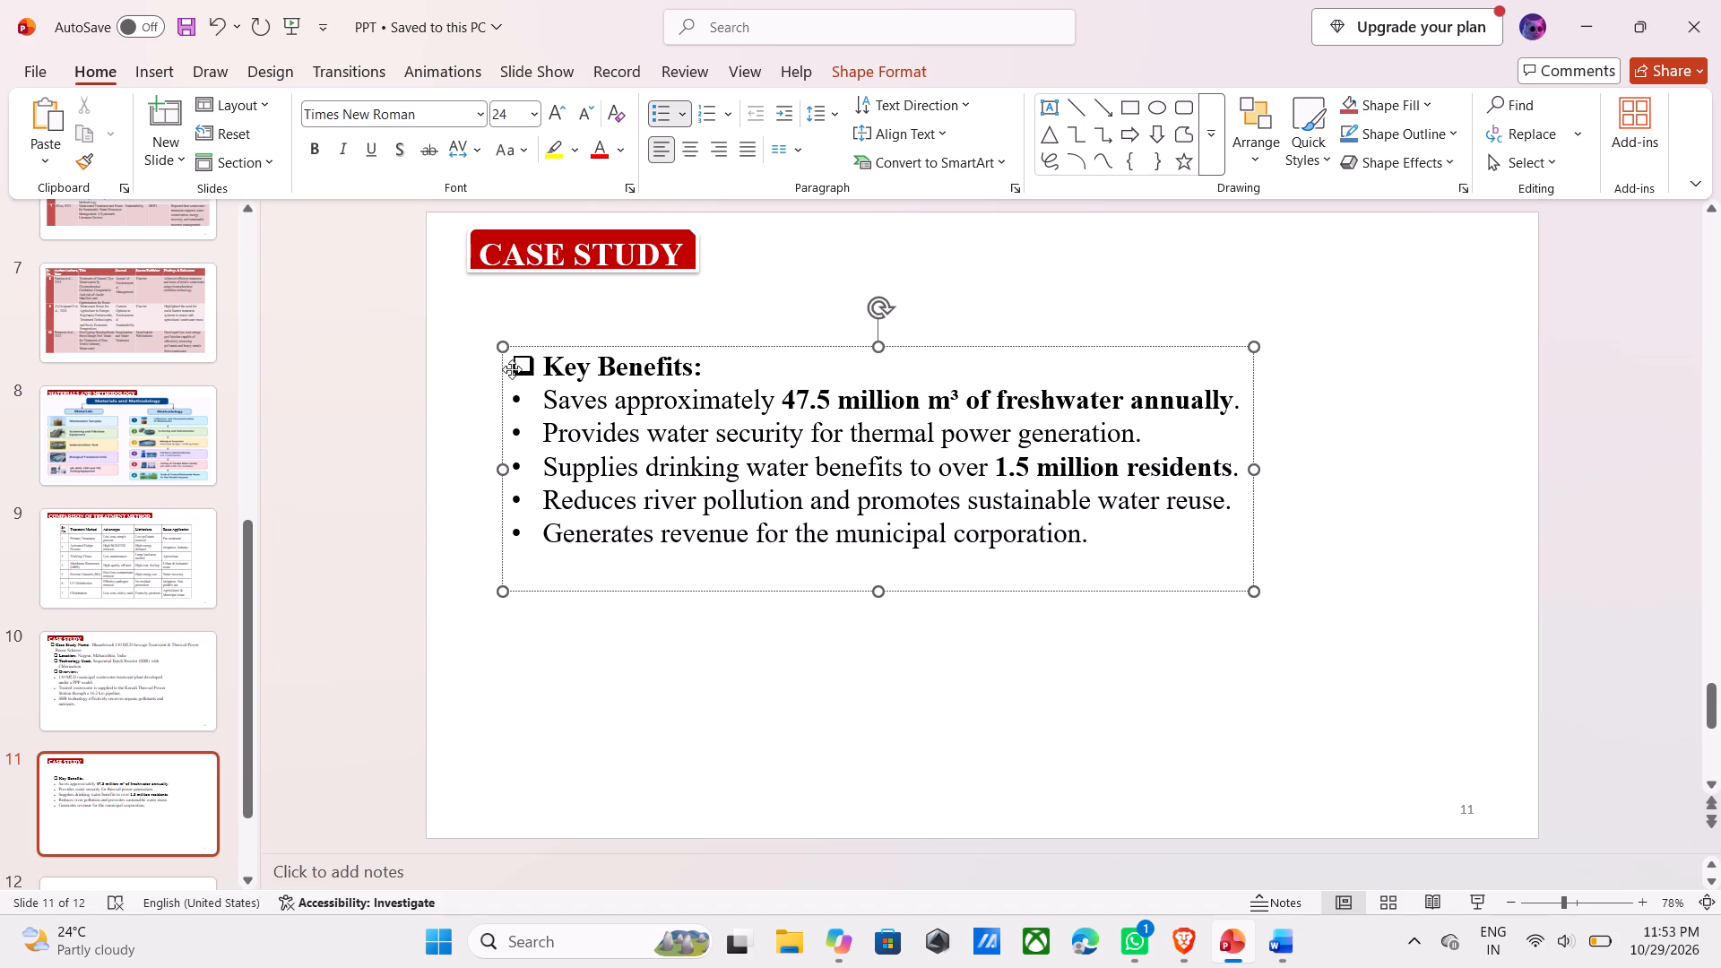
pyautogui.click(512, 369)
pyautogui.click(596, 402)
pyautogui.click(719, 367)
pyautogui.click(516, 367)
pyautogui.click(545, 362)
pyautogui.press('Left')
pyautogui.hotkey('ctrl', 'v')
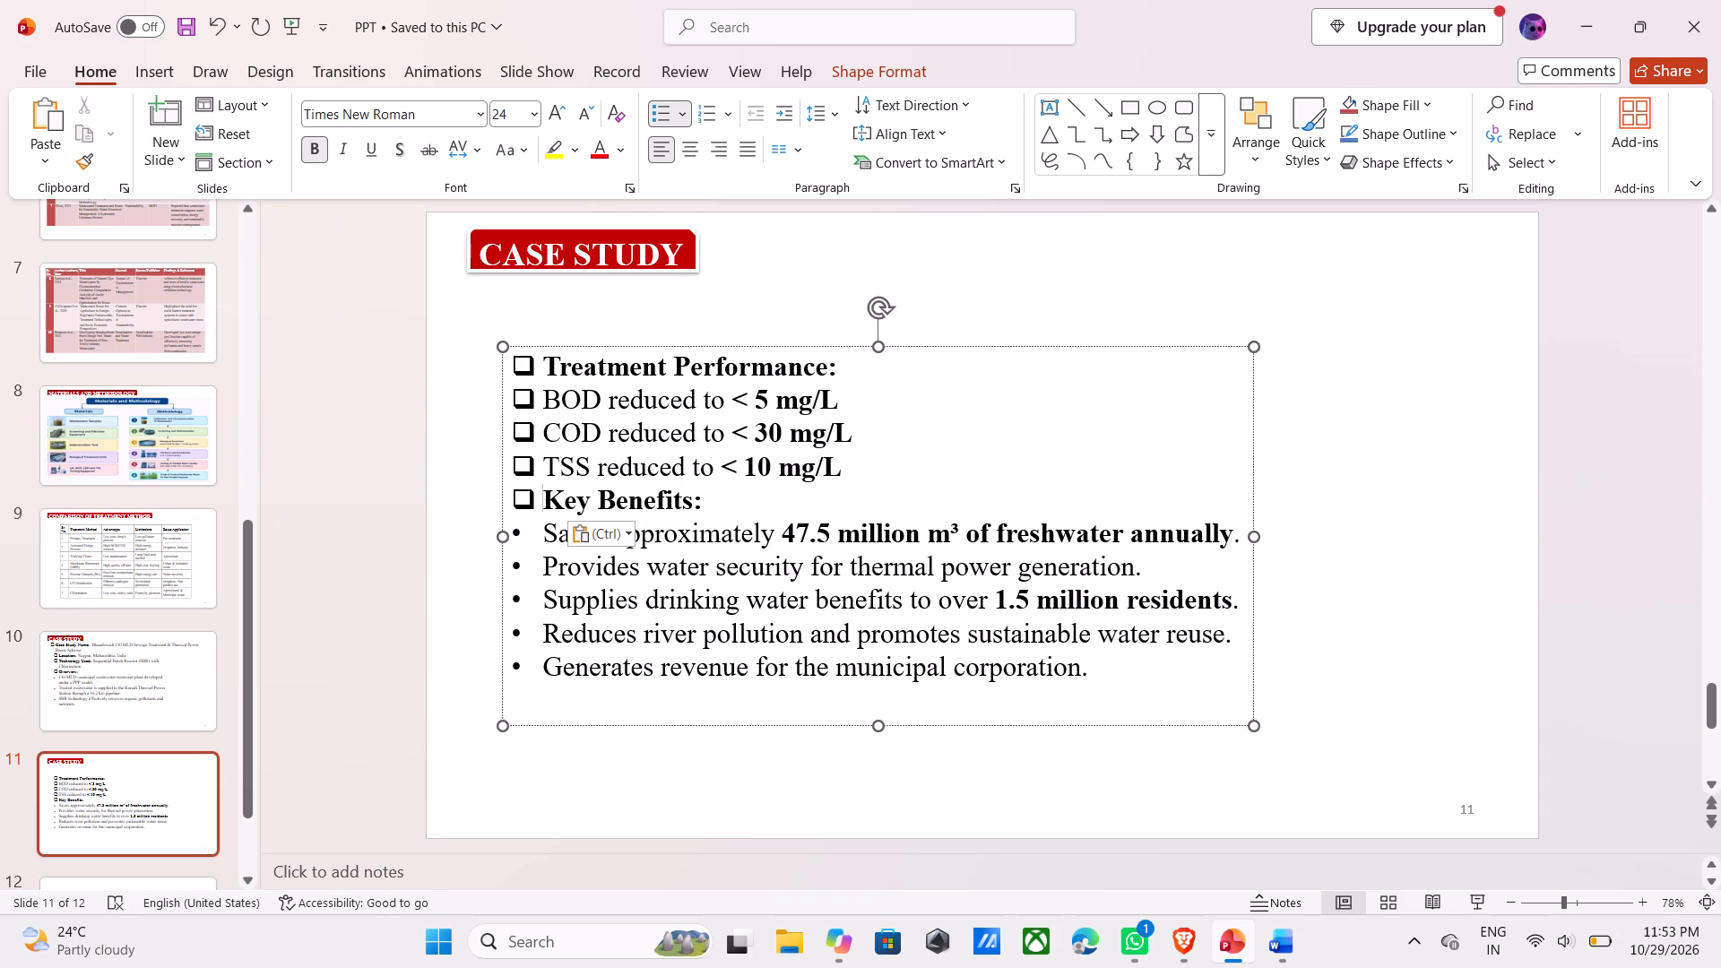
# Change the bullets of the BOD, COD and TSS lines on slide 11 to filled round bullets.
pyautogui.moveTo(881, 471); pyautogui.dragTo(502, 413)
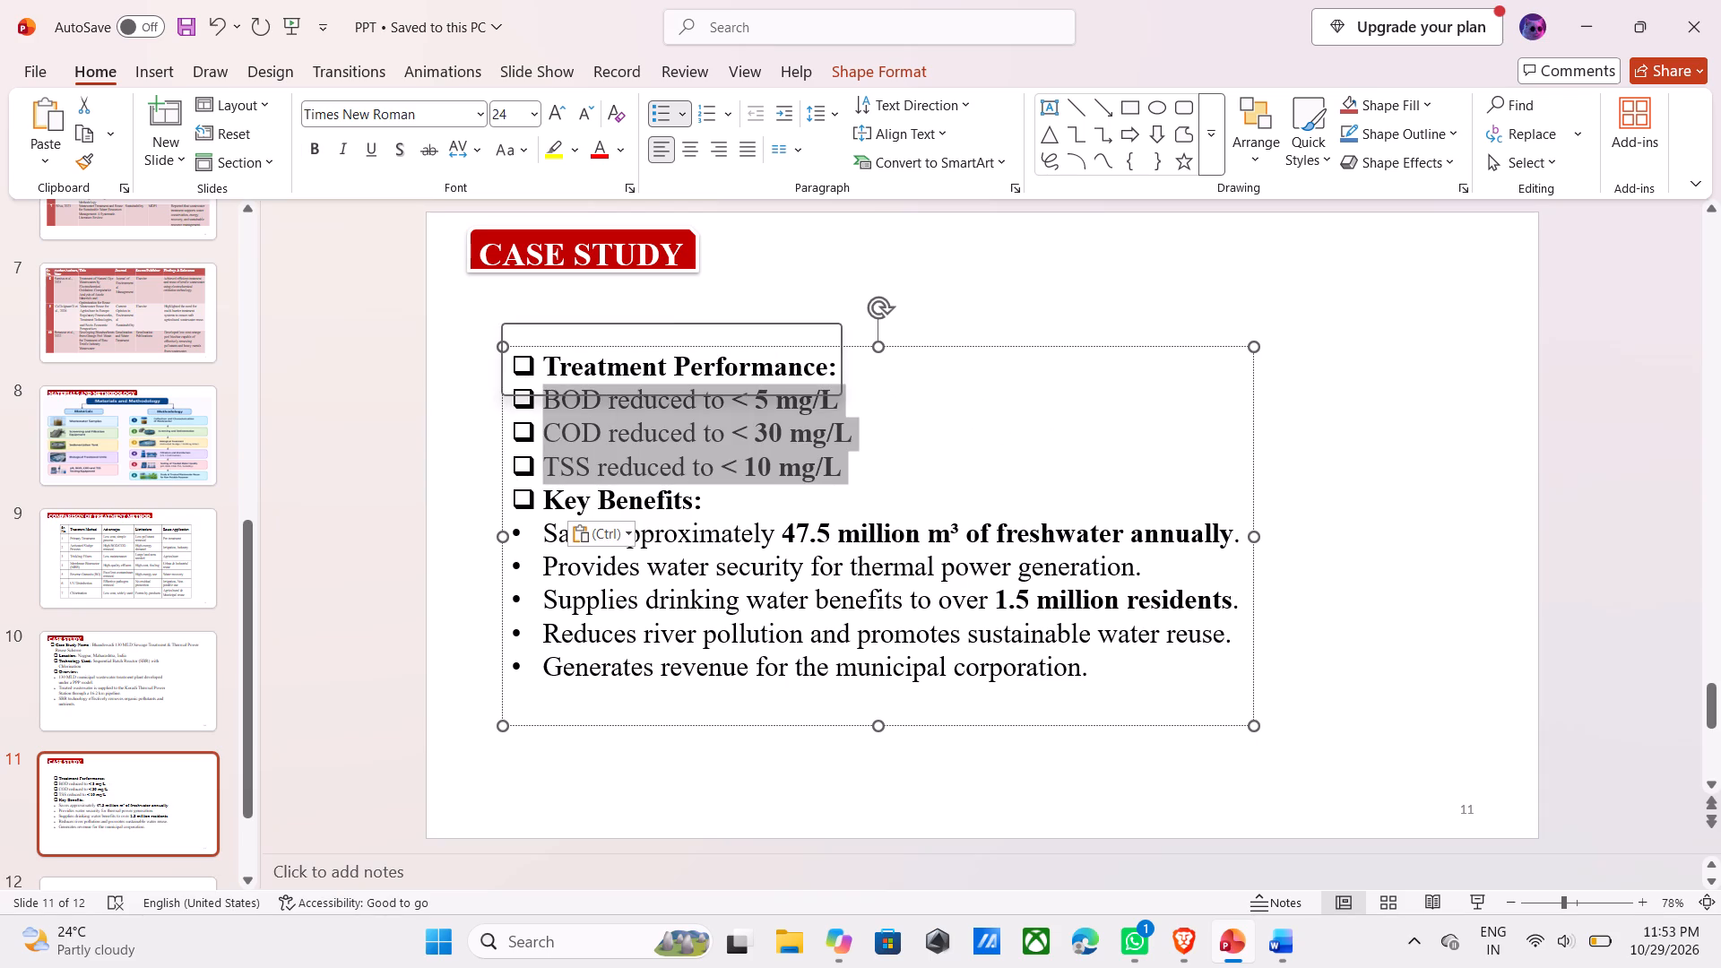
pyautogui.click(653, 113)
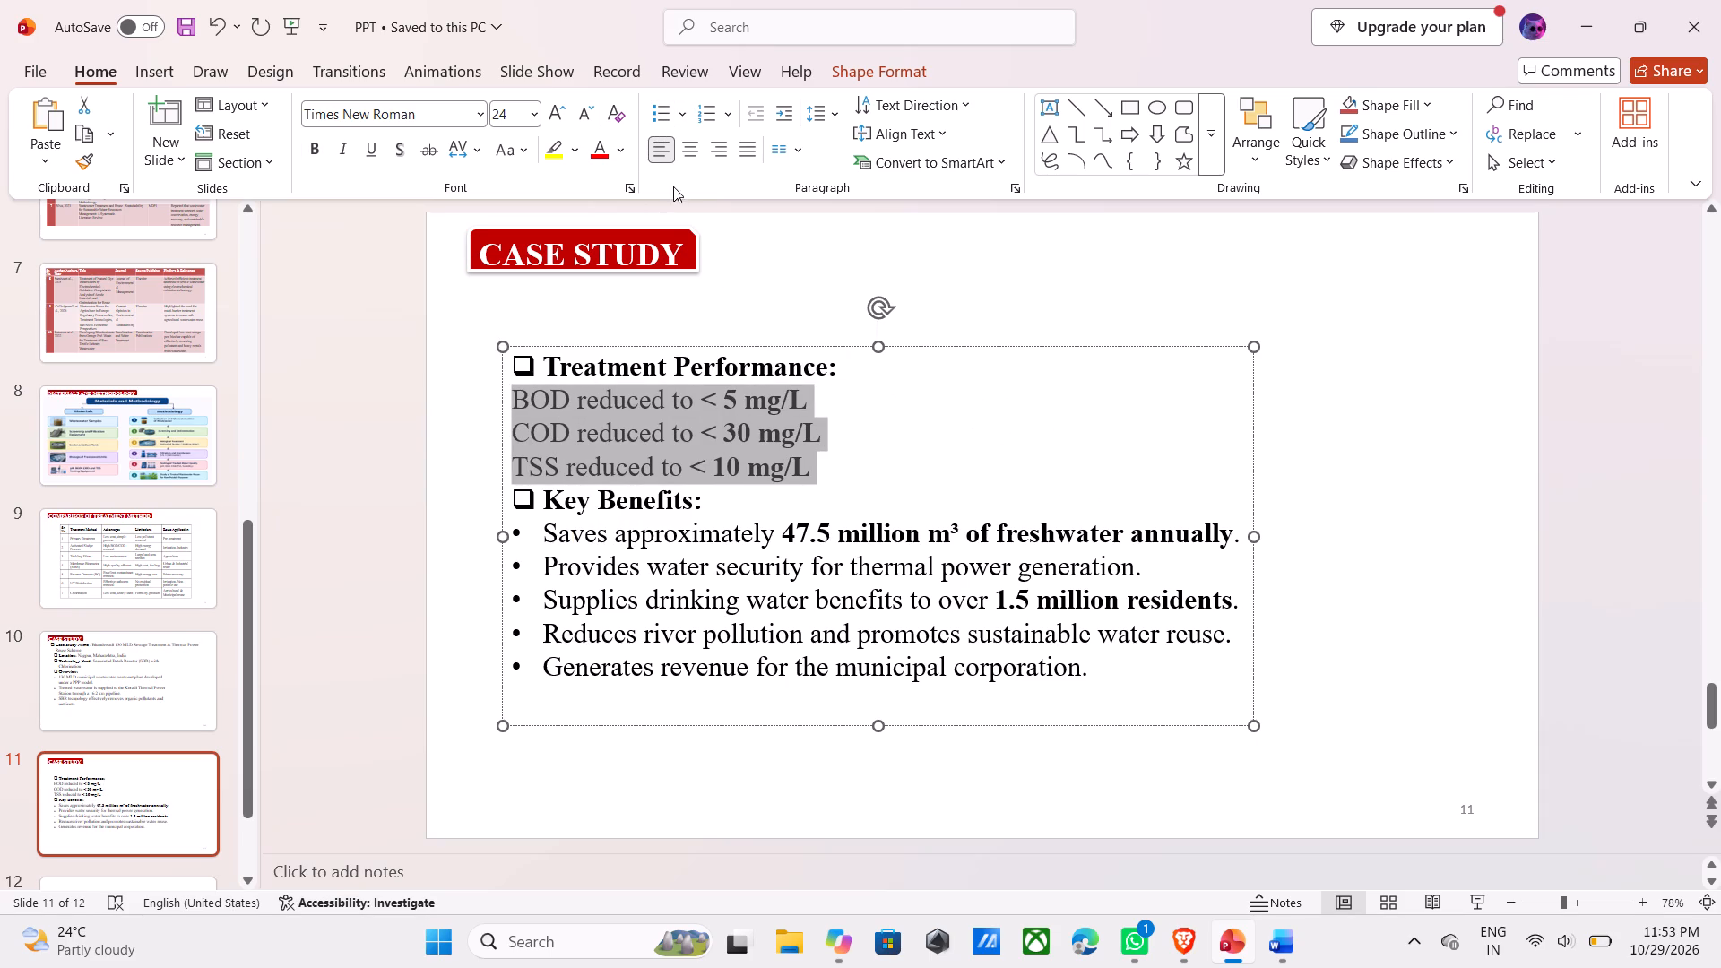
pyautogui.click(690, 106)
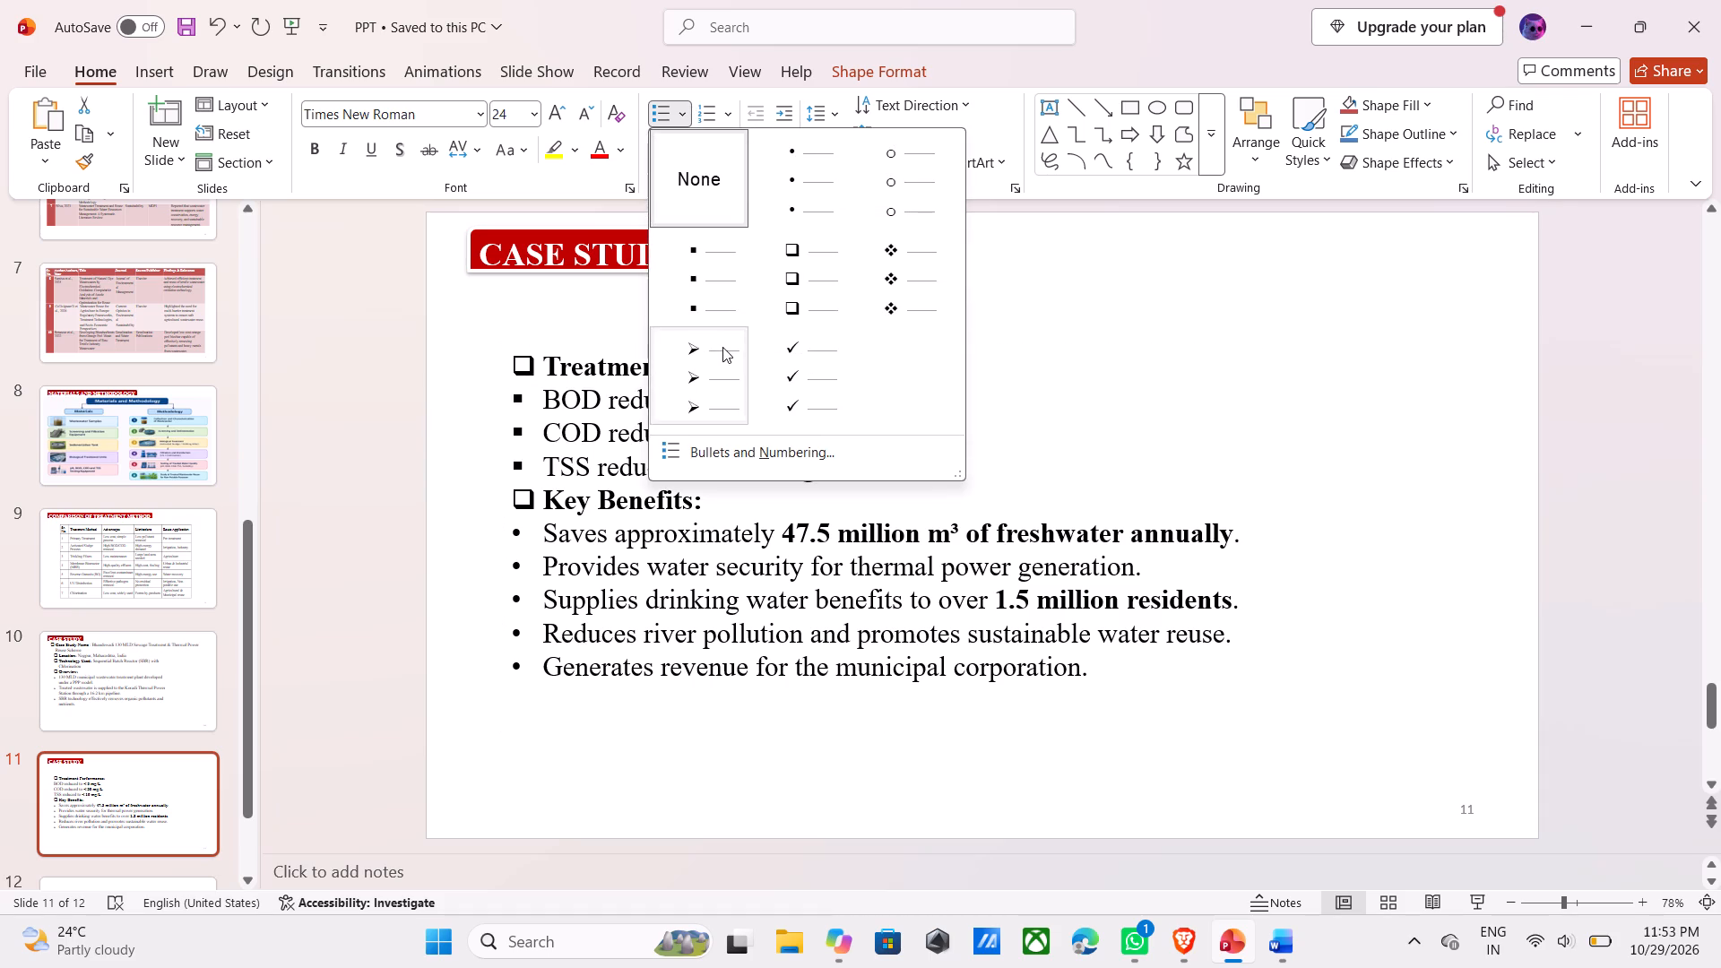
pyautogui.click(790, 177)
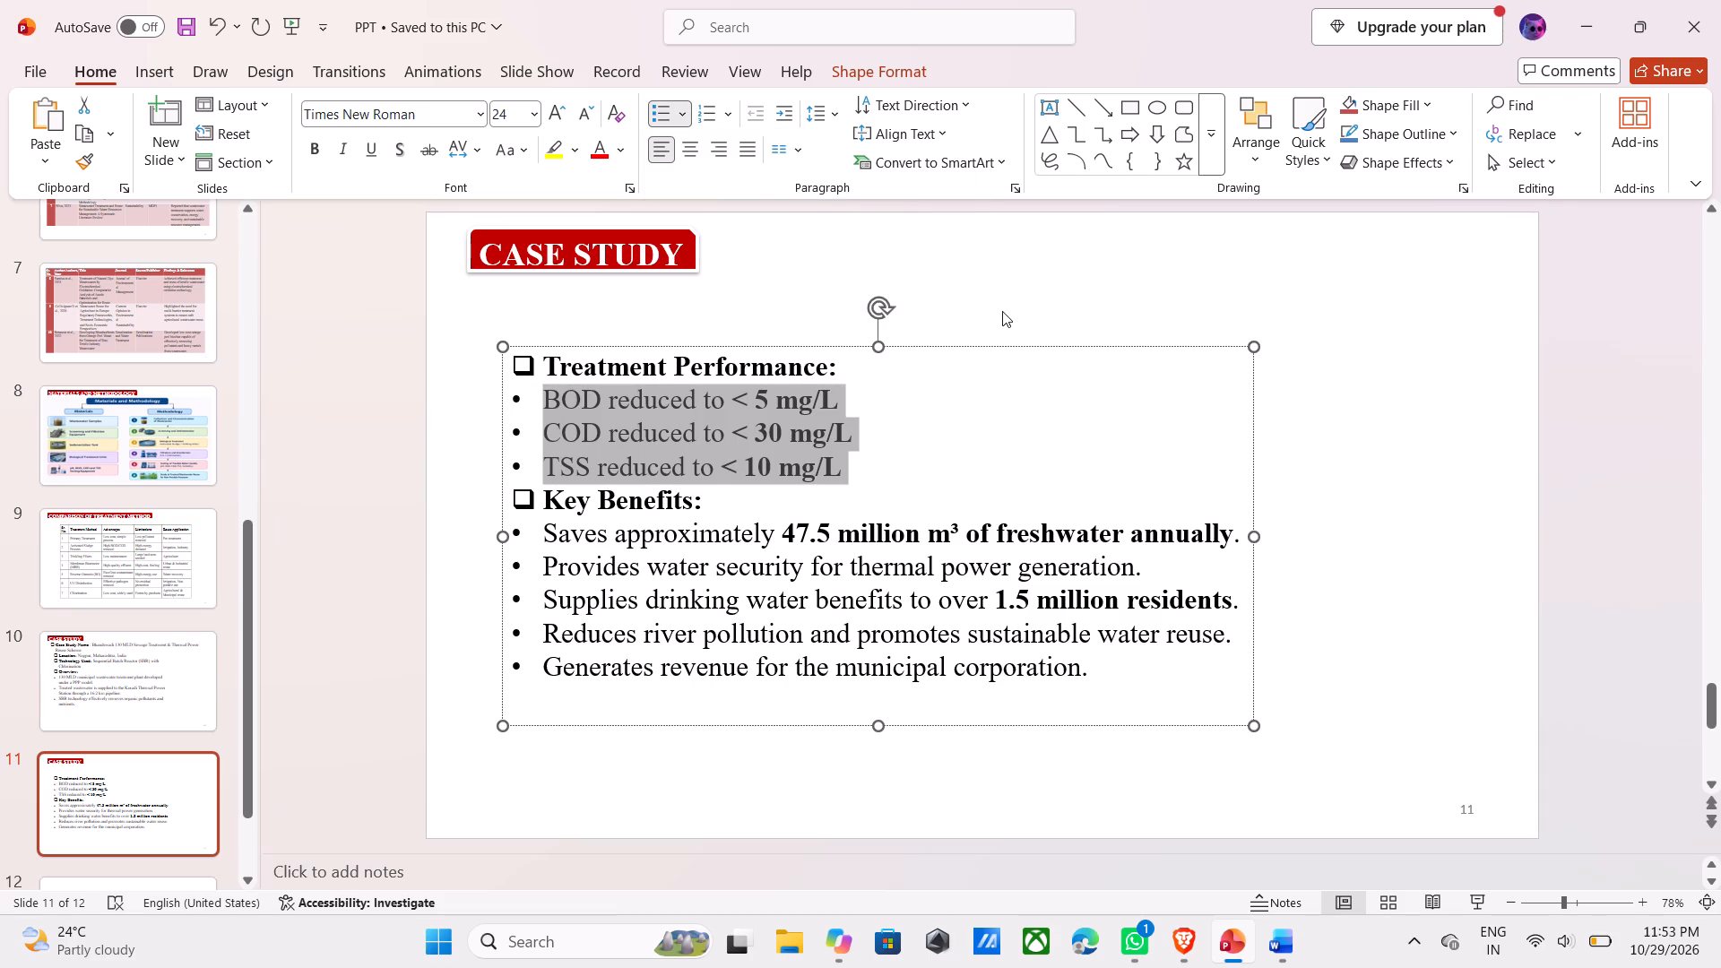
# Move the text box on slide 11 slightly up, closer to the CASE STUDY title.
pyautogui.moveTo(986, 340); pyautogui.dragTo(990, 320)
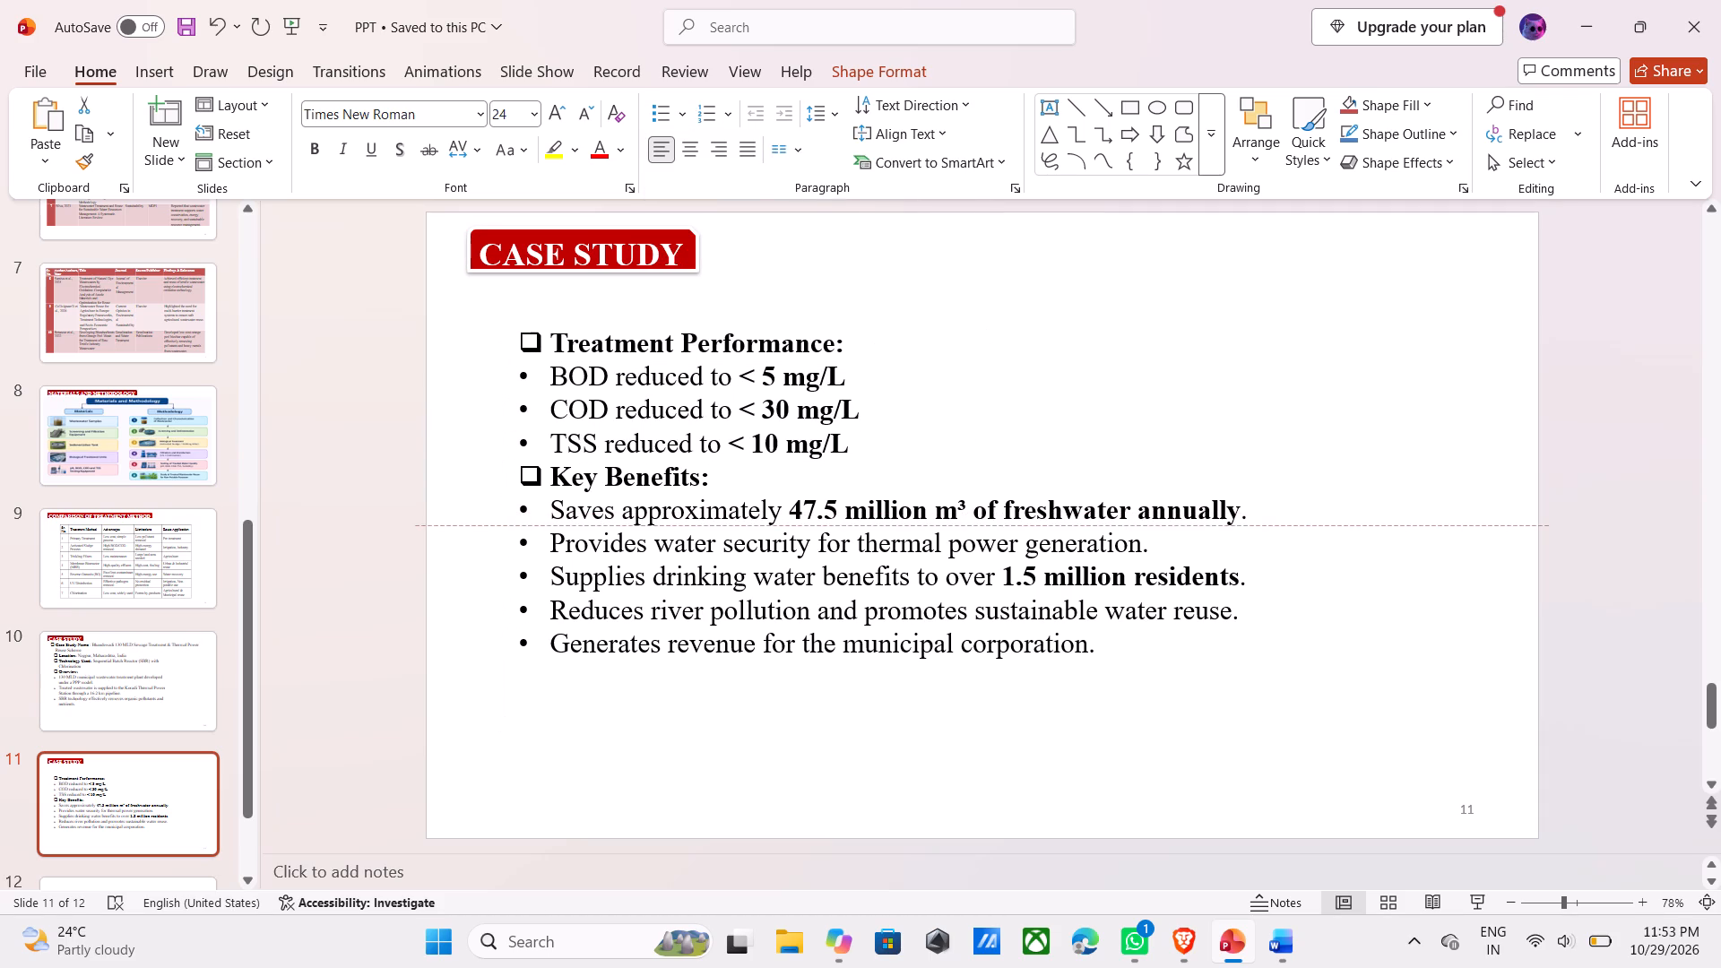
pyautogui.moveTo(990, 320); pyautogui.dragTo(975, 303)
# Insert a blank line between the TSS line and the "Key Benefits:" heading on slide 11.
pyautogui.click(889, 428)
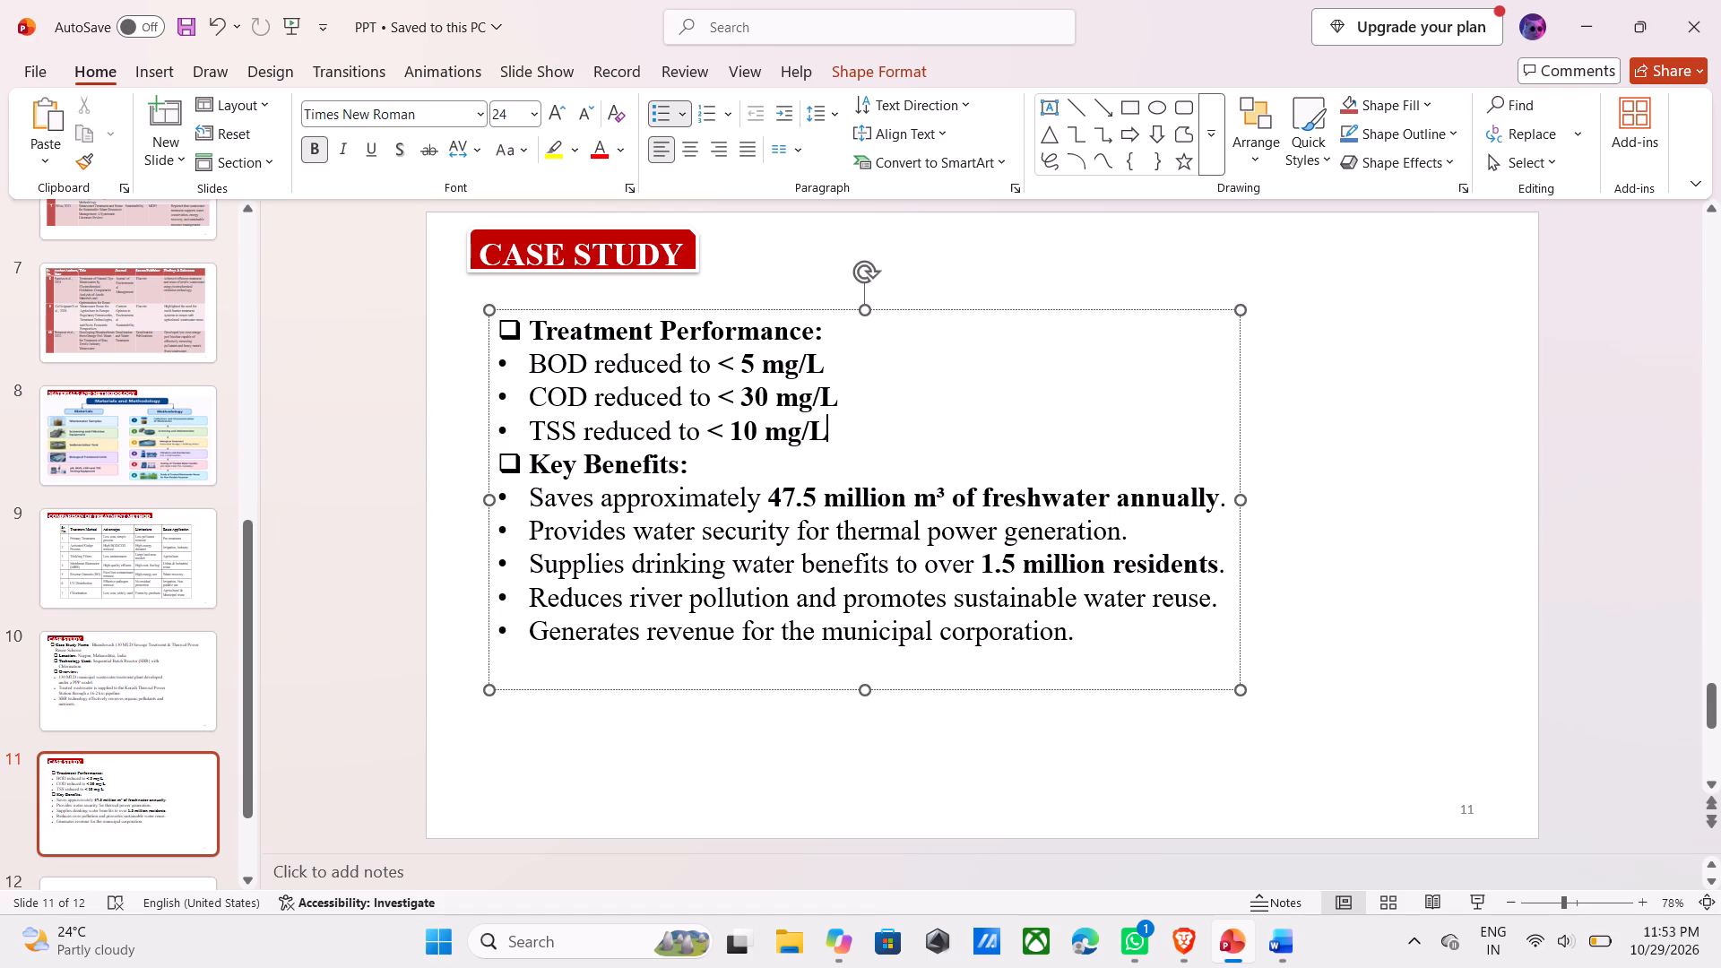
pyautogui.press('Return')
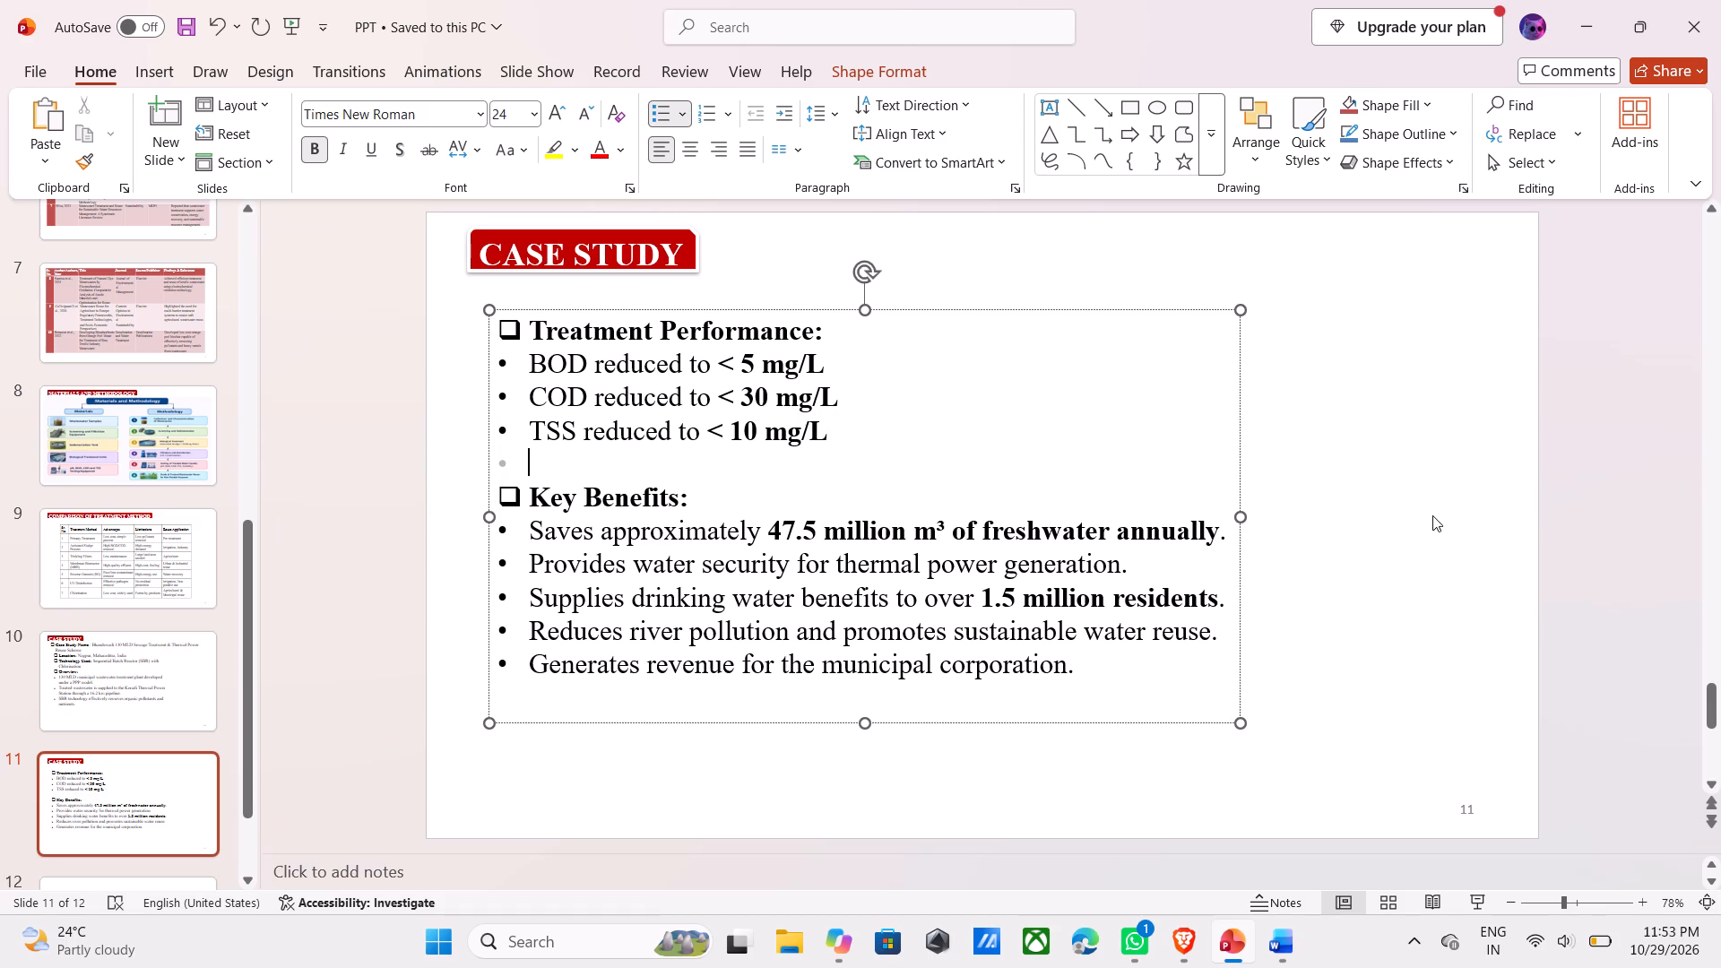
pyautogui.click(1432, 515)
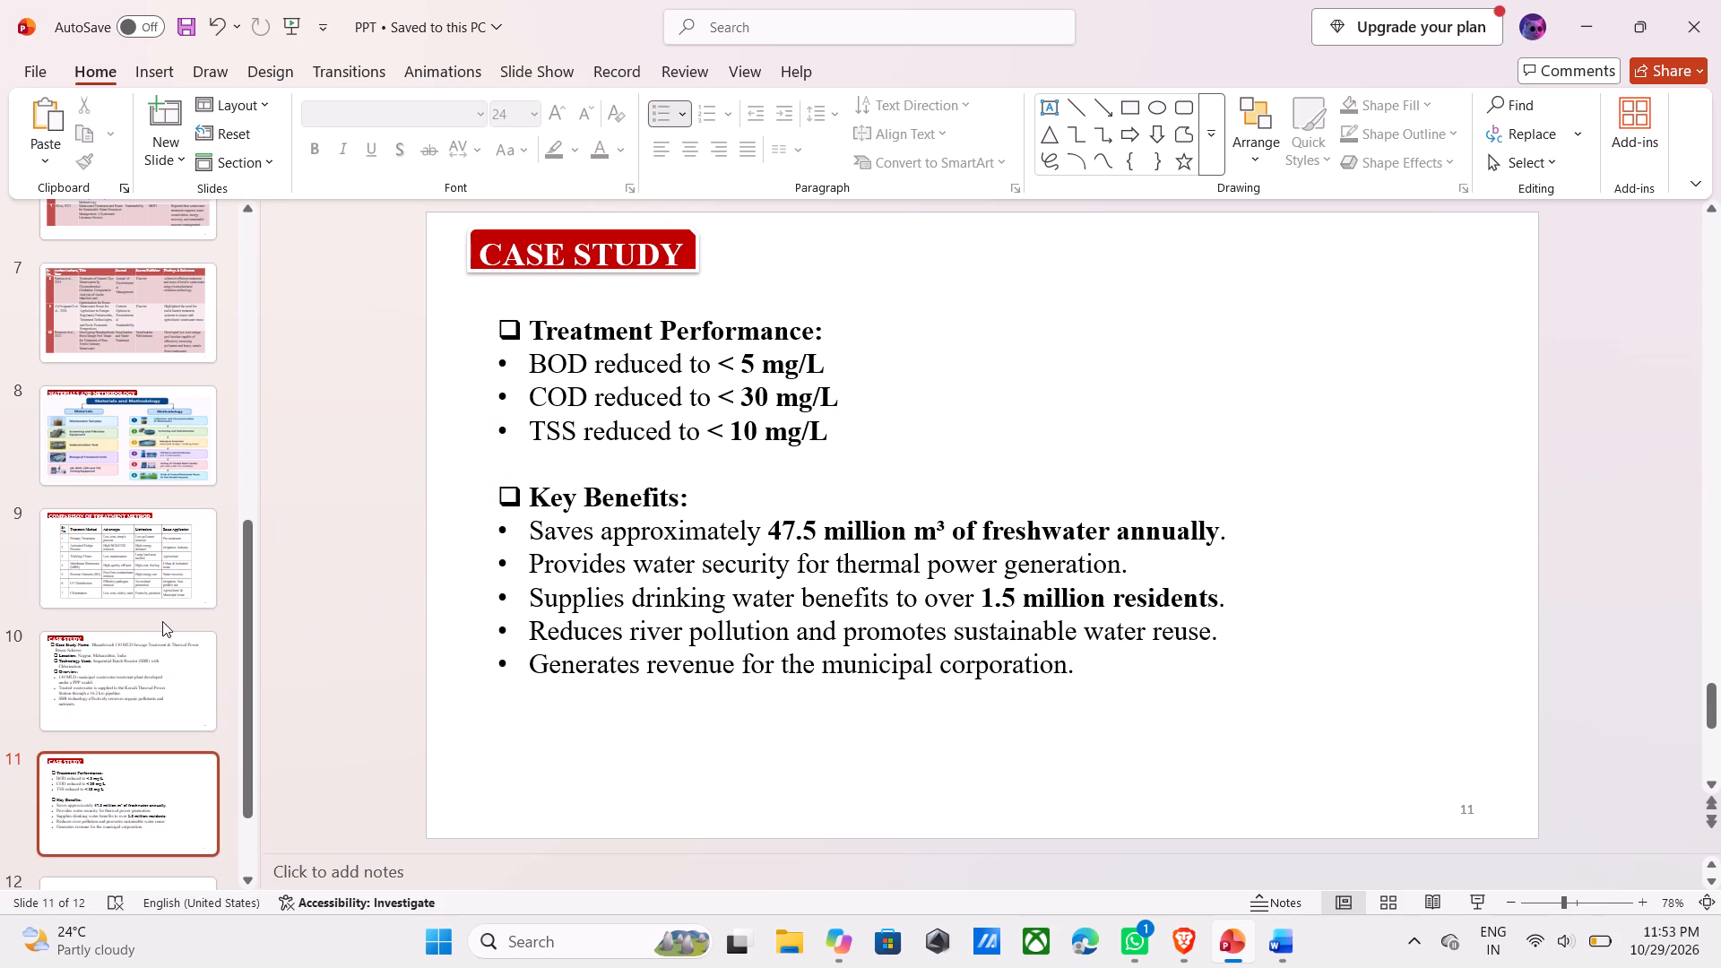
# Move the Location to Overview text box on slide 10 down, leaving a gap below the case study name.
pyautogui.click(162, 621)
pyautogui.click(134, 667)
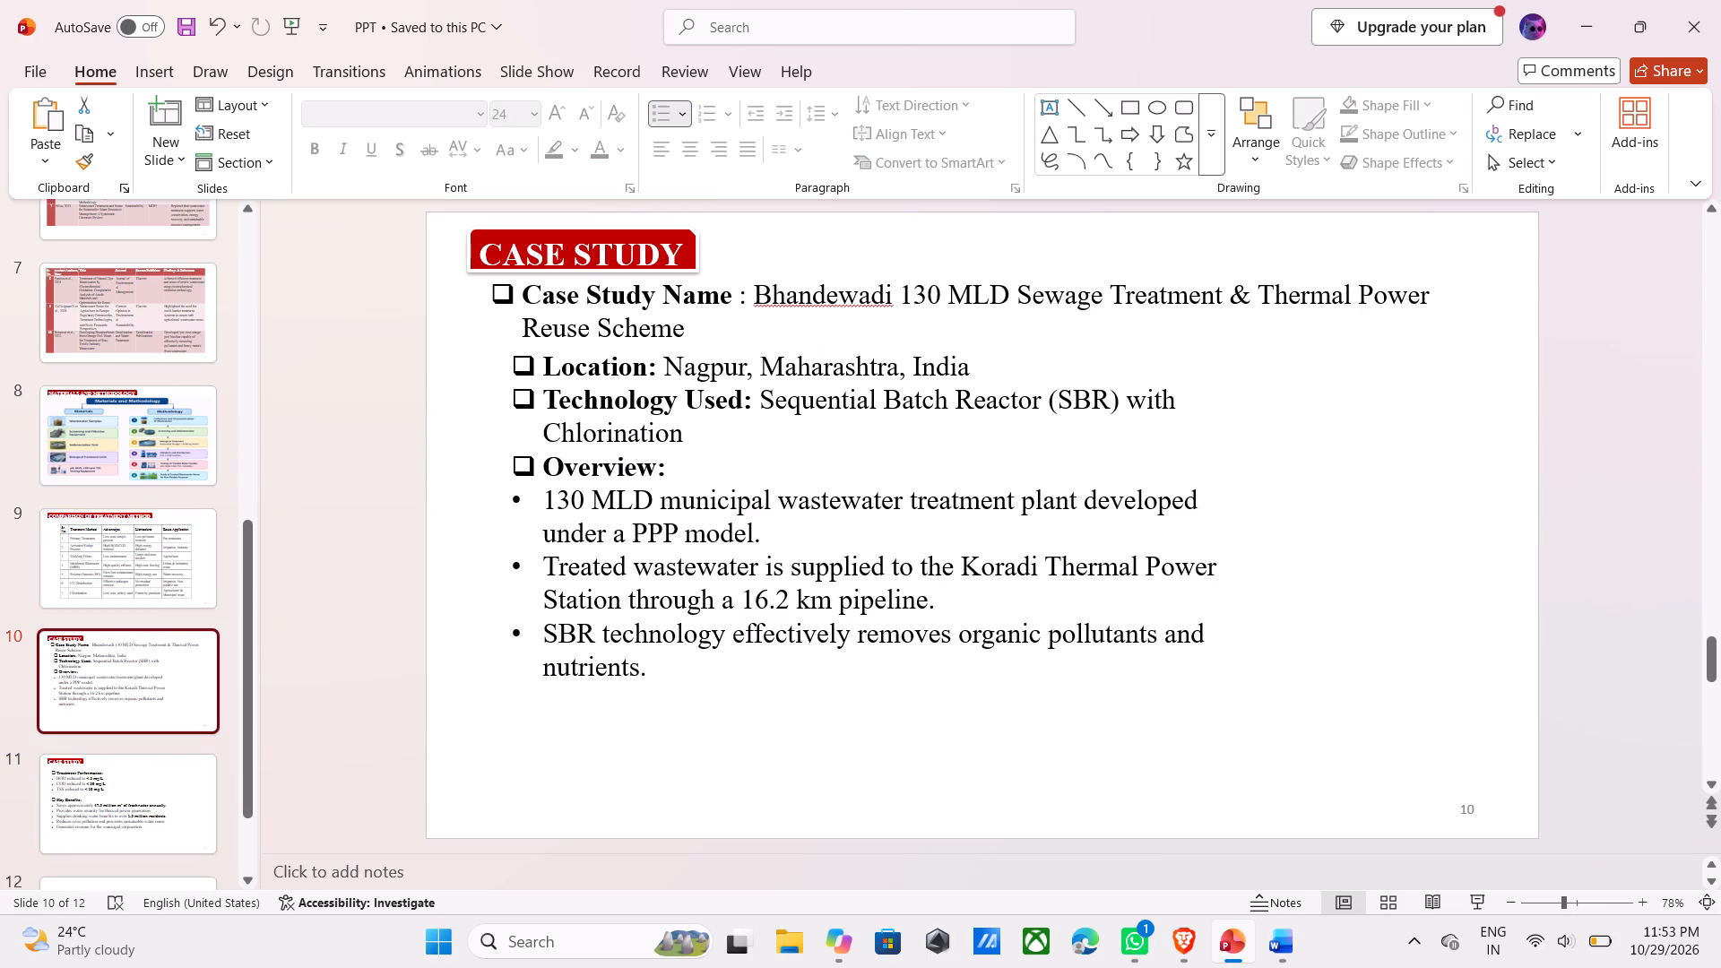
pyautogui.click(637, 604)
pyautogui.moveTo(904, 346); pyautogui.dragTo(905, 393)
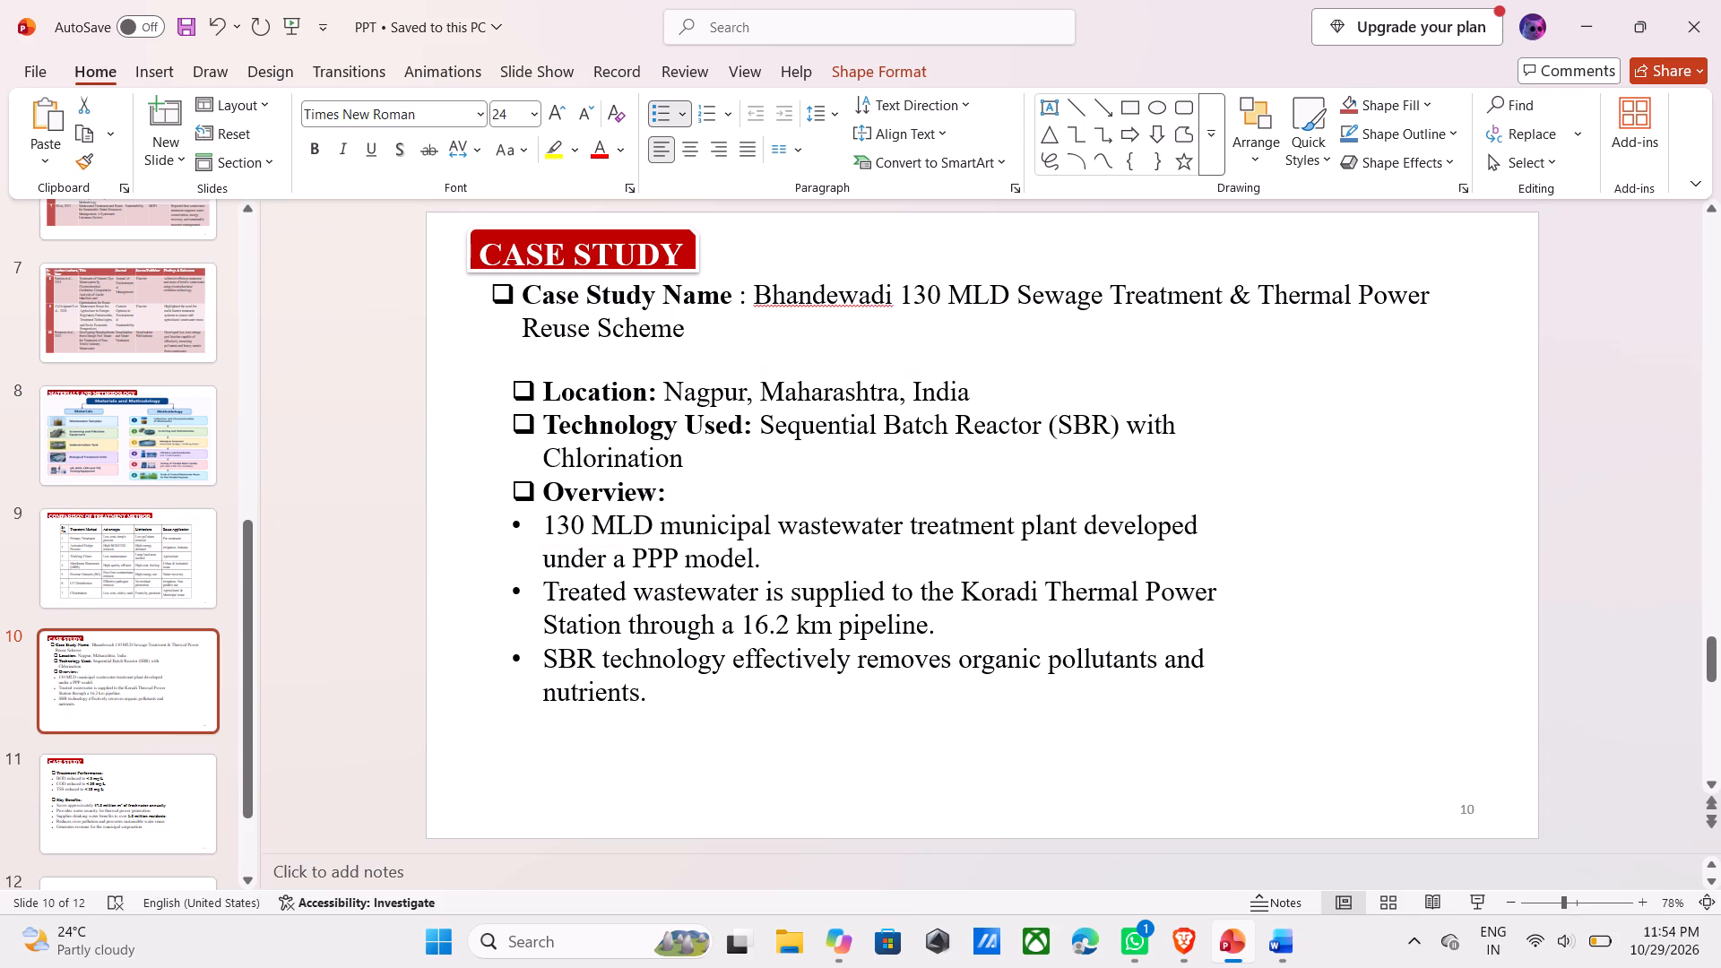
pyautogui.moveTo(905, 393); pyautogui.dragTo(898, 474)
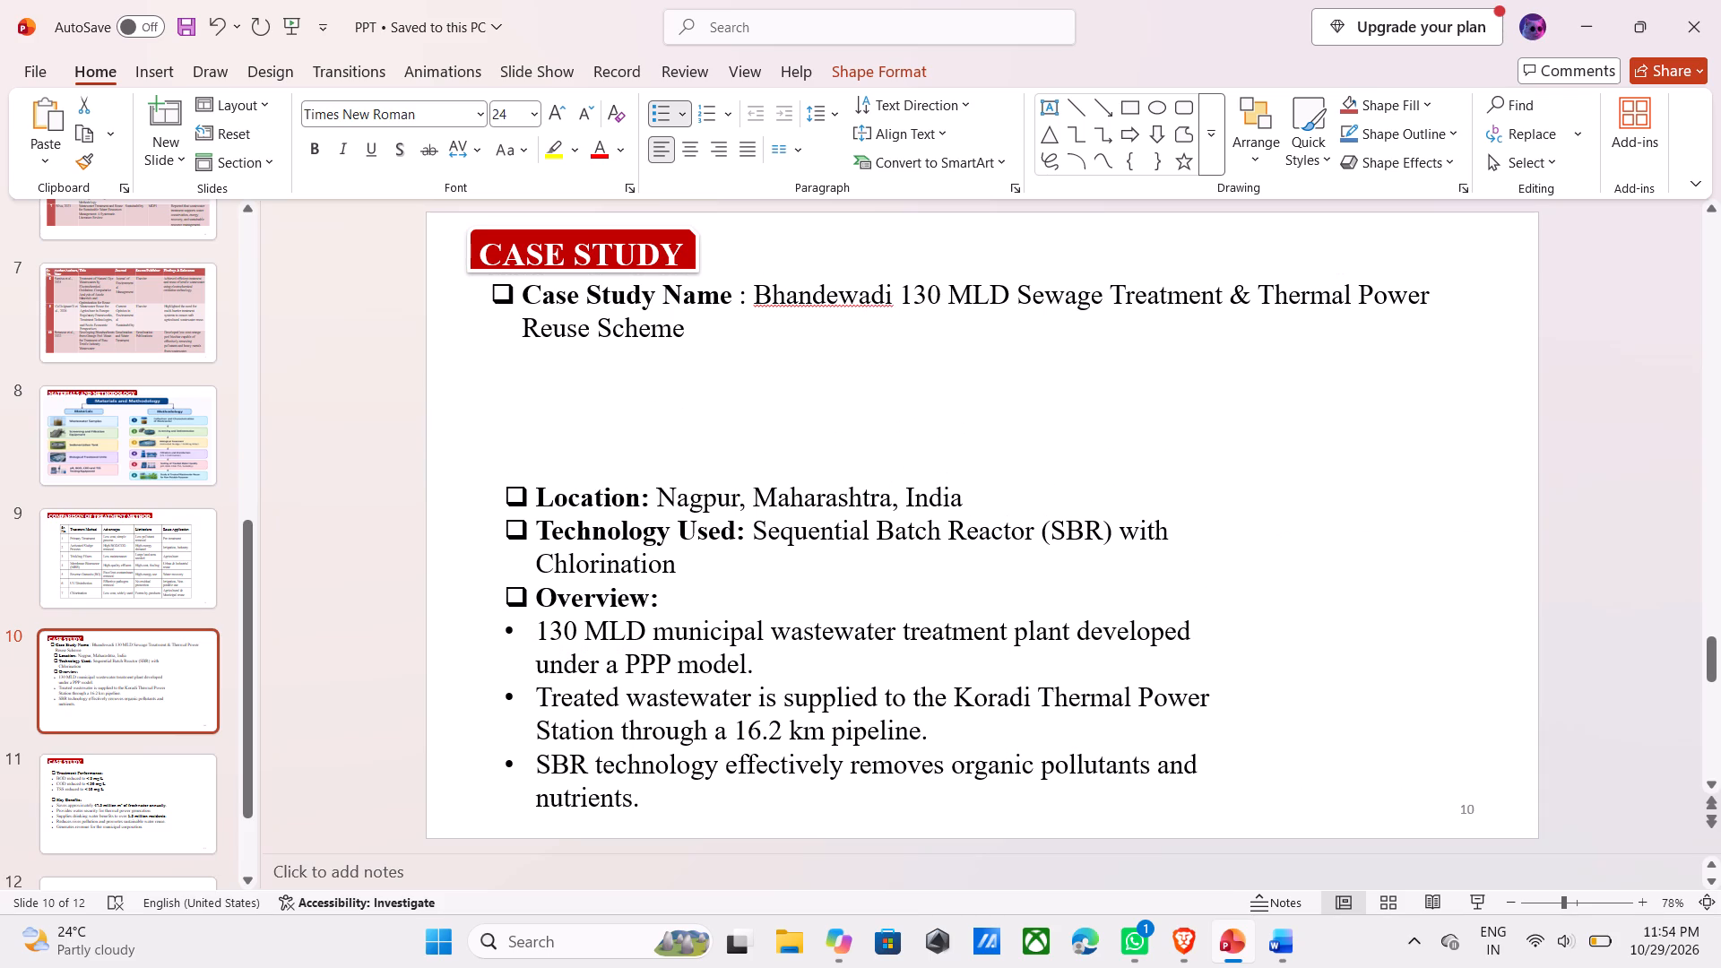
pyautogui.moveTo(898, 474); pyautogui.dragTo(902, 421)
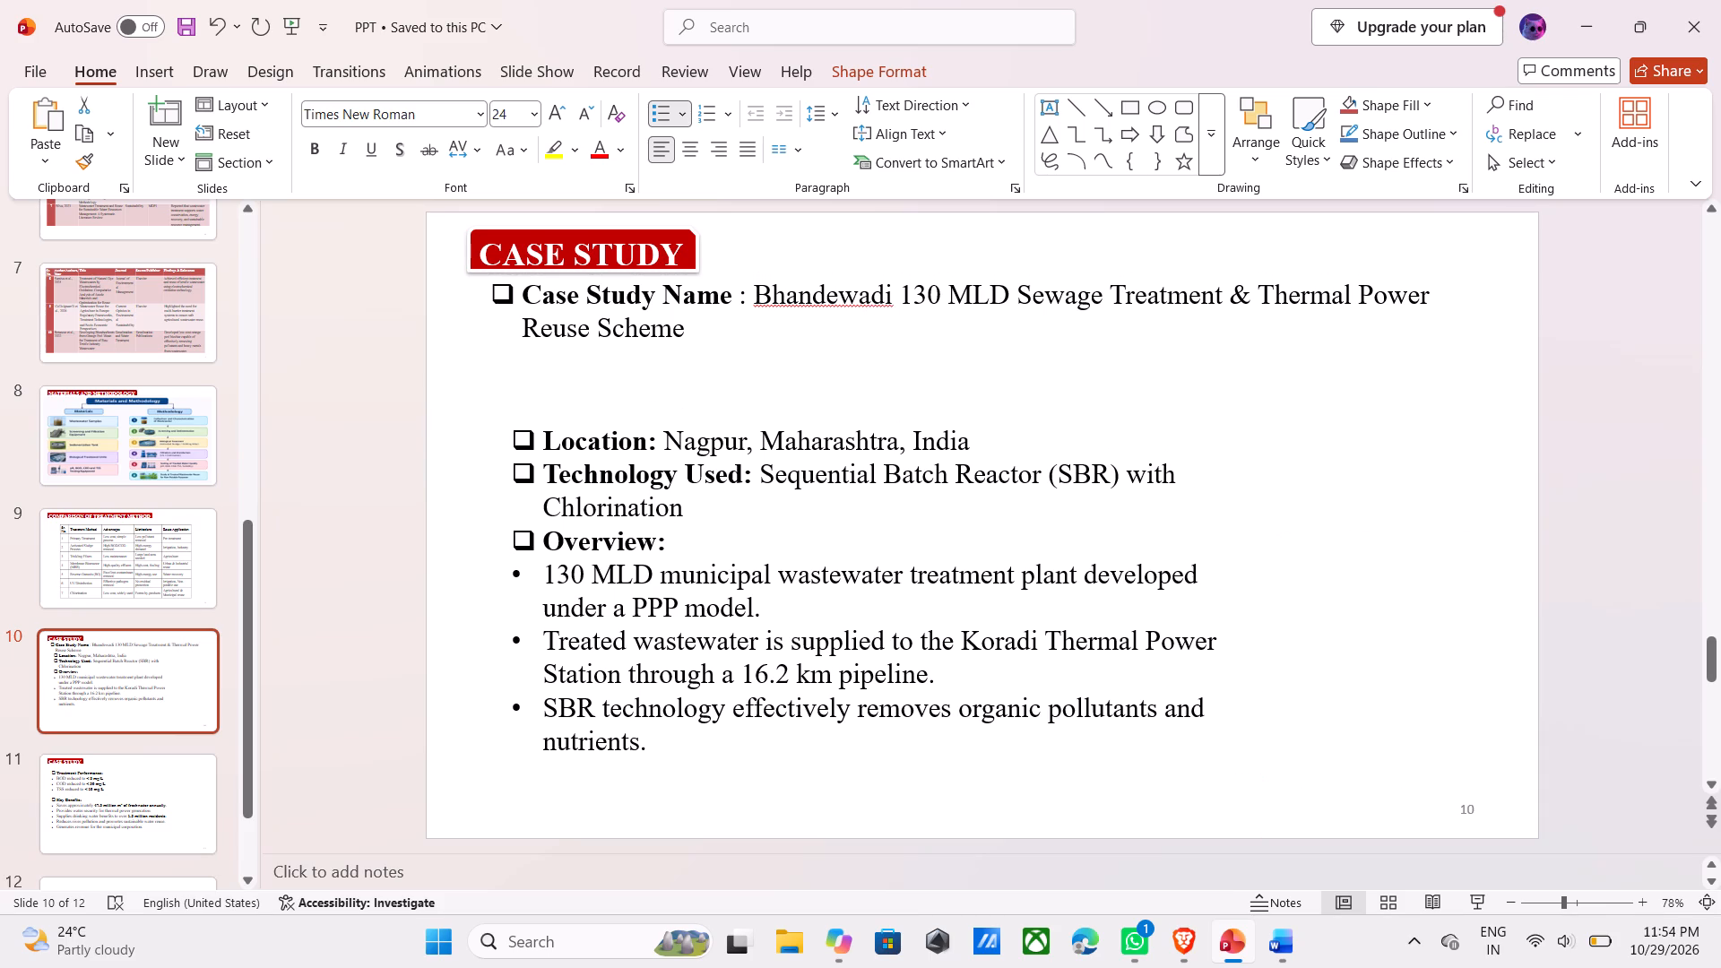
pyautogui.moveTo(902, 421); pyautogui.dragTo(898, 466)
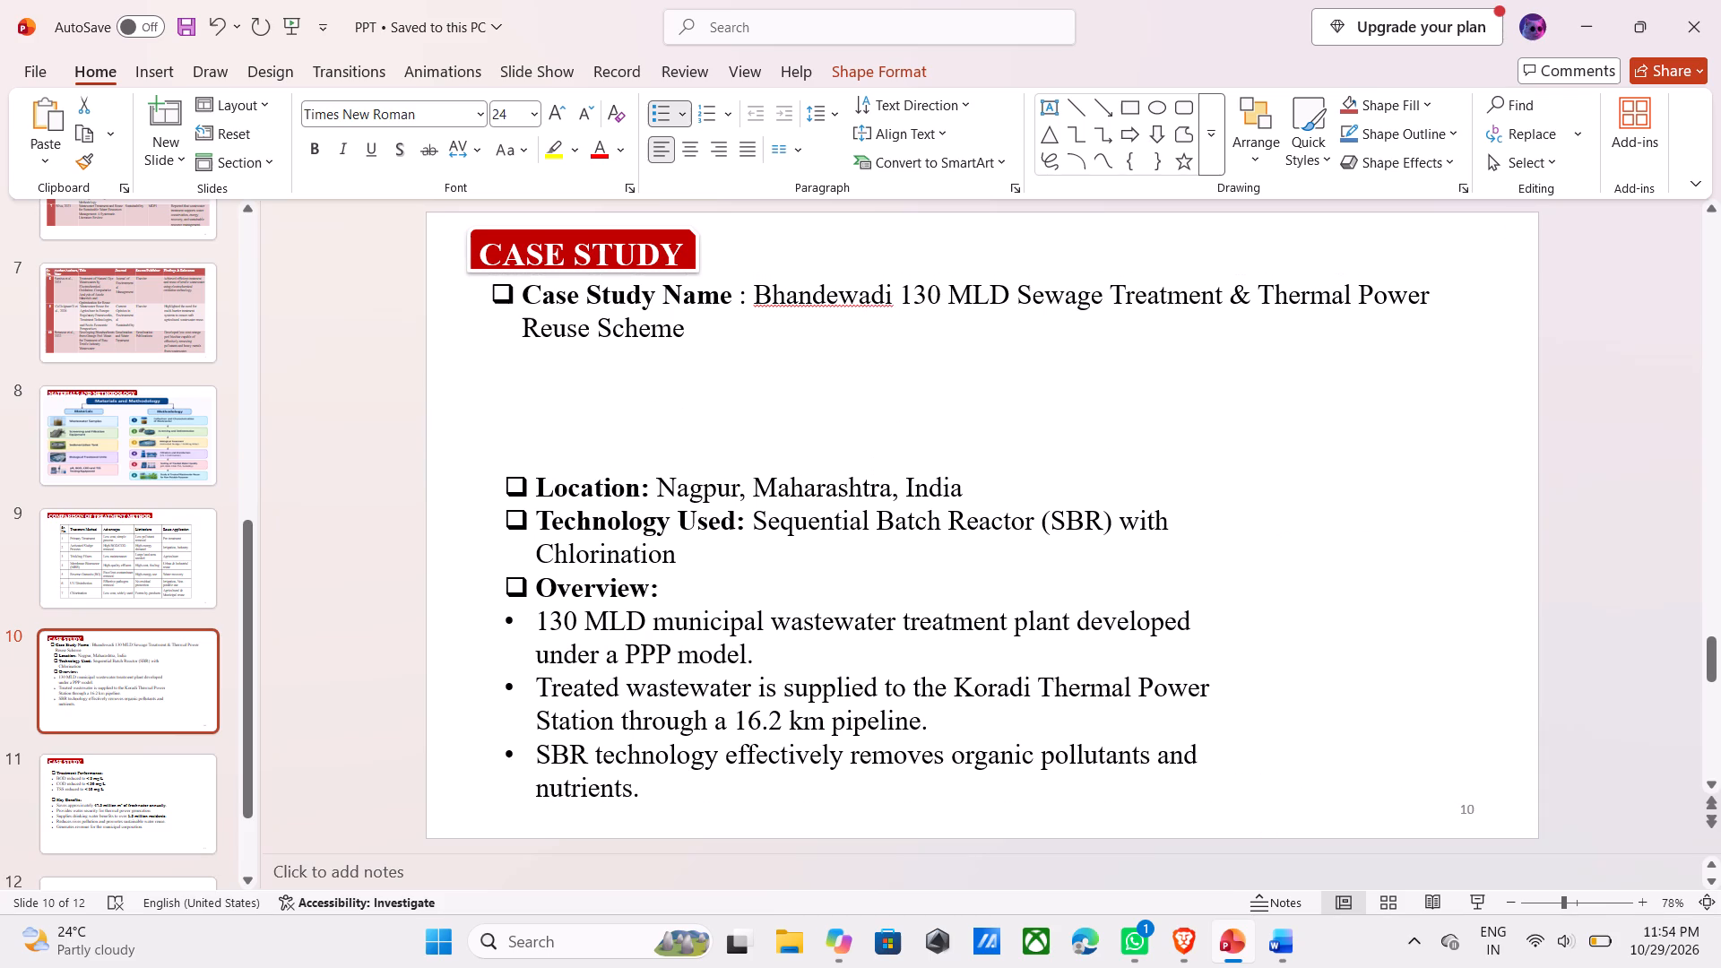
pyautogui.moveTo(898, 466); pyautogui.dragTo(895, 417)
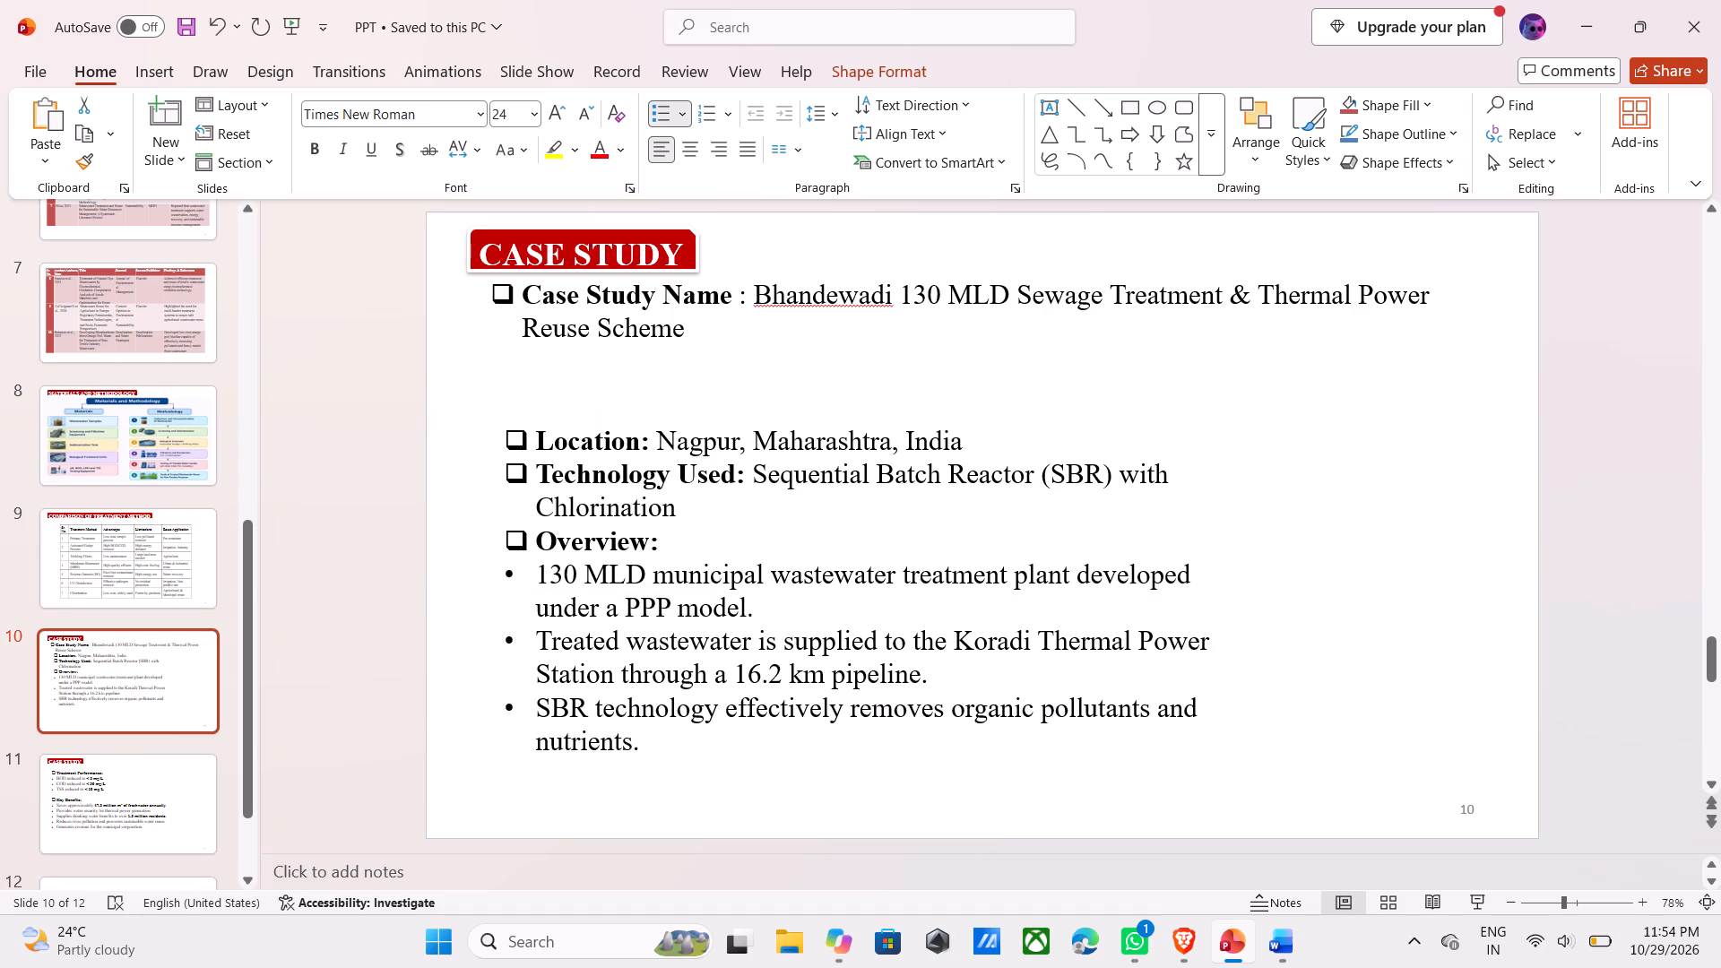
pyautogui.moveTo(895, 417); pyautogui.dragTo(892, 417)
# Move the case study name box on slide 10 down to just above Location and narrow it so the name wraps after "Treatment &".
pyautogui.click(894, 304)
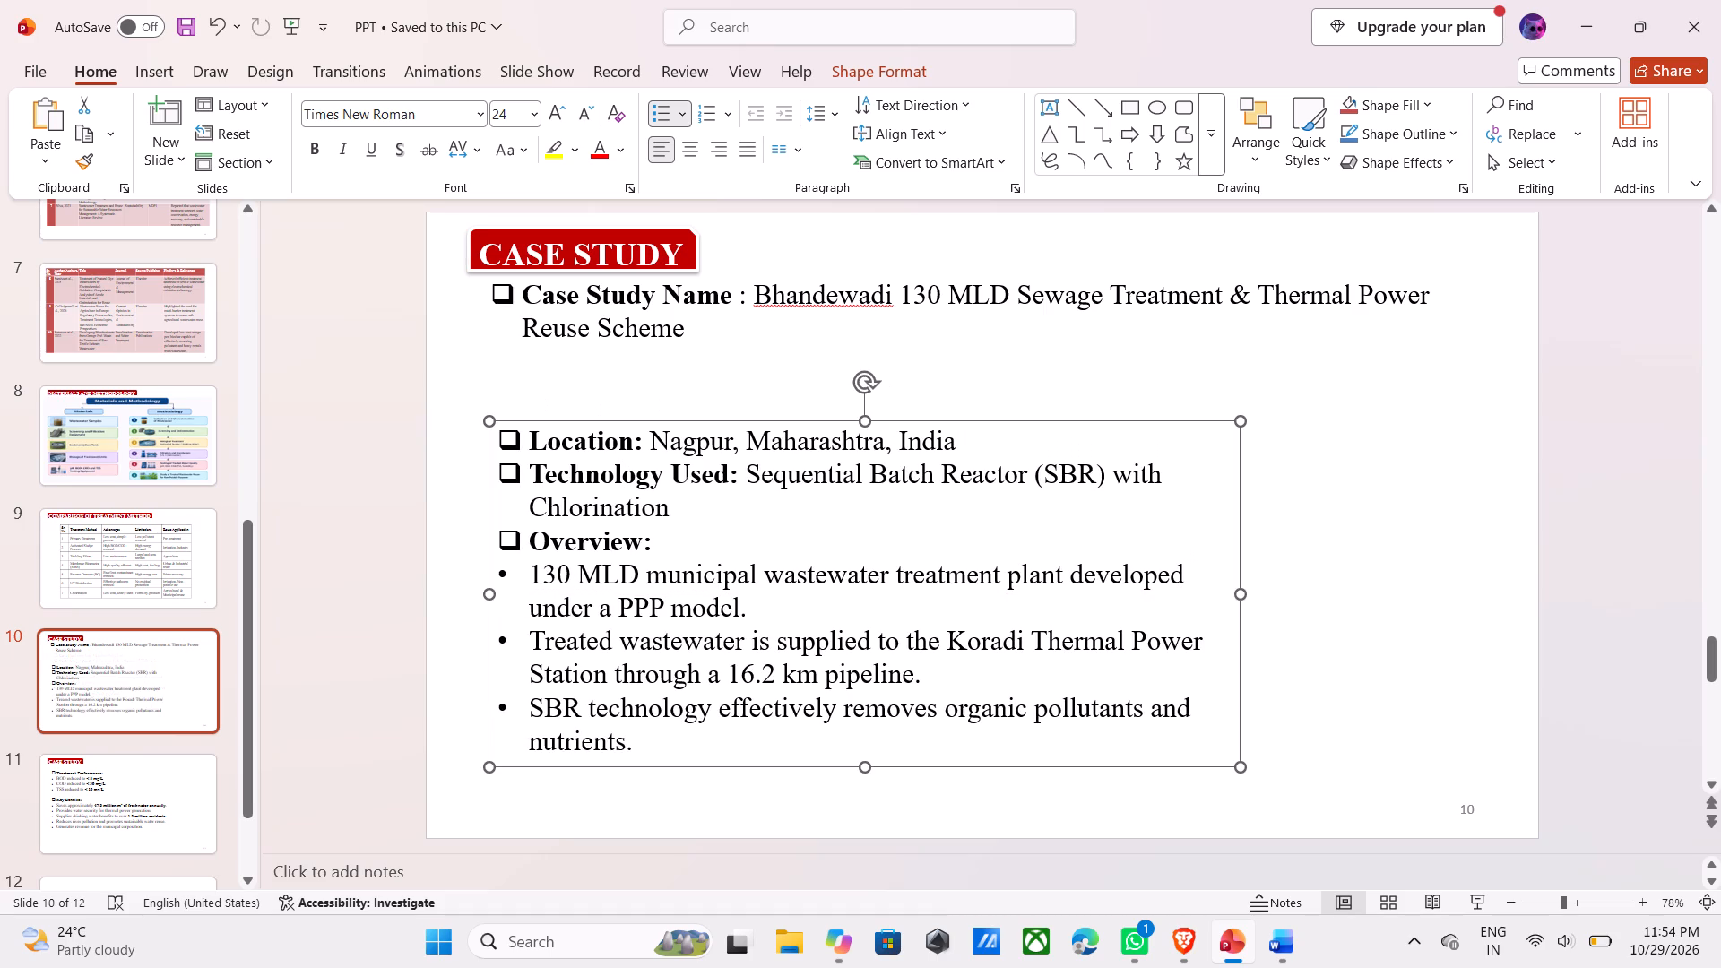
pyautogui.moveTo(916, 272); pyautogui.dragTo(912, 309)
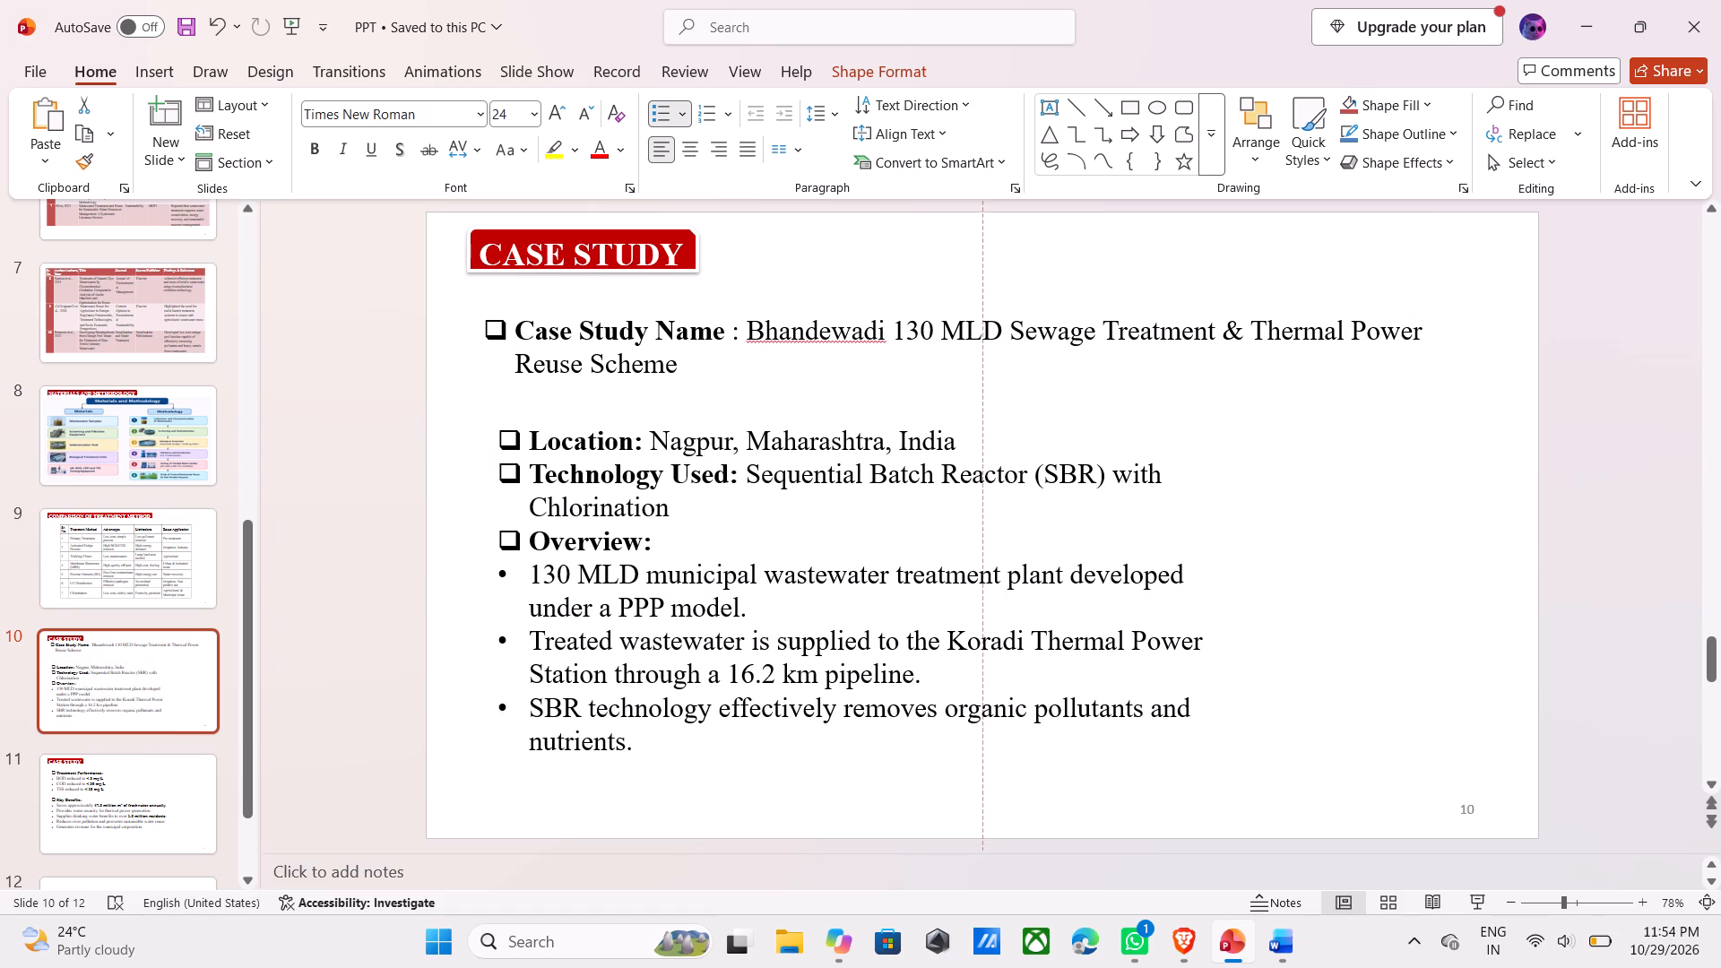
pyautogui.moveTo(912, 309); pyautogui.dragTo(921, 318)
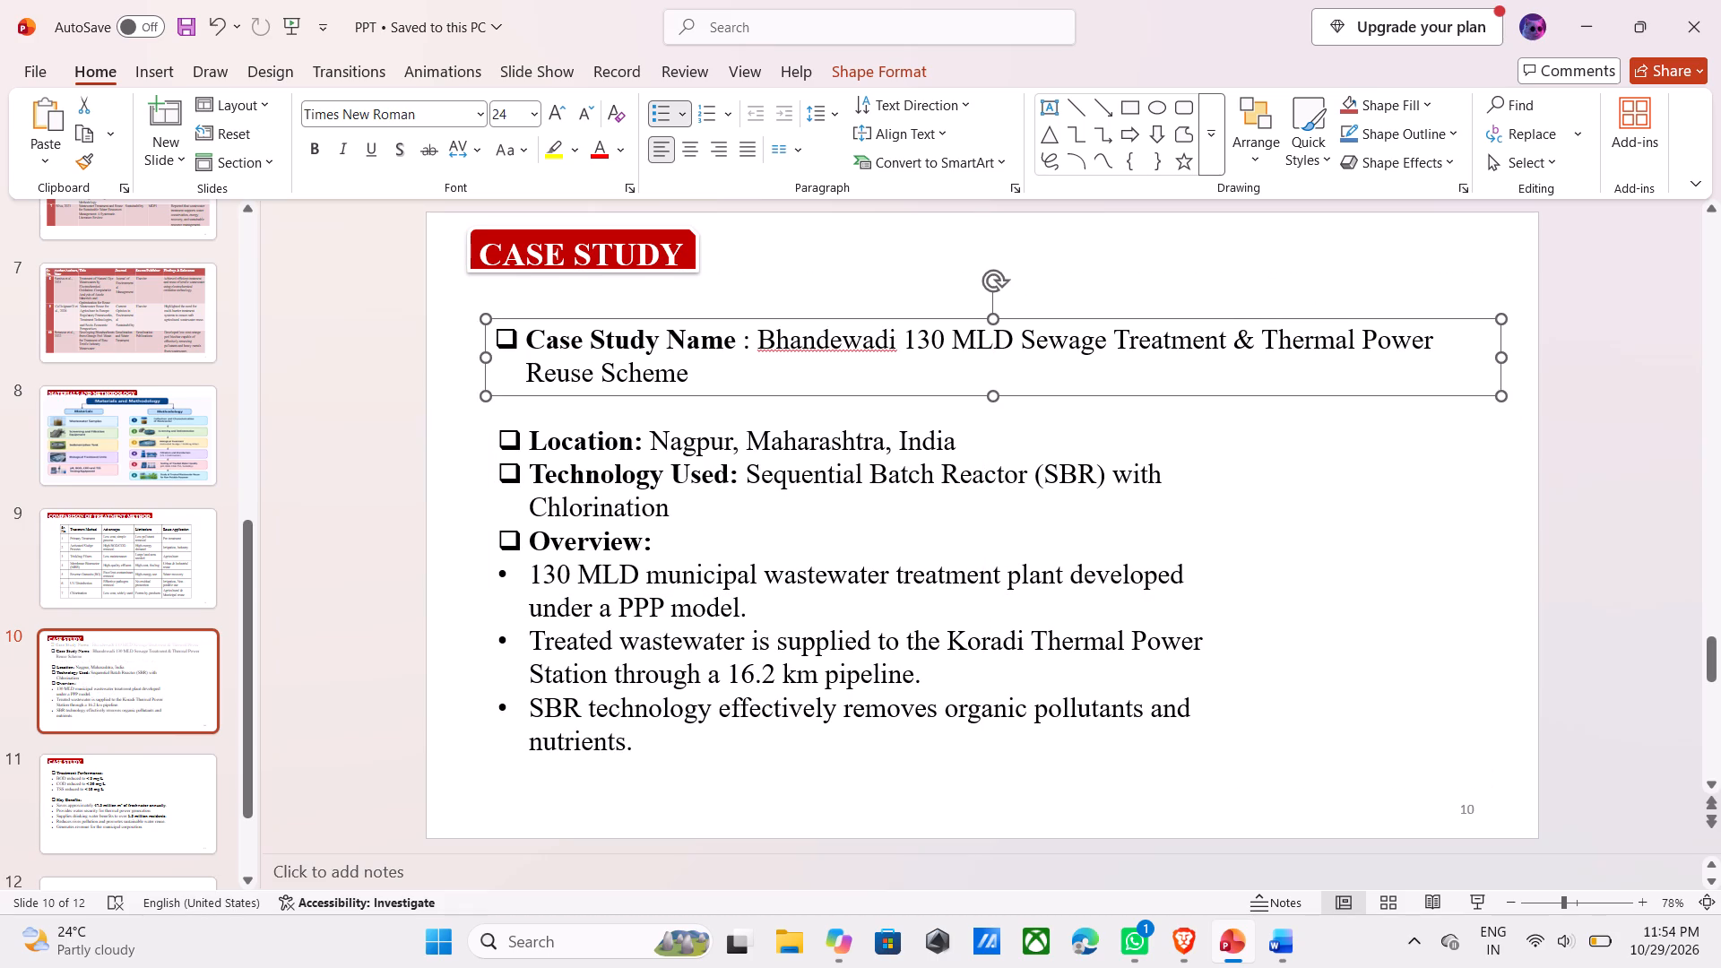
pyautogui.moveTo(1503, 359); pyautogui.dragTo(1304, 386)
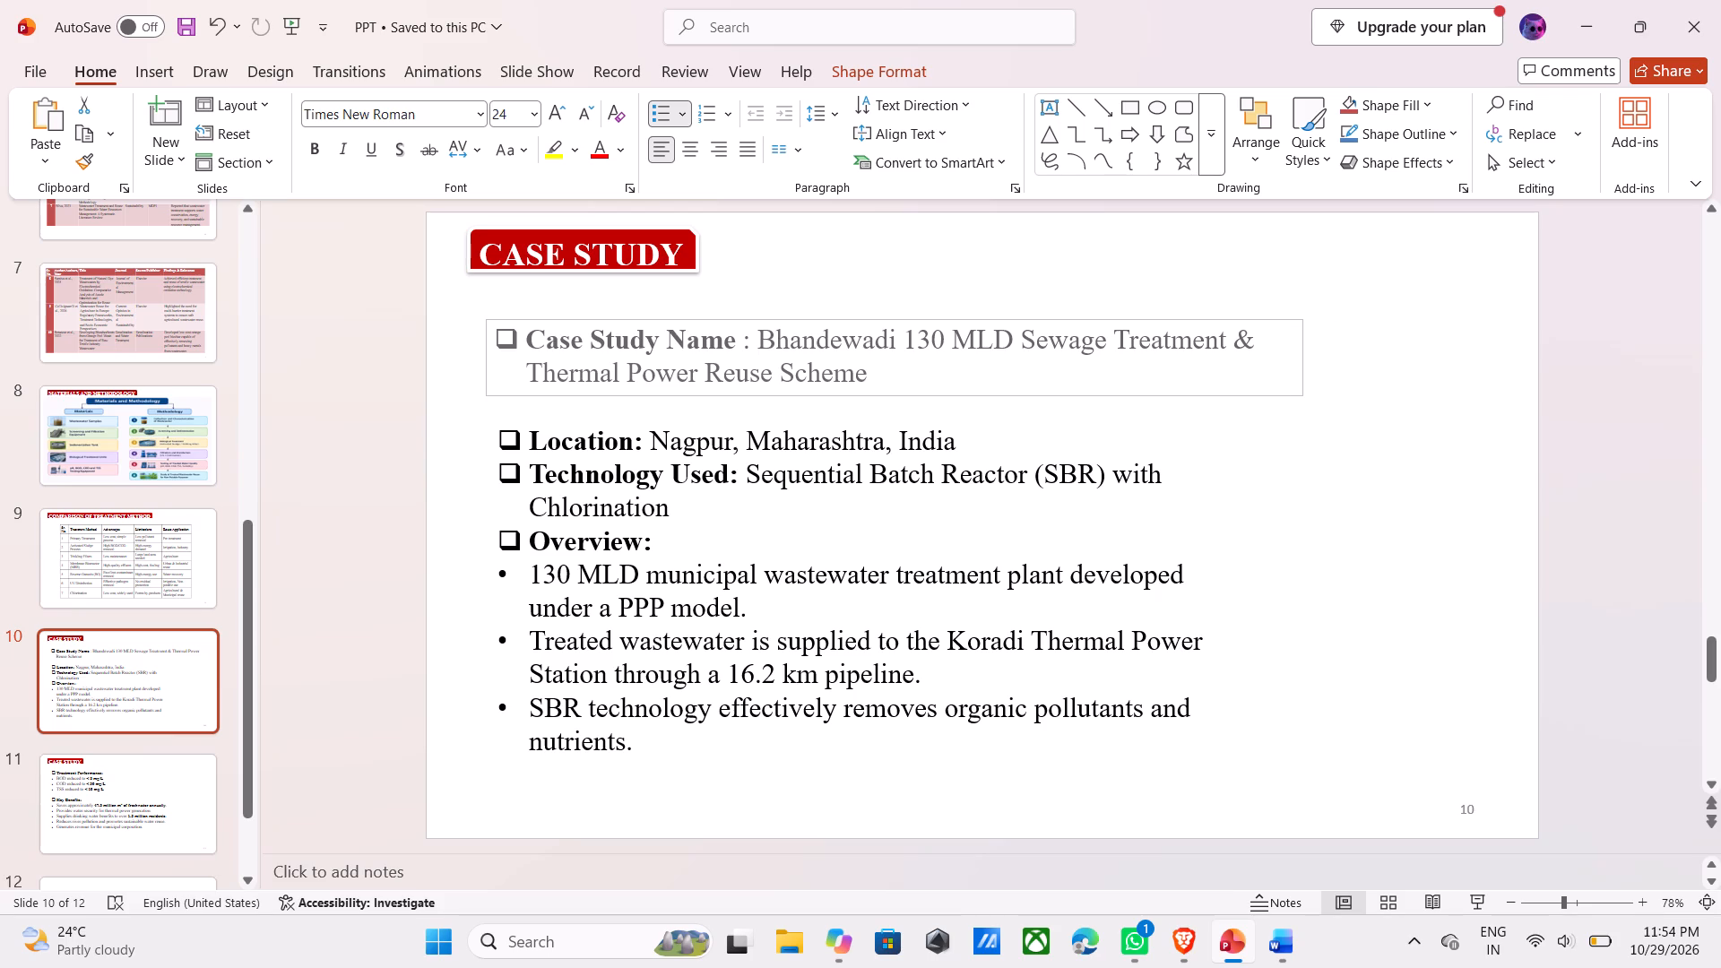
pyautogui.moveTo(1304, 386); pyautogui.dragTo(1296, 393)
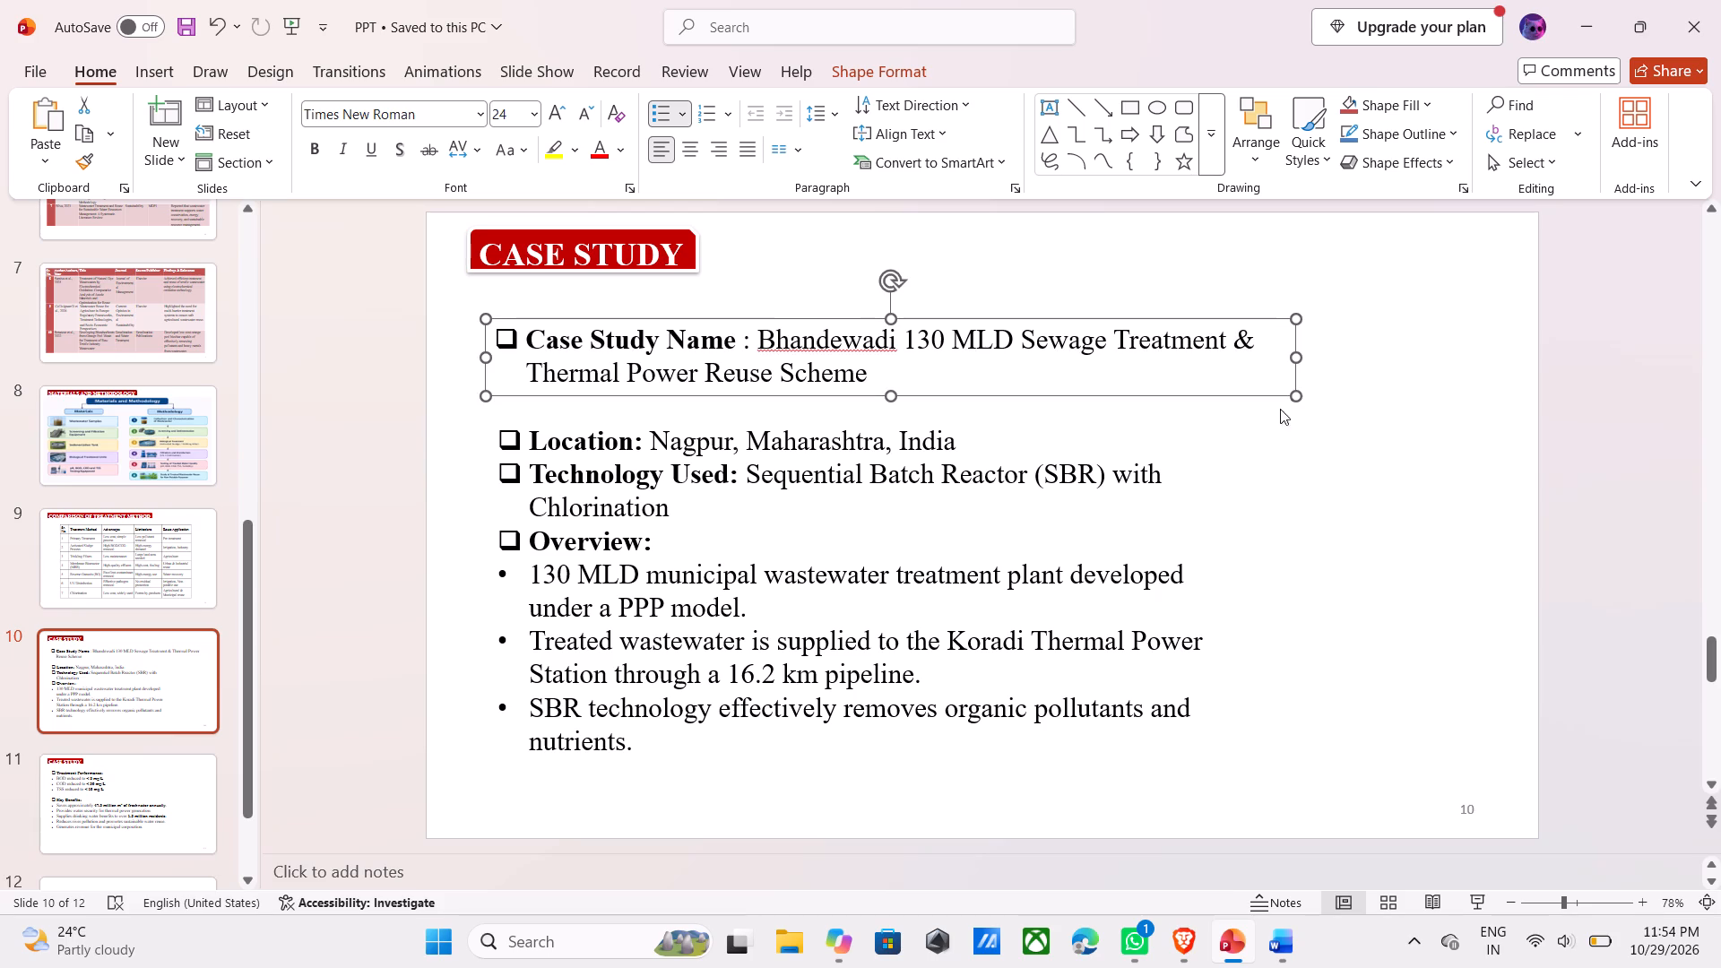
pyautogui.click(1335, 621)
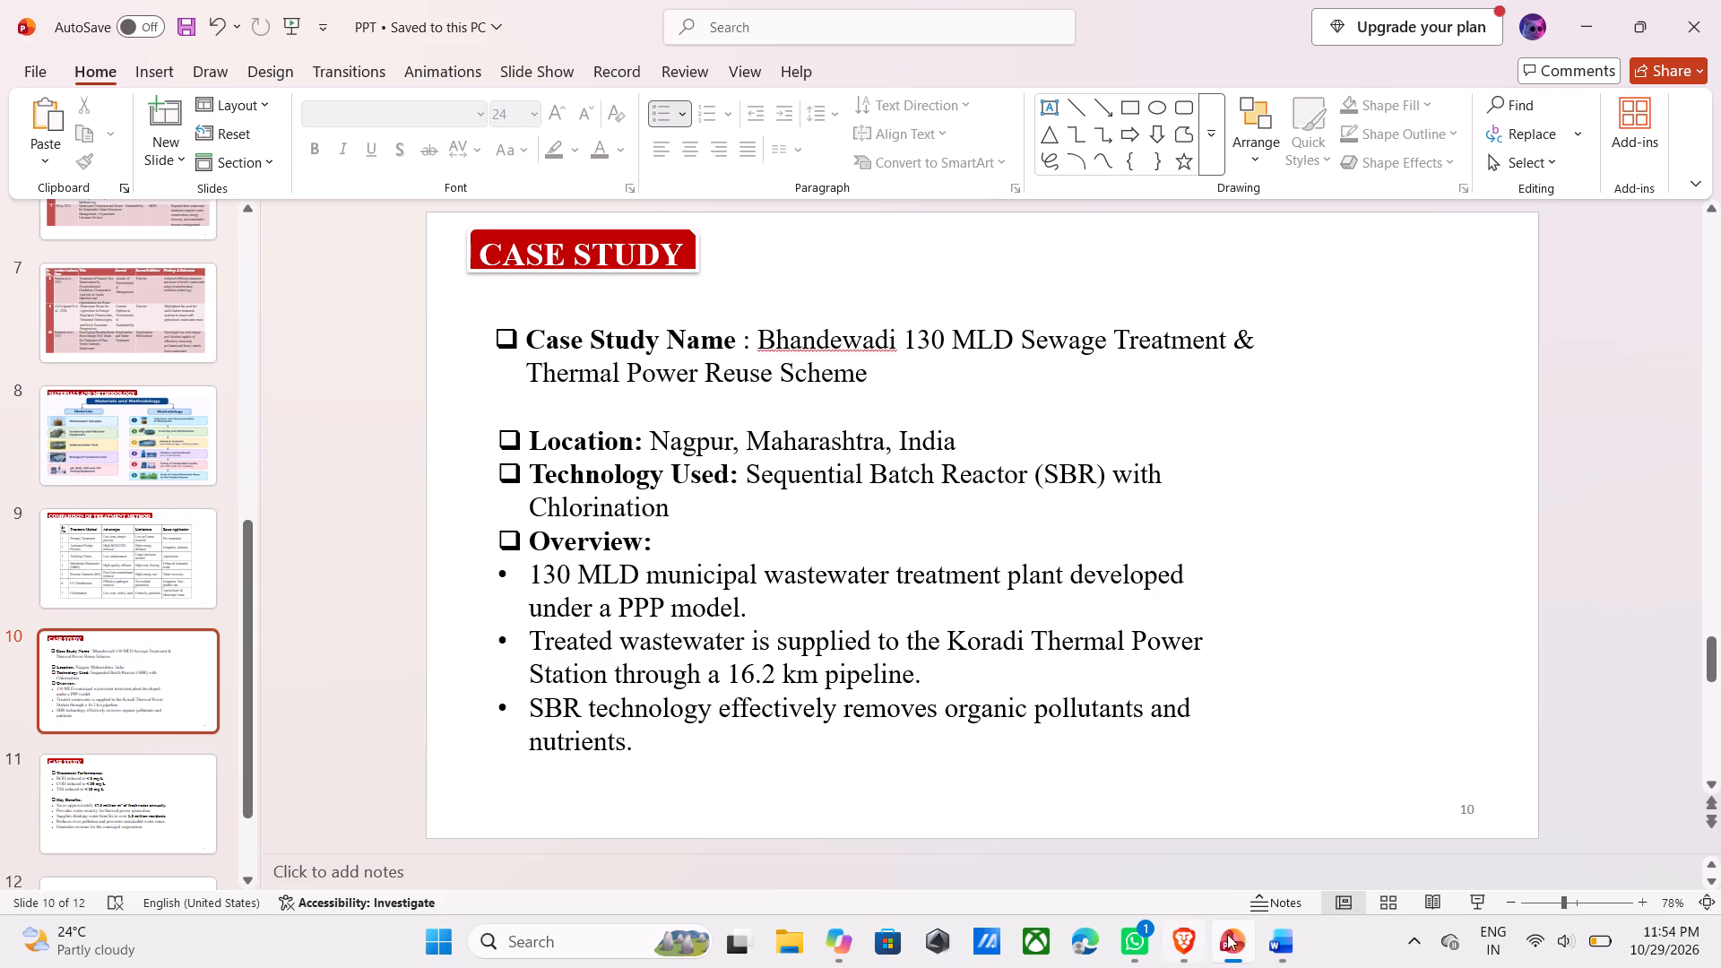
# Copy the circular sedimentation tank picture (Fig. 4.2) from the Word seminar report onto slide 10.
pyautogui.click(1275, 942)
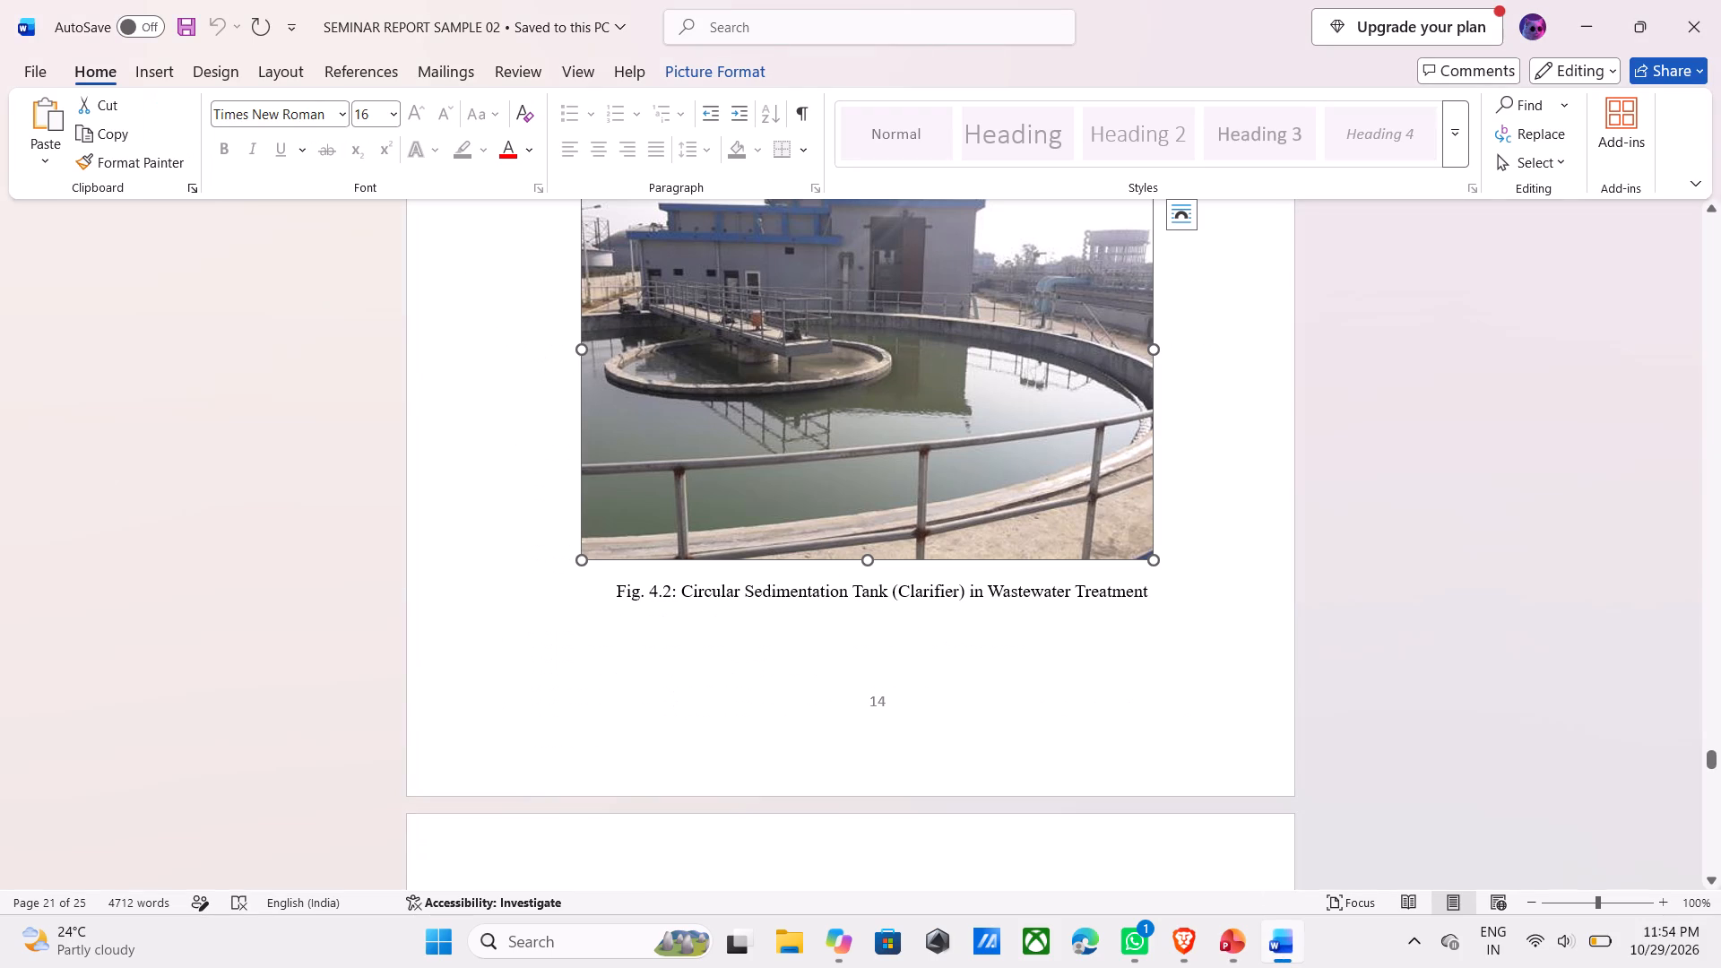
pyautogui.hotkey('ctrl', 'c')
pyautogui.hotkey('alt', 'Tab')
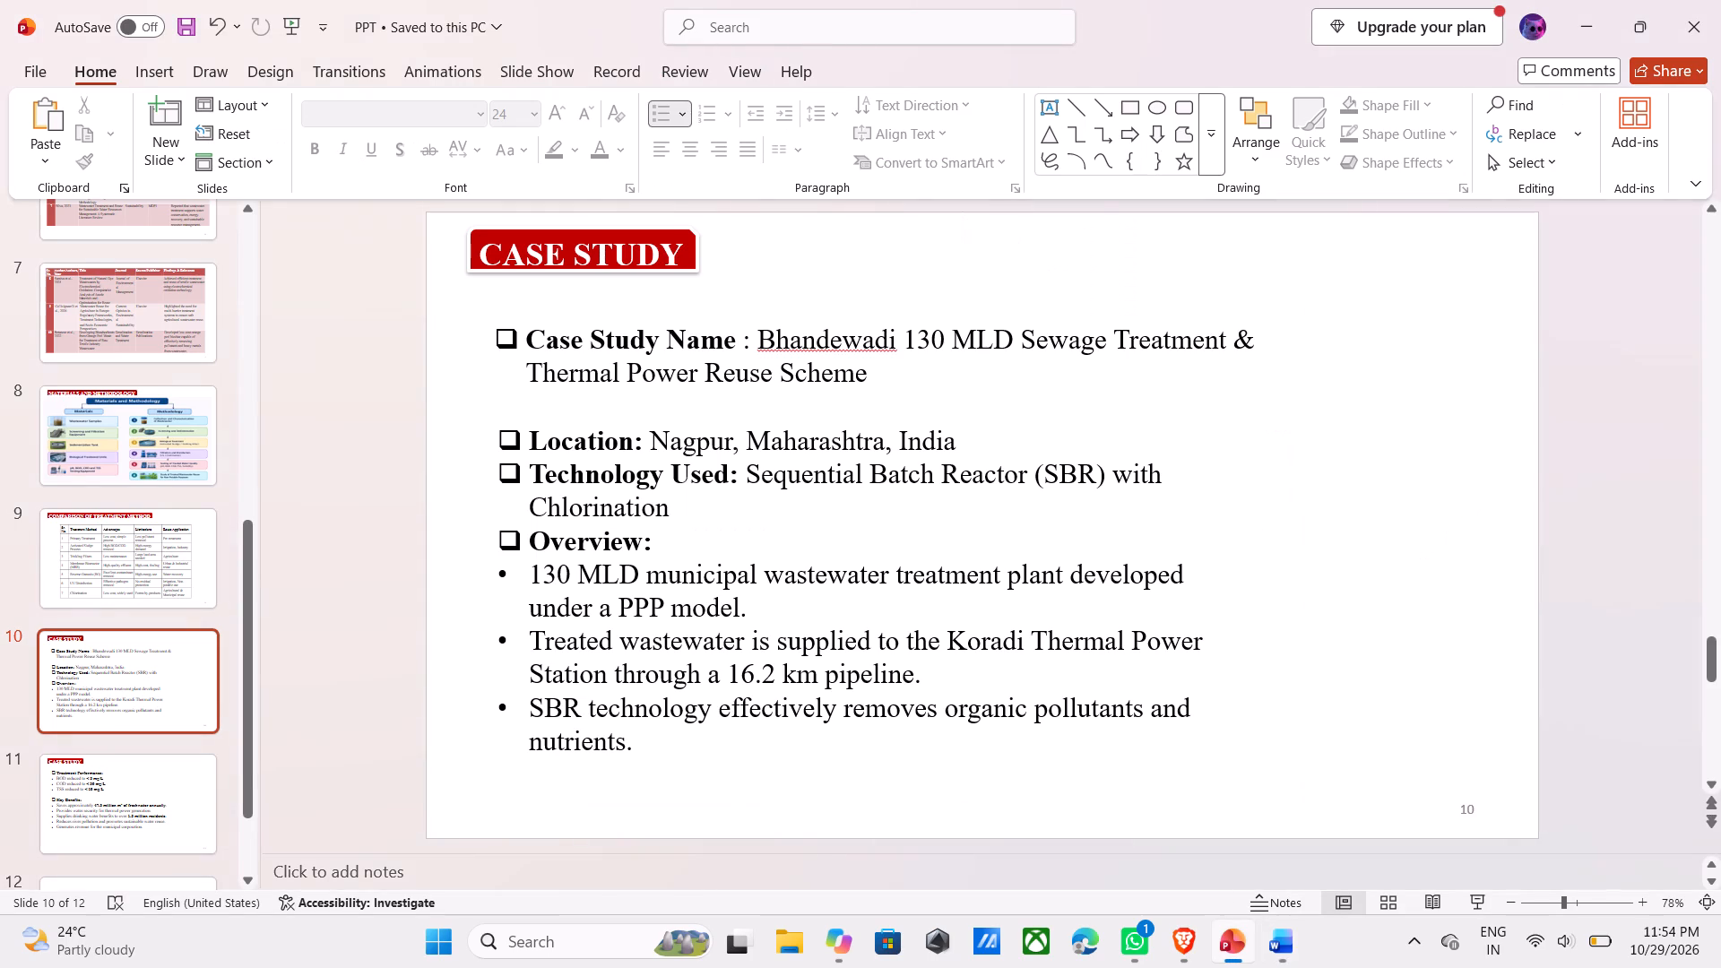
pyautogui.hotkey('ctrl', 'v')
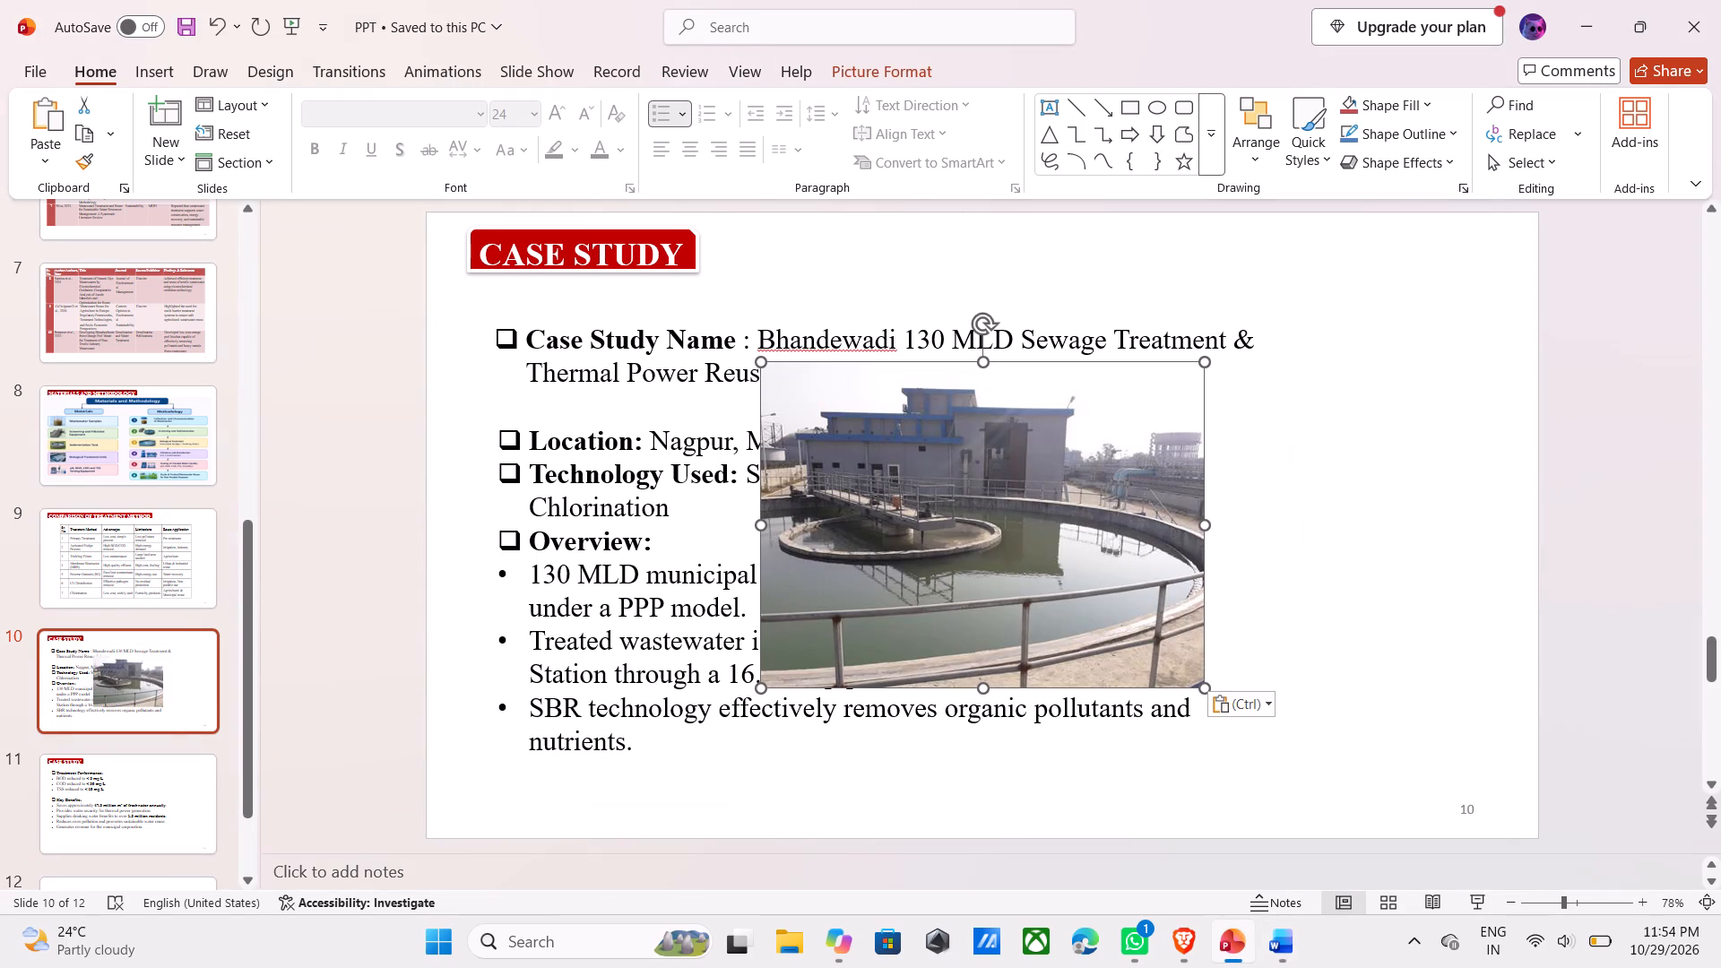
# Shrink the sedimentation tank picture to about 3.02" high and move it to slide 10's right edge, beside the text.
pyautogui.moveTo(1008, 524); pyautogui.dragTo(1166, 506)
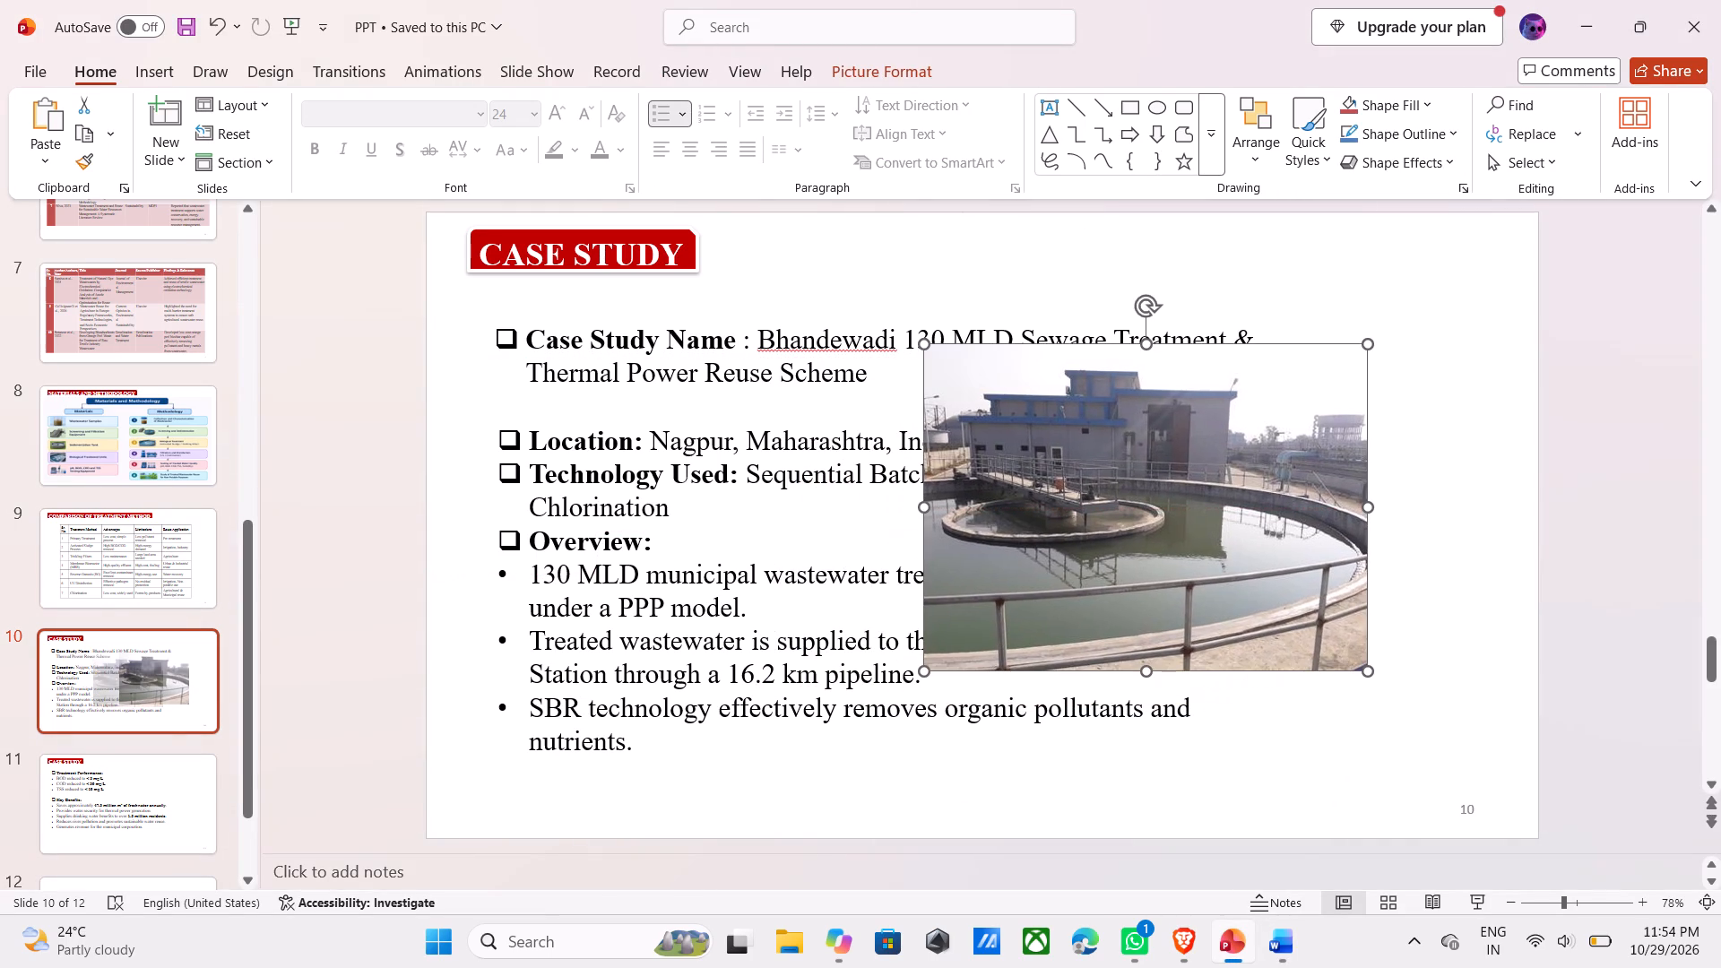
pyautogui.moveTo(1370, 677); pyautogui.dragTo(1220, 610)
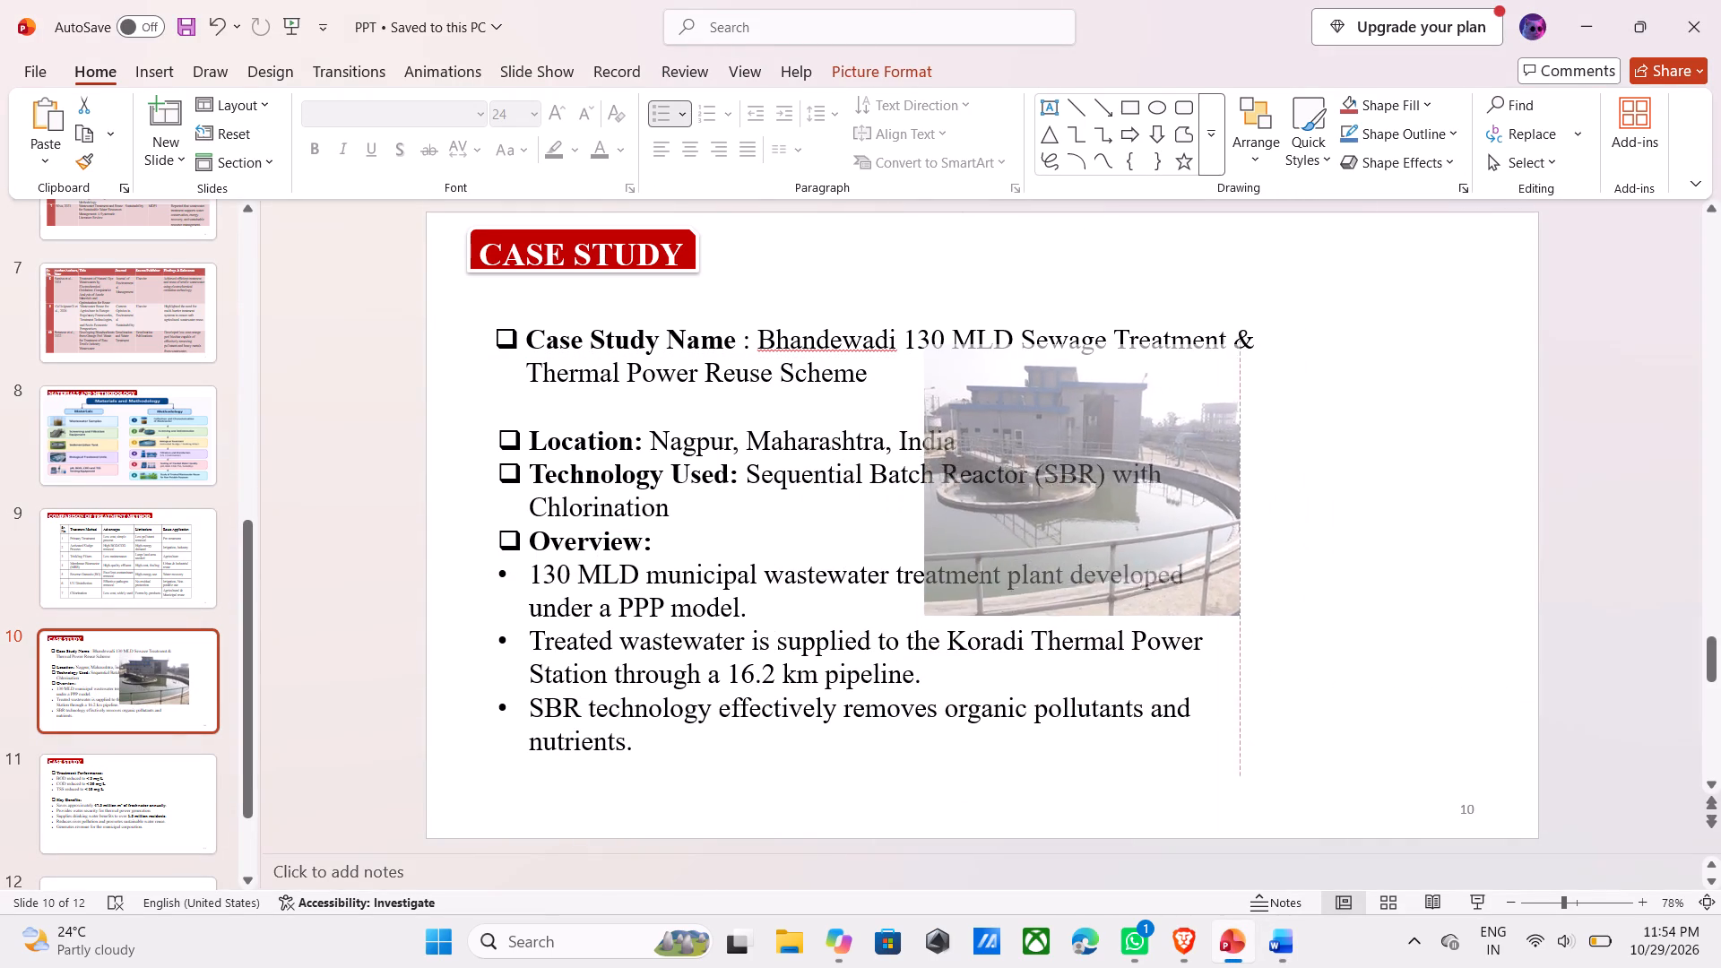
pyautogui.moveTo(1220, 610); pyautogui.dragTo(1215, 656)
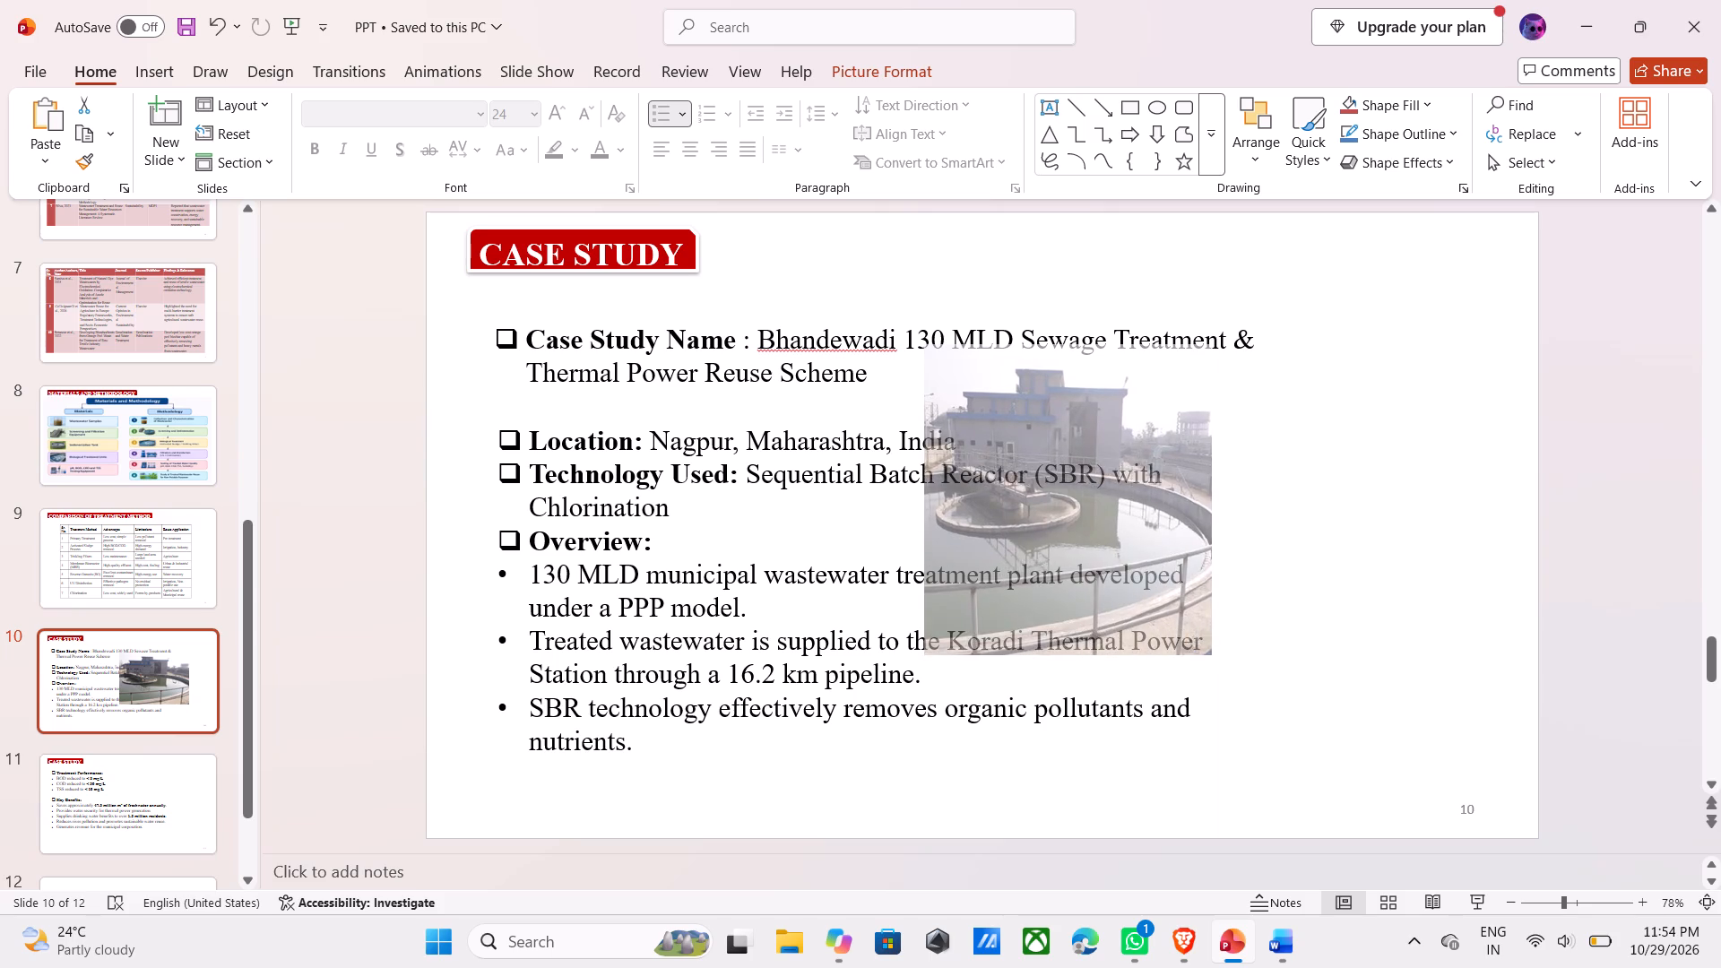
pyautogui.moveTo(1215, 656); pyautogui.dragTo(1271, 631)
pyautogui.moveTo(1132, 502); pyautogui.dragTo(1387, 506)
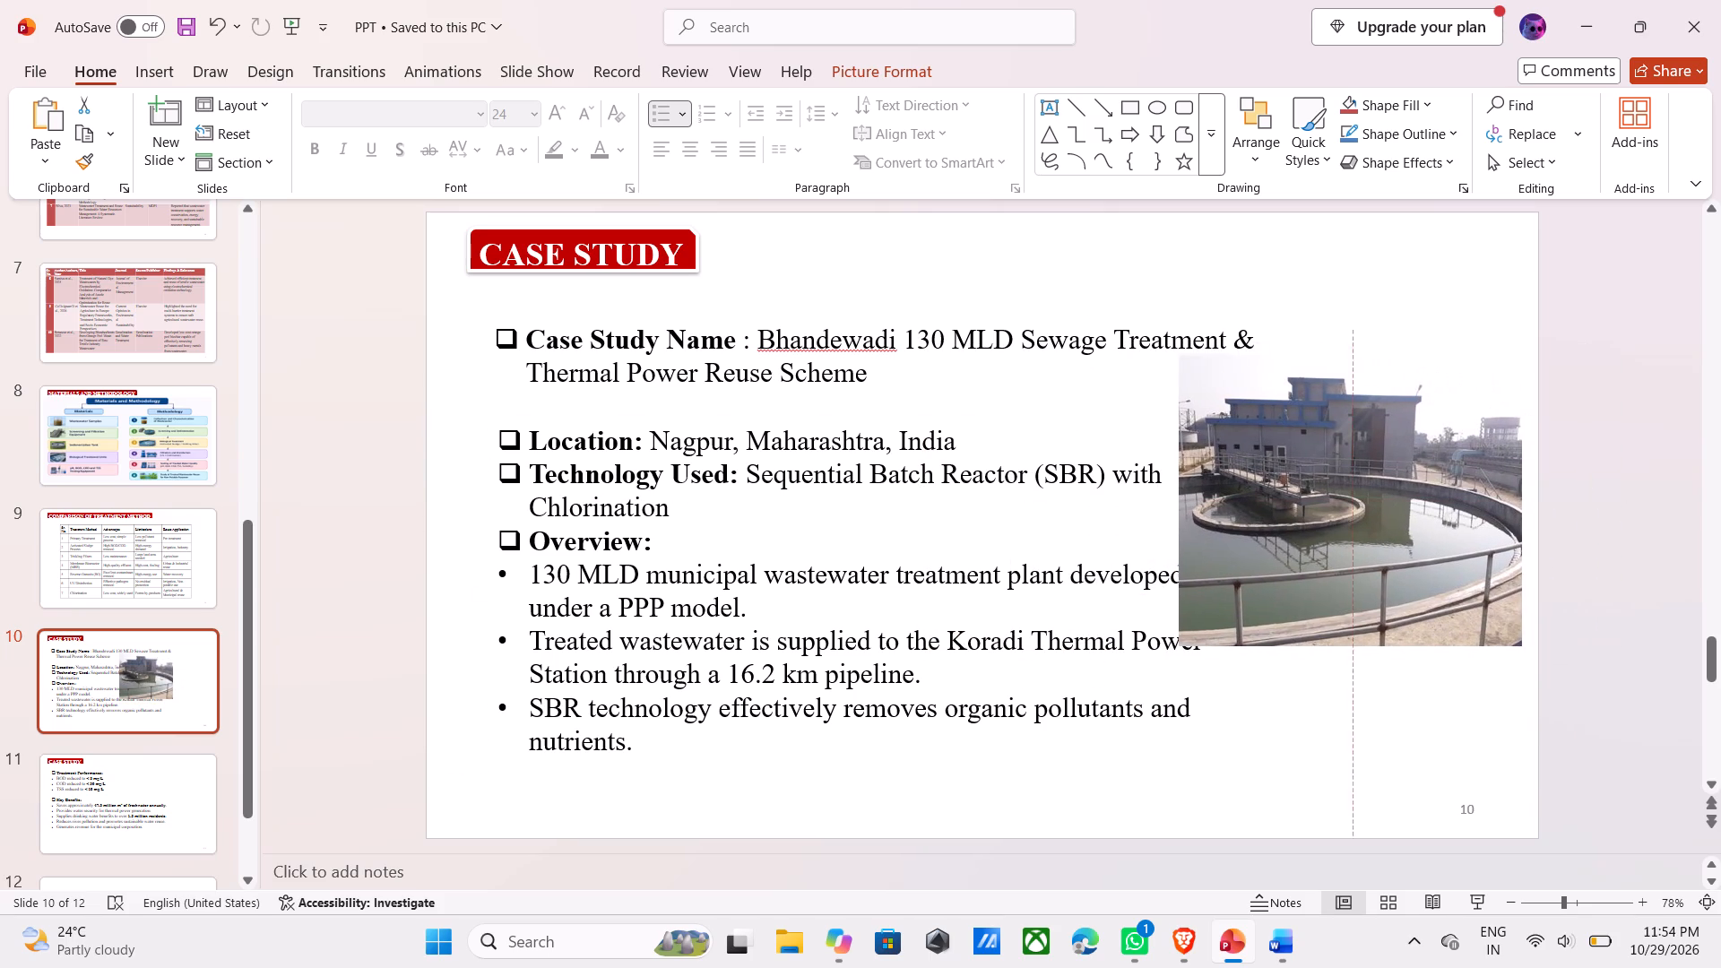
pyautogui.moveTo(1387, 506); pyautogui.dragTo(1347, 523)
pyautogui.moveTo(1482, 659); pyautogui.dragTo(1456, 611)
pyautogui.moveTo(1337, 534); pyautogui.dragTo(1396, 531)
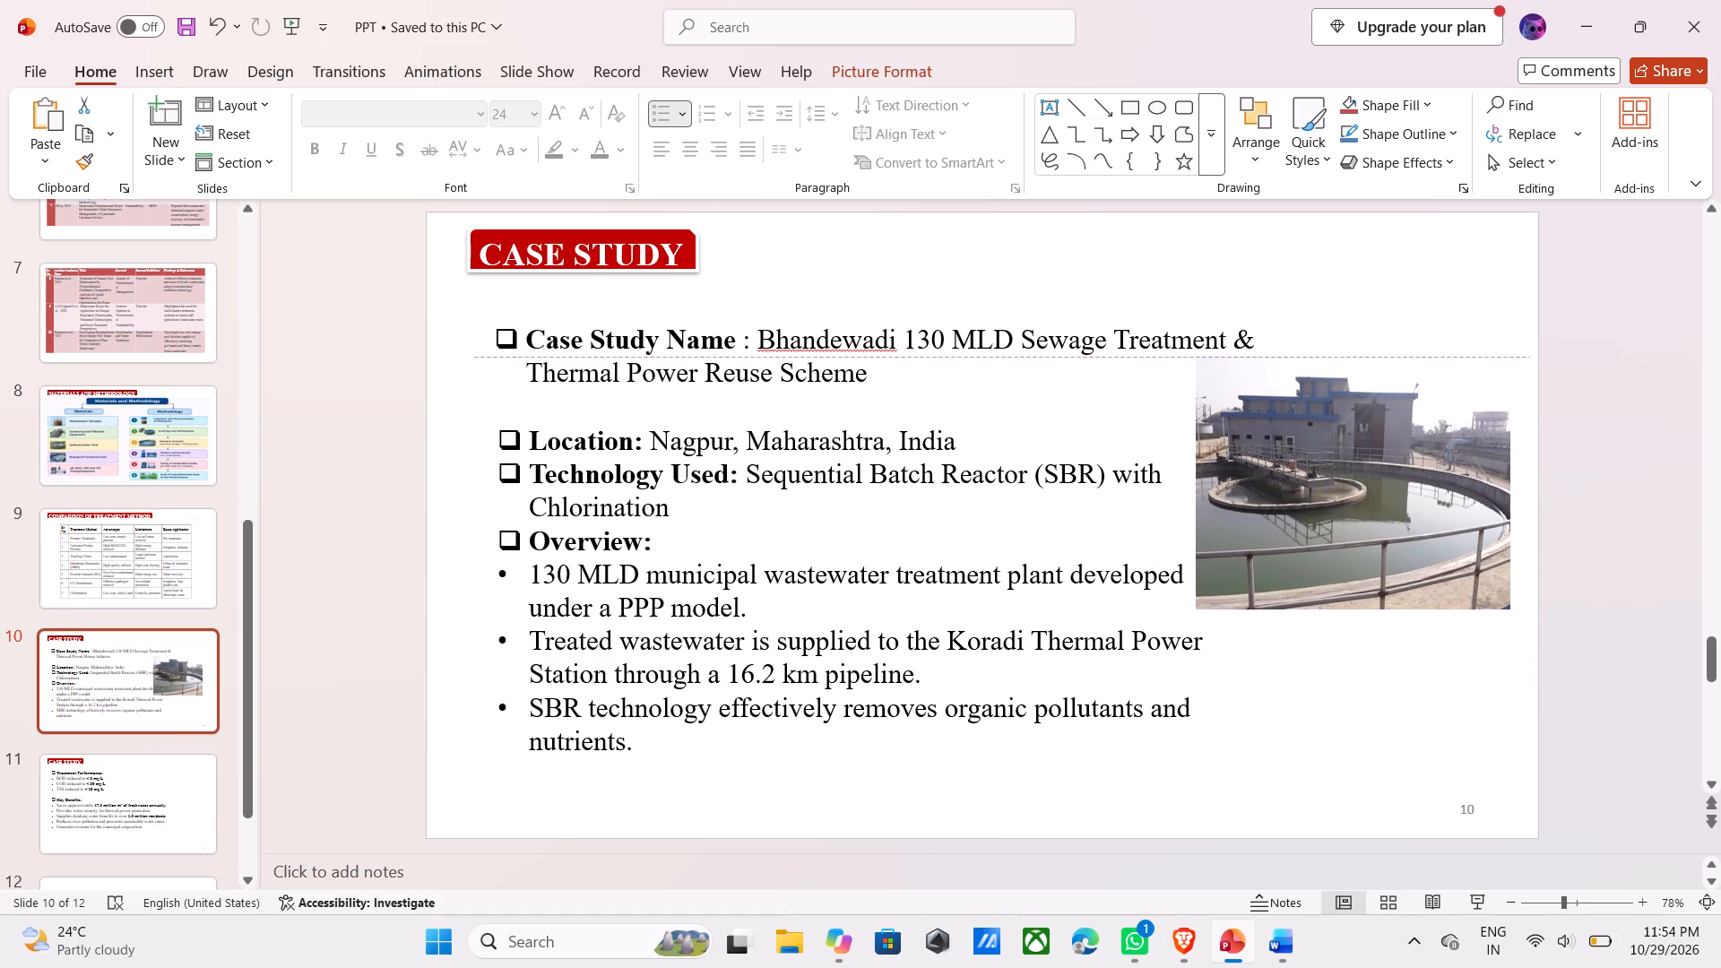
pyautogui.moveTo(1396, 531); pyautogui.dragTo(1390, 557)
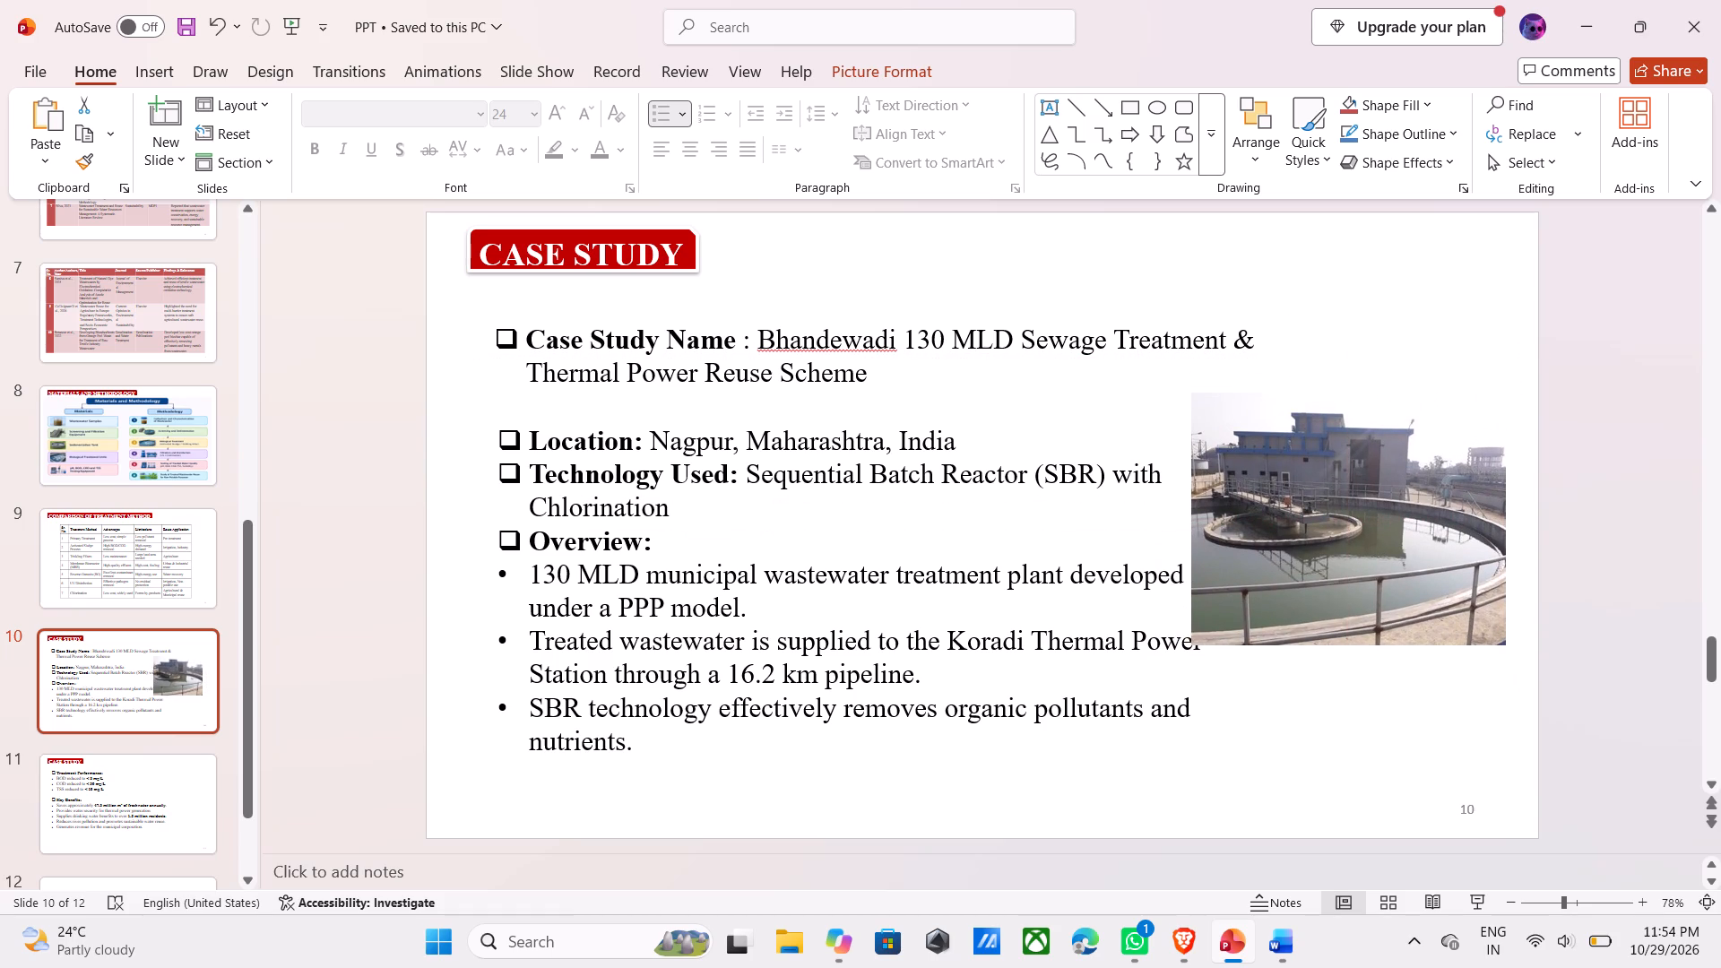
pyautogui.moveTo(1390, 557); pyautogui.dragTo(1386, 541)
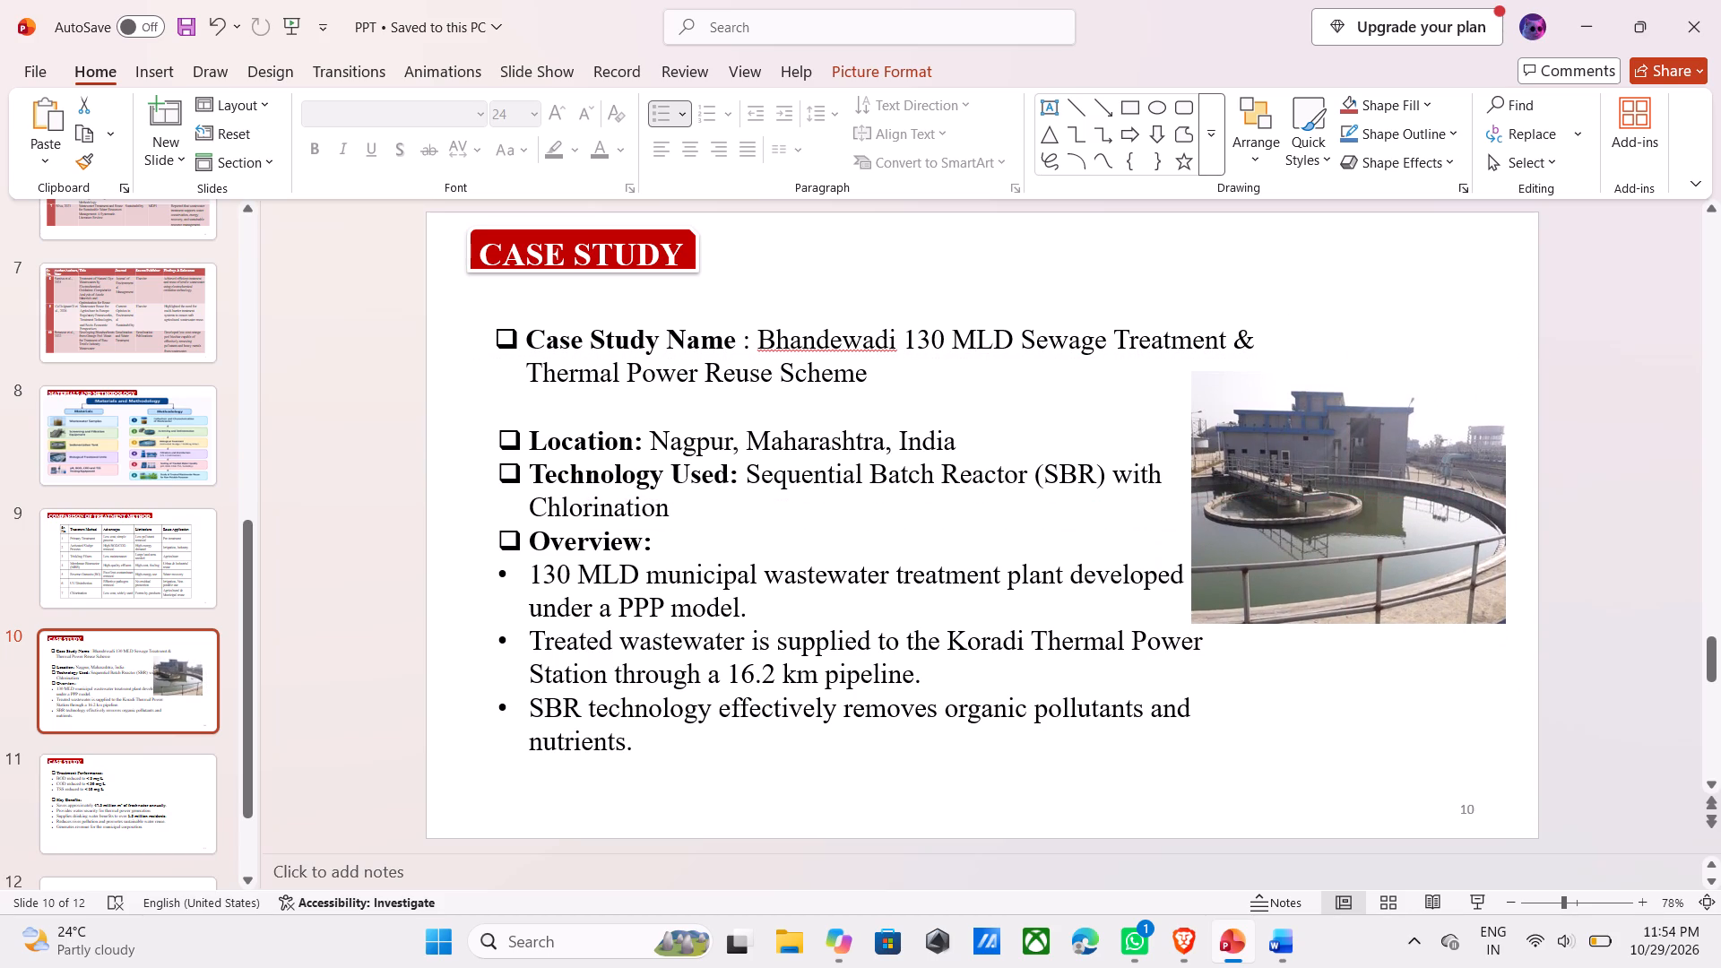
pyautogui.moveTo(1386, 541); pyautogui.dragTo(1383, 508)
# Narrow the case study name box on slide 10 so the name wraps after "Sewage", clear of the picture.
pyautogui.click(1129, 341)
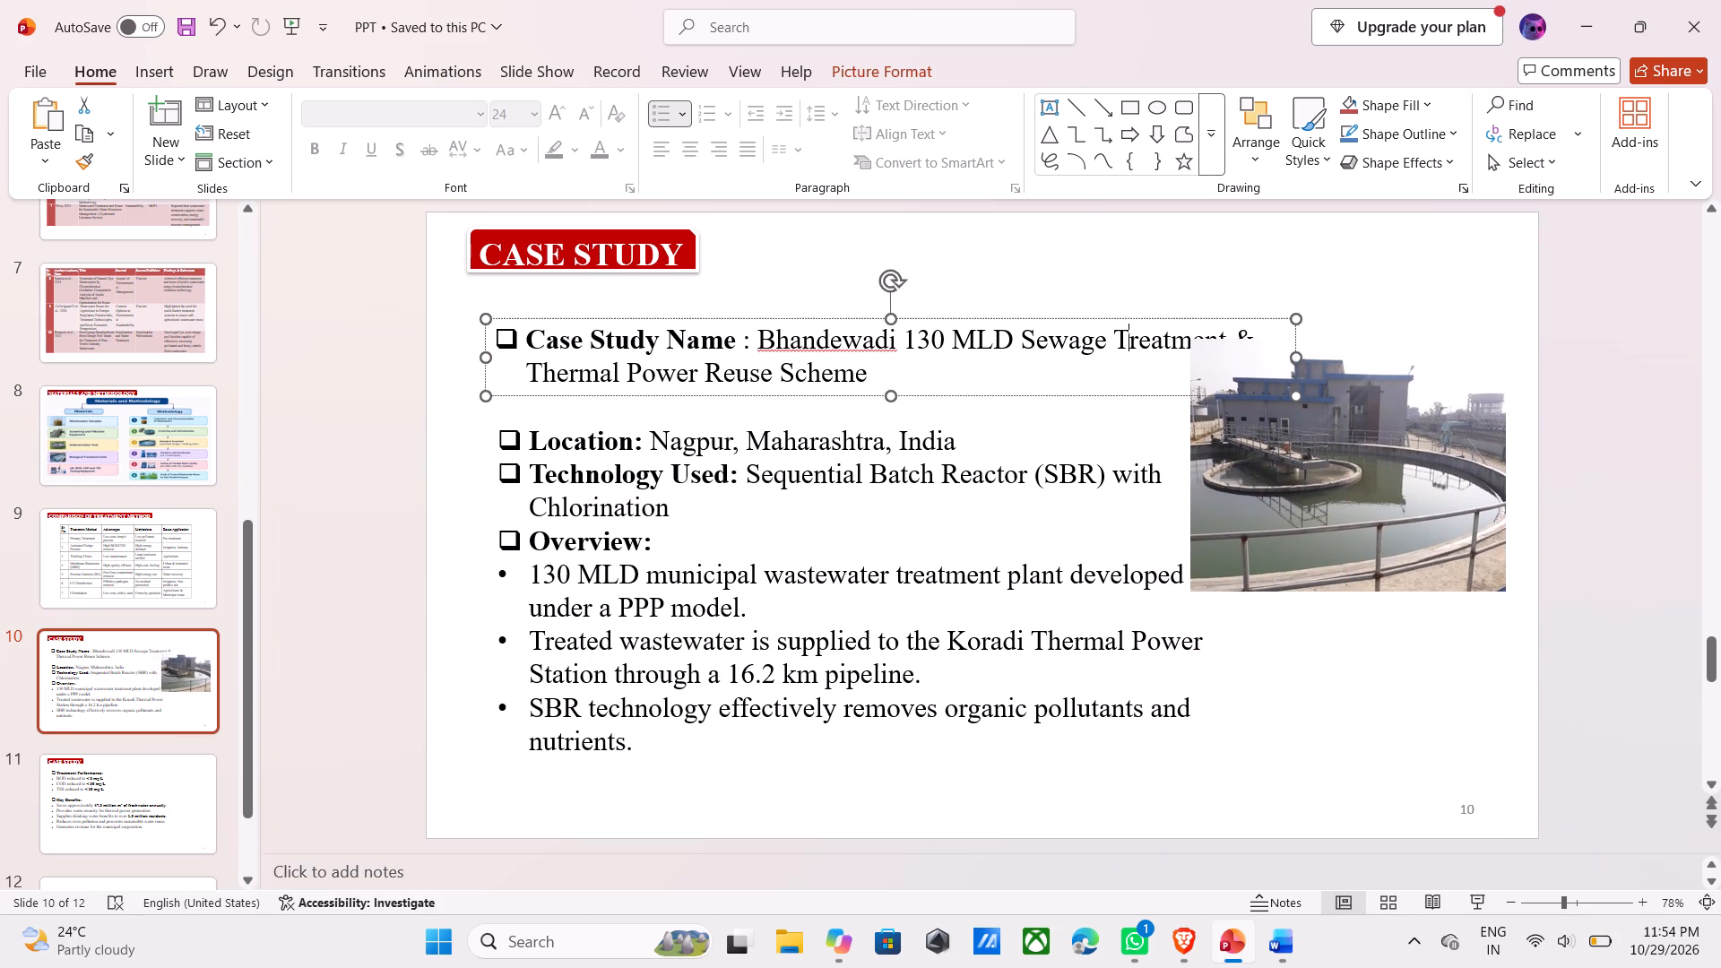
pyautogui.moveTo(1296, 356); pyautogui.dragTo(1176, 369)
# Move the tank picture up into slide 10's upper-right corner and stretch its left side to about 4.18" wide.
pyautogui.click(1315, 433)
pyautogui.moveTo(1339, 450); pyautogui.dragTo(1346, 375)
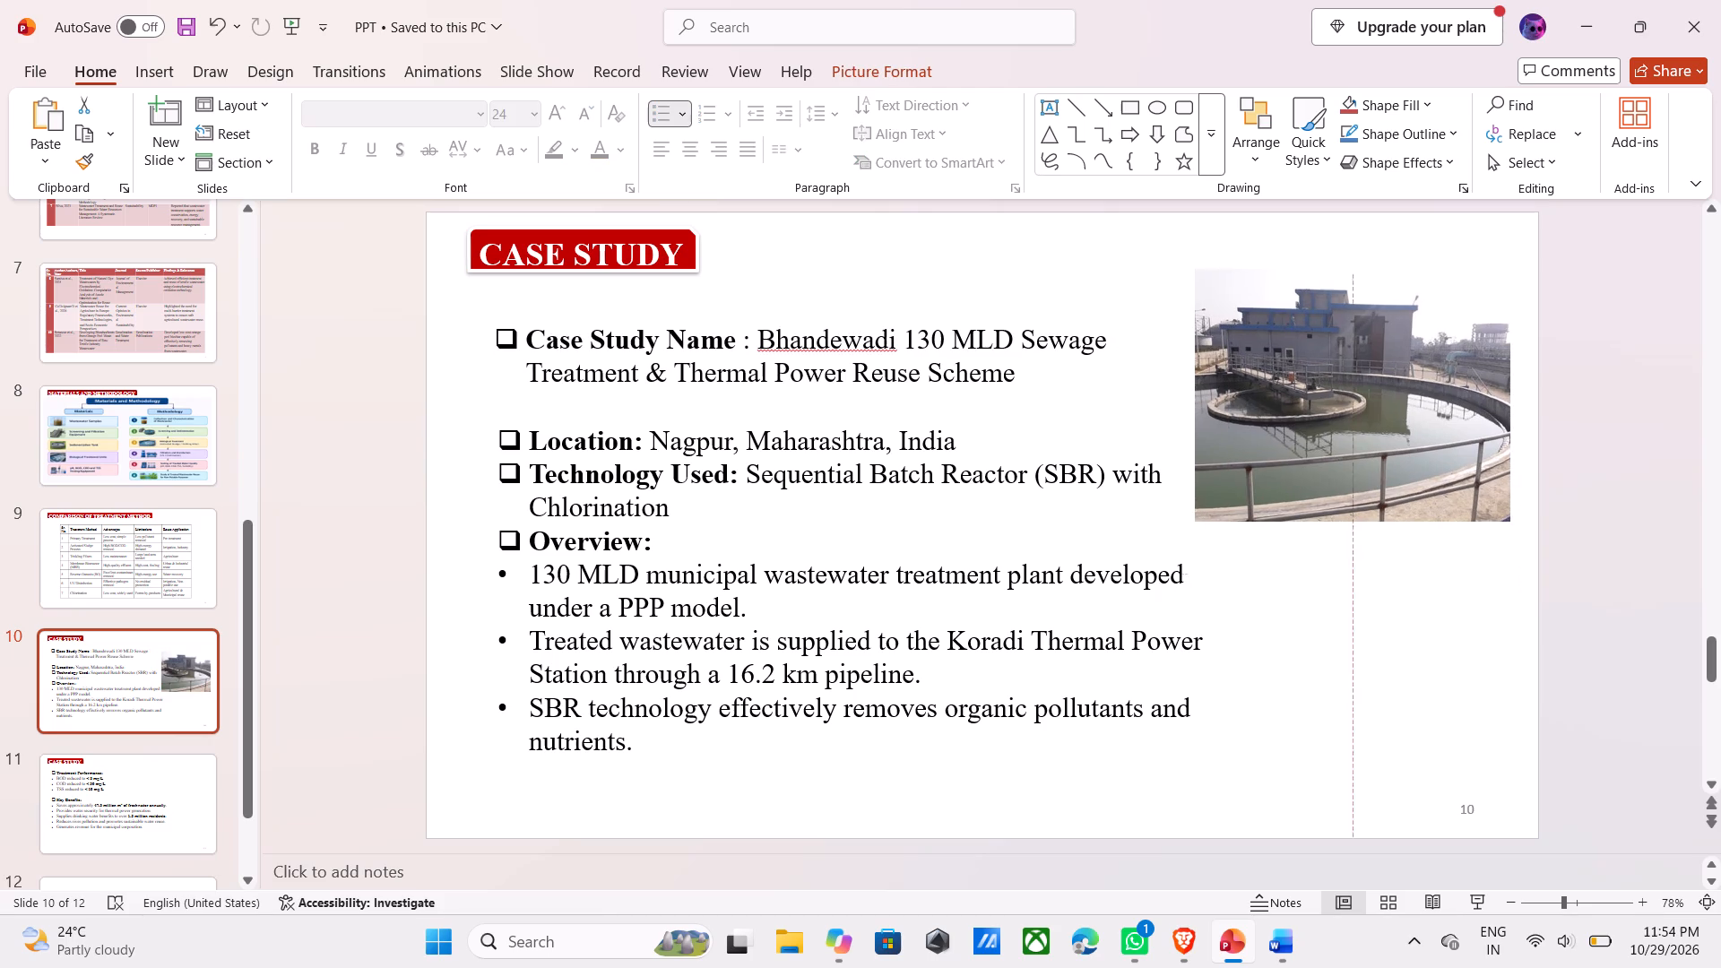
pyautogui.moveTo(1346, 375); pyautogui.dragTo(1319, 342)
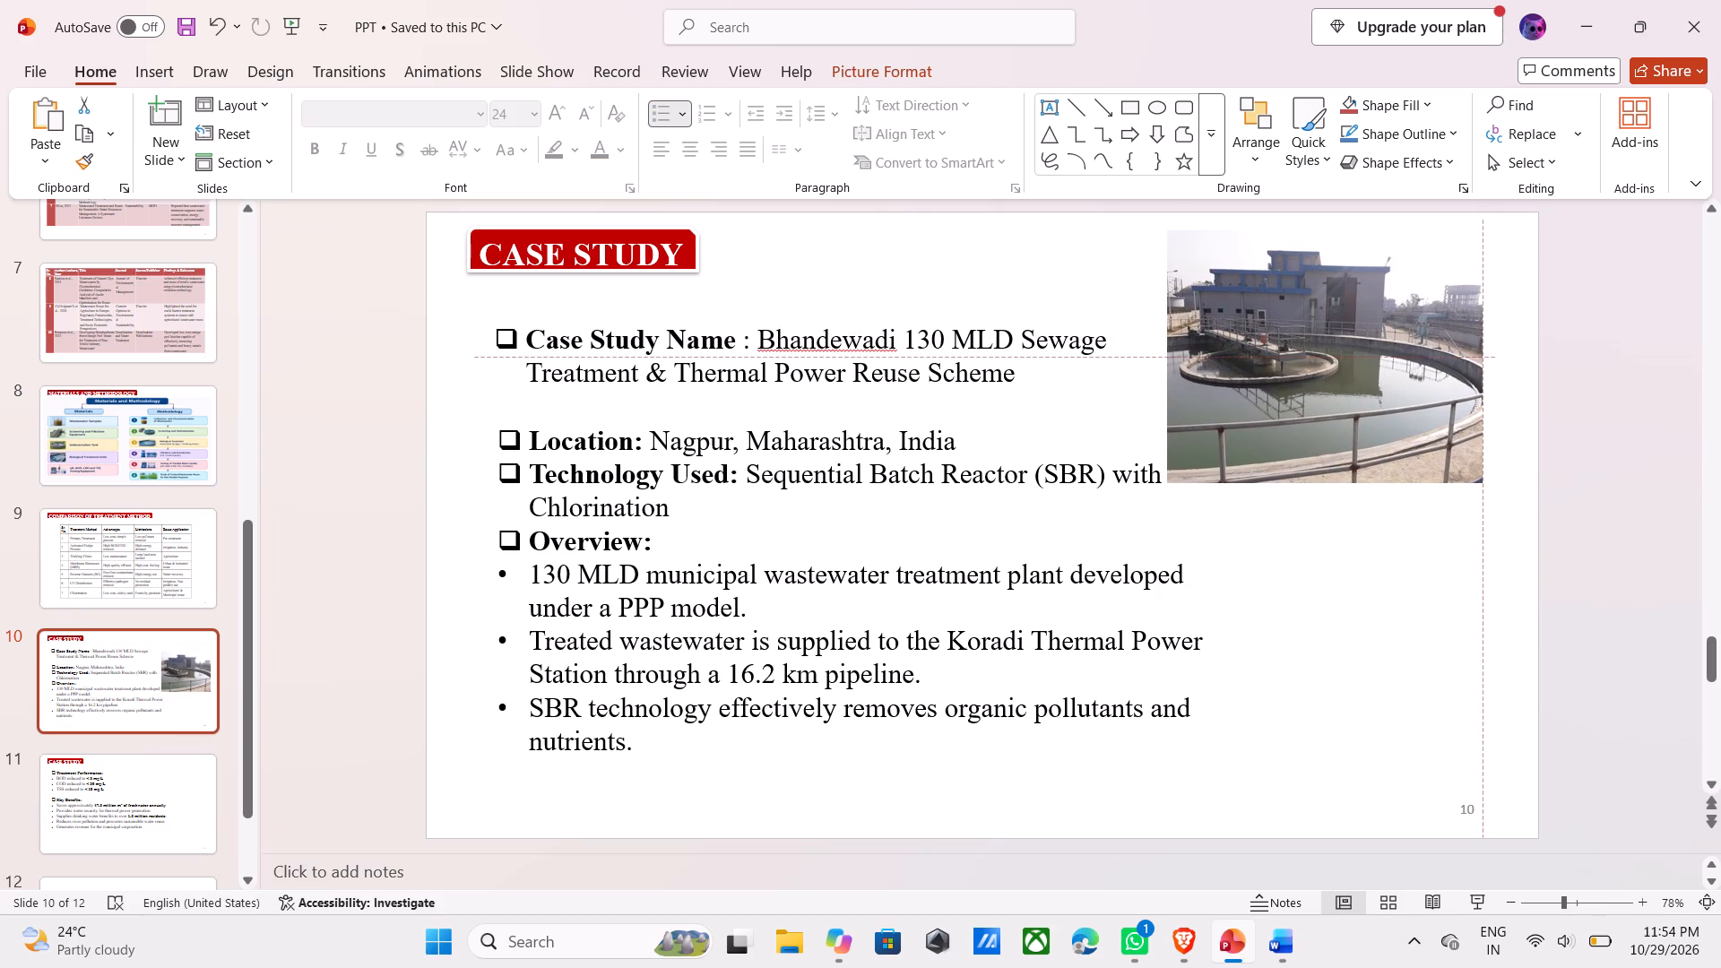
pyautogui.moveTo(1319, 342); pyautogui.dragTo(1340, 345)
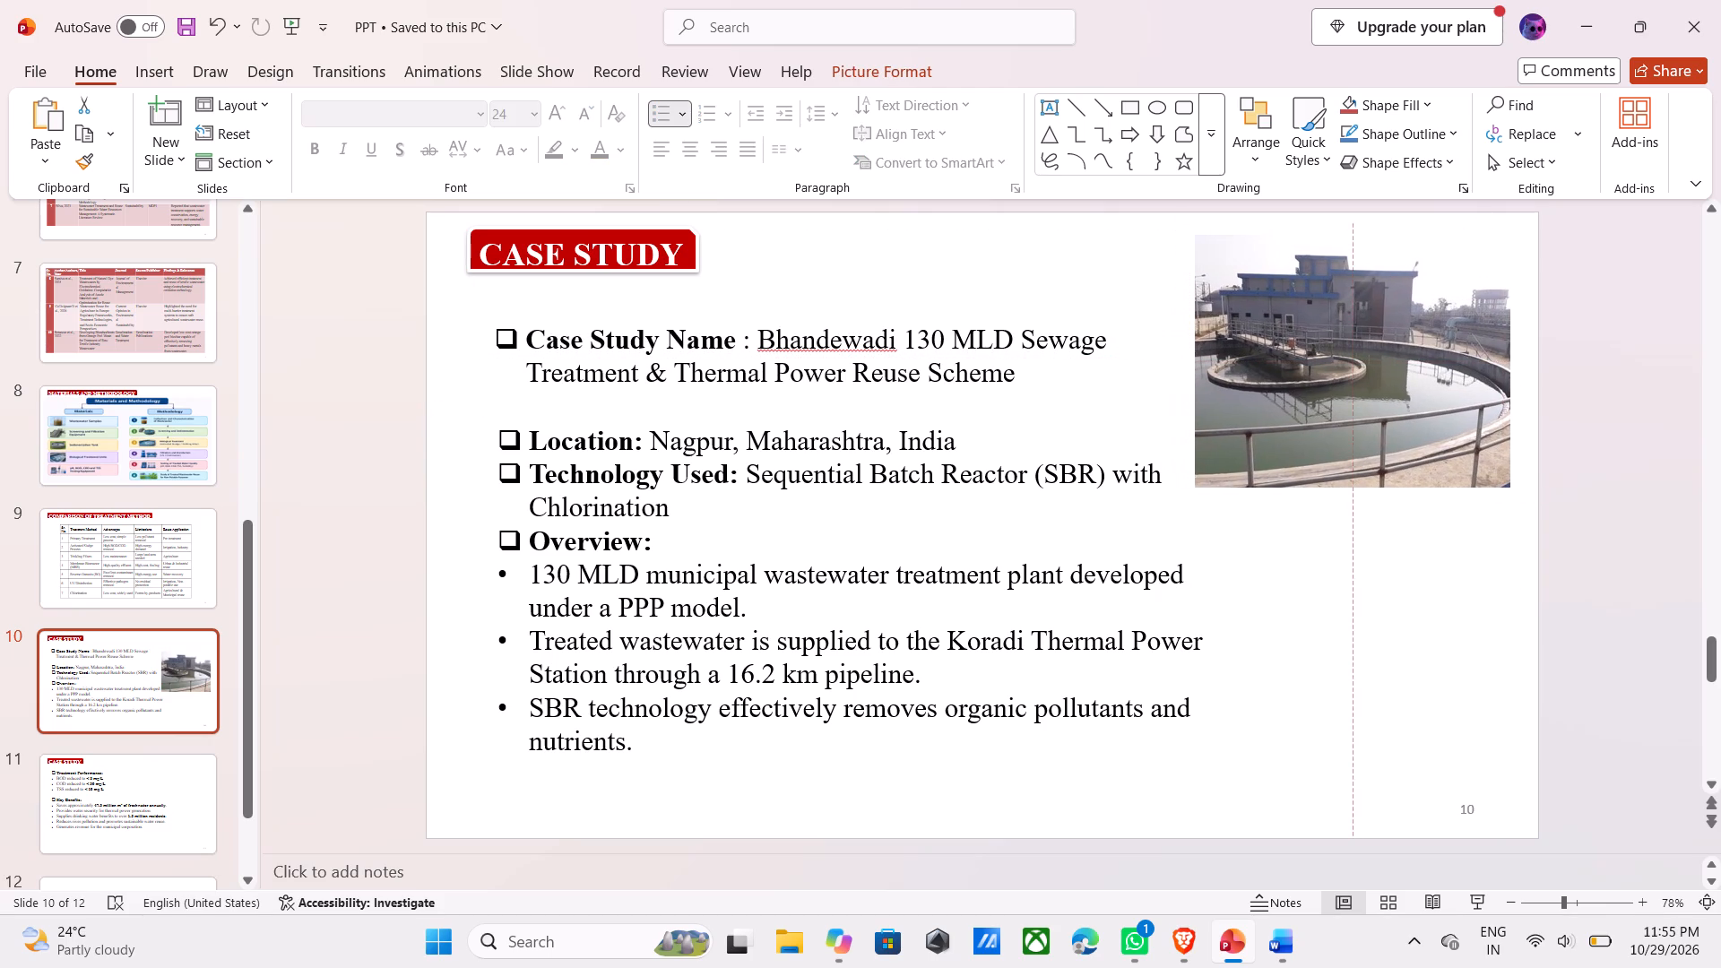
pyautogui.moveTo(1340, 345); pyautogui.dragTo(1351, 341)
pyautogui.moveTo(1207, 362); pyautogui.dragTo(1175, 367)
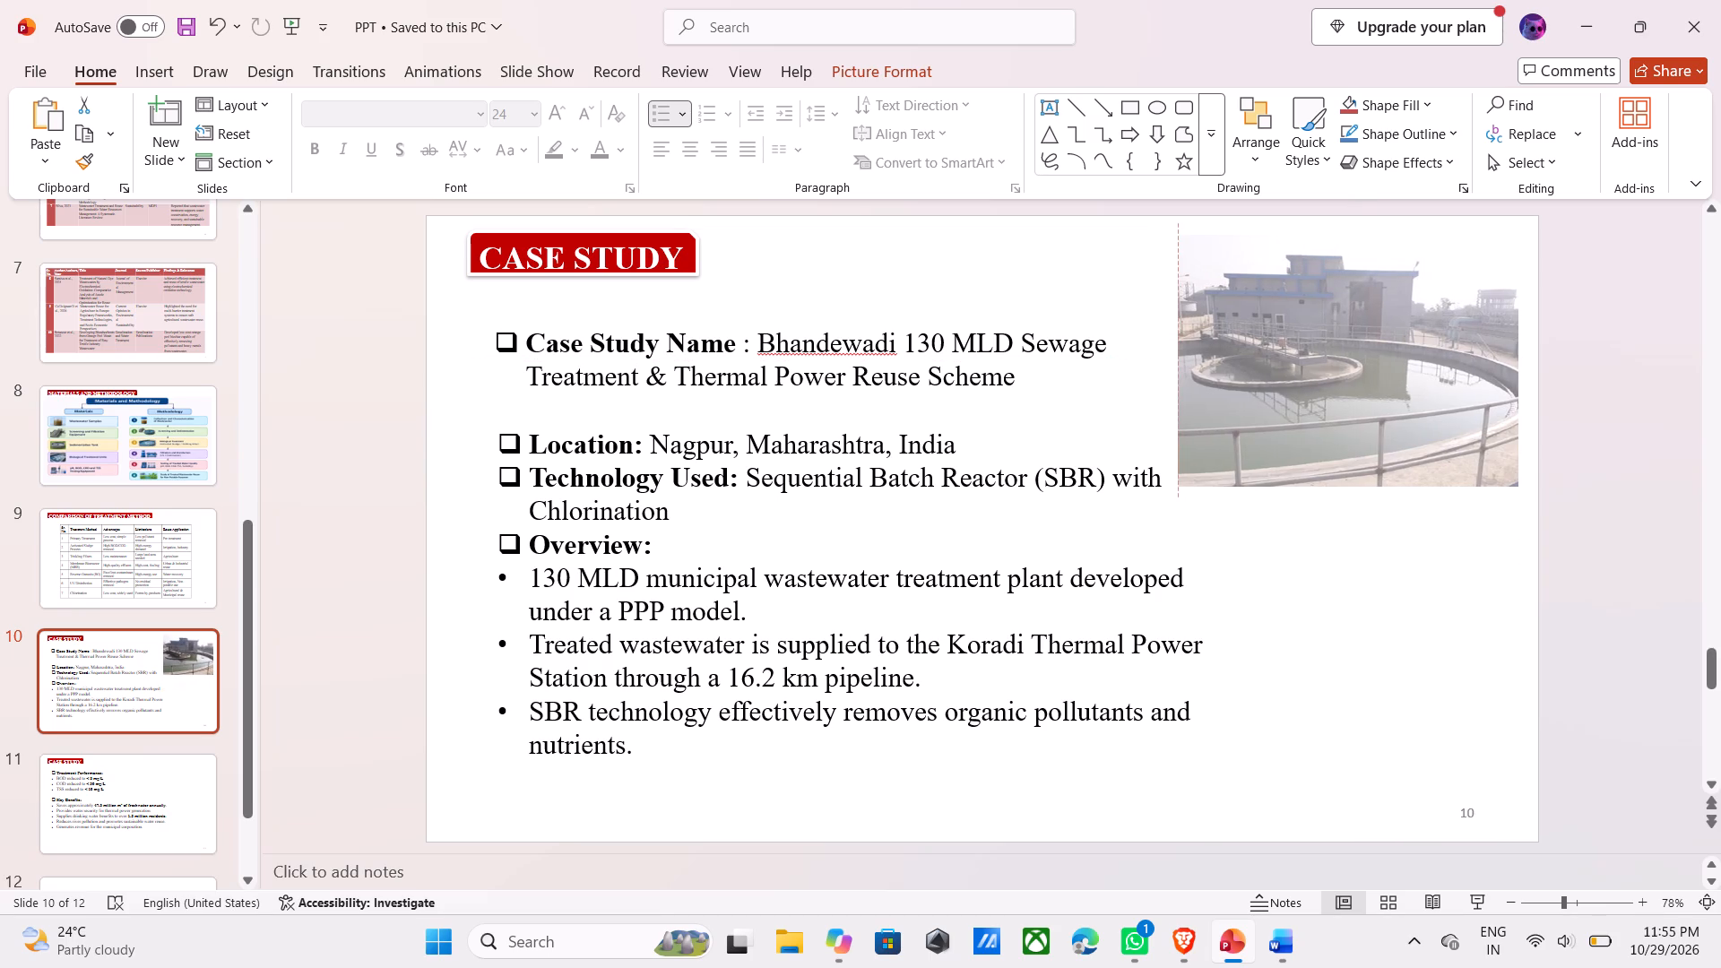
pyautogui.moveTo(1175, 367); pyautogui.dragTo(1170, 368)
pyautogui.click(1340, 565)
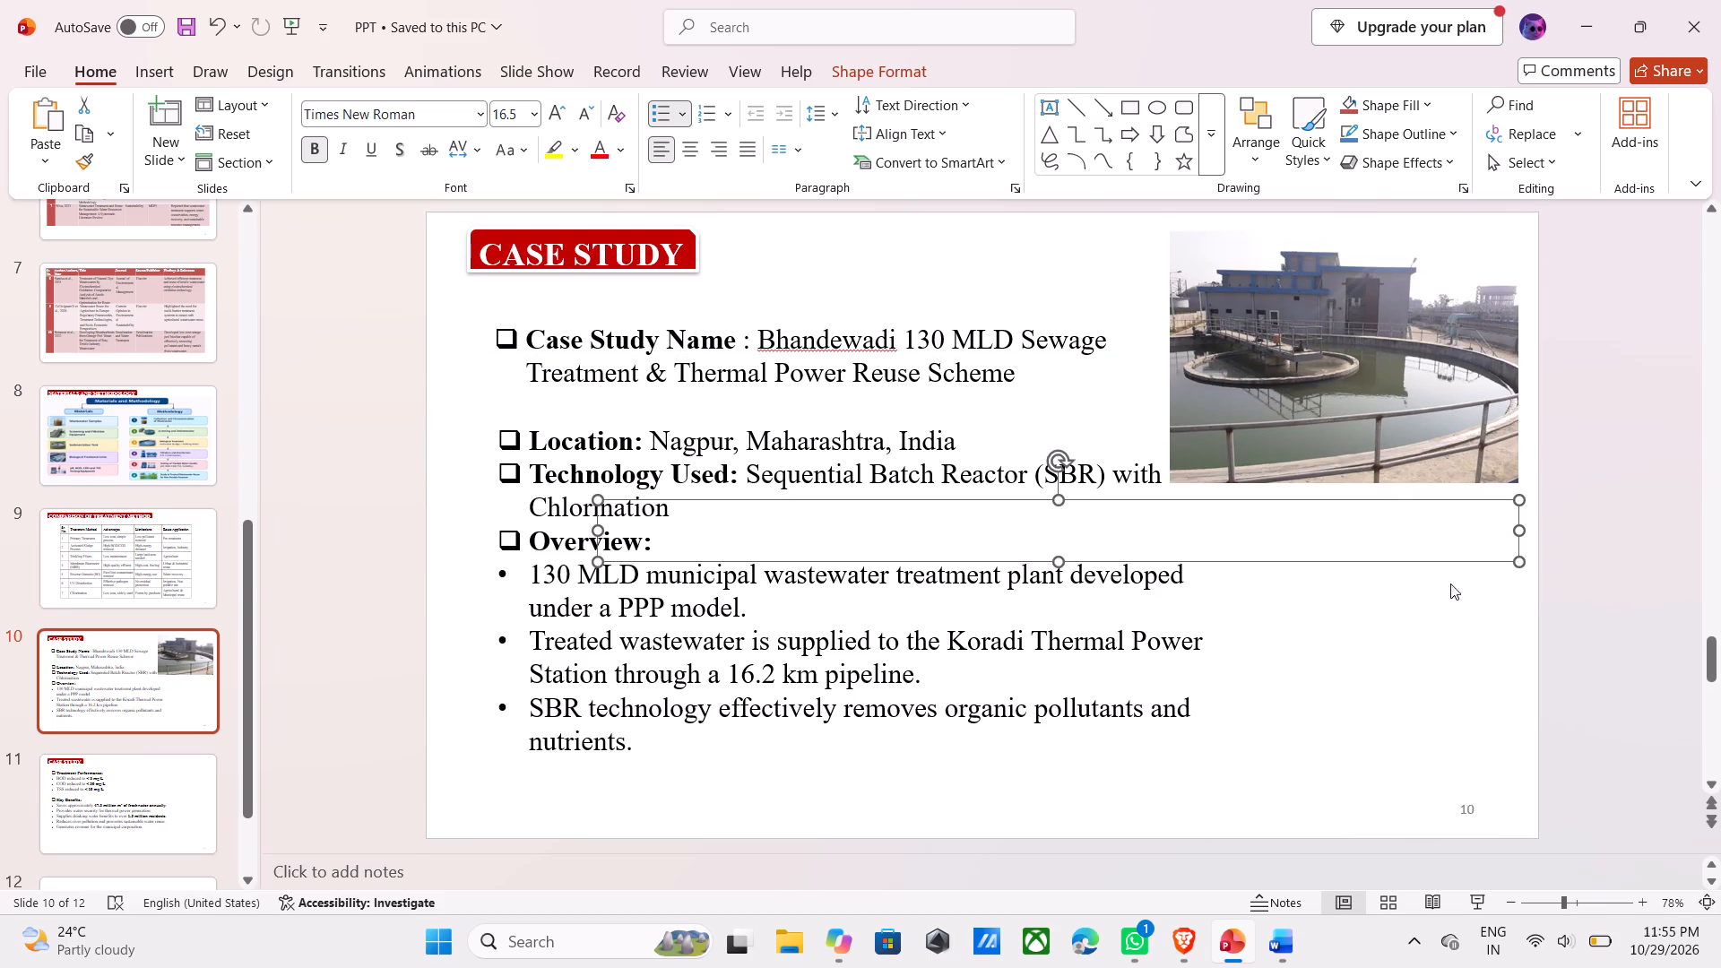
pyautogui.click(1405, 635)
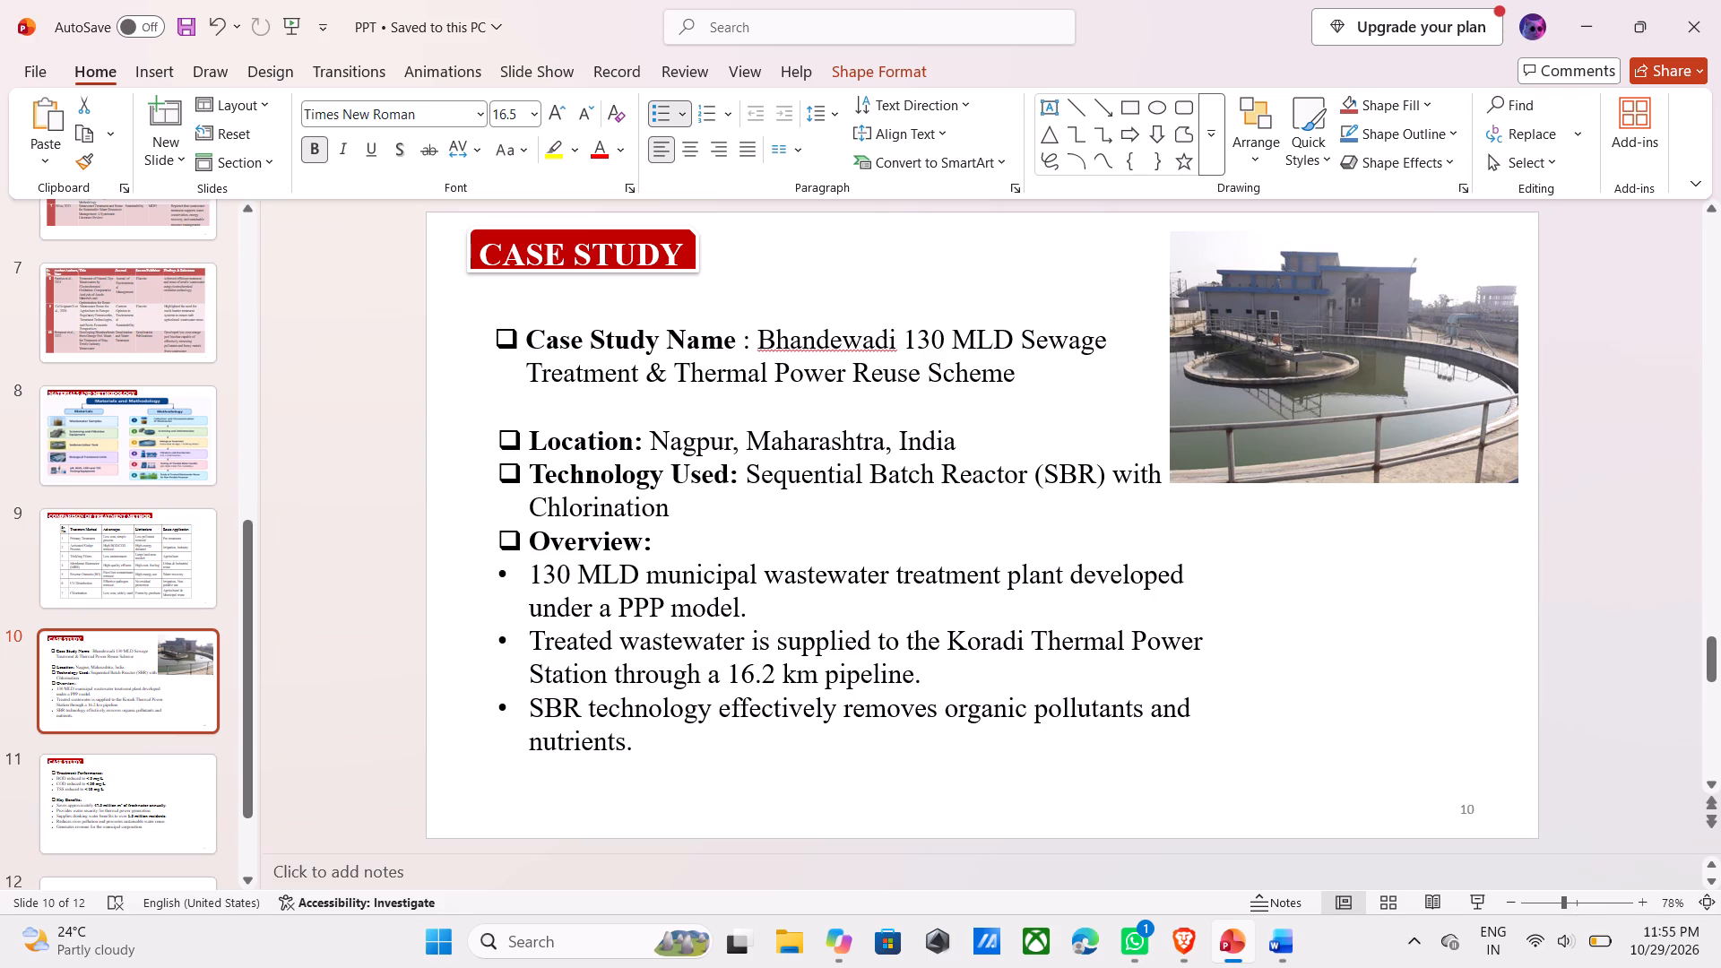
# Apply the Snip Diagonal Corner, White picture style to the sedimentation tank picture.
pyautogui.click(1263, 455)
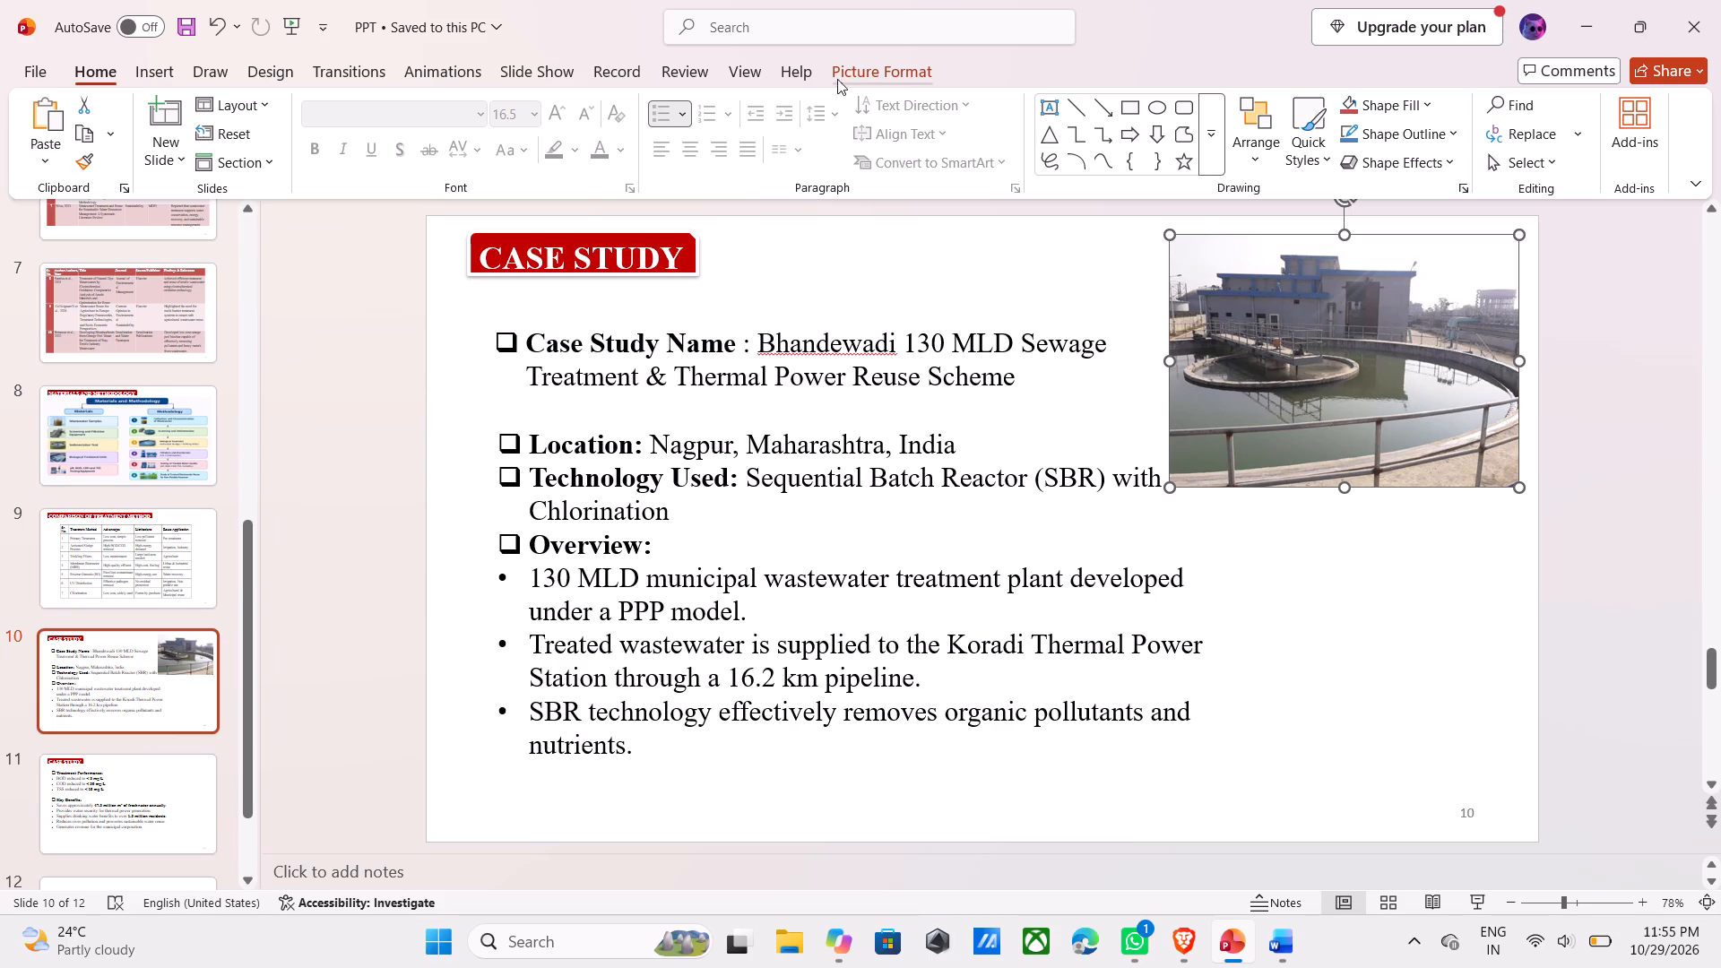
pyautogui.click(860, 72)
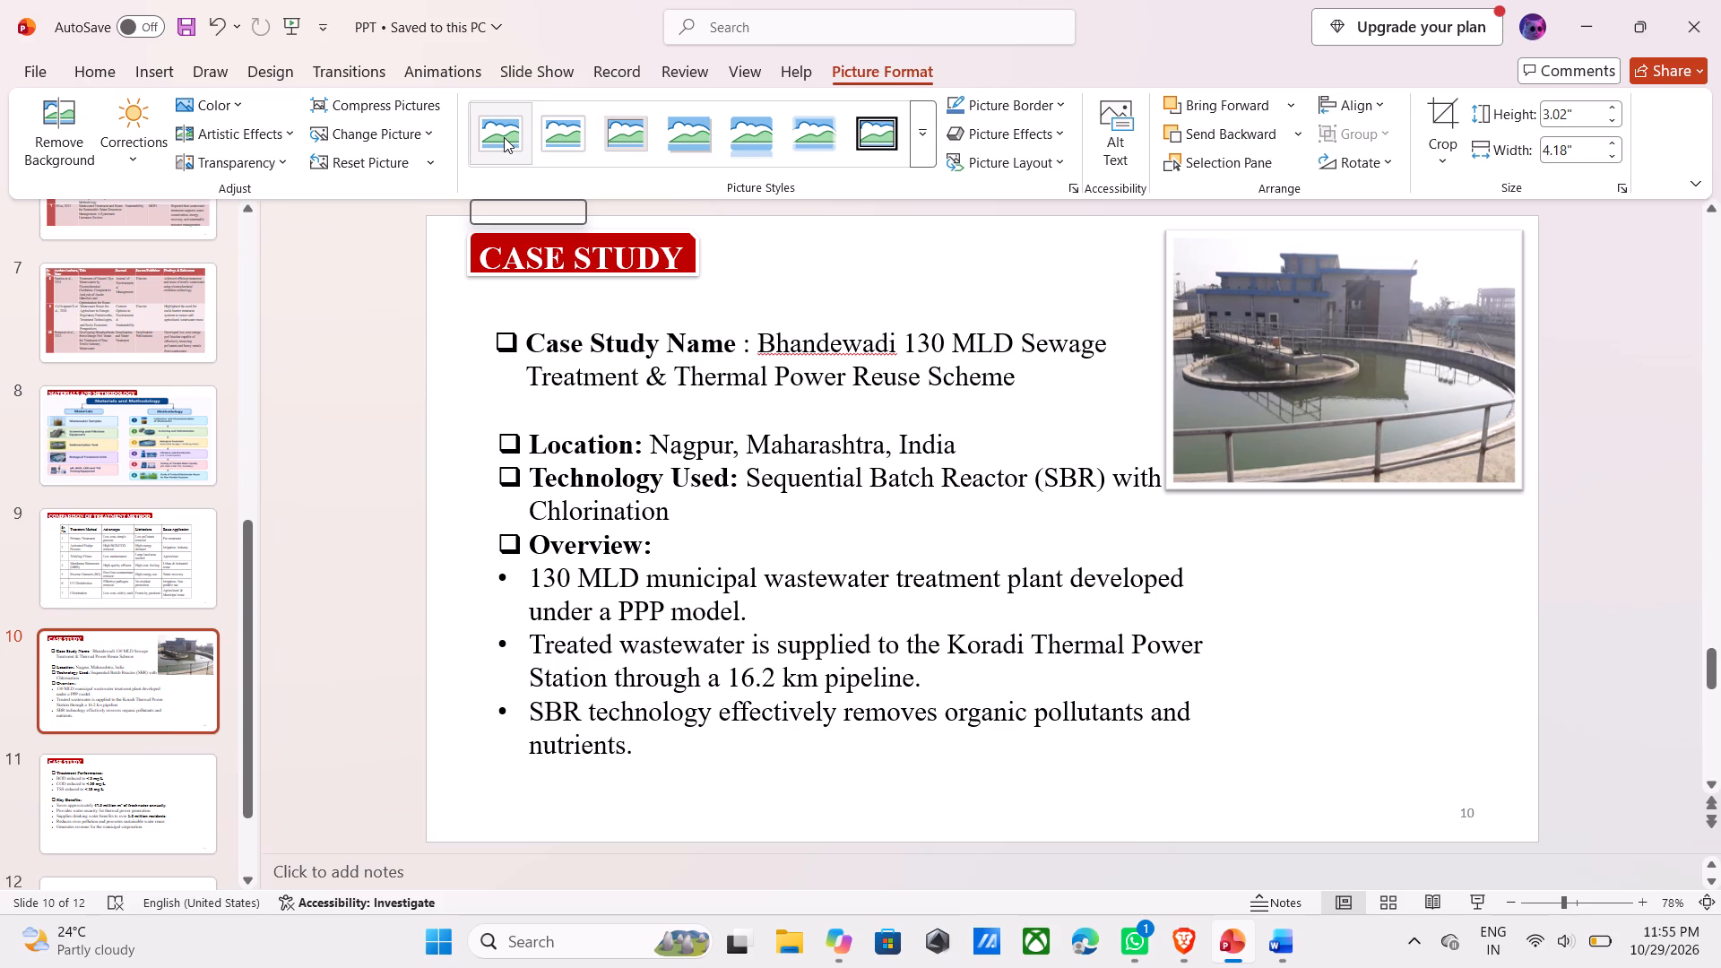
pyautogui.click(930, 138)
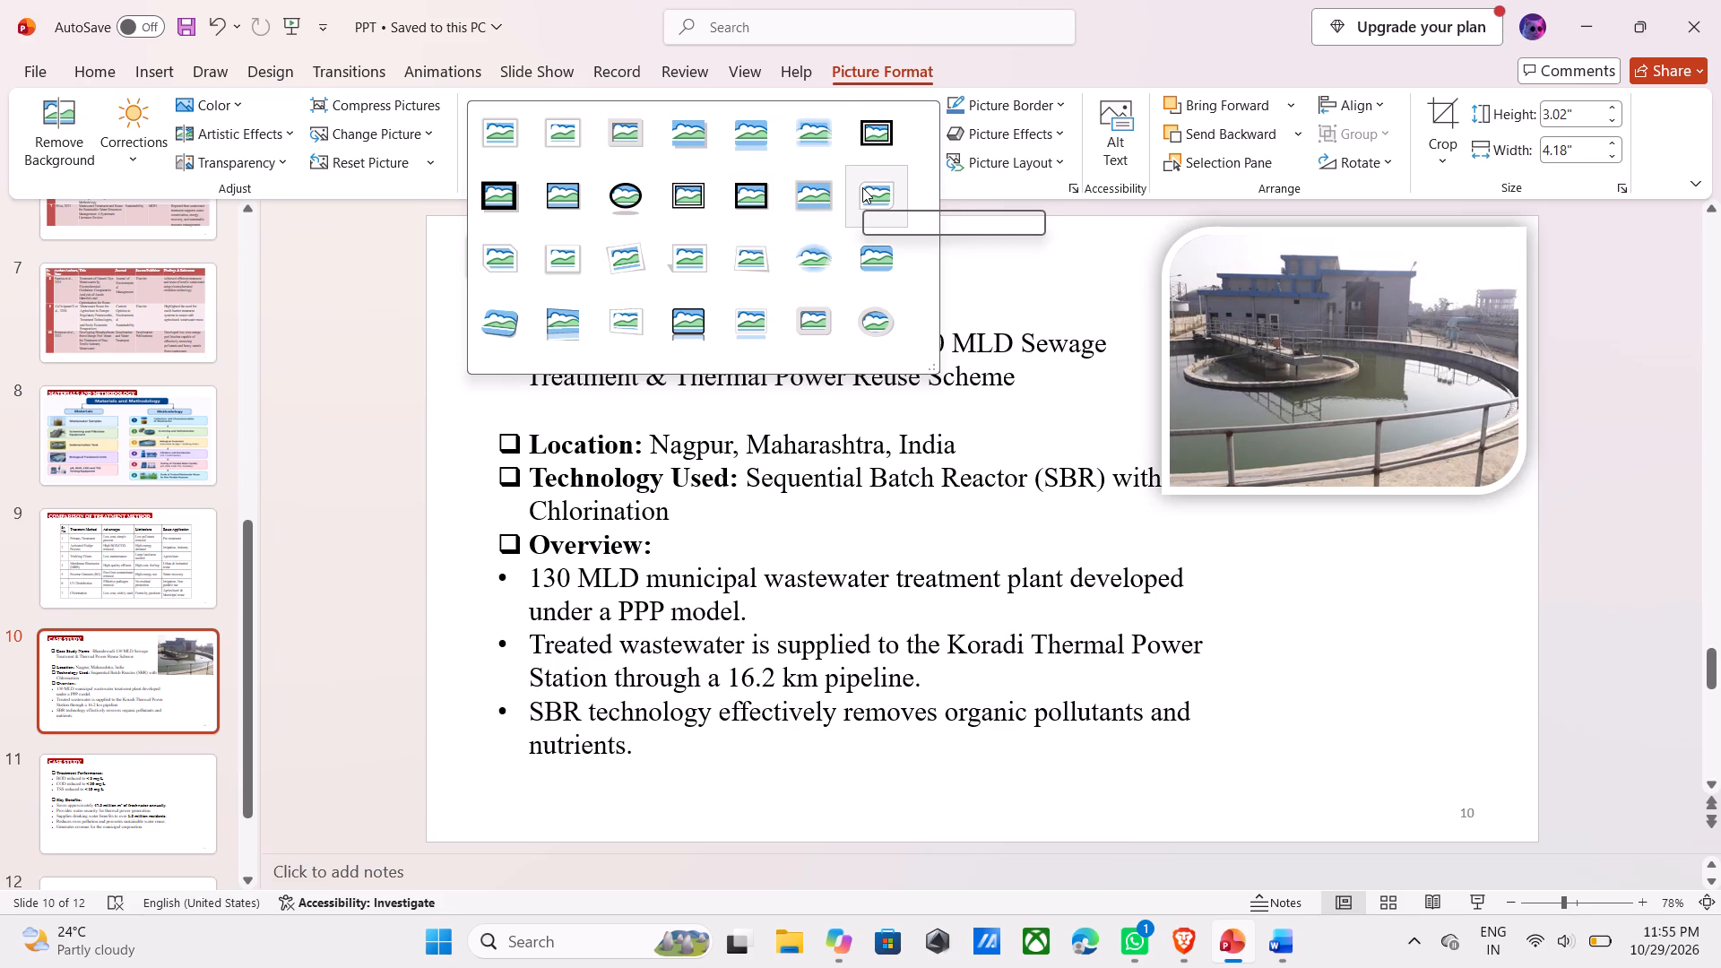
pyautogui.click(506, 262)
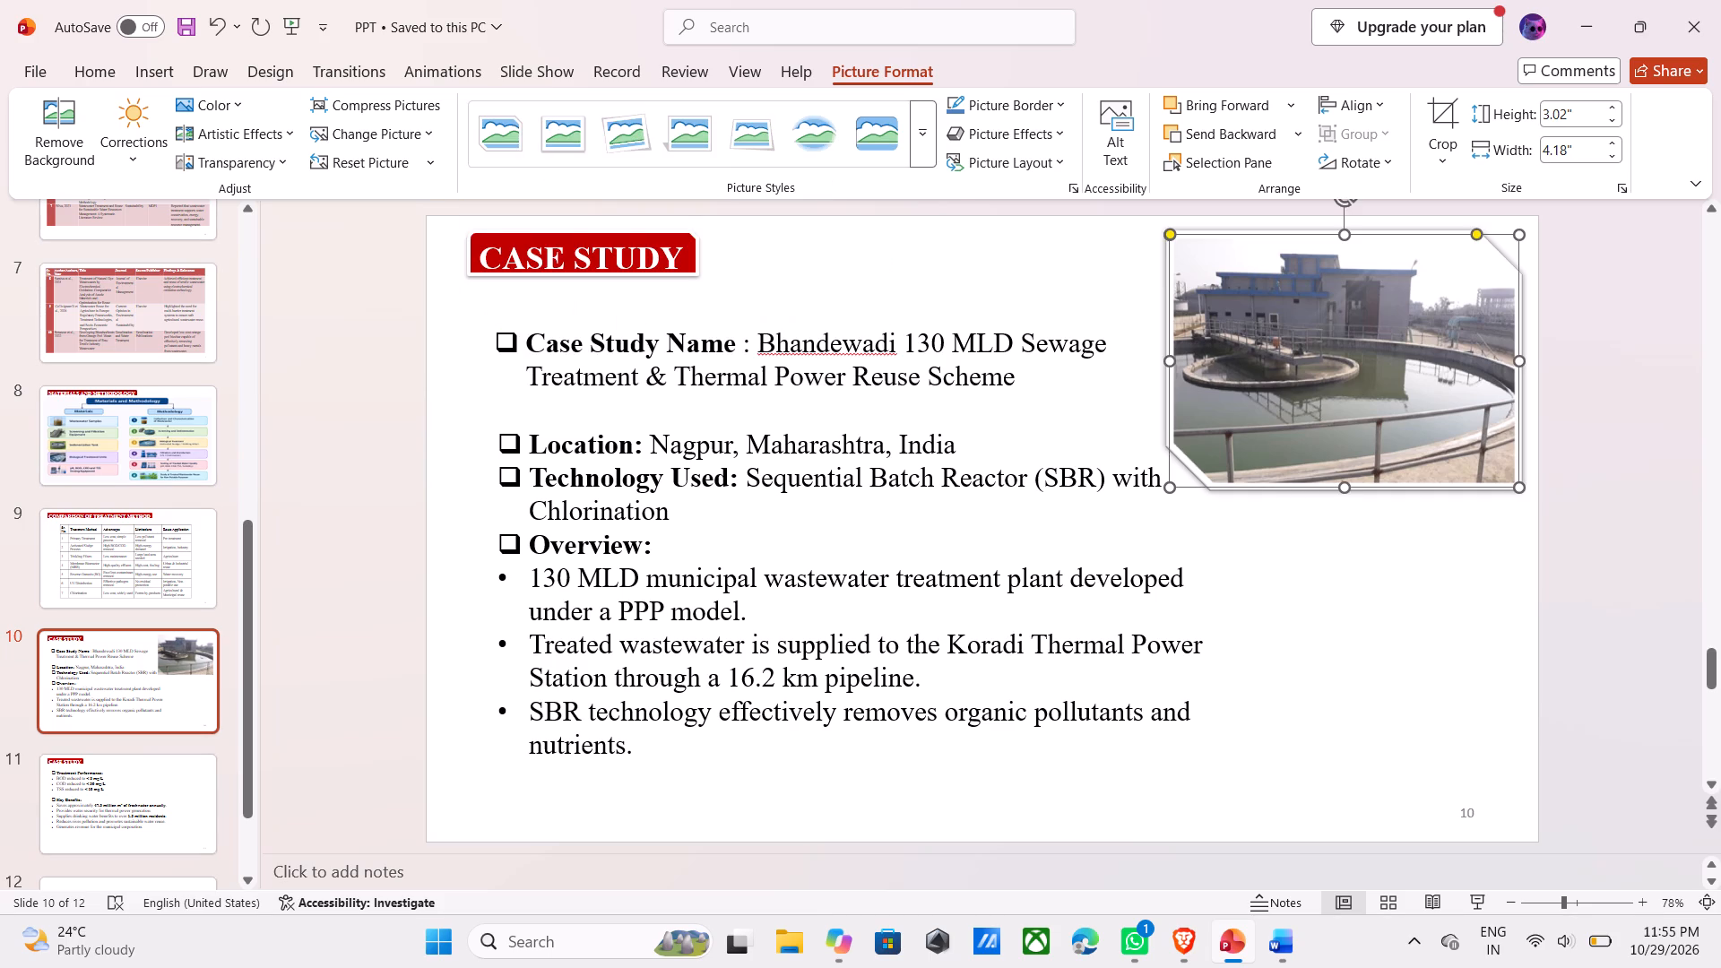
pyautogui.click(1269, 592)
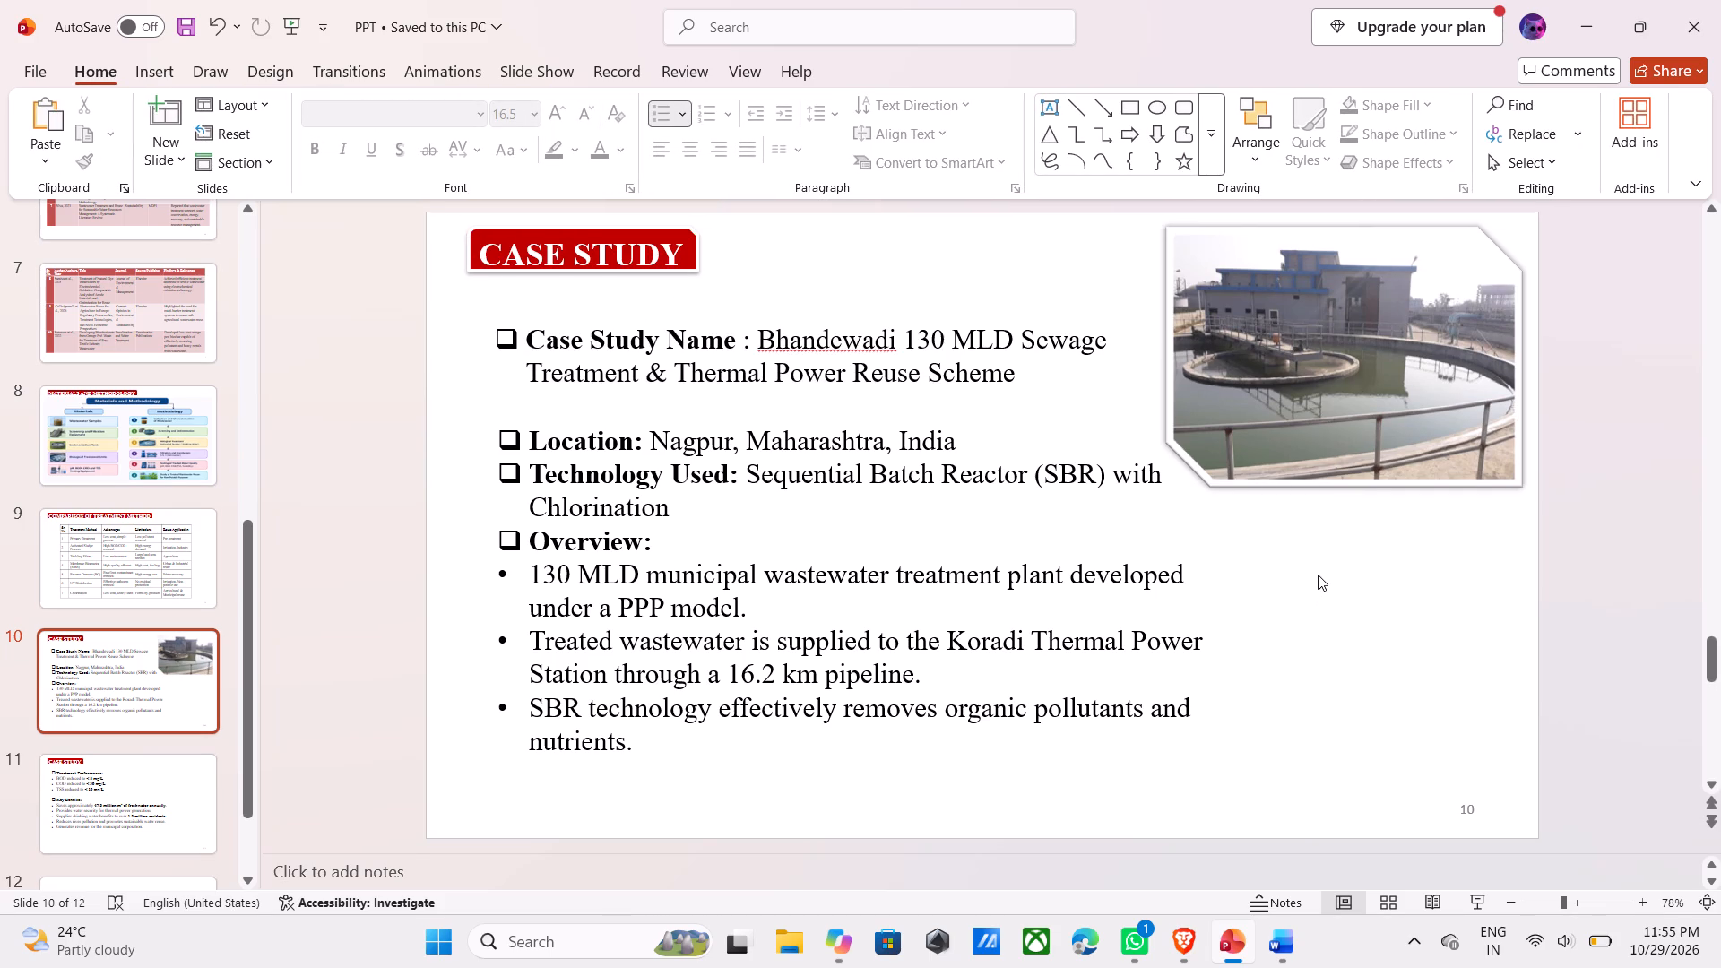
# Copy the screening process picture (Fig. 4.3) from the Word seminar report onto slide 10 of the PowerPoint presentation.
pyautogui.click(1279, 946)
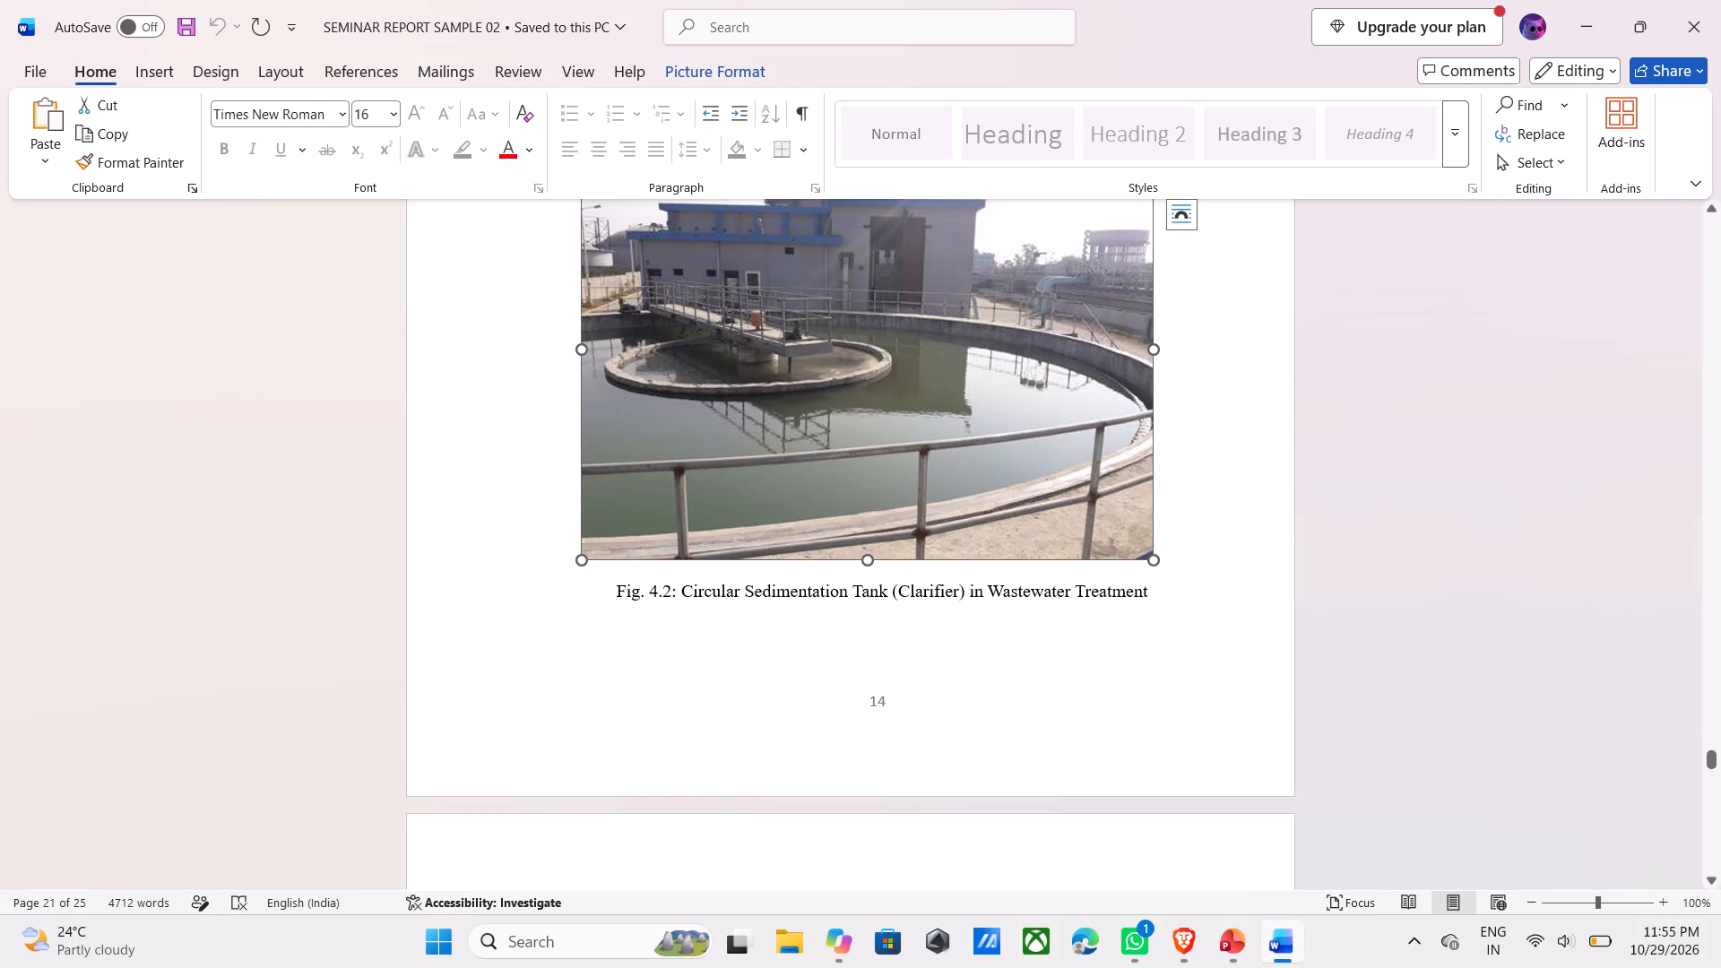
pyautogui.scroll(-13, 1049, 604)
pyautogui.scroll(-12, 1008, 603)
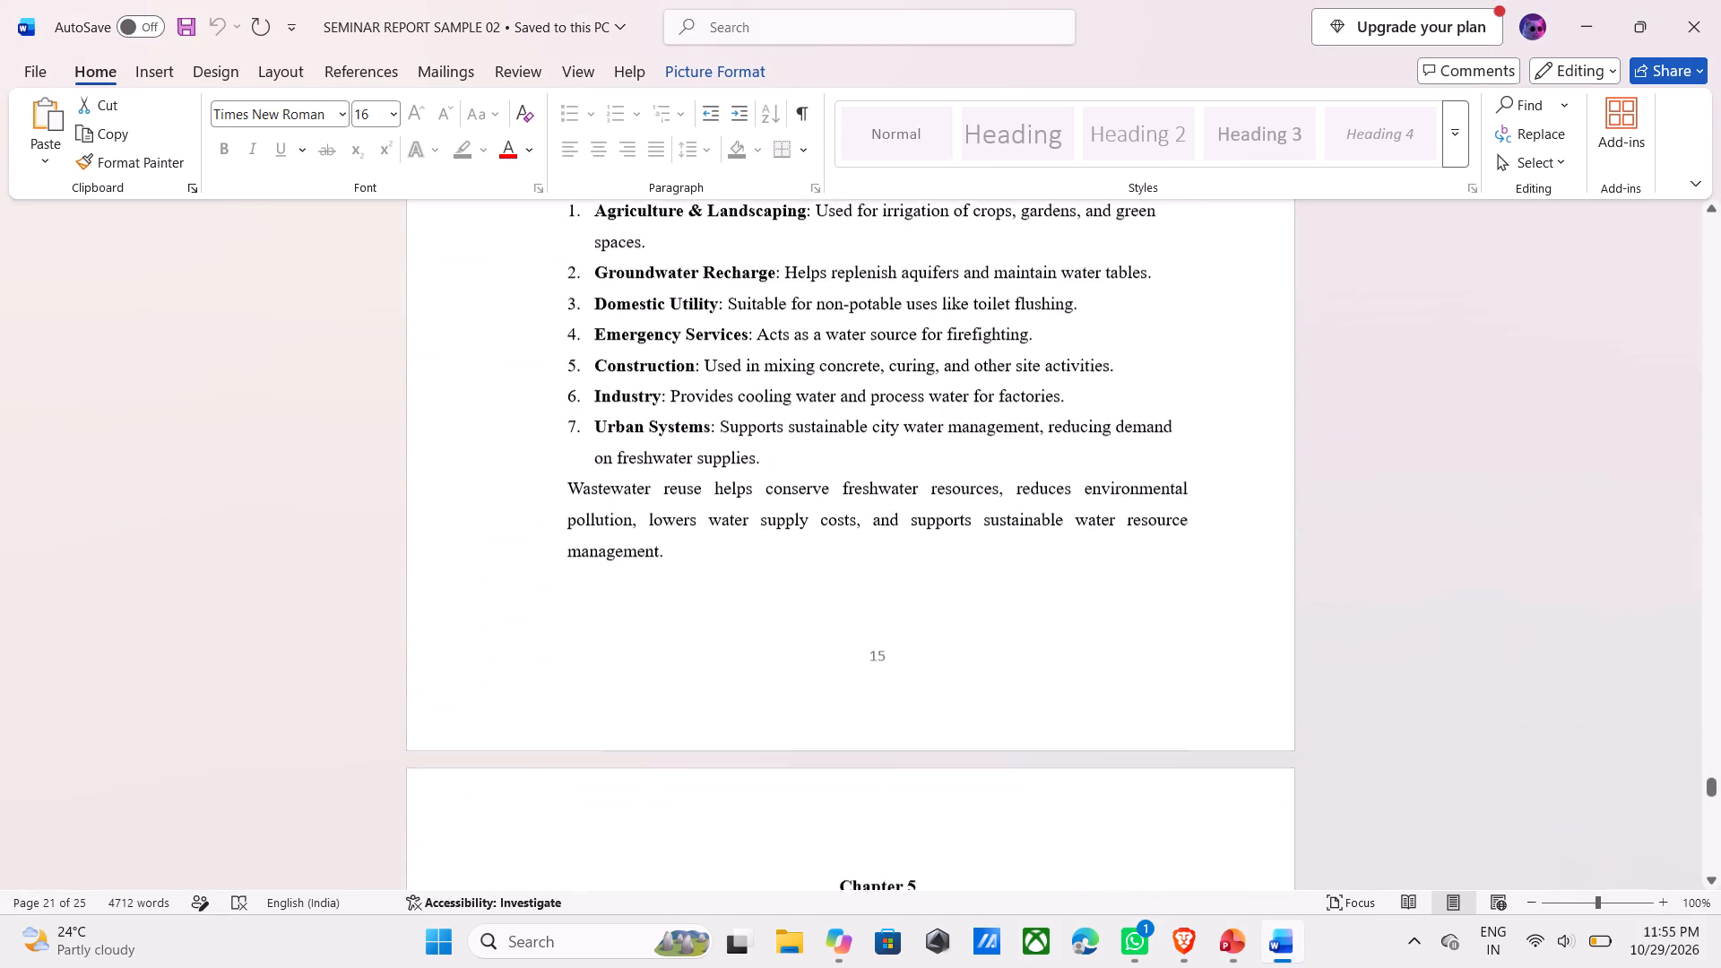
pyautogui.scroll(13, 996, 598)
pyautogui.click(923, 558)
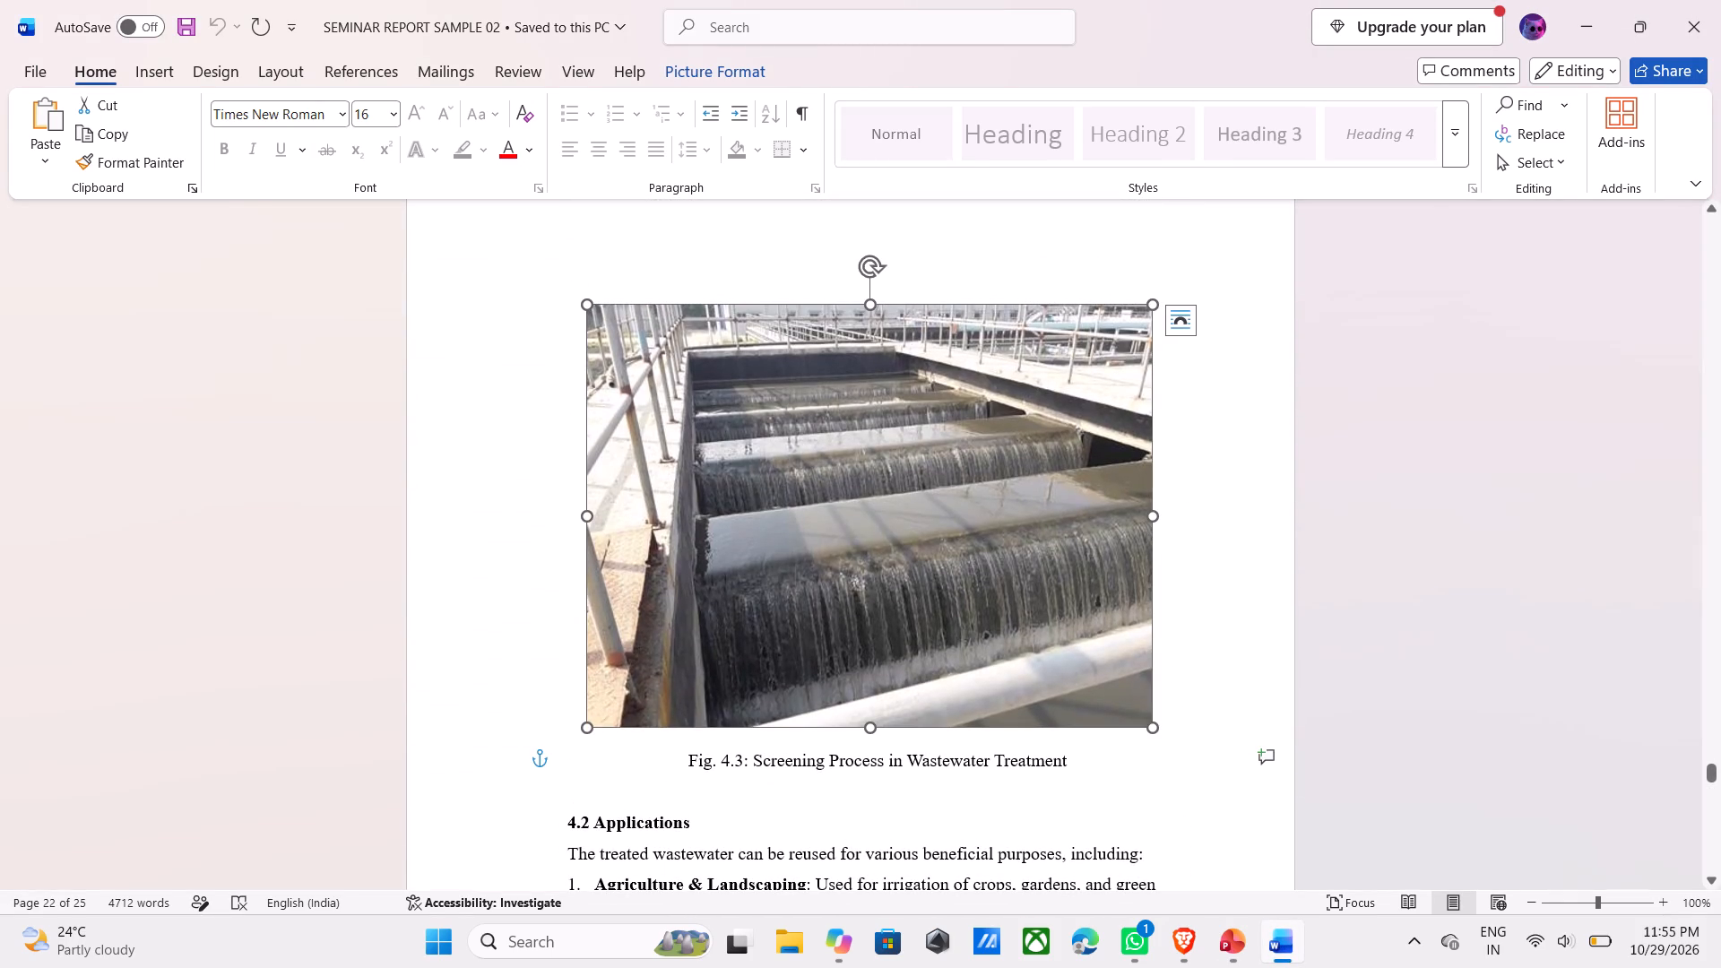
pyautogui.hotkey('ctrl', 'c')
pyautogui.hotkey('alt', 'Tab')
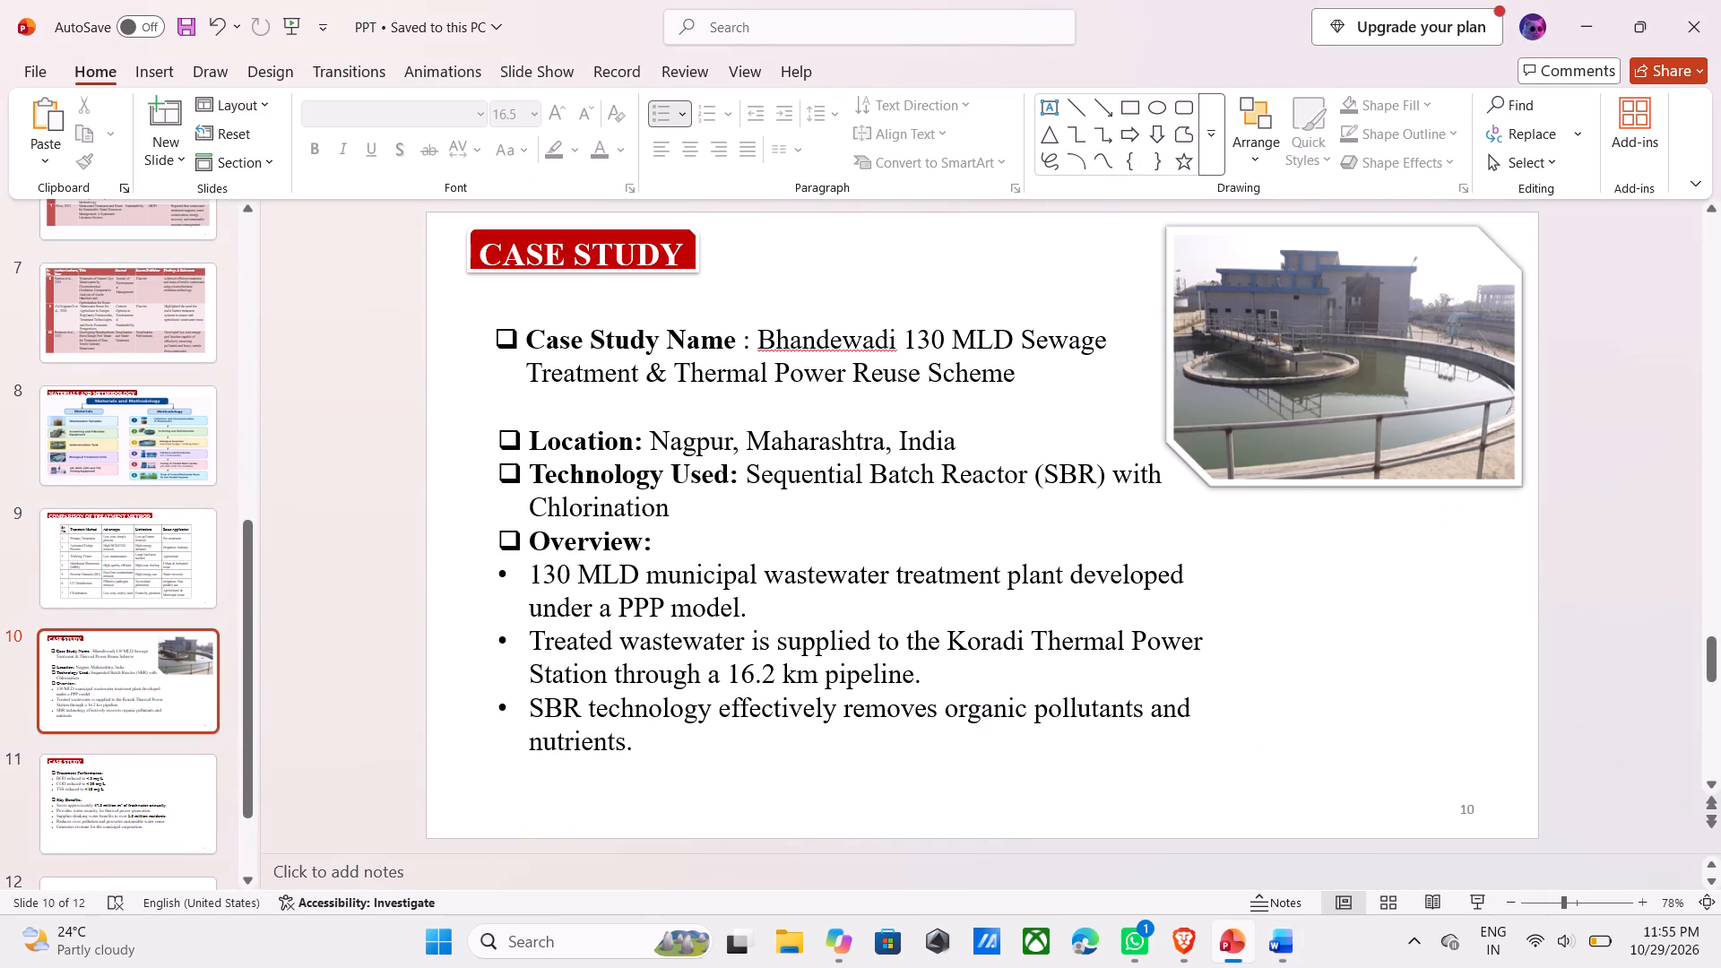
pyautogui.hotkey('ctrl', 'v')
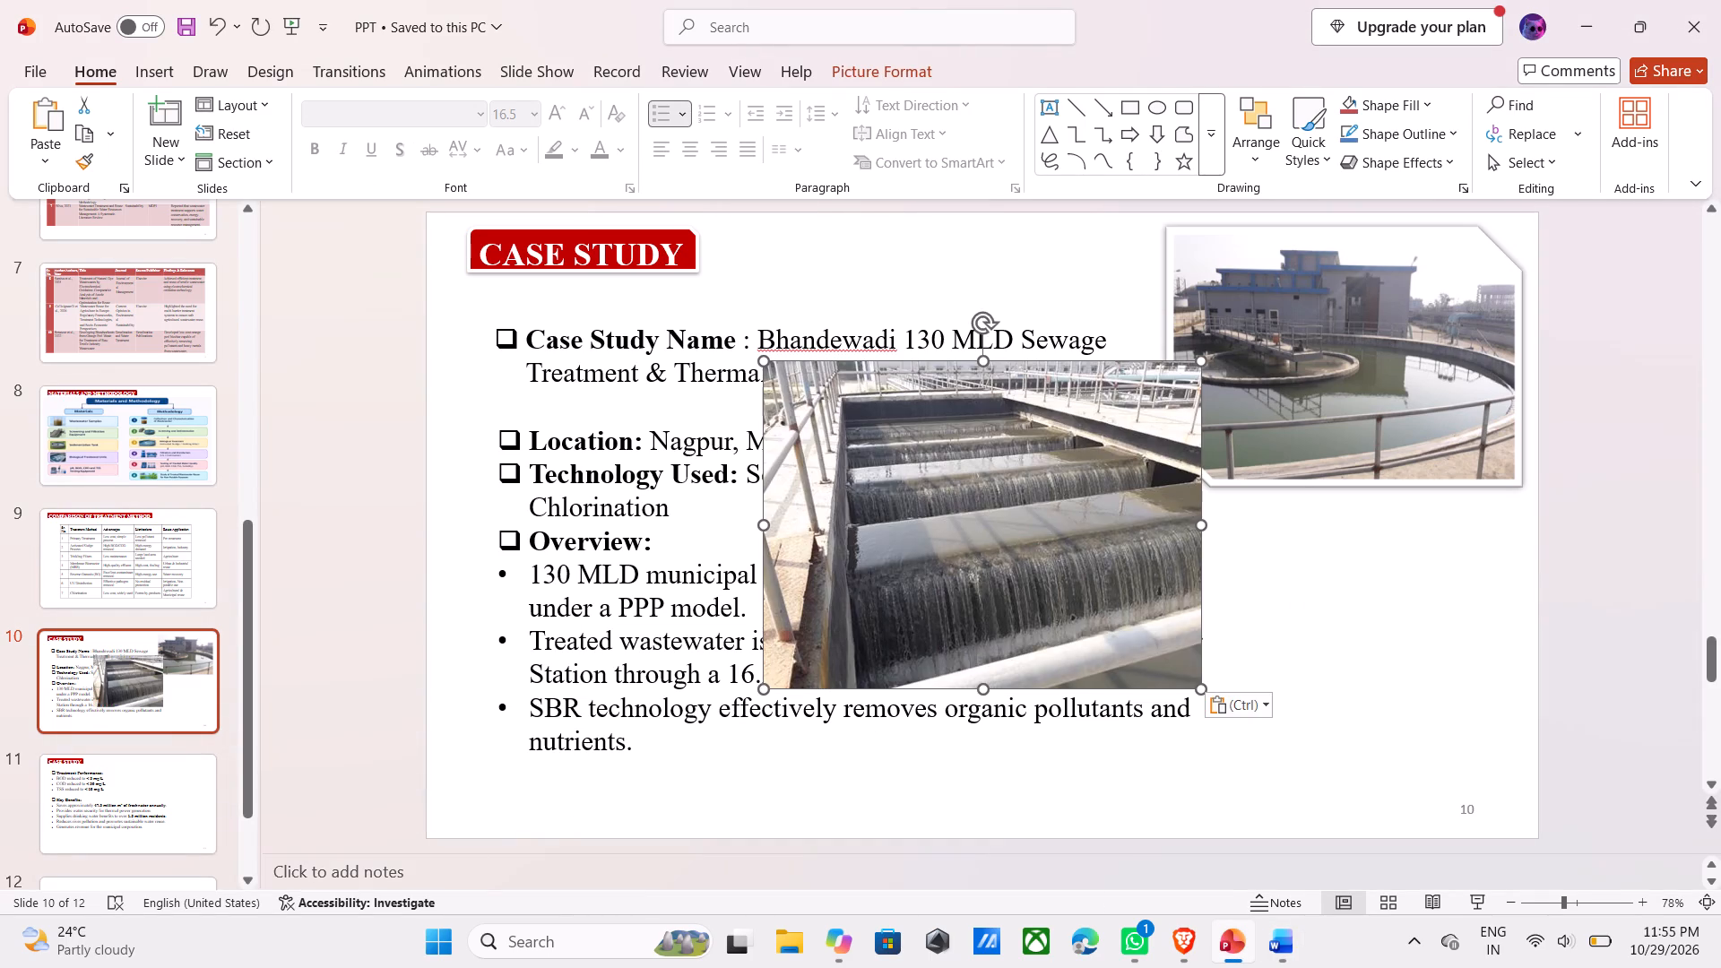
# Shrink the screening process picture to about 2.21" by 3.46" and place it below the tank picture.
pyautogui.moveTo(1199, 691); pyautogui.dragTo(1047, 542)
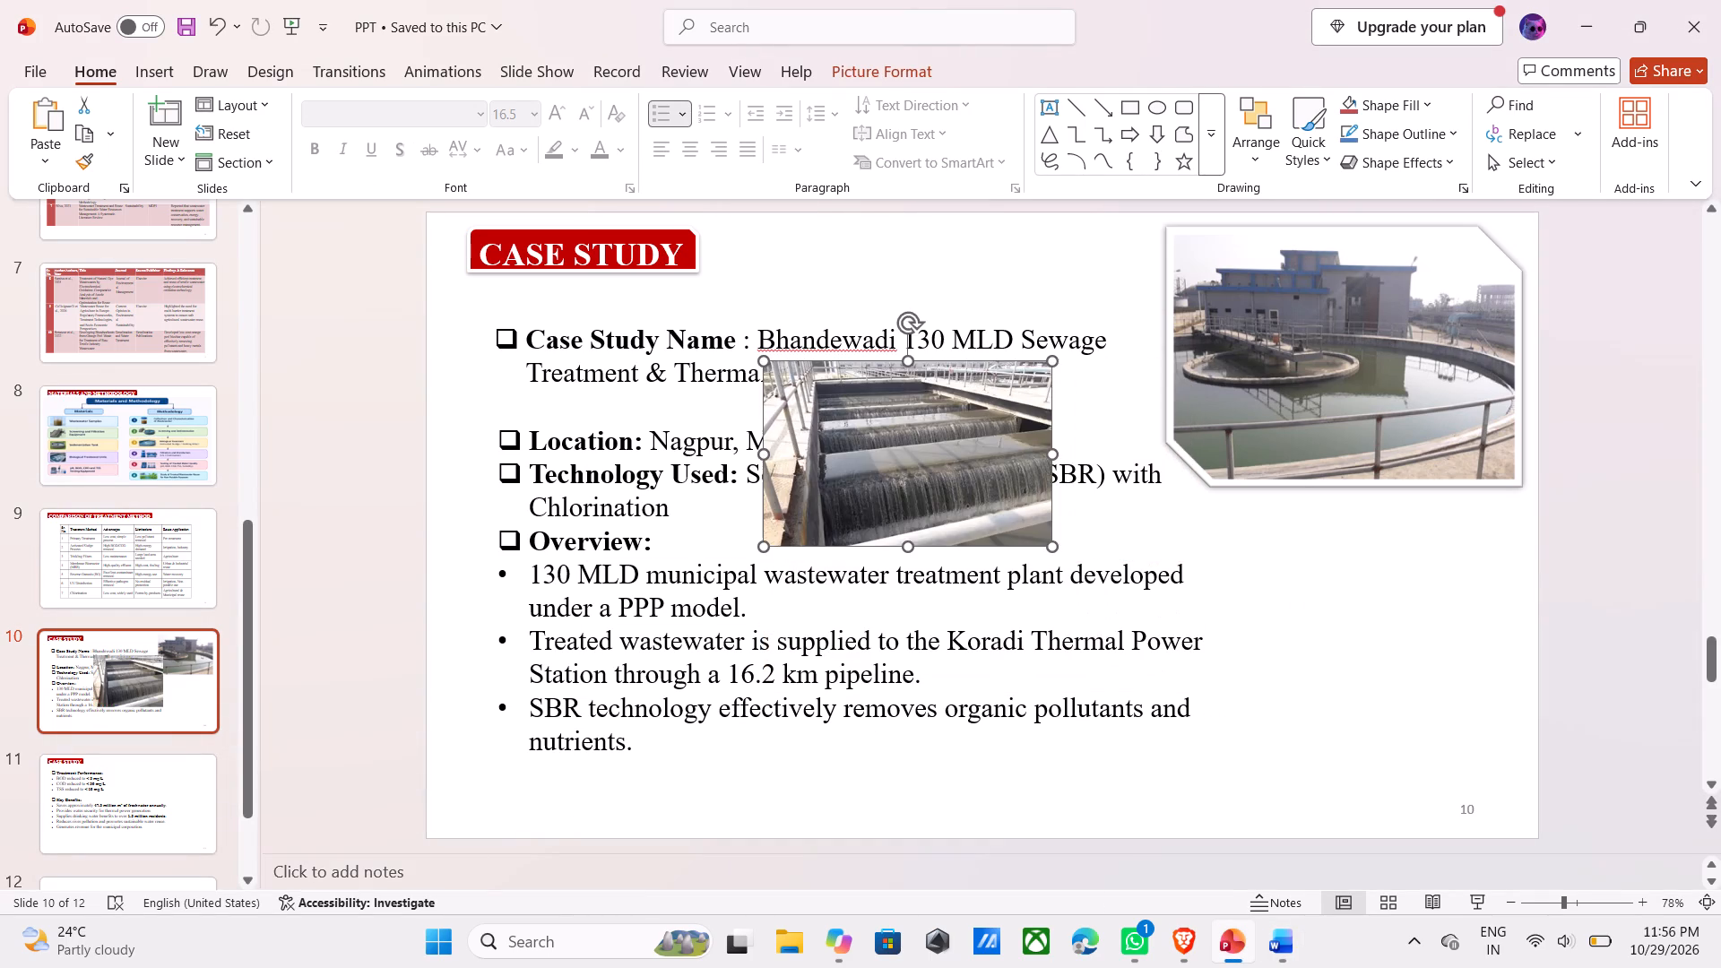
pyautogui.moveTo(924, 446); pyautogui.dragTo(1370, 606)
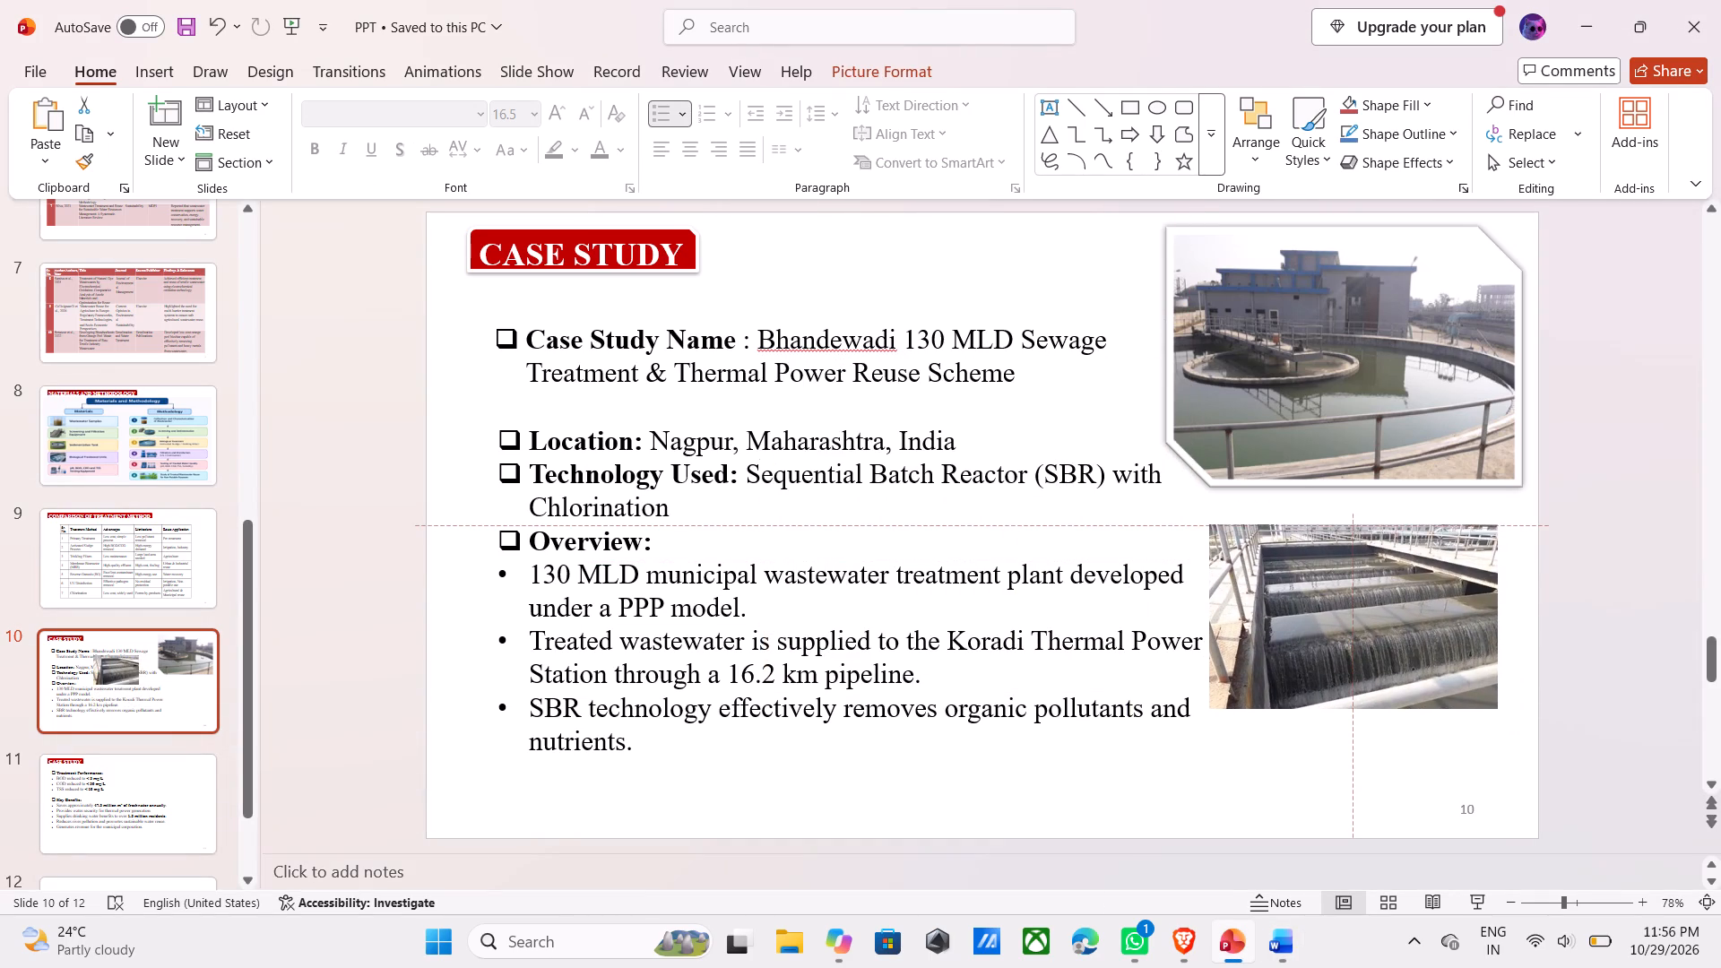
pyautogui.moveTo(1370, 606); pyautogui.dragTo(1378, 605)
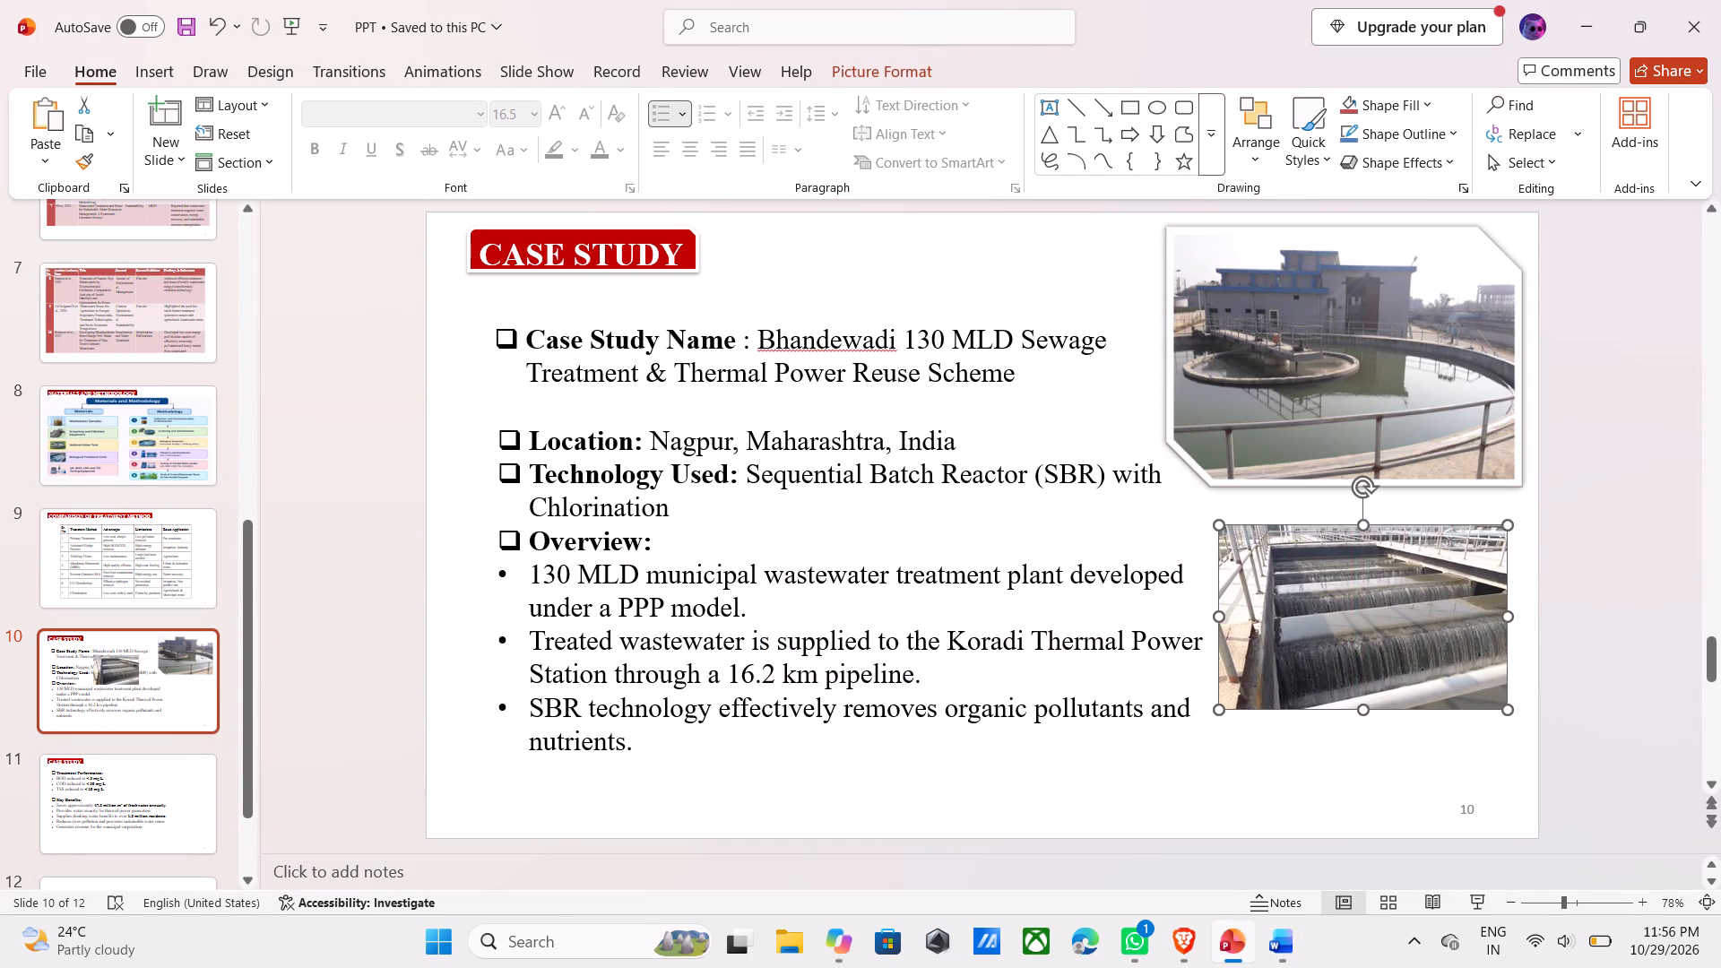
# Apply the Snip Diagonal Corner, White picture style to the screening process picture.
pyautogui.click(1378, 606)
pyautogui.click(909, 76)
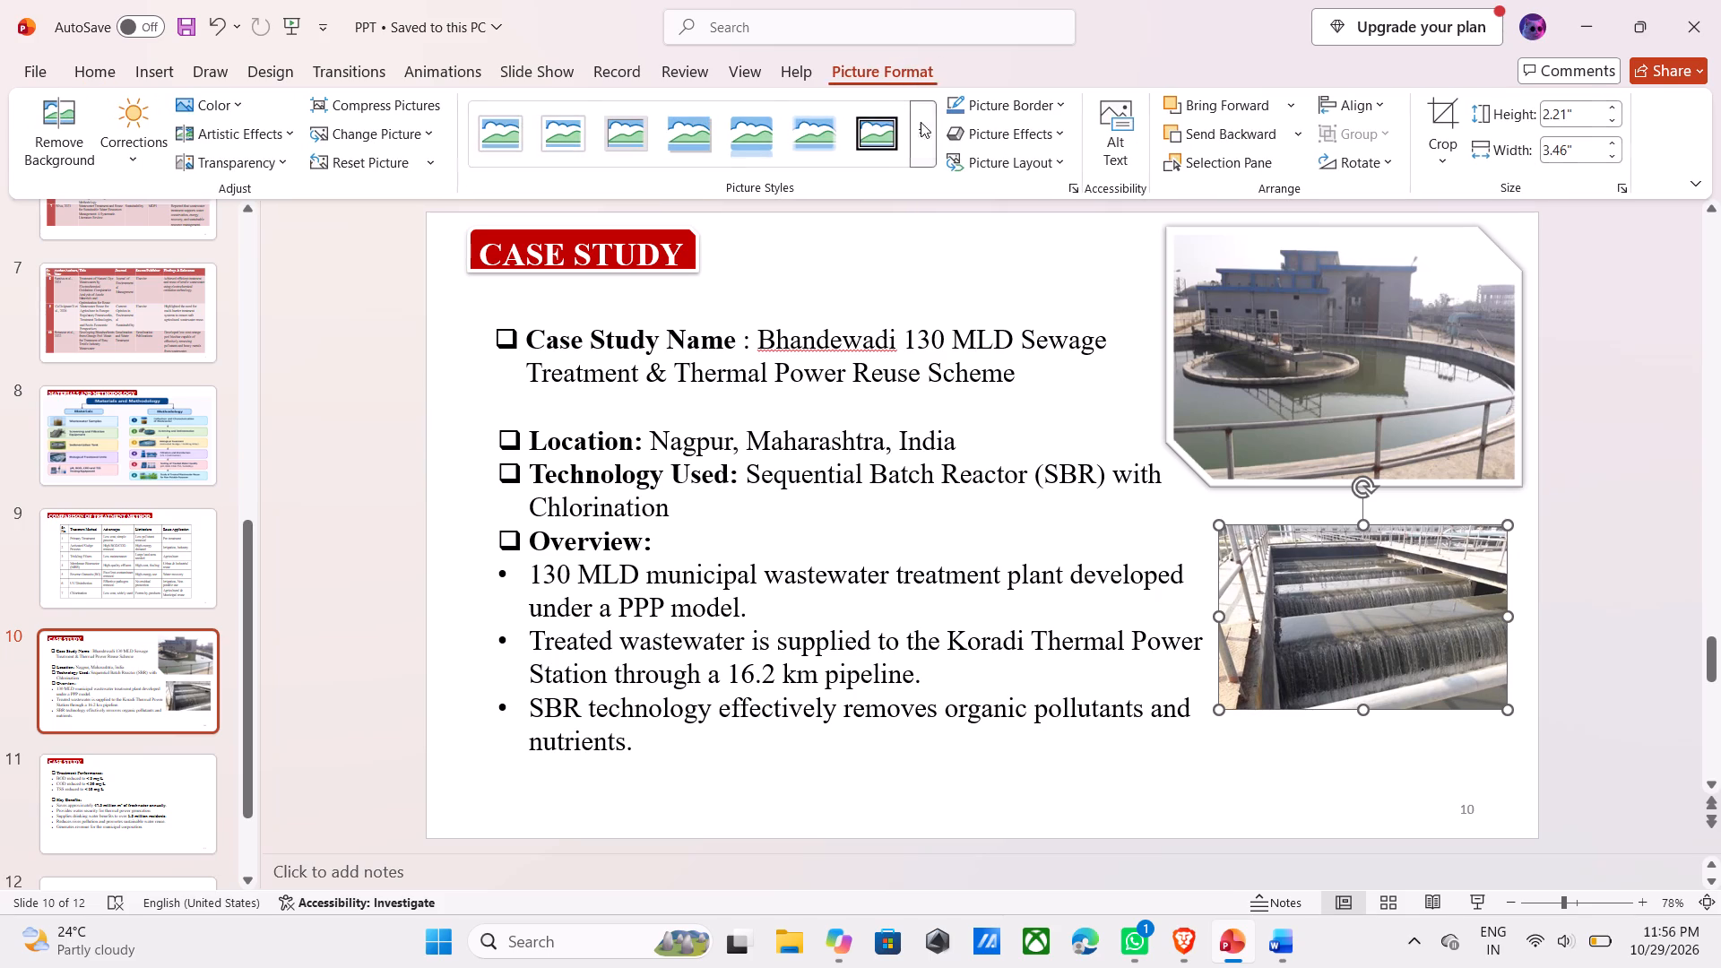
pyautogui.click(938, 146)
pyautogui.click(928, 146)
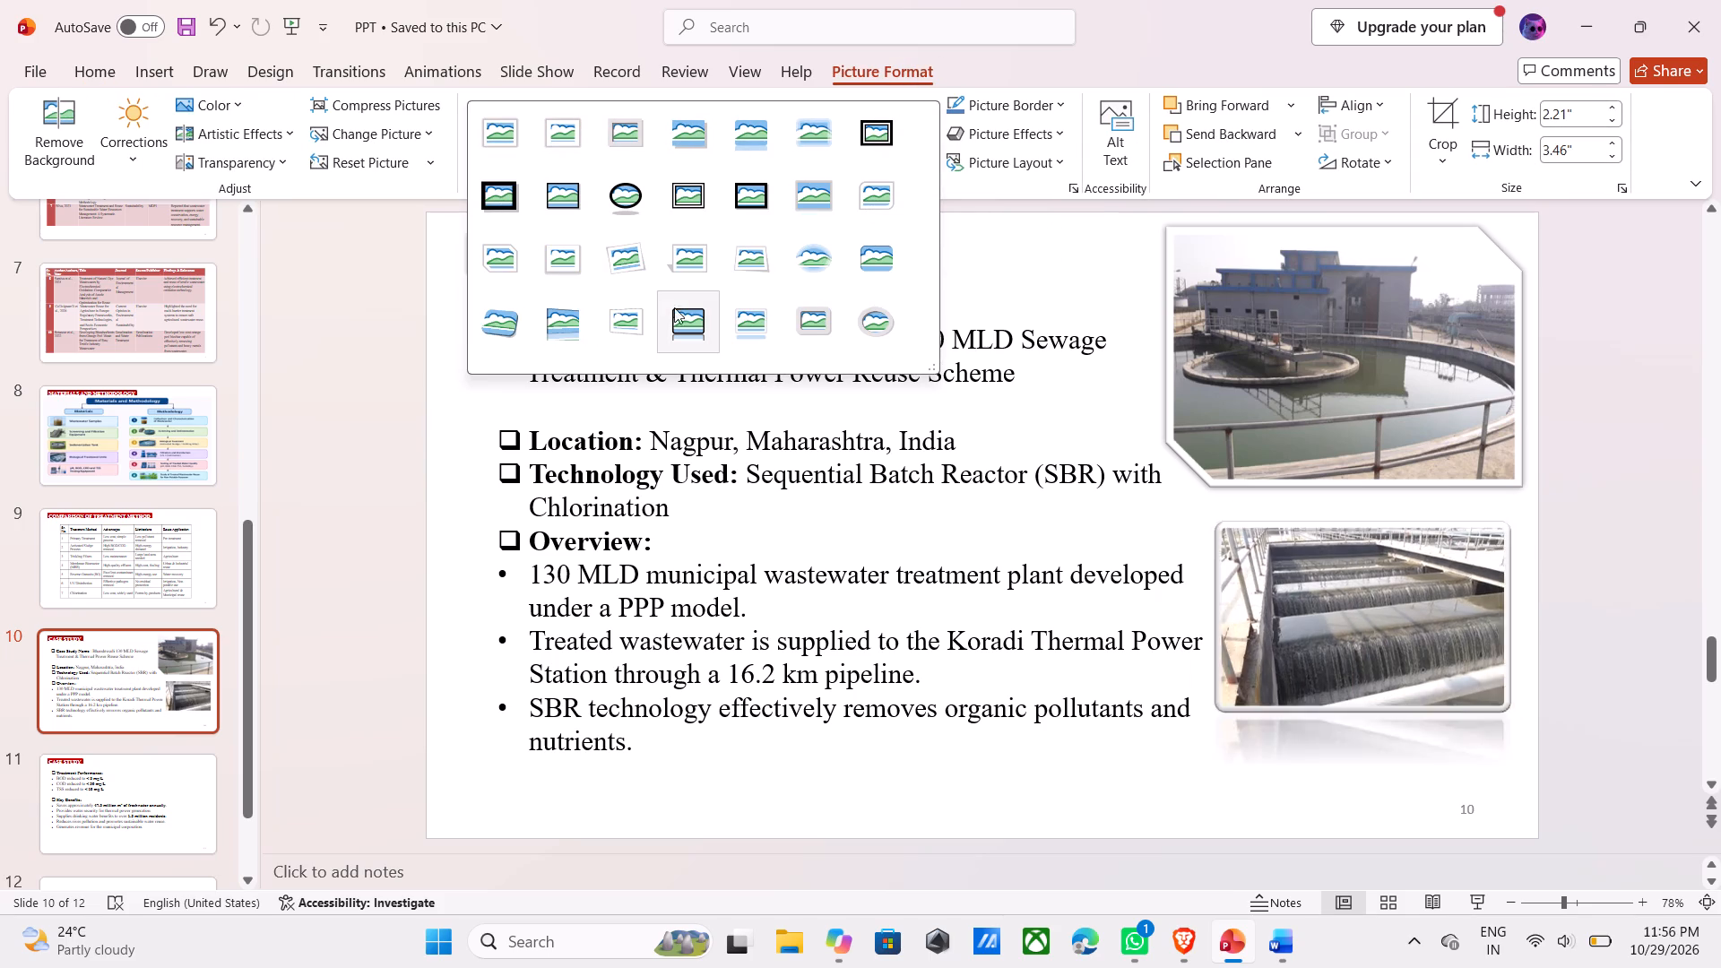
pyautogui.click(514, 262)
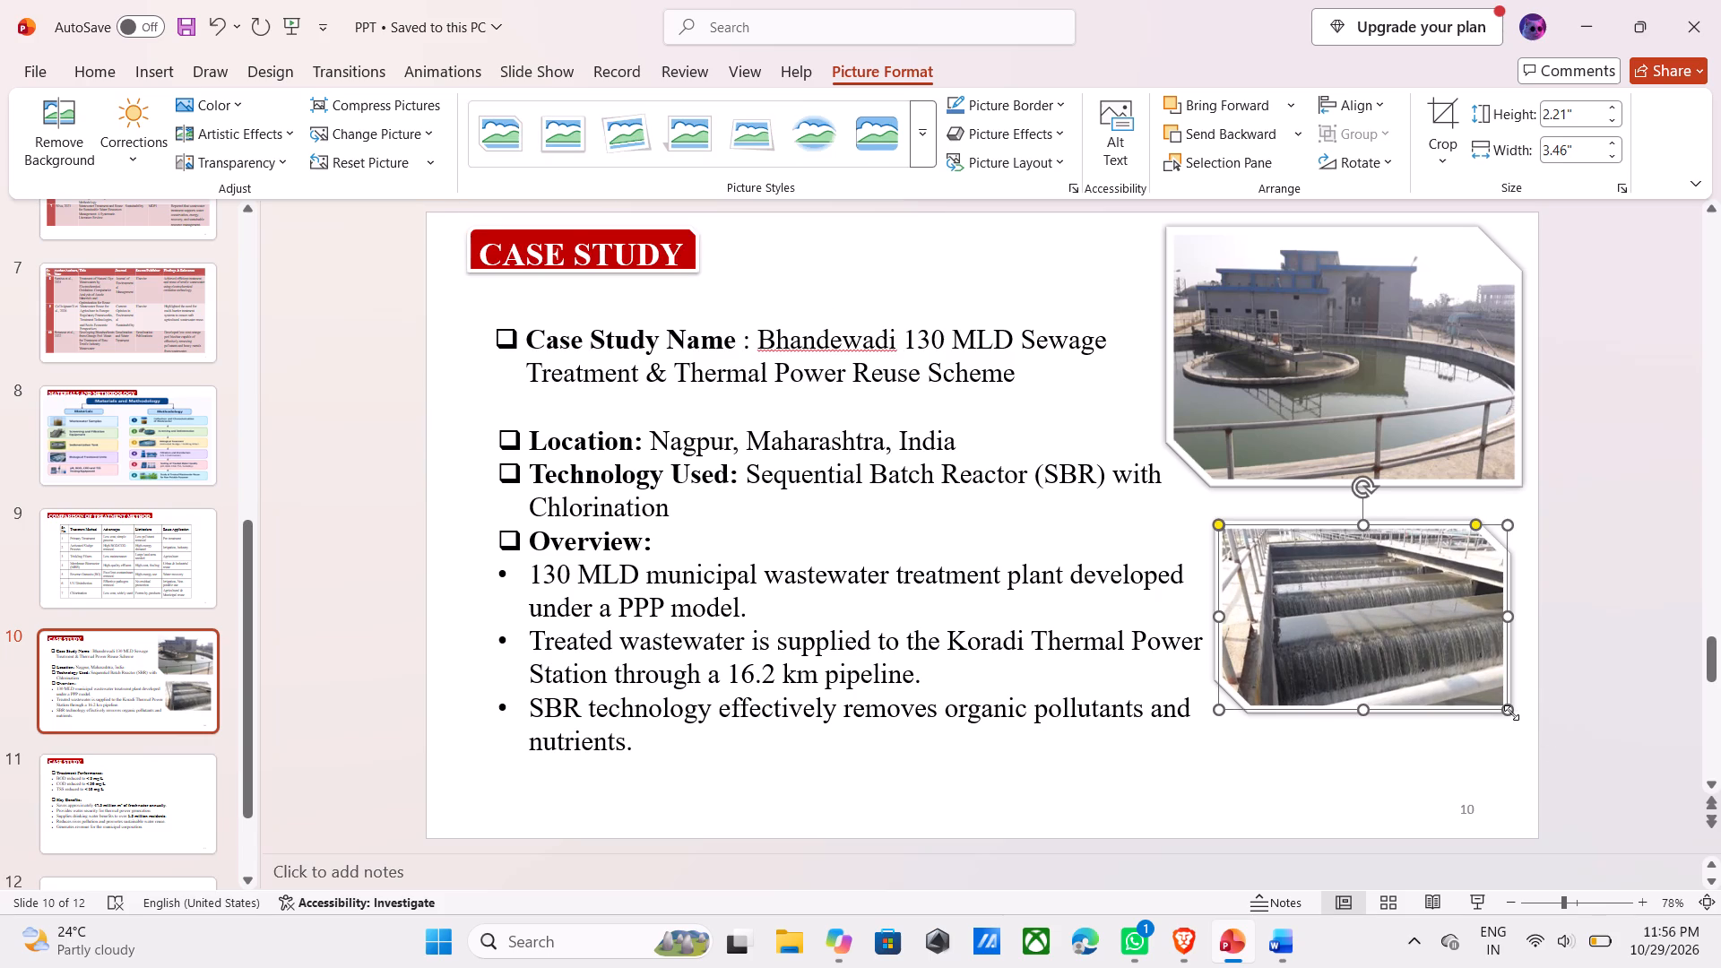
# Stretch the screening process picture downward to about 2.71" high and 3.5" wide.
pyautogui.moveTo(1511, 713); pyautogui.dragTo(1515, 735)
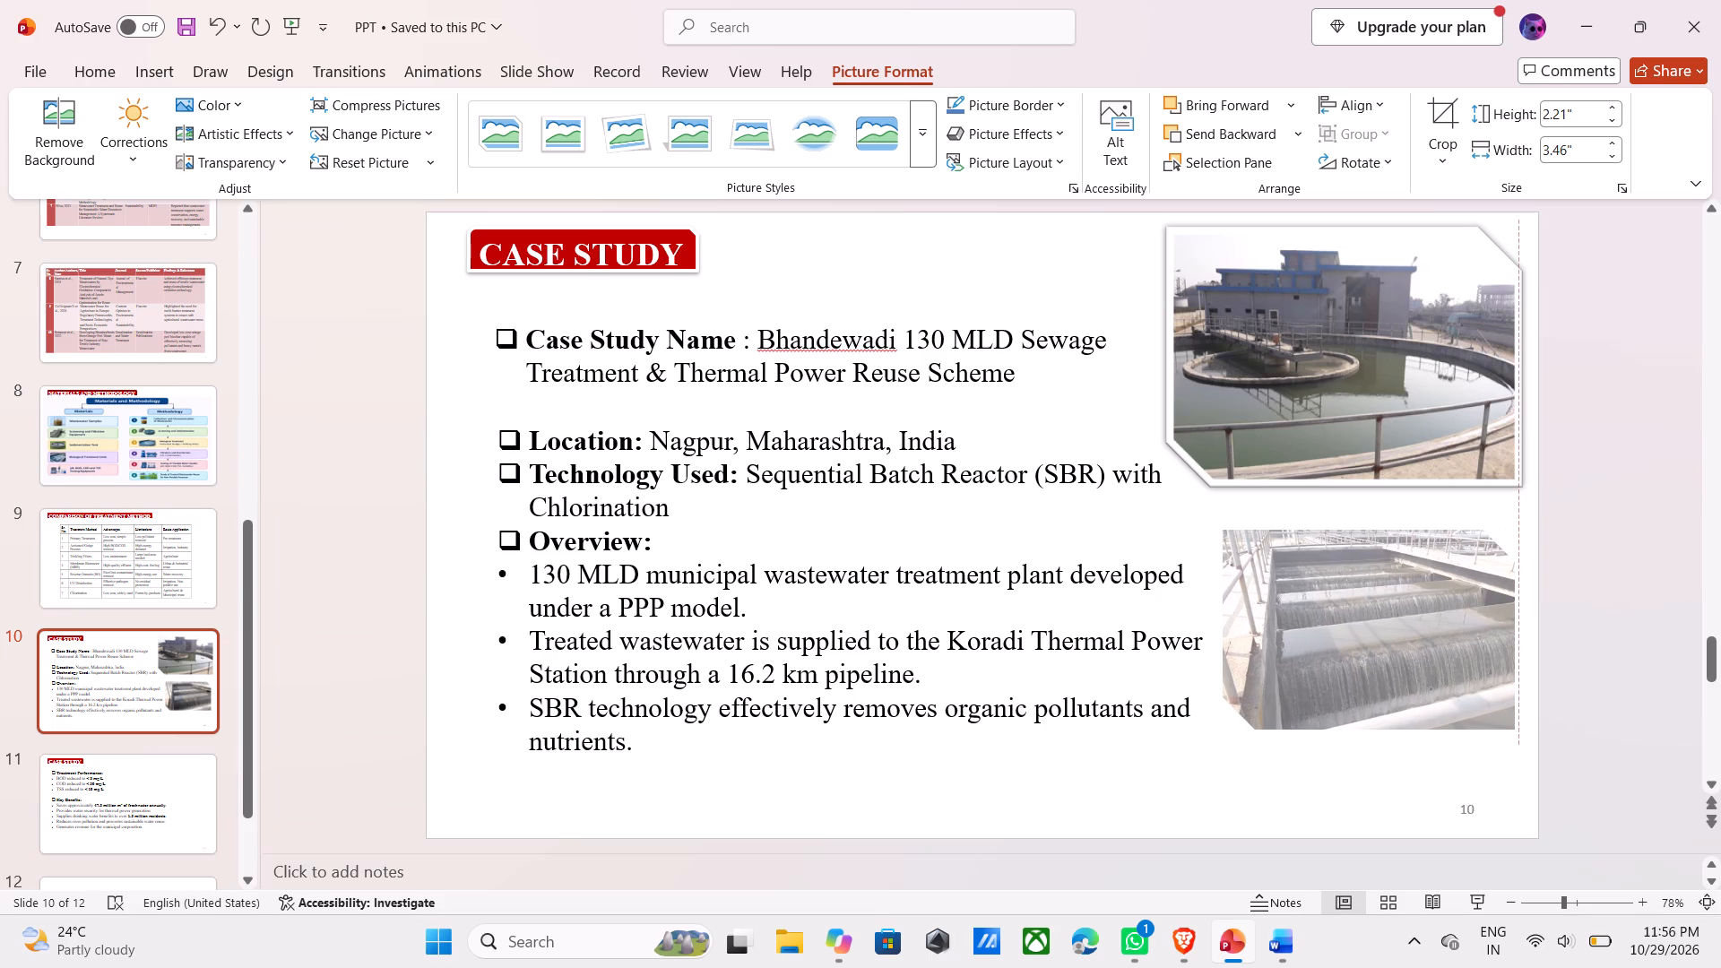
pyautogui.moveTo(1515, 735); pyautogui.dragTo(1510, 751)
pyautogui.click(1411, 667)
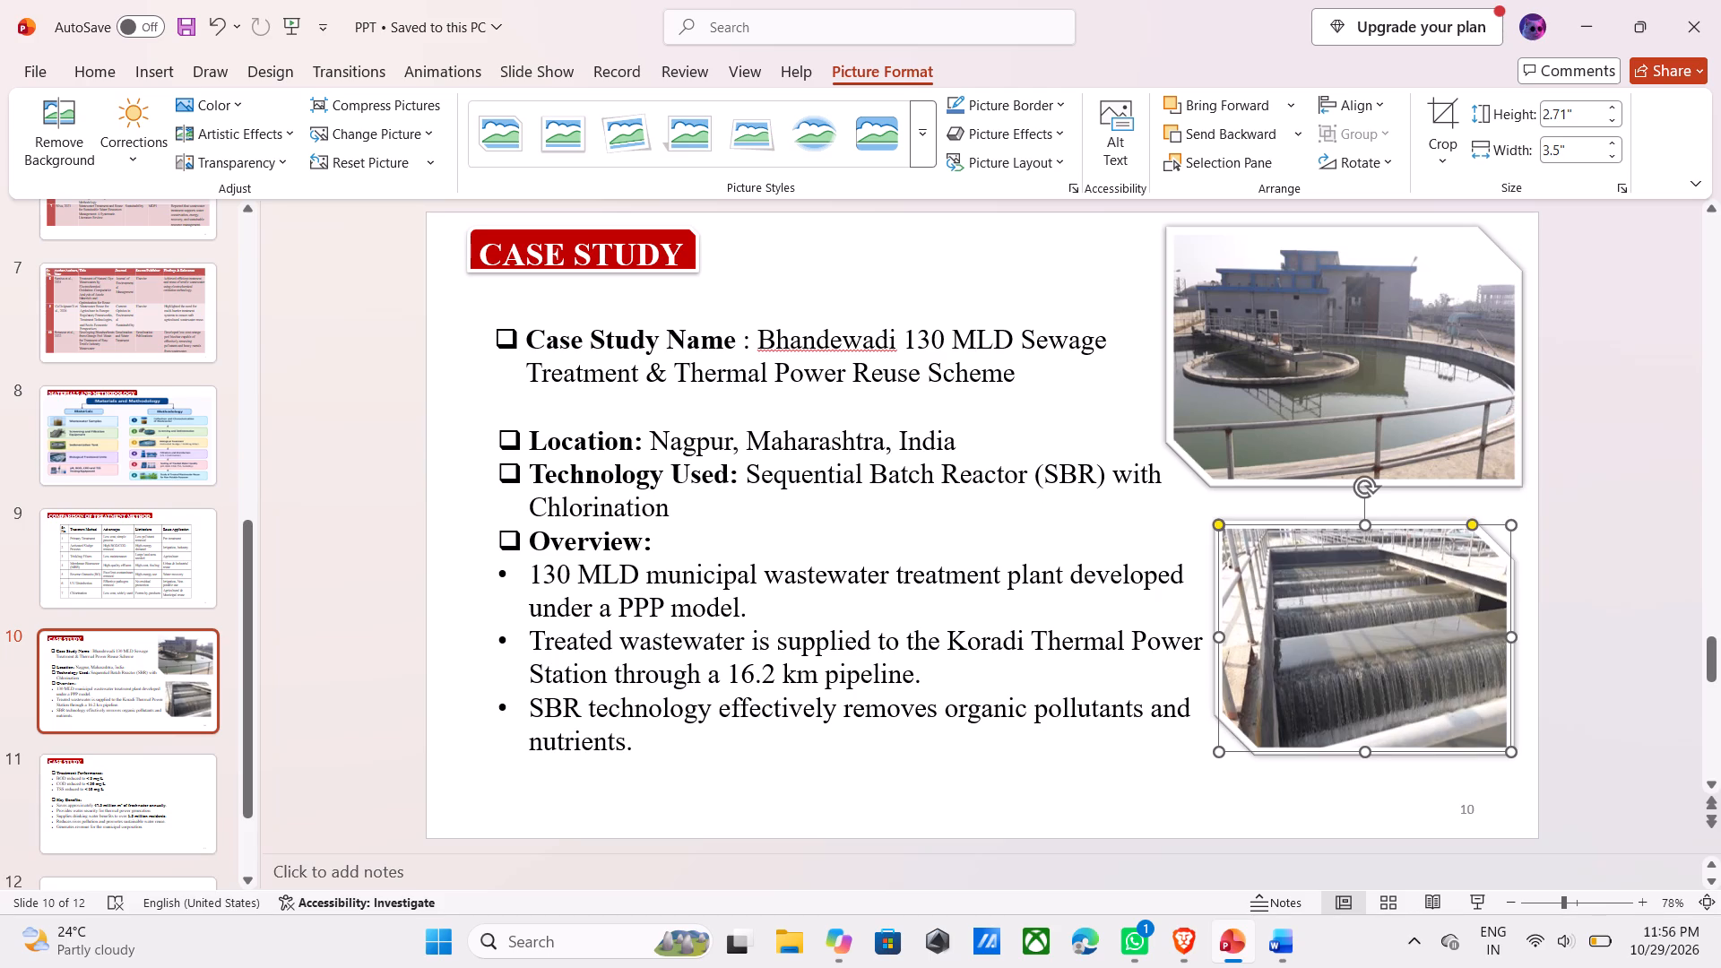
# Nudge the sedimentation tank picture down slightly, closer to the screening process picture.
pyautogui.click(1360, 390)
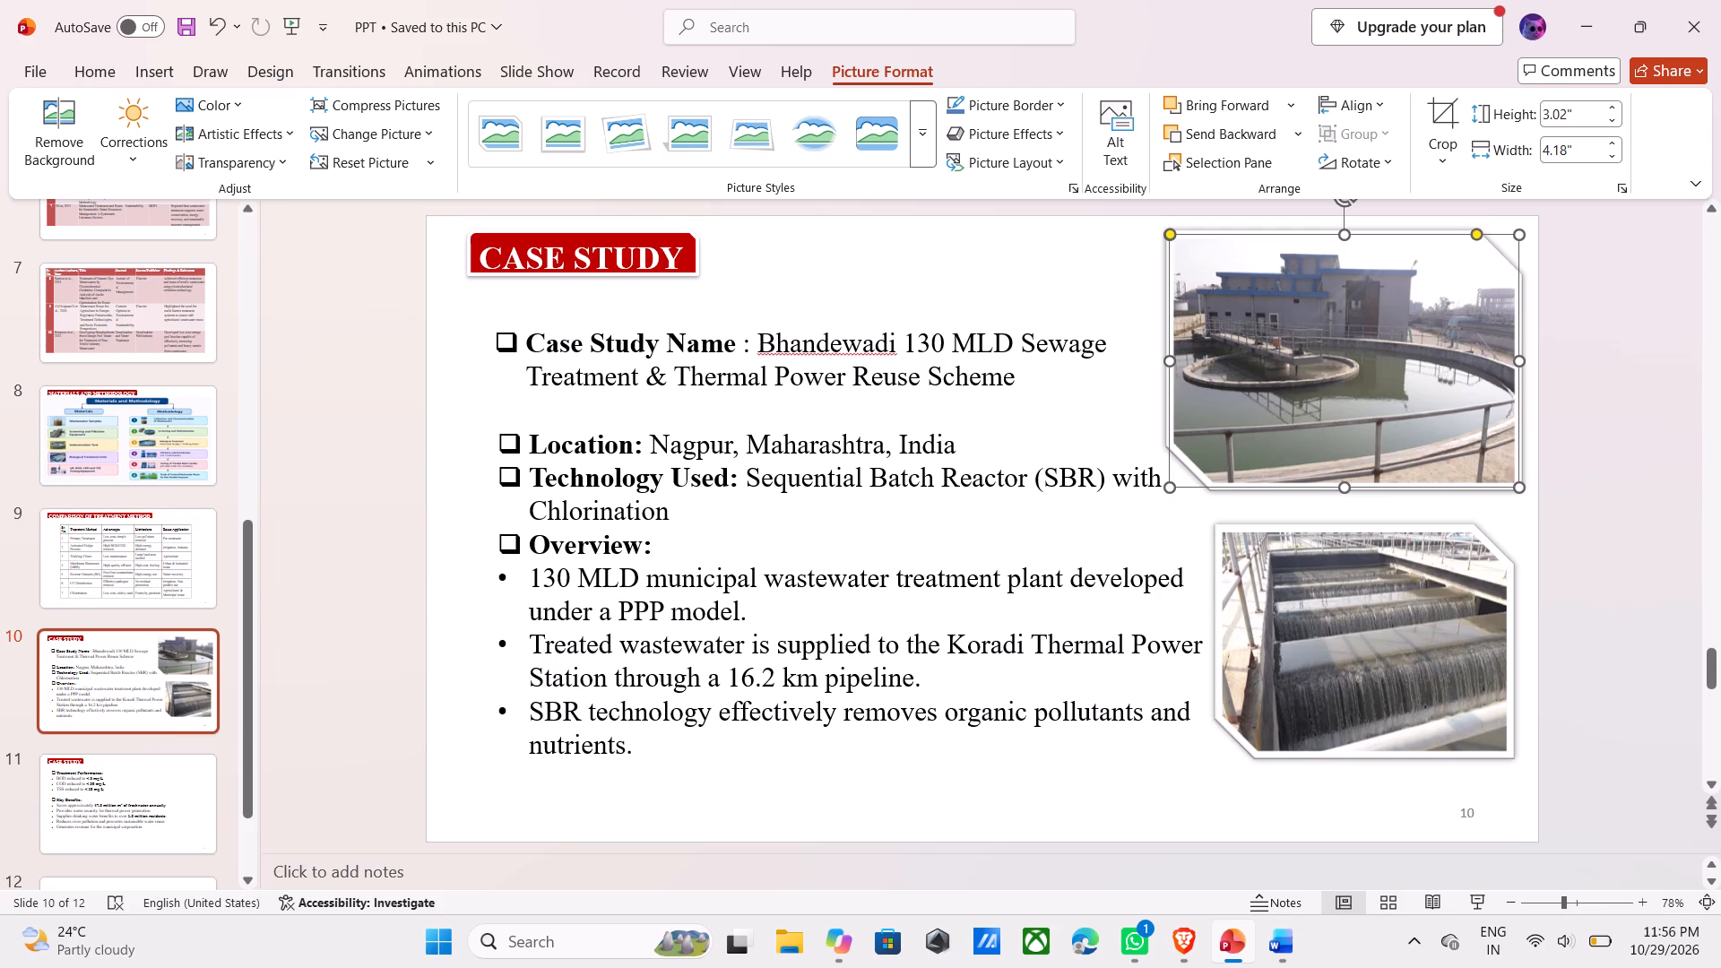
pyautogui.press('Down')
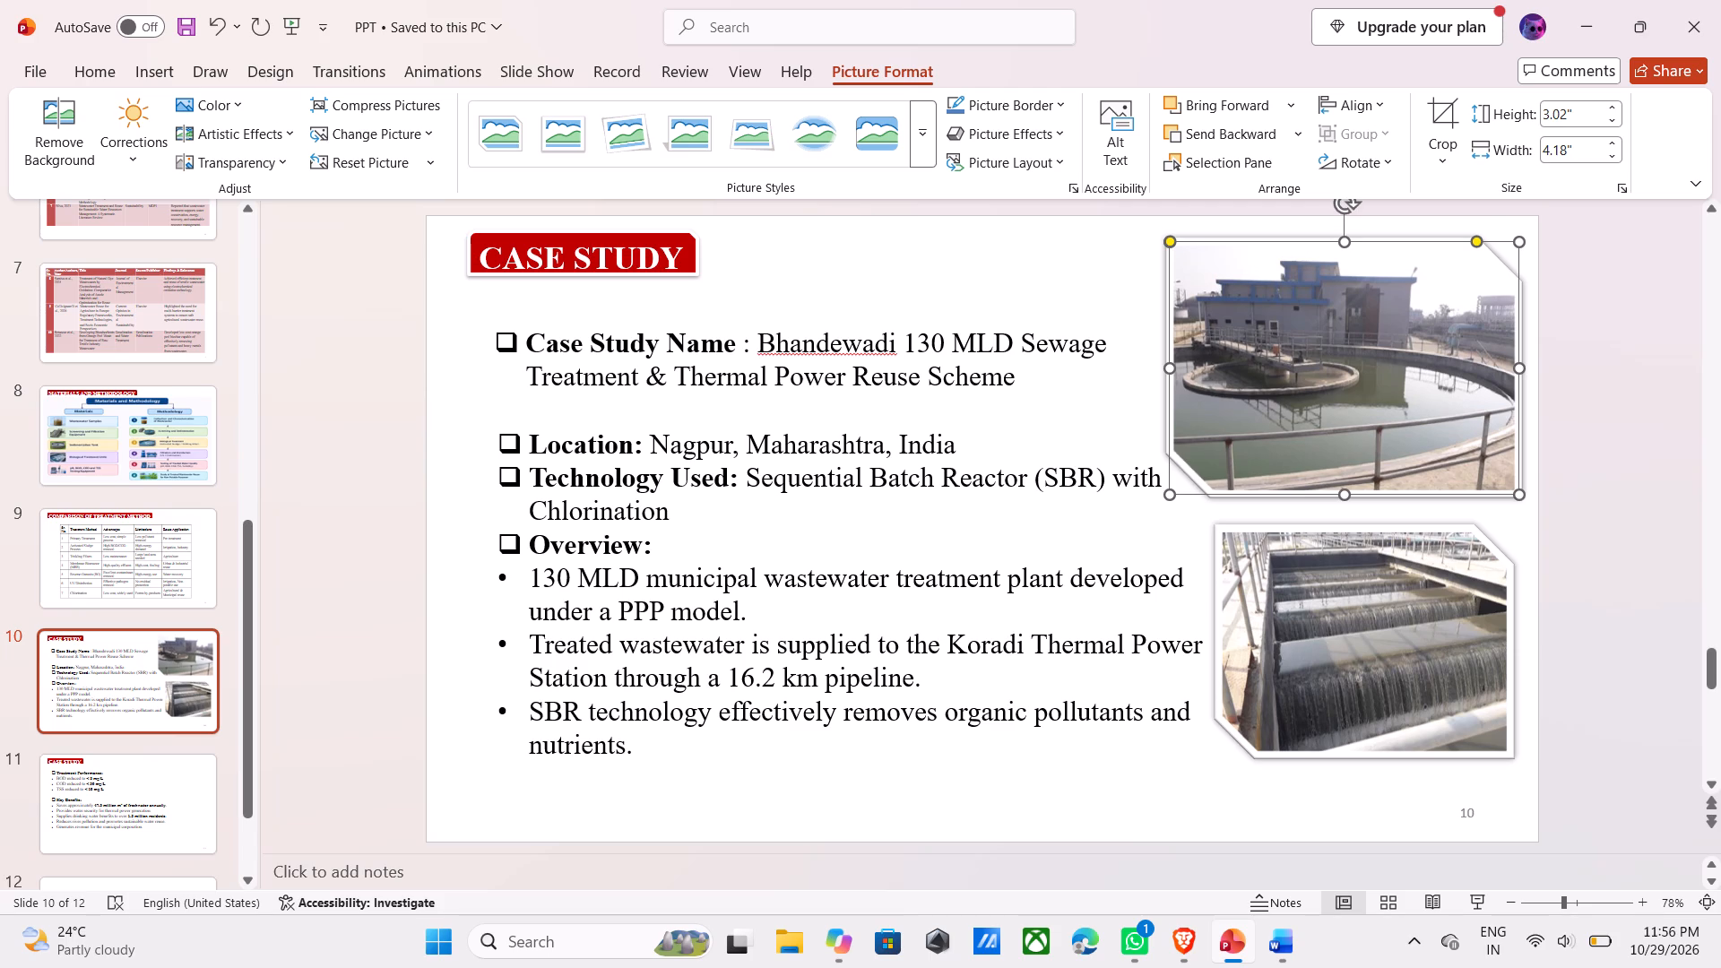
pyautogui.click(1665, 475)
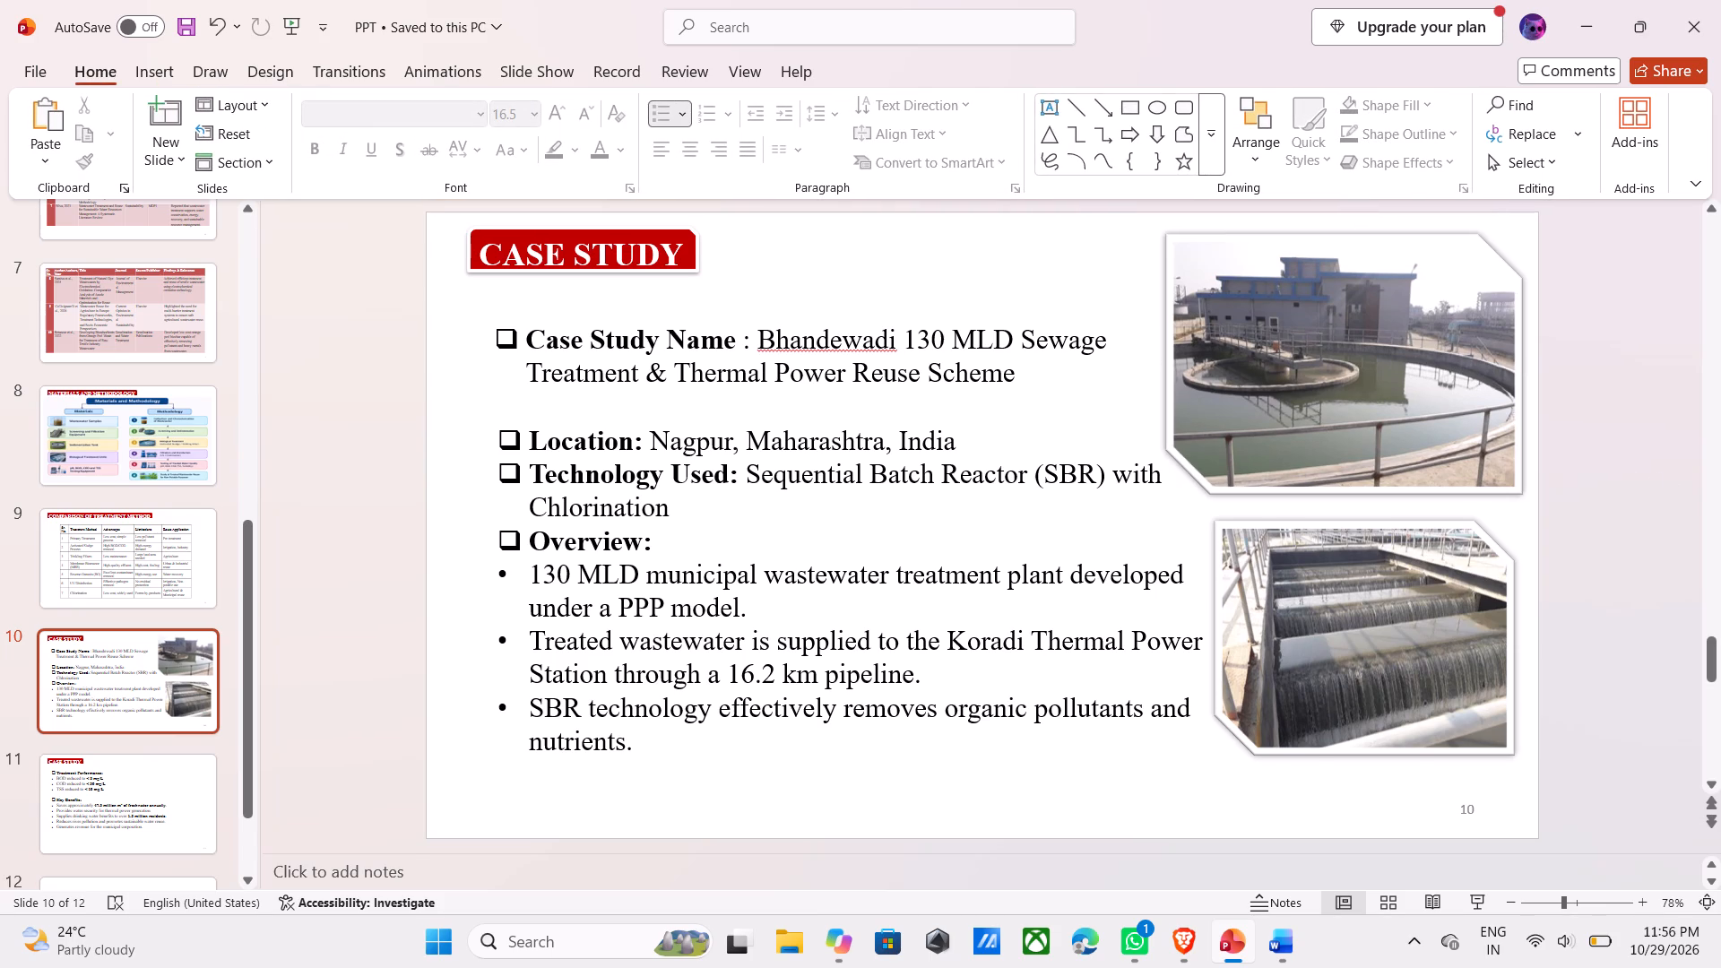
# Move the Location, Technology Used and Overview text box up slightly, closer beneath the case study name and left-aligned with it.
pyautogui.click(625, 462)
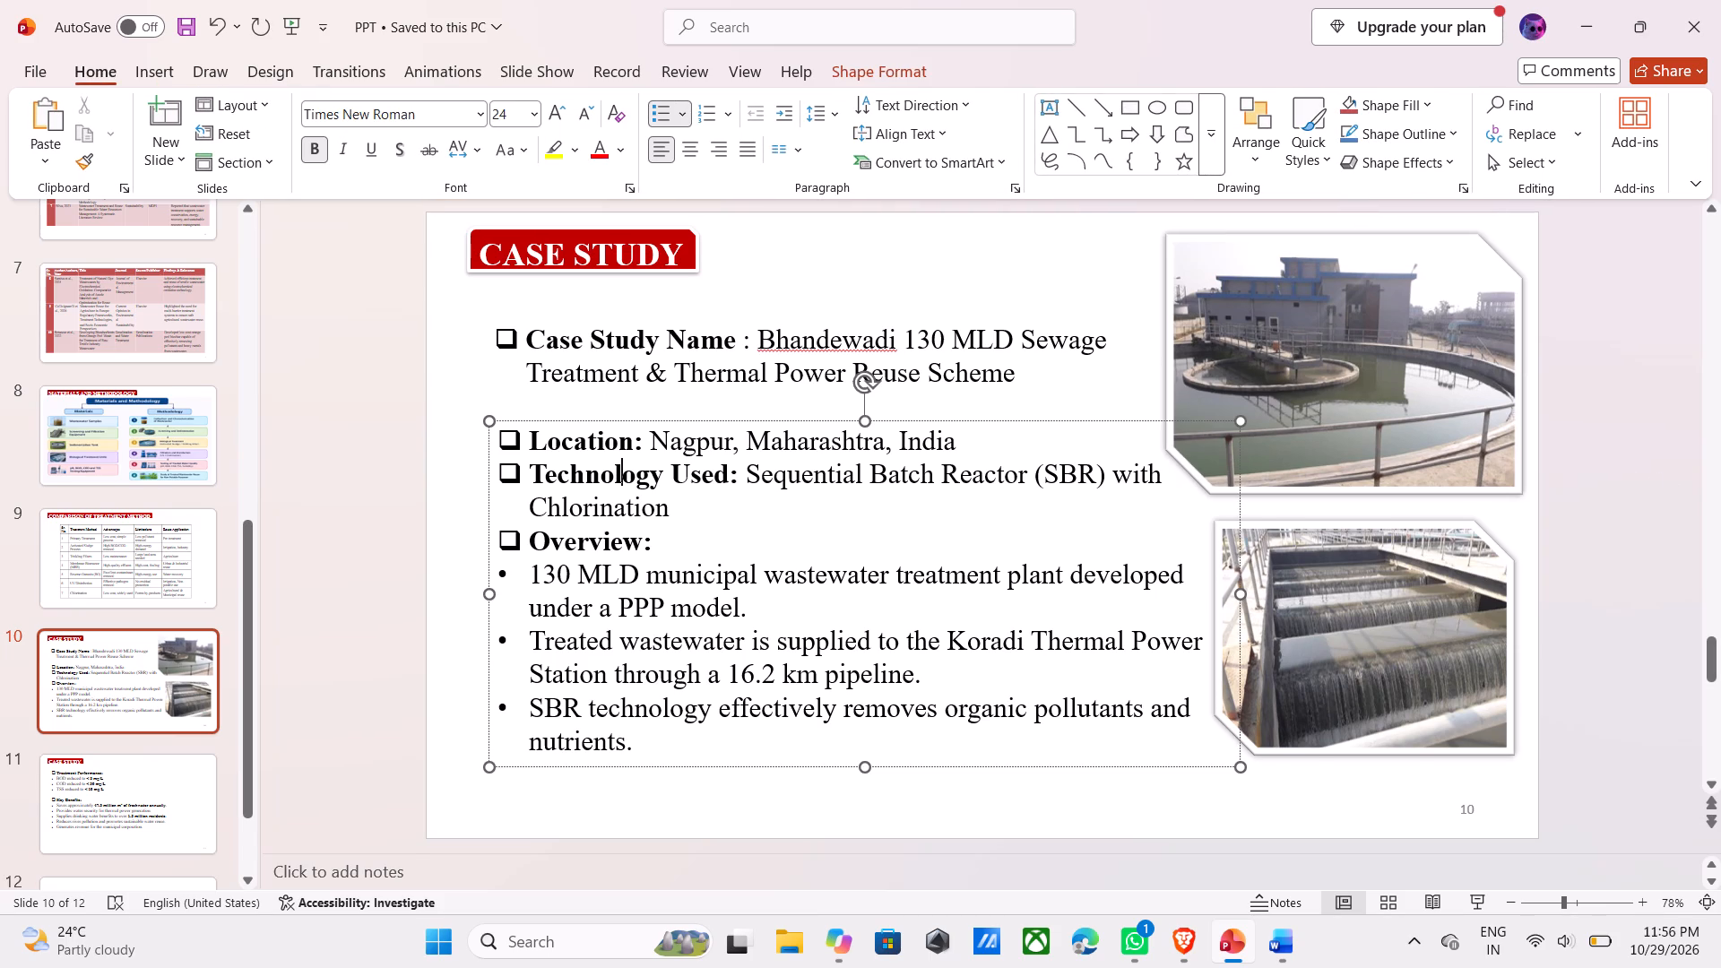
pyautogui.moveTo(706, 420); pyautogui.dragTo(706, 413)
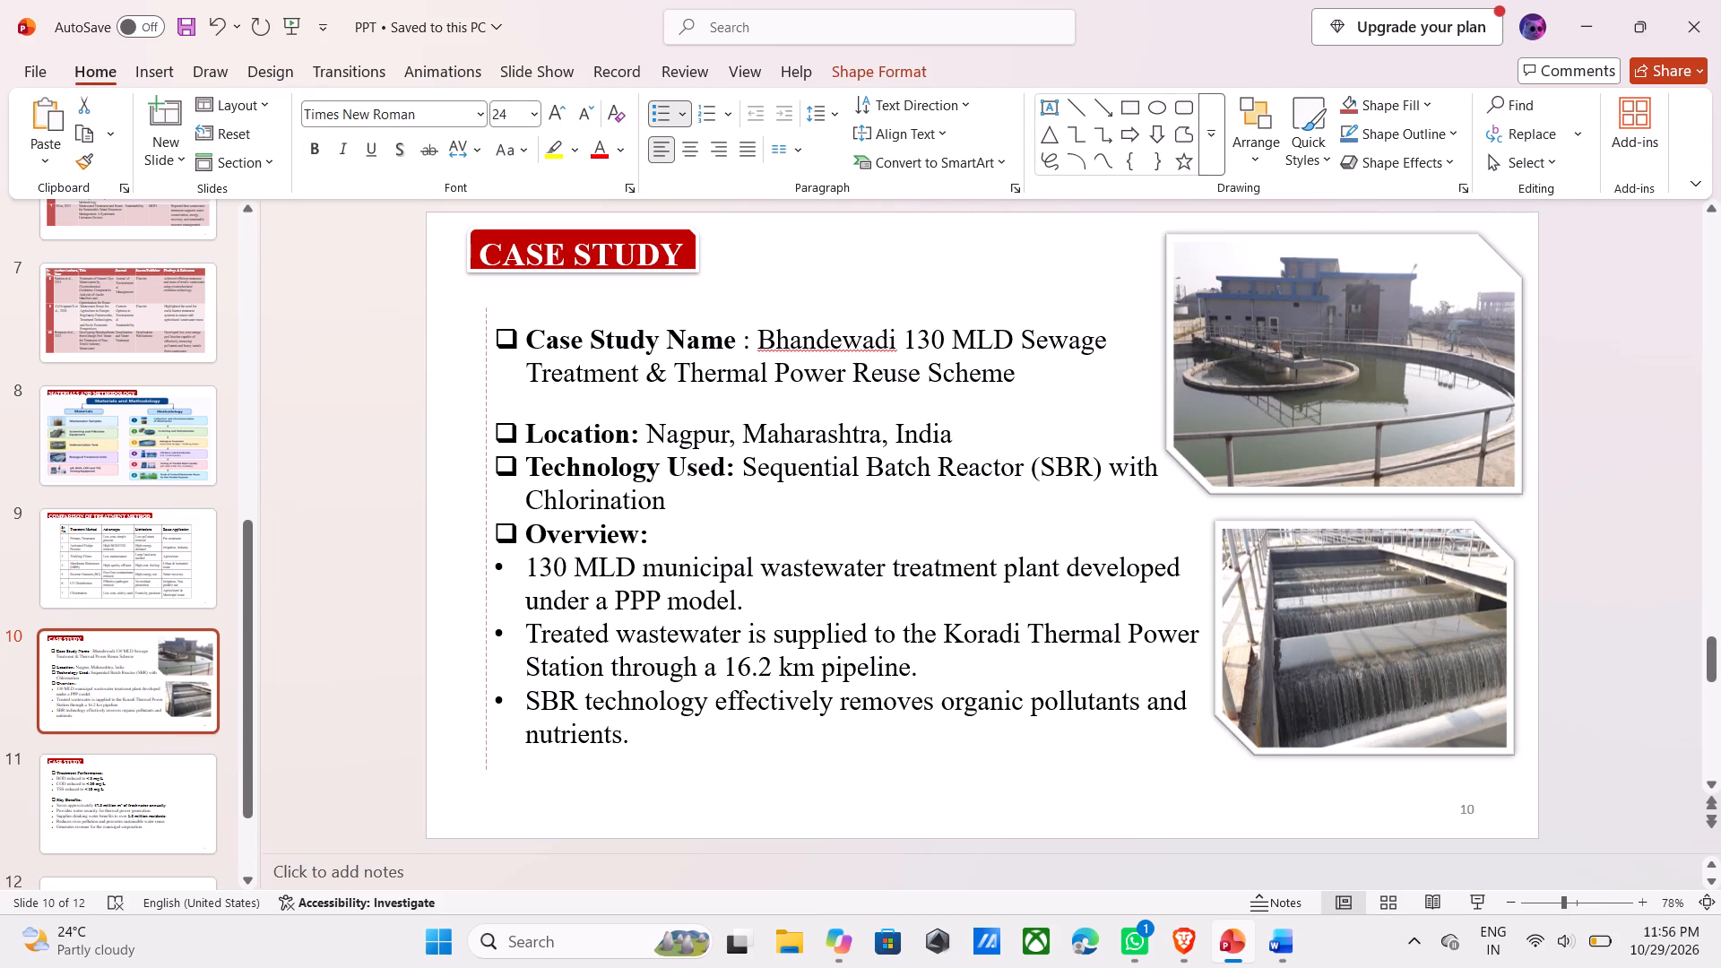
pyautogui.moveTo(706, 413); pyautogui.dragTo(706, 411)
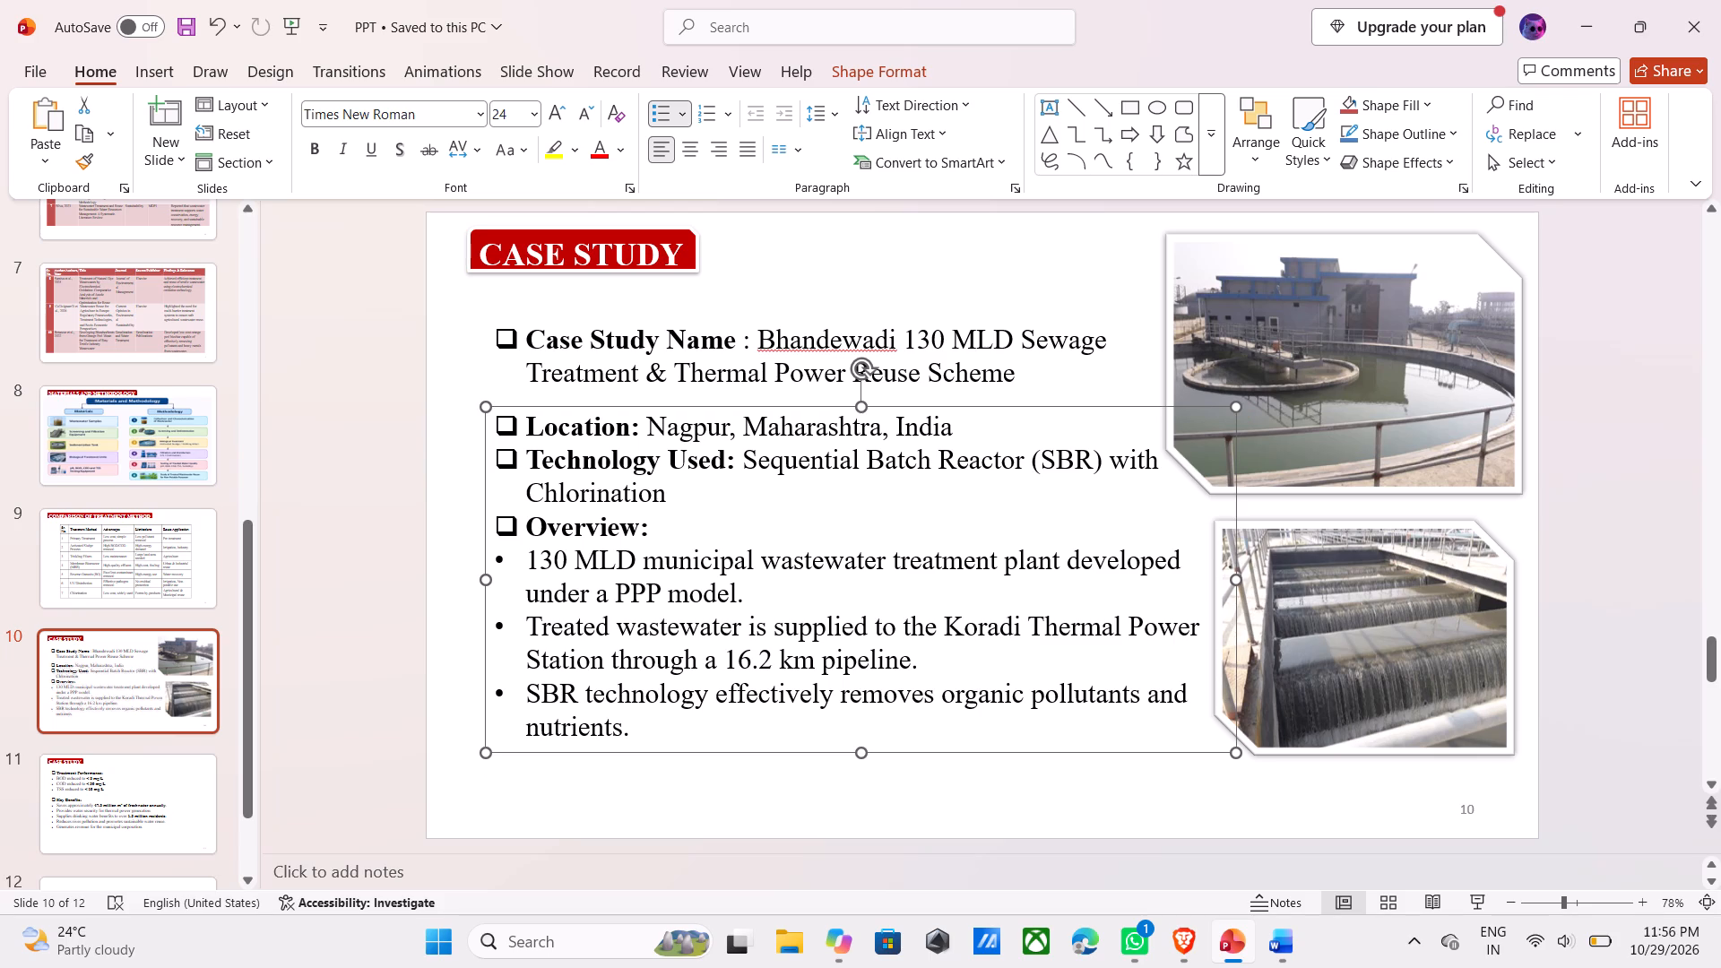
pyautogui.click(824, 301)
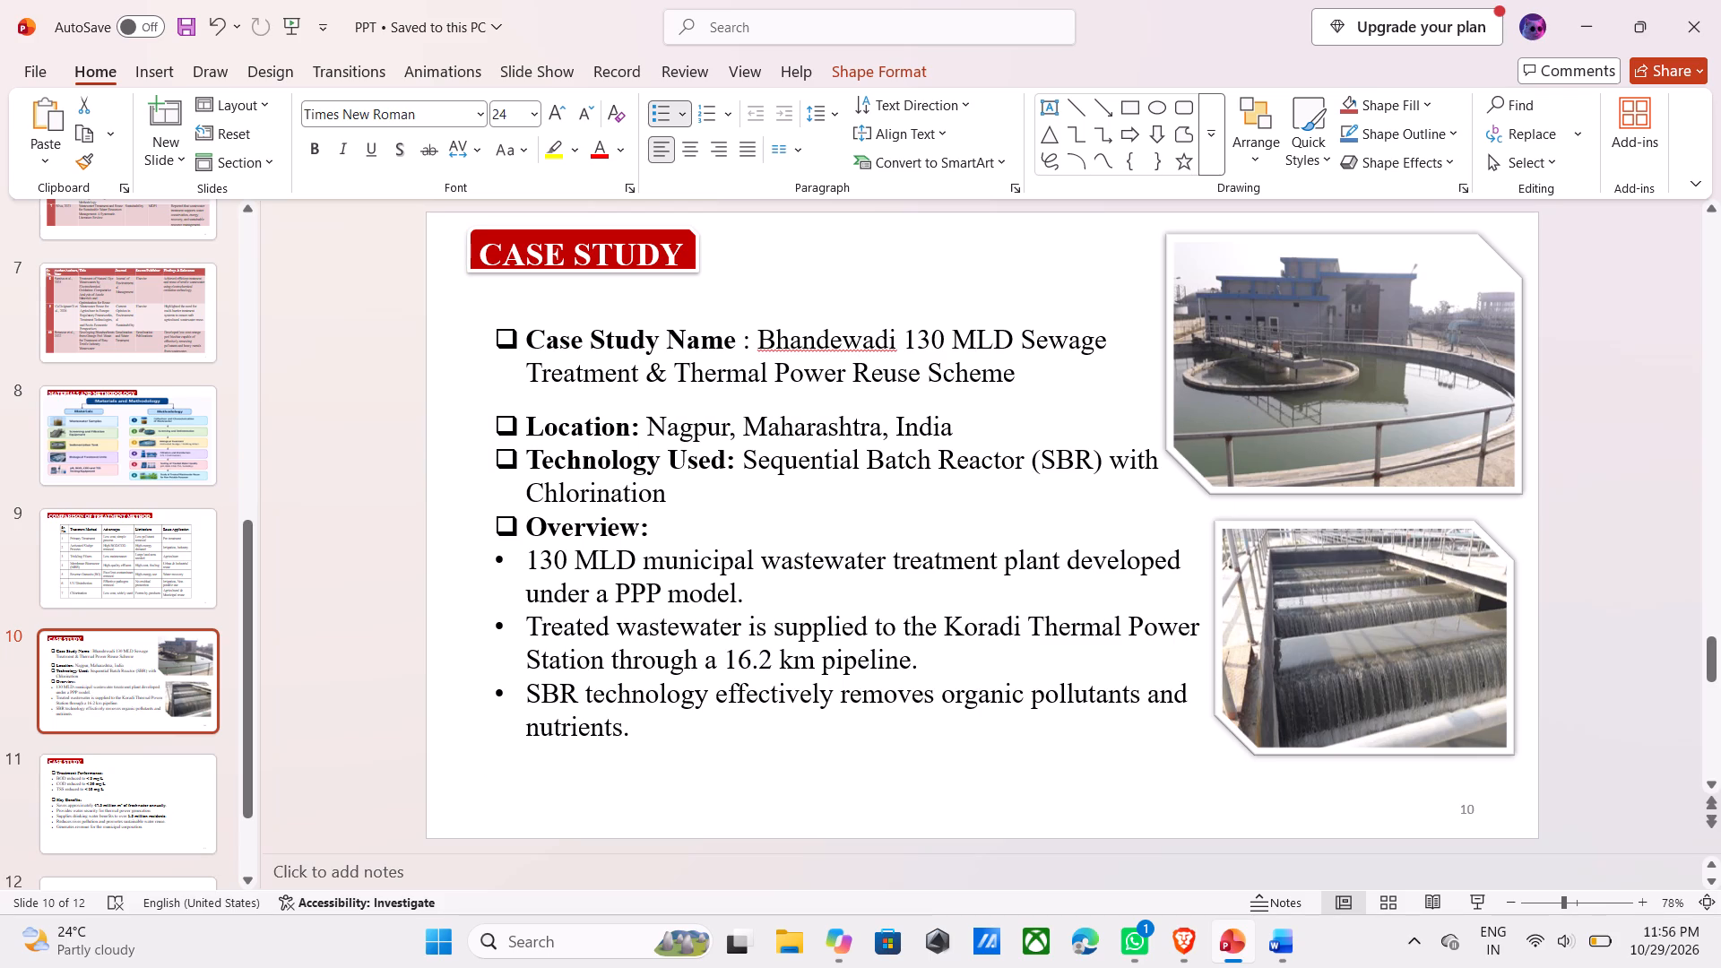
# Switch to the Word seminar report and copy section 4.2 Applications, from its heading through the seventh item, Urban Systems.
pyautogui.scroll(-4, 178, 483)
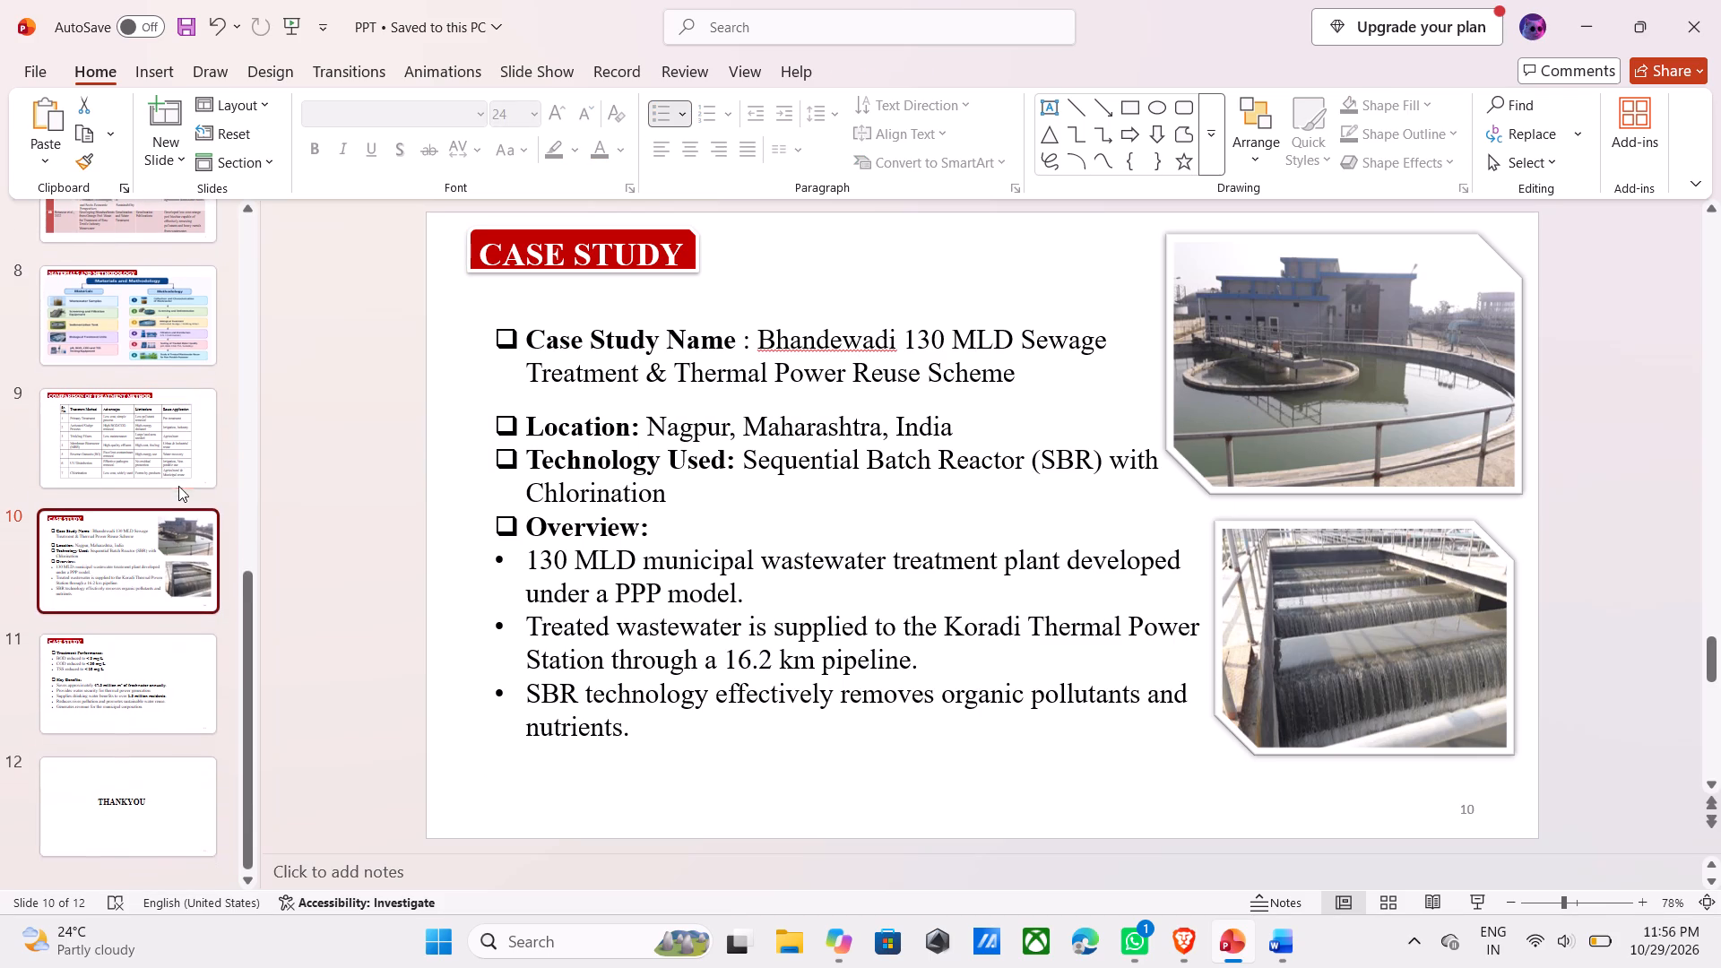
pyautogui.scroll(-1, 178, 486)
pyautogui.click(176, 656)
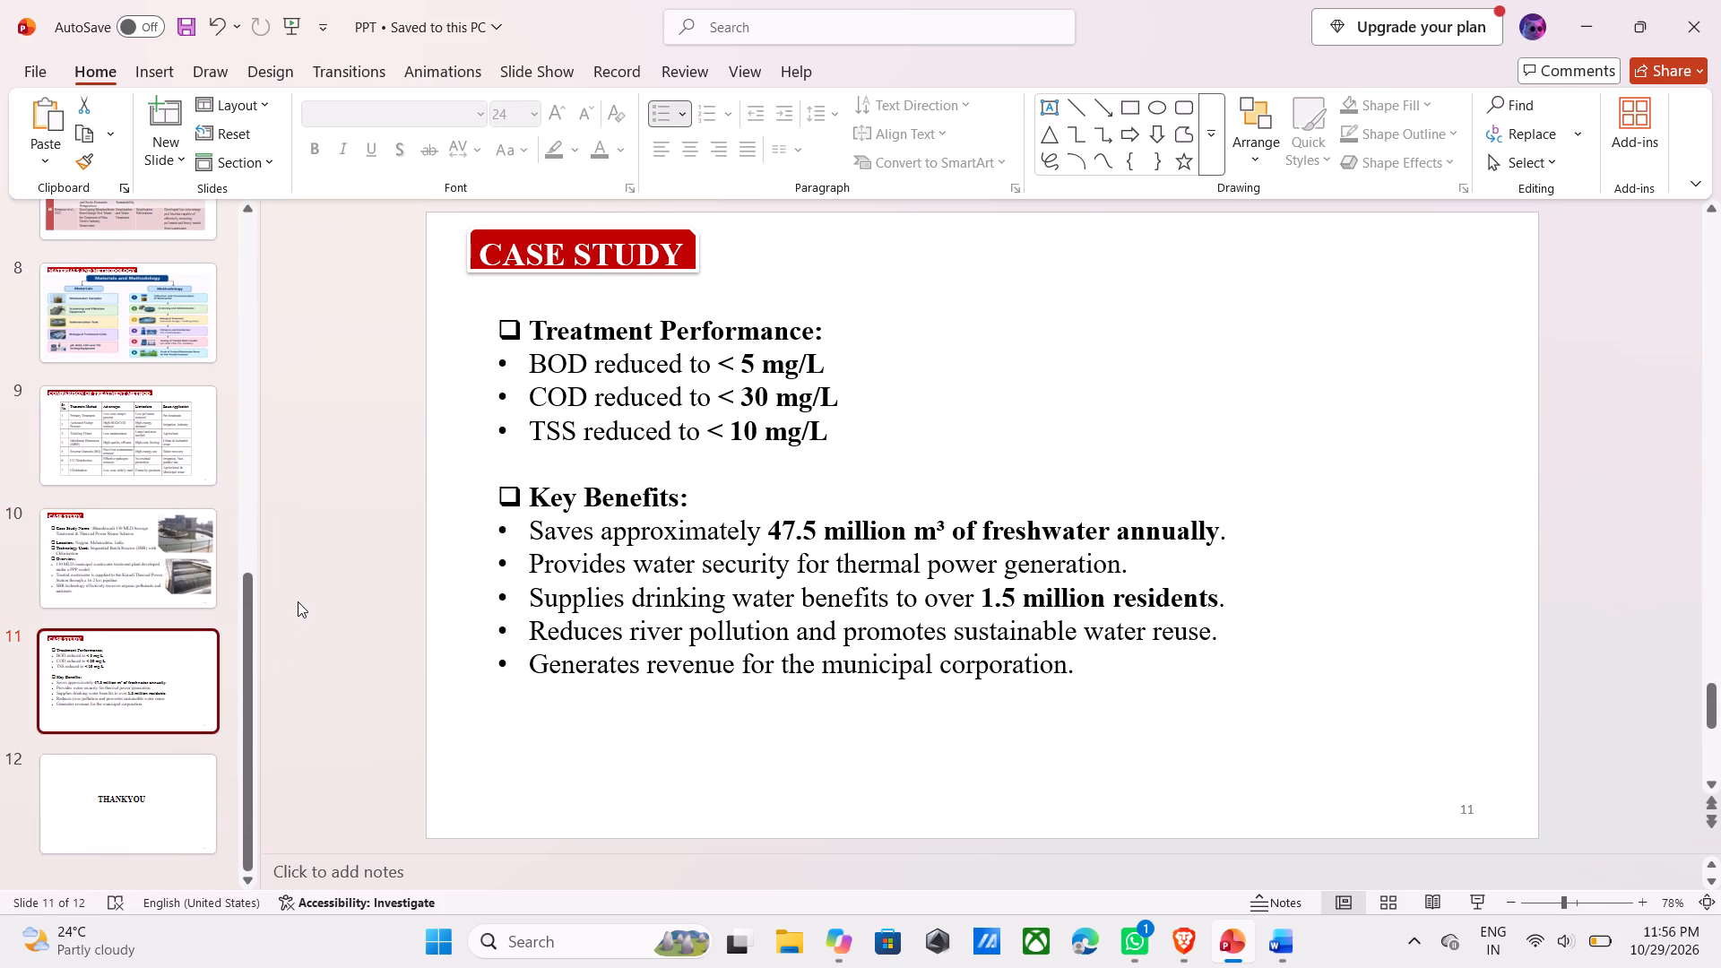
pyautogui.hotkey('alt', 'Tab')
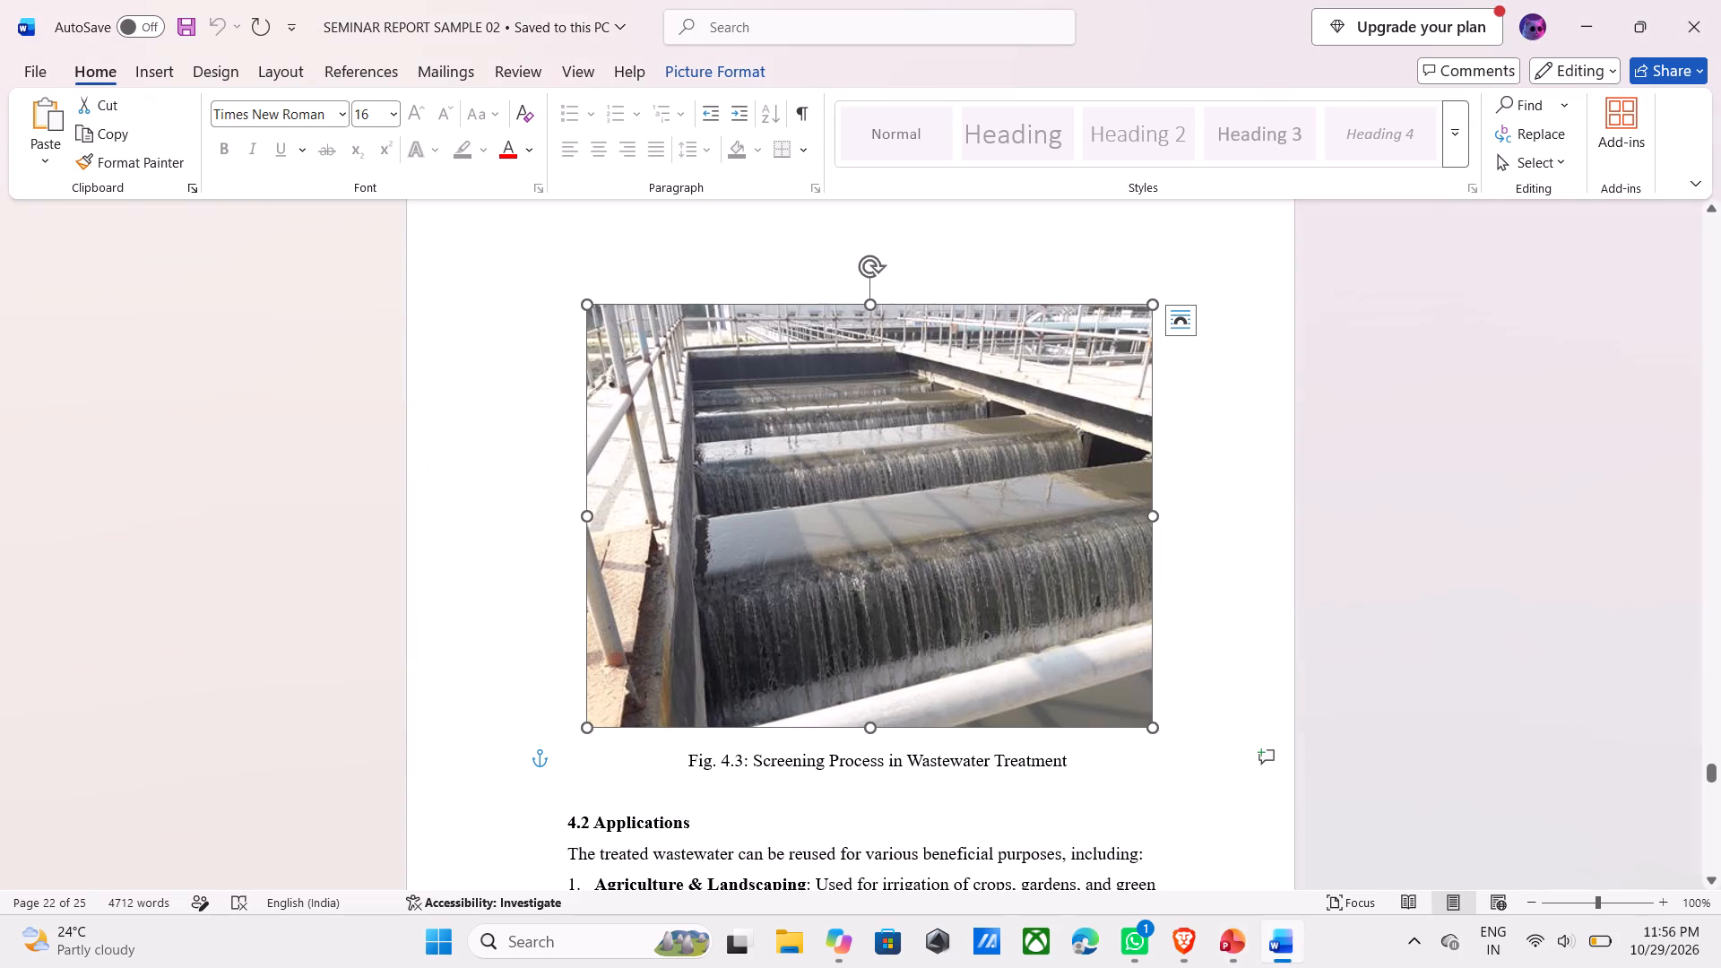
pyautogui.scroll(-10, 816, 740)
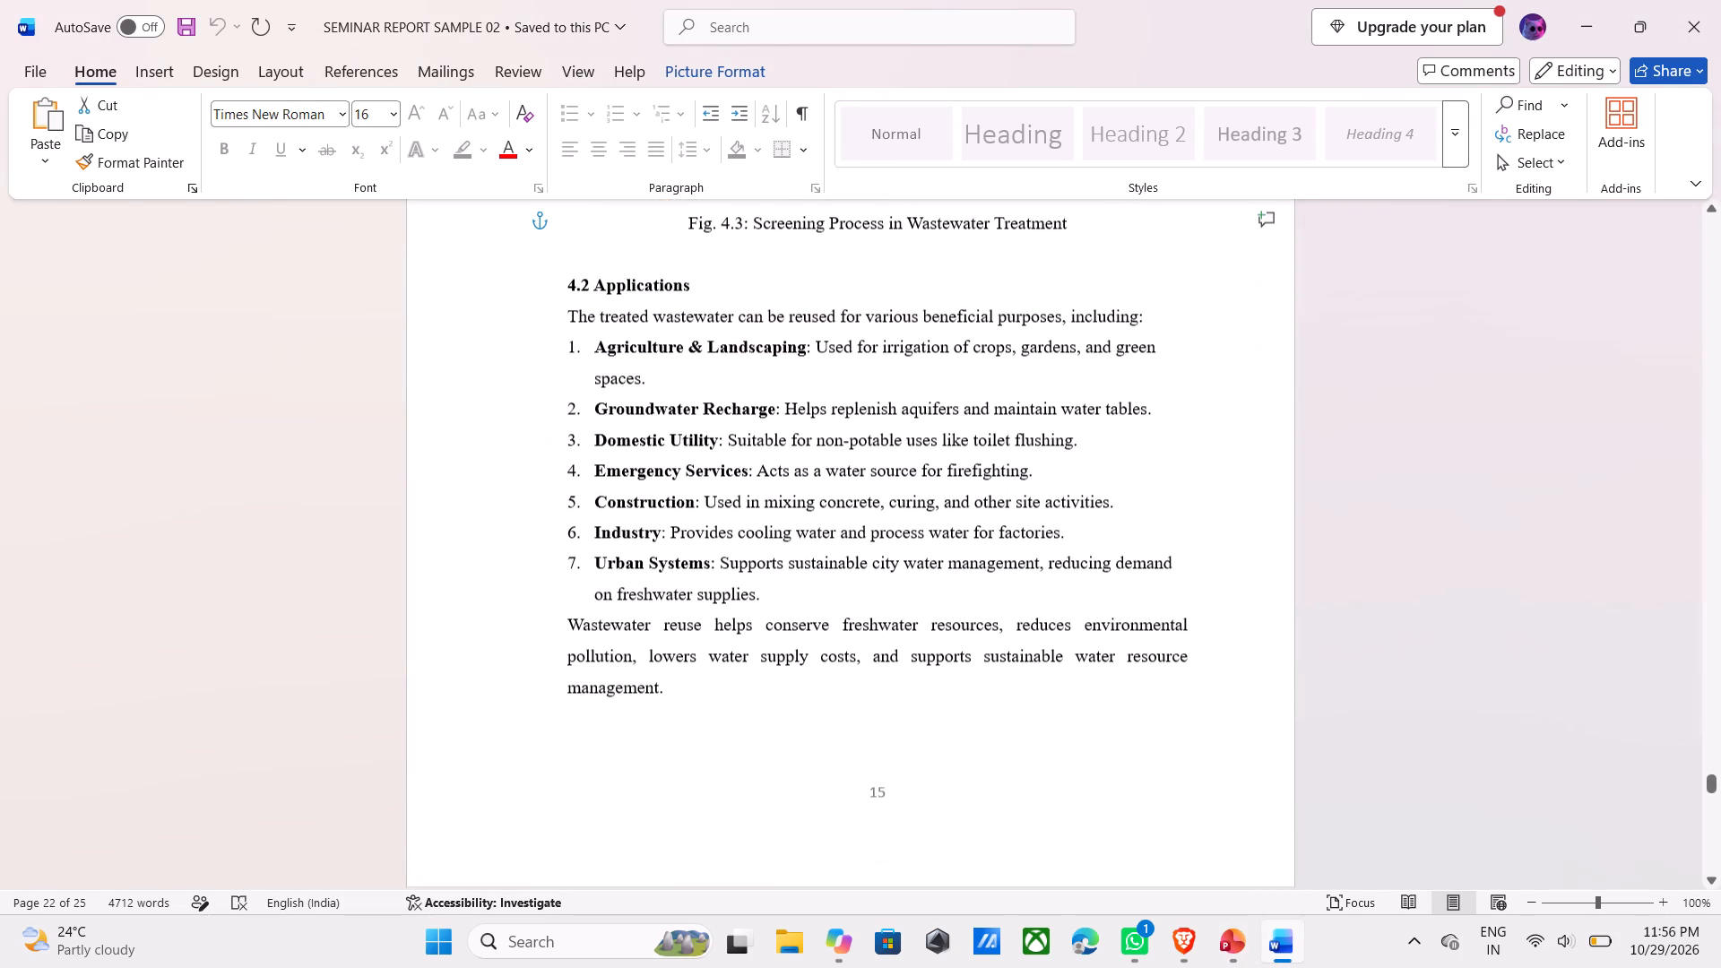
pyautogui.moveTo(819, 592); pyautogui.dragTo(575, 281)
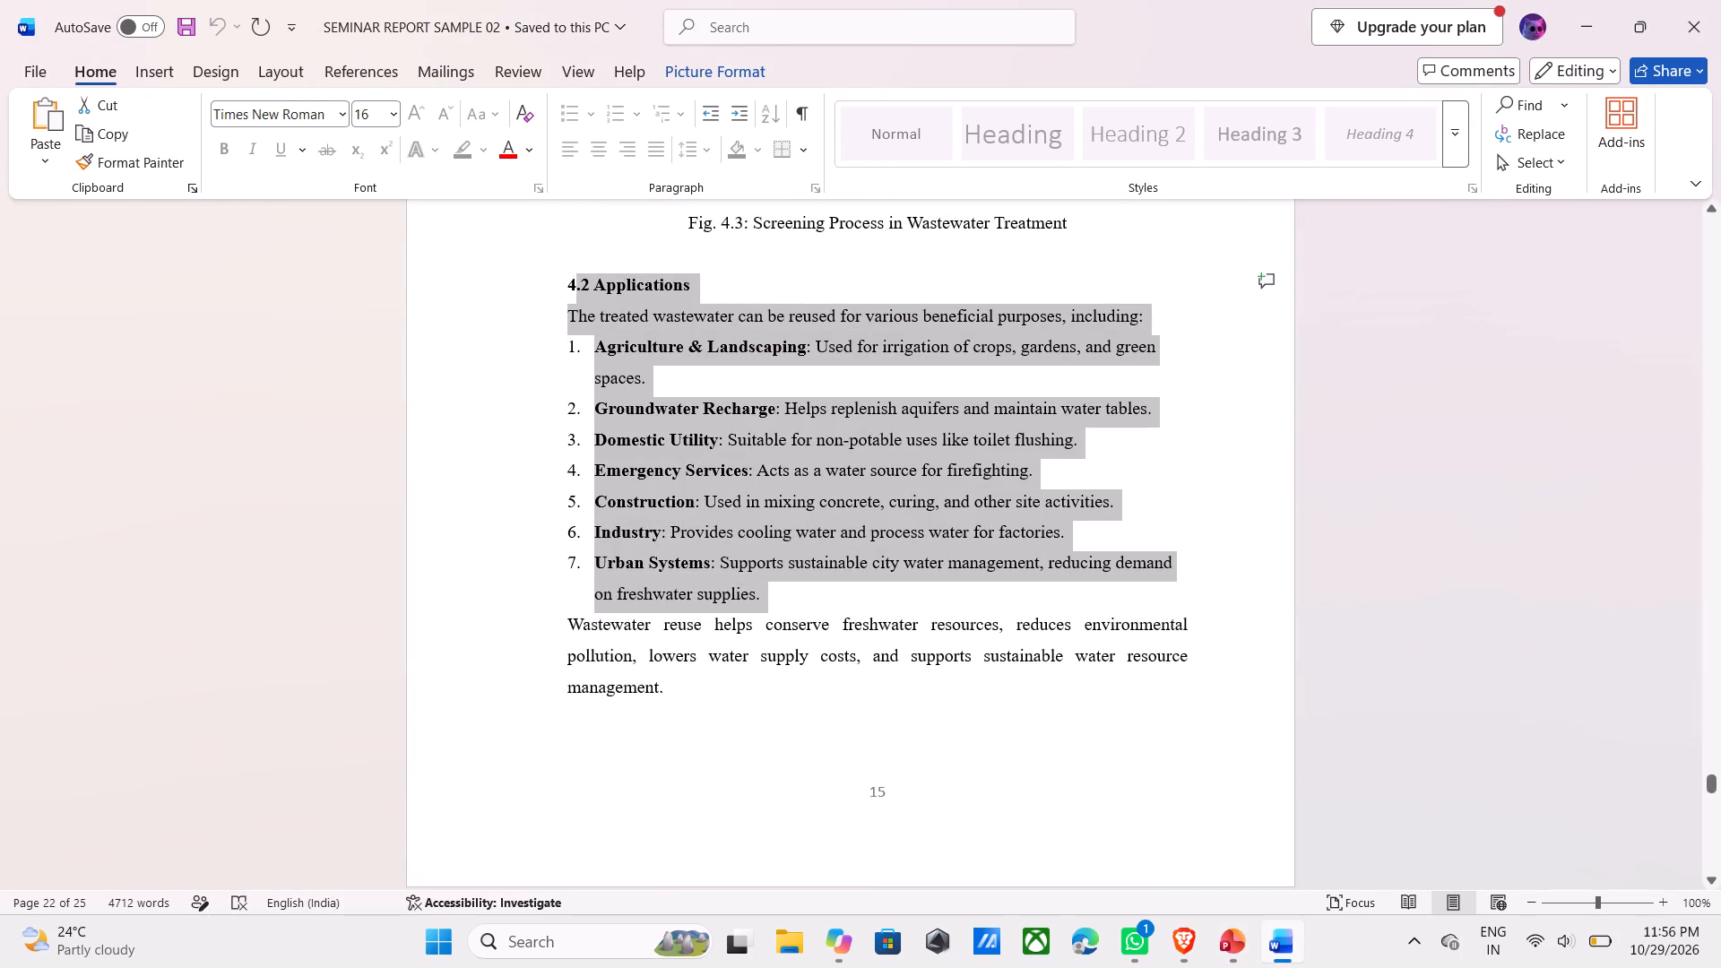
pyautogui.moveTo(575, 281); pyautogui.dragTo(563, 278)
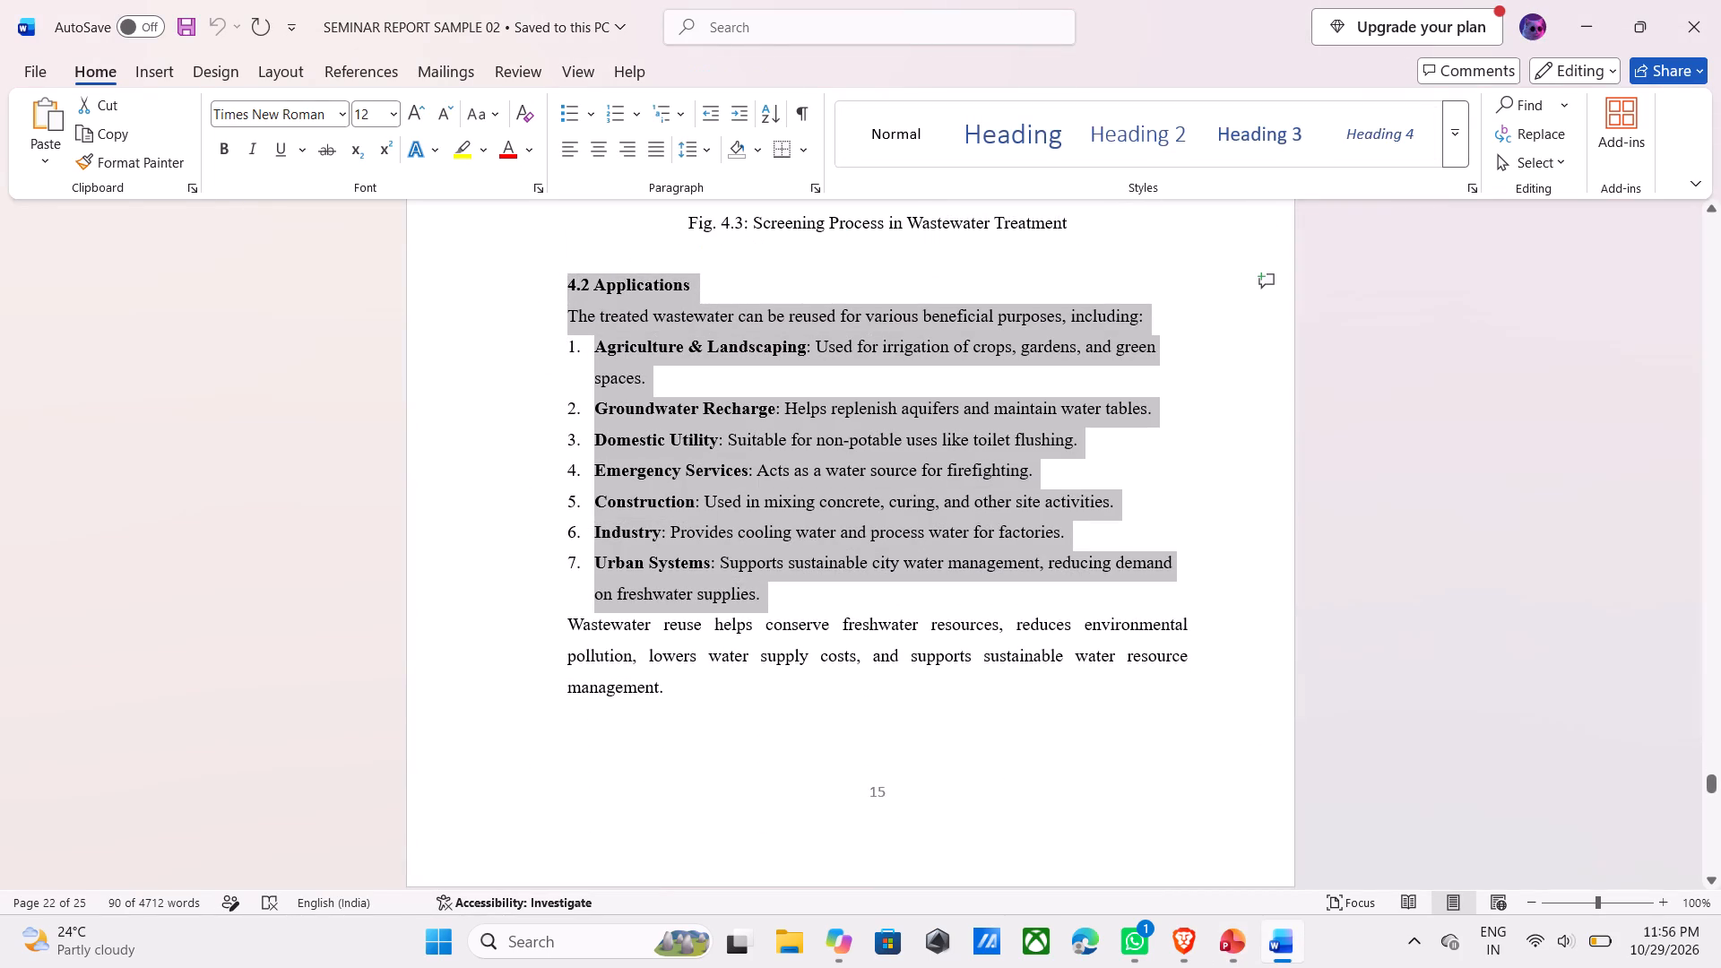
pyautogui.hotkey('ctrl', 'c')
pyautogui.hotkey('alt', 'Tab')
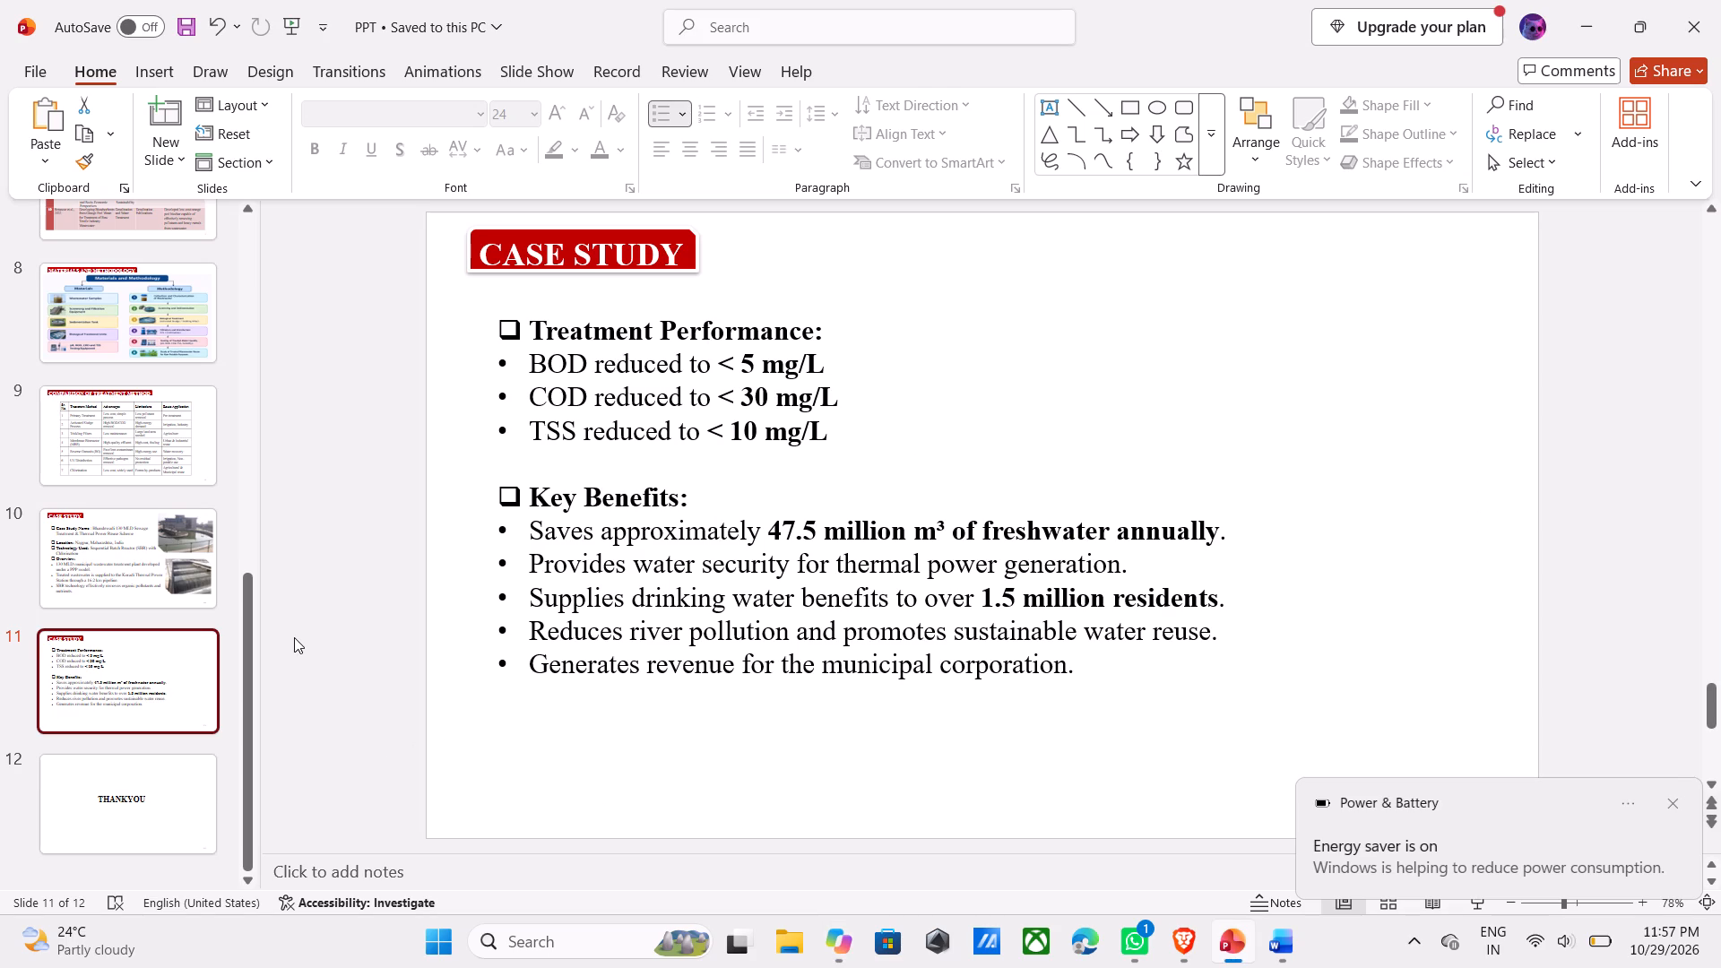
pyautogui.rightClick(101, 671)
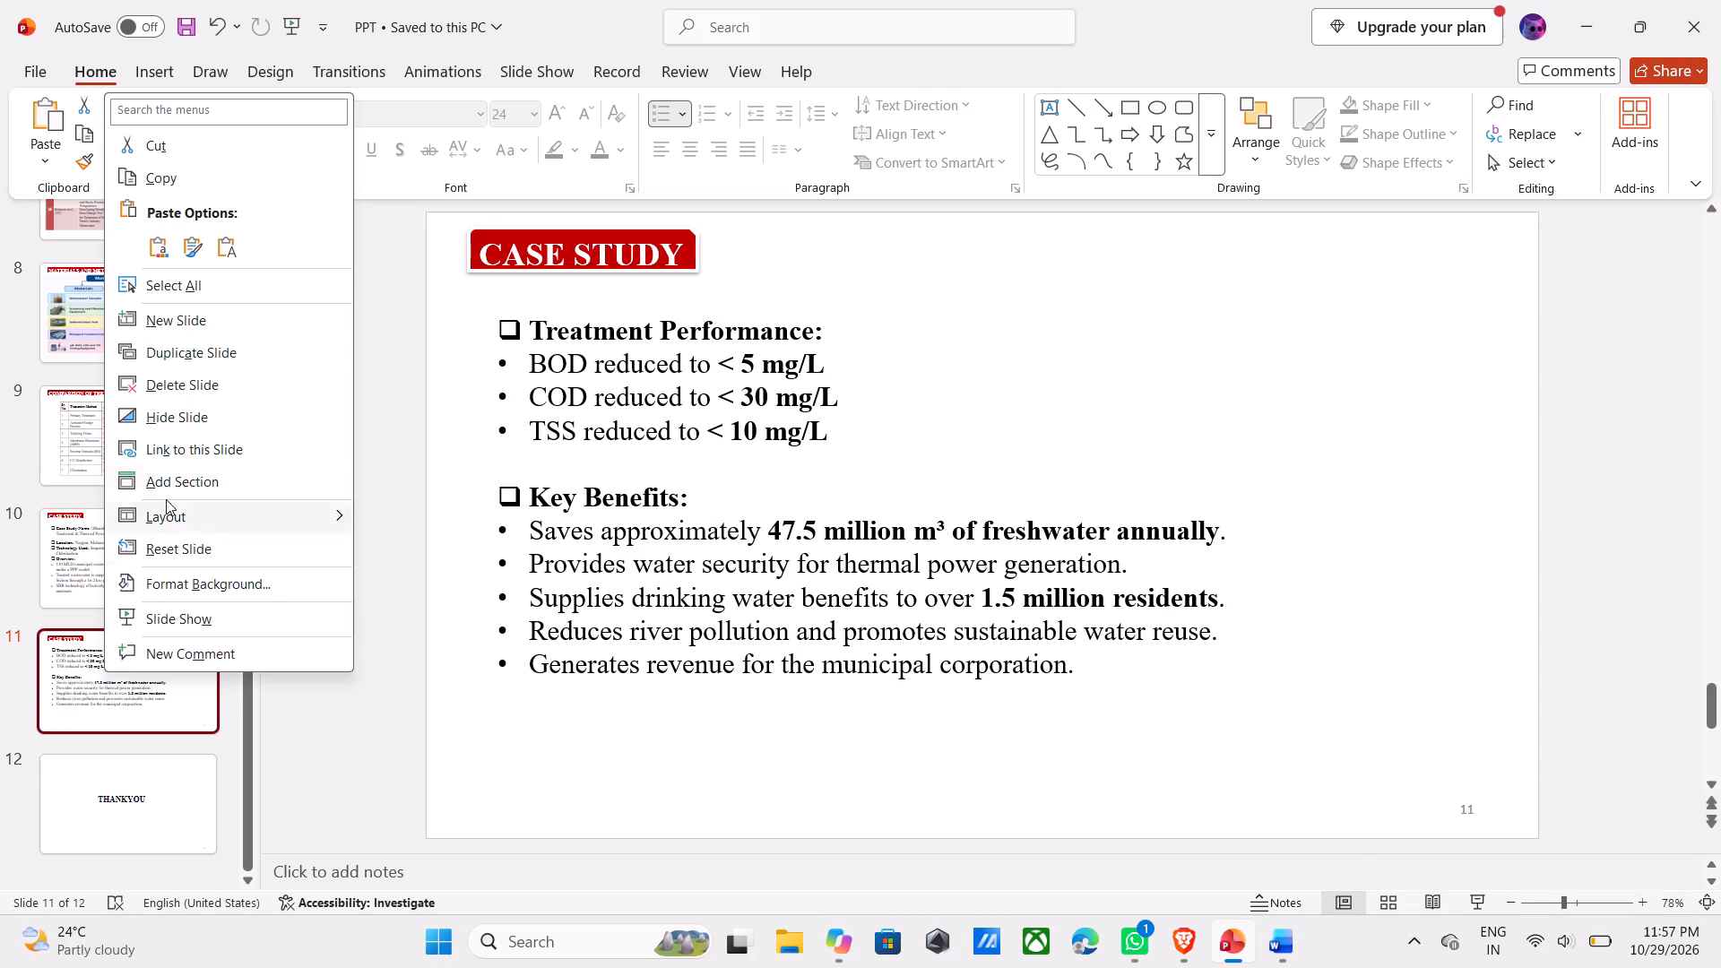
pyautogui.click(177, 355)
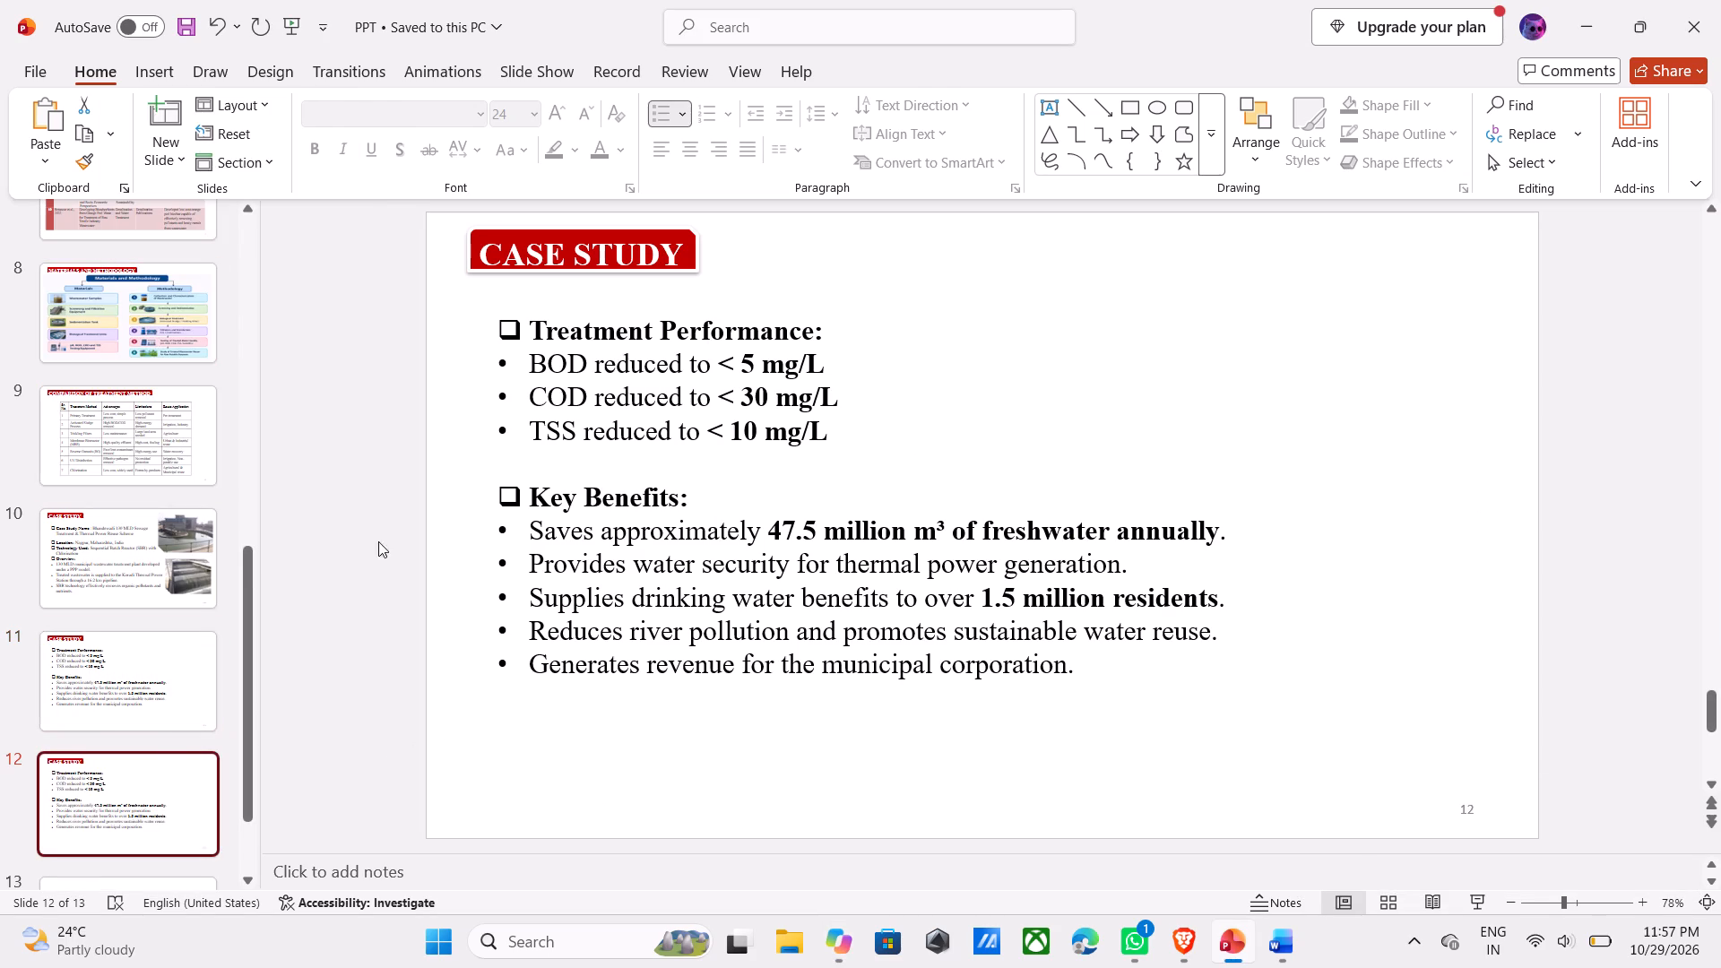
# Replace the CASE STUDY title on the duplicated slide with APPLICATION.
pyautogui.click(641, 260)
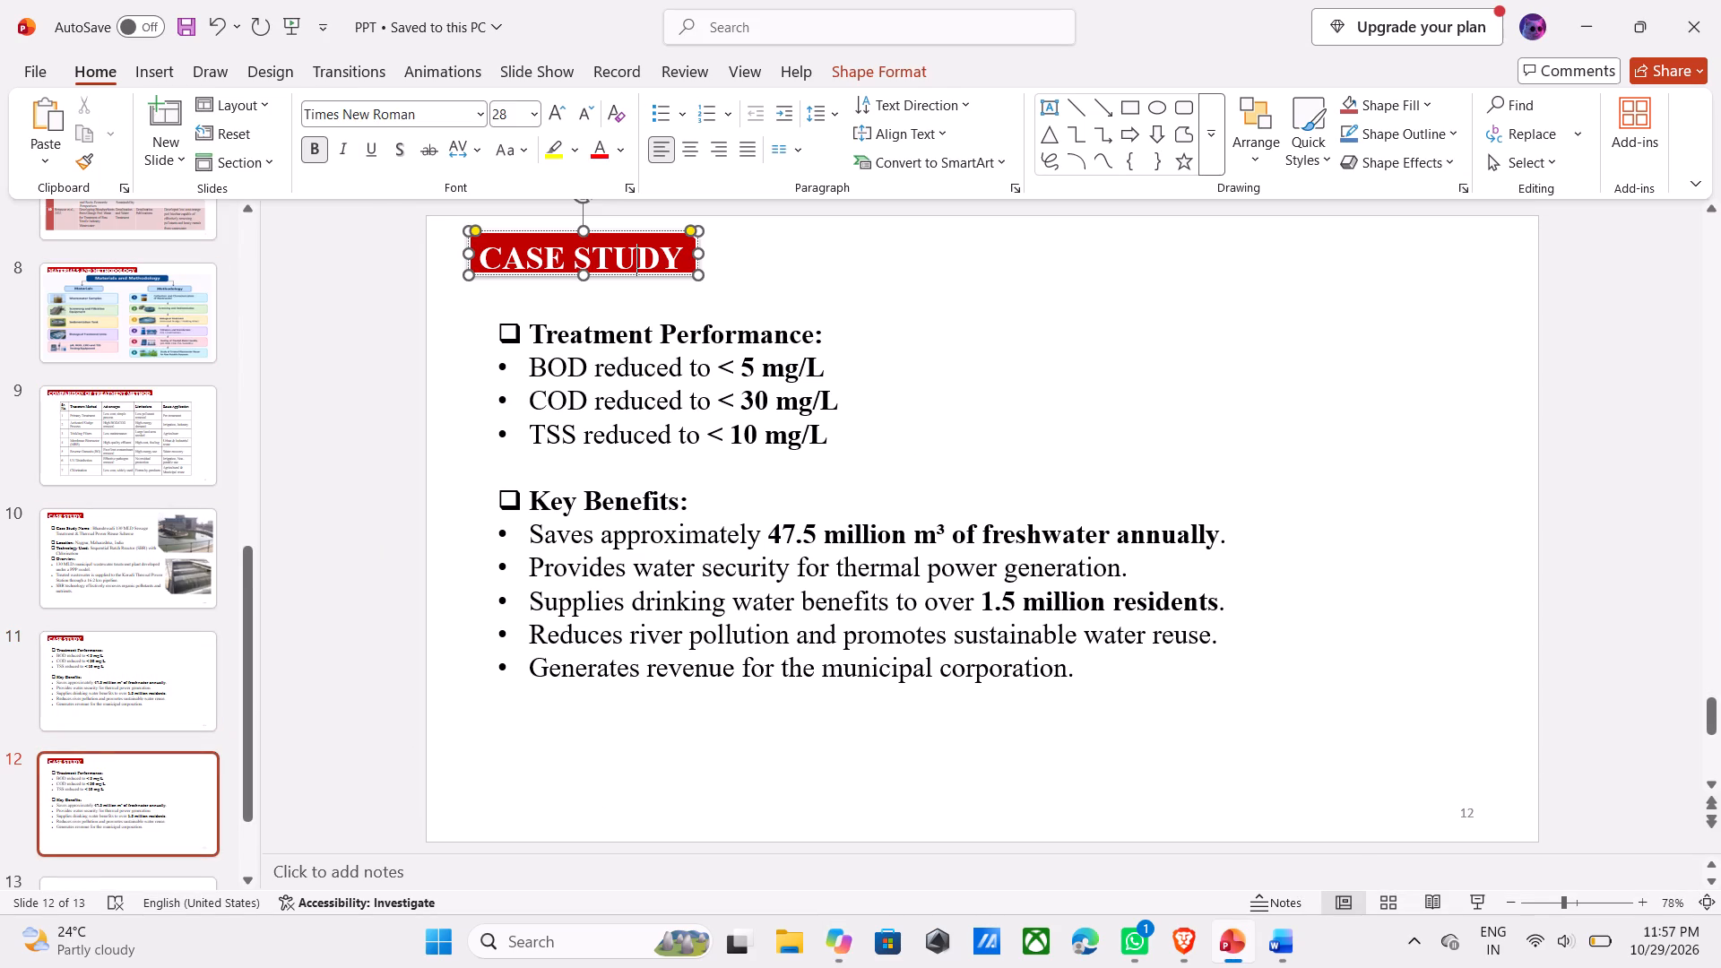
pyautogui.click(679, 253)
pyautogui.press('BackSpace')
pyautogui.press('BackSpace')
pyautogui.press('BackSpace')
pyautogui.press('BackSpace')
pyautogui.press('BackSpace')
pyautogui.press('BackSpace')
pyautogui.press('BackSpace')
pyautogui.press('BackSpace')
pyautogui.press('BackSpace')
pyautogui.press('BackSpace')
pyautogui.press('BackSpace')
pyautogui.press('BackSpace')
pyautogui.press('BackSpace')
pyautogui.press('BackSpace')
pyautogui.press('BackSpace')
pyautogui.press('BackSpace')
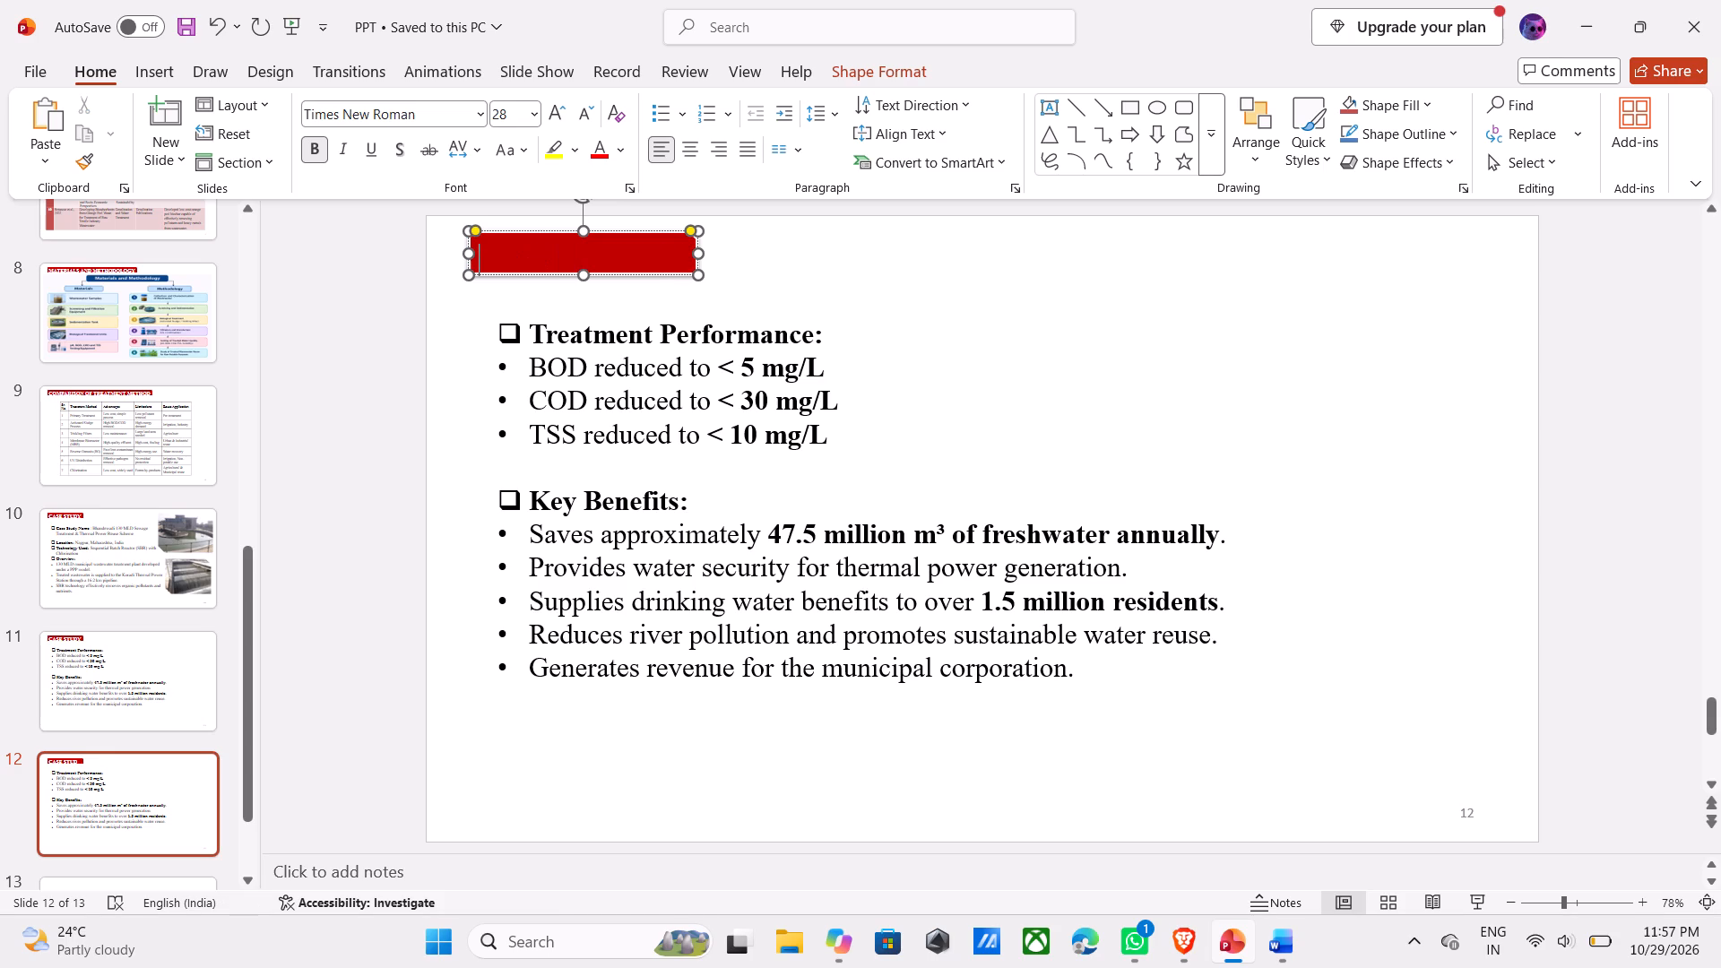
pyautogui.write('APPLICATION')
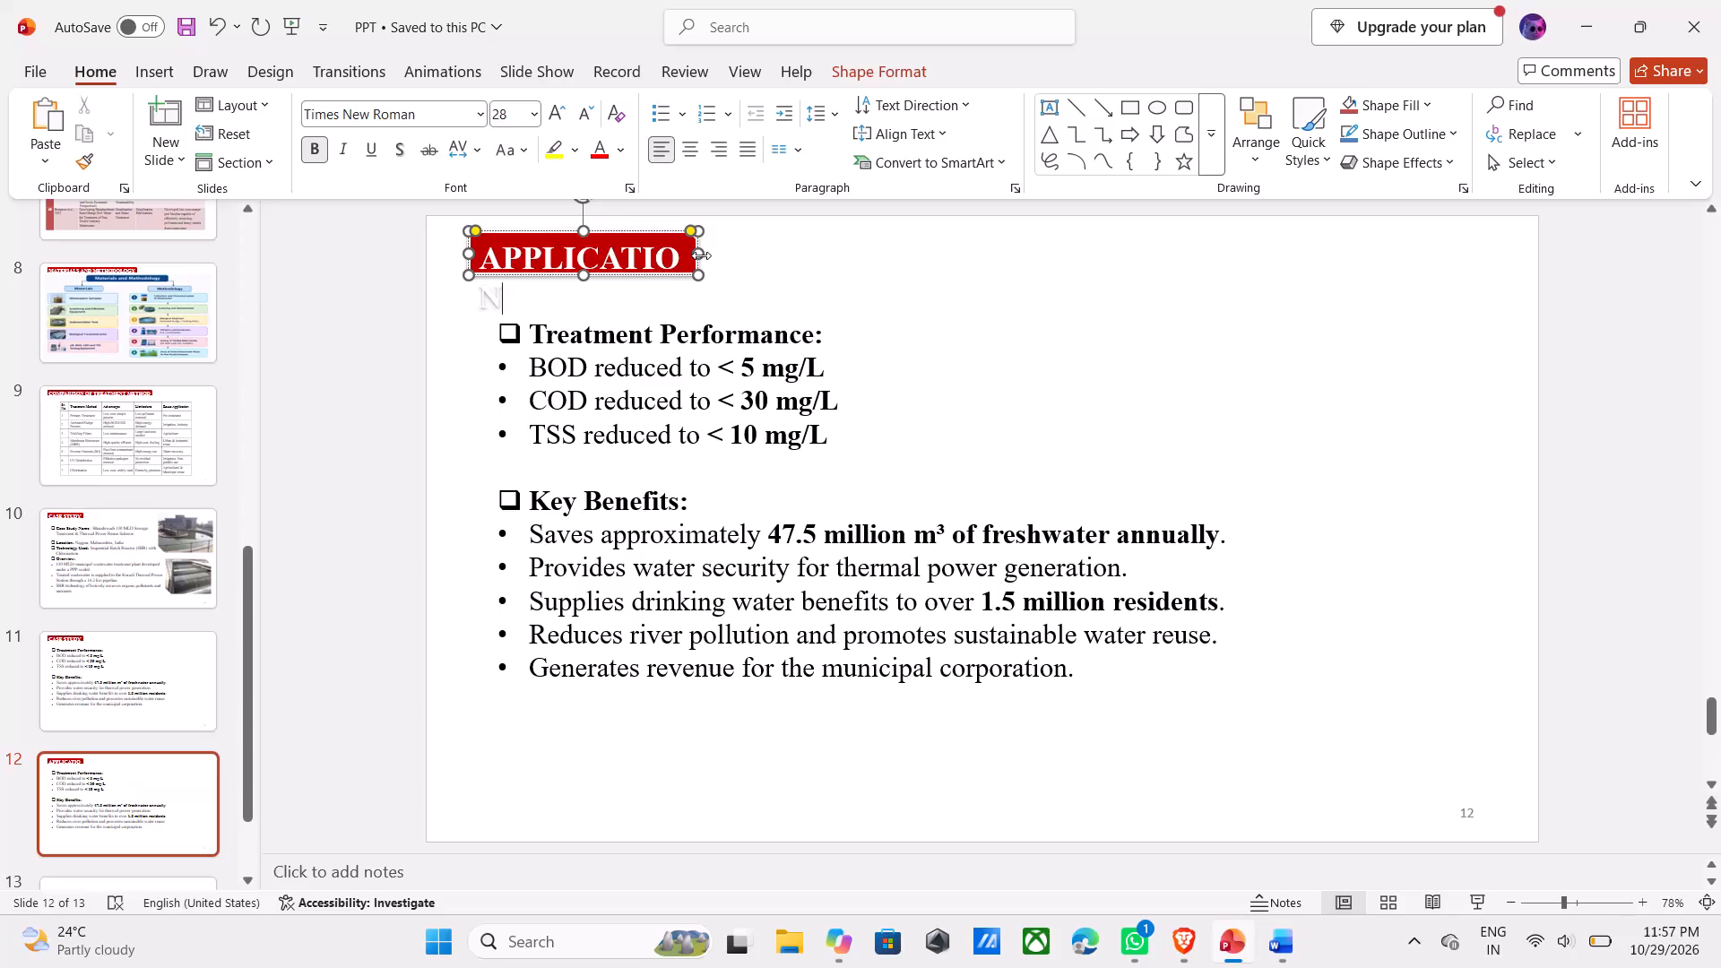
# Widen the red title box so APPLICATION fits on a single line.
pyautogui.click(701, 255)
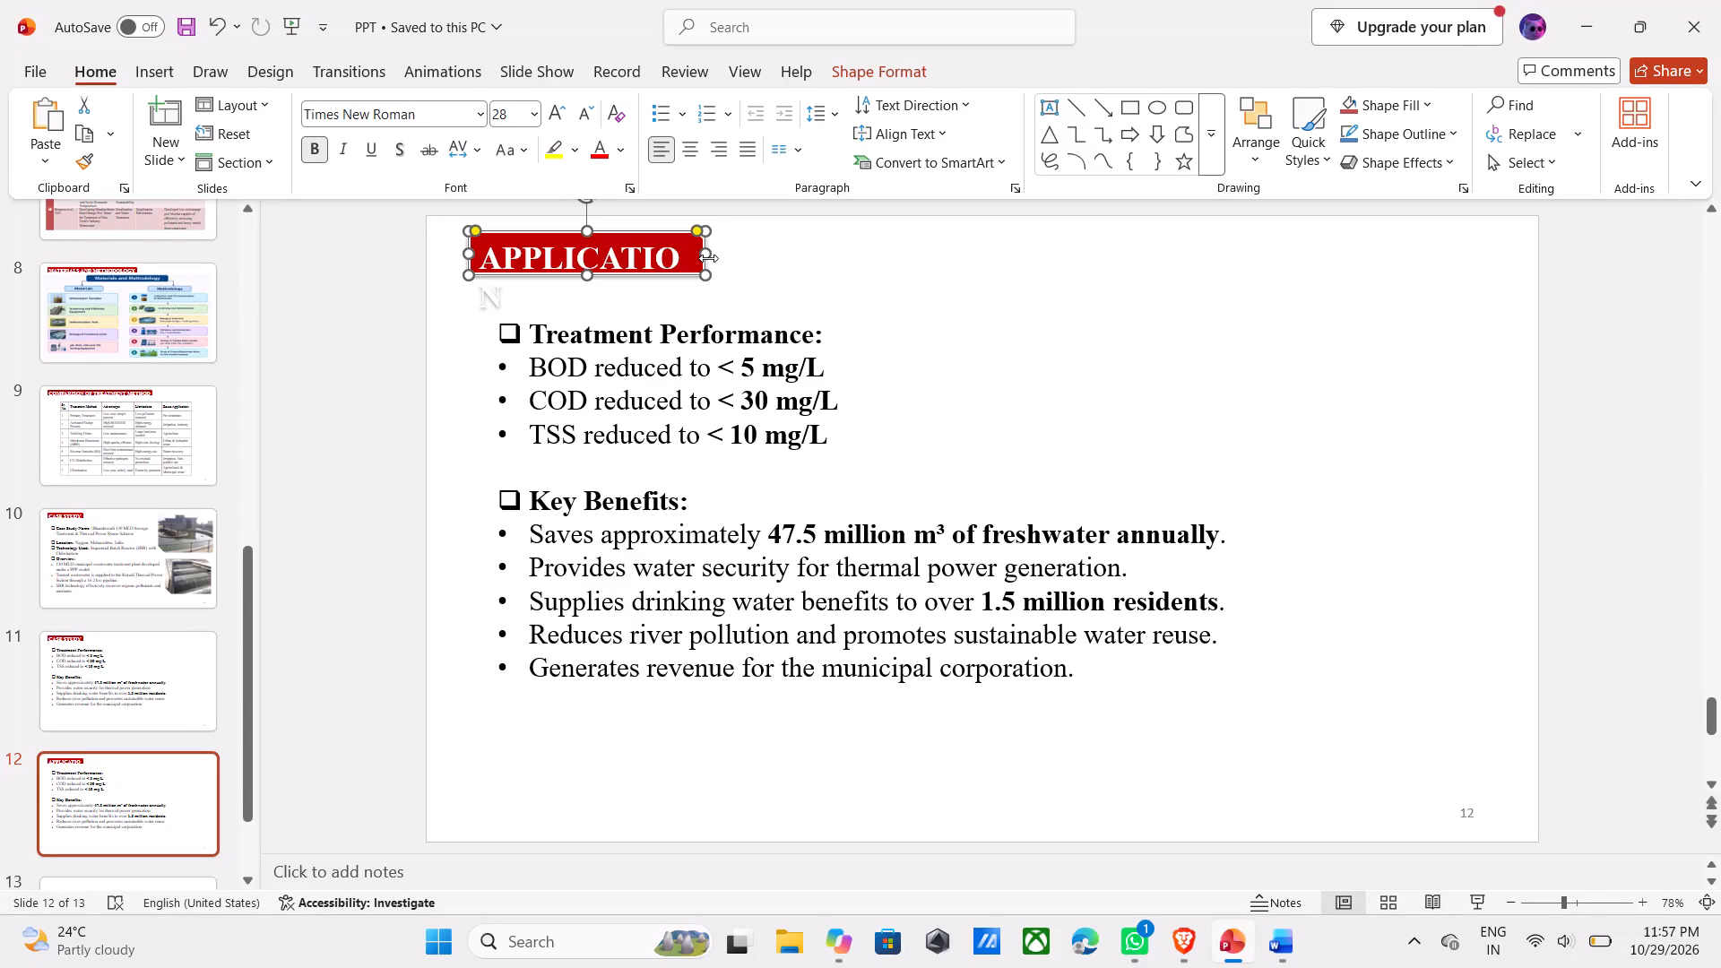
pyautogui.moveTo(708, 258); pyautogui.dragTo(722, 260)
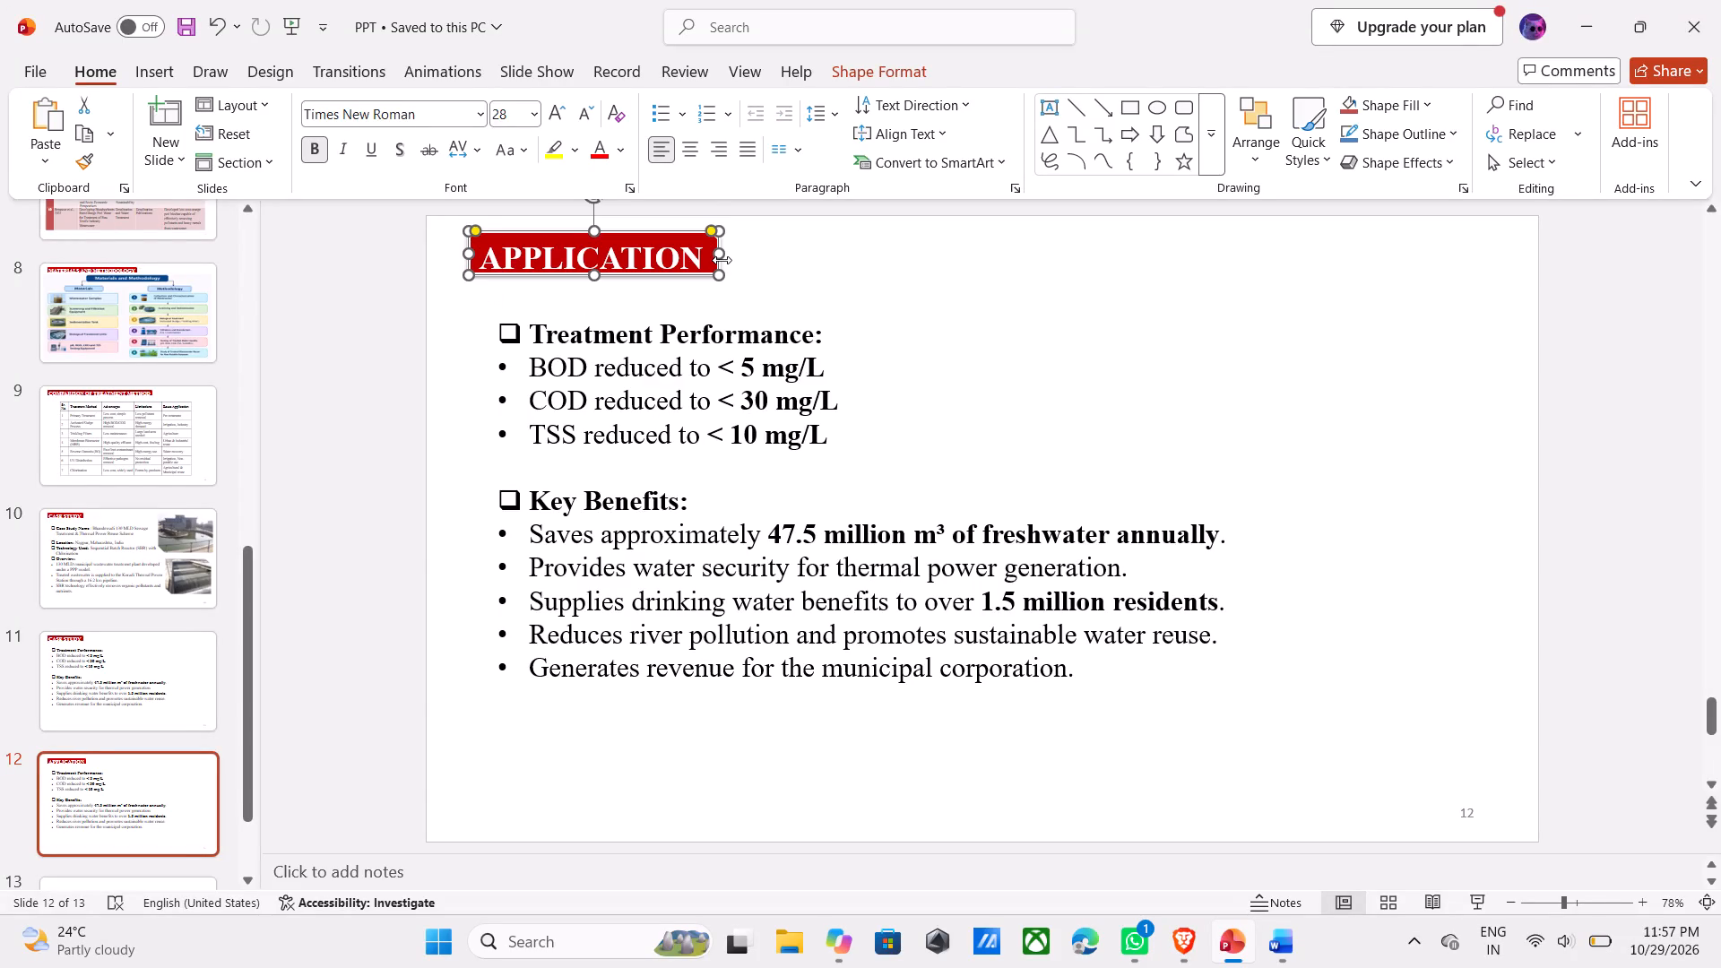
pyautogui.click(740, 281)
# Replace the Treatment Performance and Key Benefits text on the APPLICATION slide with the seven copied application bullets.
pyautogui.click(708, 408)
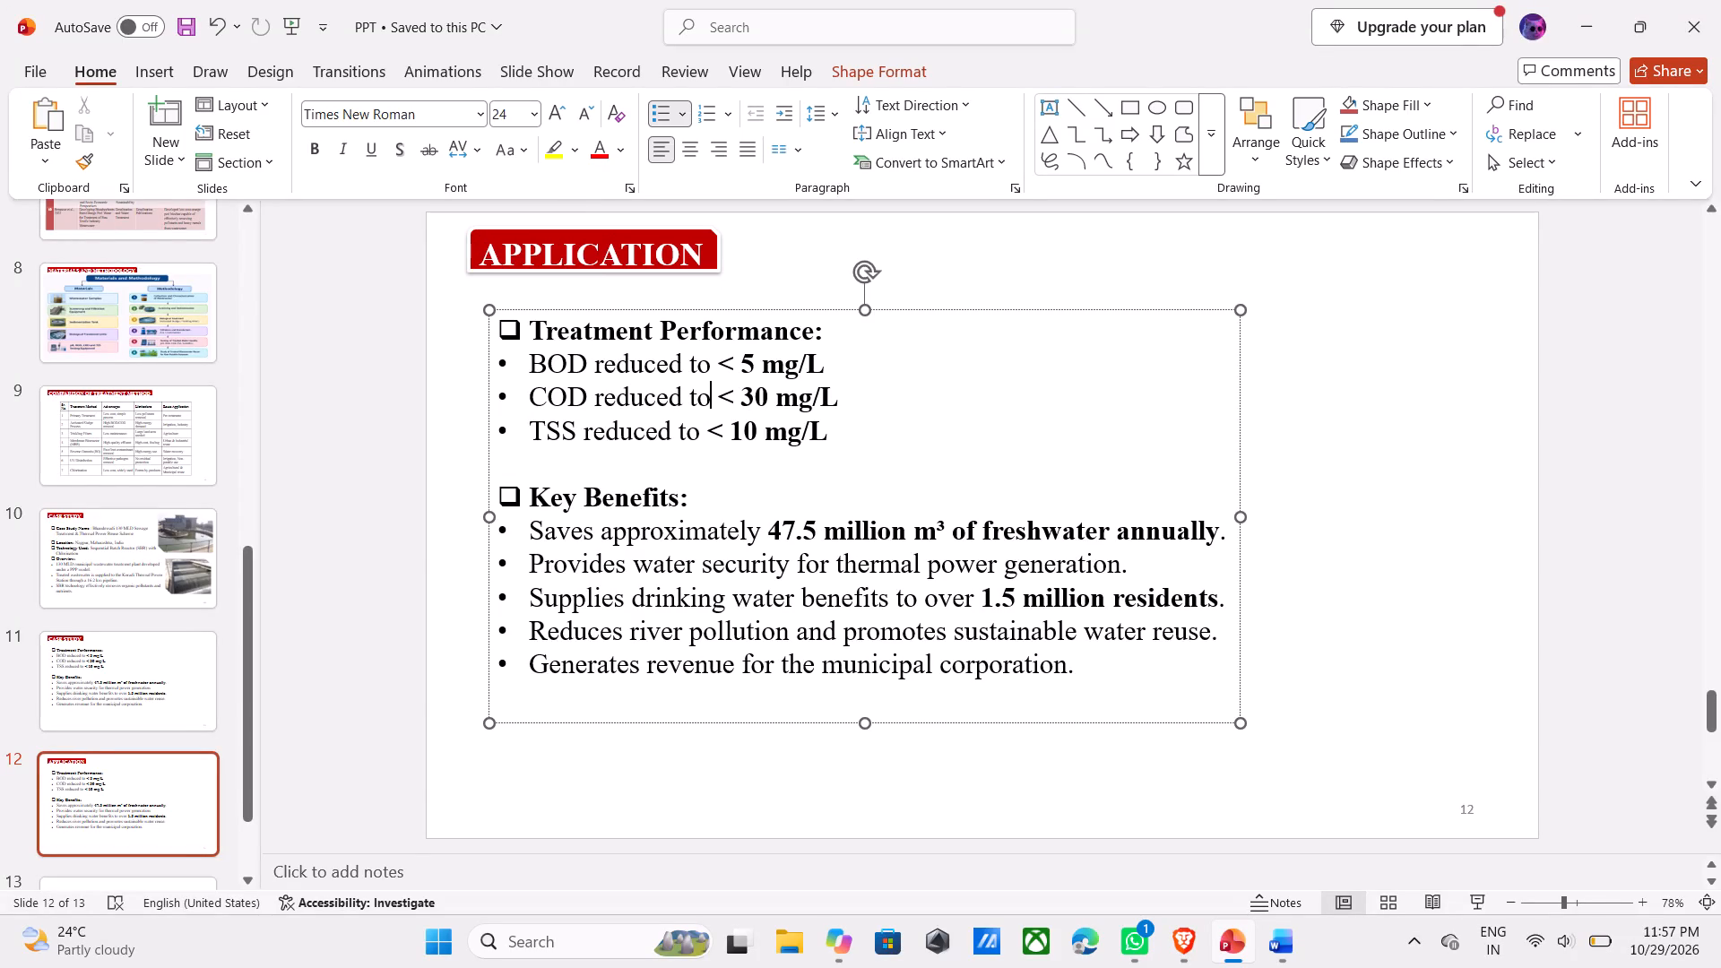
pyautogui.moveTo(1097, 690); pyautogui.dragTo(650, 371)
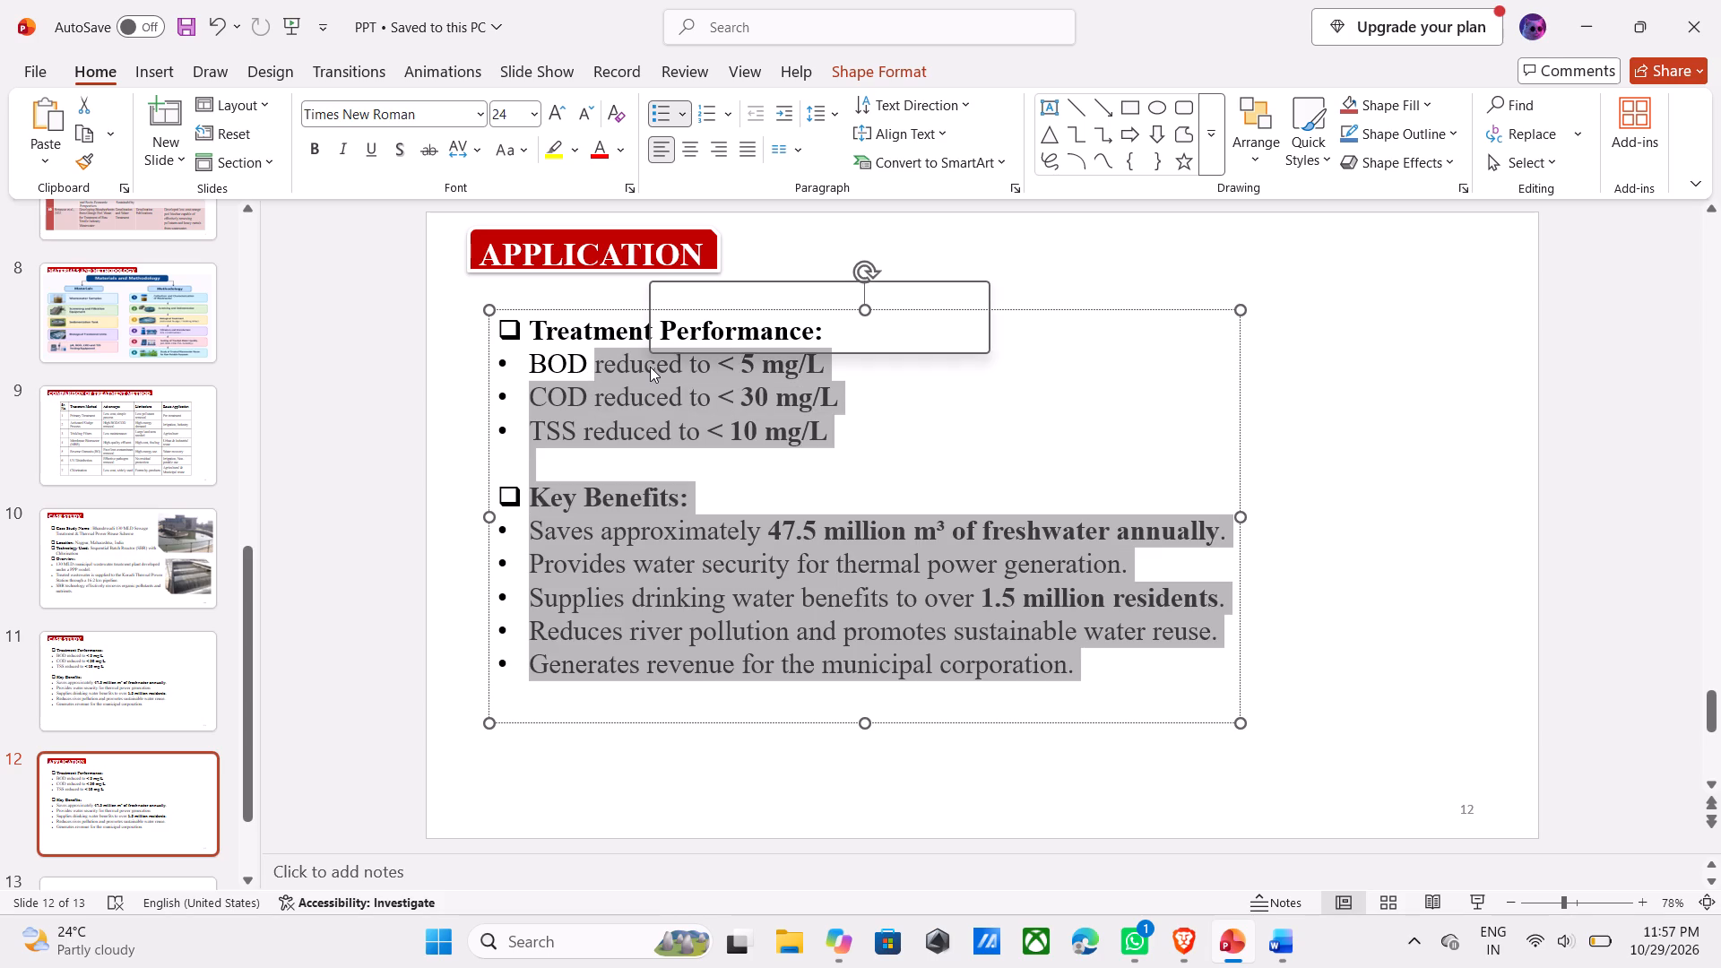
pyautogui.press('BackSpace')
pyautogui.press('BackSpace')
pyautogui.press('BackSpace')
pyautogui.press('BackSpace')
pyautogui.press('BackSpace')
pyautogui.press('BackSpace')
pyautogui.press('BackSpace')
pyautogui.press('BackSpace')
pyautogui.press('BackSpace')
pyautogui.press('BackSpace')
pyautogui.press('BackSpace')
pyautogui.press('BackSpace')
pyautogui.press('BackSpace')
pyautogui.press('BackSpace')
pyautogui.press('BackSpace')
pyautogui.press('BackSpace')
pyautogui.press('BackSpace')
pyautogui.press('BackSpace')
pyautogui.press('BackSpace')
pyautogui.press('BackSpace')
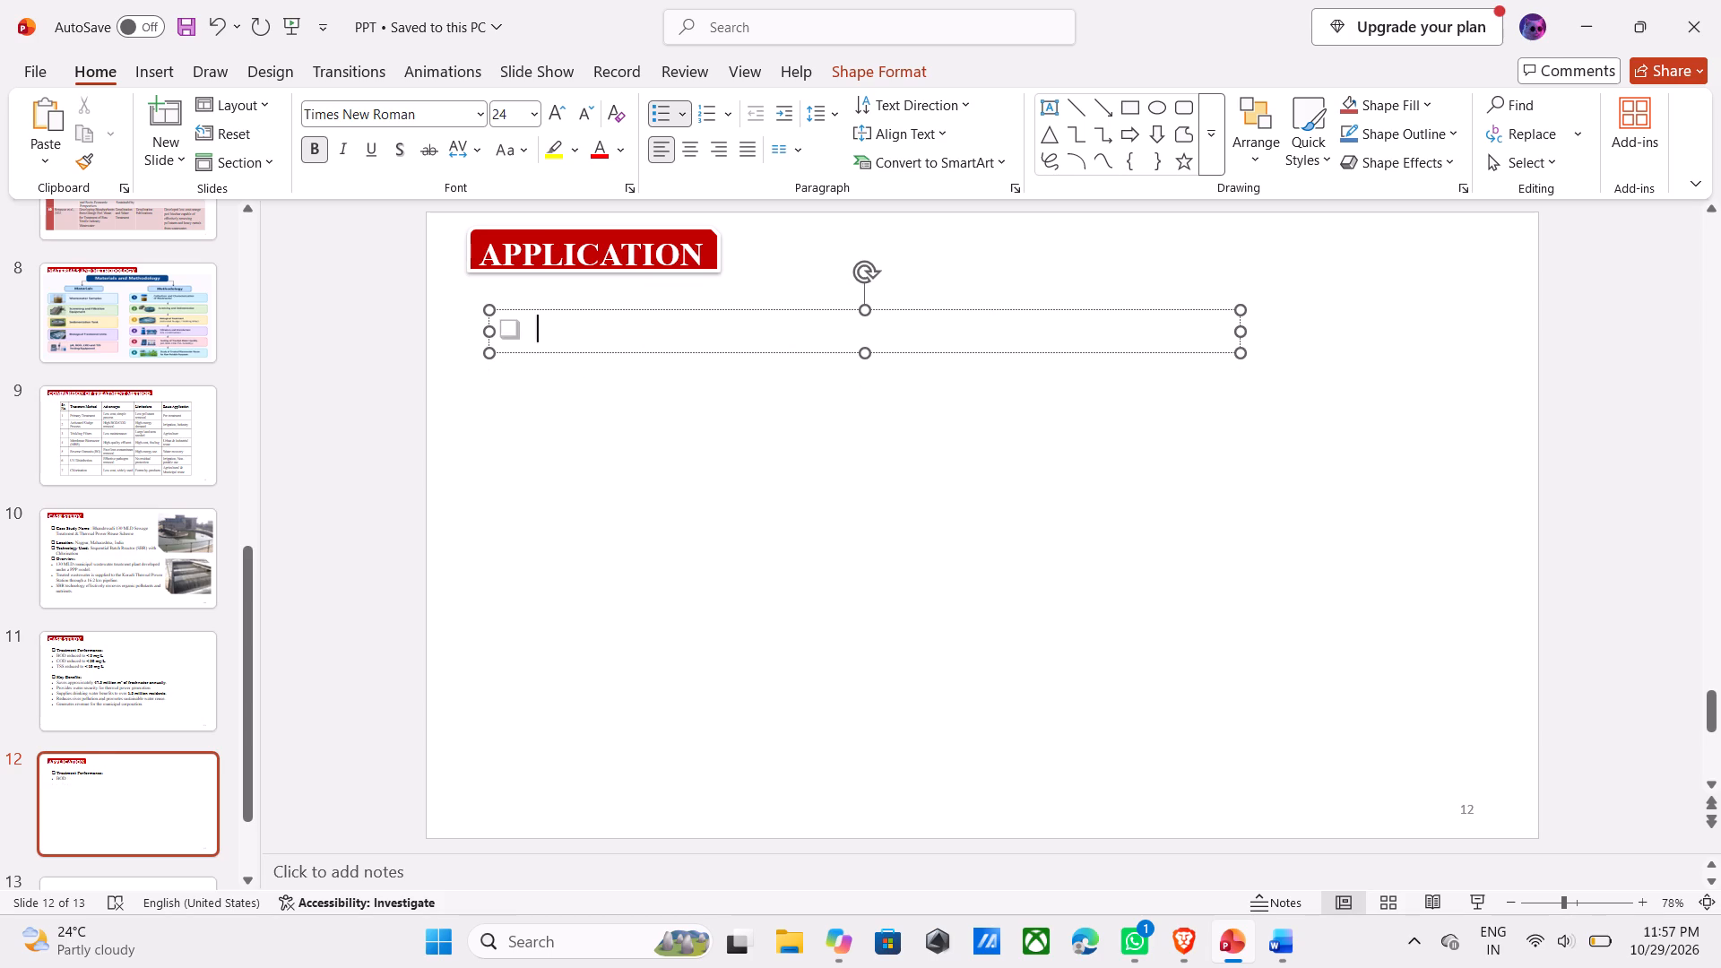
pyautogui.hotkey('ctrl', 'v')
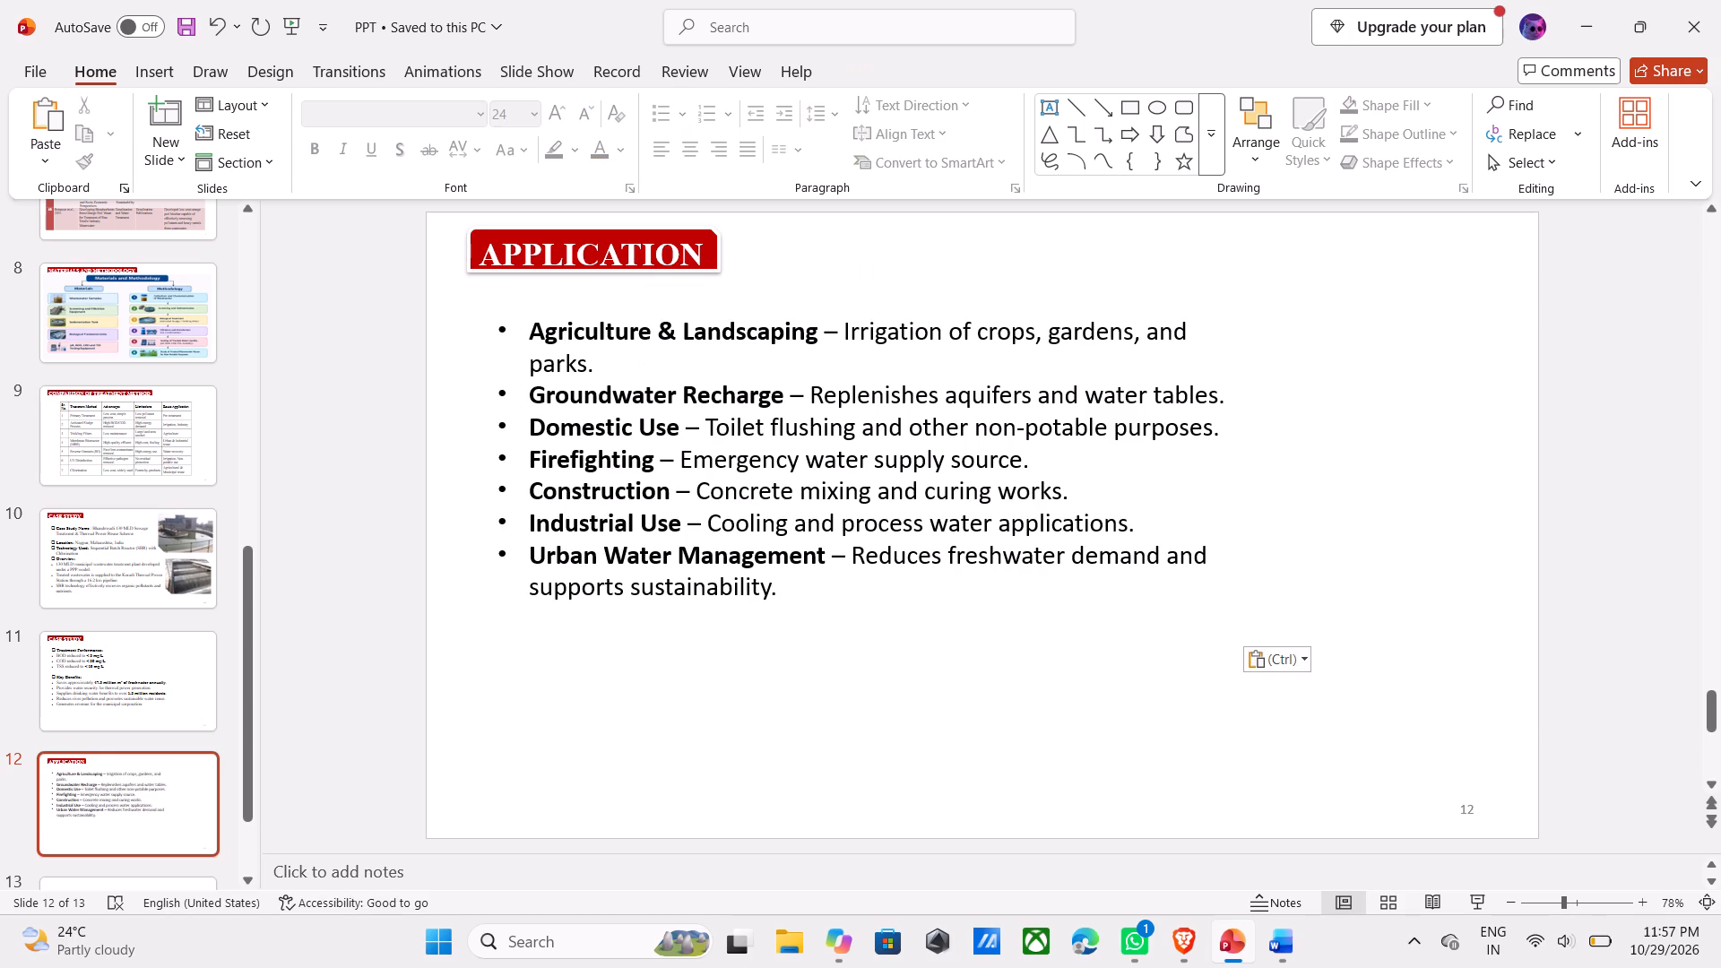
# Format all seven application bullets in Times New Roman at size 24.
pyautogui.click(787, 528)
pyautogui.moveTo(812, 602); pyautogui.dragTo(585, 414)
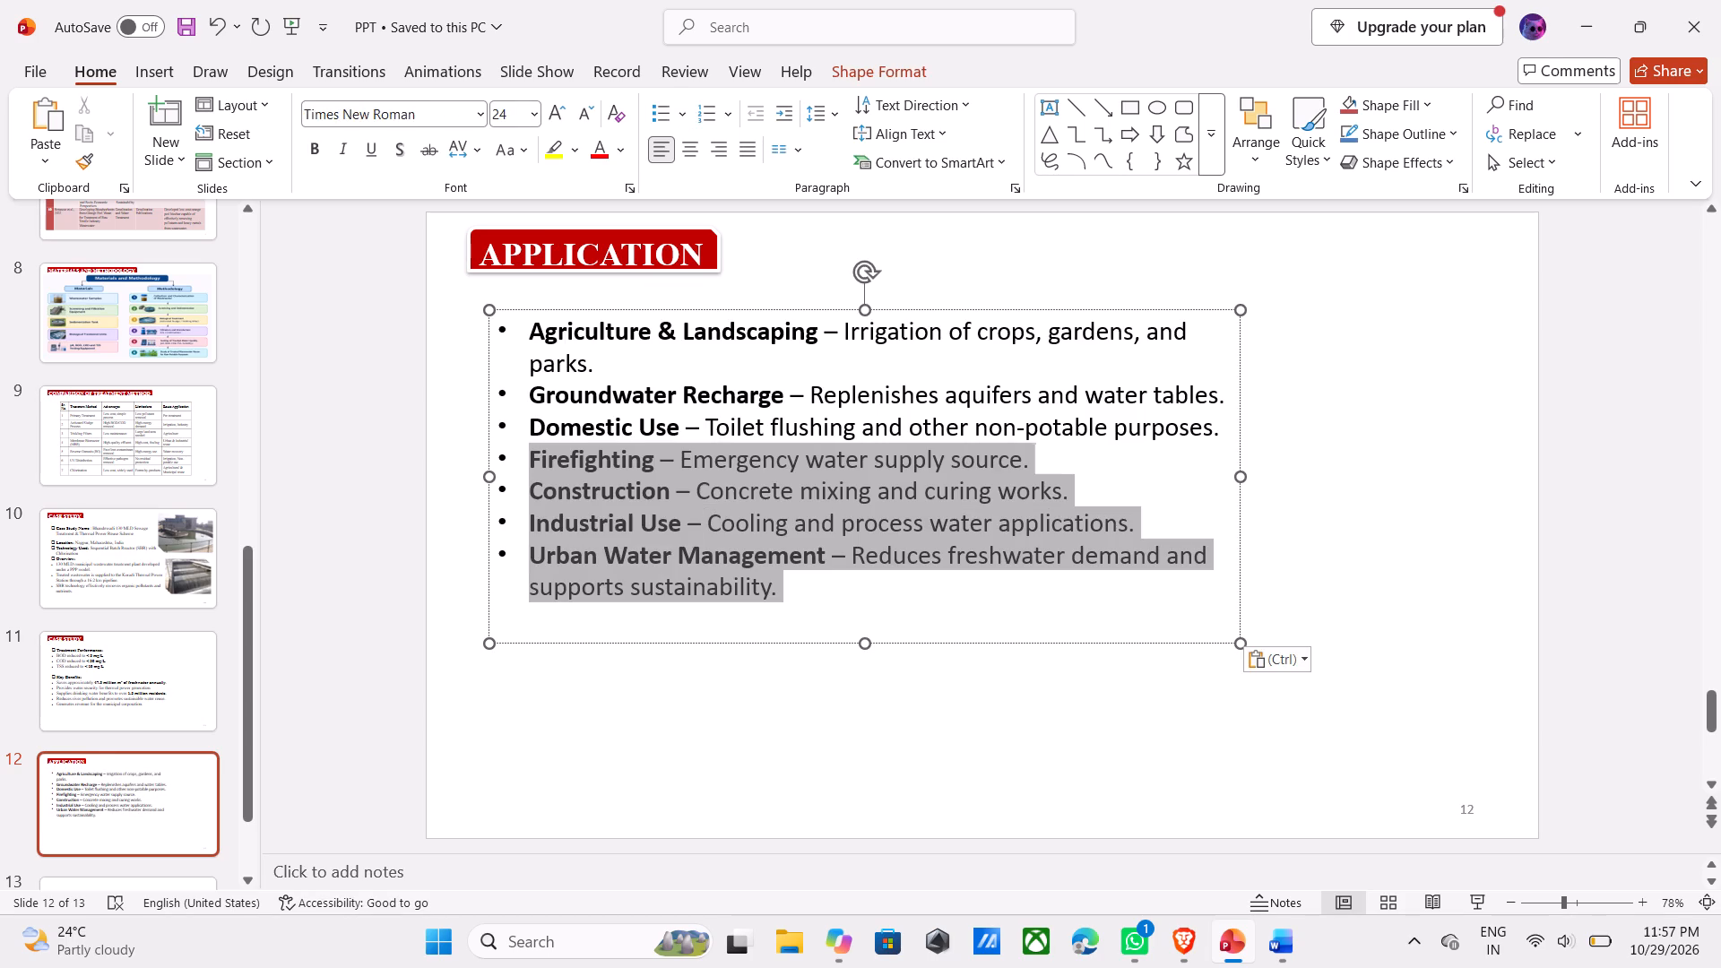
pyautogui.moveTo(585, 414); pyautogui.dragTo(491, 329)
pyautogui.click(441, 120)
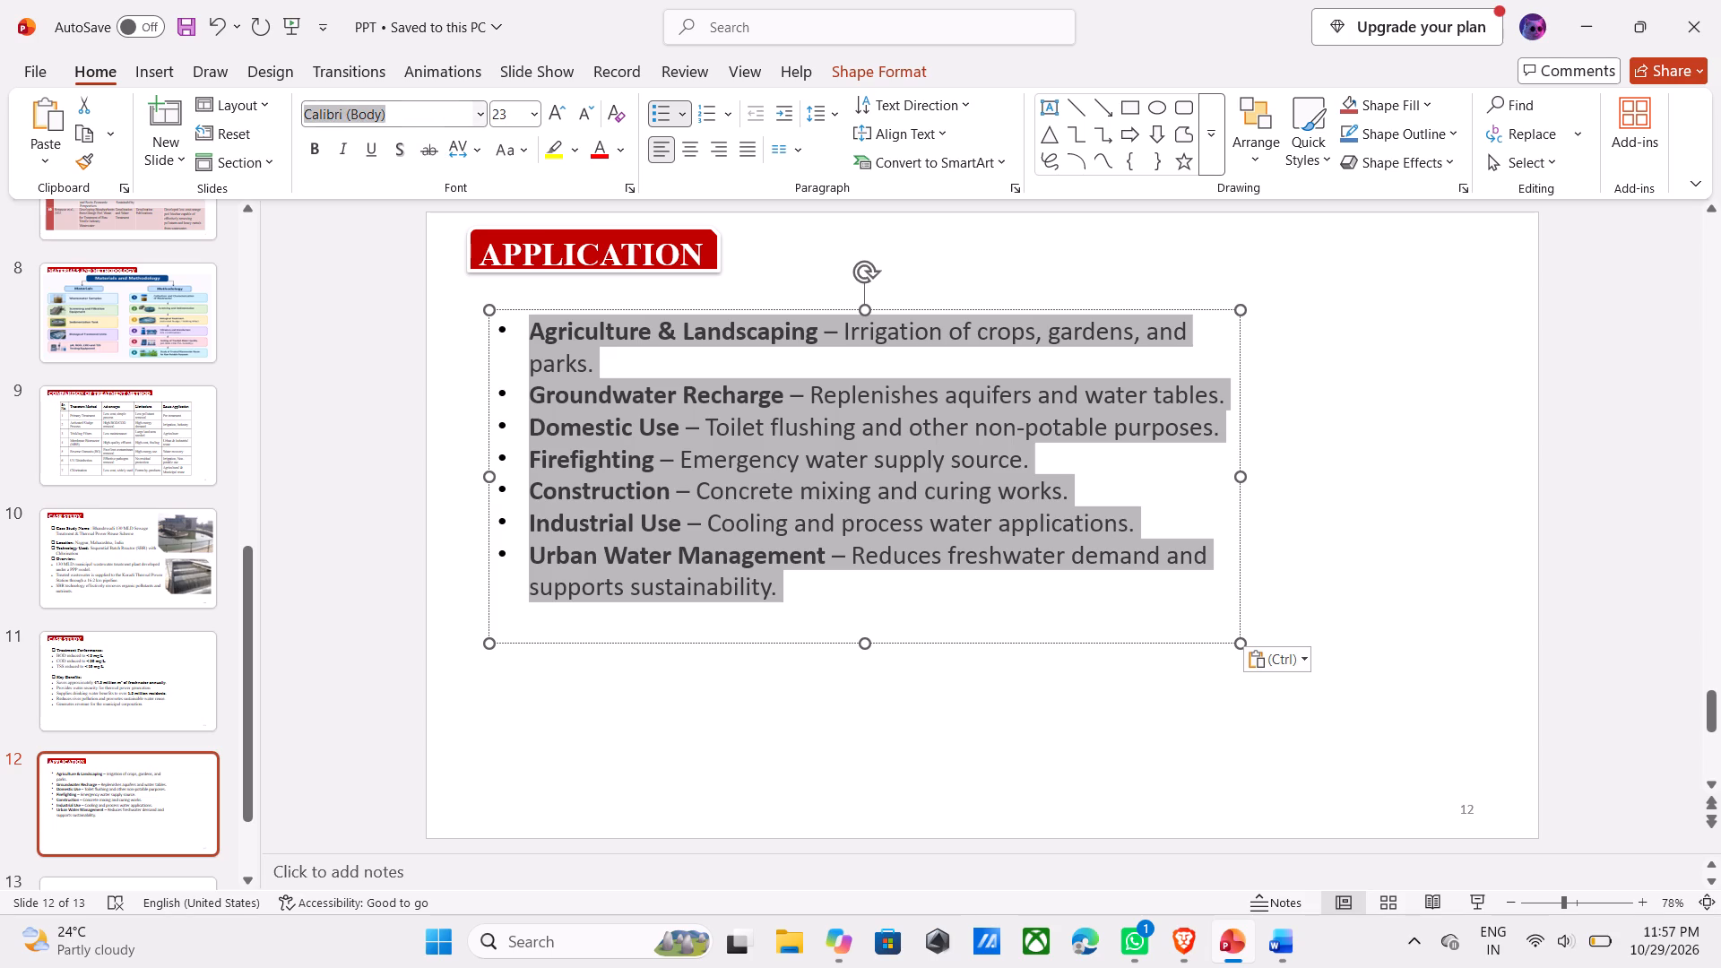
pyautogui.write('TIMES')
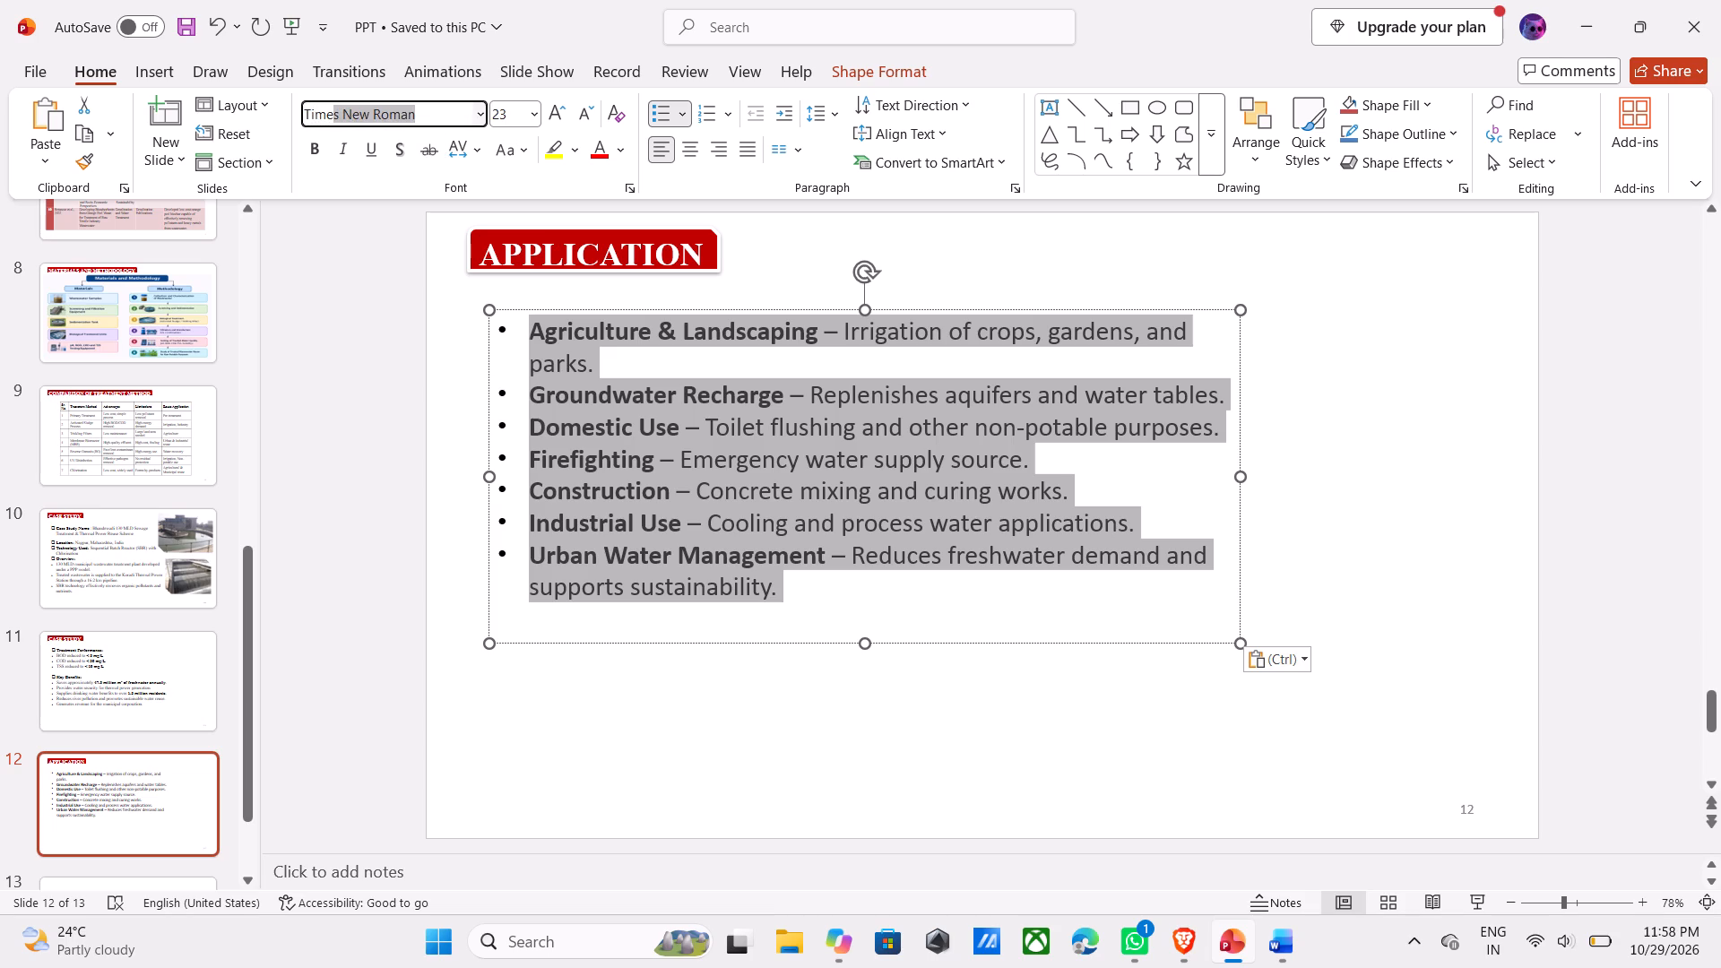
pyautogui.press('Return')
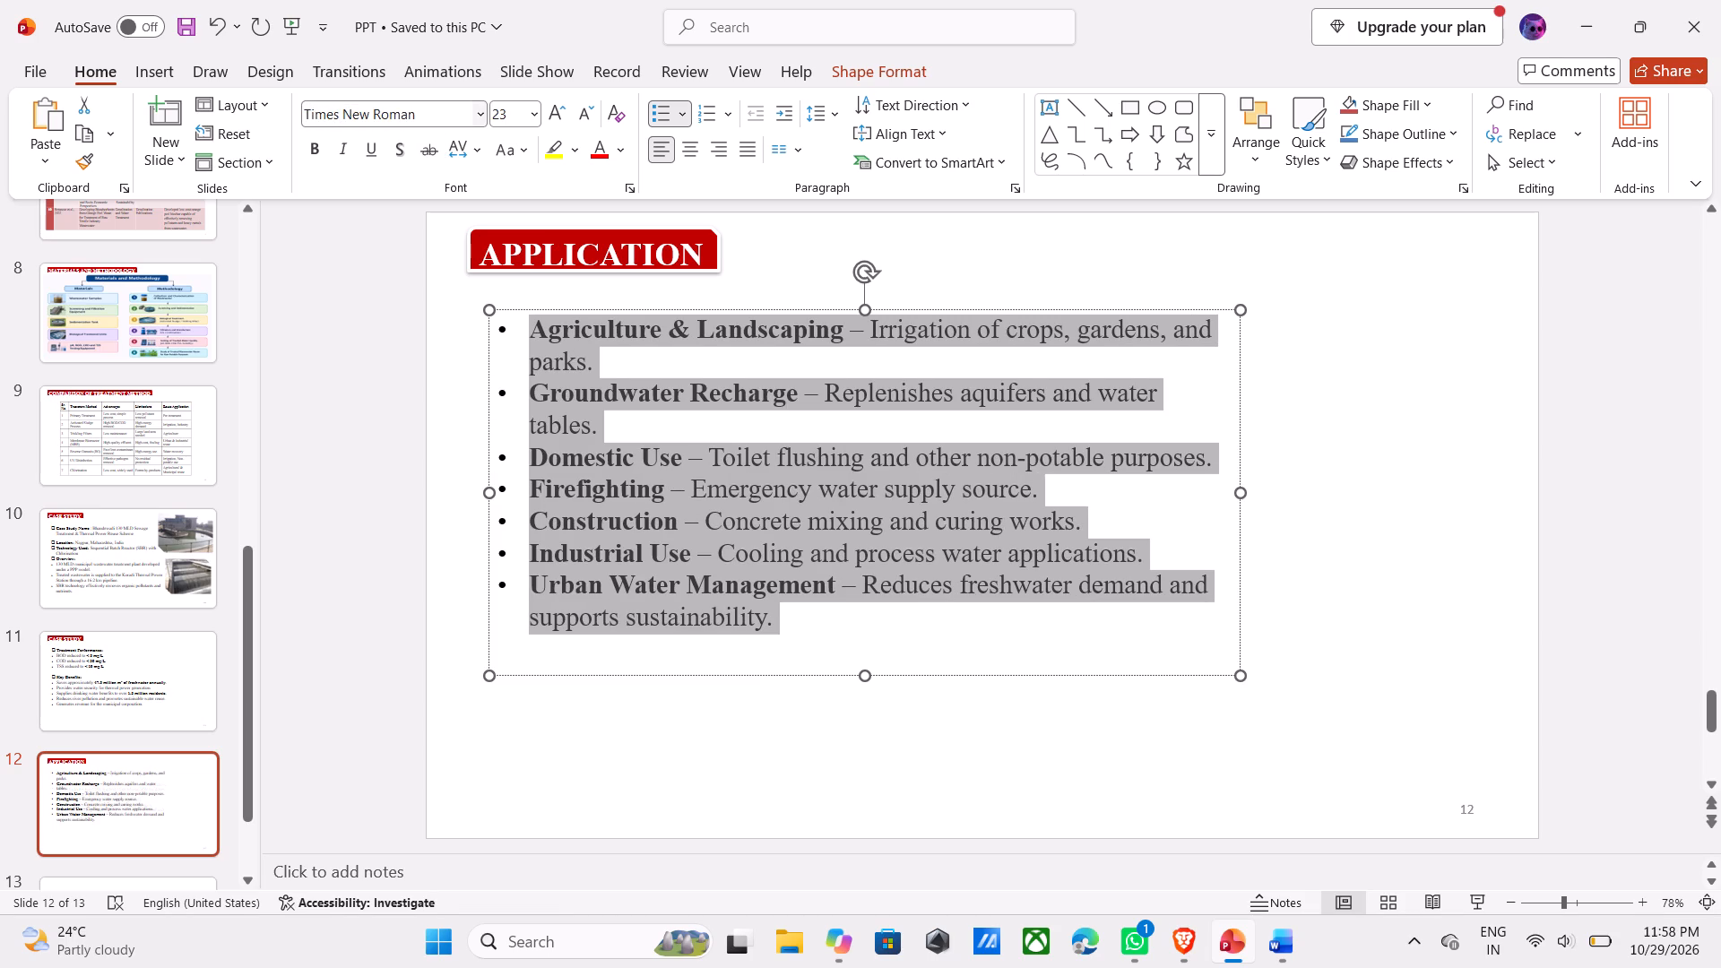
pyautogui.click(508, 114)
pyautogui.write('24')
pyautogui.press('Return')
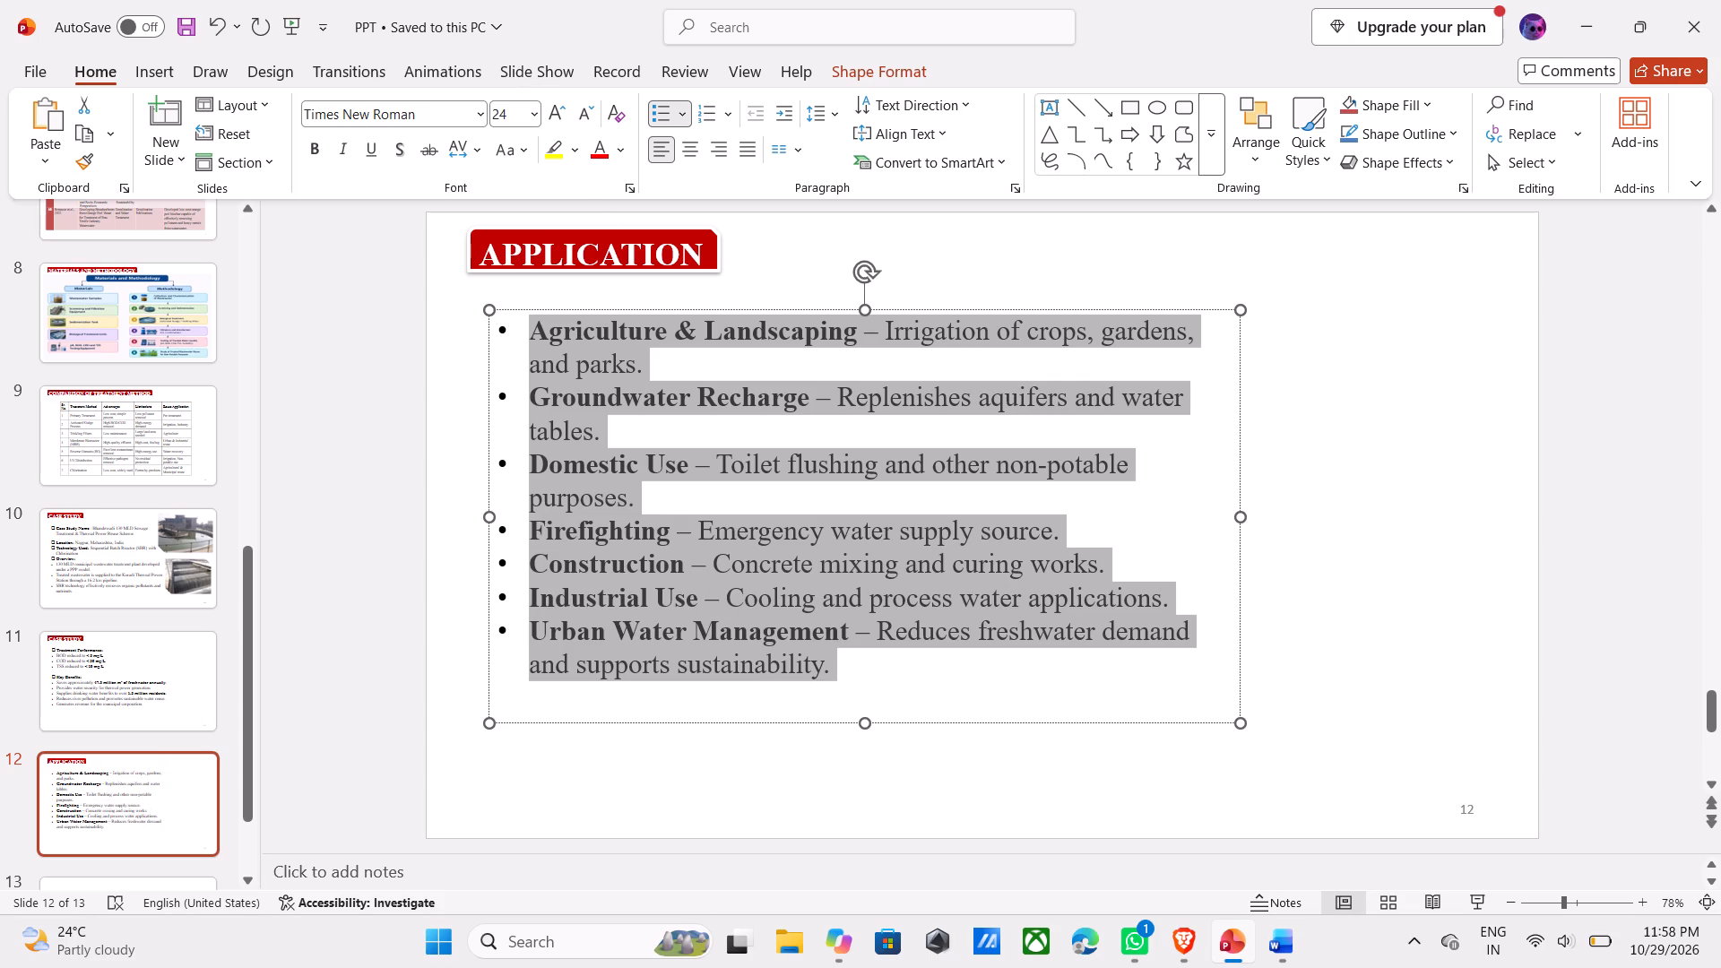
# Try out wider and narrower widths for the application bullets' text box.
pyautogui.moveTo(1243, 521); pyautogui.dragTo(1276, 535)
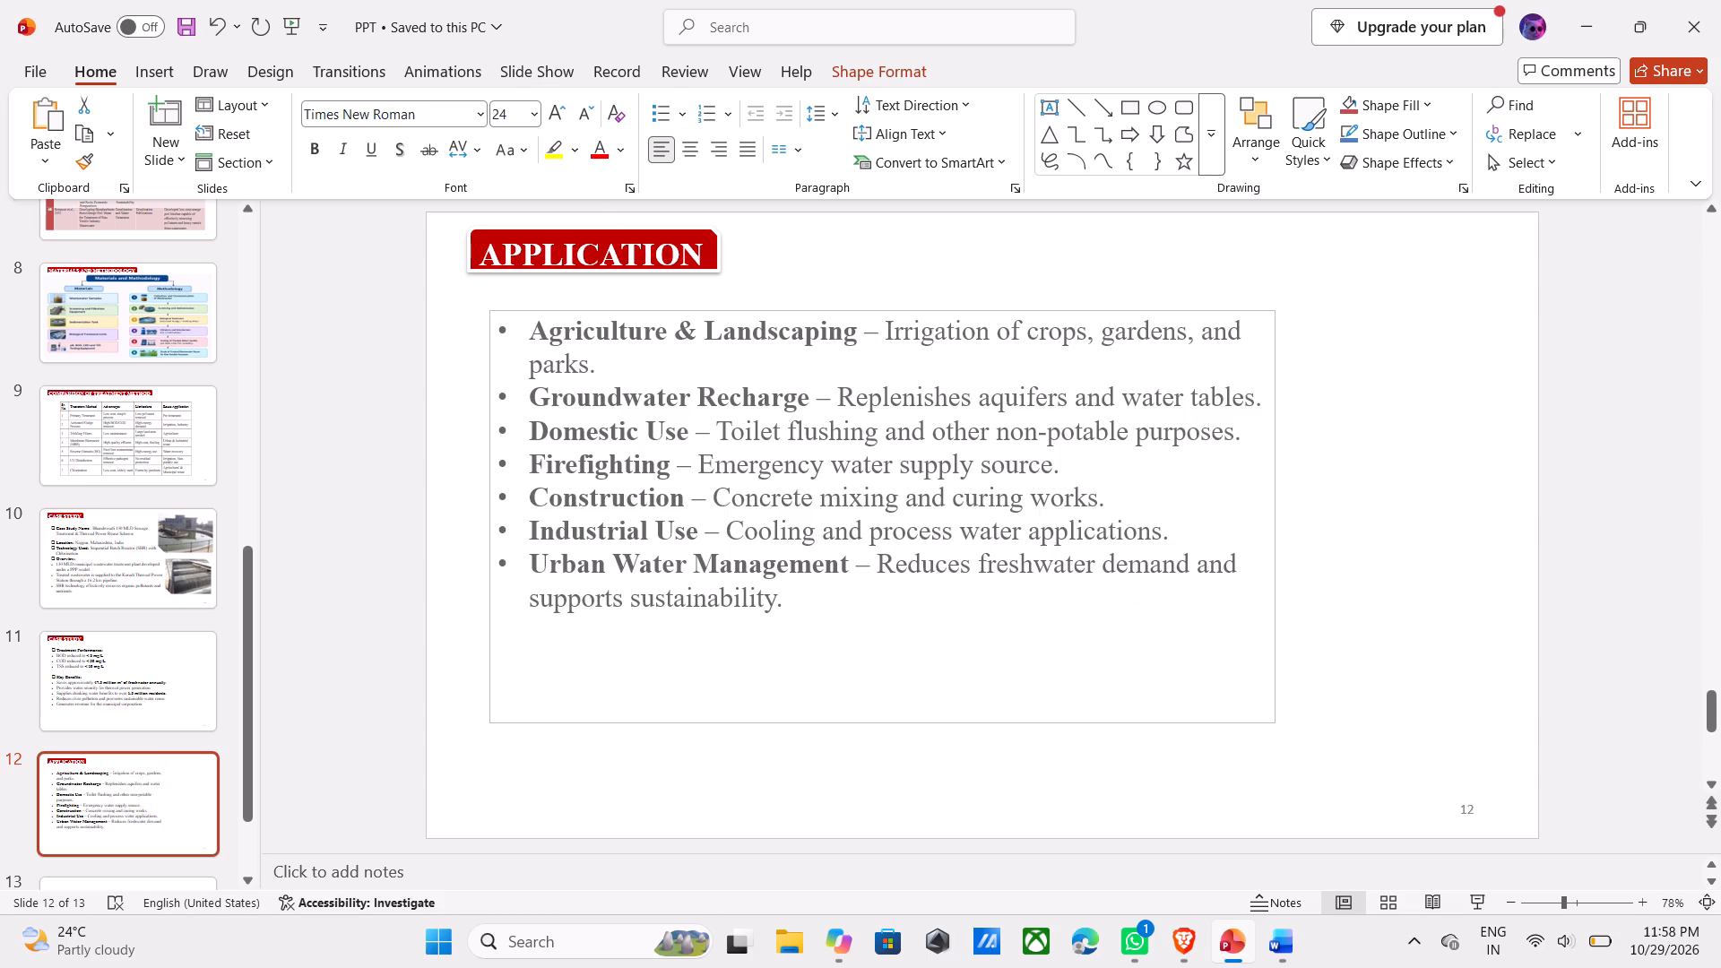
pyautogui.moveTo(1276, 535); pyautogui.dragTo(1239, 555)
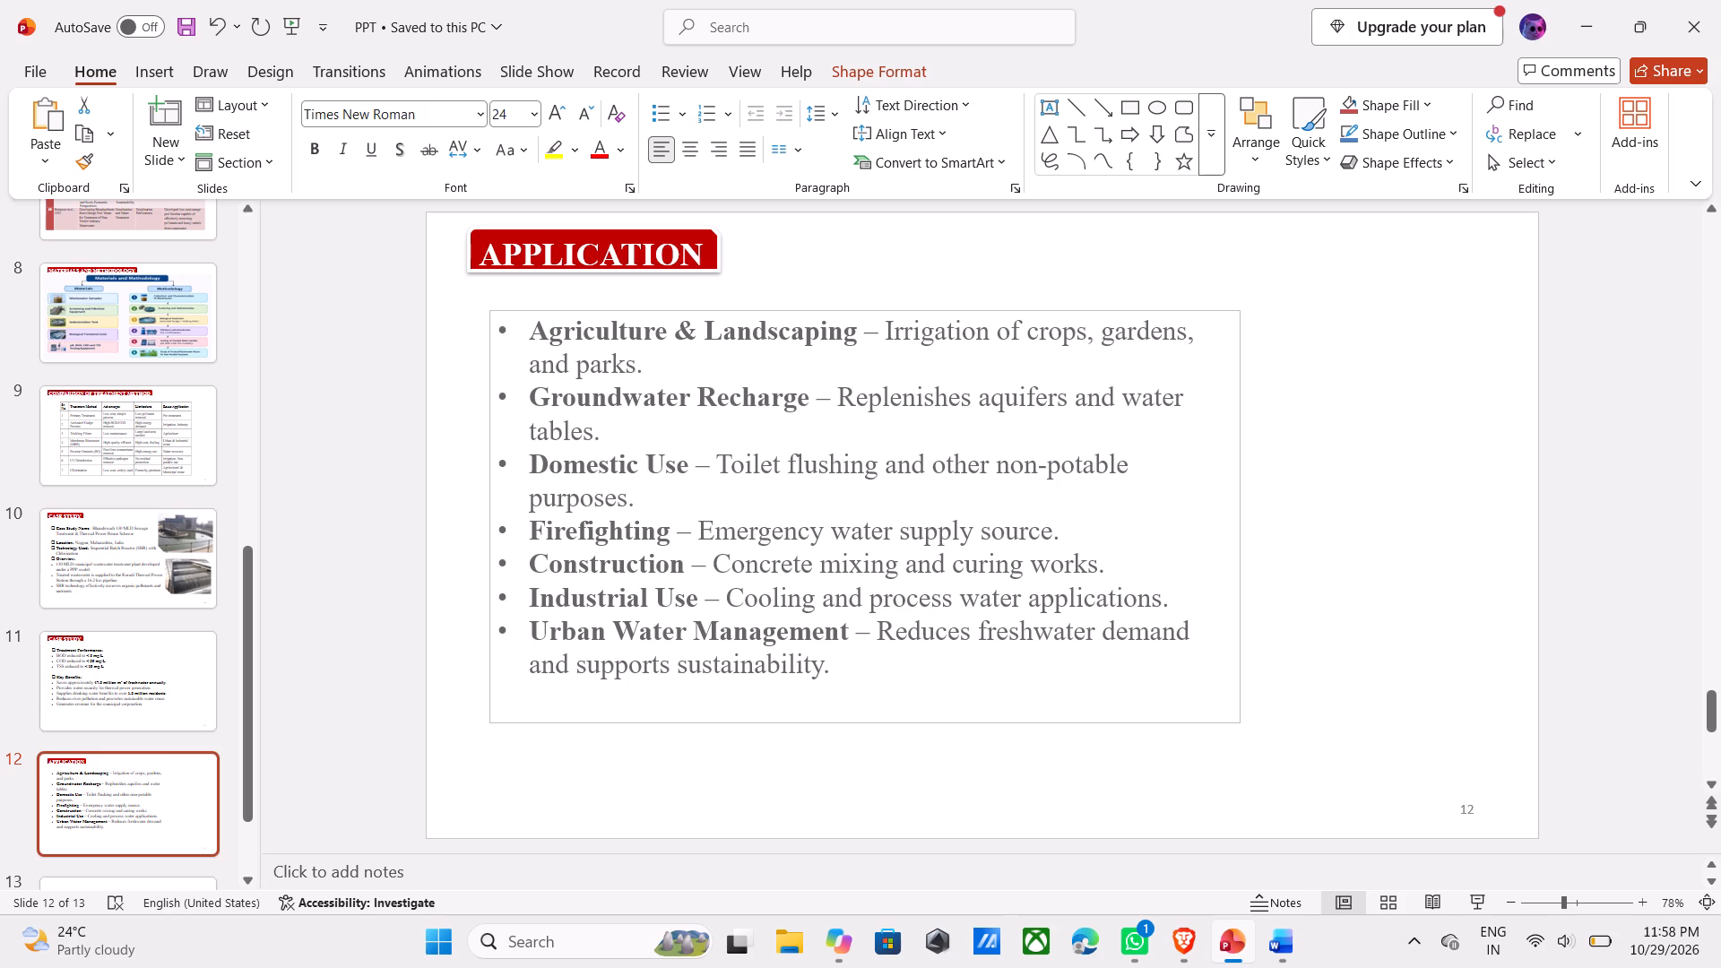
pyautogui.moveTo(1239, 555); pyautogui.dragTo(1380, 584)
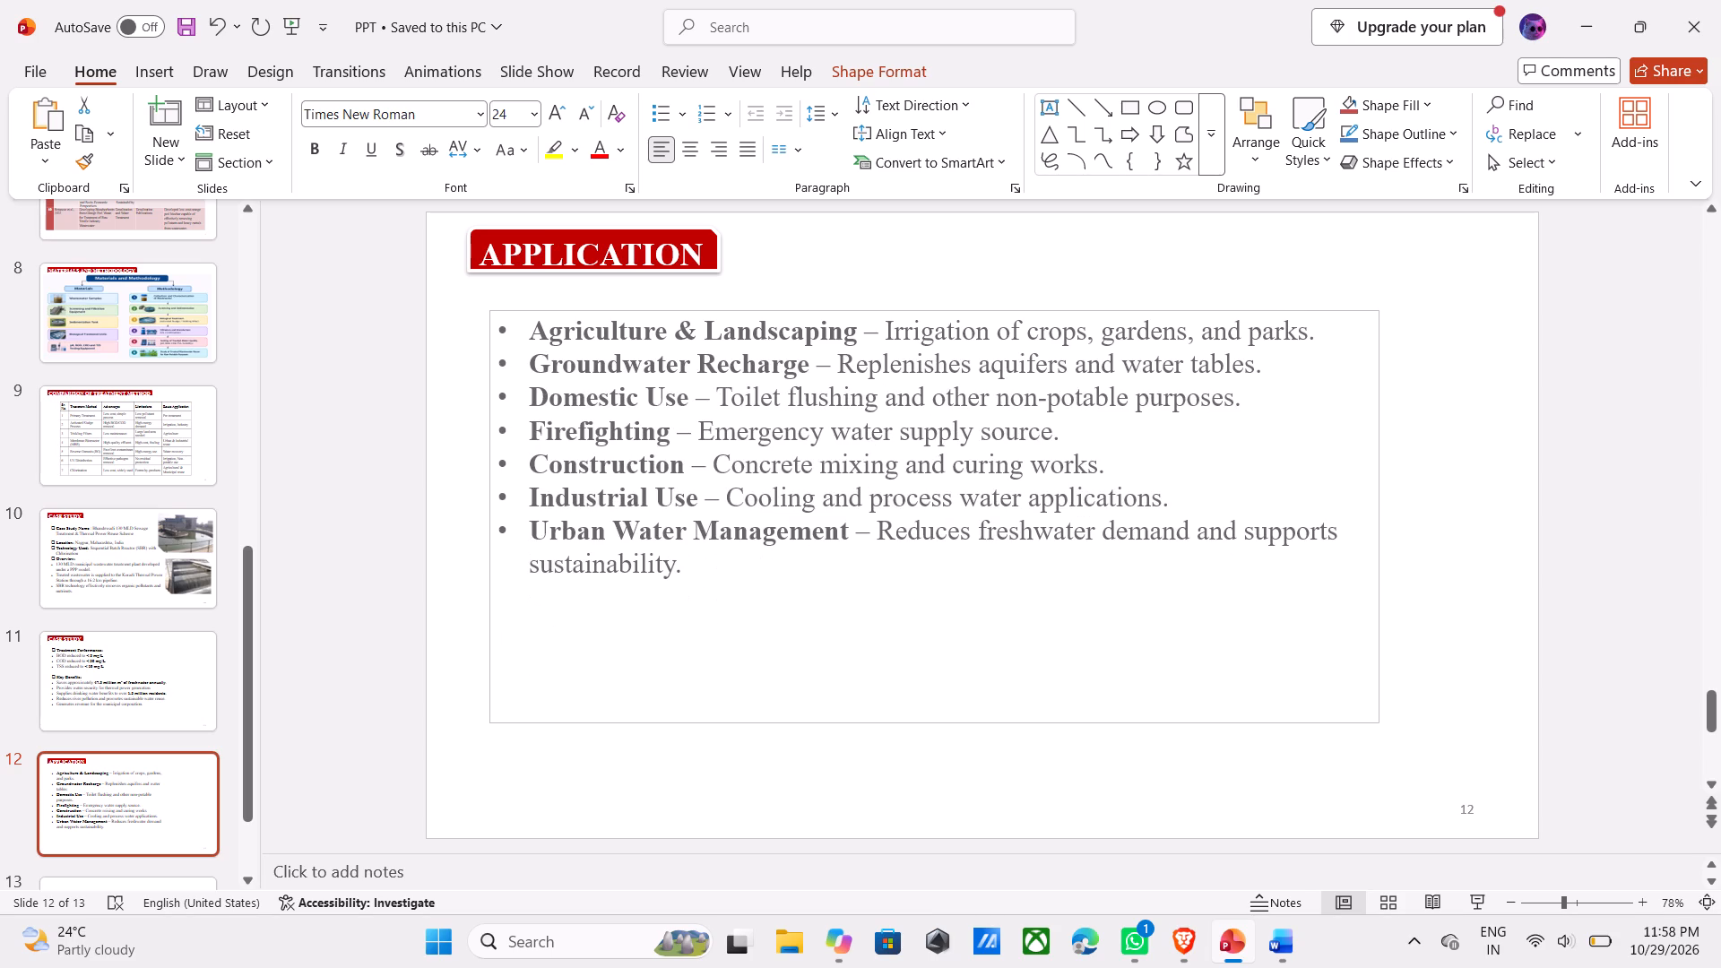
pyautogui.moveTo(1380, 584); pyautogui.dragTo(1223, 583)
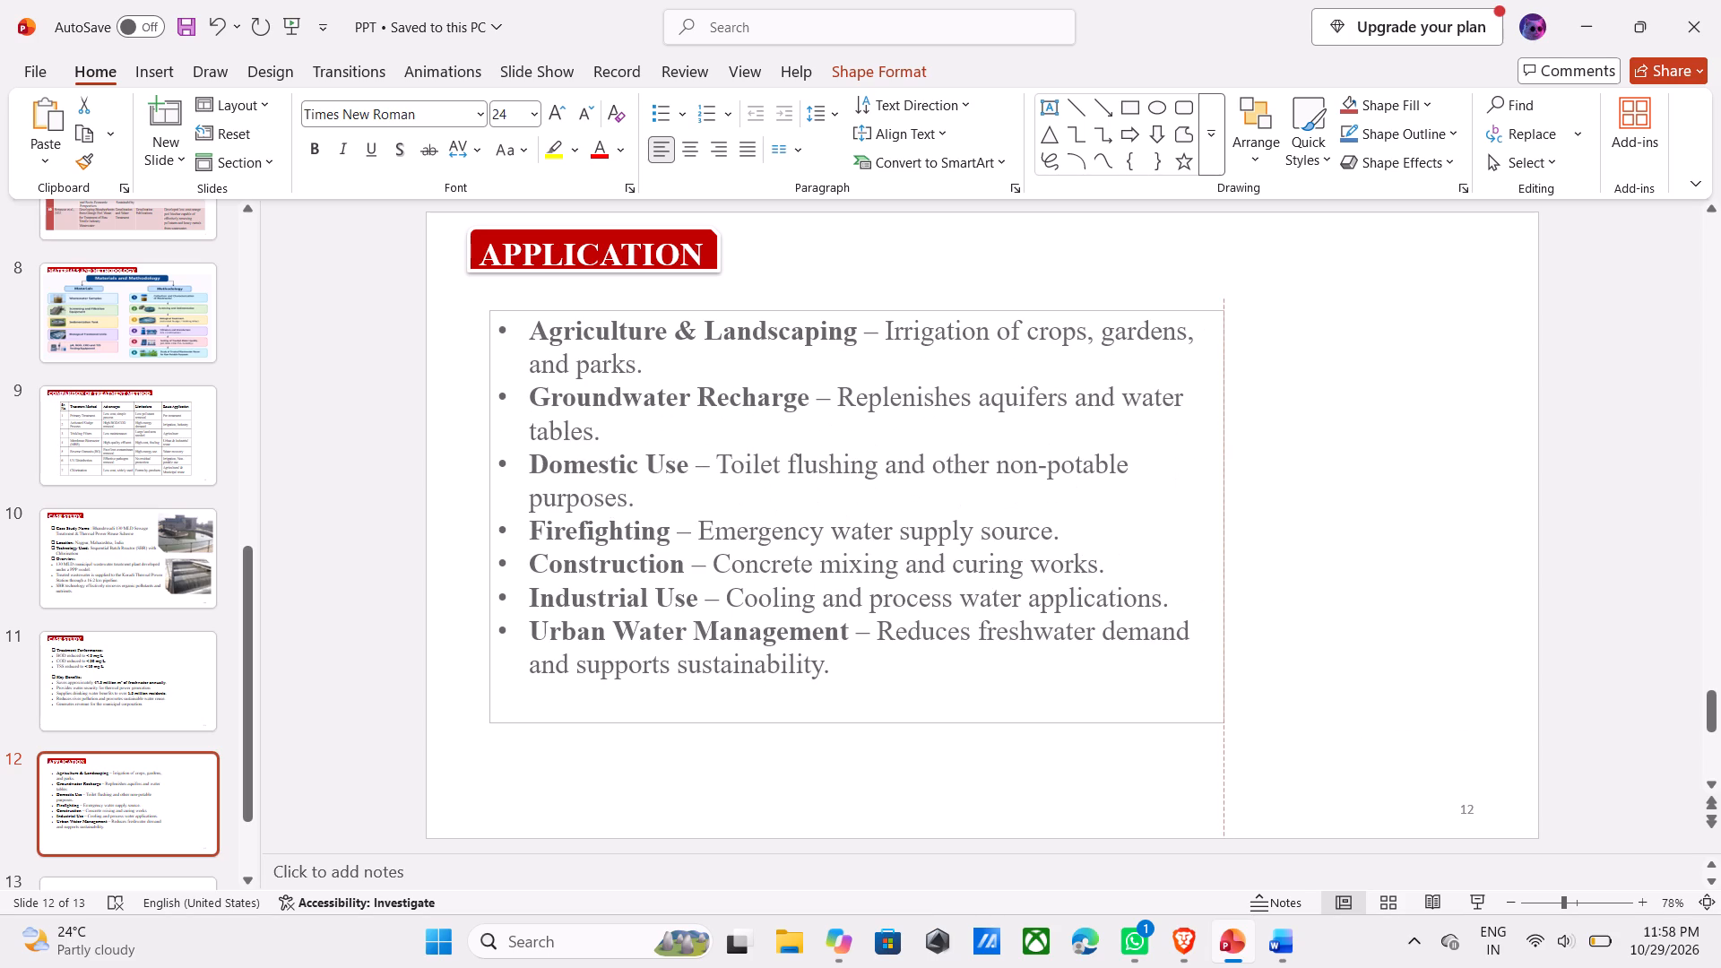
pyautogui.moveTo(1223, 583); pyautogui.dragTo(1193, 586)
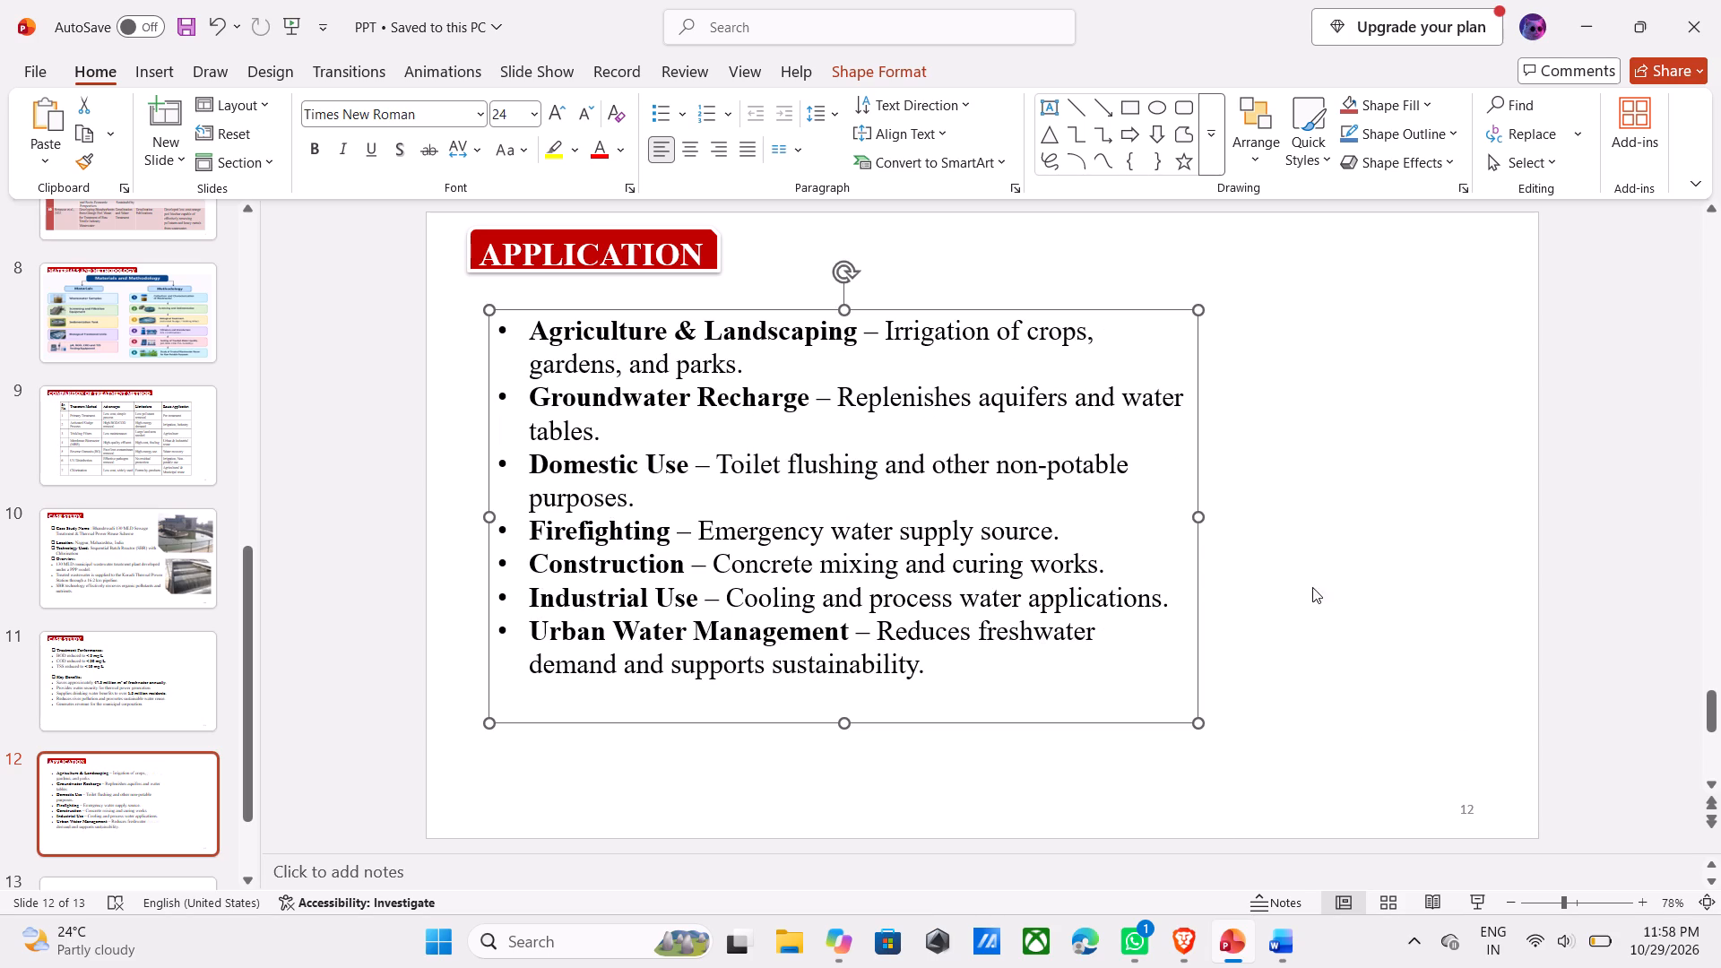
# Set the line spacing of all seven application bullets to 1.5.
pyautogui.click(1076, 672)
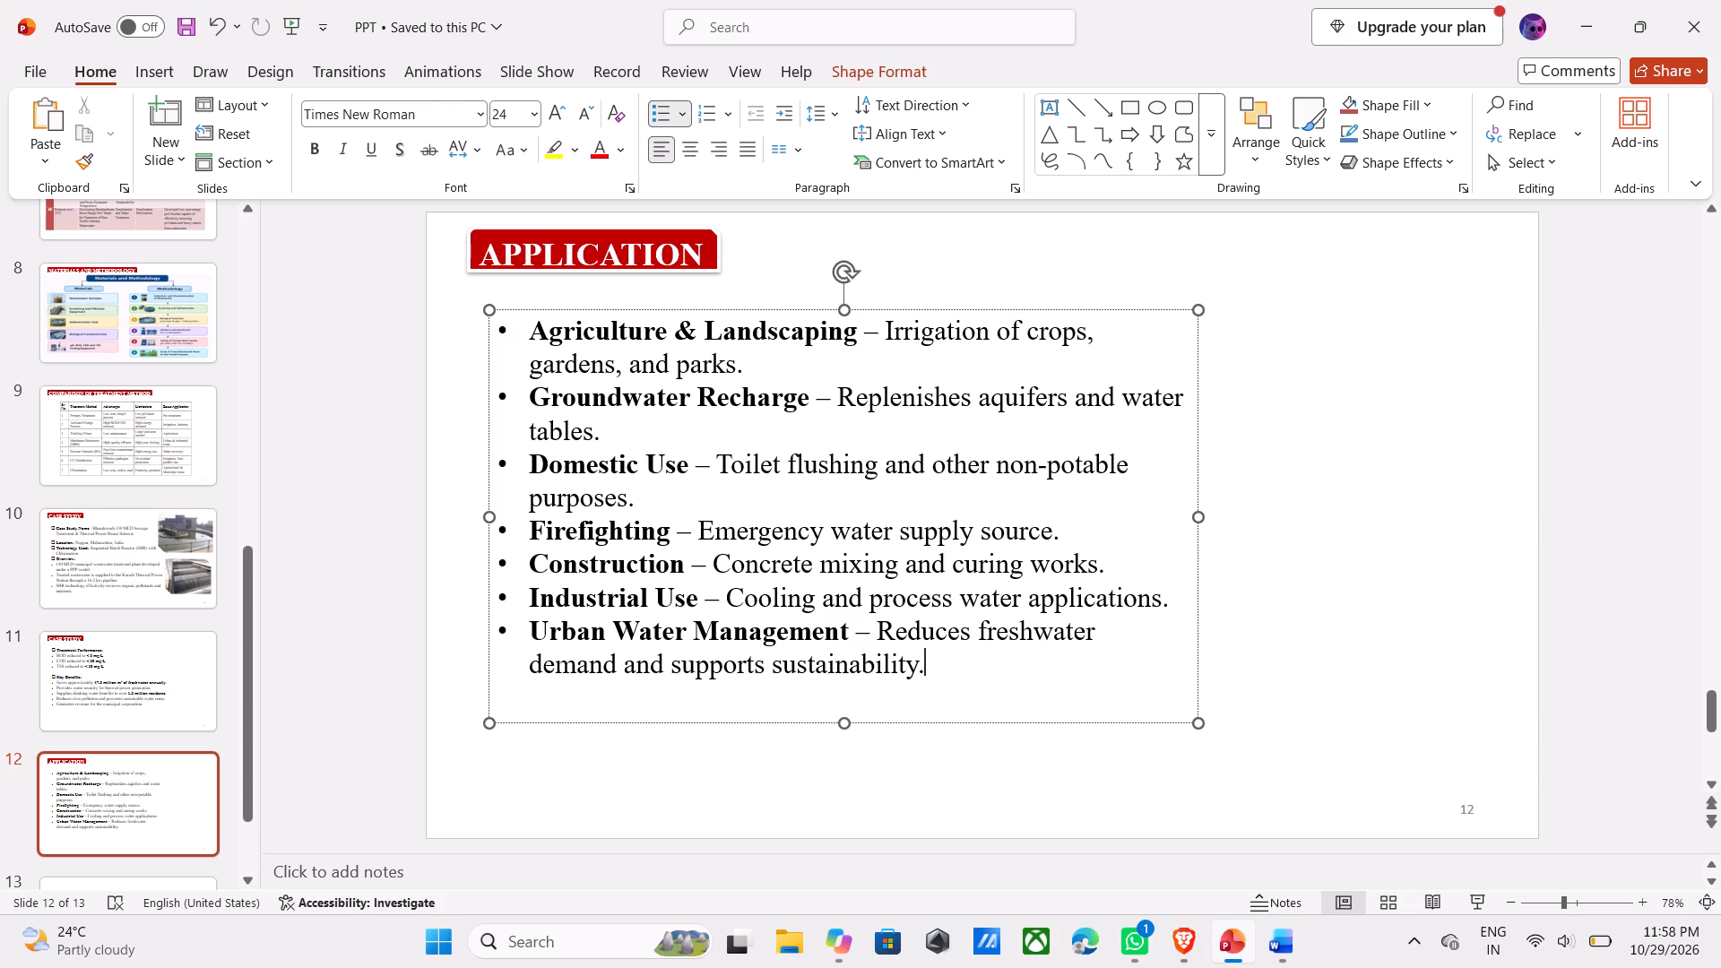
pyautogui.moveTo(973, 684); pyautogui.dragTo(494, 334)
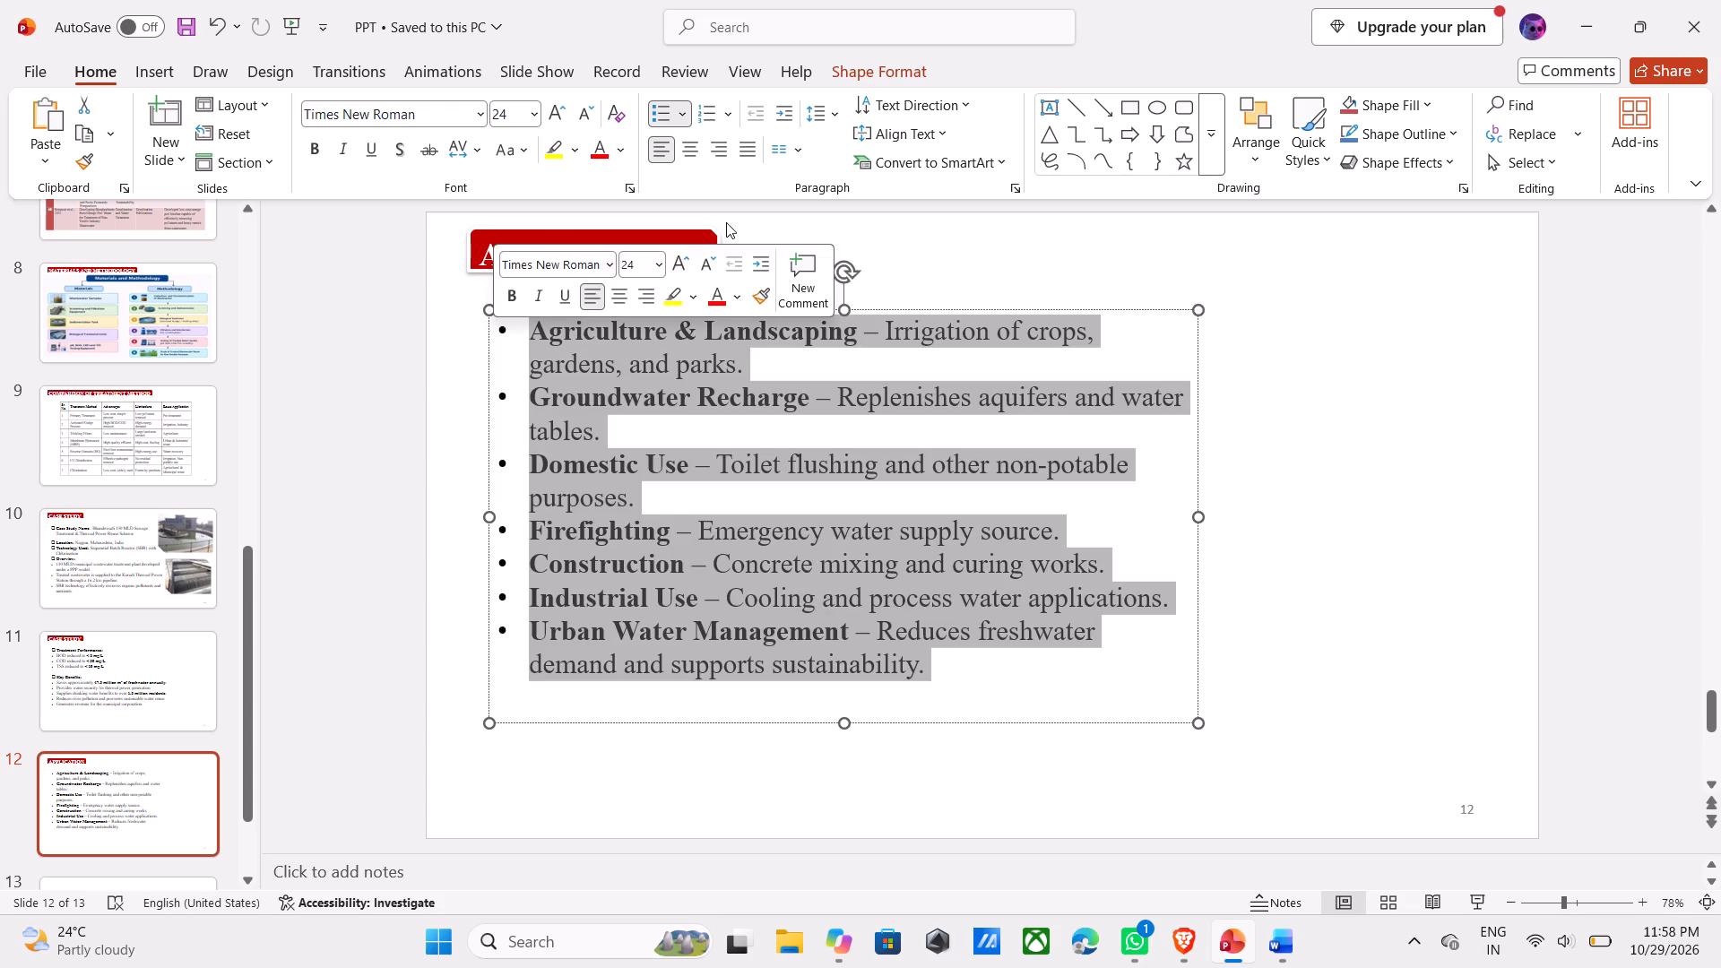
pyautogui.click(842, 119)
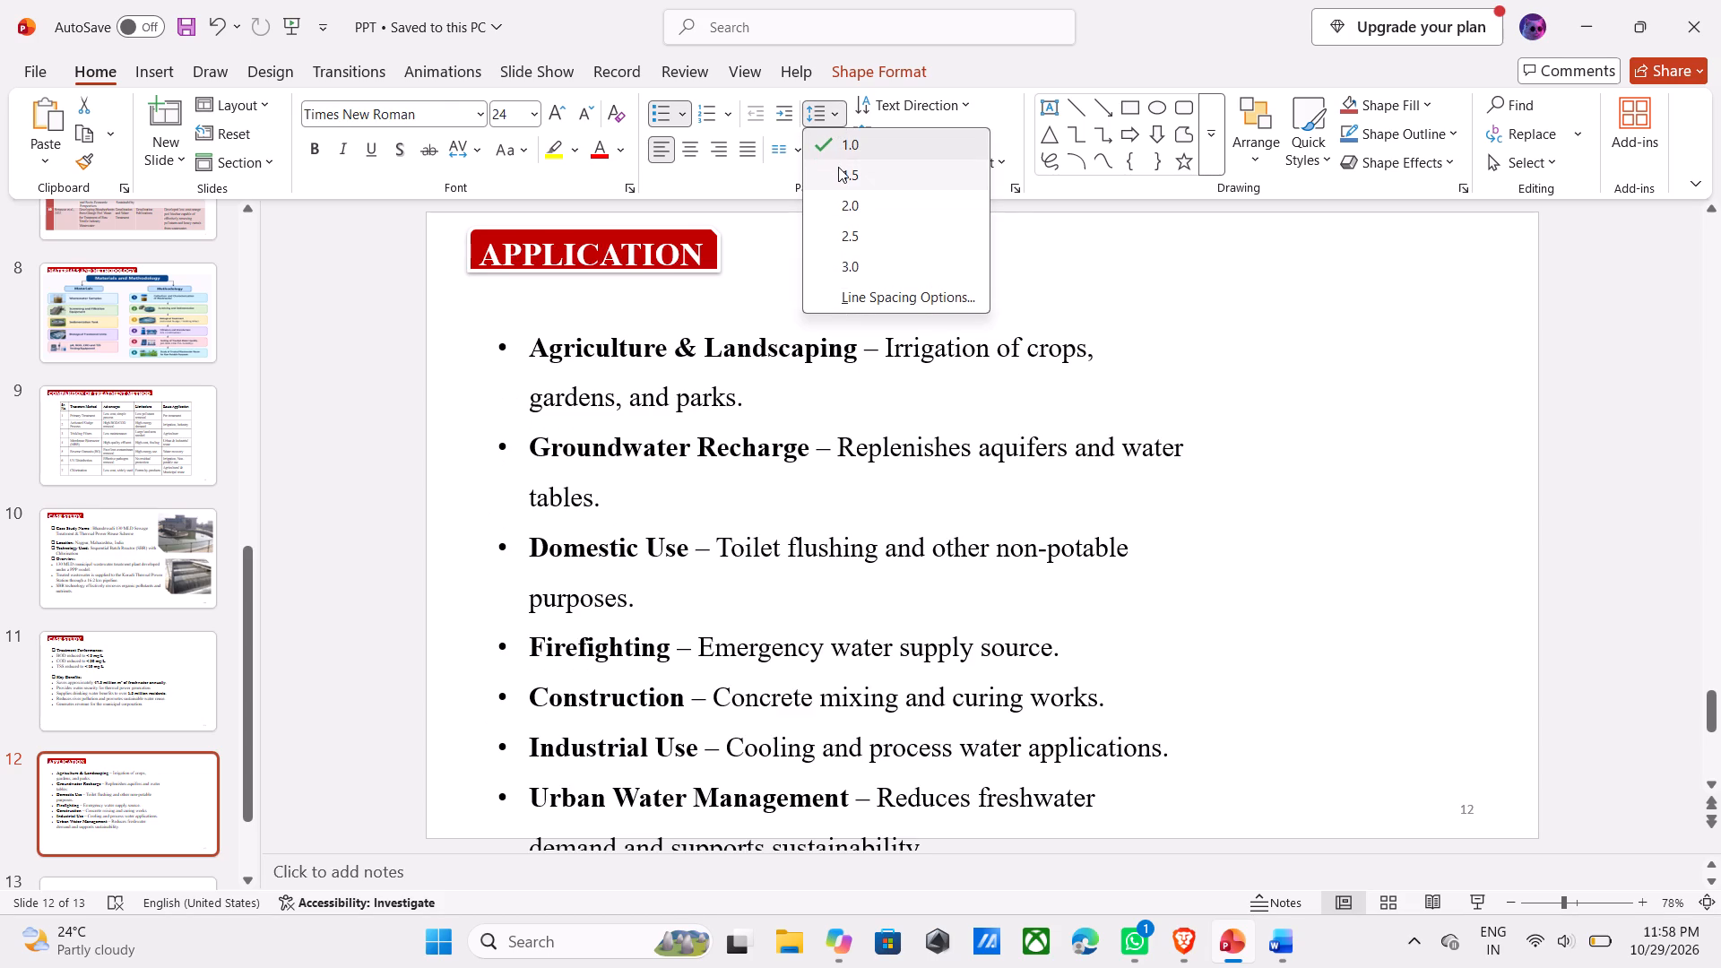
pyautogui.click(838, 167)
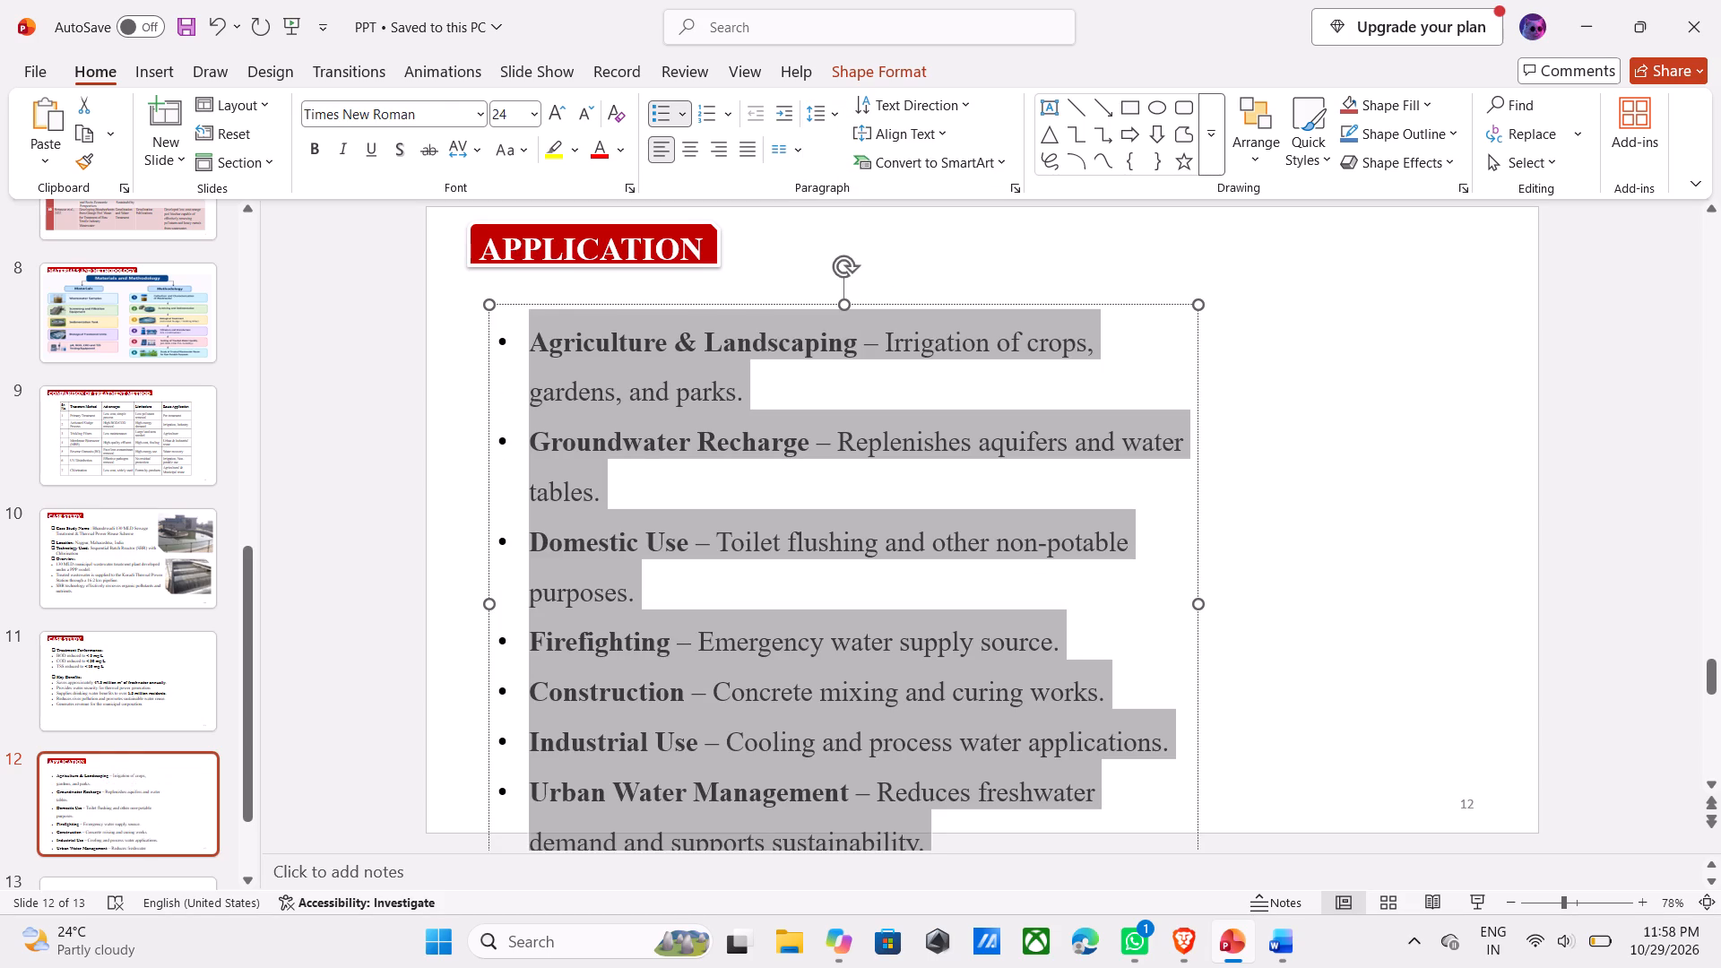
# Widen the bullets' text box so every bullet except Urban Water Management fits on a single line.
pyautogui.moveTo(1200, 601); pyautogui.dragTo(1343, 604)
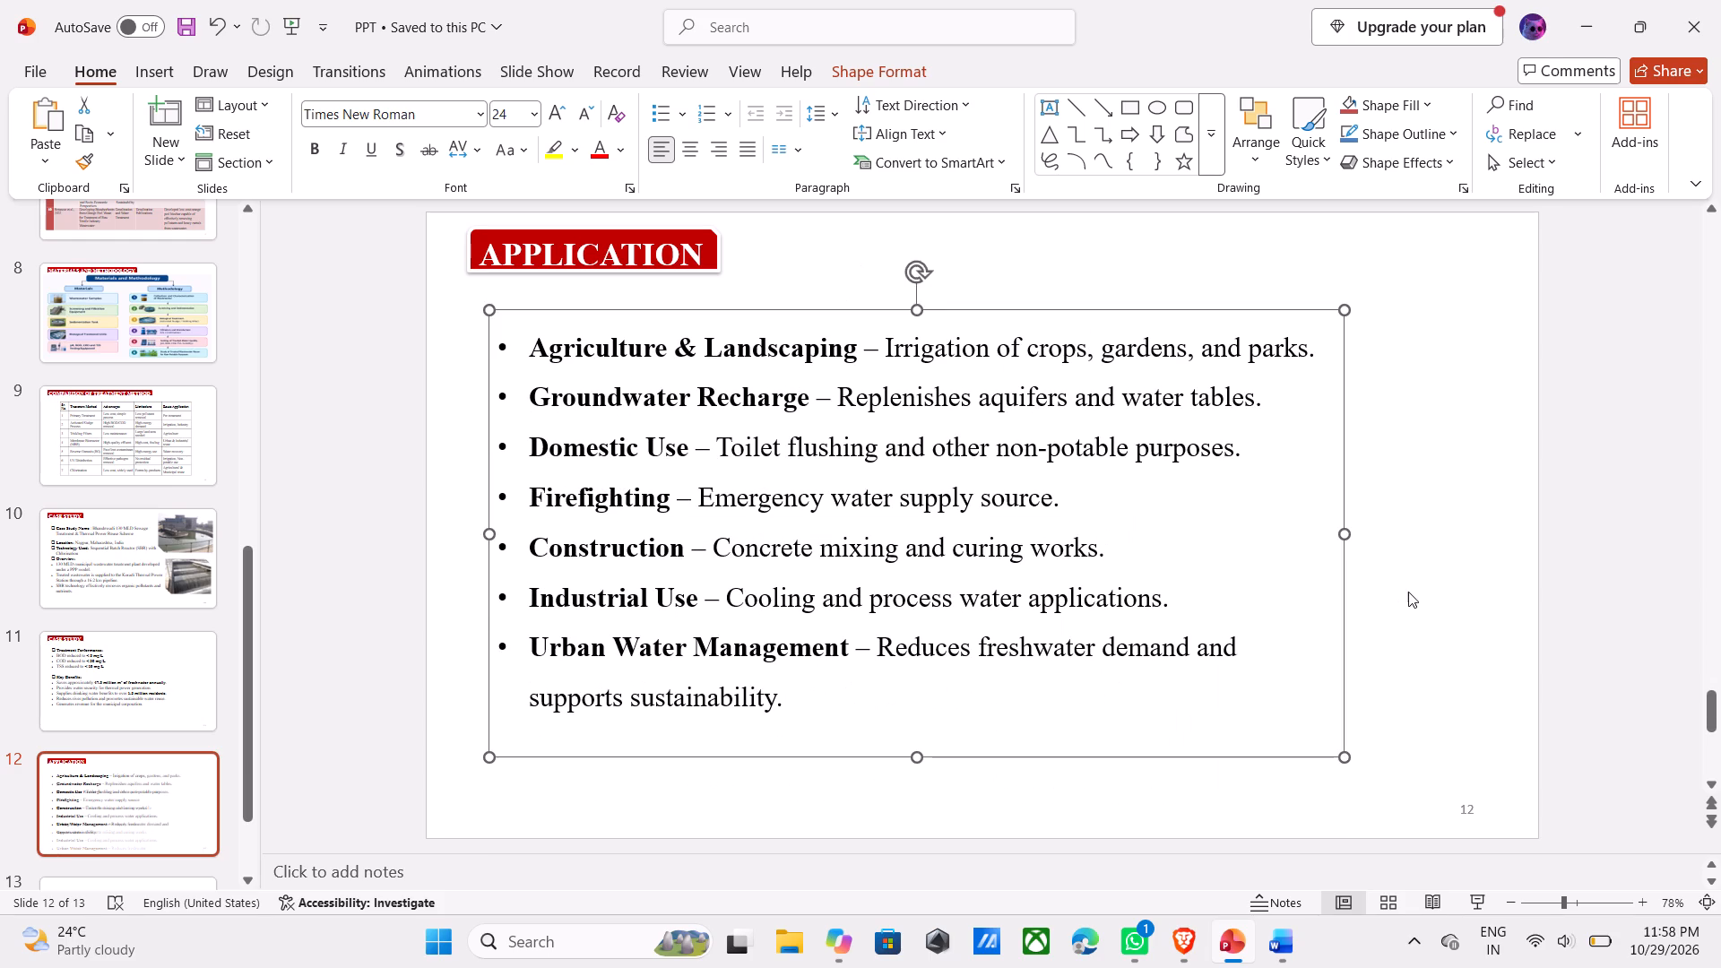
pyautogui.click(1408, 592)
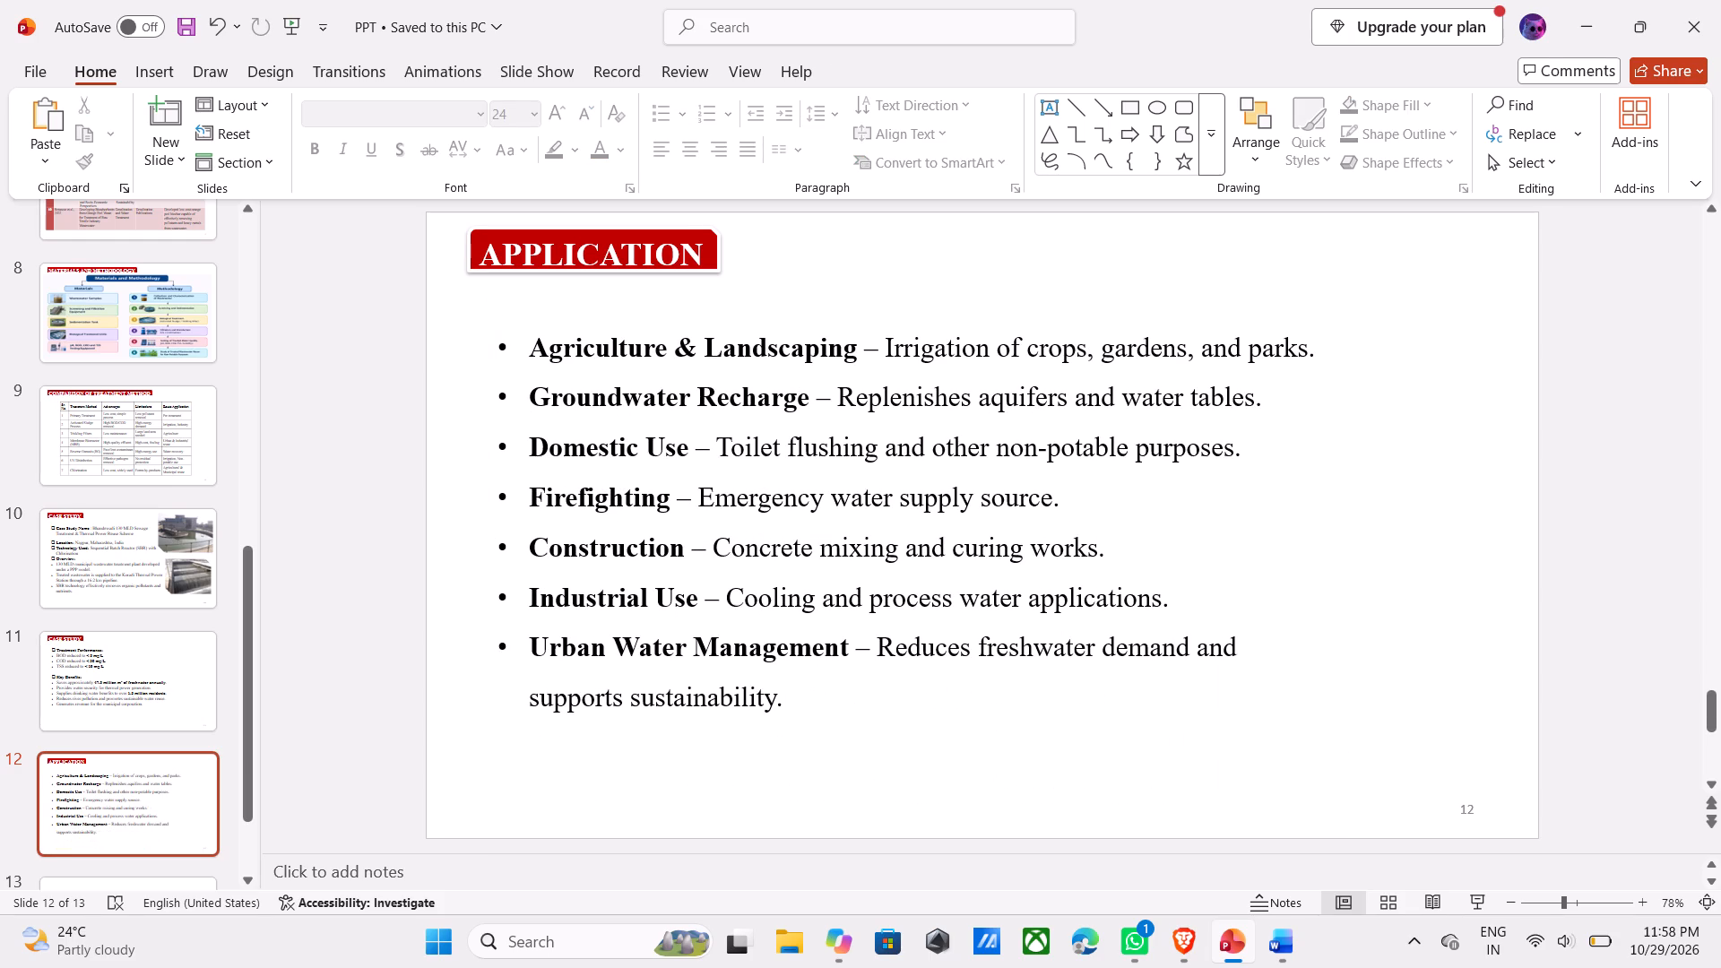
# Switch to Copilot and clear the selection of the shortened application bullets in the chat.
pyautogui.hotkey('alt', 'Tab')
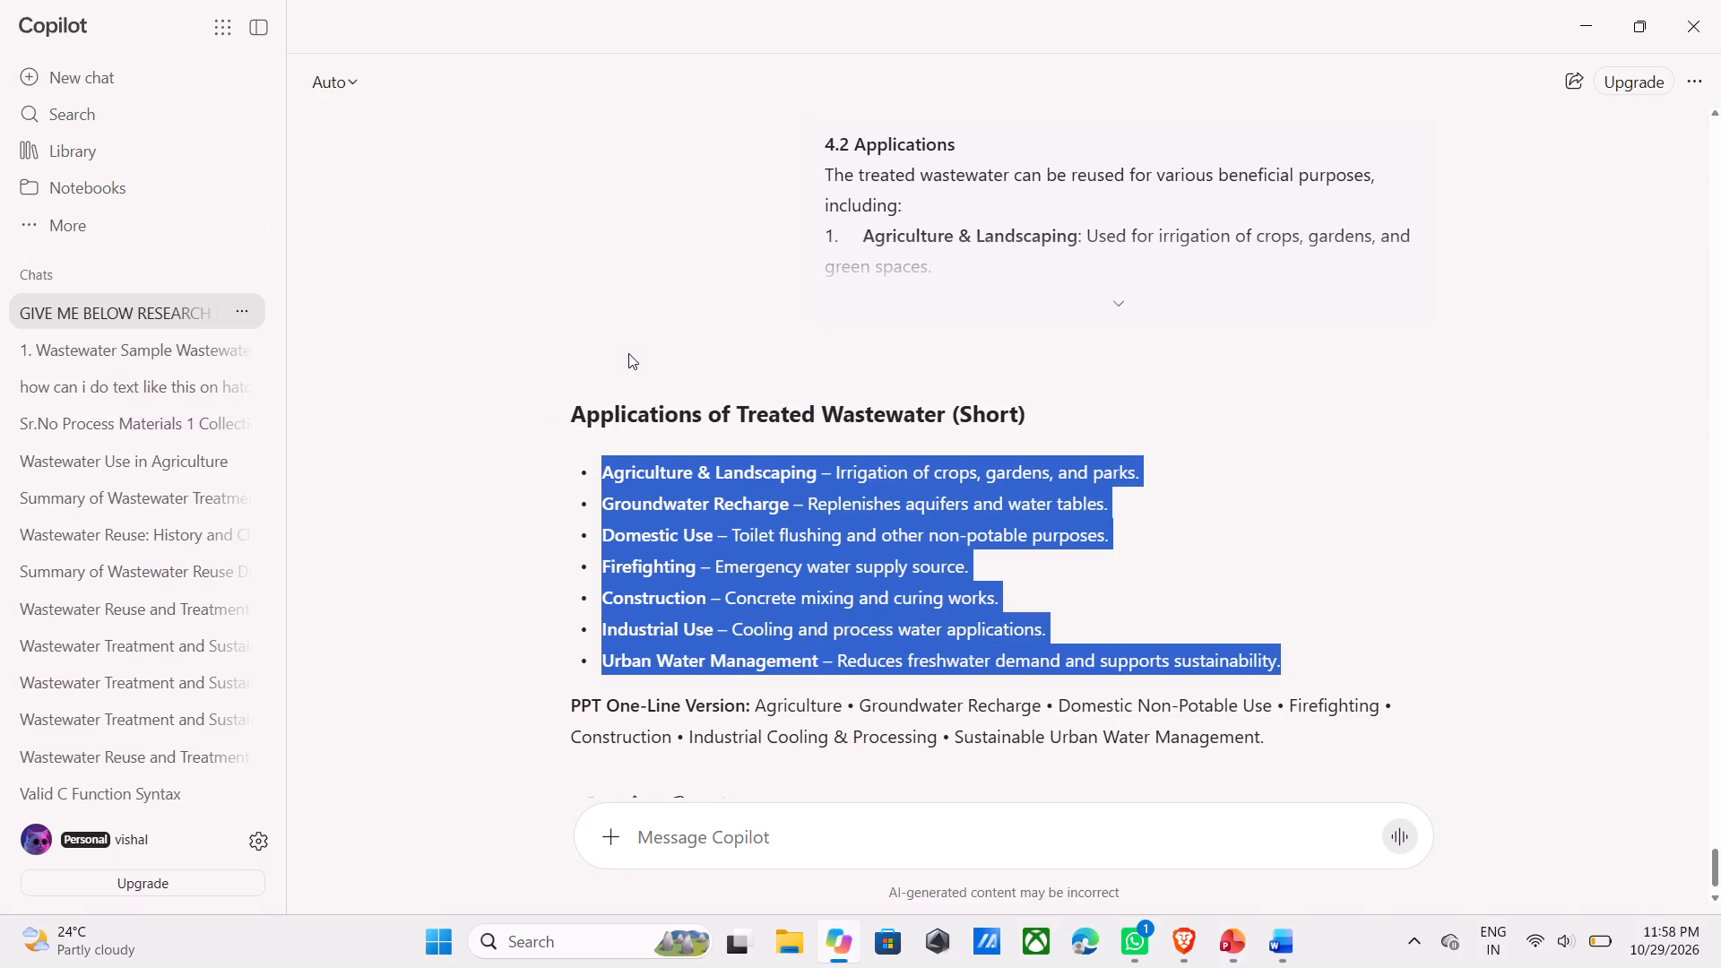
pyautogui.click(631, 351)
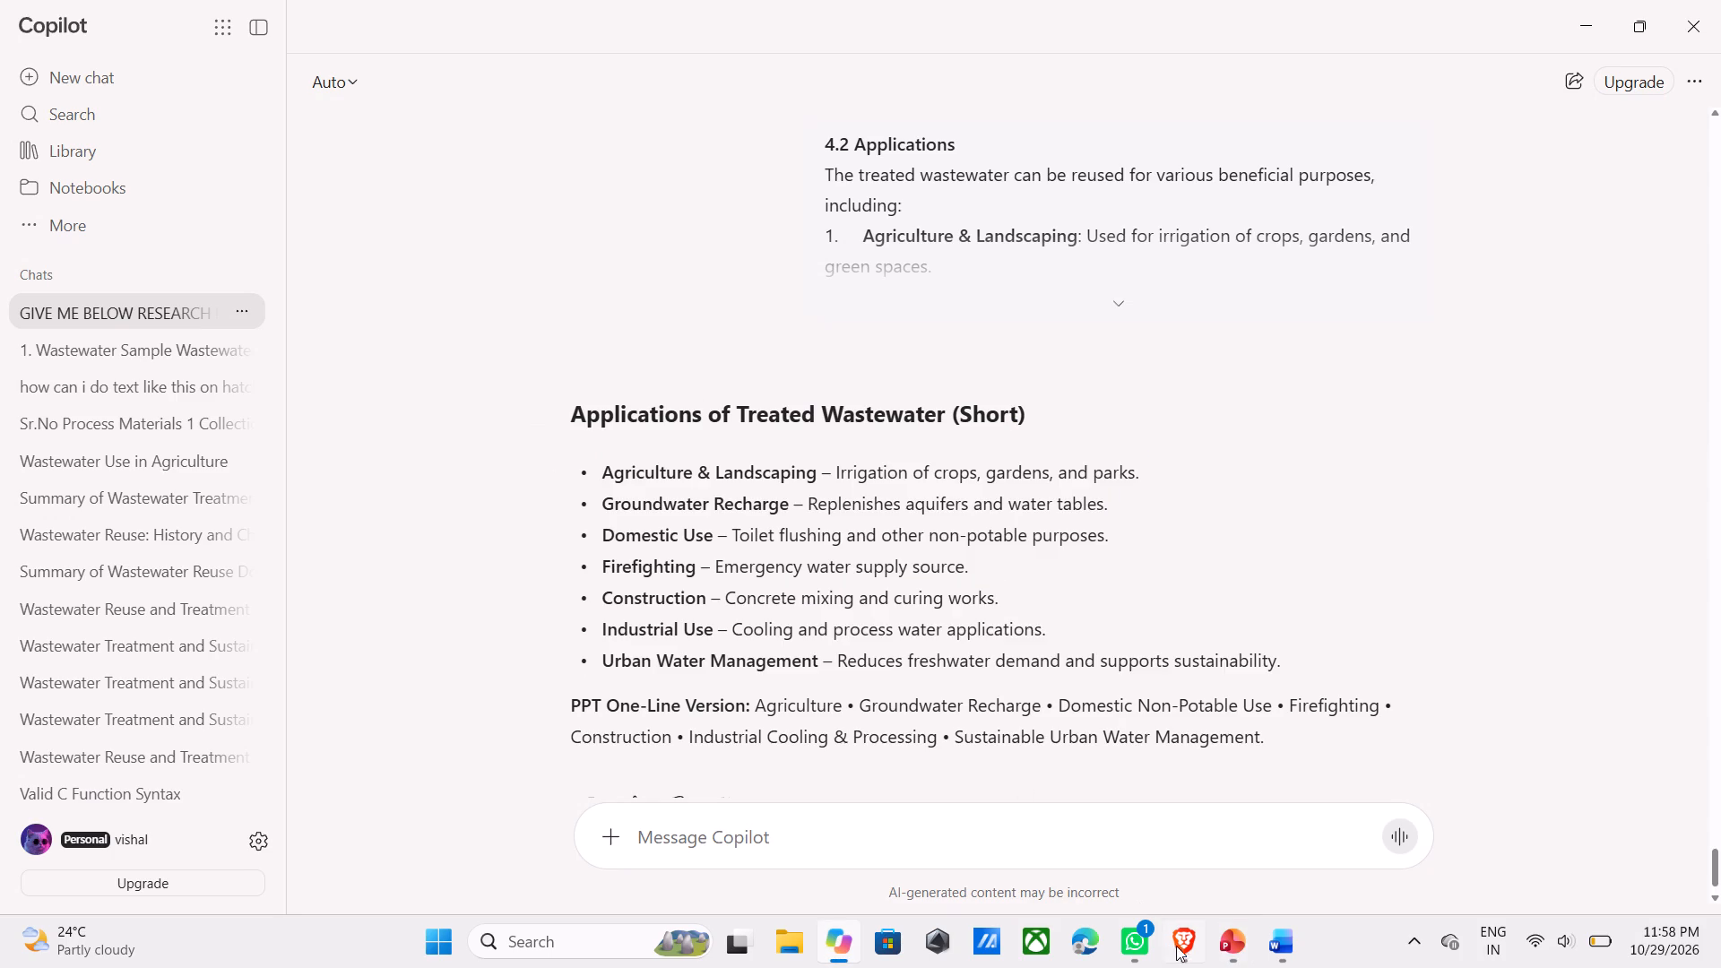
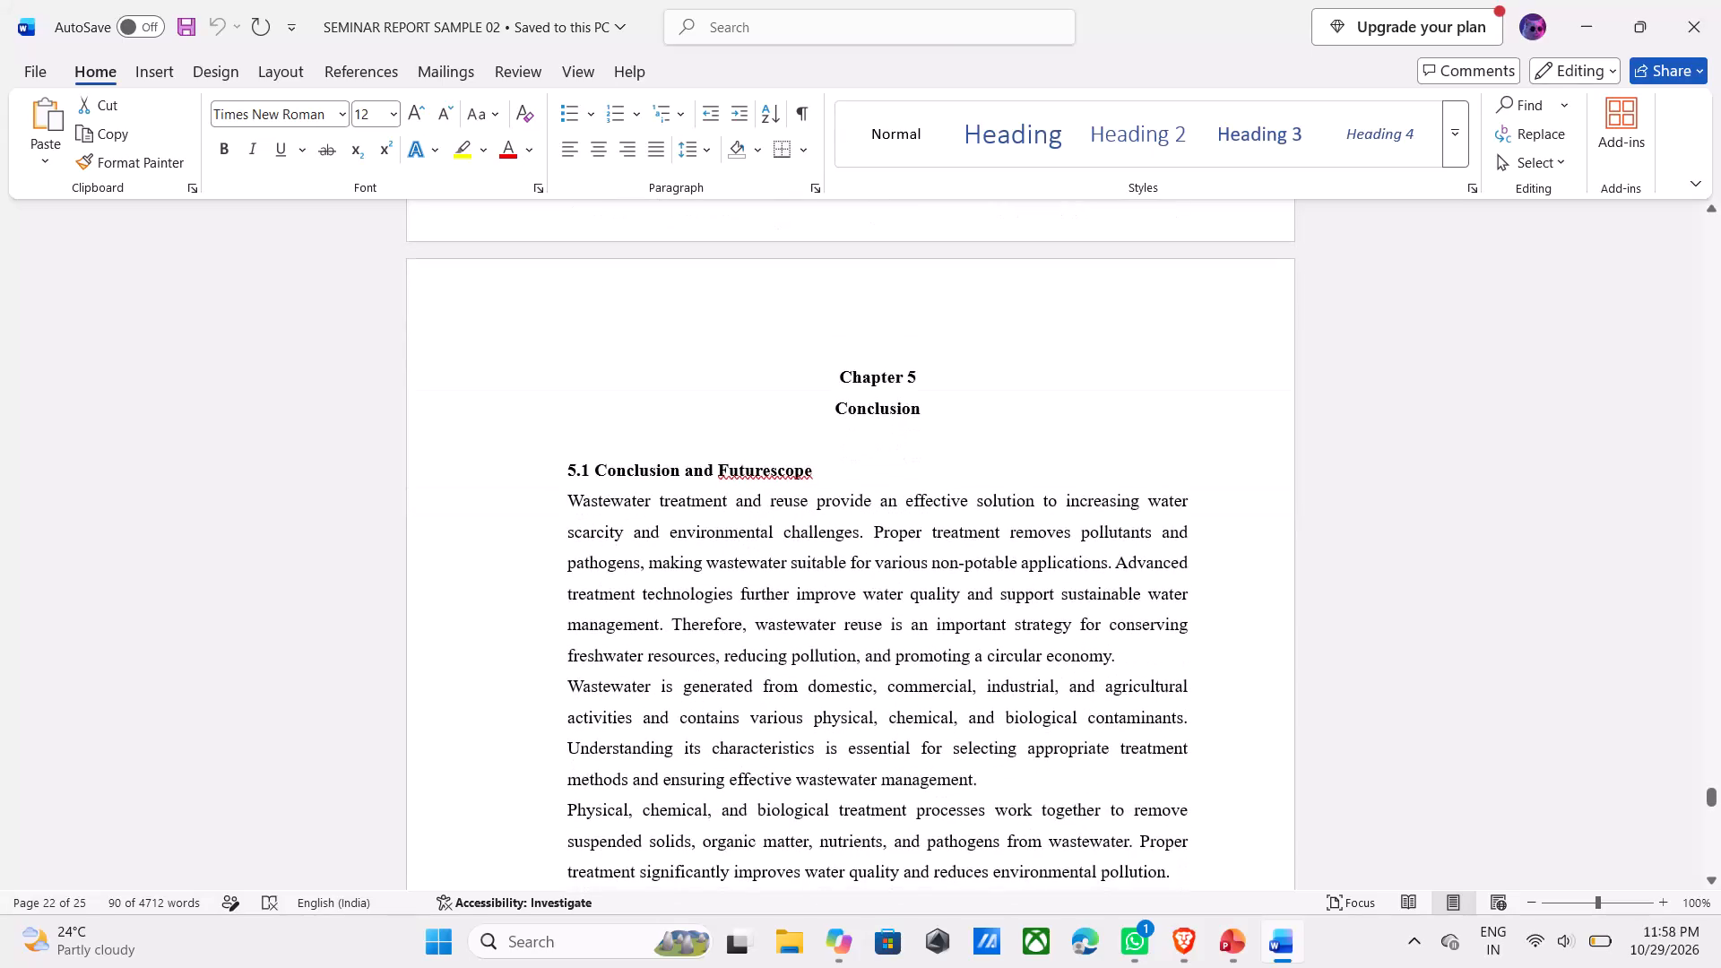
# Copy all body text of section 5.1 Conclusion and Futurescope from the seminar report.
pyautogui.scroll(-10, 734, 571)
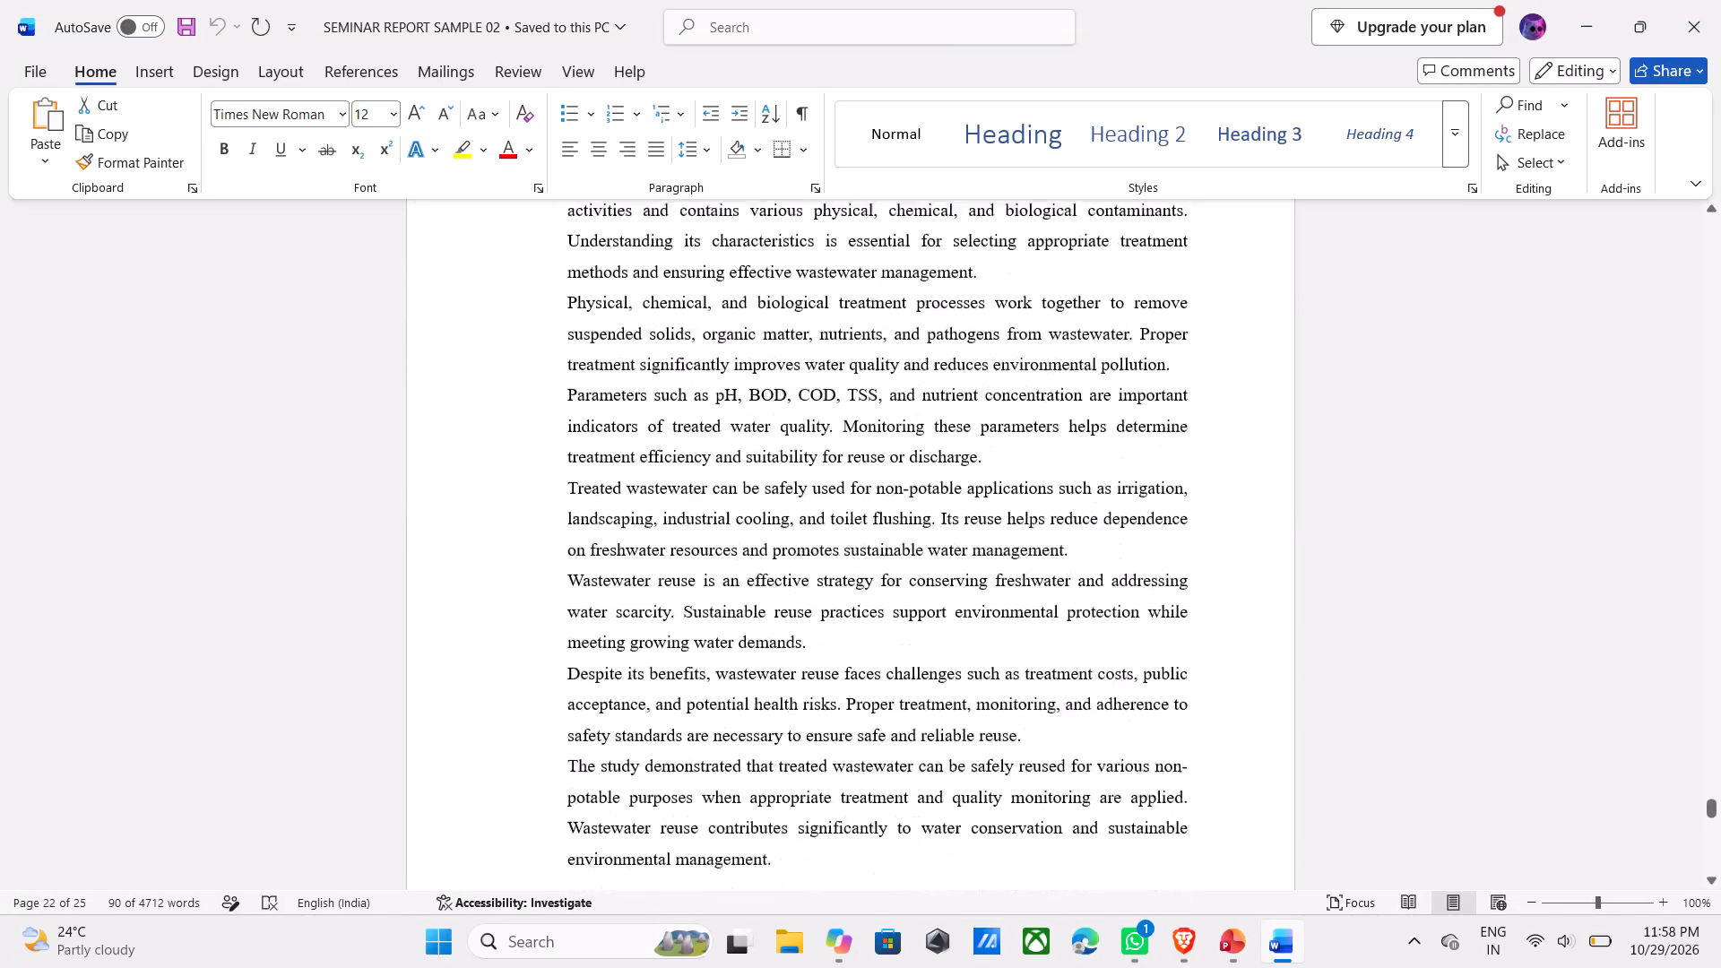
pyautogui.scroll(-6, 725, 582)
pyautogui.moveTo(801, 517); pyautogui.dragTo(671, 395)
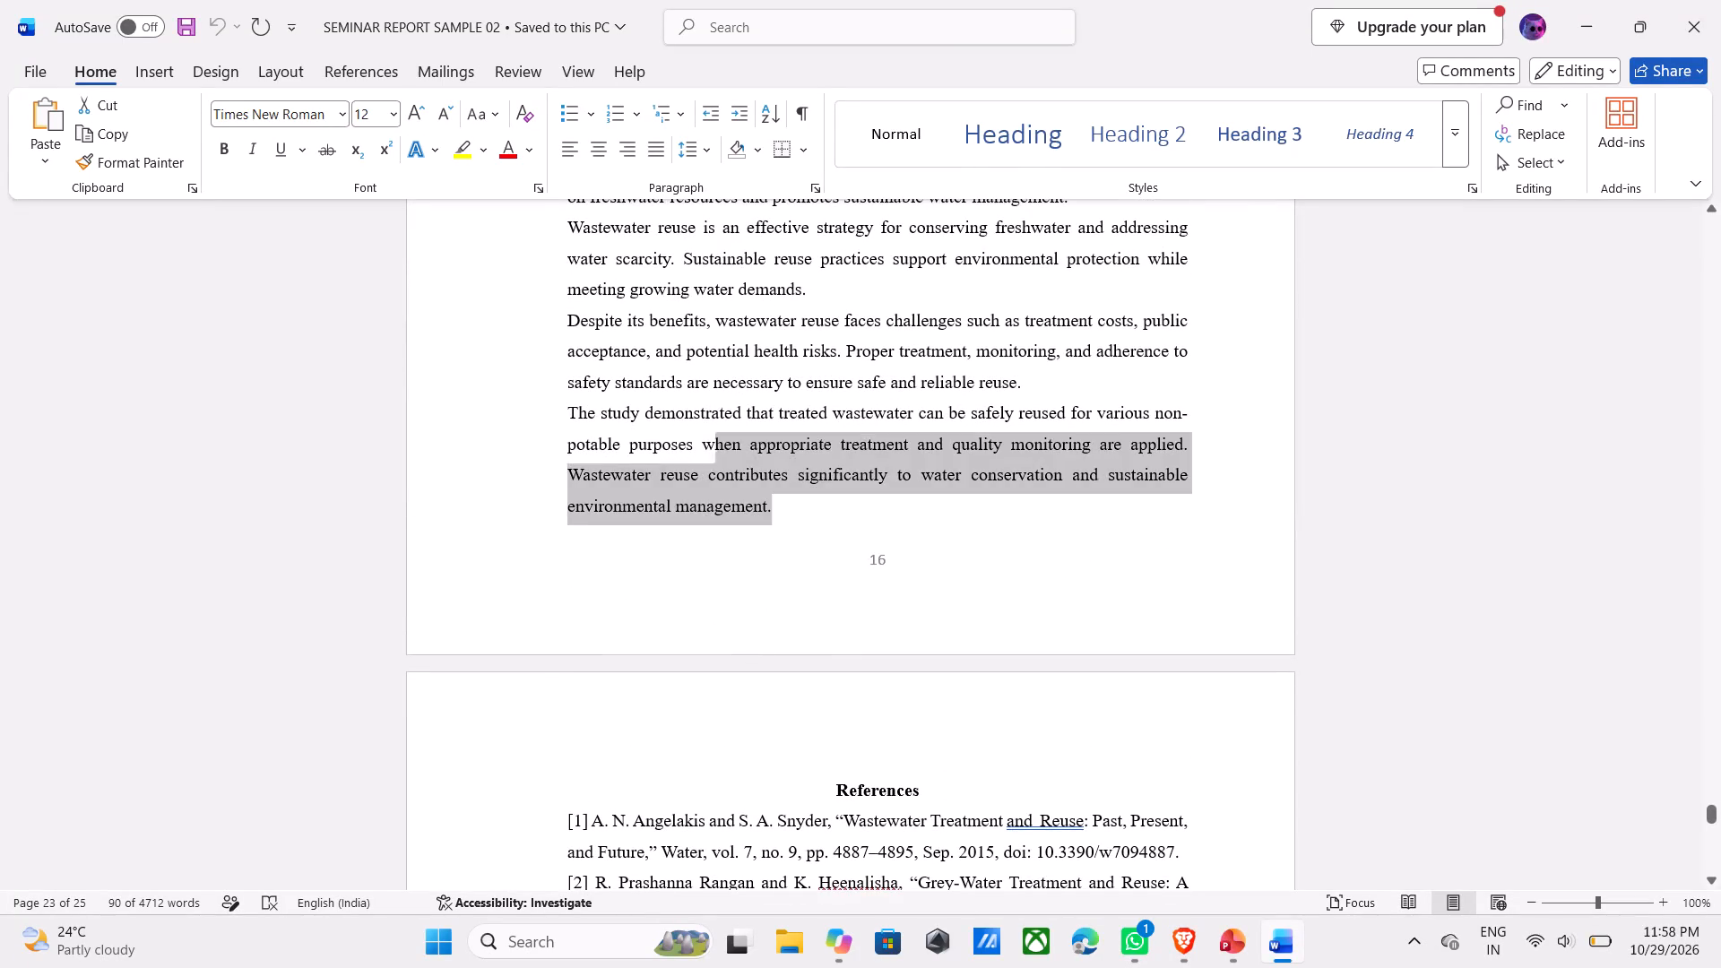
pyautogui.moveTo(671, 395); pyautogui.dragTo(582, 636)
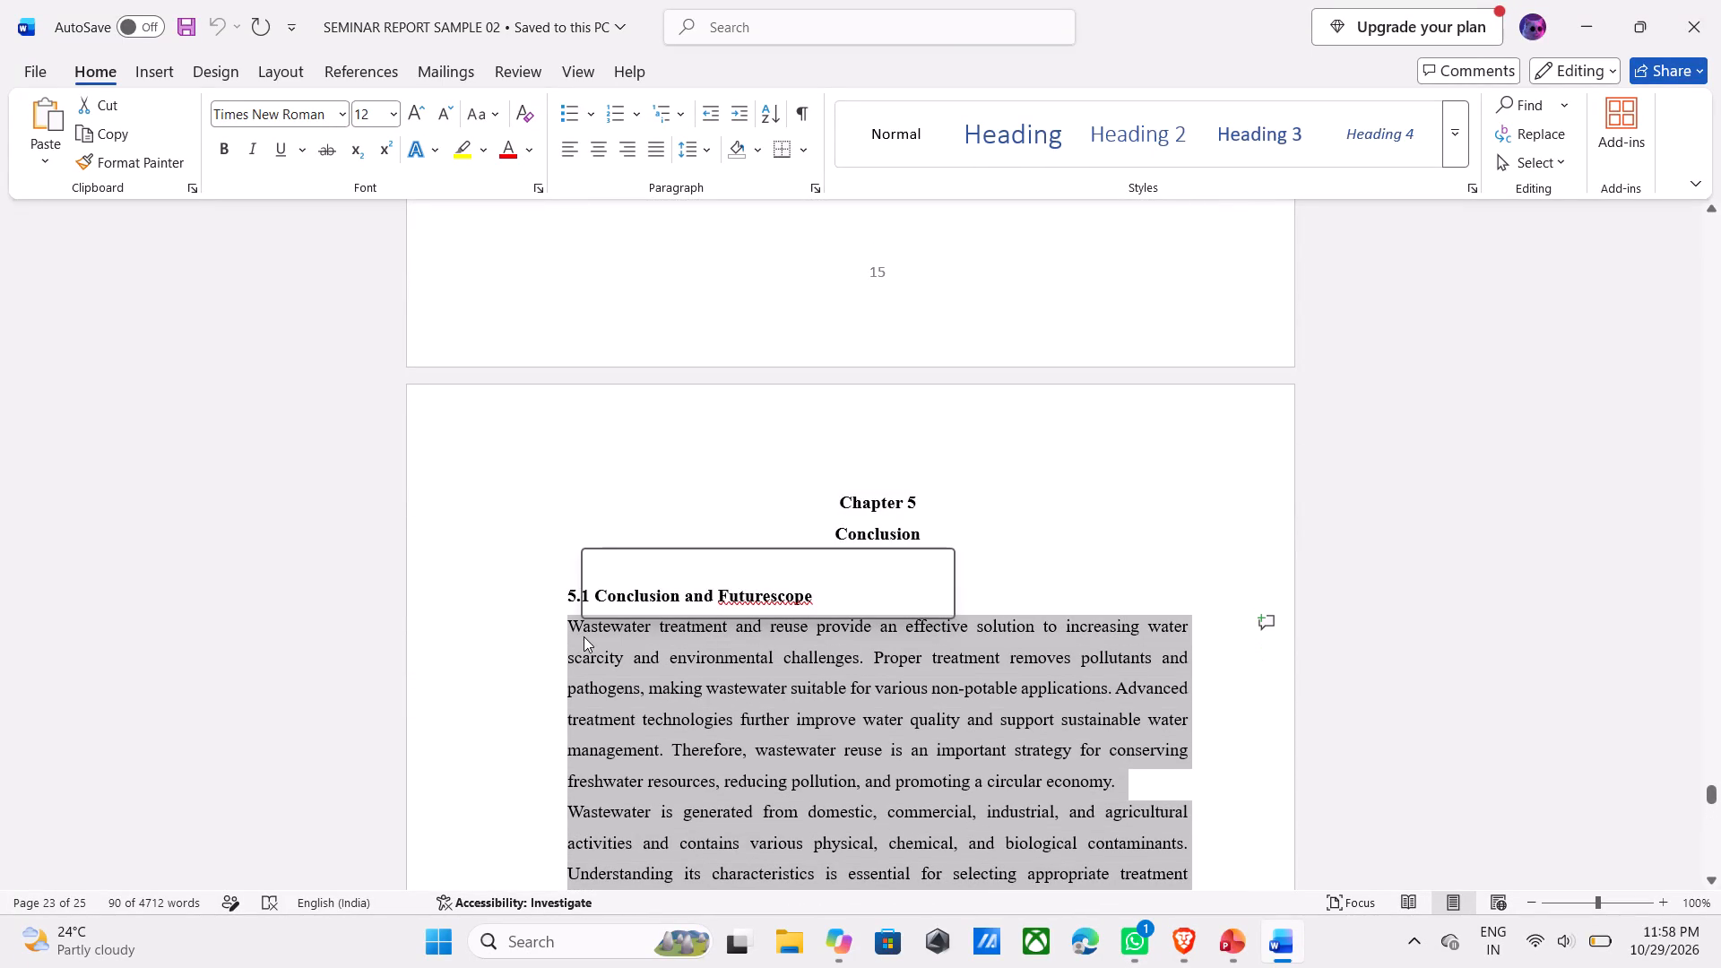
pyautogui.scroll(-12, 583, 635)
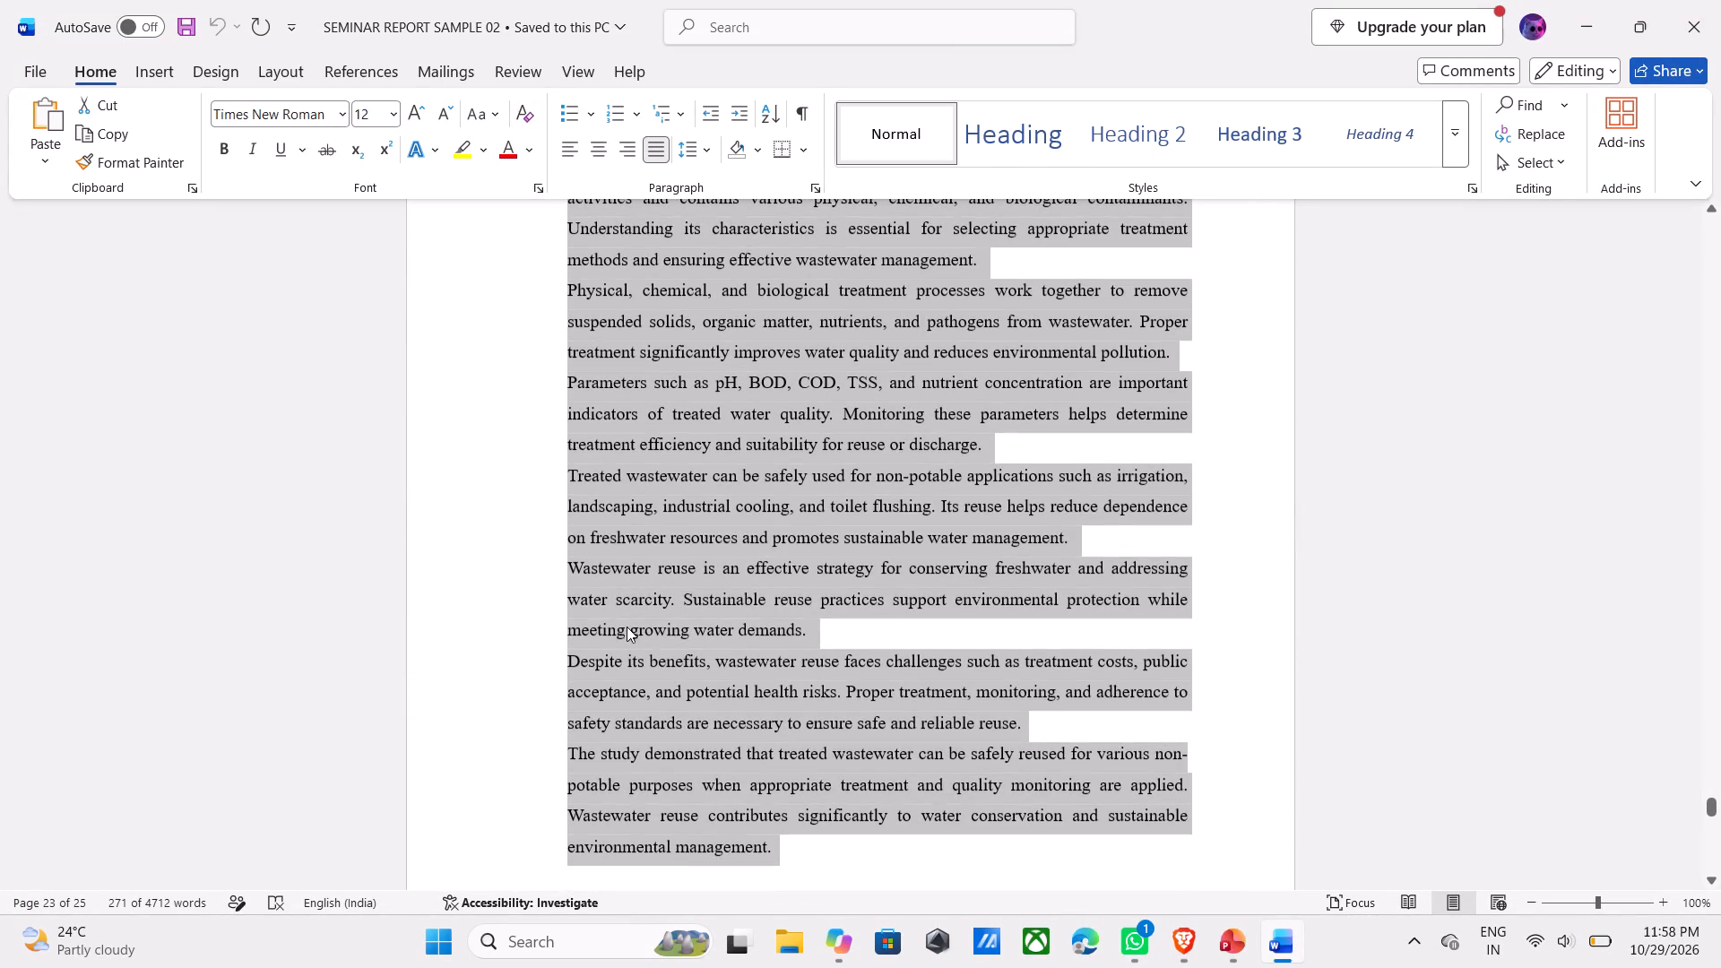
pyautogui.hotkey('ctrl', 'c')
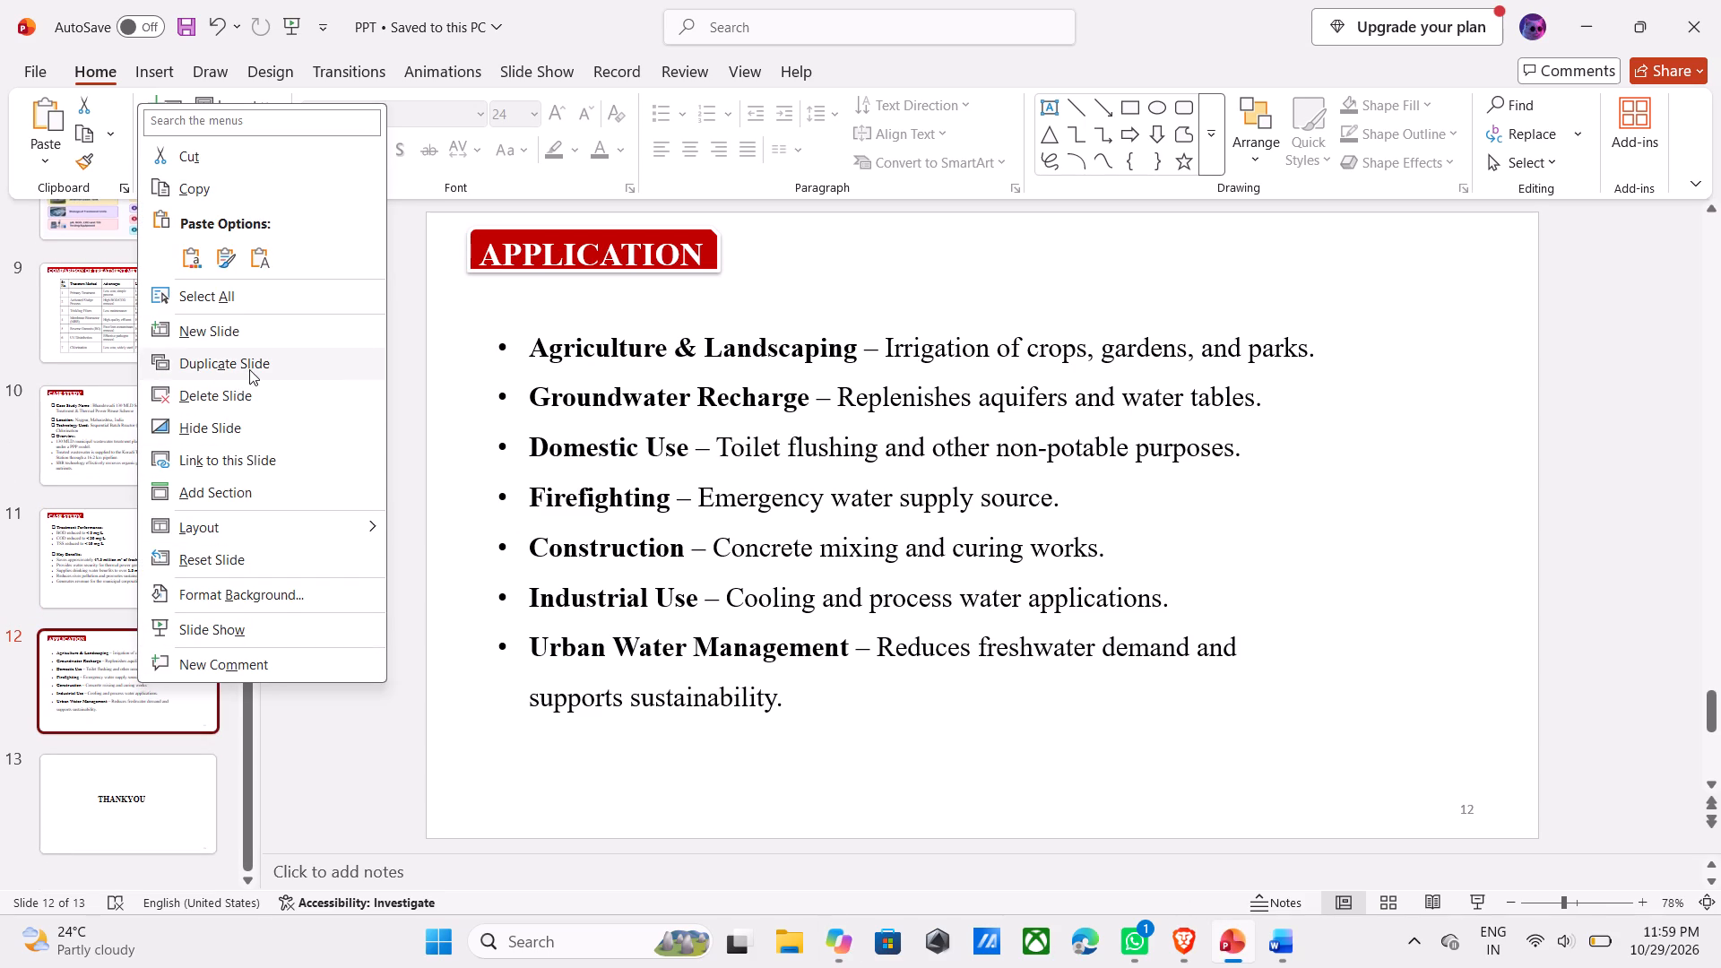
pyautogui.click(271, 350)
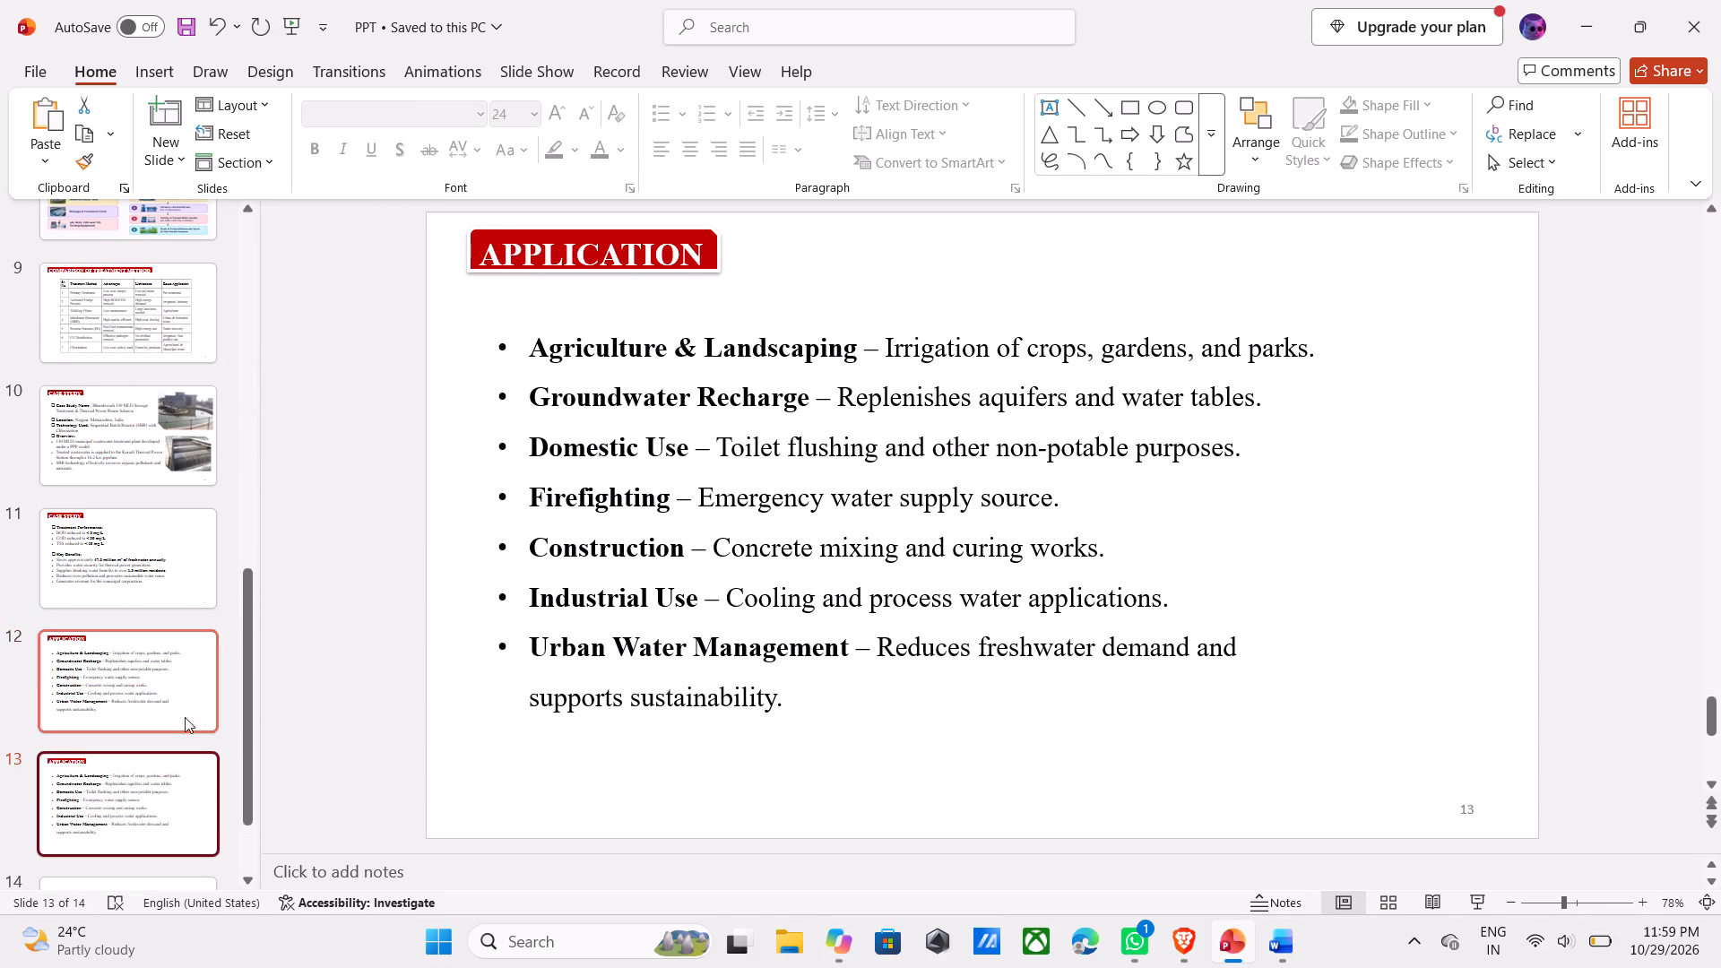
# Replace the title of the duplicated slide with CONCLUSION.
pyautogui.click(648, 242)
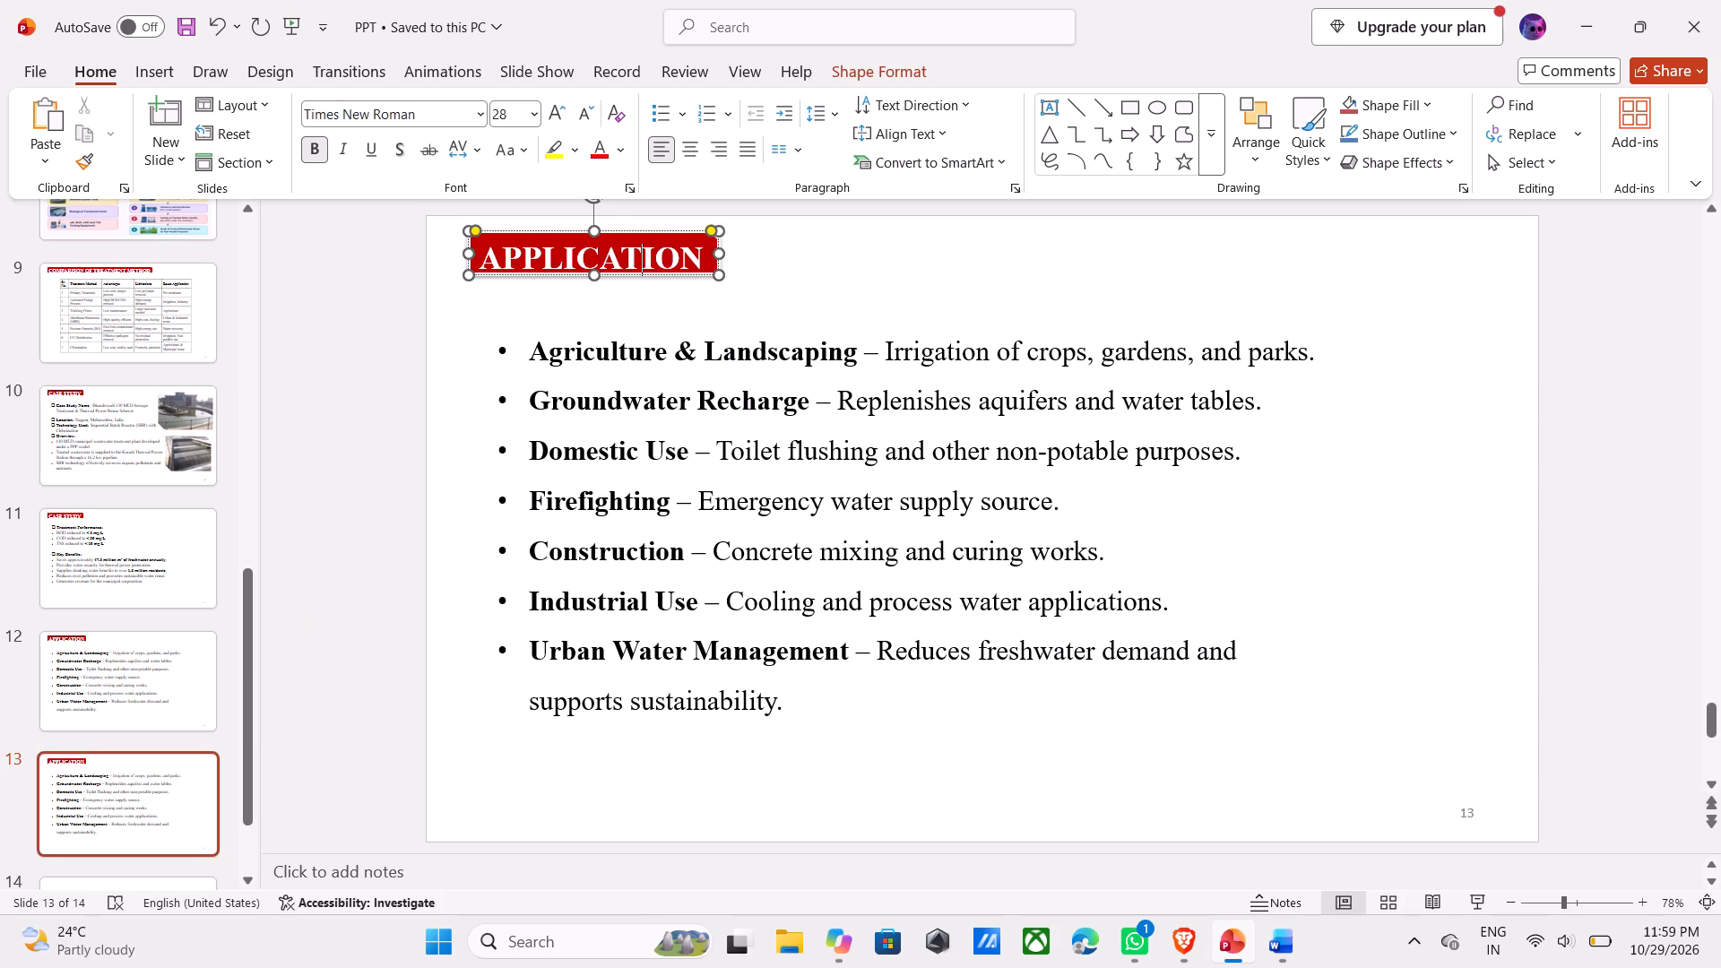
pyautogui.click(700, 252)
pyautogui.press('BackSpace')
pyautogui.press('BackSpace')
pyautogui.press('BackSpace')
pyautogui.press('BackSpace')
pyautogui.press('BackSpace')
pyautogui.press('BackSpace')
pyautogui.press('BackSpace')
pyautogui.press('BackSpace')
pyautogui.press('BackSpace')
pyautogui.press('BackSpace')
pyautogui.press('BackSpace')
pyautogui.press('BackSpace')
pyautogui.press('BackSpace')
pyautogui.press('BackSpace')
pyautogui.press('BackSpace')
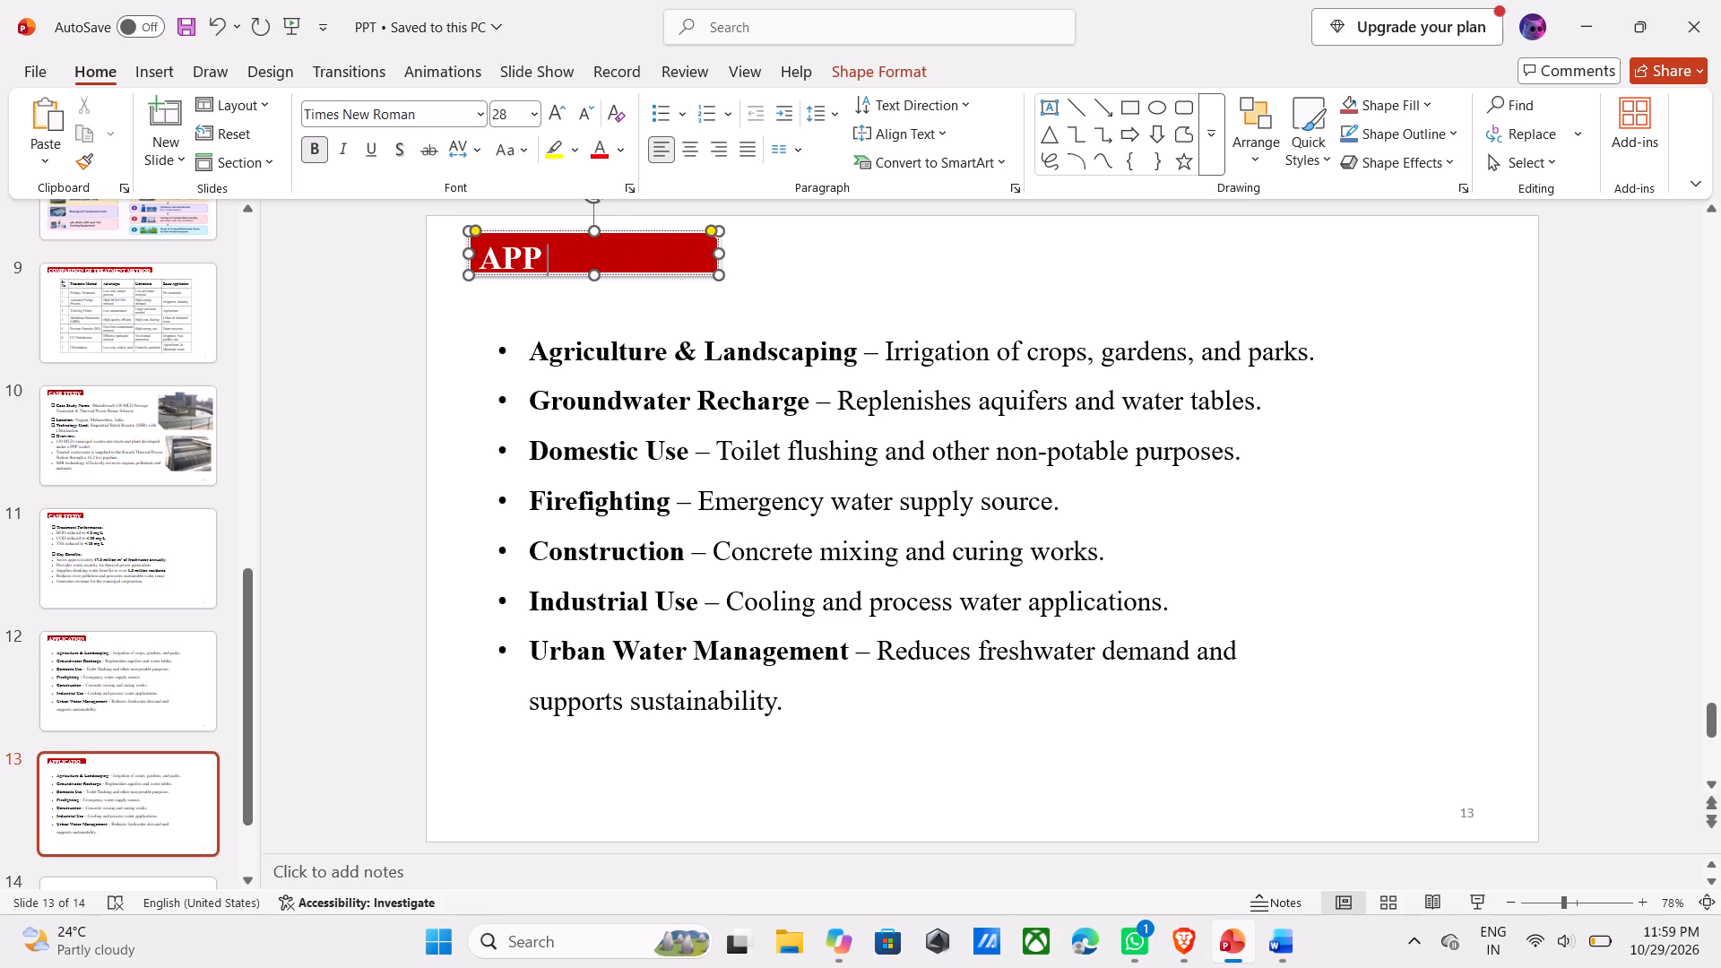
pyautogui.write('CO')
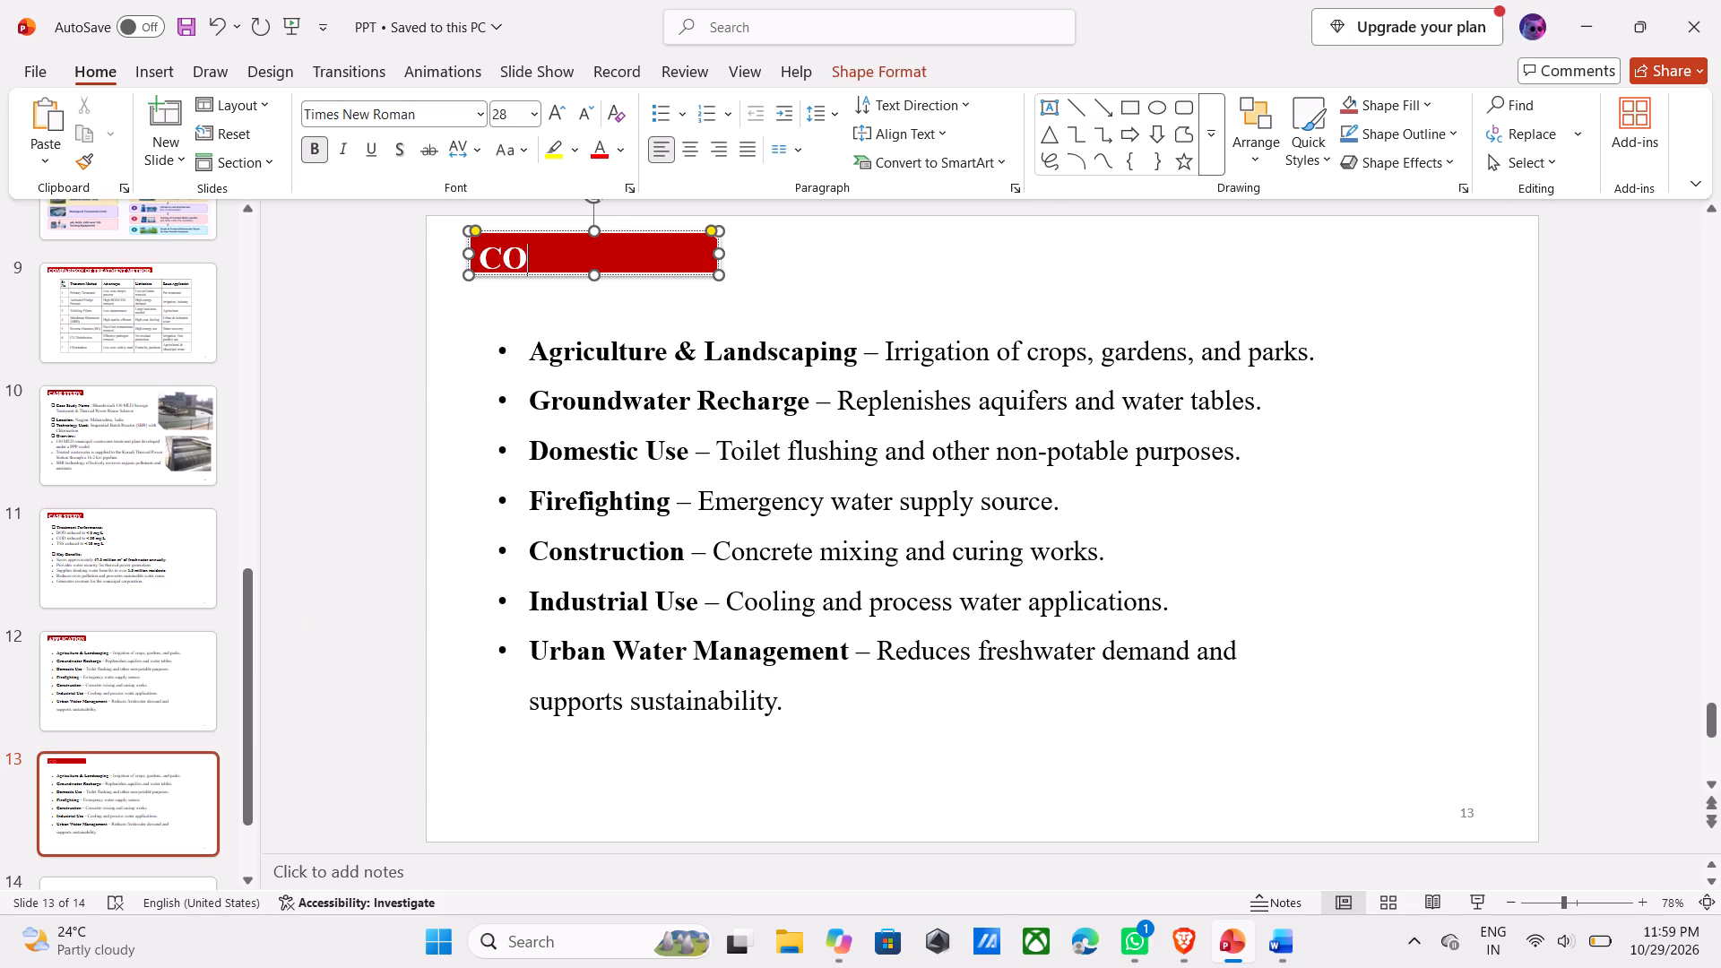
pyautogui.write('NCLUSION')
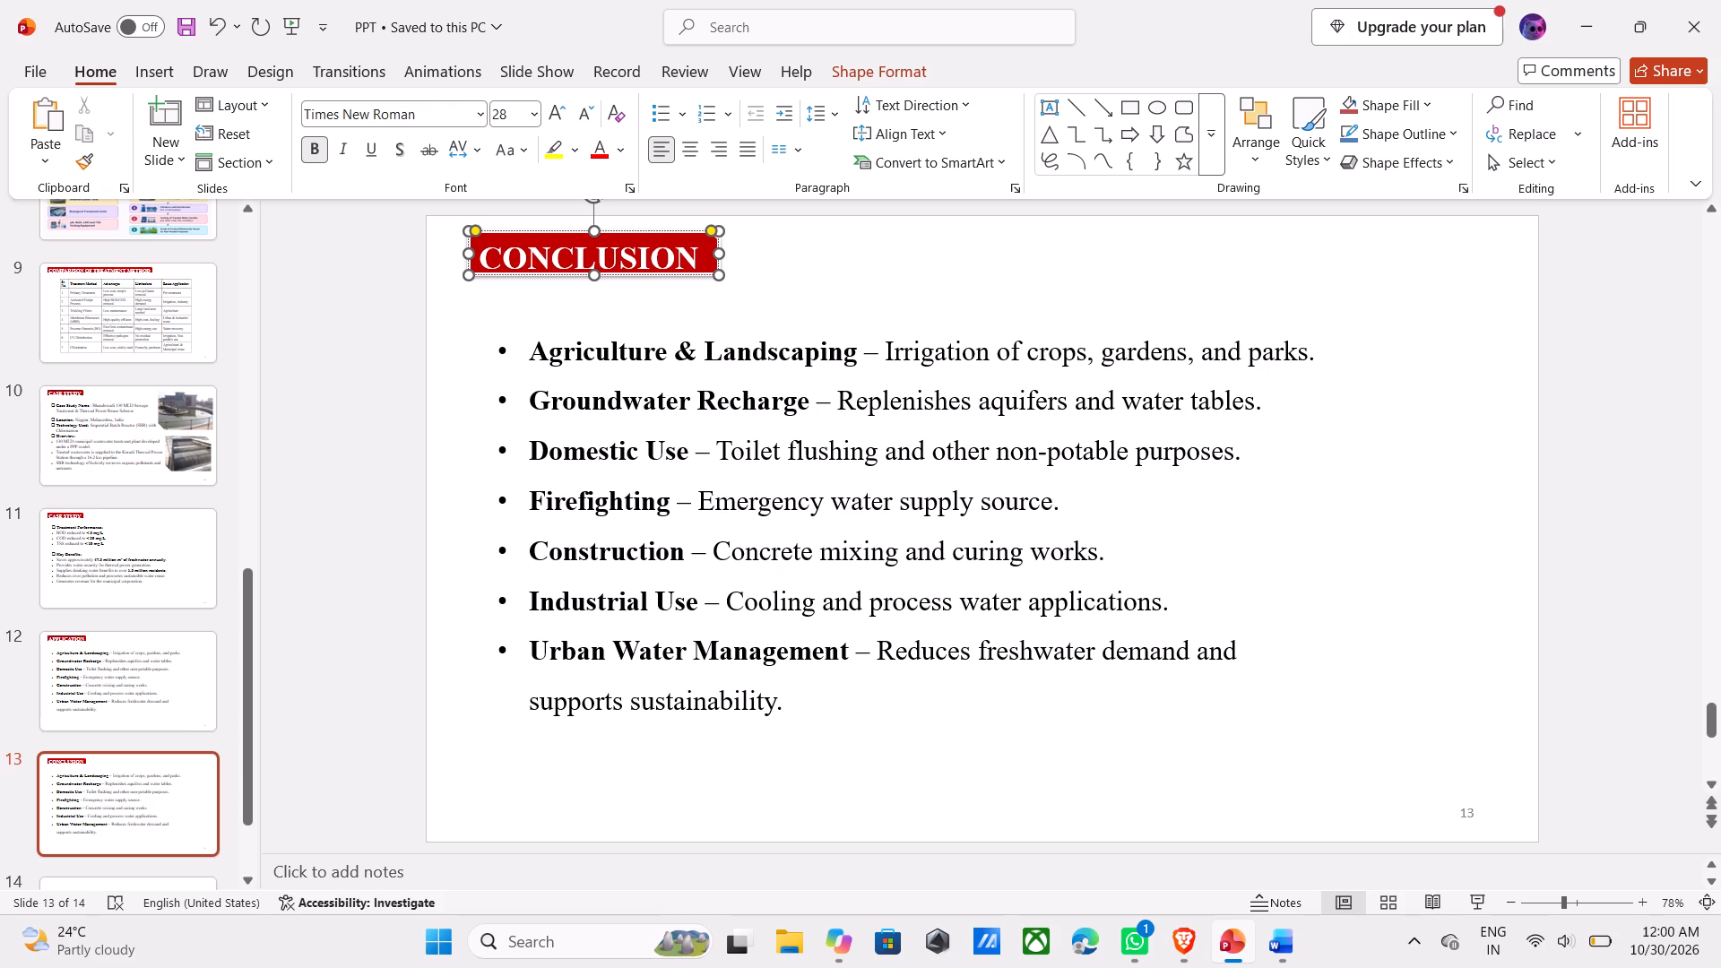
# Replace all the application bullets on the CONCLUSION slide with the copied conclusion paragraph.
pyautogui.click(745, 538)
pyautogui.moveTo(826, 701); pyautogui.dragTo(468, 201)
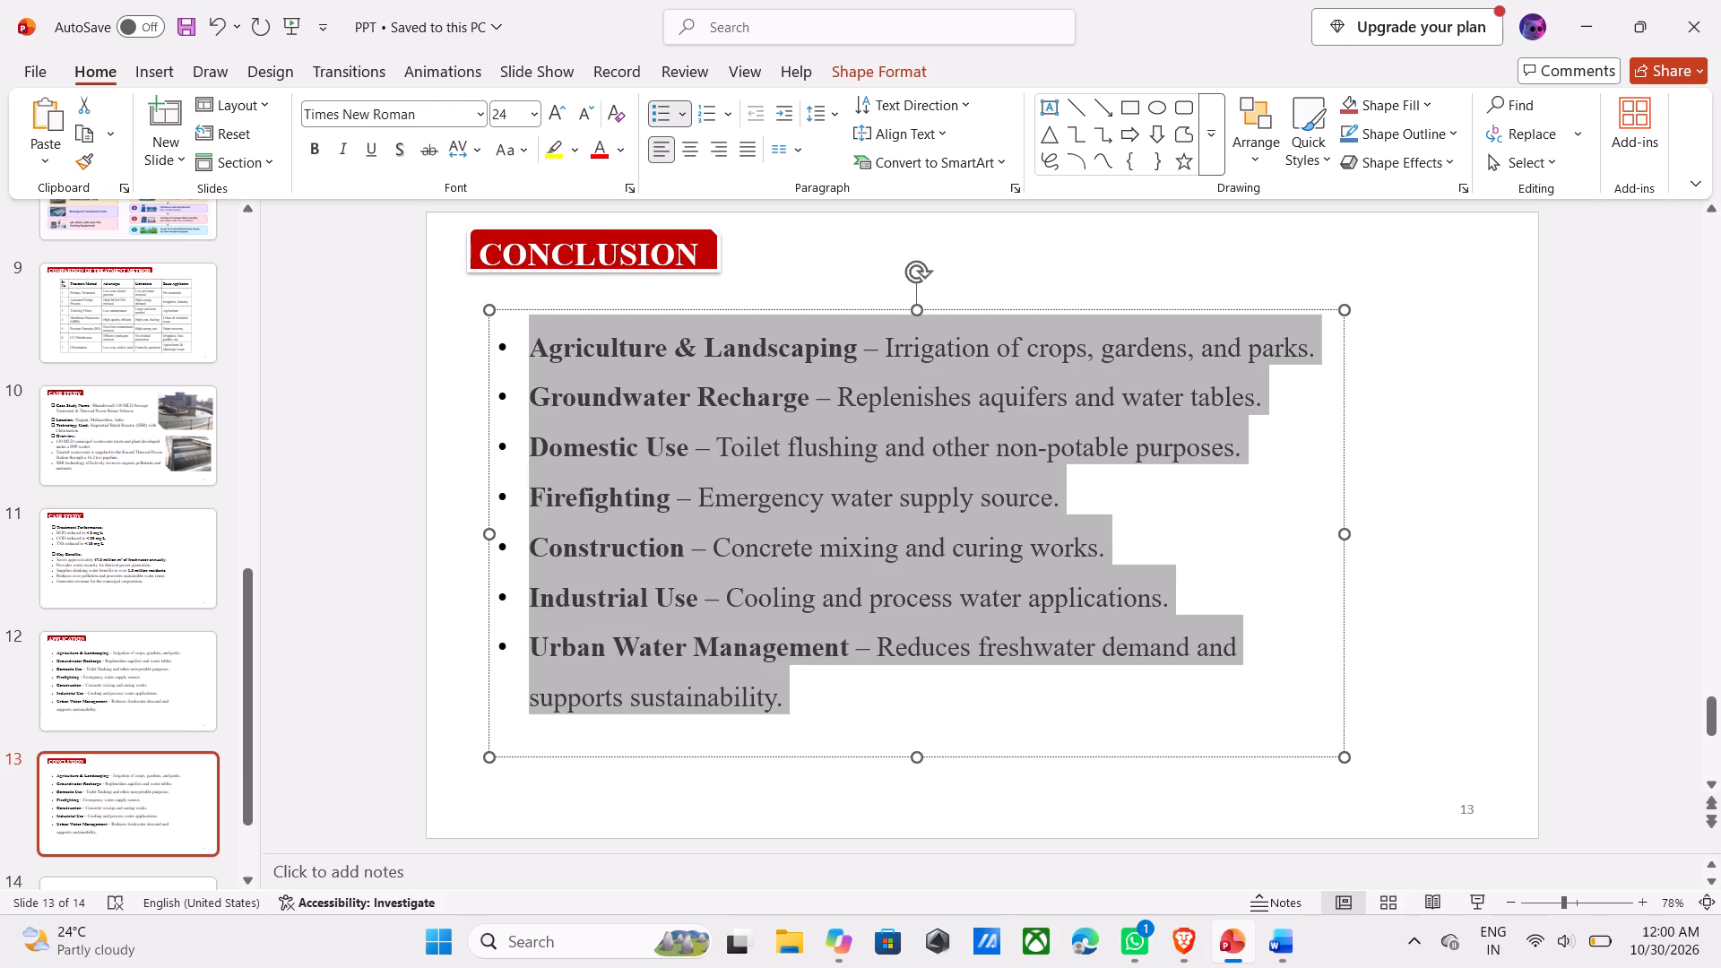
pyautogui.moveTo(468, 201); pyautogui.dragTo(552, 348)
pyautogui.press('BackSpace')
pyautogui.press('BackSpace')
pyautogui.press('BackSpace')
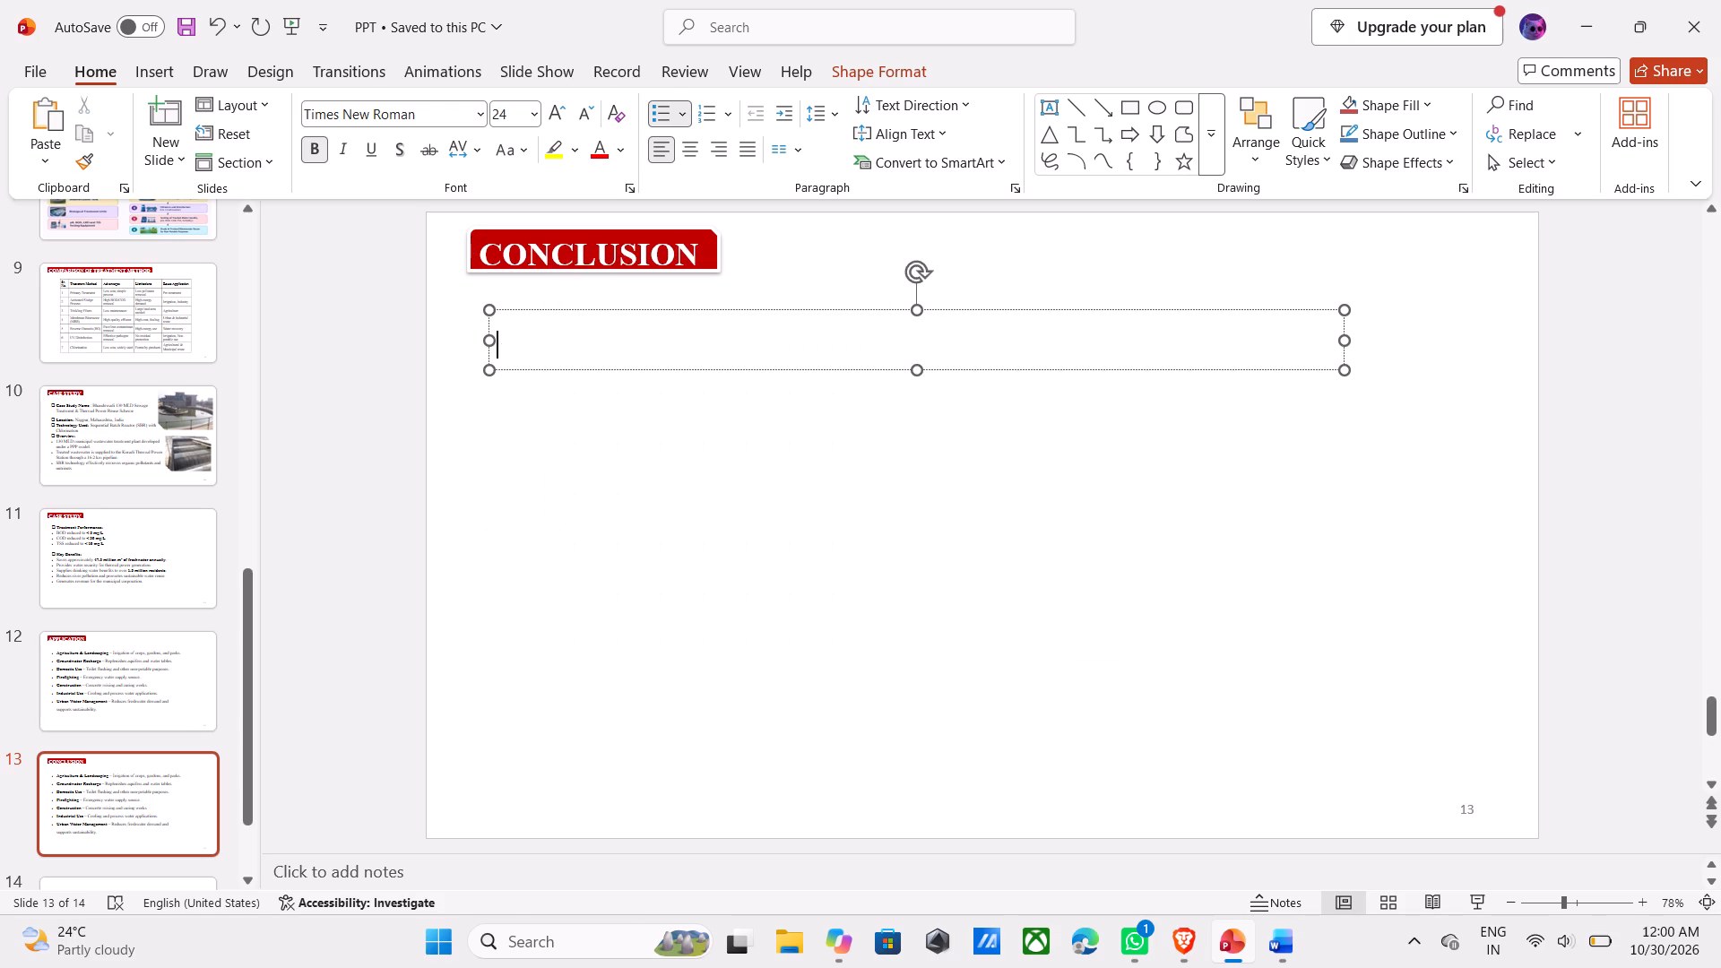
pyautogui.press('BackSpace')
pyautogui.press('BackSpace')
pyautogui.hotkey('ctrl', 'v')
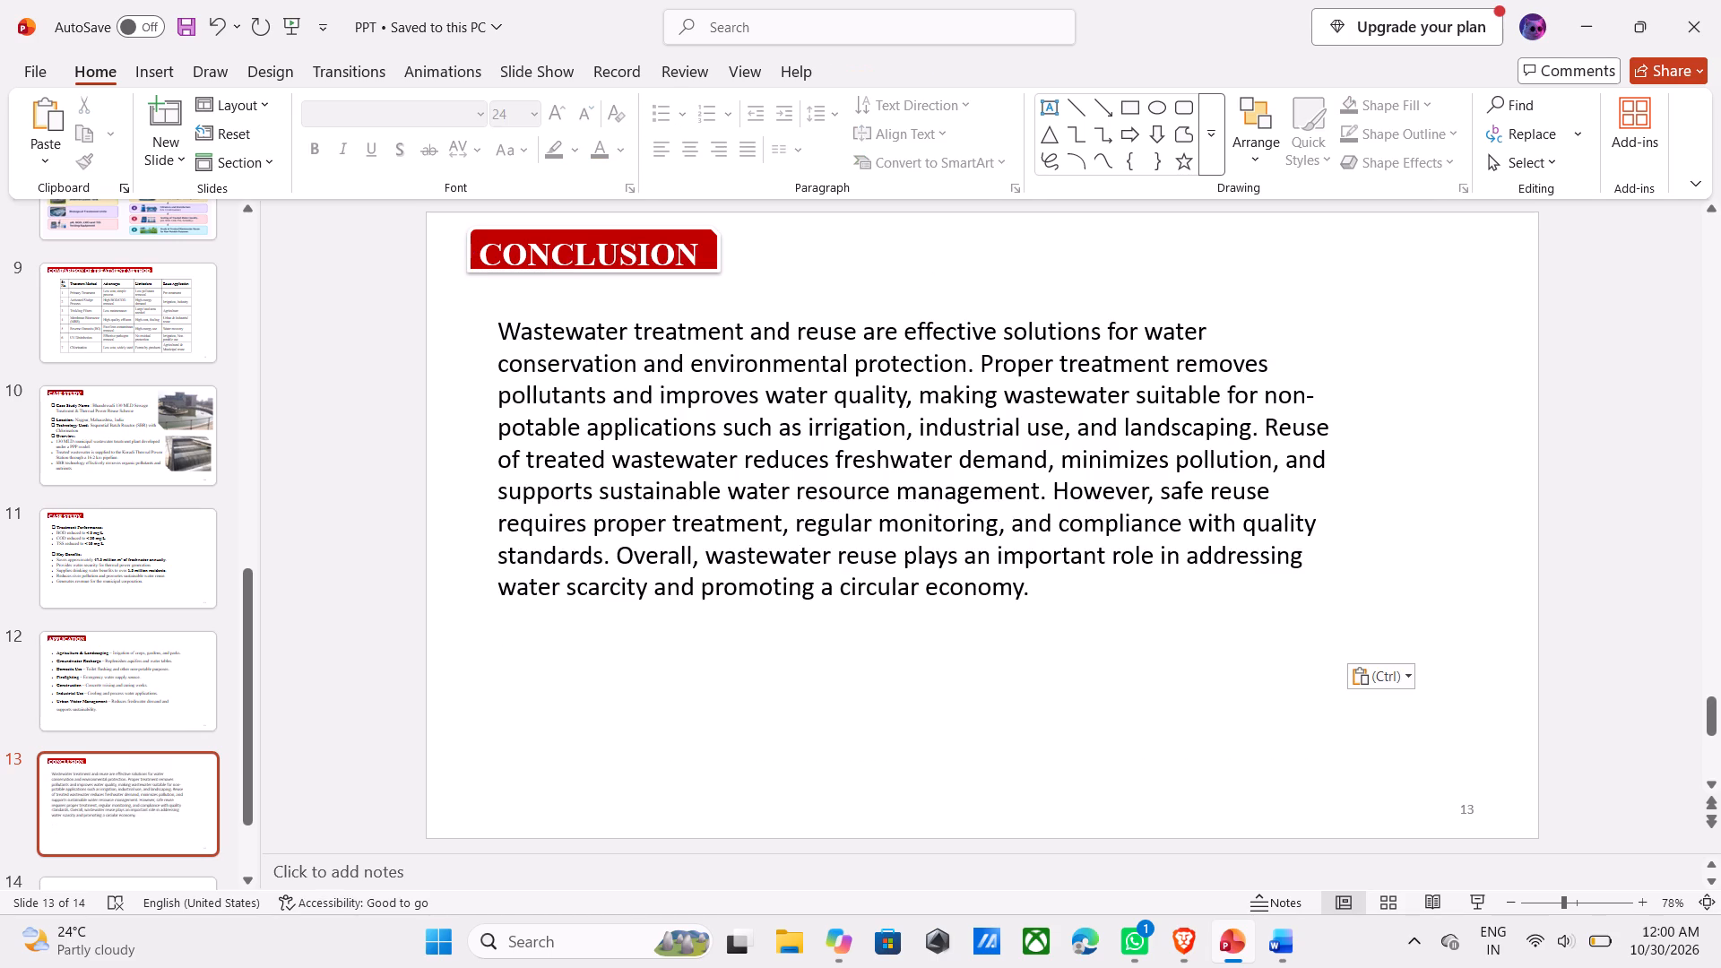
# Format the whole conclusion paragraph as justified Times New Roman text at size 24.
pyautogui.moveTo(1035, 598); pyautogui.dragTo(649, 445)
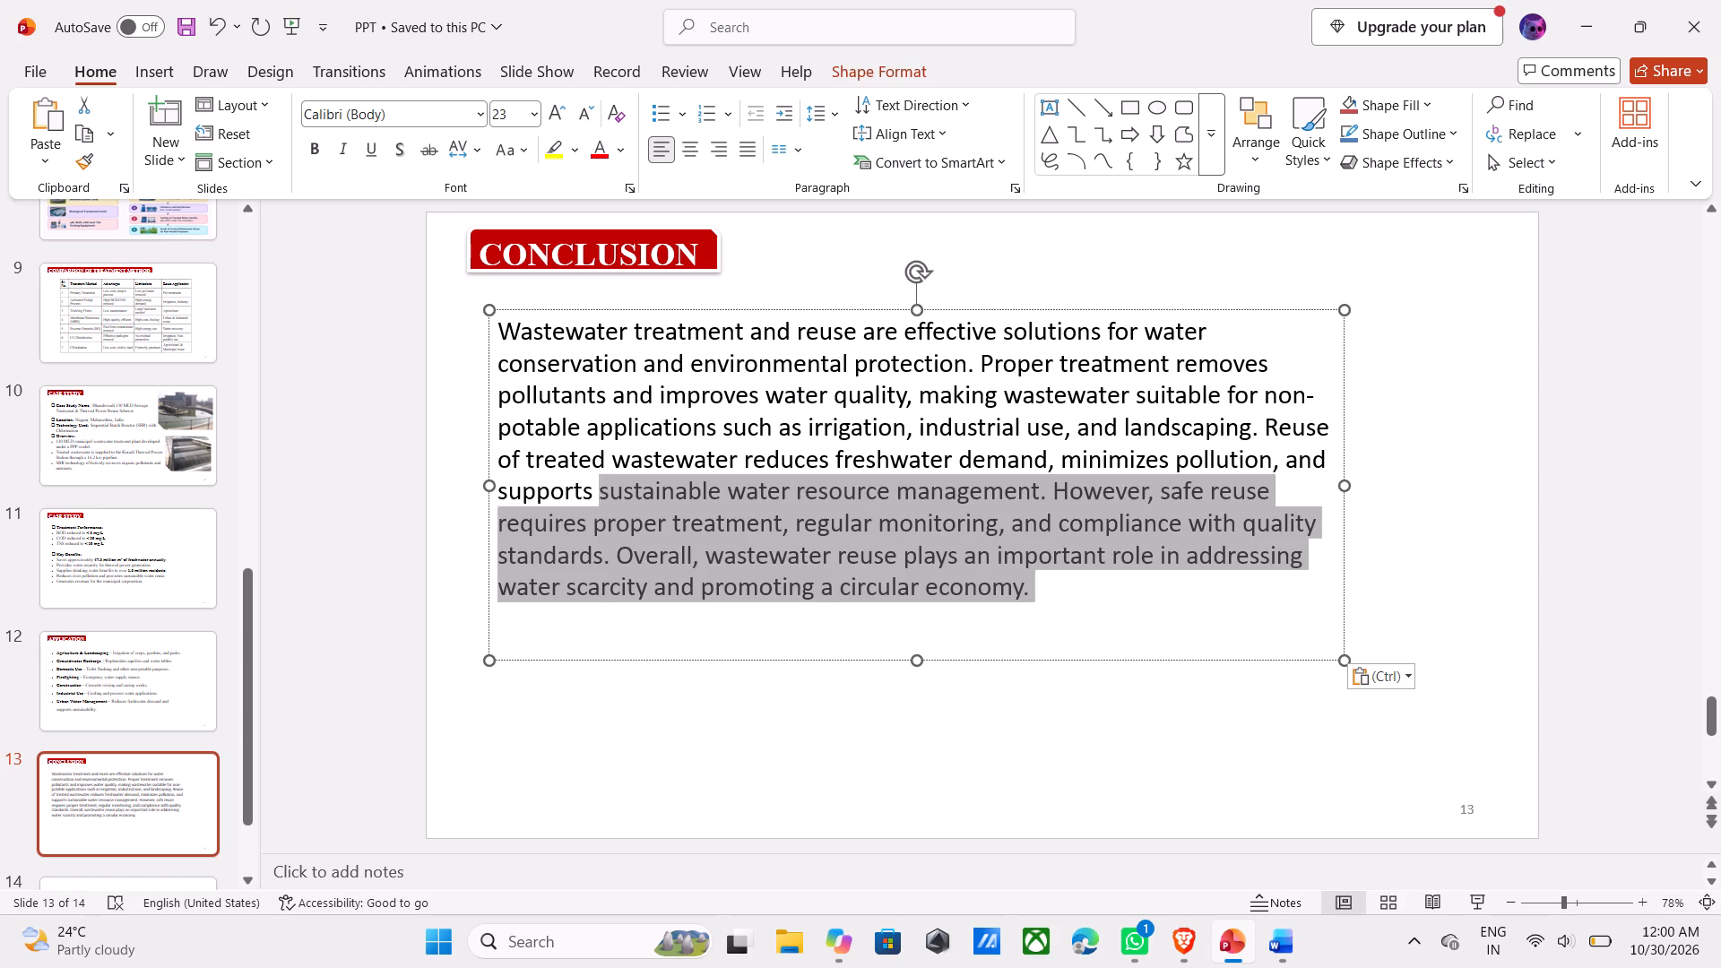
pyautogui.moveTo(649, 445); pyautogui.dragTo(509, 316)
pyautogui.click(418, 119)
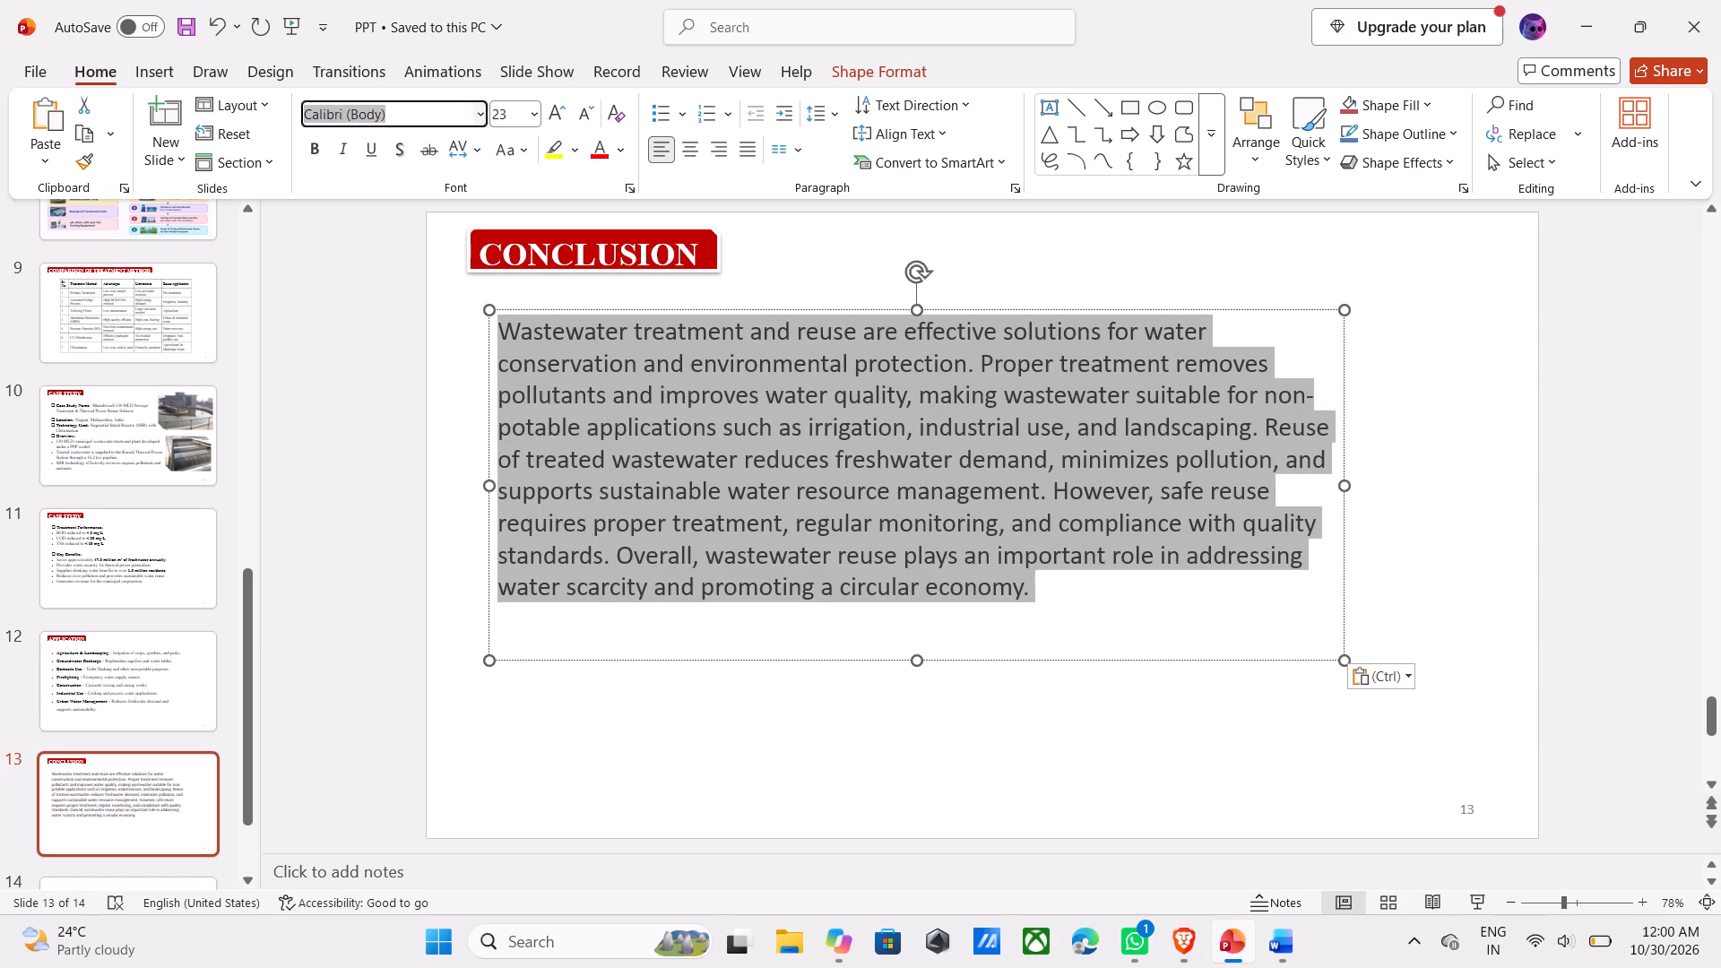
pyautogui.write('TIMES')
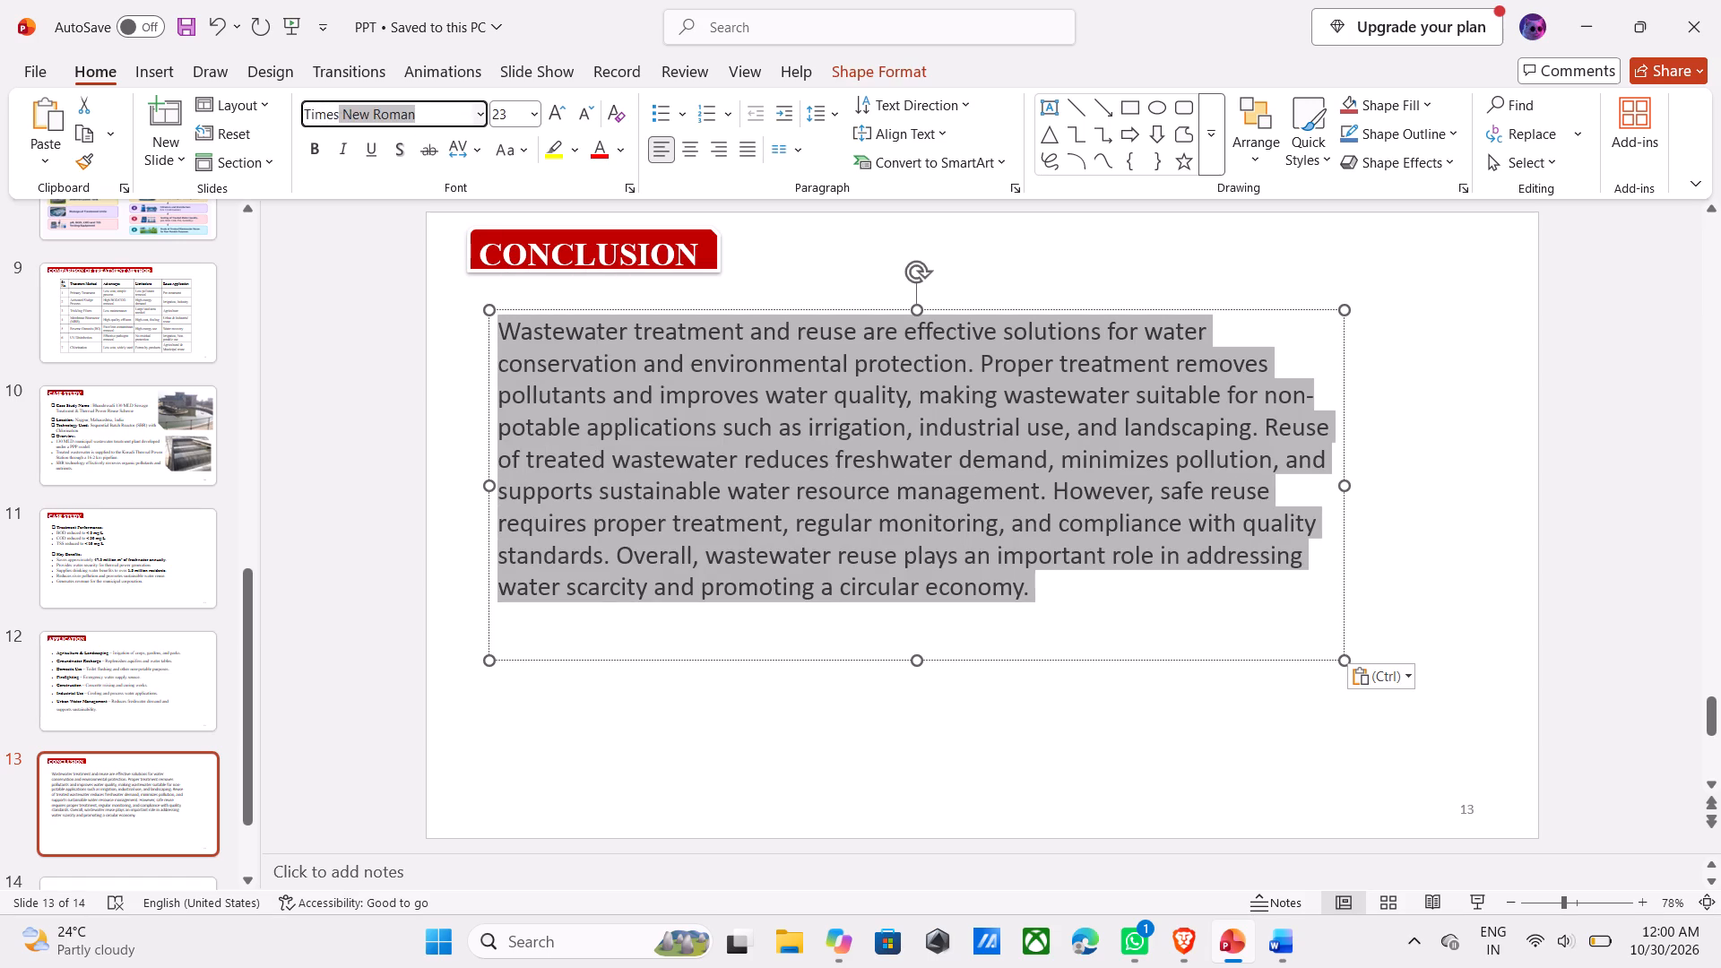
pyautogui.press('Return')
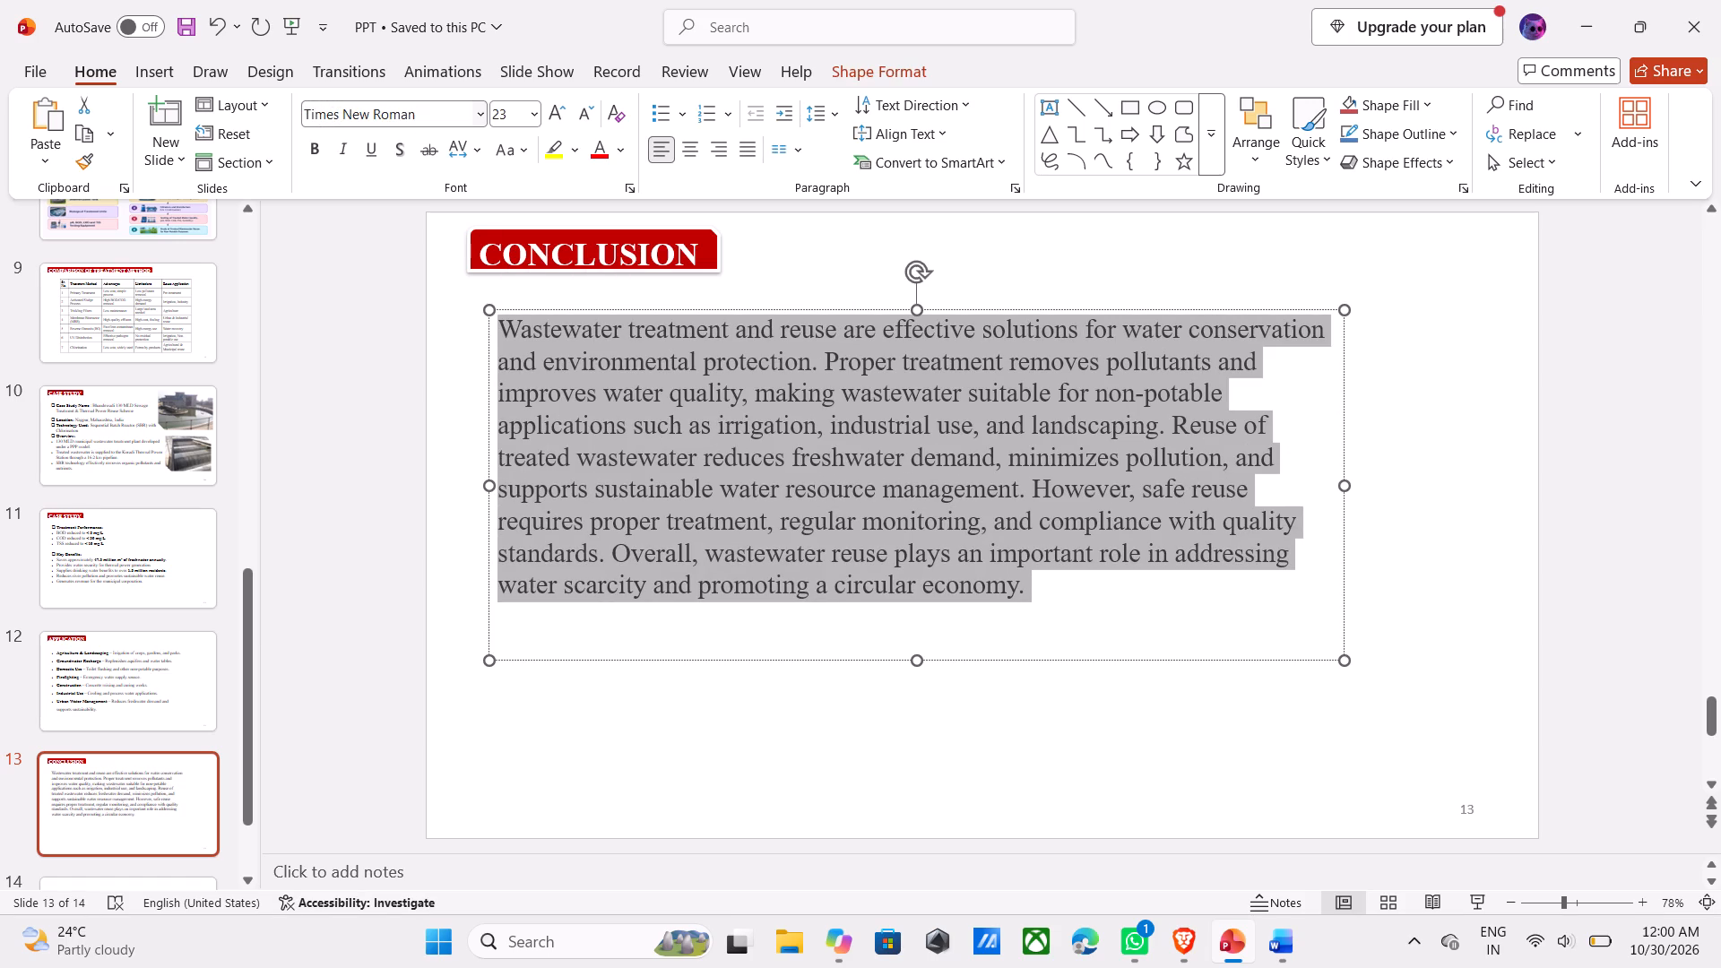
pyautogui.click(518, 118)
pyautogui.write('24')
pyautogui.press('Return')
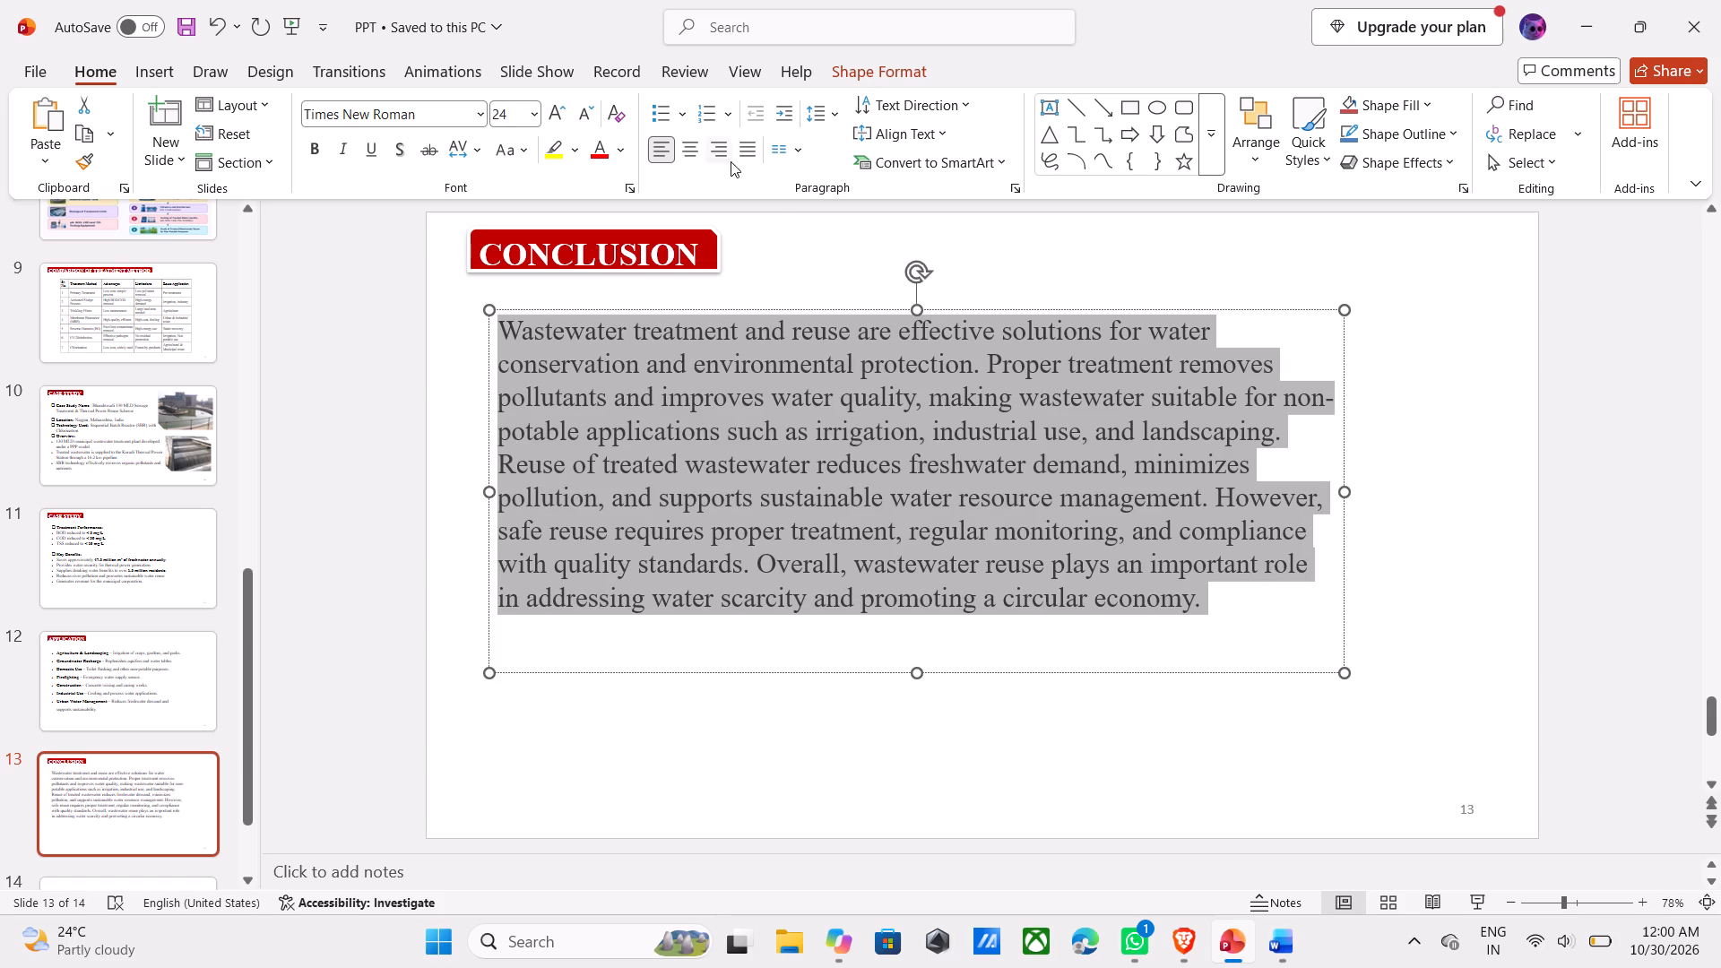
pyautogui.click(752, 160)
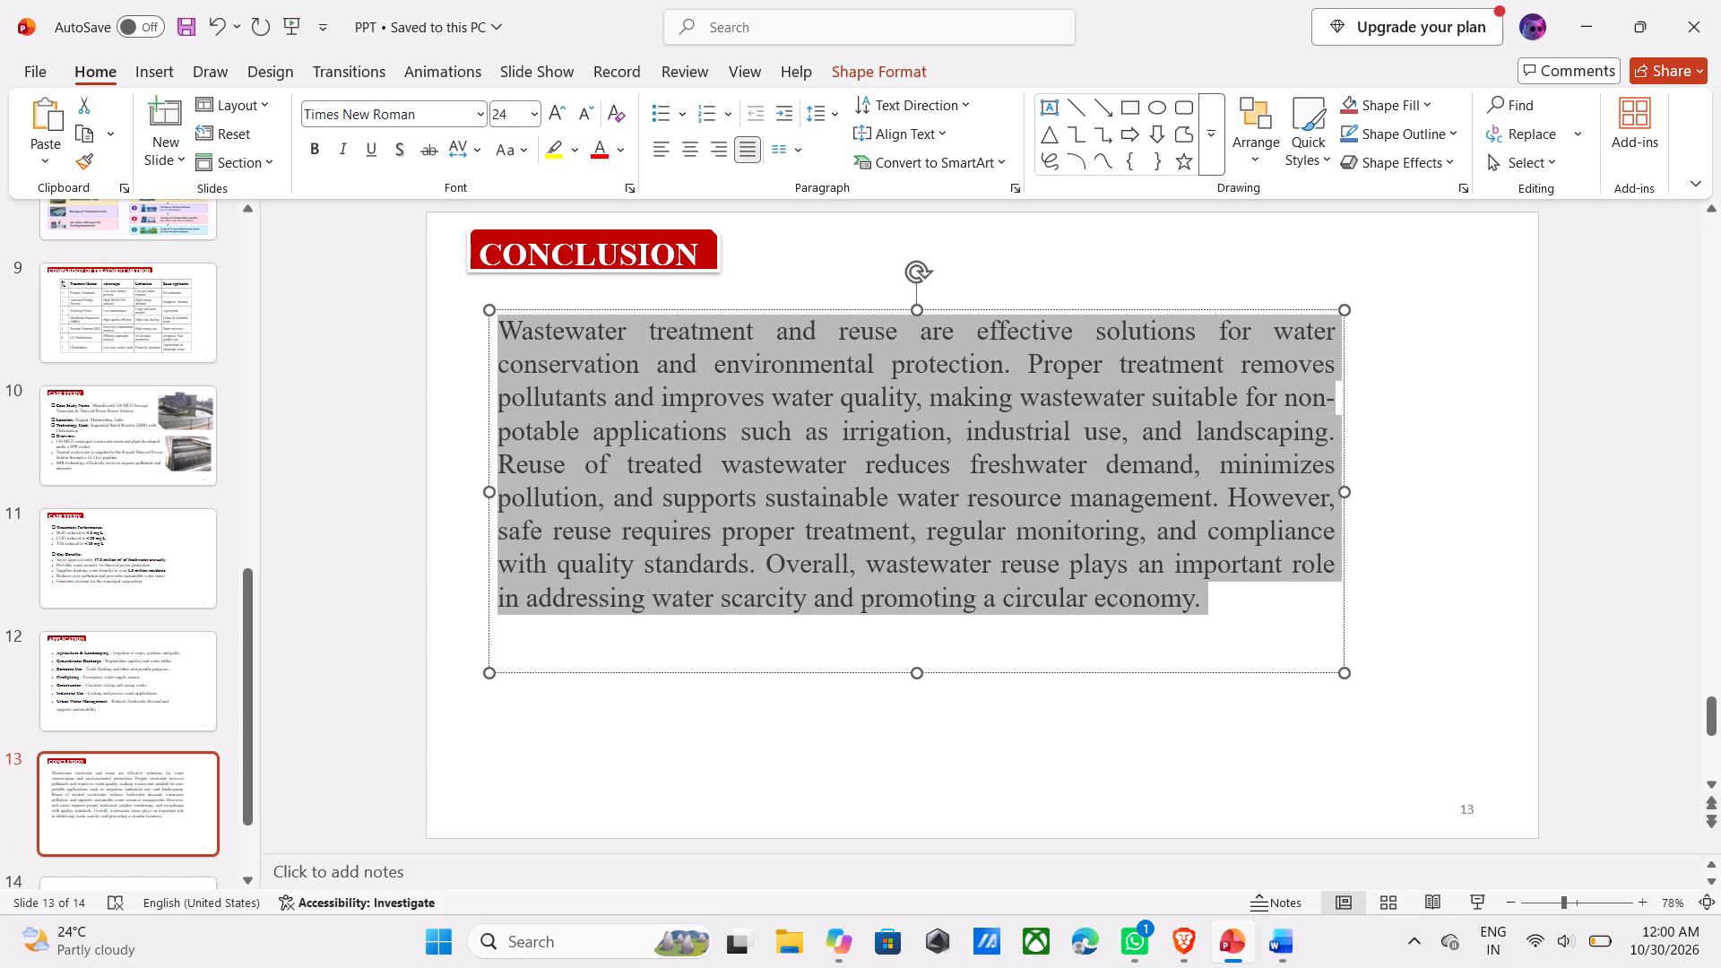
# Move the conclusion paragraph's text box slightly right and down on the slide.
pyautogui.click(1297, 627)
pyautogui.moveTo(1070, 305); pyautogui.dragTo(1084, 307)
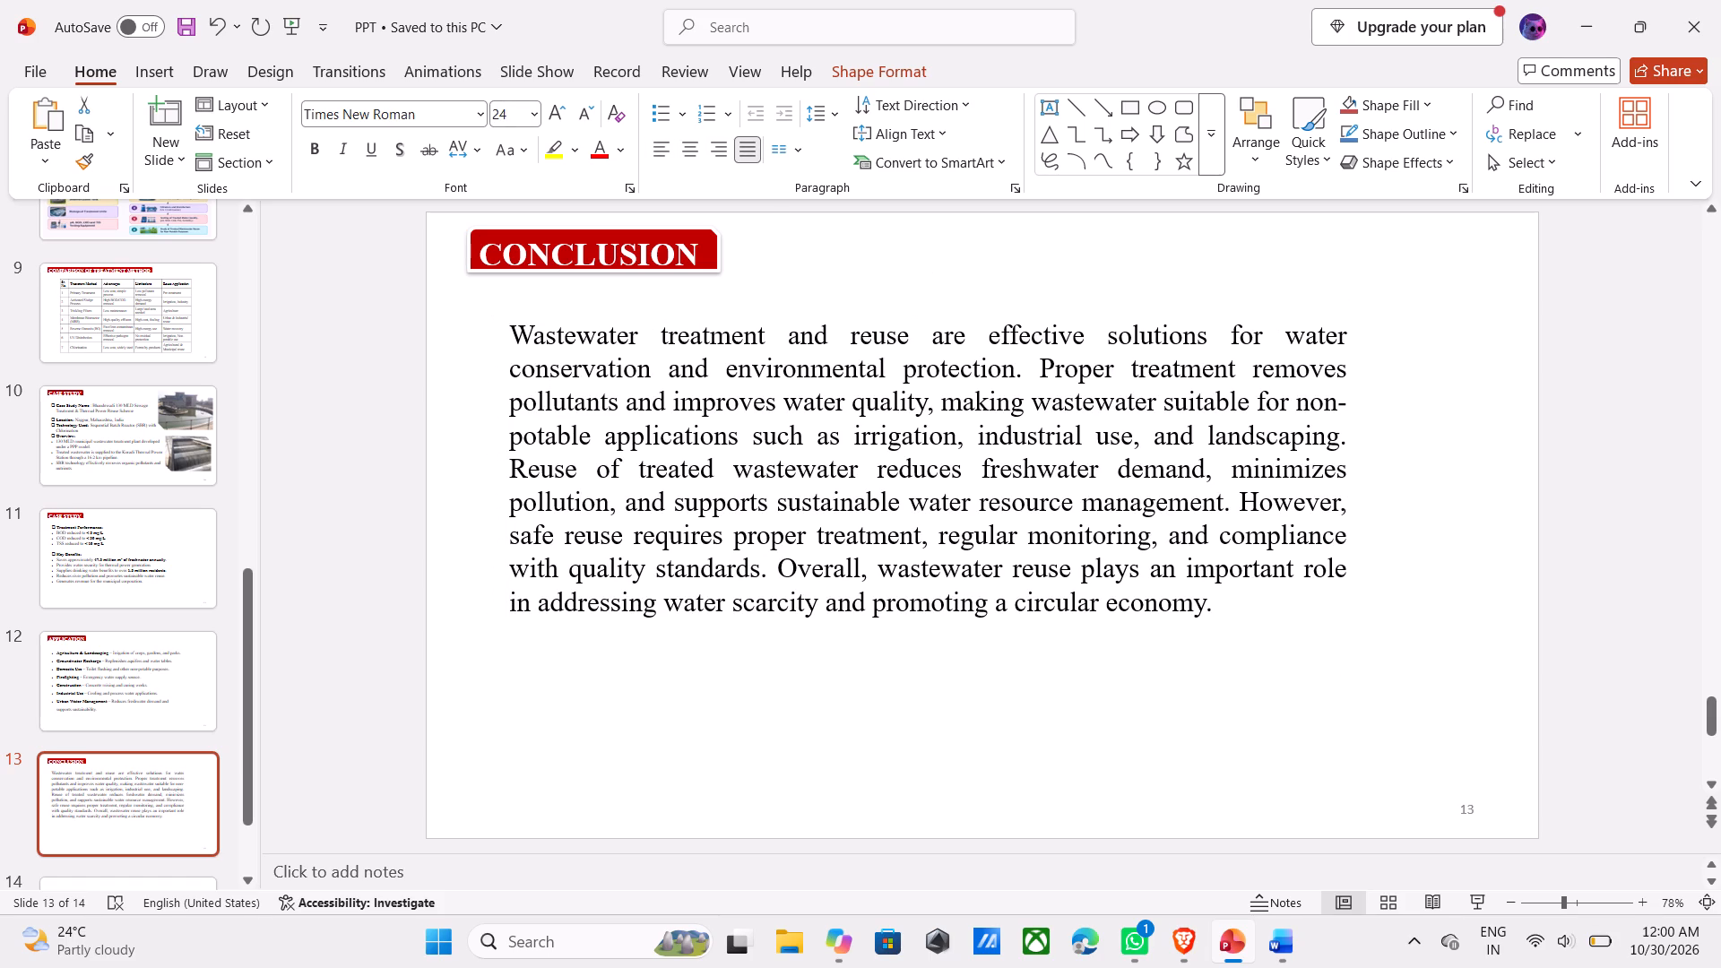
pyautogui.moveTo(1084, 307); pyautogui.dragTo(1088, 306)
# Set the line spacing of the whole conclusion paragraph to 1.5.
pyautogui.moveTo(1238, 628); pyautogui.dragTo(1238, 627)
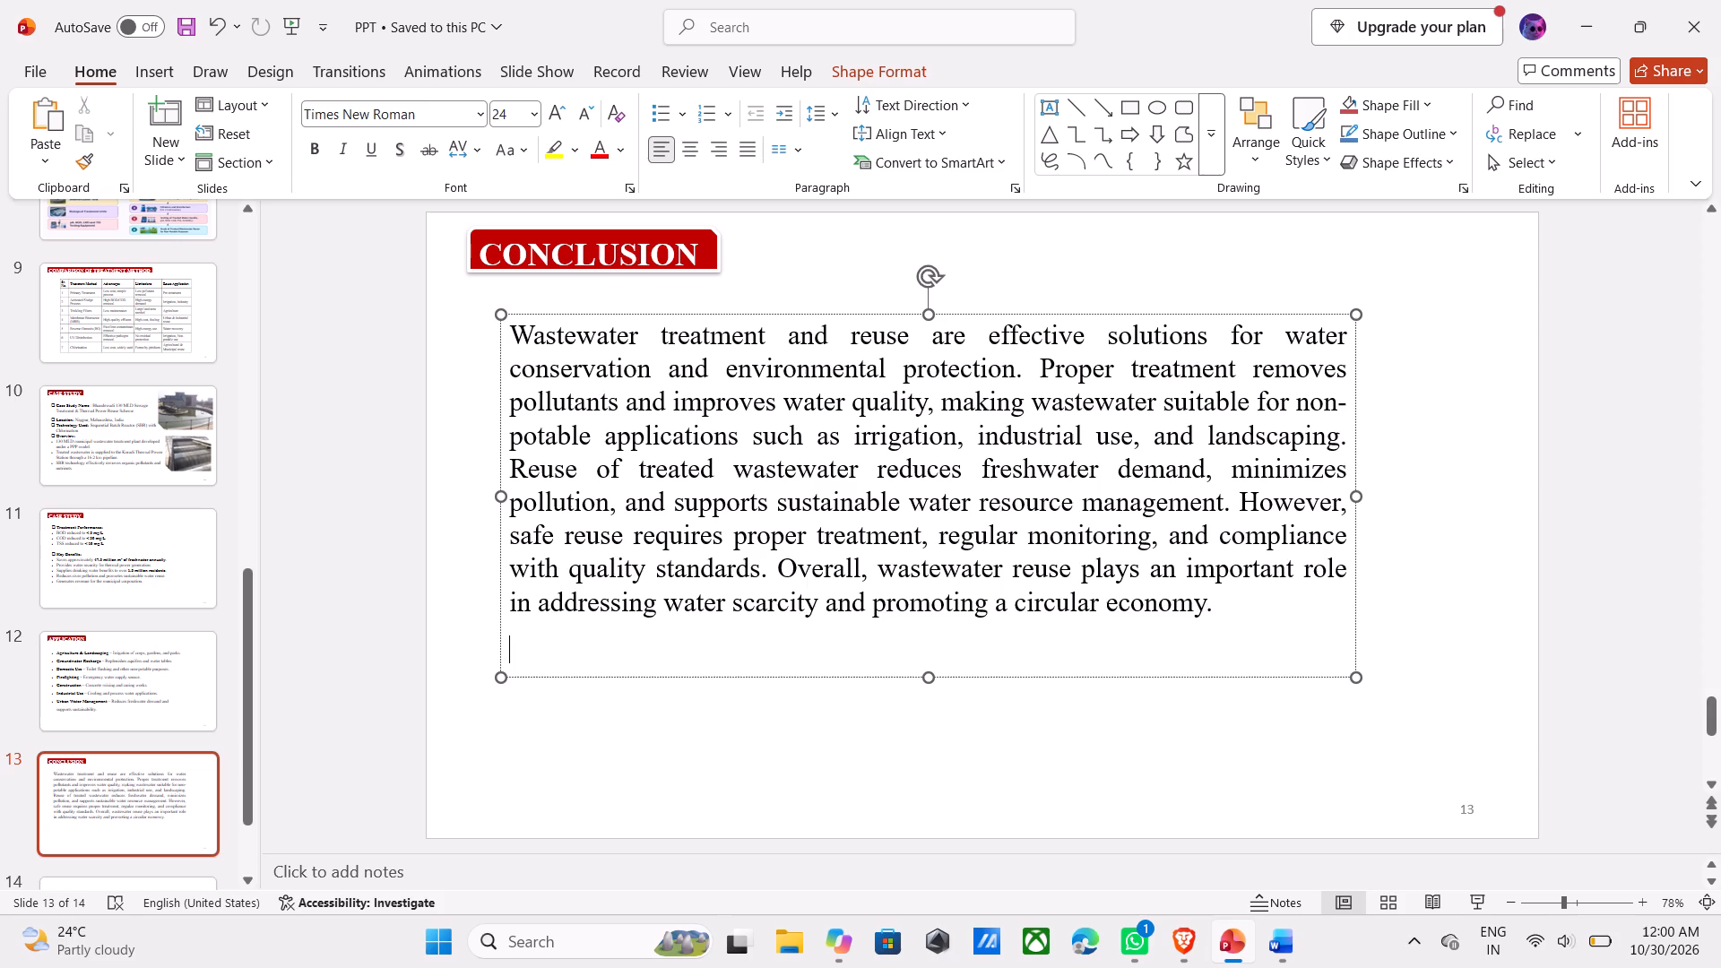
pyautogui.moveTo(1238, 627); pyautogui.dragTo(523, 329)
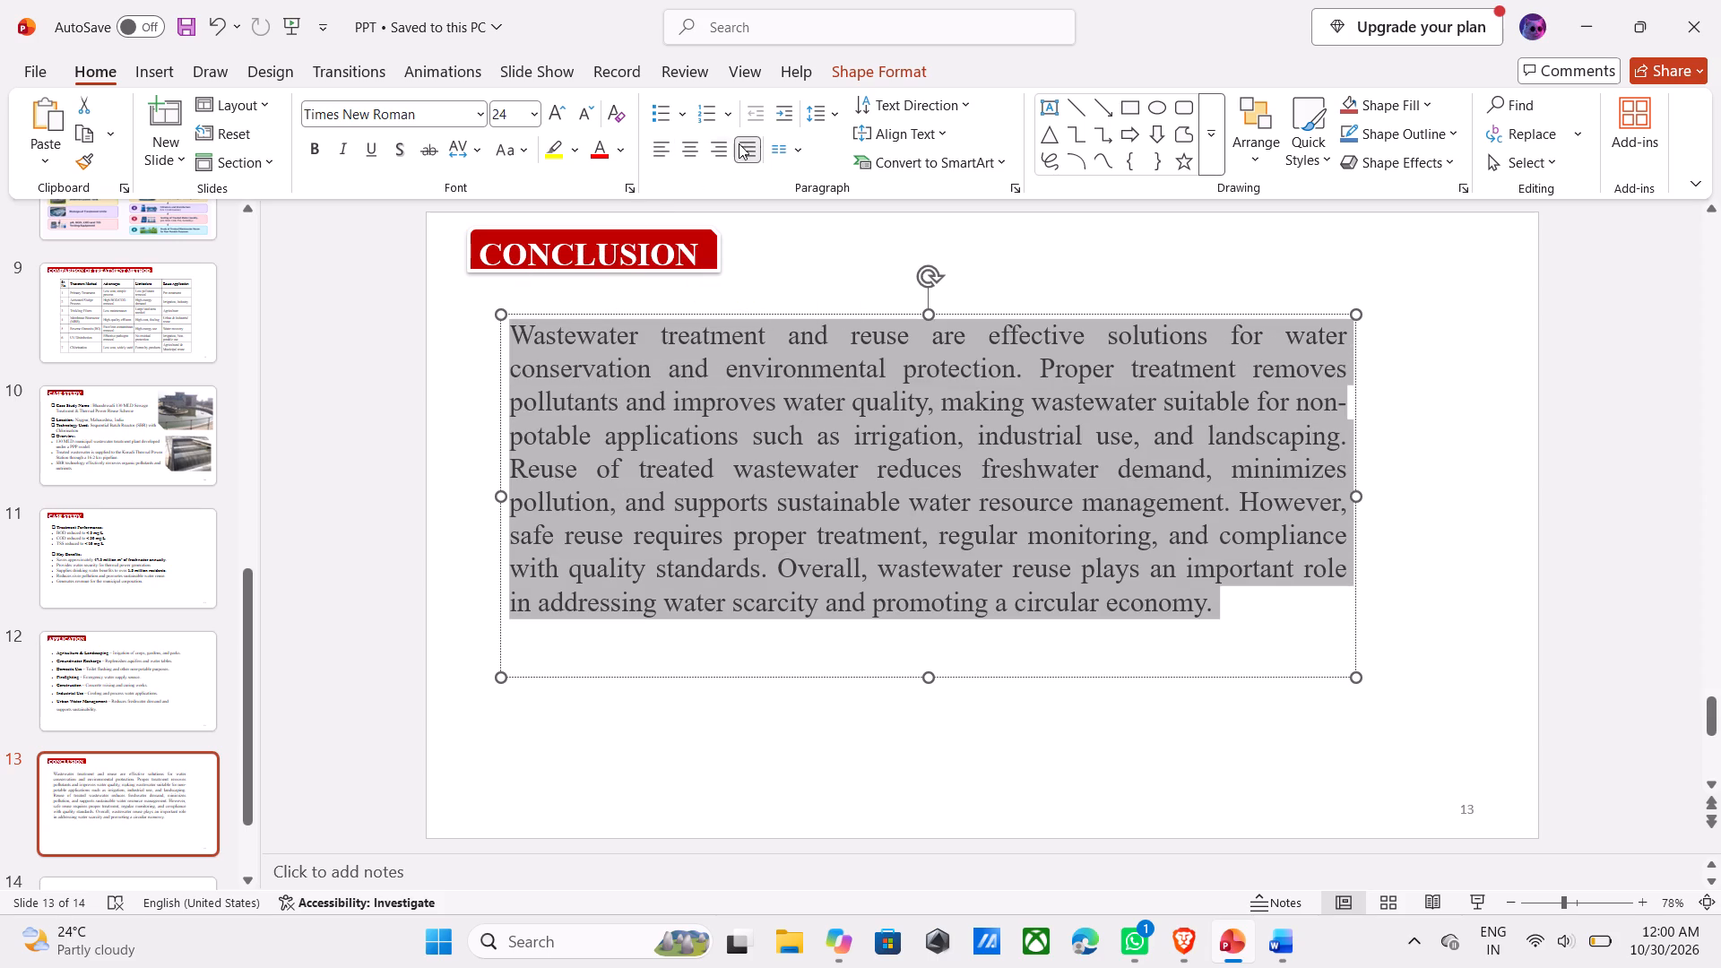
pyautogui.click(832, 111)
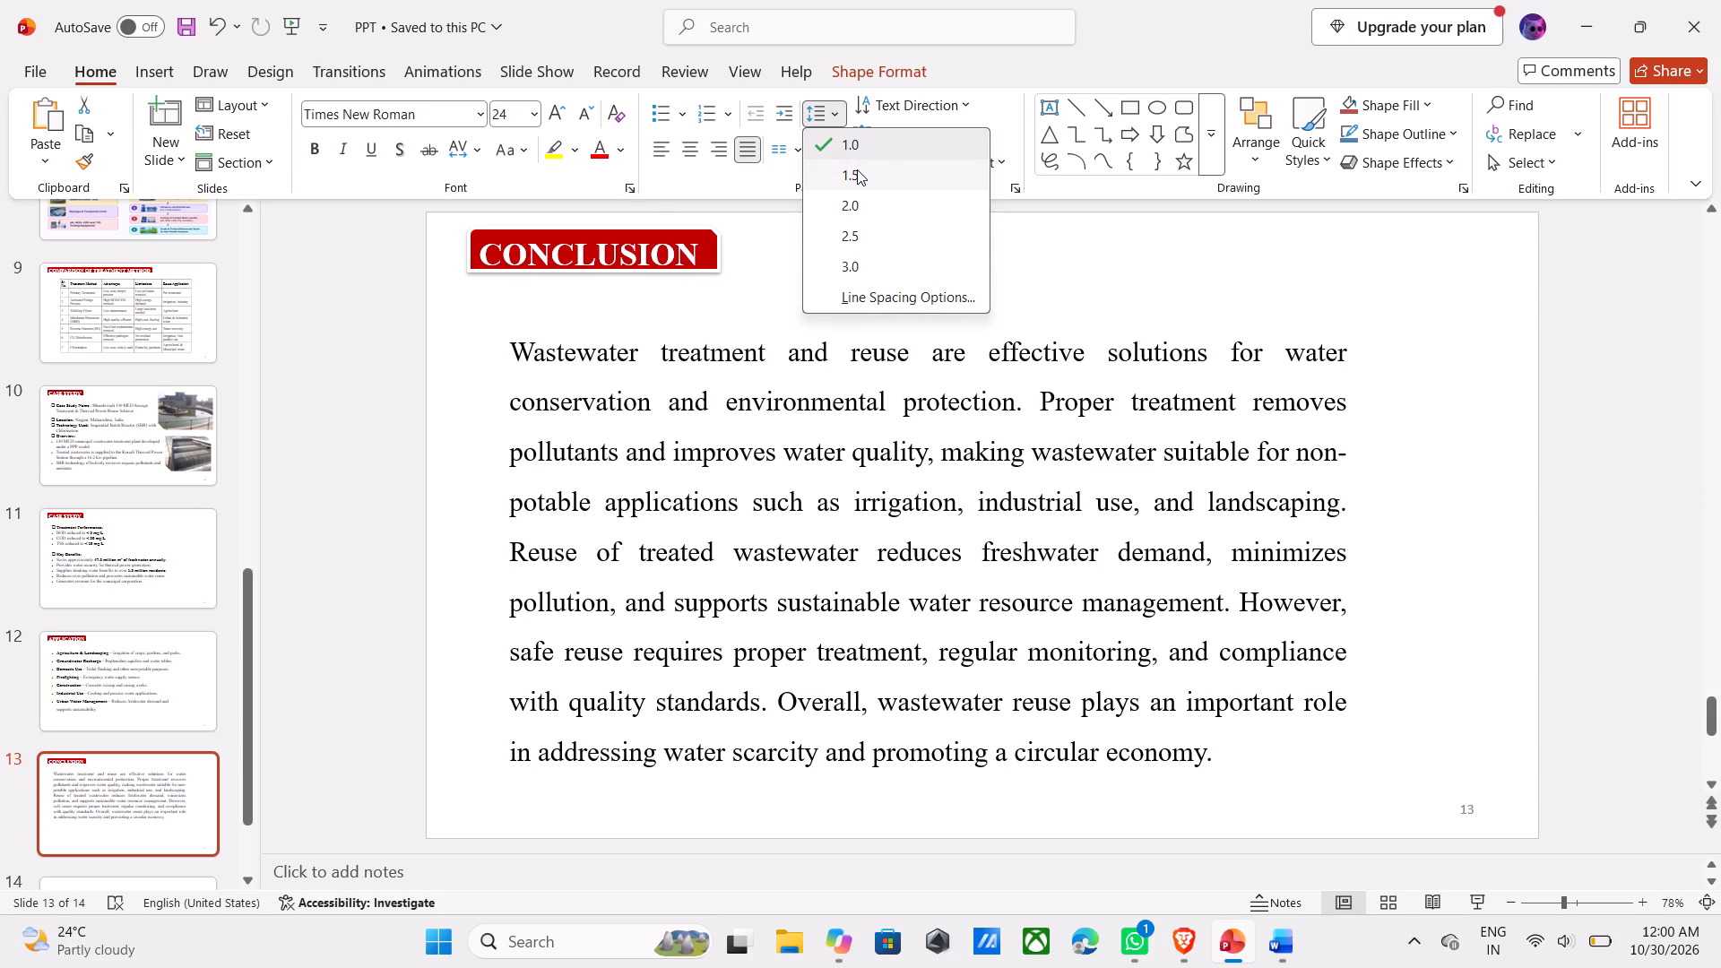
pyautogui.click(857, 169)
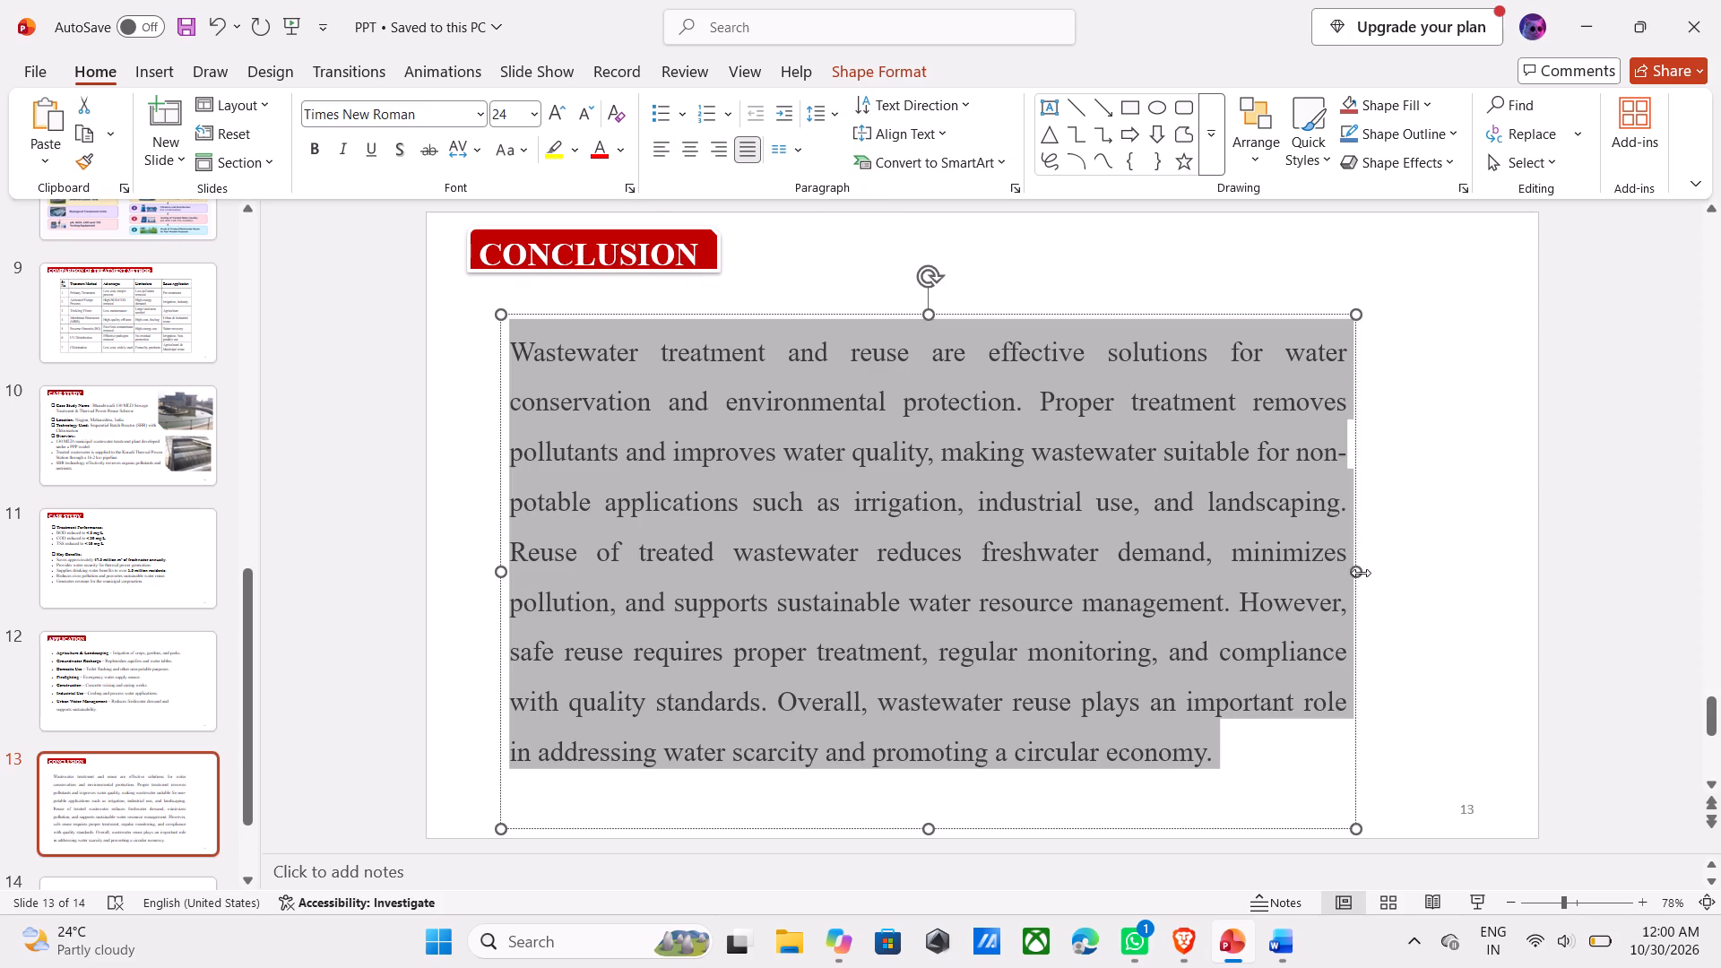
# Widen the conclusion paragraph's text box by extending its right edge toward the slide's right margin.
pyautogui.moveTo(1361, 573); pyautogui.dragTo(1472, 536)
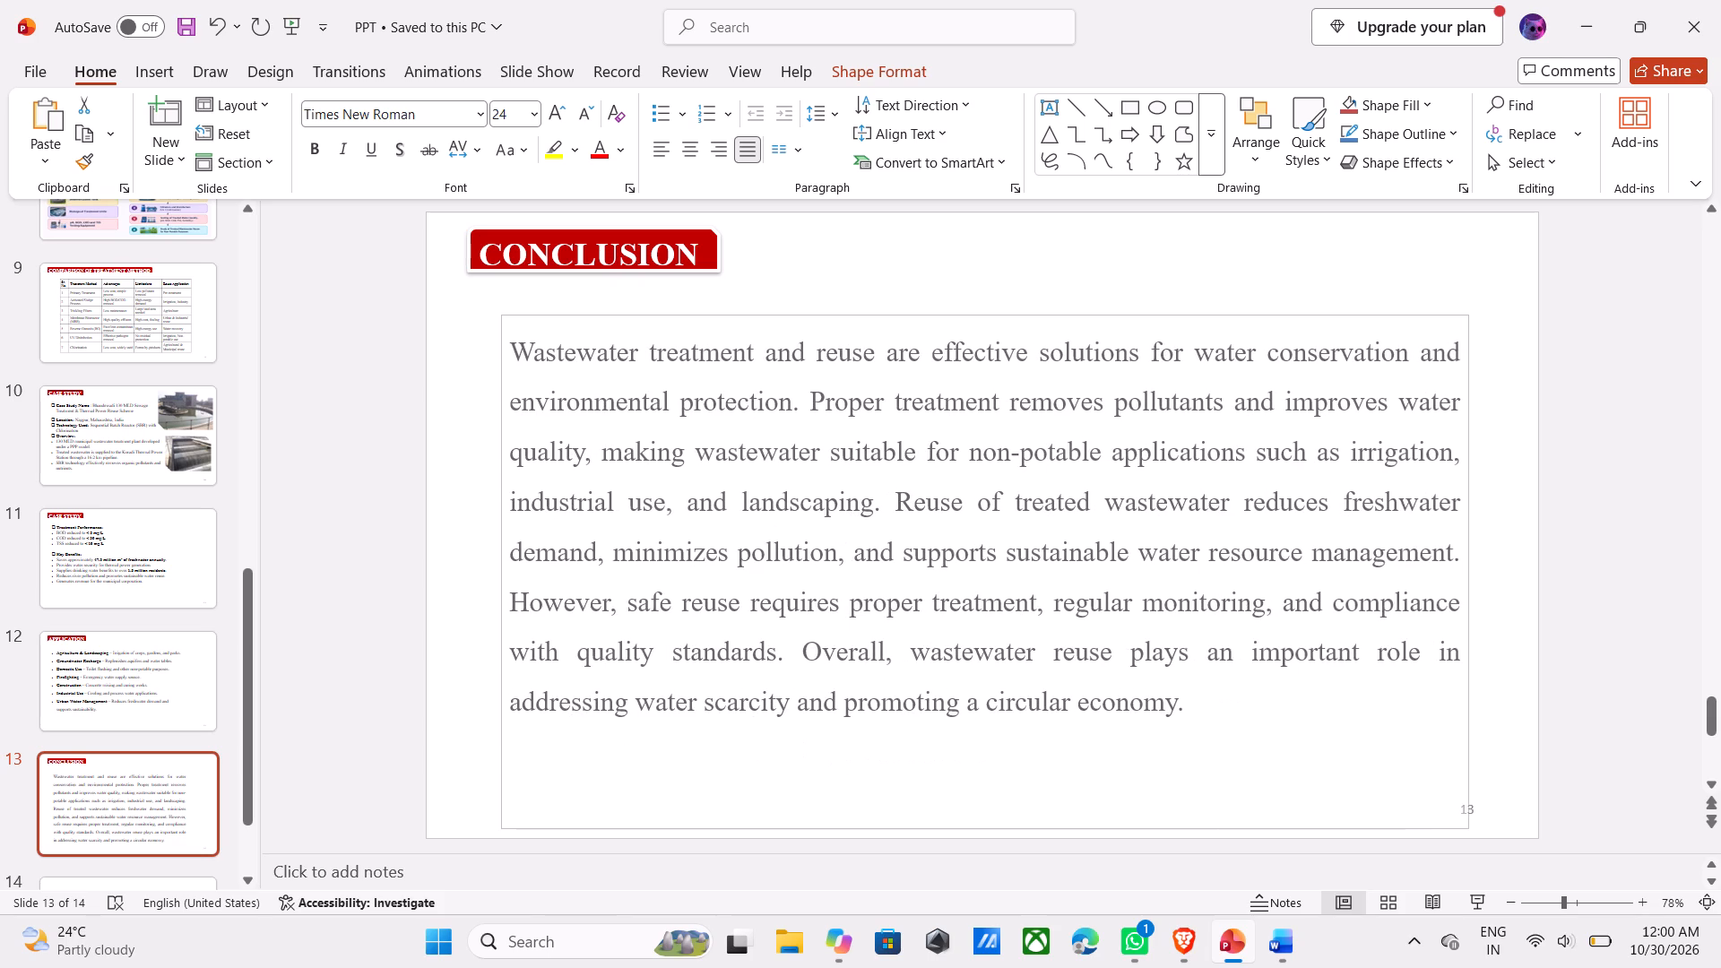
pyautogui.moveTo(1472, 536); pyautogui.dragTo(1473, 536)
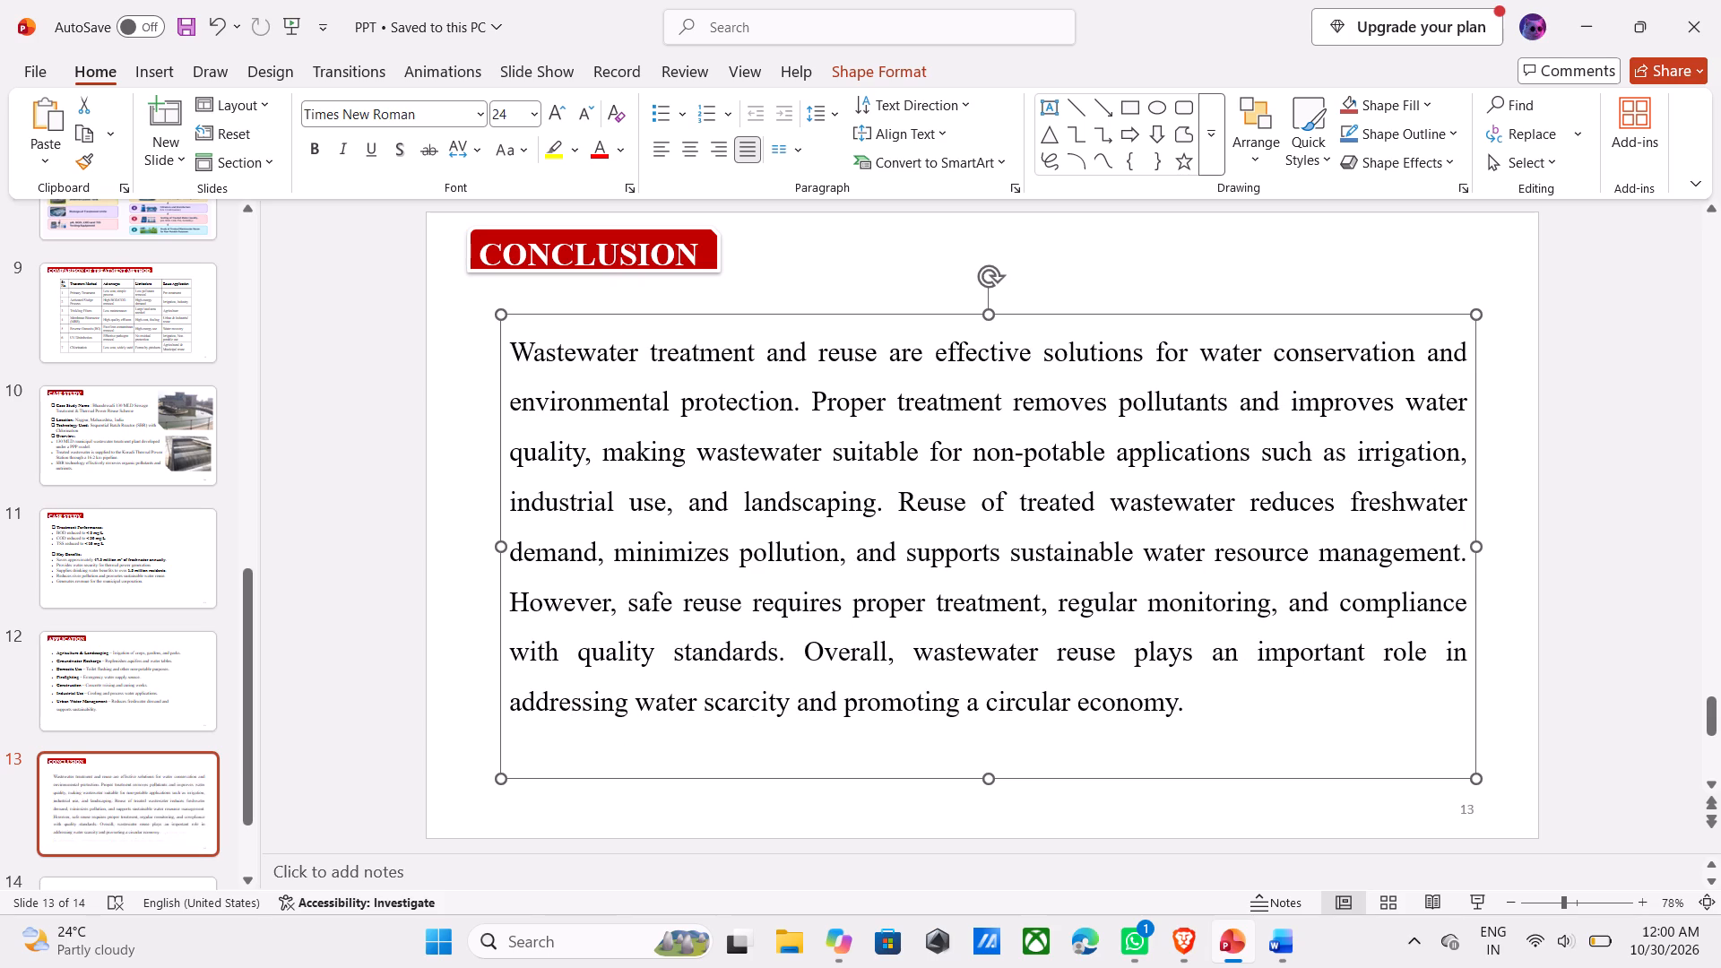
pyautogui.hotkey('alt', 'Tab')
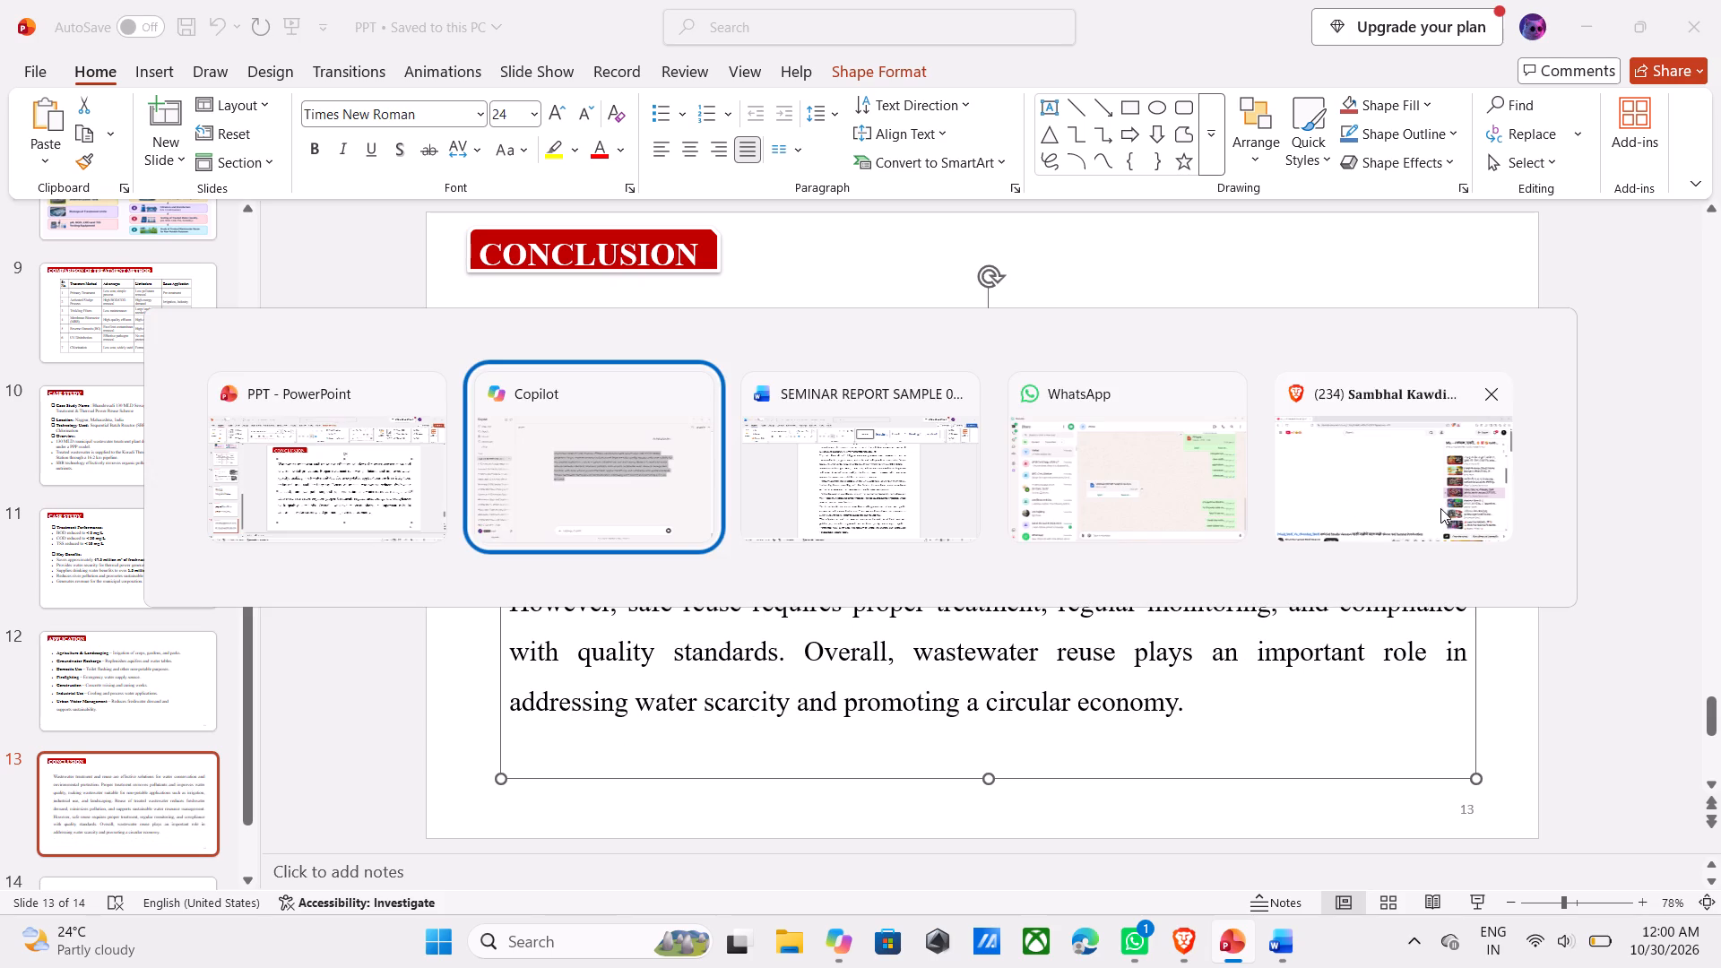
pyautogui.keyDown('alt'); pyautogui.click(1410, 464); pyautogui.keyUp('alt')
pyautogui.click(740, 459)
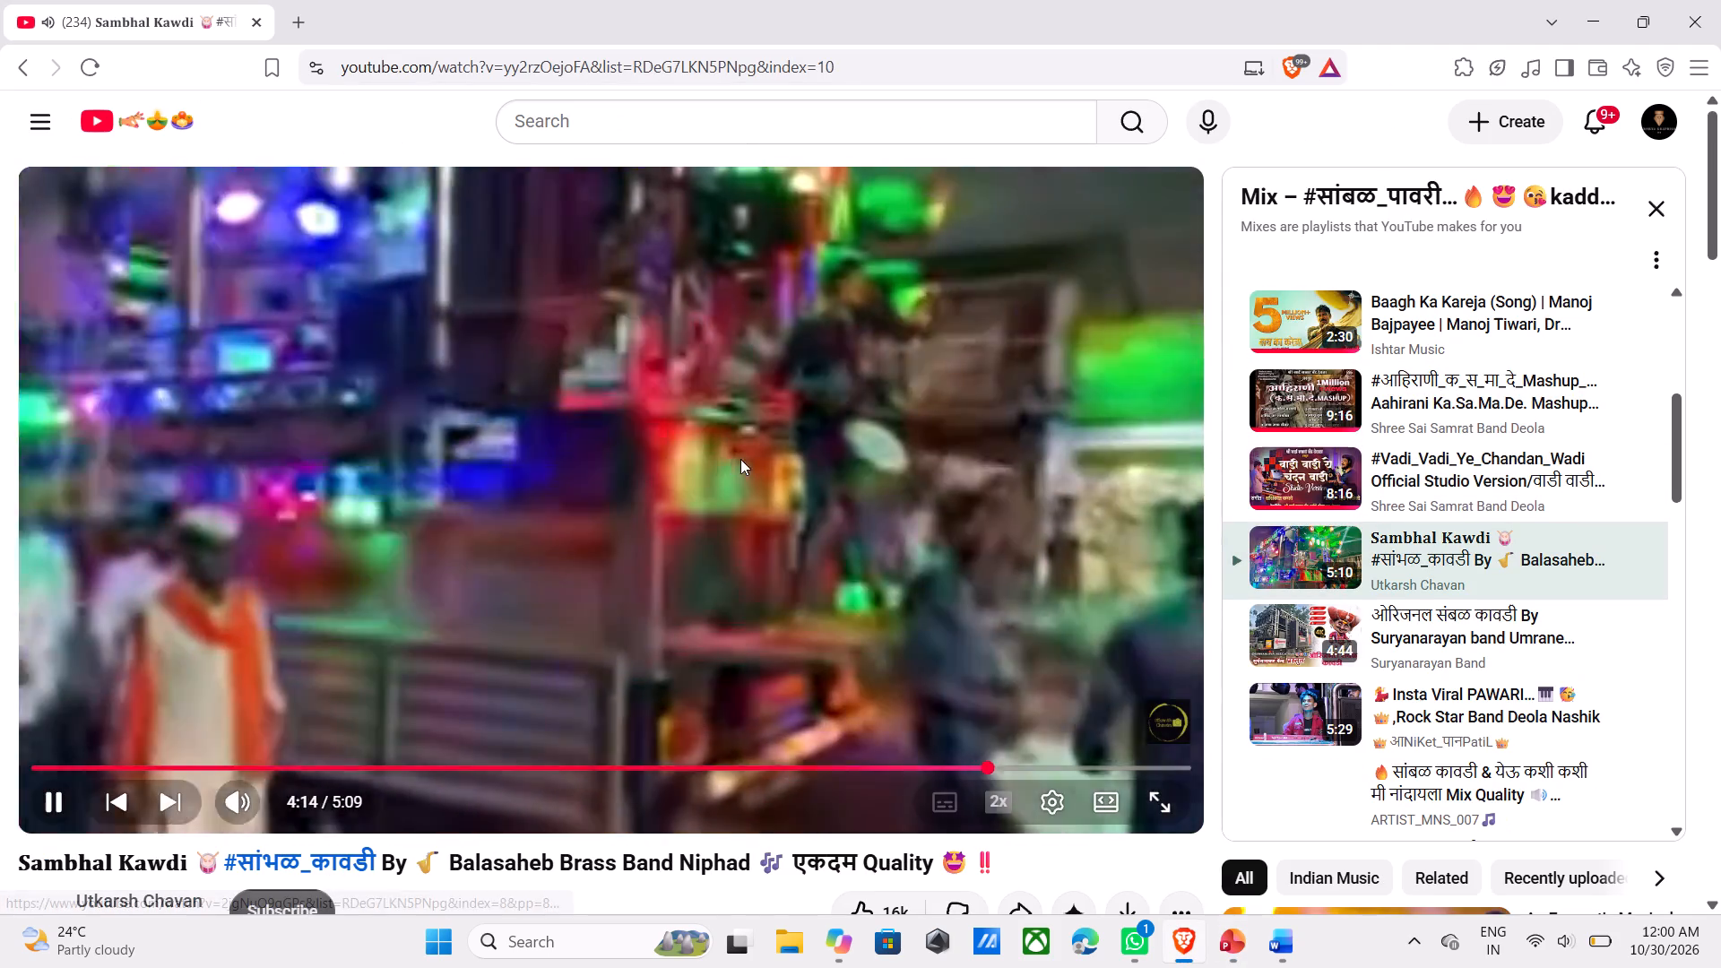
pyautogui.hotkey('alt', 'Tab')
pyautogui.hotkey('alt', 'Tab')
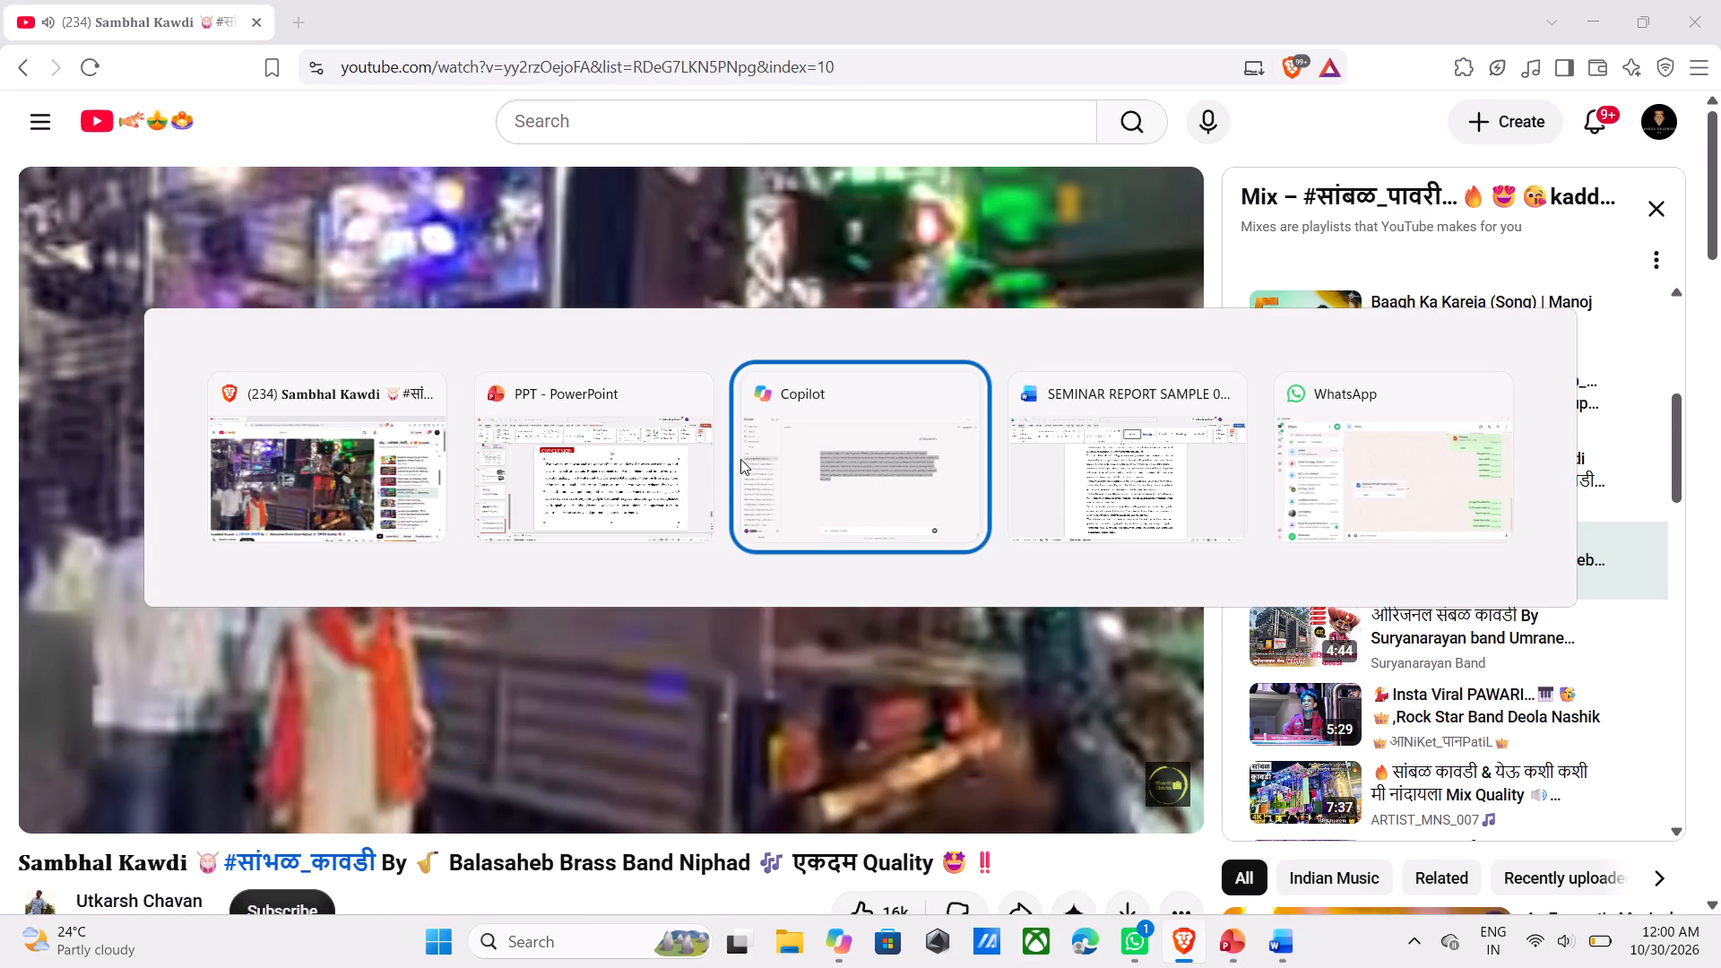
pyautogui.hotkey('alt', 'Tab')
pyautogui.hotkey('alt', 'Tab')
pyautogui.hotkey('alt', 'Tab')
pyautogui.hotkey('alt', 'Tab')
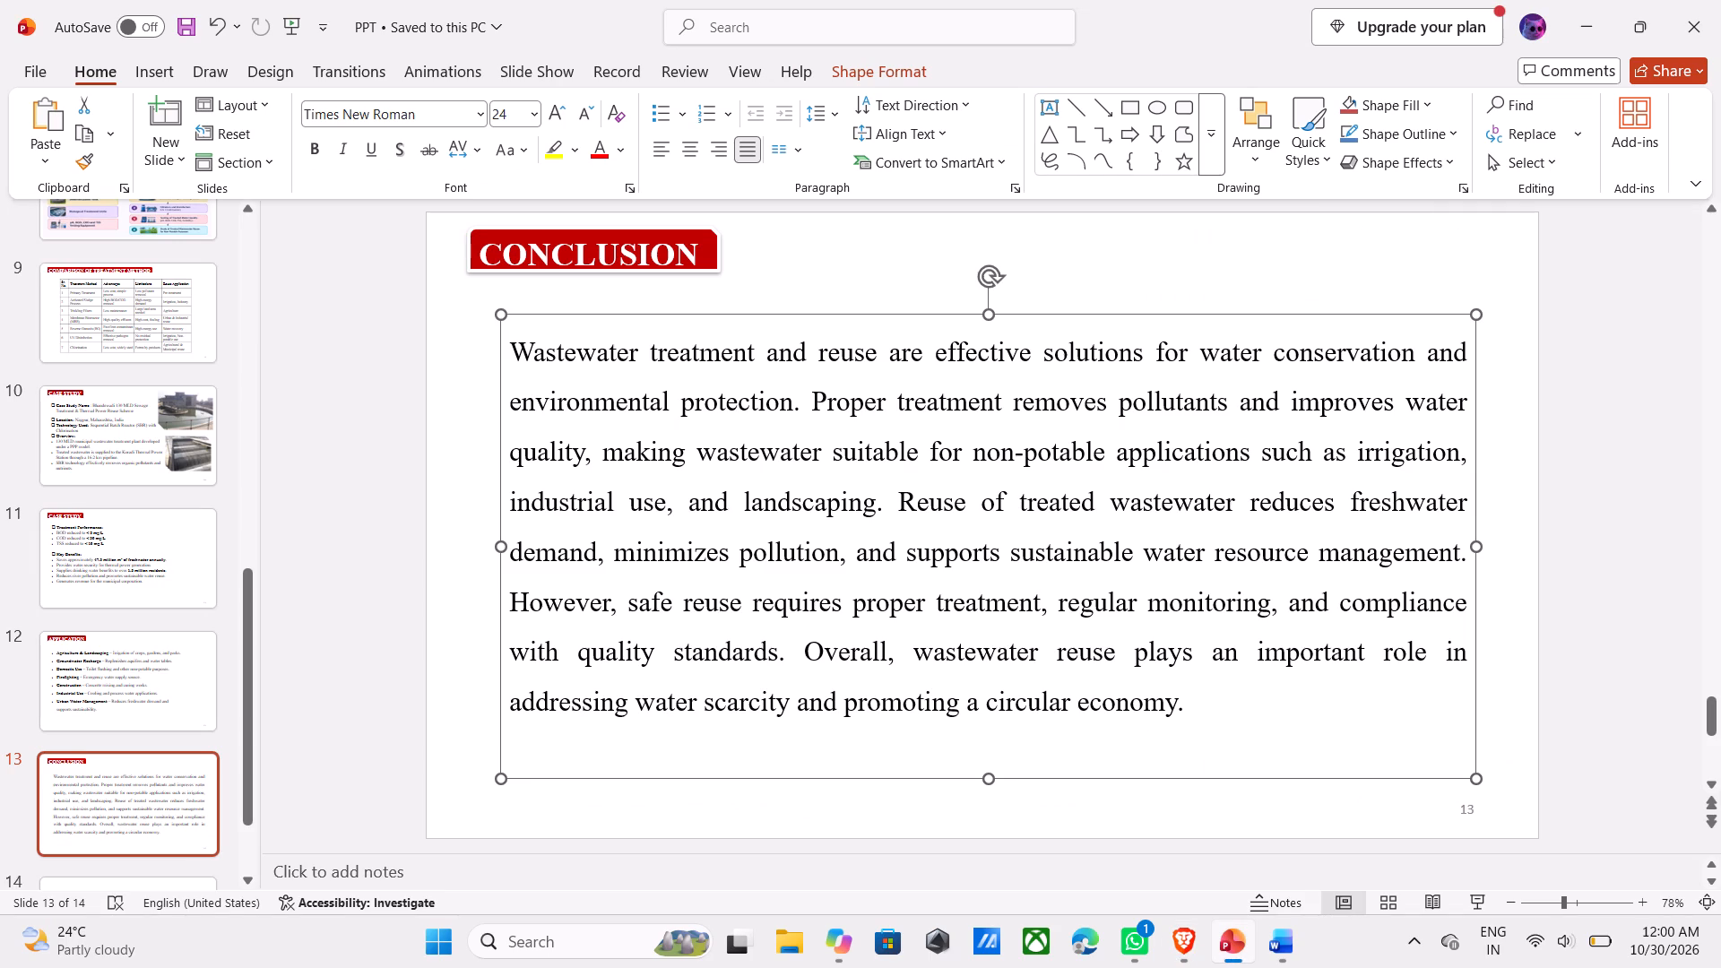
# Move the conclusion paragraph's text box slightly up and left so it sits nearly centred beneath the CONCLUSION title, and deselect it.
pyautogui.moveTo(1078, 314); pyautogui.dragTo(1070, 298)
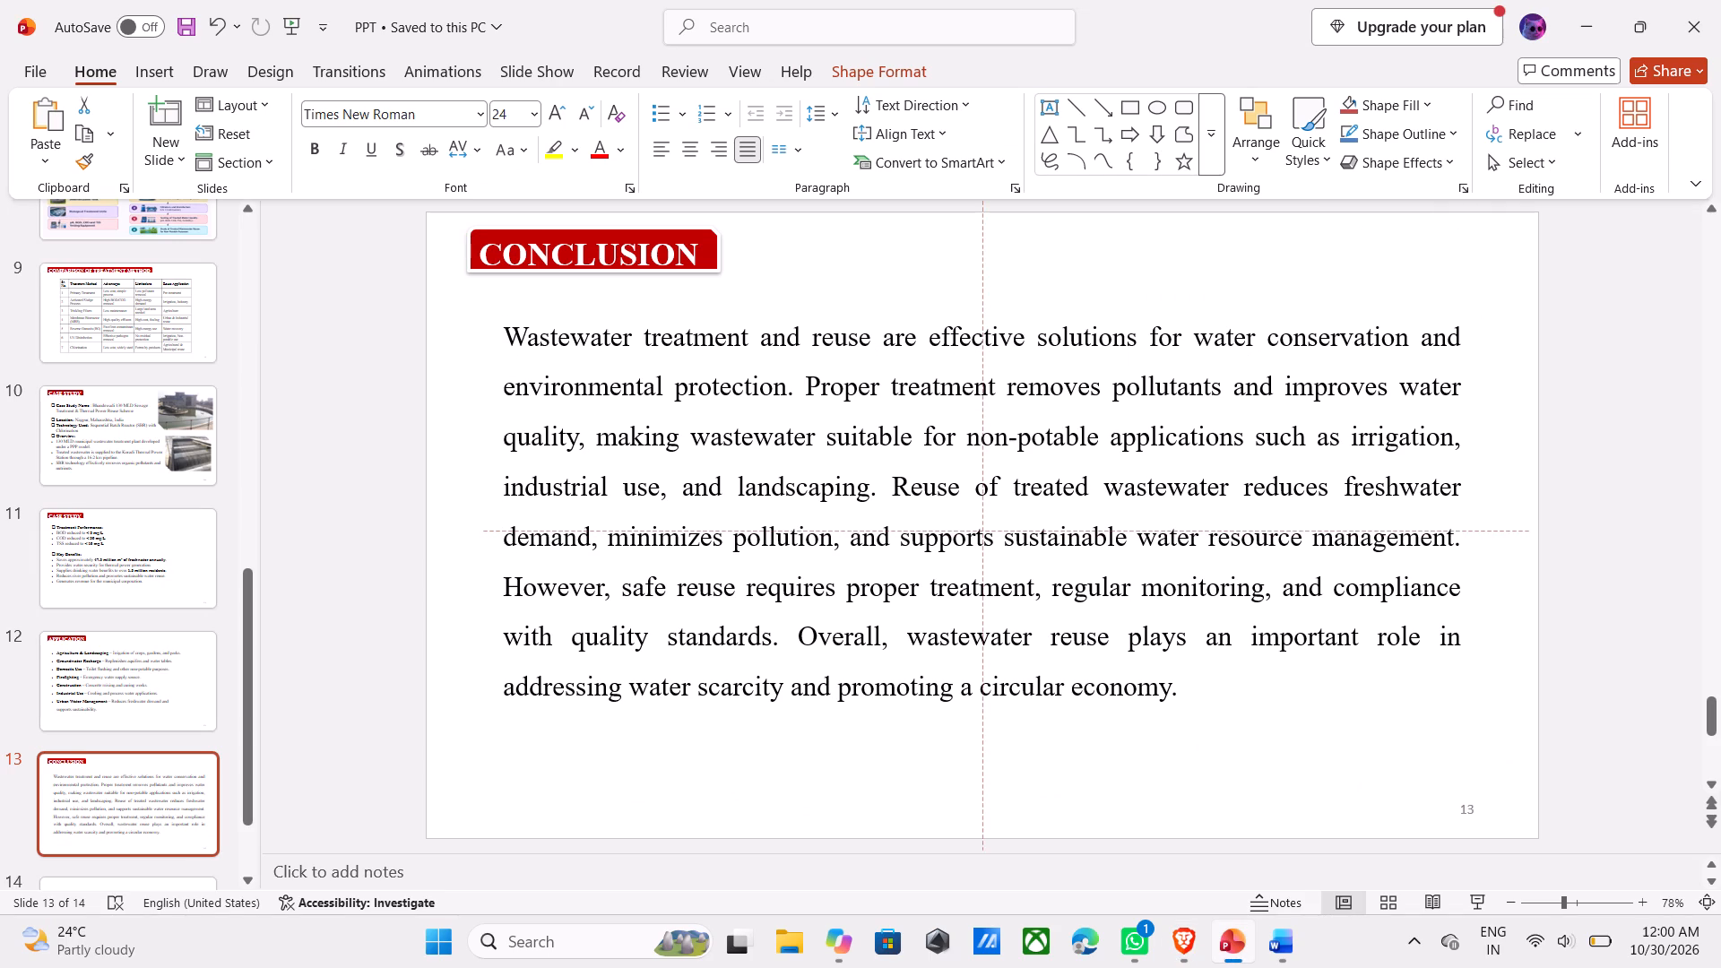
pyautogui.moveTo(1070, 298); pyautogui.dragTo(1061, 293)
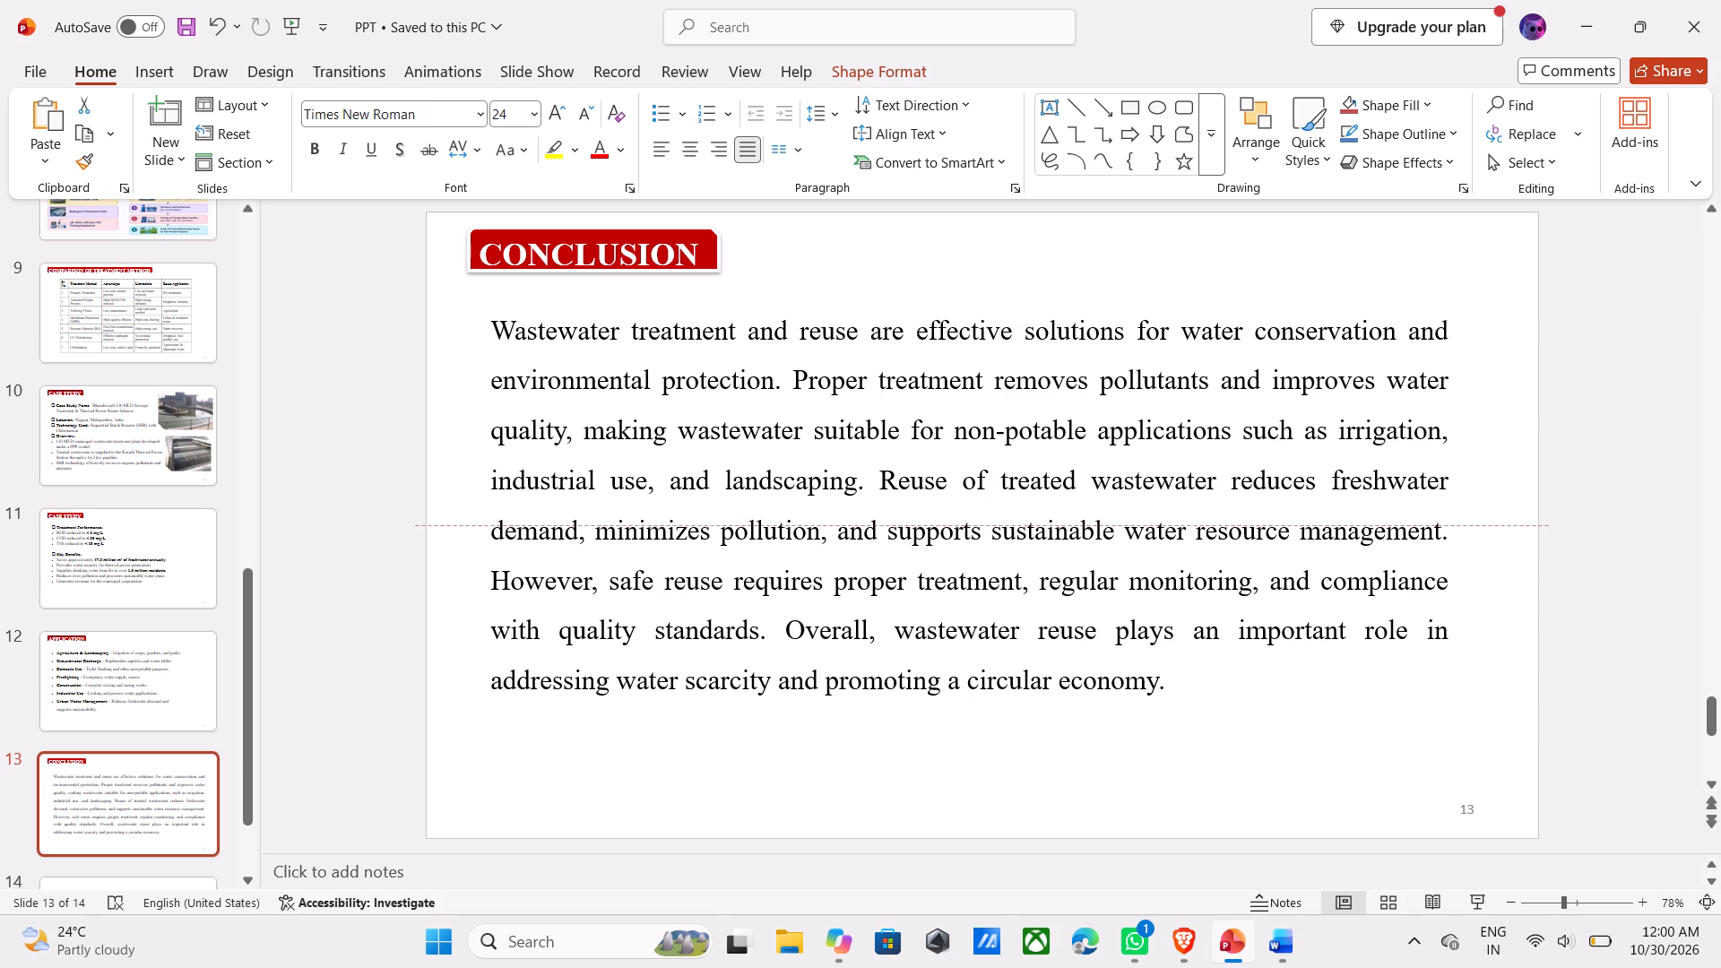
pyautogui.moveTo(1061, 293); pyautogui.dragTo(1066, 293)
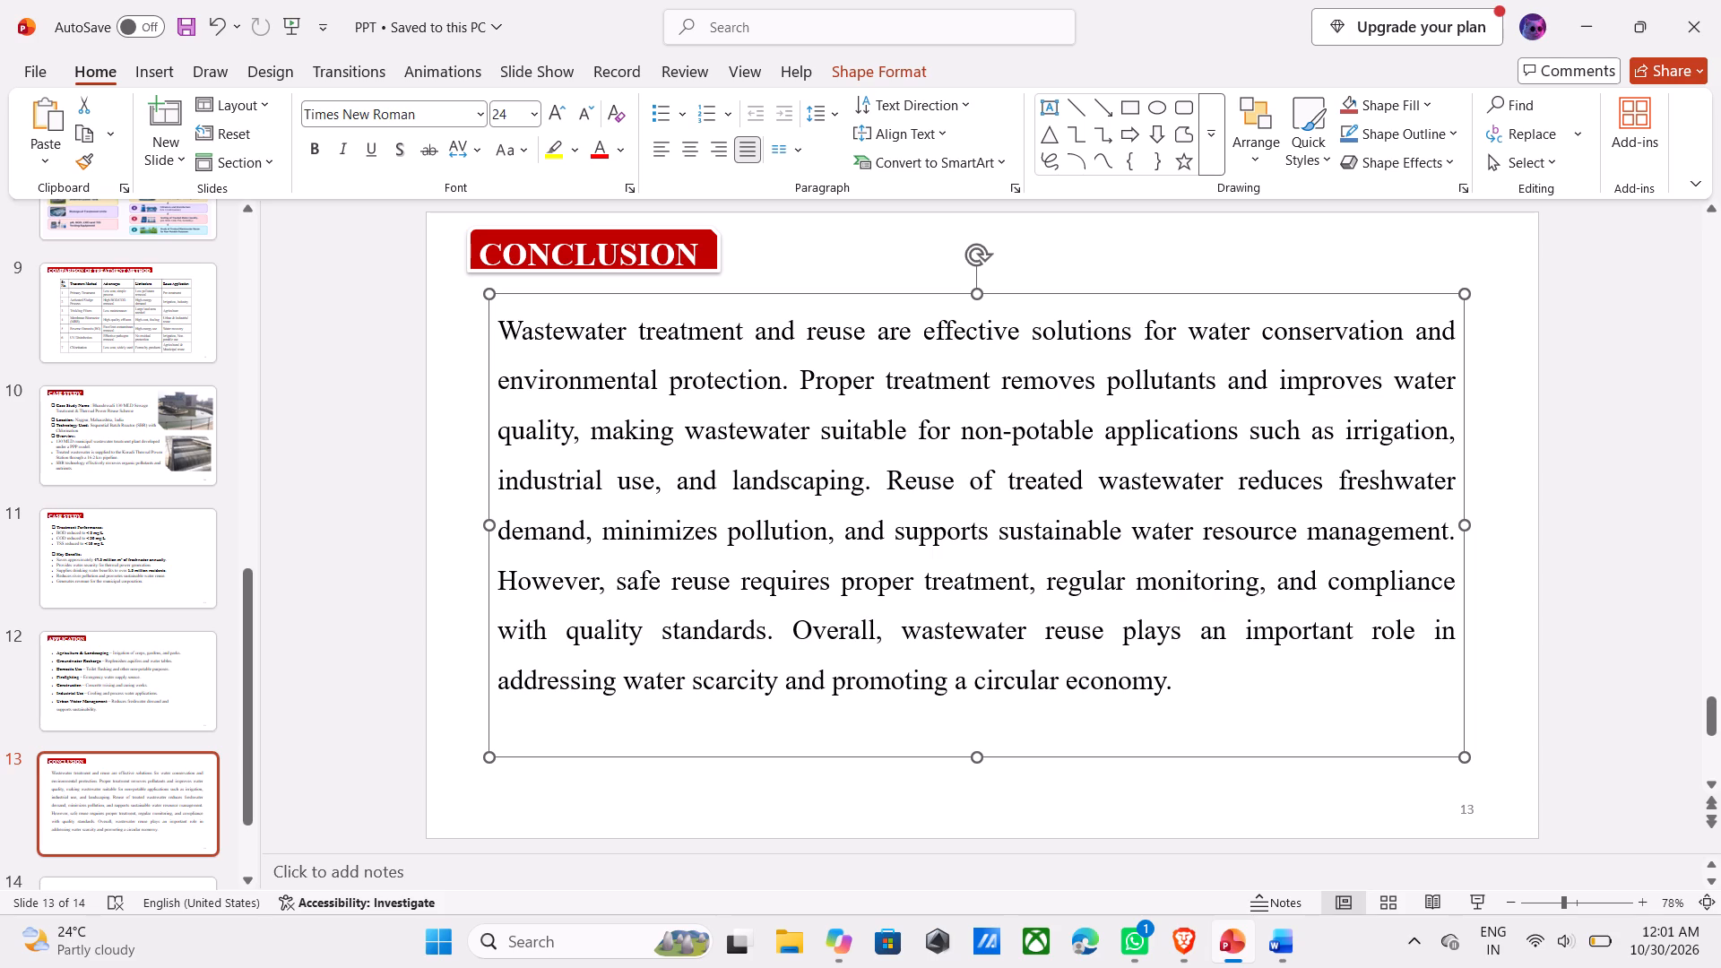
pyautogui.click(1134, 254)
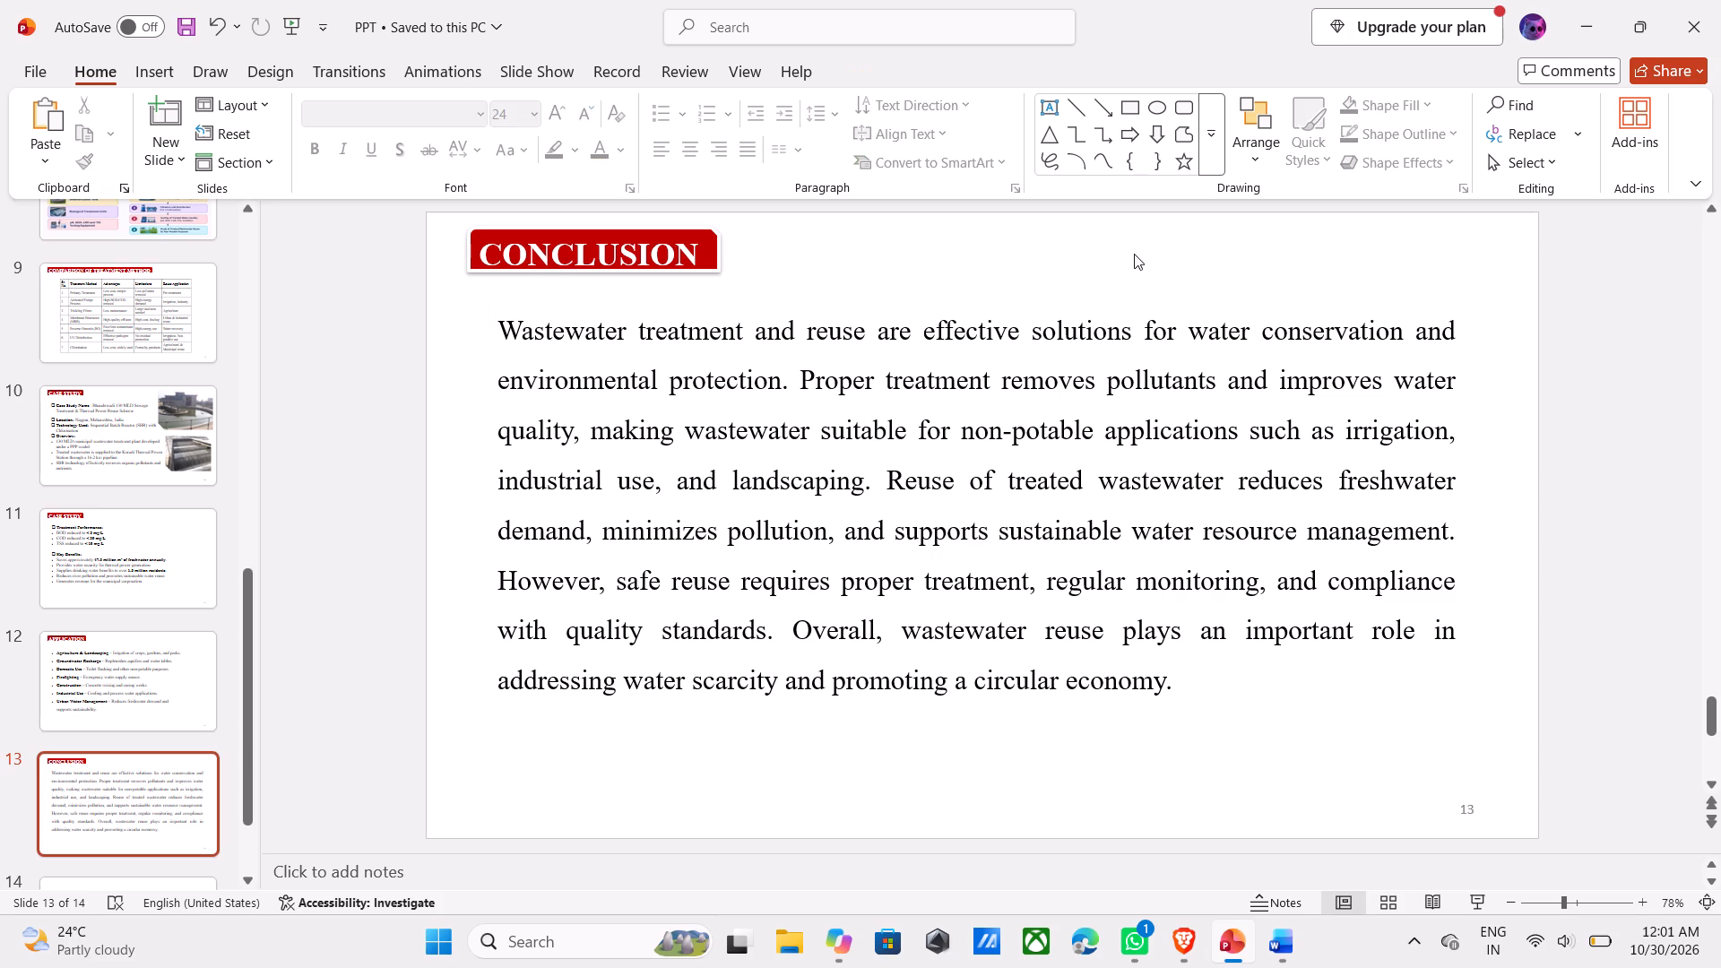
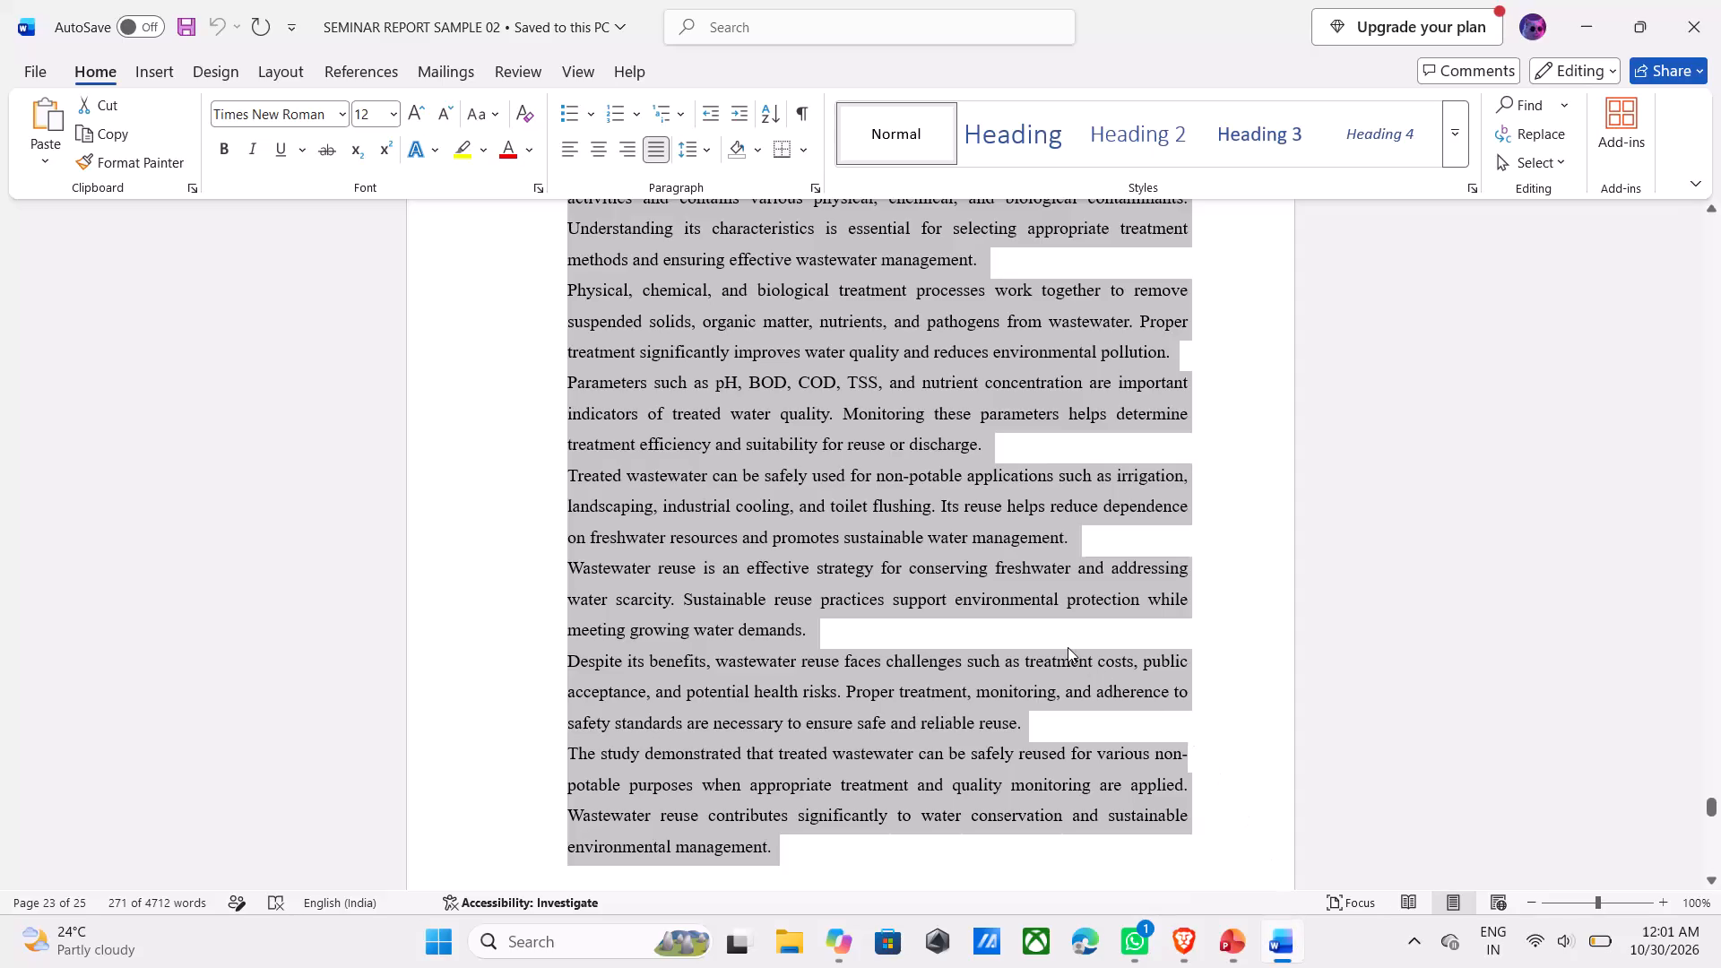
# Select the full list of references [1] to [10] below the References heading in the report and copy it.
pyautogui.click(1068, 647)
pyautogui.scroll(-15, 1068, 647)
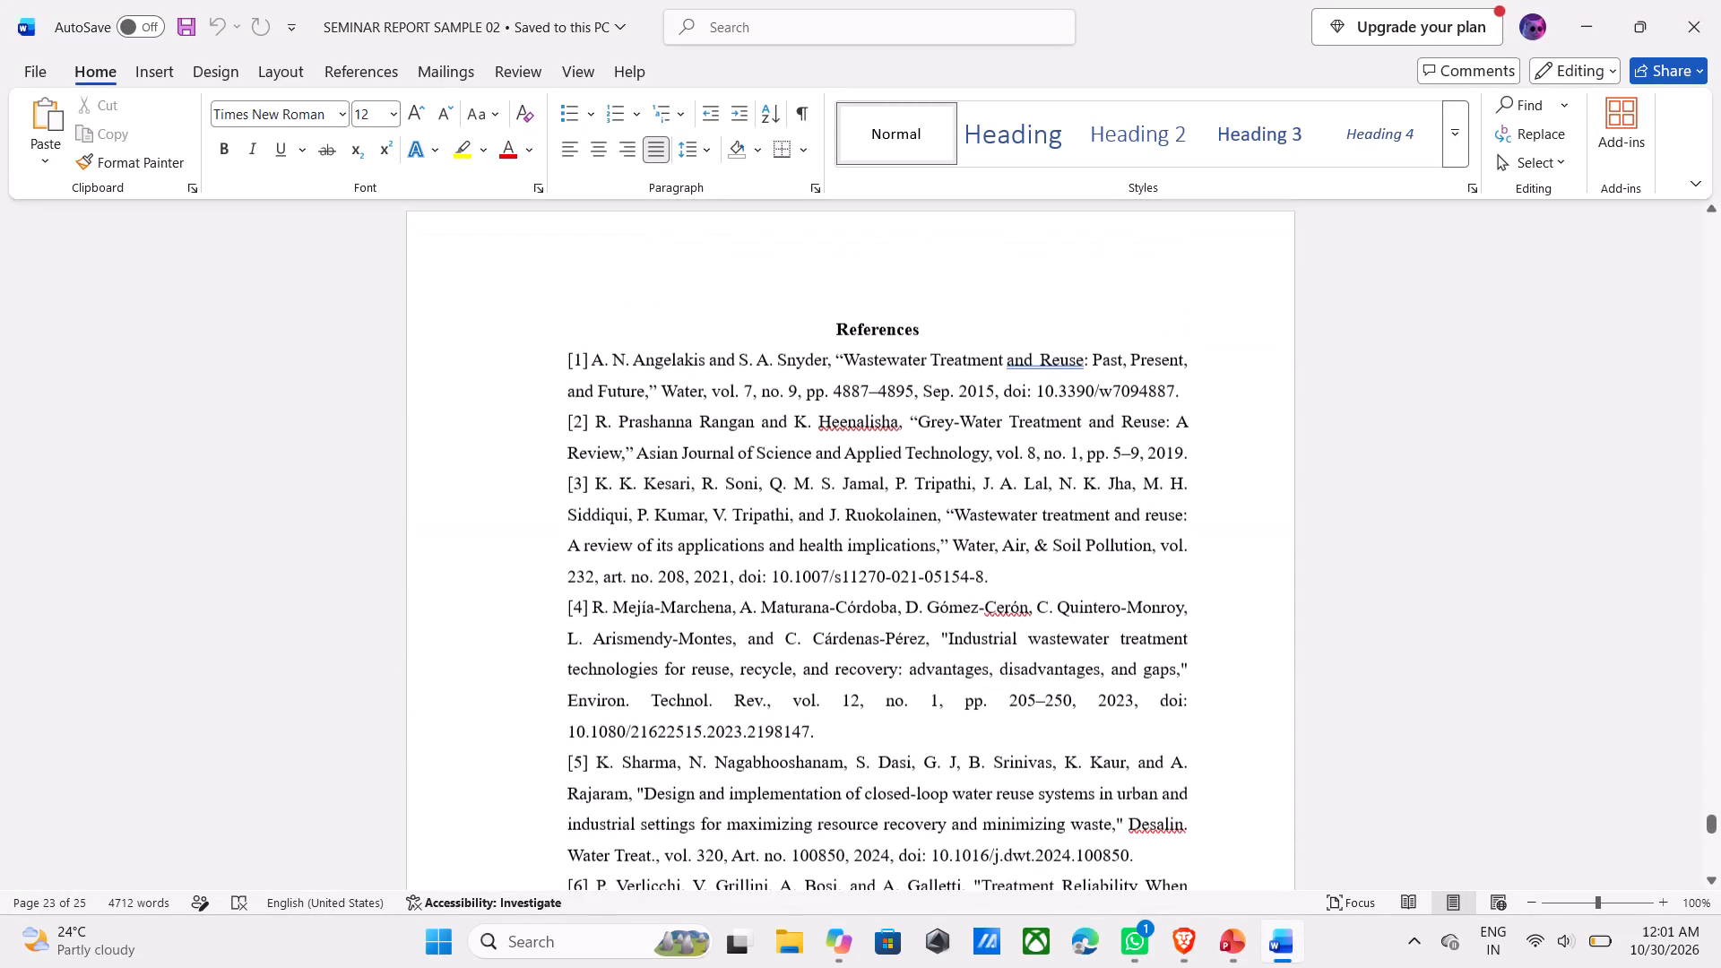
pyautogui.moveTo(561, 359); pyautogui.dragTo(693, 485)
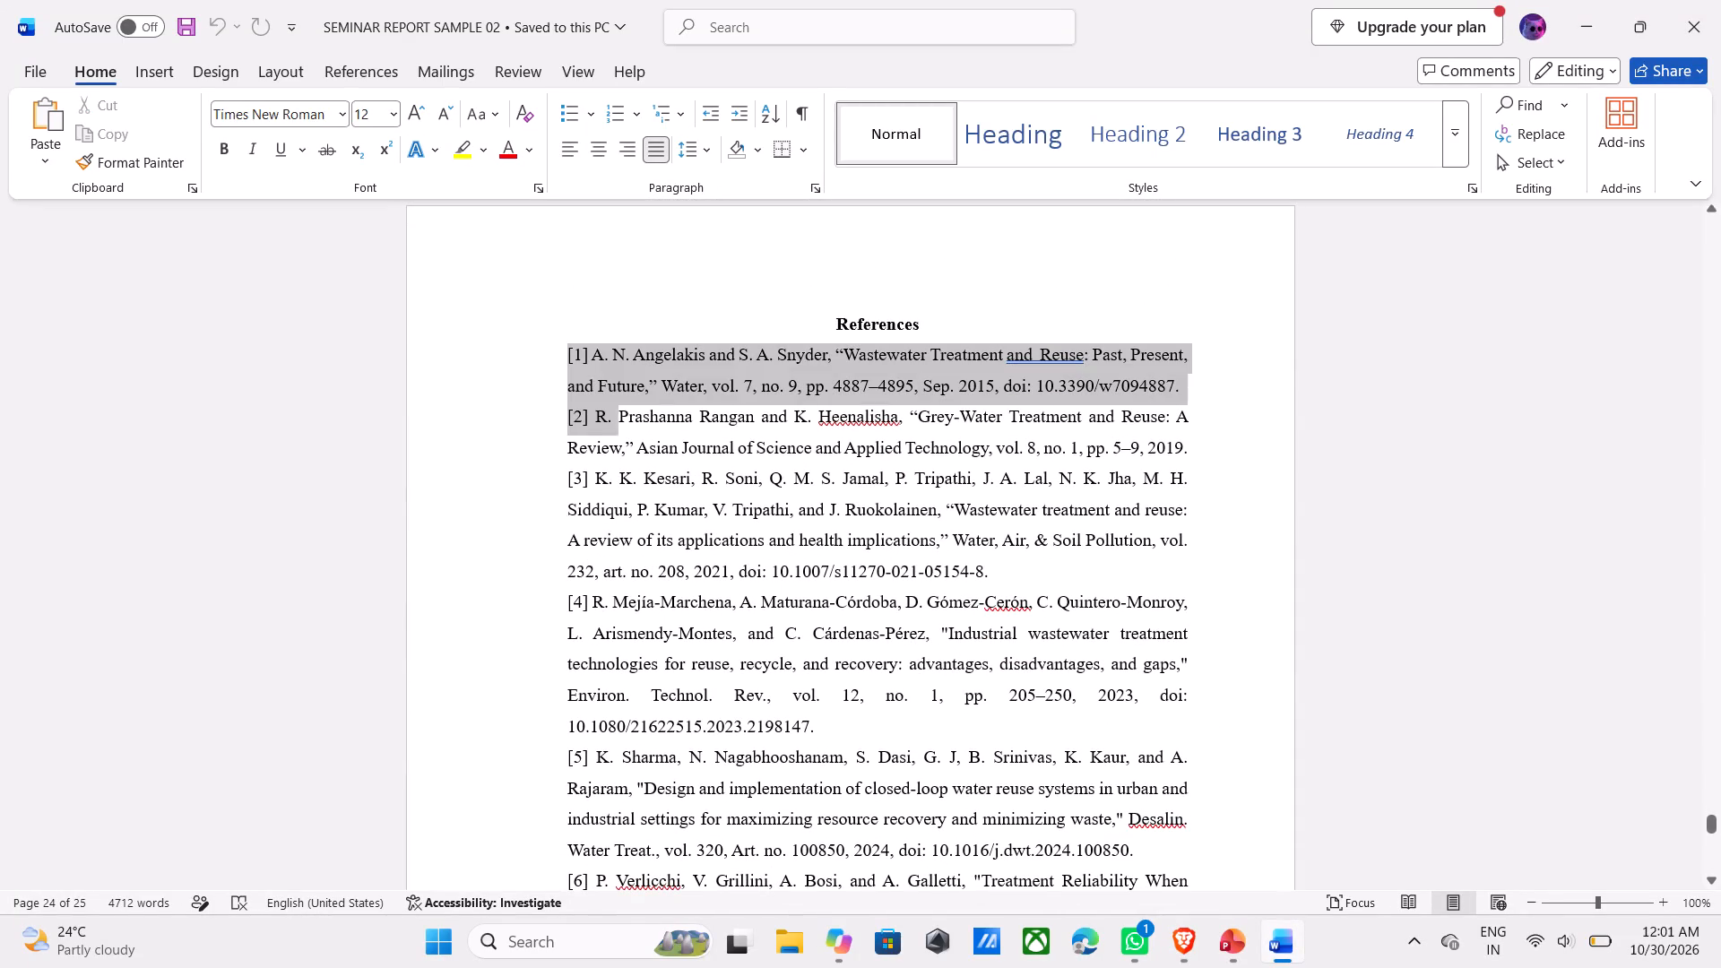
pyautogui.moveTo(693, 485); pyautogui.dragTo(748, 575)
pyautogui.scroll(-15, 748, 577)
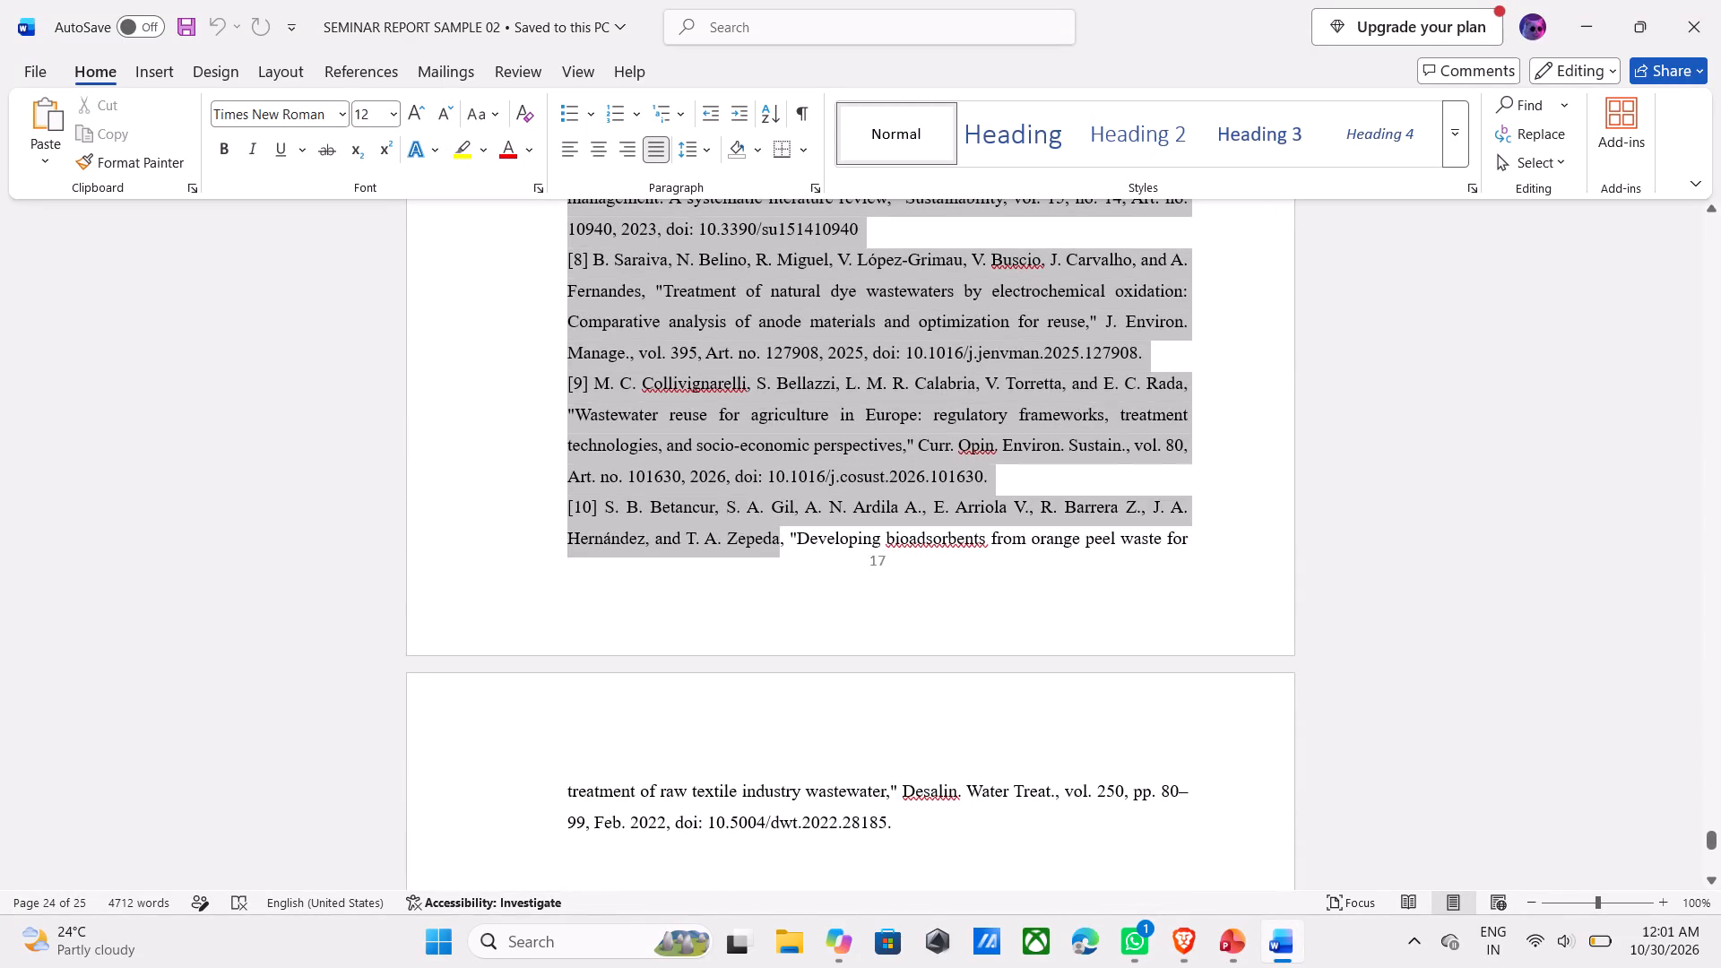
pyautogui.moveTo(748, 575); pyautogui.dragTo(985, 620)
pyautogui.scroll(-5, 748, 575)
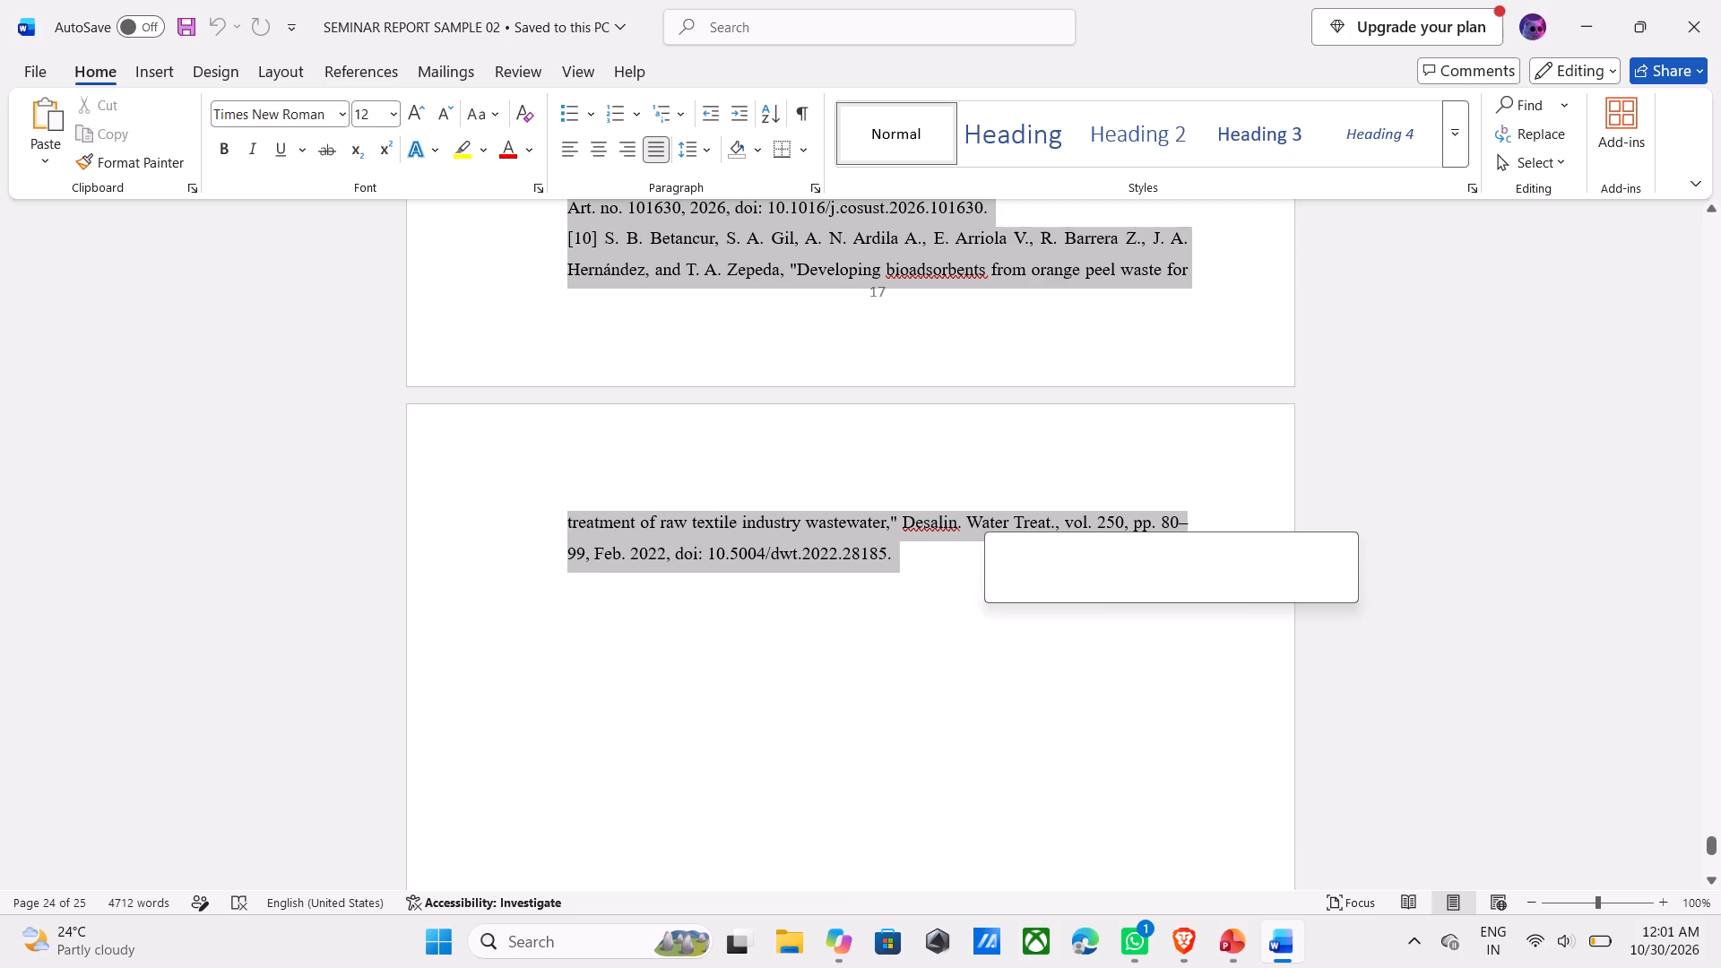
pyautogui.rightClick(866, 594)
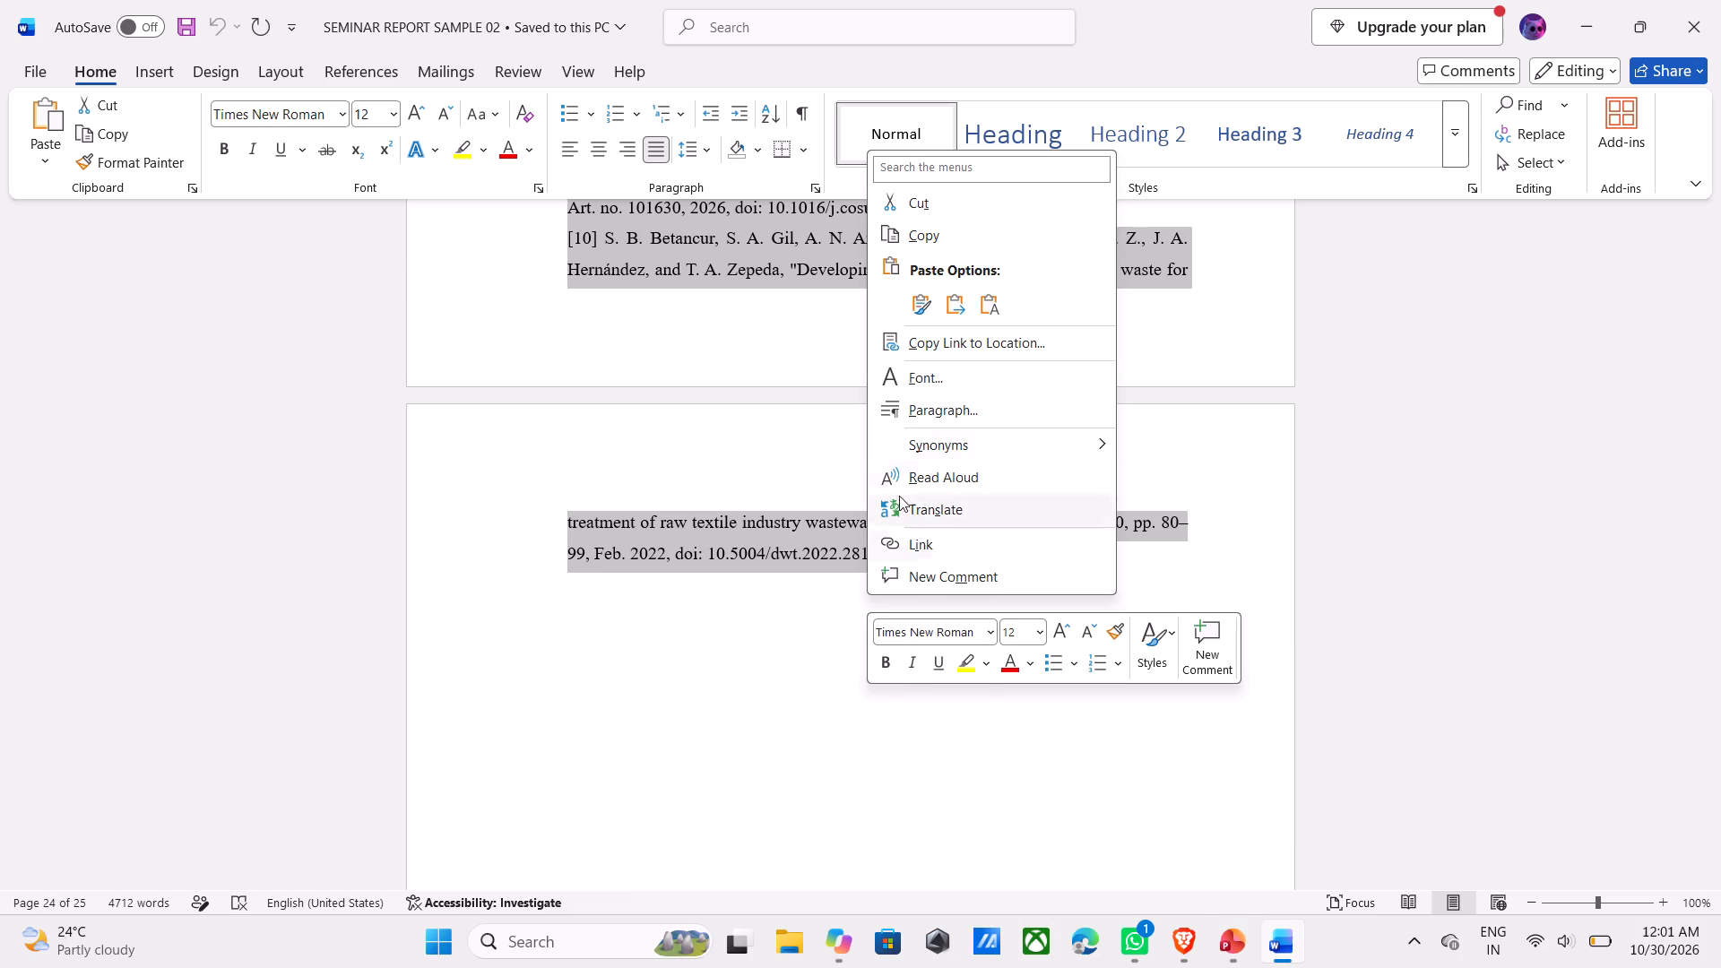
pyautogui.click(945, 234)
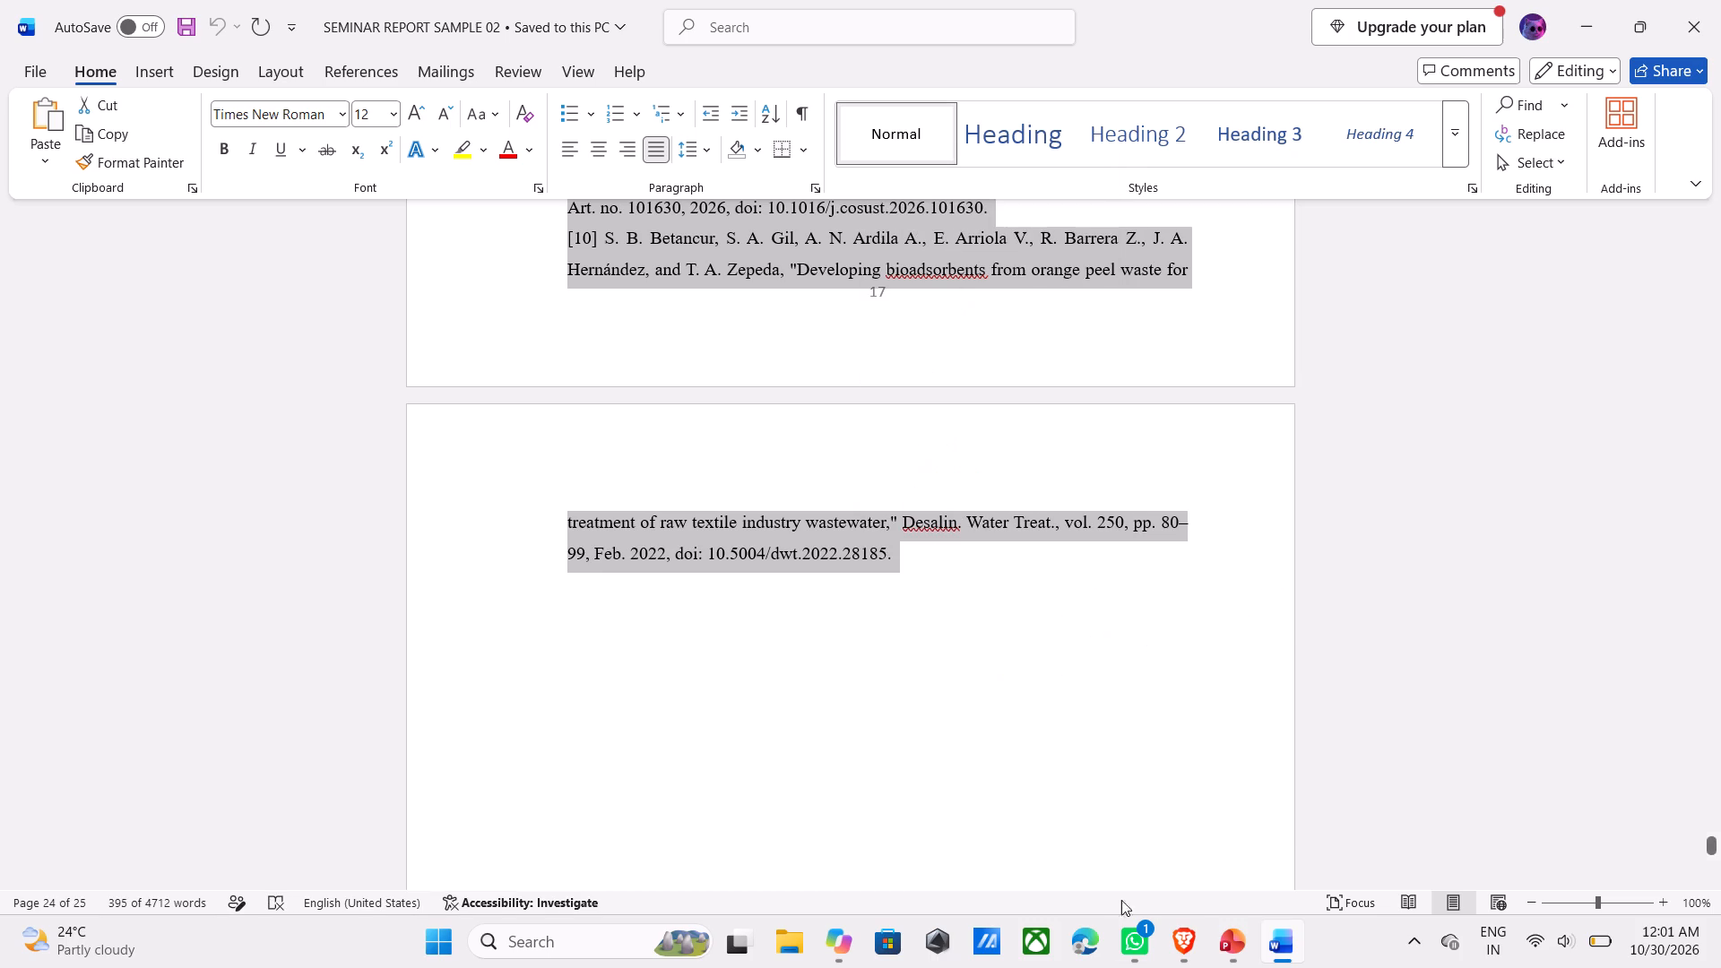
# Switch to the PowerPoint presentation and duplicate the CONCLUSION slide, placing the copy before the THANKYOU slide.
pyautogui.click(1224, 949)
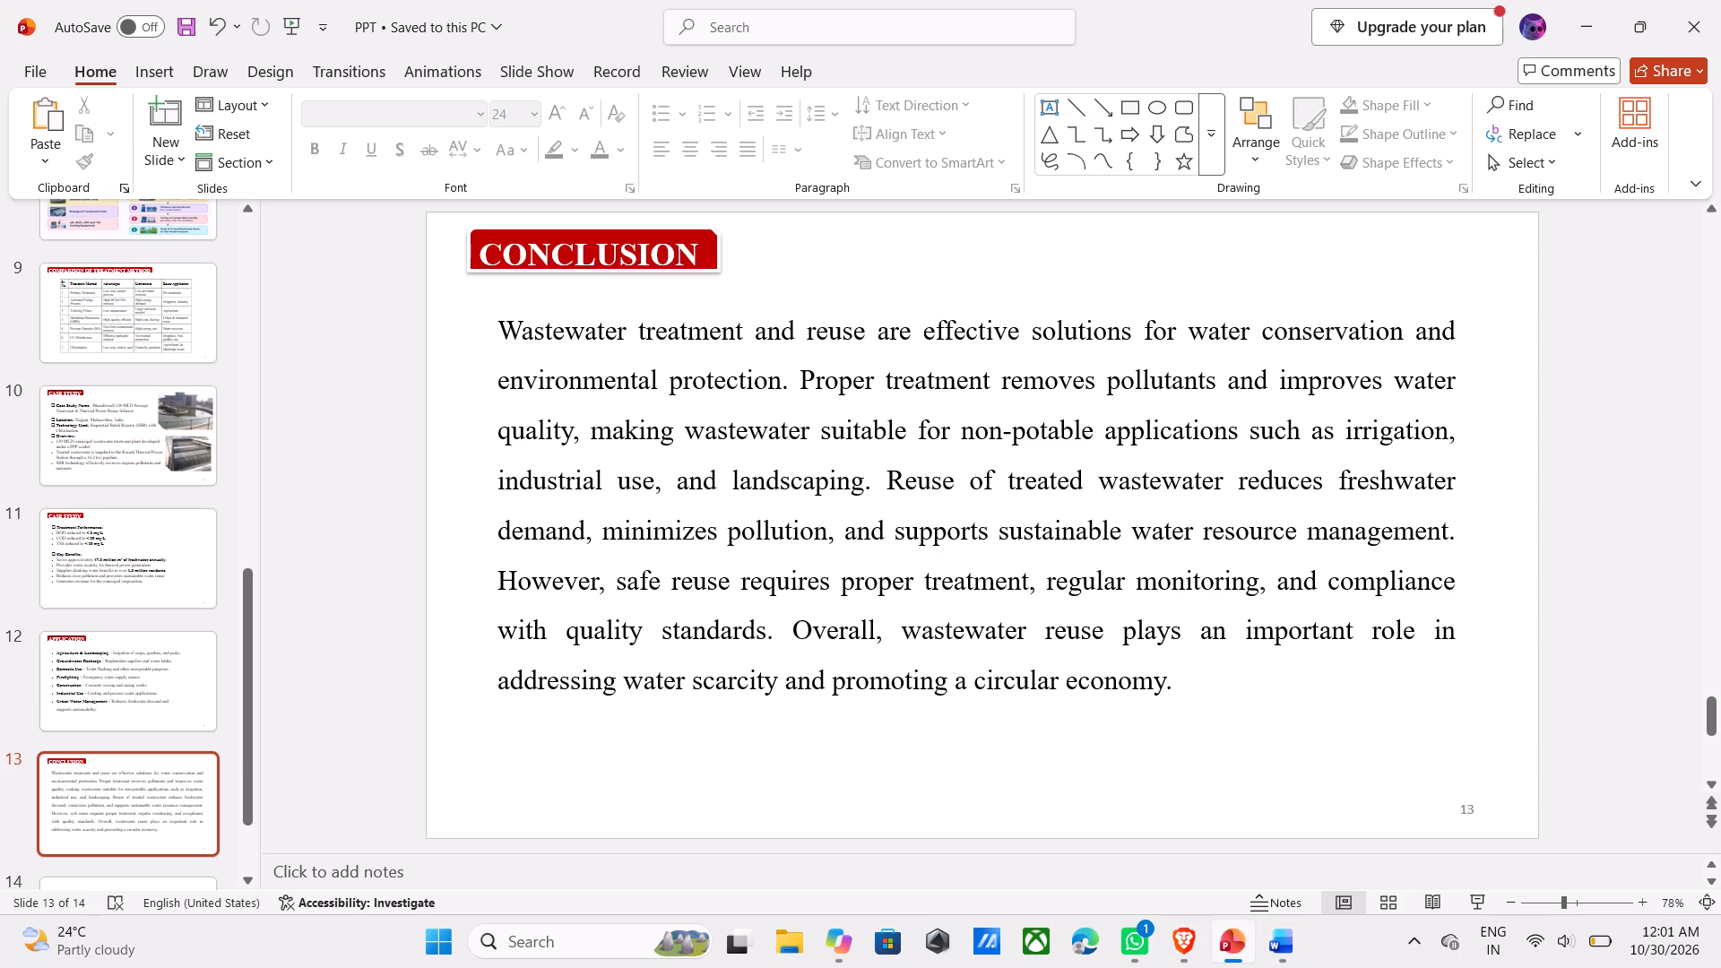
pyautogui.scroll(-3, 571, 652)
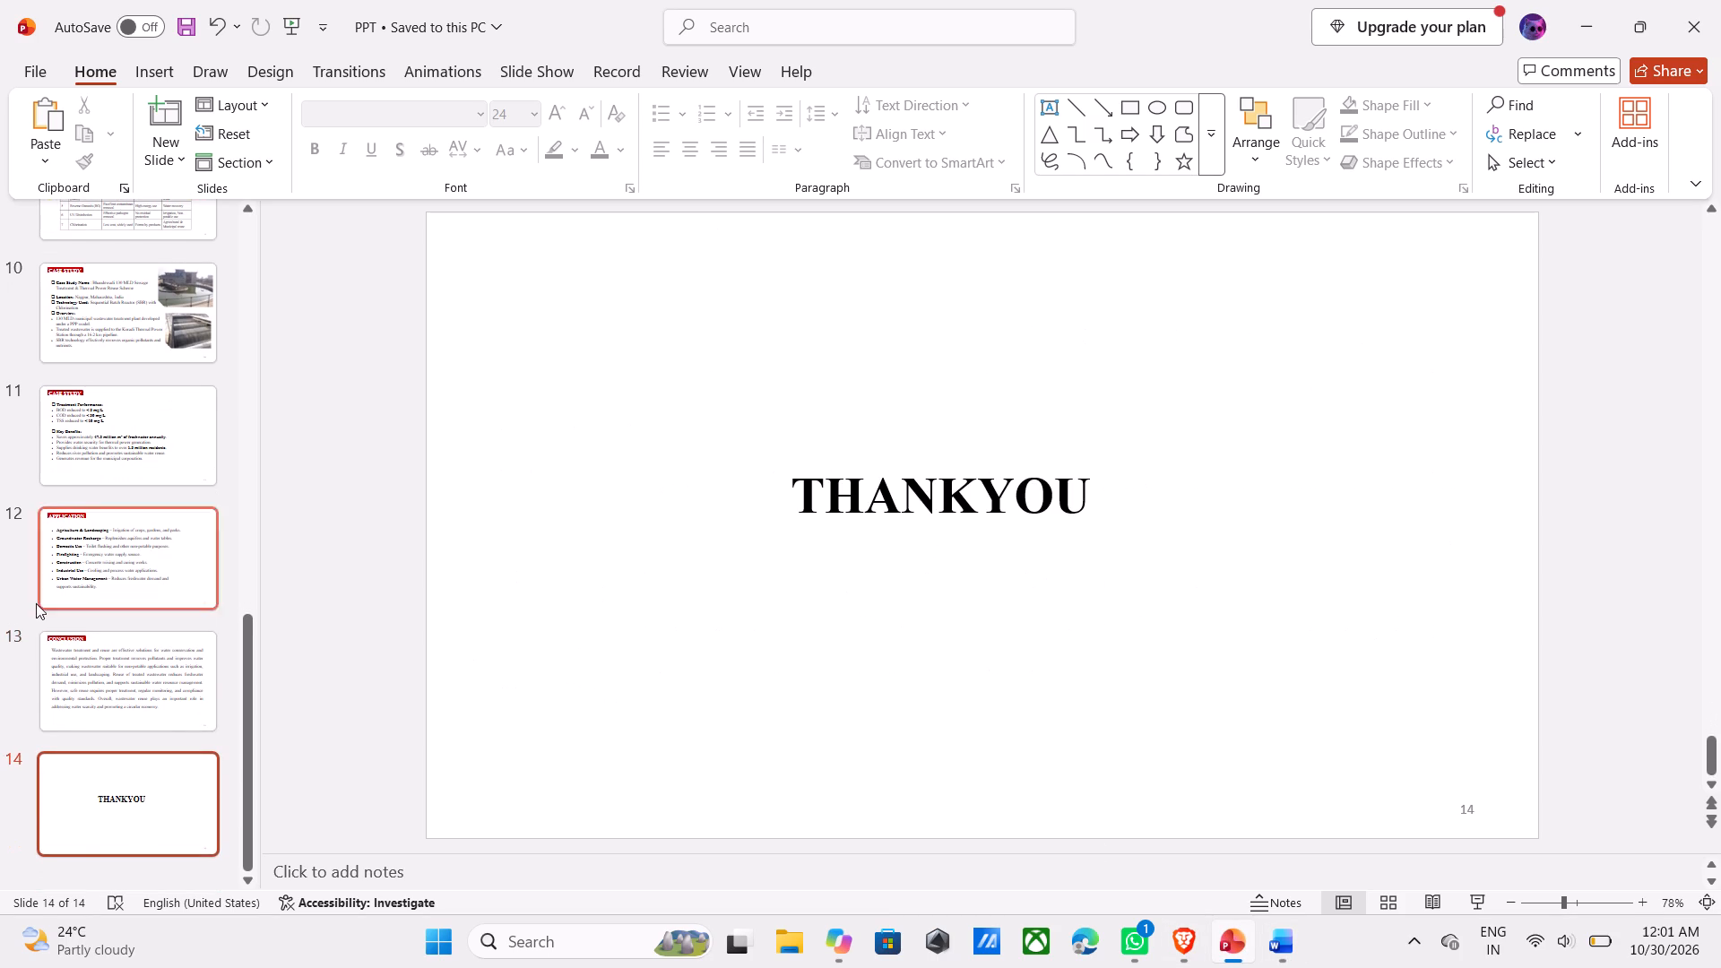
pyautogui.click(151, 695)
pyautogui.rightClick(151, 693)
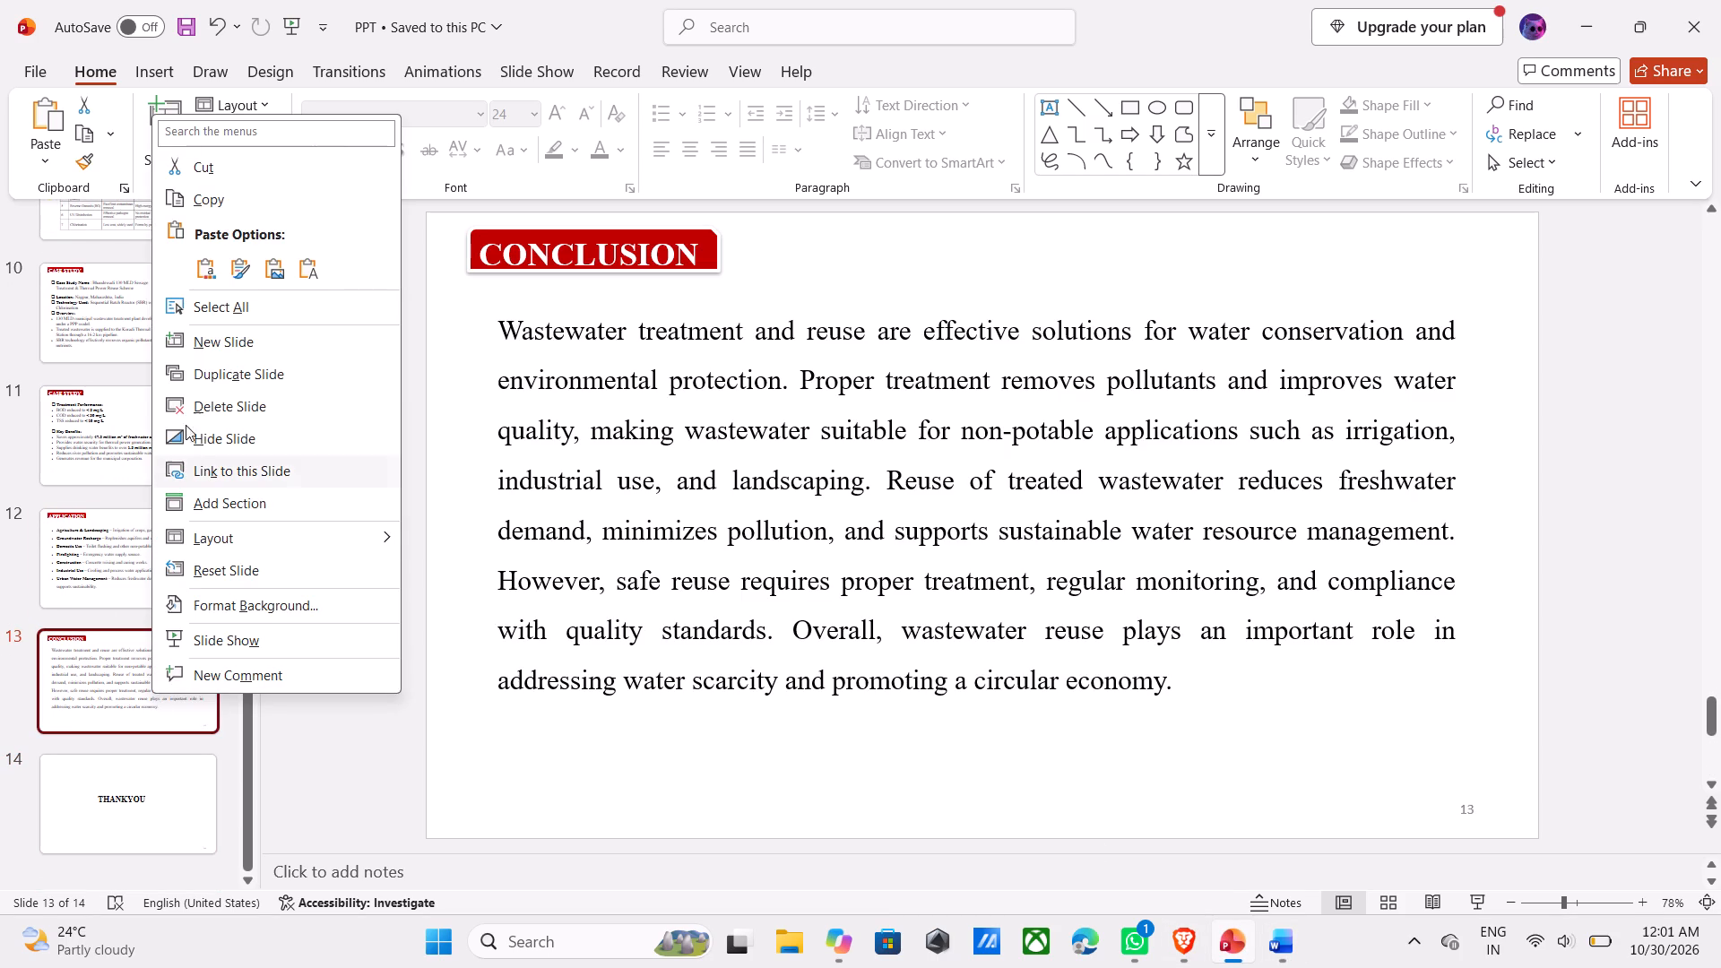
pyautogui.click(205, 371)
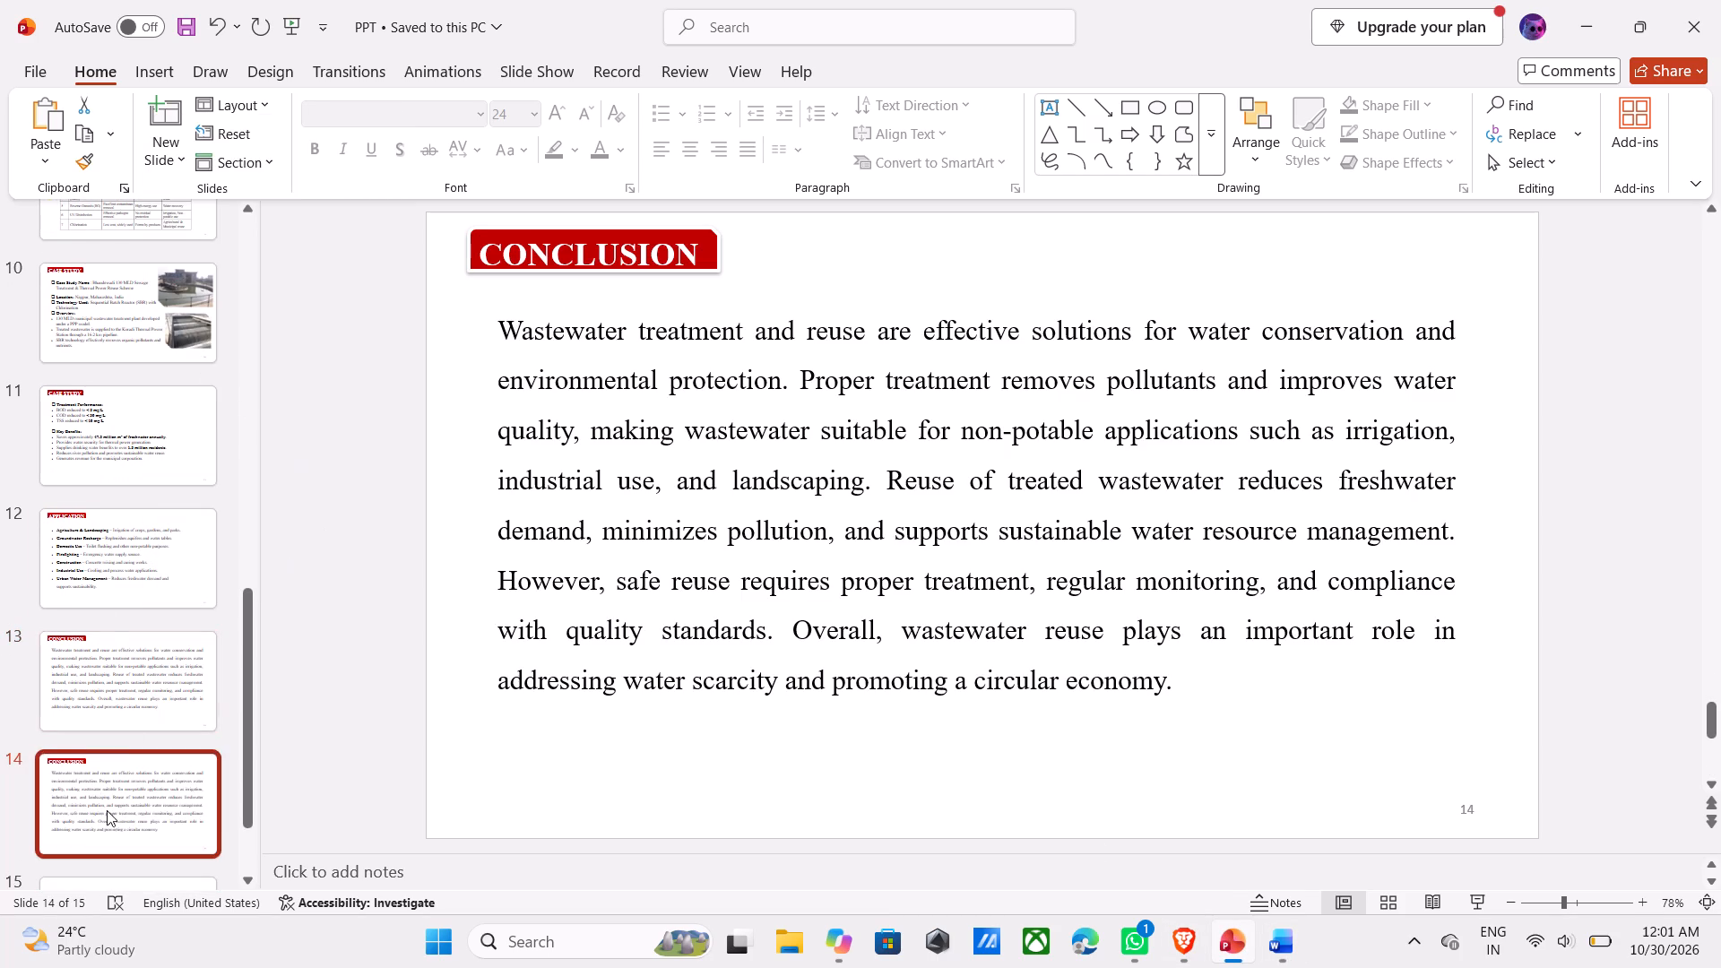
# Replace the title text on the duplicated slide 14 with REFERANCE.
pyautogui.click(106, 810)
pyautogui.click(615, 255)
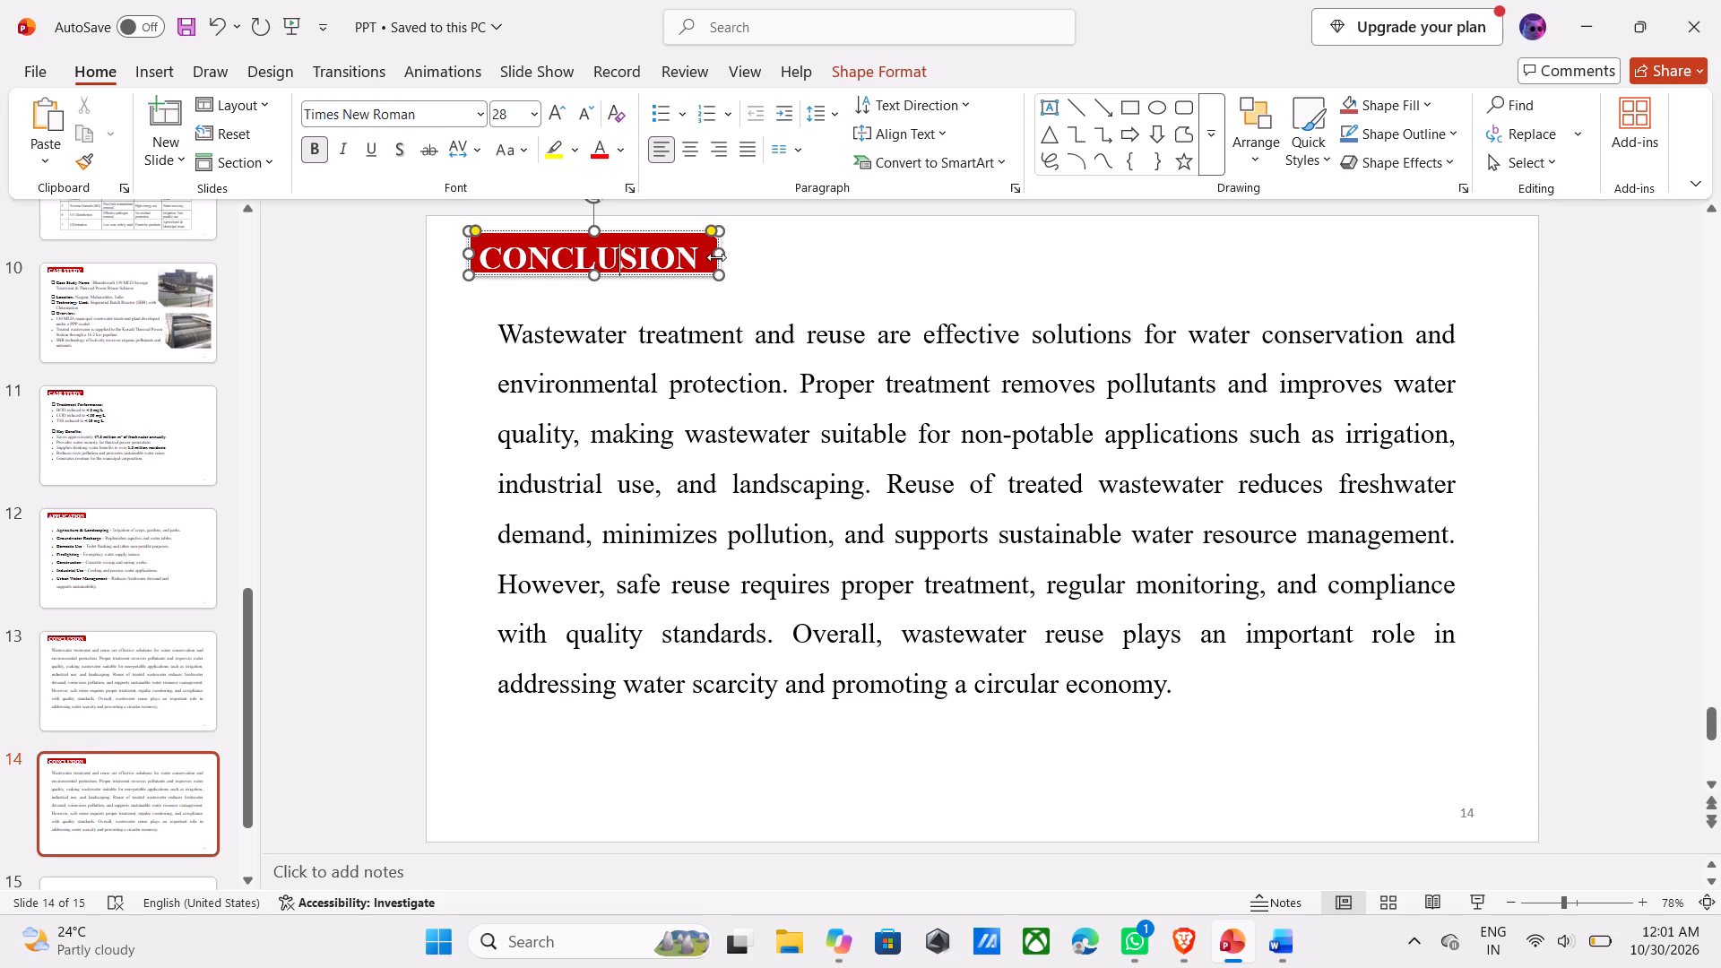
pyautogui.click(697, 263)
pyautogui.press('BackSpace')
pyautogui.press('BackSpace')
pyautogui.press('BackSpace')
pyautogui.press('BackSpace')
pyautogui.press('BackSpace')
pyautogui.press('BackSpace')
pyautogui.press('BackSpace')
pyautogui.press('BackSpace')
pyautogui.press('BackSpace')
pyautogui.press('BackSpace')
pyautogui.press('BackSpace')
pyautogui.press('BackSpace')
pyautogui.press('BackSpace')
pyautogui.press('BackSpace')
pyautogui.press('BackSpace')
pyautogui.press('BackSpace')
pyautogui.write('REFERA')
pyautogui.press('n')
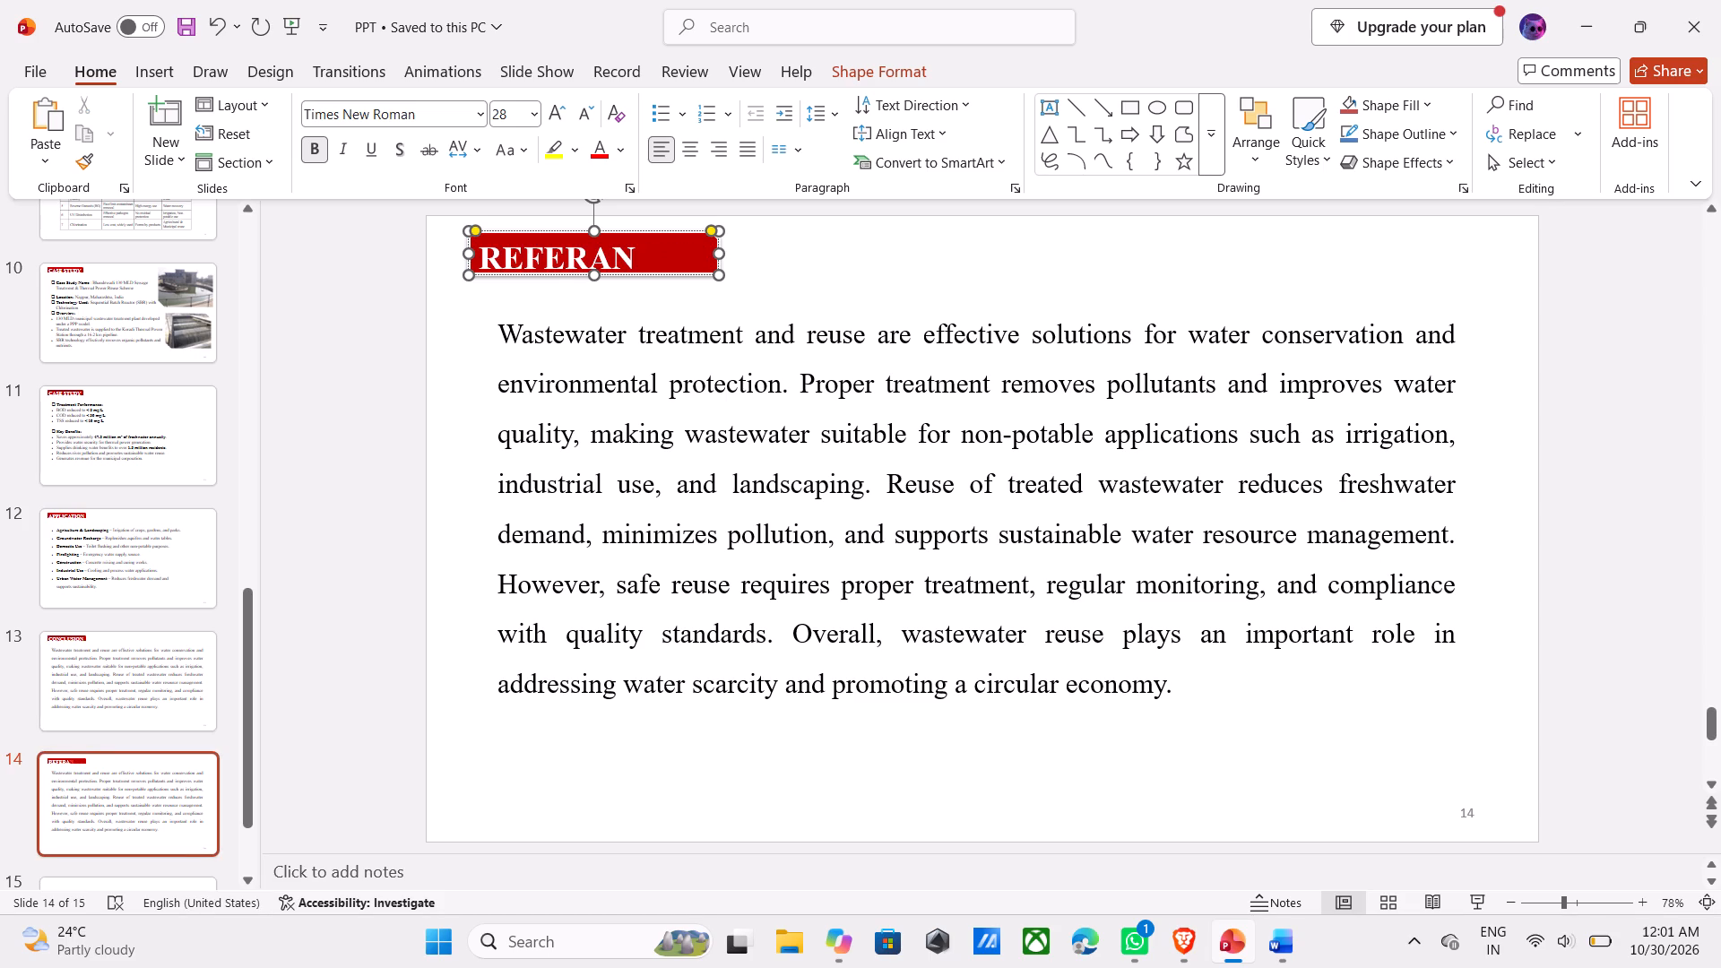
pyautogui.write('CE')
# Check the spelling of the heading in the Word report, and correct slide 14's title to REFERENCE.
pyautogui.hotkey('alt', 'Tab')
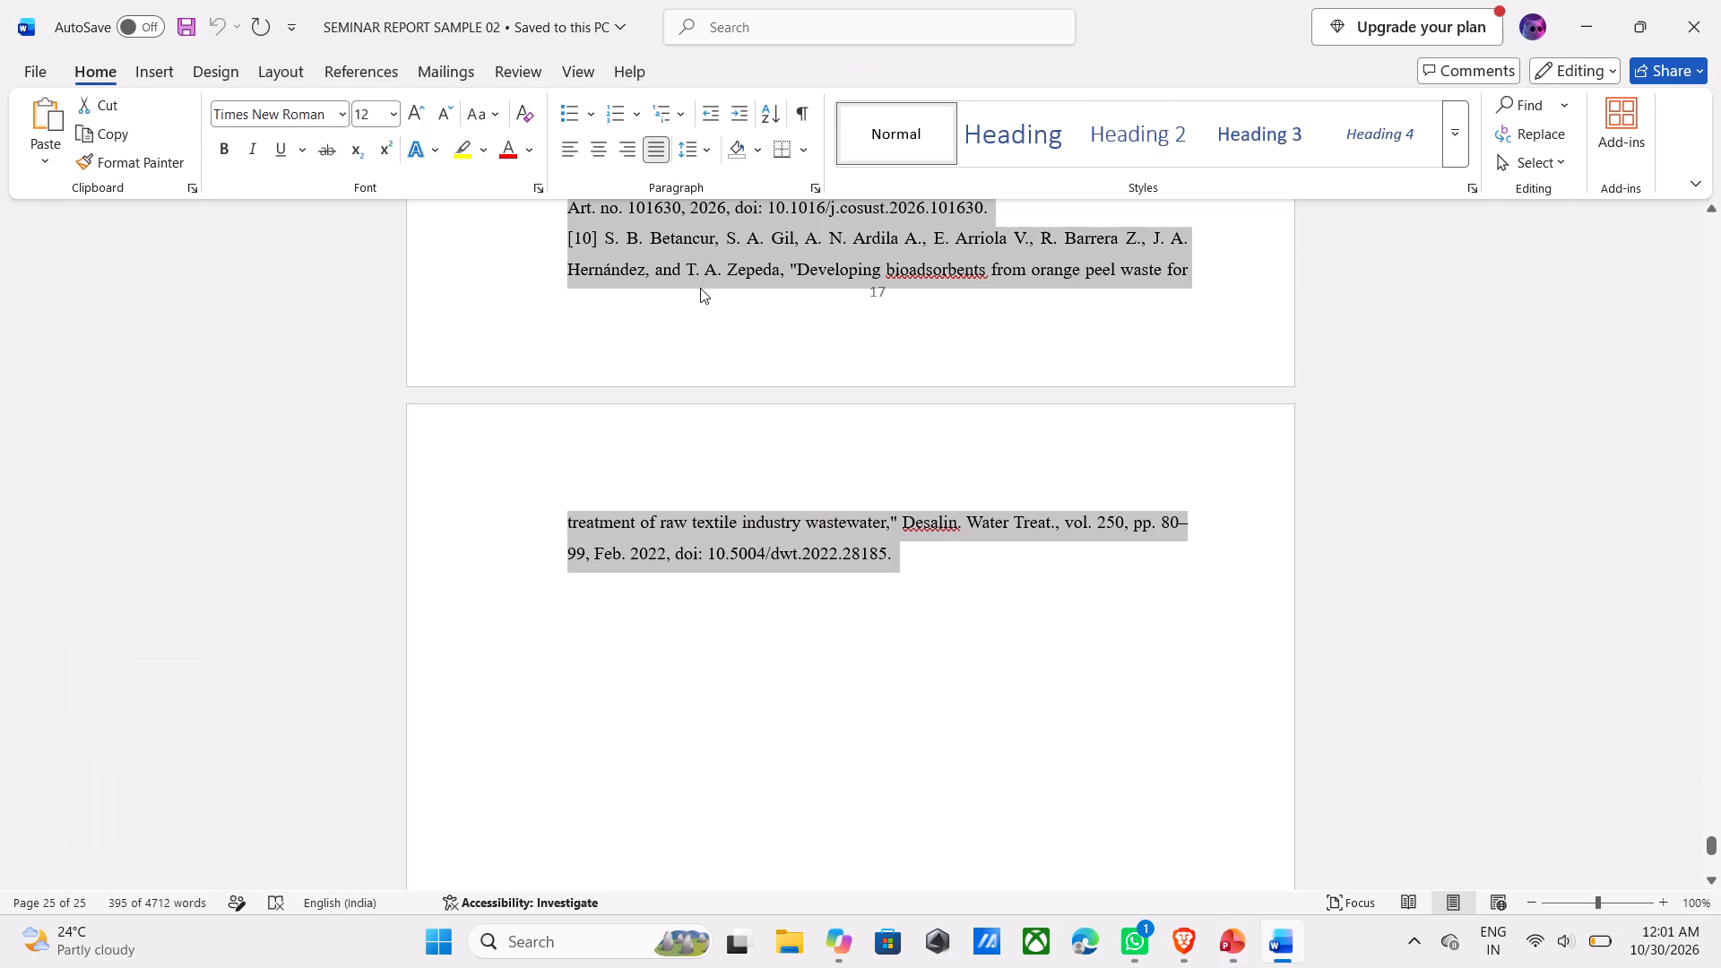
pyautogui.scroll(20, 701, 289)
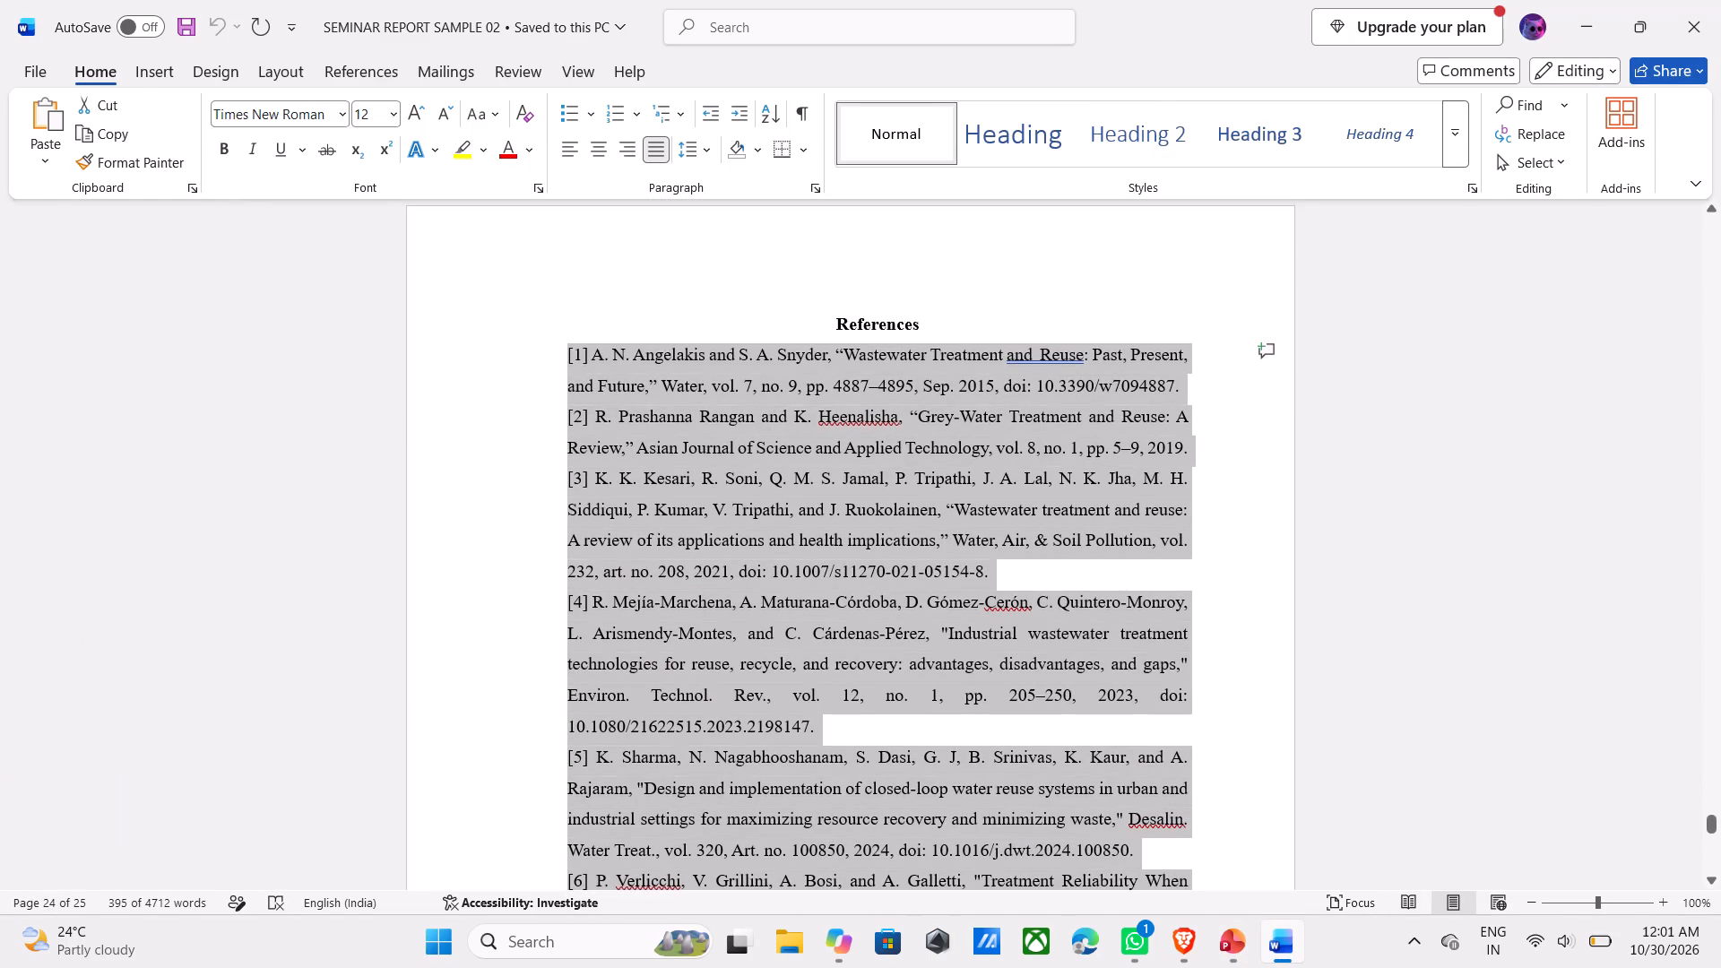
pyautogui.hotkey('alt', 'Tab')
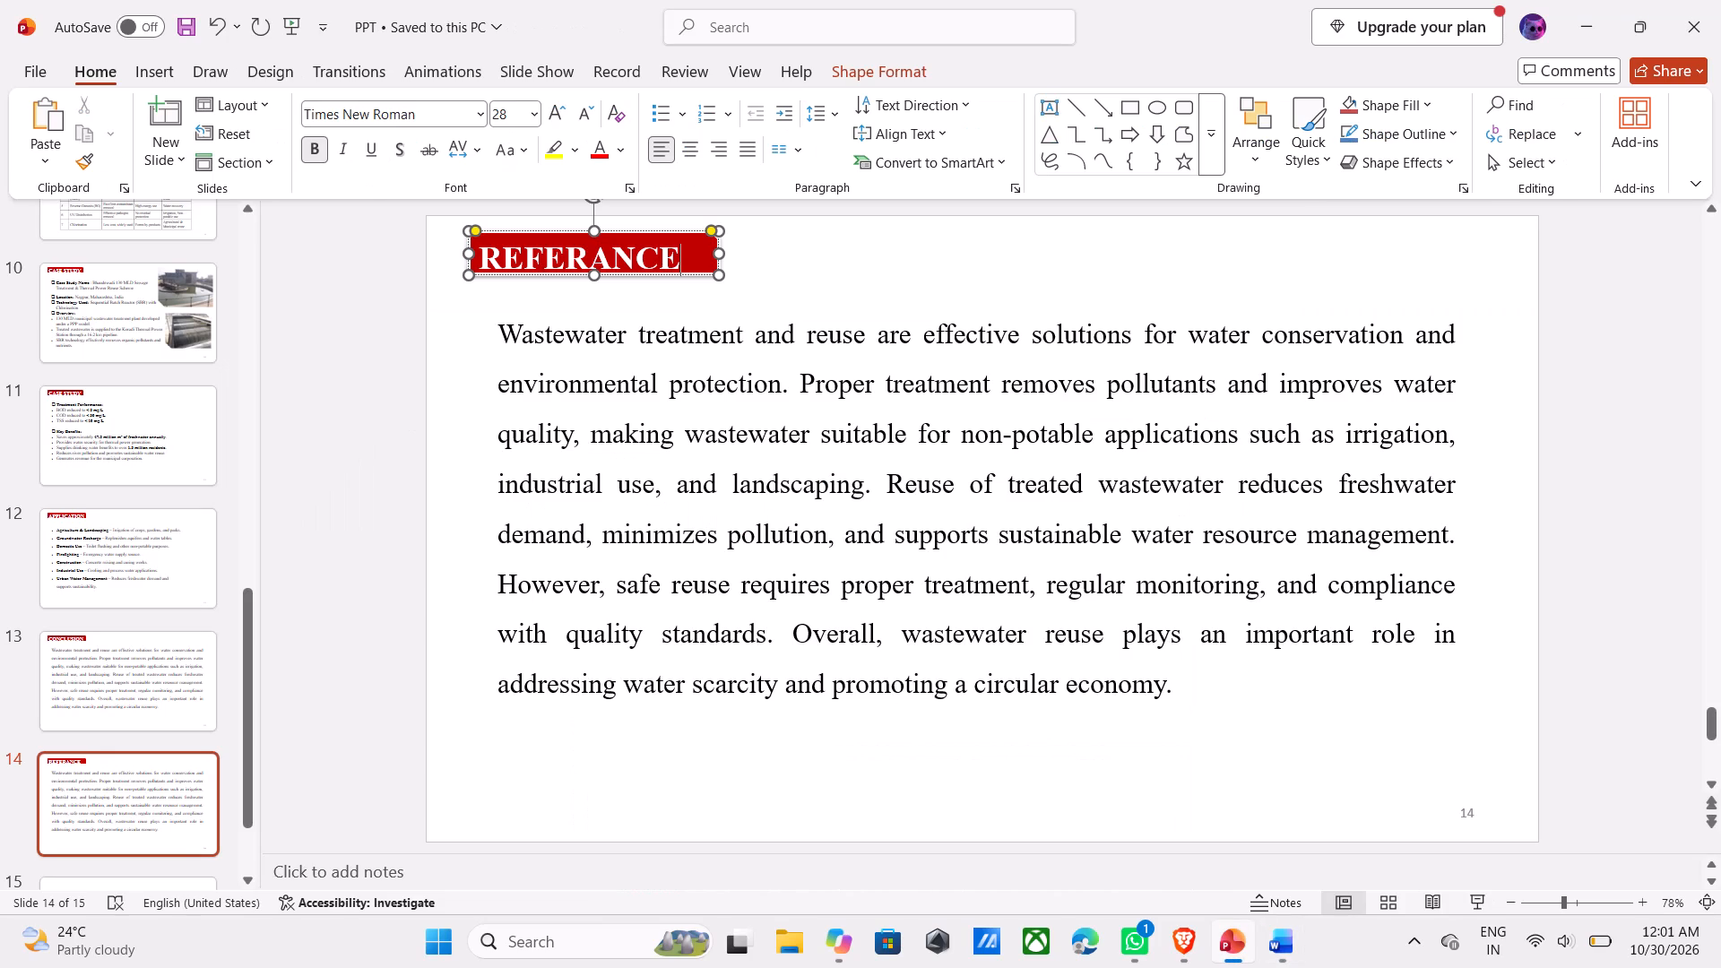
pyautogui.hotkey('alt', 'Tab')
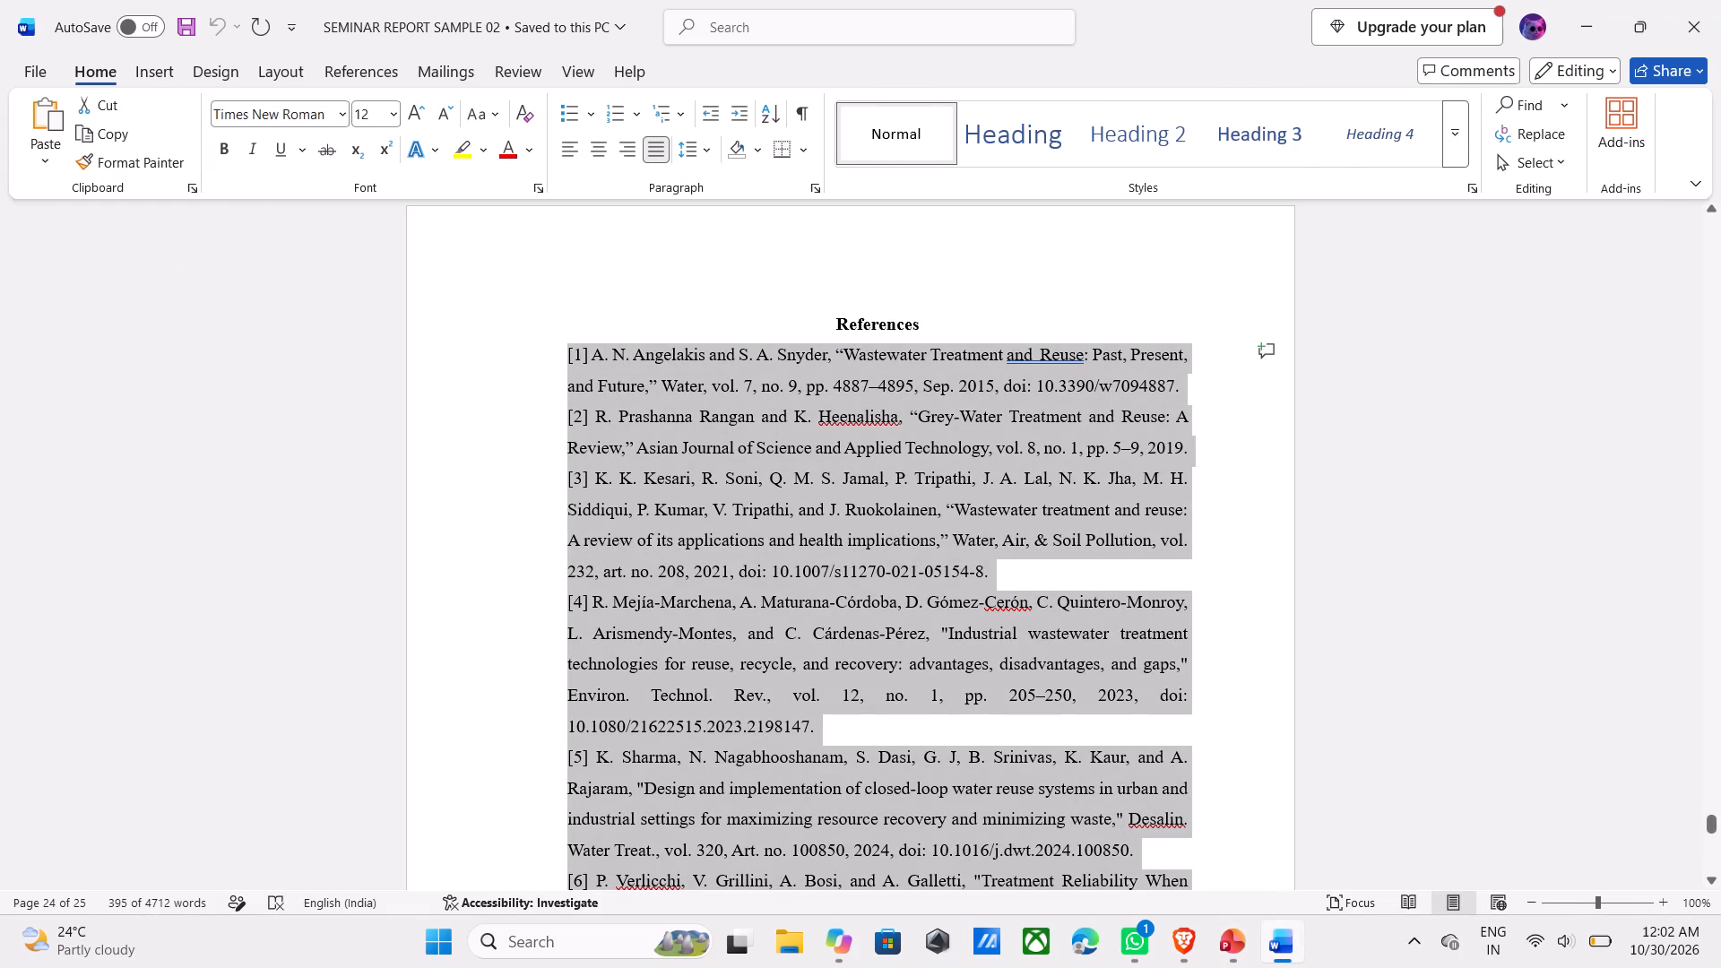
pyautogui.hotkey('alt', 'Tab')
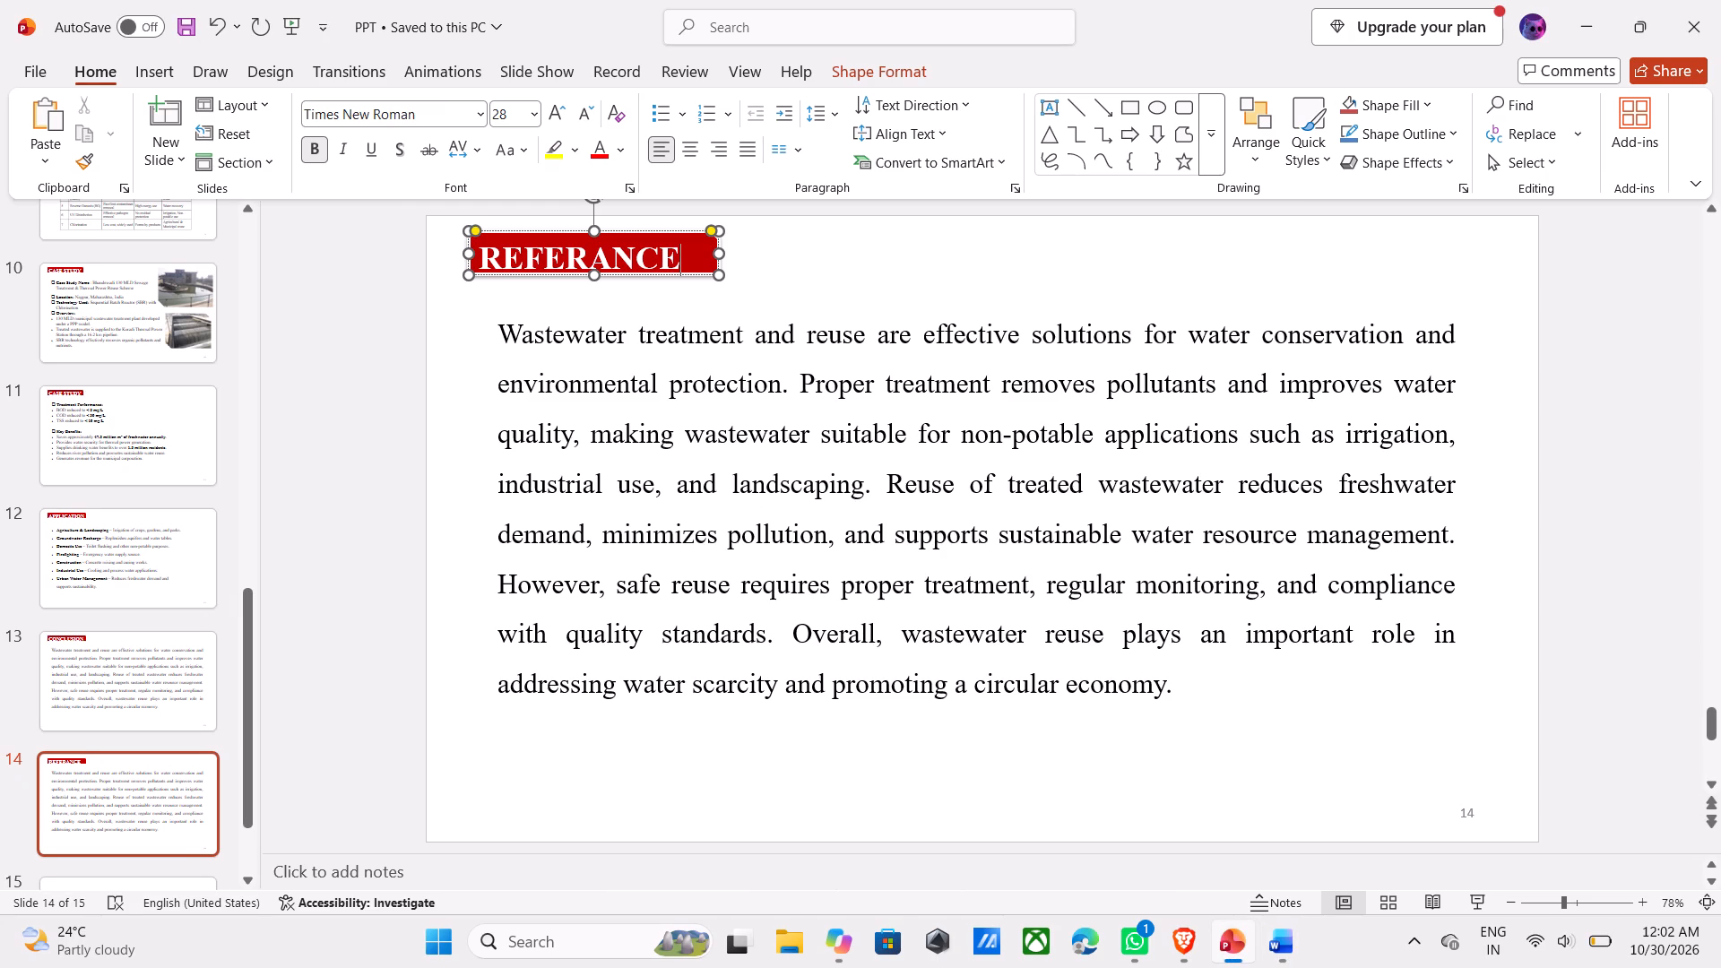
pyautogui.click(610, 264)
pyautogui.press('BackSpace')
pyautogui.press('e')
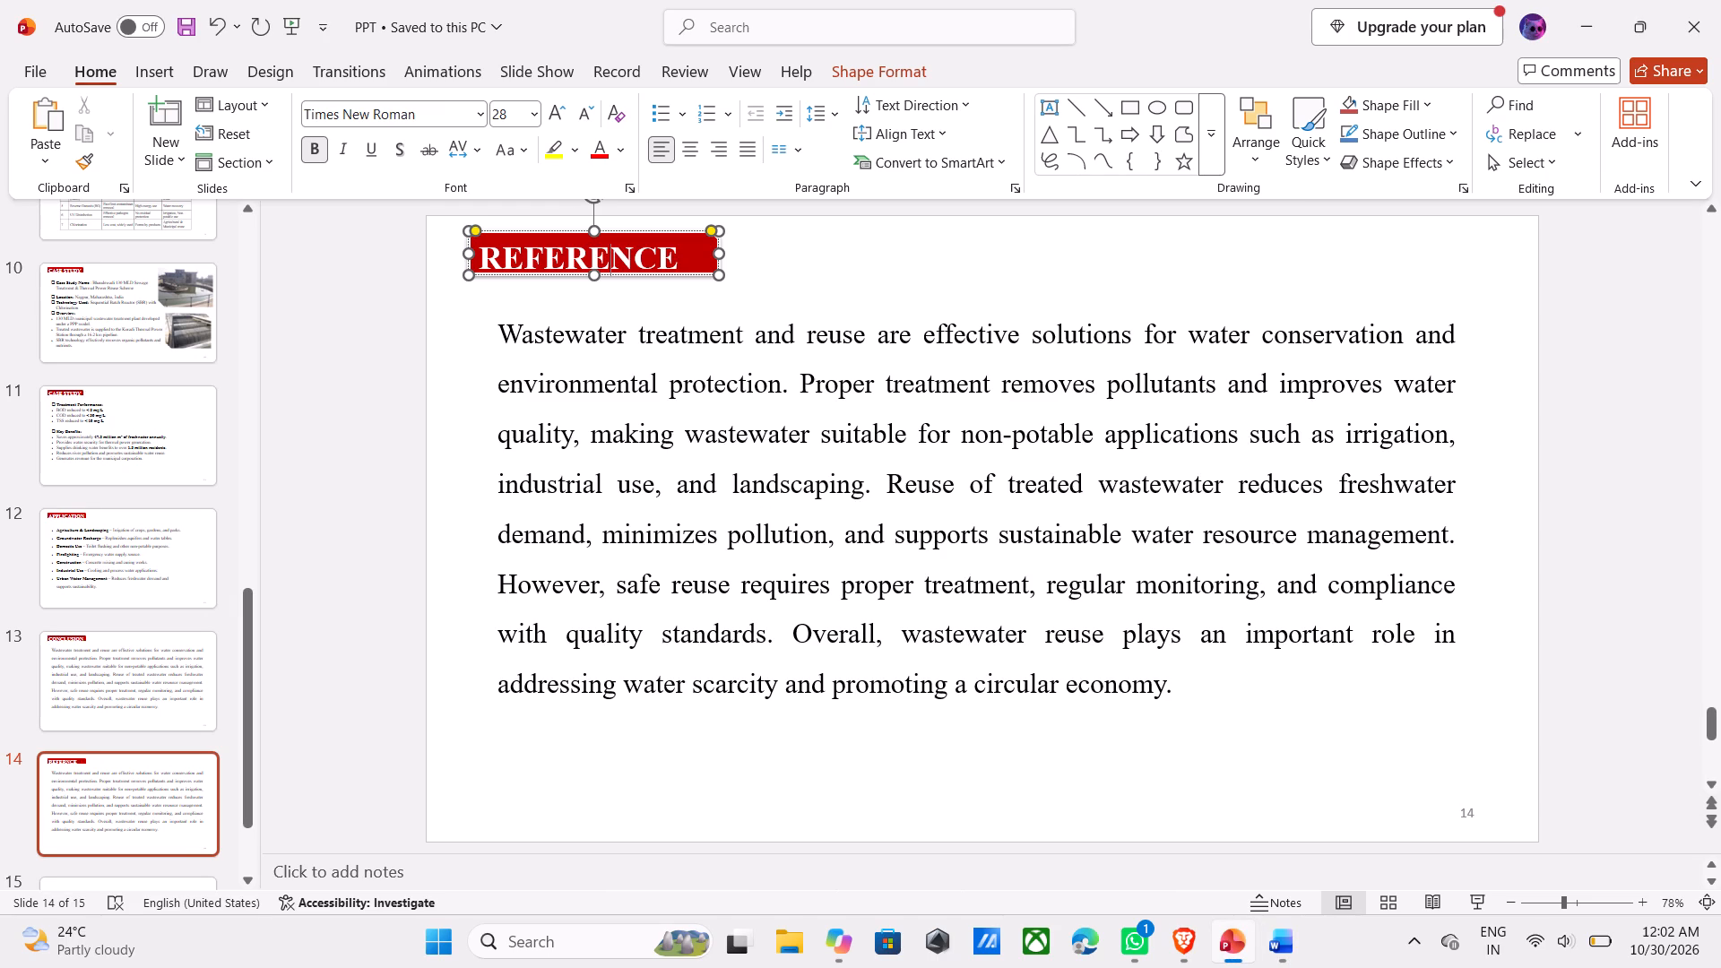
# Compare the title with the report's heading again and change it to the plural REFERENCES, then deselect it.
pyautogui.hotkey('alt', 'Tab')
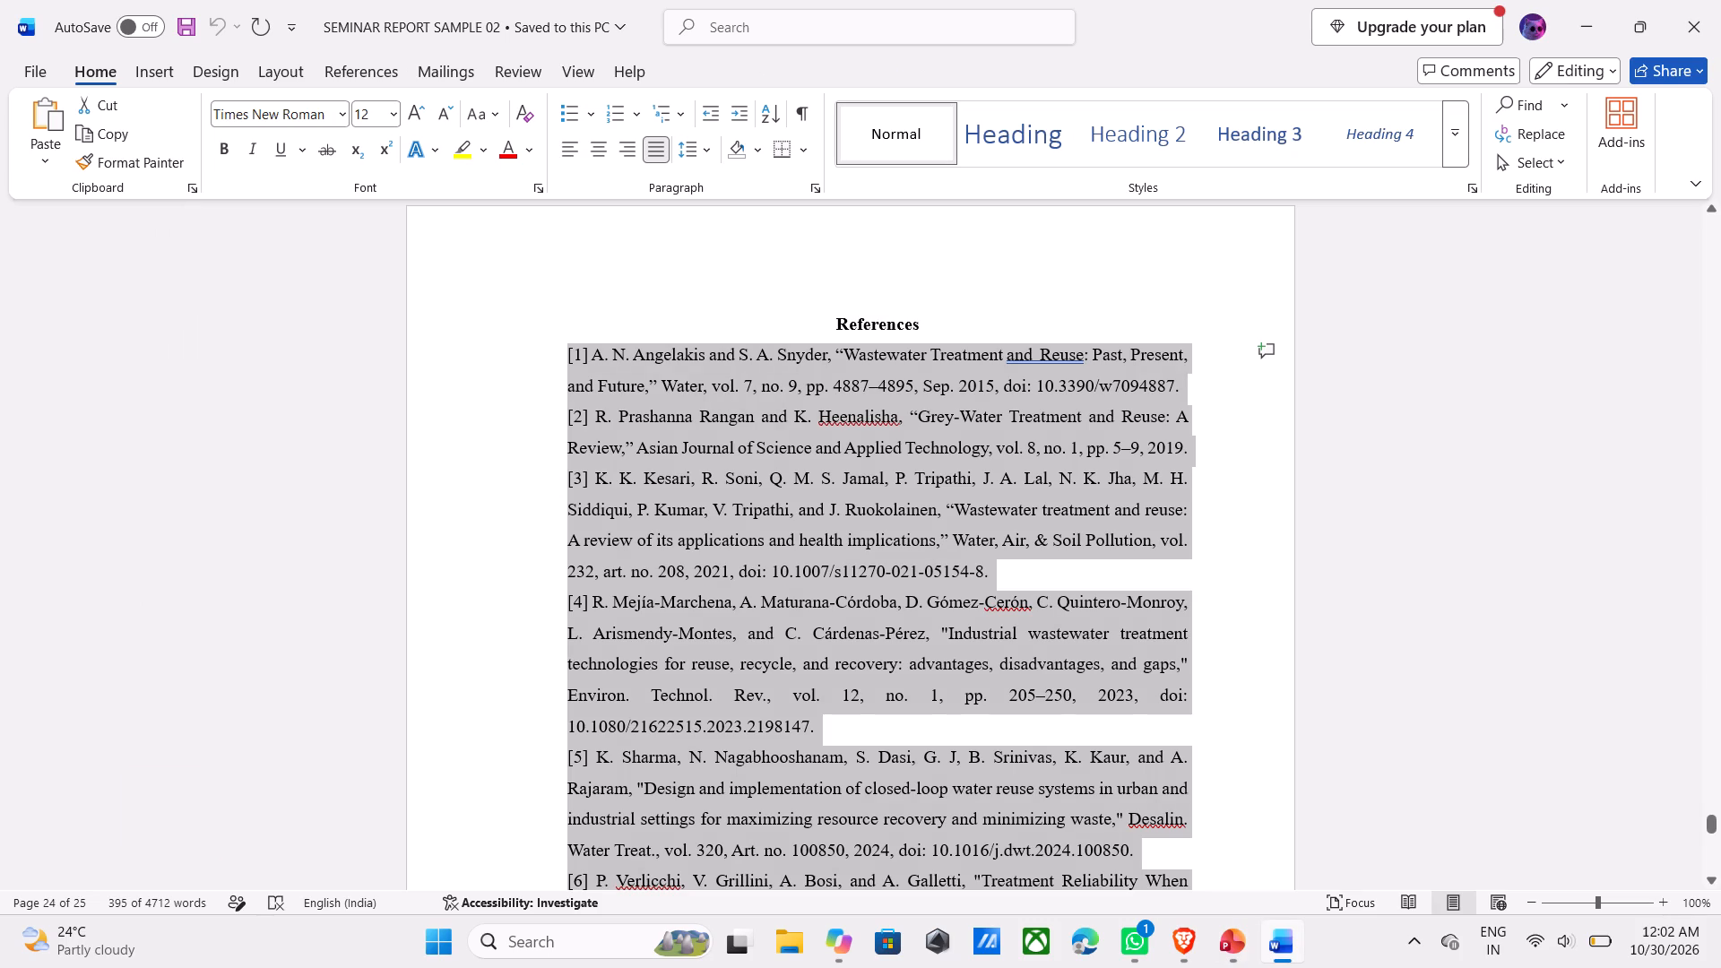
pyautogui.hotkey('alt', 'Tab')
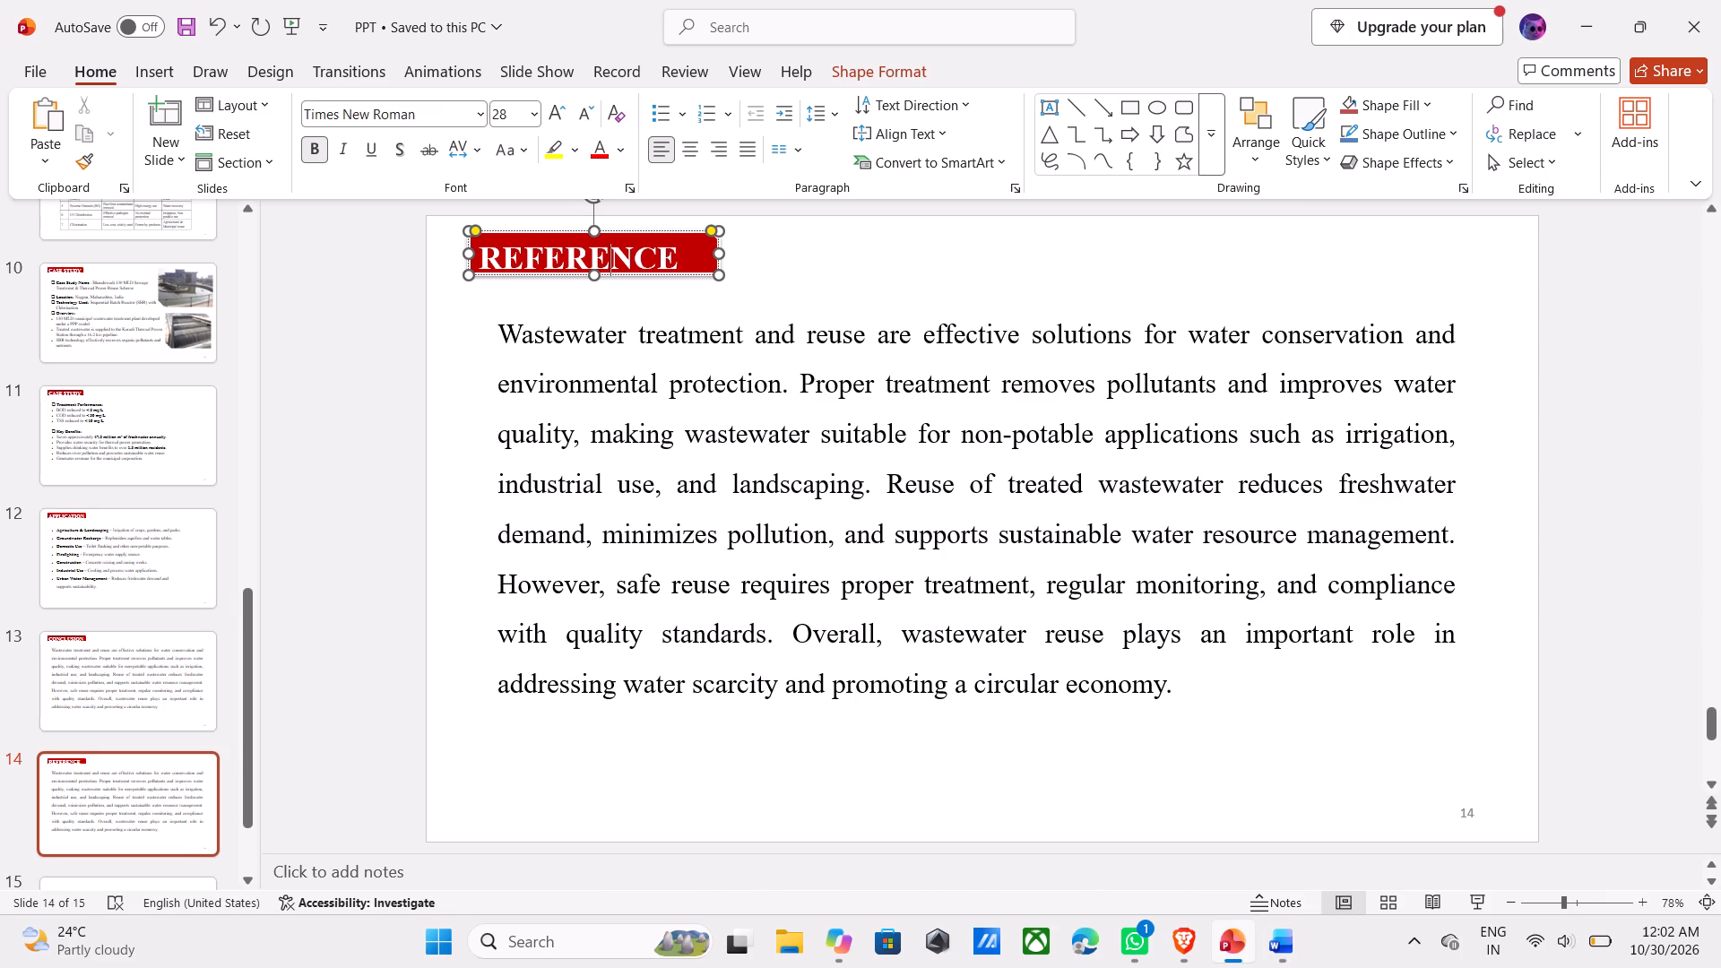
pyautogui.click(687, 258)
pyautogui.click(679, 258)
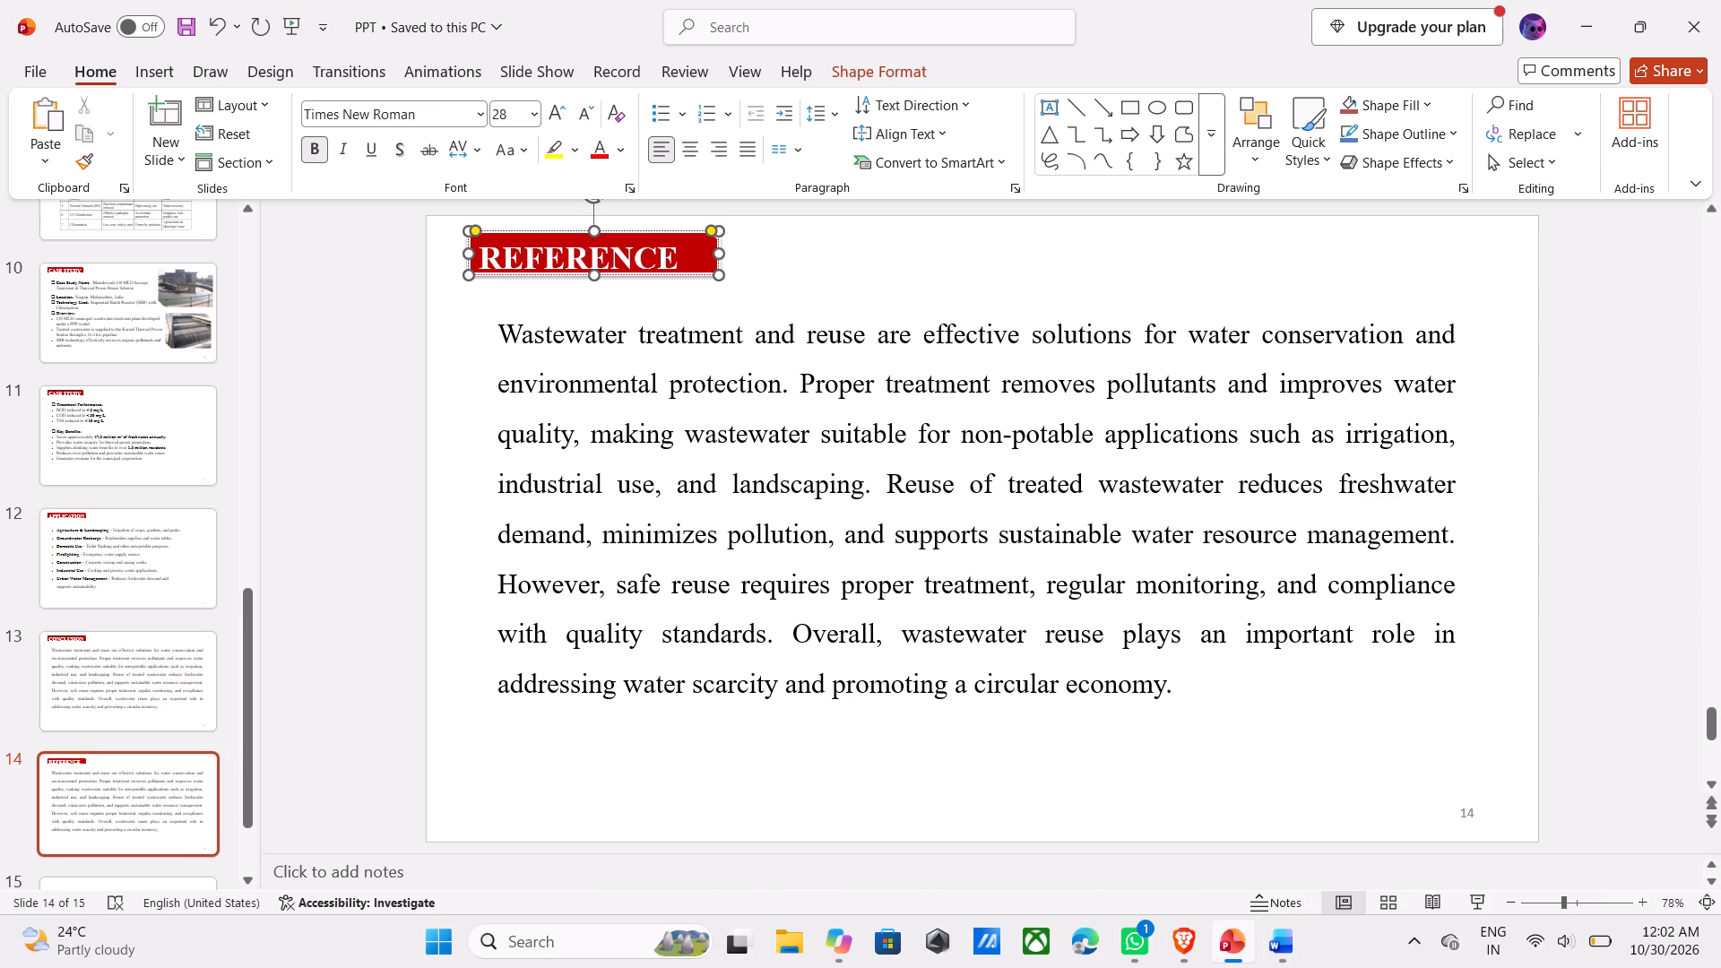
pyautogui.click(675, 259)
pyautogui.press('s')
pyautogui.click(777, 279)
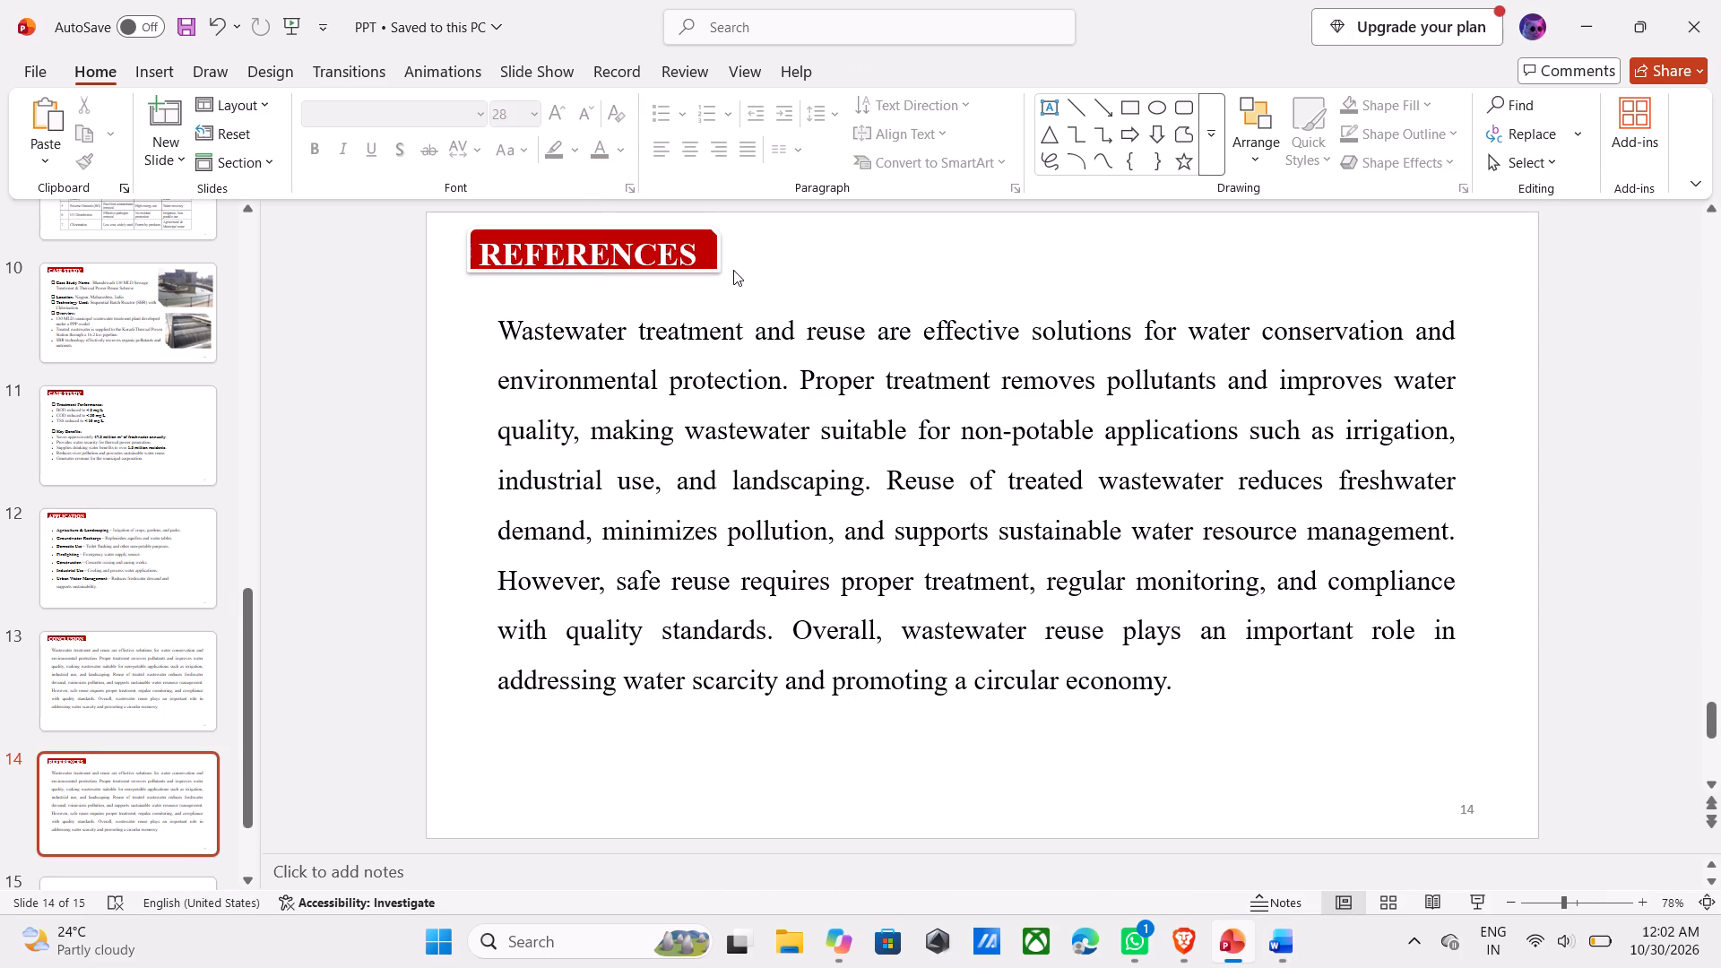
# Switch to the Word report and copy the selected list of ten references again.
pyautogui.hotkey('alt', 'Tab')
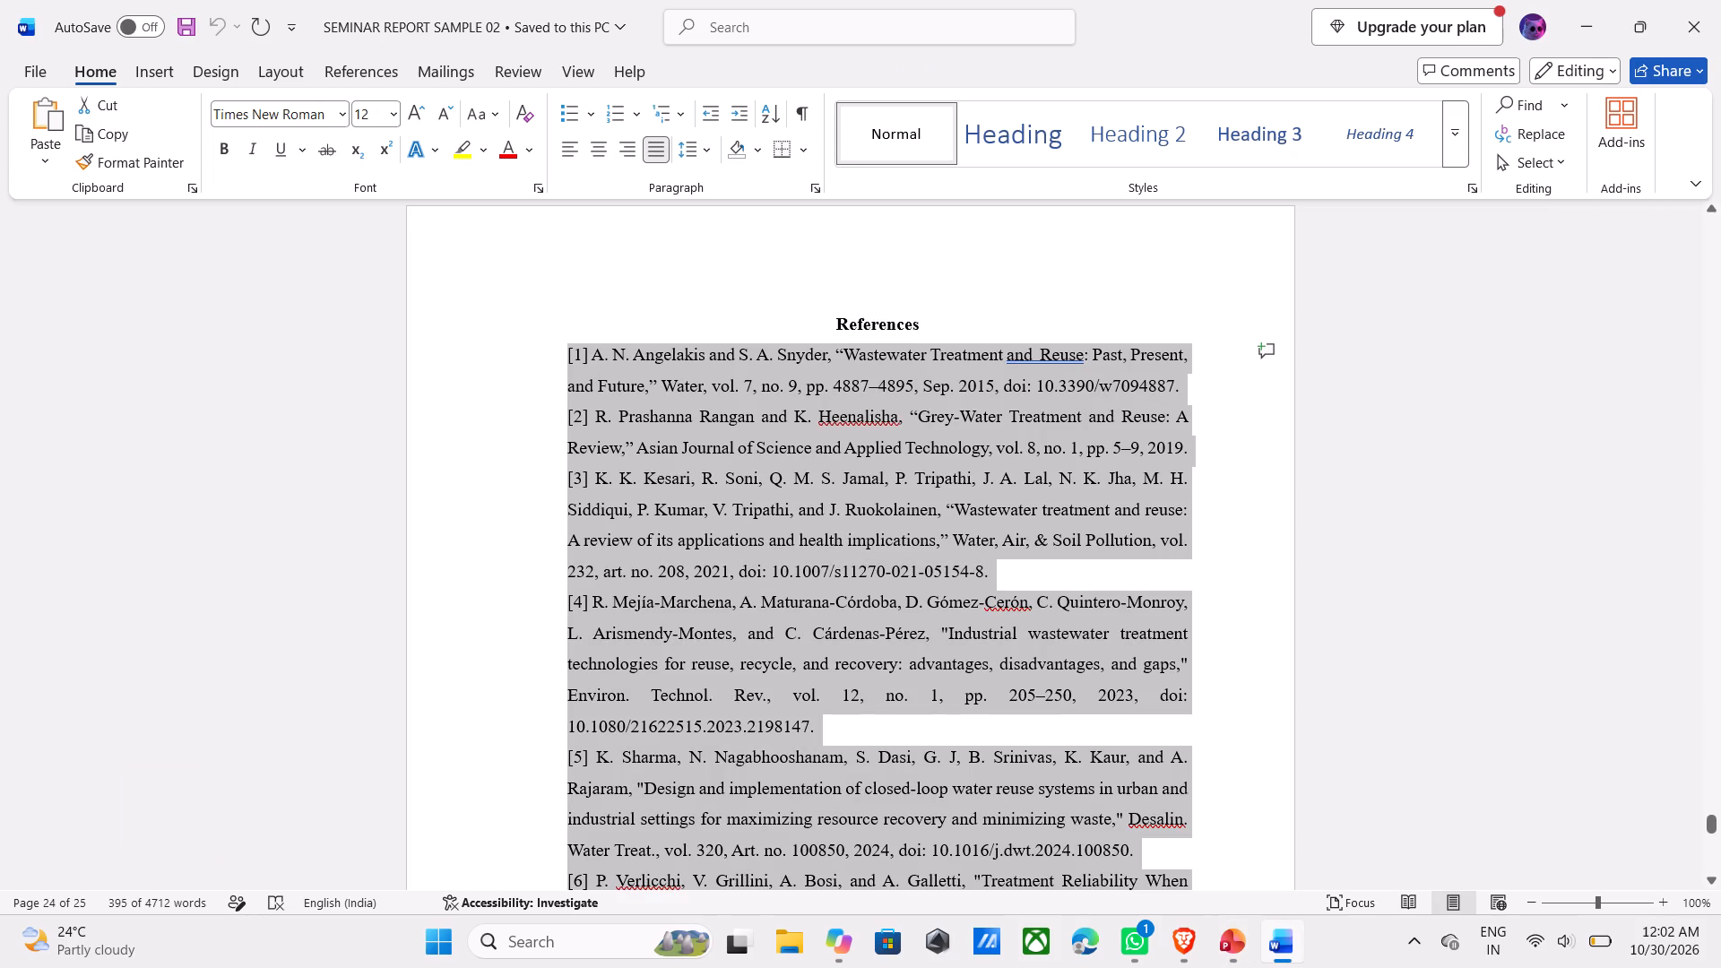
pyautogui.scroll(-11, 722, 324)
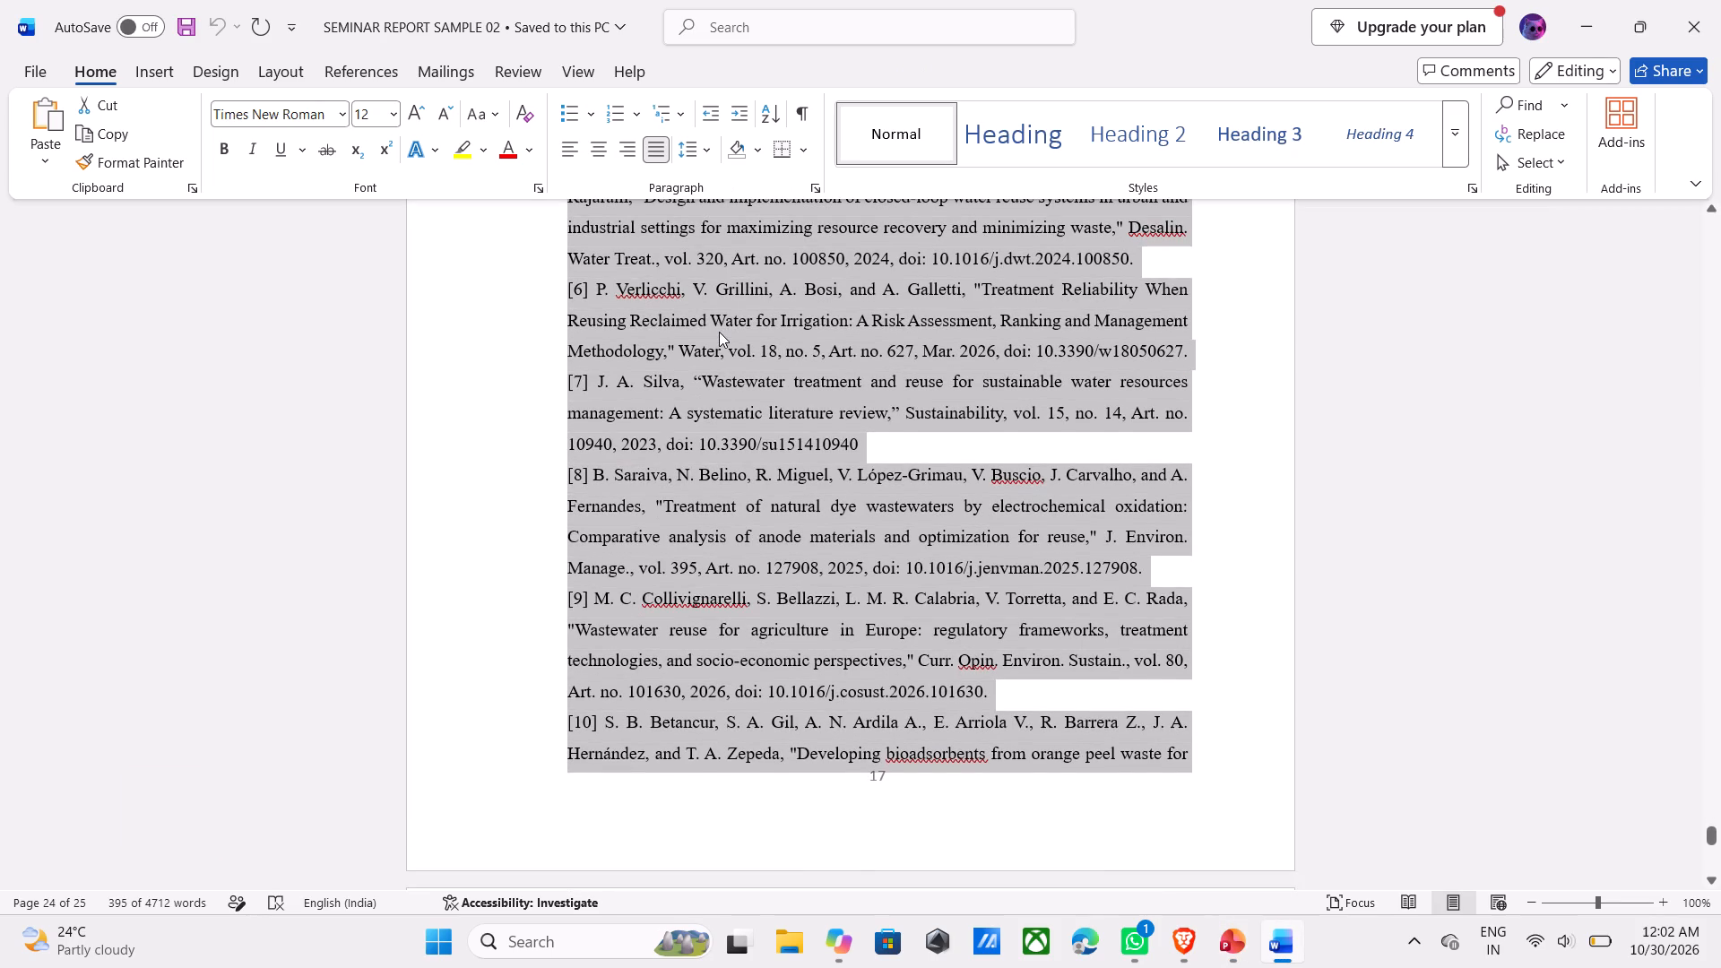
pyautogui.hotkey('ctrl', 'c')
pyautogui.scroll(-8, 719, 332)
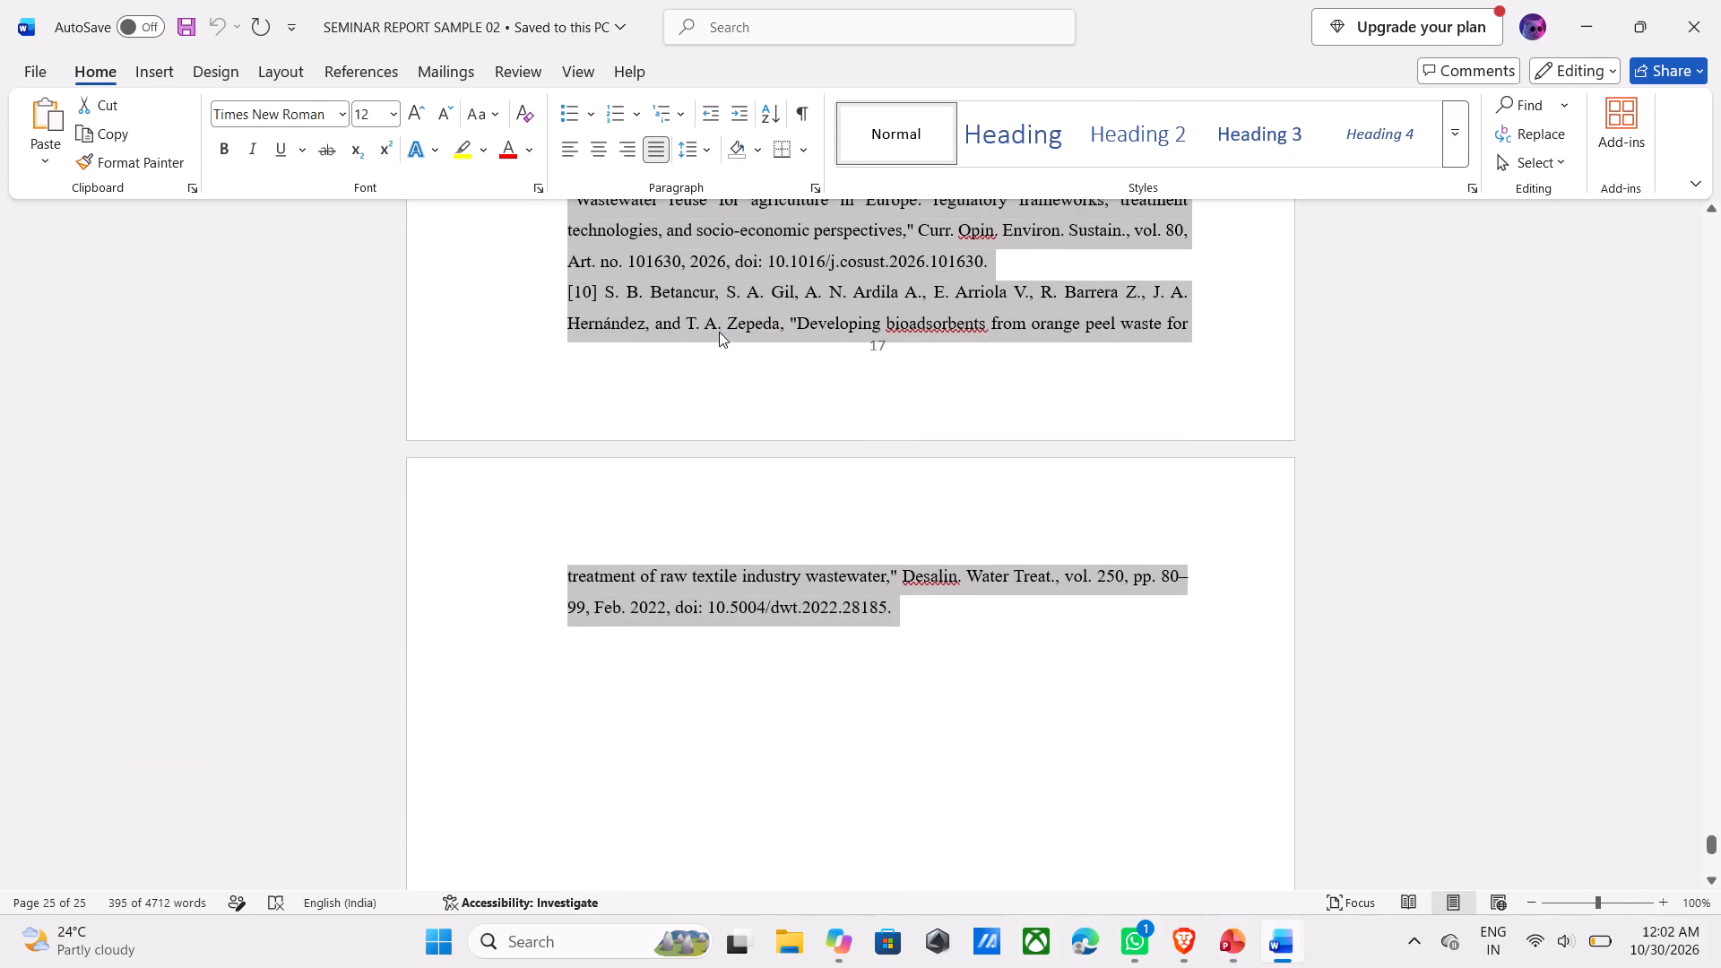
# Back in PowerPoint, replace the whole conclusion paragraph on the REFERENCES slide with the copied reference list.
pyautogui.hotkey('alt', 'Tab')
pyautogui.scroll(-4, 852, 386)
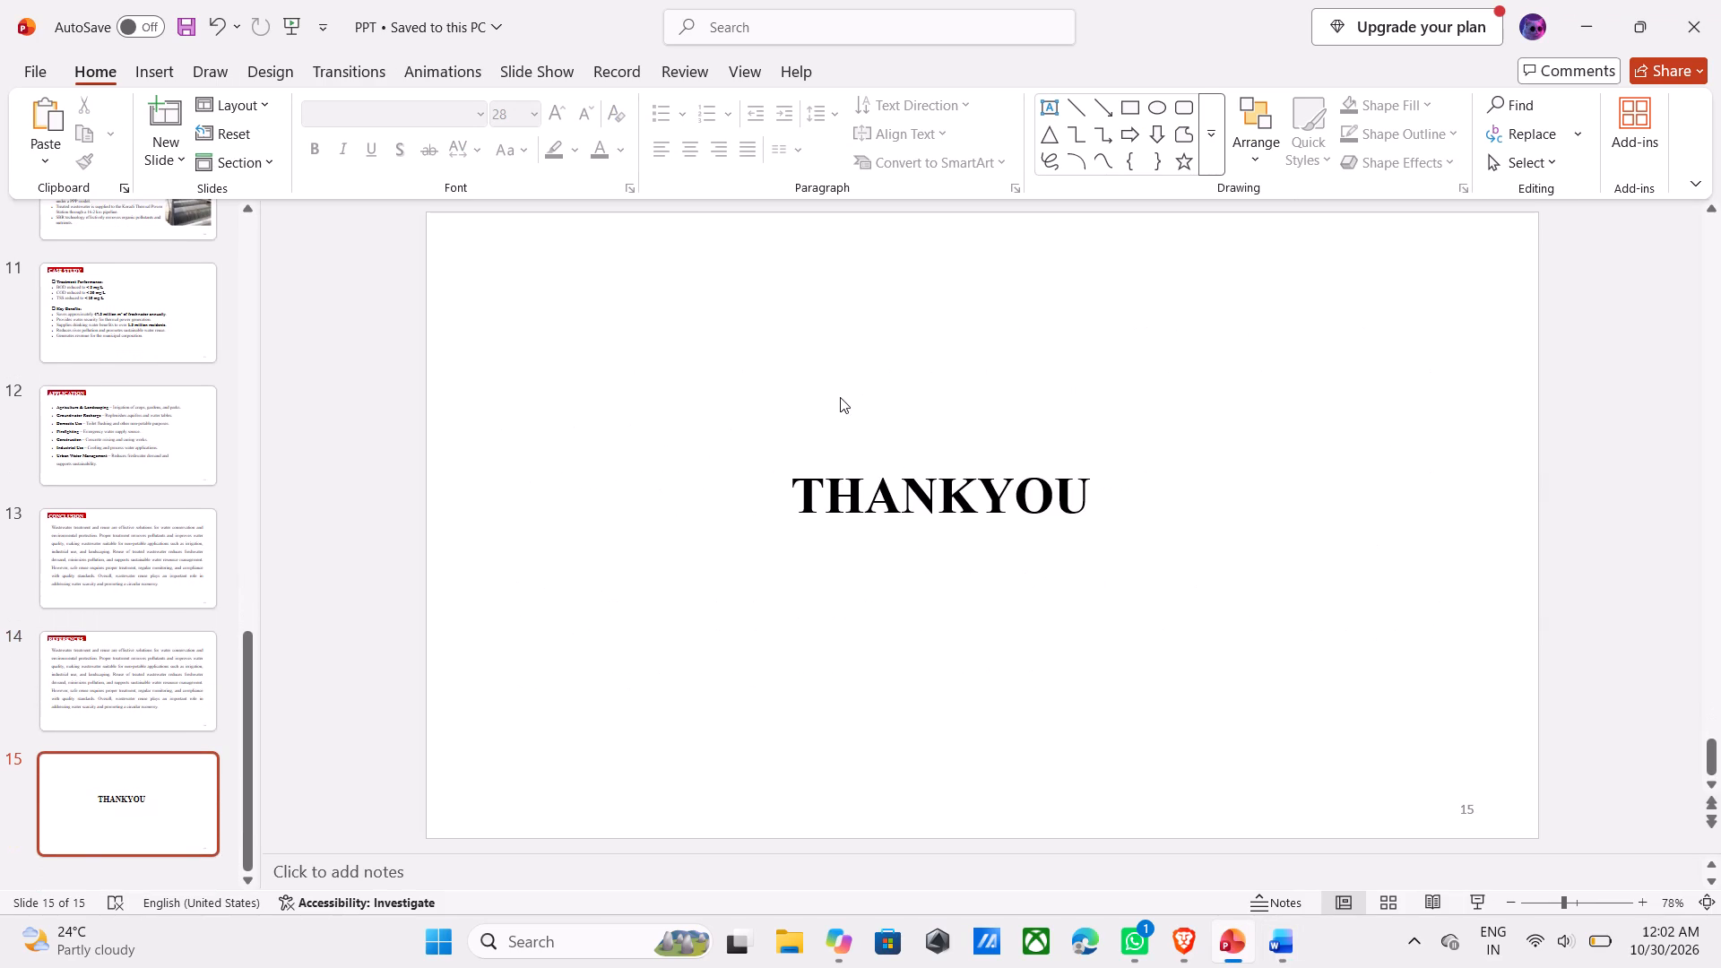
pyautogui.click(141, 644)
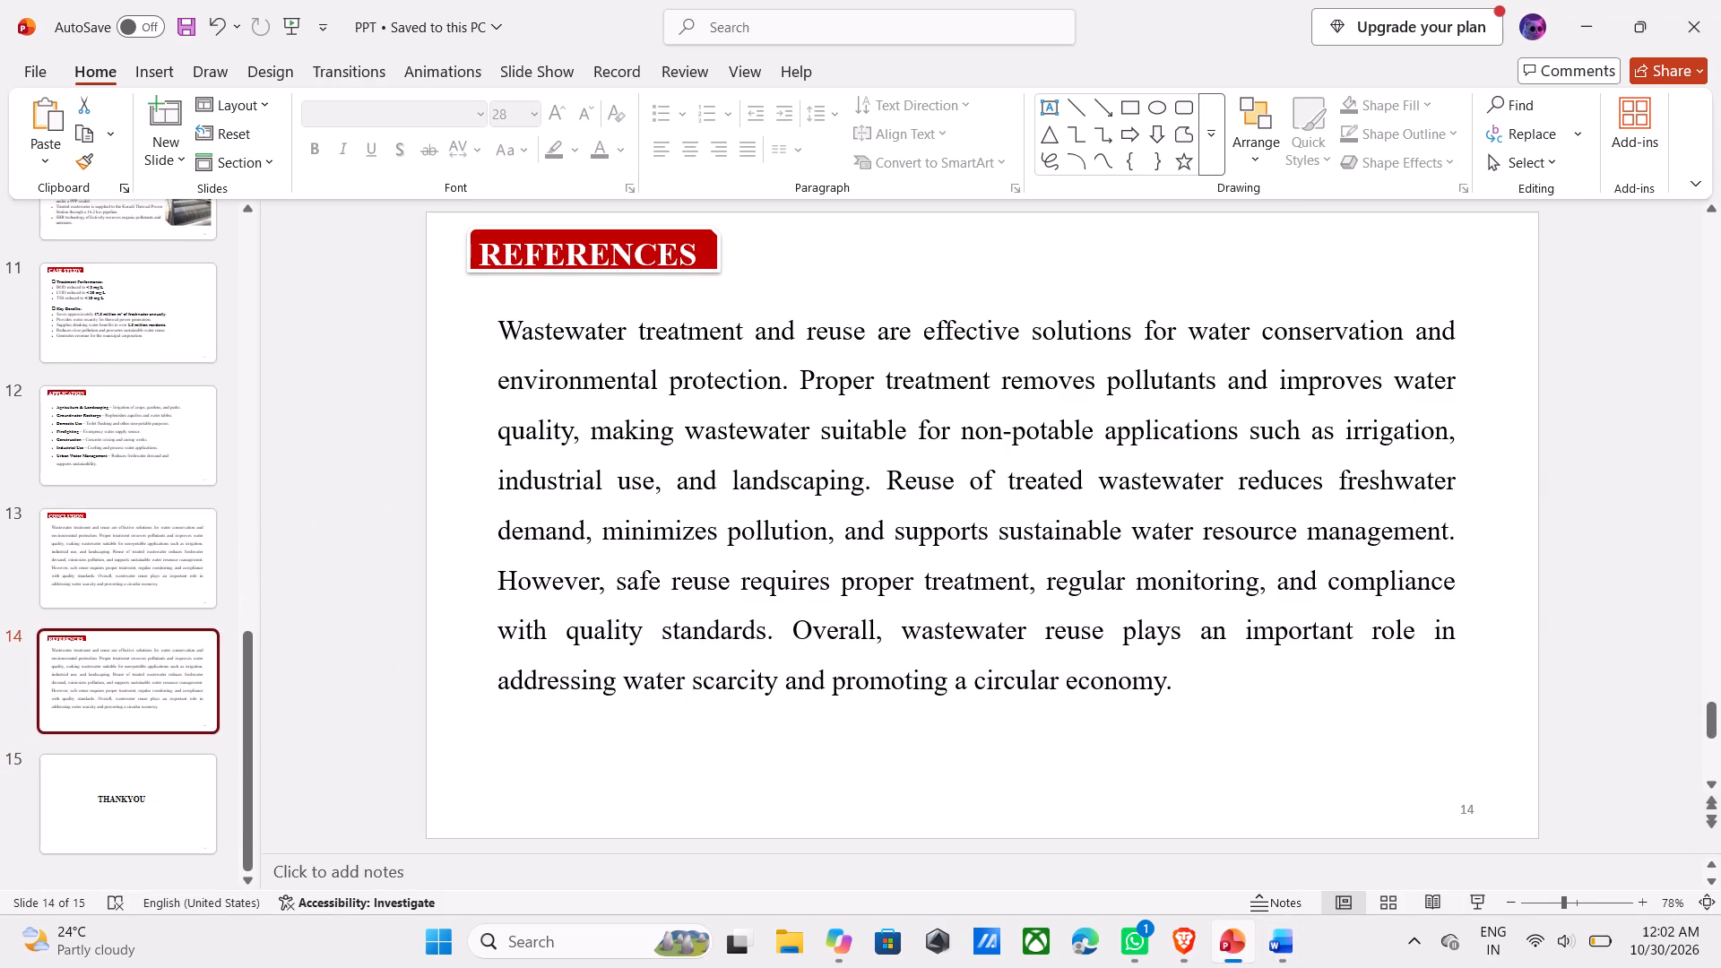
pyautogui.click(1177, 697)
pyautogui.moveTo(1181, 690); pyautogui.dragTo(1176, 683)
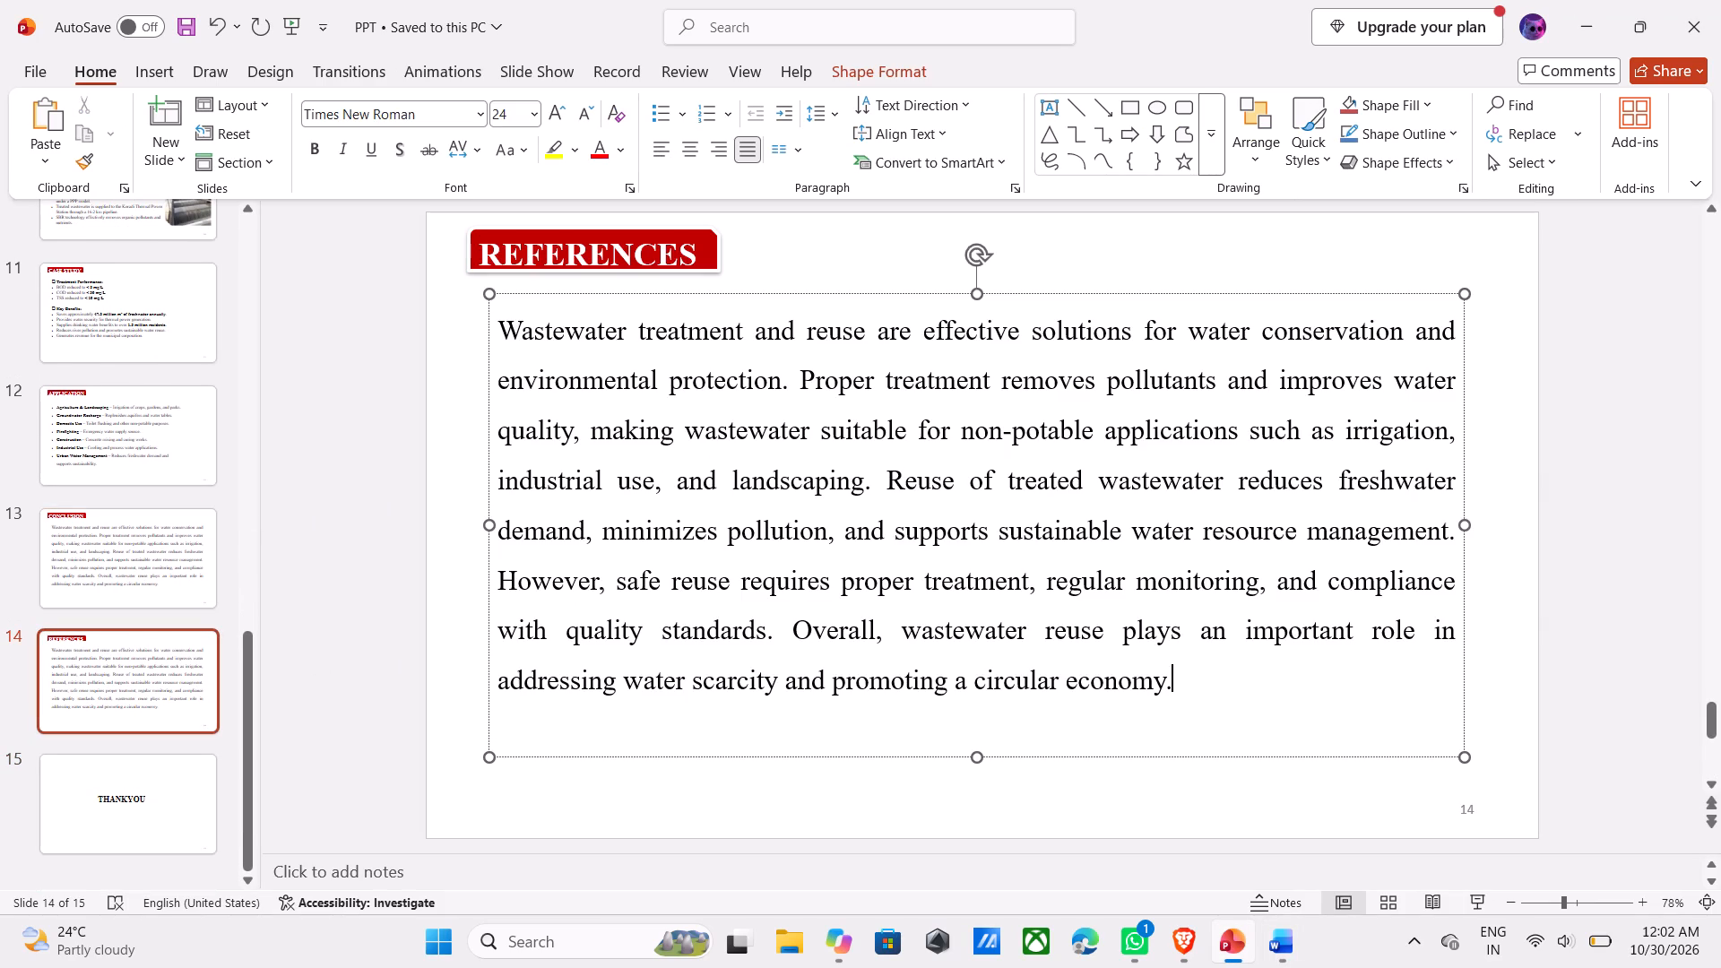
pyautogui.moveTo(1176, 683); pyautogui.dragTo(517, 340)
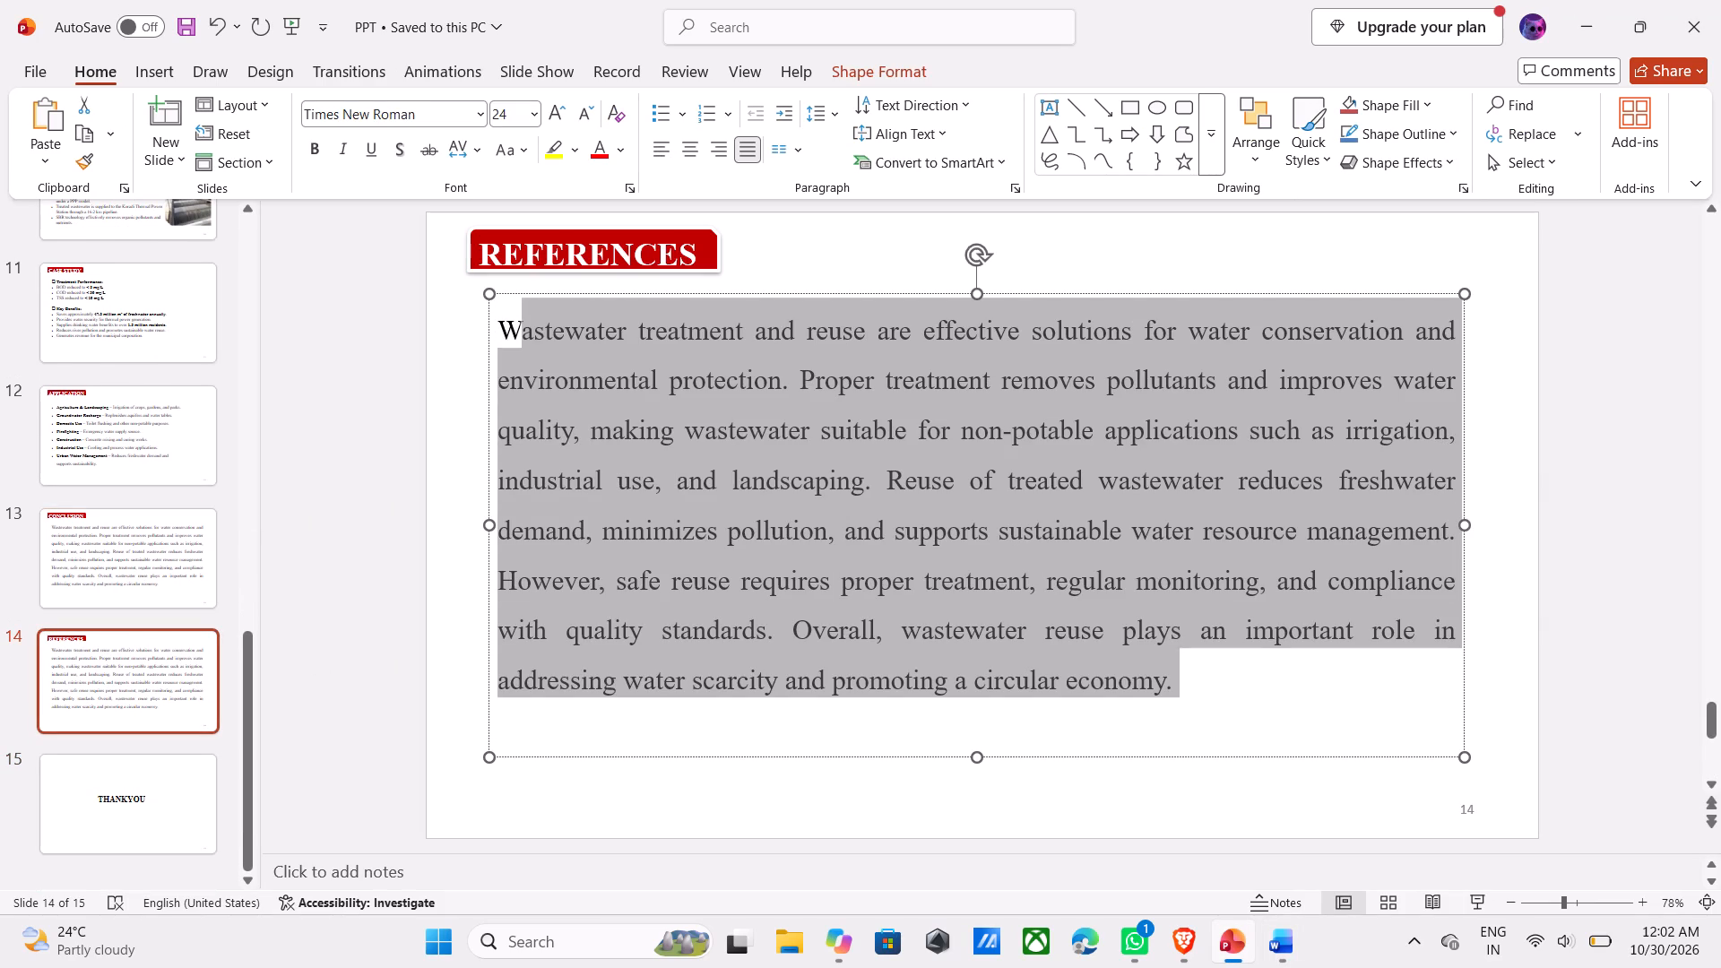
pyautogui.moveTo(517, 340); pyautogui.dragTo(504, 343)
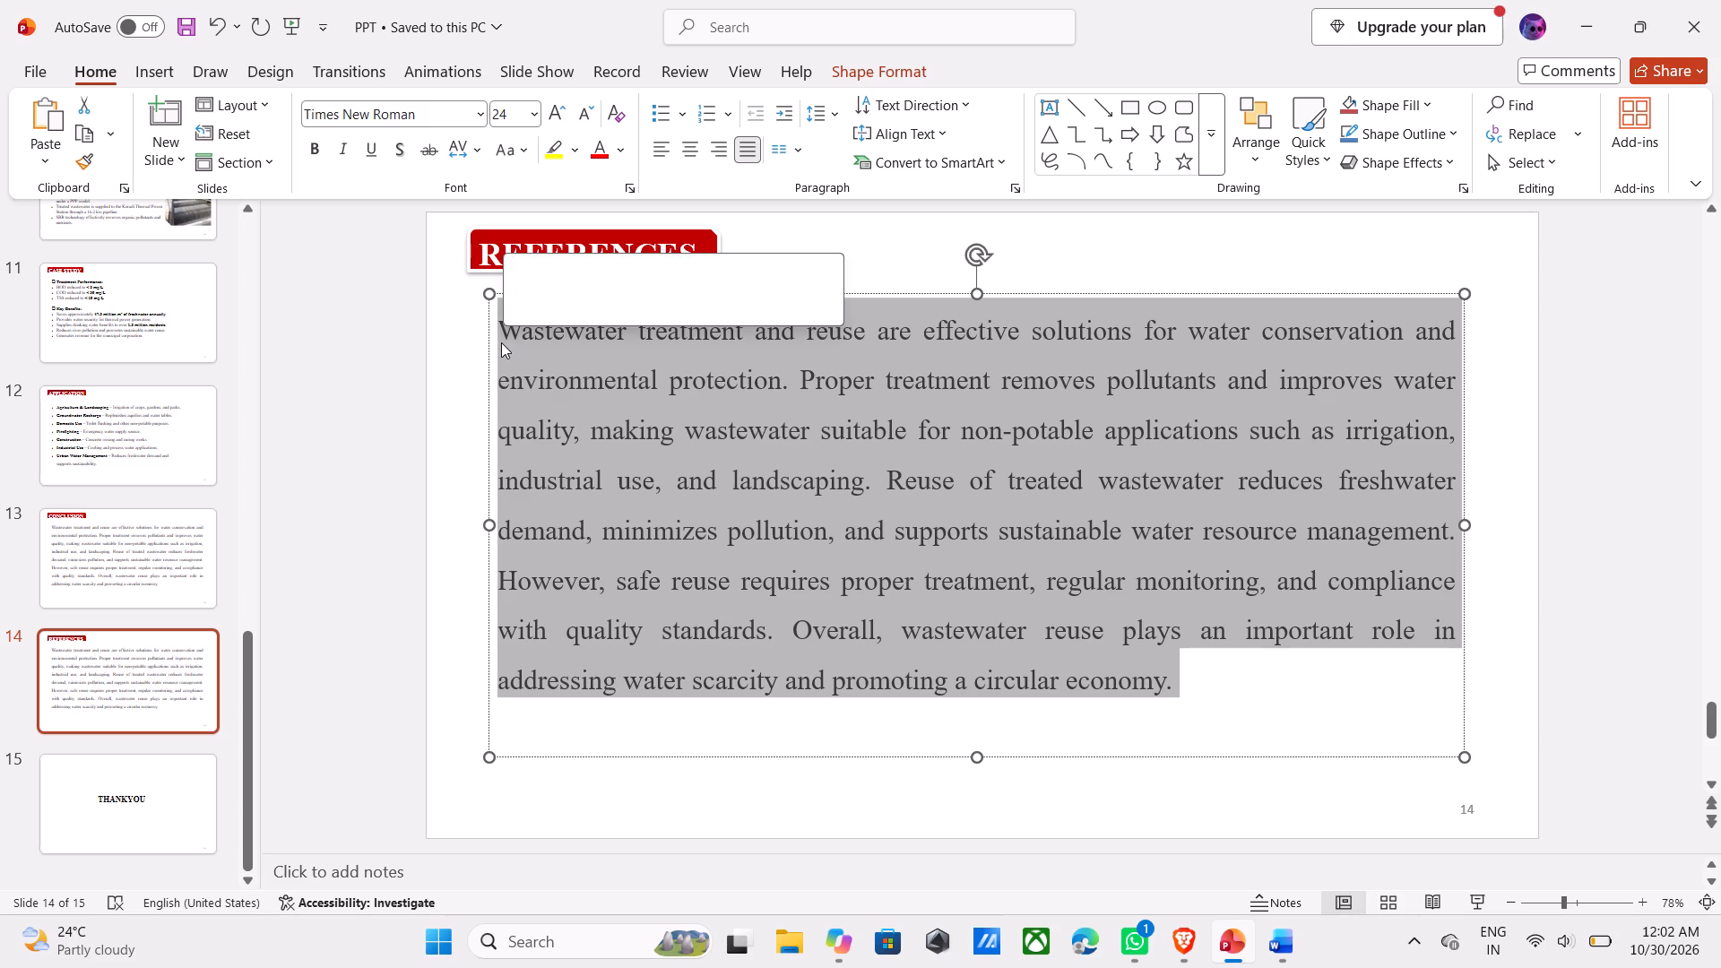
pyautogui.press('BackSpace')
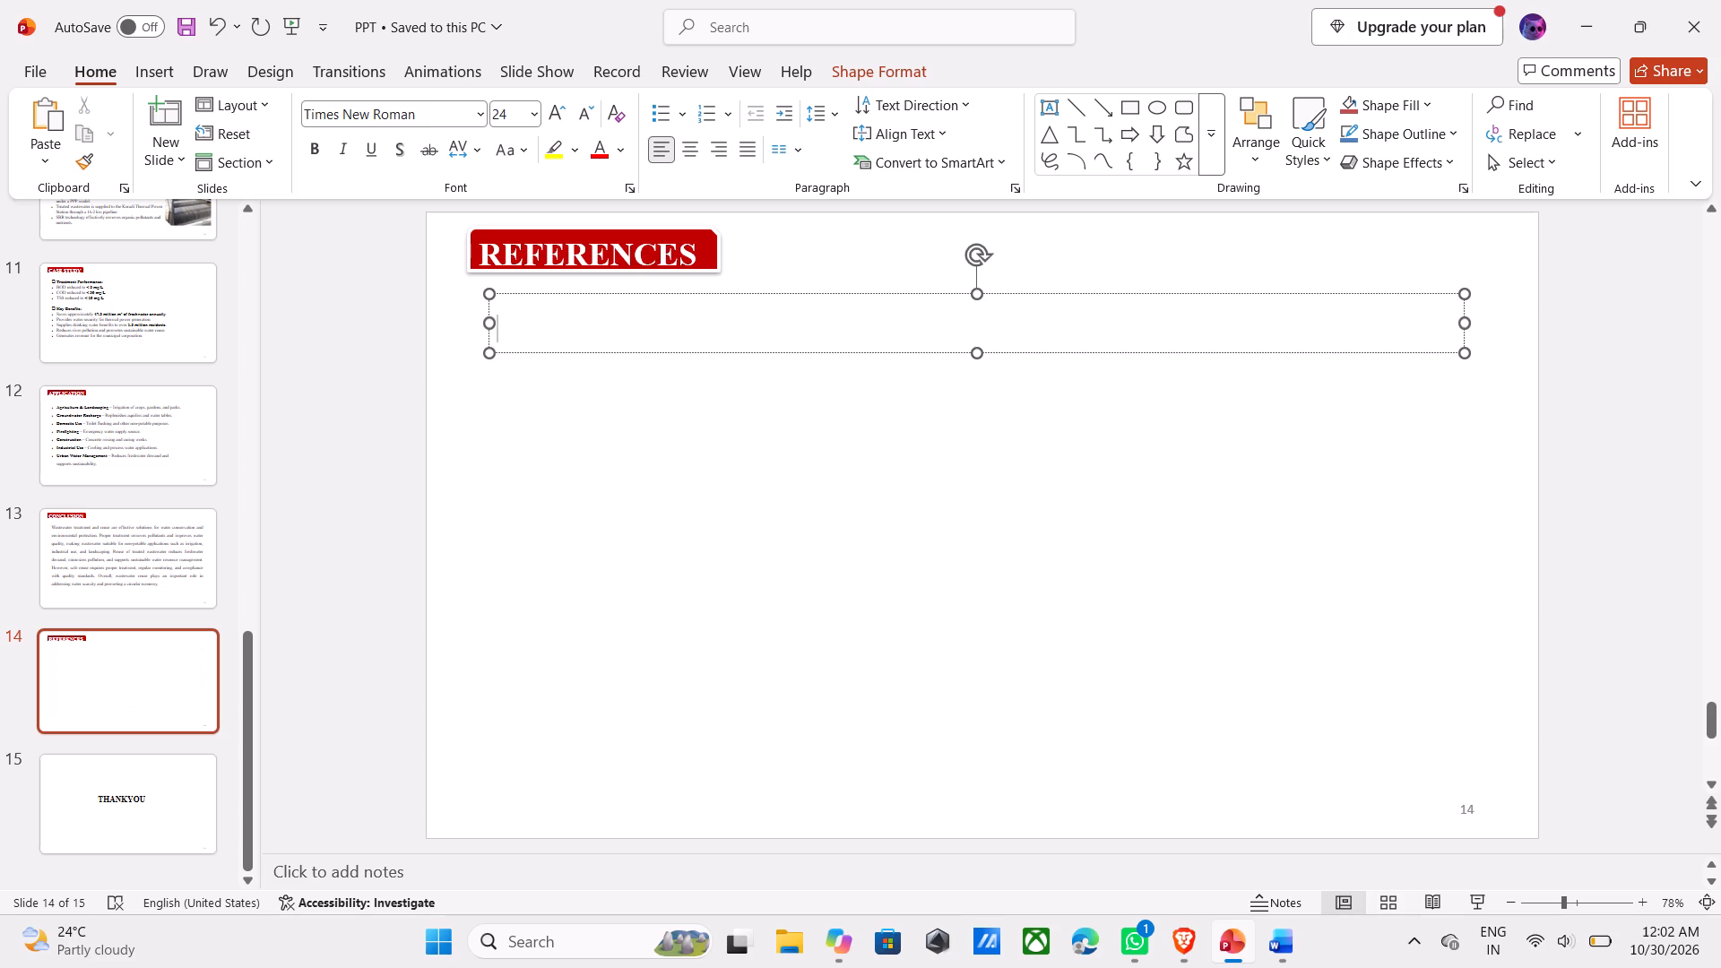
pyautogui.hotkey('ctrl', 'v')
# Delete references [6] to [10] from the list on slide 14, keeping only references [1] to [5].
pyautogui.scroll(1, 501, 342)
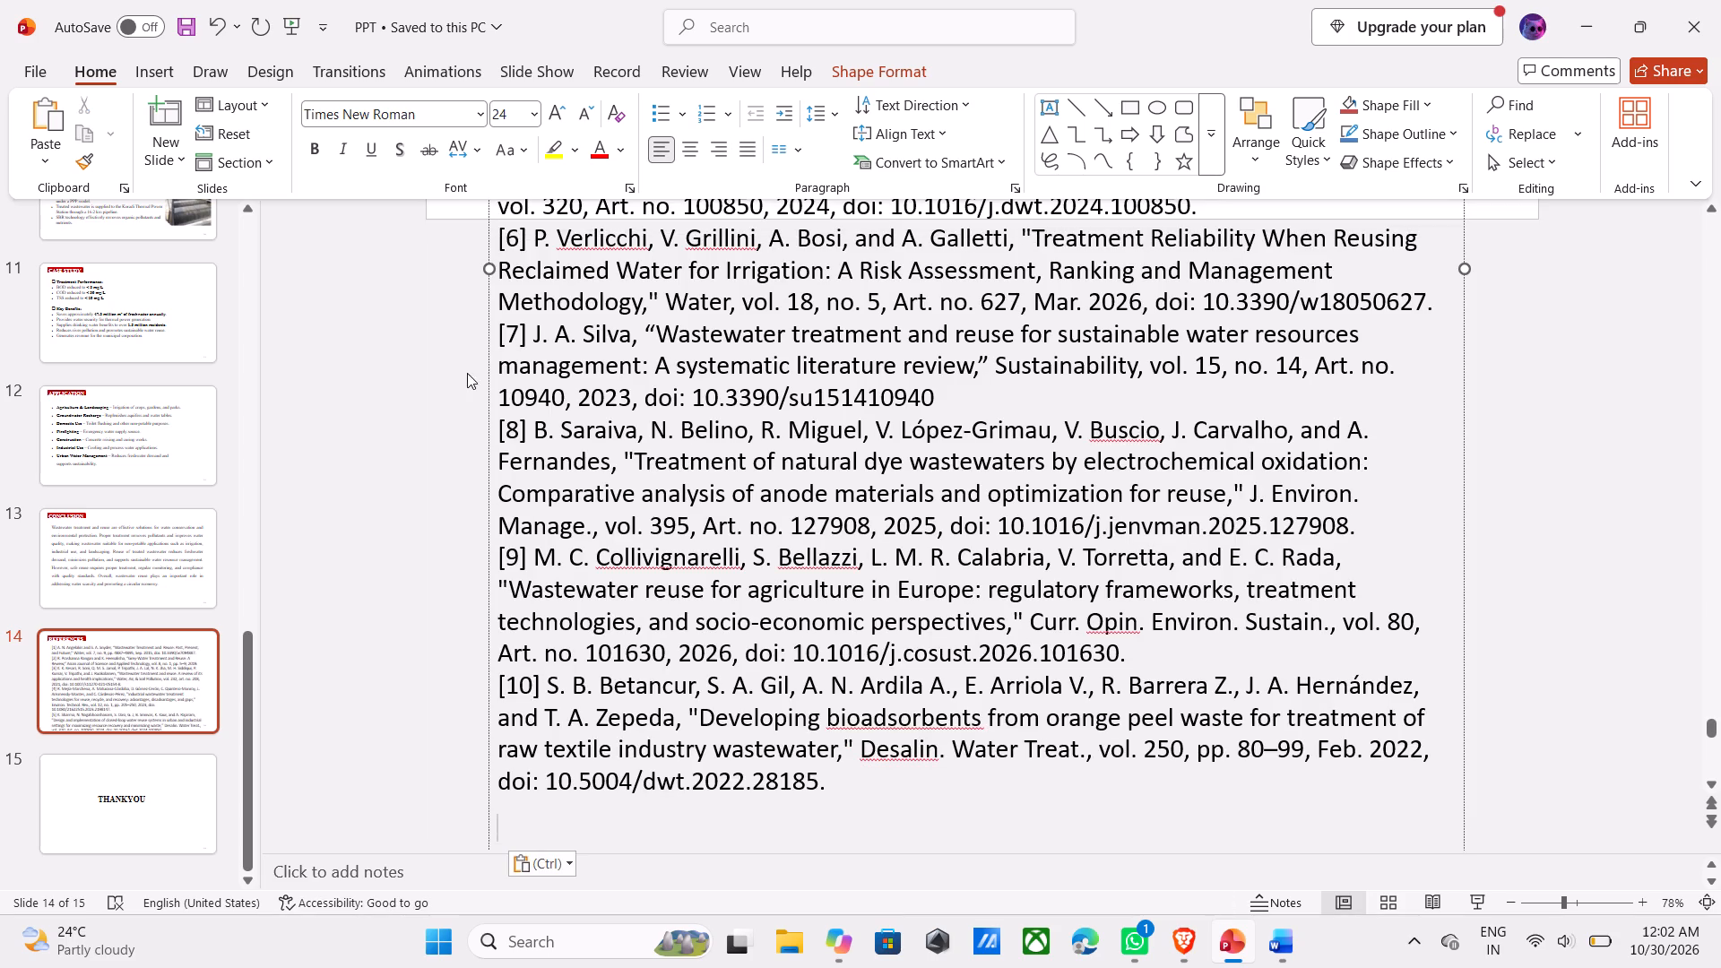
pyautogui.press('BackSpace')
pyautogui.press('BackSpace')
pyautogui.press('BackSpace')
pyautogui.press('BackSpace')
pyautogui.press('BackSpace')
pyautogui.press('BackSpace')
pyautogui.press('BackSpace')
pyautogui.press('BackSpace')
pyautogui.press('BackSpace')
pyautogui.press('BackSpace')
pyautogui.press('BackSpace')
pyautogui.press('BackSpace')
pyautogui.press('BackSpace')
pyautogui.press('BackSpace')
pyautogui.press('BackSpace')
pyautogui.press('BackSpace')
pyautogui.press('BackSpace')
pyautogui.press('BackSpace')
pyautogui.press('BackSpace')
pyautogui.press('BackSpace')
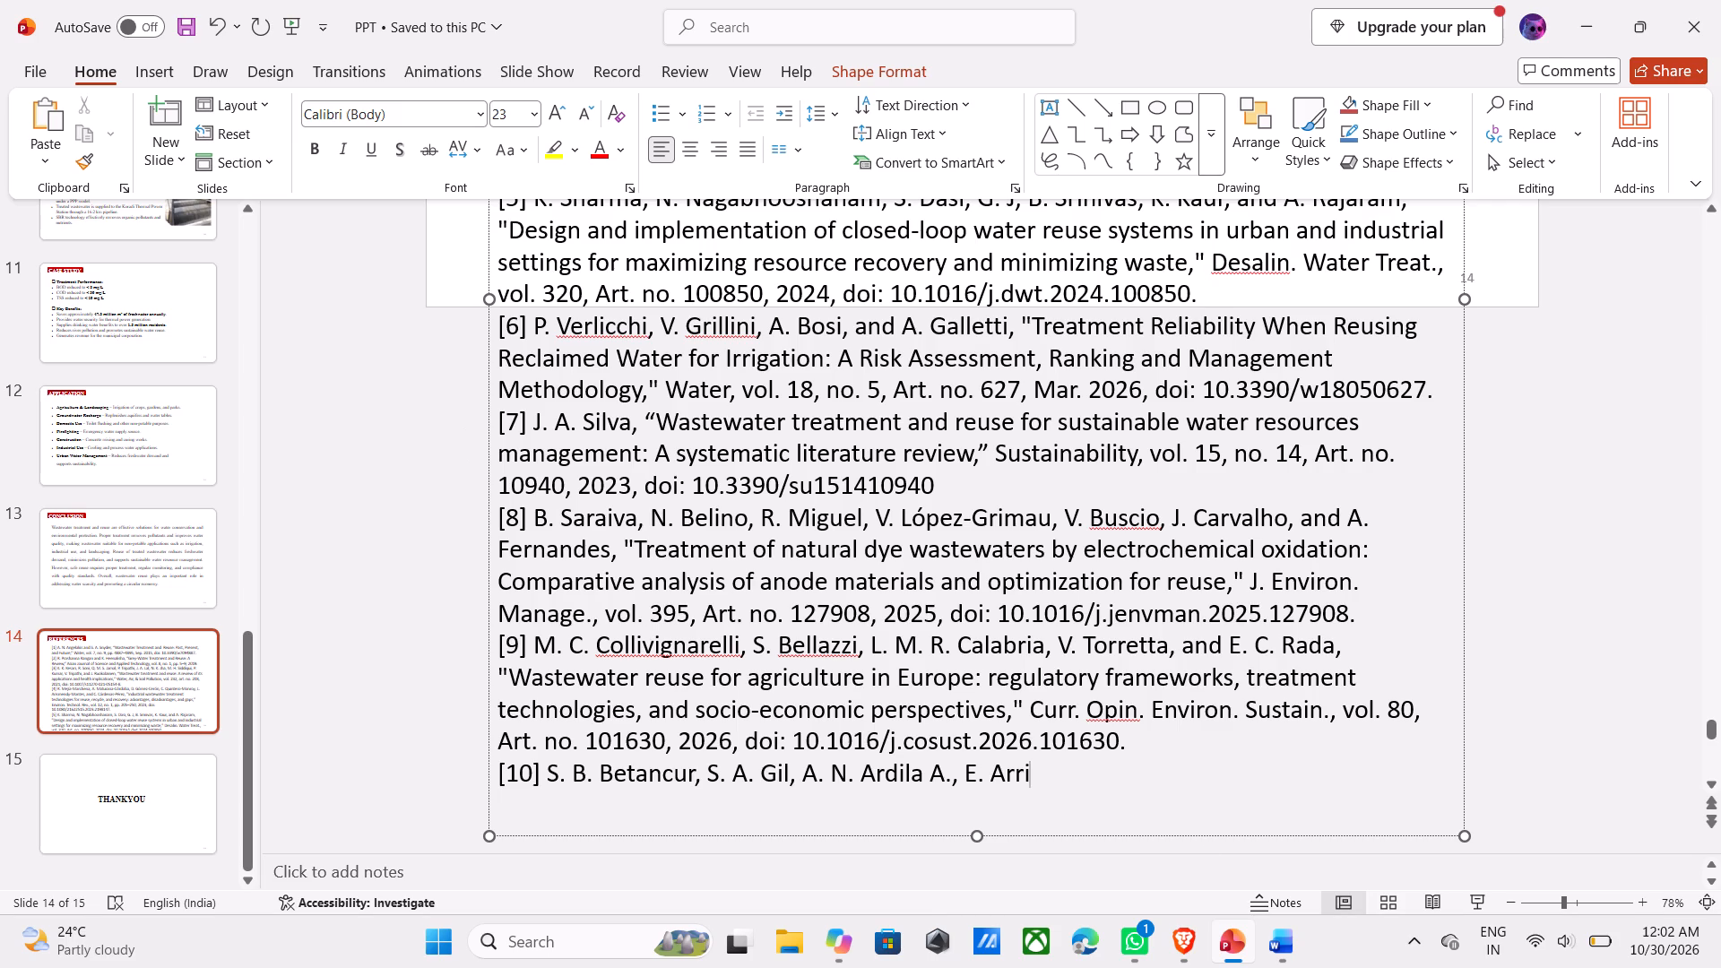
pyautogui.moveTo(1149, 768); pyautogui.dragTo(669, 405)
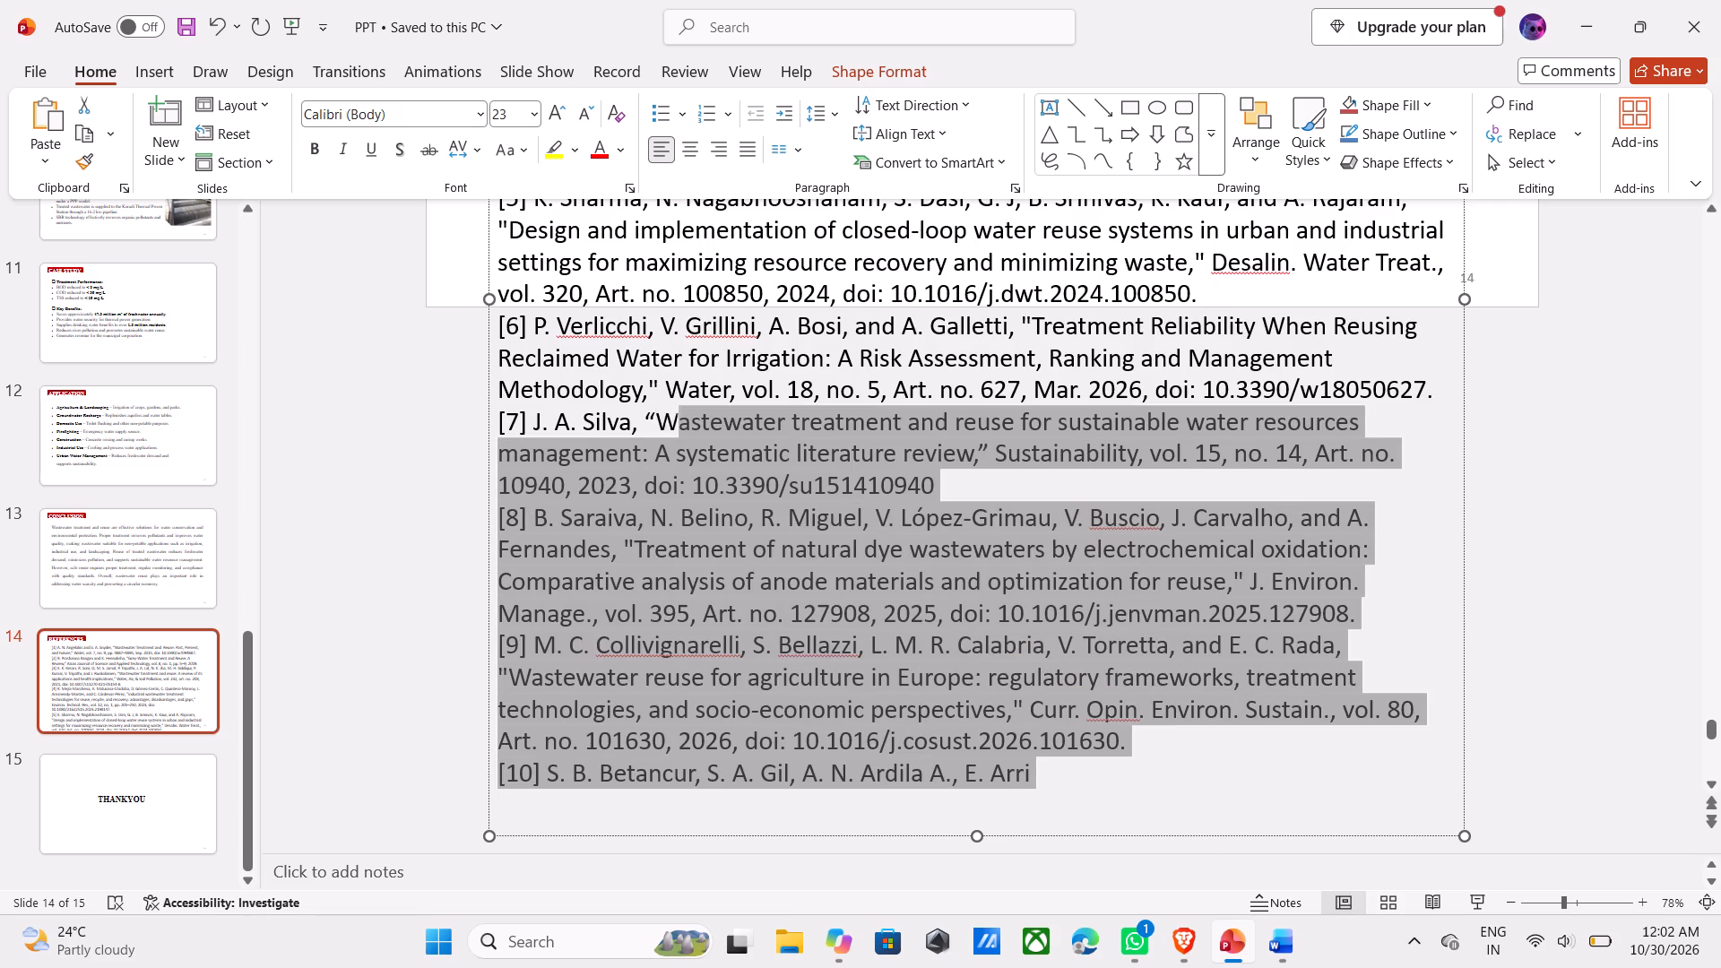
pyautogui.moveTo(669, 405); pyautogui.dragTo(422, 325)
pyautogui.press('BackSpace')
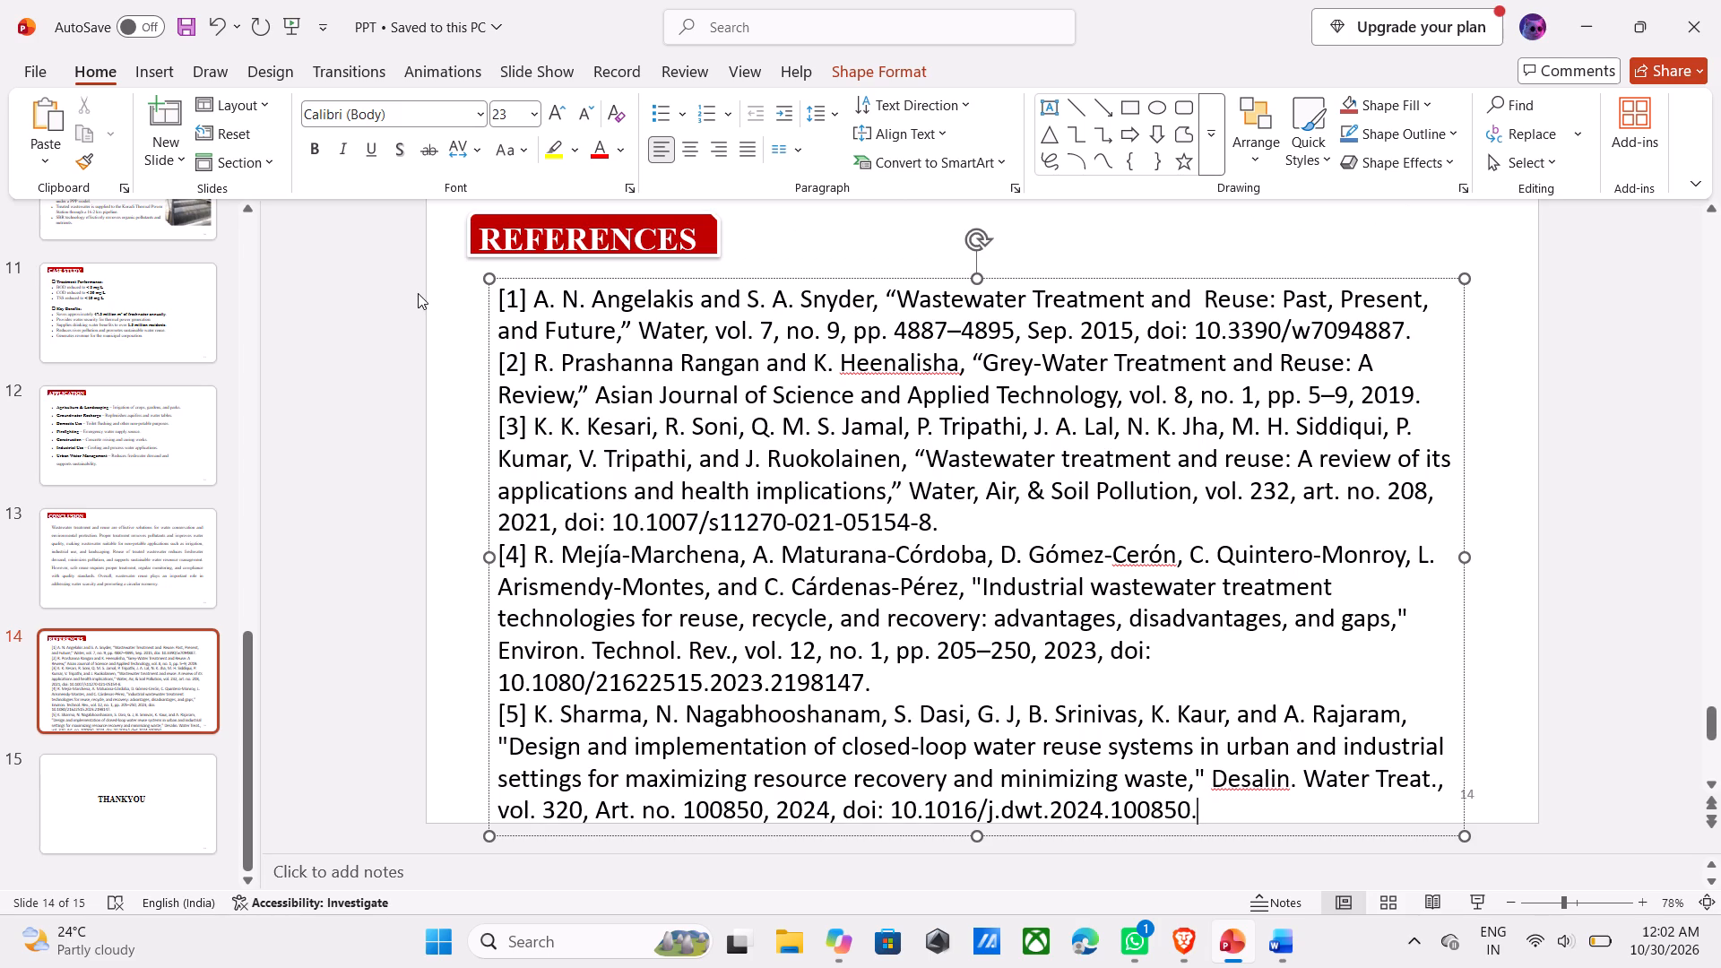
# Shift slide 14's reference text box slightly up and left, justify all its text, and deselect it.
pyautogui.moveTo(1003, 277); pyautogui.dragTo(982, 267)
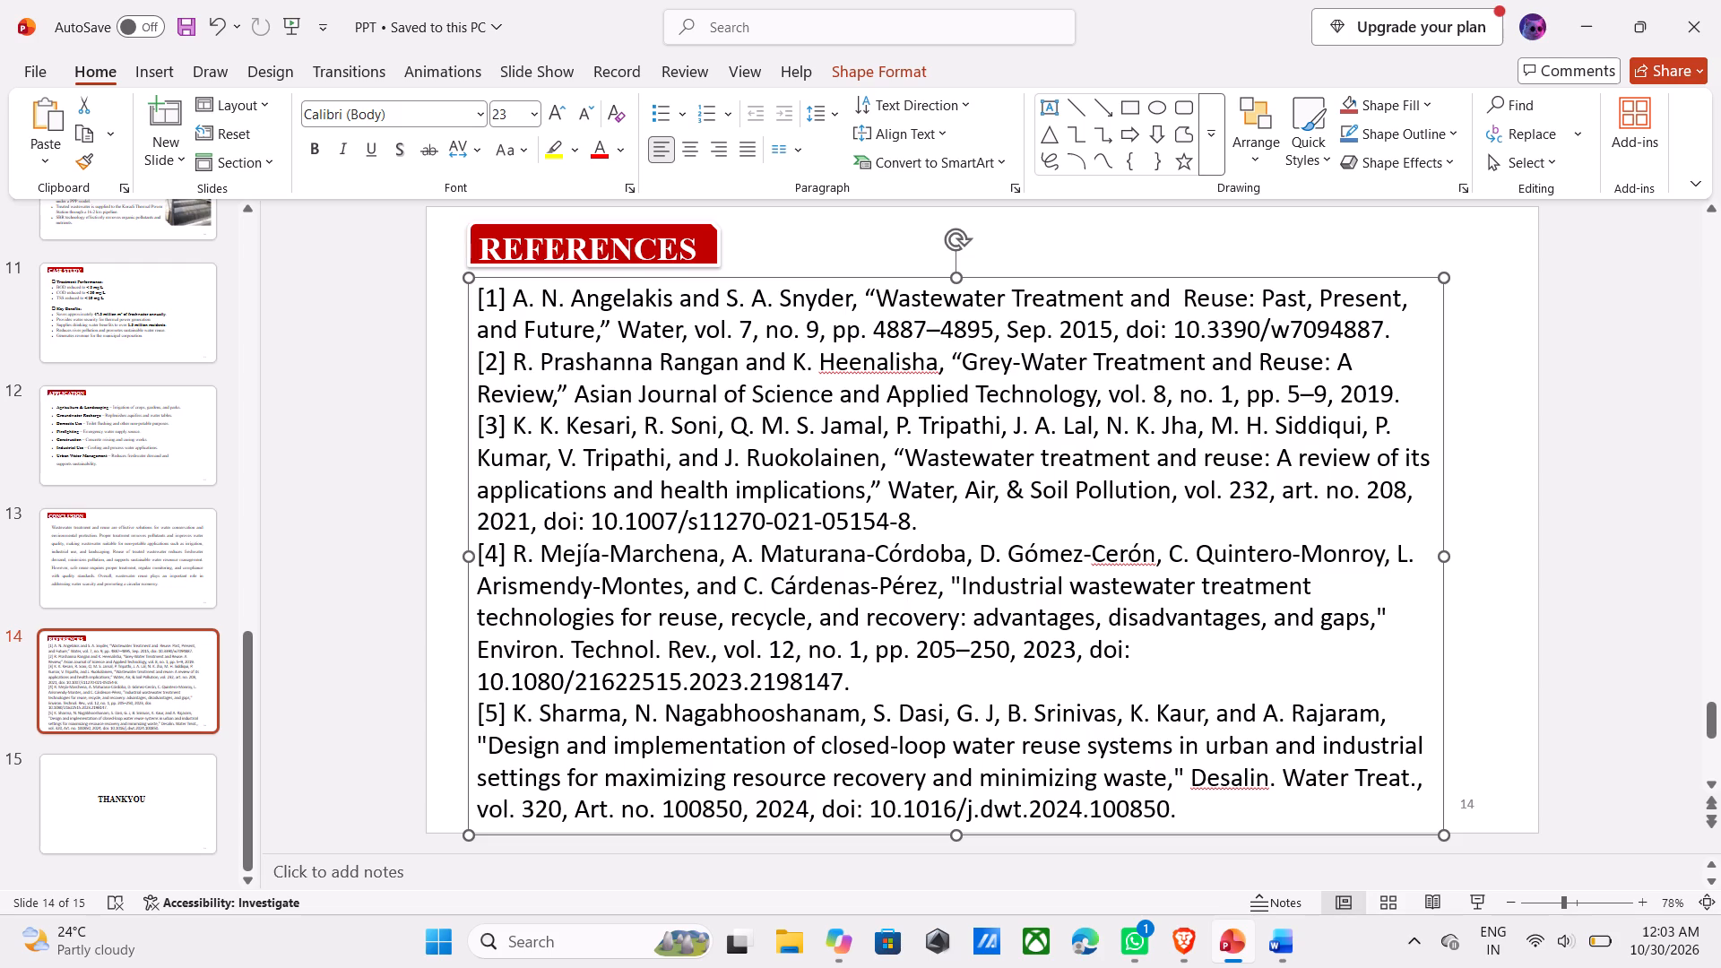
pyautogui.moveTo(1192, 810); pyautogui.dragTo(642, 324)
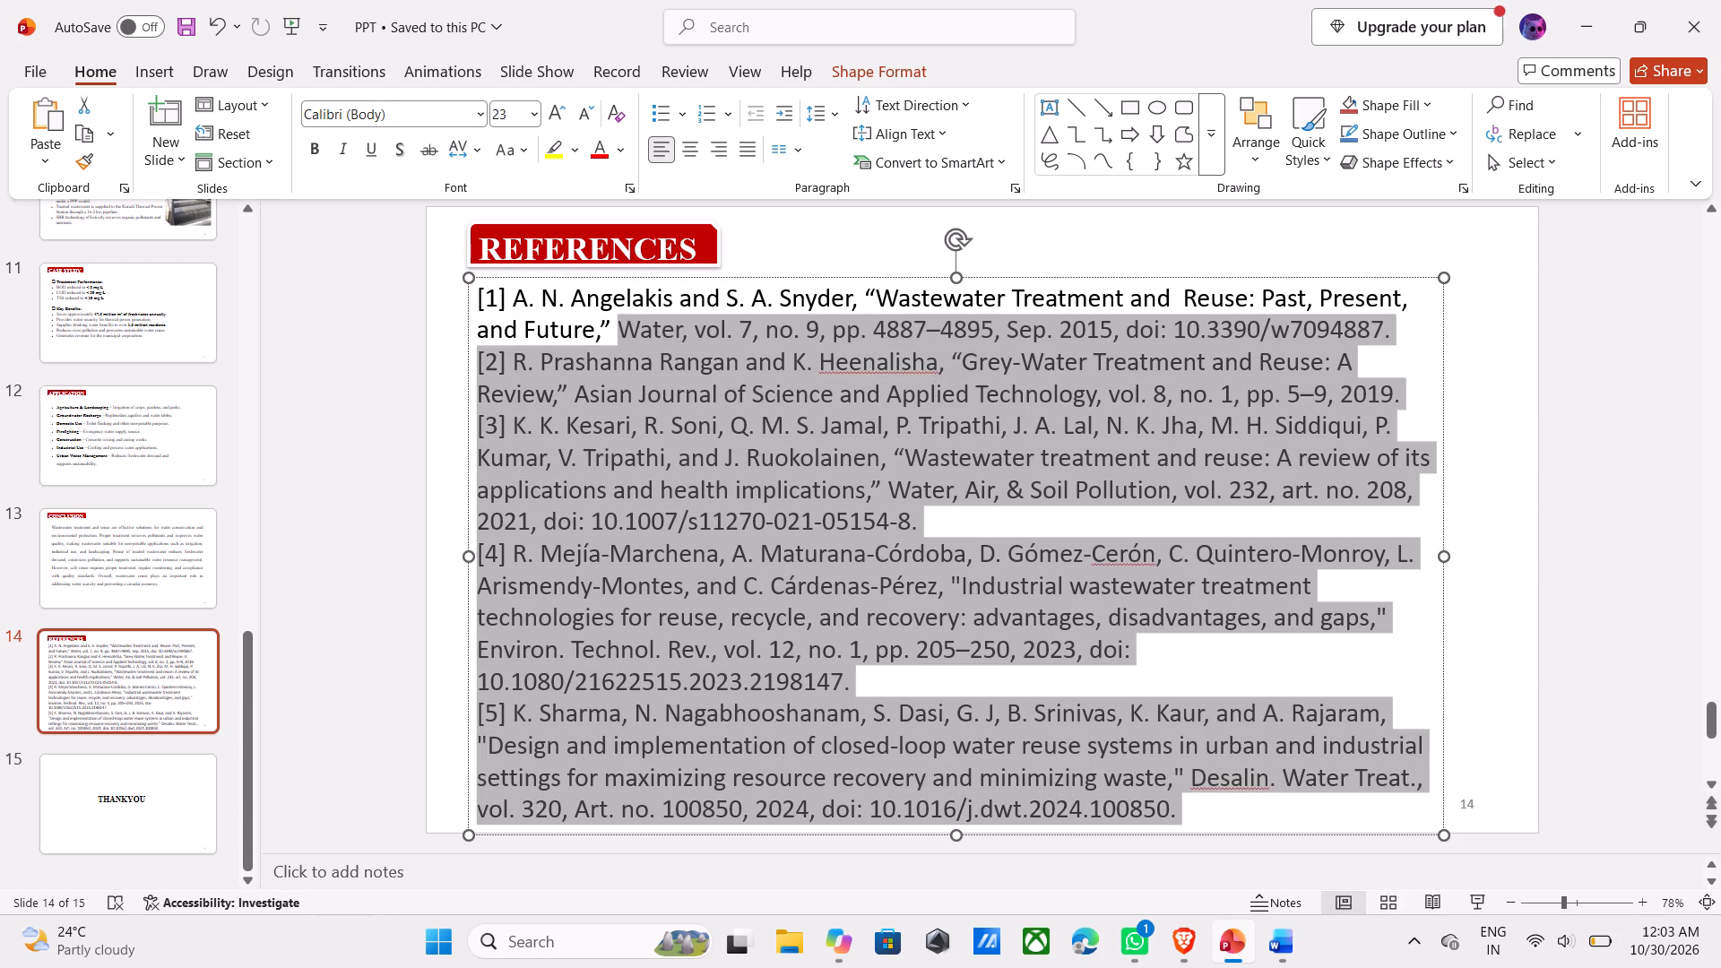
pyautogui.moveTo(642, 324); pyautogui.dragTo(442, 284)
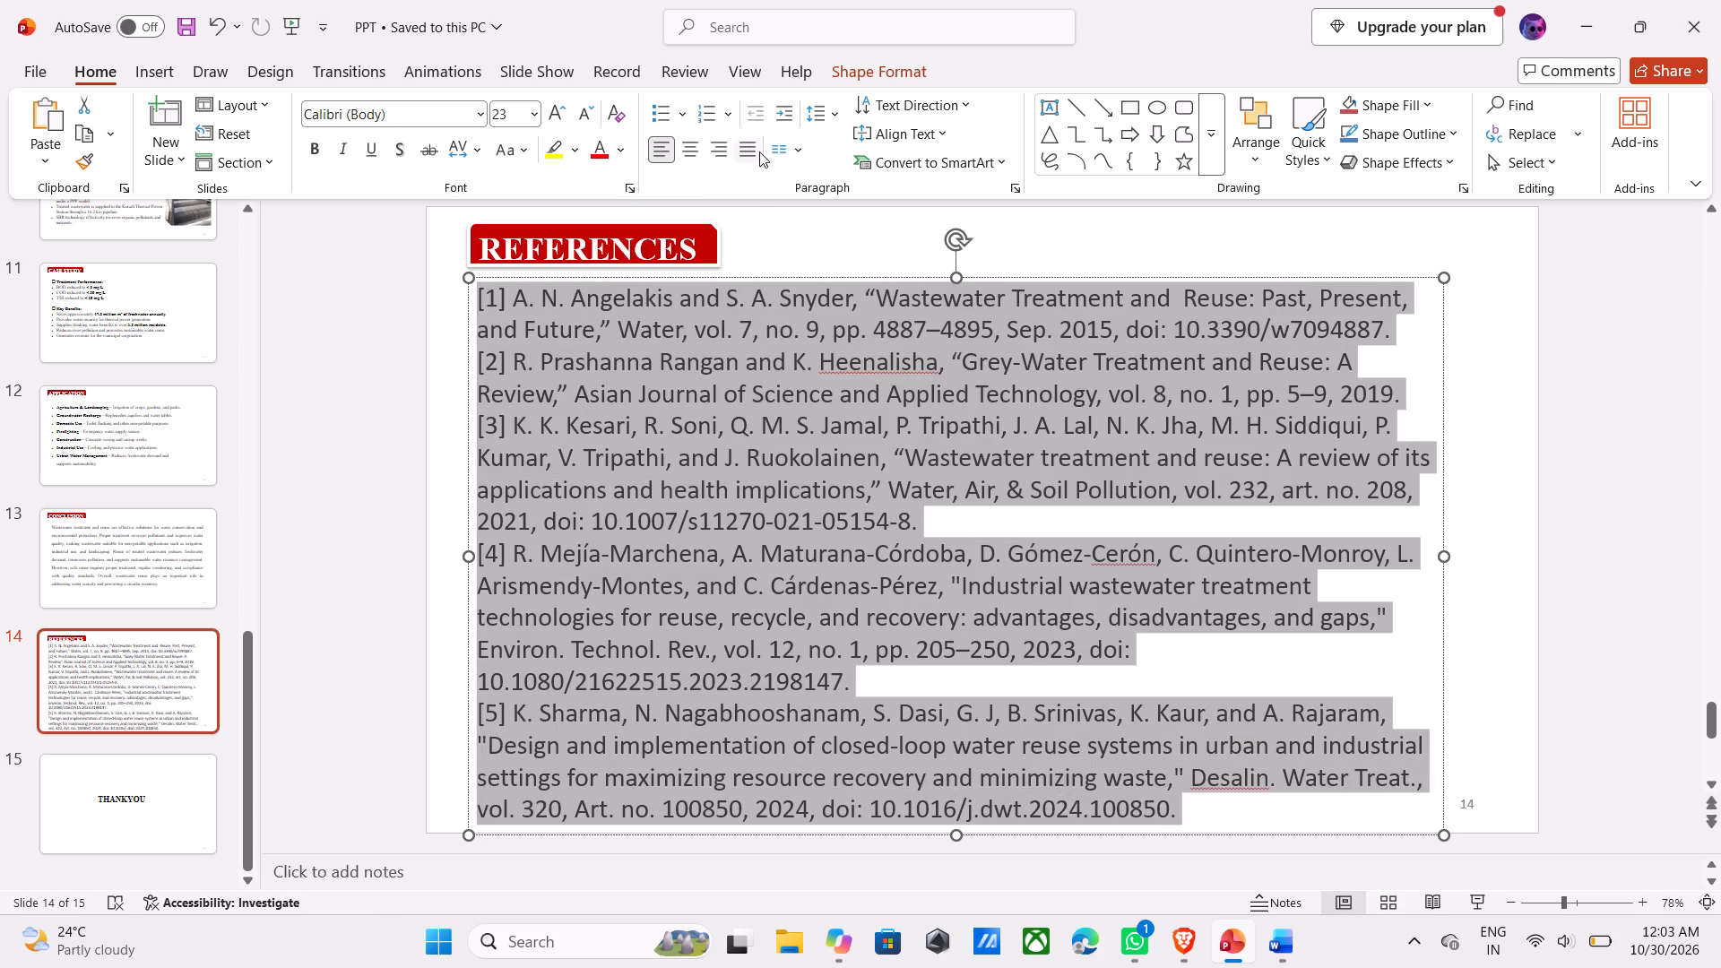
pyautogui.click(752, 146)
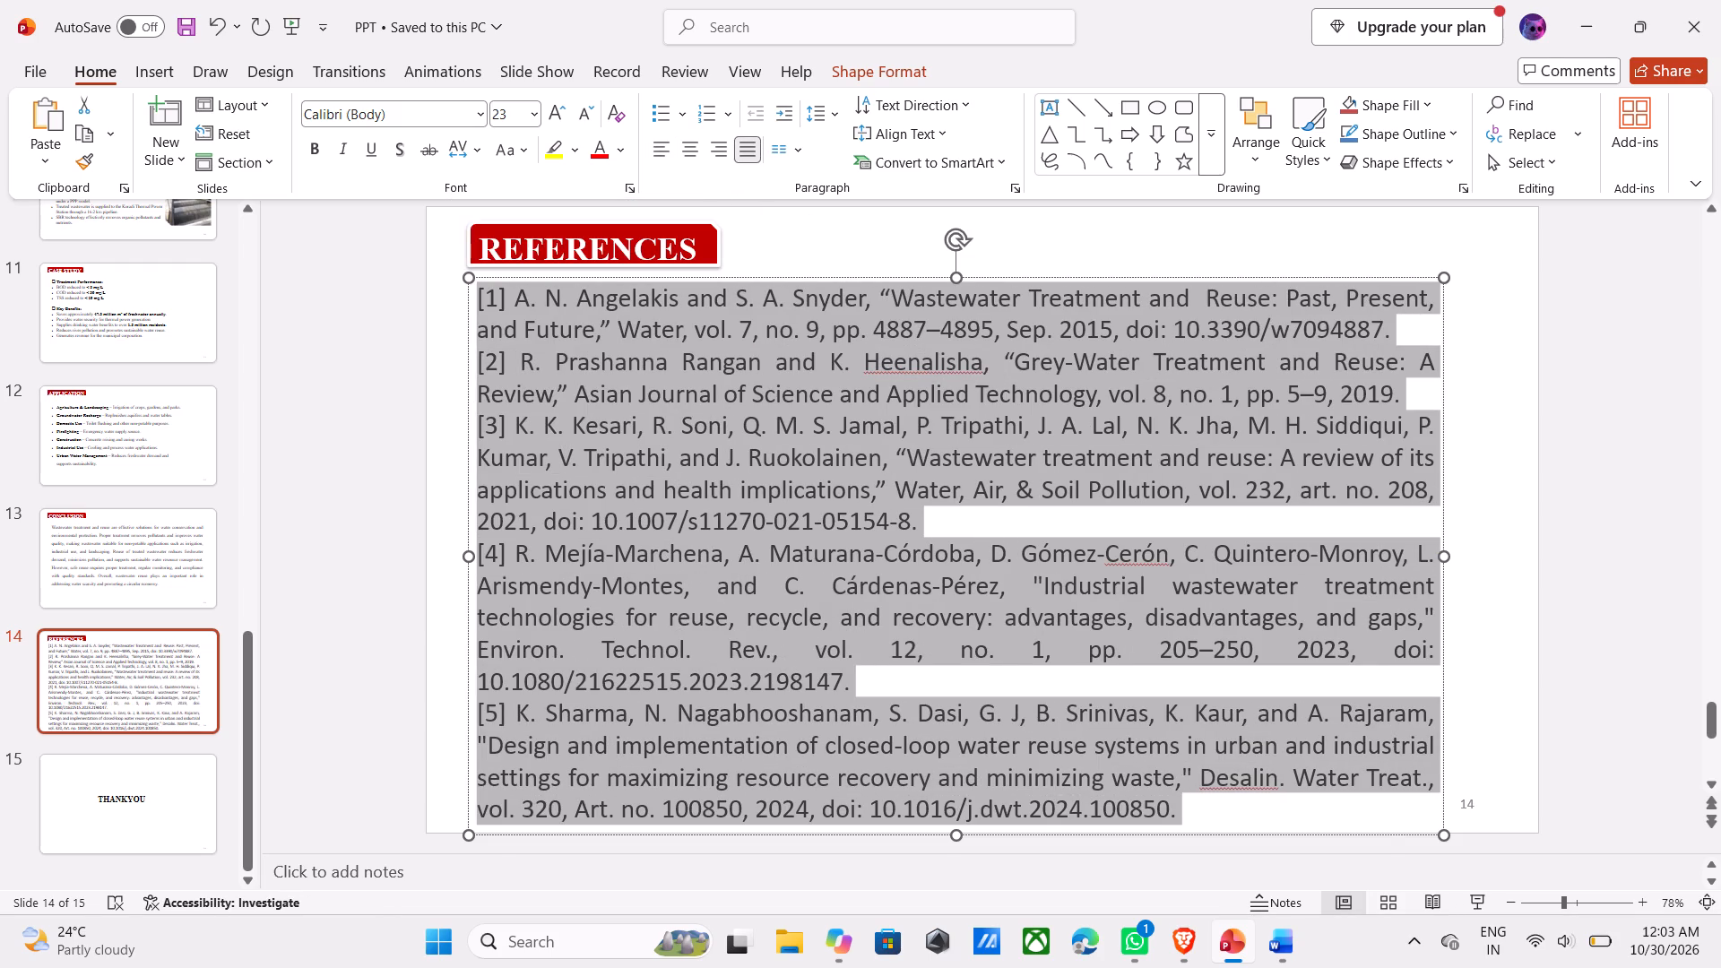
pyautogui.click(1490, 485)
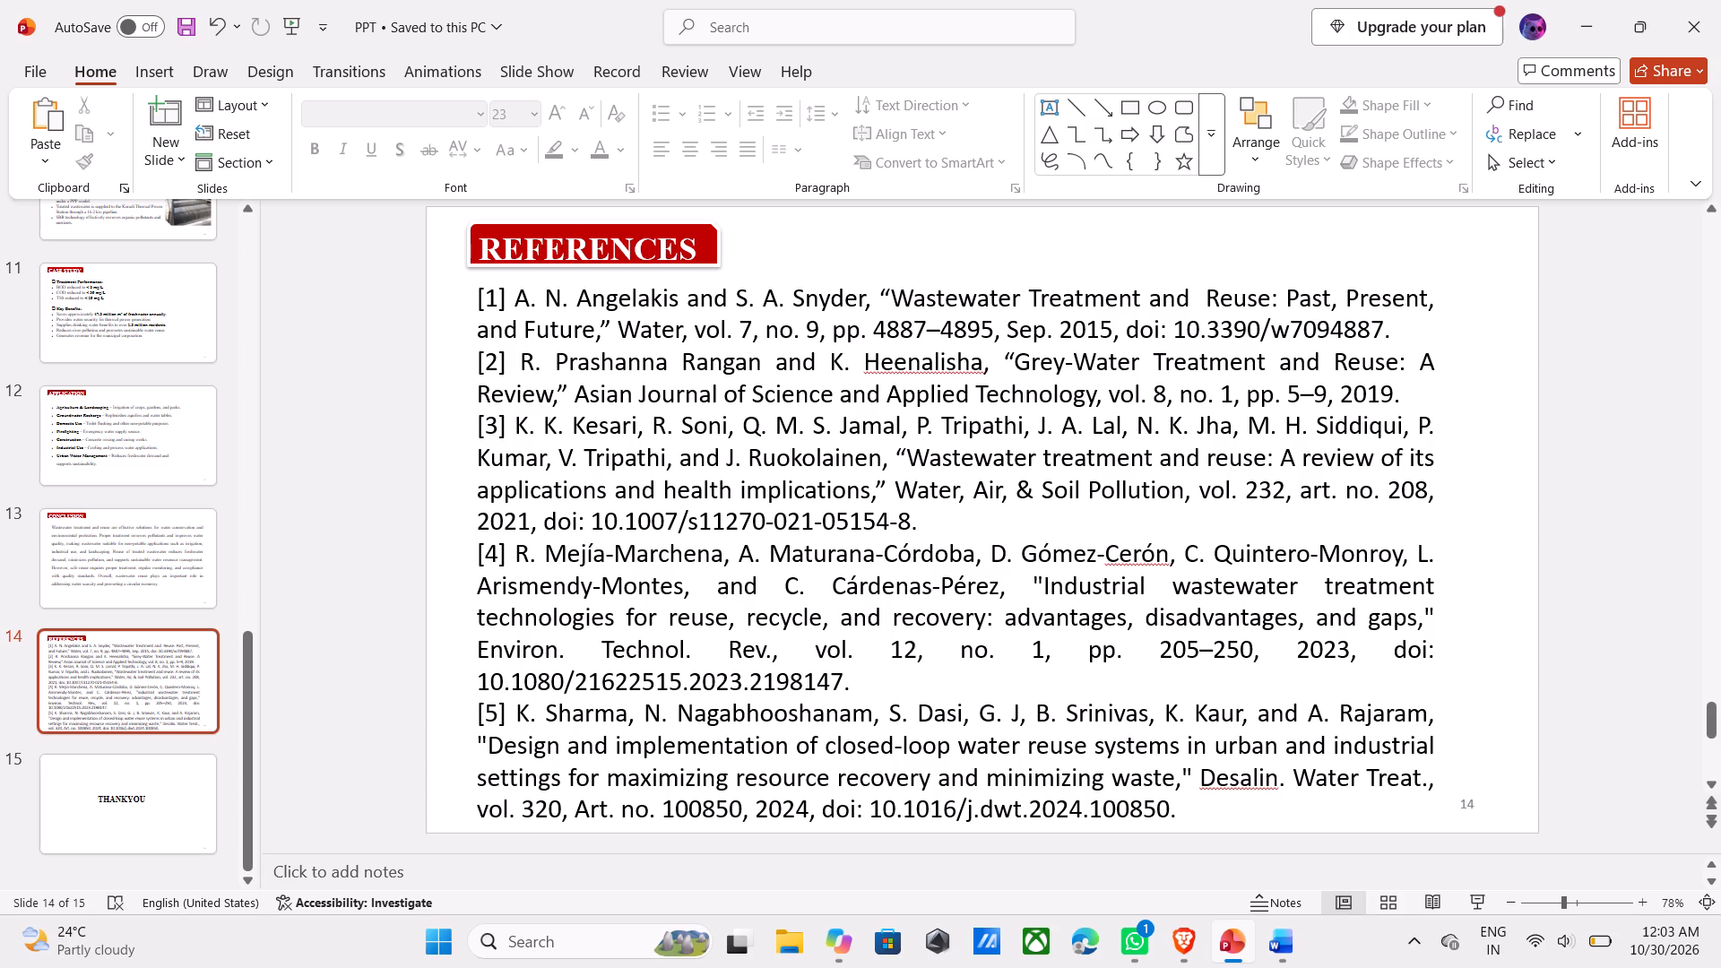
# Duplicate the REFERENCES slide 14.
pyautogui.rightClick(163, 647)
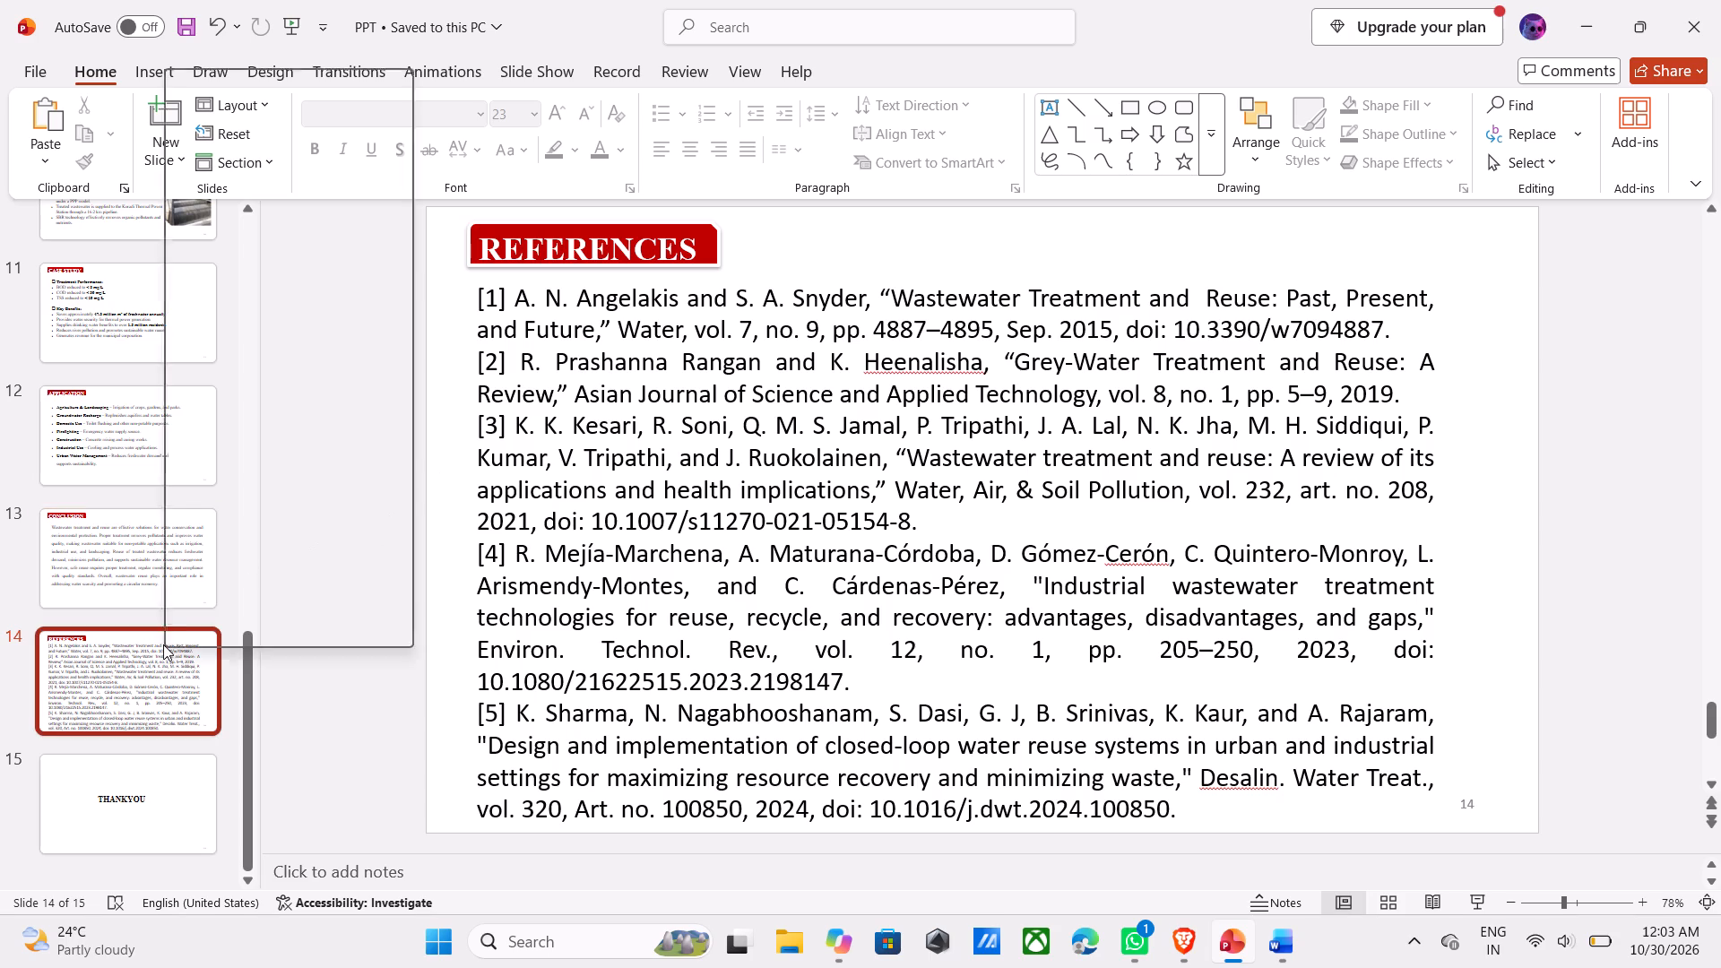
pyautogui.click(218, 334)
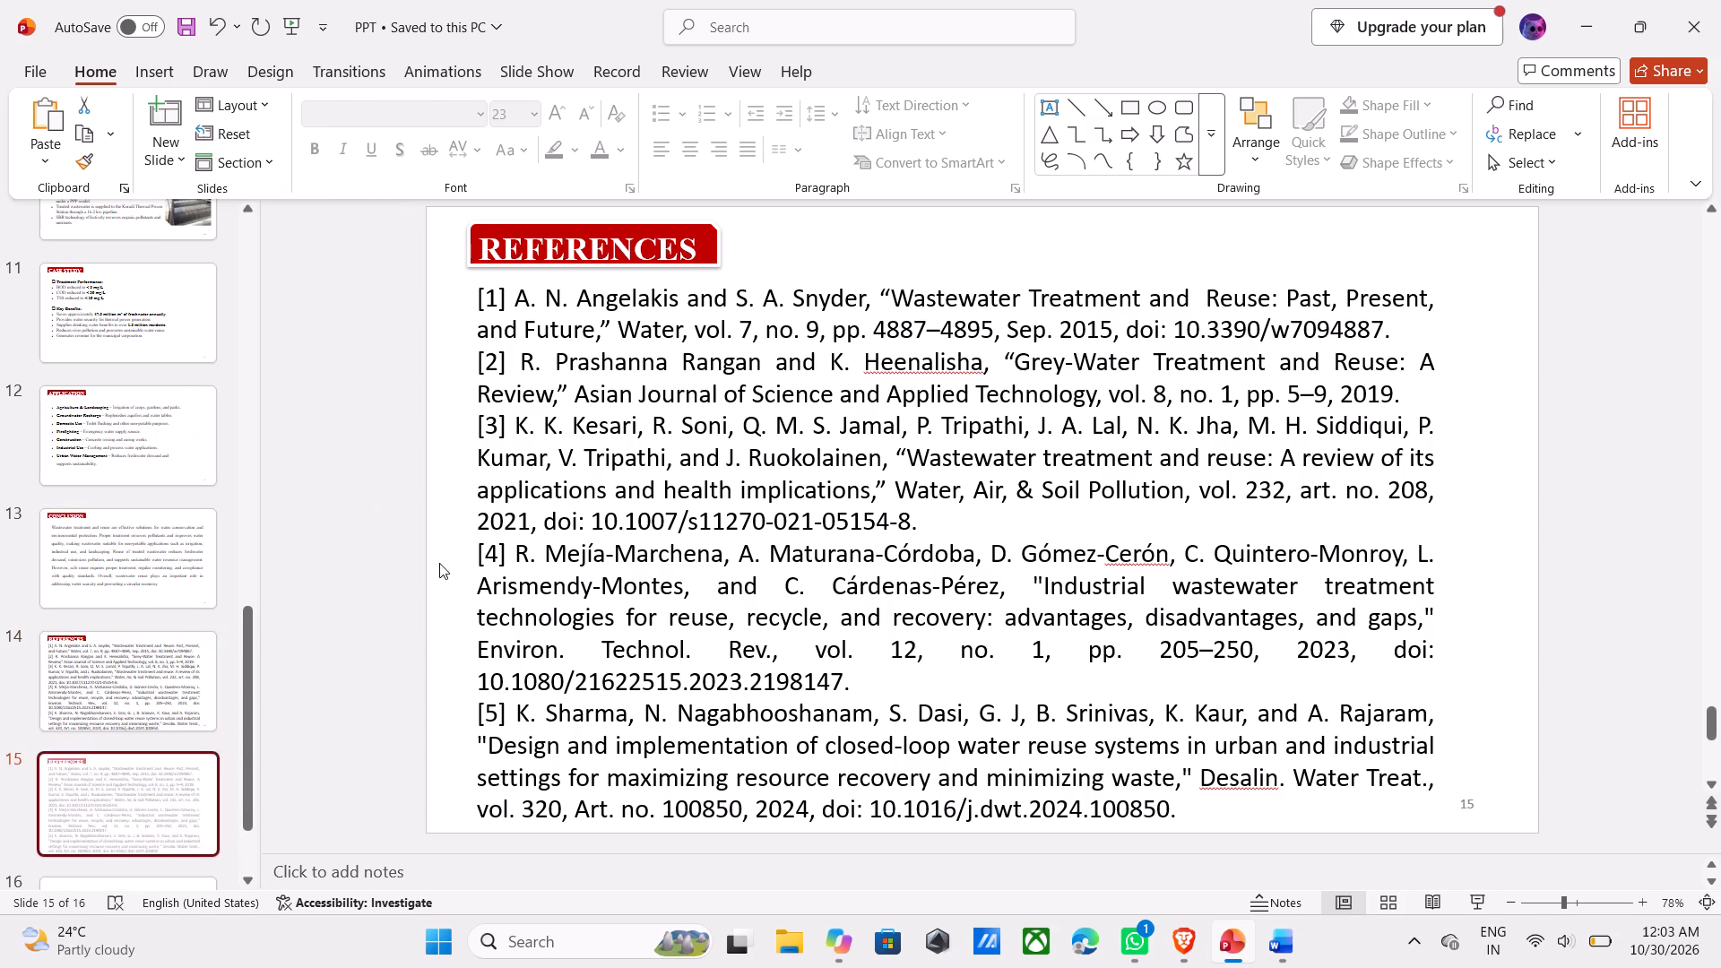
# Replace slide 15's reference text with the copied ten-reference list, without its trailing blank line, closing the browser's video window along the way.
pyautogui.click(659, 730)
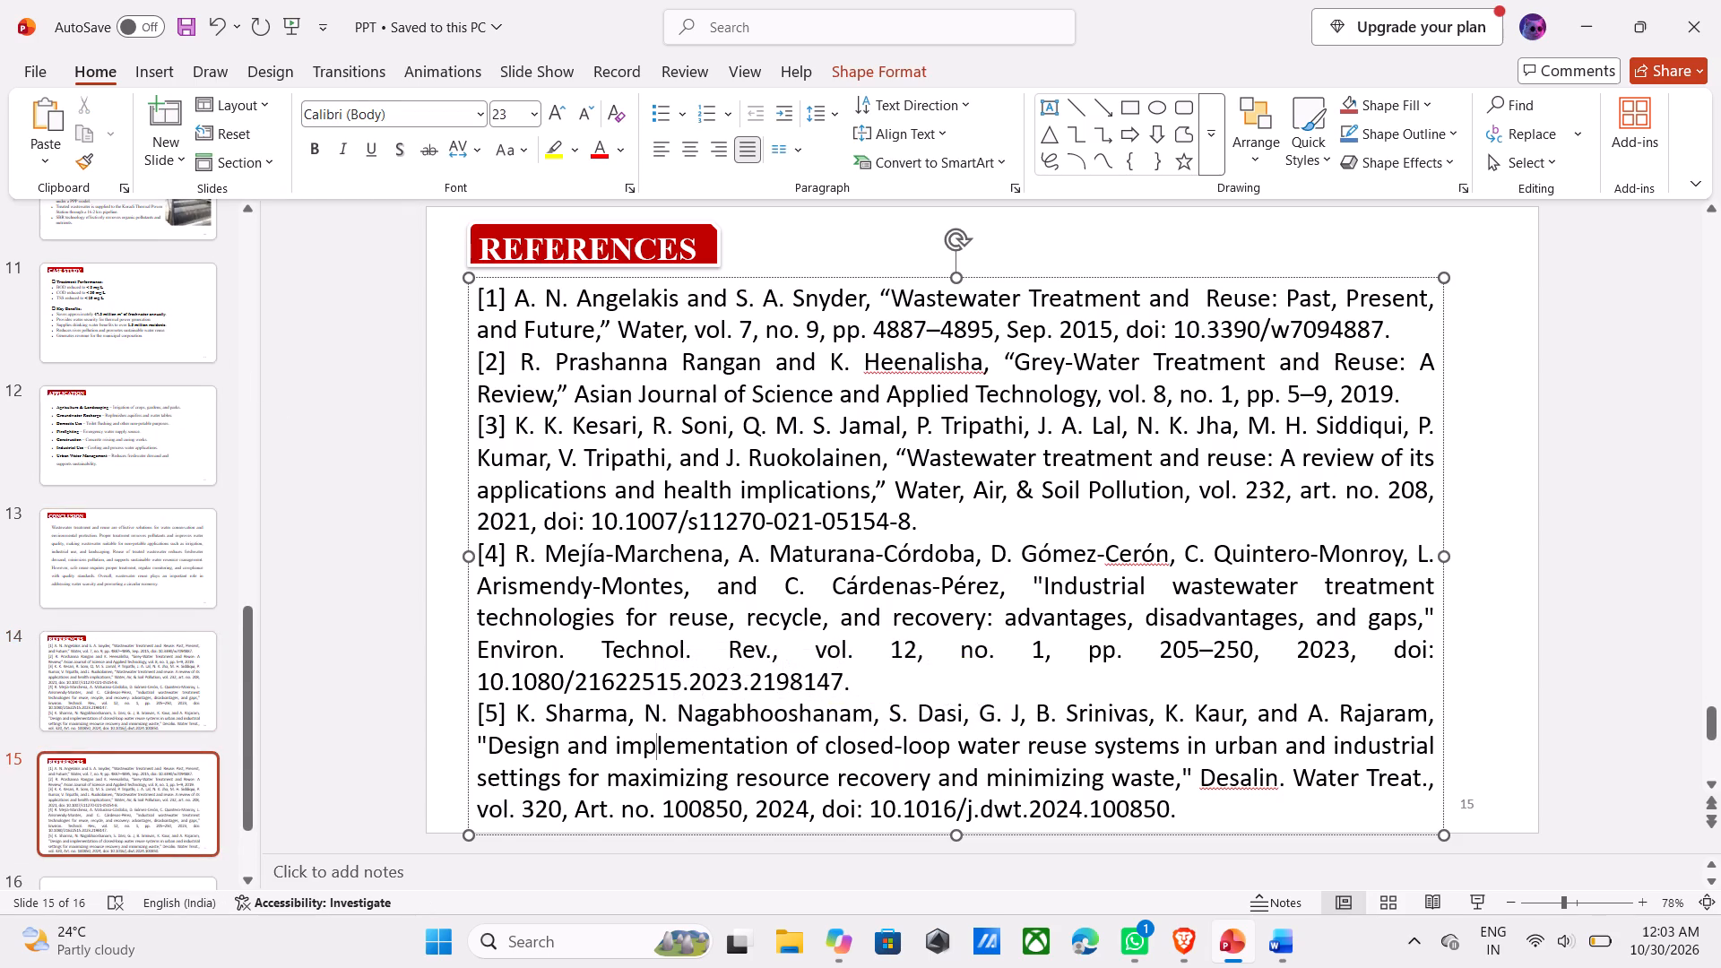
pyautogui.moveTo(1191, 811); pyautogui.dragTo(449, 302)
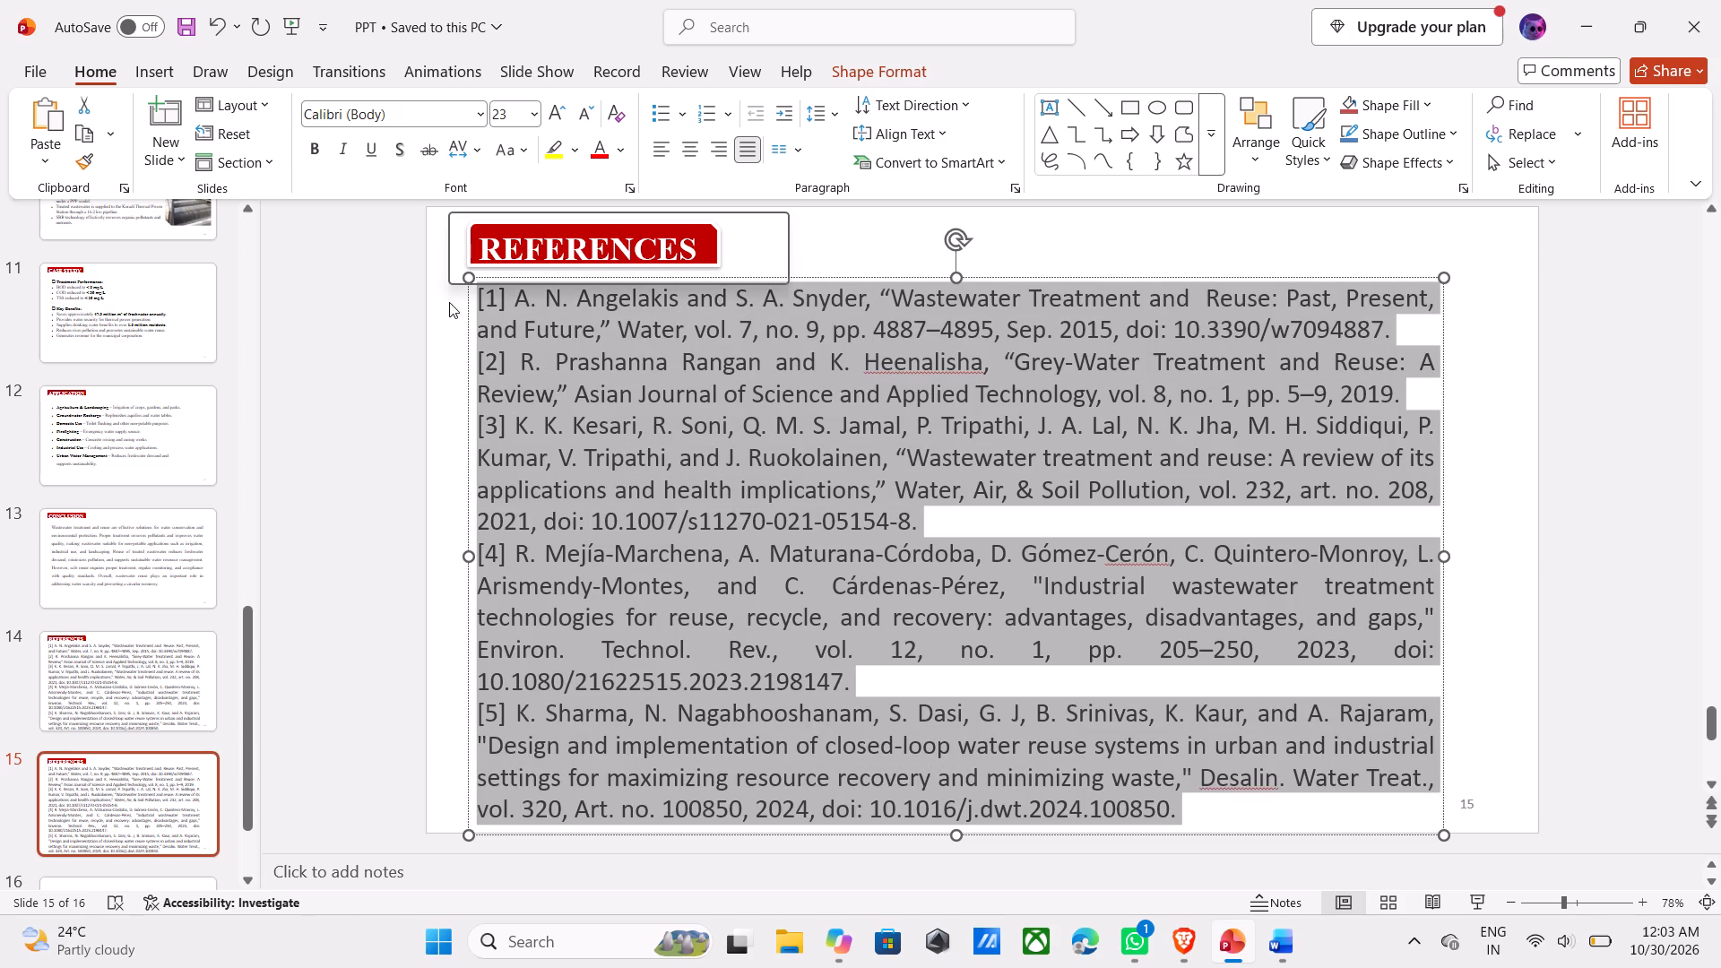
pyautogui.click(1177, 928)
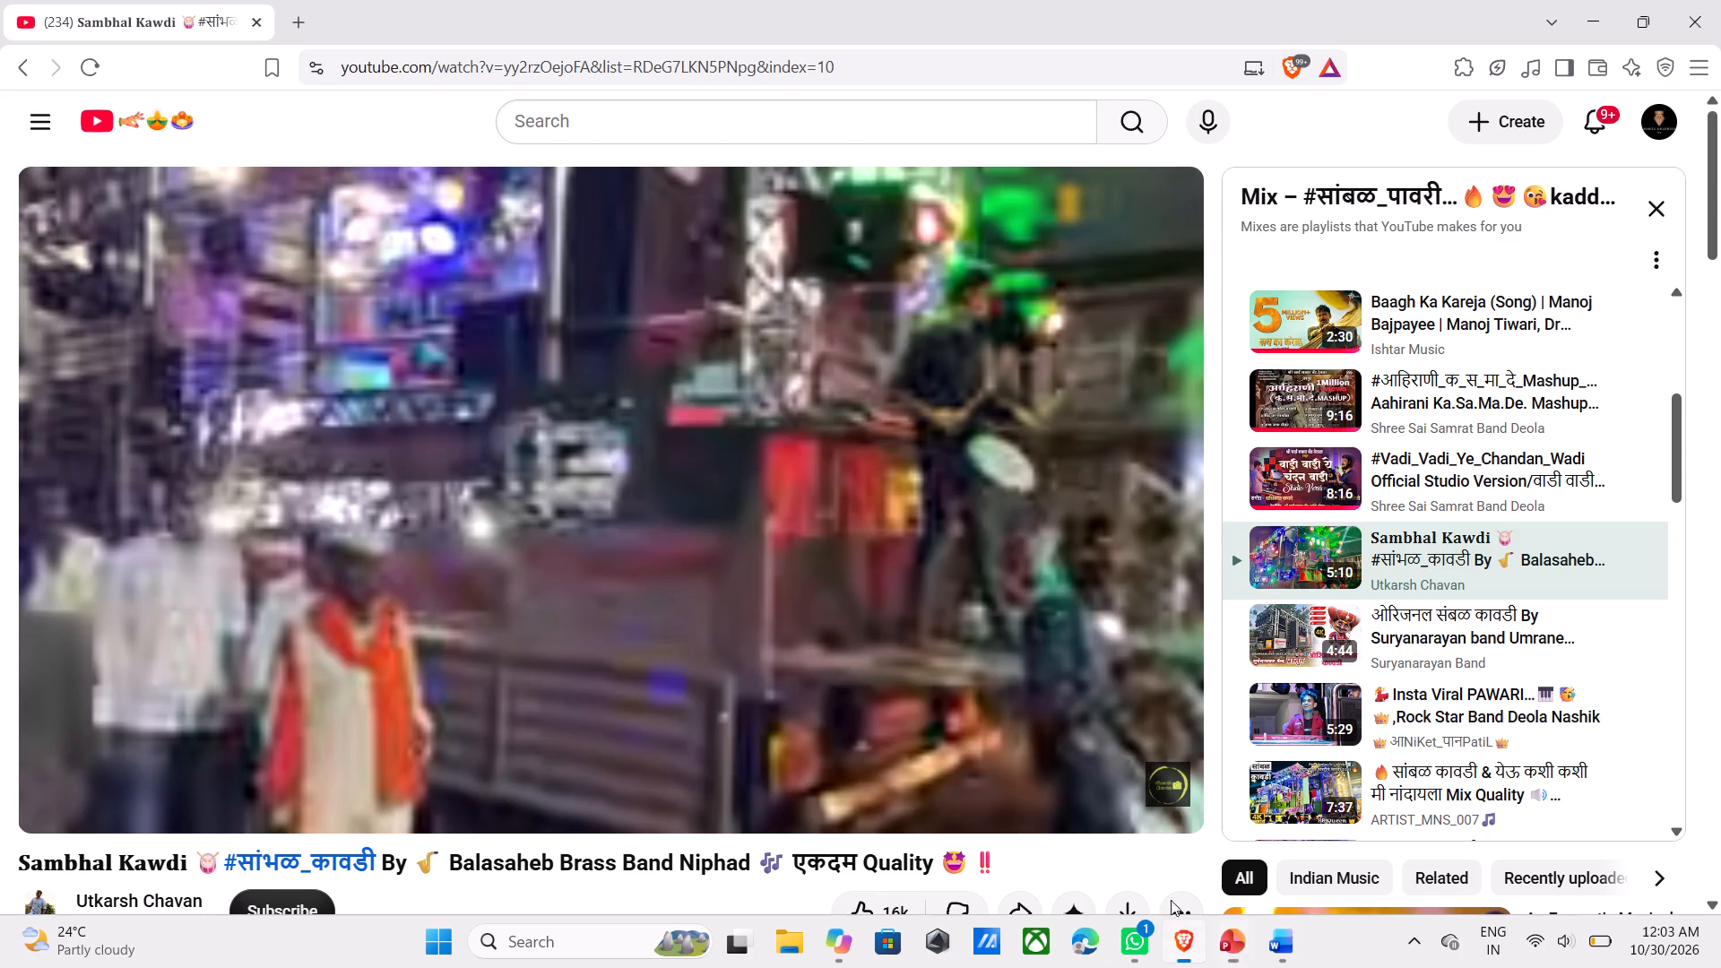
pyautogui.click(1719, 0)
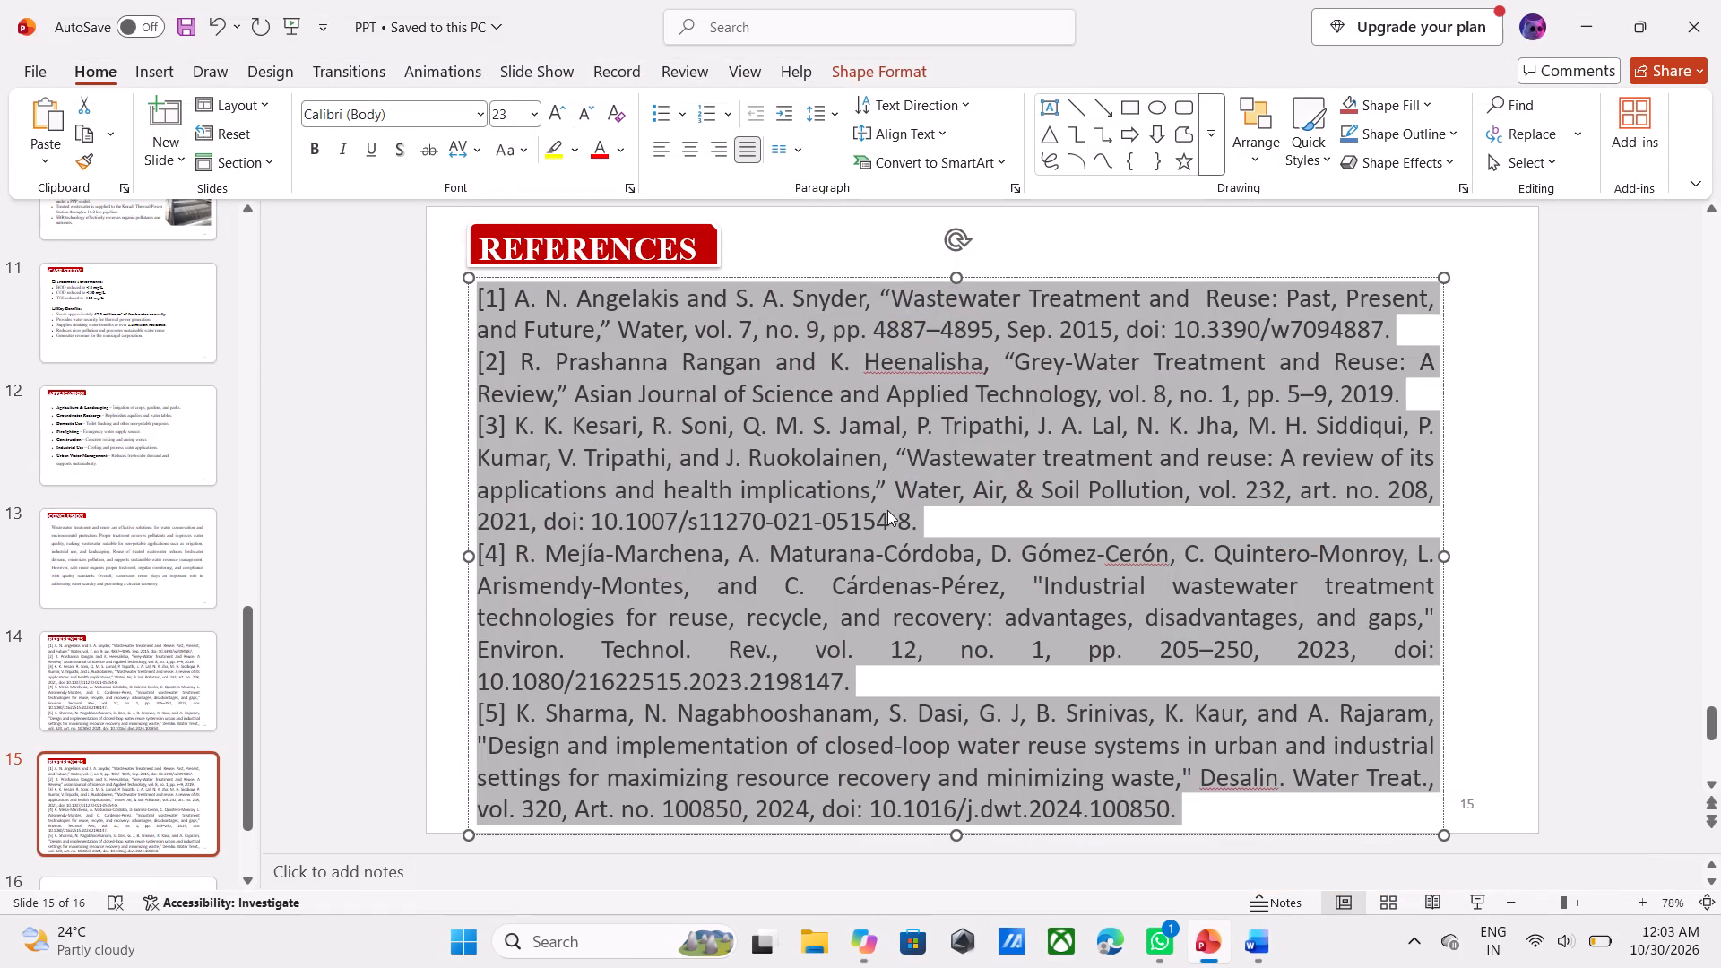
pyautogui.press('BackSpace')
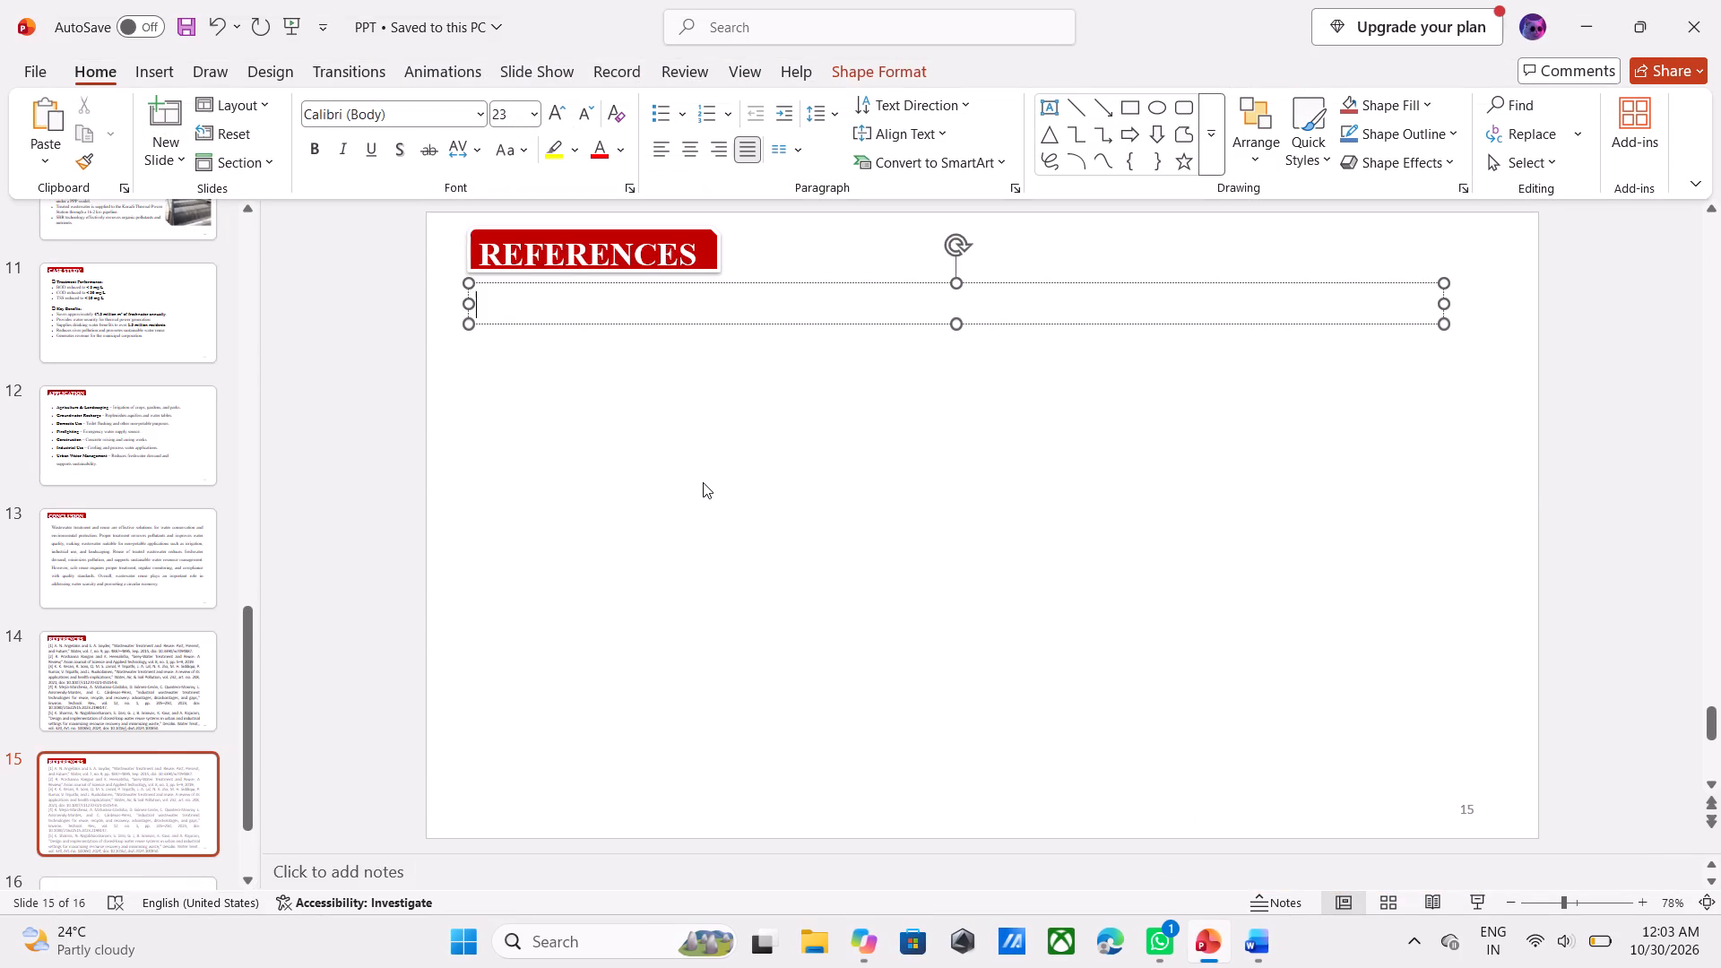
pyautogui.hotkey('ctrl', 'v')
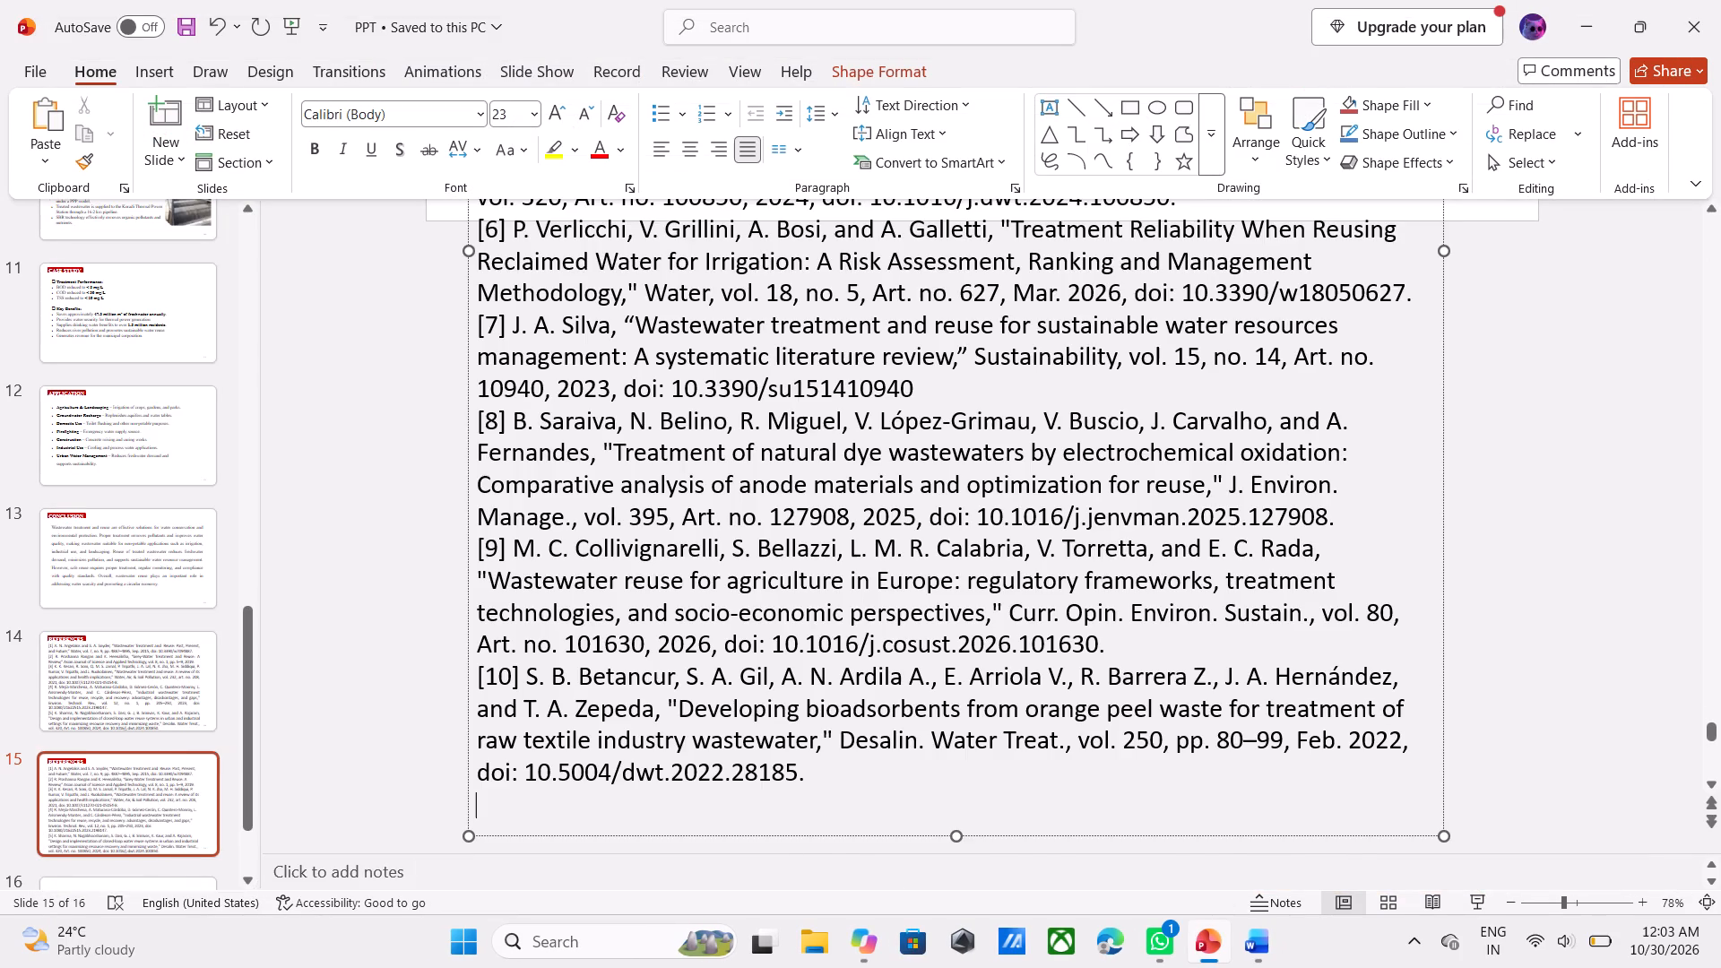
pyautogui.press('BackSpace')
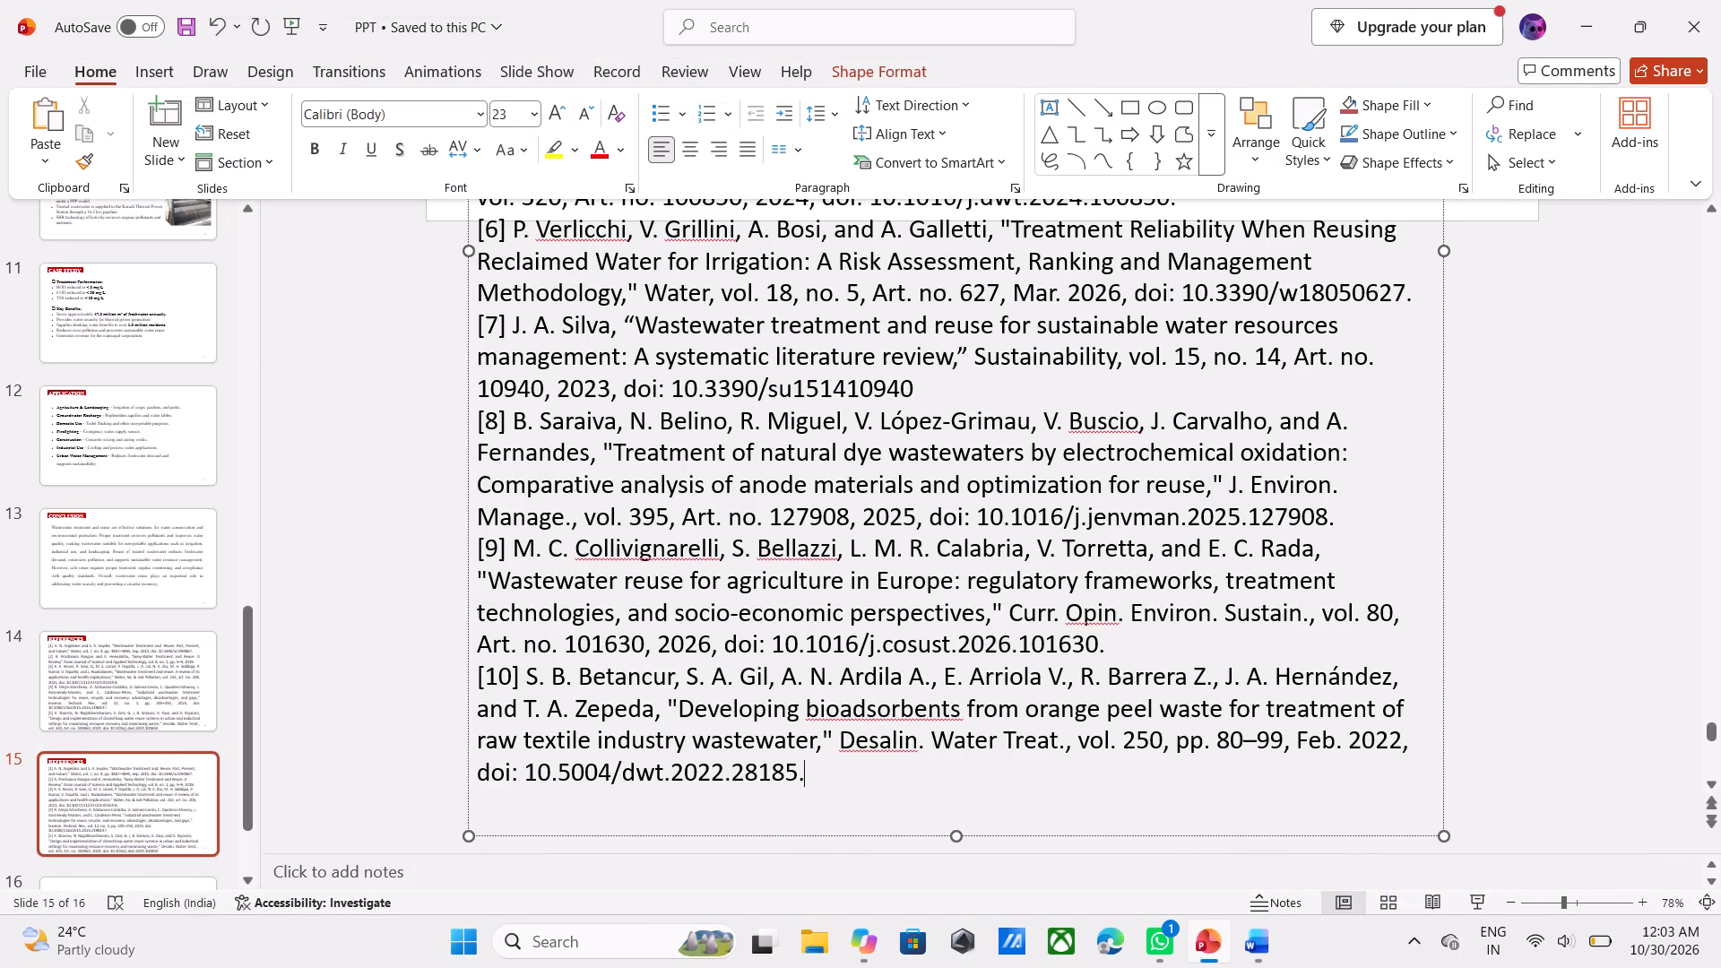
# Delete references [1] to [5] from the list on slide 15 so that it starts at reference [6].
pyautogui.scroll(5, 630, 411)
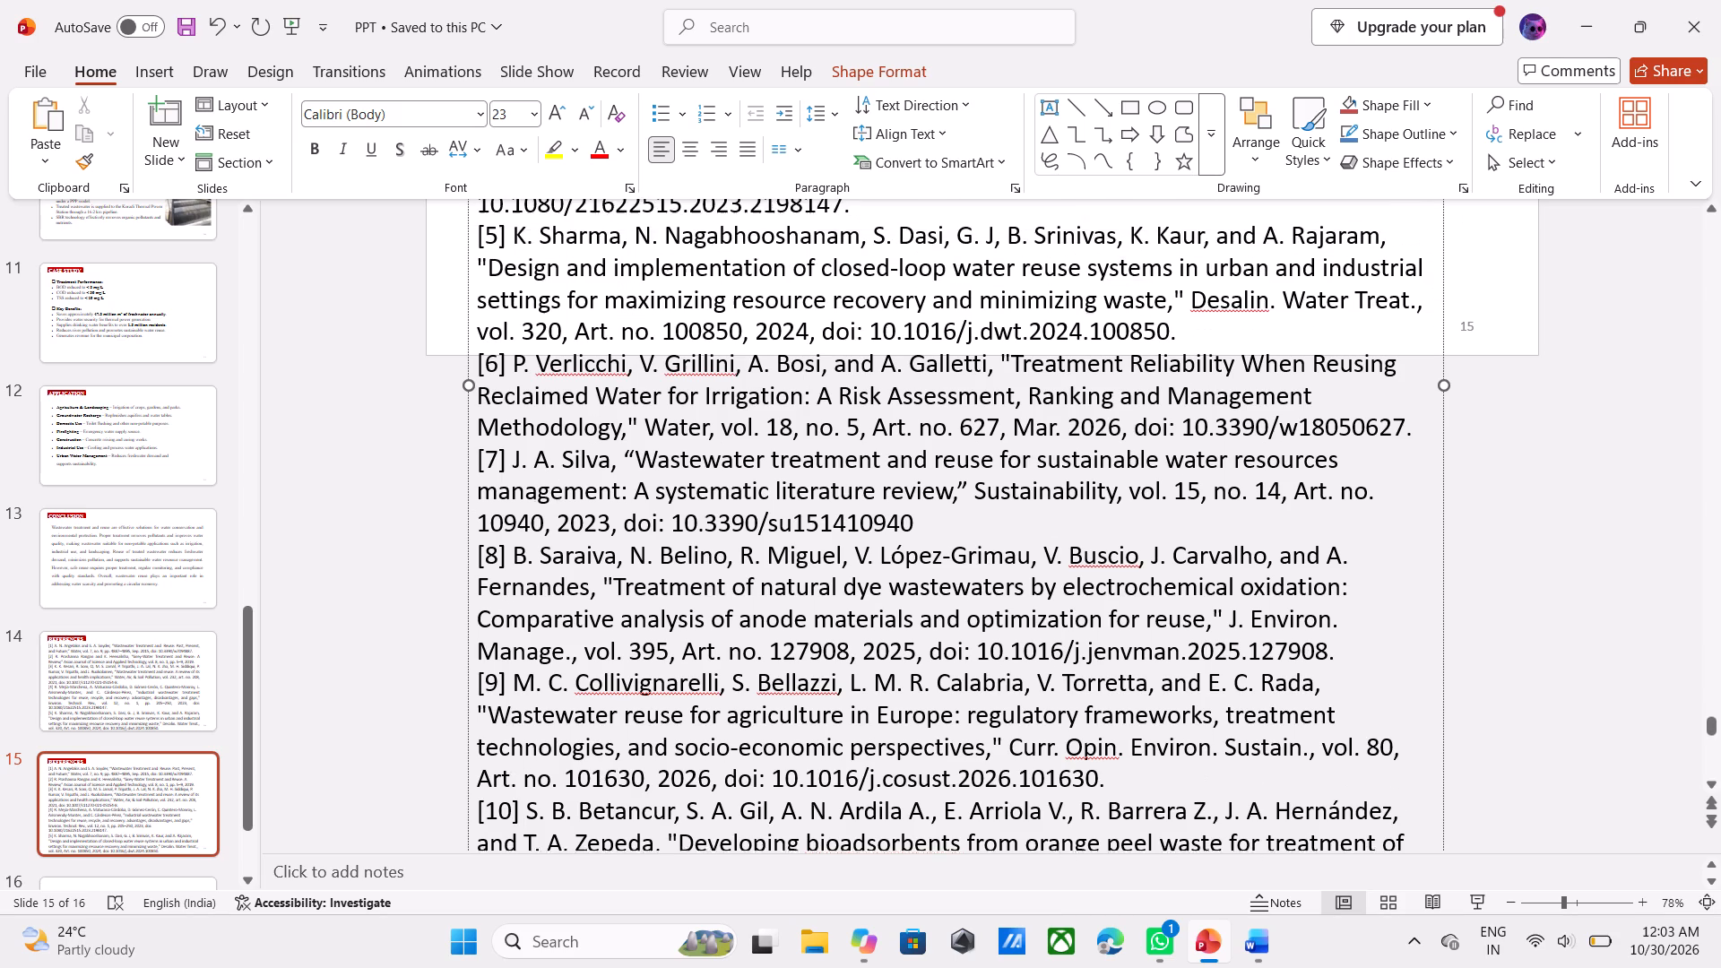
pyautogui.scroll(4, 628, 411)
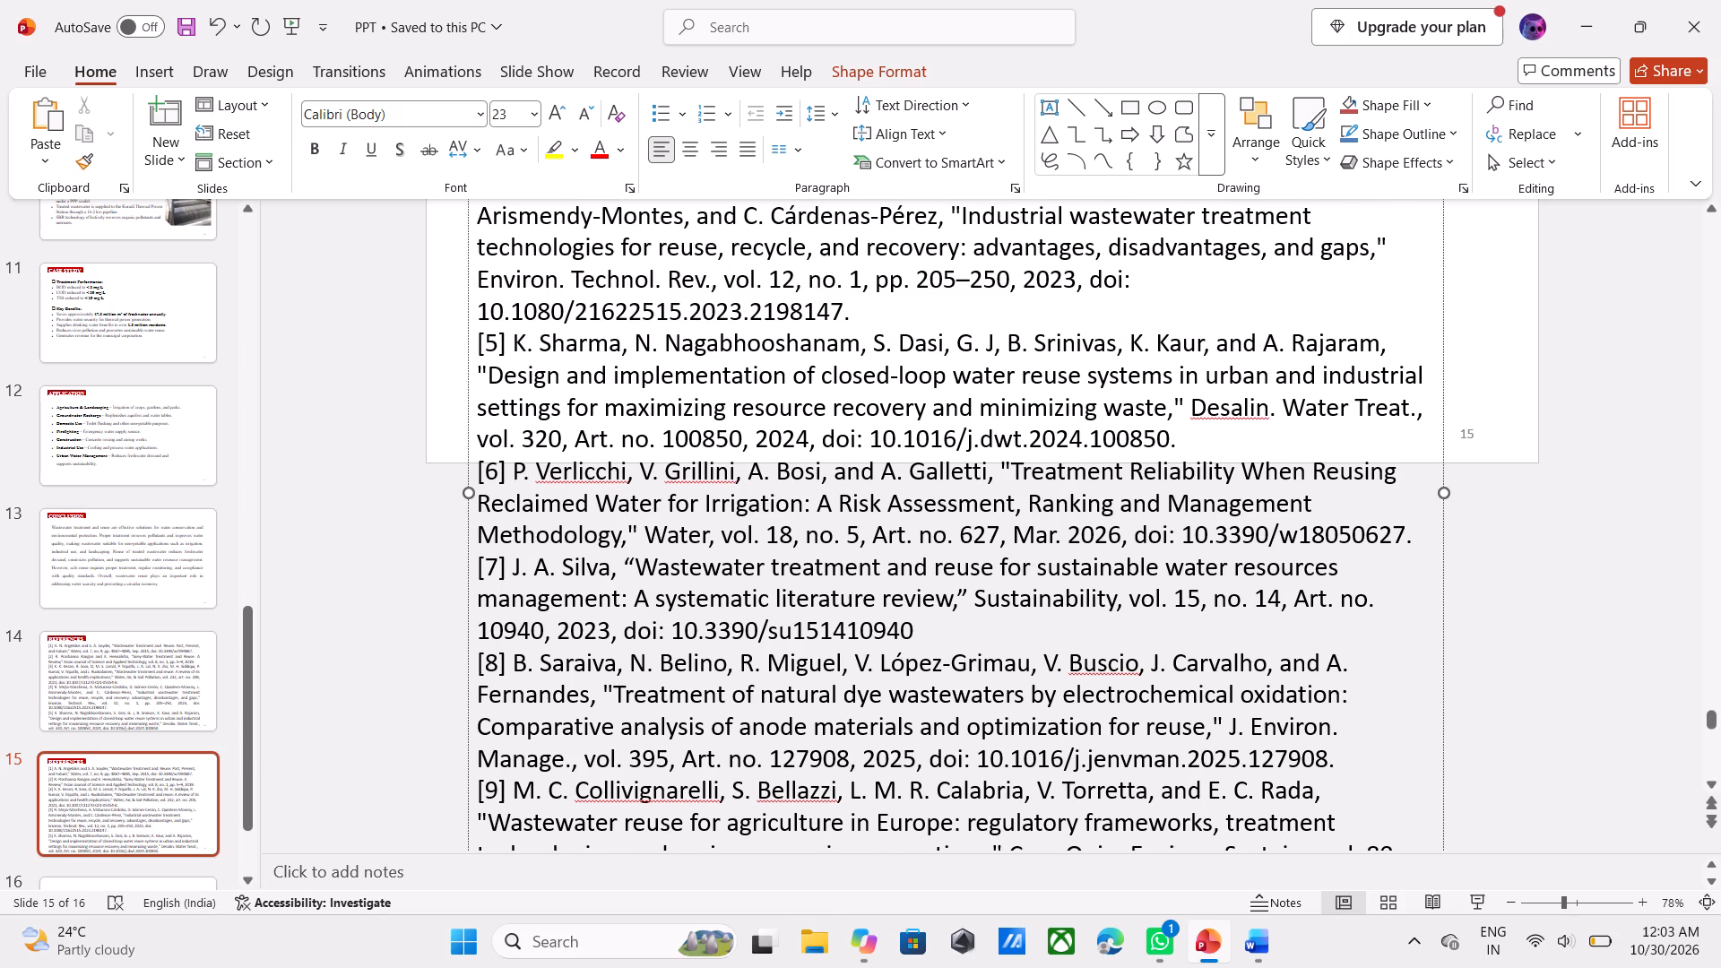
pyautogui.scroll(1, 627, 411)
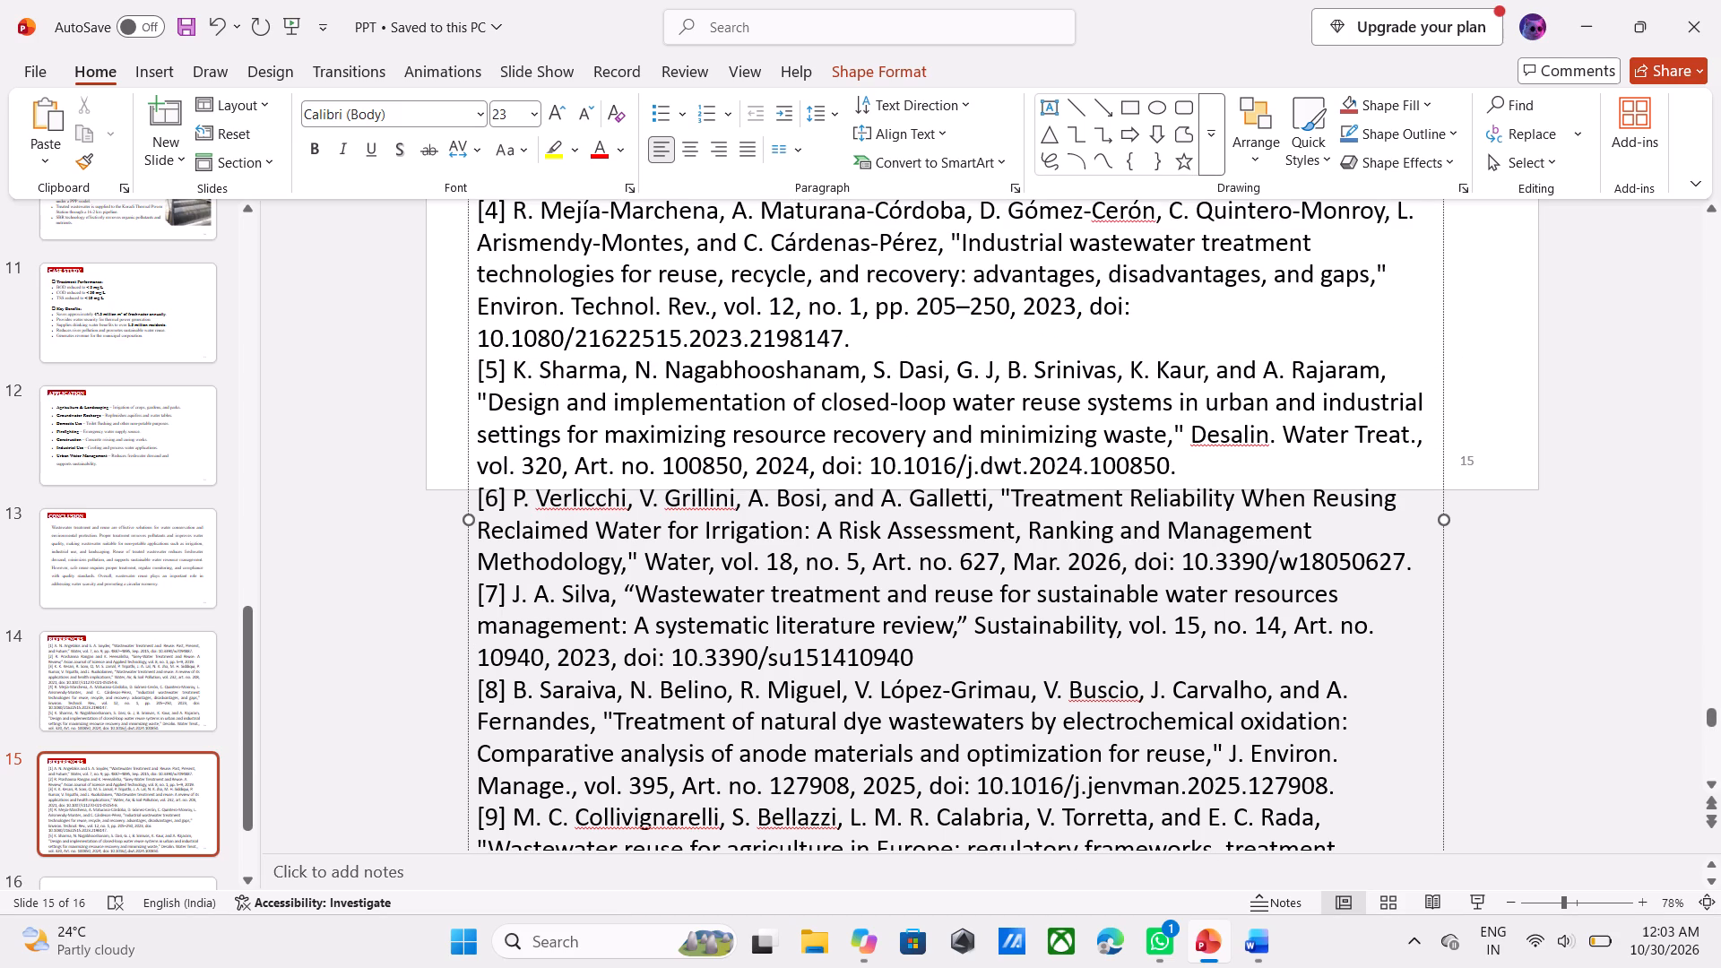
pyautogui.click(1190, 477)
pyautogui.moveTo(1191, 475); pyautogui.dragTo(682, 182)
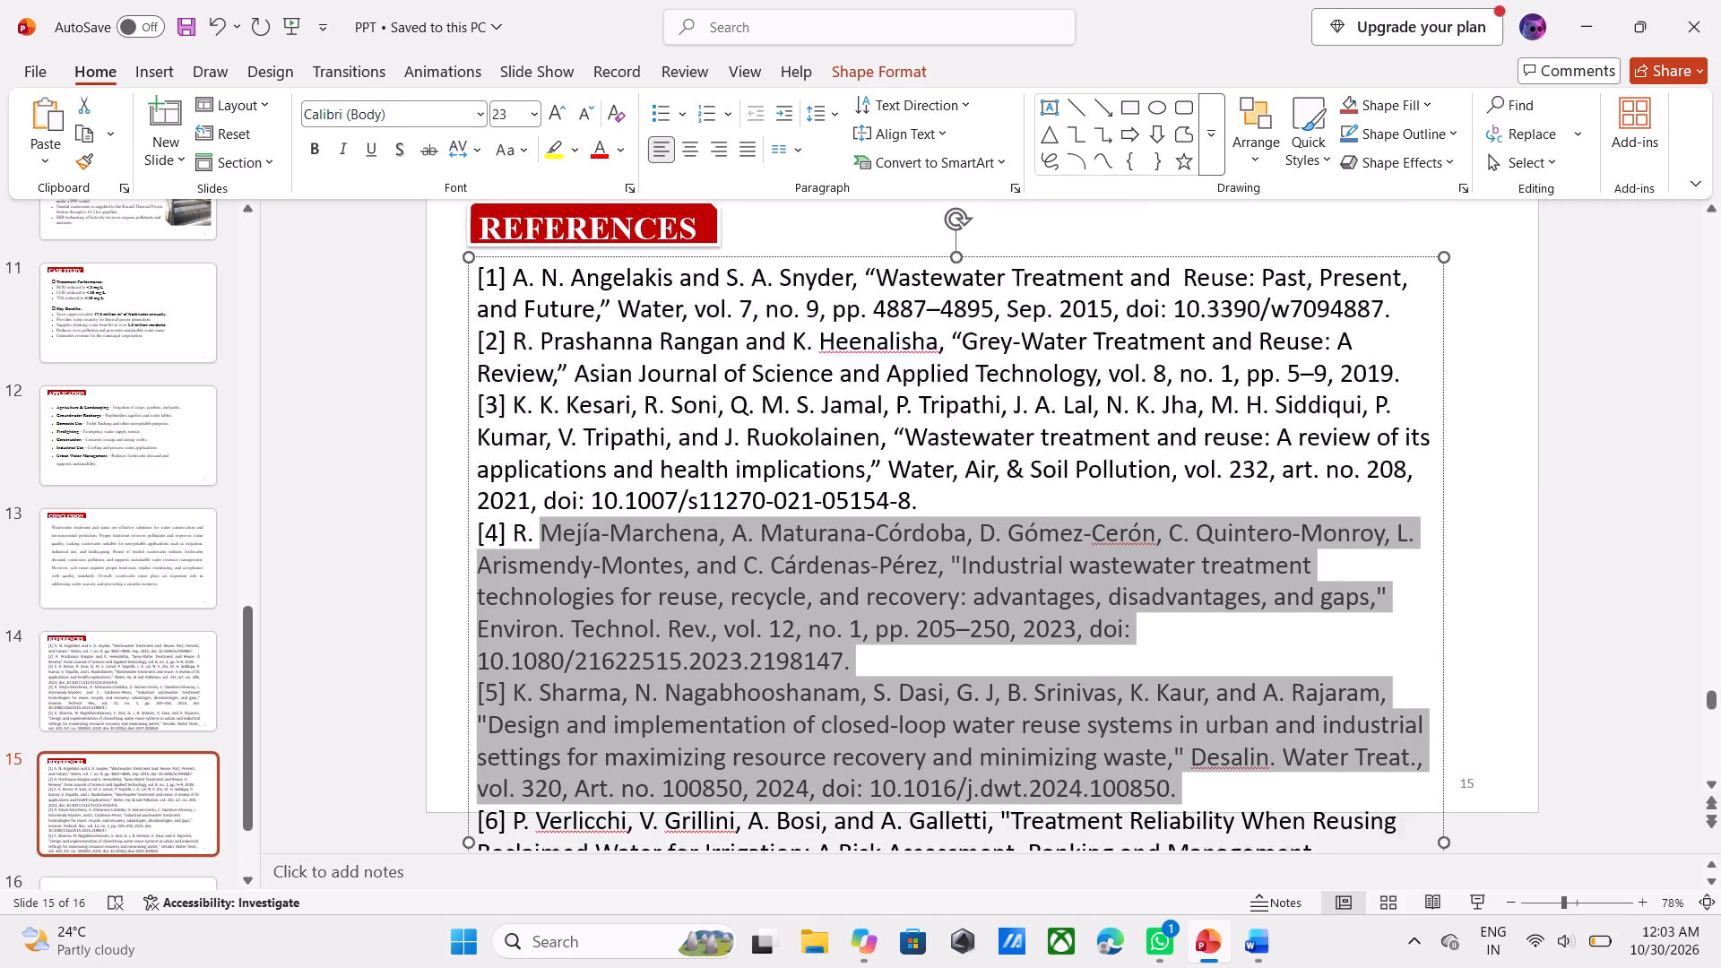
pyautogui.moveTo(682, 182); pyautogui.dragTo(471, 312)
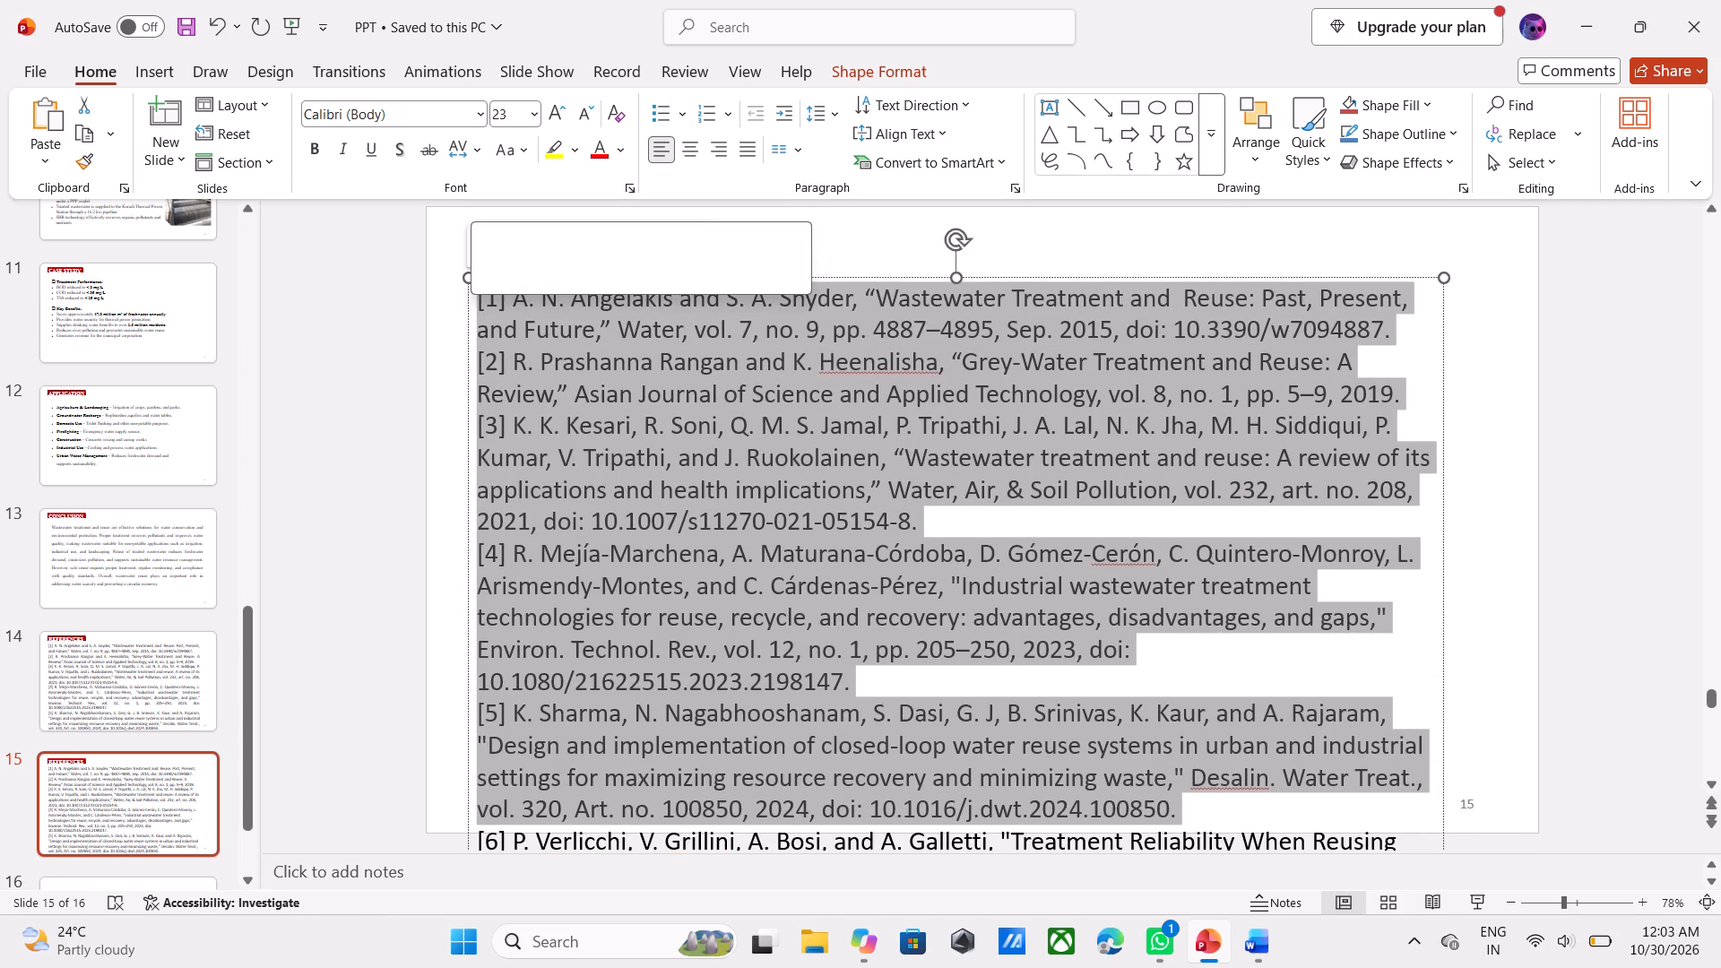
pyautogui.press('BackSpace')
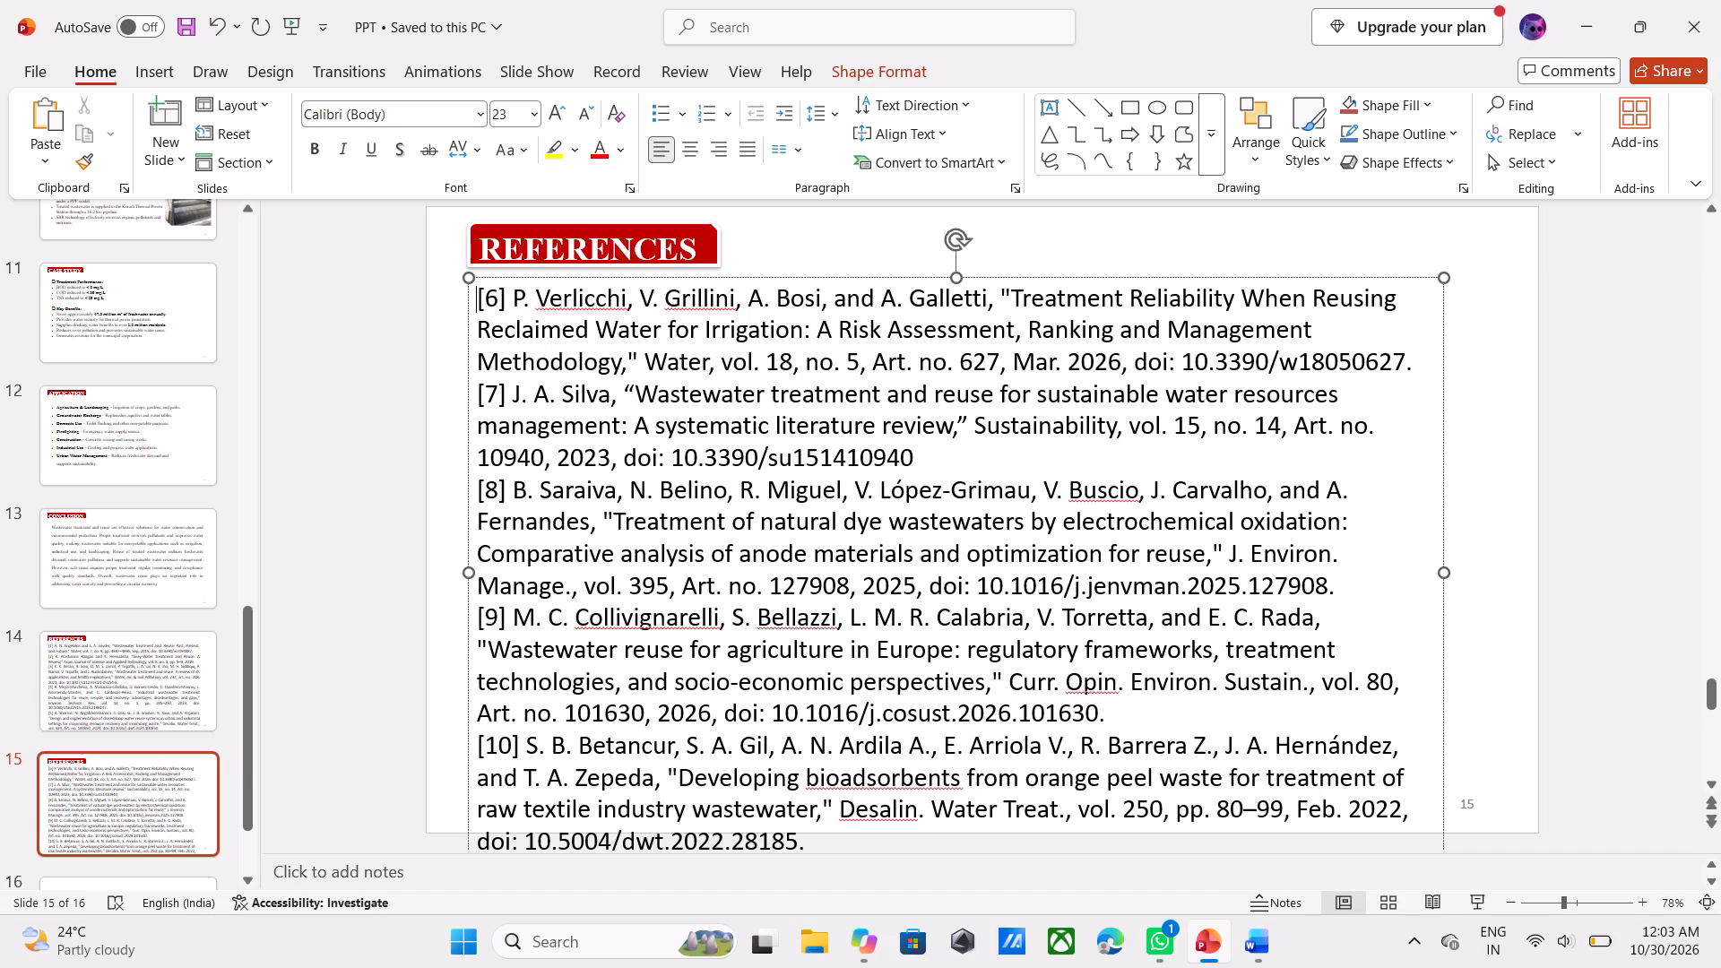
# Justify references [6] to [10] on slide 15.
pyautogui.click(1020, 255)
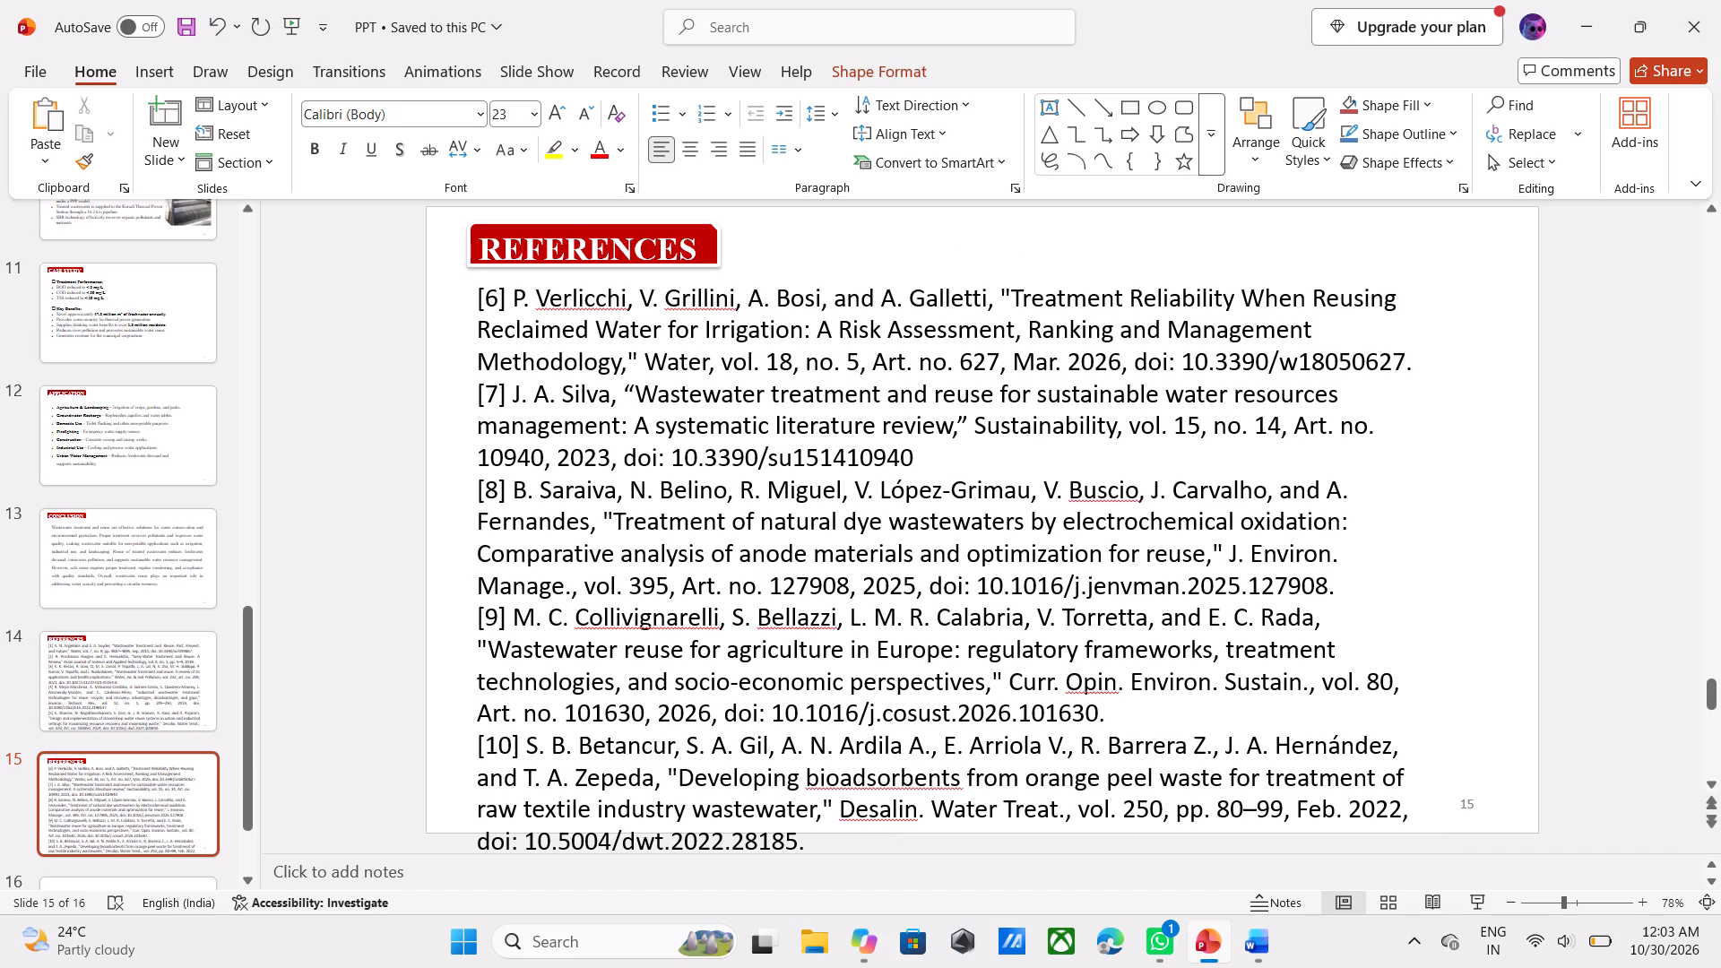
pyautogui.click(725, 638)
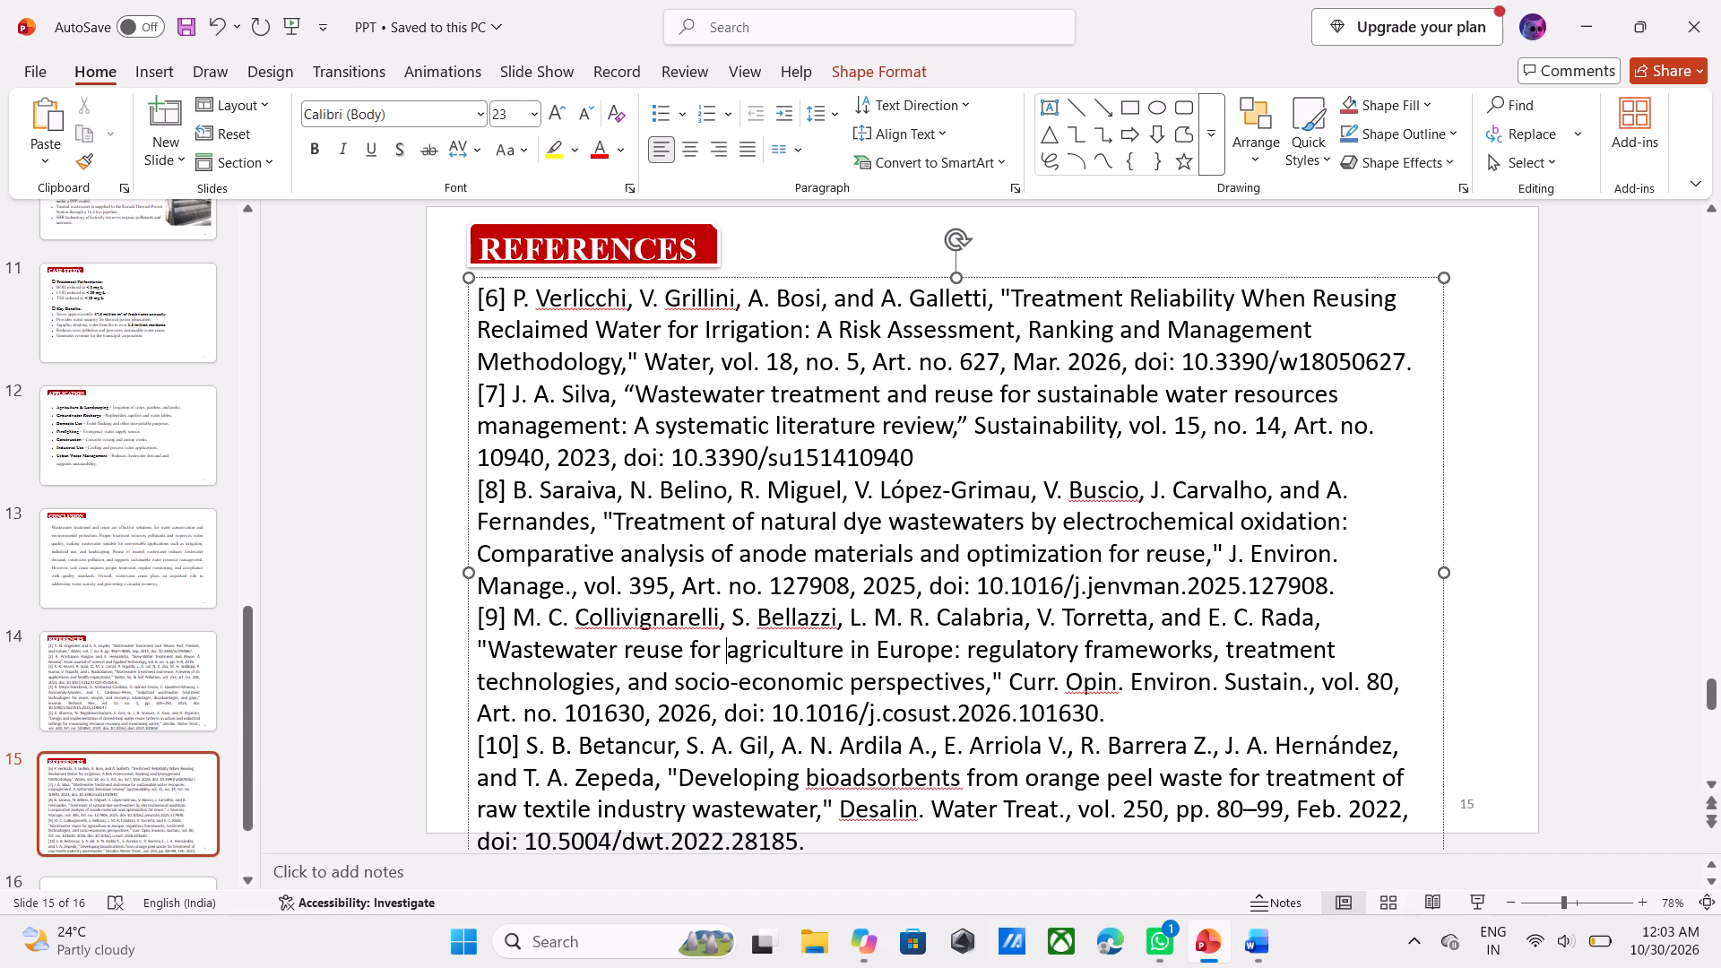
pyautogui.moveTo(835, 842); pyautogui.dragTo(436, 345)
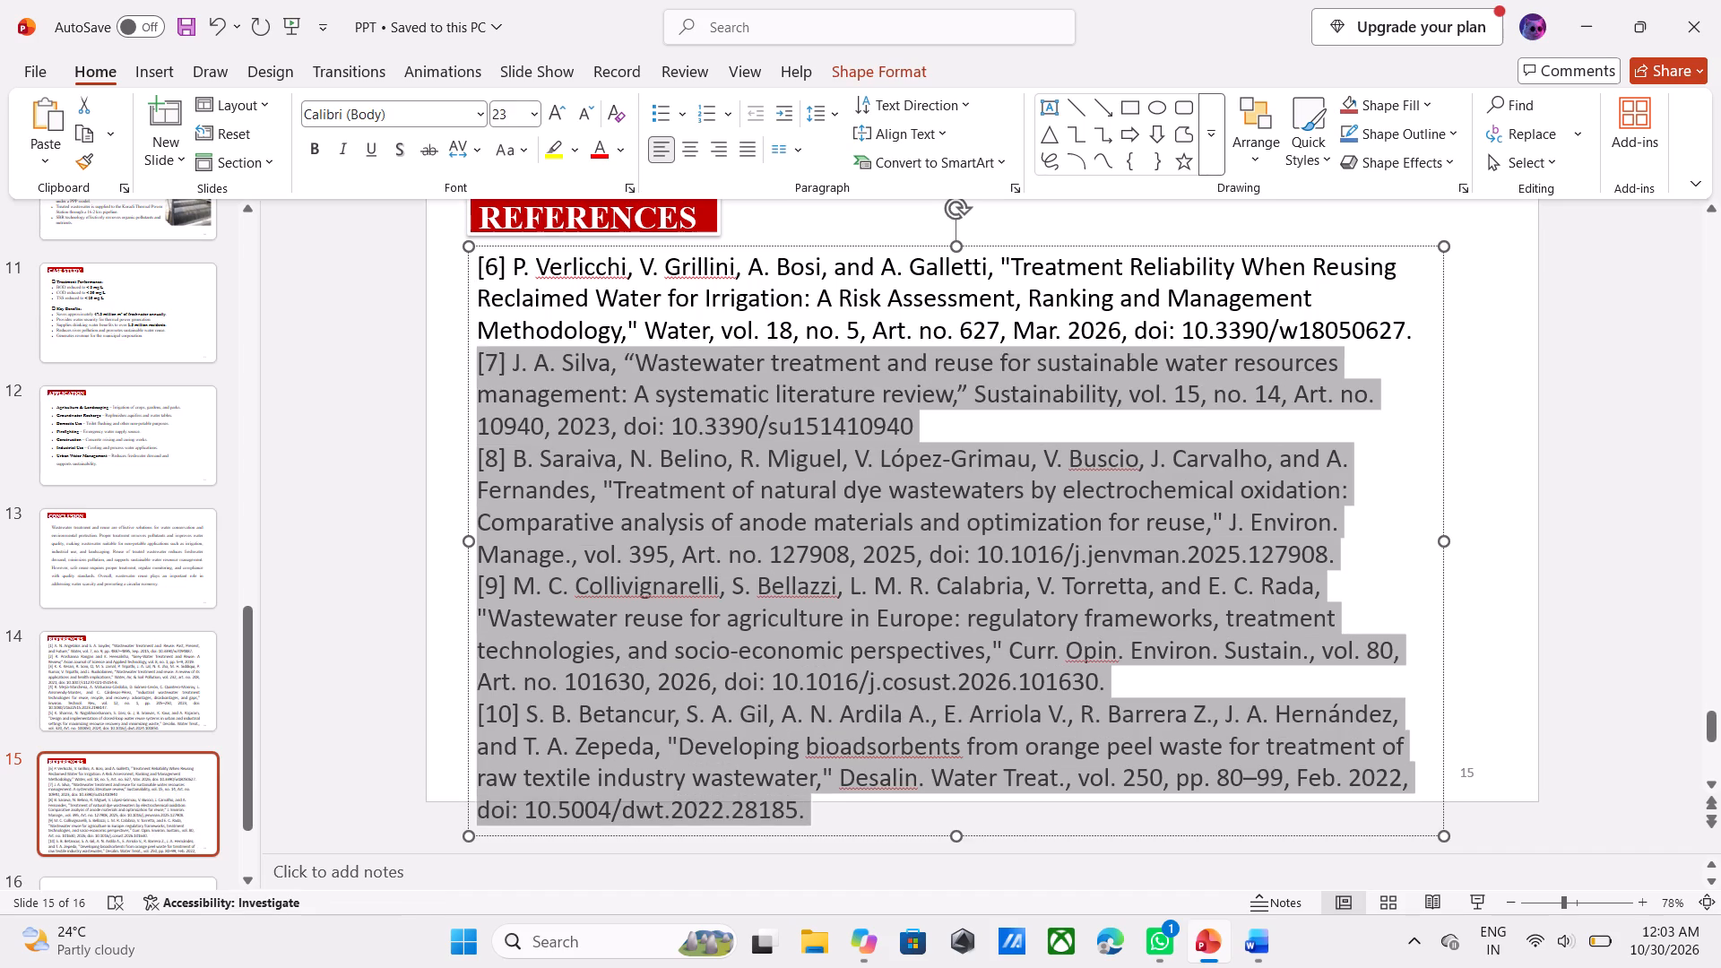
pyautogui.moveTo(436, 345); pyautogui.dragTo(476, 266)
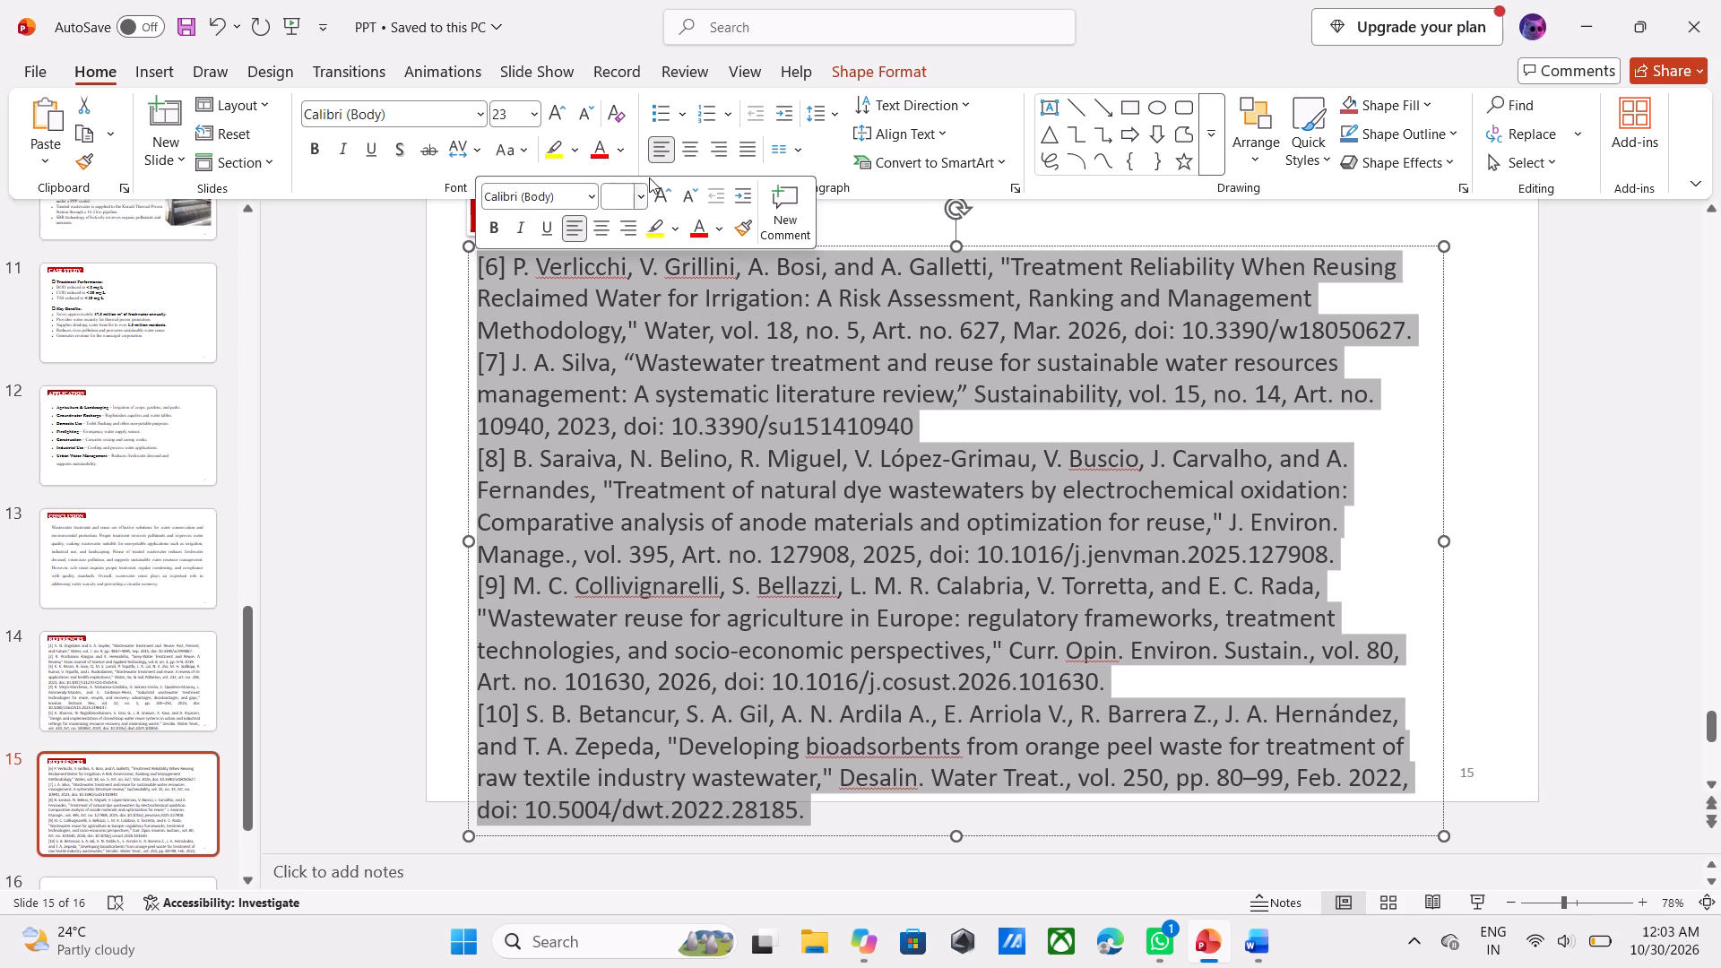
pyautogui.click(740, 143)
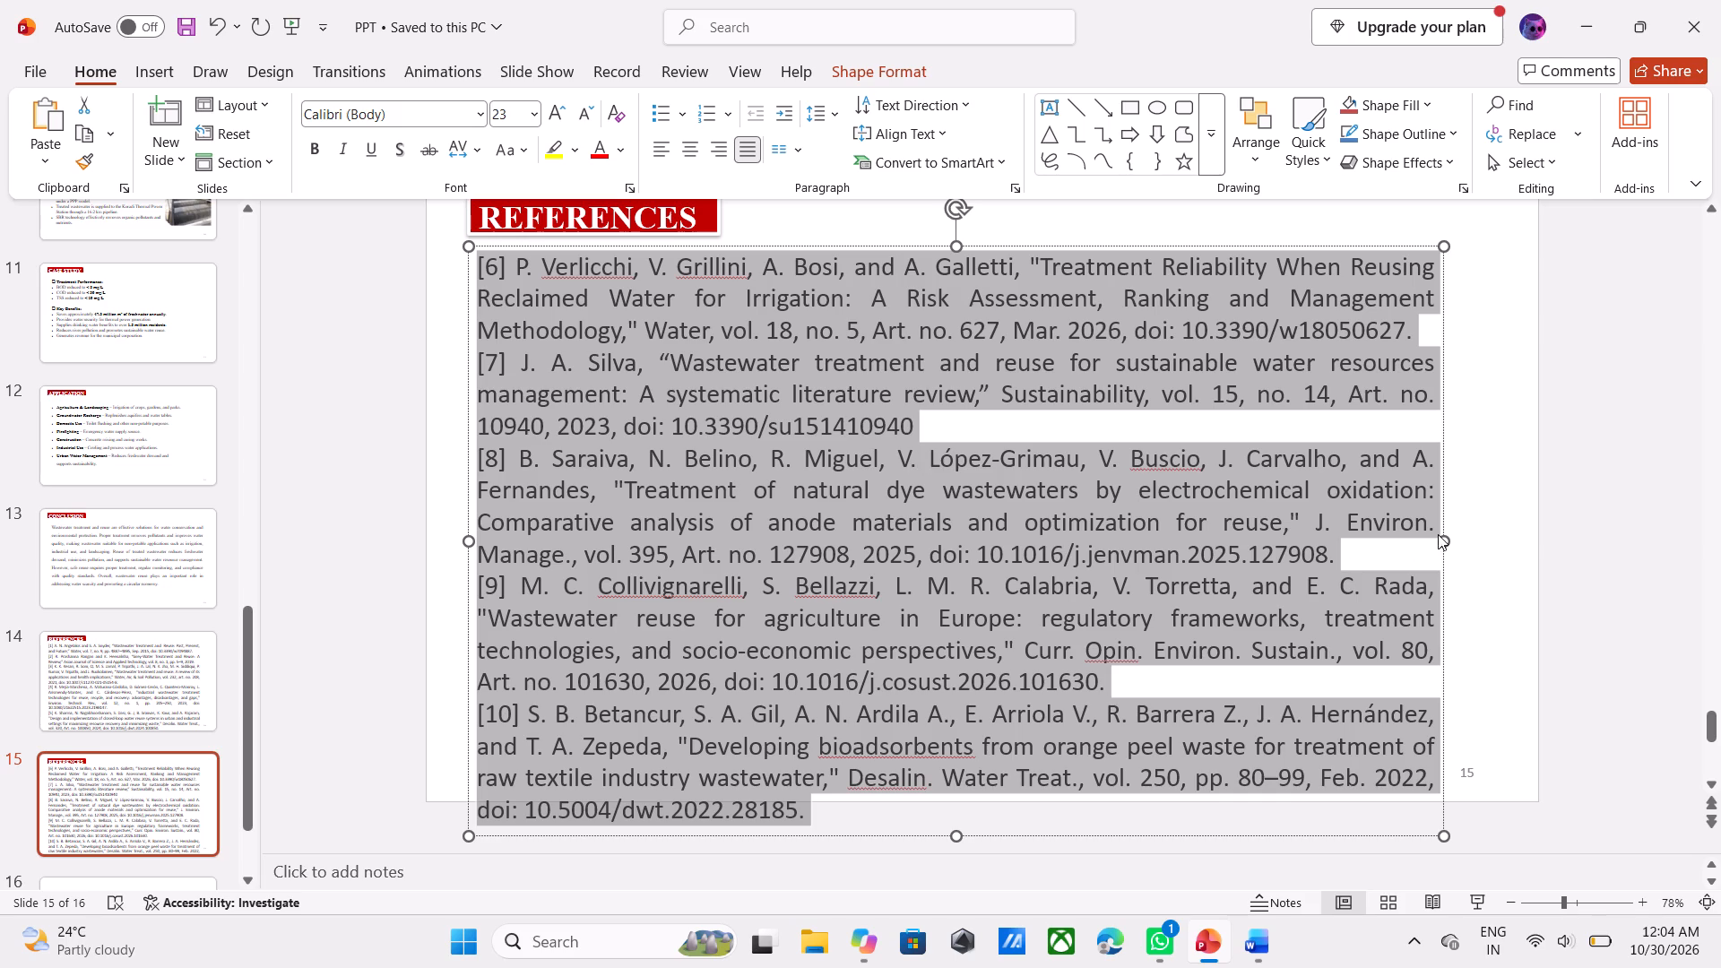
# Widen slide 15's reference text box toward the slide's right edge, and move the title and the list slightly up.
pyautogui.moveTo(1442, 540); pyautogui.dragTo(1501, 532)
pyautogui.scroll(1, 831, 542)
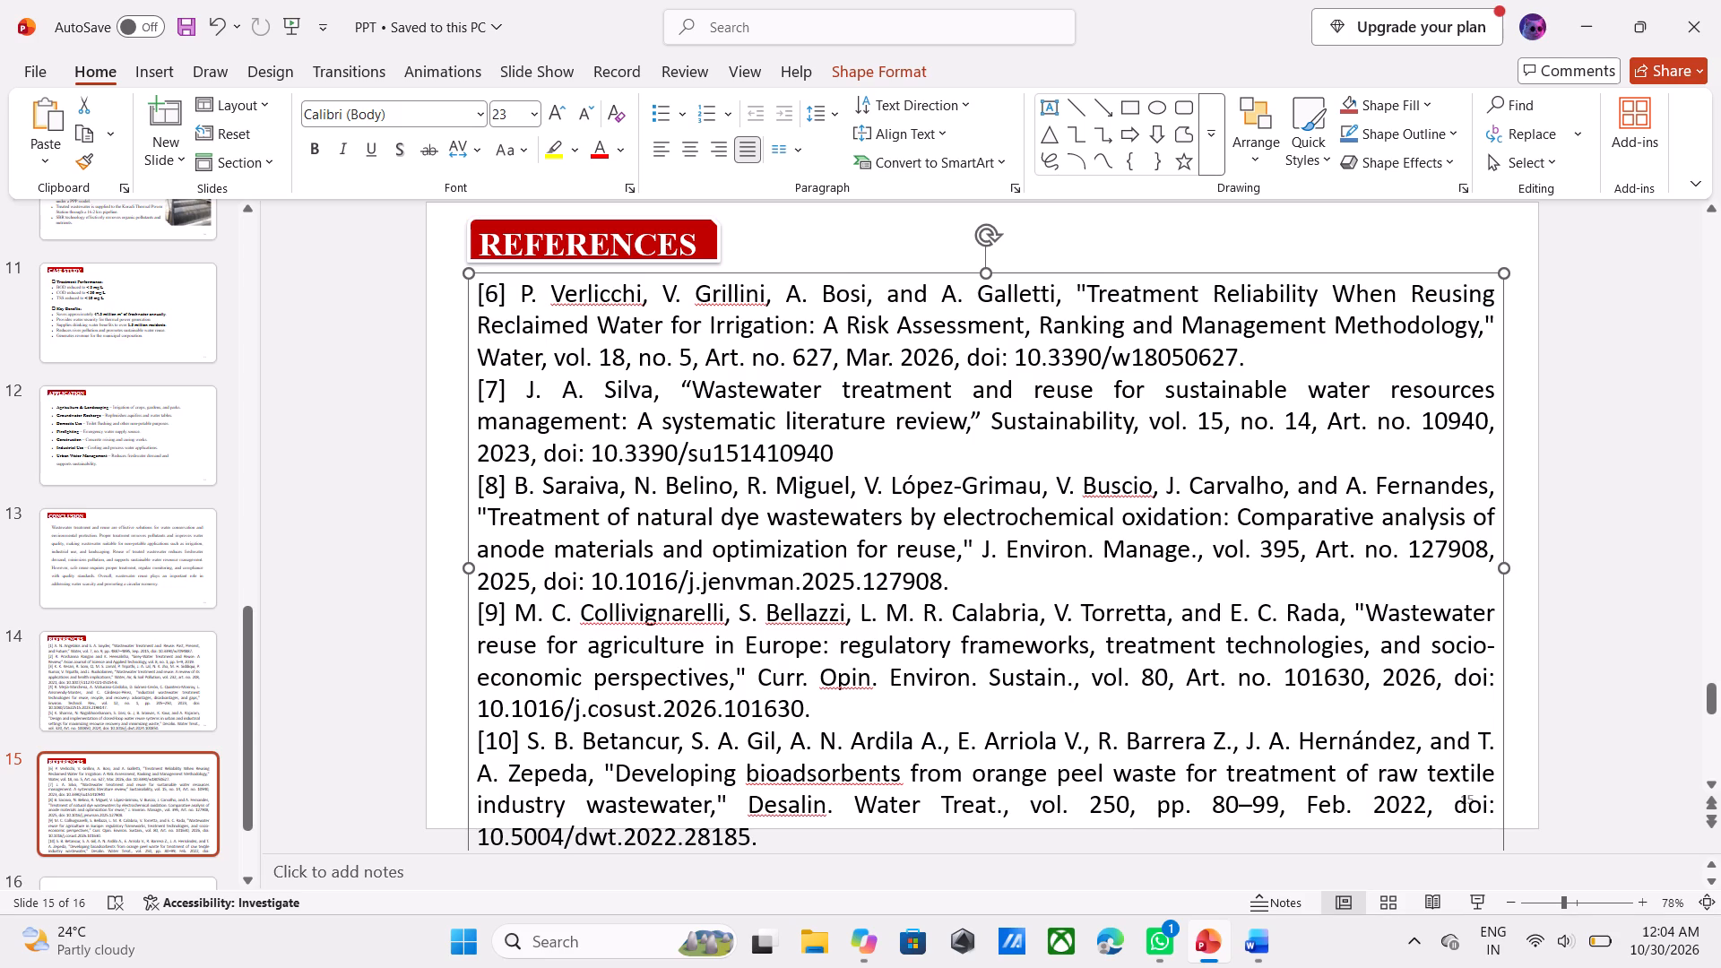
pyautogui.click(567, 244)
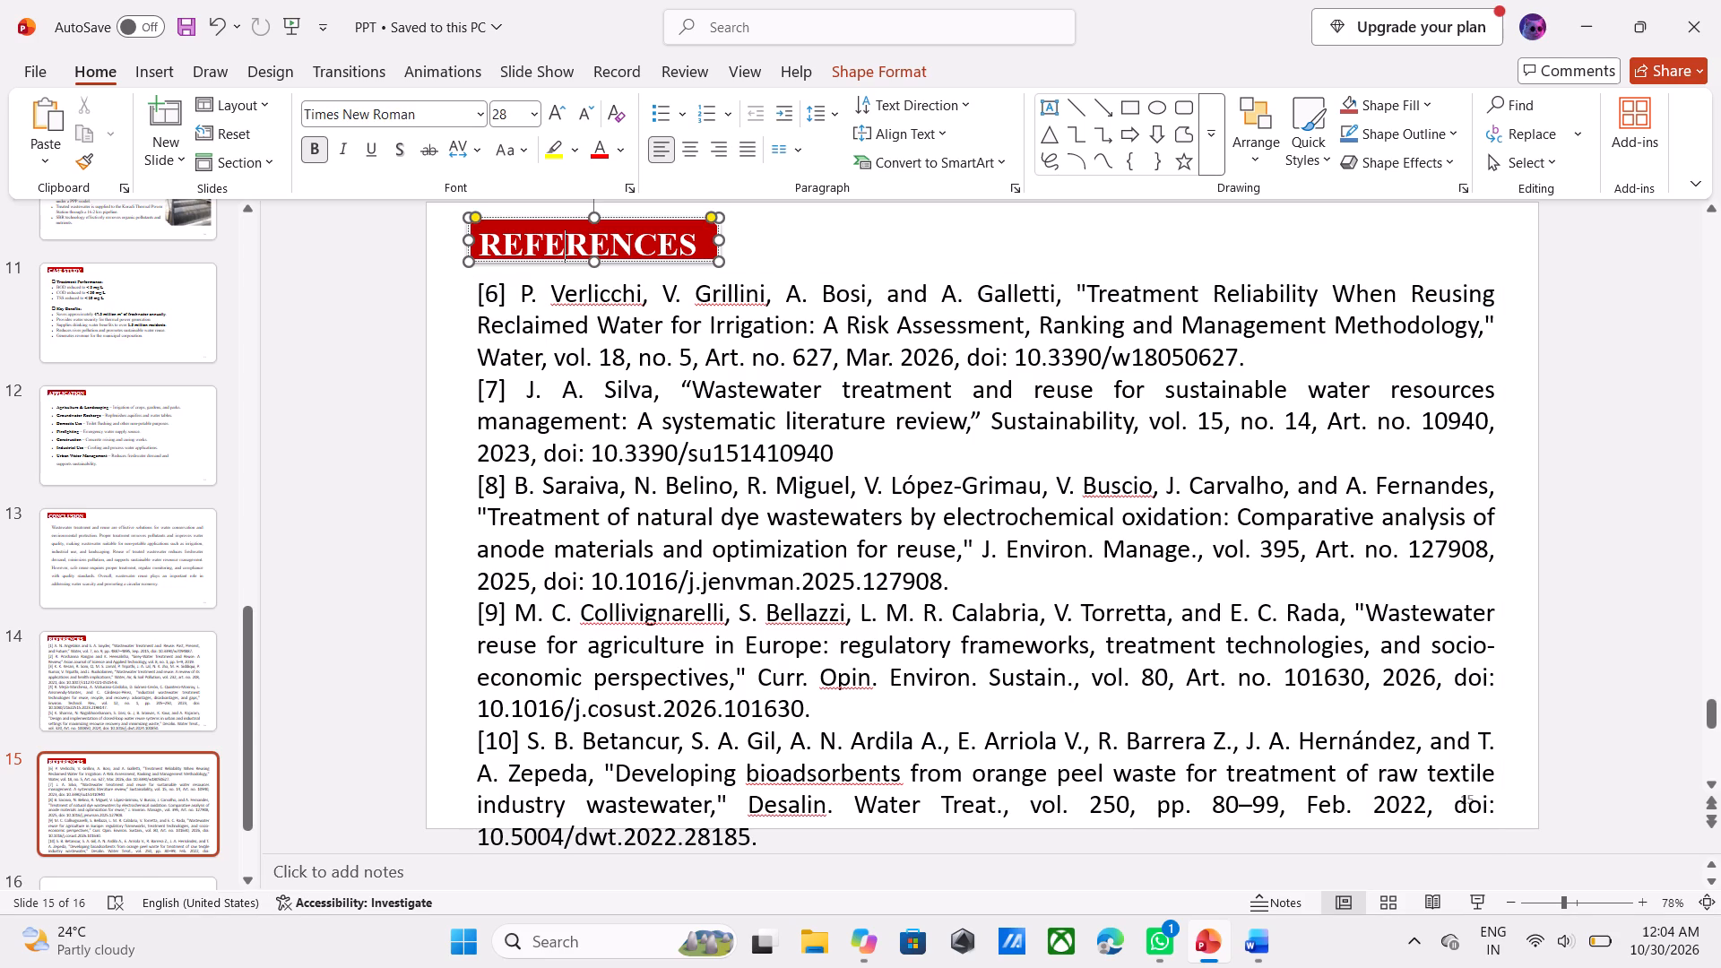
pyautogui.click(618, 220)
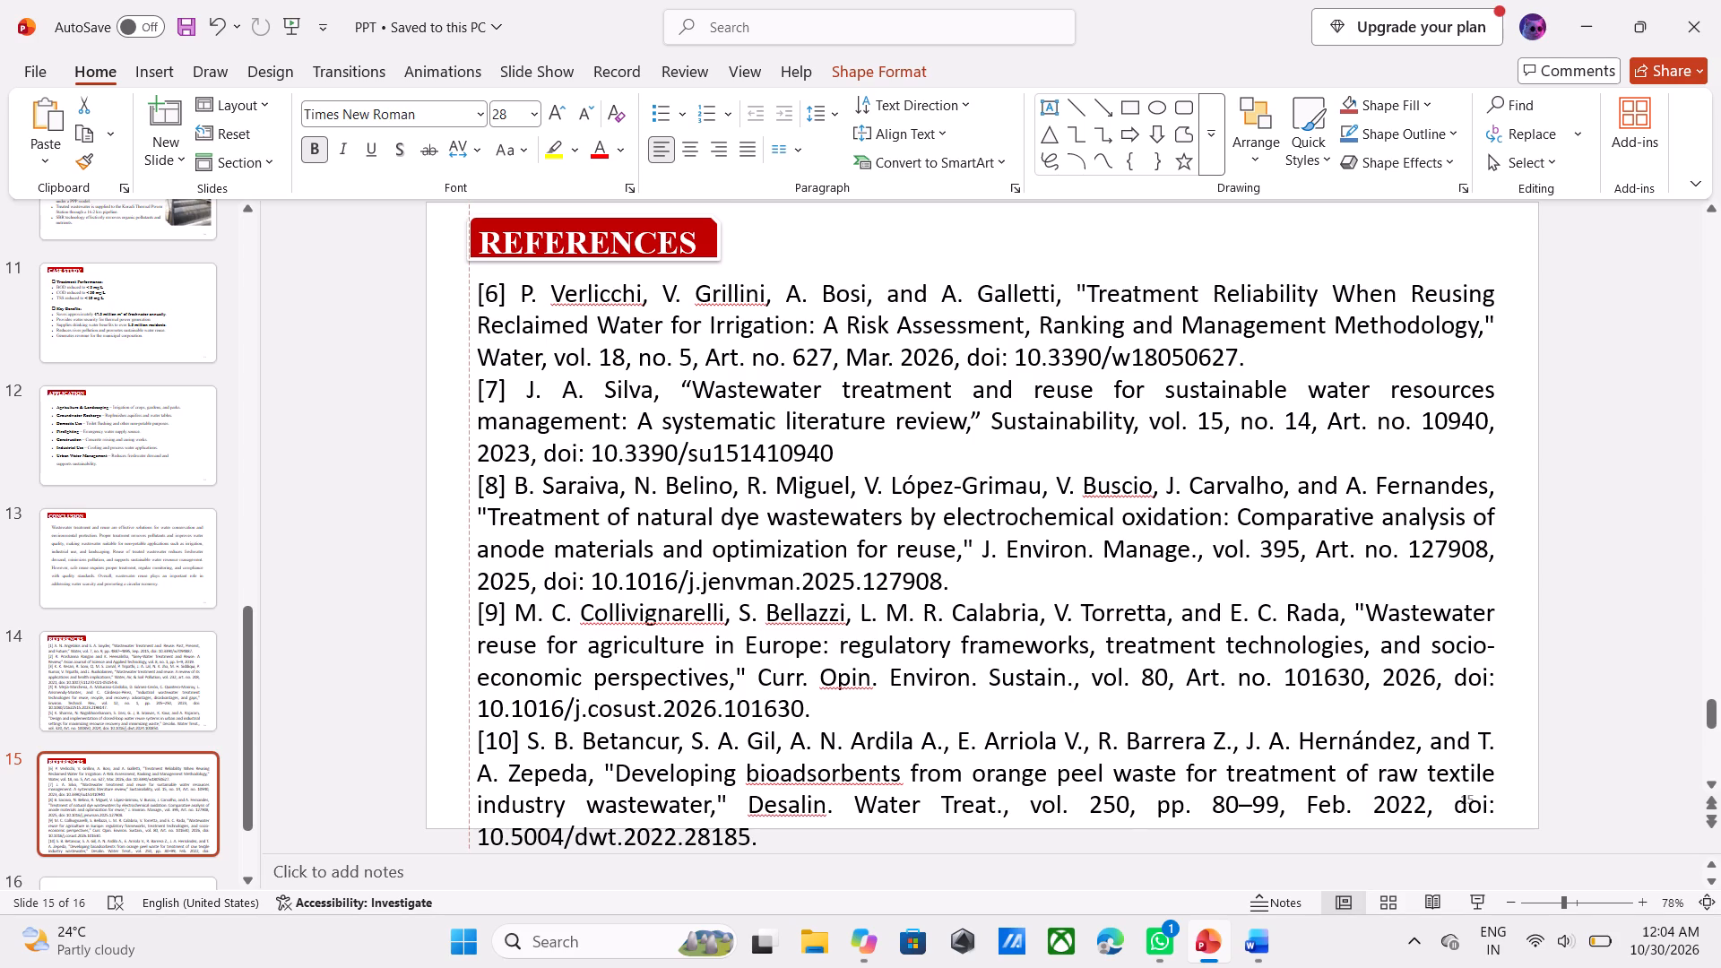
pyautogui.click(727, 302)
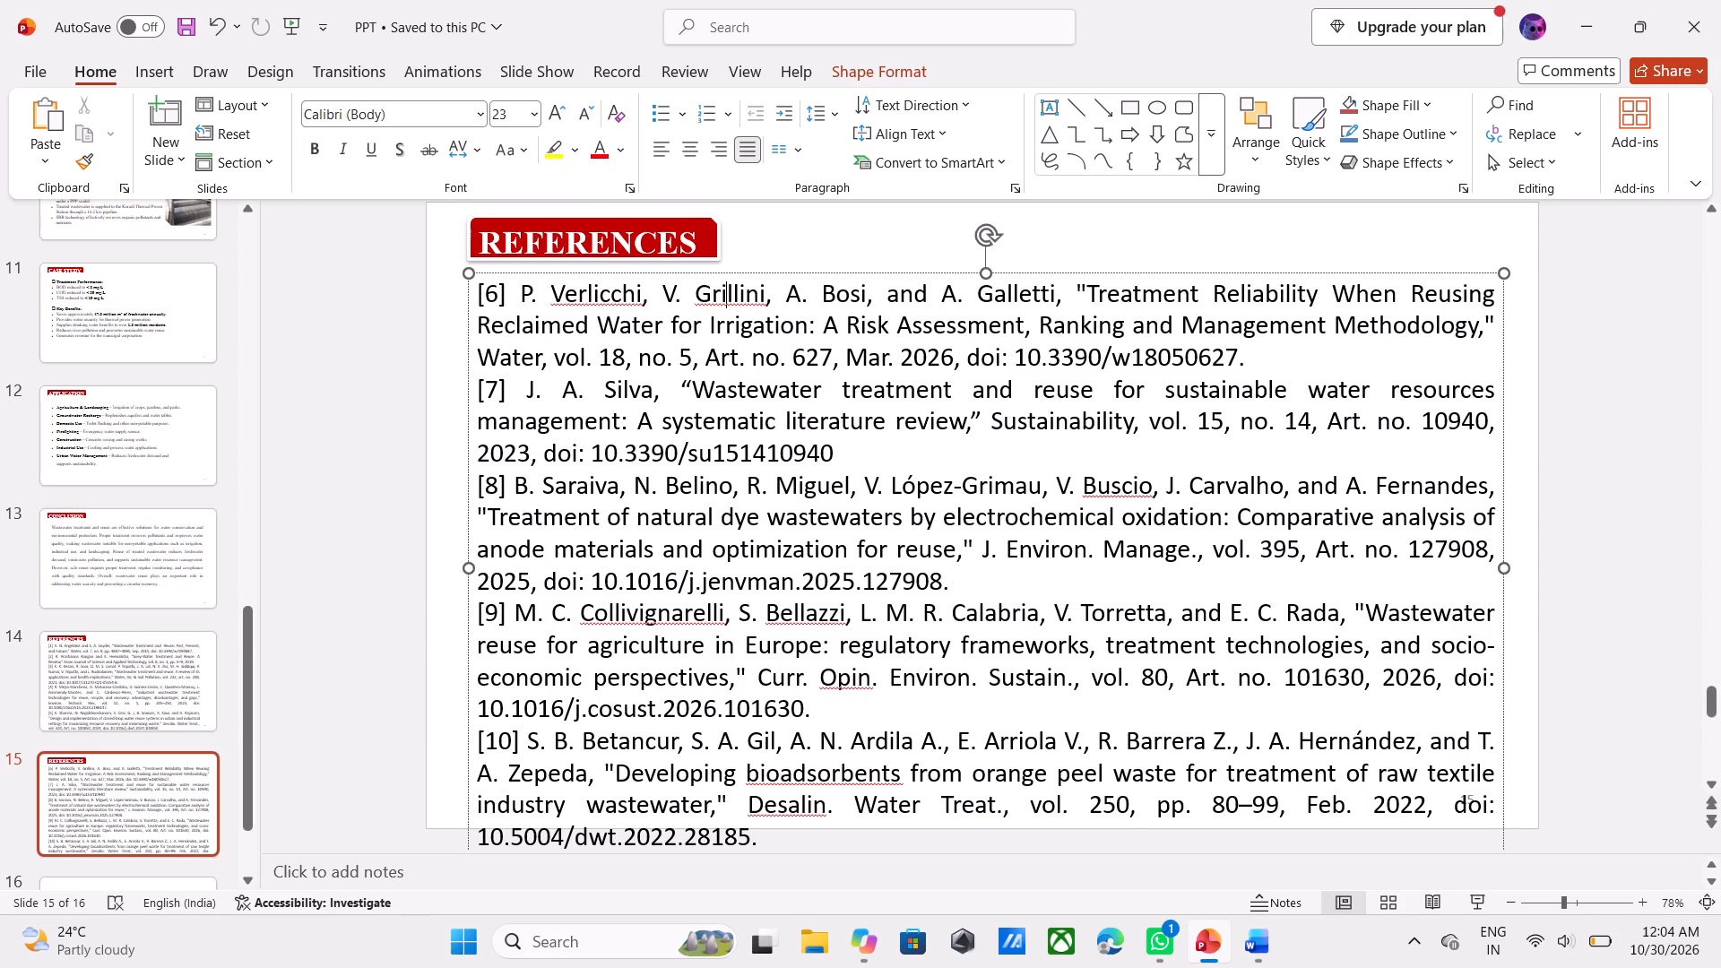
pyautogui.moveTo(775, 272); pyautogui.dragTo(774, 264)
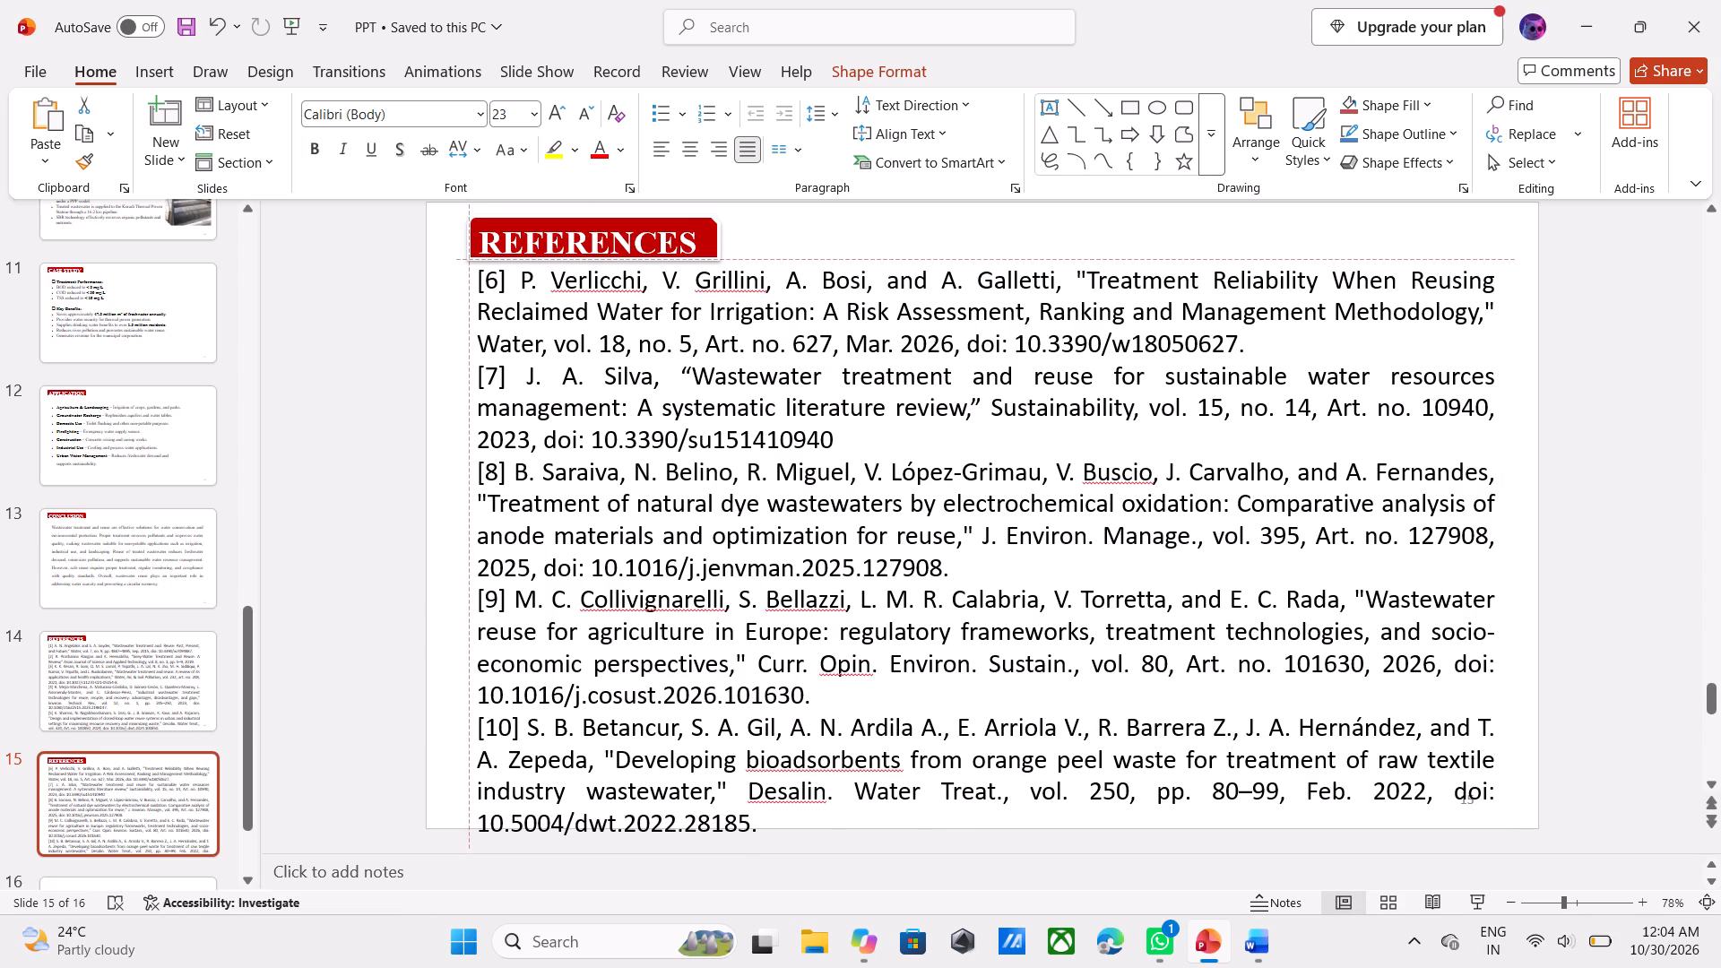
# Shift slide 15's reference text box slightly left and down, and widen it a little toward the slide's right edge.
pyautogui.moveTo(774, 264); pyautogui.dragTo(766, 264)
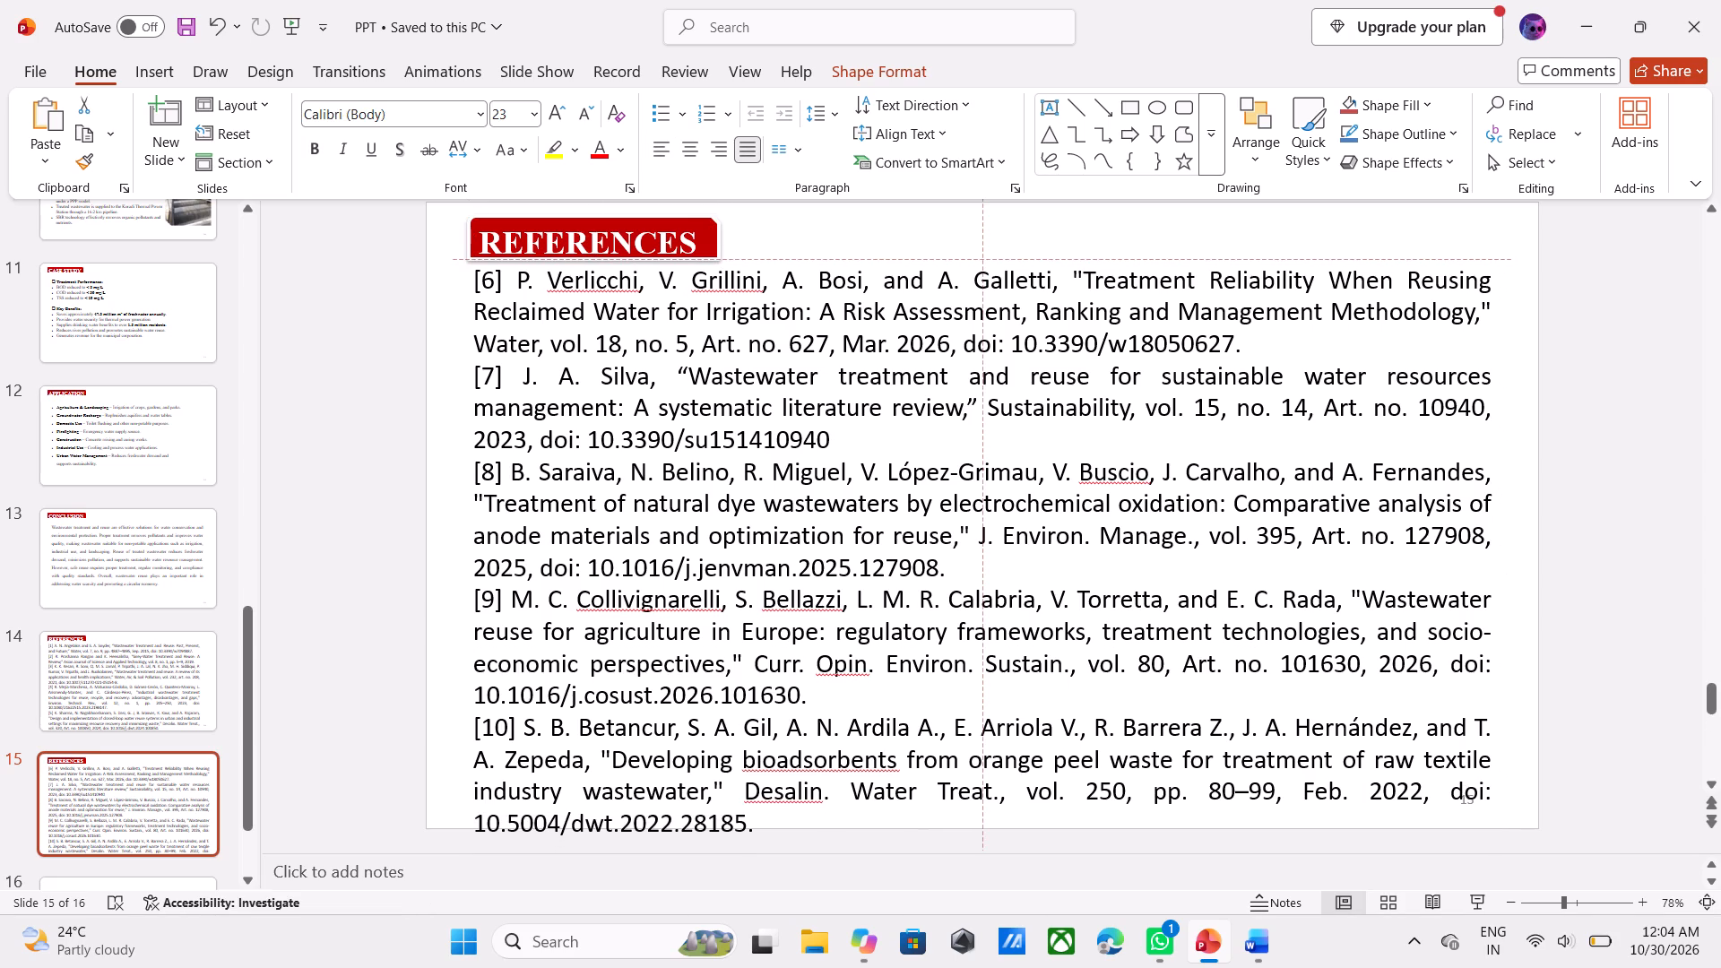
pyautogui.moveTo(766, 264); pyautogui.dragTo(765, 265)
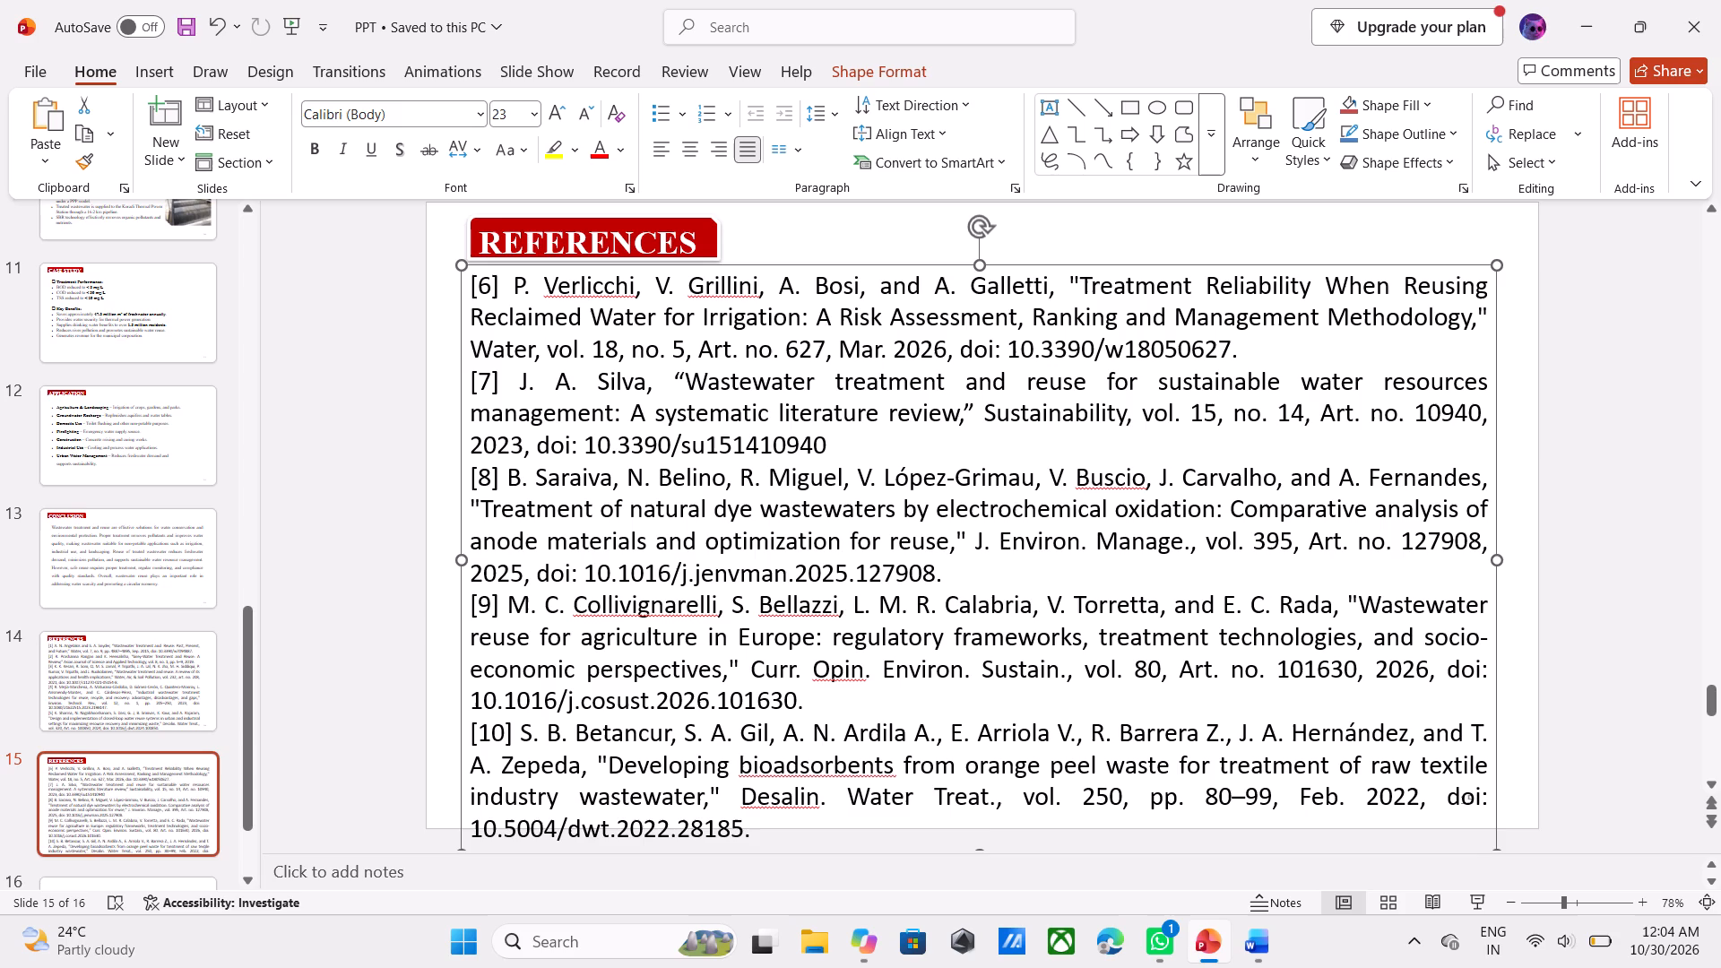
pyautogui.click(785, 419)
pyautogui.click(778, 826)
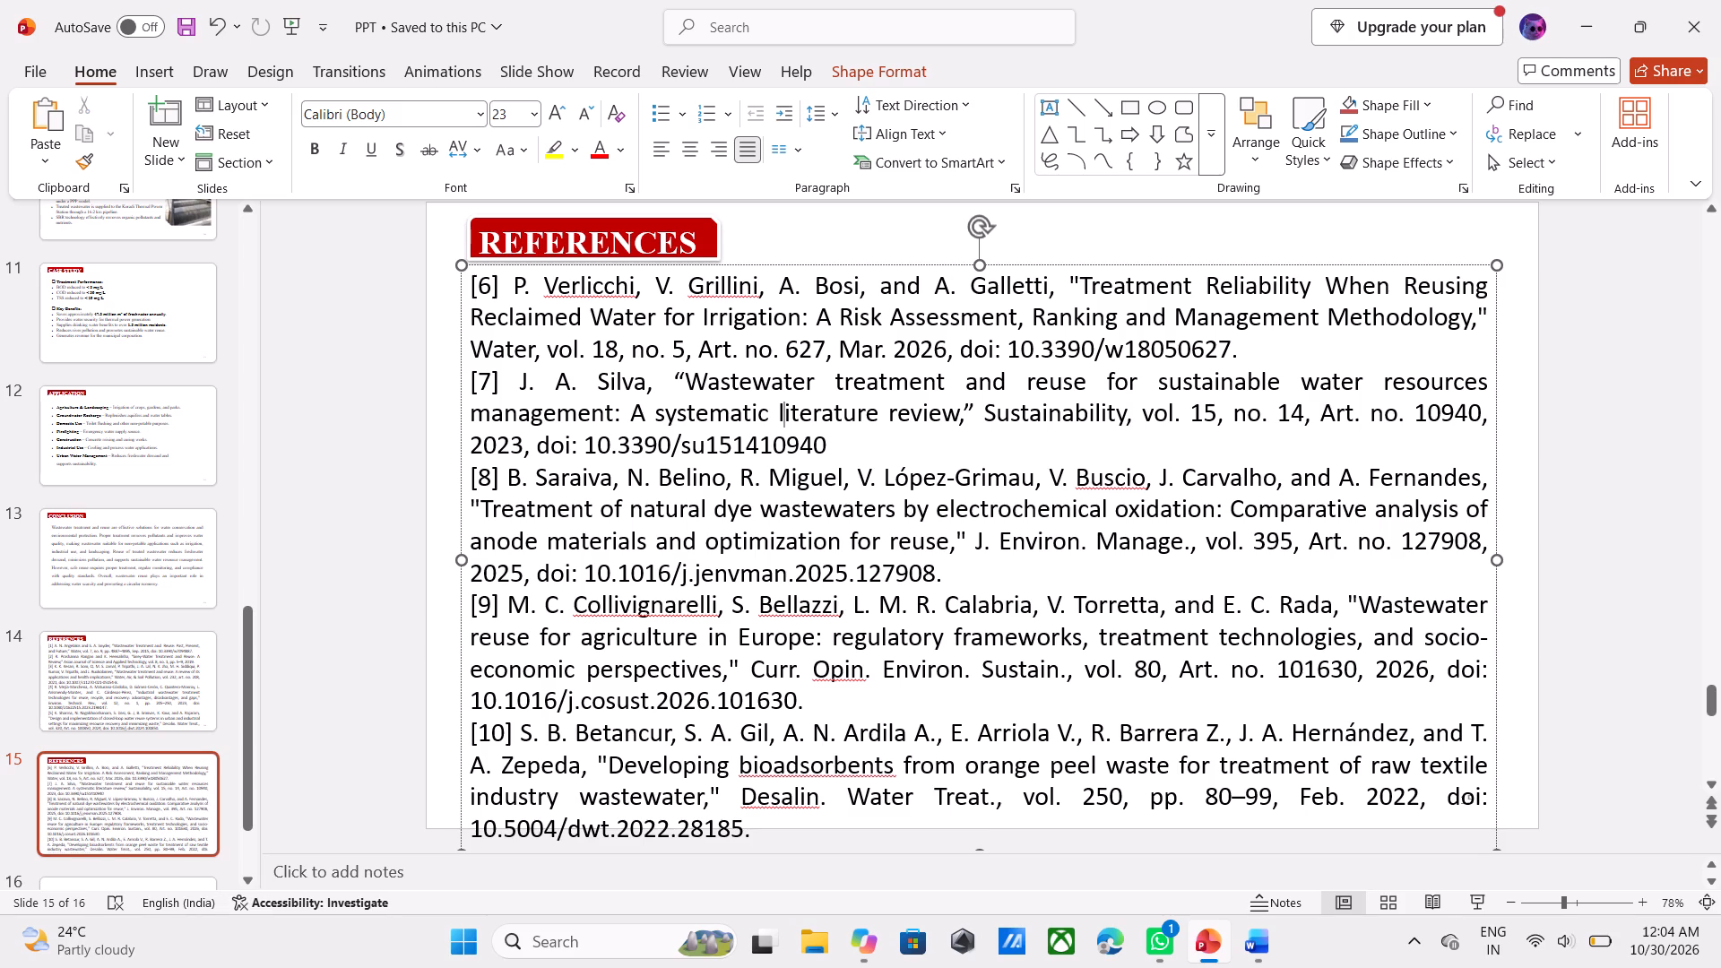
pyautogui.click(1499, 566)
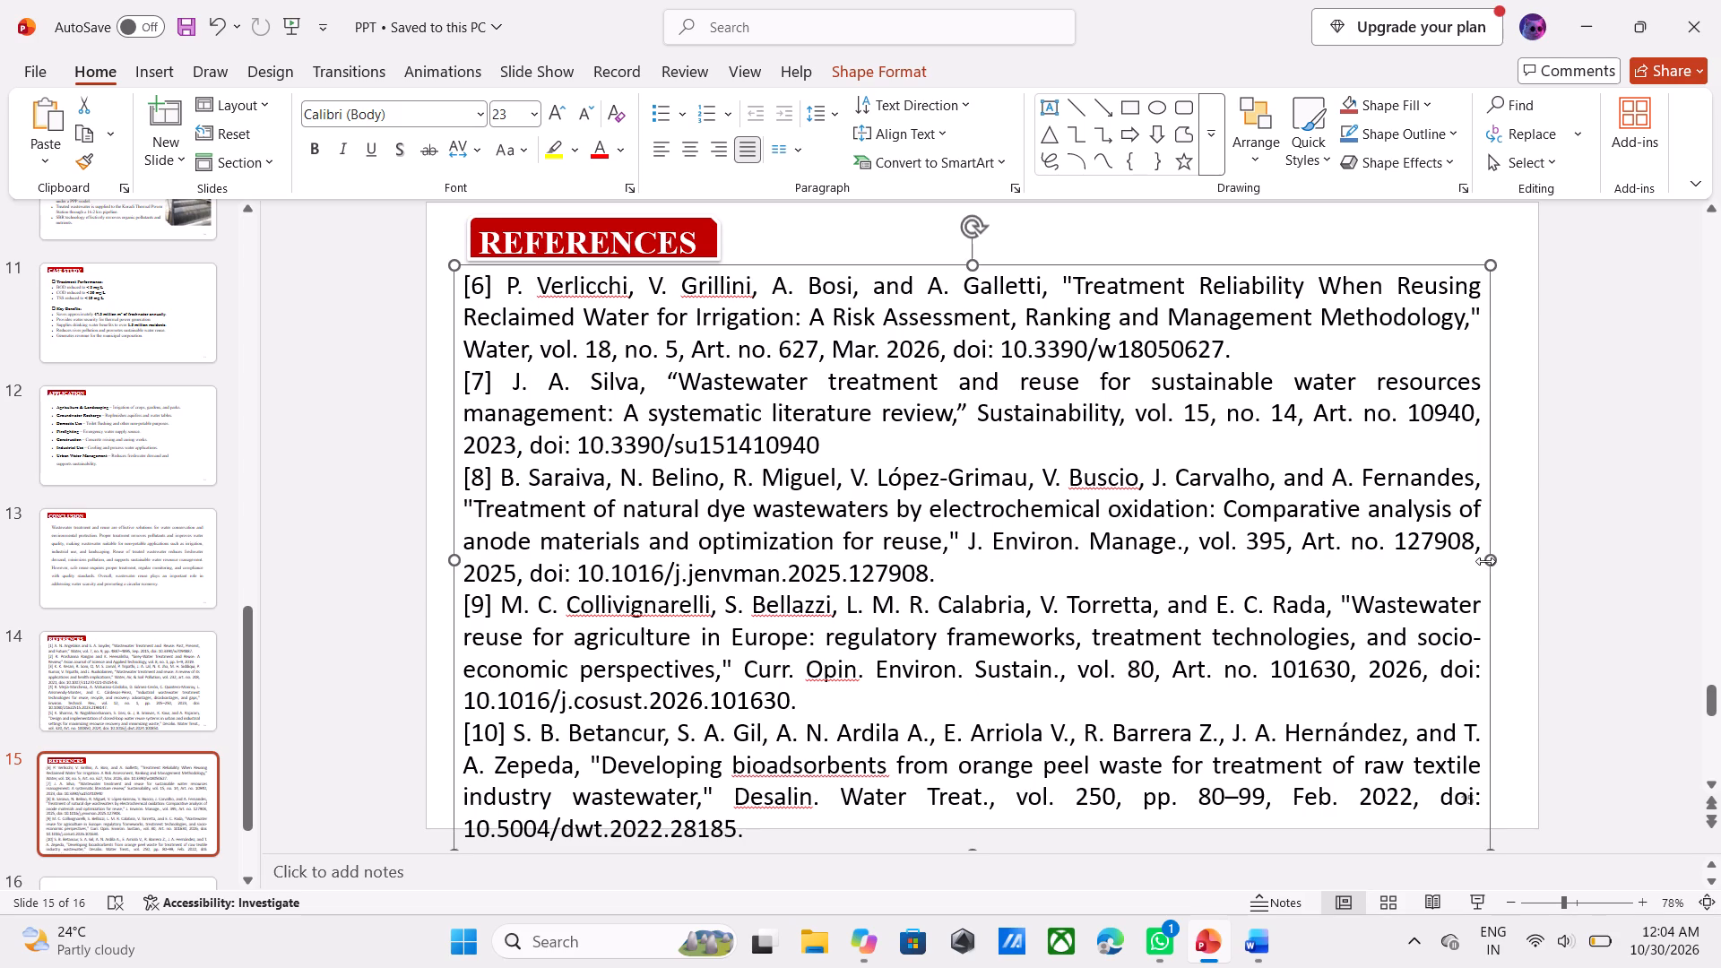
pyautogui.moveTo(1489, 558); pyautogui.dragTo(1507, 554)
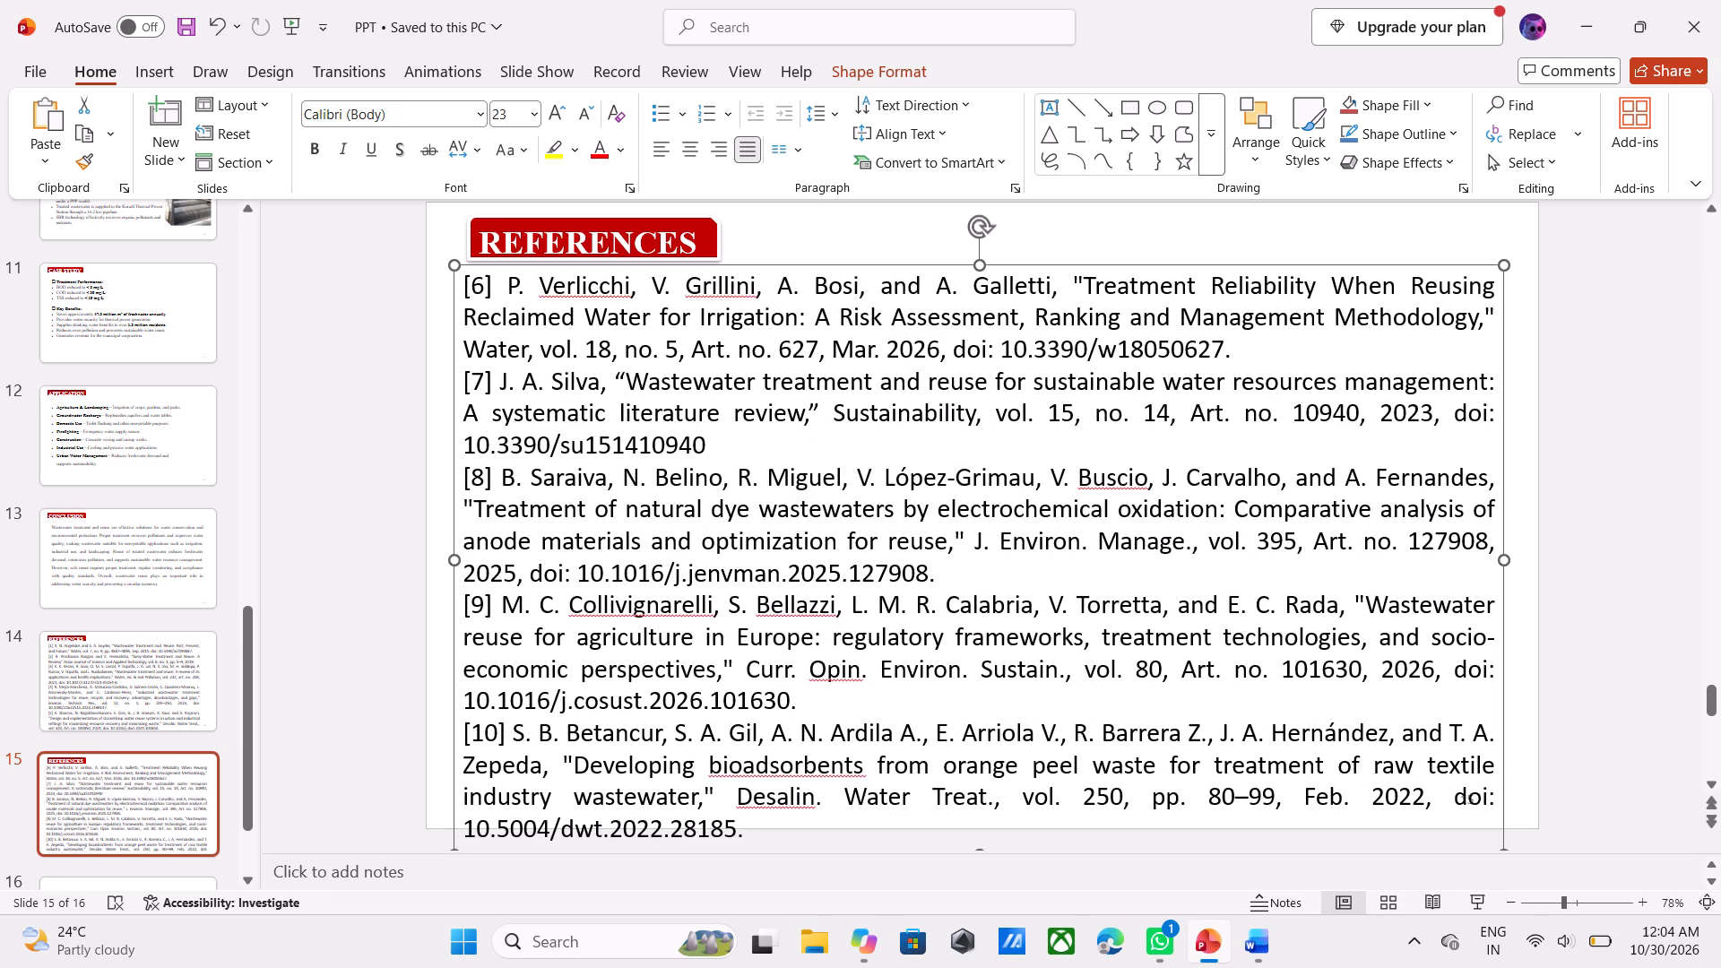
pyautogui.click(1504, 561)
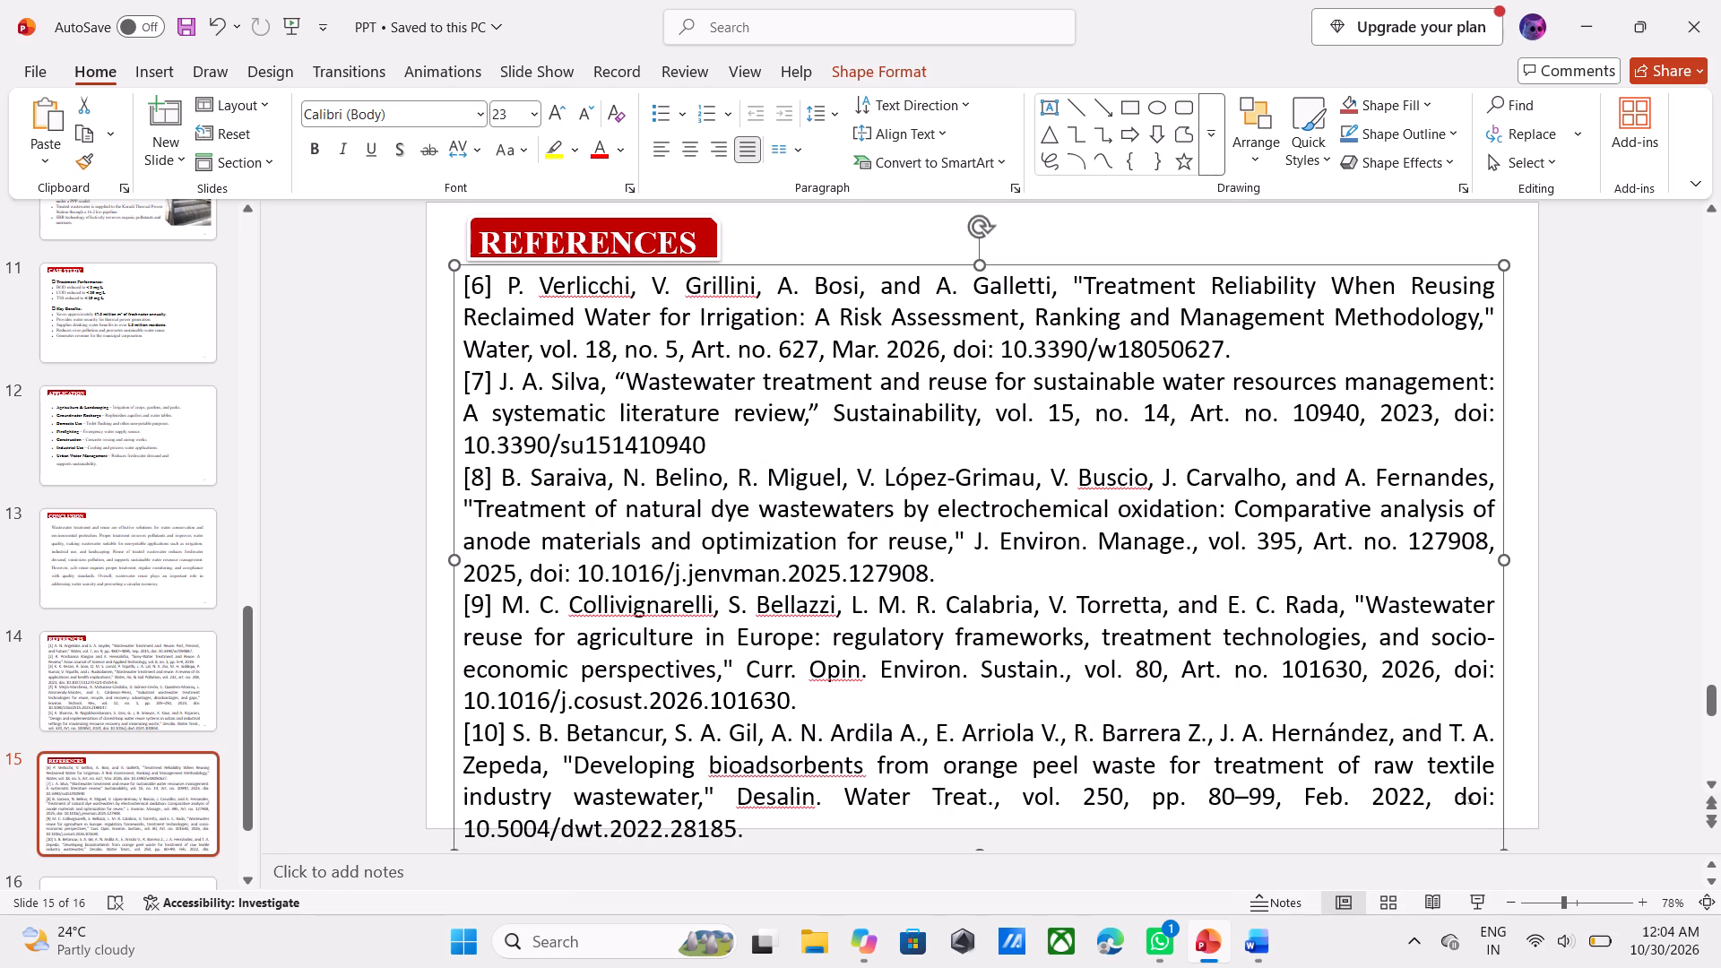
pyautogui.click(1265, 264)
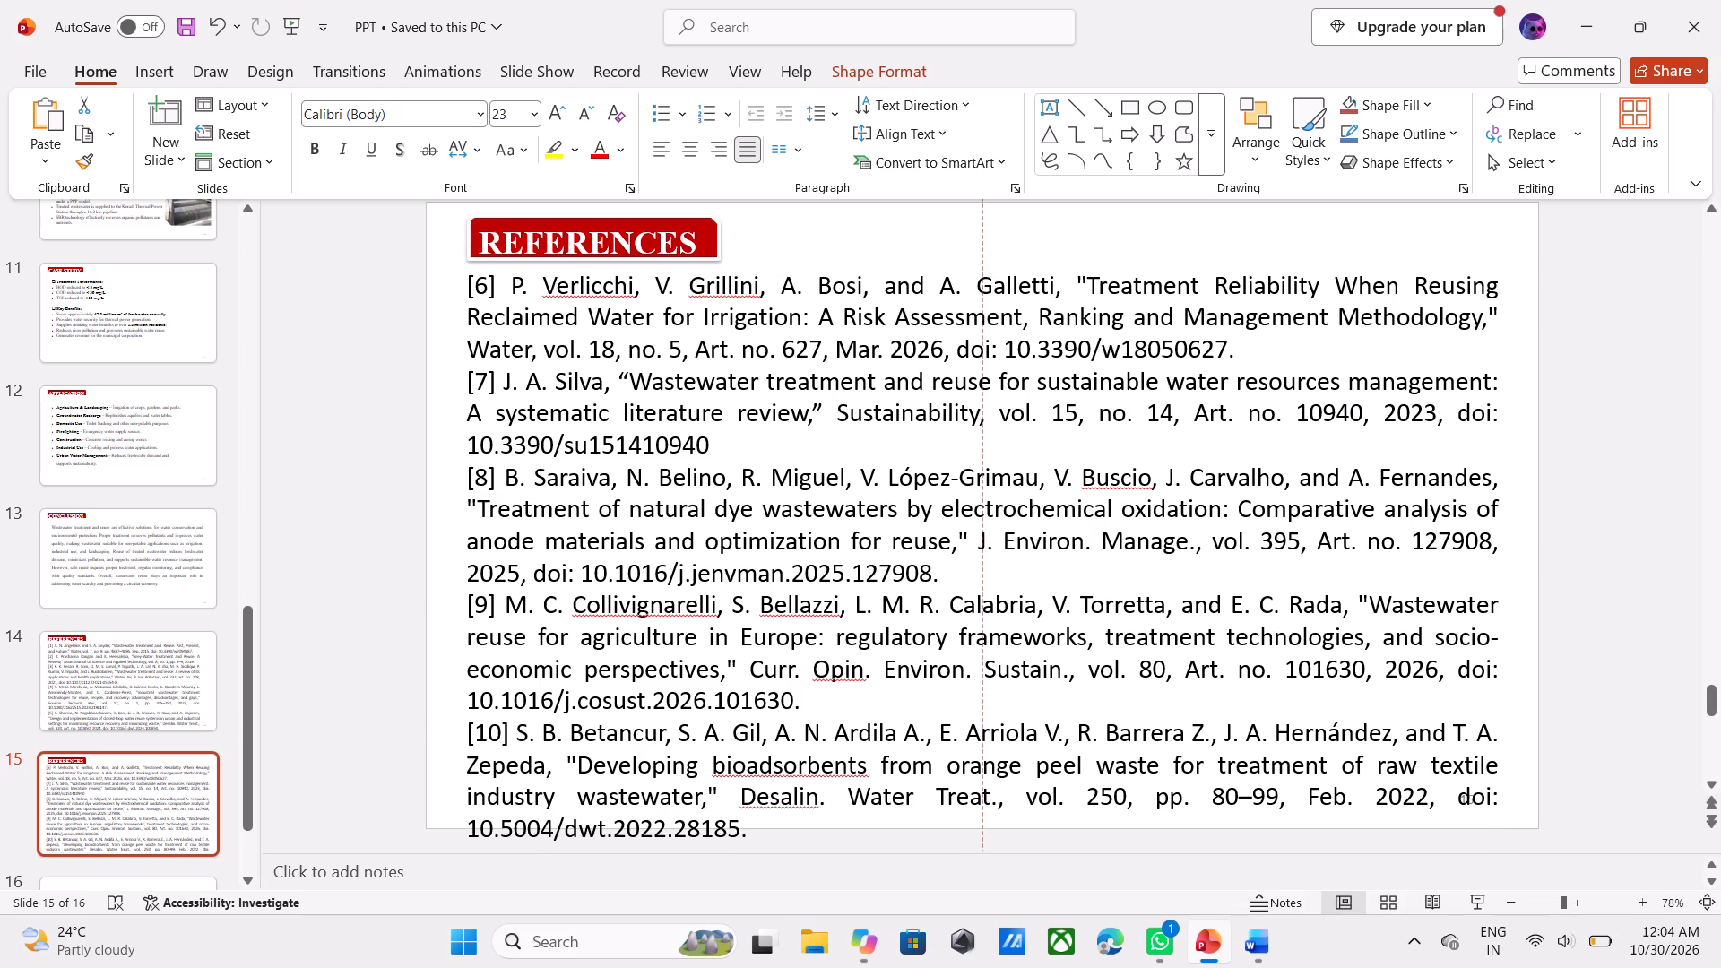
# Set the font size of references [6] to [10] on slide 15 to 22.
pyautogui.click(874, 734)
pyautogui.click(851, 835)
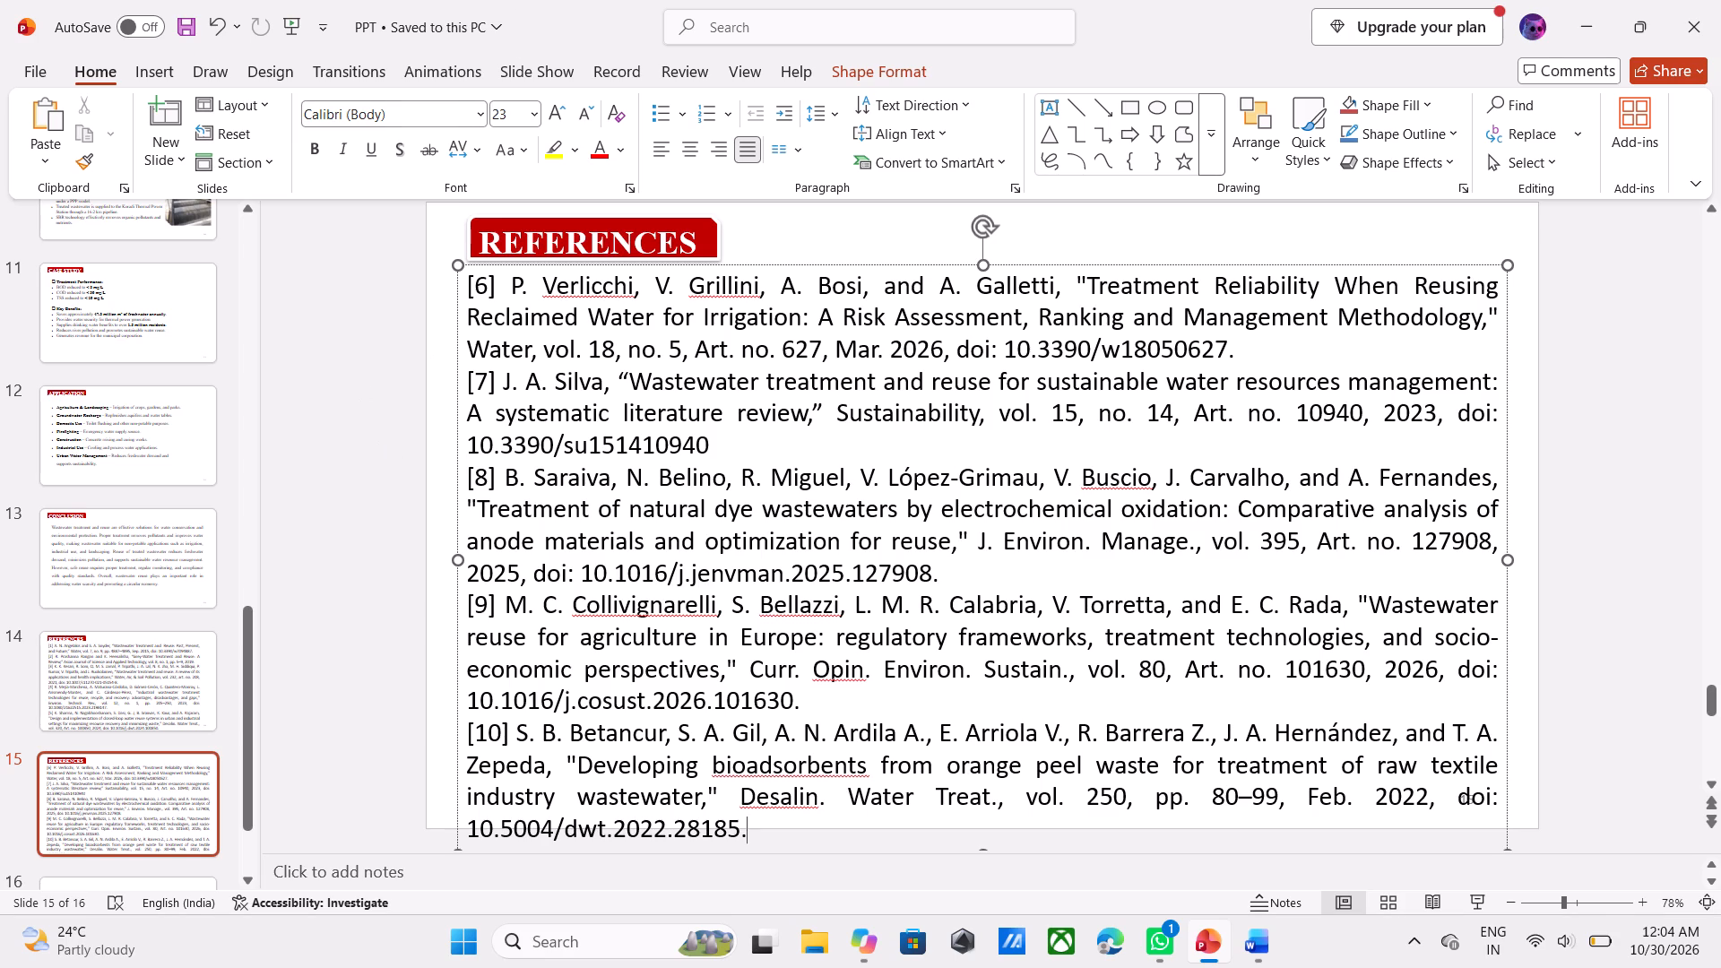
pyautogui.moveTo(767, 828); pyautogui.dragTo(765, 828)
pyautogui.moveTo(765, 828); pyautogui.dragTo(449, 265)
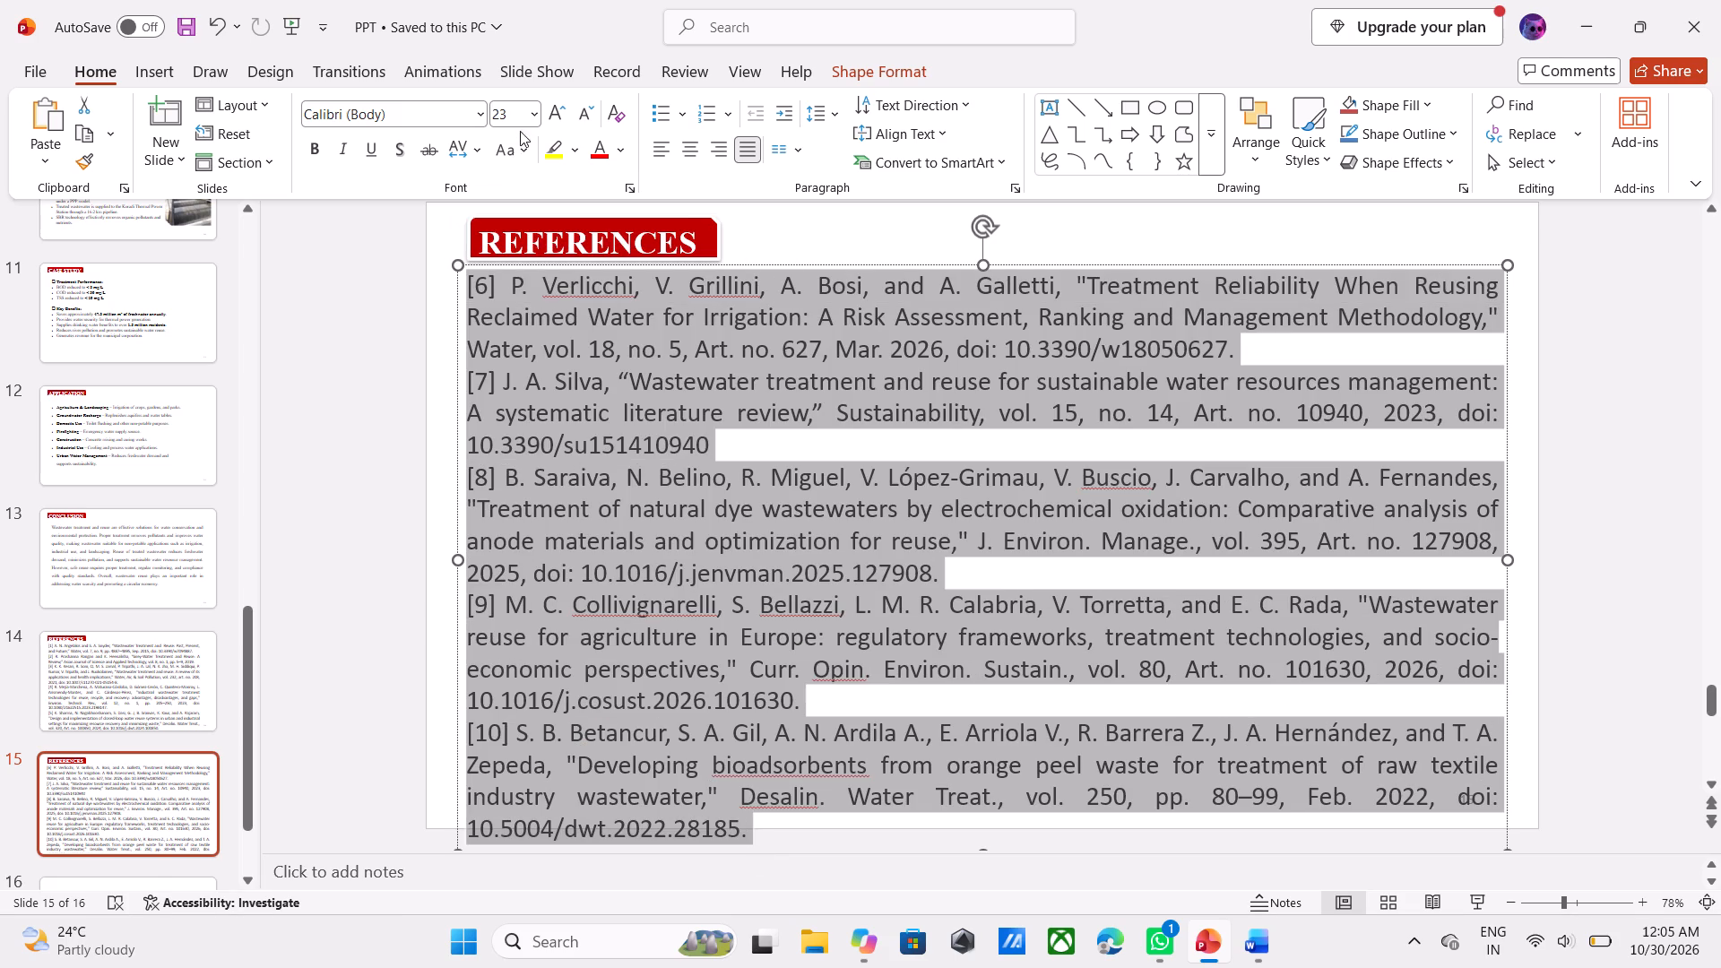
pyautogui.click(521, 114)
pyautogui.write('22')
pyautogui.press('Return')
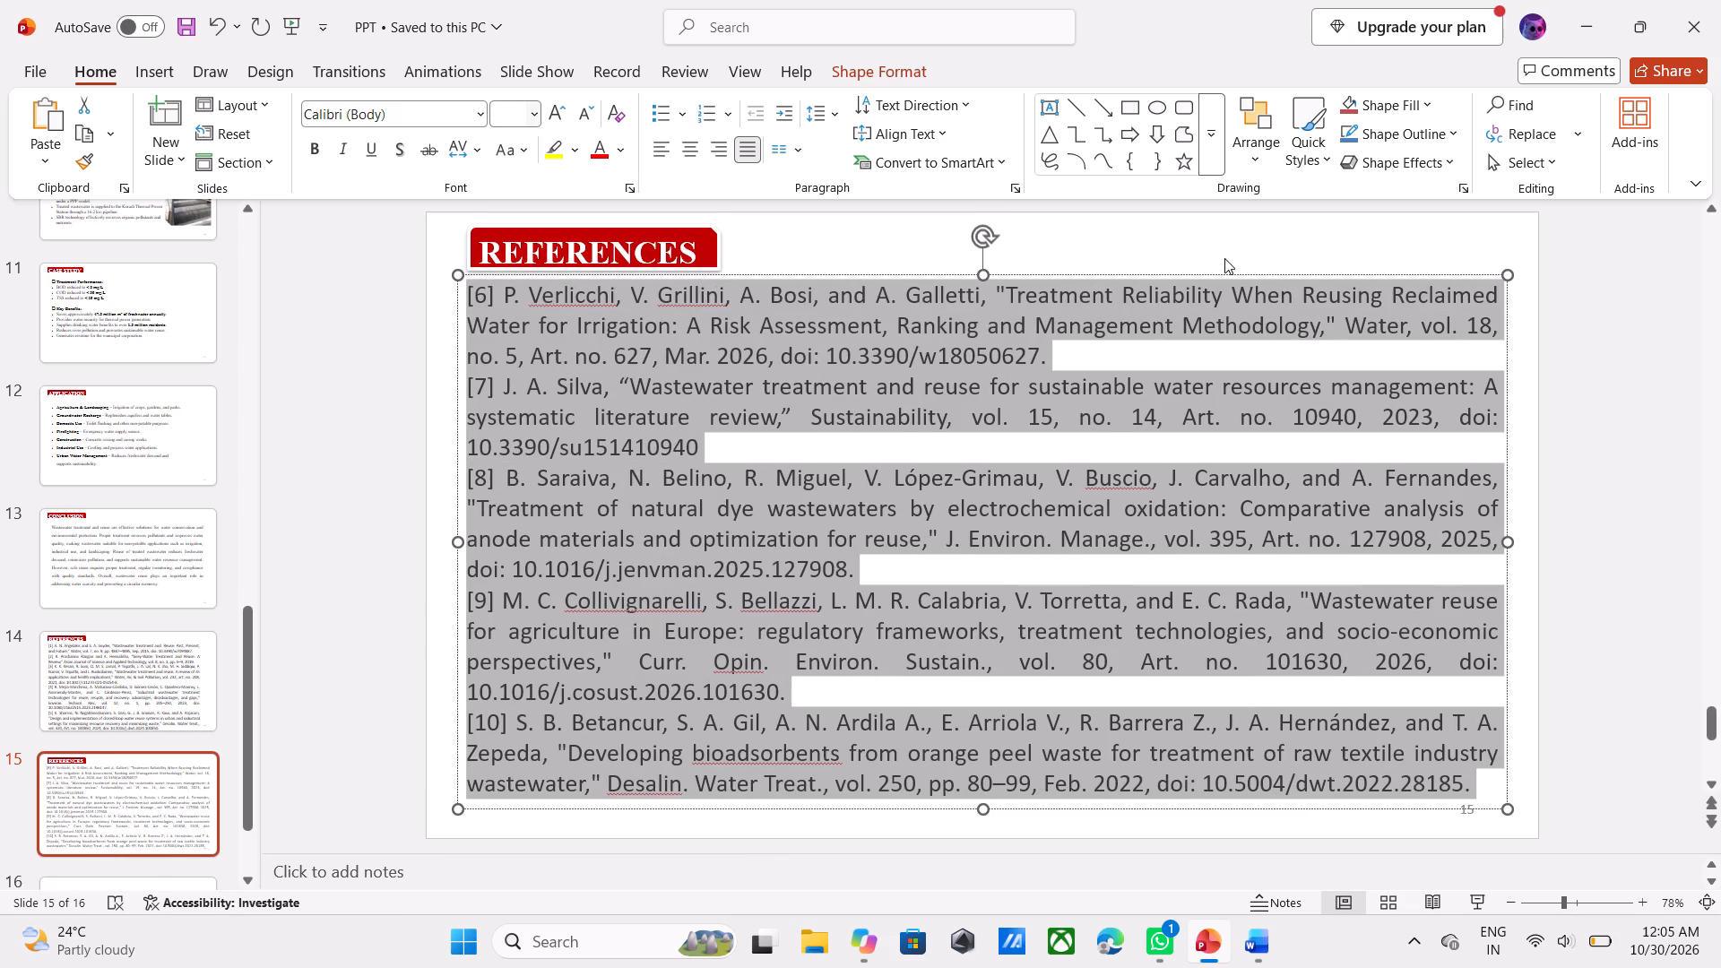
# Move slide 15's reference list slightly down to leave a small gap below the REFERENCES title.
pyautogui.moveTo(1217, 270); pyautogui.dragTo(1217, 279)
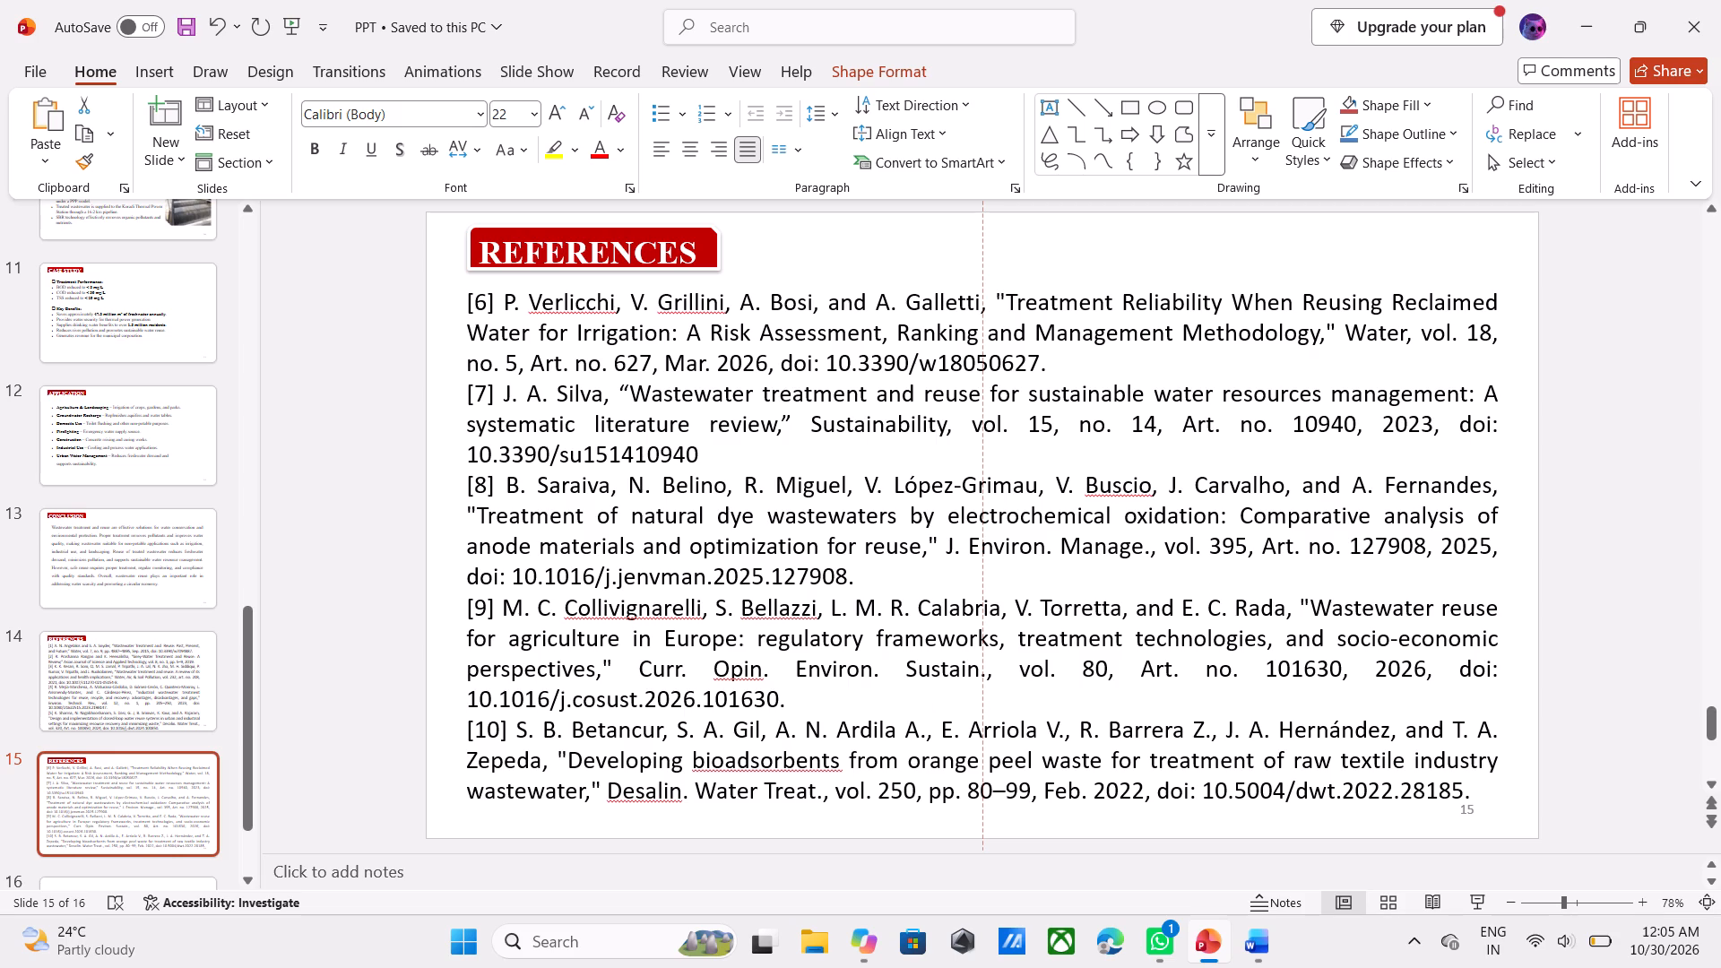
pyautogui.moveTo(1217, 279); pyautogui.dragTo(1218, 279)
pyautogui.click(1228, 246)
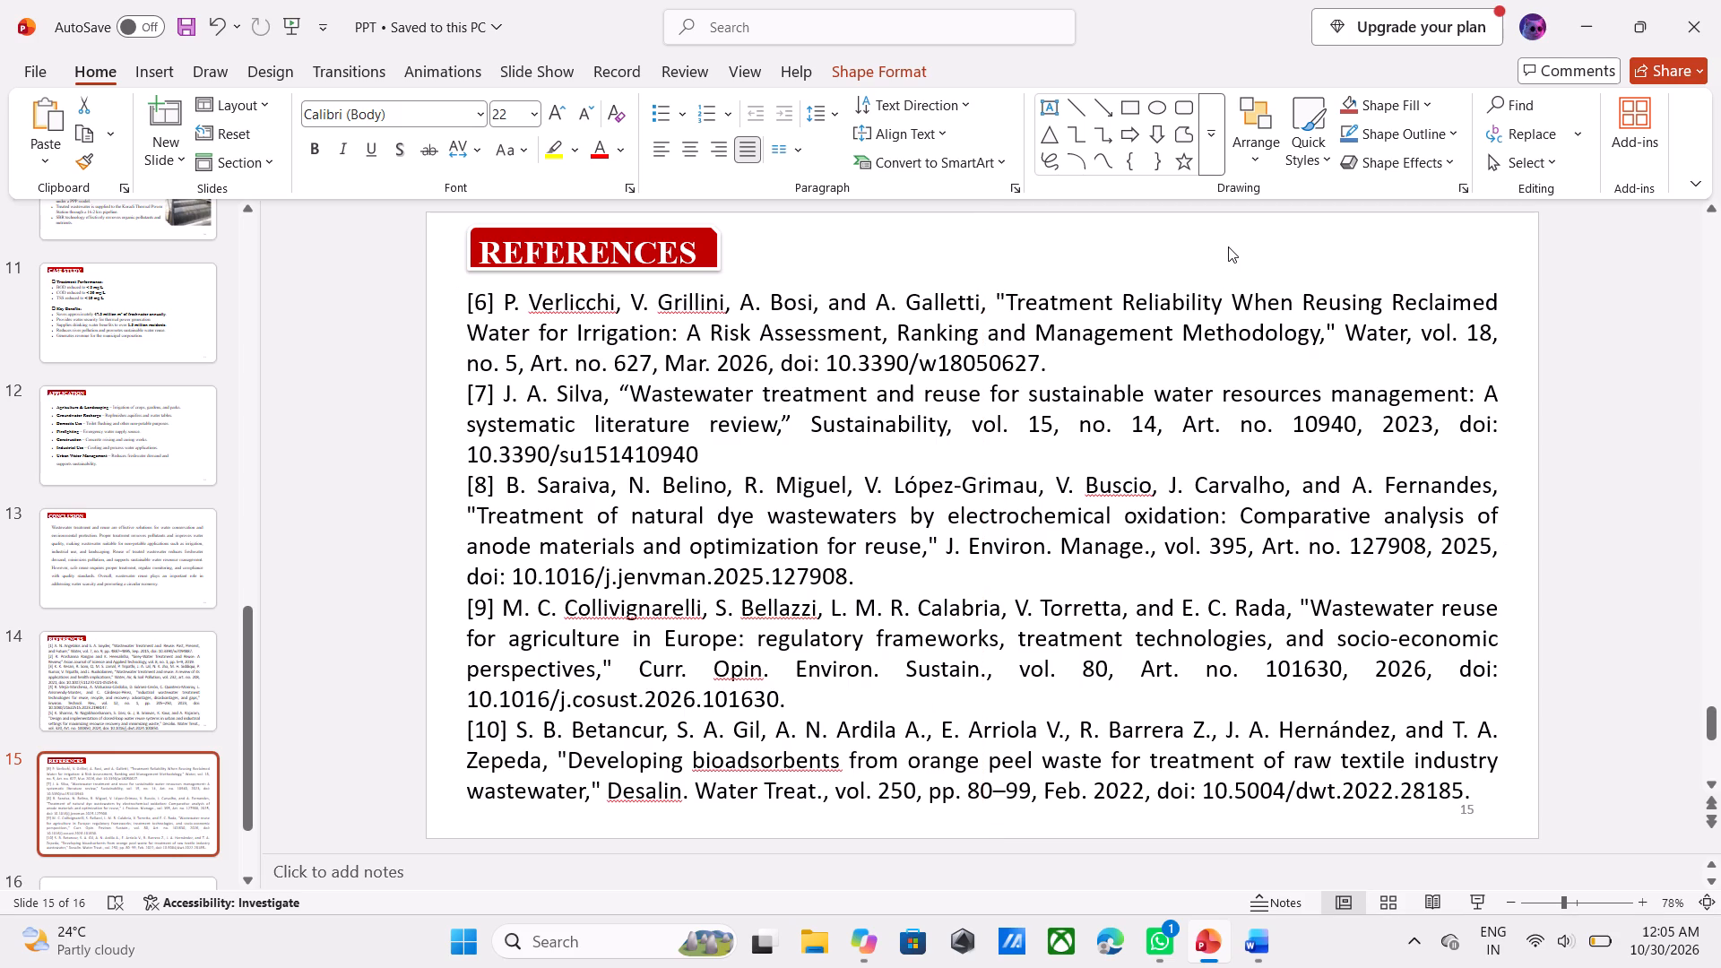
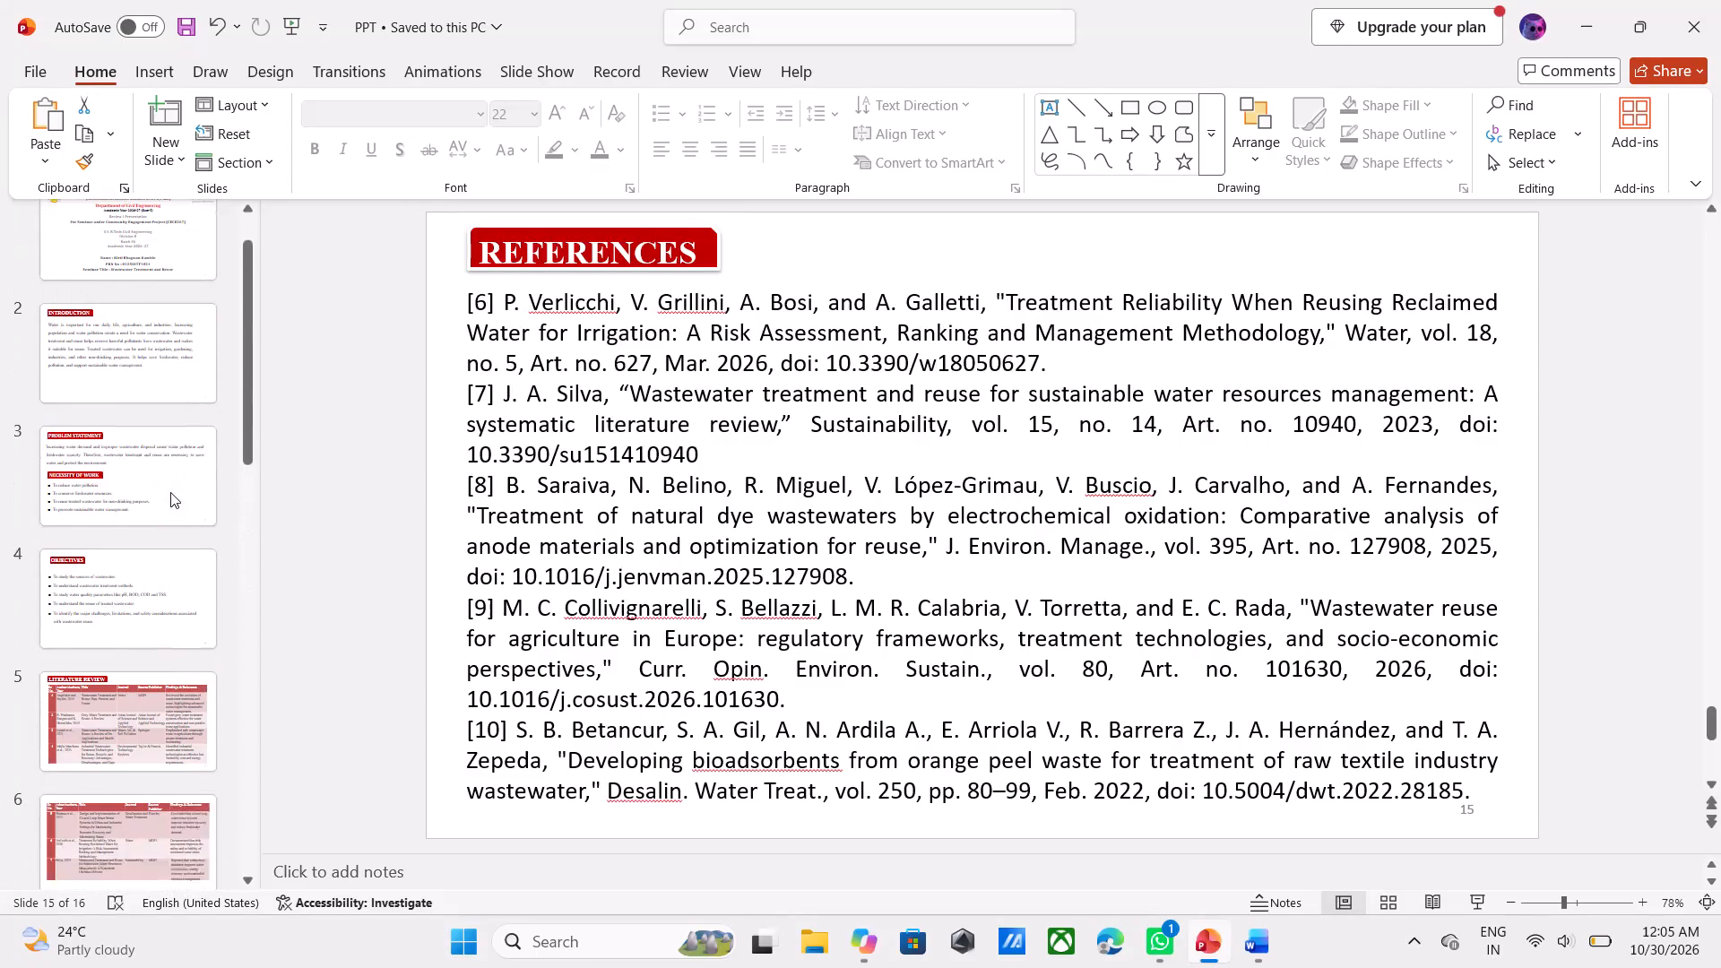
# Start a Save As of the presentation and bring up the choice of save locations.
pyautogui.scroll(9, 169, 490)
pyautogui.click(36, 76)
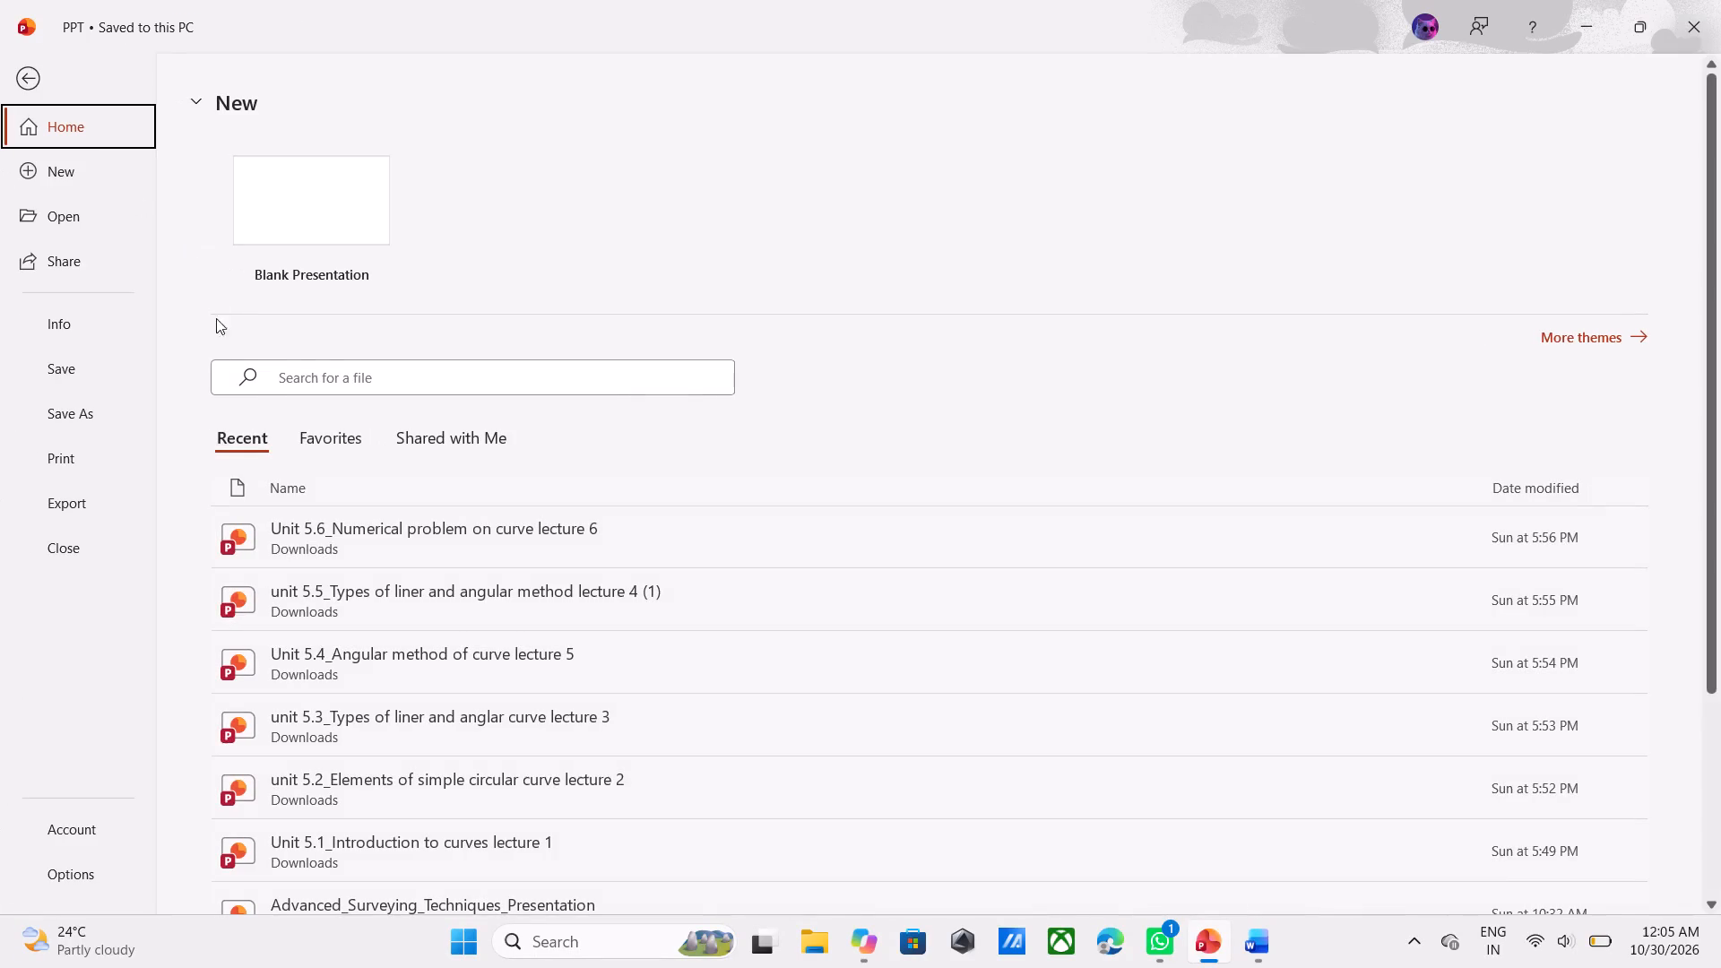
pyautogui.click(96, 403)
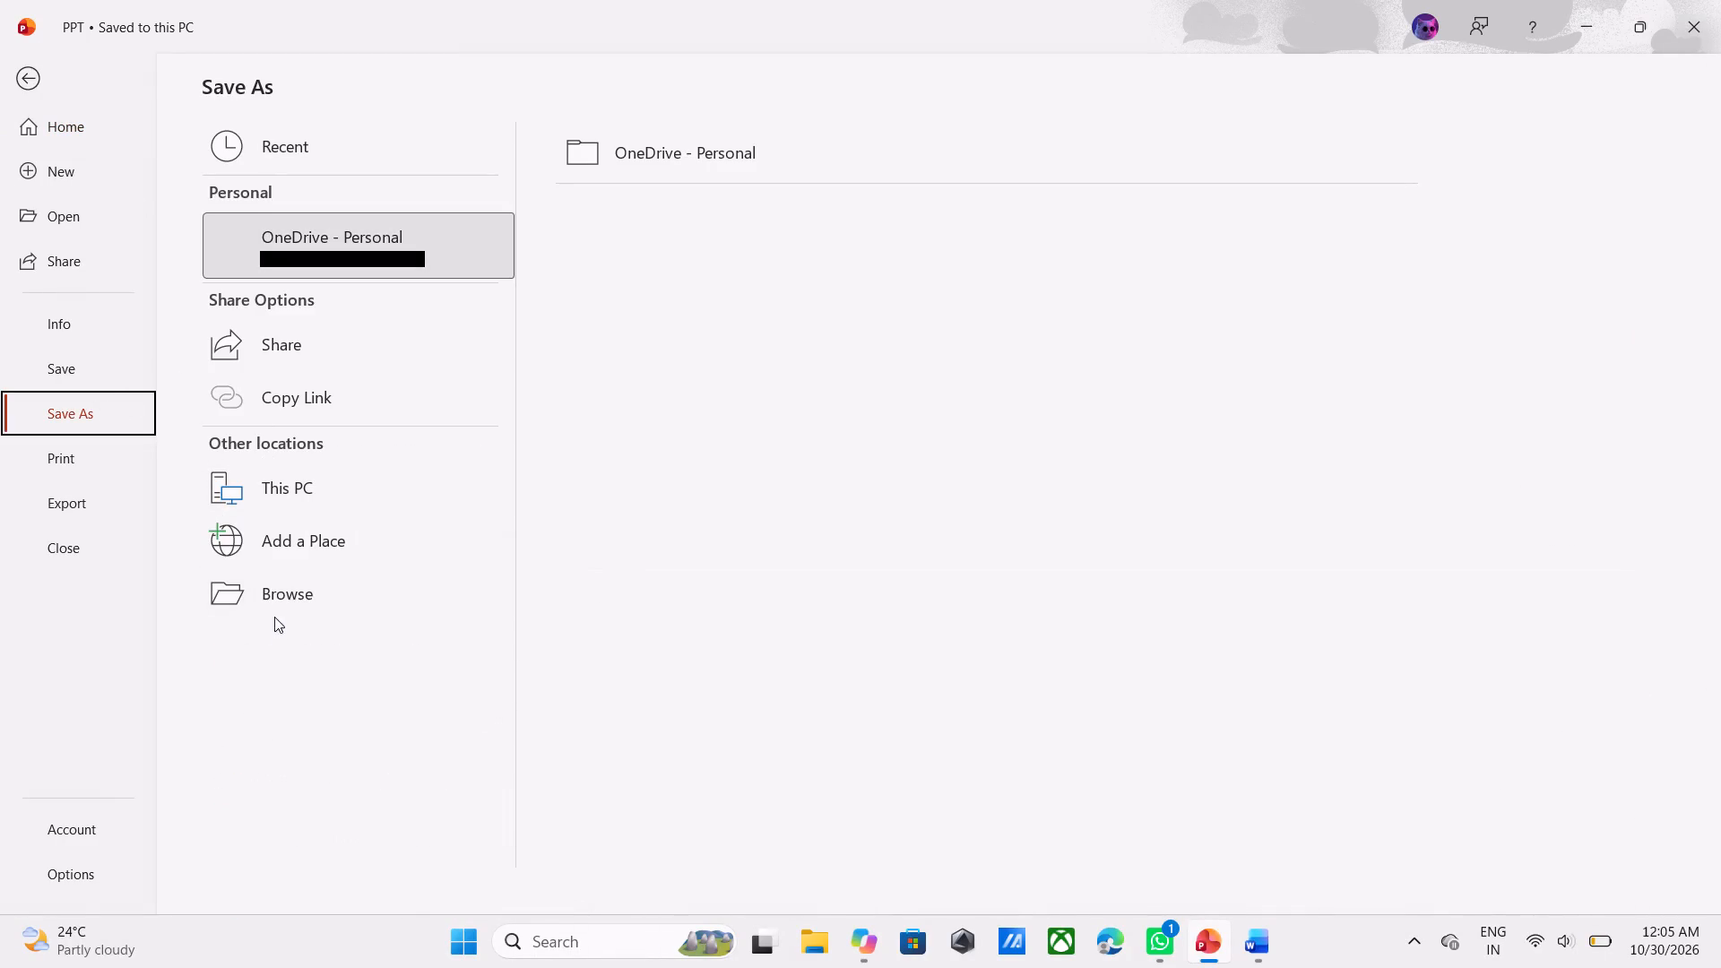
# Save the presentation as a PowerPoint file named "FINAL PPT 02" in the personal OneDrive's Desktop folder.
pyautogui.click(269, 595)
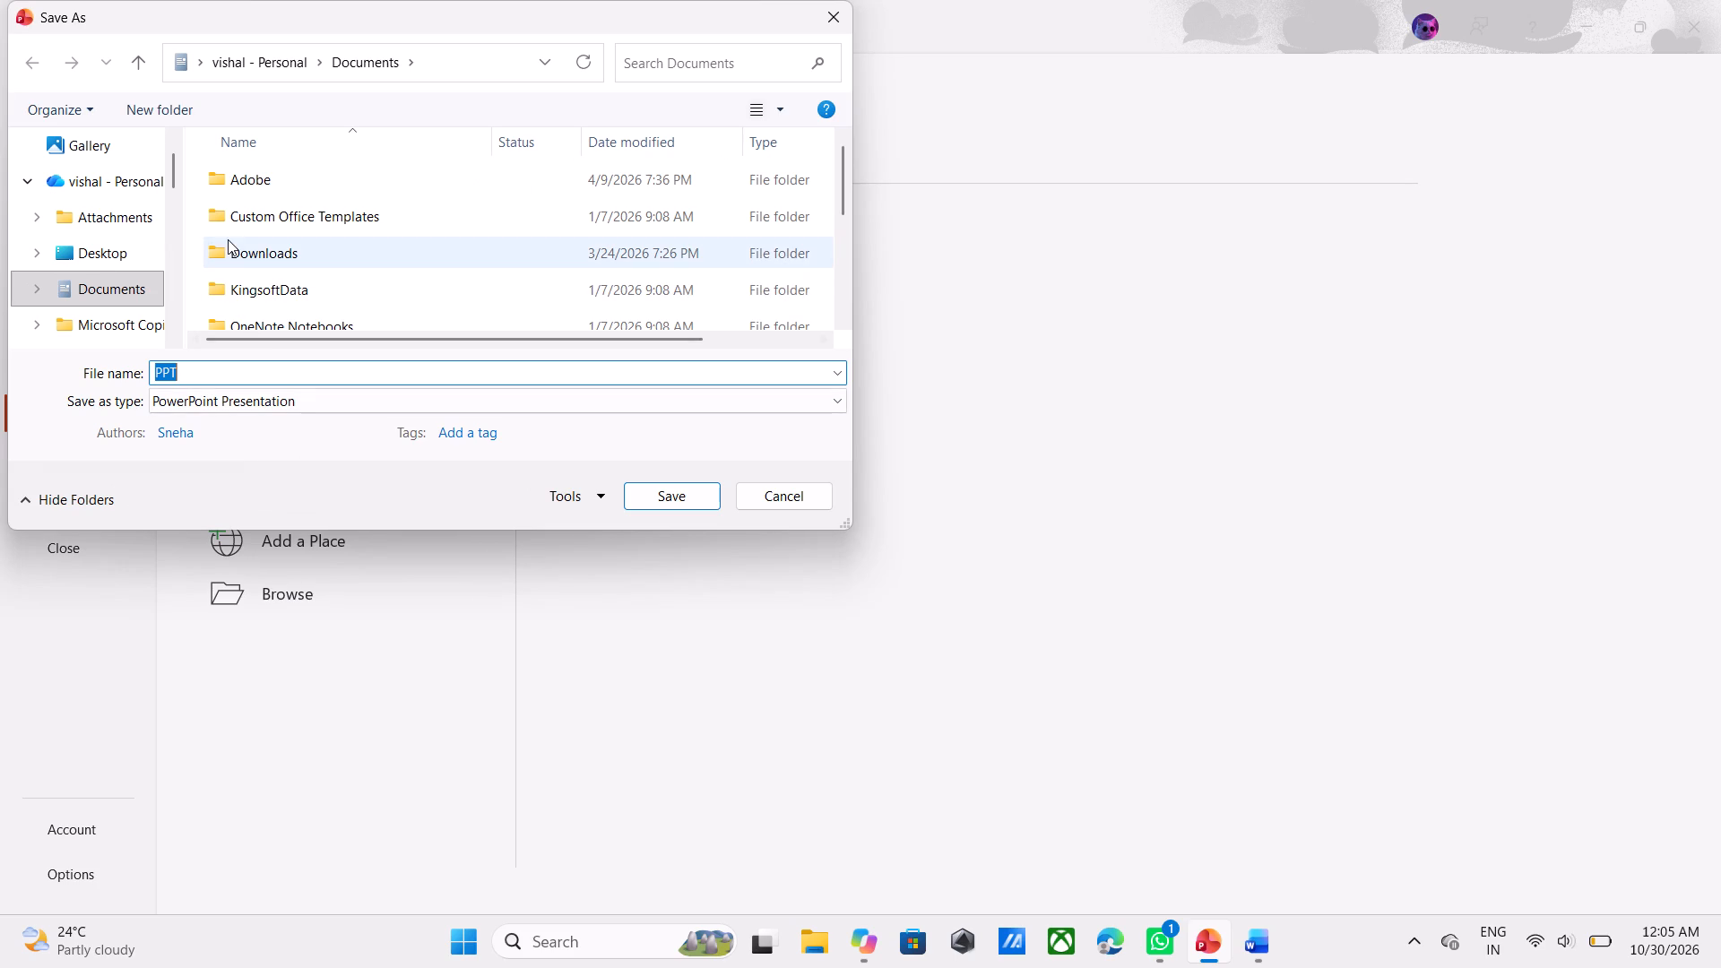
pyautogui.click(79, 252)
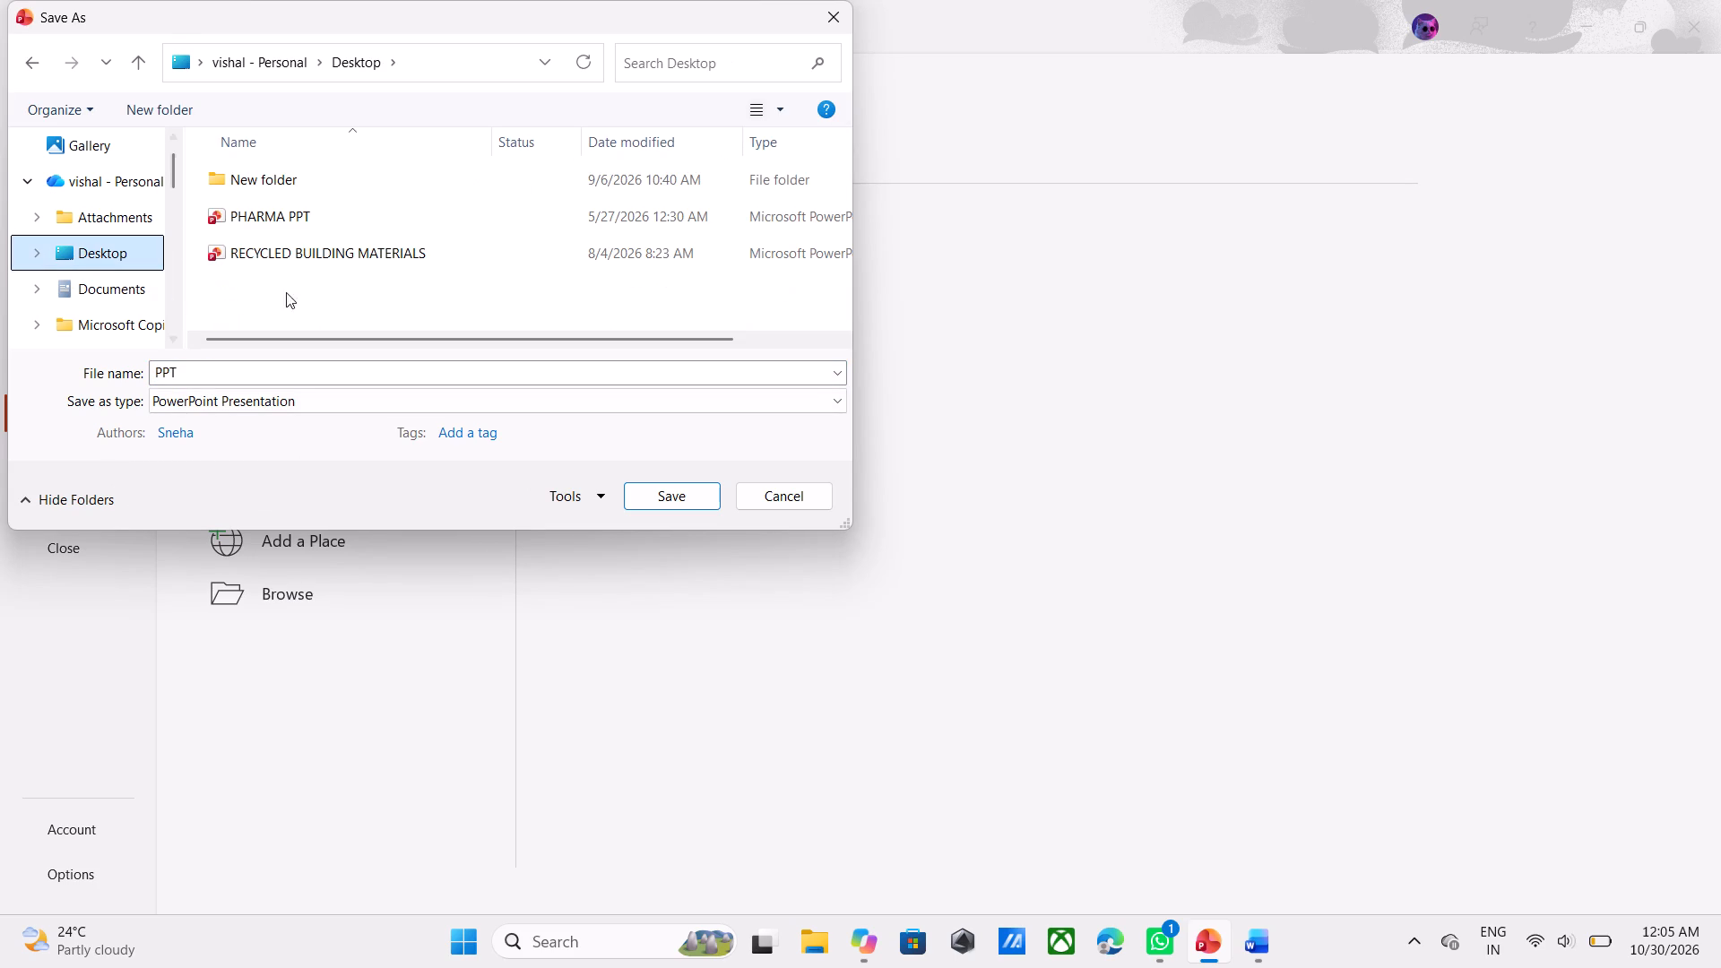
pyautogui.click(249, 374)
pyautogui.press('BackSpace')
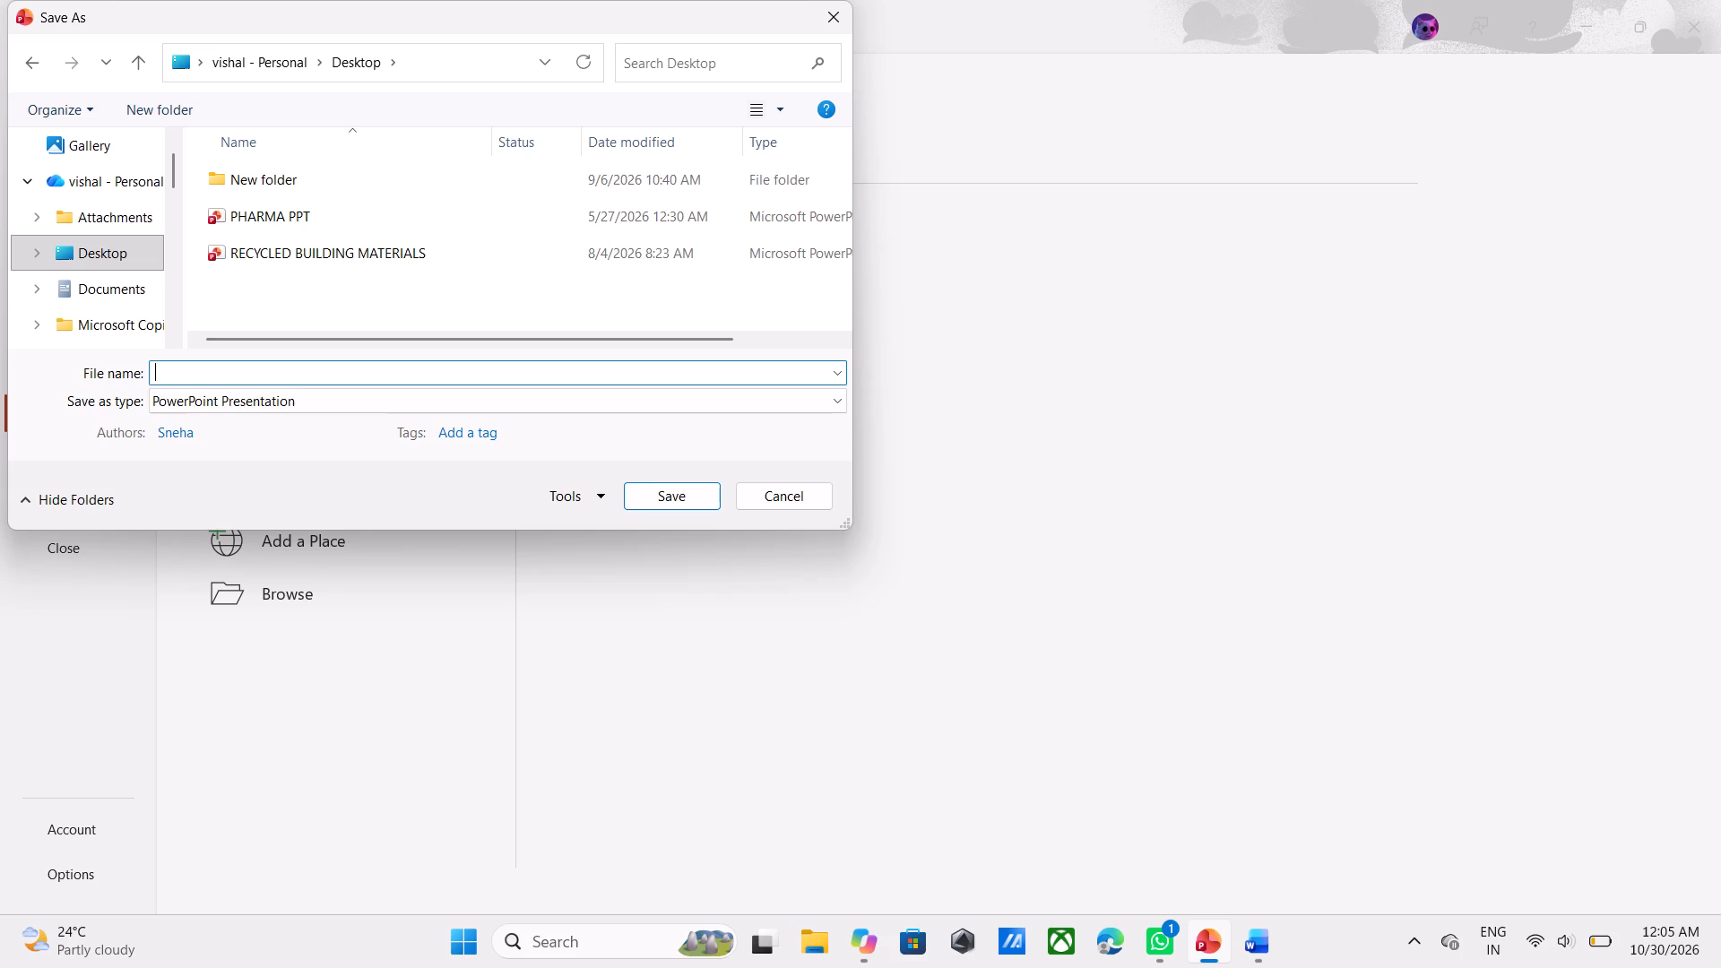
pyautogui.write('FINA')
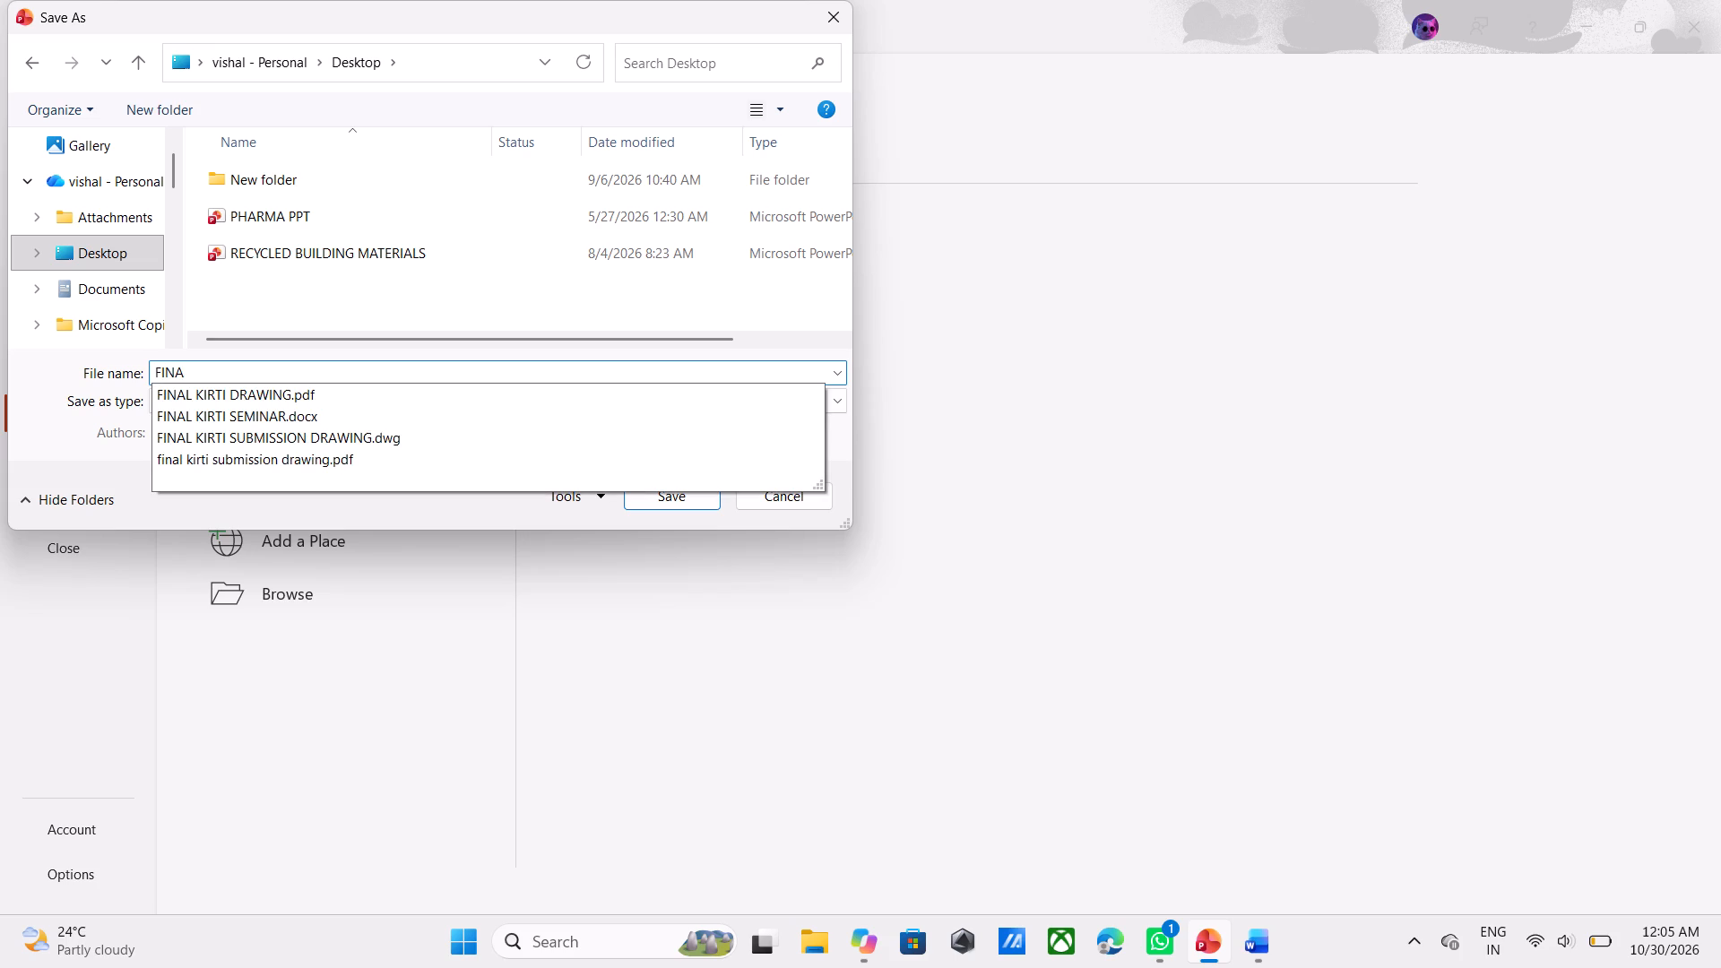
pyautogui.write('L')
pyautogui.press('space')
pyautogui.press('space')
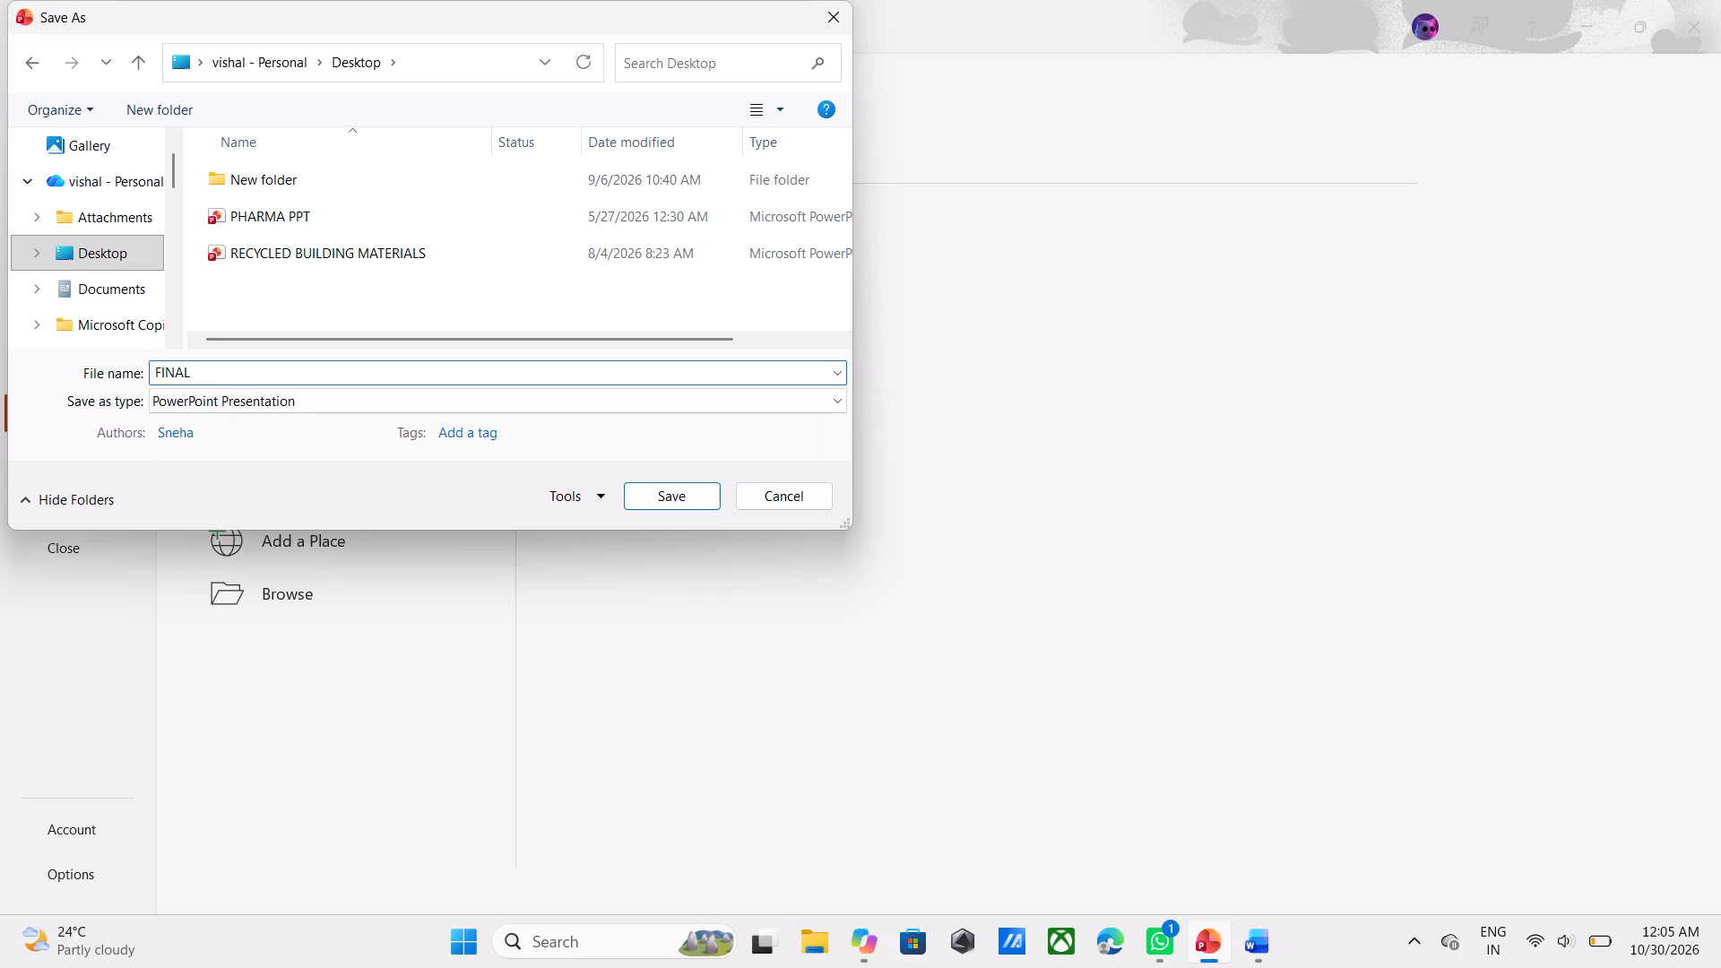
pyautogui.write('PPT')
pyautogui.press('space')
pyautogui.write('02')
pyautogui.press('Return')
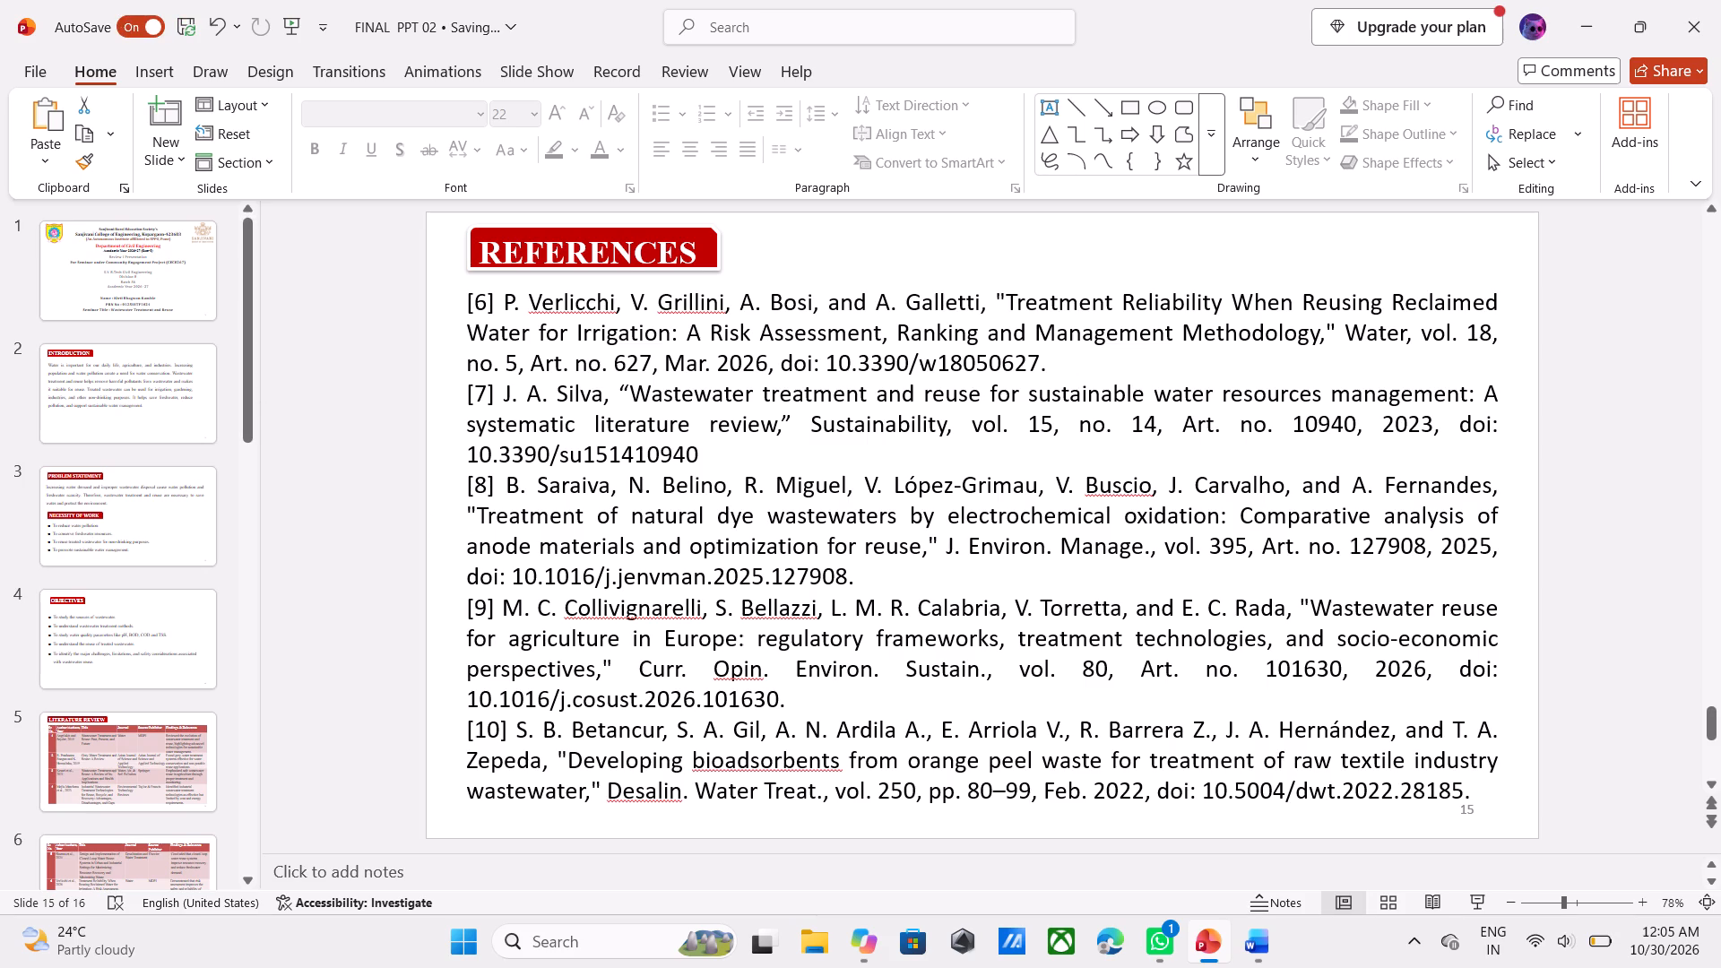
# Switch to WhatsApp.
pyautogui.moveTo(1176, 924); pyautogui.dragTo(1175, 934)
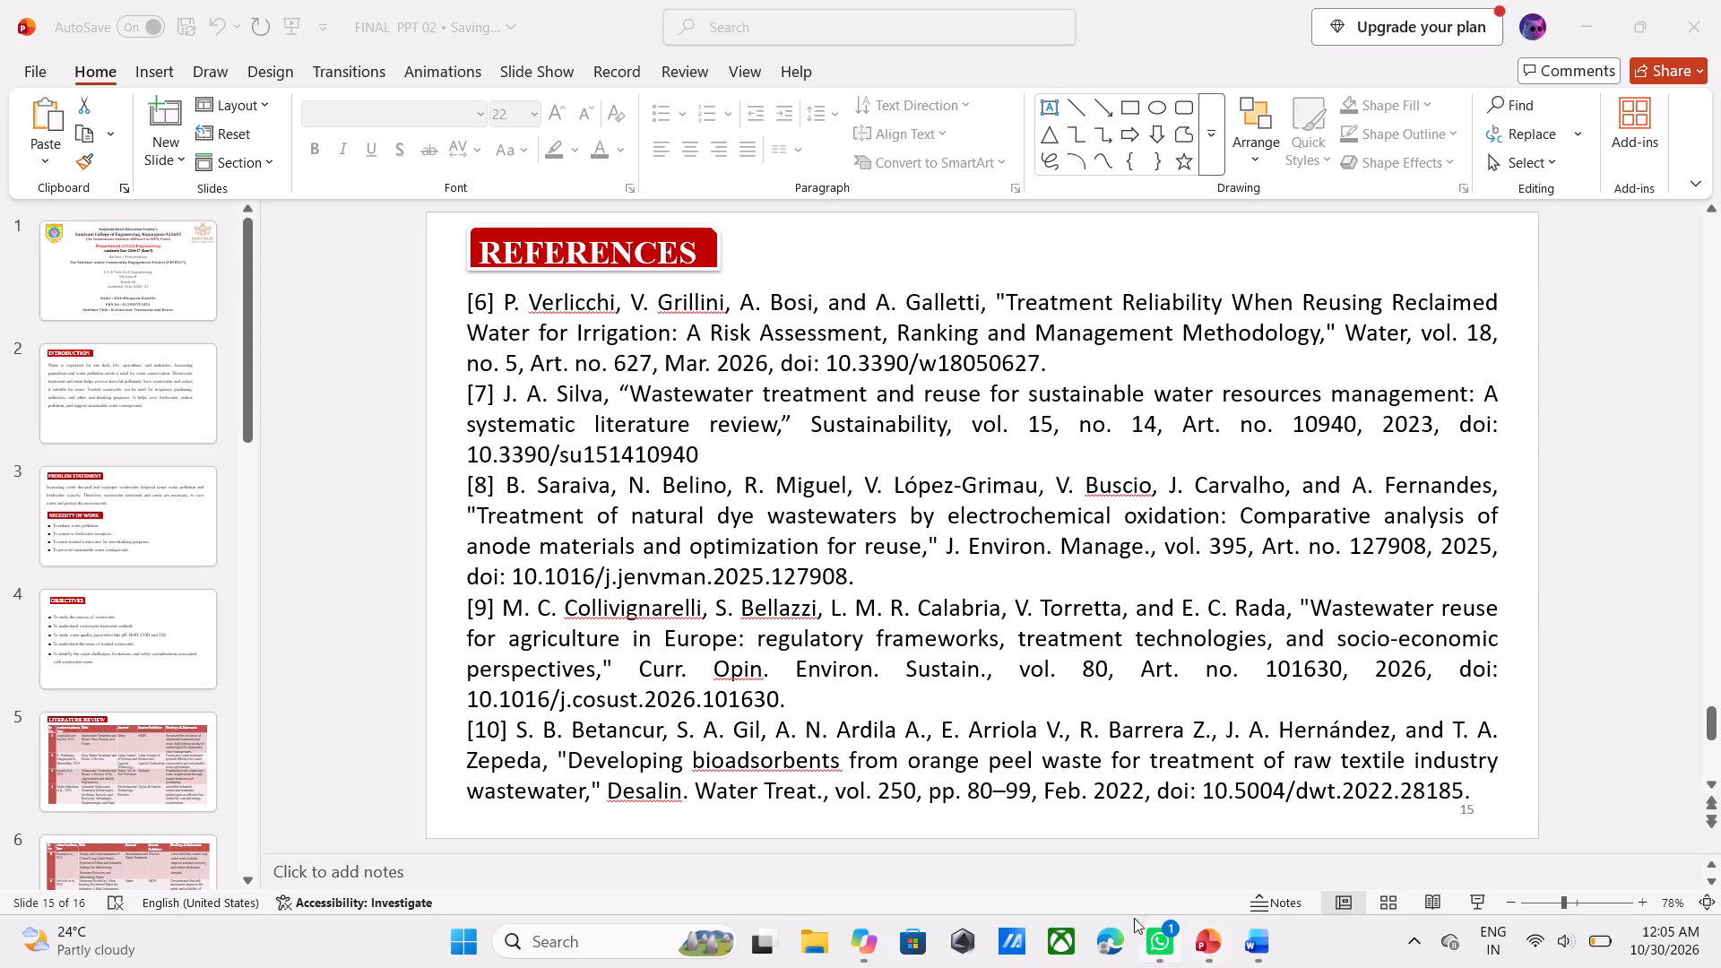